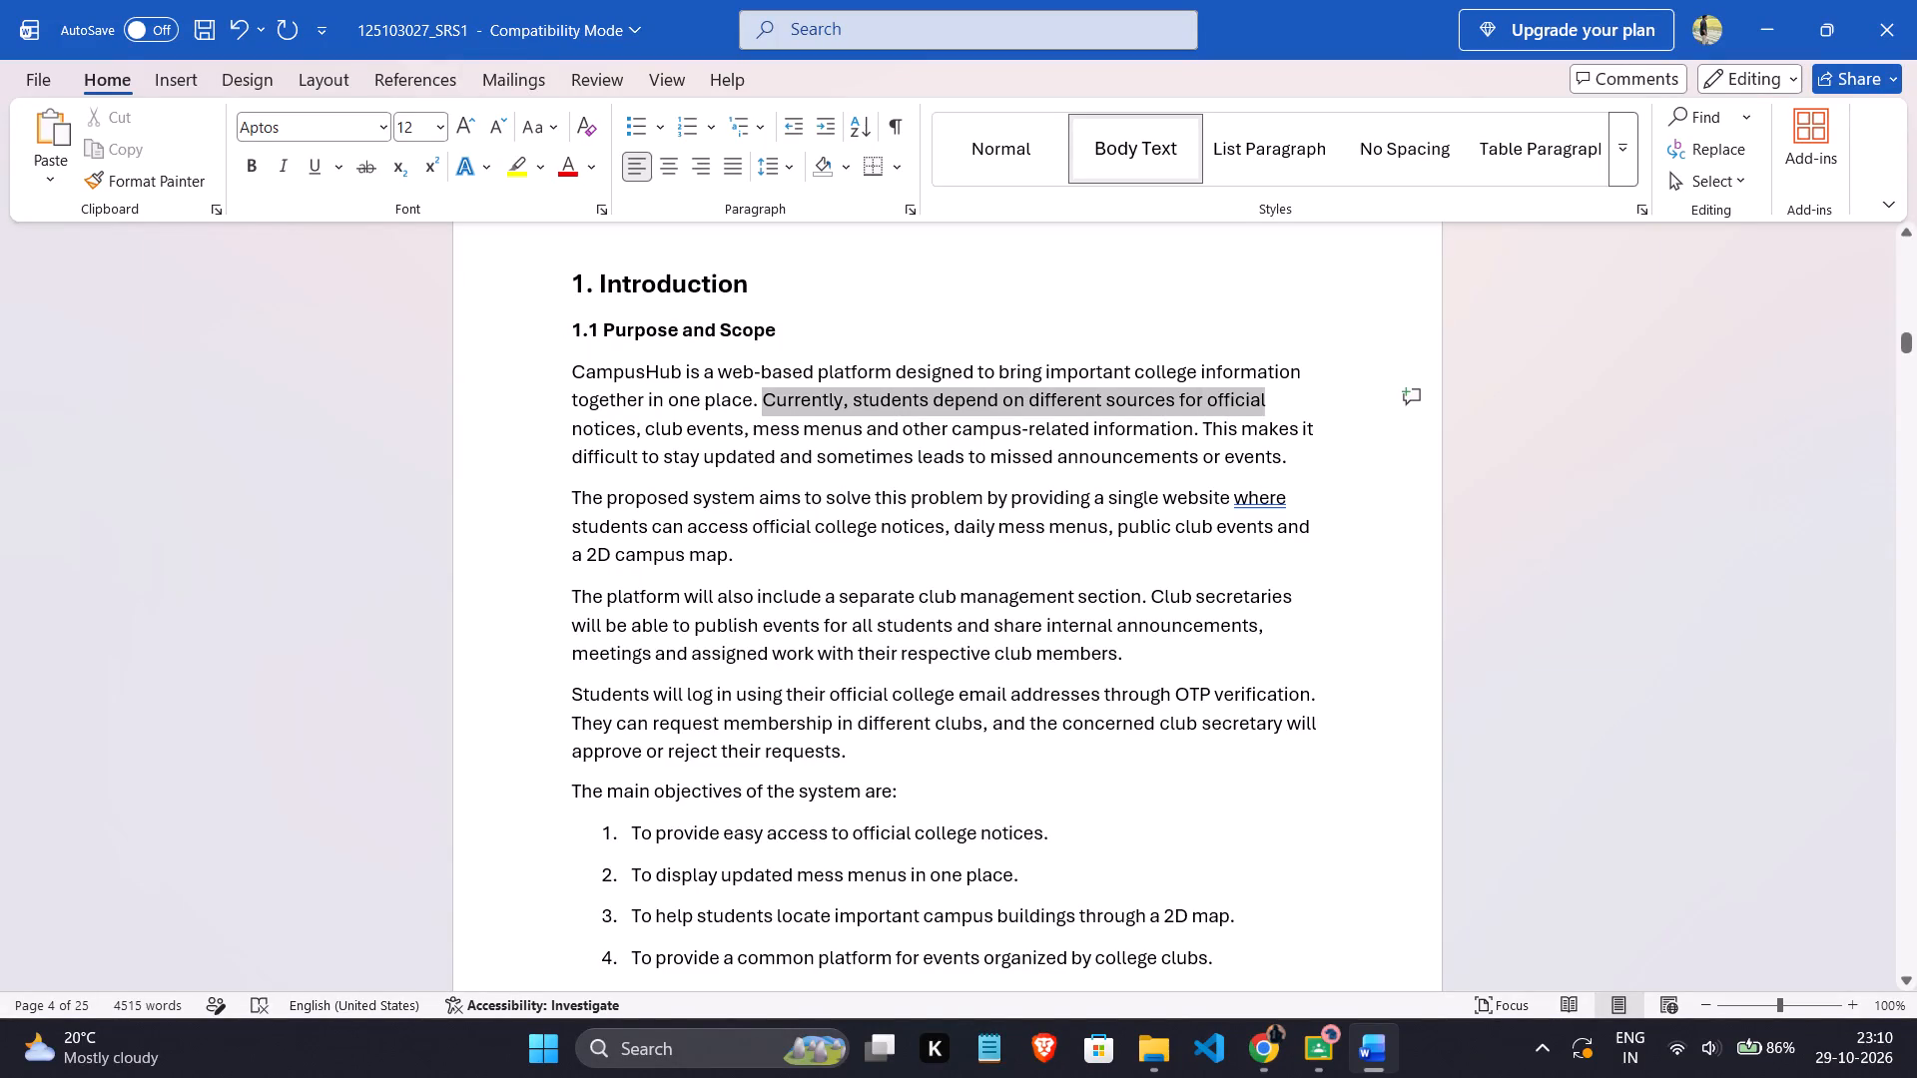
{"action": "left_click_drag", "start_coordinate": [1224, 389], "coordinate": [1196, 395]}
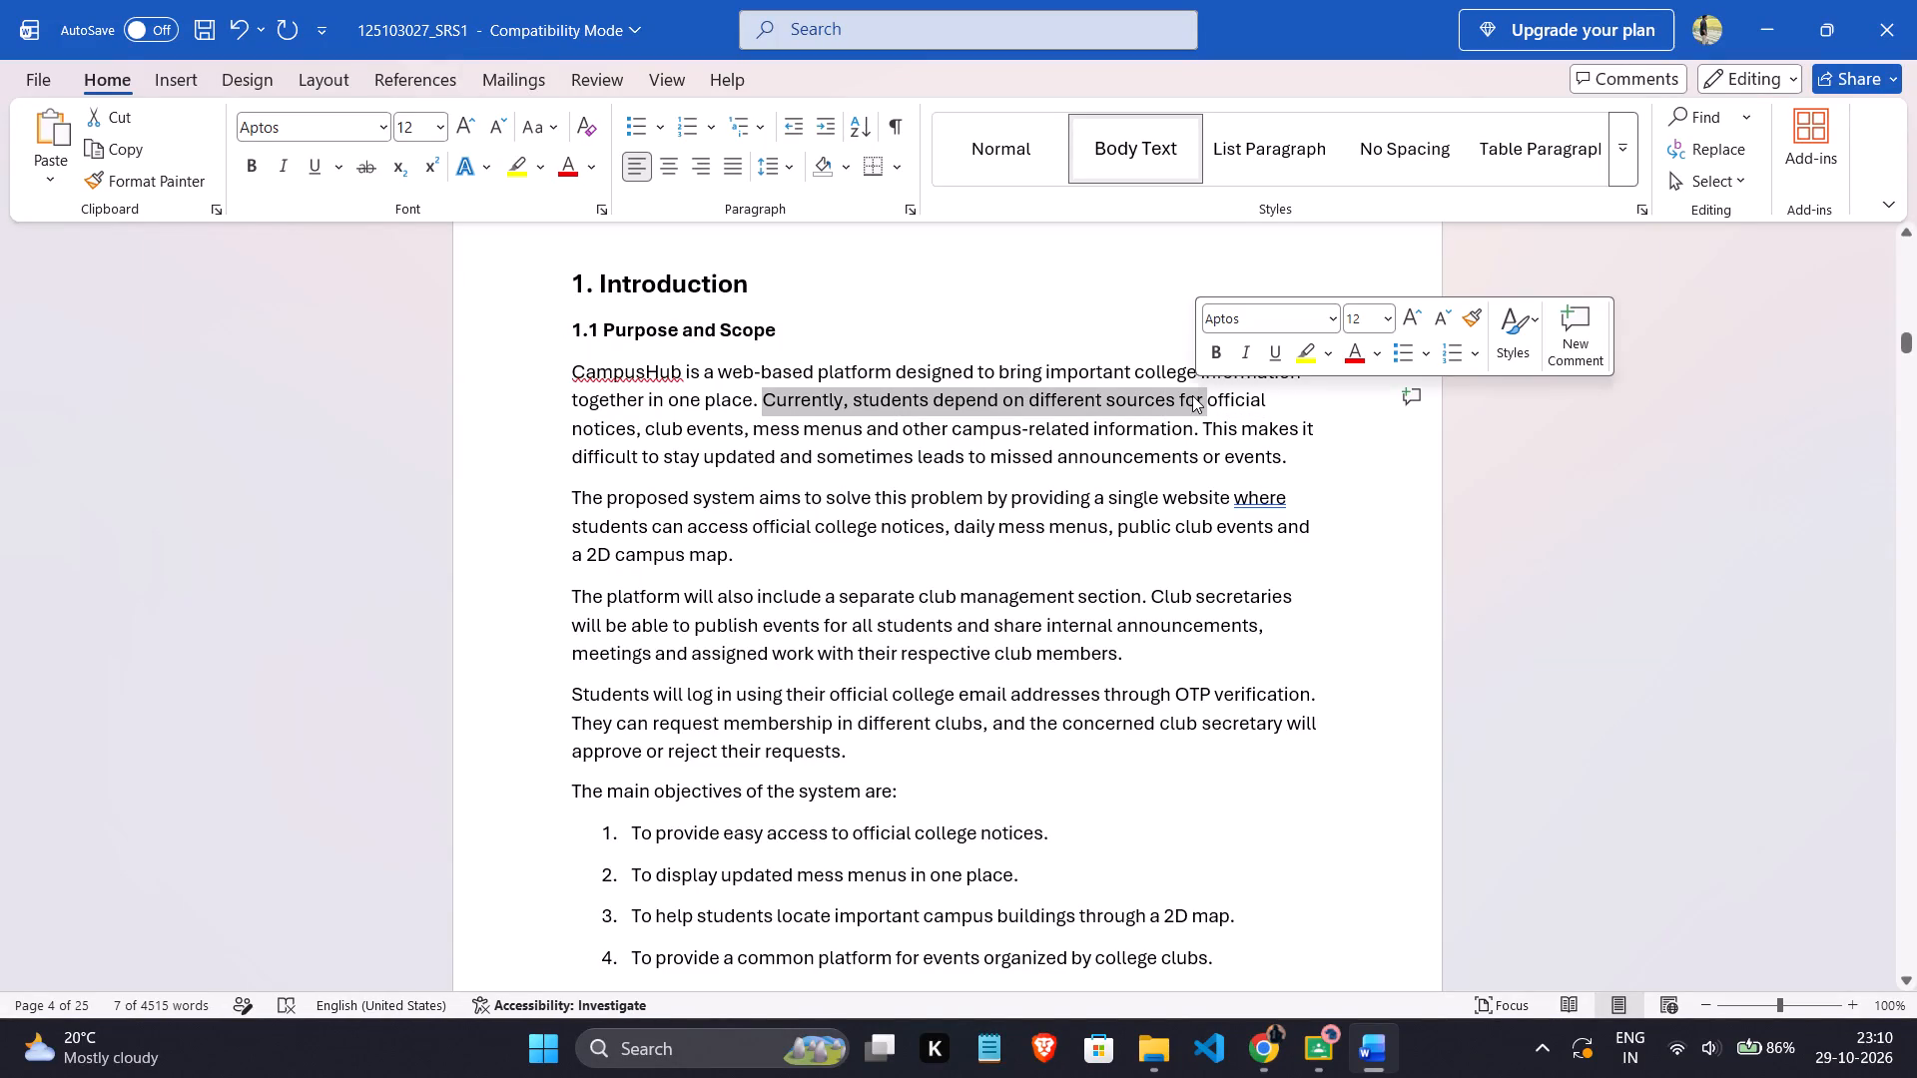
{"action": "key", "text": "ctrl+v"}
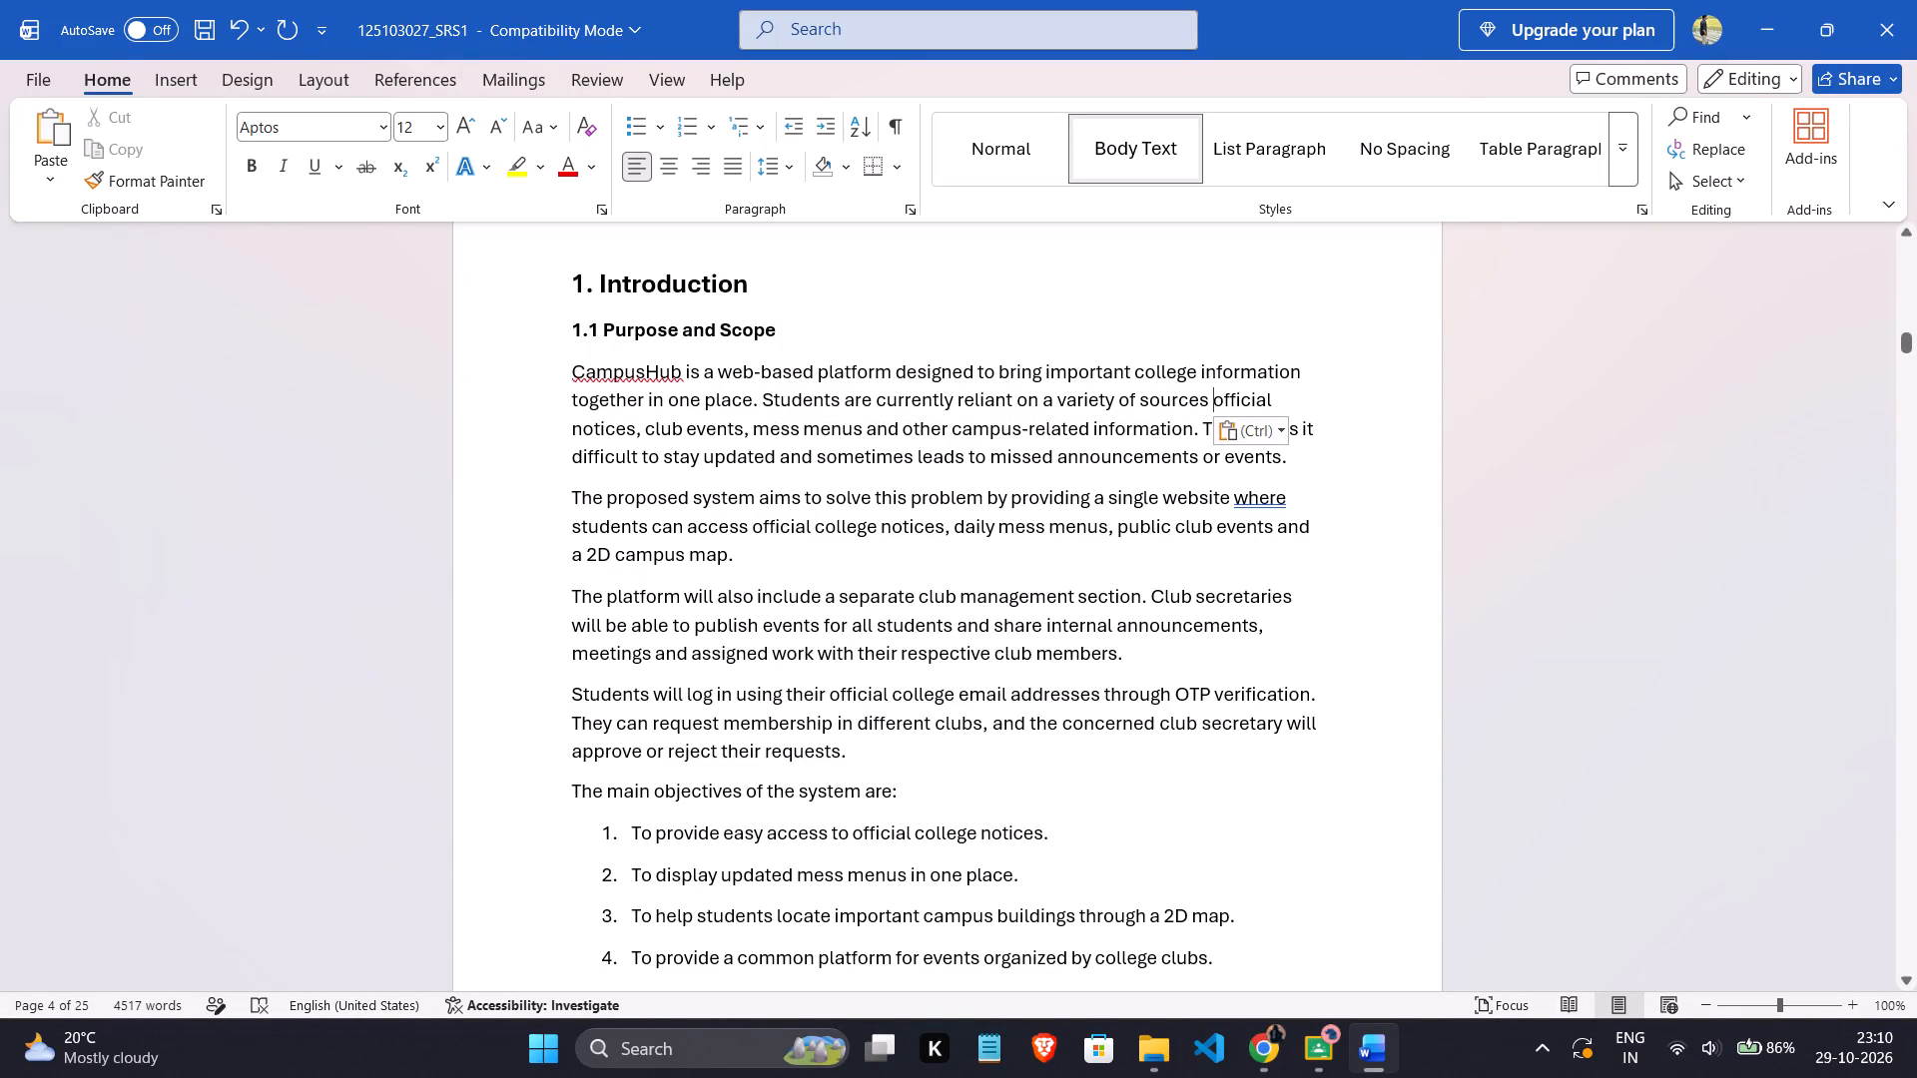
{"action": "type", "text": "for"}
{"action": "key", "text": "space"}
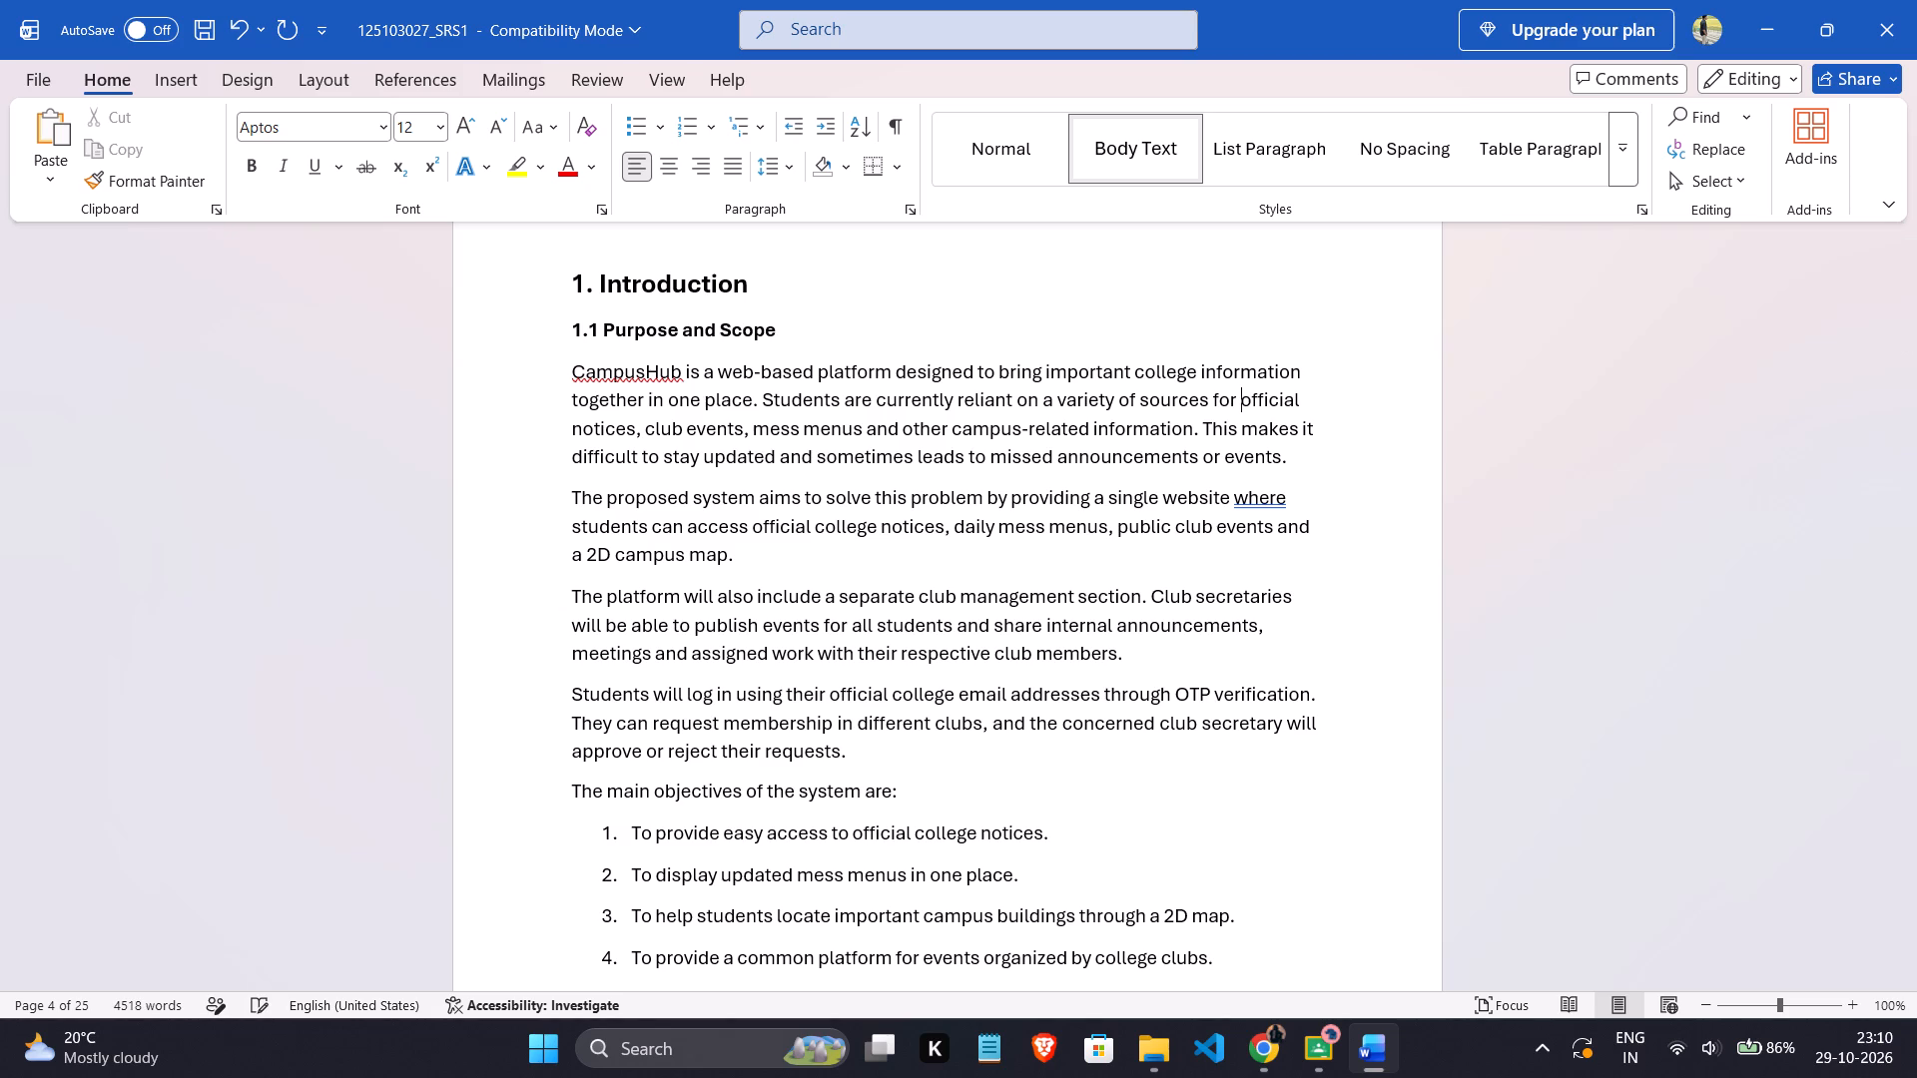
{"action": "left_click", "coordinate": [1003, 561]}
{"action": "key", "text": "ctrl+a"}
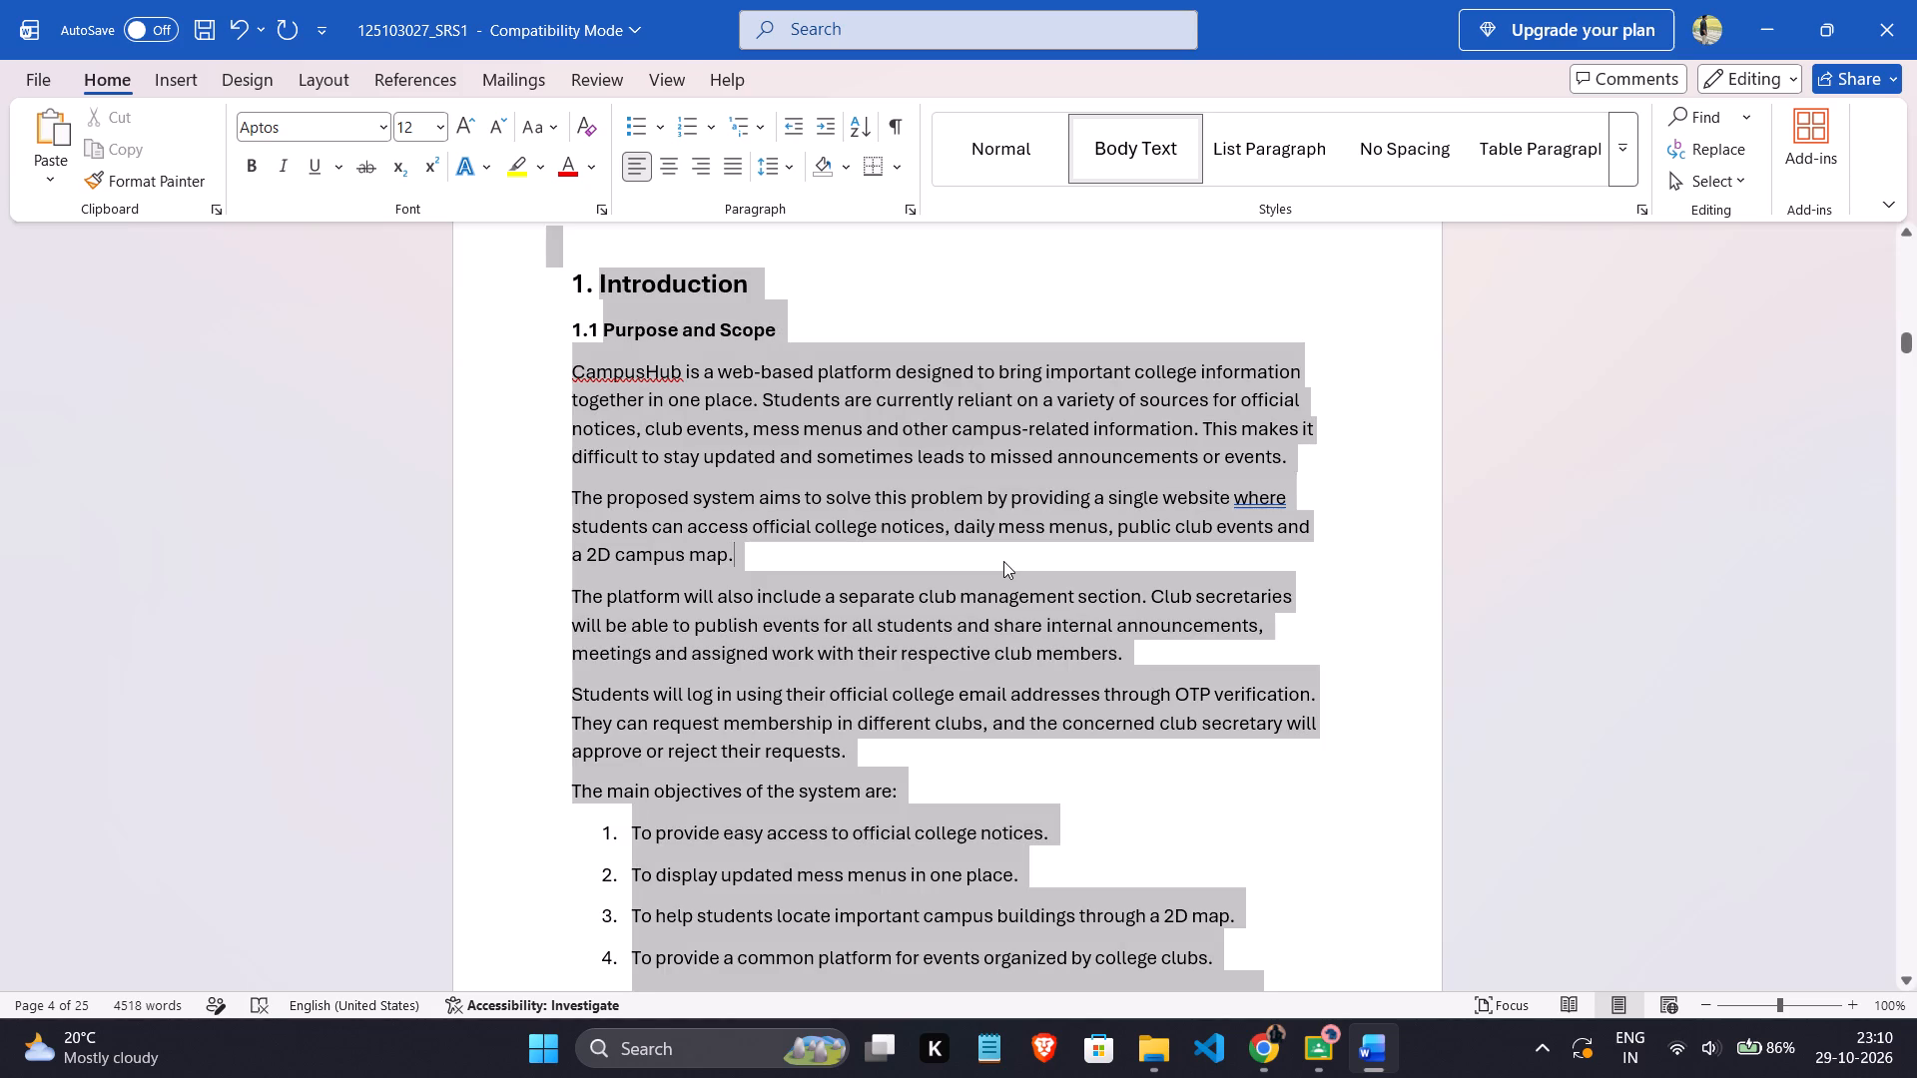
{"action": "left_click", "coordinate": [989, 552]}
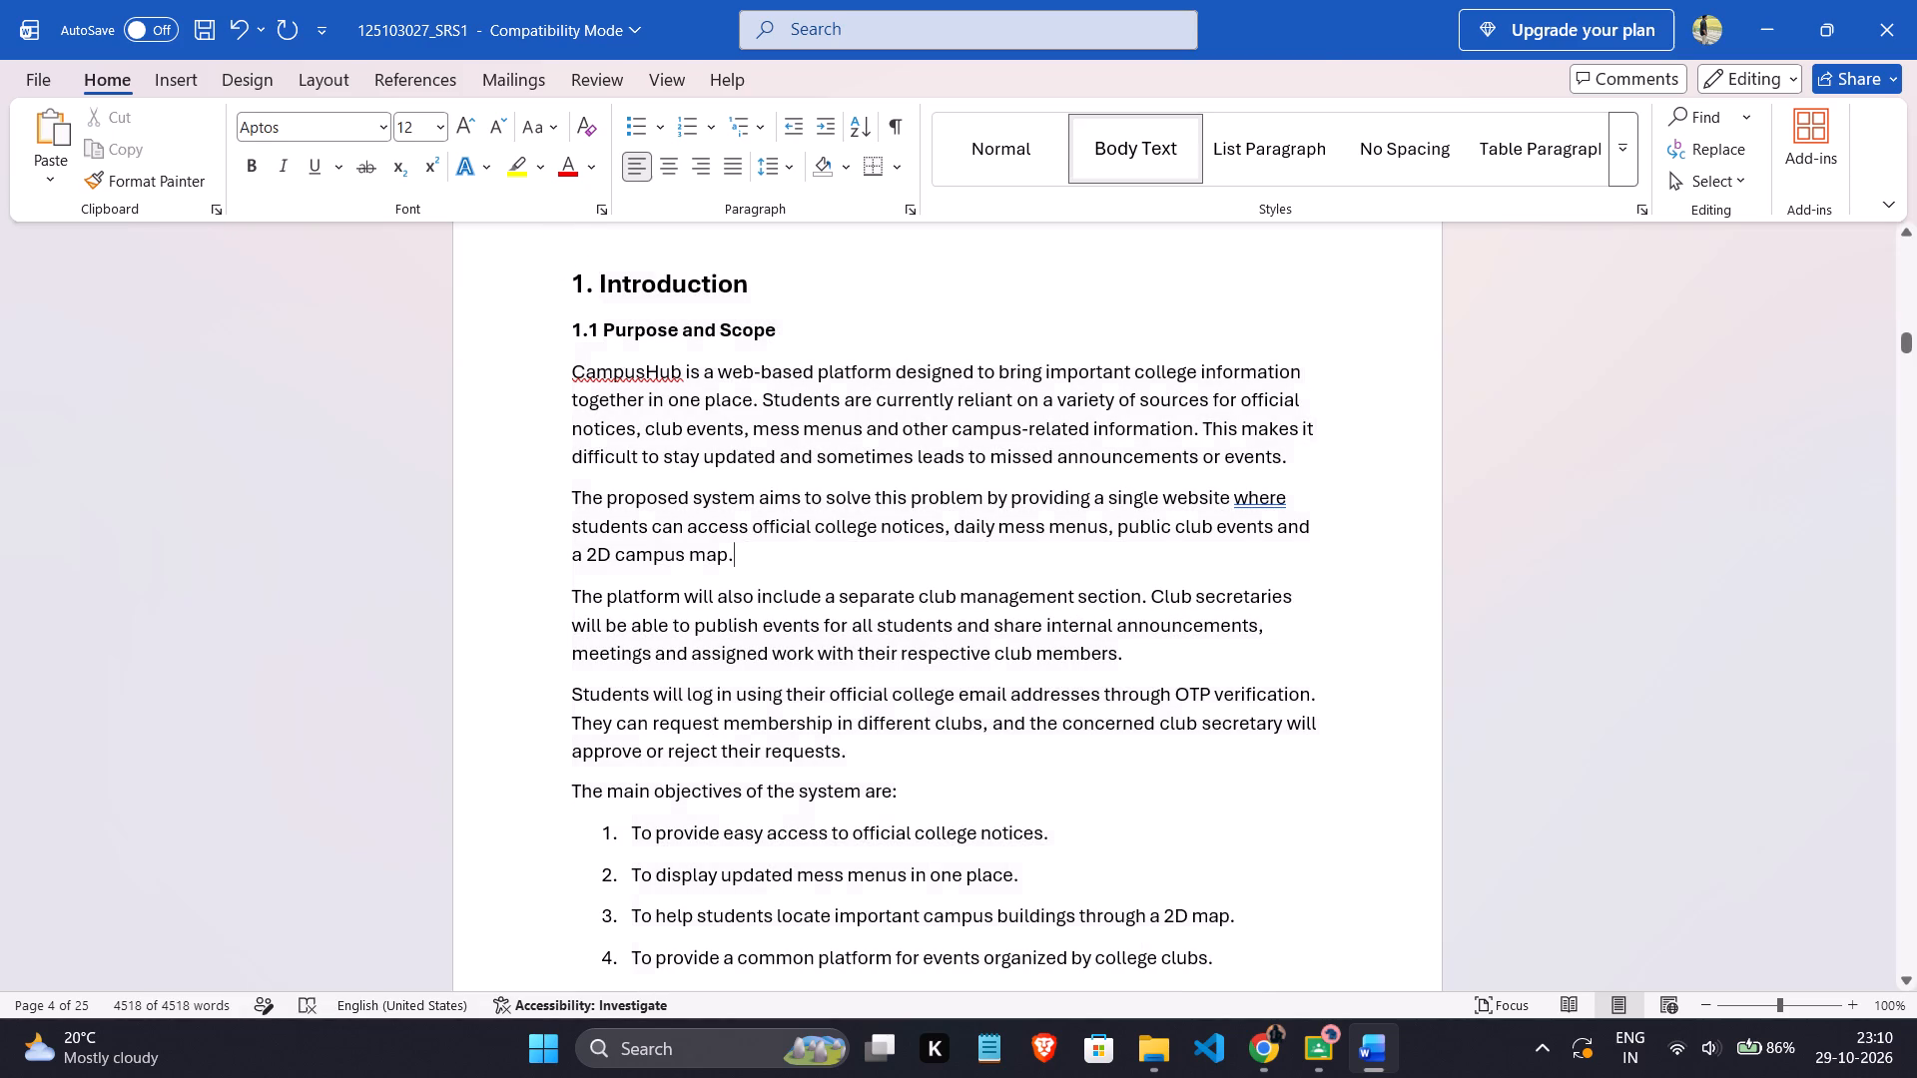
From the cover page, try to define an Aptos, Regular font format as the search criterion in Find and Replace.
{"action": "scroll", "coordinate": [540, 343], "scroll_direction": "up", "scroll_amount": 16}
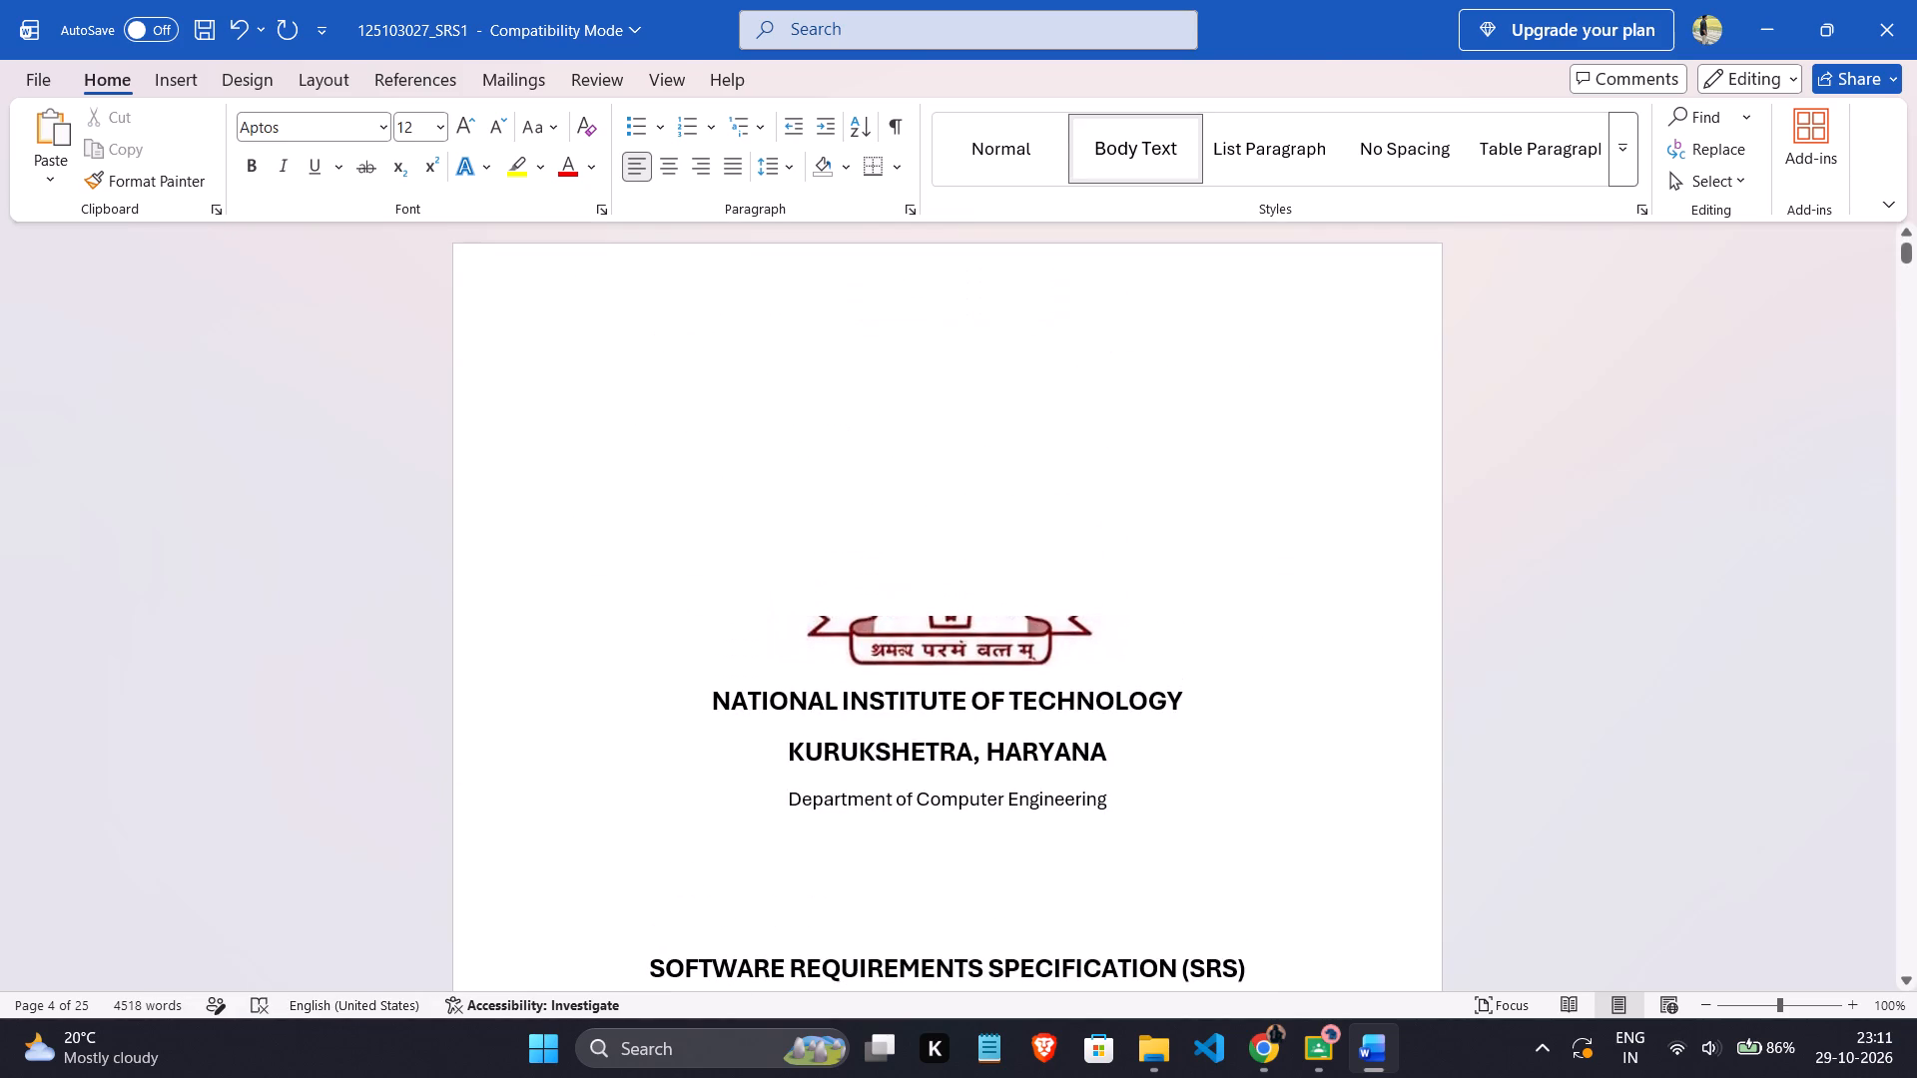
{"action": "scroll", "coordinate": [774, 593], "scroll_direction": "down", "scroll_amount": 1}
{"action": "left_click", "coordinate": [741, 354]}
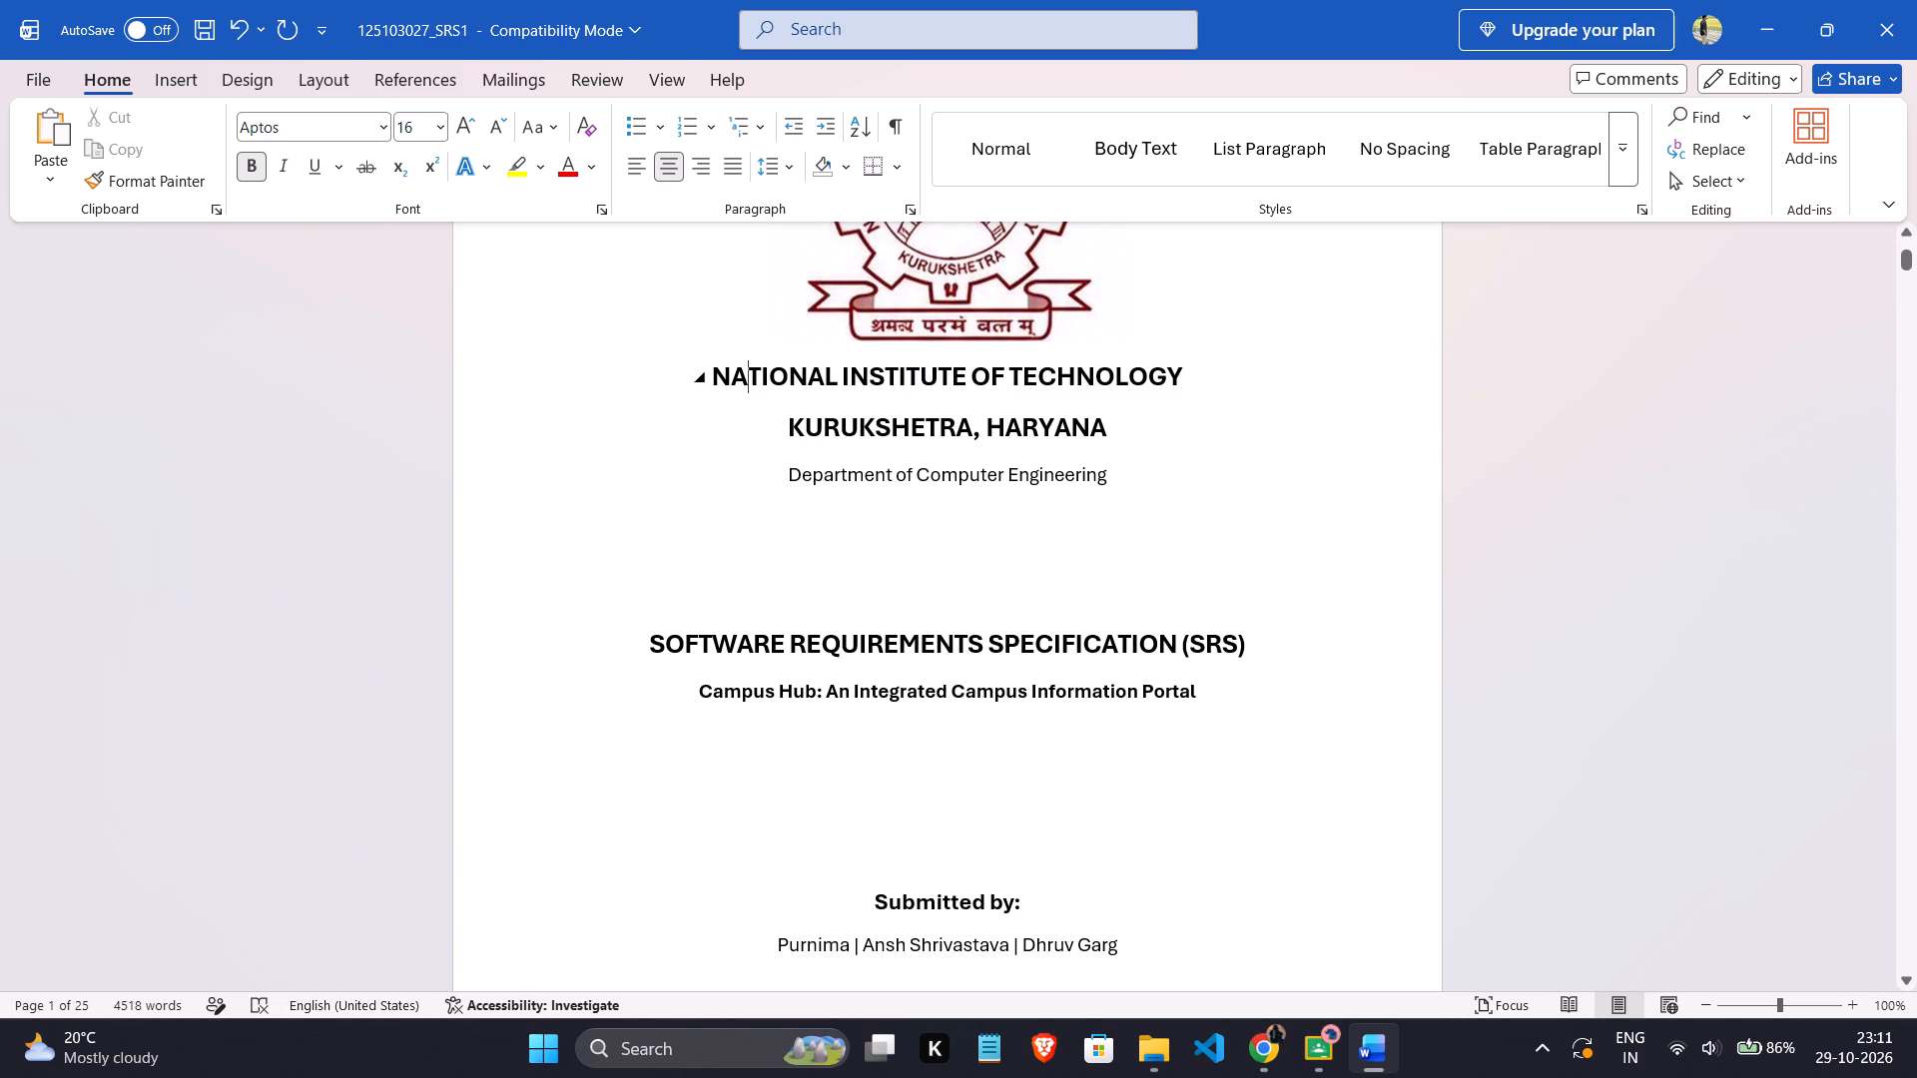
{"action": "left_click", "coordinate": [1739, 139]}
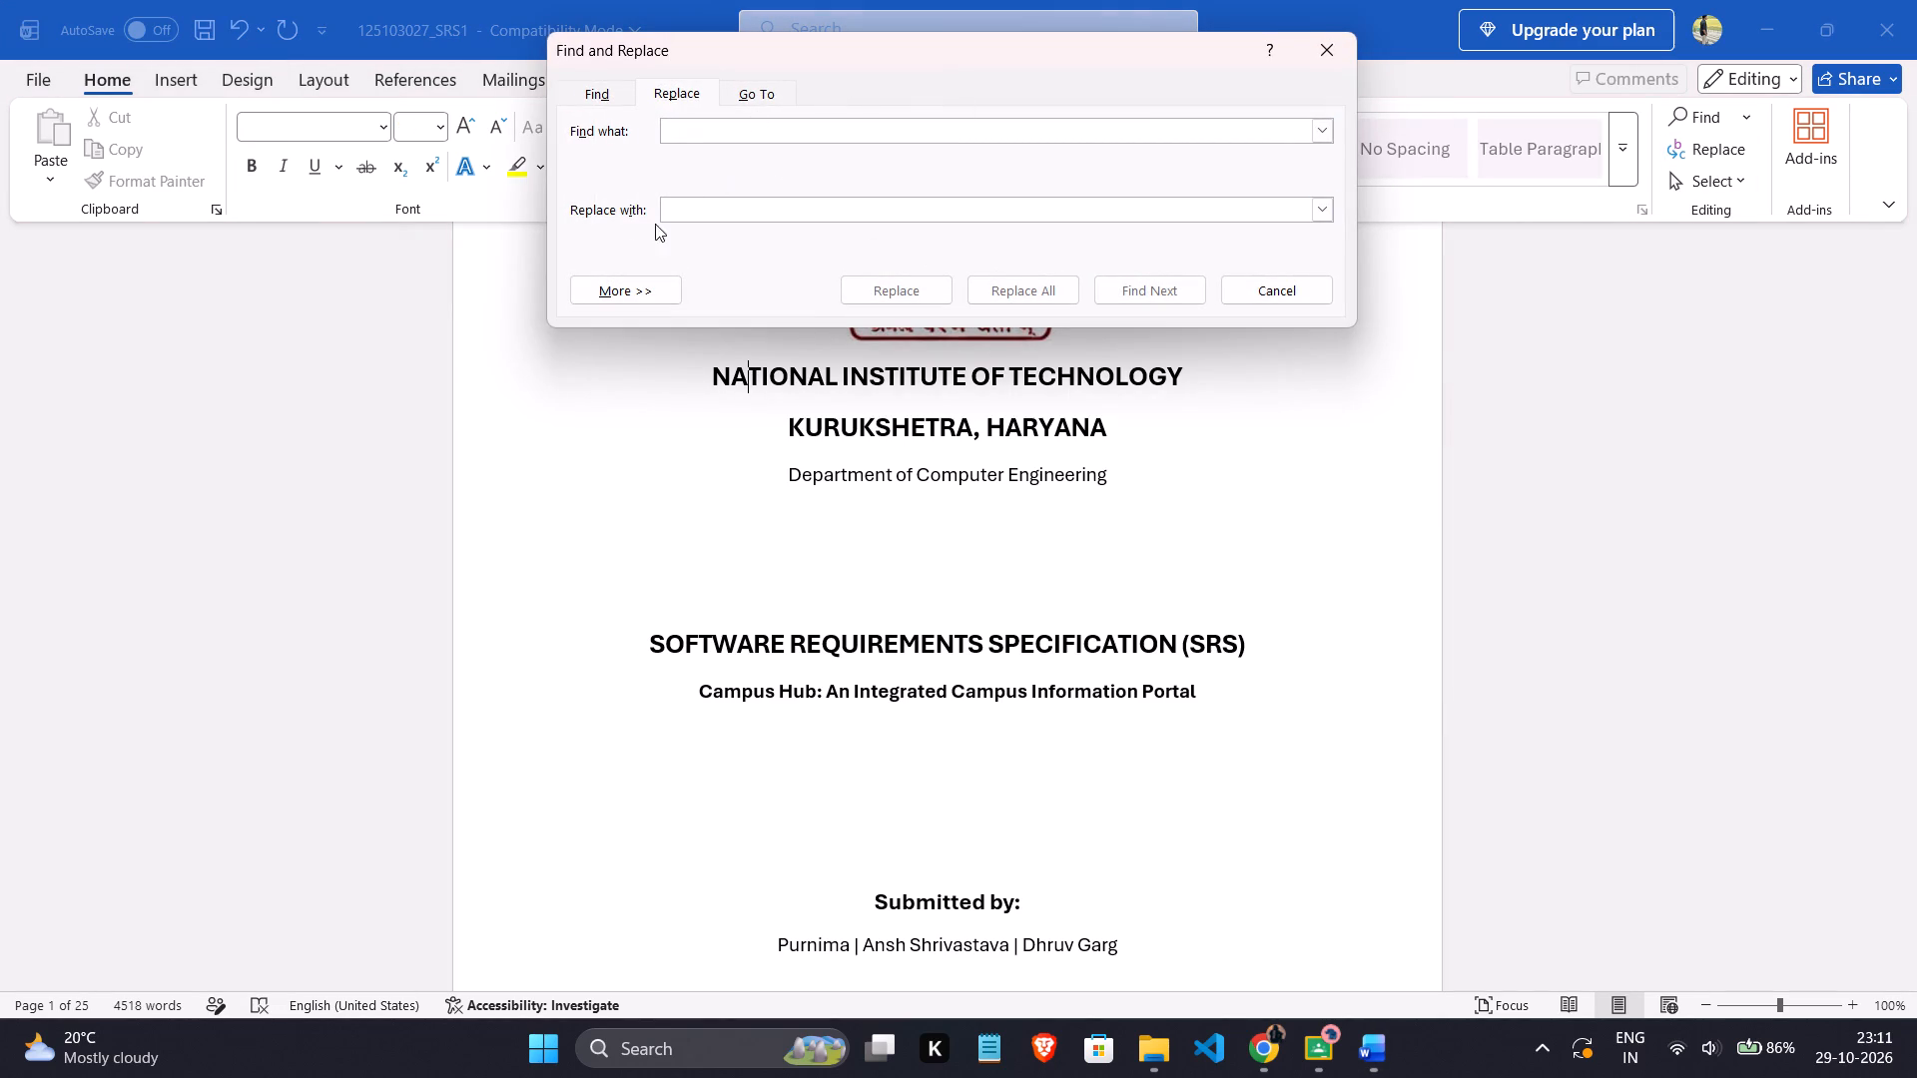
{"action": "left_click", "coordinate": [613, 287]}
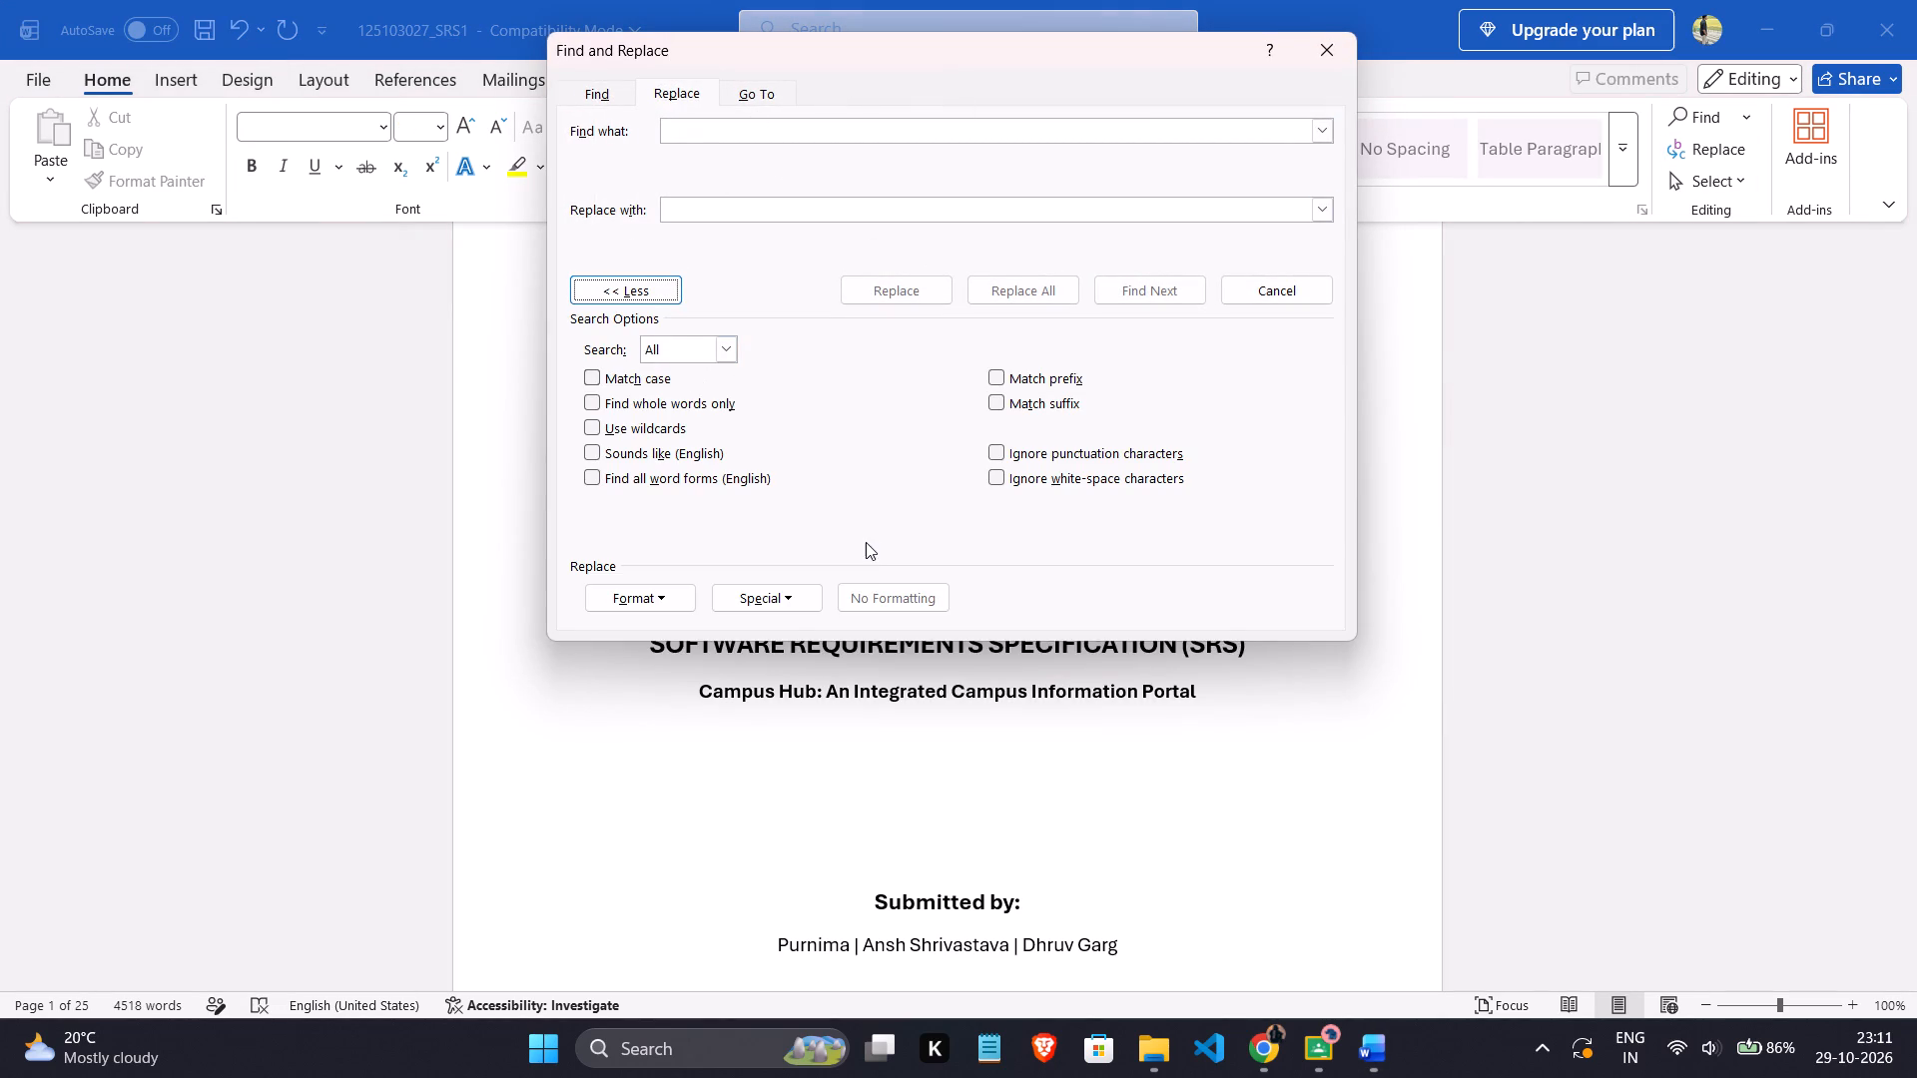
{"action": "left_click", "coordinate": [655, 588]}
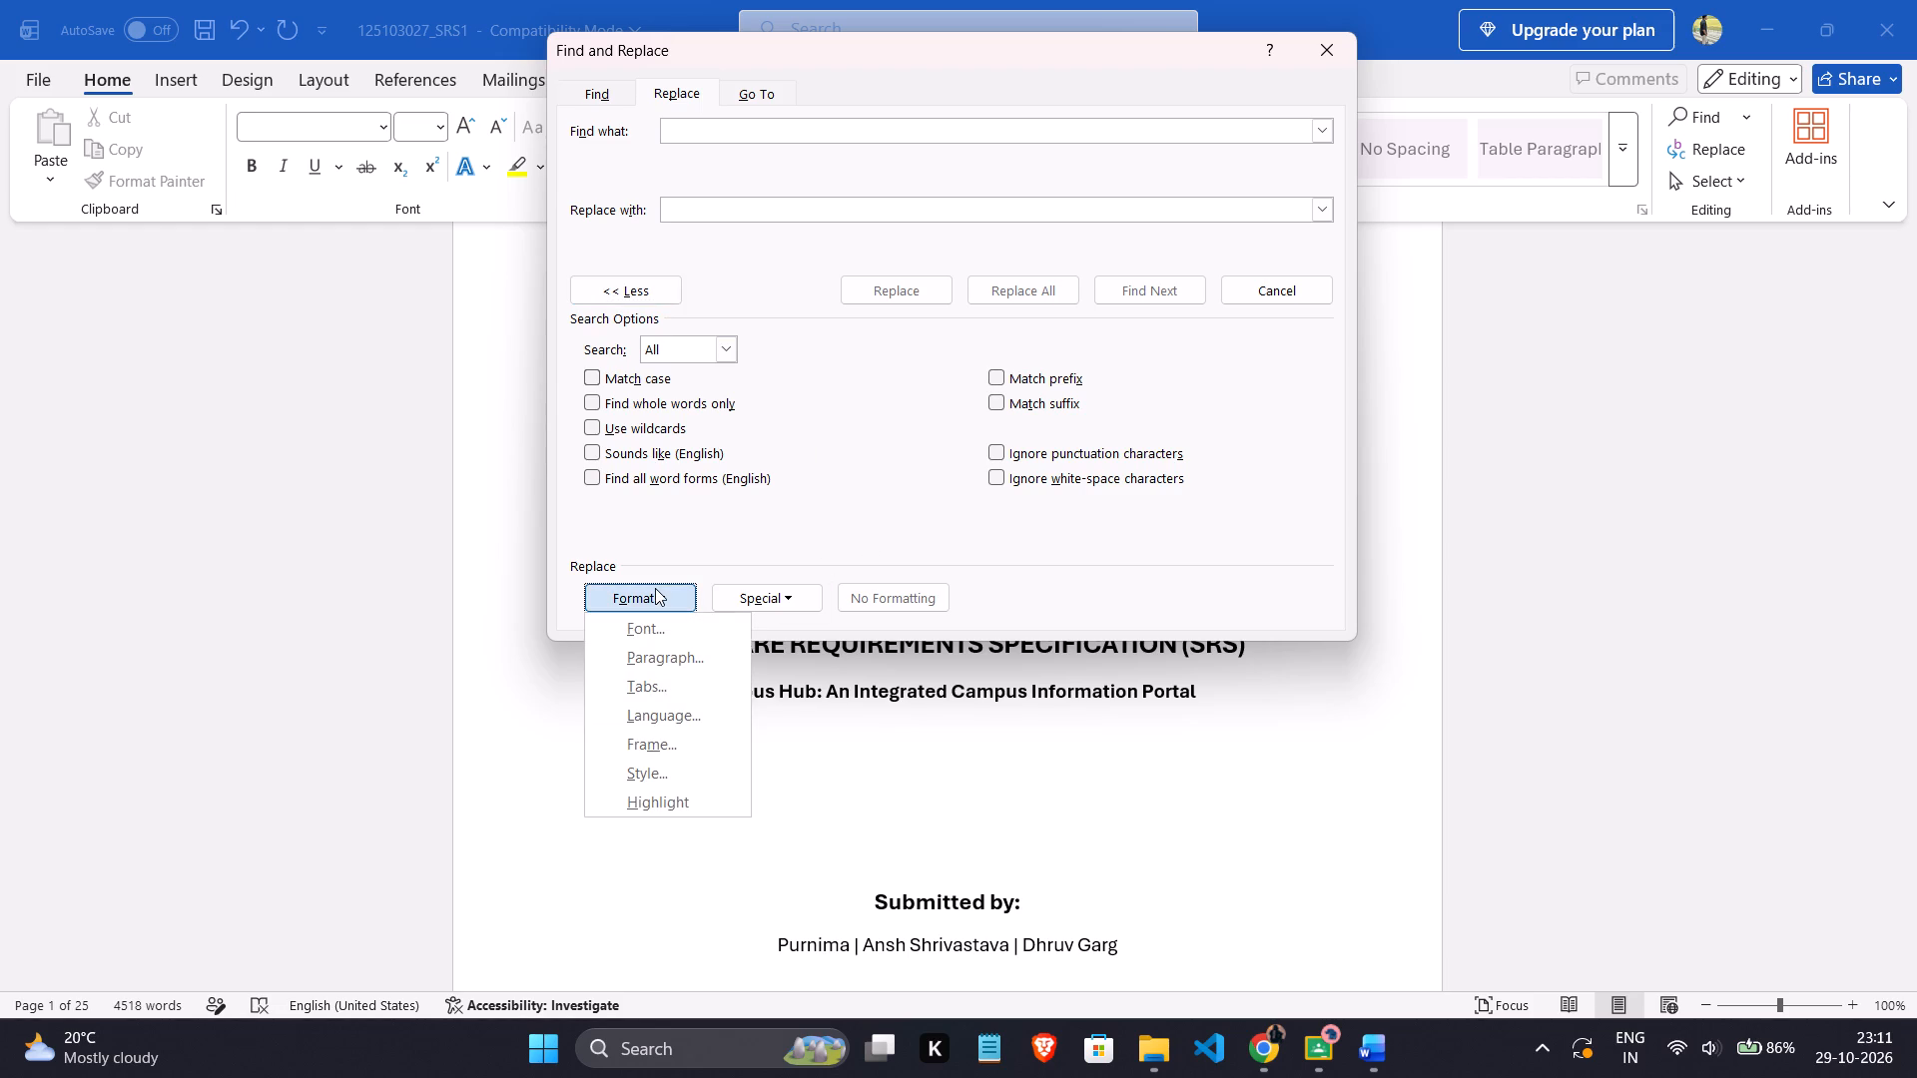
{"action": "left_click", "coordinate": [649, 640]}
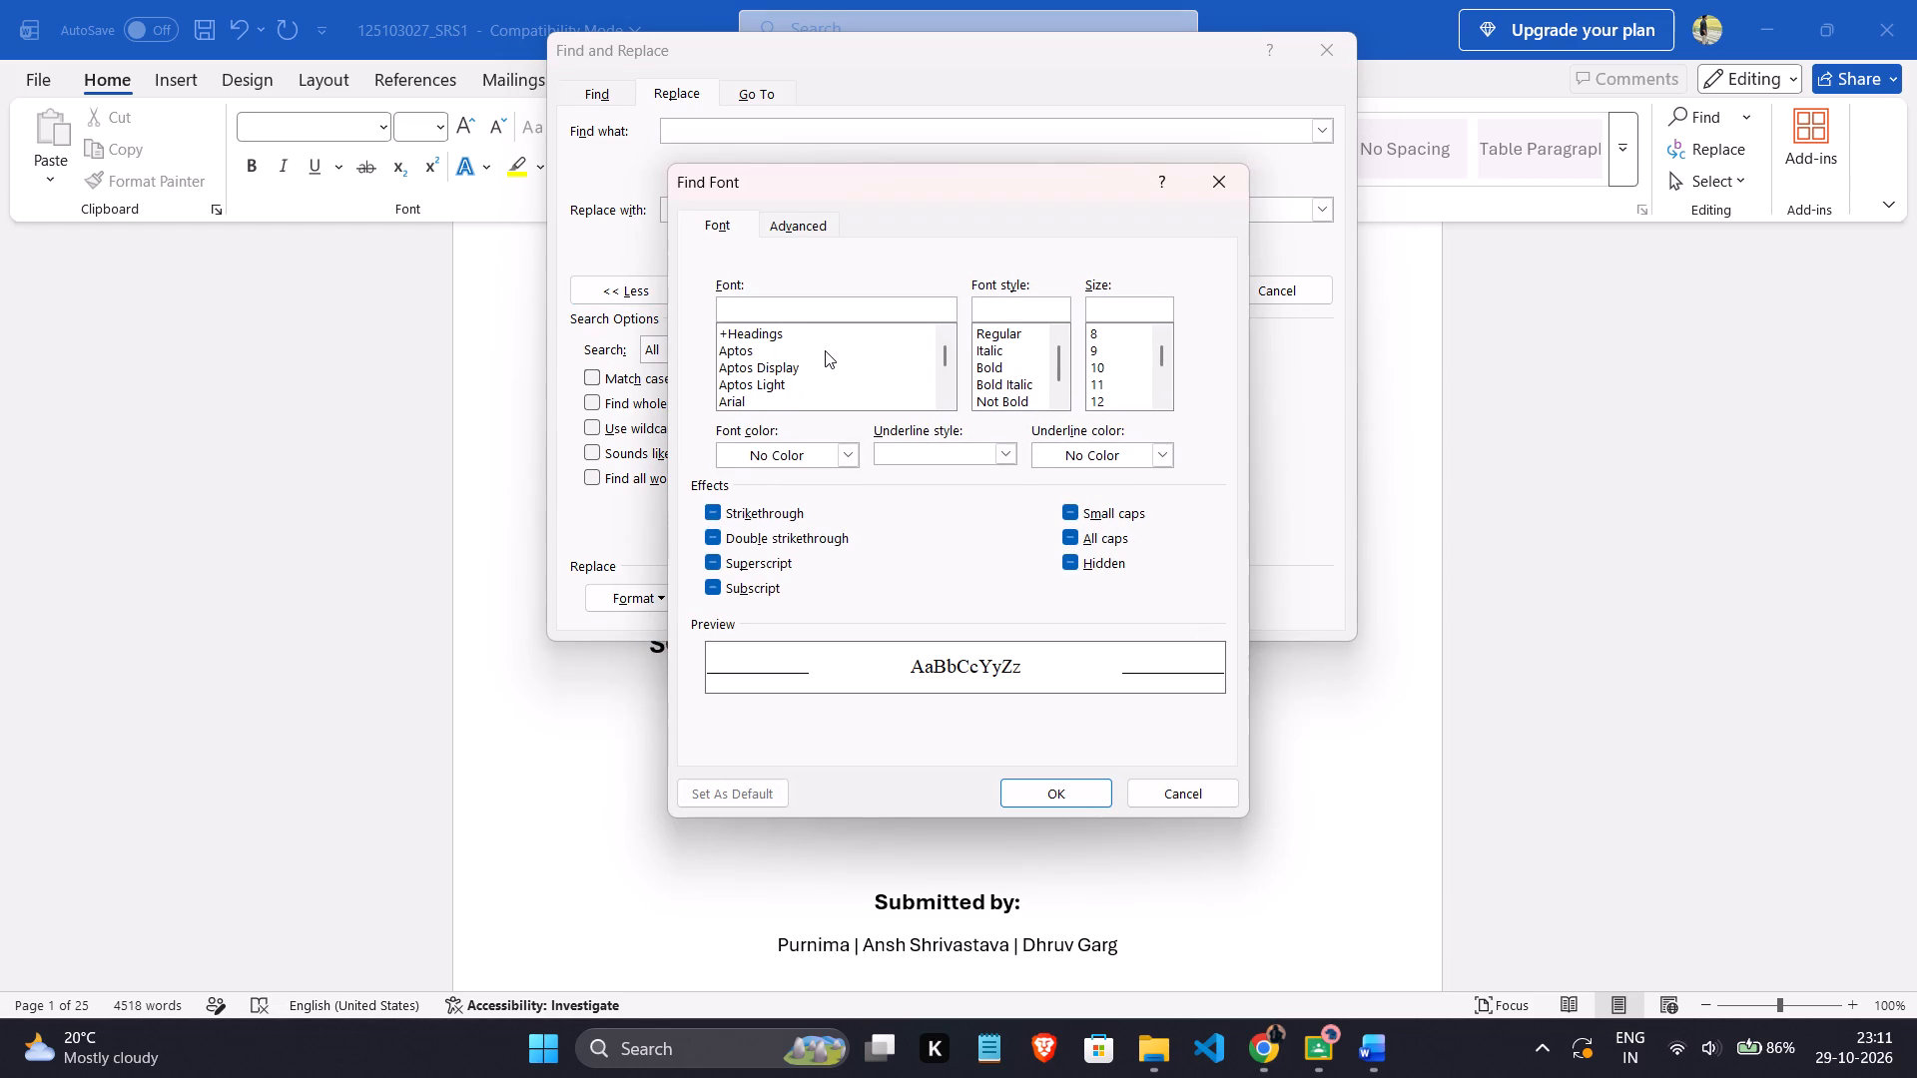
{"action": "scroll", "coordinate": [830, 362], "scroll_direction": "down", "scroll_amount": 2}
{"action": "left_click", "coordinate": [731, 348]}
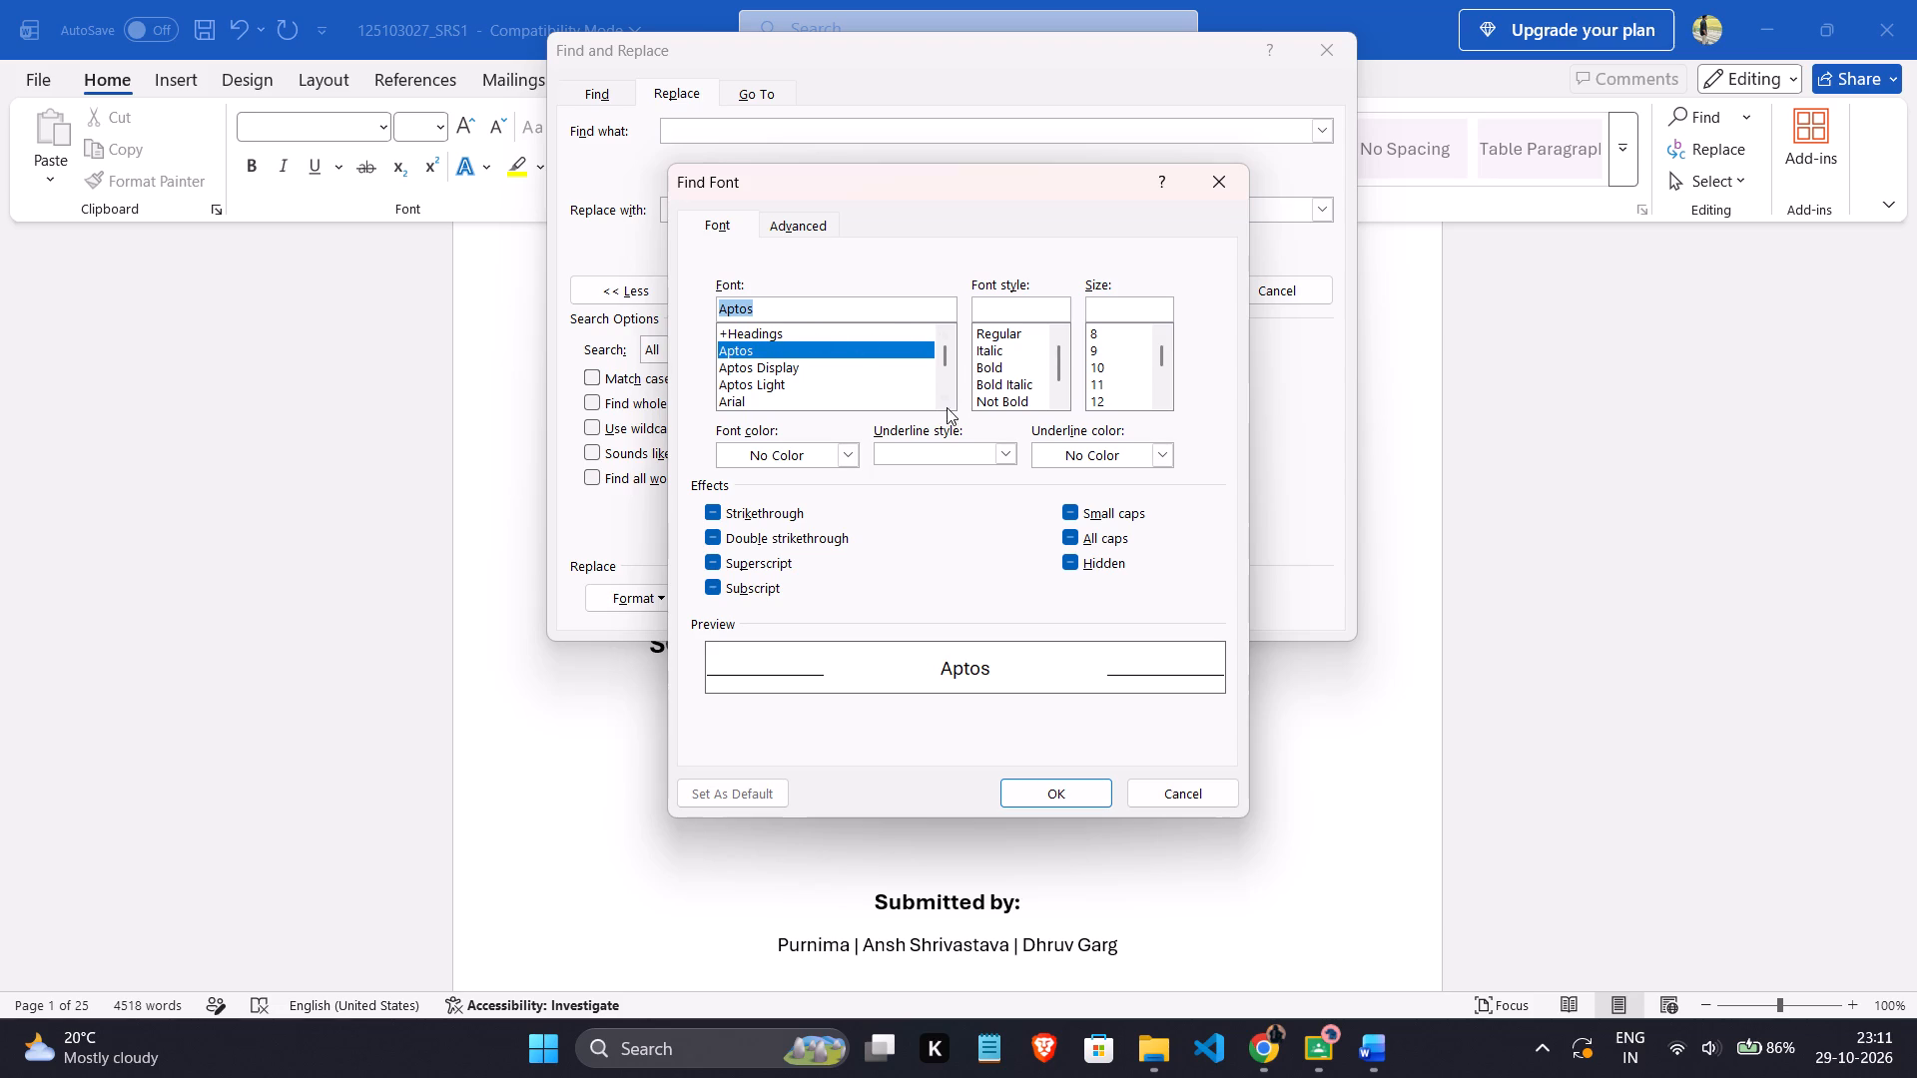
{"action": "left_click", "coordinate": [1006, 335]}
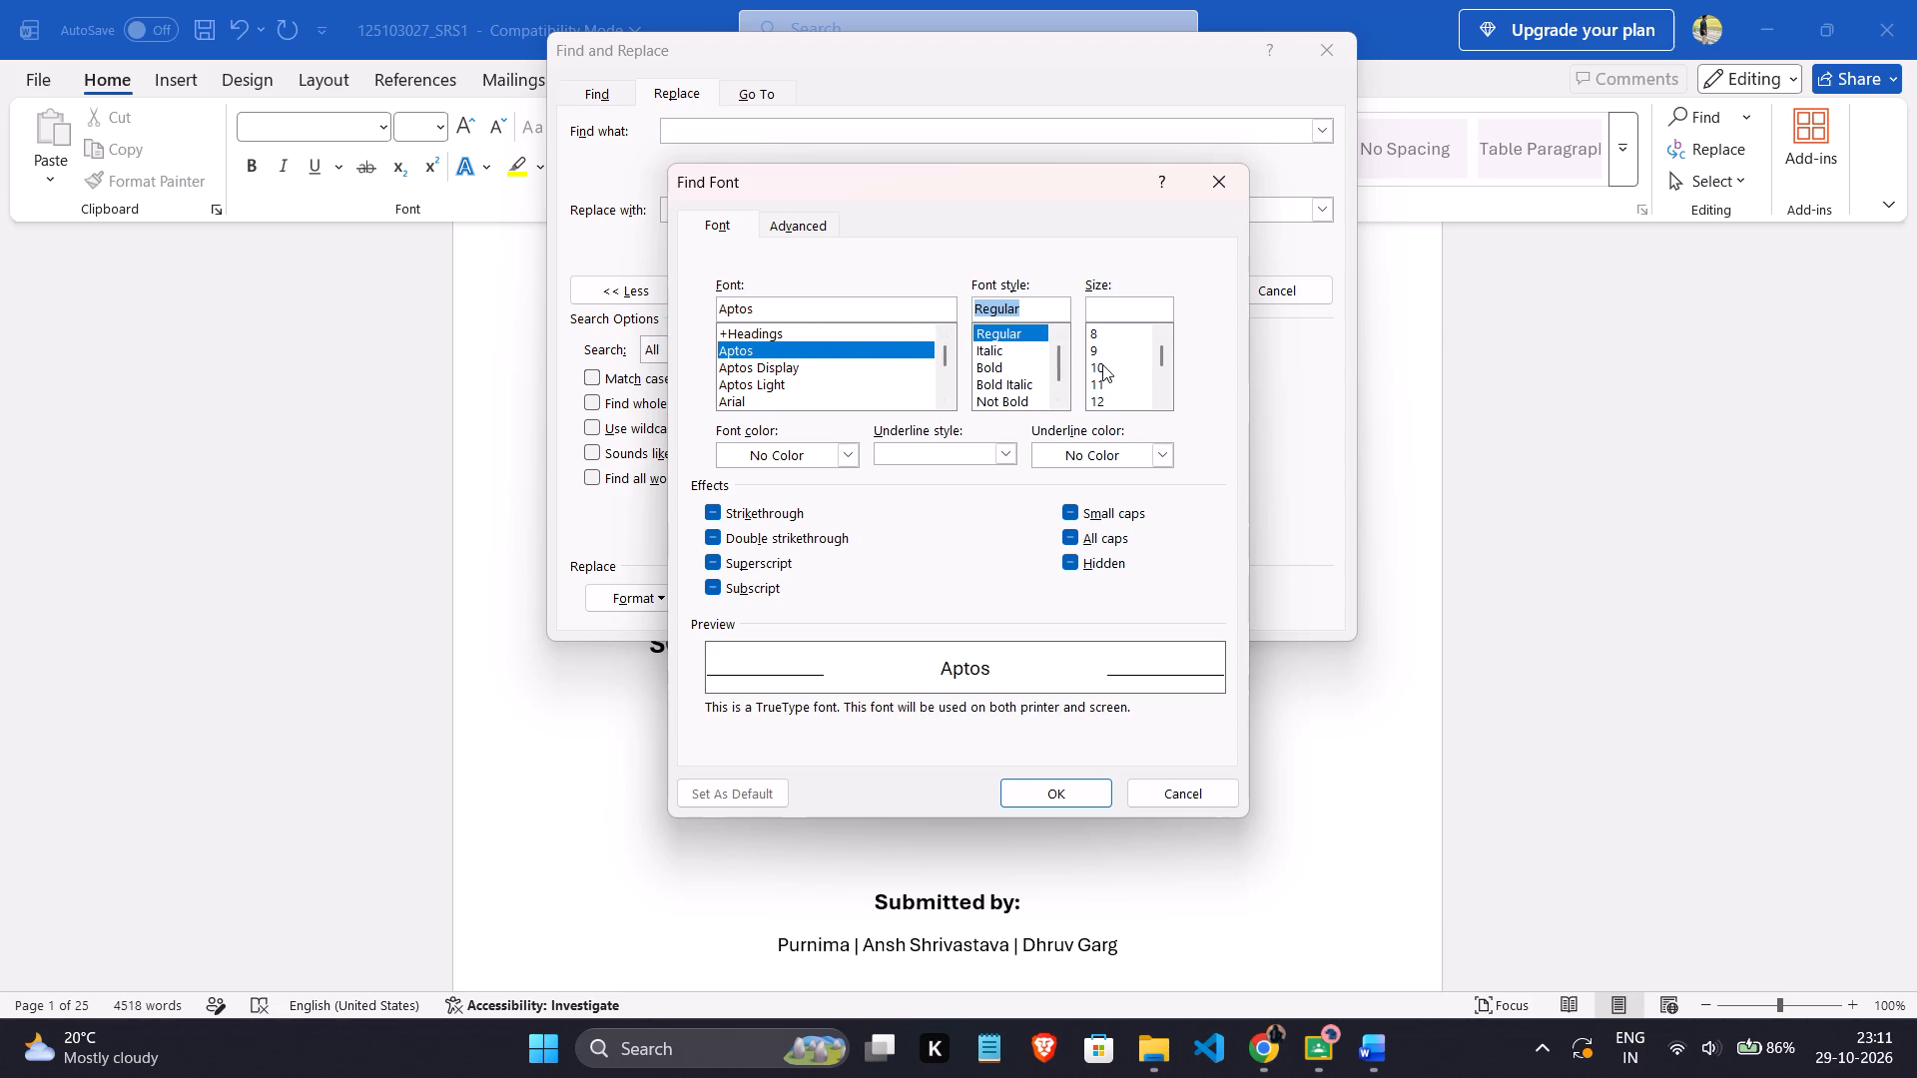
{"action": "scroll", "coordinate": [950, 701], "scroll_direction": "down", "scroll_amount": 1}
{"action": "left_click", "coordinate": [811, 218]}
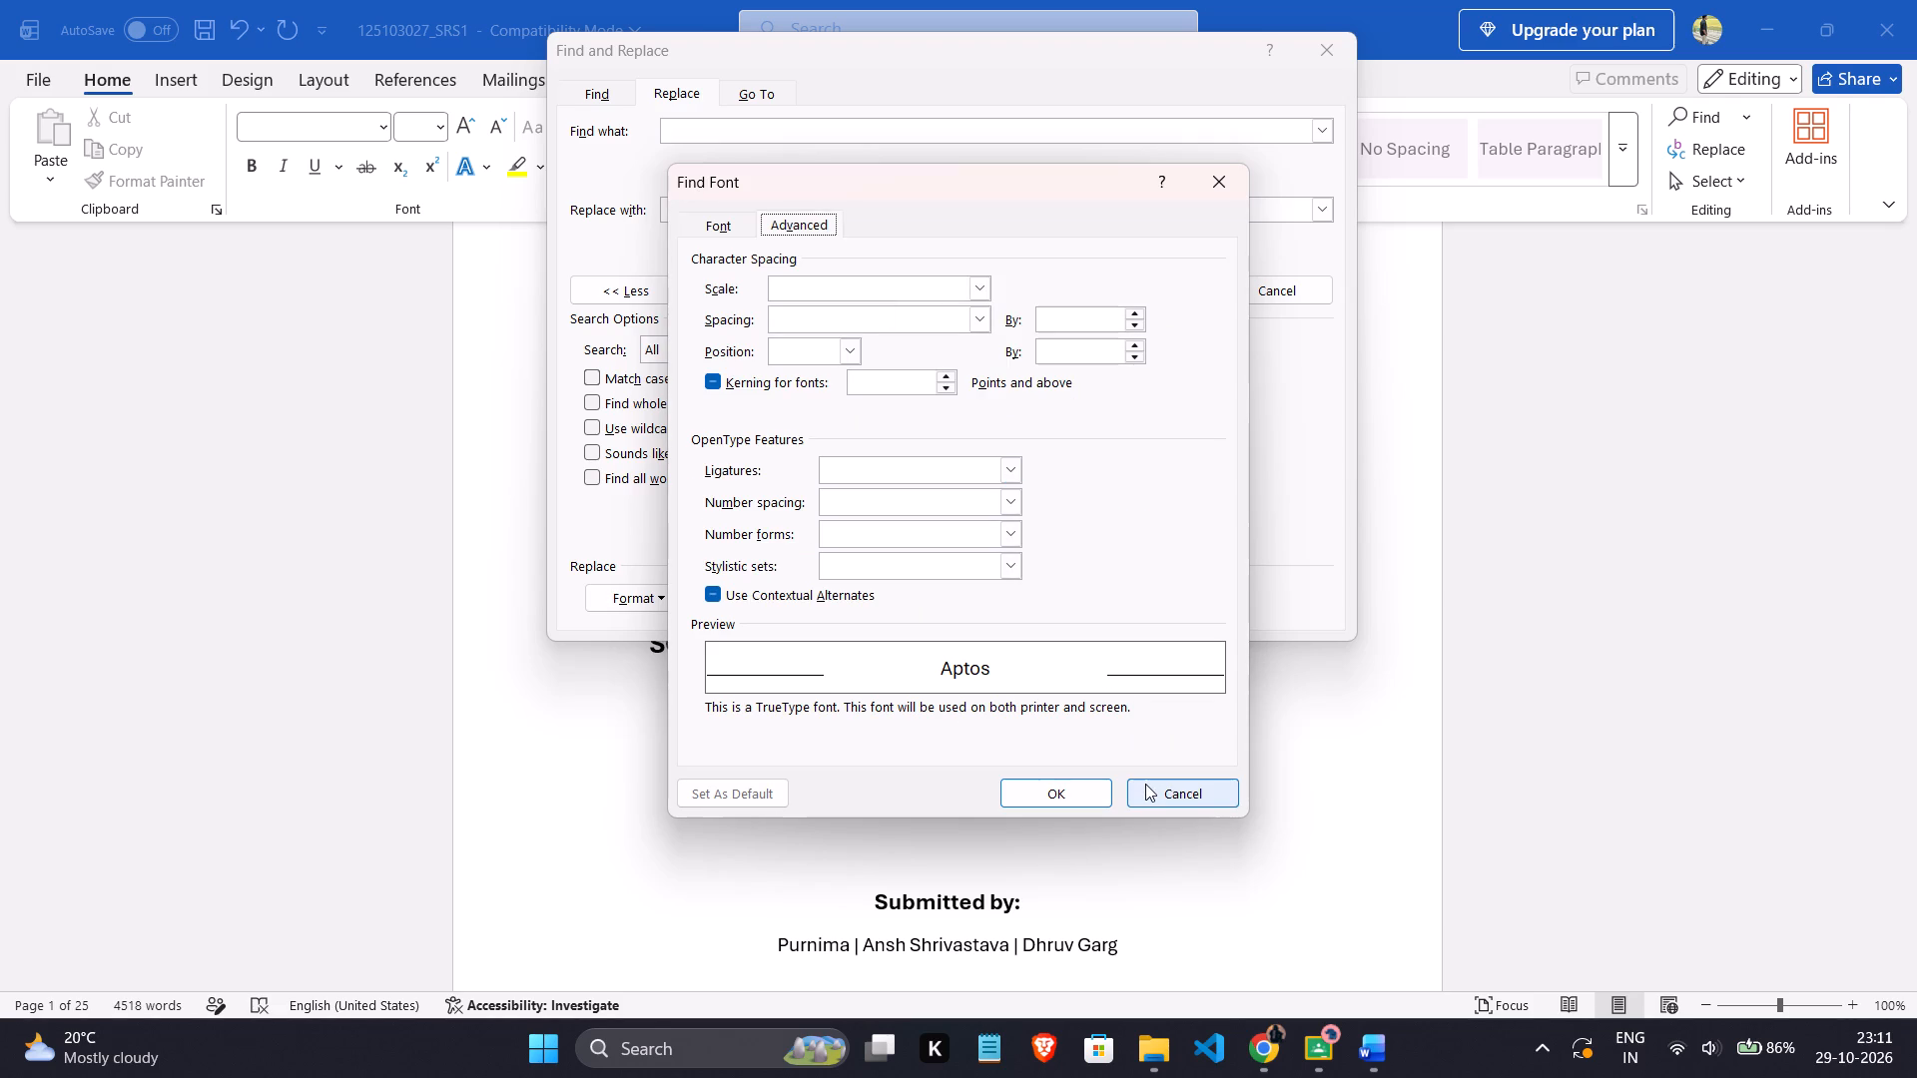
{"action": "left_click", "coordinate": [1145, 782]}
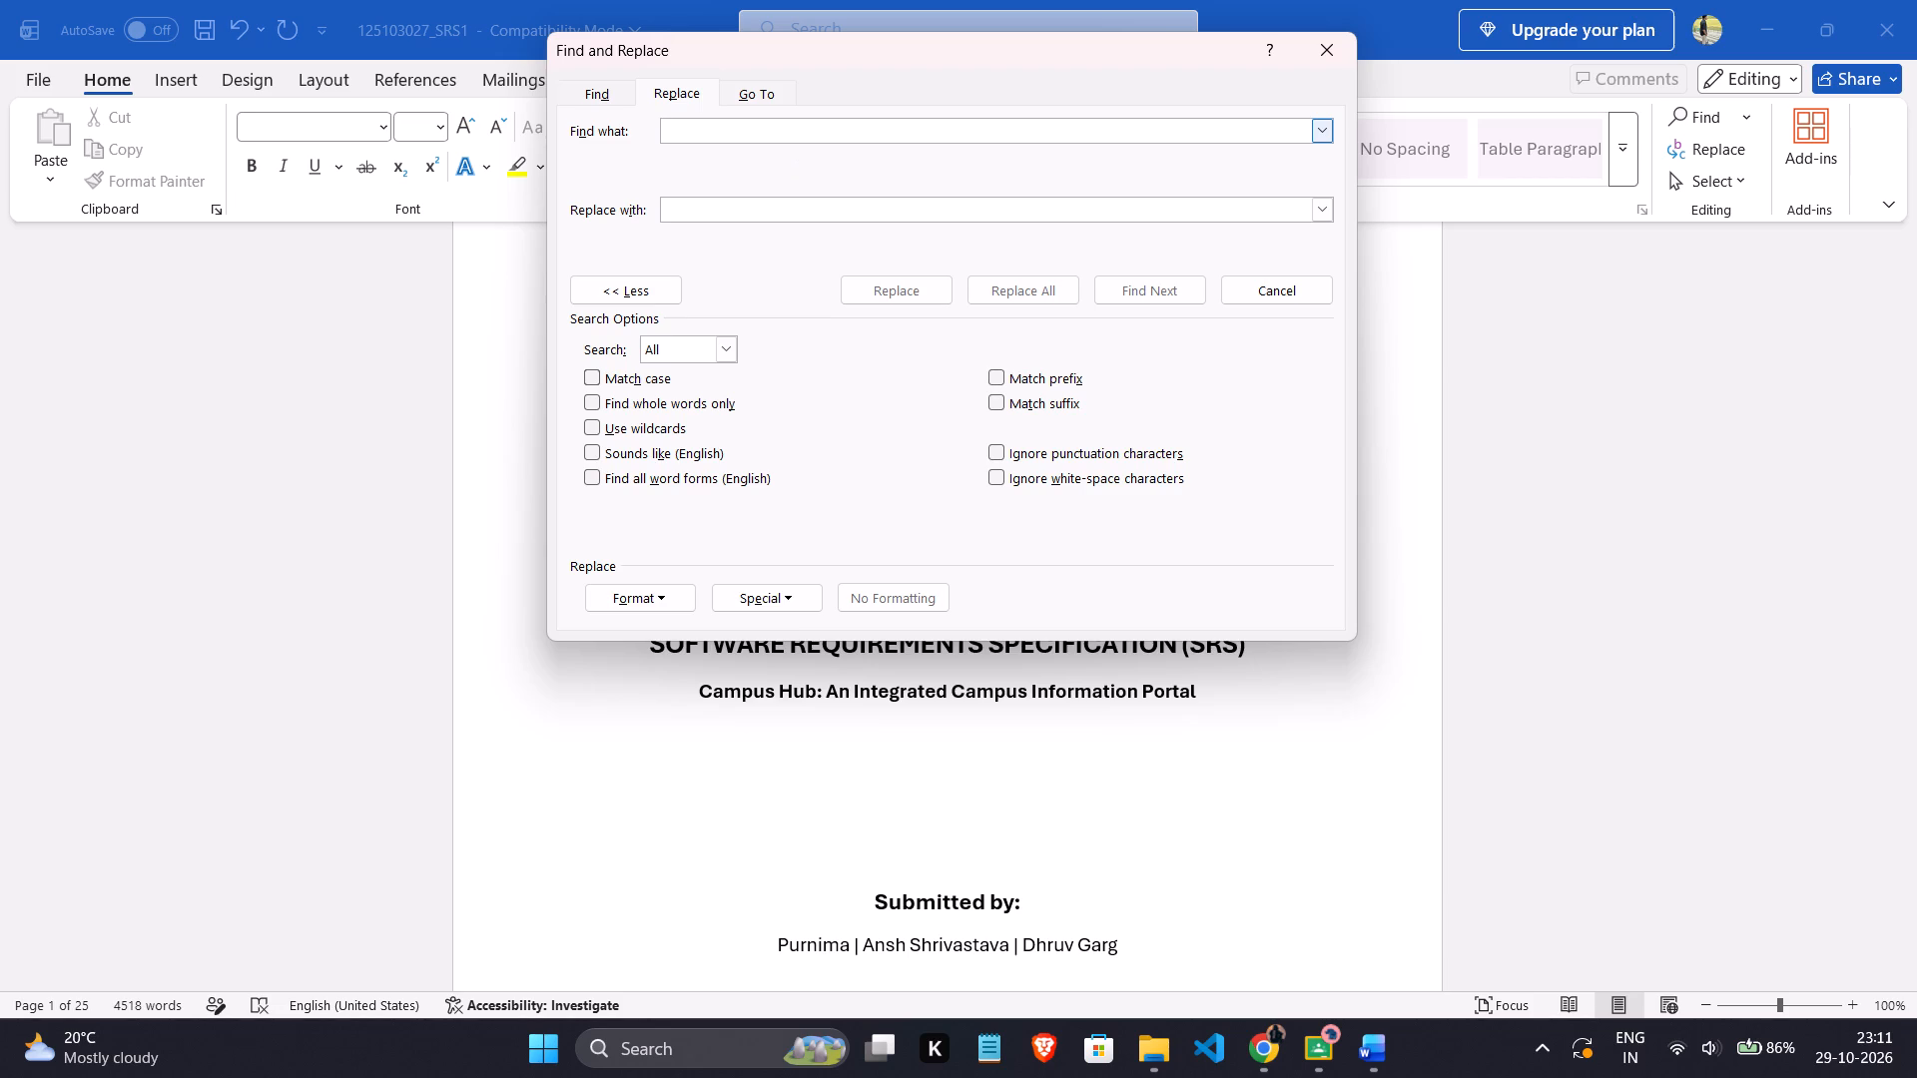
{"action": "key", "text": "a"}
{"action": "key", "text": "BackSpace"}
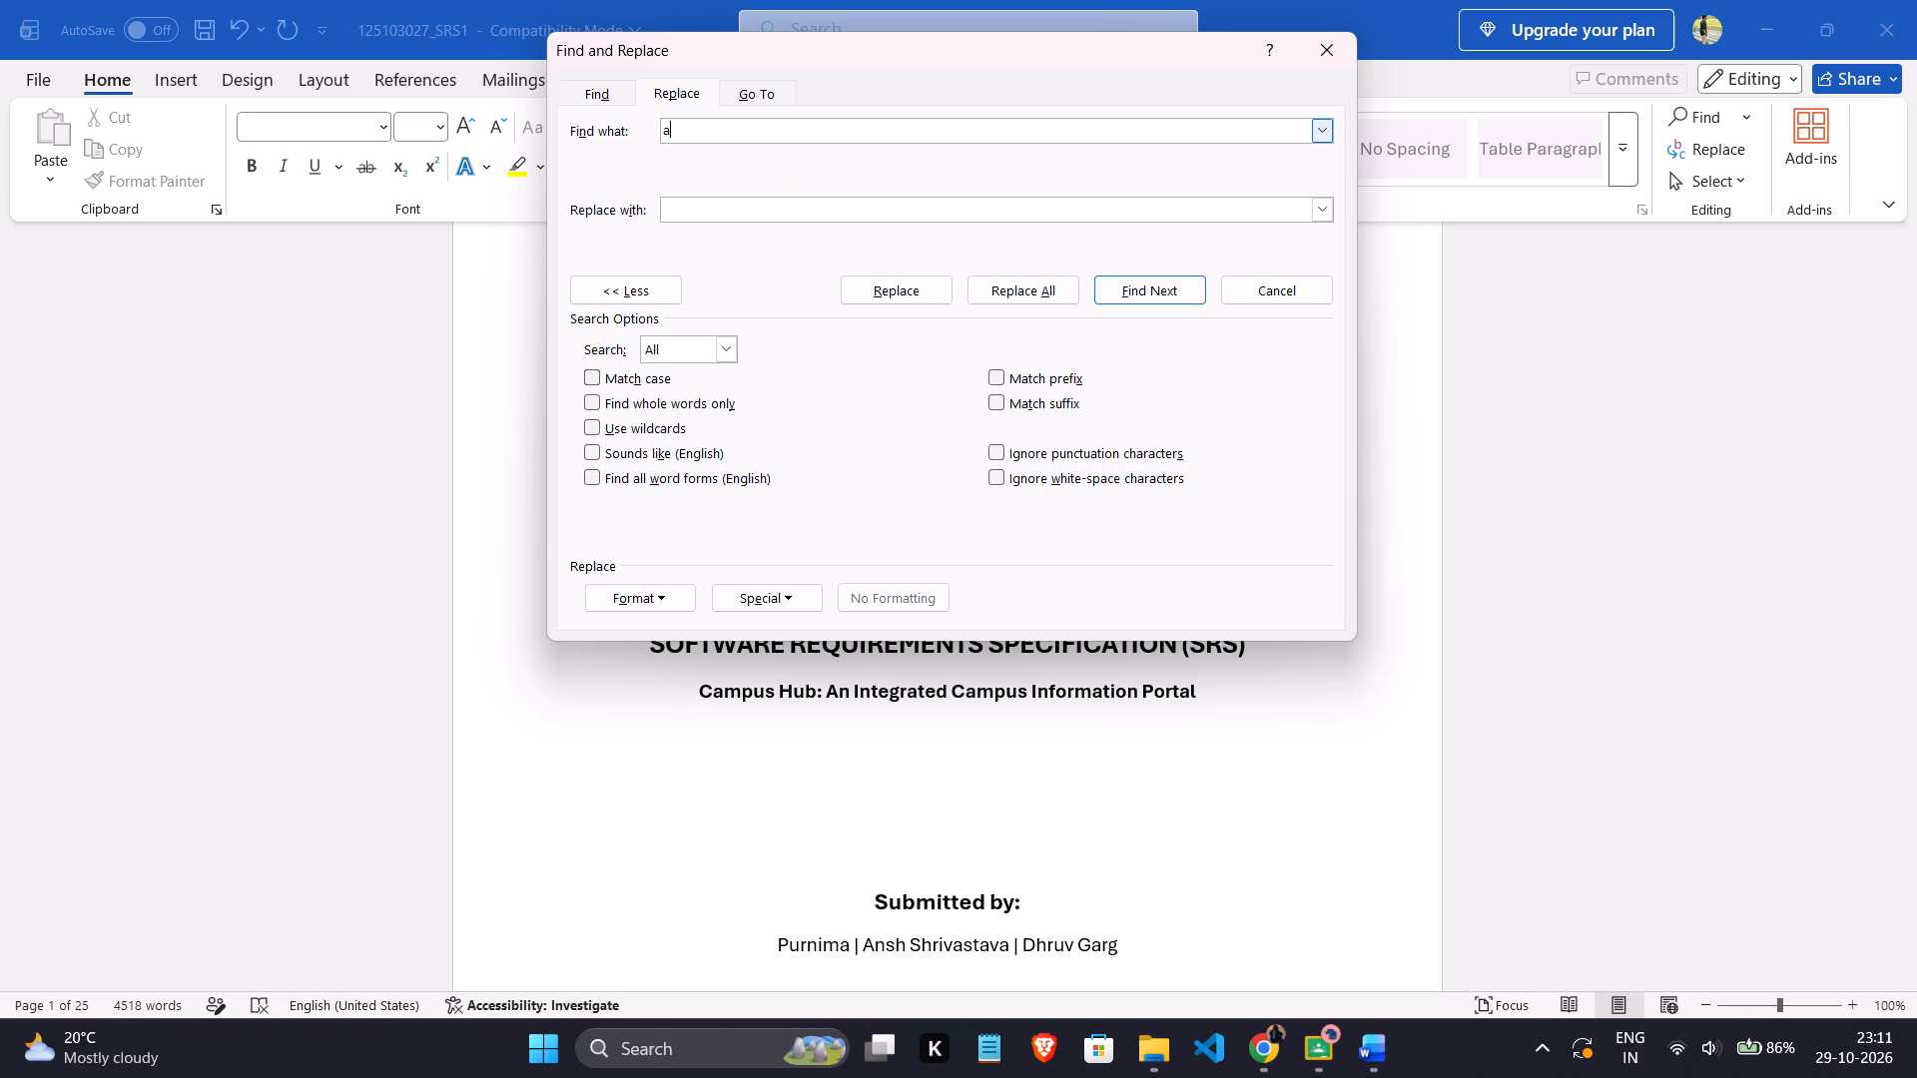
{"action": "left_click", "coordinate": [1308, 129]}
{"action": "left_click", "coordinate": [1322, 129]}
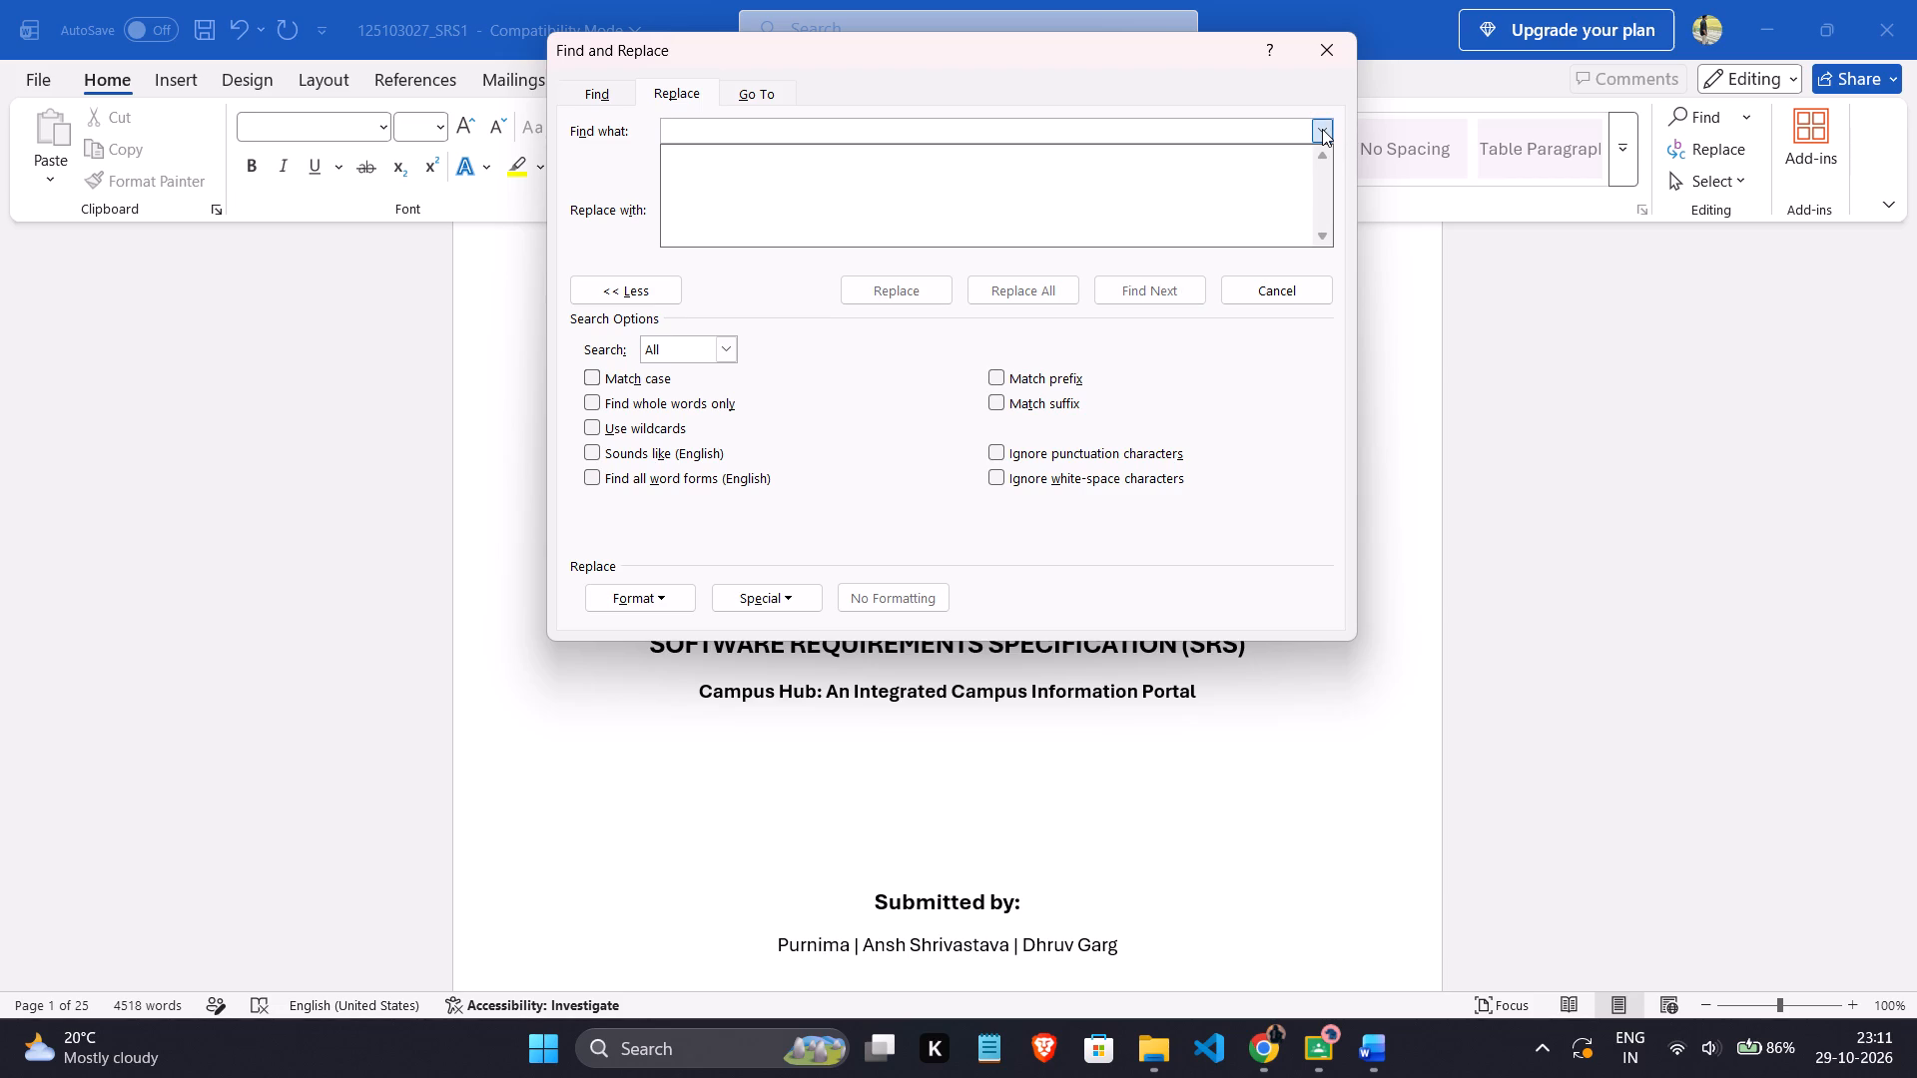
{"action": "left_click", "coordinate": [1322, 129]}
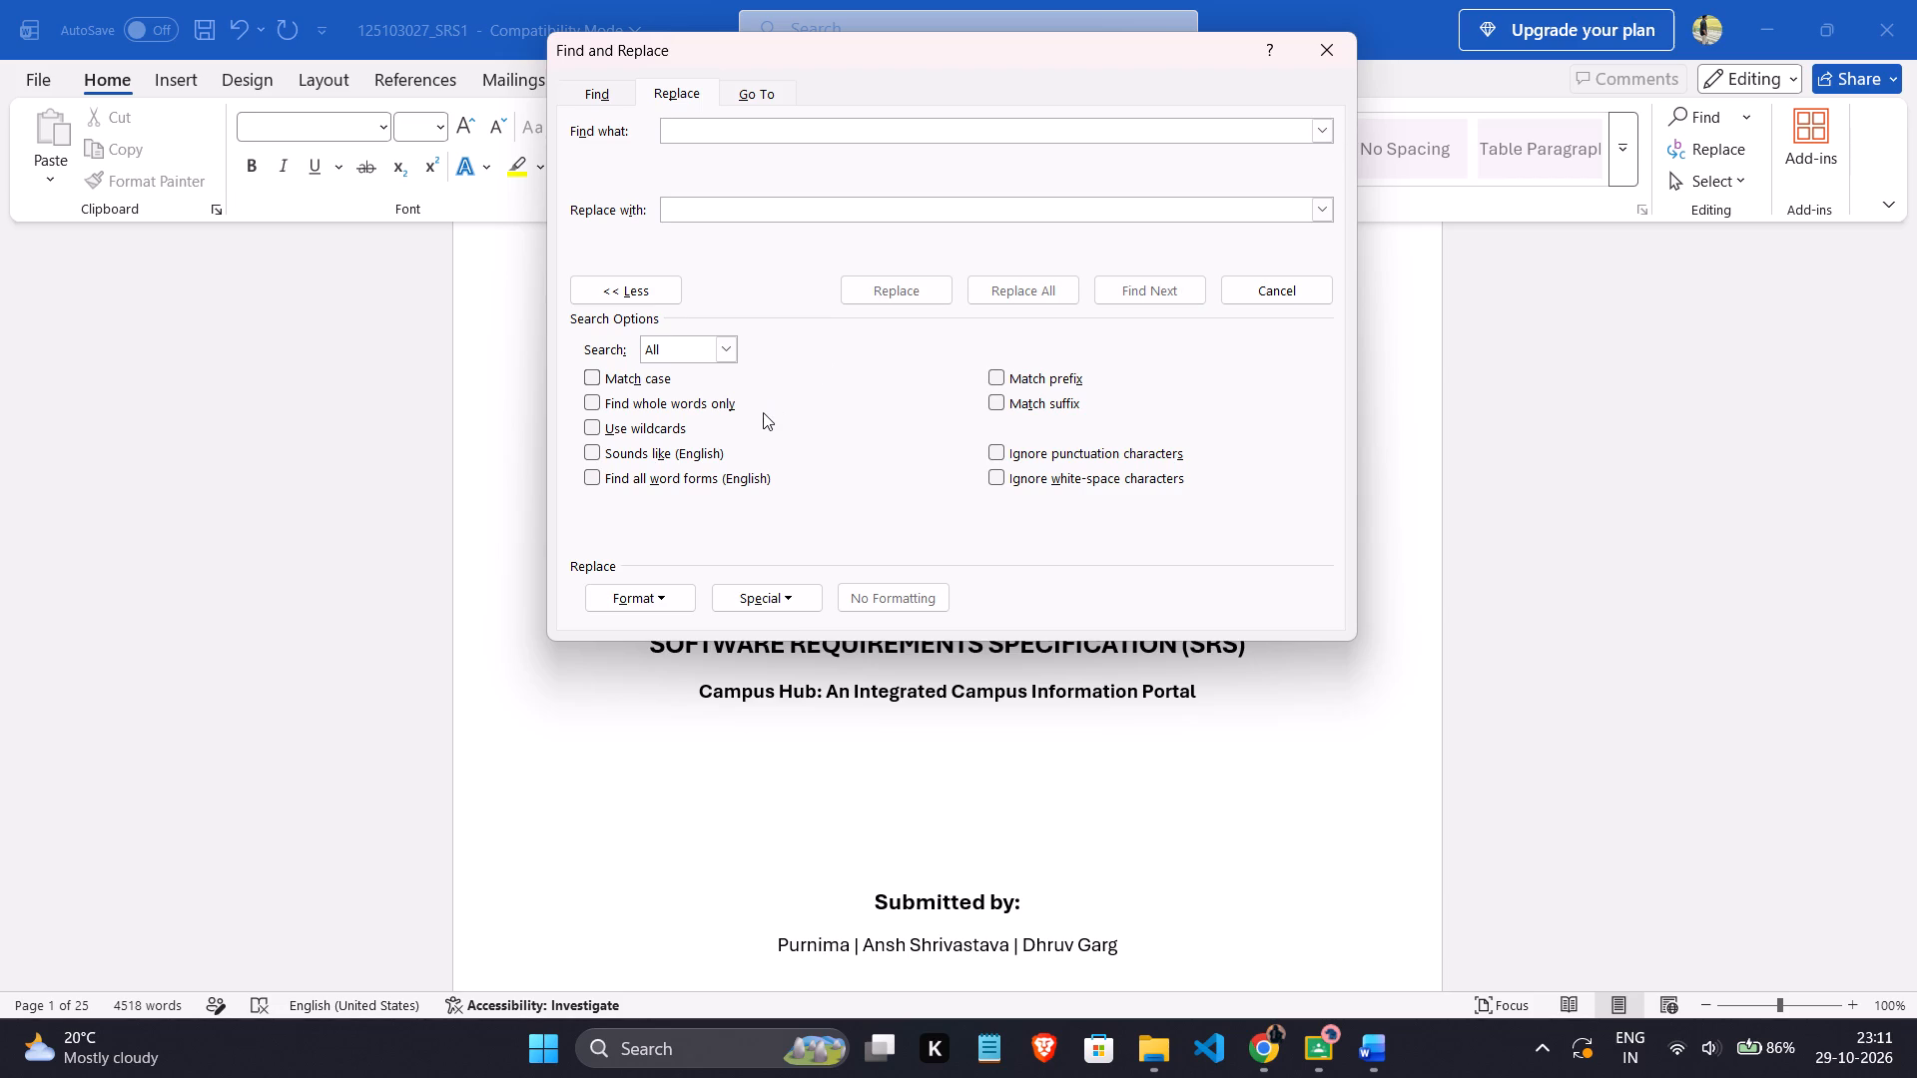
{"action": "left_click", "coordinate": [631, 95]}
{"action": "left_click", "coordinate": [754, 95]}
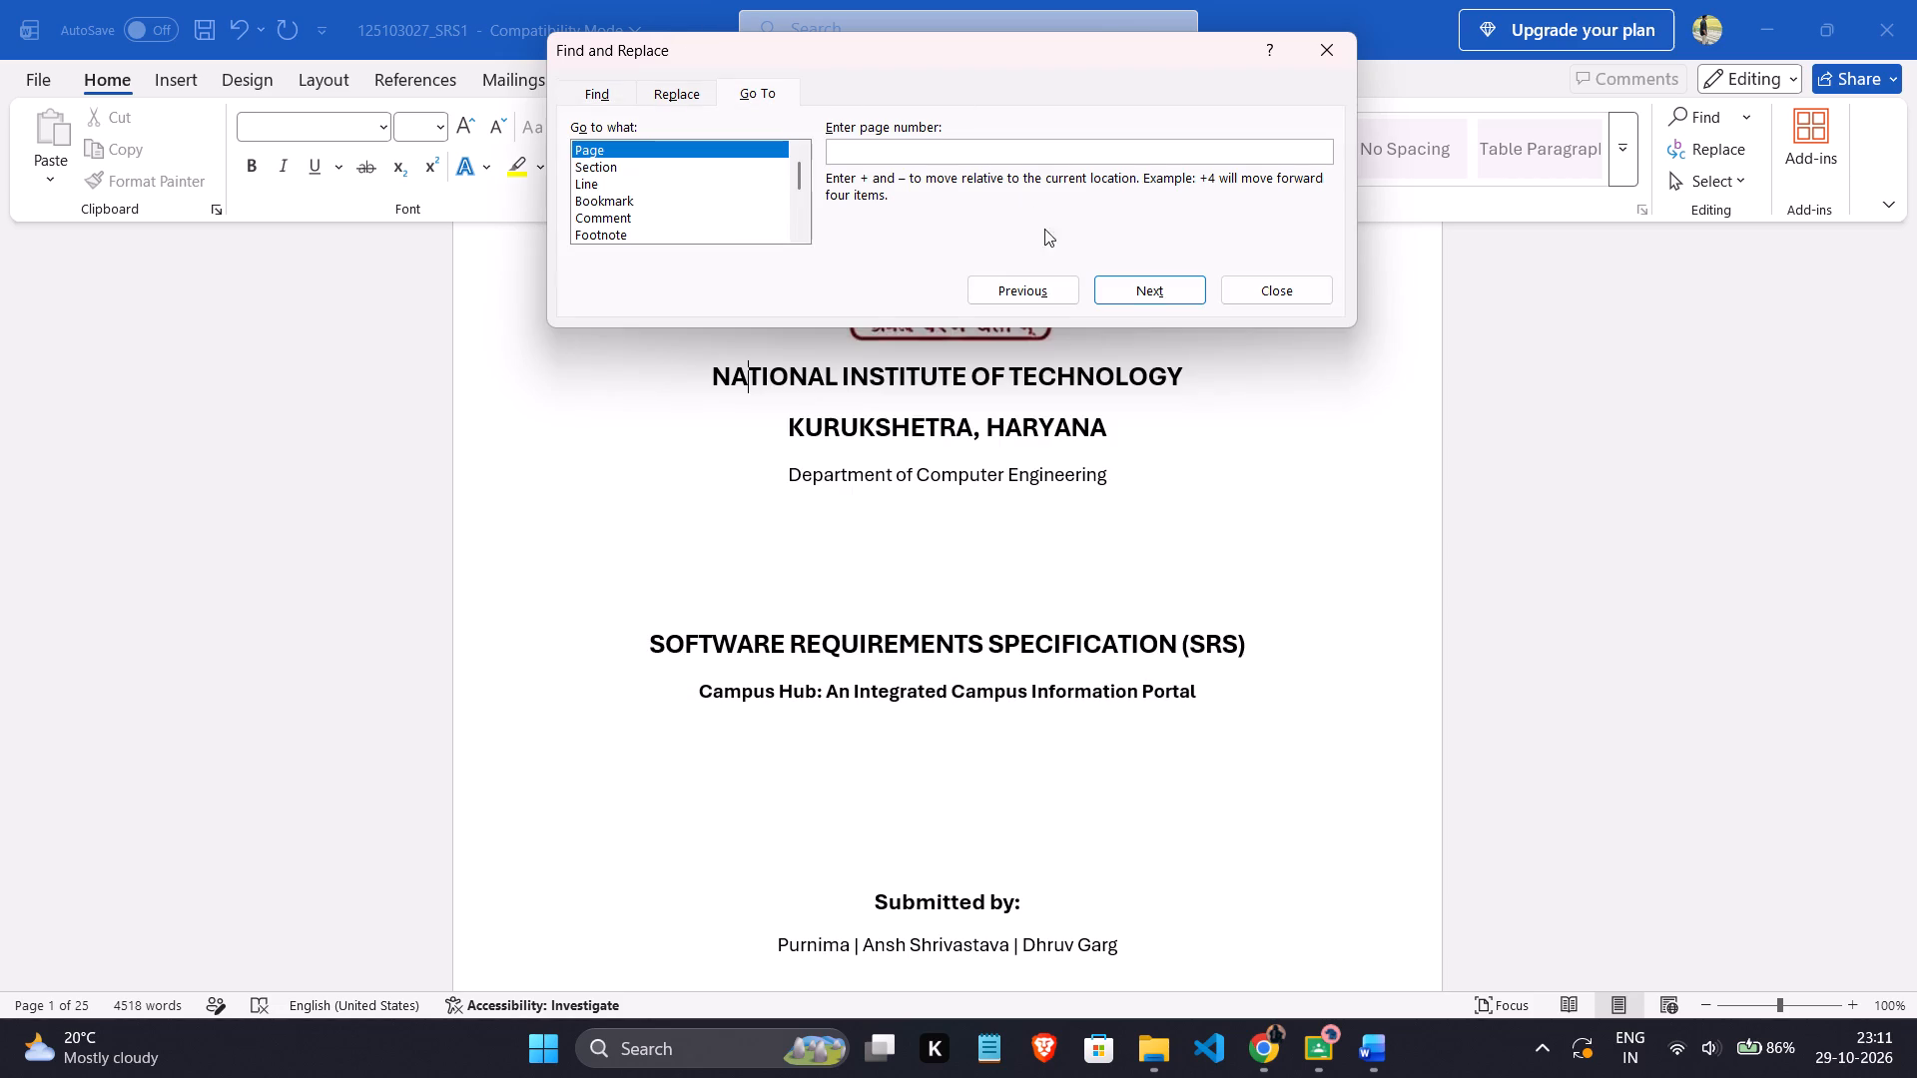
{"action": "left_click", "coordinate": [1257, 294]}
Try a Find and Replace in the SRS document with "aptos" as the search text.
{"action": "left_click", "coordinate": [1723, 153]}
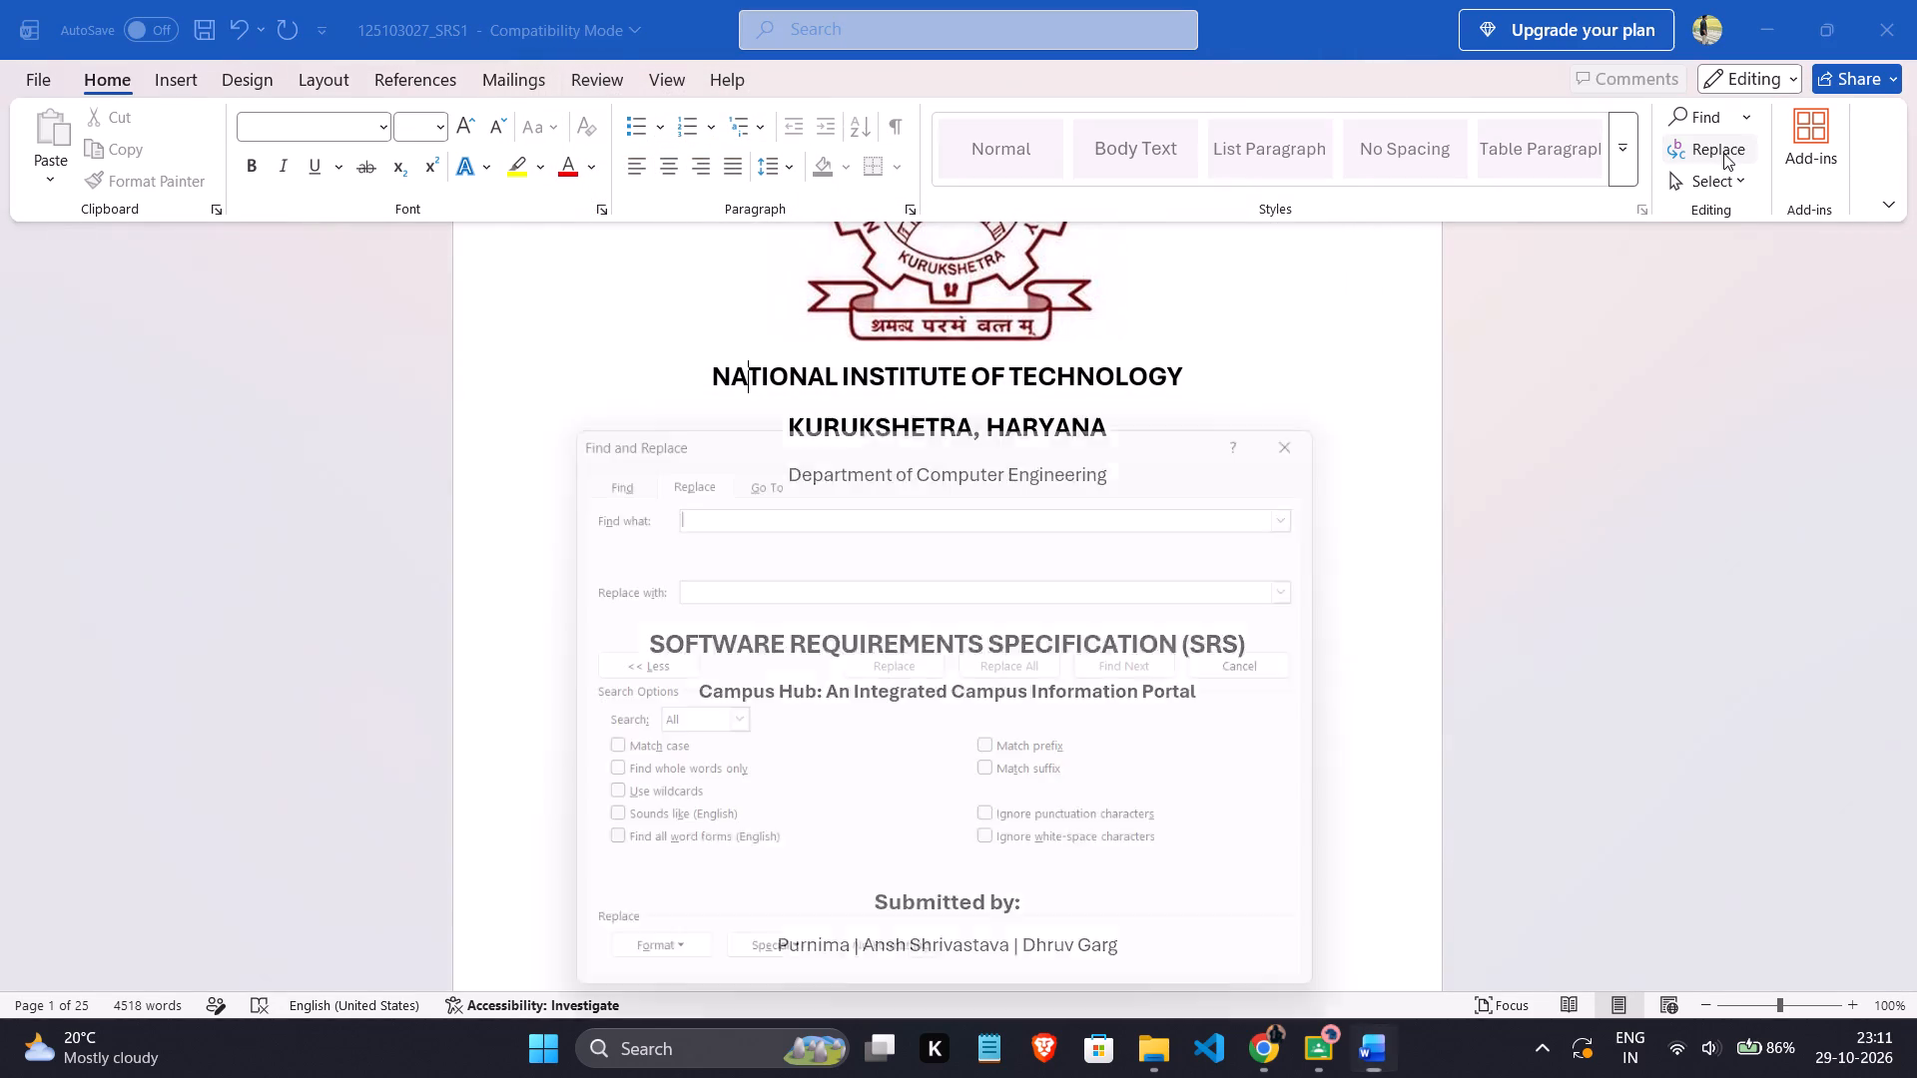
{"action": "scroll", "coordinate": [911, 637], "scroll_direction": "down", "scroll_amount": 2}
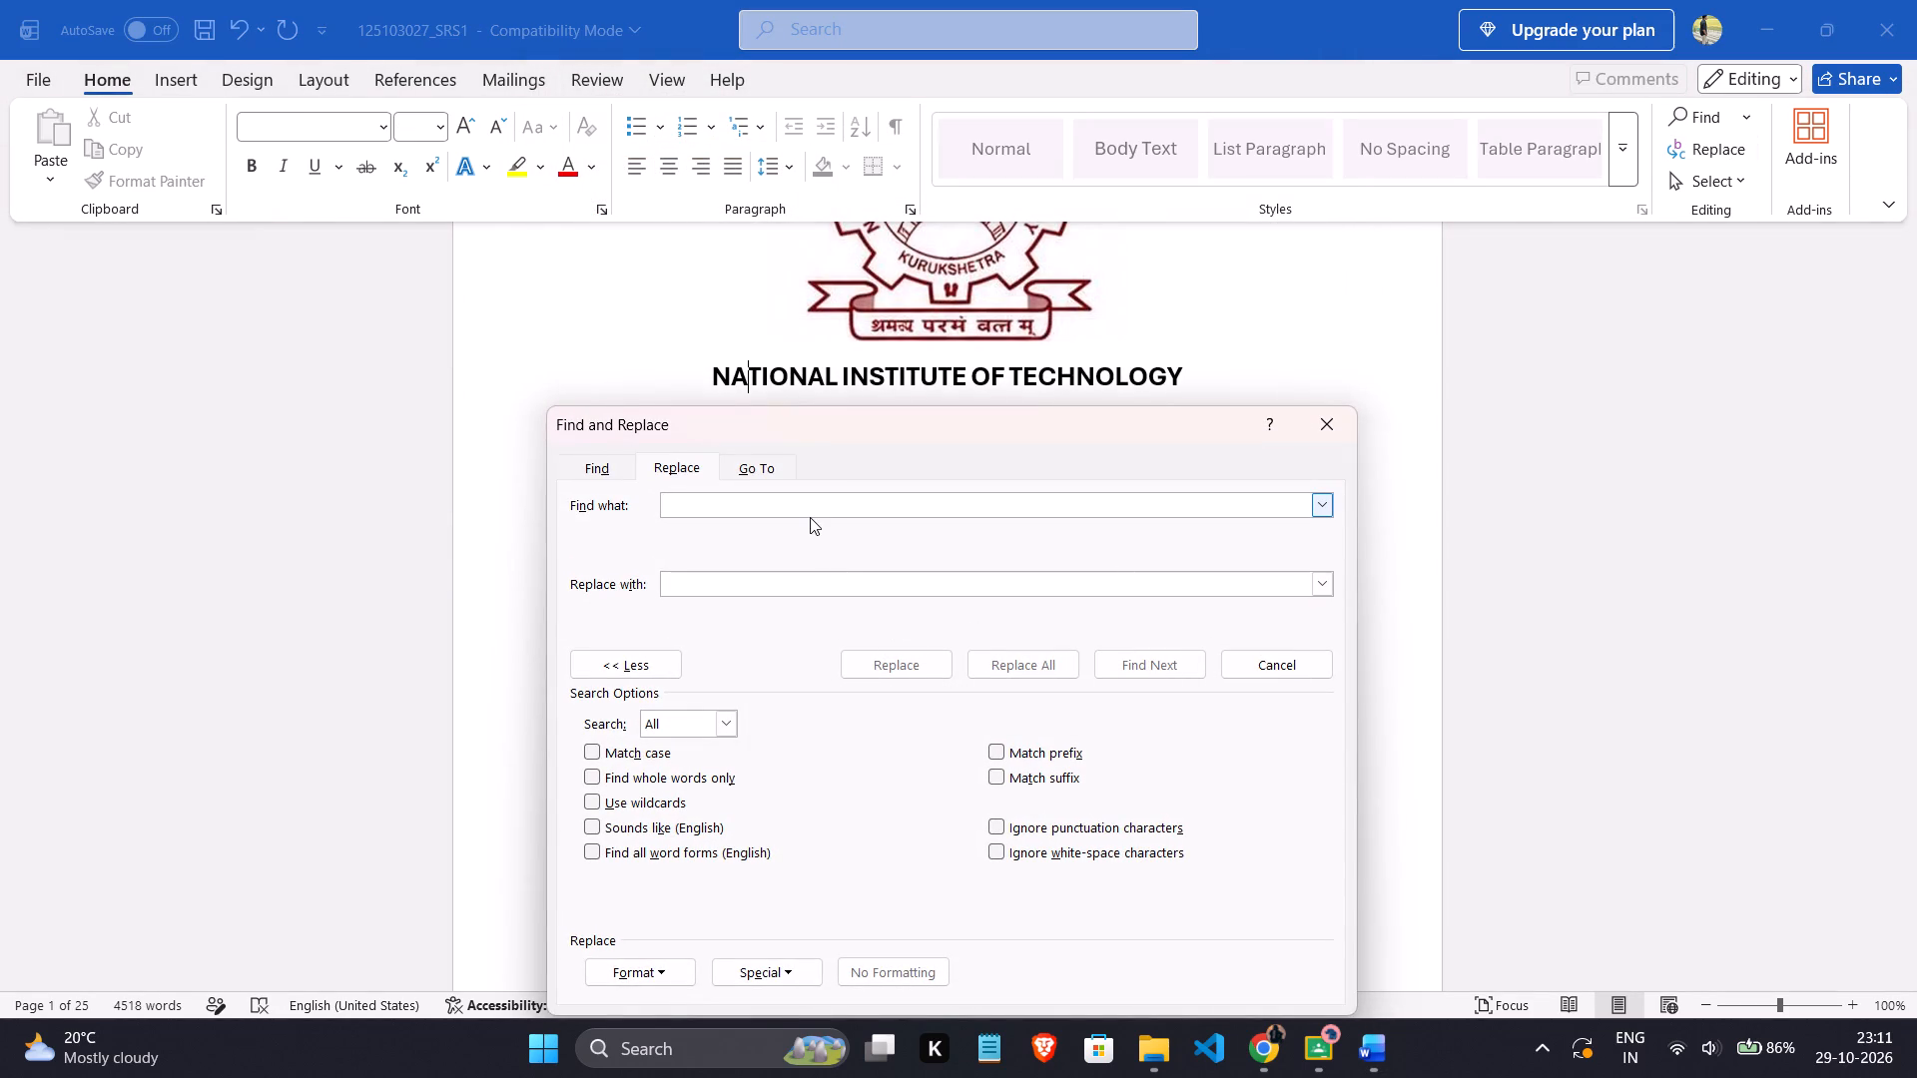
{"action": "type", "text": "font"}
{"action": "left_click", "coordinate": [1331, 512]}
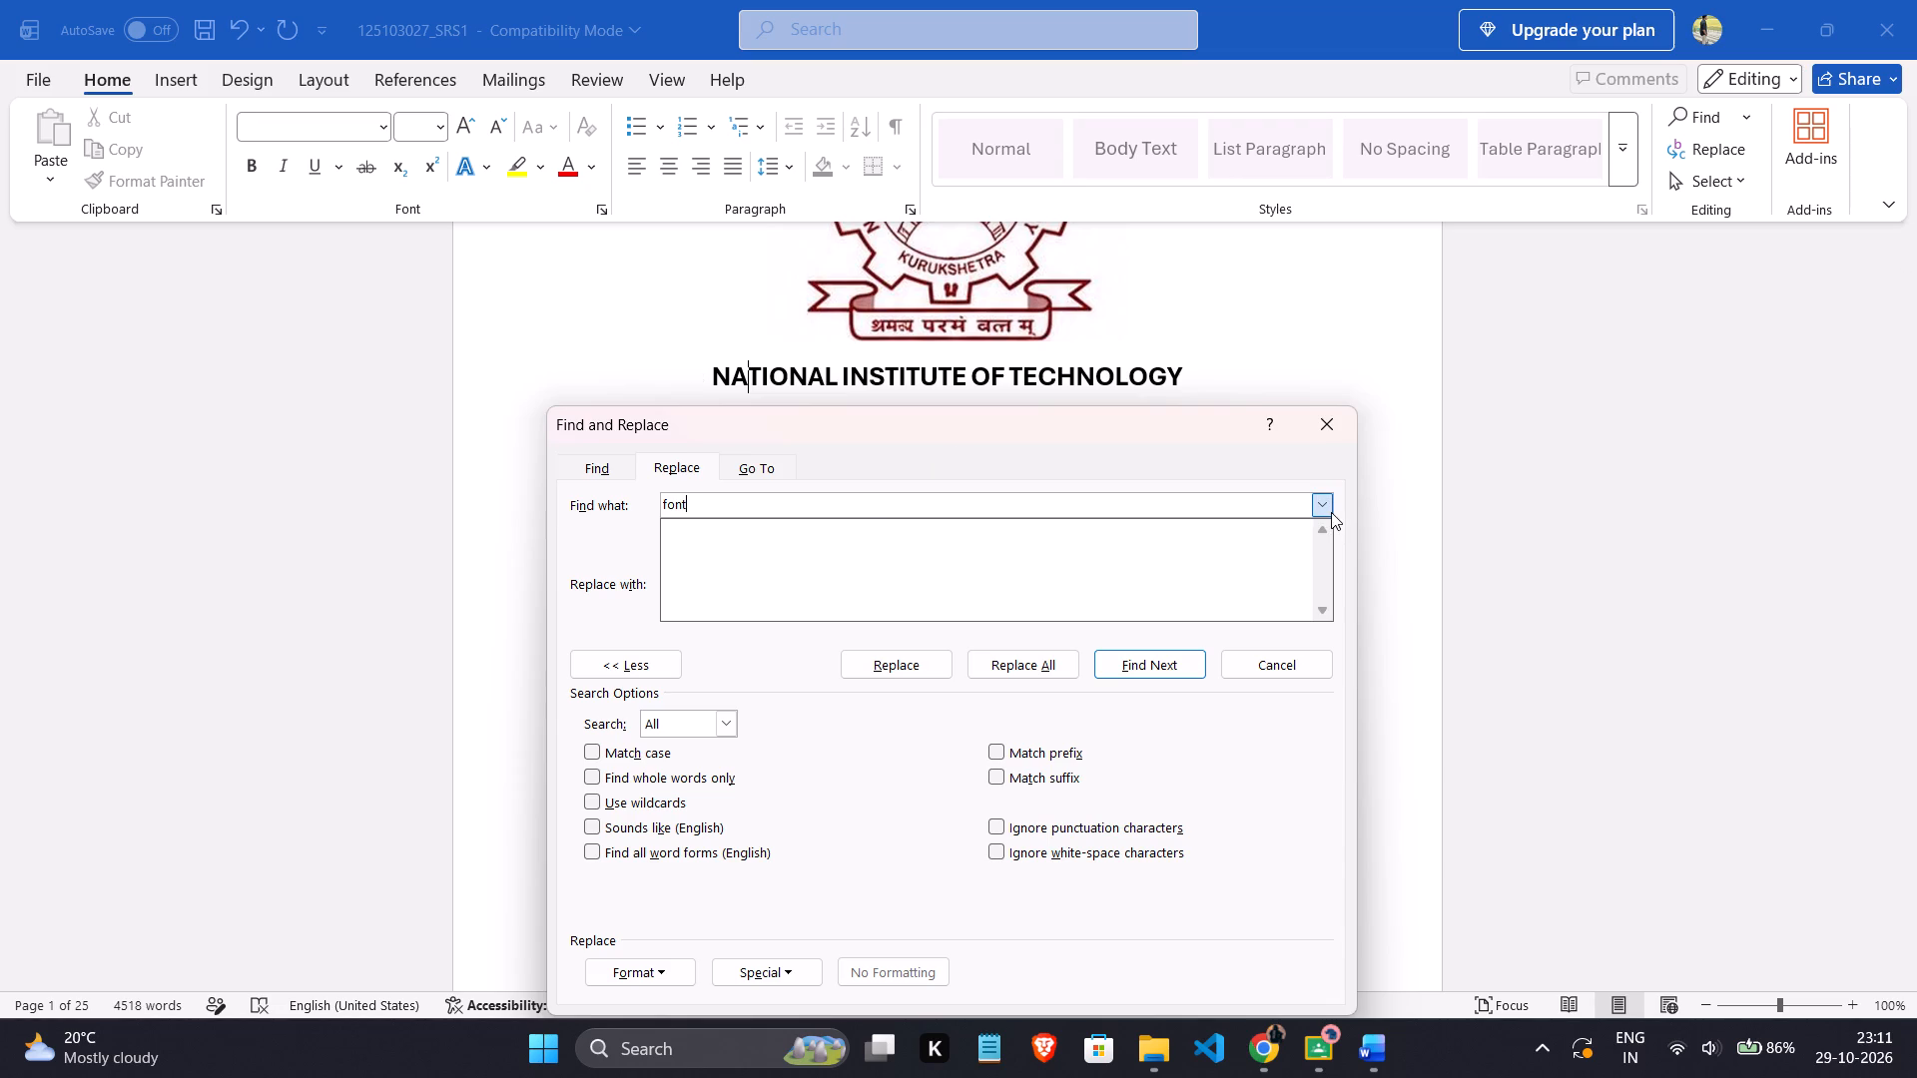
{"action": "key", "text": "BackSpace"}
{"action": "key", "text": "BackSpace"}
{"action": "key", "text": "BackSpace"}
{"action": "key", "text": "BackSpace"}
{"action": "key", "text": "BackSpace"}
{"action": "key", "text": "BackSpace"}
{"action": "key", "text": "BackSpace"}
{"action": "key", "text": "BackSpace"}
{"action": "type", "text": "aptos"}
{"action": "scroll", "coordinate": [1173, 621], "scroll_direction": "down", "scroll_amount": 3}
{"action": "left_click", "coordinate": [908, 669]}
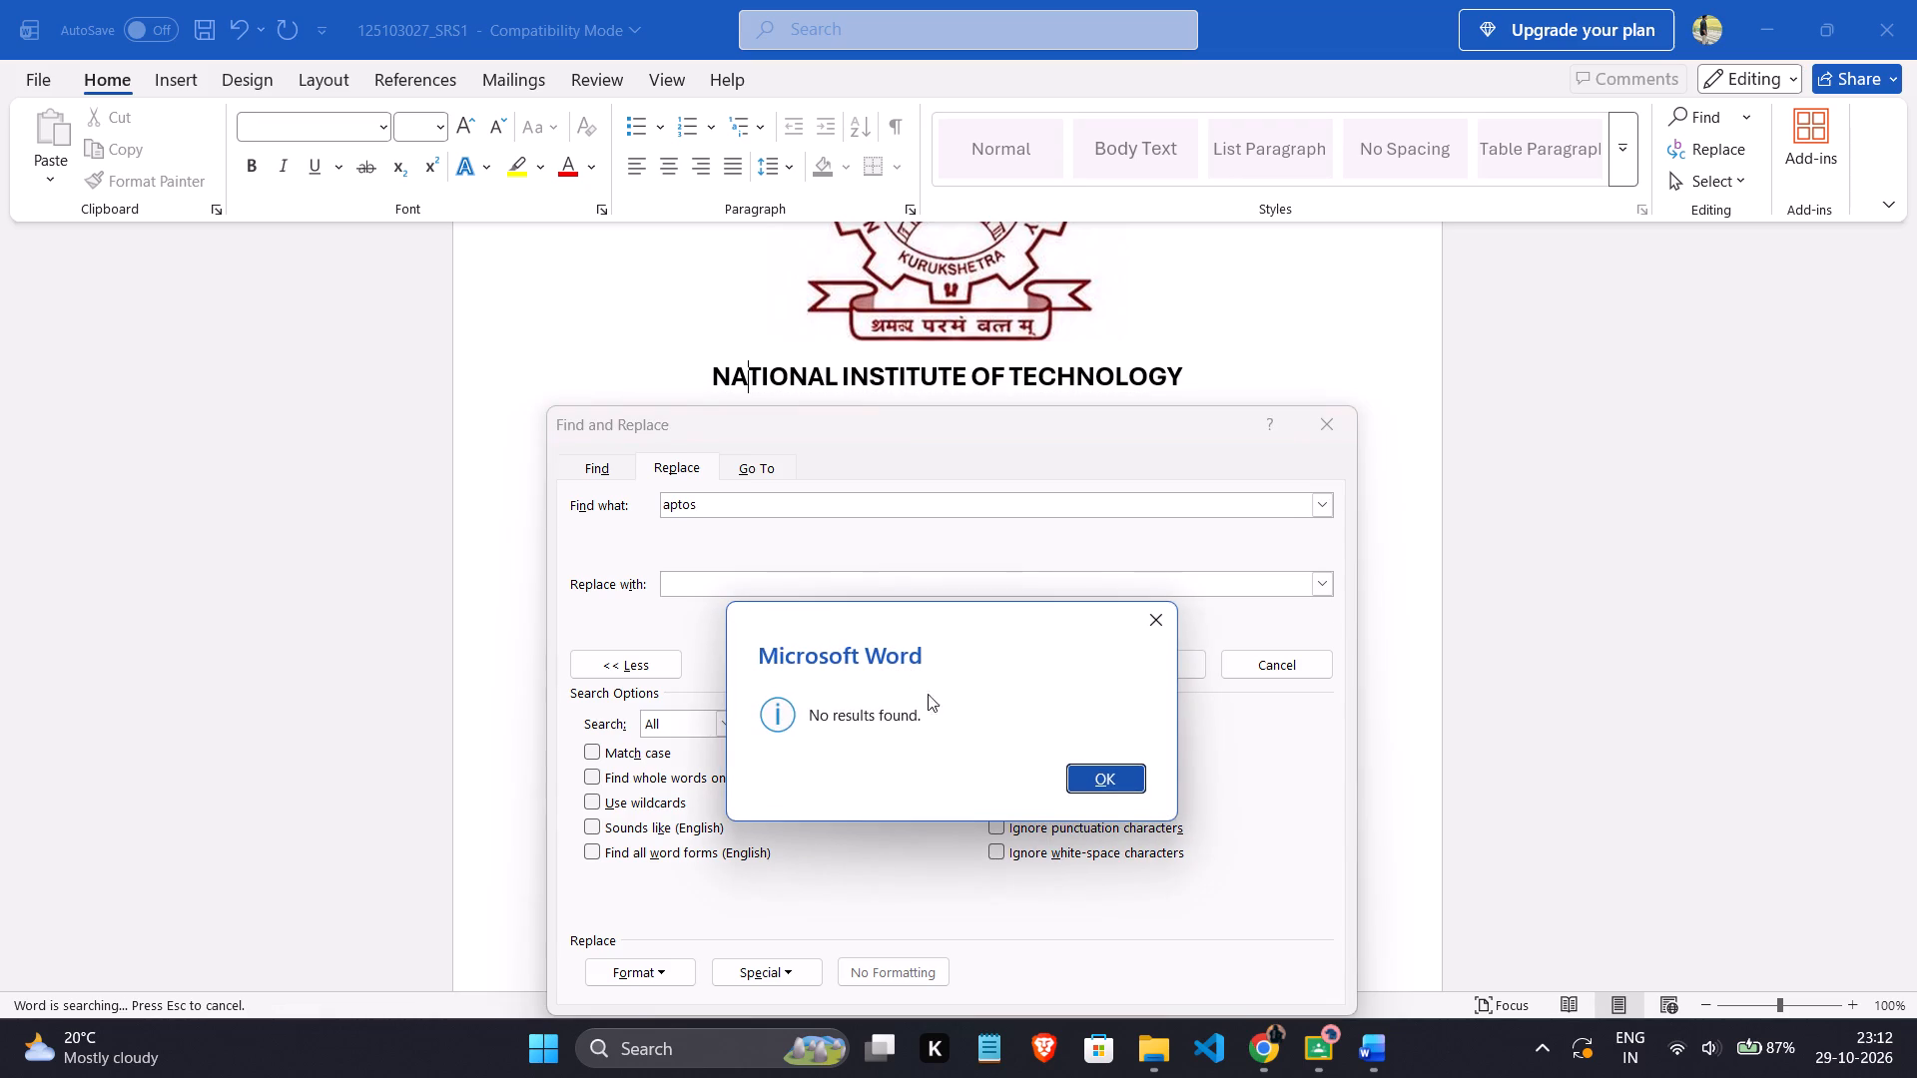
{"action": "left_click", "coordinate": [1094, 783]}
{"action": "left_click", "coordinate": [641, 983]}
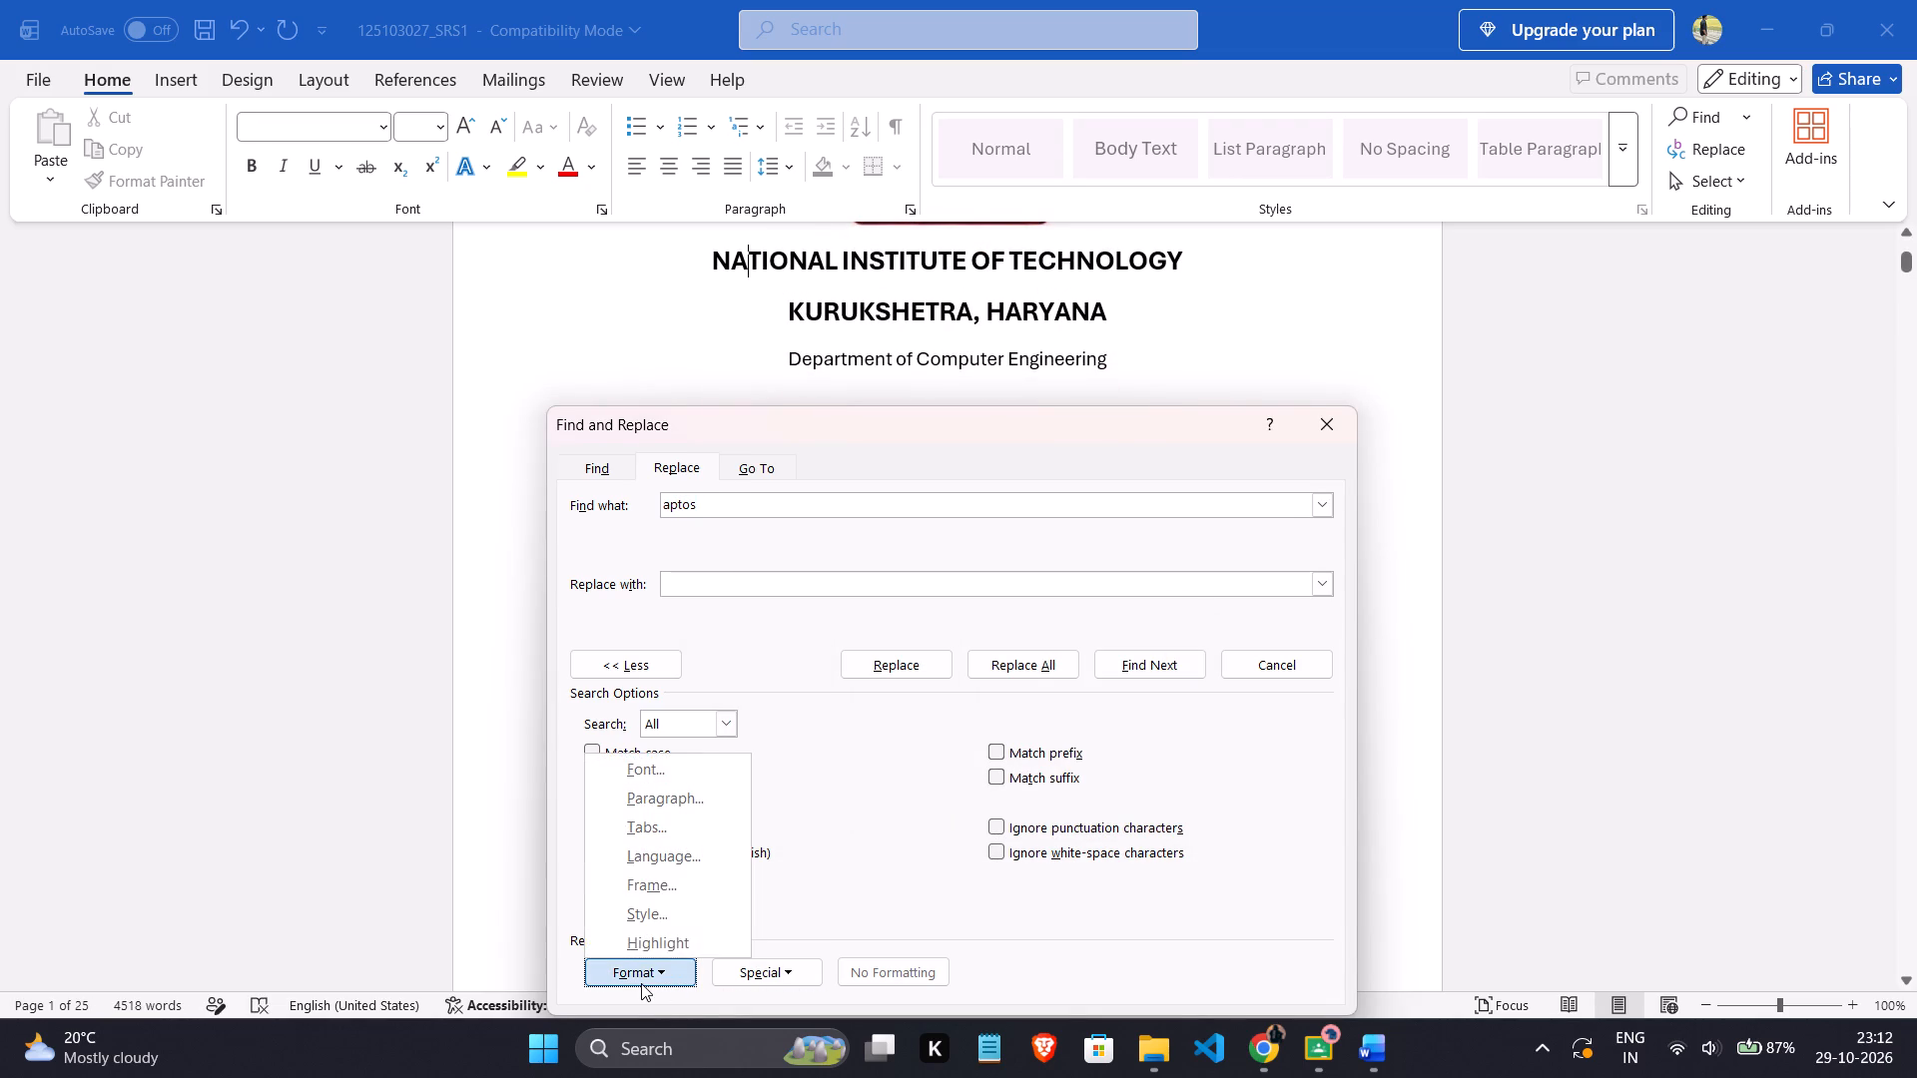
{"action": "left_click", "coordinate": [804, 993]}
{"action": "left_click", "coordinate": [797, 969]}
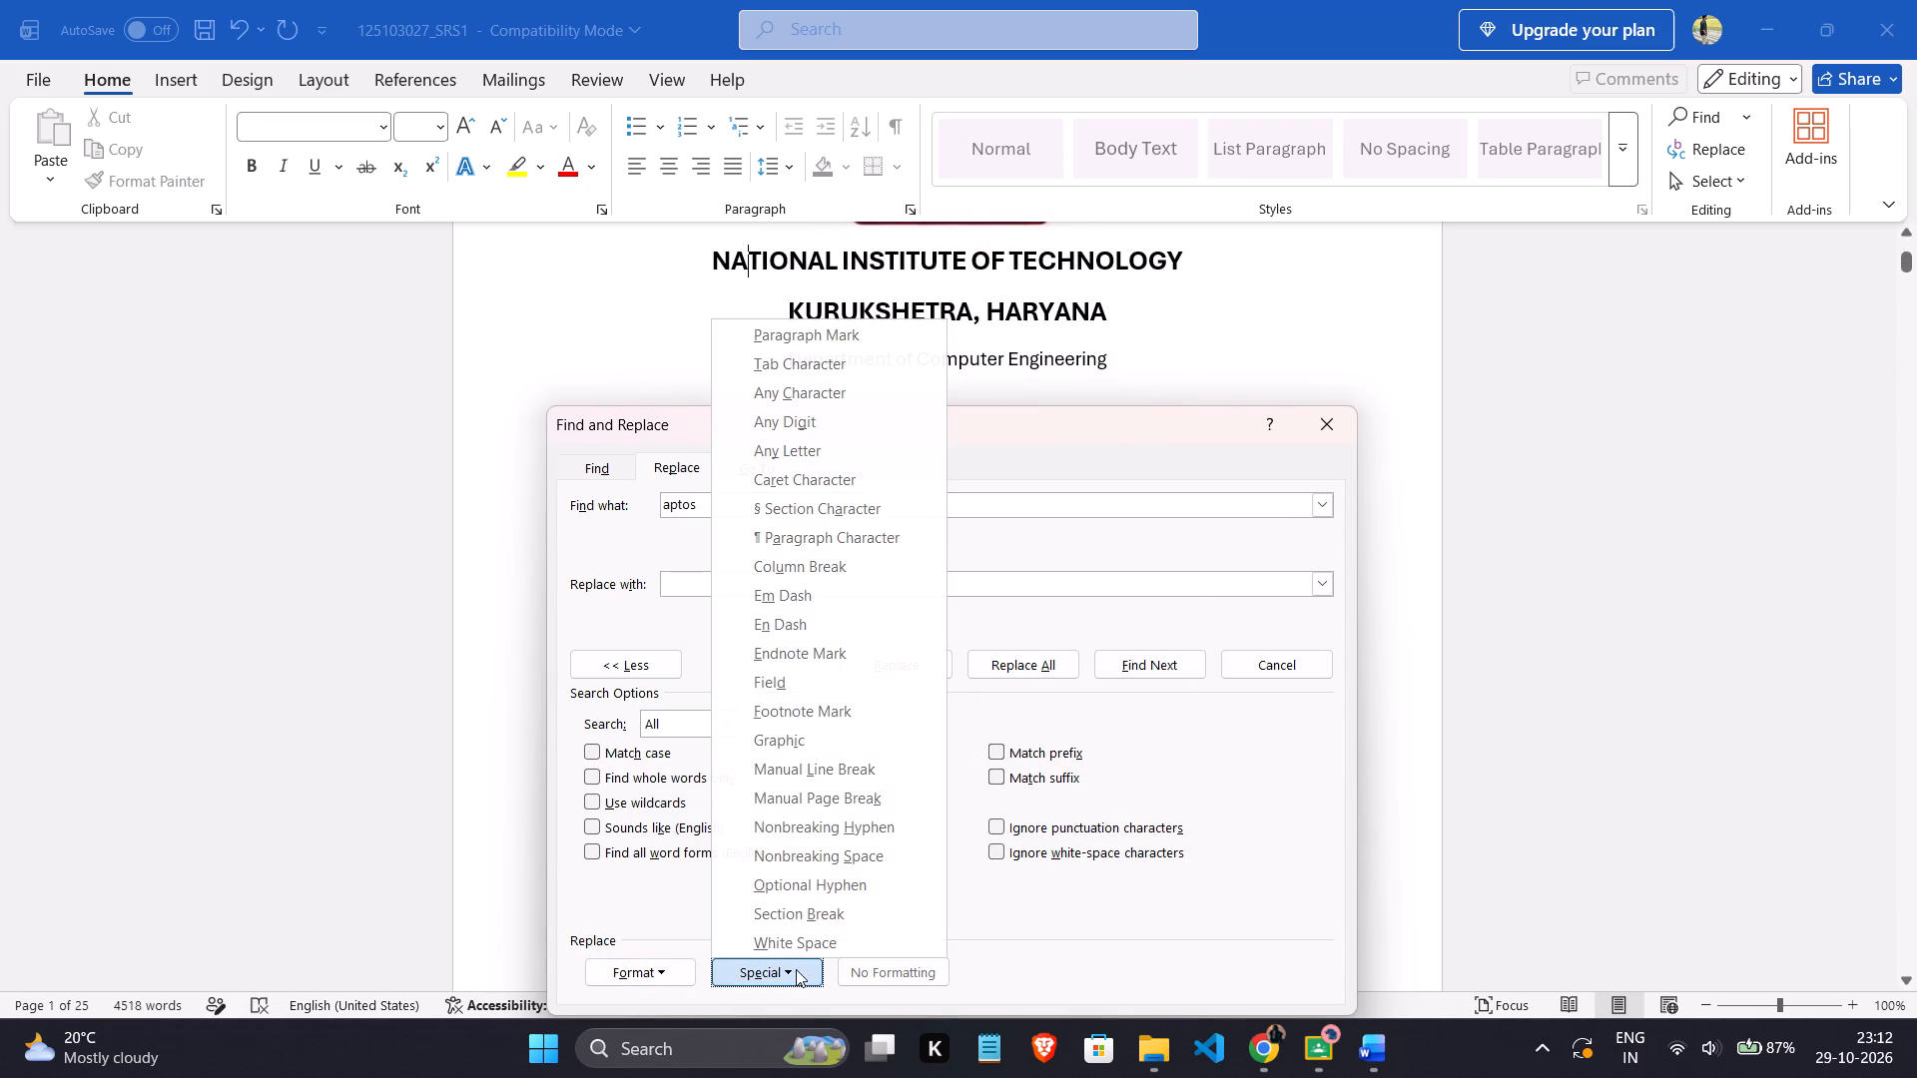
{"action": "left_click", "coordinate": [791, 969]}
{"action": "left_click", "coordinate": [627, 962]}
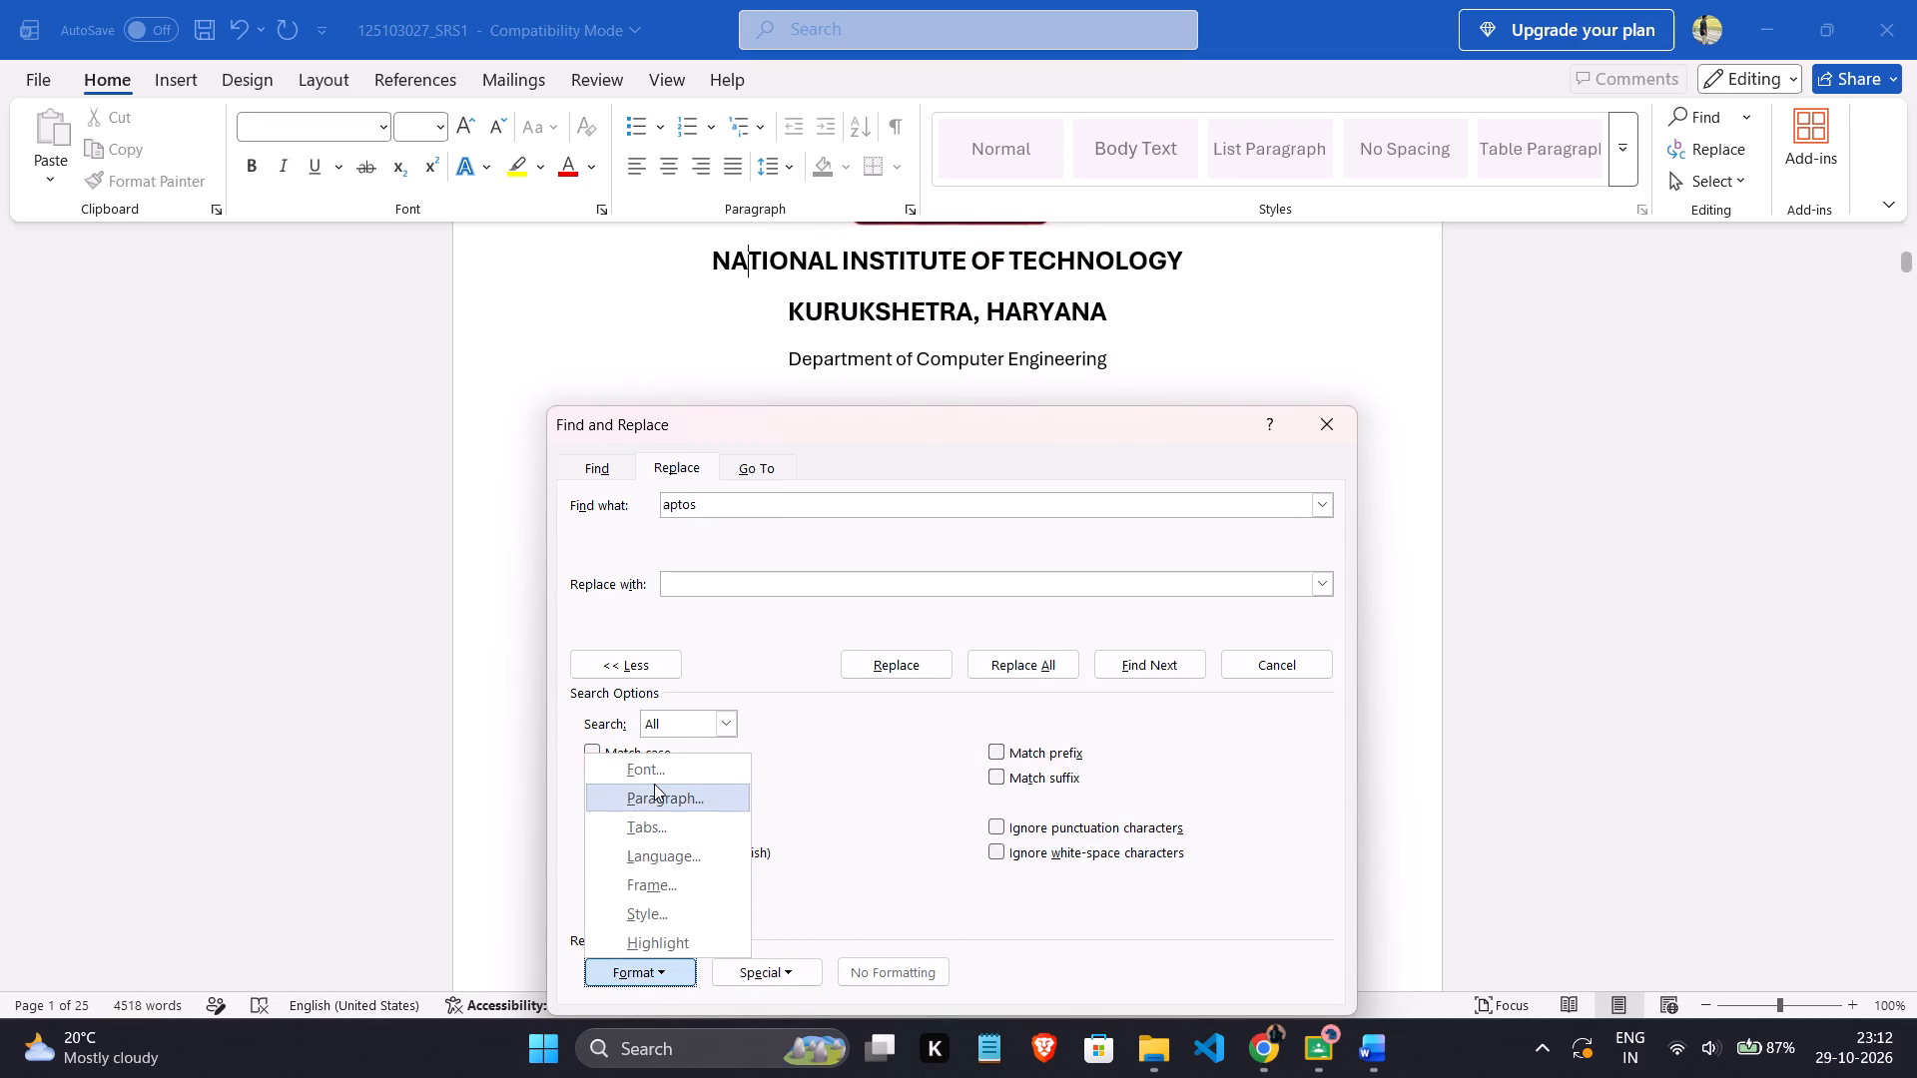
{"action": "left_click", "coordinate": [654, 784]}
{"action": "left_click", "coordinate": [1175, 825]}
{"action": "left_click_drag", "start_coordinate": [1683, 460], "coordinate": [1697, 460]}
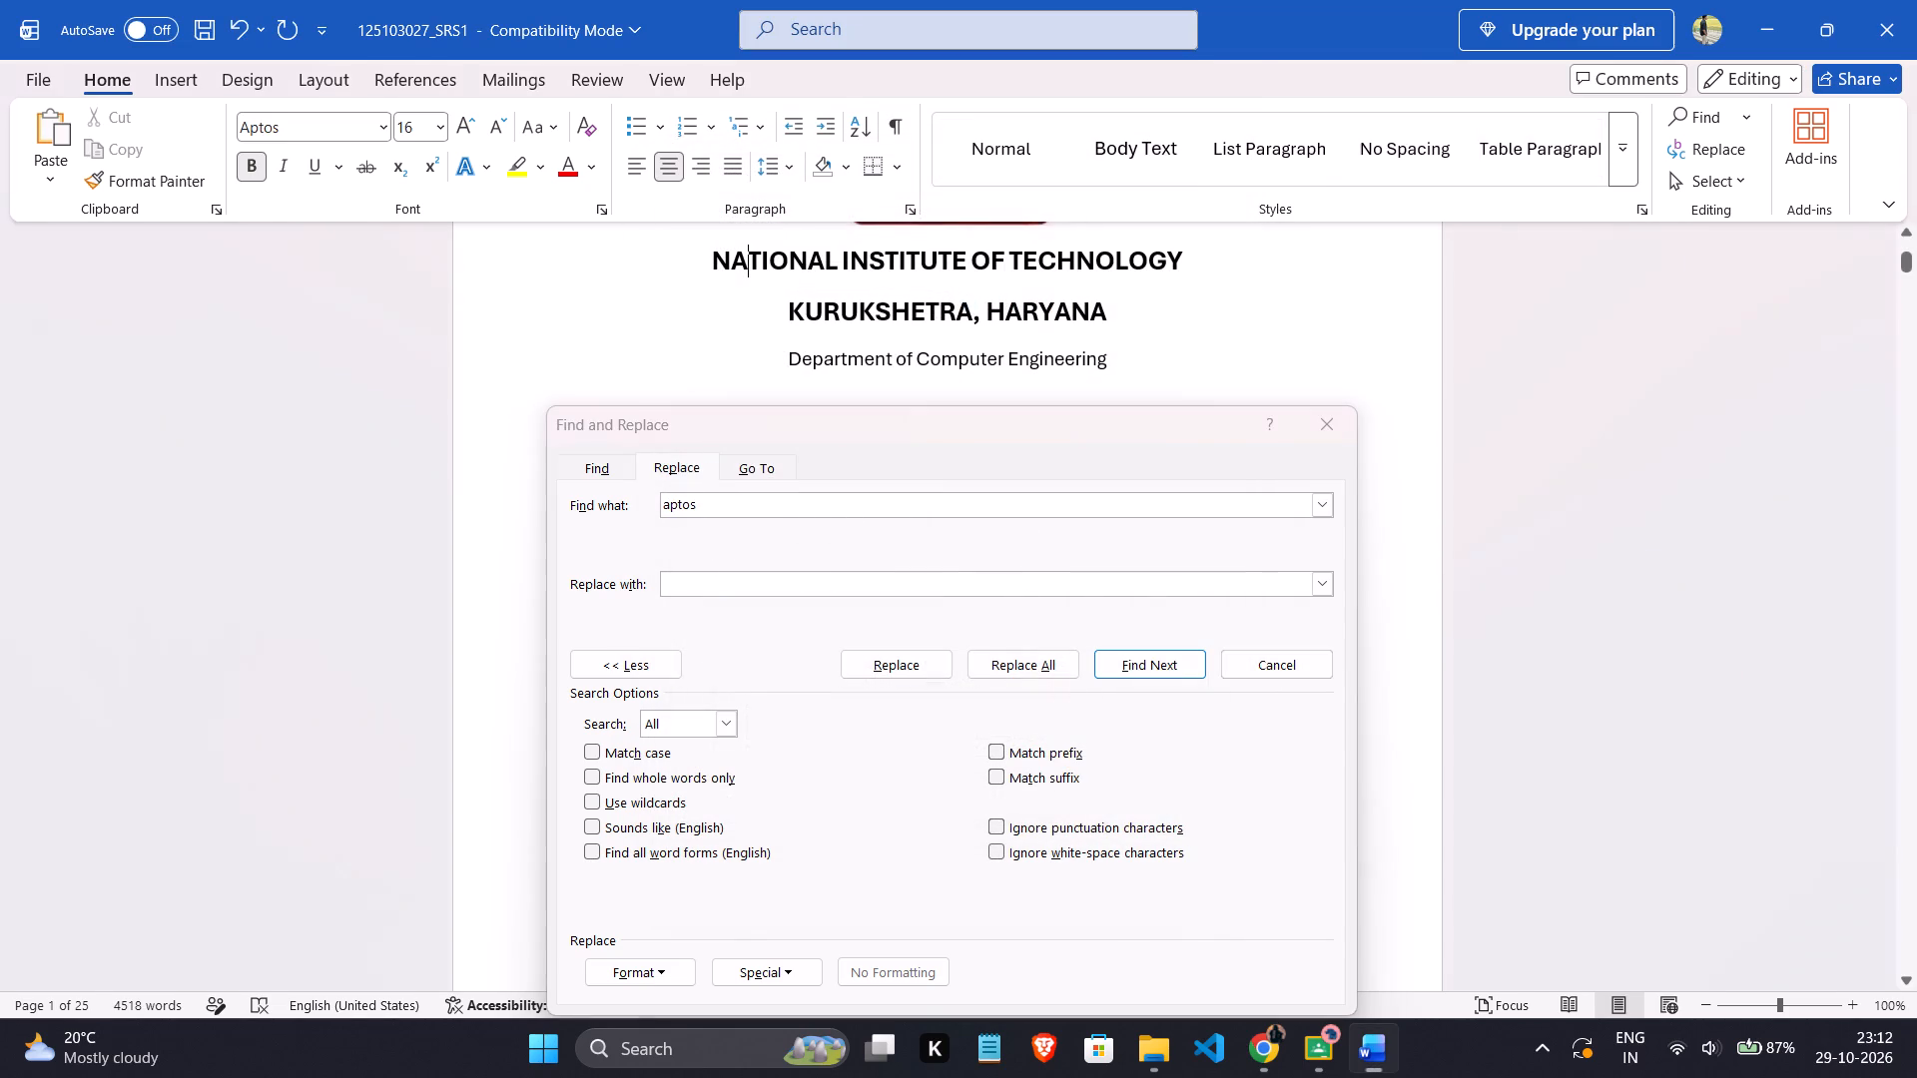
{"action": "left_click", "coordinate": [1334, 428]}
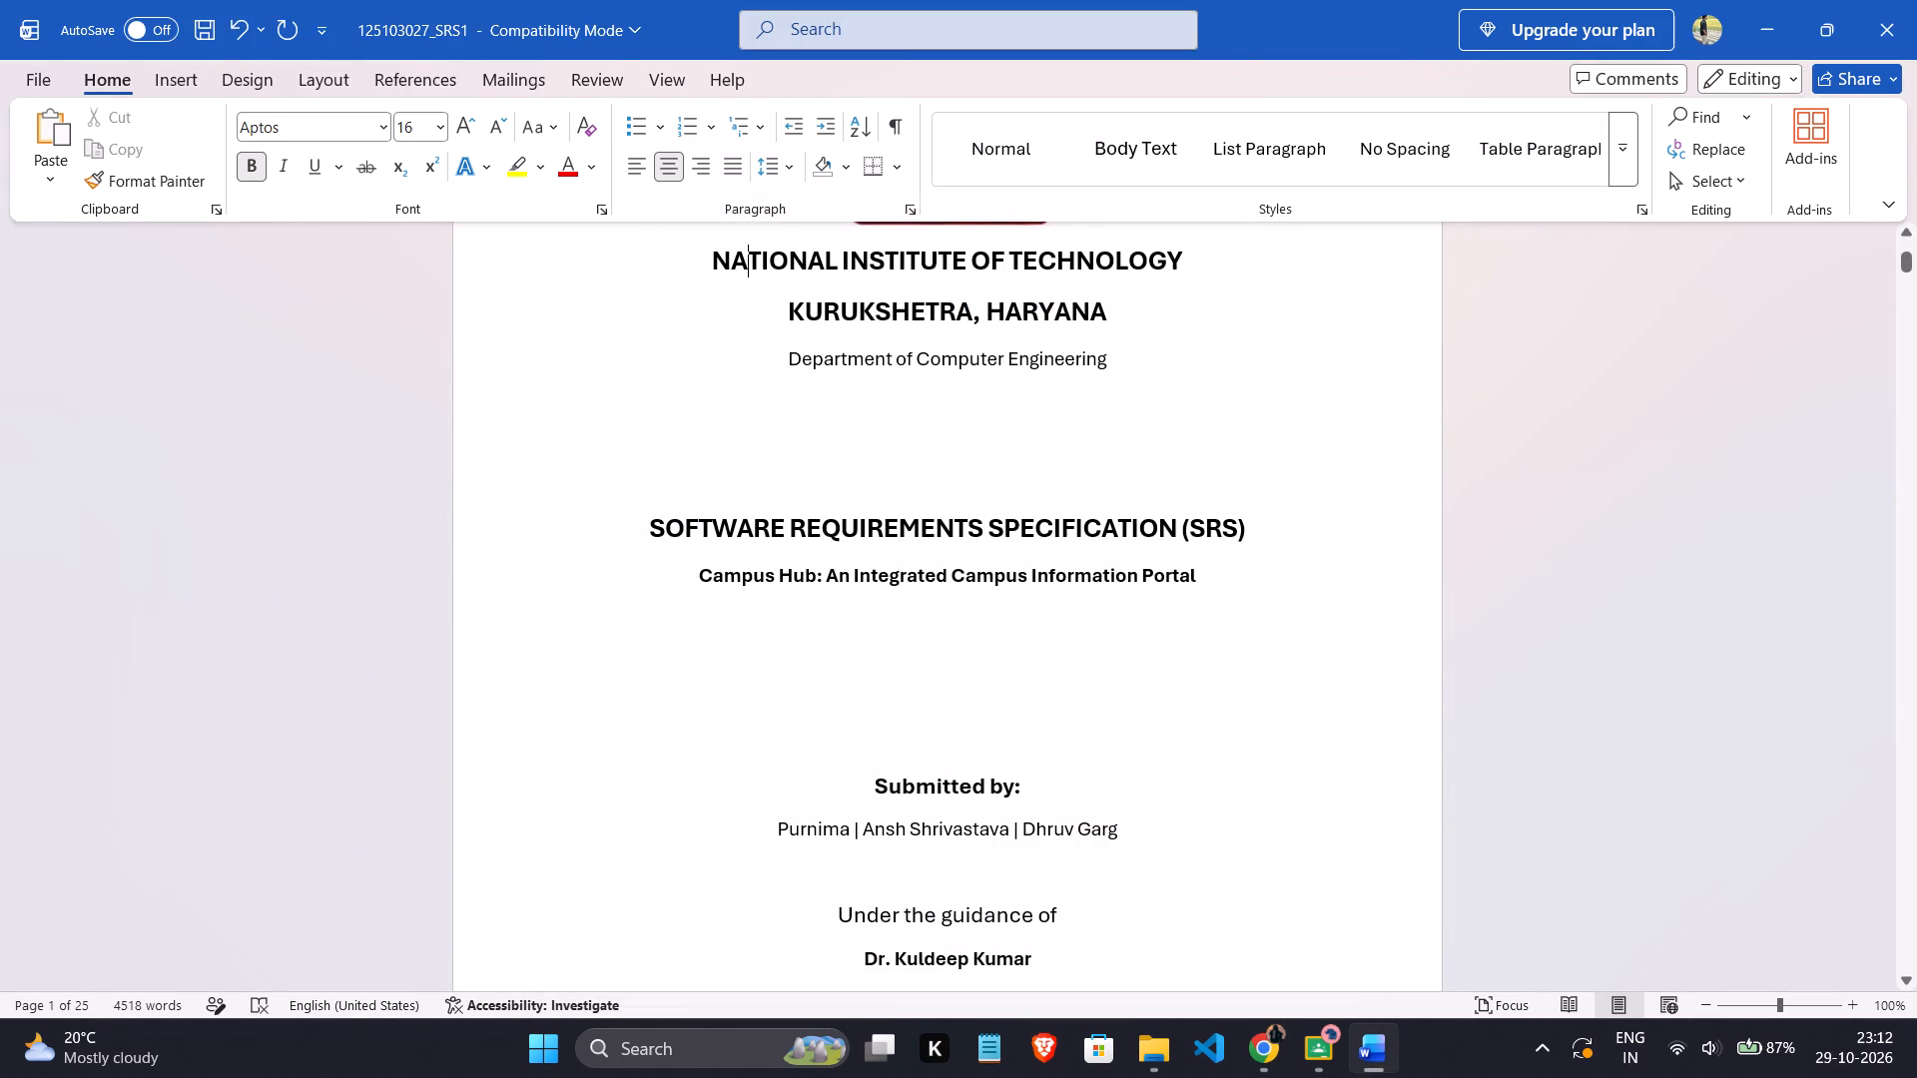
Set the cover page lines "NATIONAL INSTITUTE OF TECHNOLOGY" and "KURUKSHETRA, HARYANA" in Times New Roman.
{"action": "scroll", "coordinate": [734, 292], "scroll_direction": "up", "scroll_amount": 1}
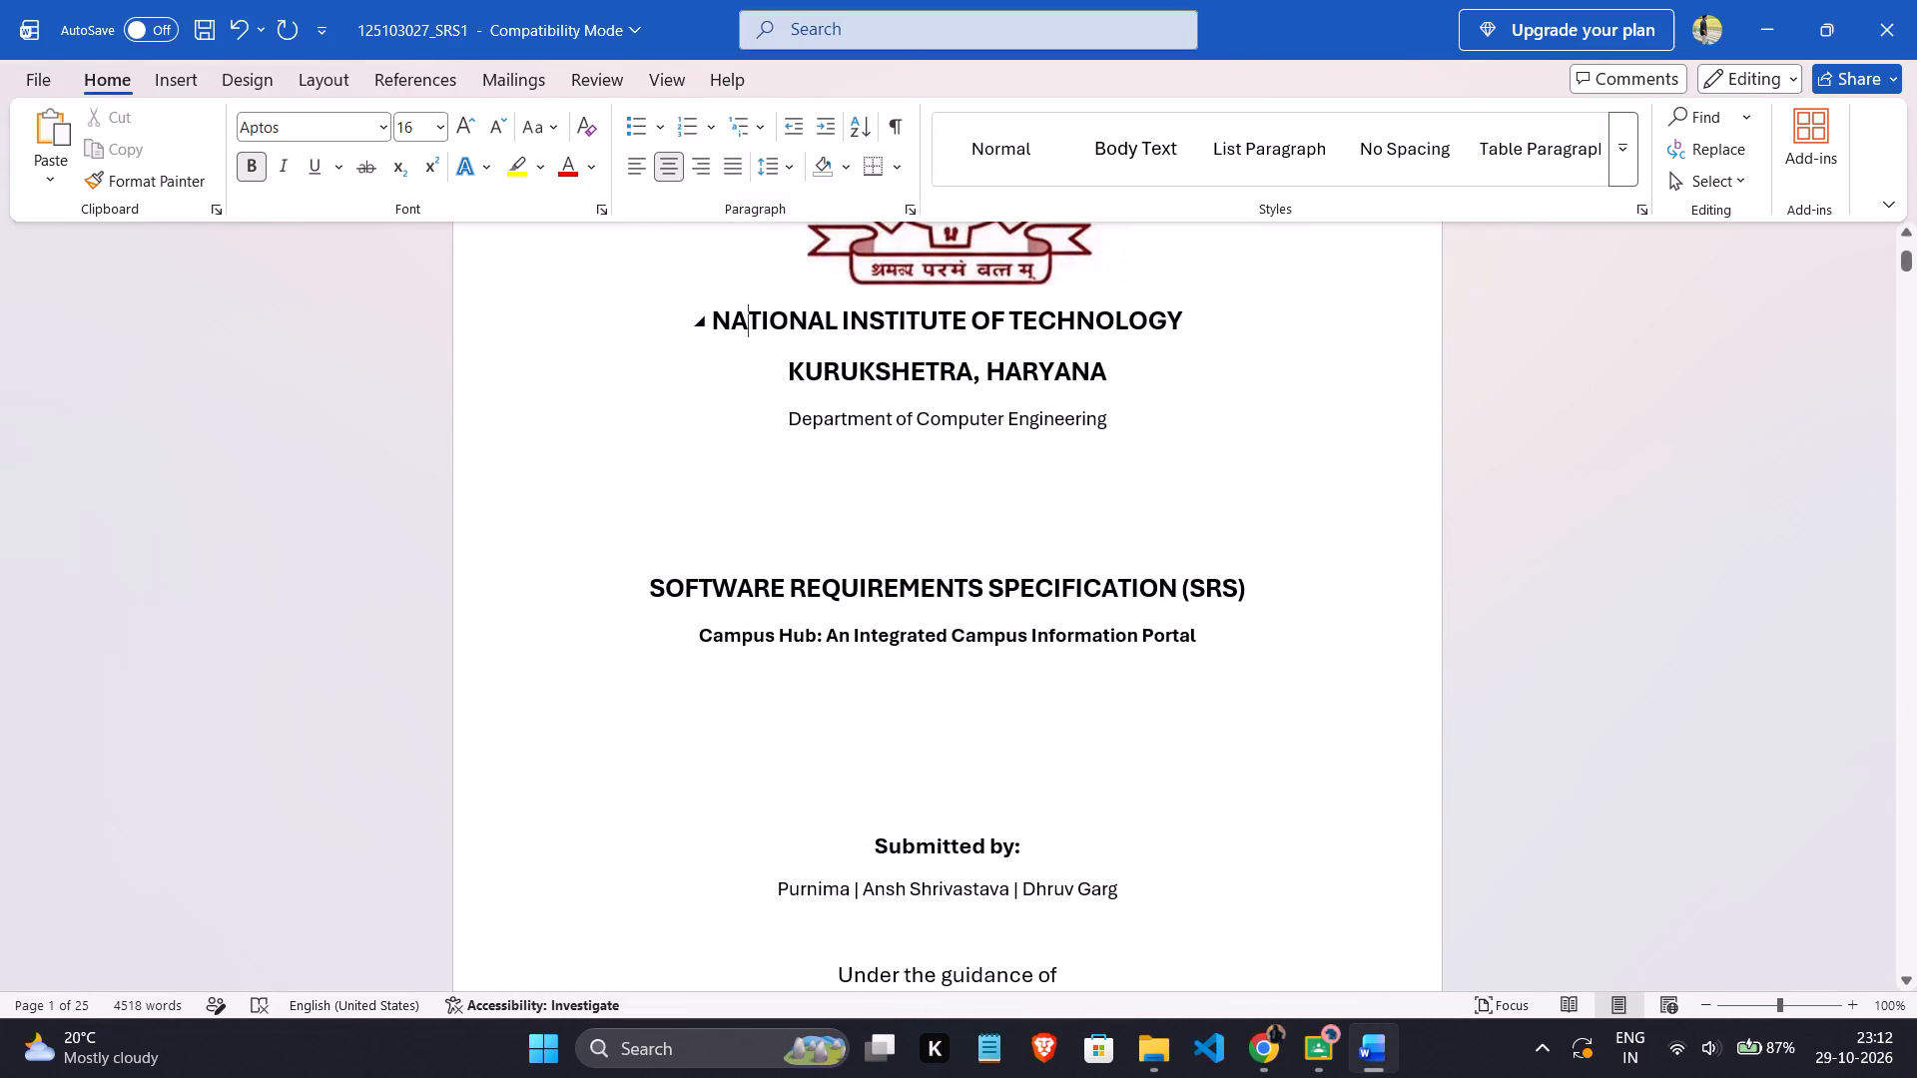
{"action": "left_click_drag", "start_coordinate": [1113, 378], "coordinate": [764, 315]}
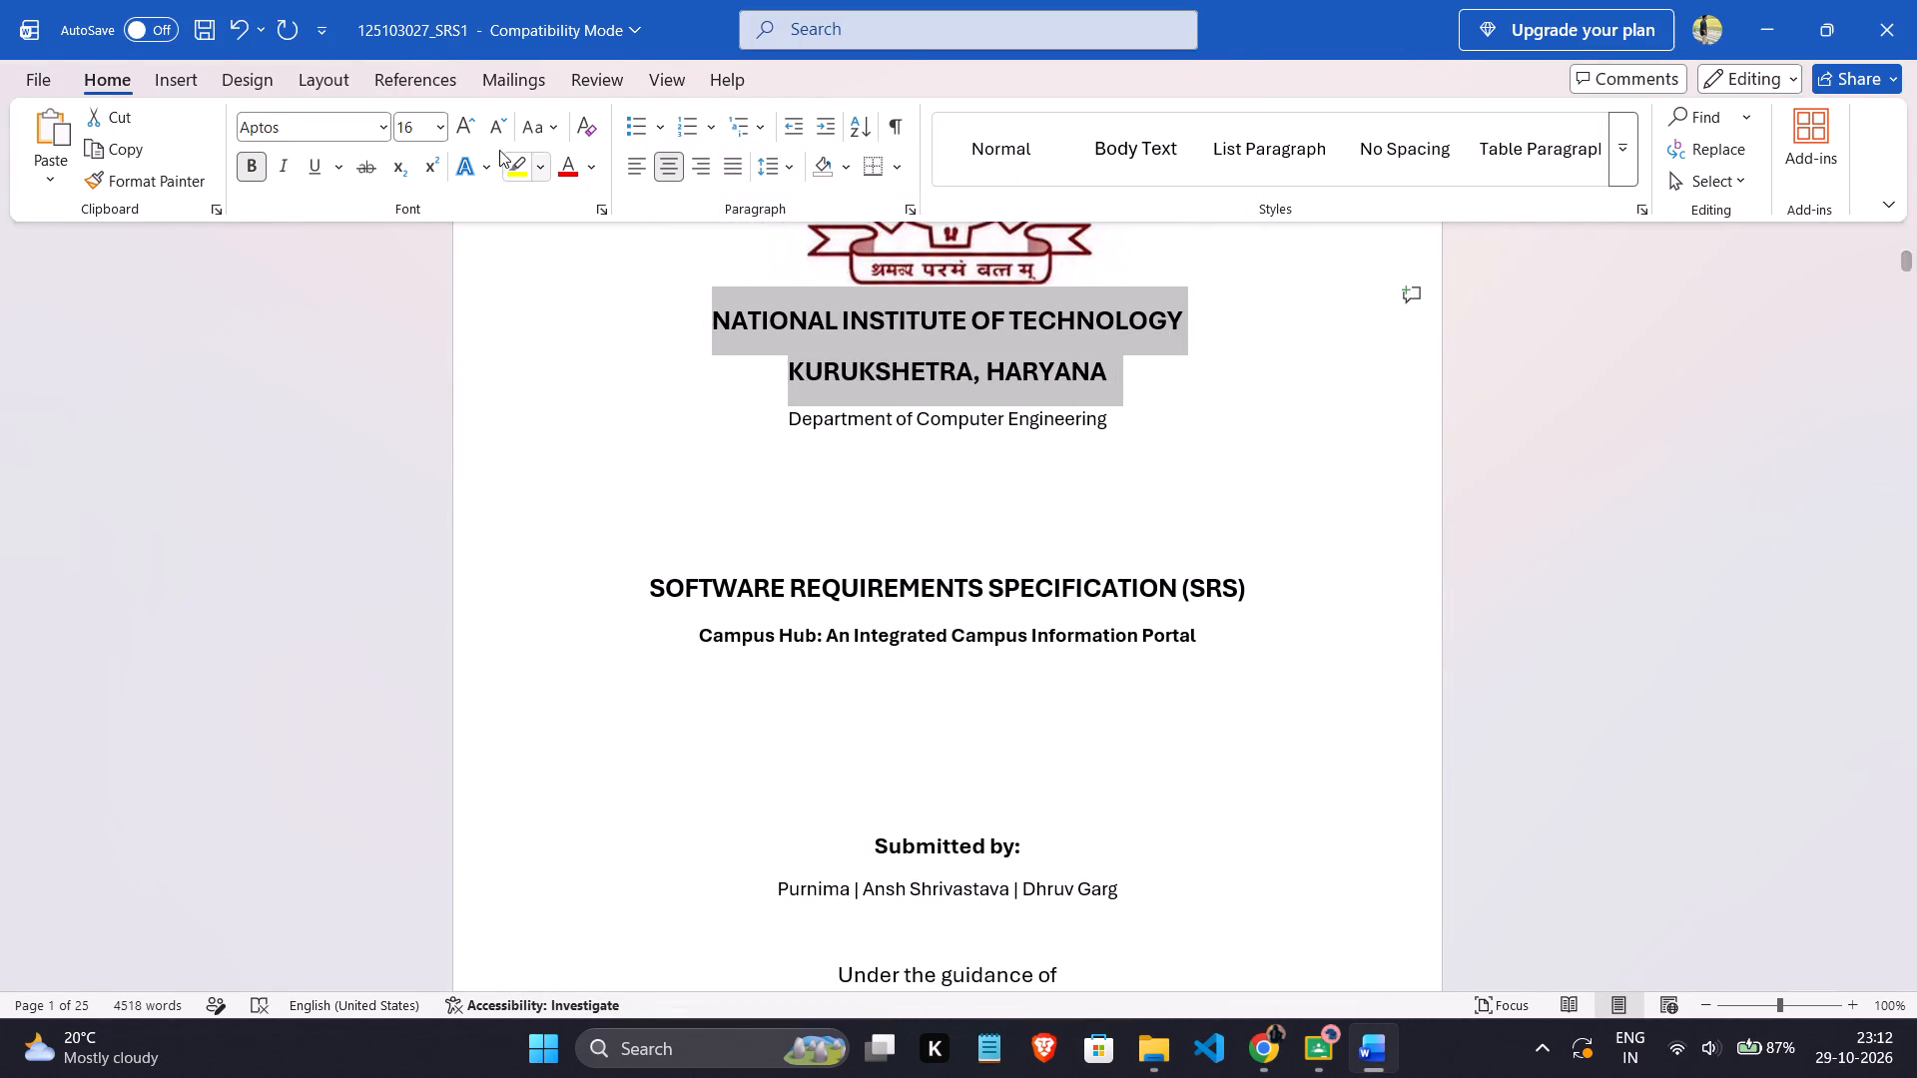
{"action": "left_click", "coordinate": [374, 134]}
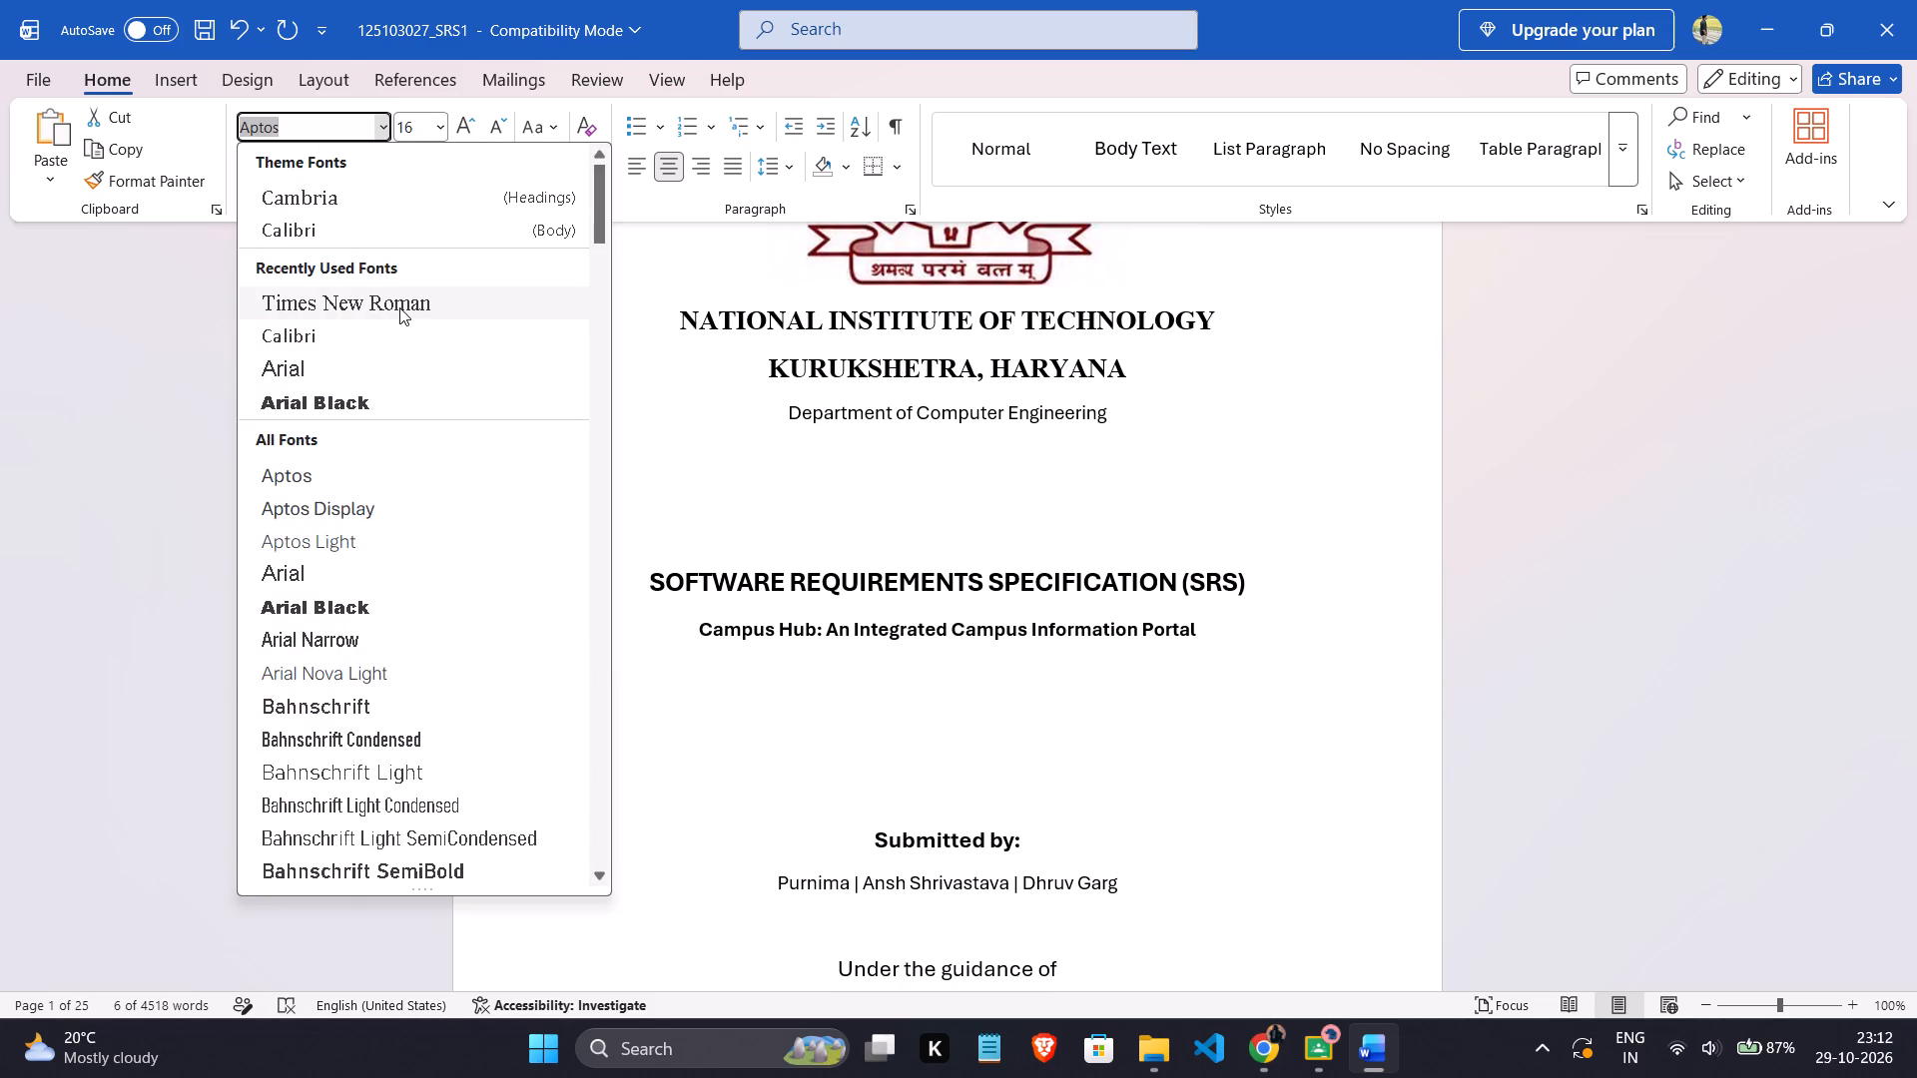
{"action": "left_click", "coordinate": [399, 307]}
{"action": "left_click", "coordinate": [1118, 490]}
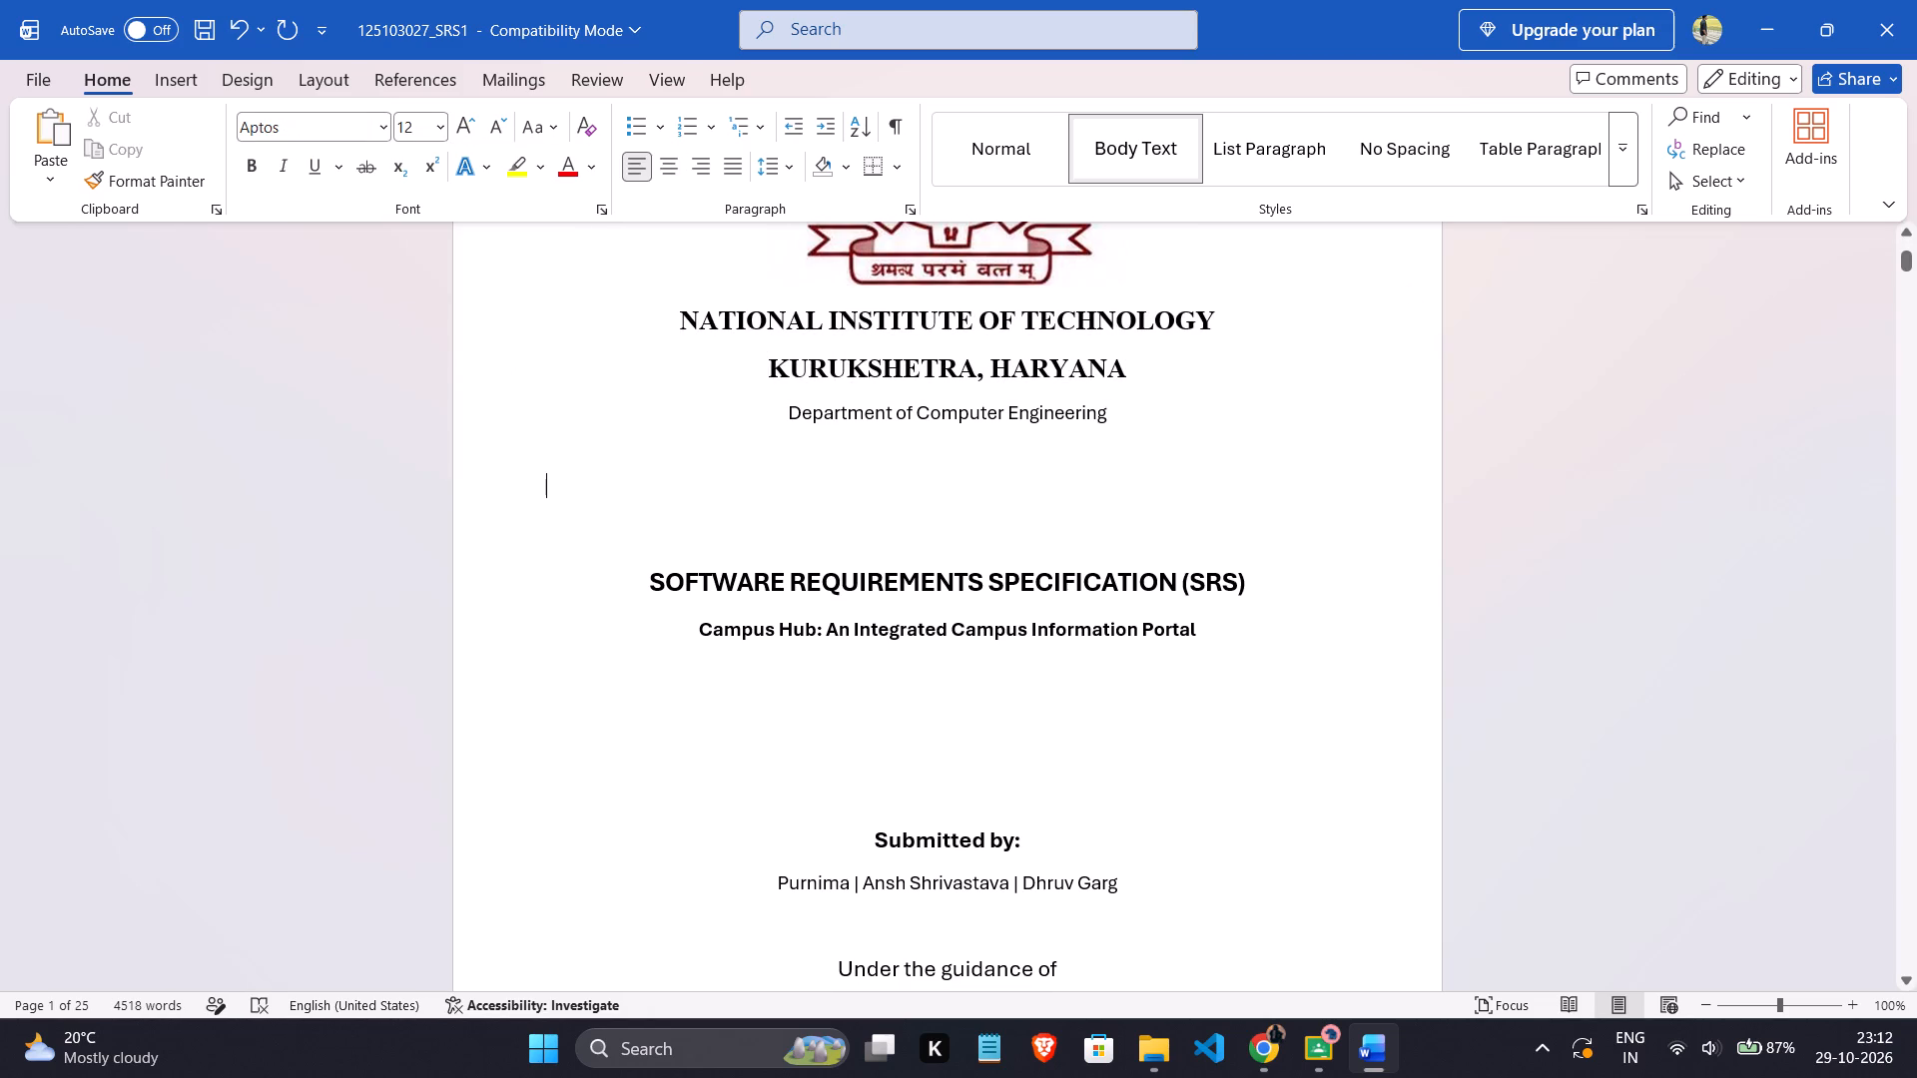
Change the font of the cover page line "Department of Computer Engineering" to Times New Roman.
{"action": "left_click_drag", "start_coordinate": [1109, 416], "coordinate": [781, 422]}
{"action": "left_click", "coordinate": [375, 137]}
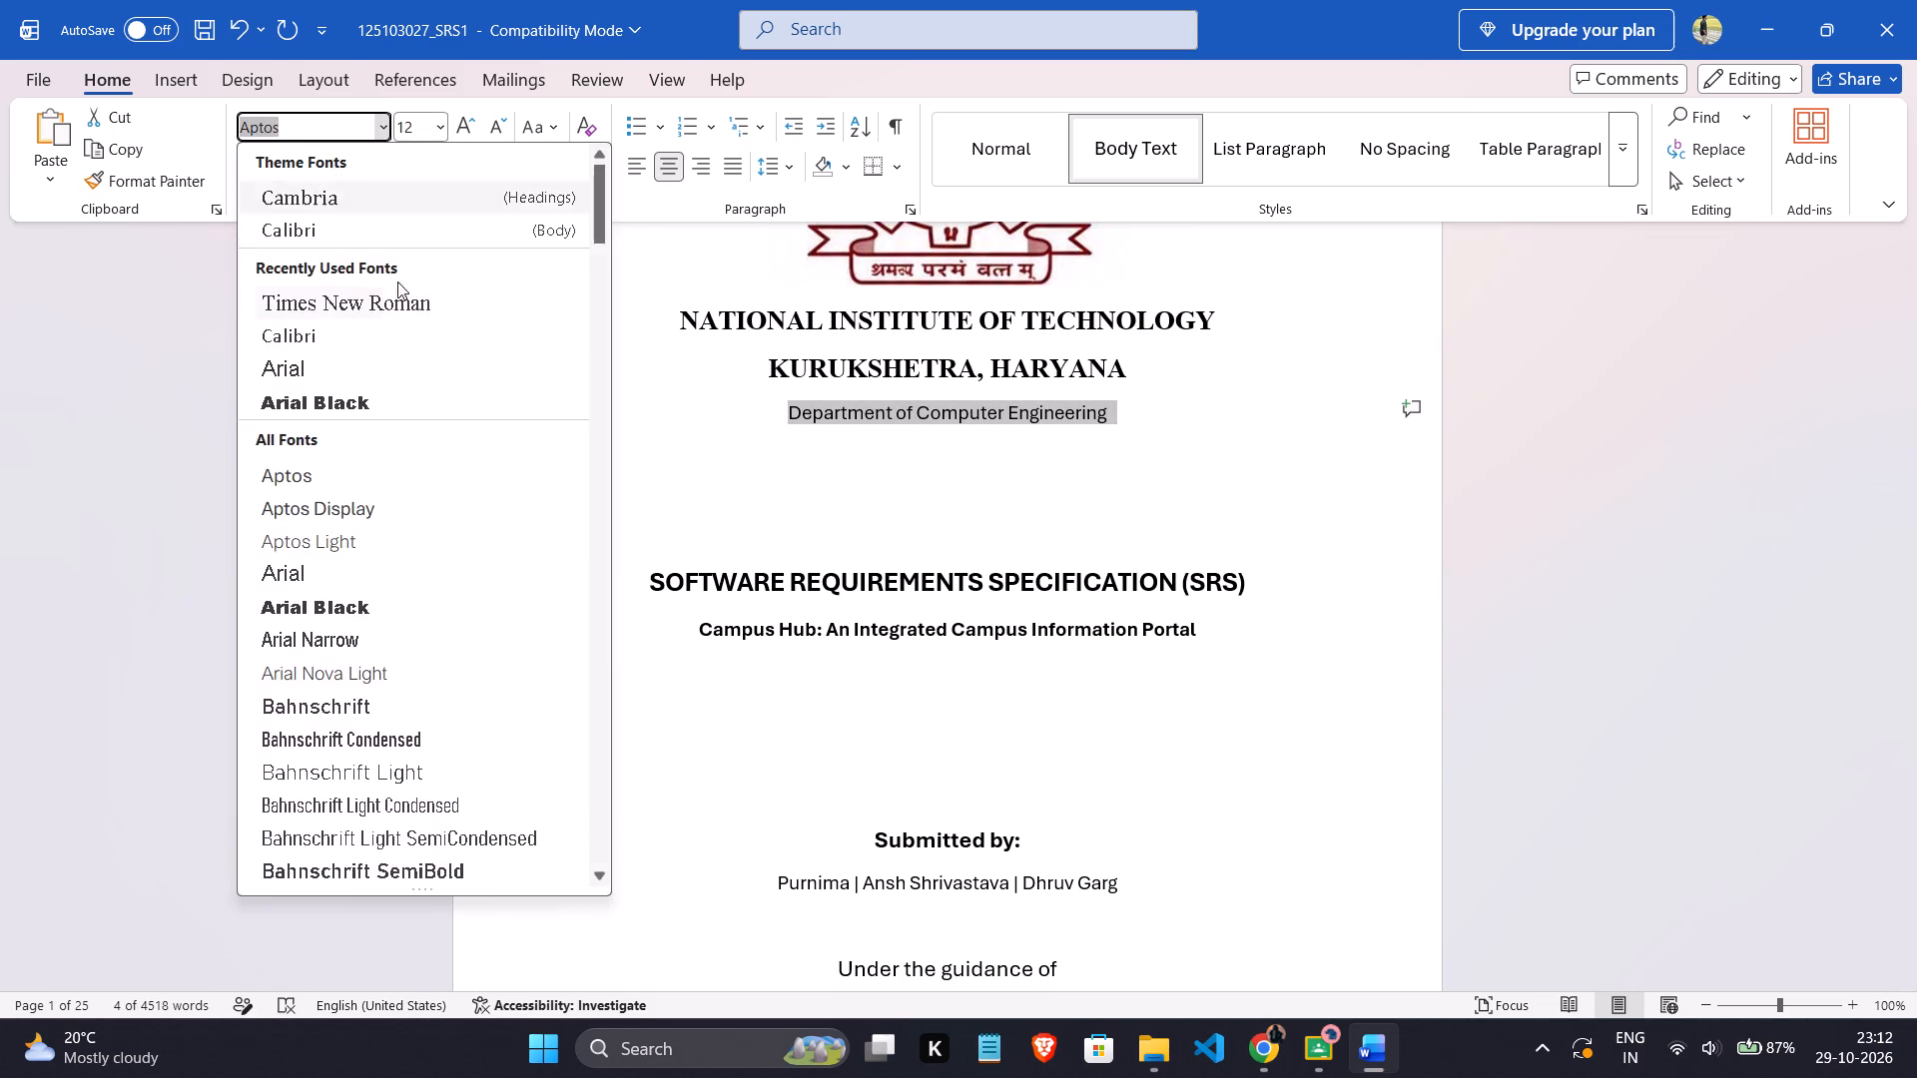
{"action": "left_click", "coordinate": [398, 299]}
{"action": "left_click", "coordinate": [795, 538]}
Increase the font size of the "Department of Computer Engineering" line by one increment.
{"action": "scroll", "coordinate": [882, 469], "scroll_direction": "up", "scroll_amount": 2}
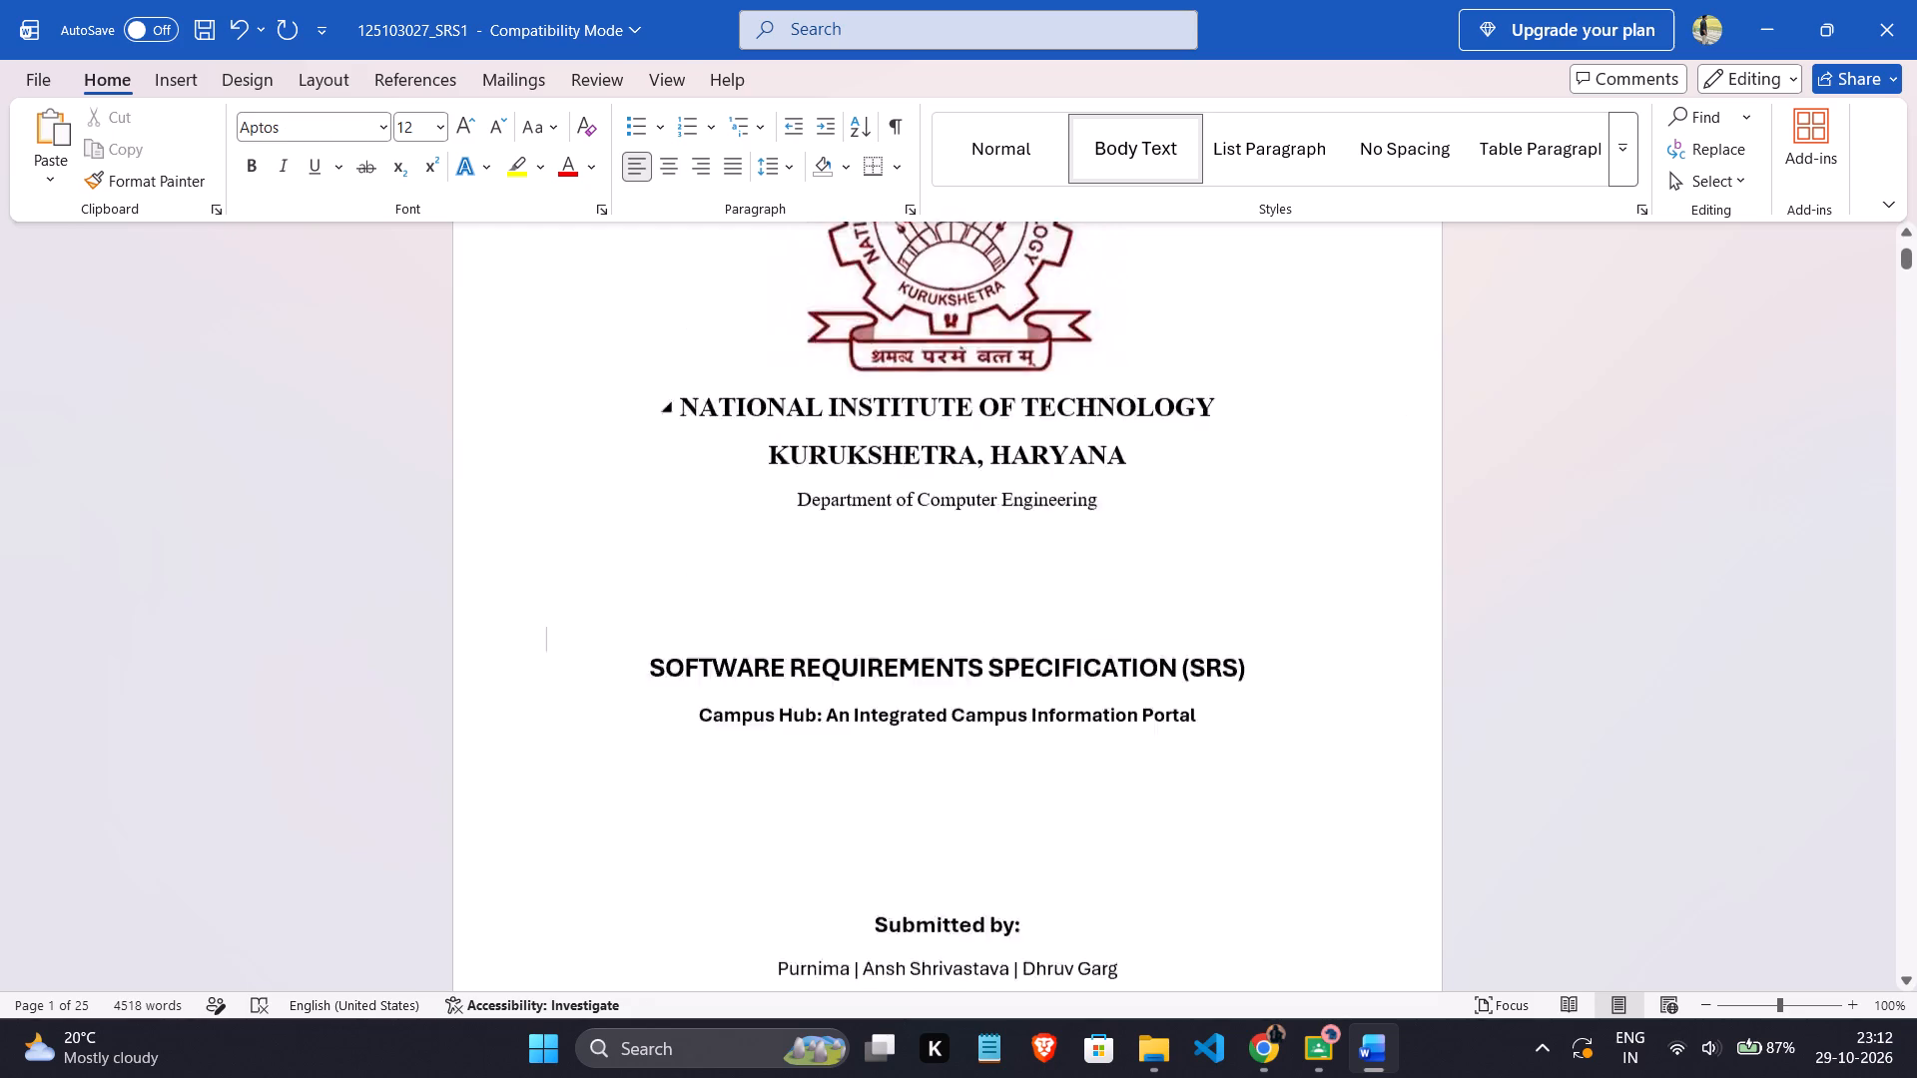
{"action": "scroll", "coordinate": [882, 469], "scroll_direction": "up", "scroll_amount": 4}
{"action": "scroll", "coordinate": [1023, 750], "scroll_direction": "up", "scroll_amount": 3}
{"action": "left_click", "coordinate": [977, 559]}
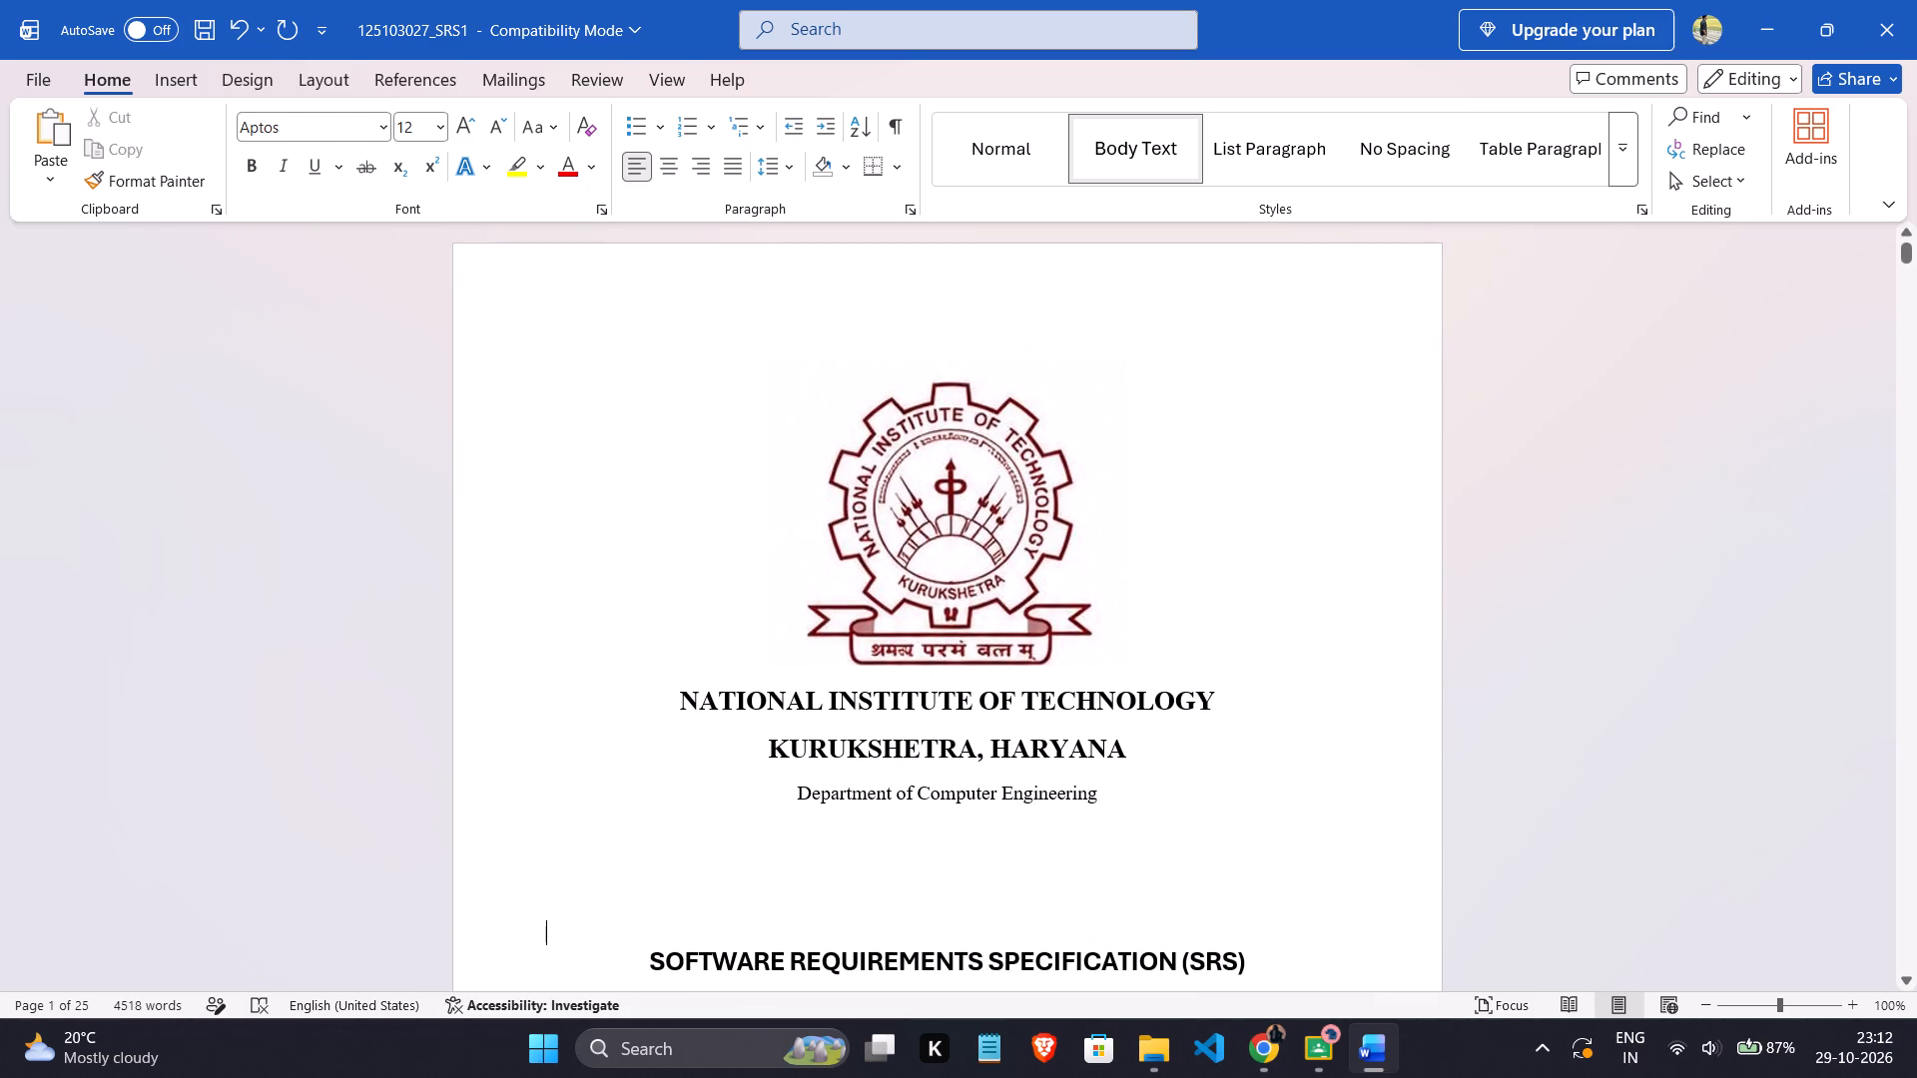
{"action": "left_click_drag", "start_coordinate": [976, 549], "coordinate": [972, 505]}
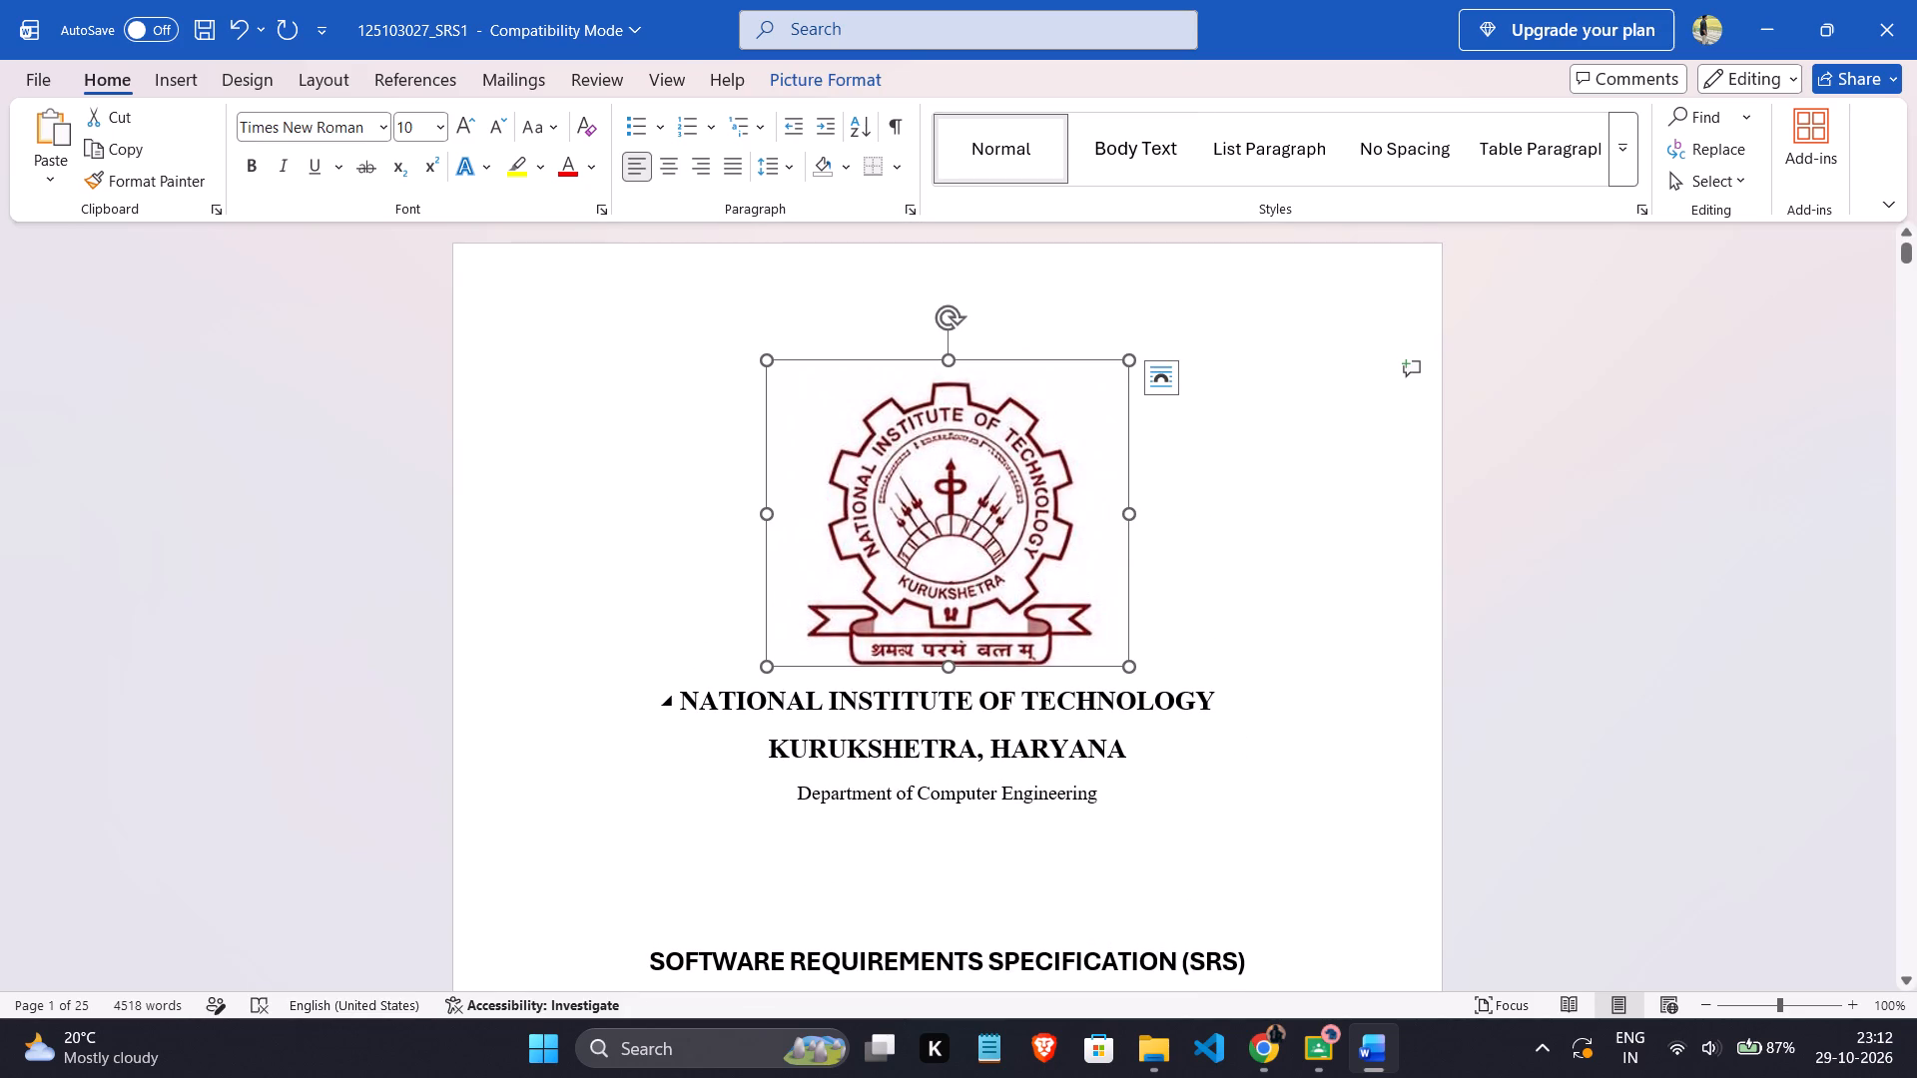
{"action": "left_click", "coordinate": [683, 698]}
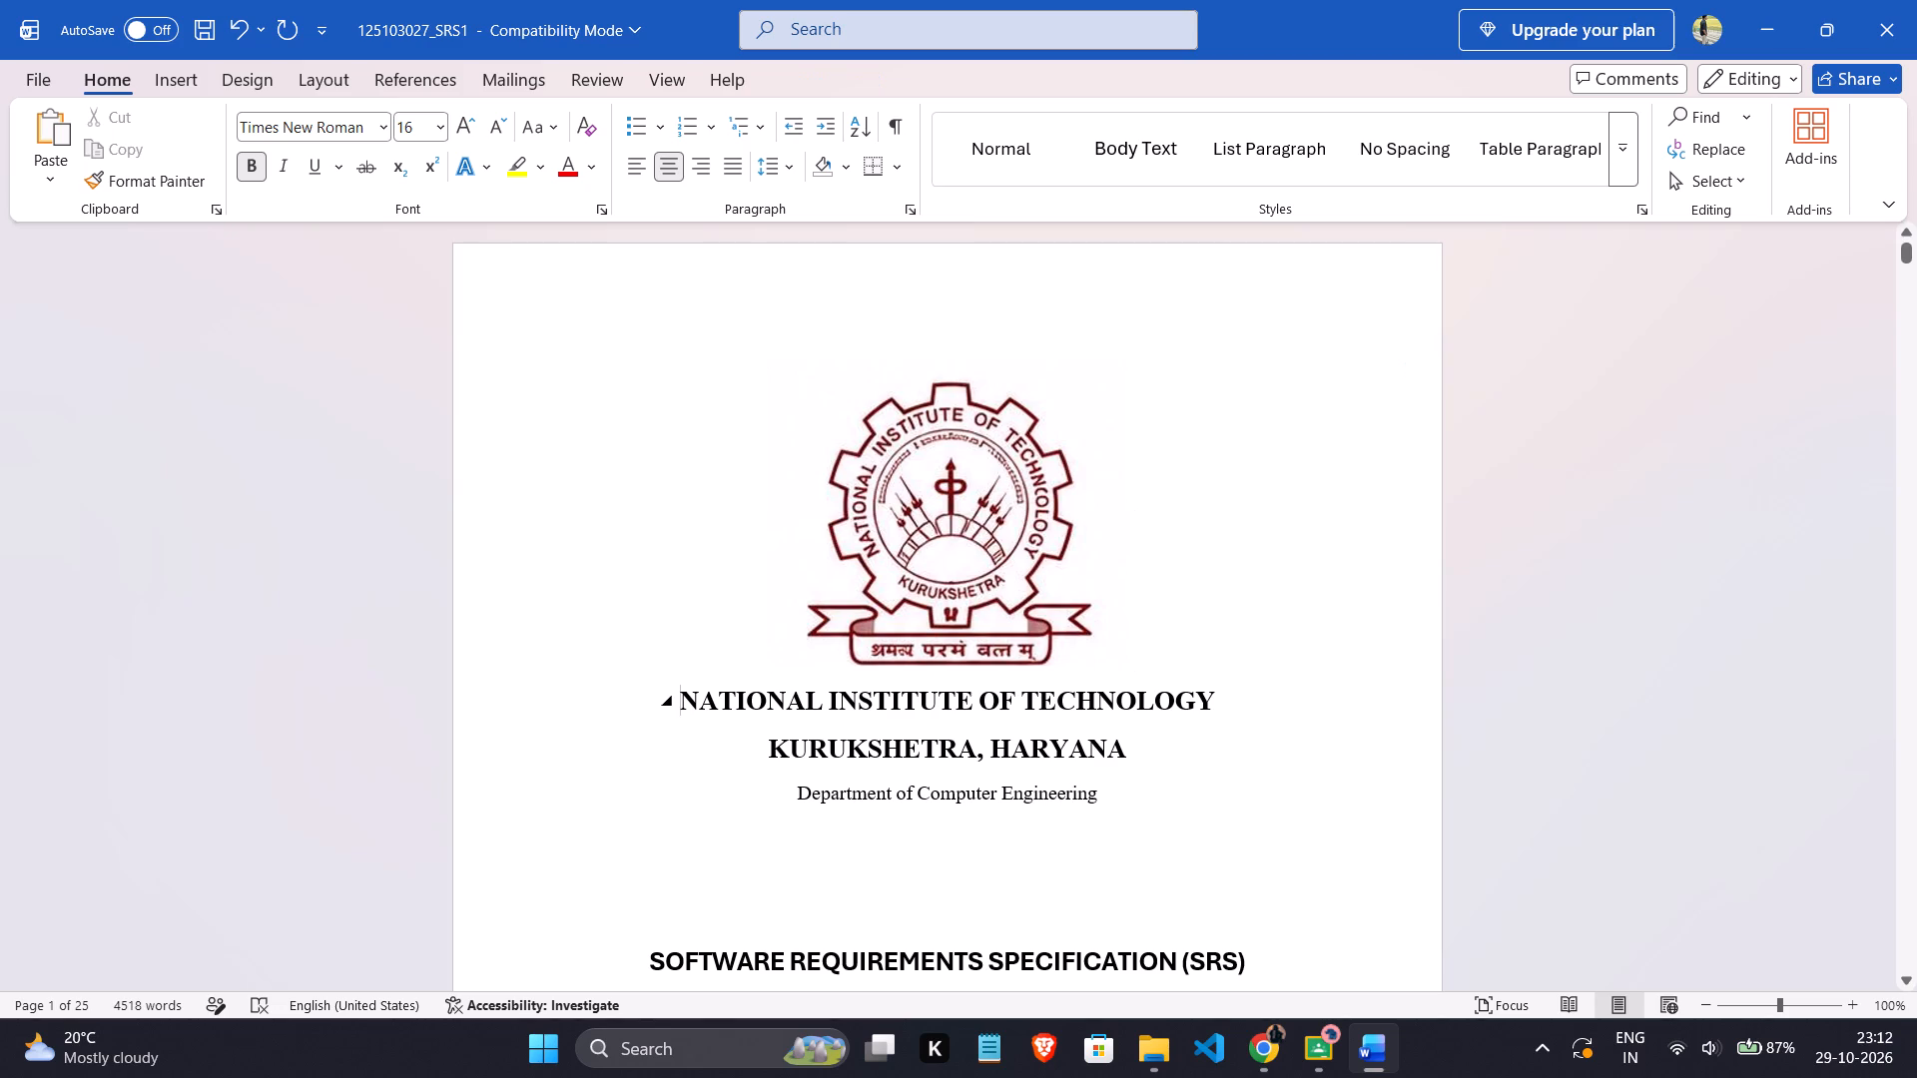
{"action": "left_click_drag", "start_coordinate": [683, 698], "coordinate": [1154, 771]}
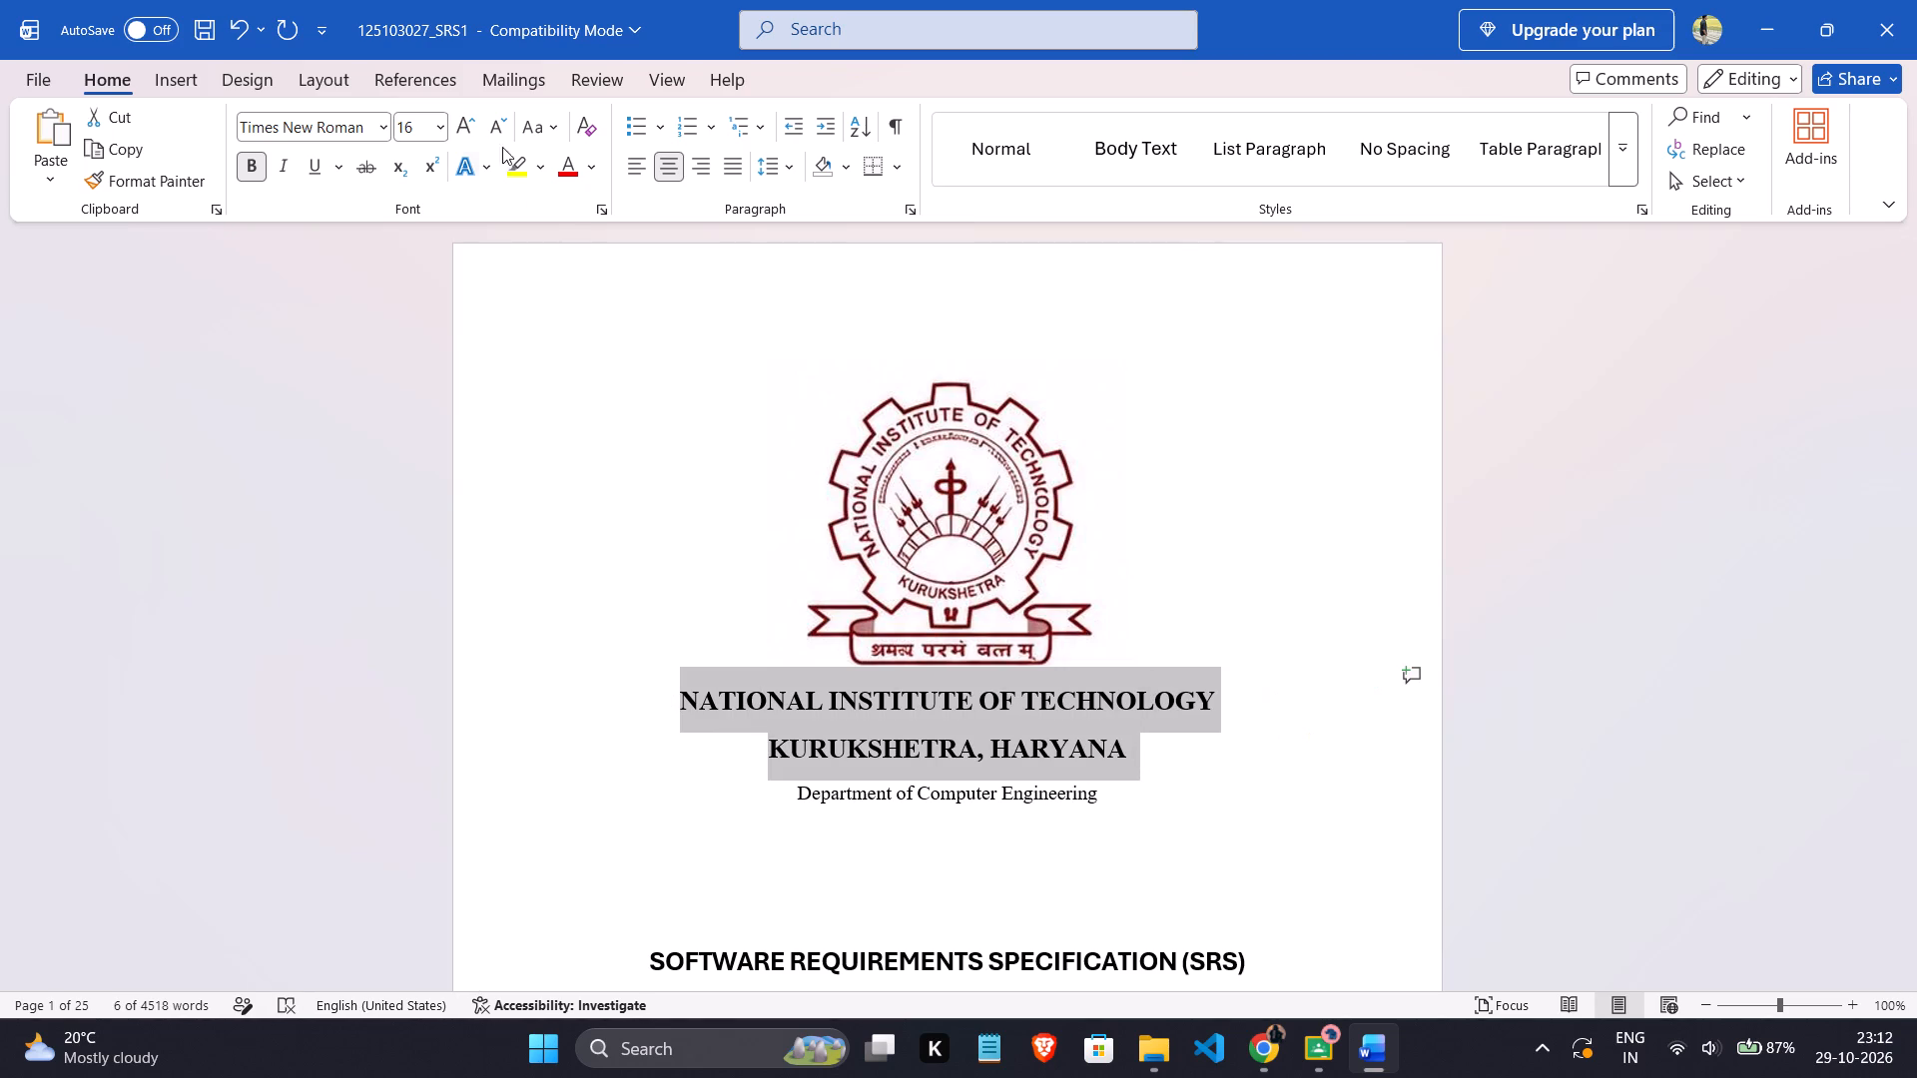
{"action": "left_click", "coordinate": [798, 786]}
{"action": "left_click_drag", "start_coordinate": [794, 803], "coordinate": [1140, 835]}
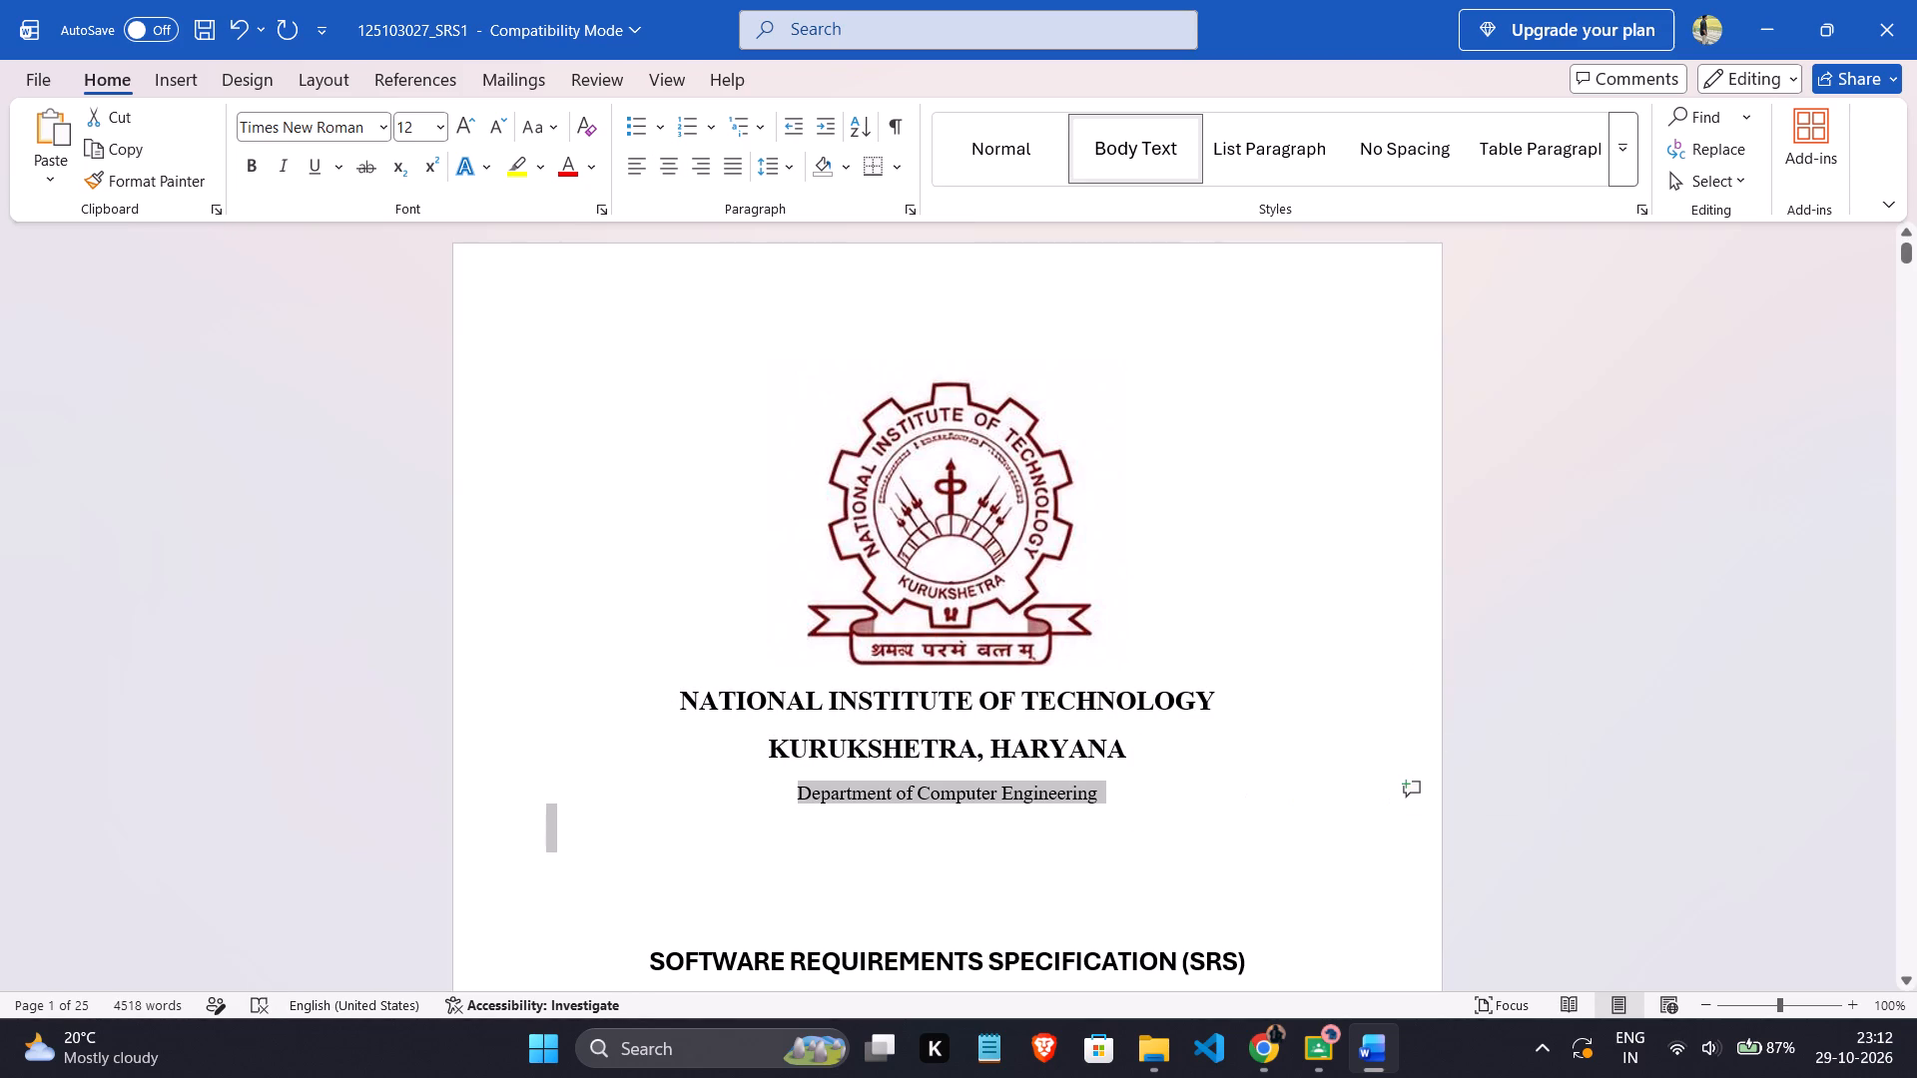
{"action": "left_click", "coordinate": [464, 131]}
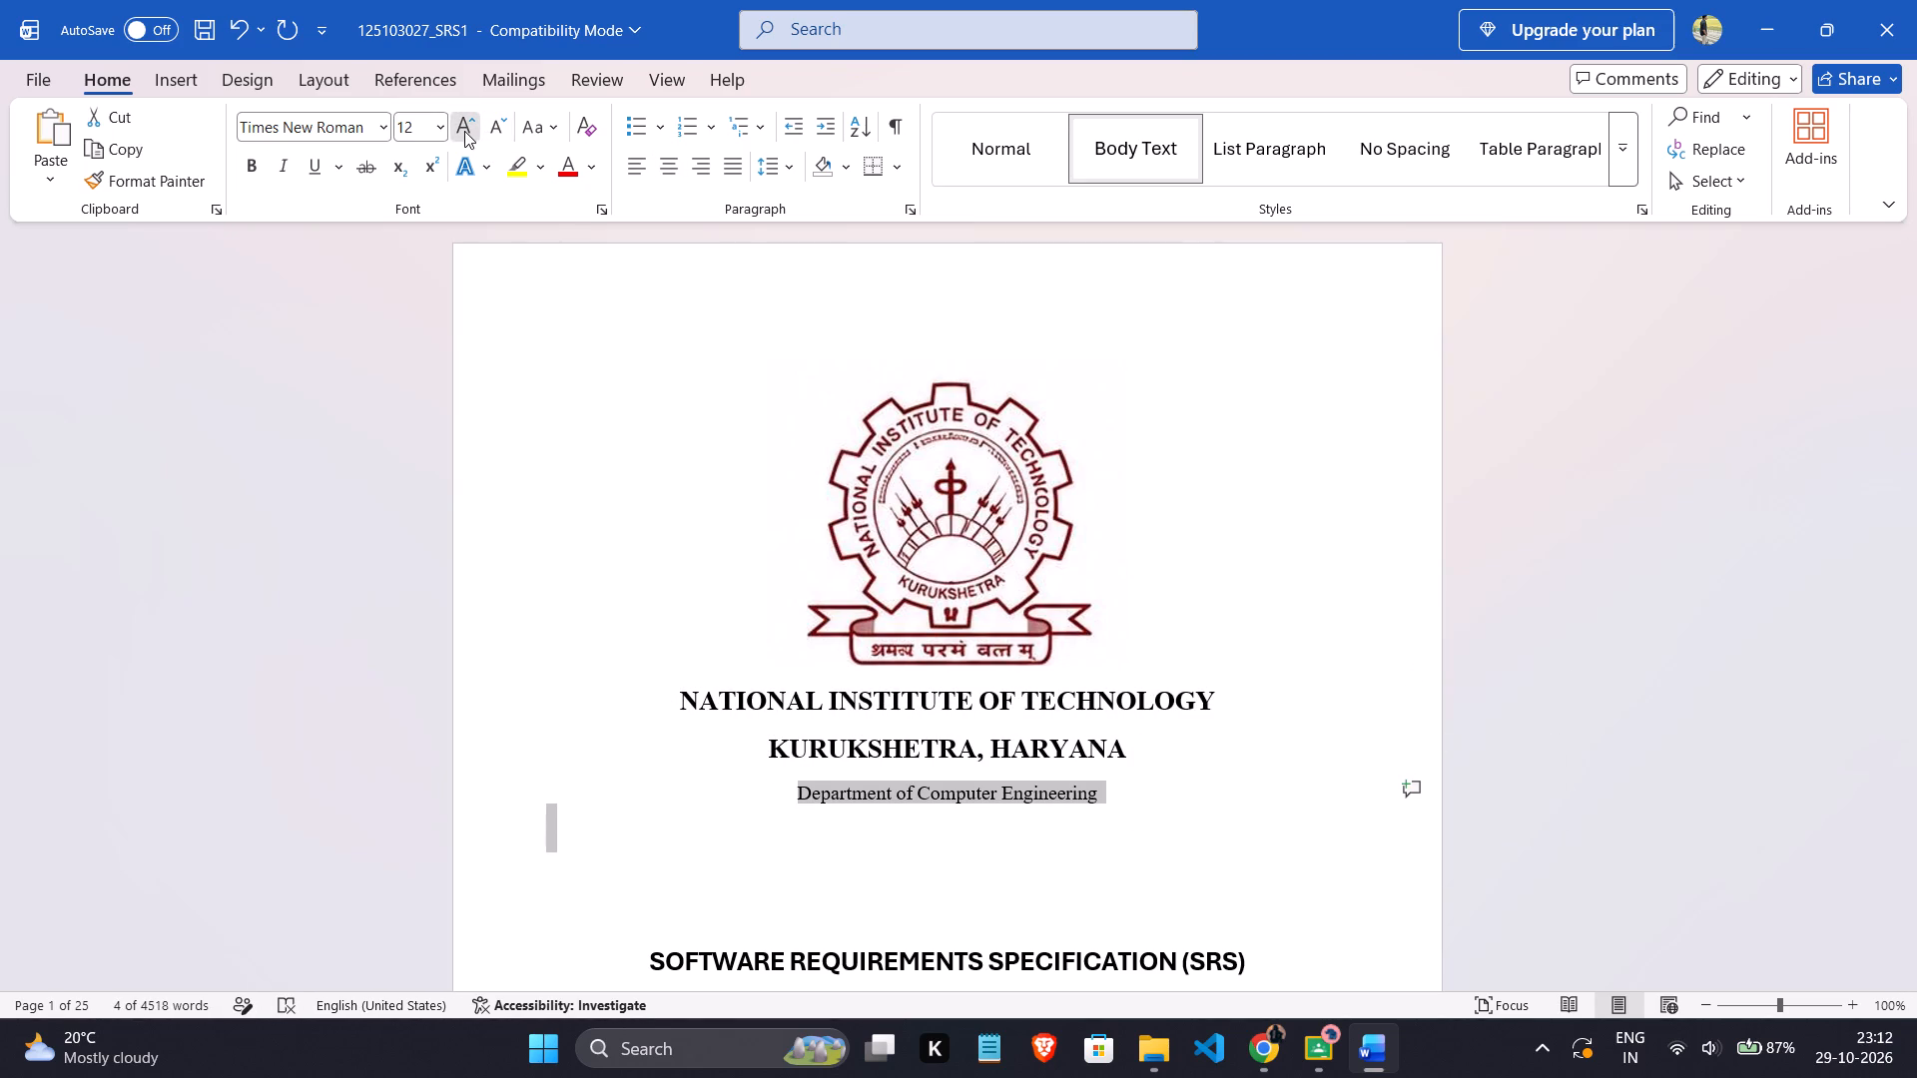
Delete one blank line between the department line and the SRS title on the cover page.
{"action": "left_click", "coordinate": [751, 892]}
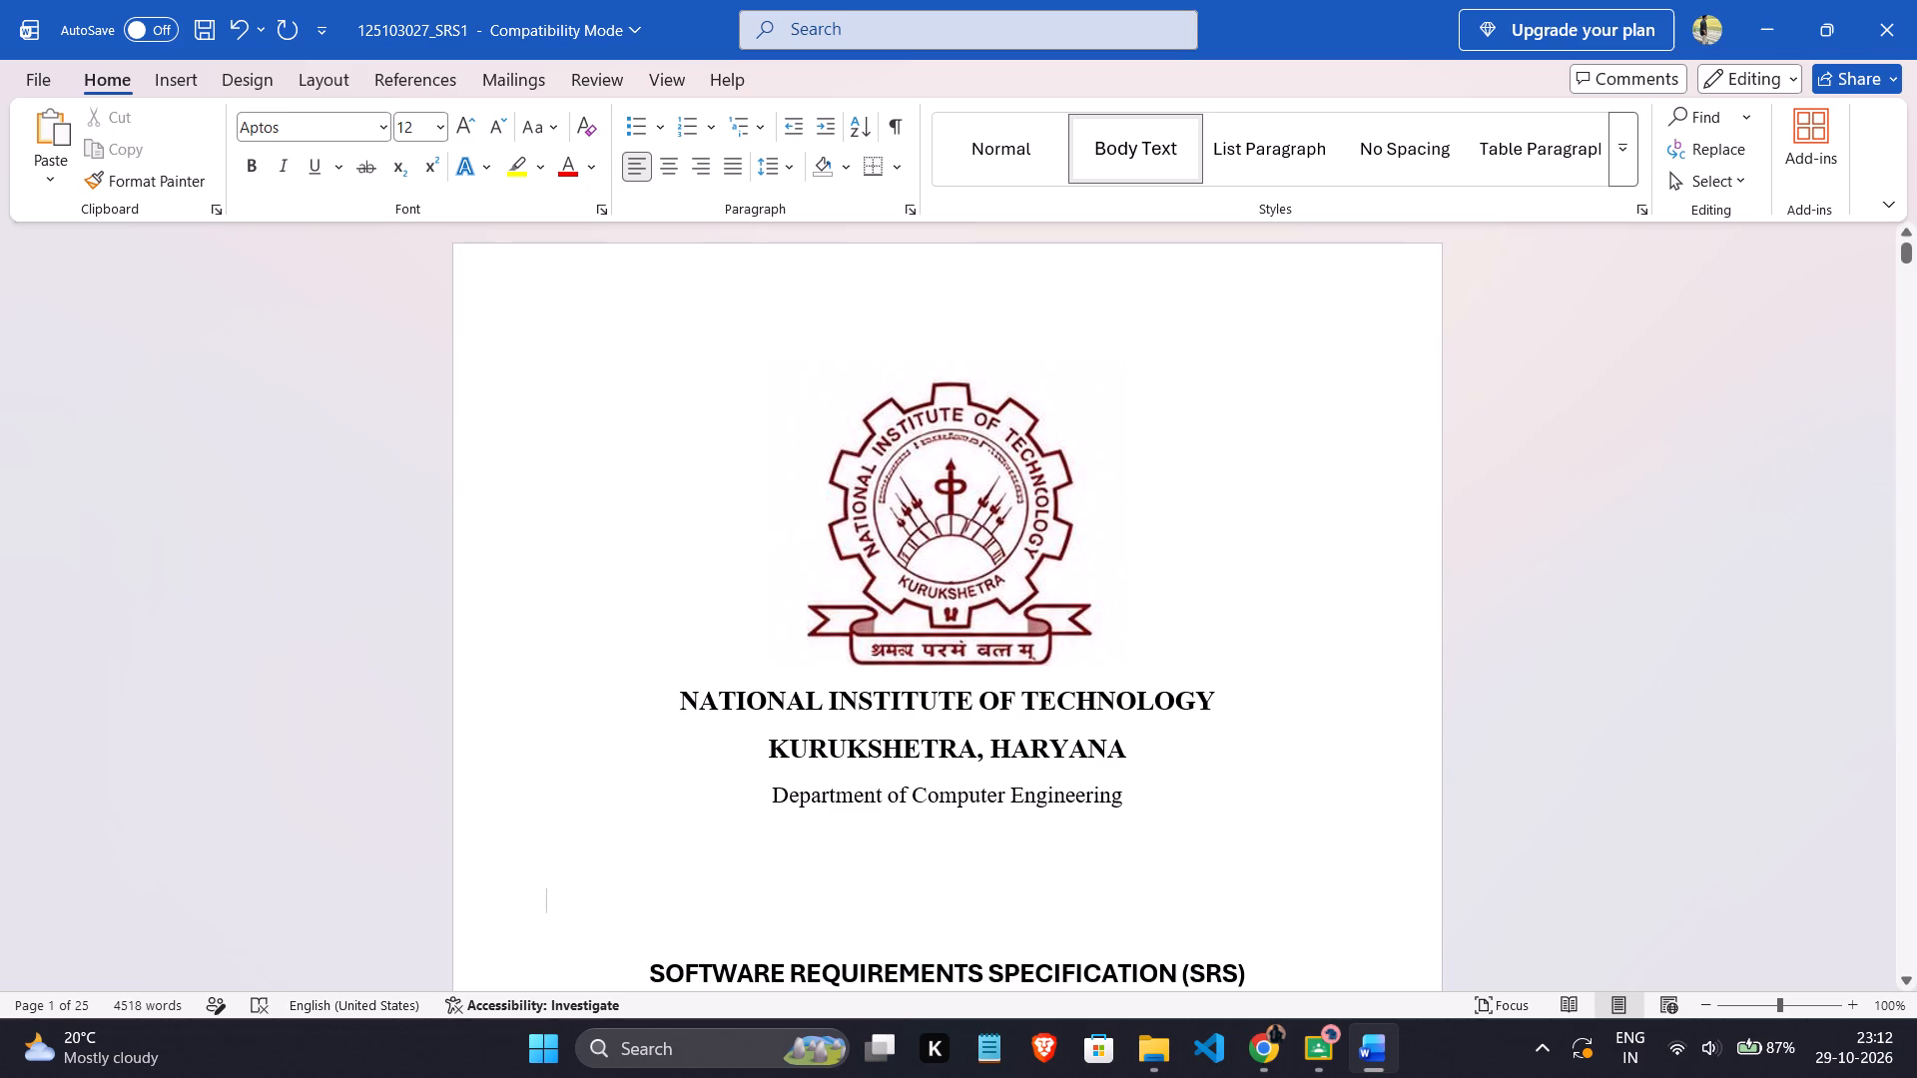
{"action": "key", "text": "BackSpace"}
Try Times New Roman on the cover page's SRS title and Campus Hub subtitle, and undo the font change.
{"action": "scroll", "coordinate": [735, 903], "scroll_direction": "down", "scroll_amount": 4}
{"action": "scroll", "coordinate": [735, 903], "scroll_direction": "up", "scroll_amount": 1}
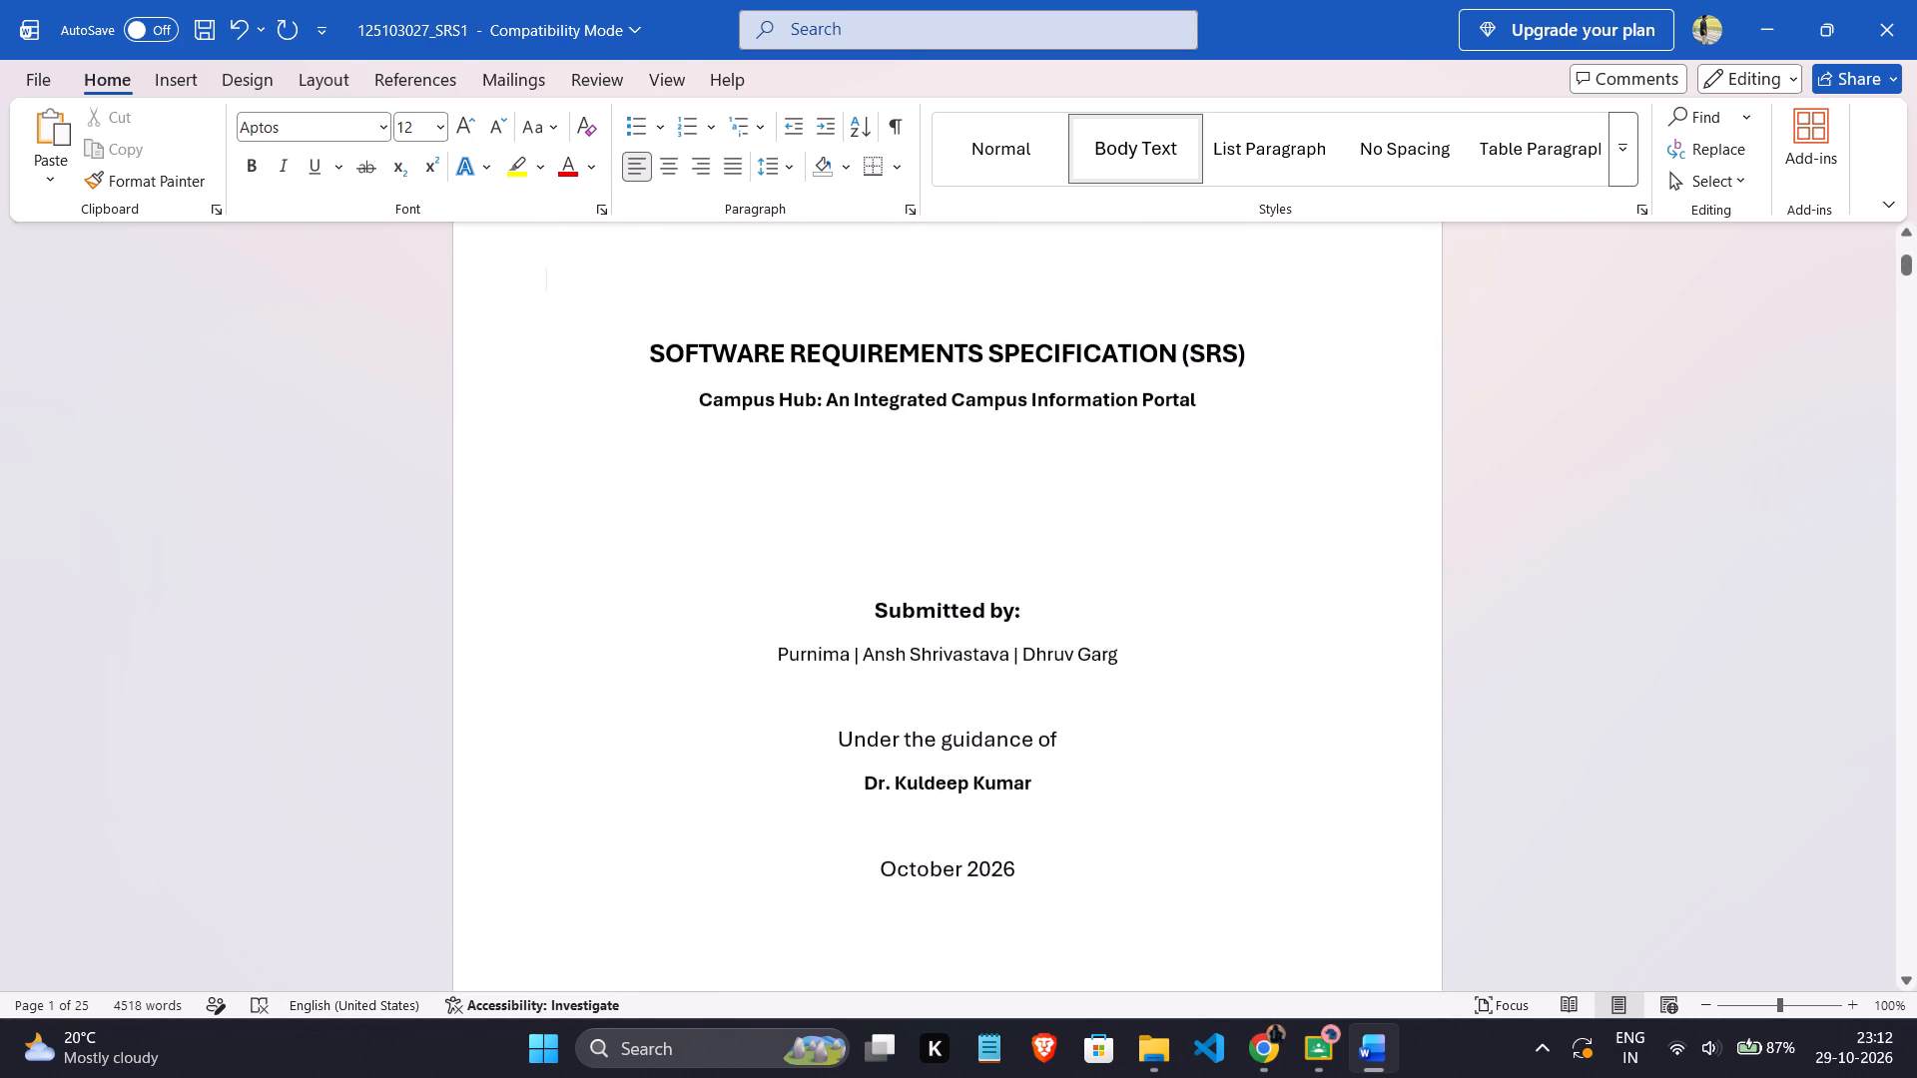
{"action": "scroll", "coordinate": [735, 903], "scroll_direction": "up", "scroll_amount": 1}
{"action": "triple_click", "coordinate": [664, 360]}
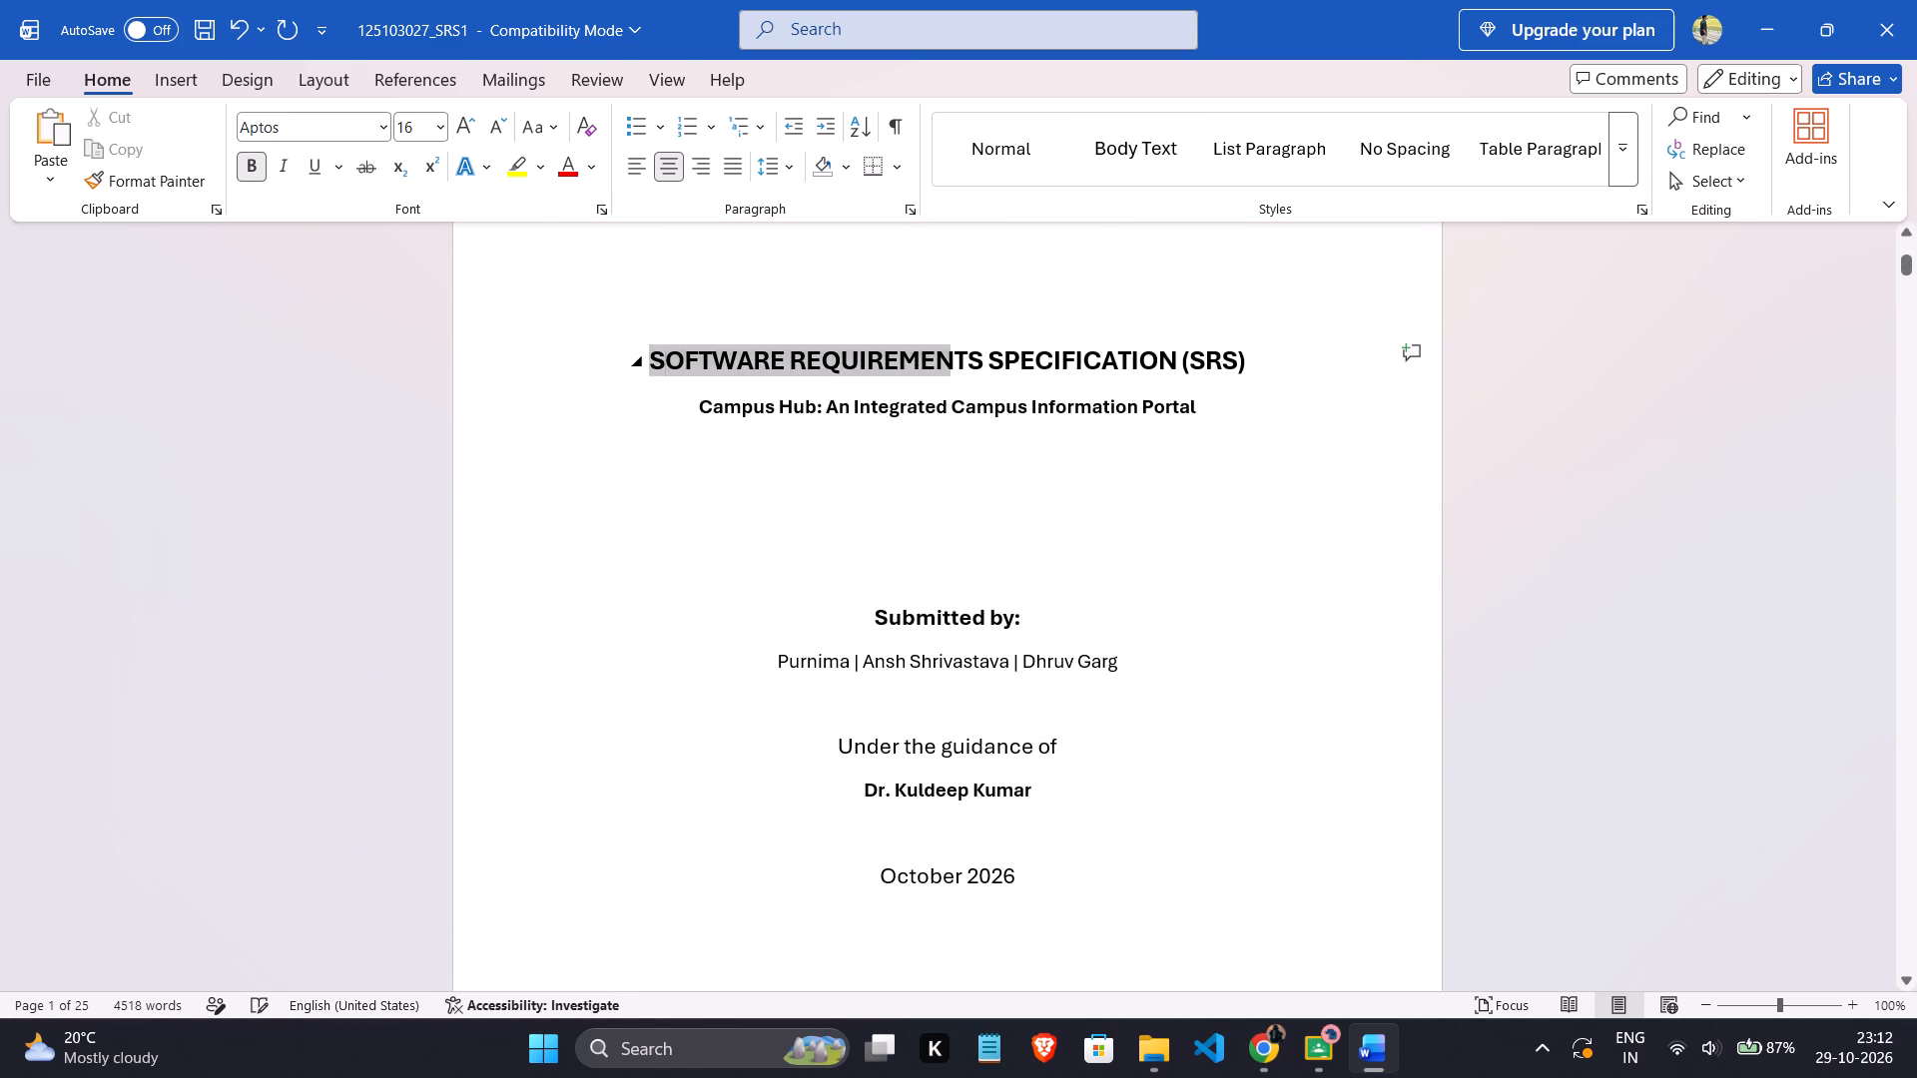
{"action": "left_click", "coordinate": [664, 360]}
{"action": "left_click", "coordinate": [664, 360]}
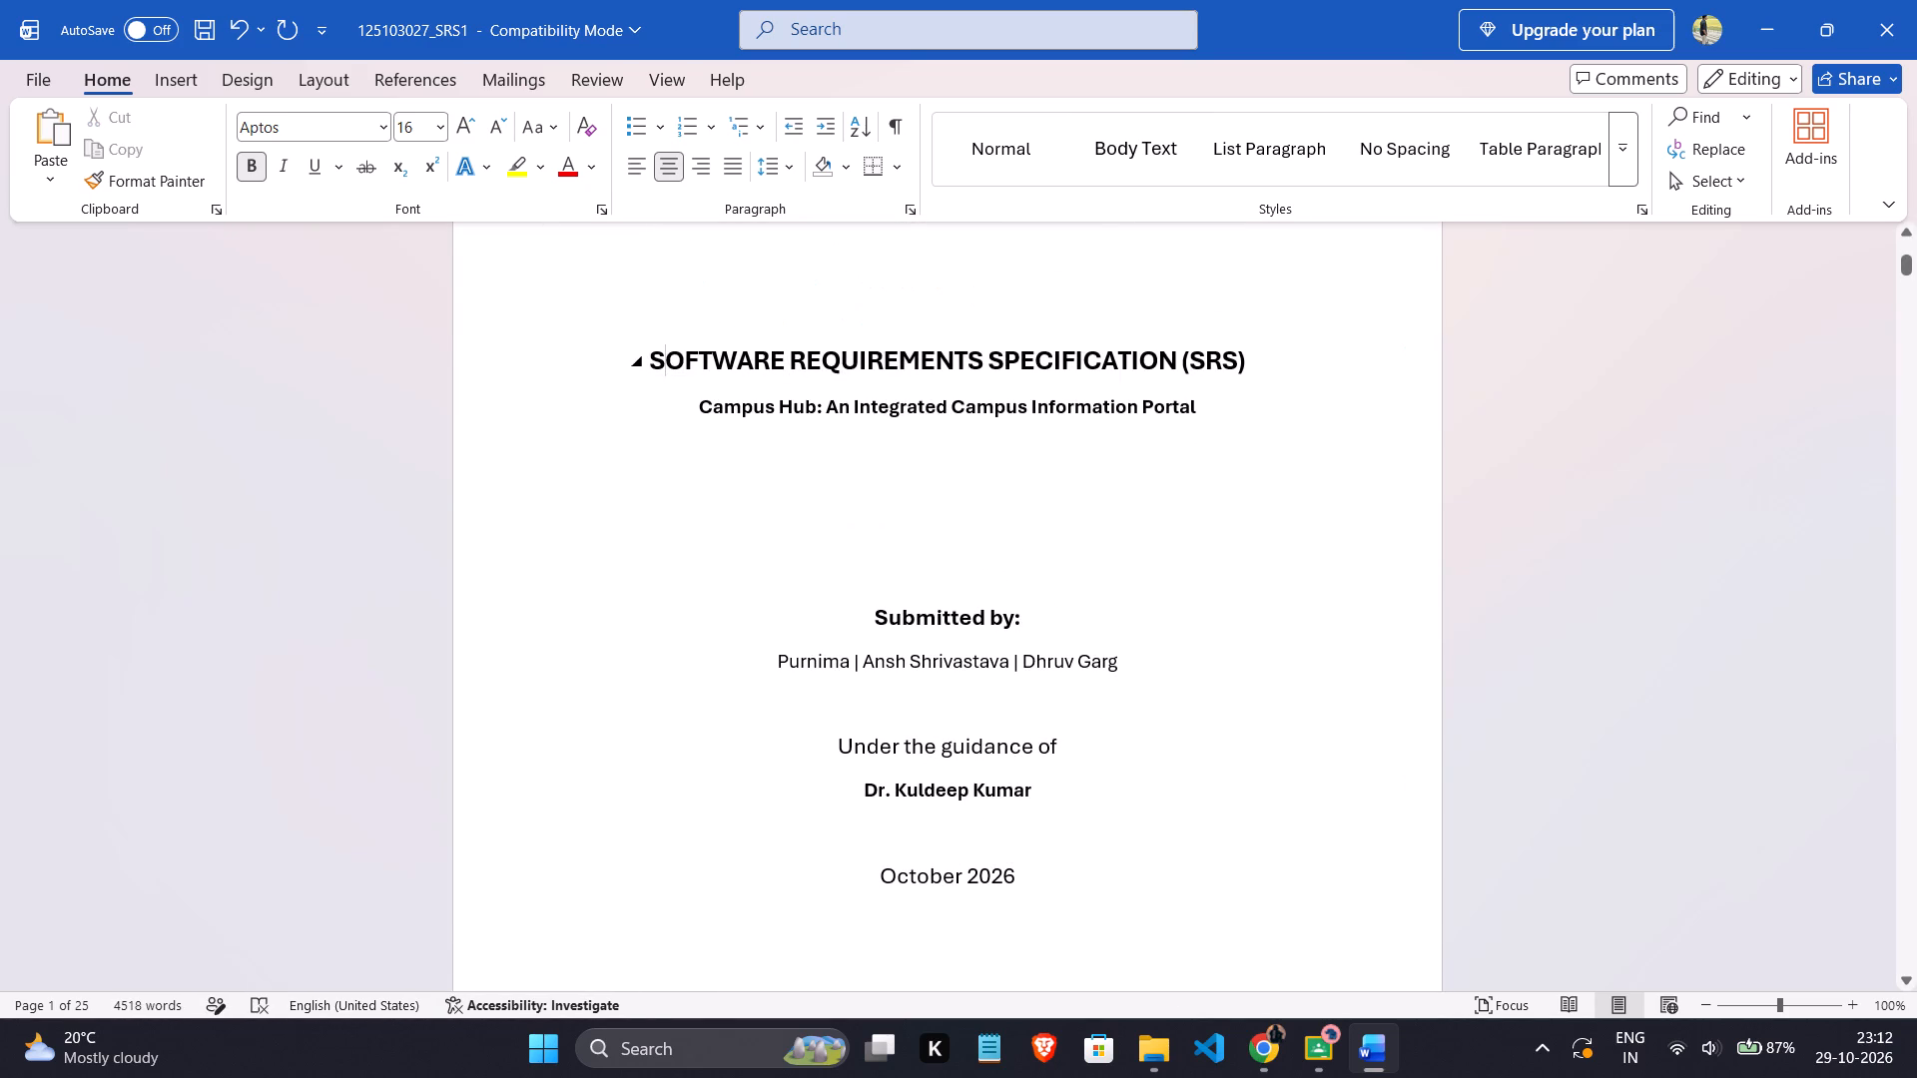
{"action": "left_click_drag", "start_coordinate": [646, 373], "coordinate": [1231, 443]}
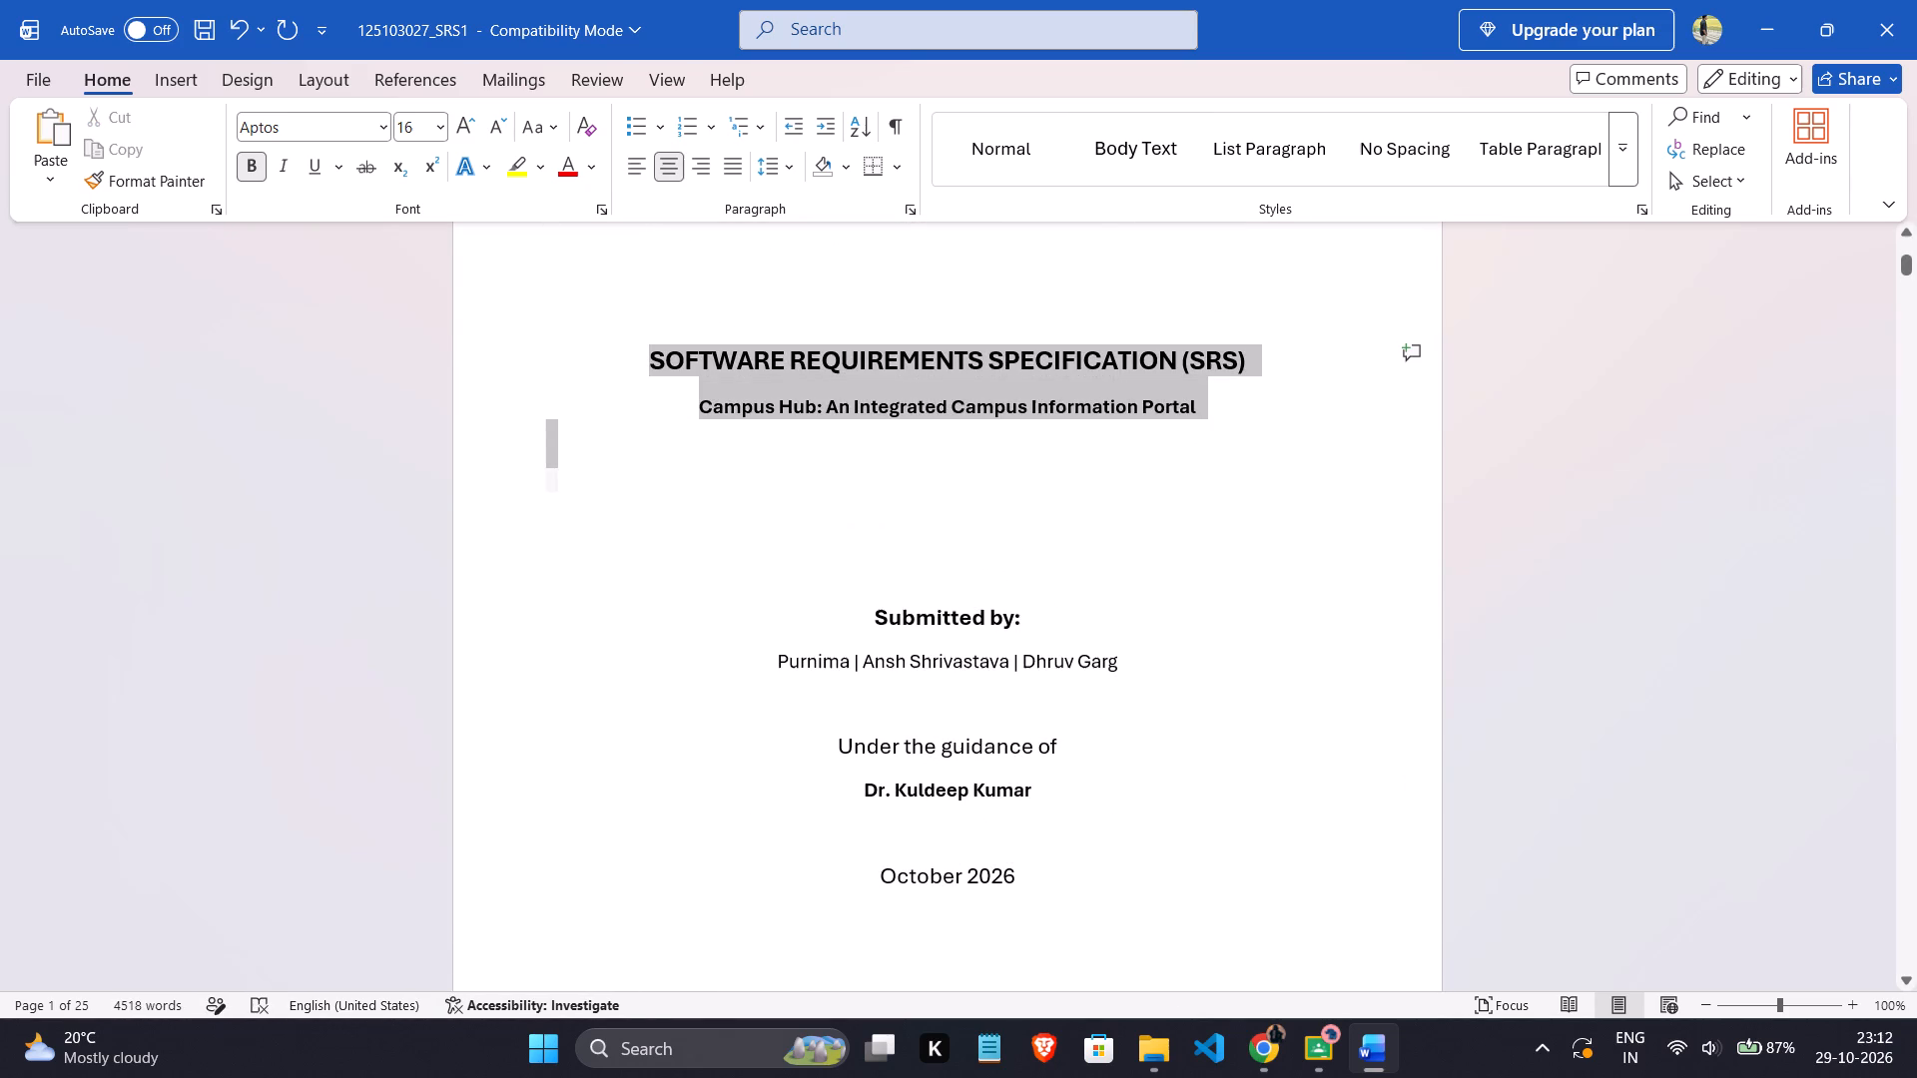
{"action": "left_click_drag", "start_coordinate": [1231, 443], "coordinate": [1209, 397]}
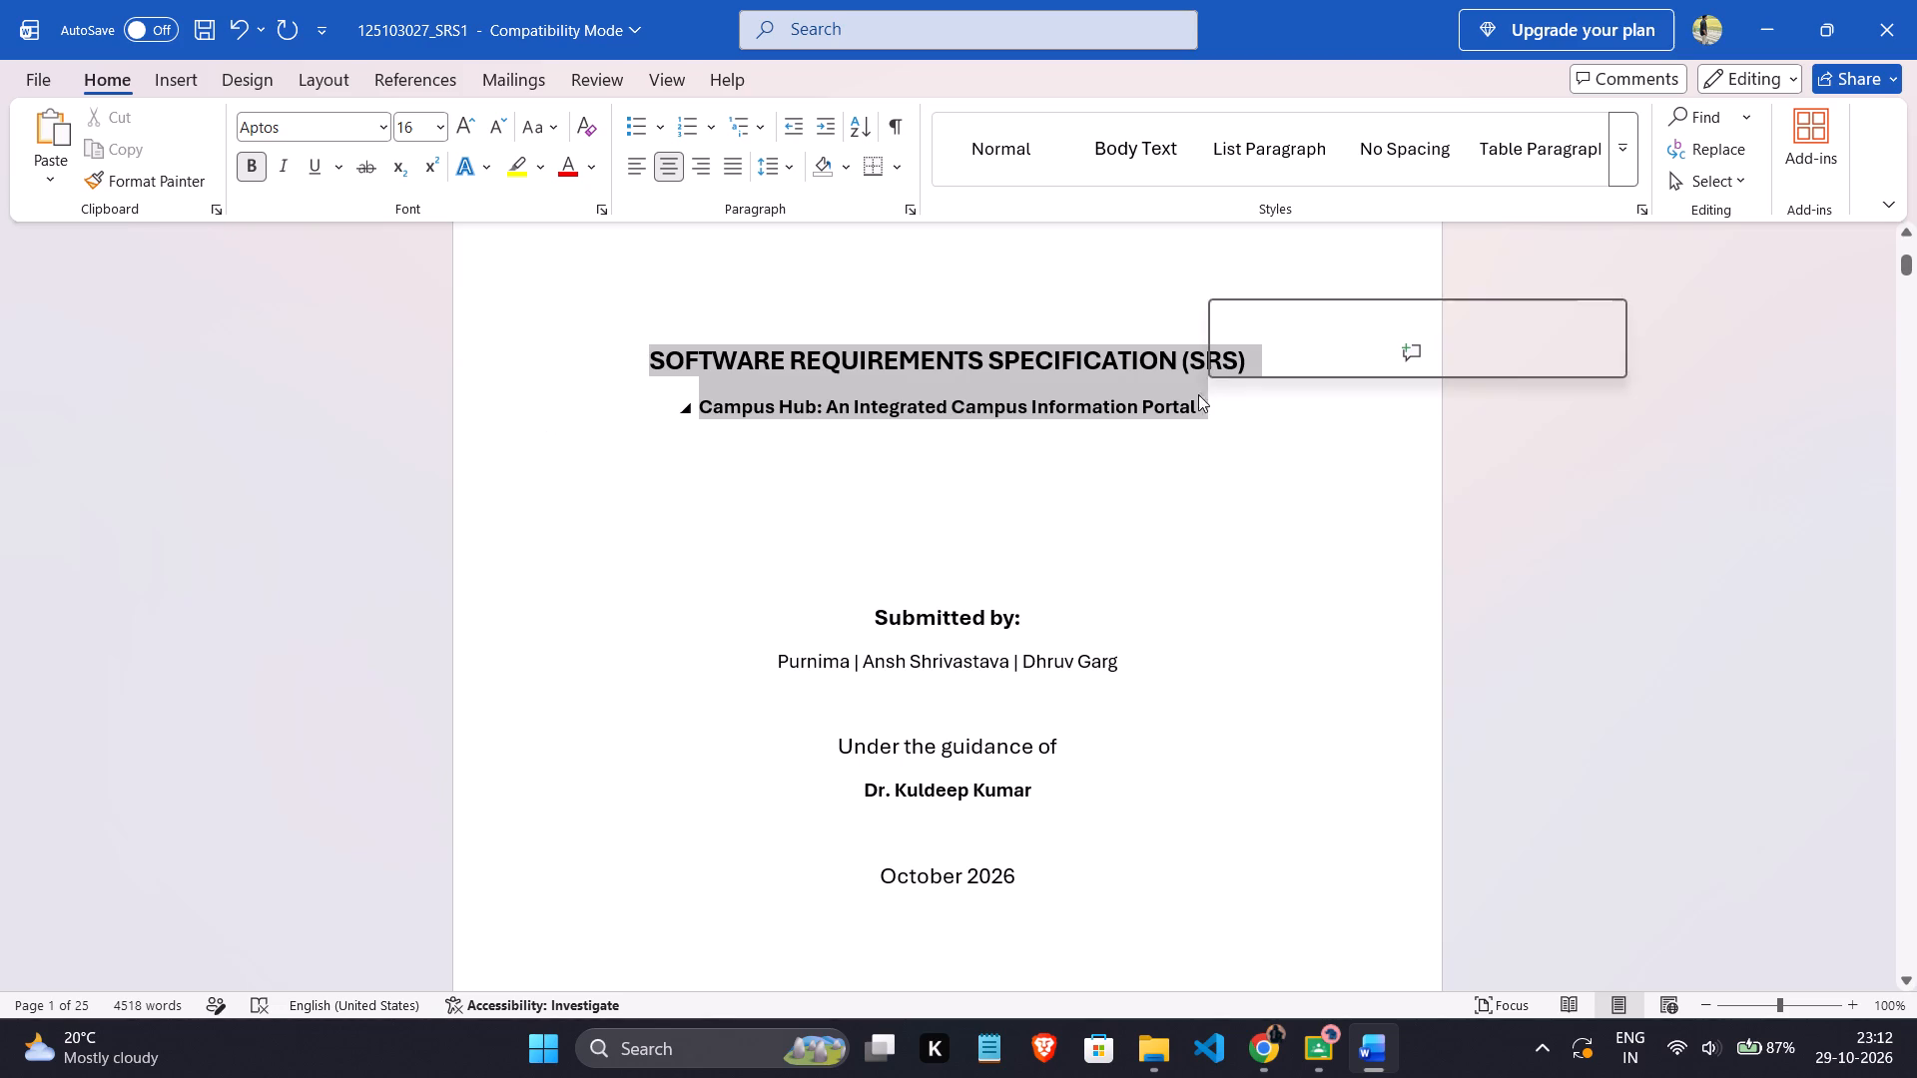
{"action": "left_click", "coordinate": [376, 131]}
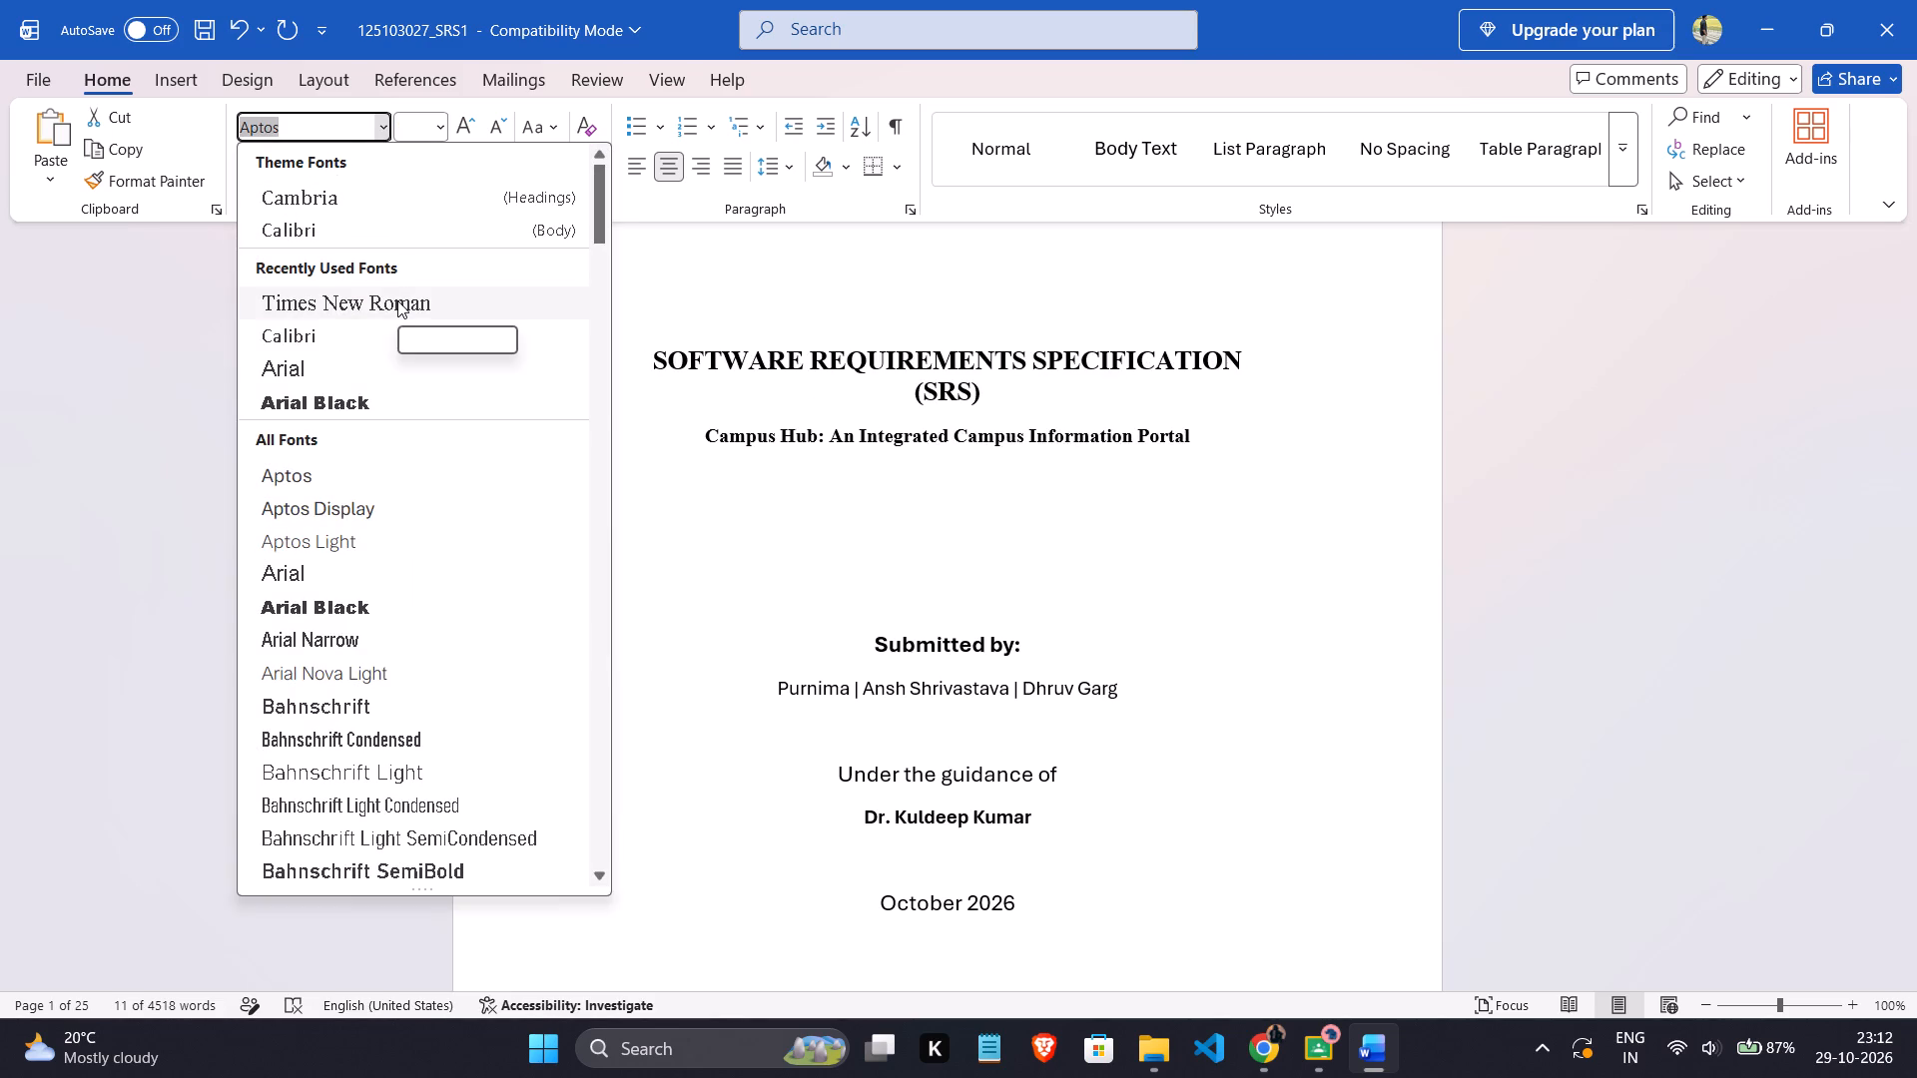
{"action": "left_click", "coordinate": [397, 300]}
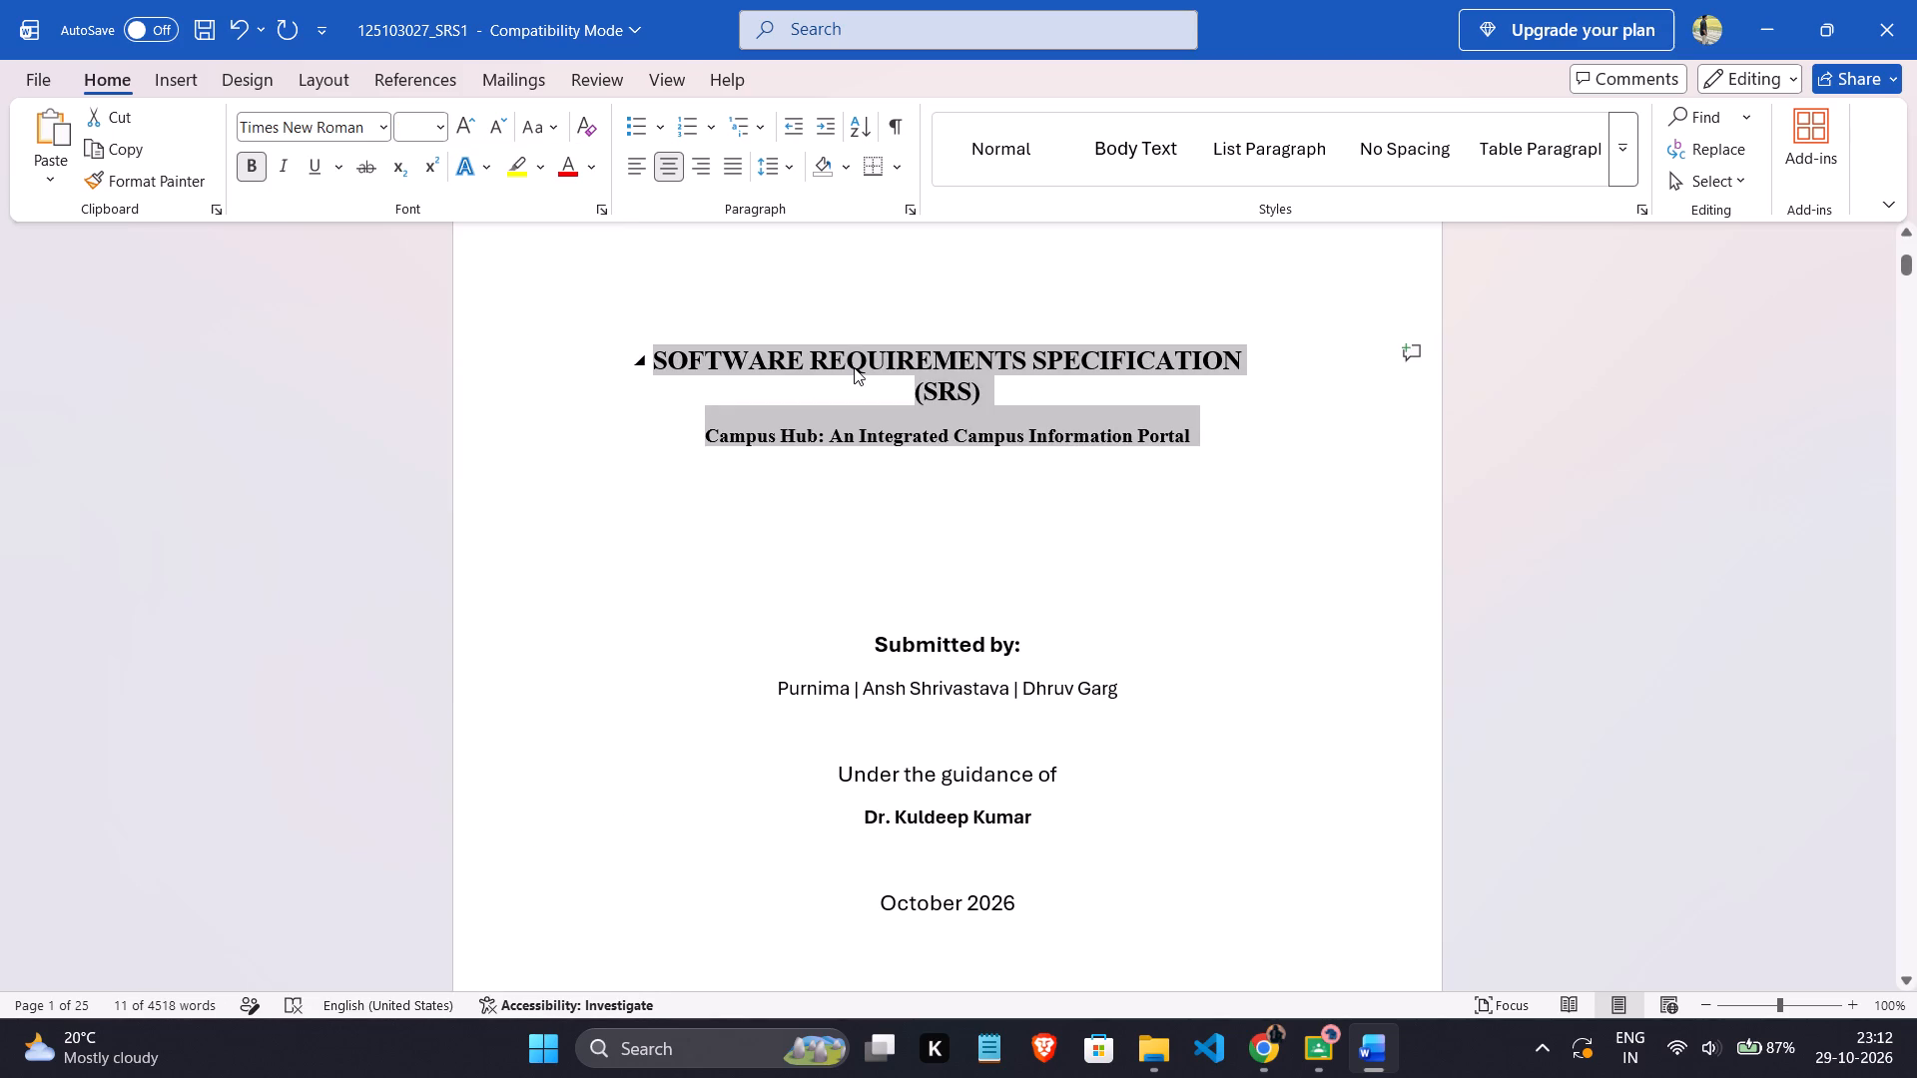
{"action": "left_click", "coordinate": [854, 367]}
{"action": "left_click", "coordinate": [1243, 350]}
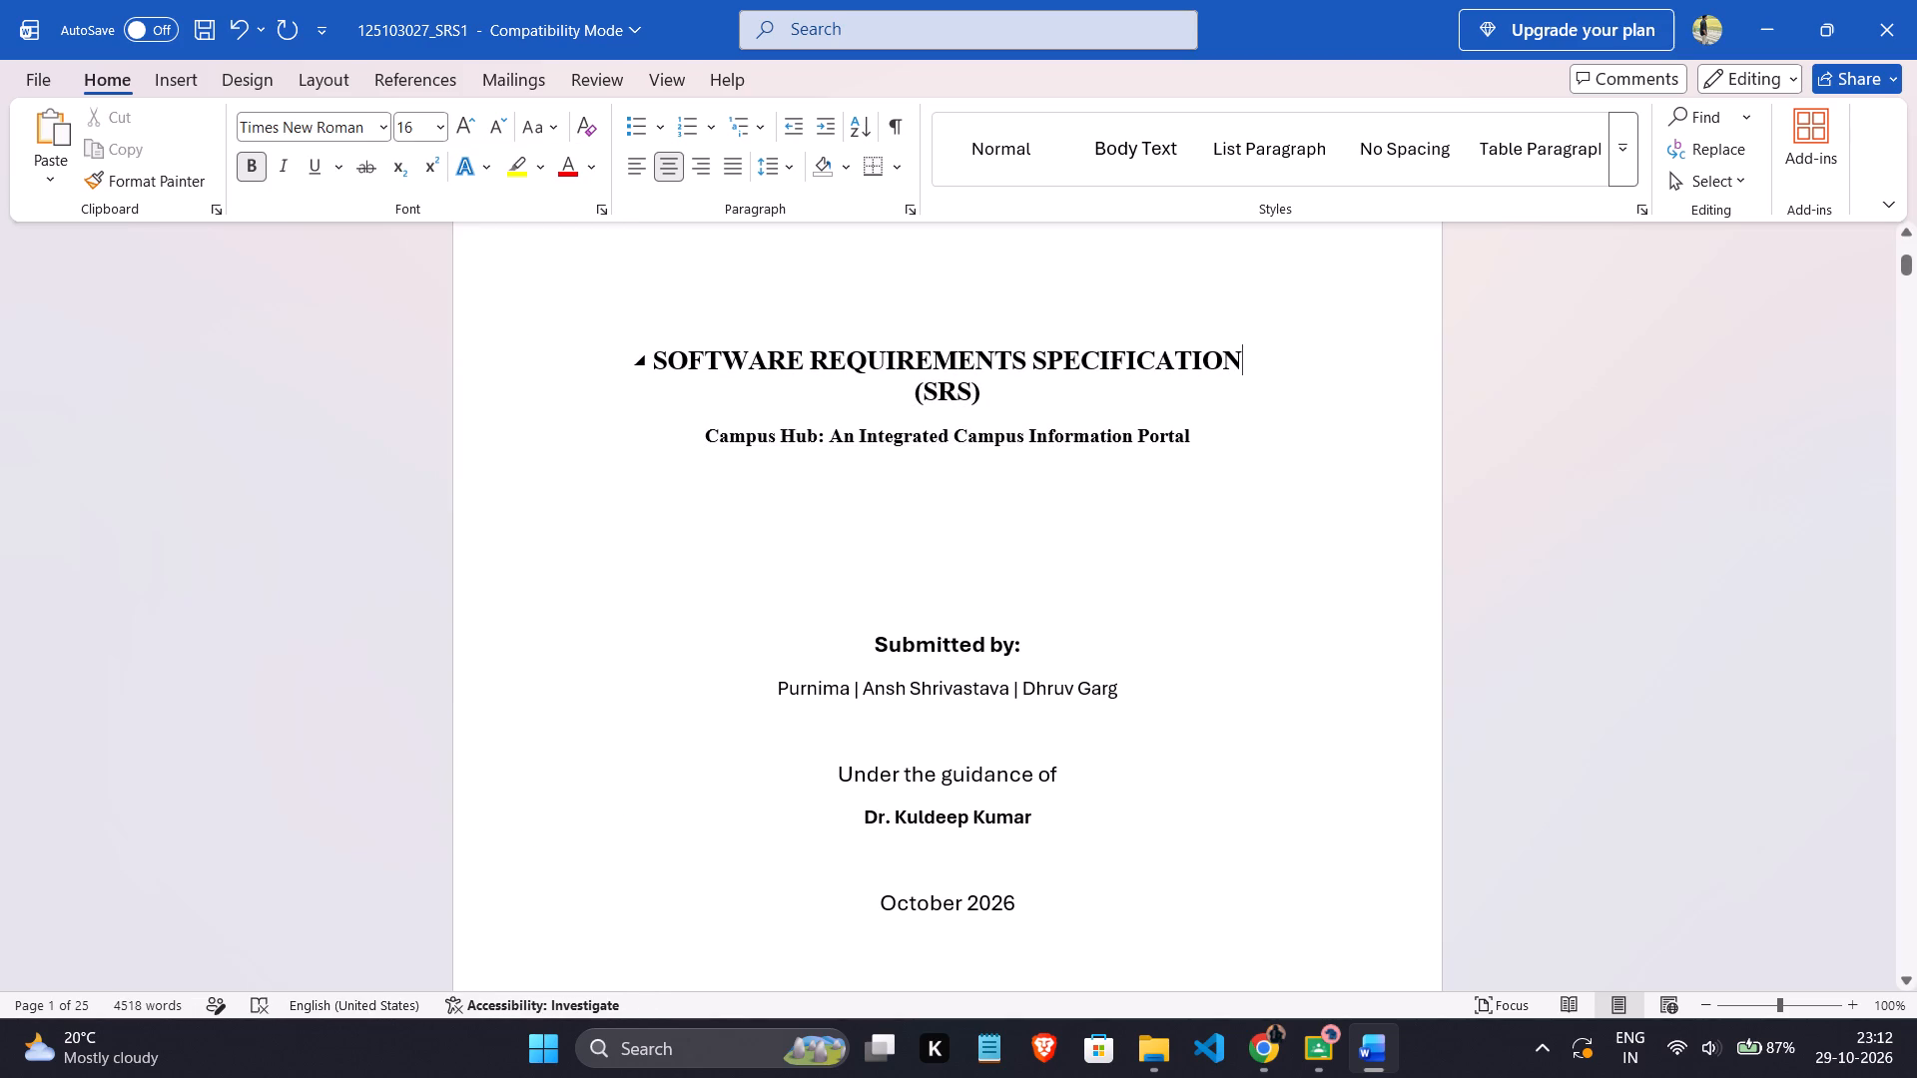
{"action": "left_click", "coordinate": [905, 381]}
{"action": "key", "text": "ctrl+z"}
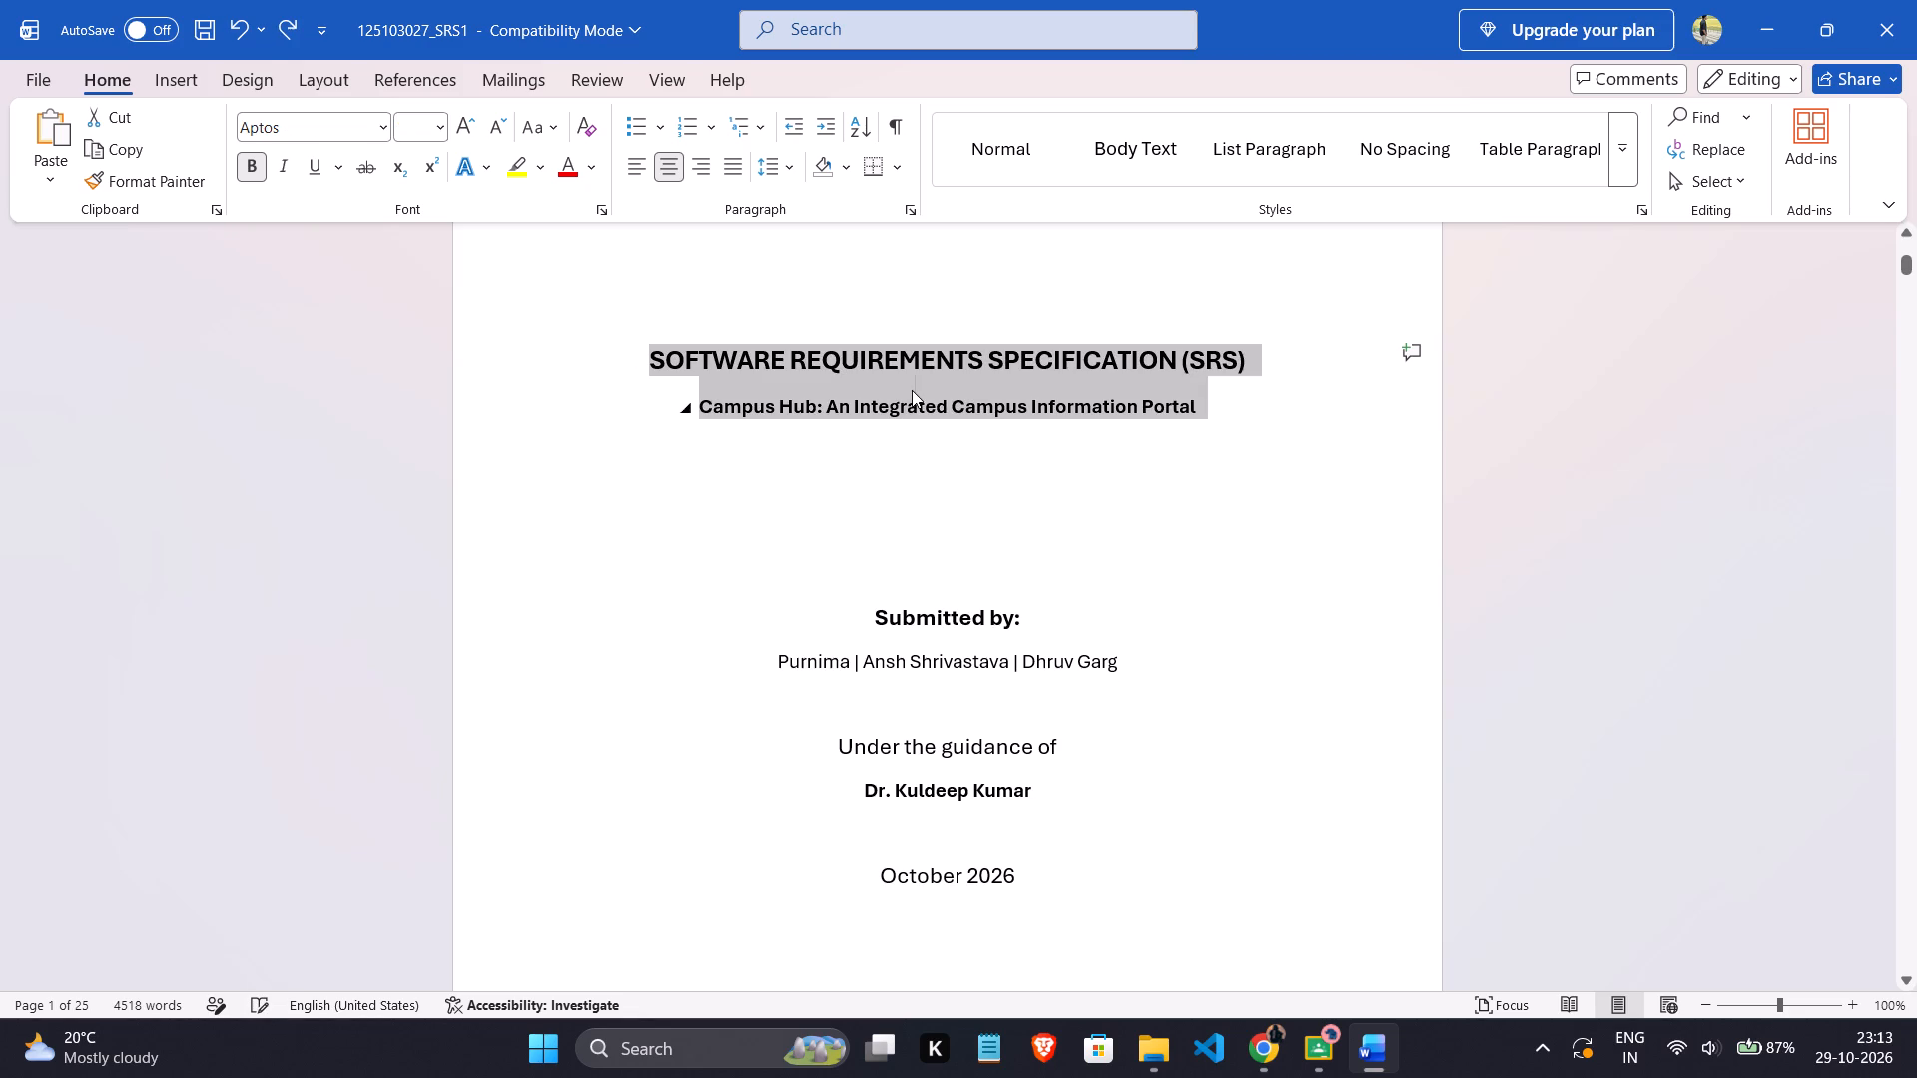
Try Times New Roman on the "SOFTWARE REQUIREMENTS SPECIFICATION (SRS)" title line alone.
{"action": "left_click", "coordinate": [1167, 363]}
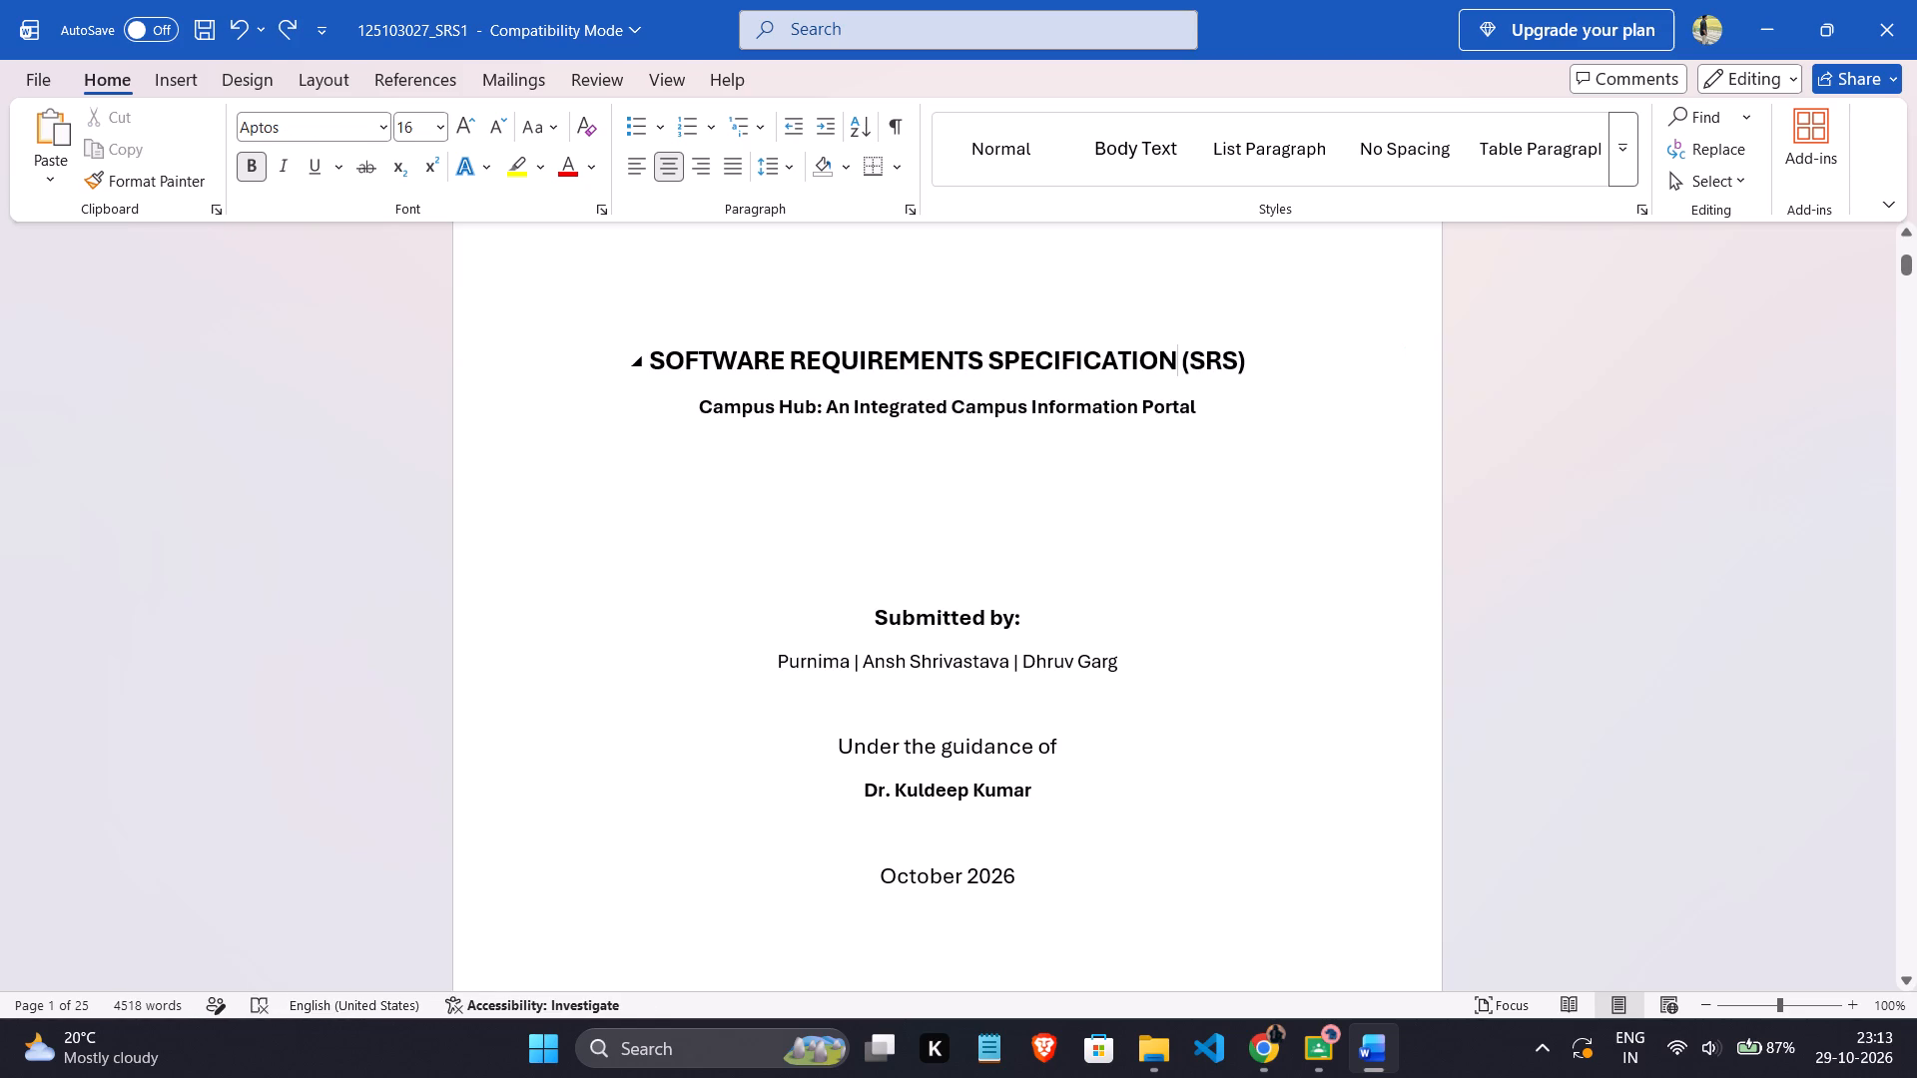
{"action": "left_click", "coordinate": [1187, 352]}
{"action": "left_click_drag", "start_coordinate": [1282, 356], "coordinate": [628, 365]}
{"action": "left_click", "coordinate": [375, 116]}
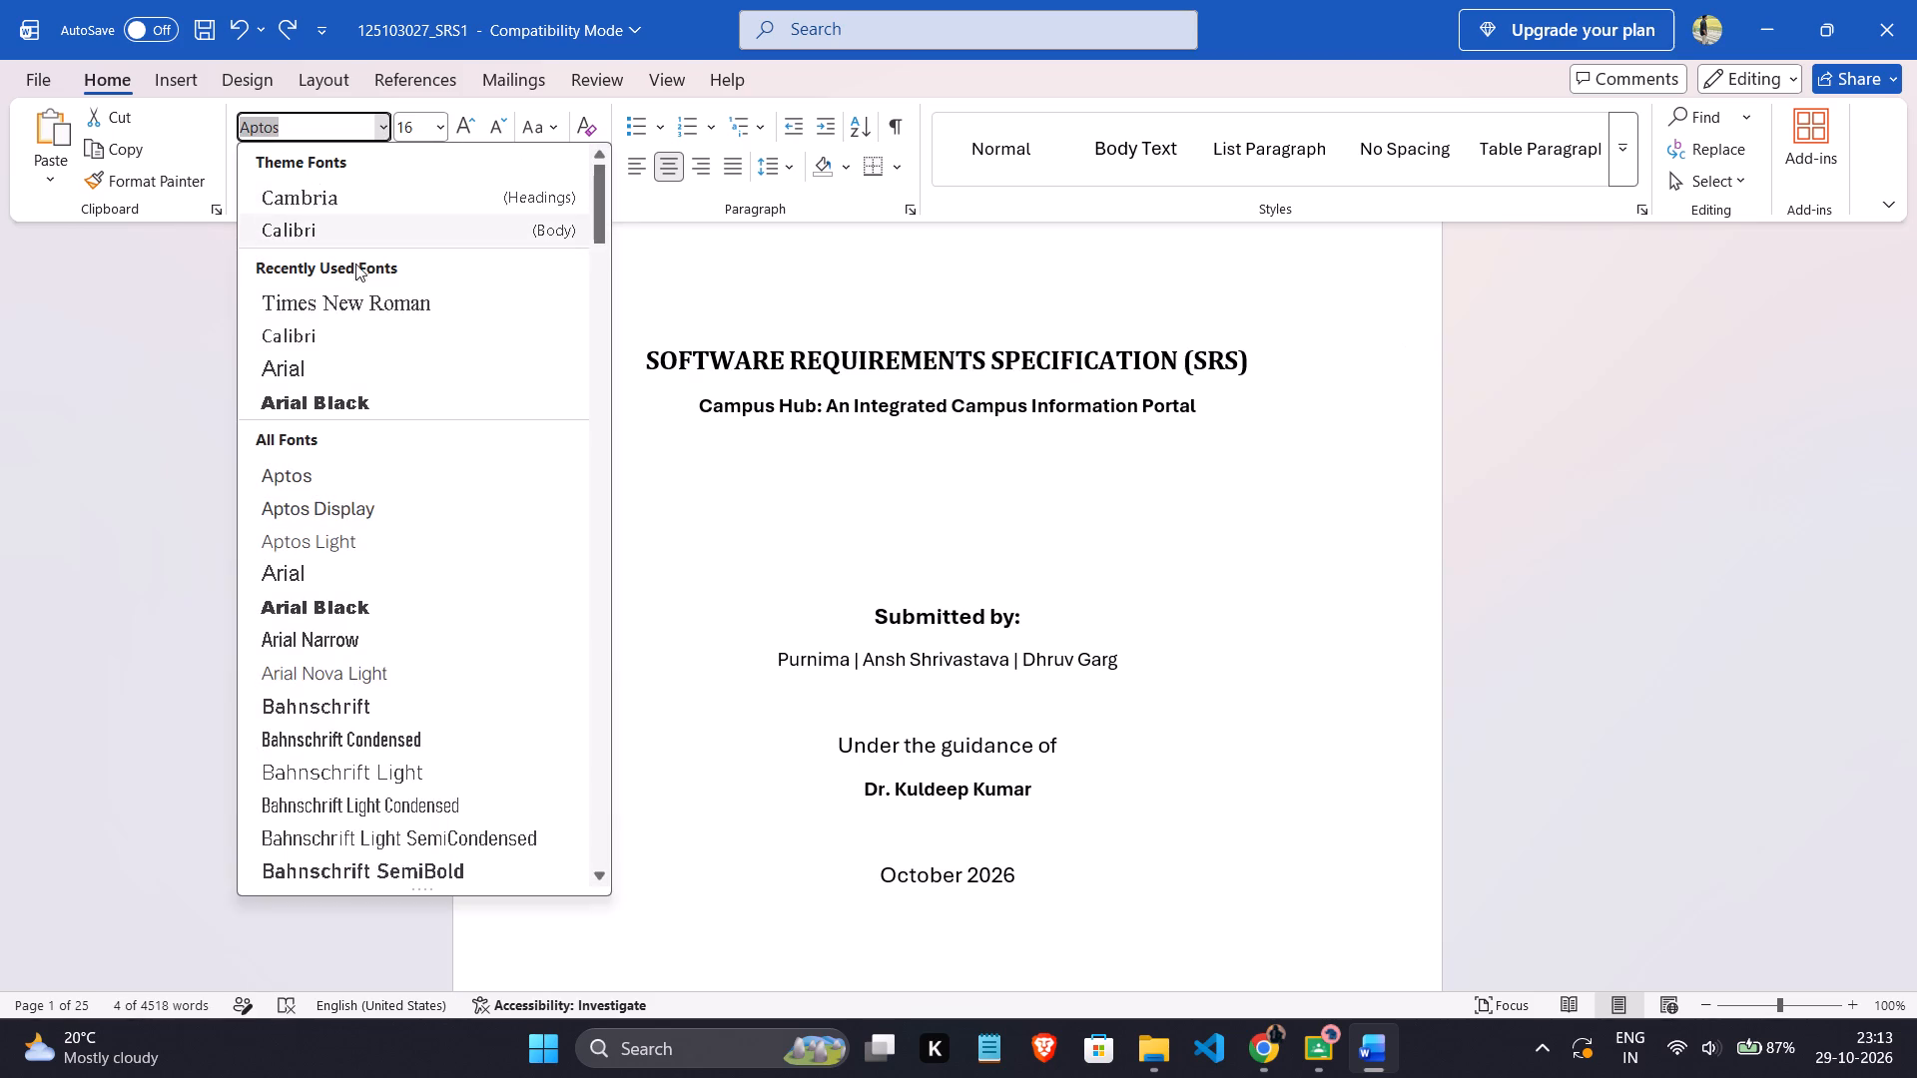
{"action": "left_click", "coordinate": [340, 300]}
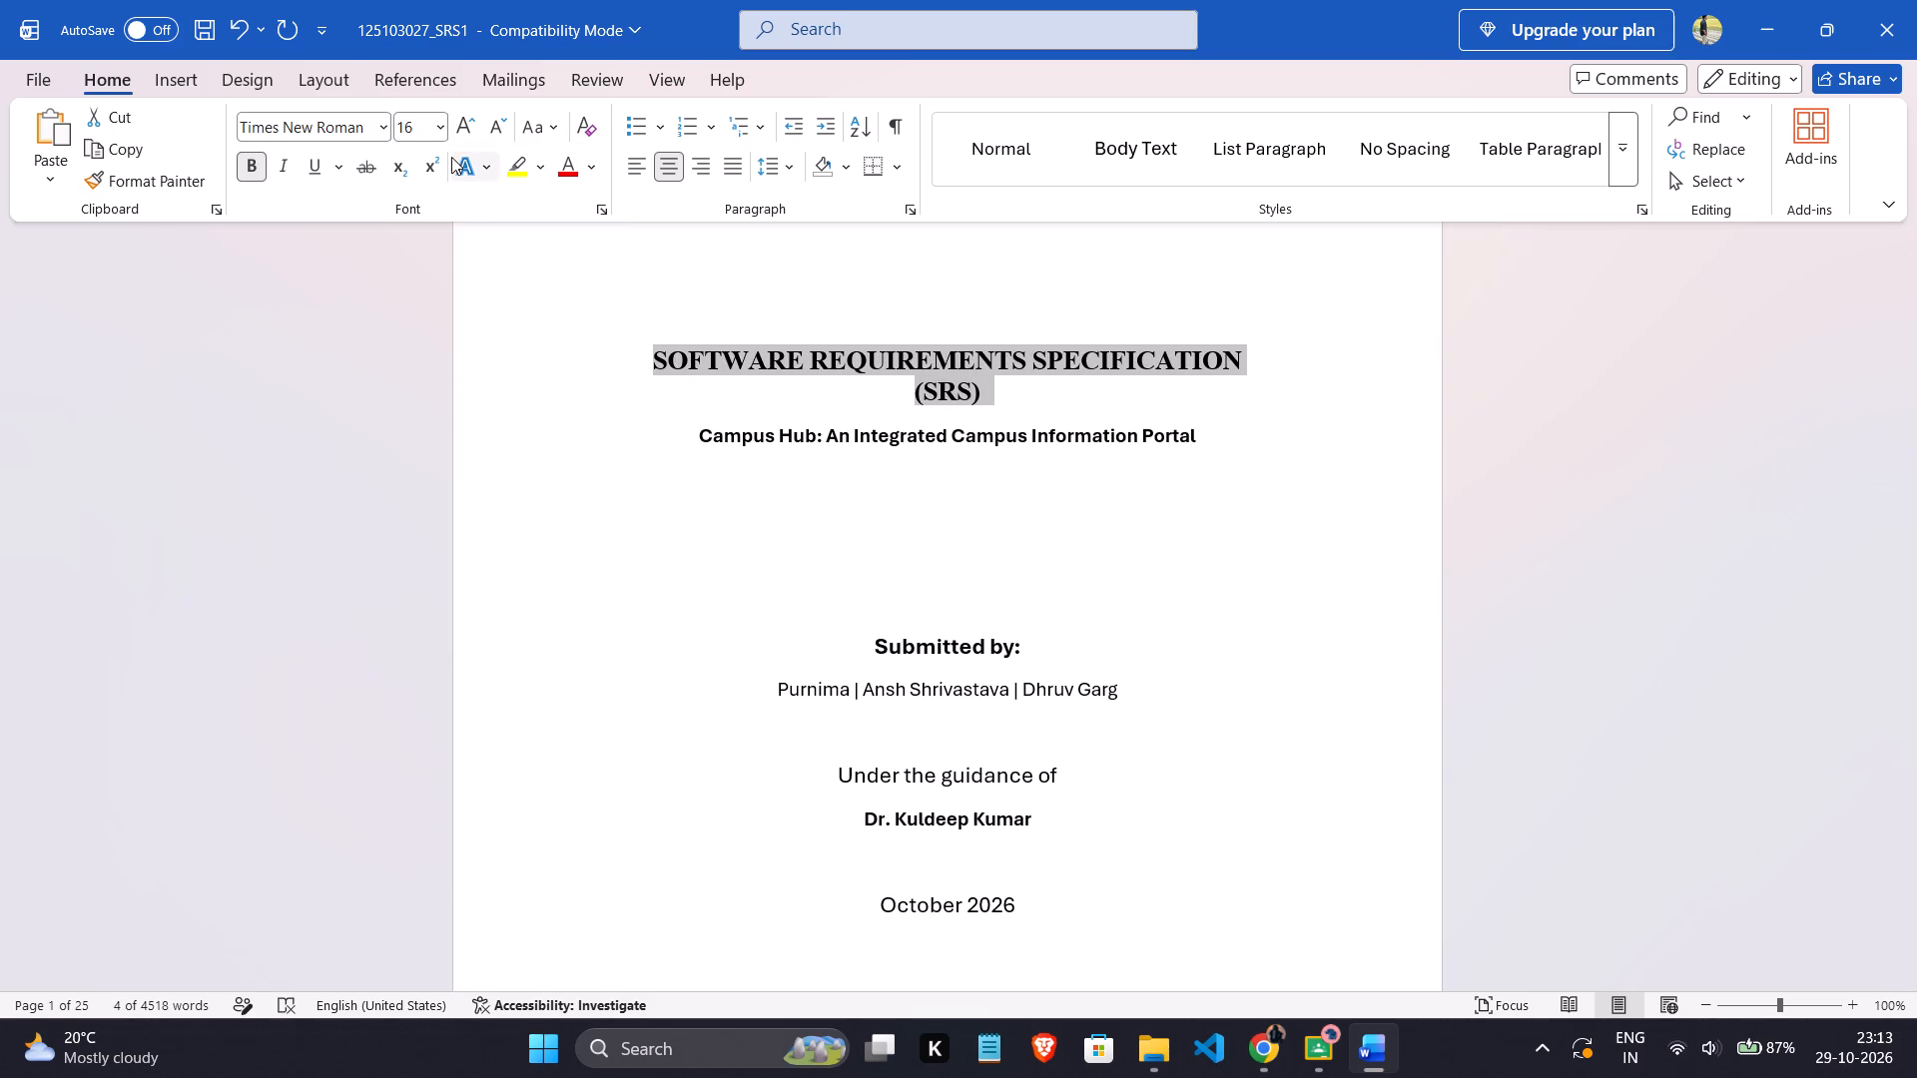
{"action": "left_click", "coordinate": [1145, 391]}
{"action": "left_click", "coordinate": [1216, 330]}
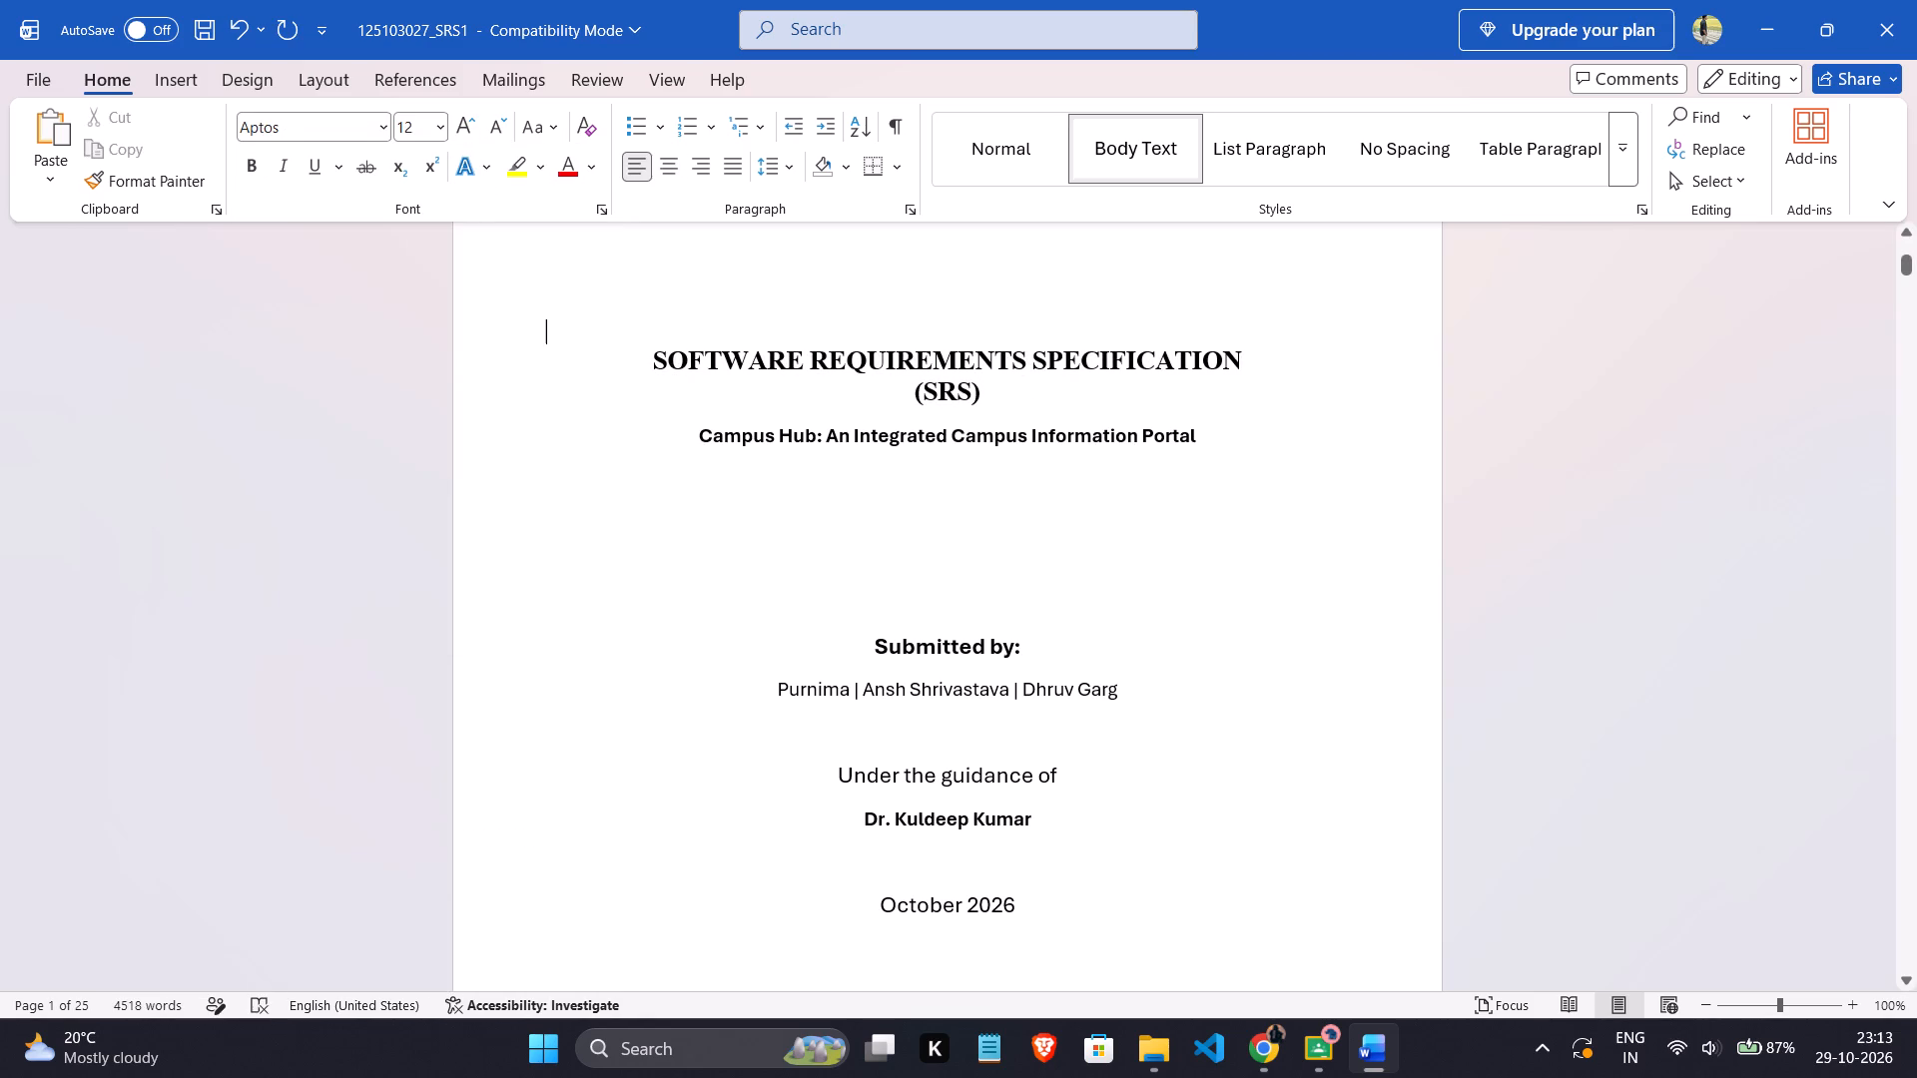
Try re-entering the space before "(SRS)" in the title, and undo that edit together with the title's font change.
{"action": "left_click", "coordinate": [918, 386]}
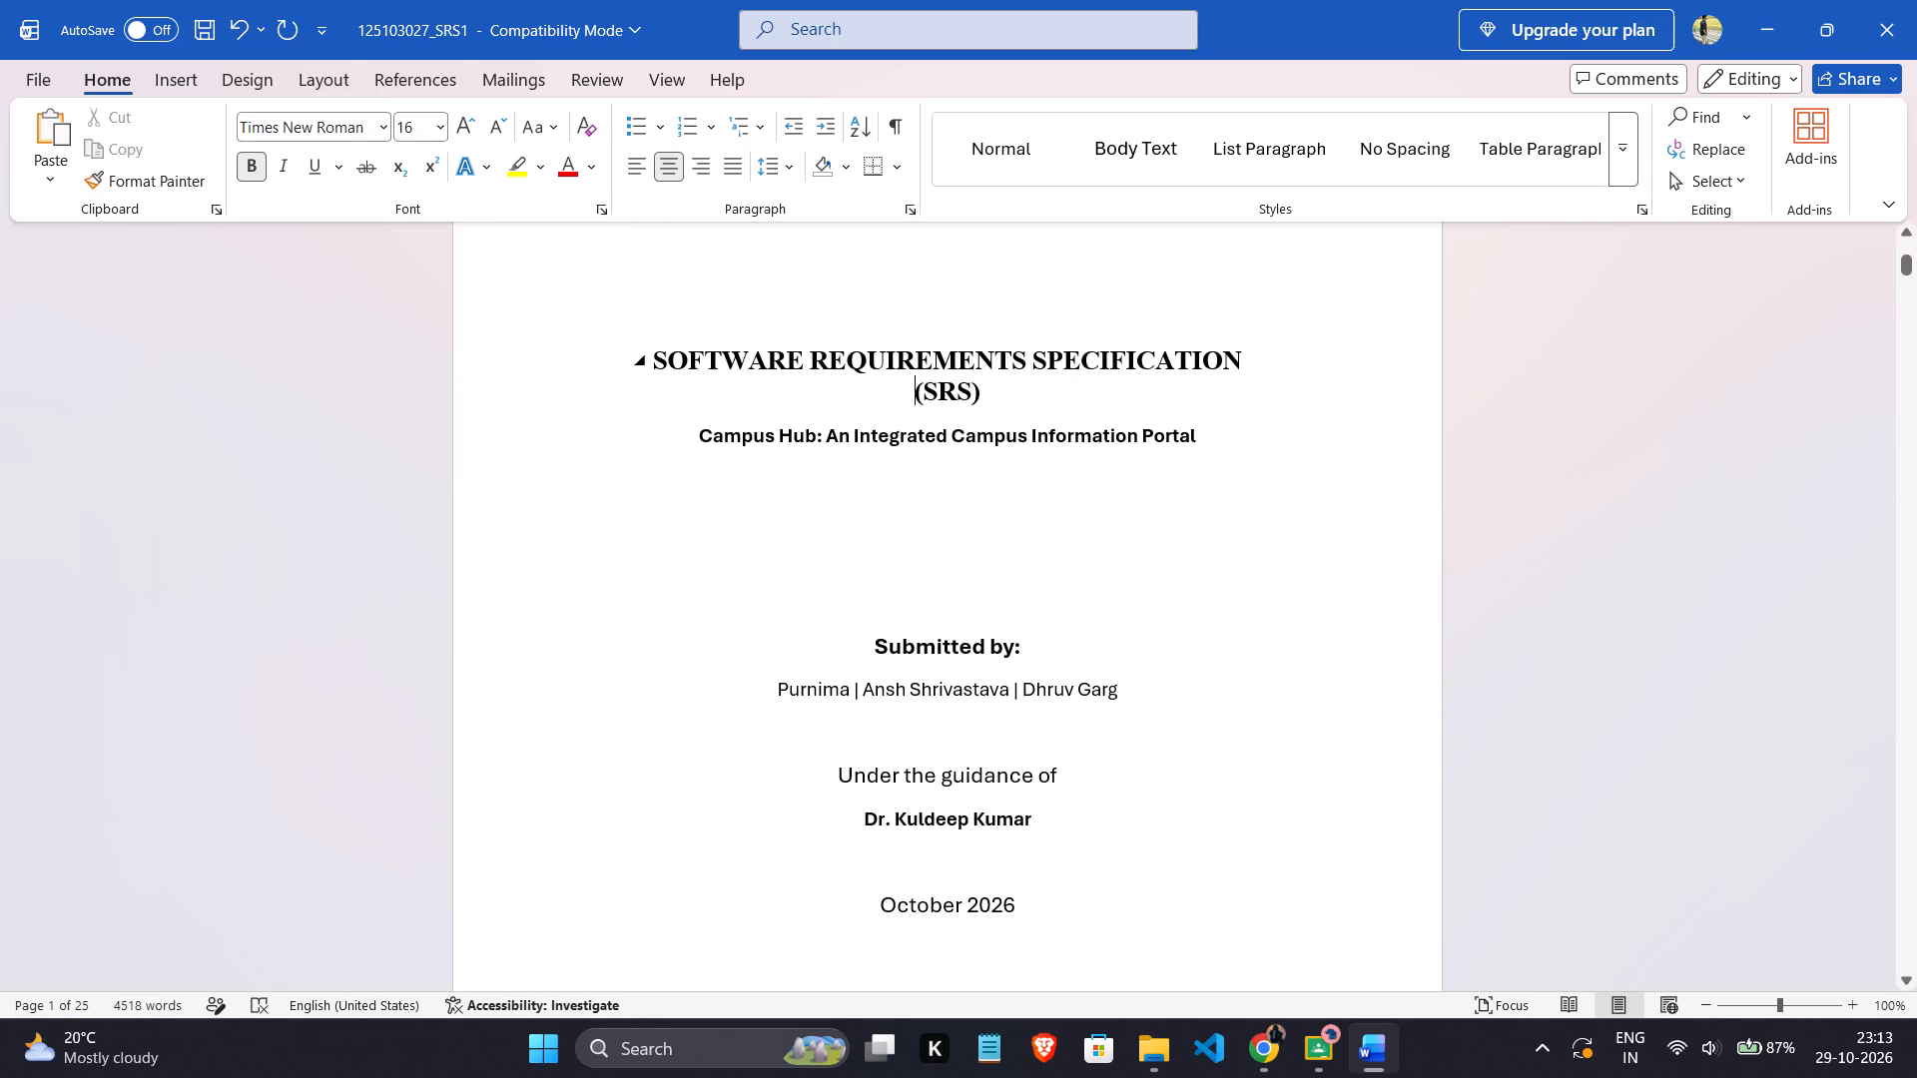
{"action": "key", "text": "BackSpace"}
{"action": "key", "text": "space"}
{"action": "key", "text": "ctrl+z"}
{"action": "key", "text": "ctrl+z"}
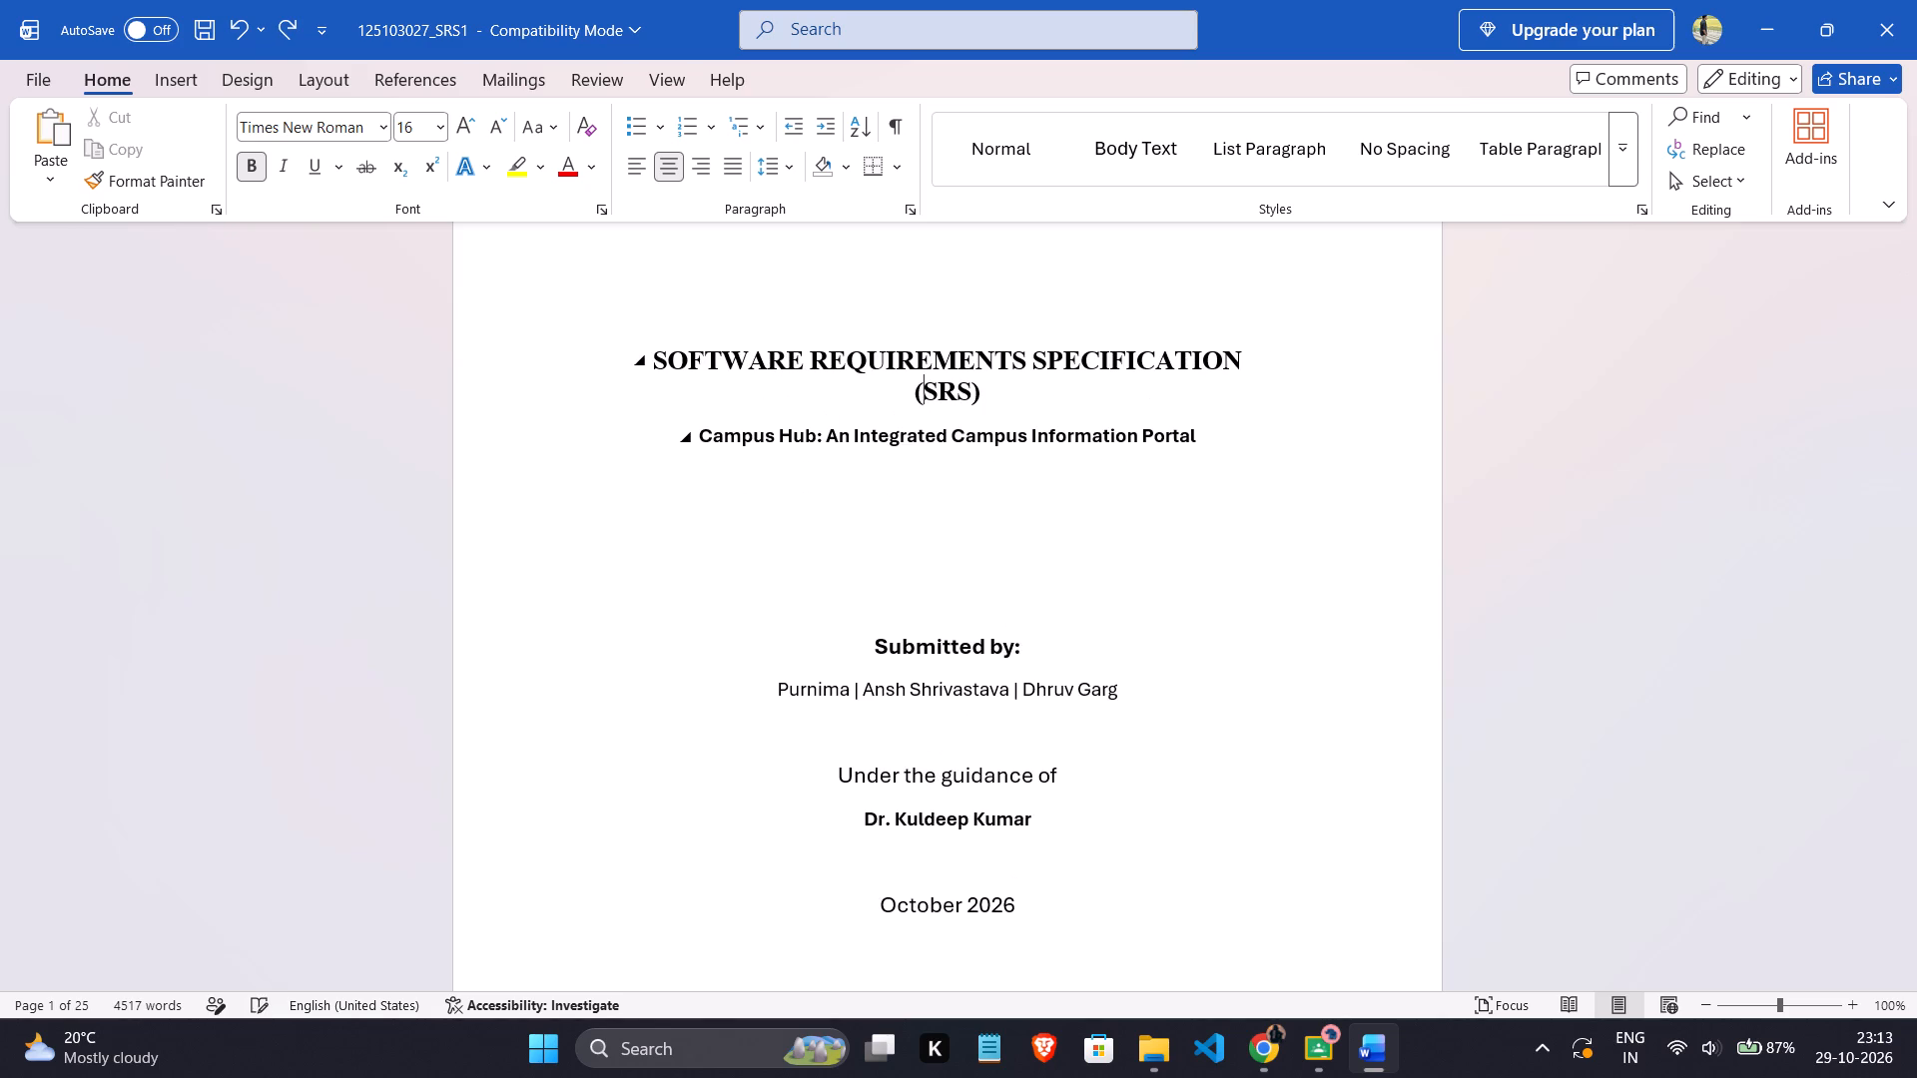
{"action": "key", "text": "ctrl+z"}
Look through the SRS from the cover page past the revision history and table of contents to section 1, Introduction.
{"action": "left_click_drag", "start_coordinate": [985, 608], "coordinate": [981, 567]}
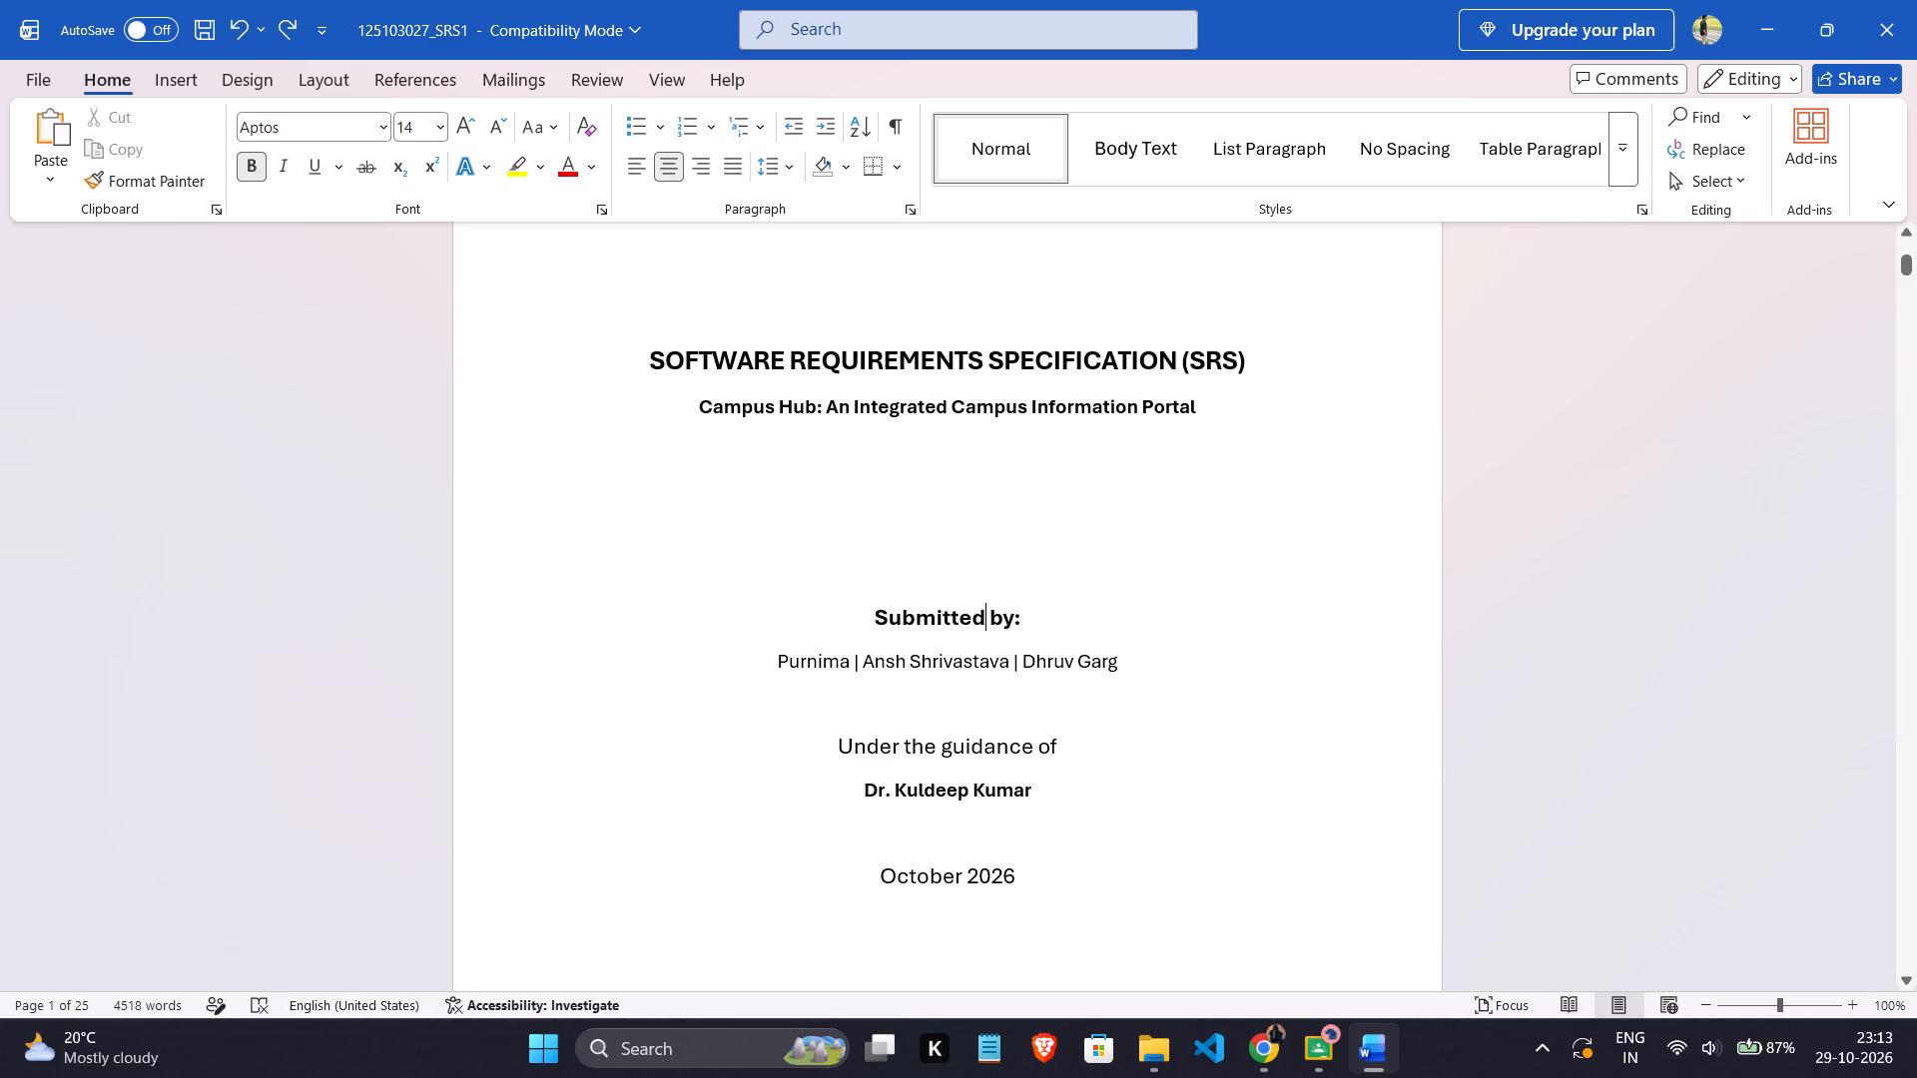
{"action": "scroll", "coordinate": [970, 541], "scroll_direction": "up", "scroll_amount": 8}
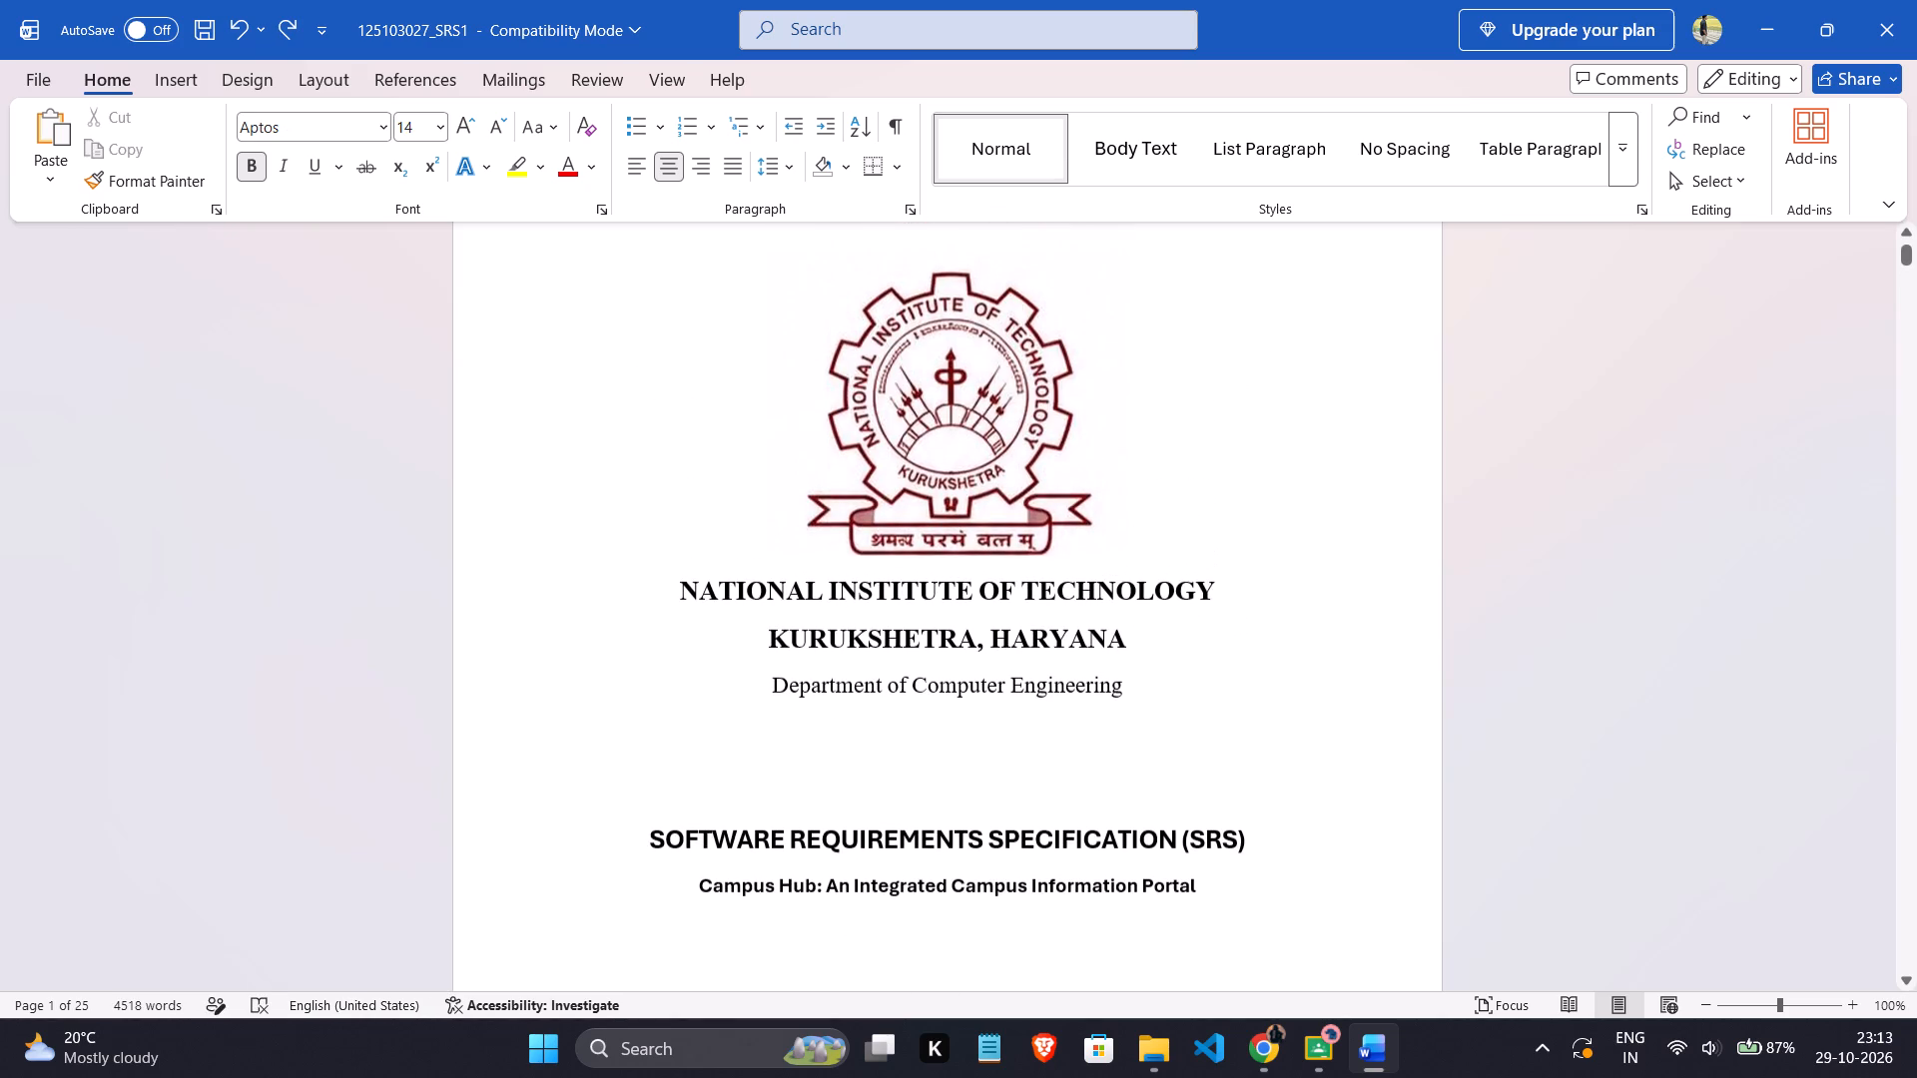
{"action": "scroll", "coordinate": [970, 541], "scroll_direction": "down", "scroll_amount": 8}
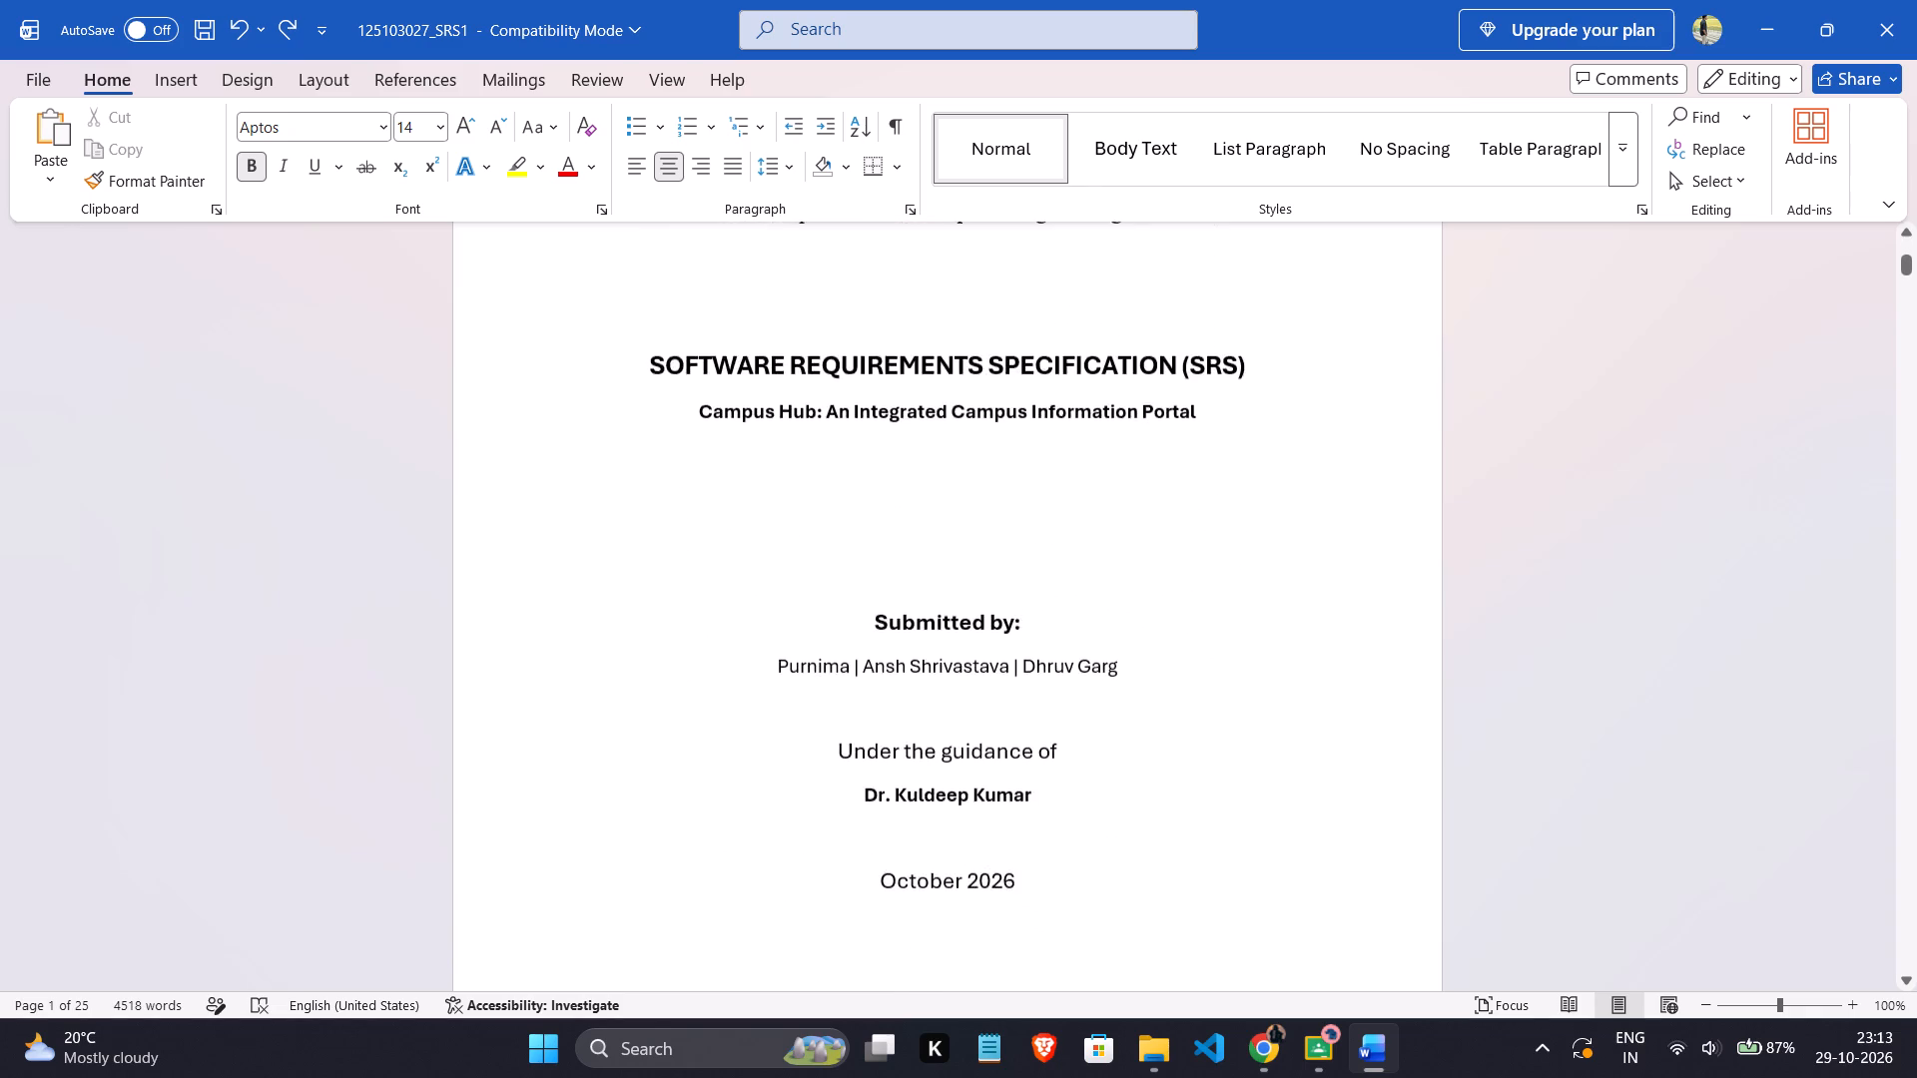
{"action": "scroll", "coordinate": [970, 541], "scroll_direction": "down", "scroll_amount": 20}
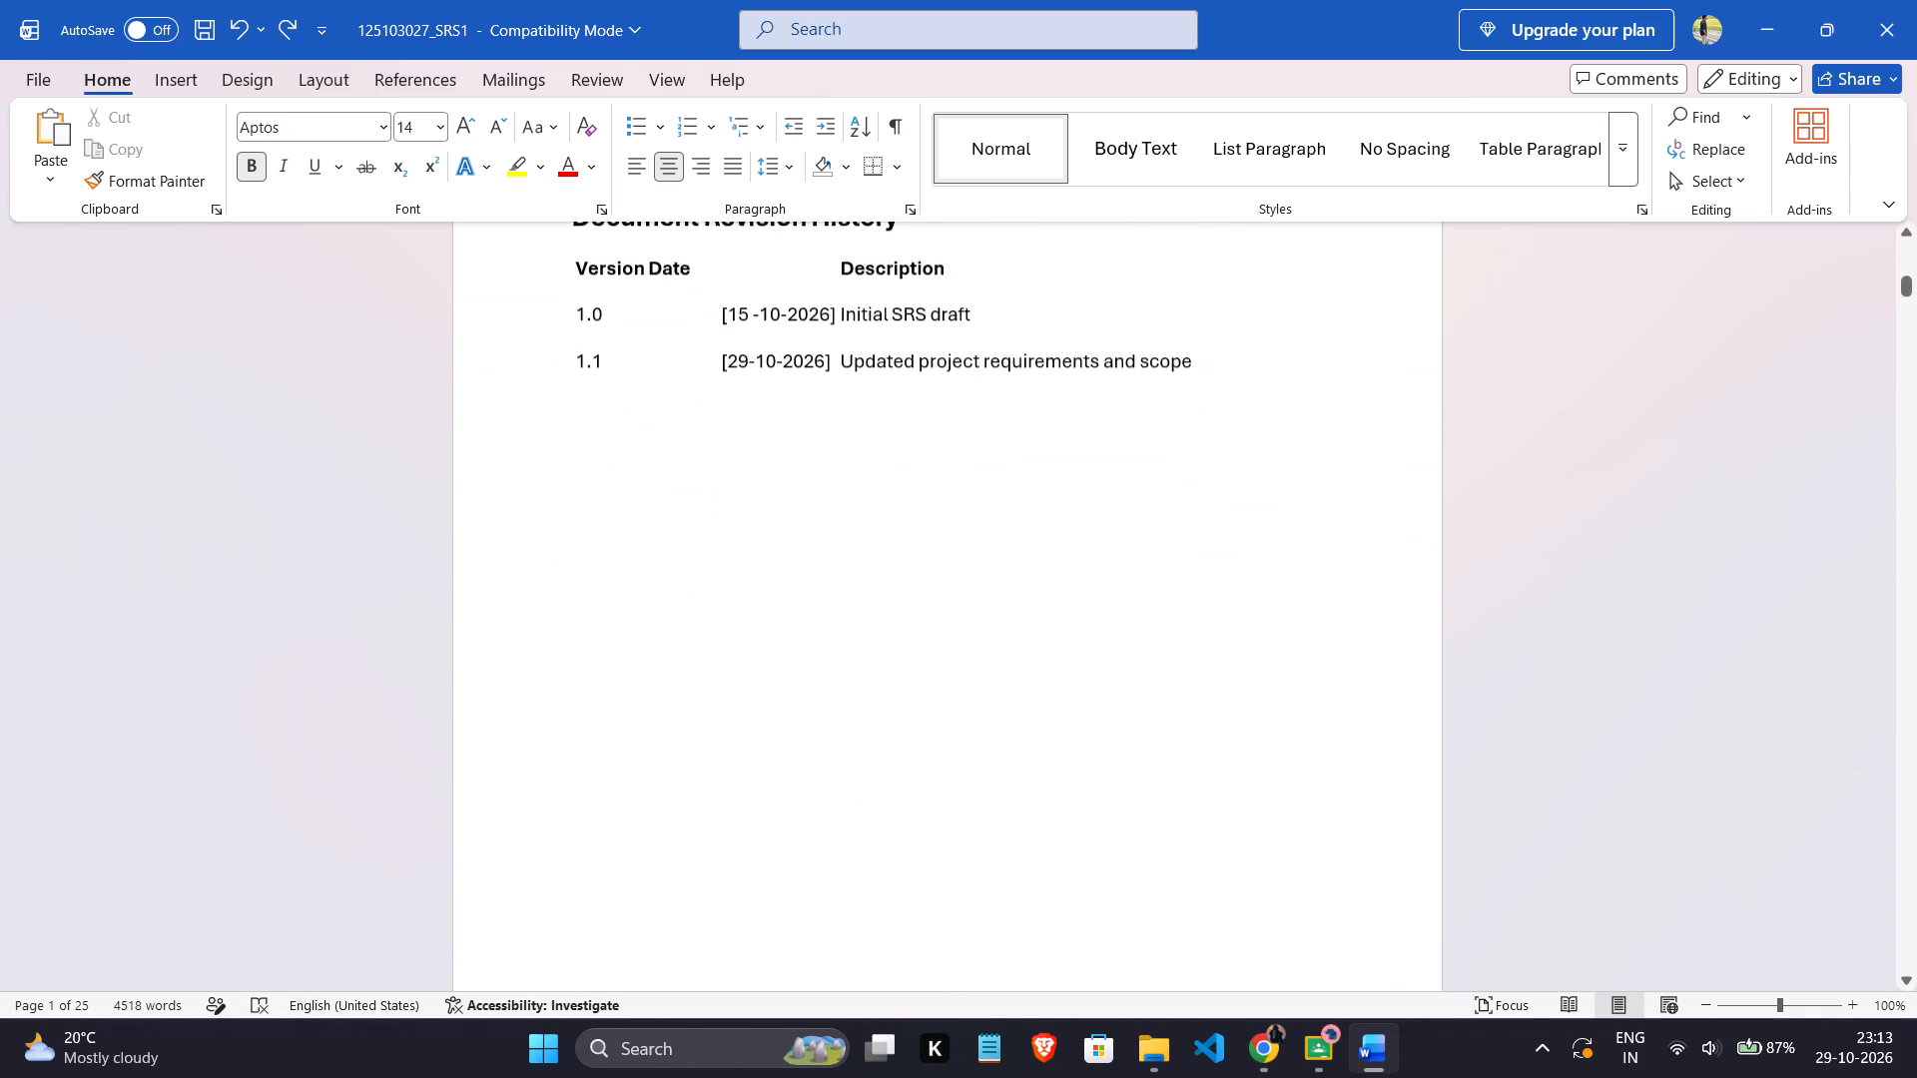
{"action": "scroll", "coordinate": [970, 543], "scroll_direction": "down", "scroll_amount": 19}
{"action": "scroll", "coordinate": [972, 540], "scroll_direction": "down", "scroll_amount": 4}
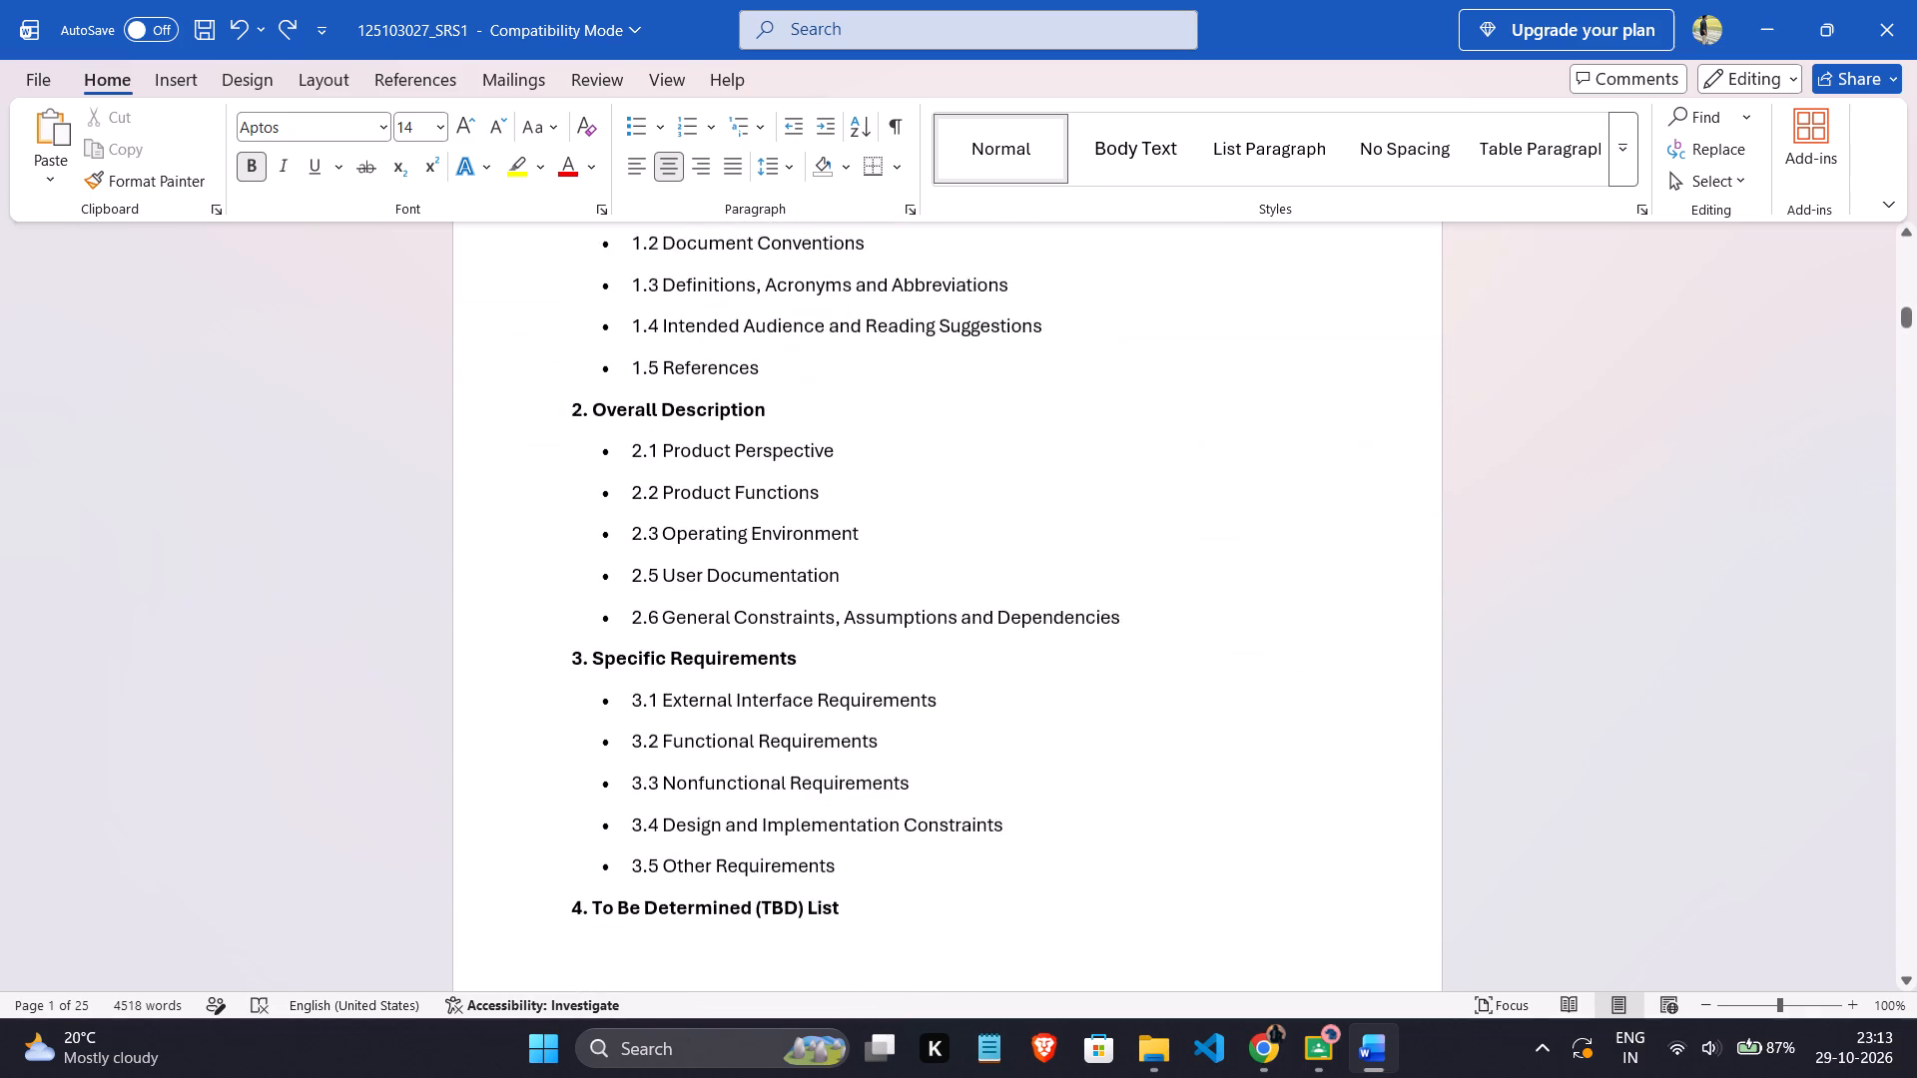
{"action": "scroll", "coordinate": [972, 540], "scroll_direction": "down", "scroll_amount": 5}
{"action": "left_click", "coordinate": [741, 373]}
{"action": "scroll", "coordinate": [741, 373], "scroll_direction": "down", "scroll_amount": 4}
{"action": "scroll", "coordinate": [741, 373], "scroll_direction": "up", "scroll_amount": 4}
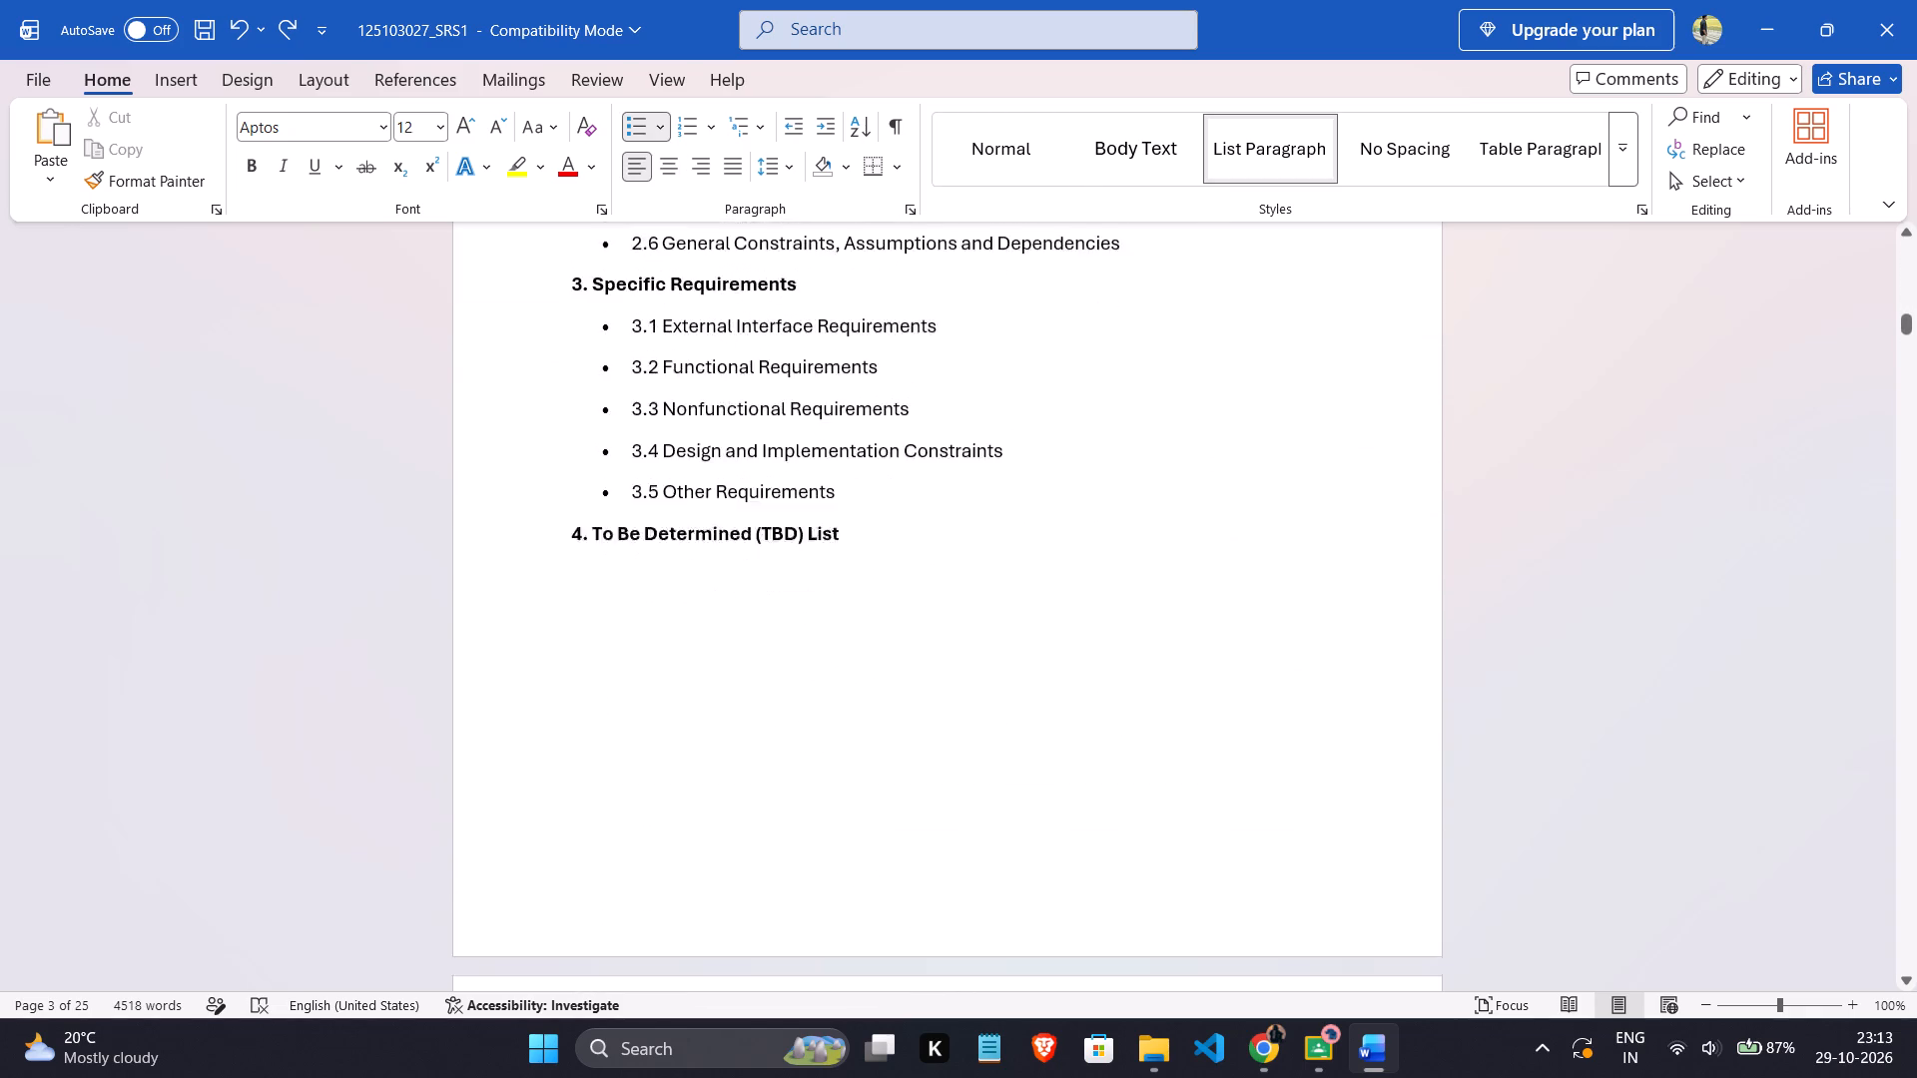
{"action": "scroll", "coordinate": [741, 373], "scroll_direction": "up", "scroll_amount": 15}
{"action": "scroll", "coordinate": [742, 403], "scroll_direction": "down", "scroll_amount": 6}
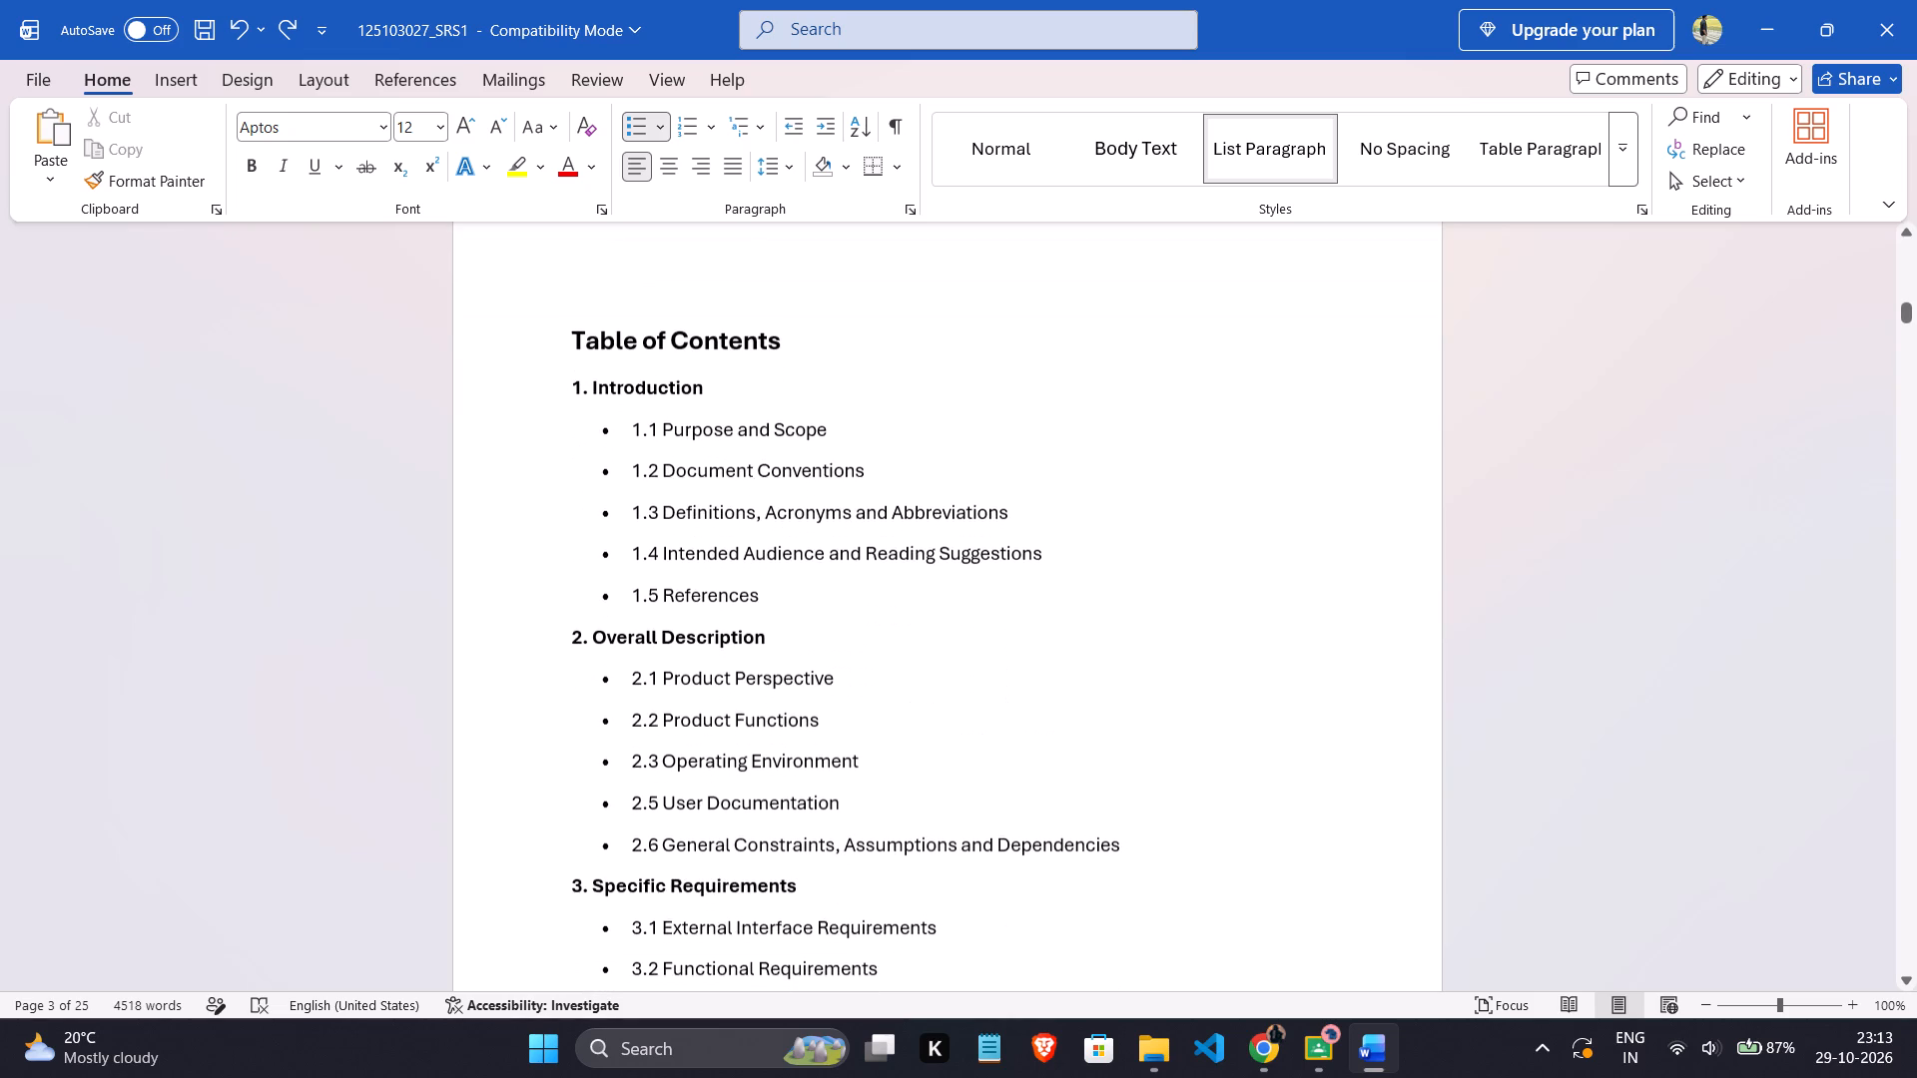
{"action": "scroll", "coordinate": [789, 617], "scroll_direction": "down", "scroll_amount": 8}
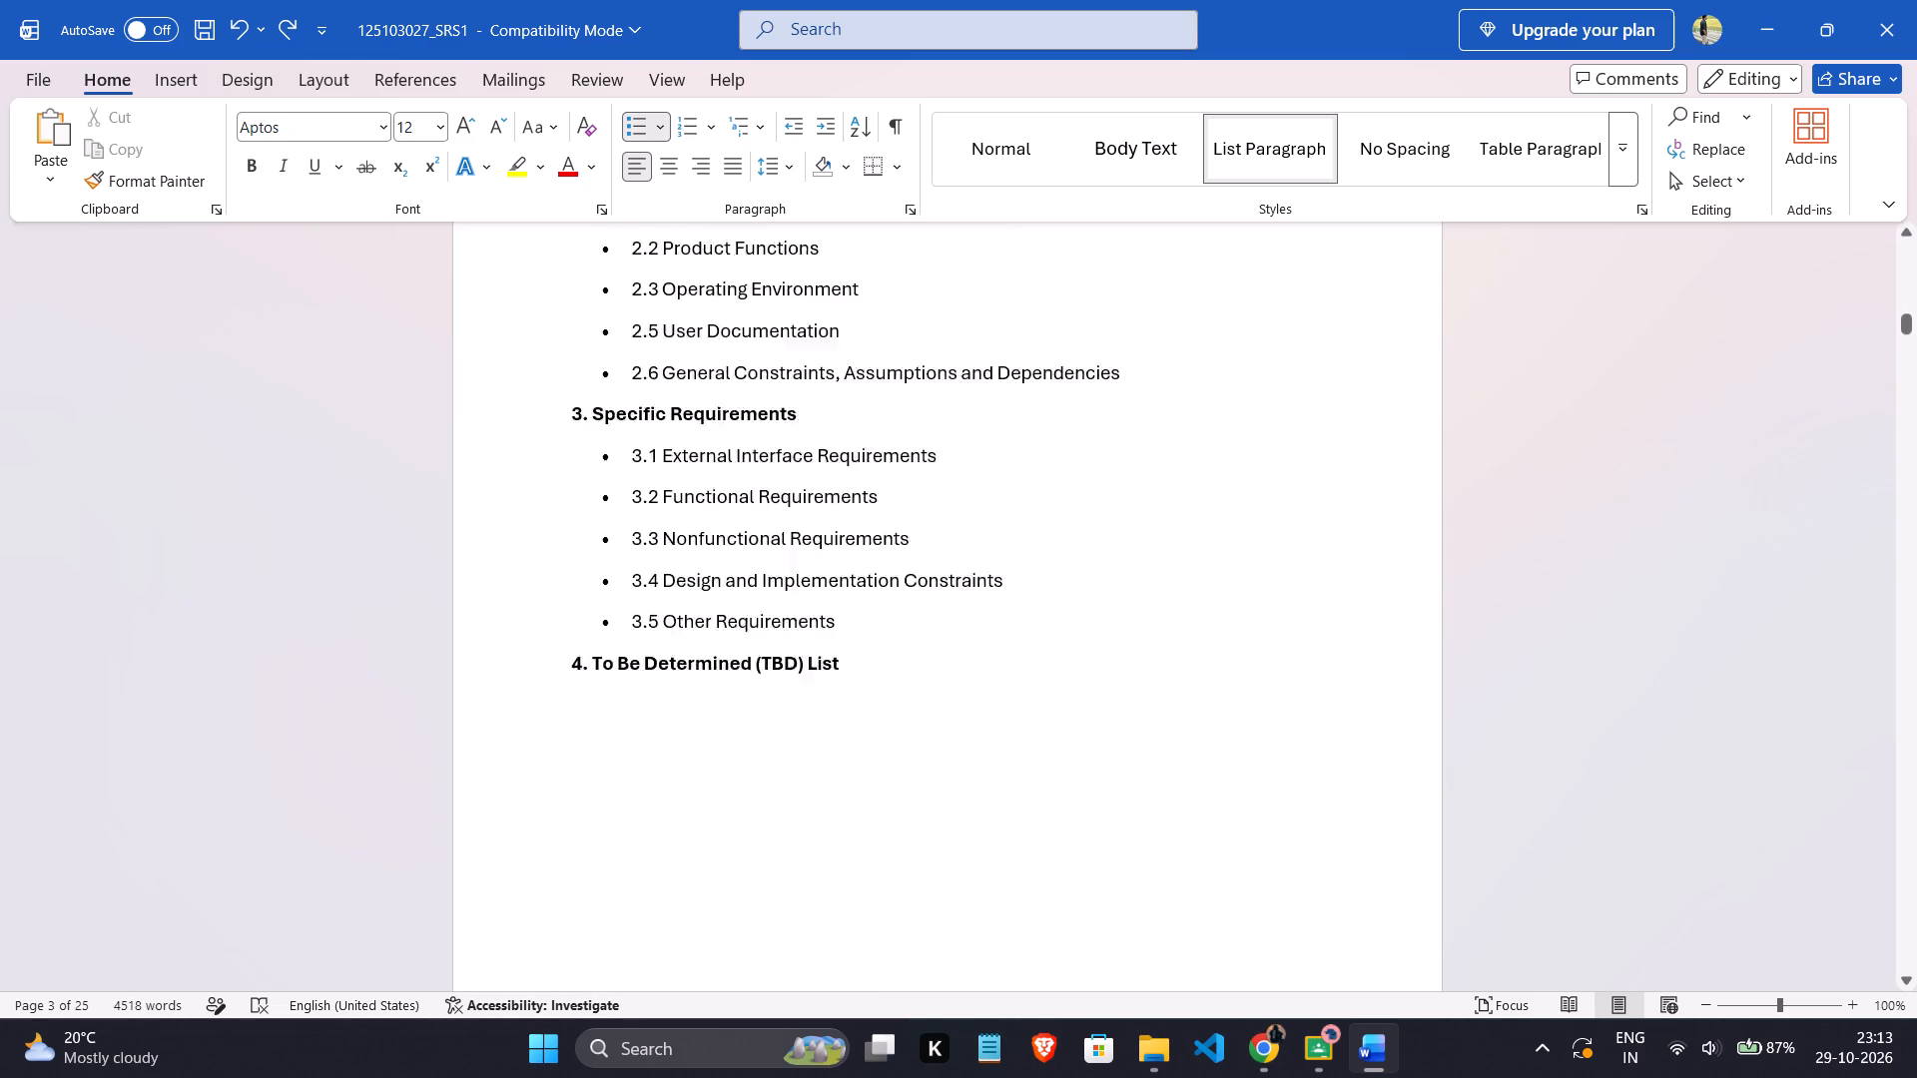
{"action": "scroll", "coordinate": [790, 613], "scroll_direction": "down", "scroll_amount": 18}
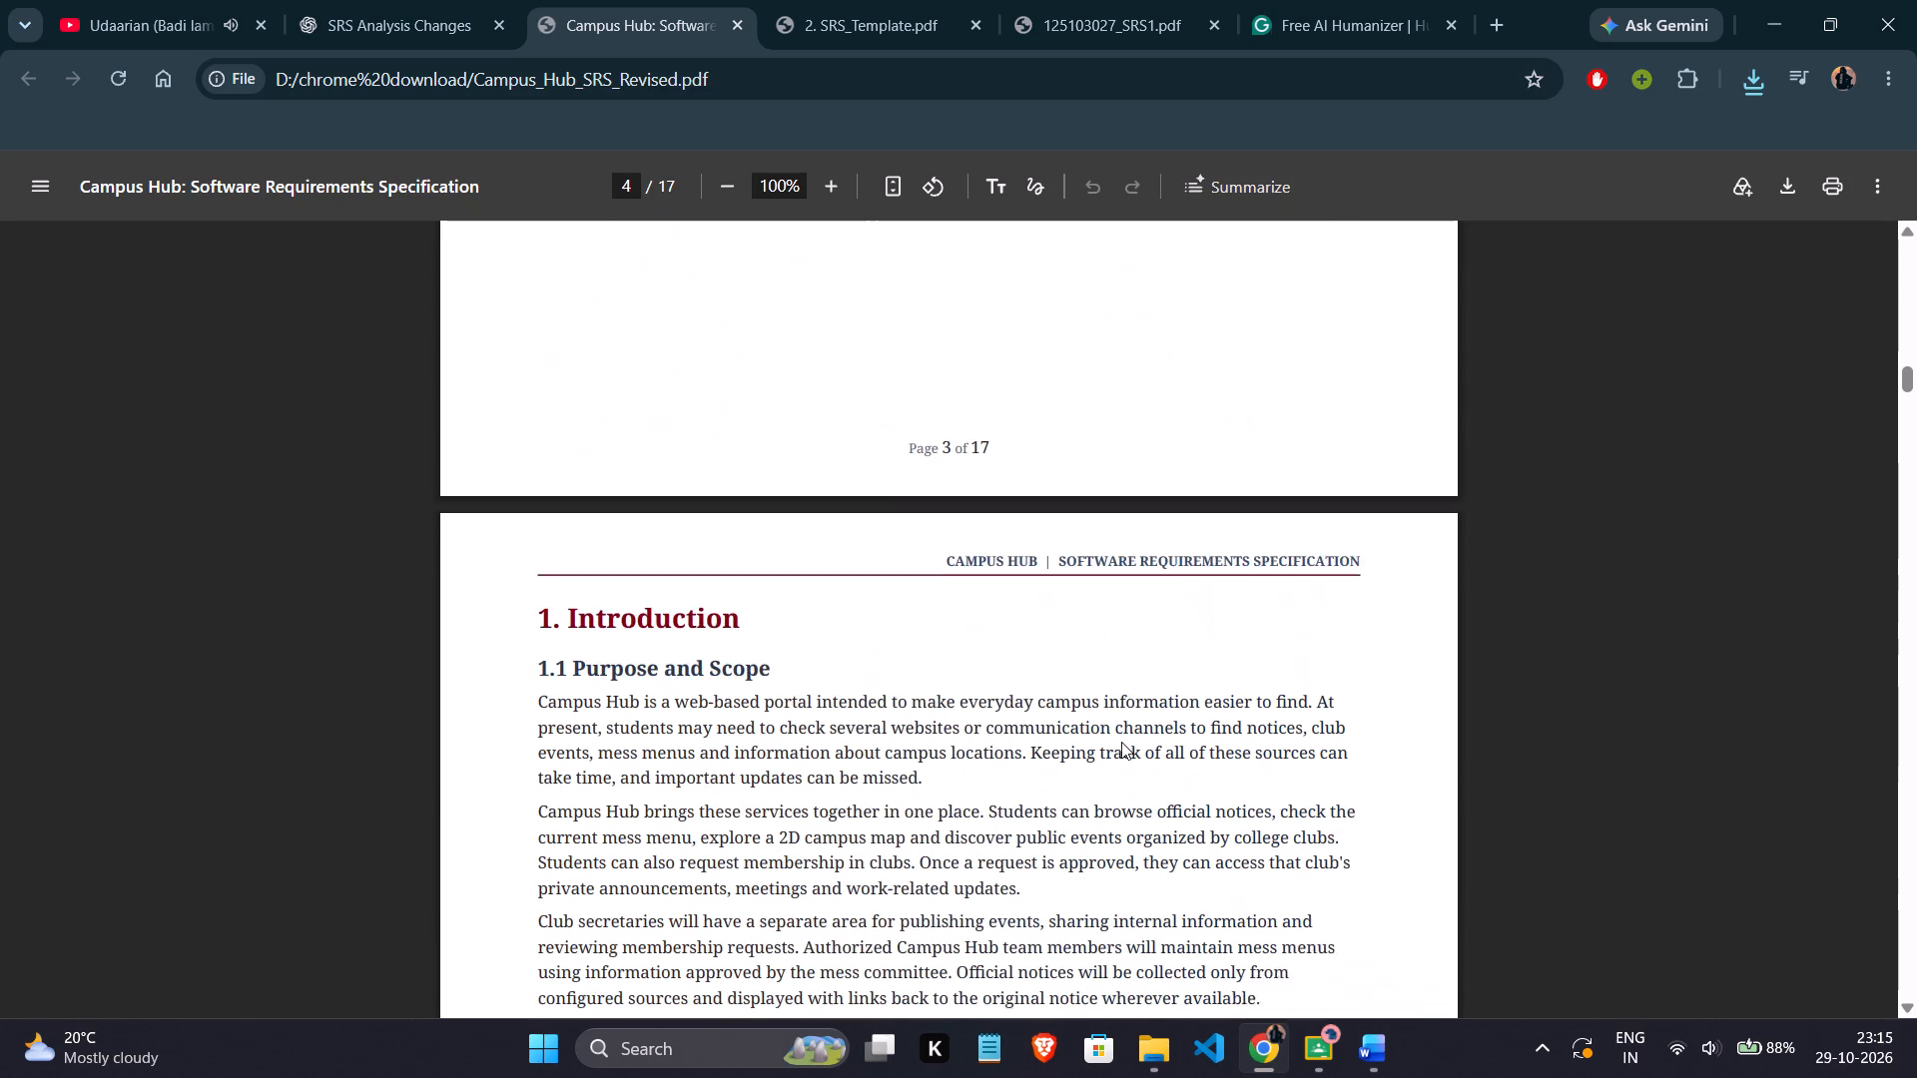
Read sections 1.1 Purpose and Scope and 1.2 Document Conventions in the revised PDF, up to the 1.3 definitions table.
{"action": "scroll", "coordinate": [1121, 742], "scroll_direction": "down", "scroll_amount": 3}
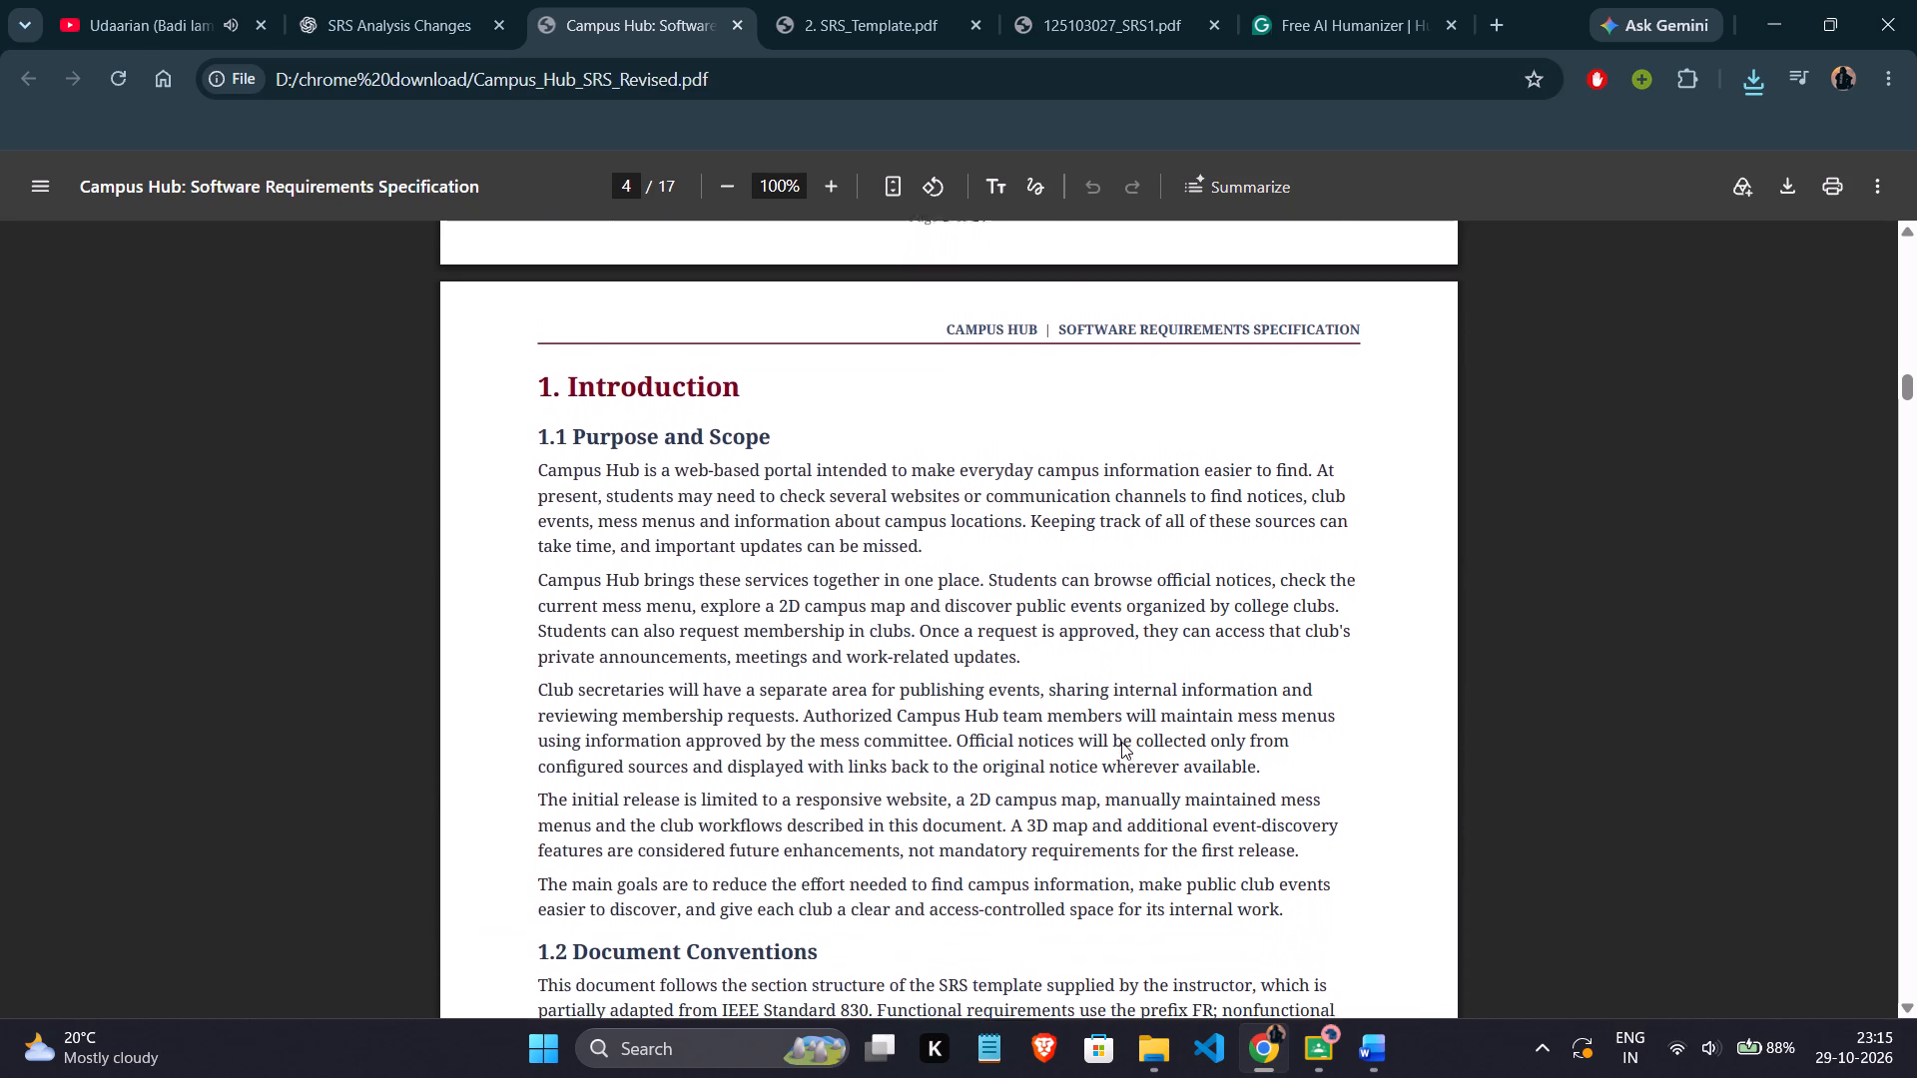
{"action": "scroll", "coordinate": [1121, 742], "scroll_direction": "down", "scroll_amount": 2}
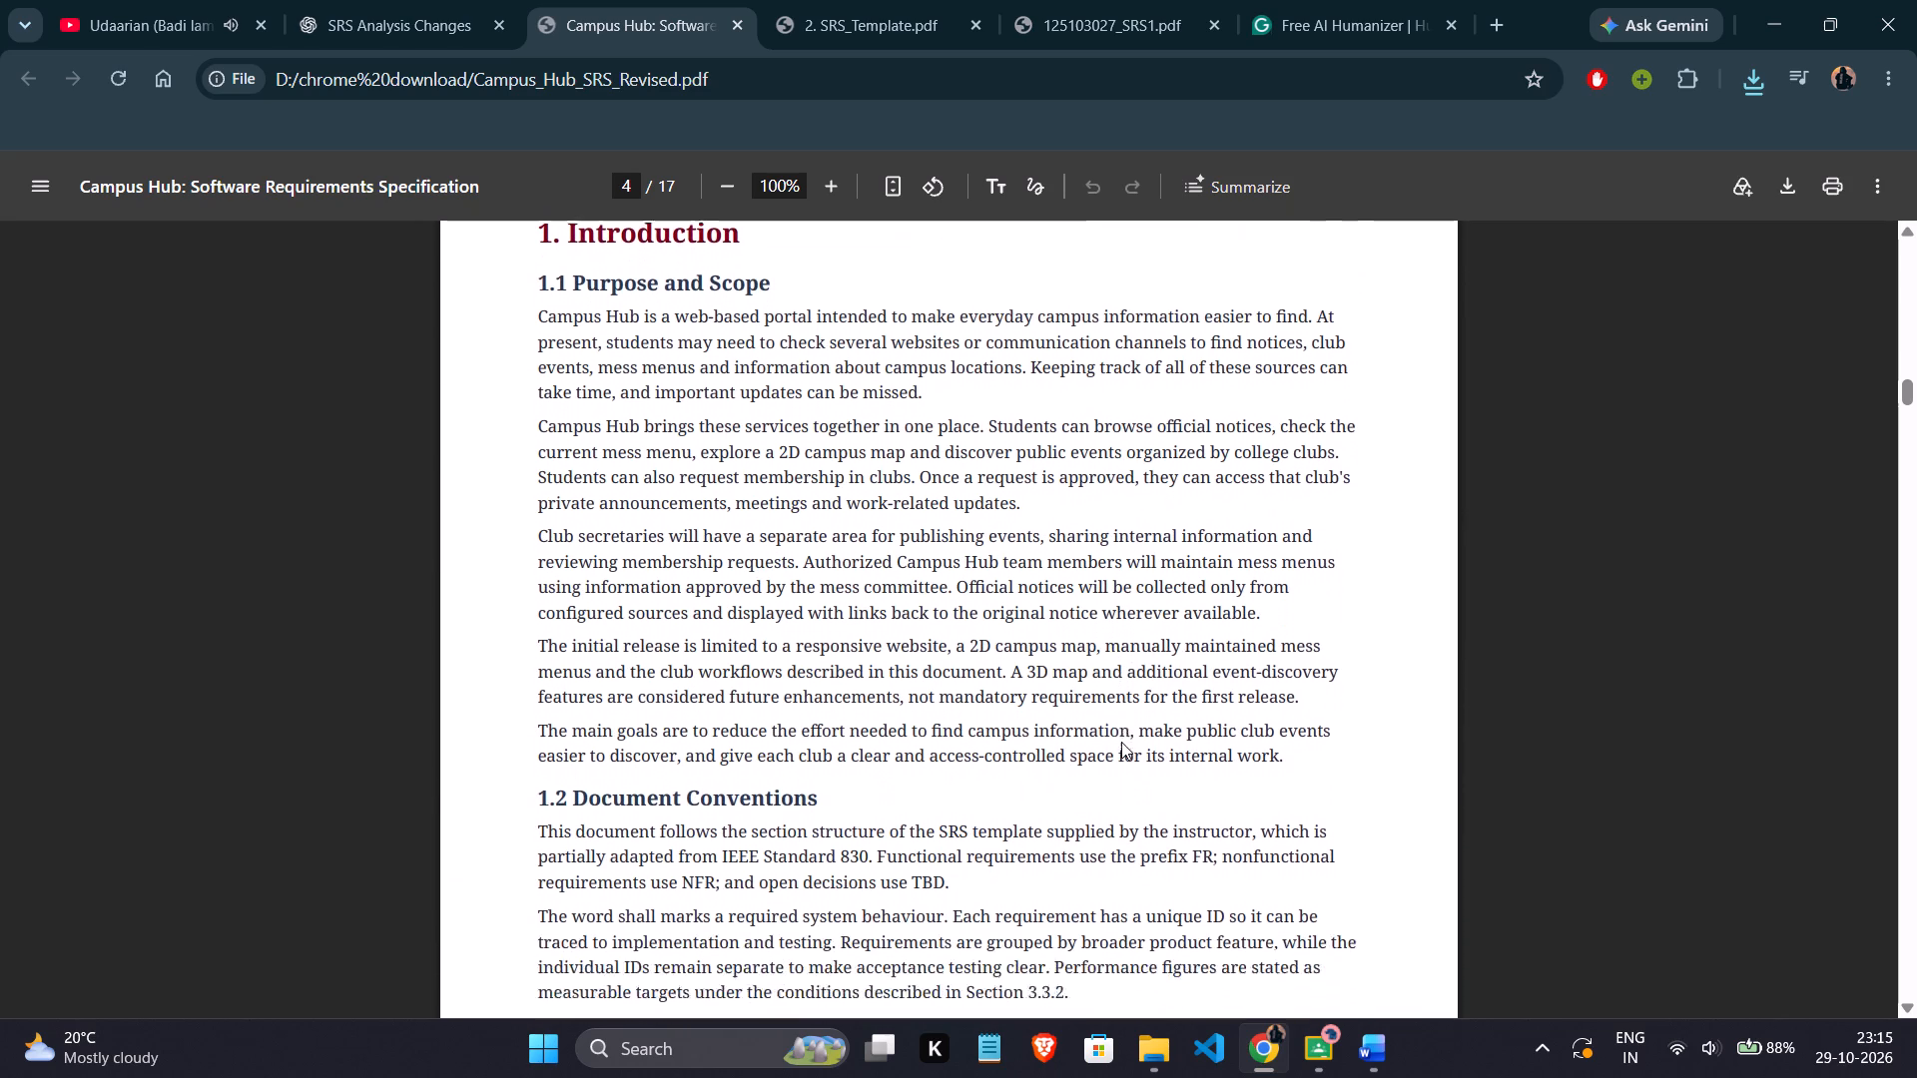
{"action": "scroll", "coordinate": [1121, 742], "scroll_direction": "down", "scroll_amount": 6}
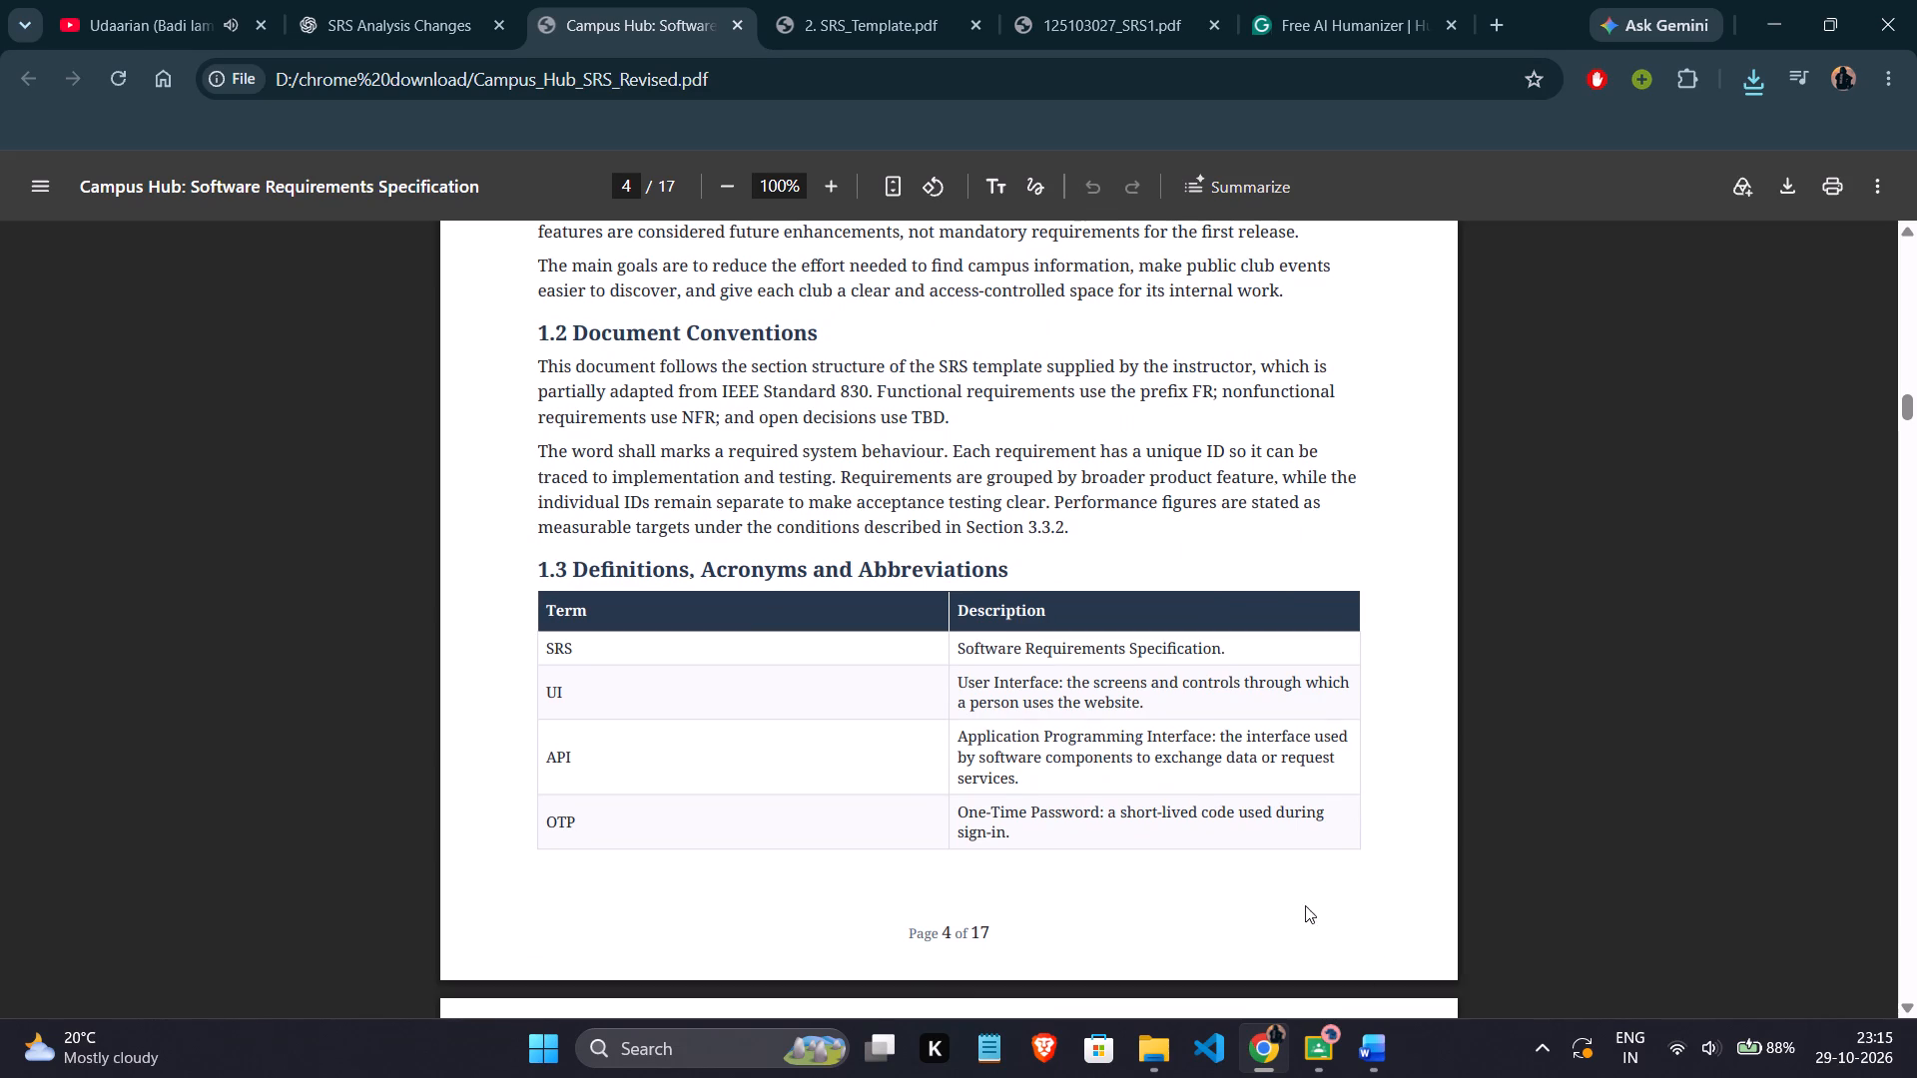
Compare sections 1.2 Document Conventions and 1.3 Definitions, Acronyms and Abbreviations in the Word document with the revised PDF in Chrome.
{"action": "left_click", "coordinate": [1354, 1058]}
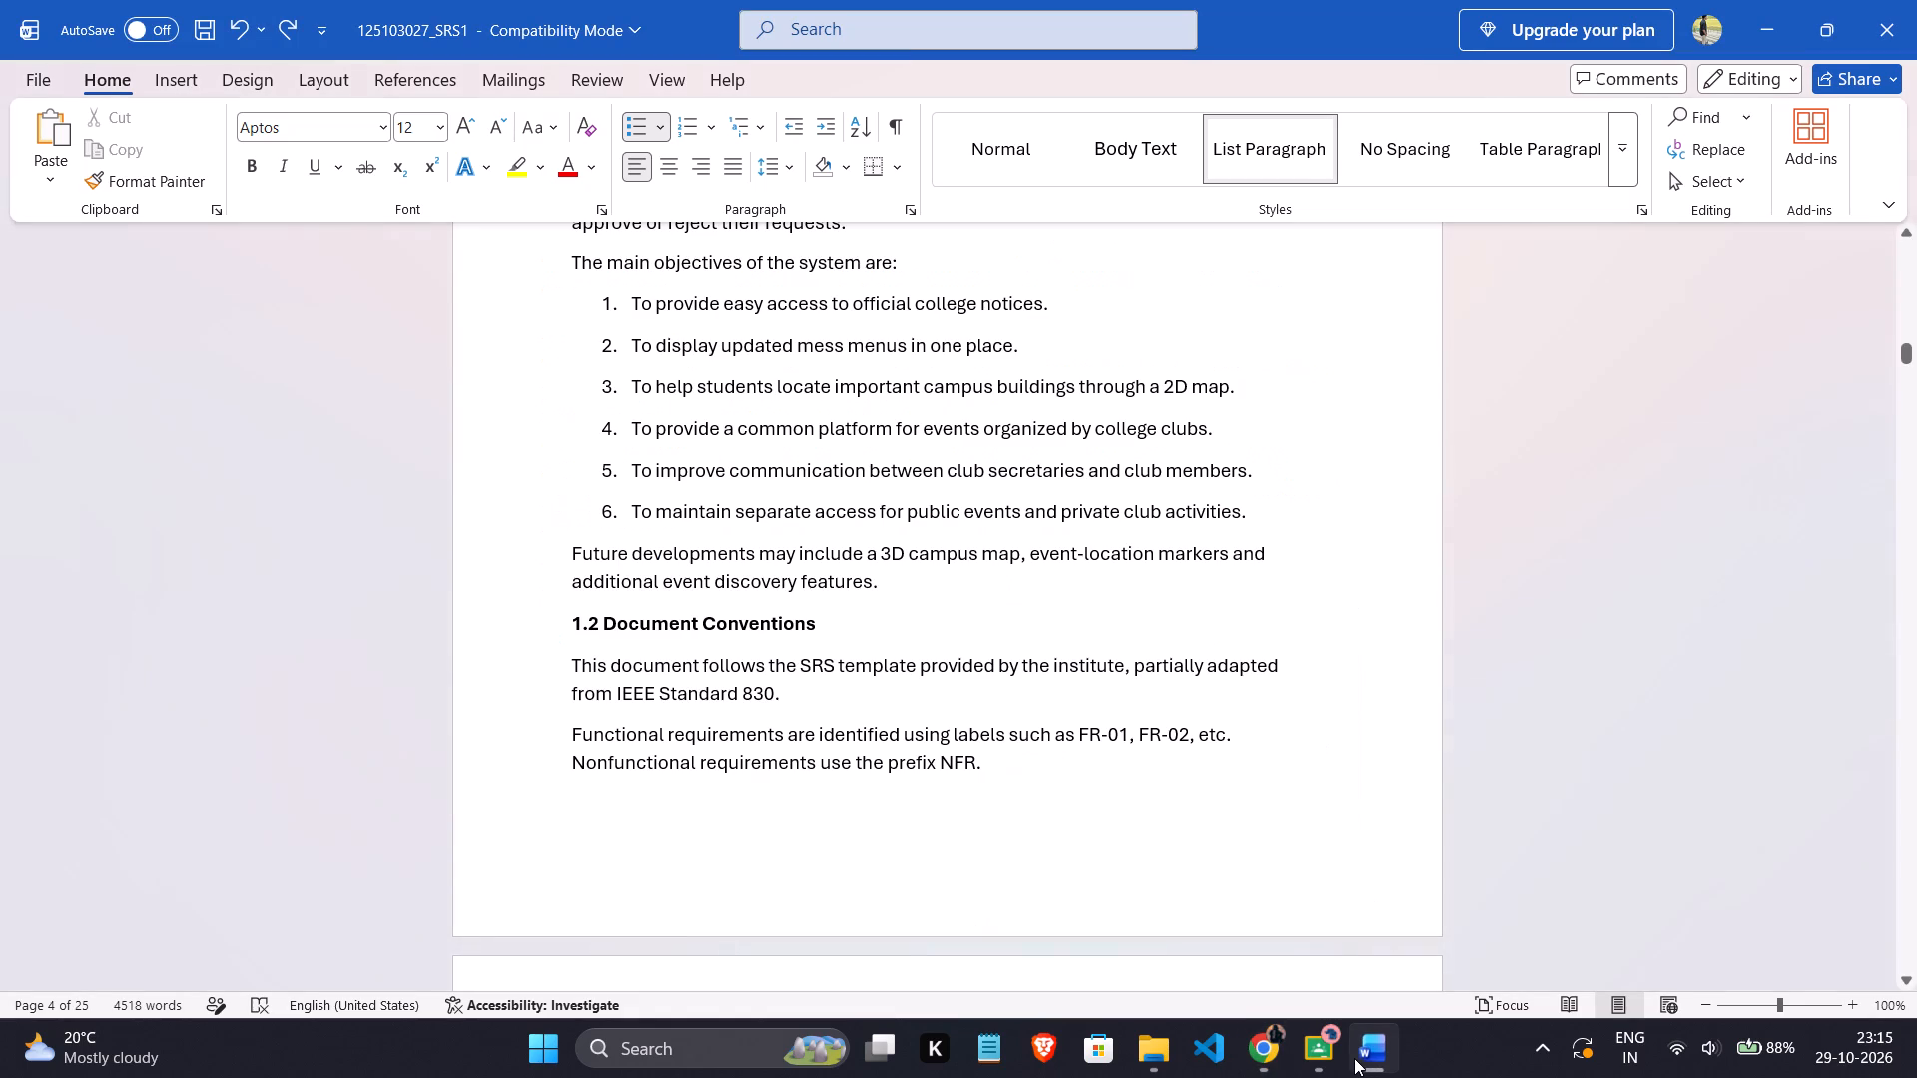
{"action": "scroll", "coordinate": [1058, 792], "scroll_direction": "down", "scroll_amount": 3}
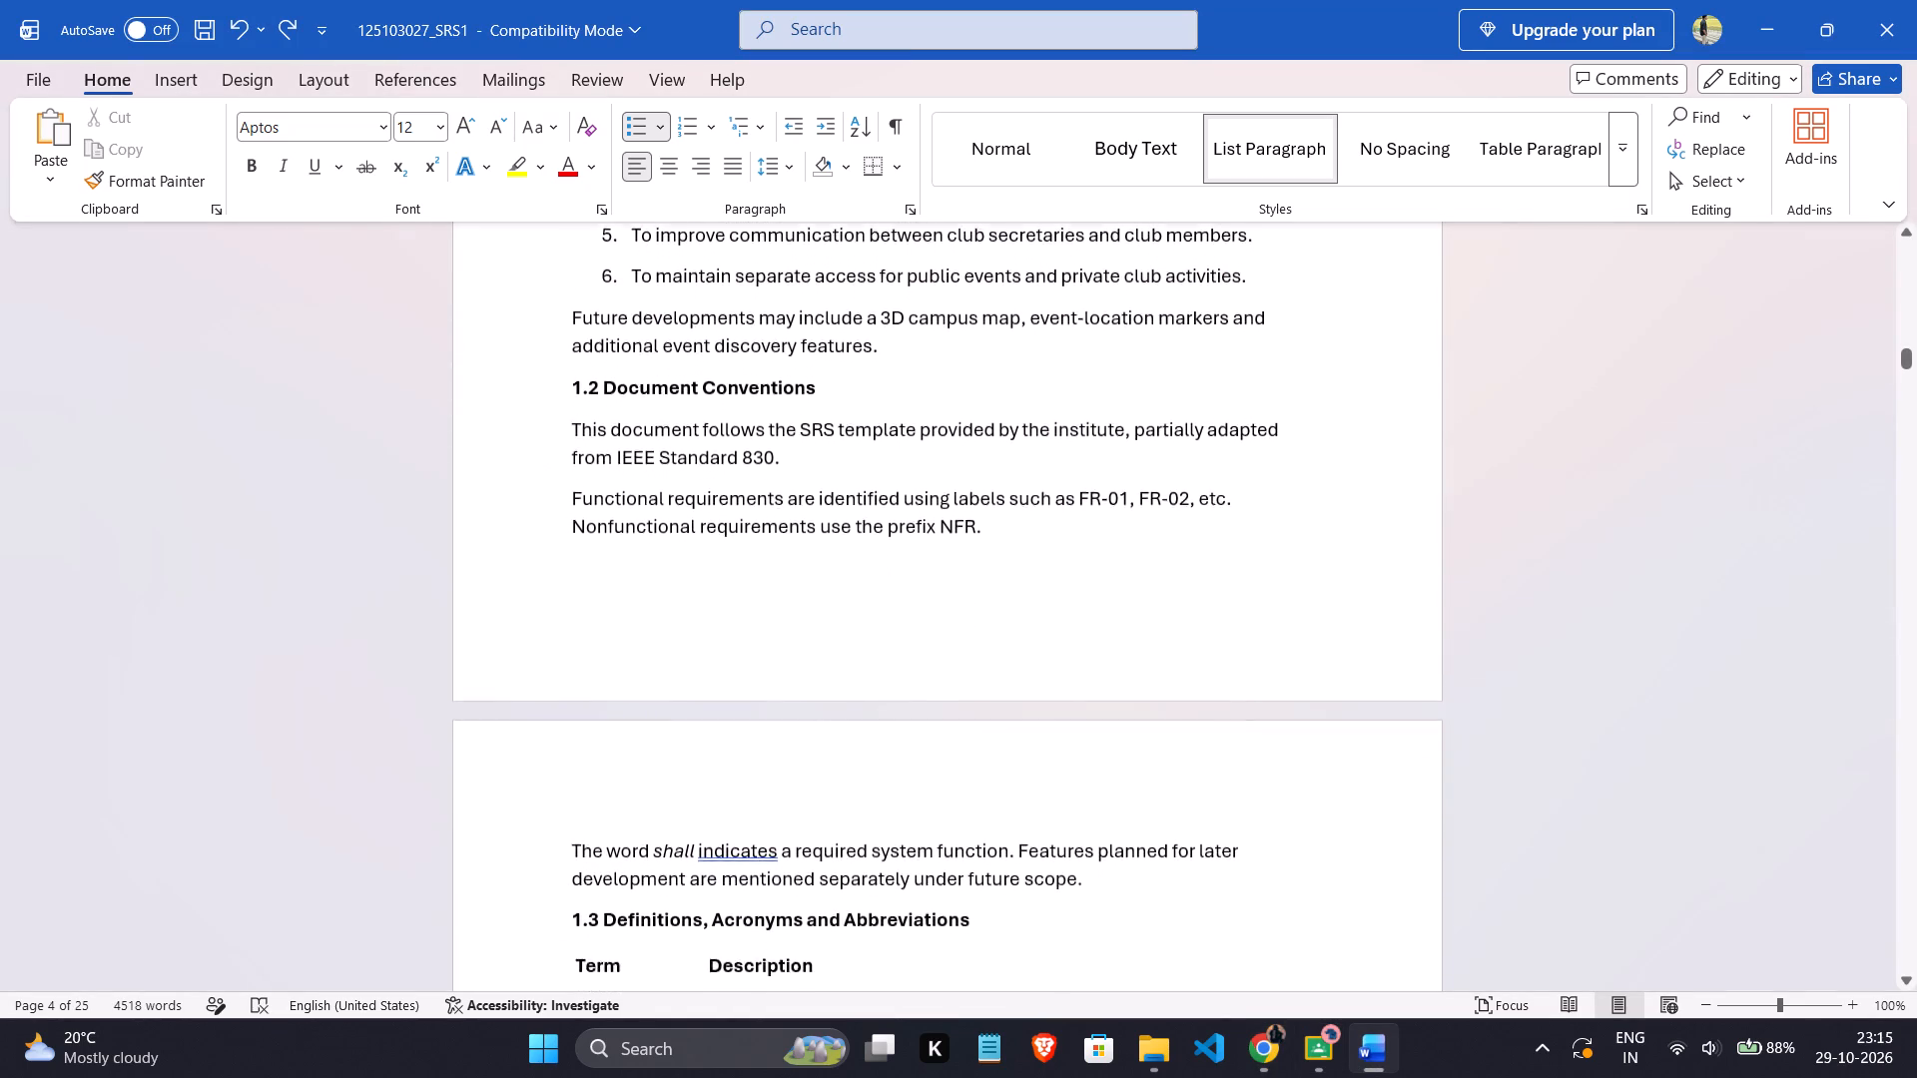
{"action": "scroll", "coordinate": [1058, 792], "scroll_direction": "down", "scroll_amount": 1}
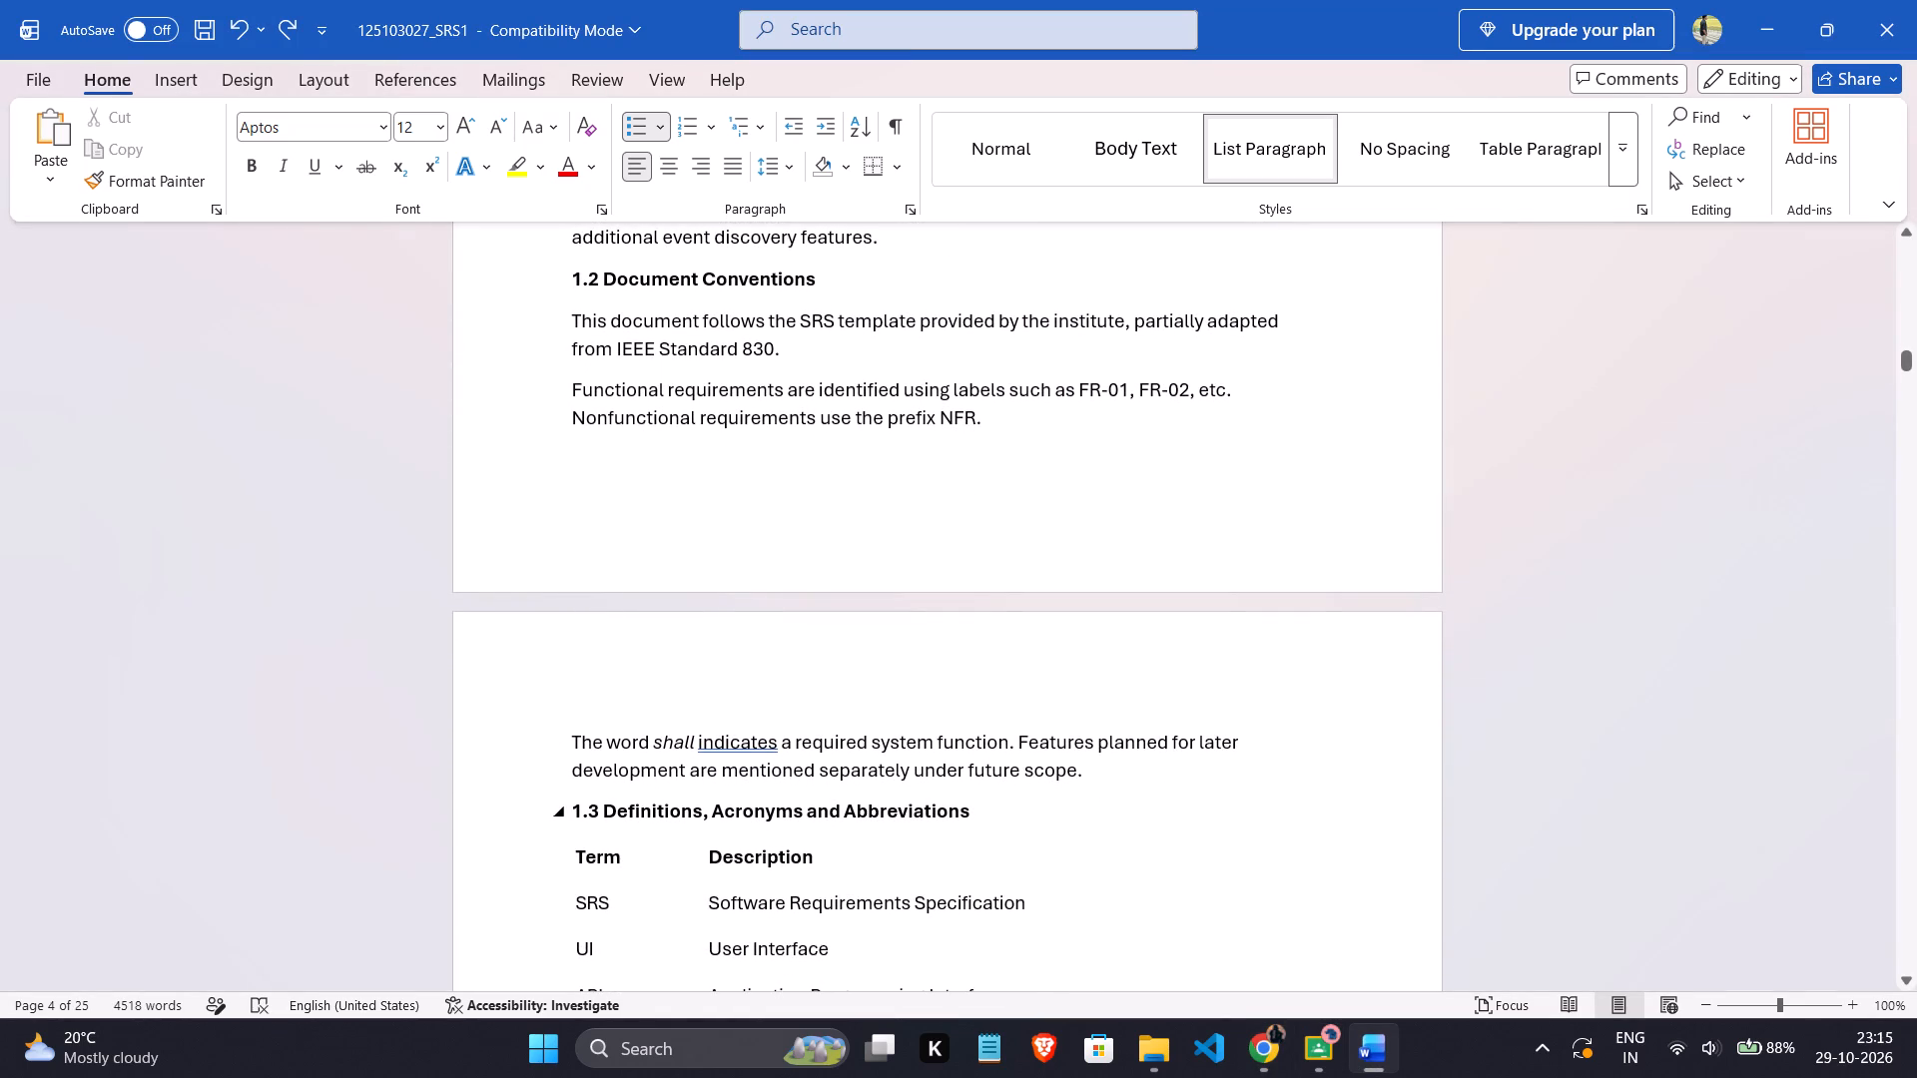
{"action": "scroll", "coordinate": [1058, 792], "scroll_direction": "down", "scroll_amount": 3}
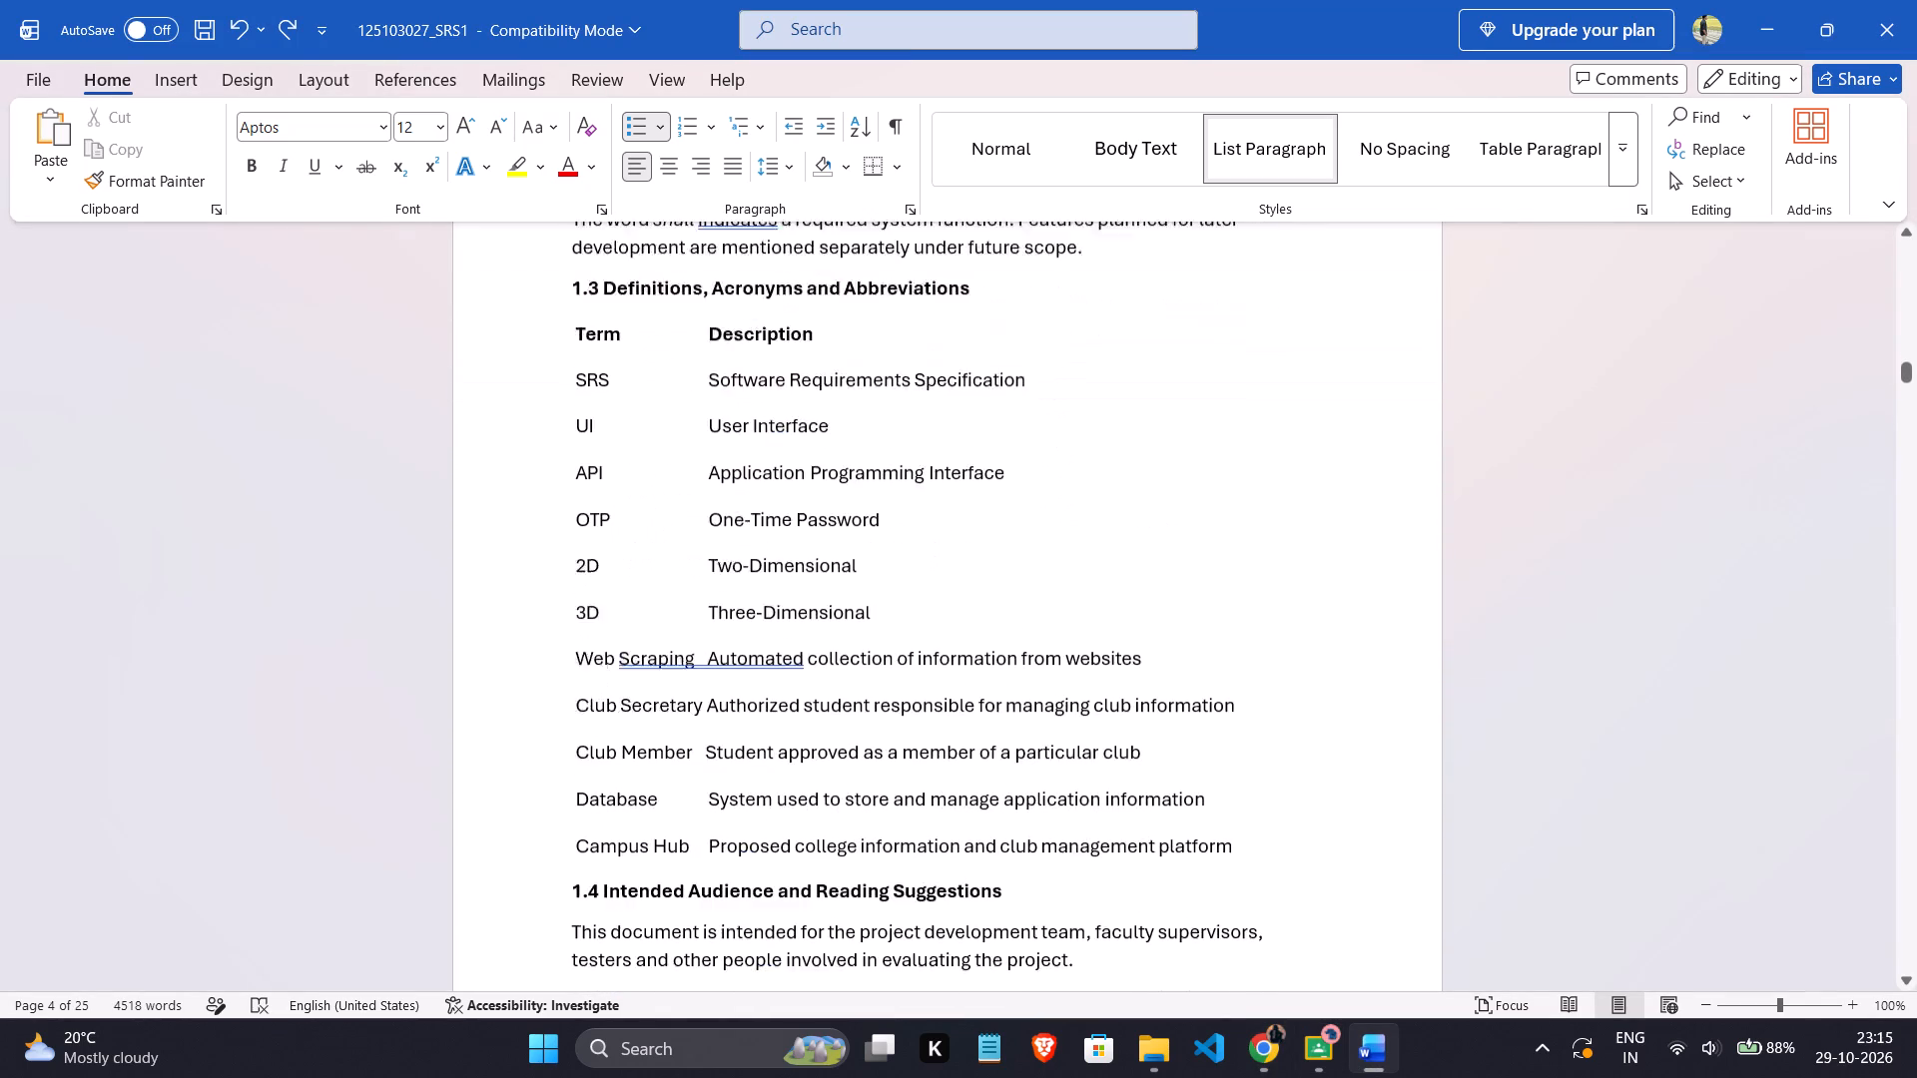
{"action": "scroll", "coordinate": [1058, 792], "scroll_direction": "down", "scroll_amount": 1}
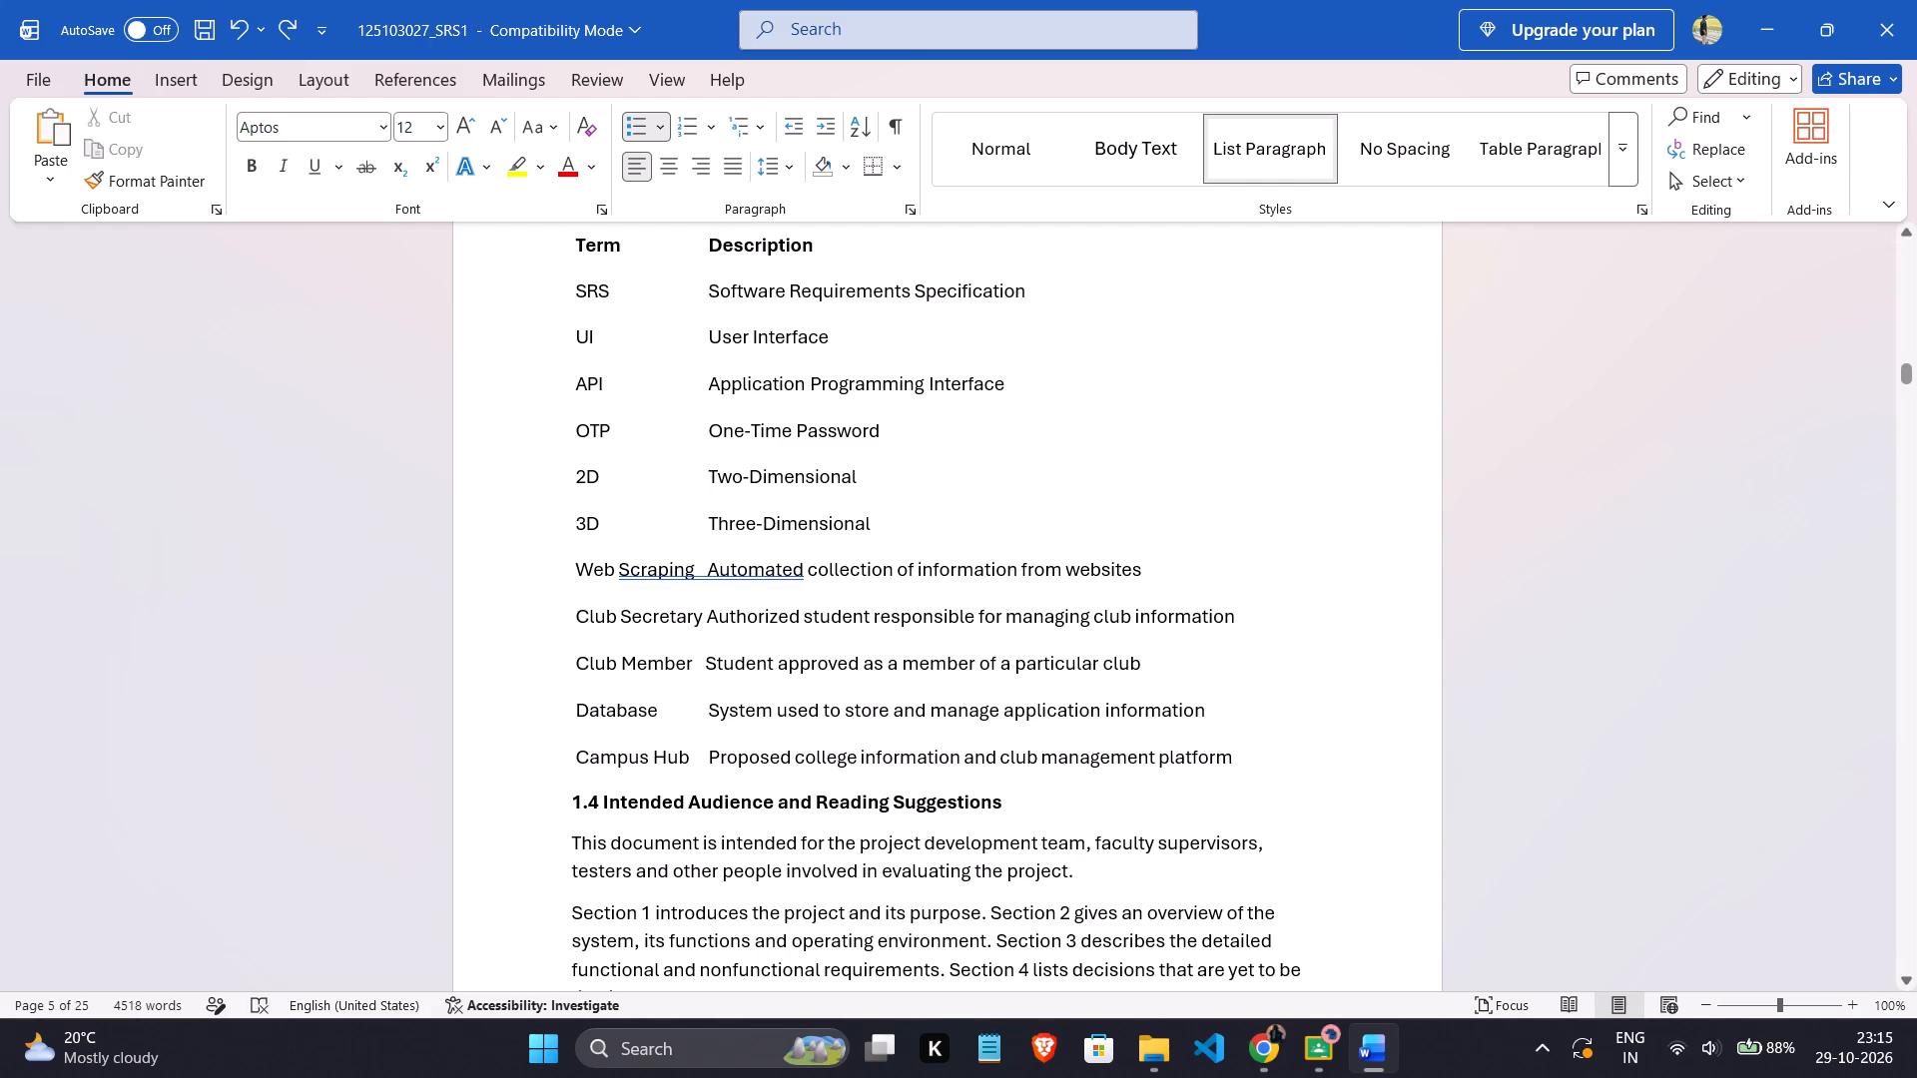
{"action": "left_click", "coordinate": [1277, 1064]}
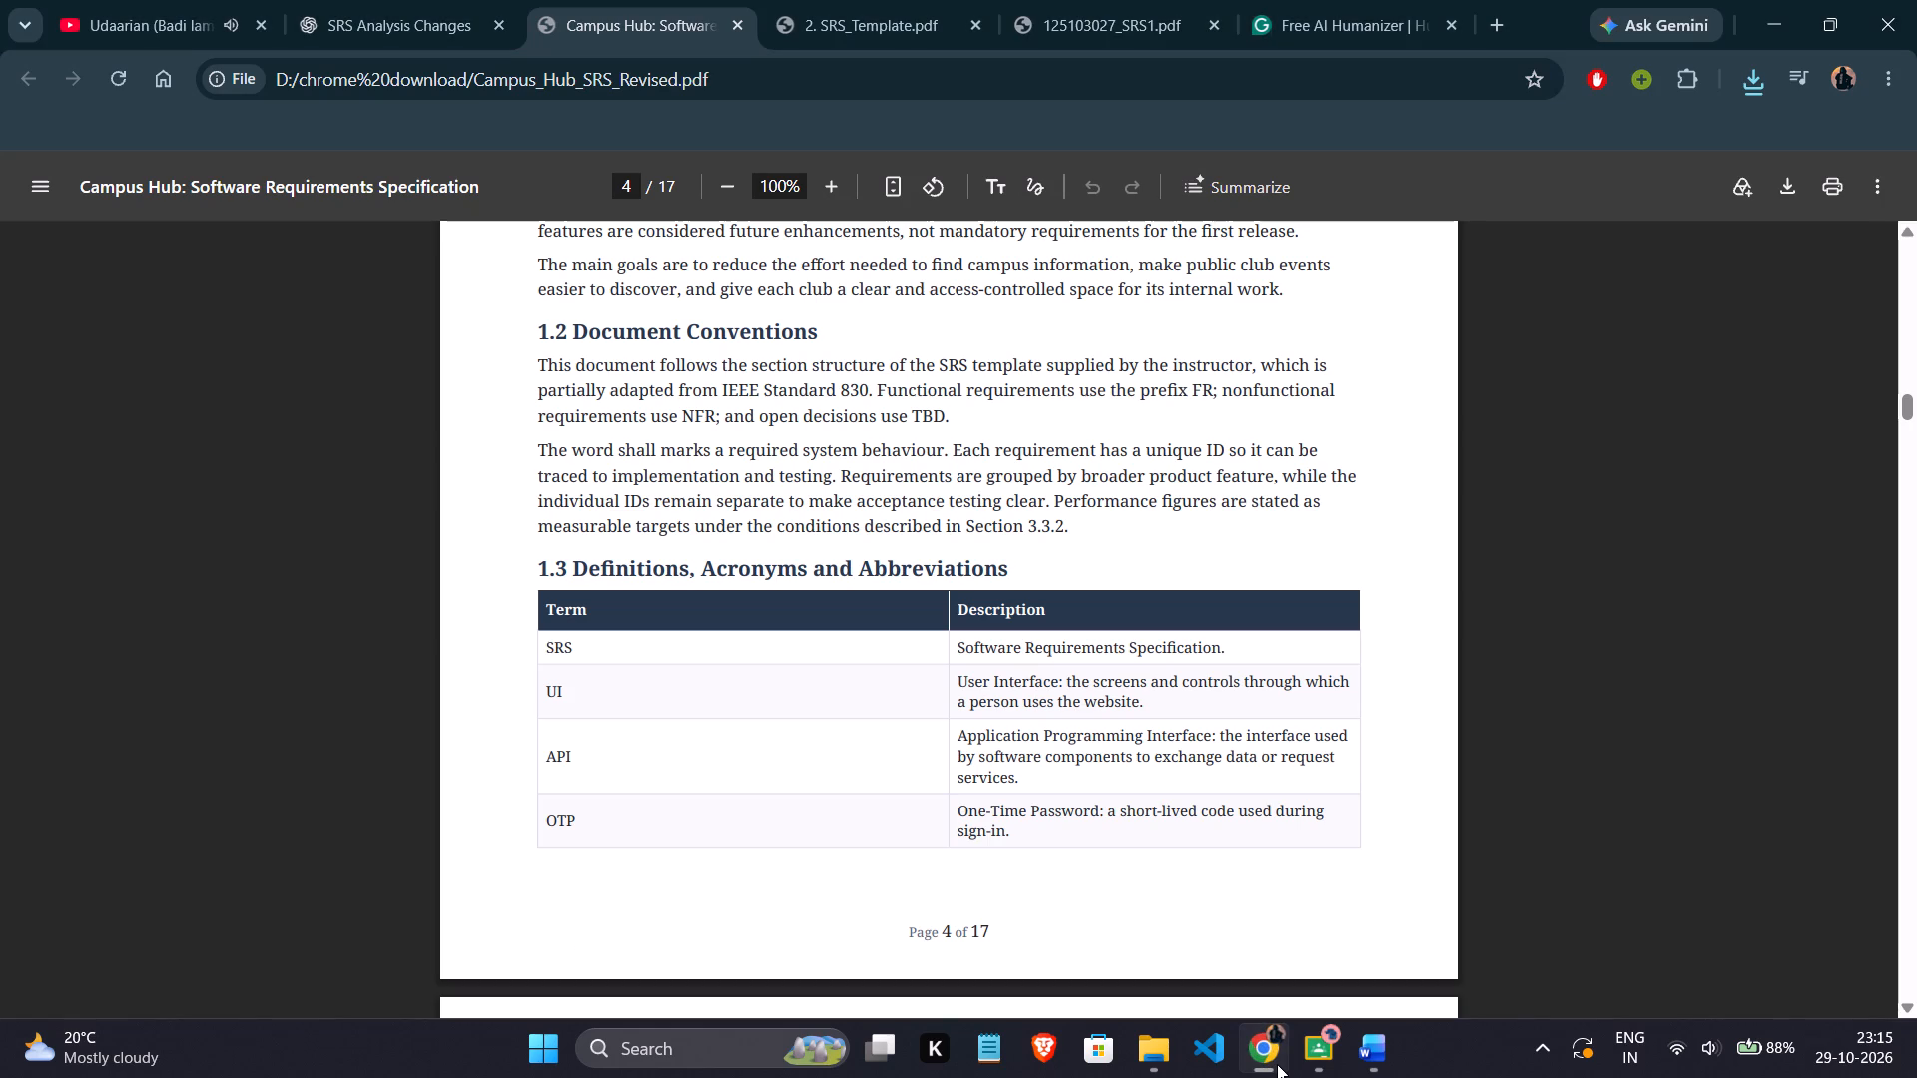
{"action": "scroll", "coordinate": [1081, 733], "scroll_direction": "down", "scroll_amount": 3}
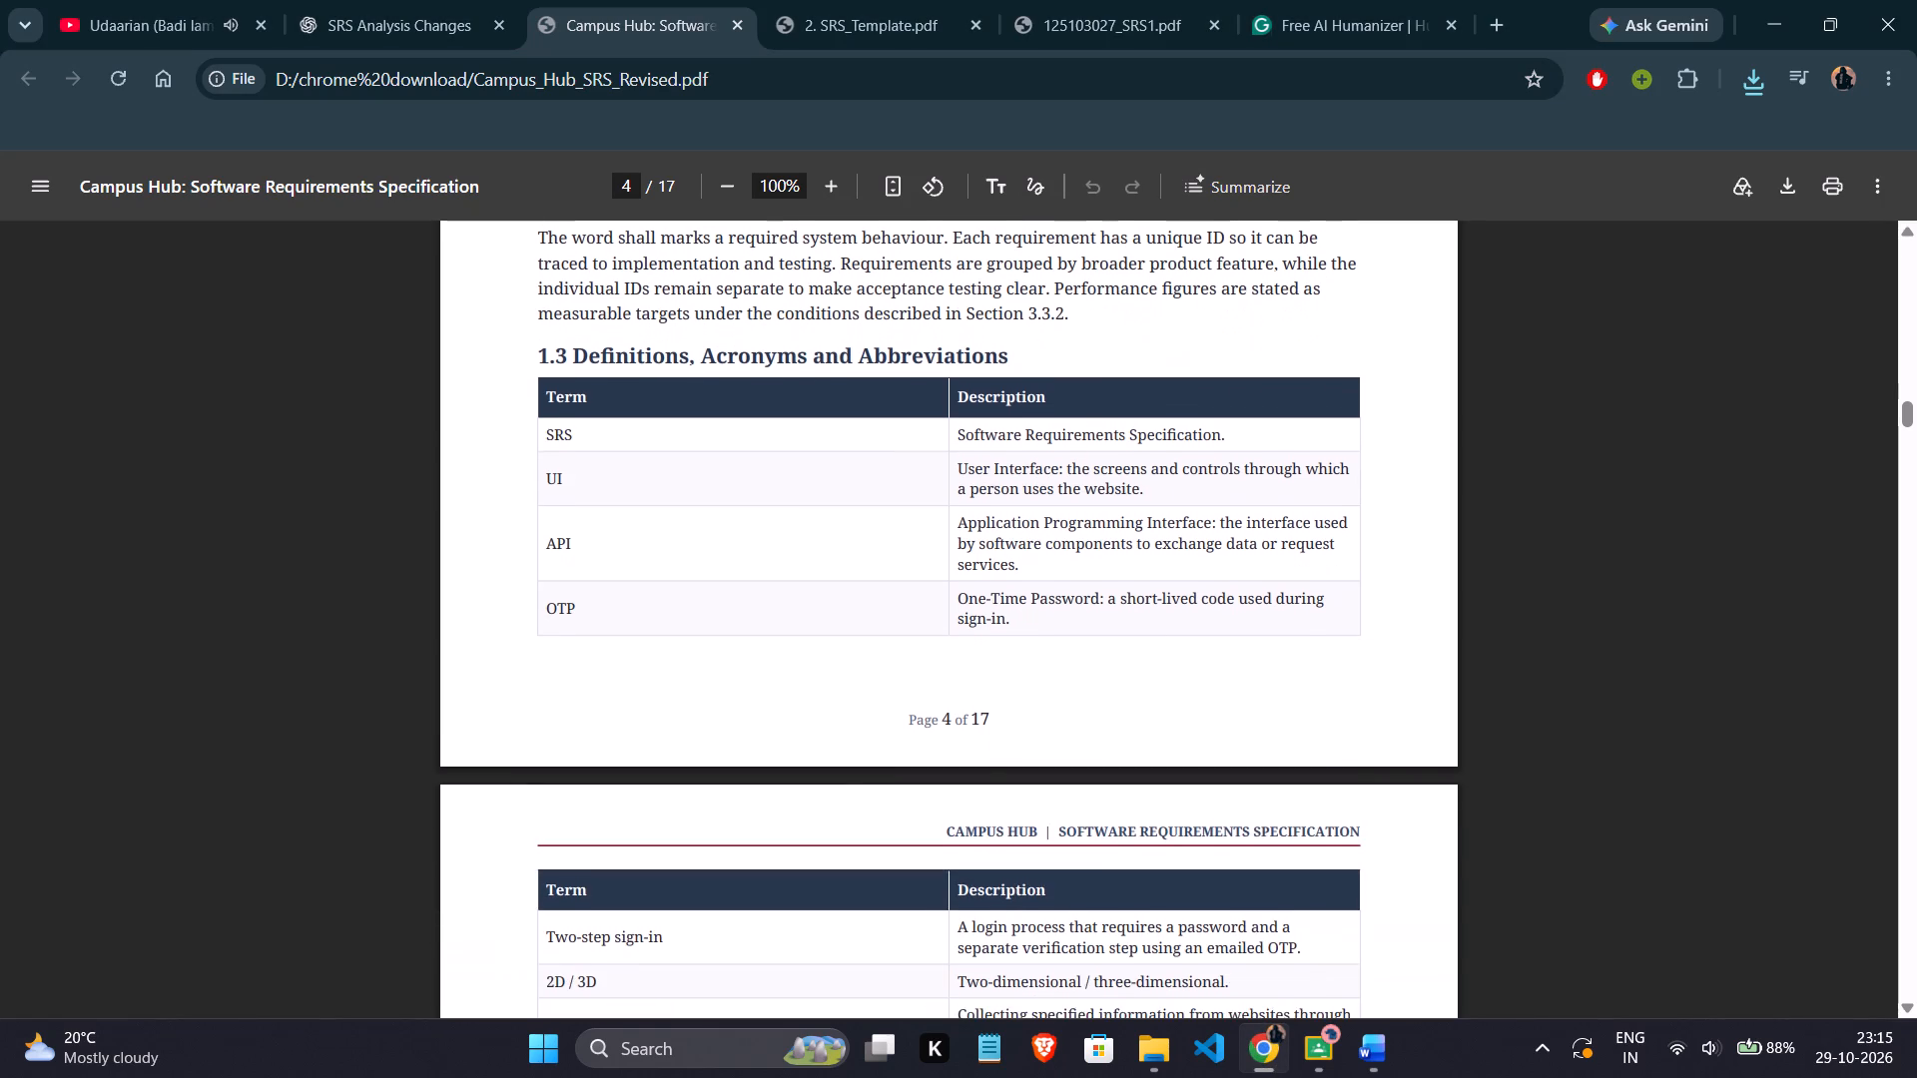
{"action": "scroll", "coordinate": [1081, 733], "scroll_direction": "down", "scroll_amount": 5}
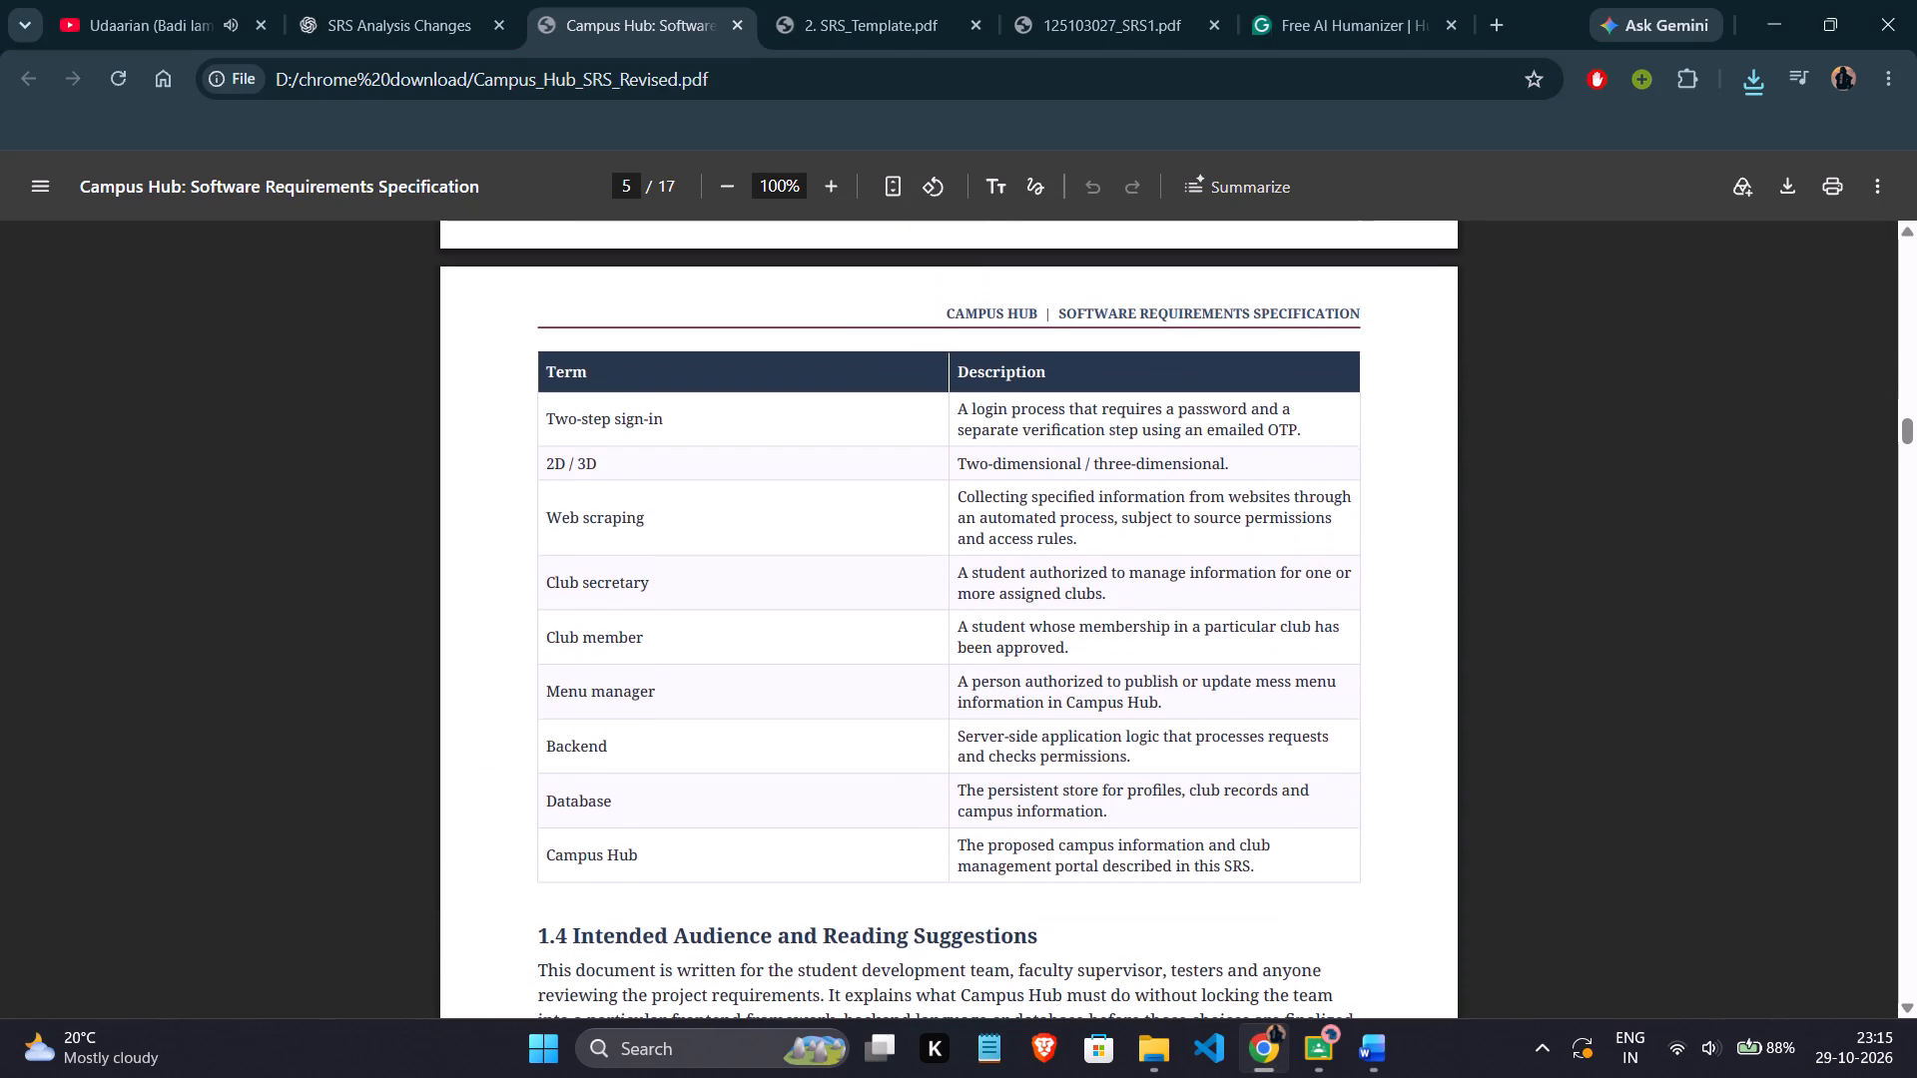
Compare sections 1.4 Intended Audience and Reading Suggestions and 1.5 References in the Word document with the revised PDF in Chrome.
{"action": "left_click", "coordinate": [1354, 1016]}
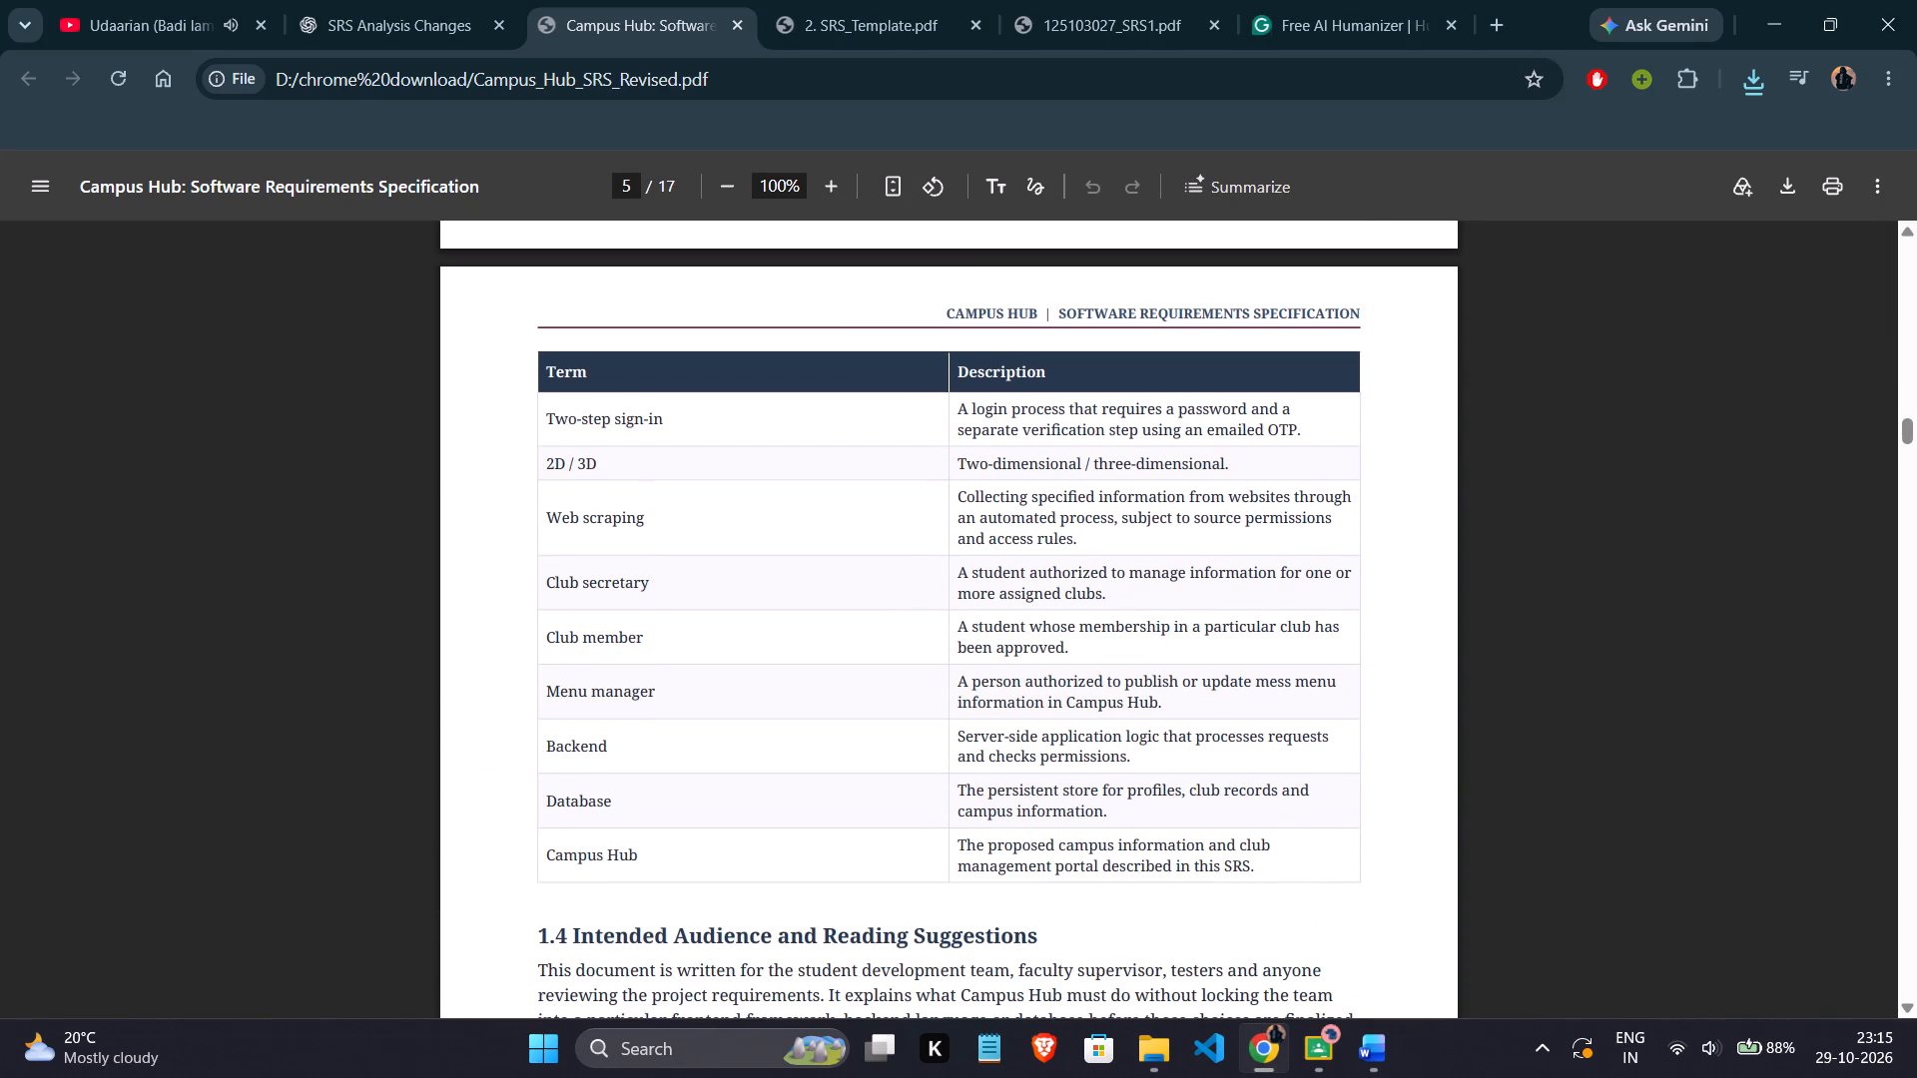
{"action": "left_click", "coordinate": [1352, 1045]}
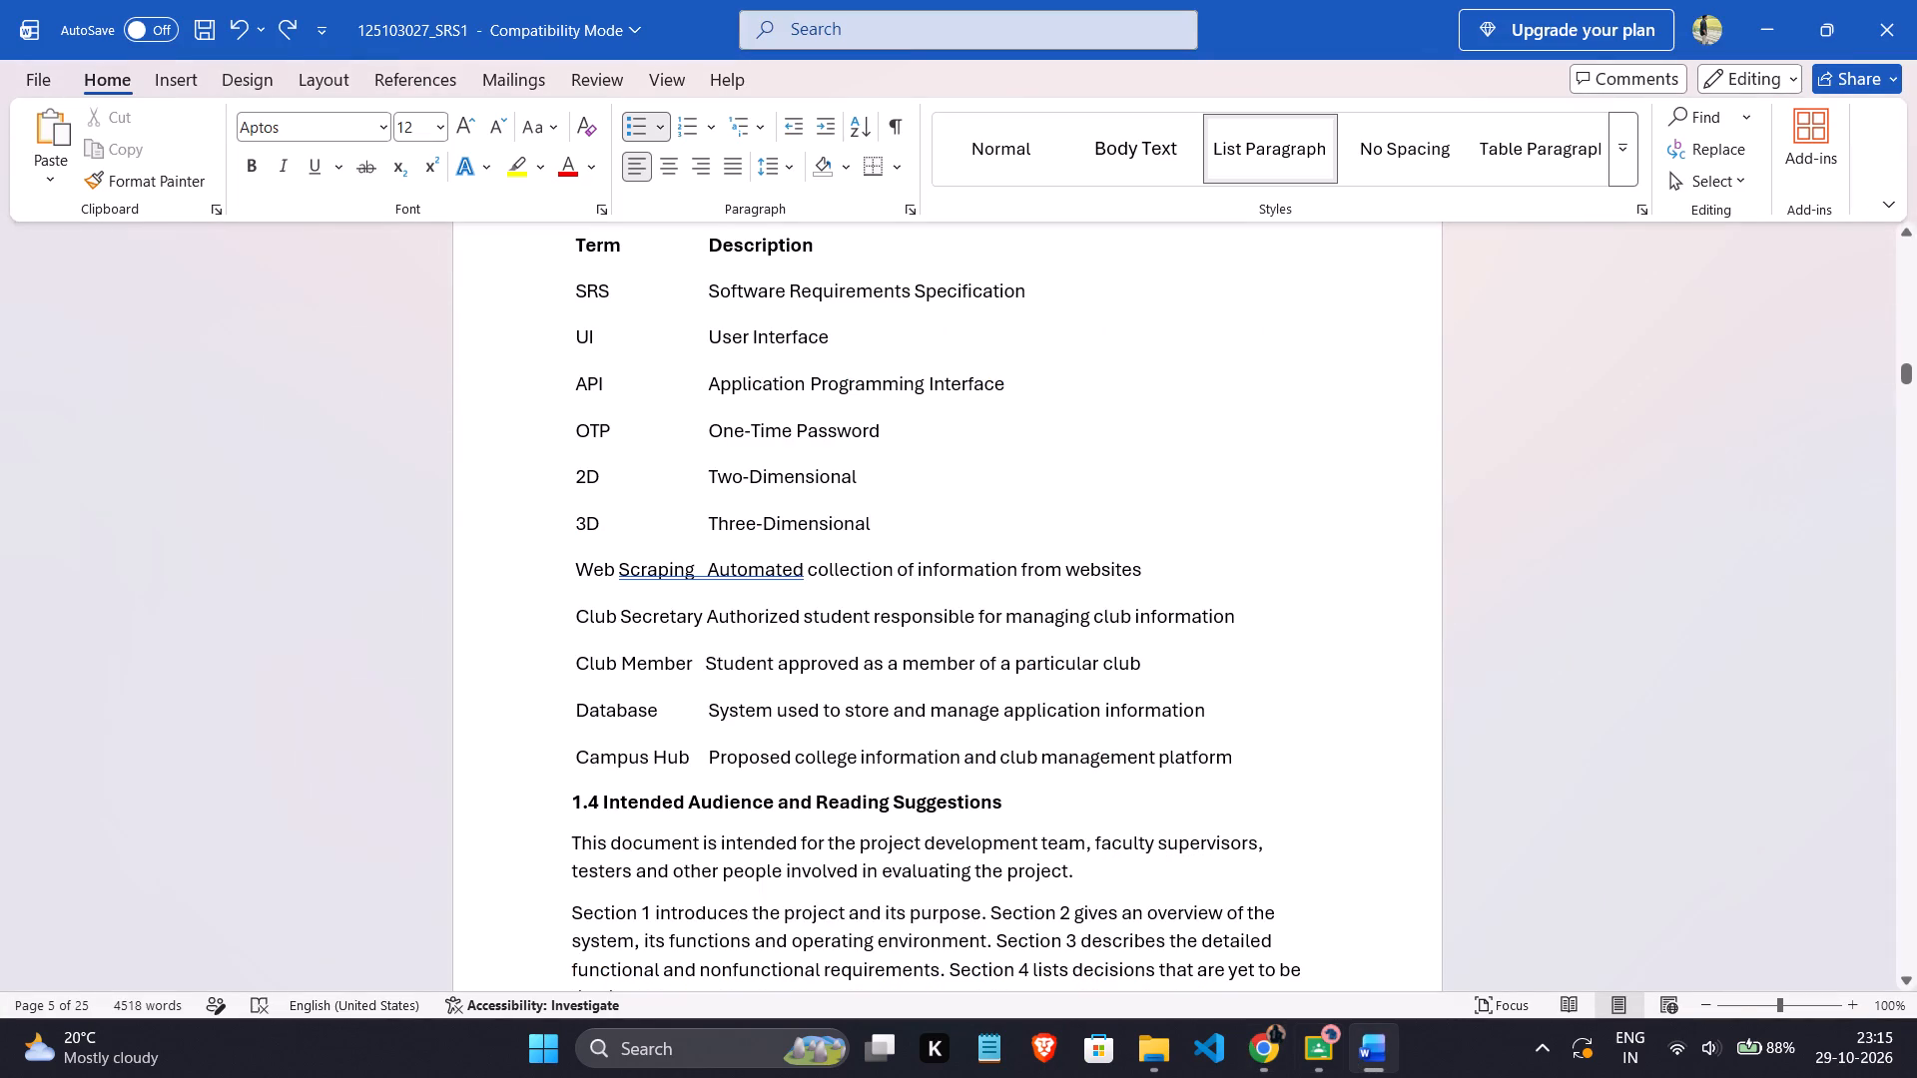
{"action": "scroll", "coordinate": [1042, 849], "scroll_direction": "down", "scroll_amount": 3}
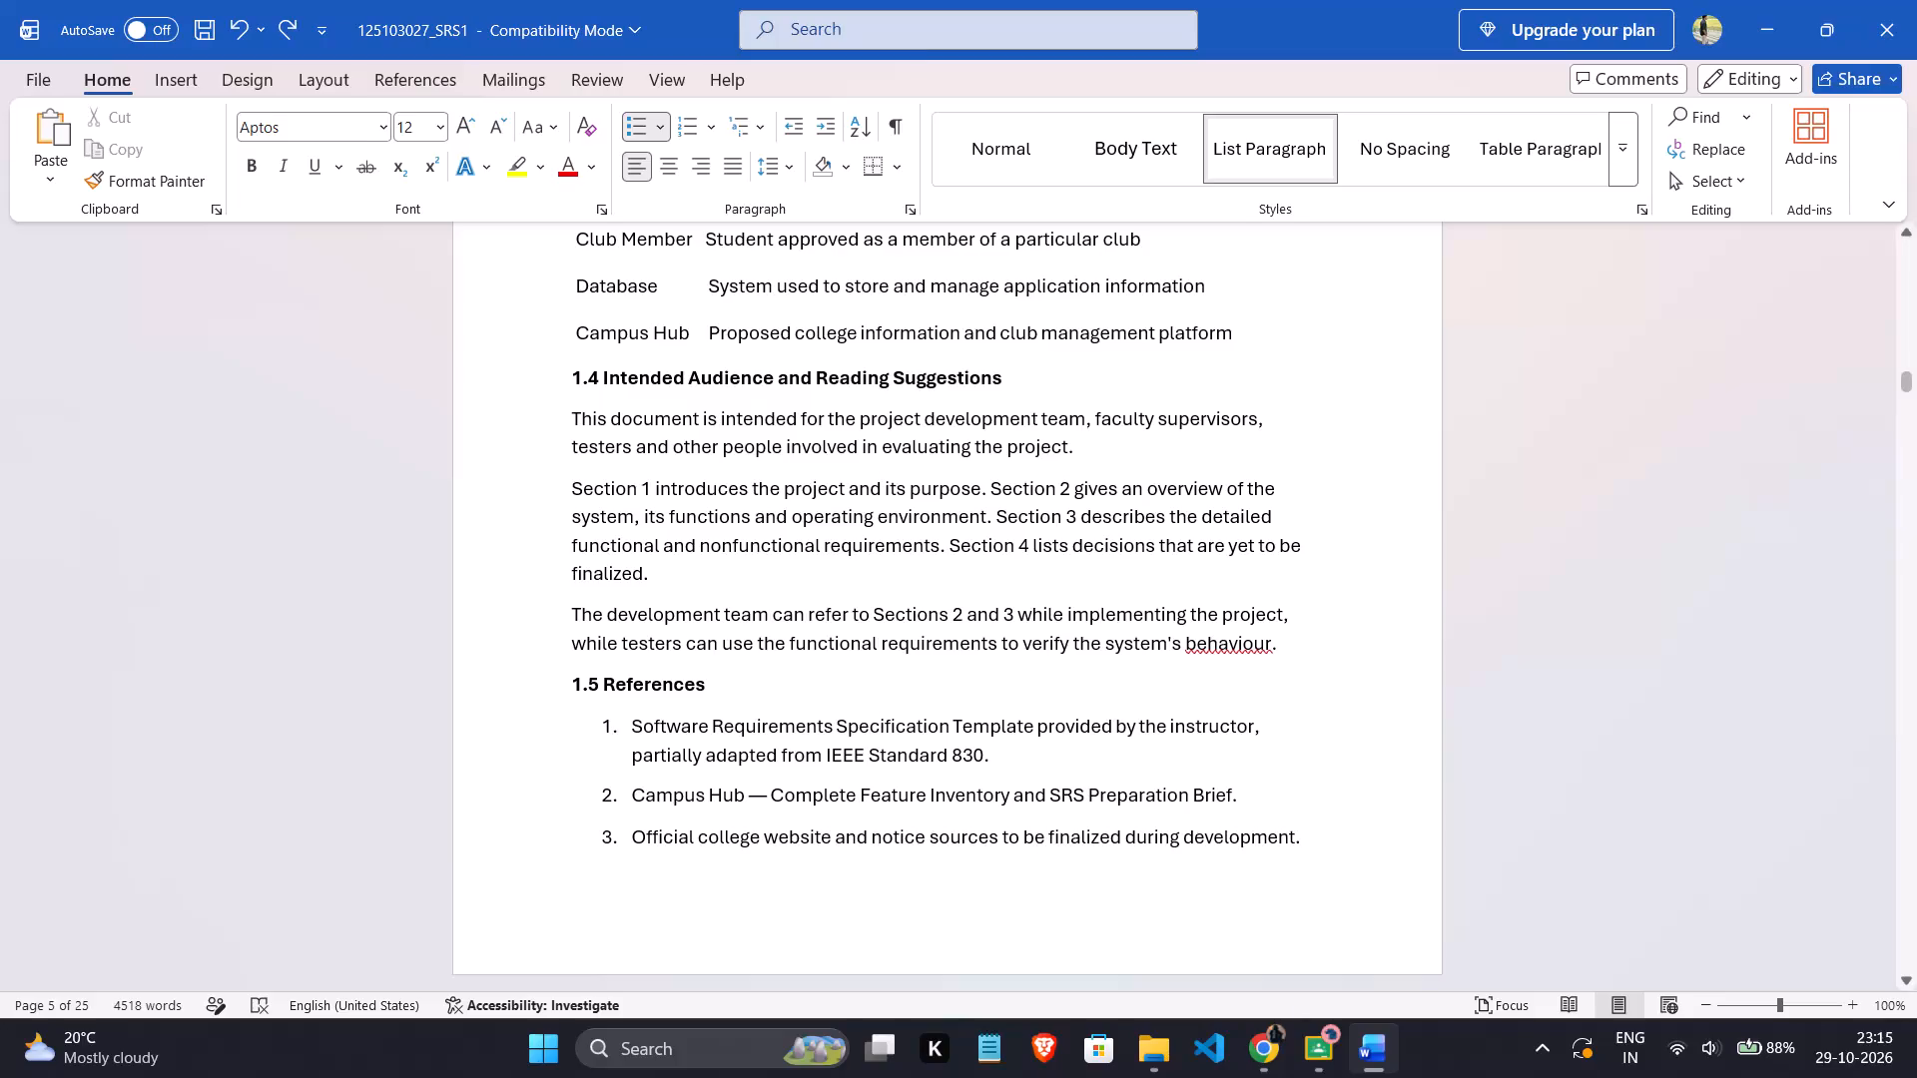
{"action": "scroll", "coordinate": [1251, 951], "scroll_direction": "down", "scroll_amount": 3}
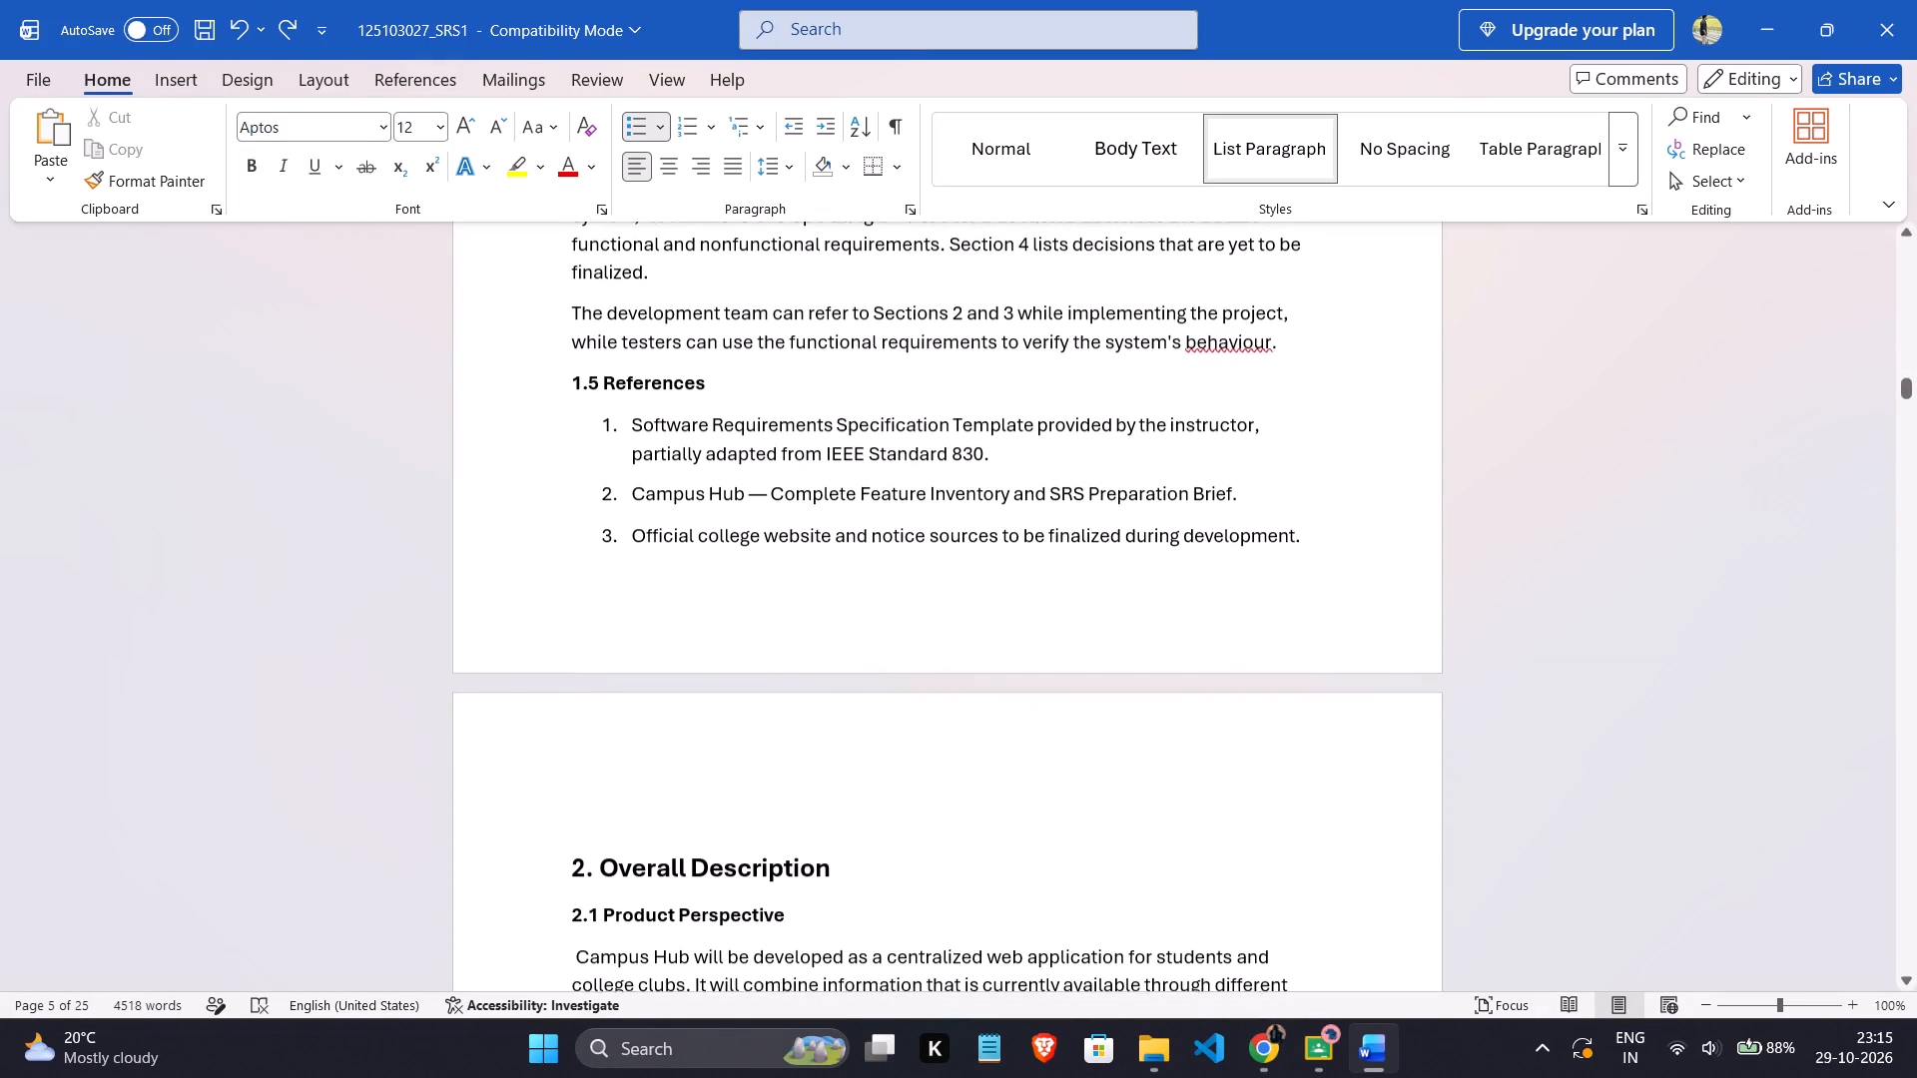
{"action": "scroll", "coordinate": [1251, 951], "scroll_direction": "down", "scroll_amount": 1}
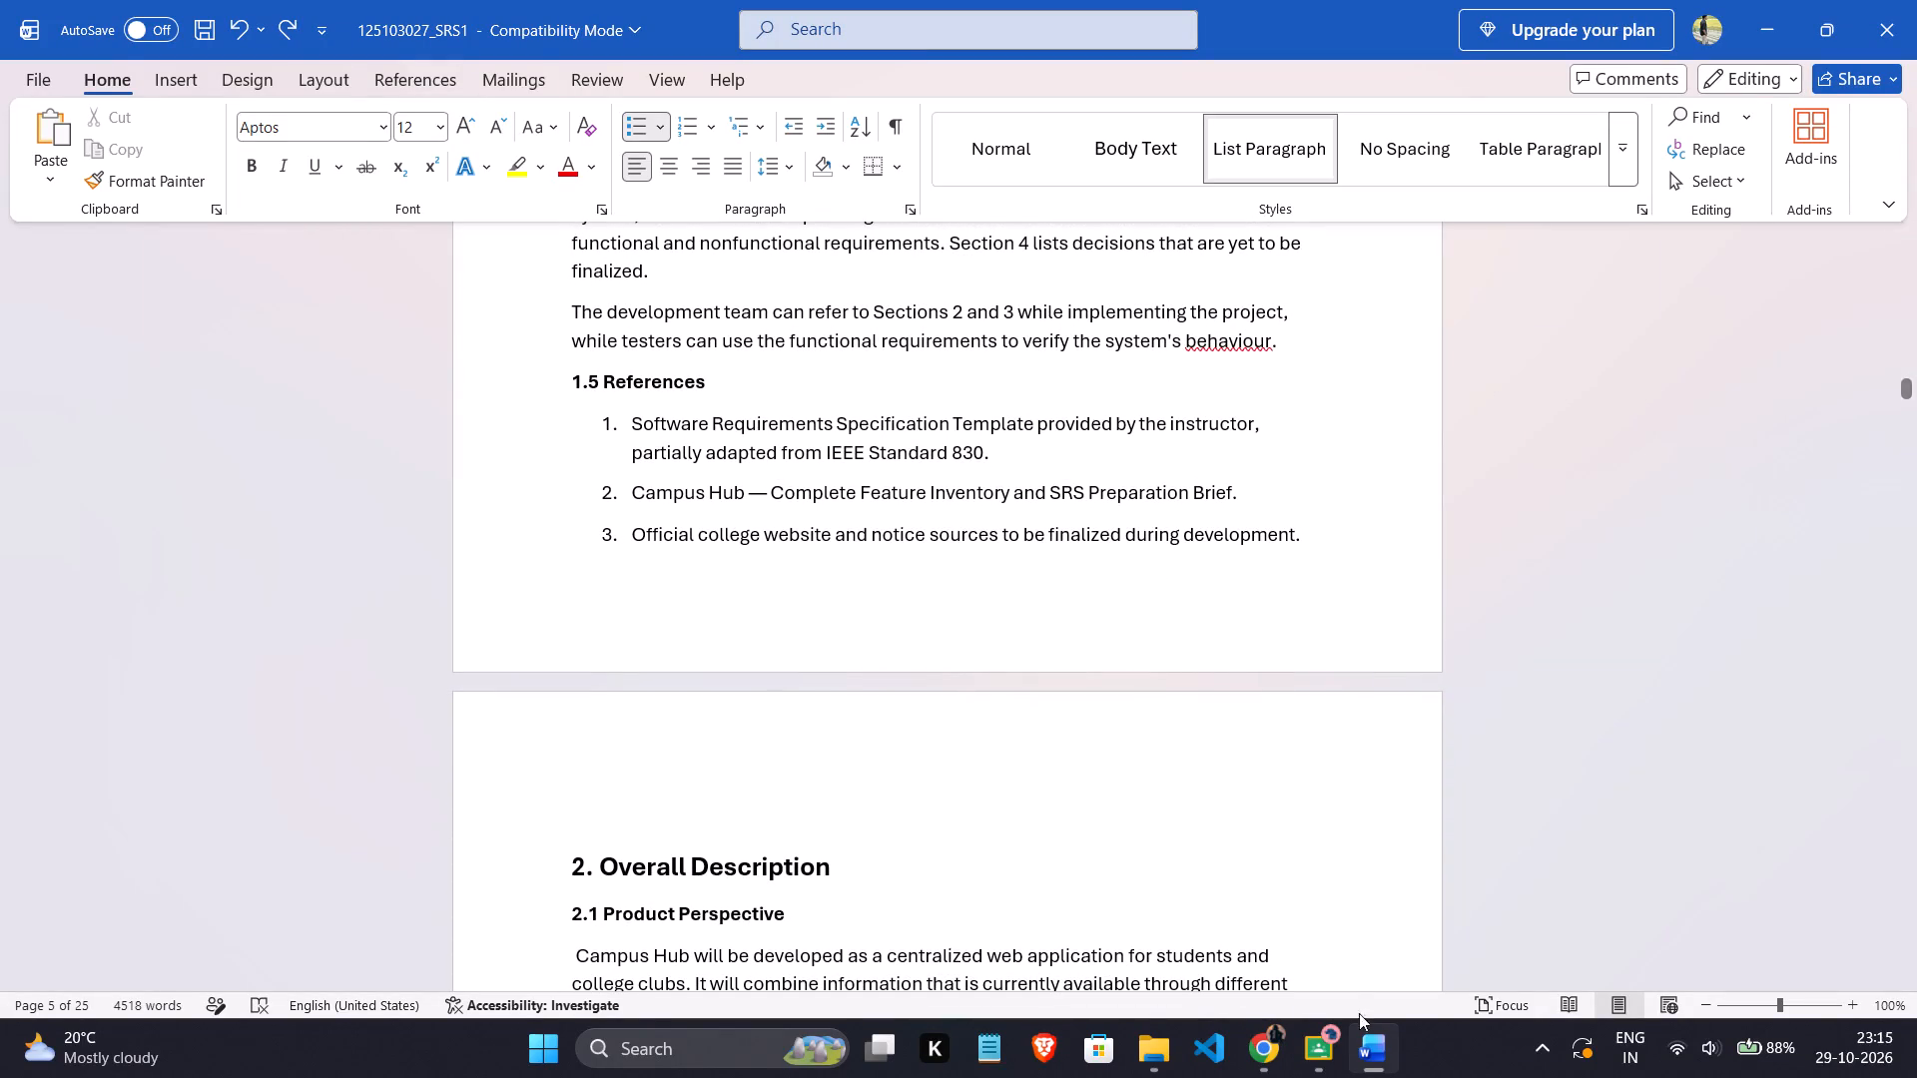
{"action": "left_click", "coordinate": [1382, 1063]}
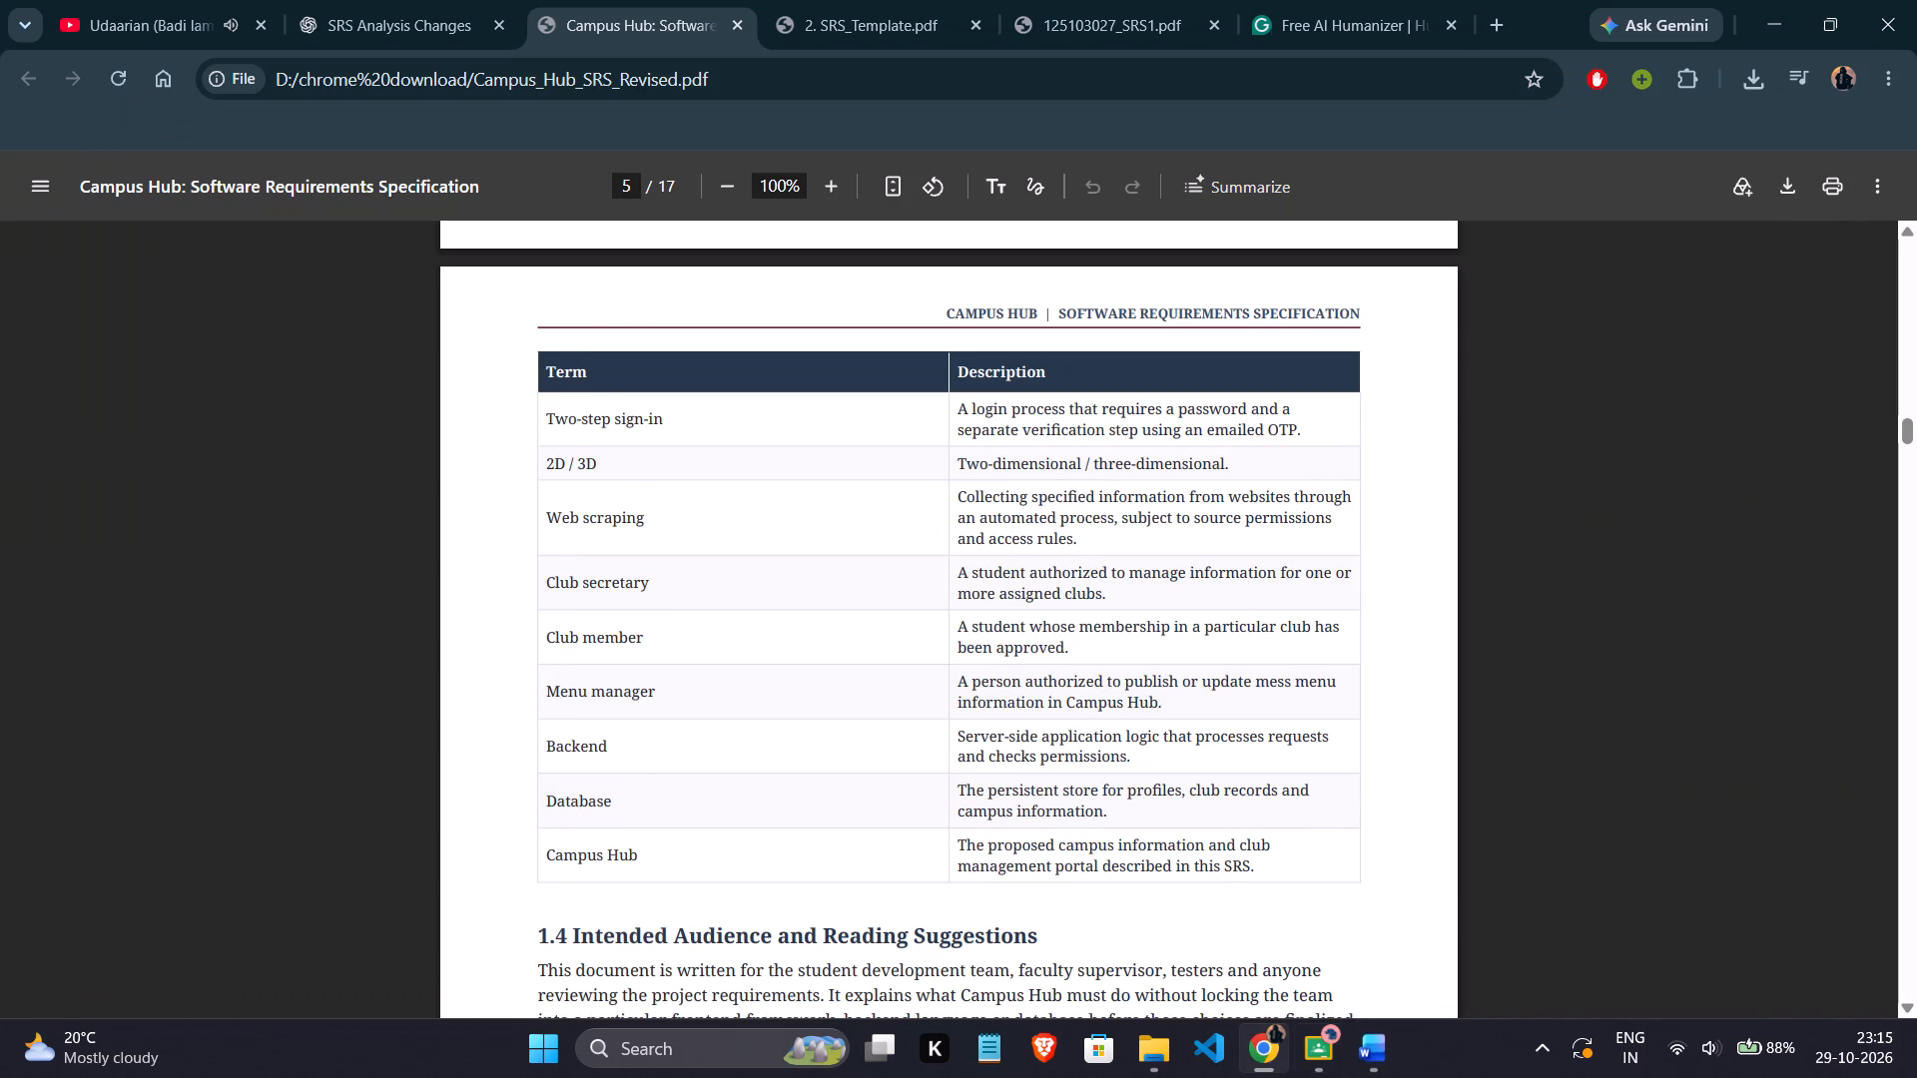
{"action": "scroll", "coordinate": [1095, 866], "scroll_direction": "down", "scroll_amount": 3}
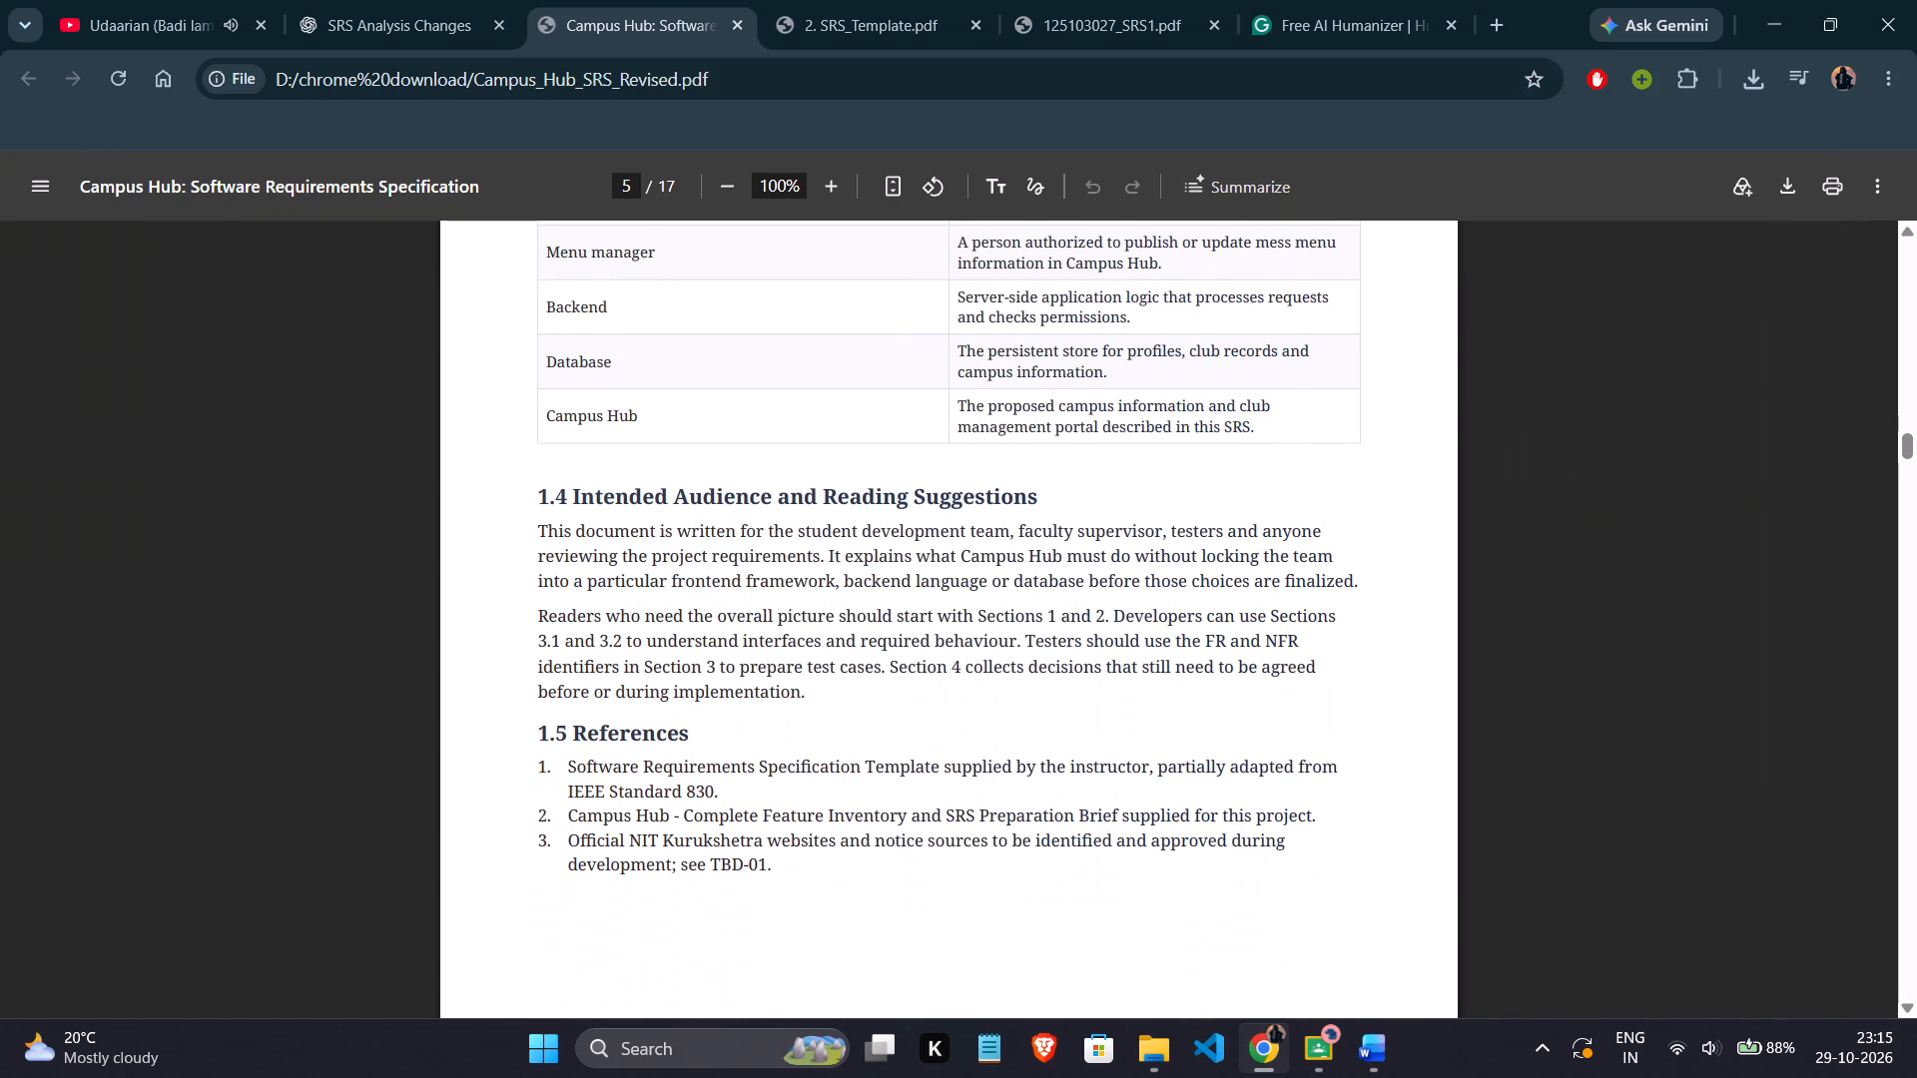
Examine section 2.1 Product Perspective in the revised PDF, including the Figure 1 high-level diagram of Campus Hub.
{"action": "scroll", "coordinate": [1095, 866], "scroll_direction": "down", "scroll_amount": 5}
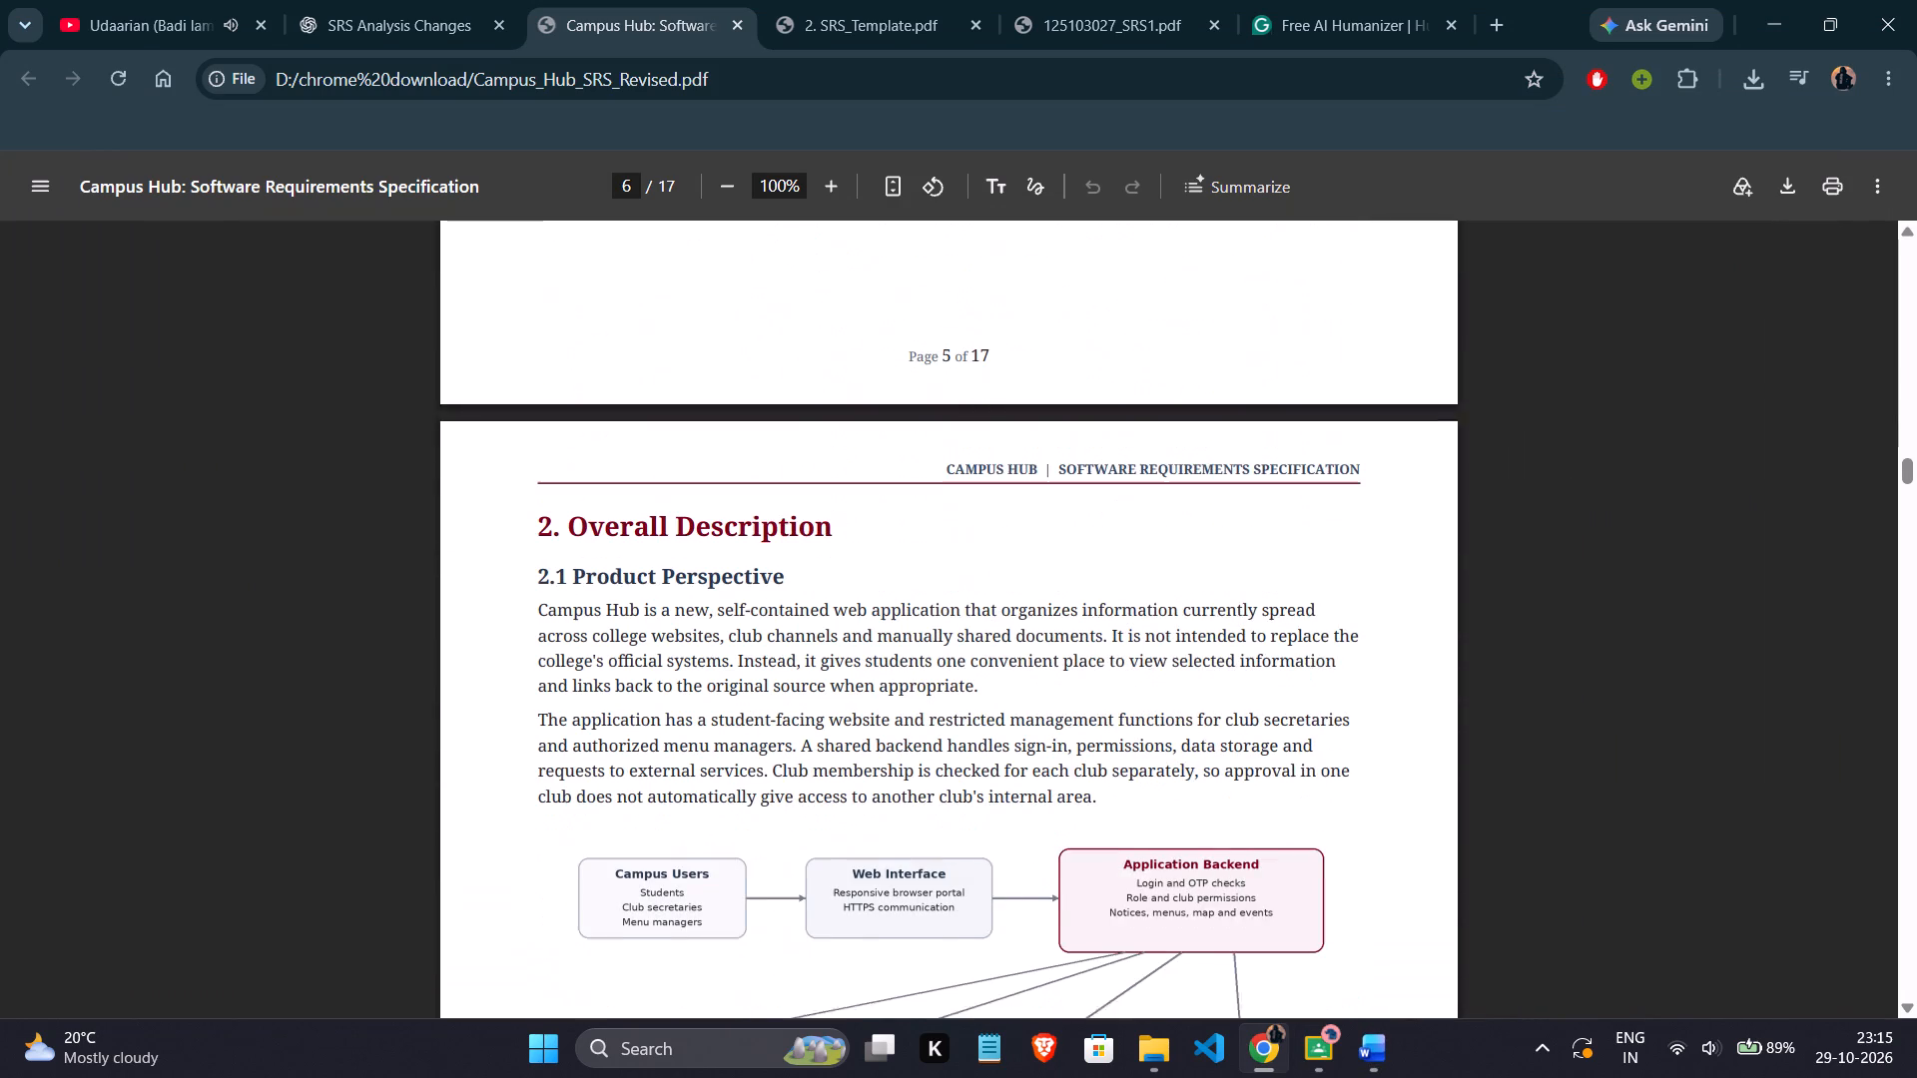
{"action": "scroll", "coordinate": [1095, 866], "scroll_direction": "down", "scroll_amount": 3}
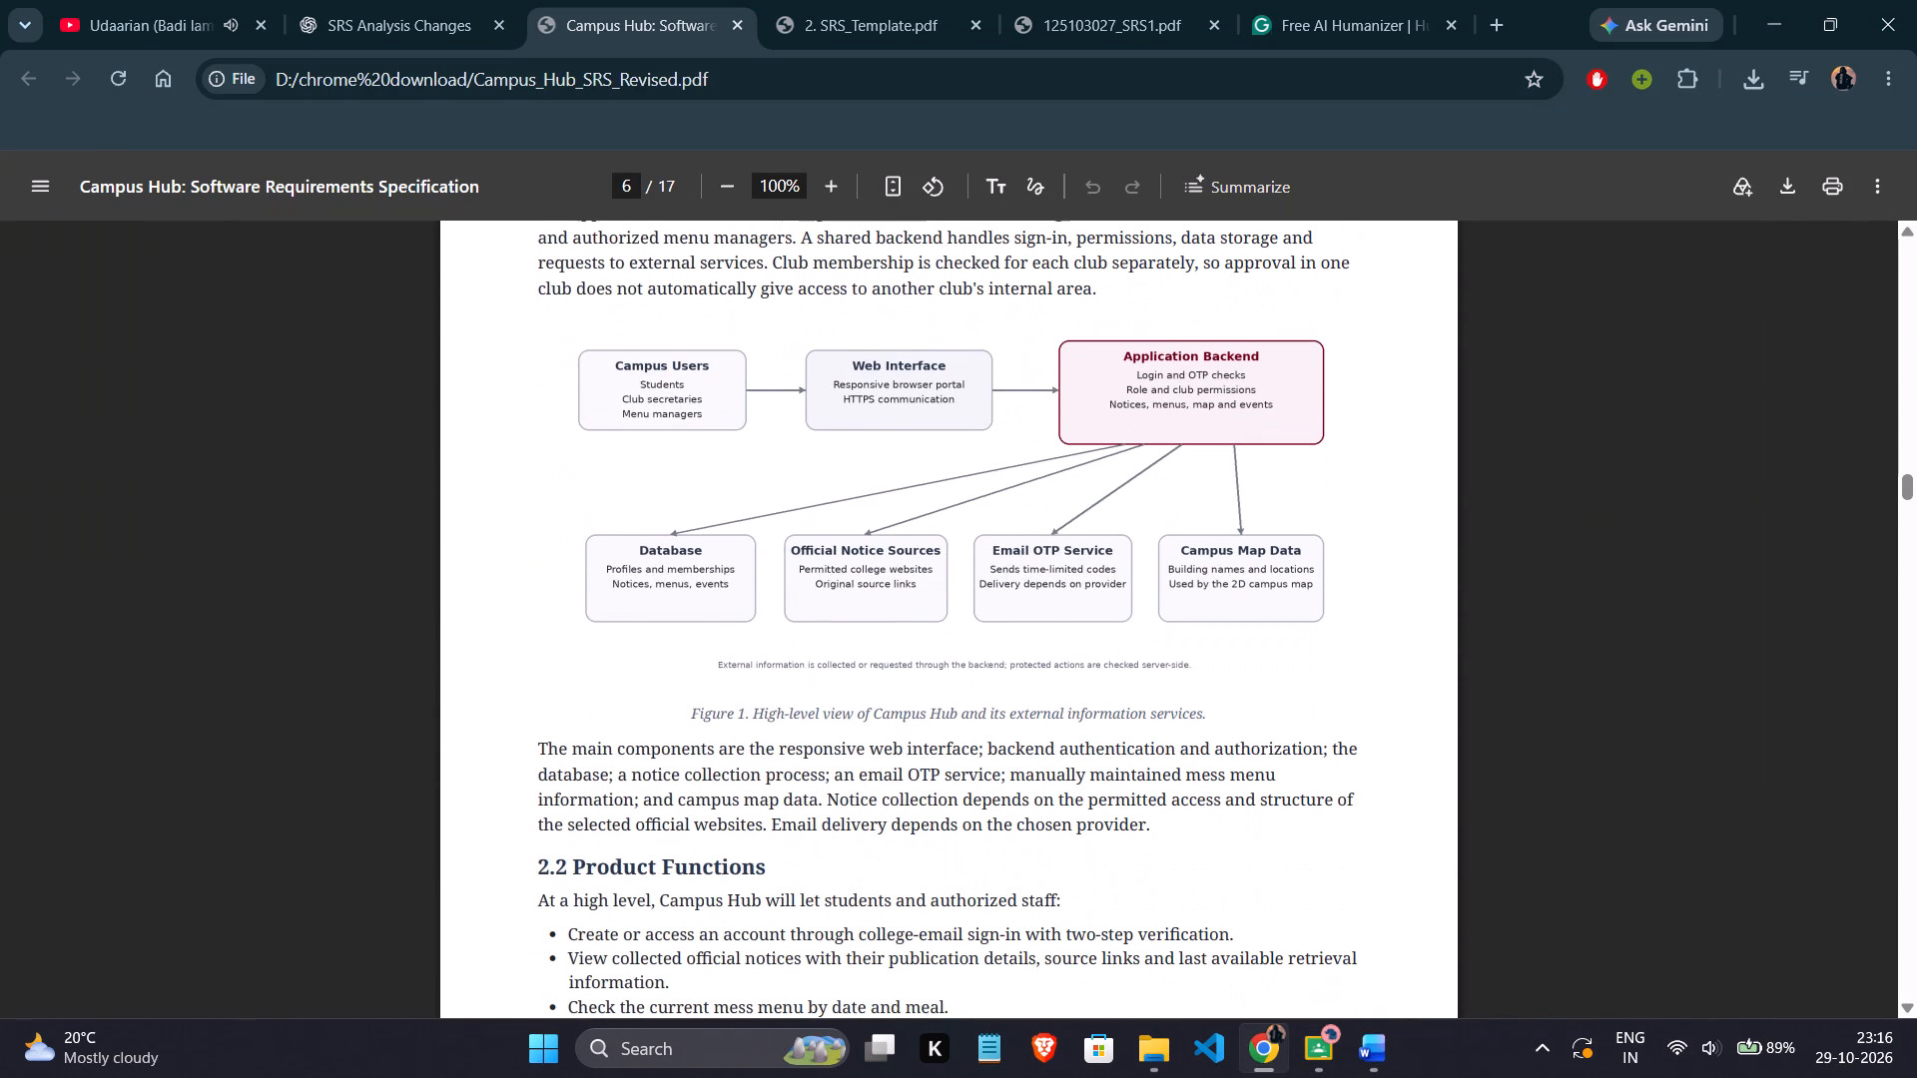
{"action": "scroll", "coordinate": [1095, 866], "scroll_direction": "up", "scroll_amount": 2}
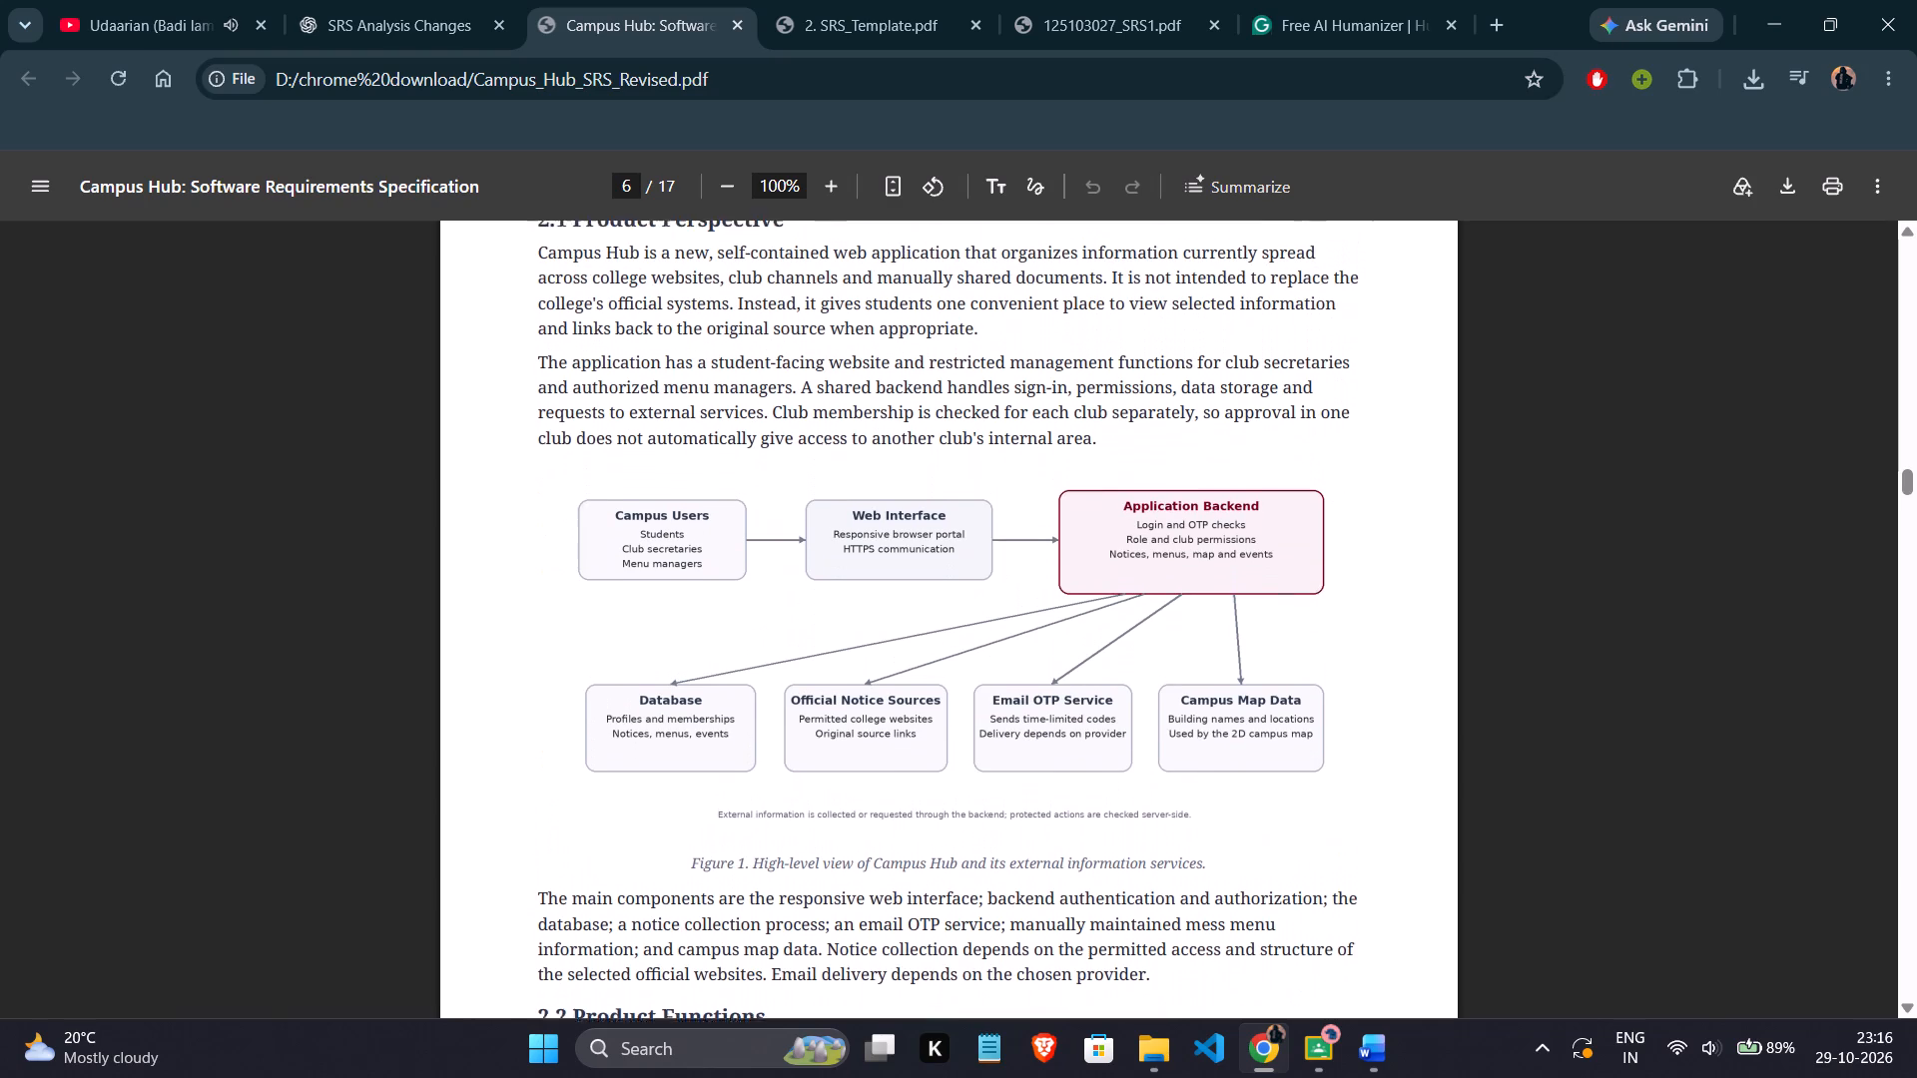
{"action": "scroll", "coordinate": [1095, 866], "scroll_direction": "up", "scroll_amount": 1}
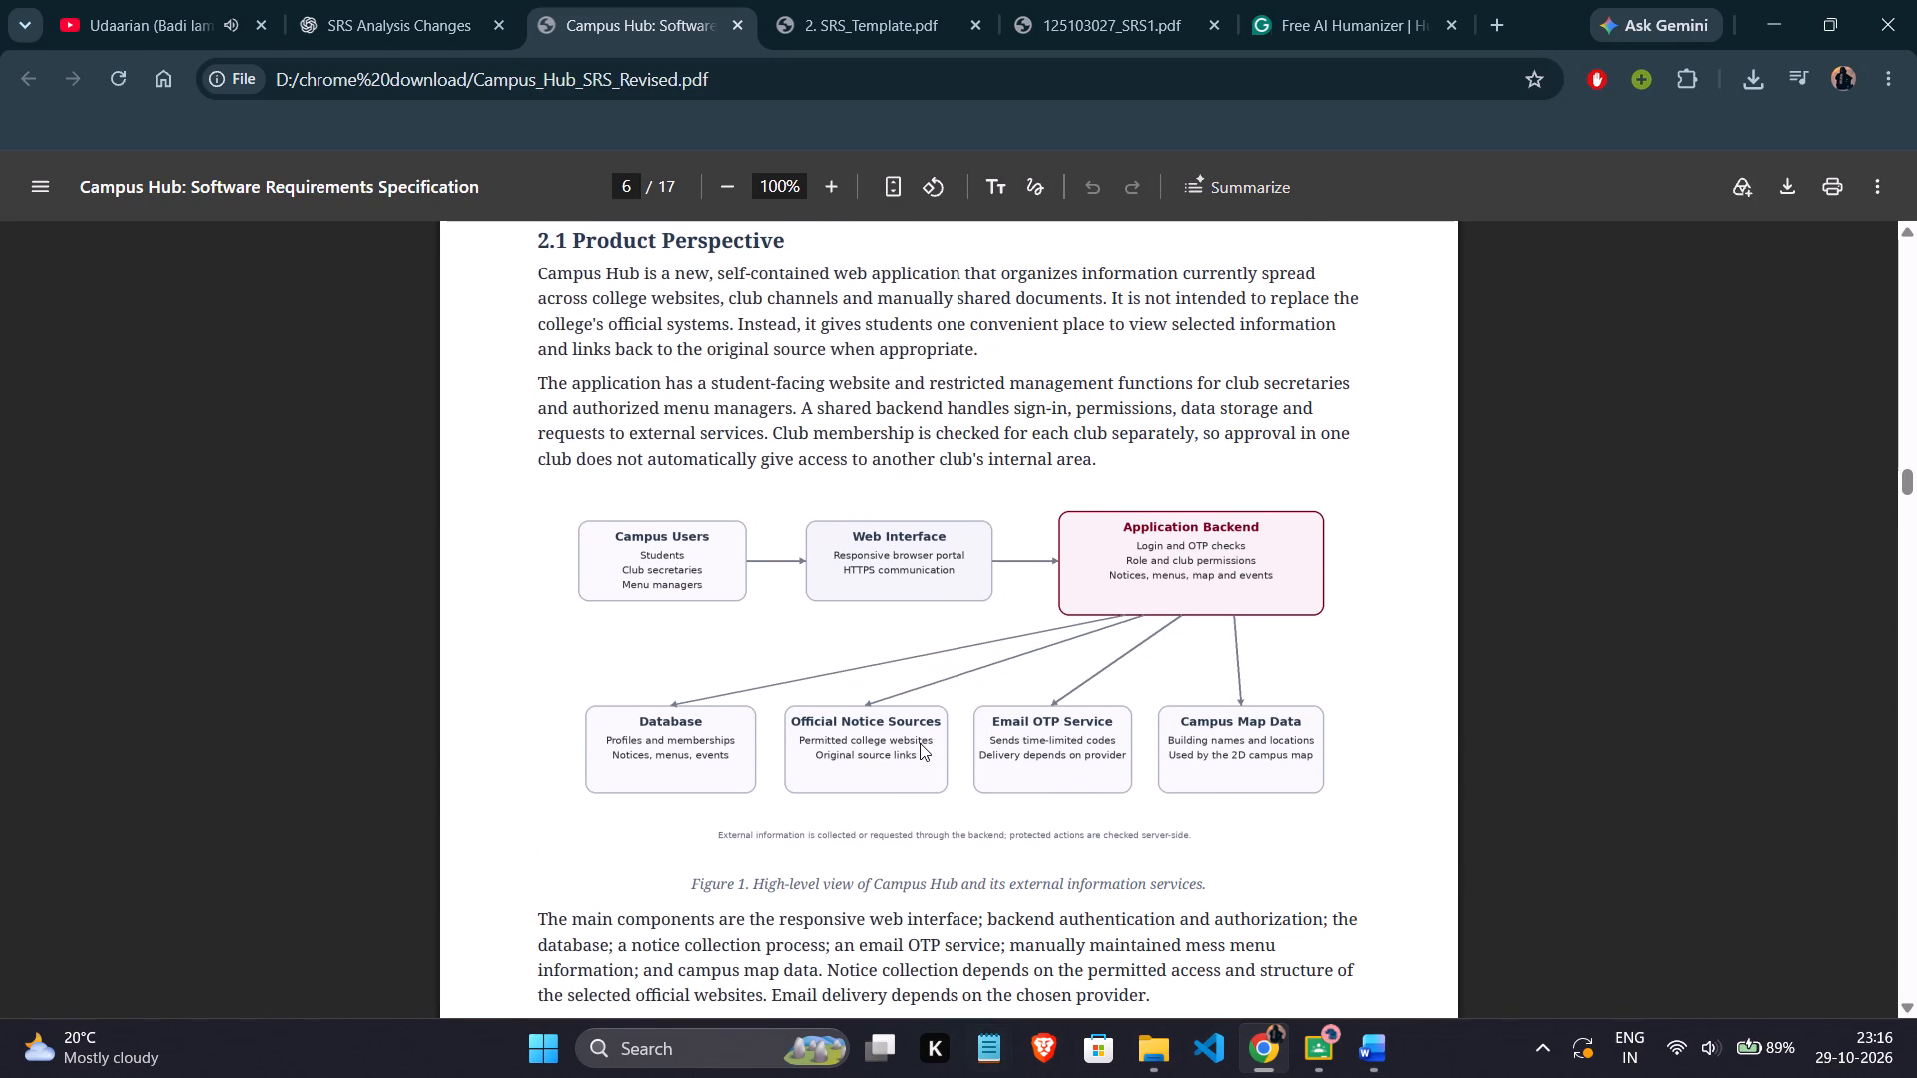
{"action": "scroll", "coordinate": [920, 742], "scroll_direction": "down", "scroll_amount": 3}
{"action": "scroll", "coordinate": [920, 743], "scroll_direction": "up", "scroll_amount": 3}
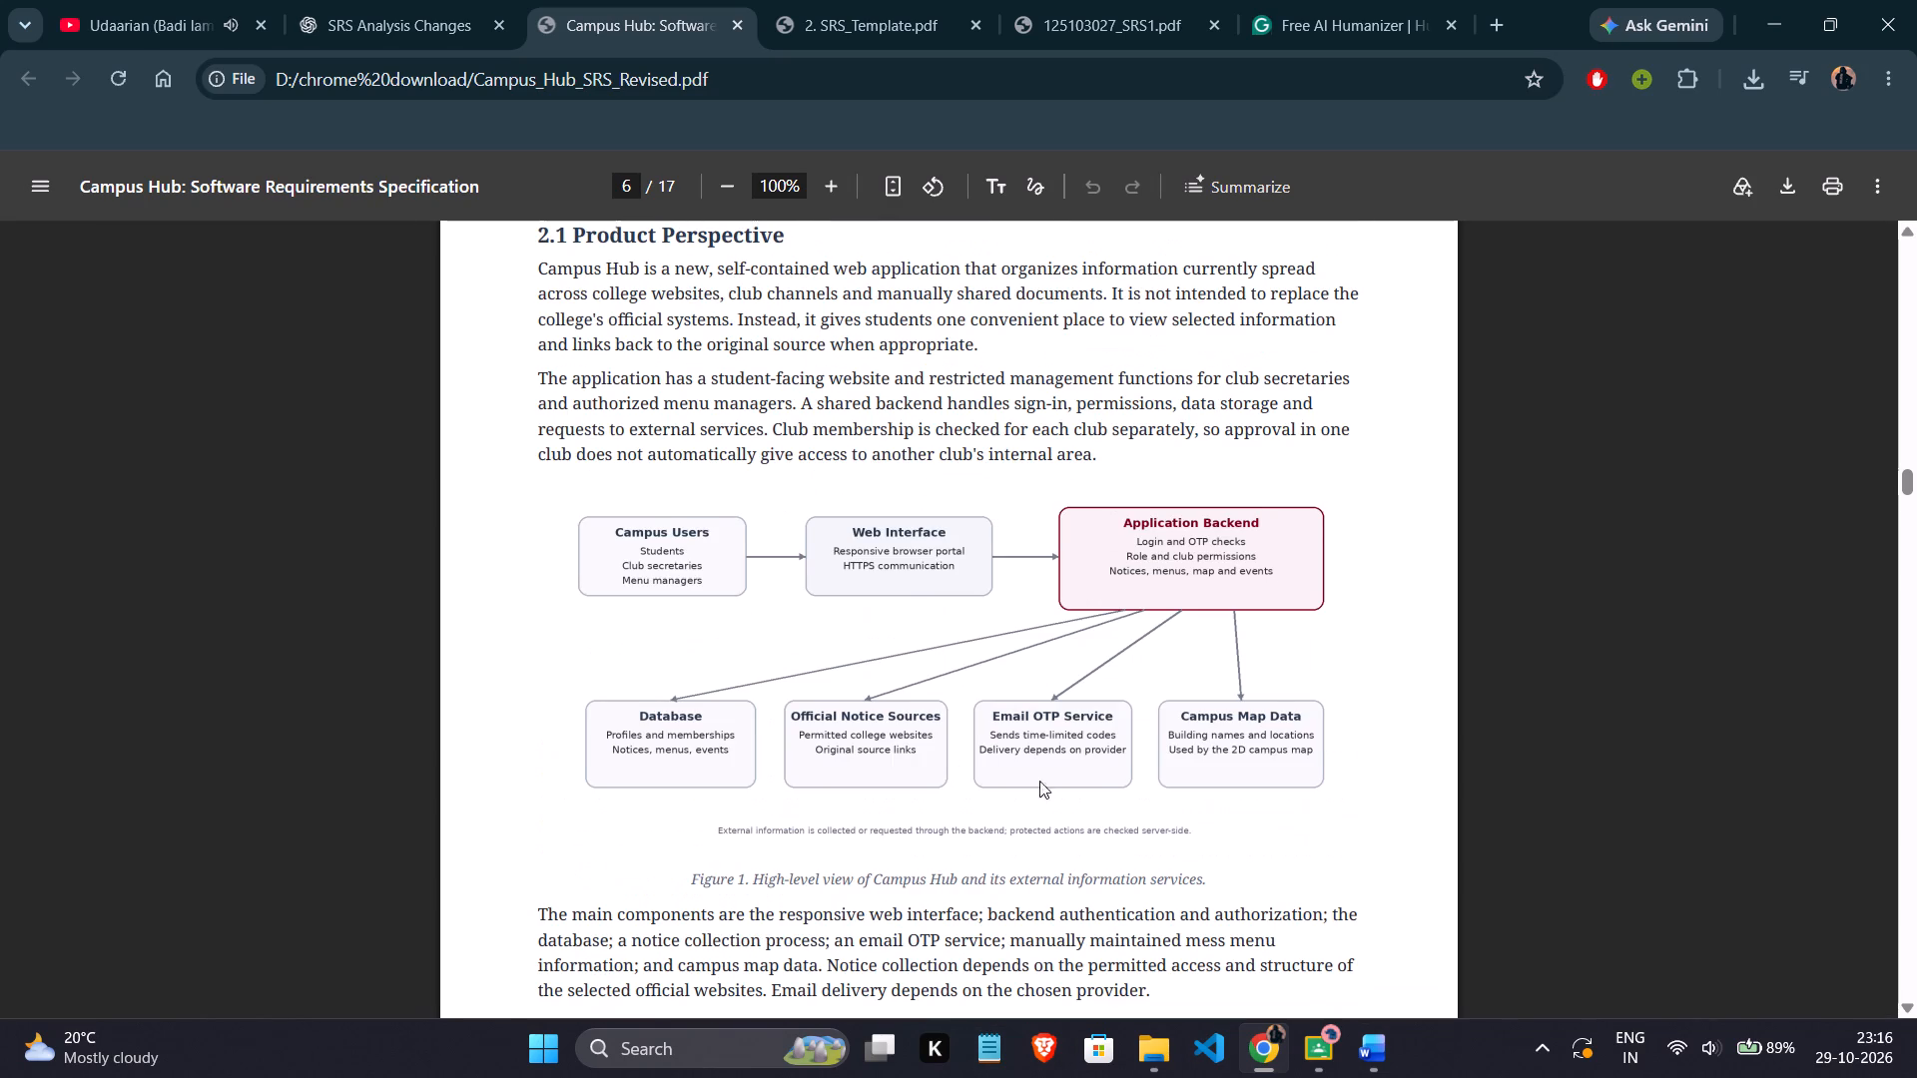
In the Word document, read section 2.1 Product Perspective, from its introduction through the numbered component descriptions.
{"action": "left_click", "coordinate": [1351, 1061]}
{"action": "scroll", "coordinate": [984, 730], "scroll_direction": "down", "scroll_amount": 2}
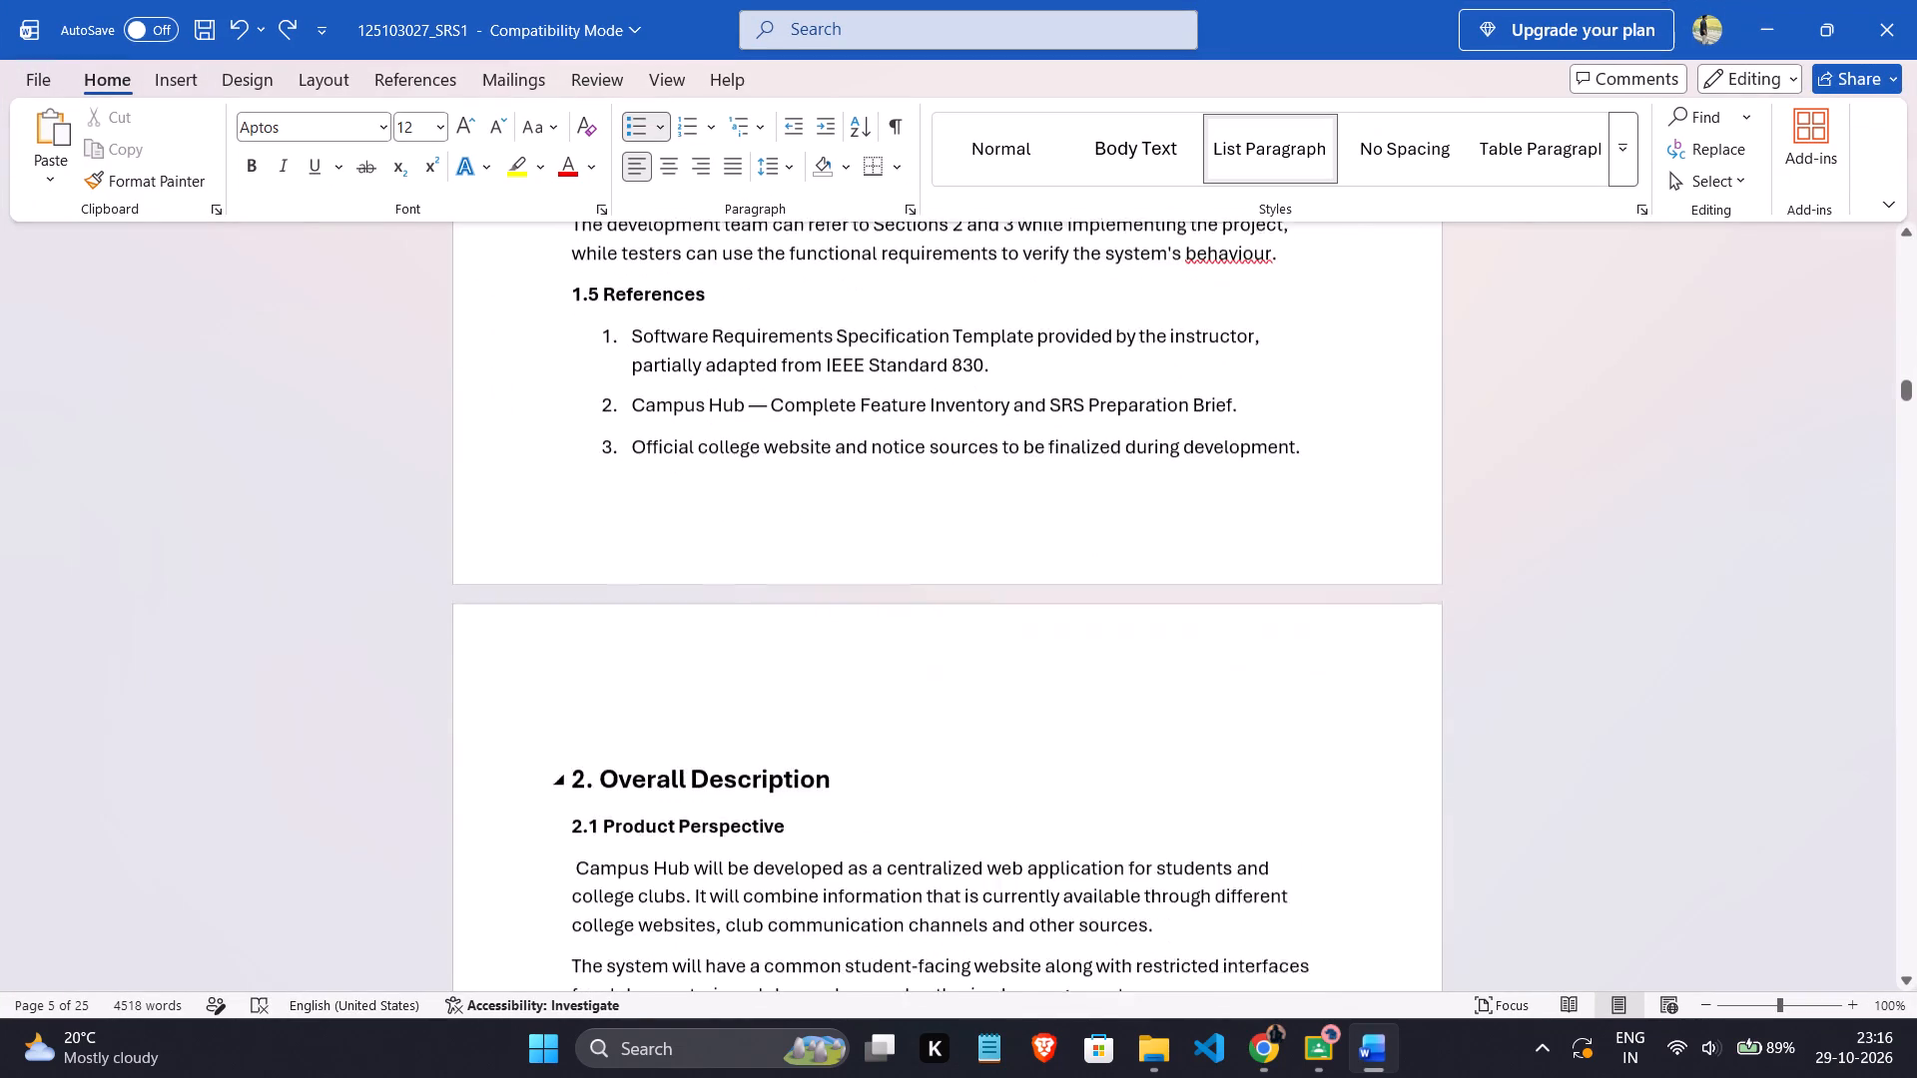
{"action": "scroll", "coordinate": [984, 730], "scroll_direction": "down", "scroll_amount": 8}
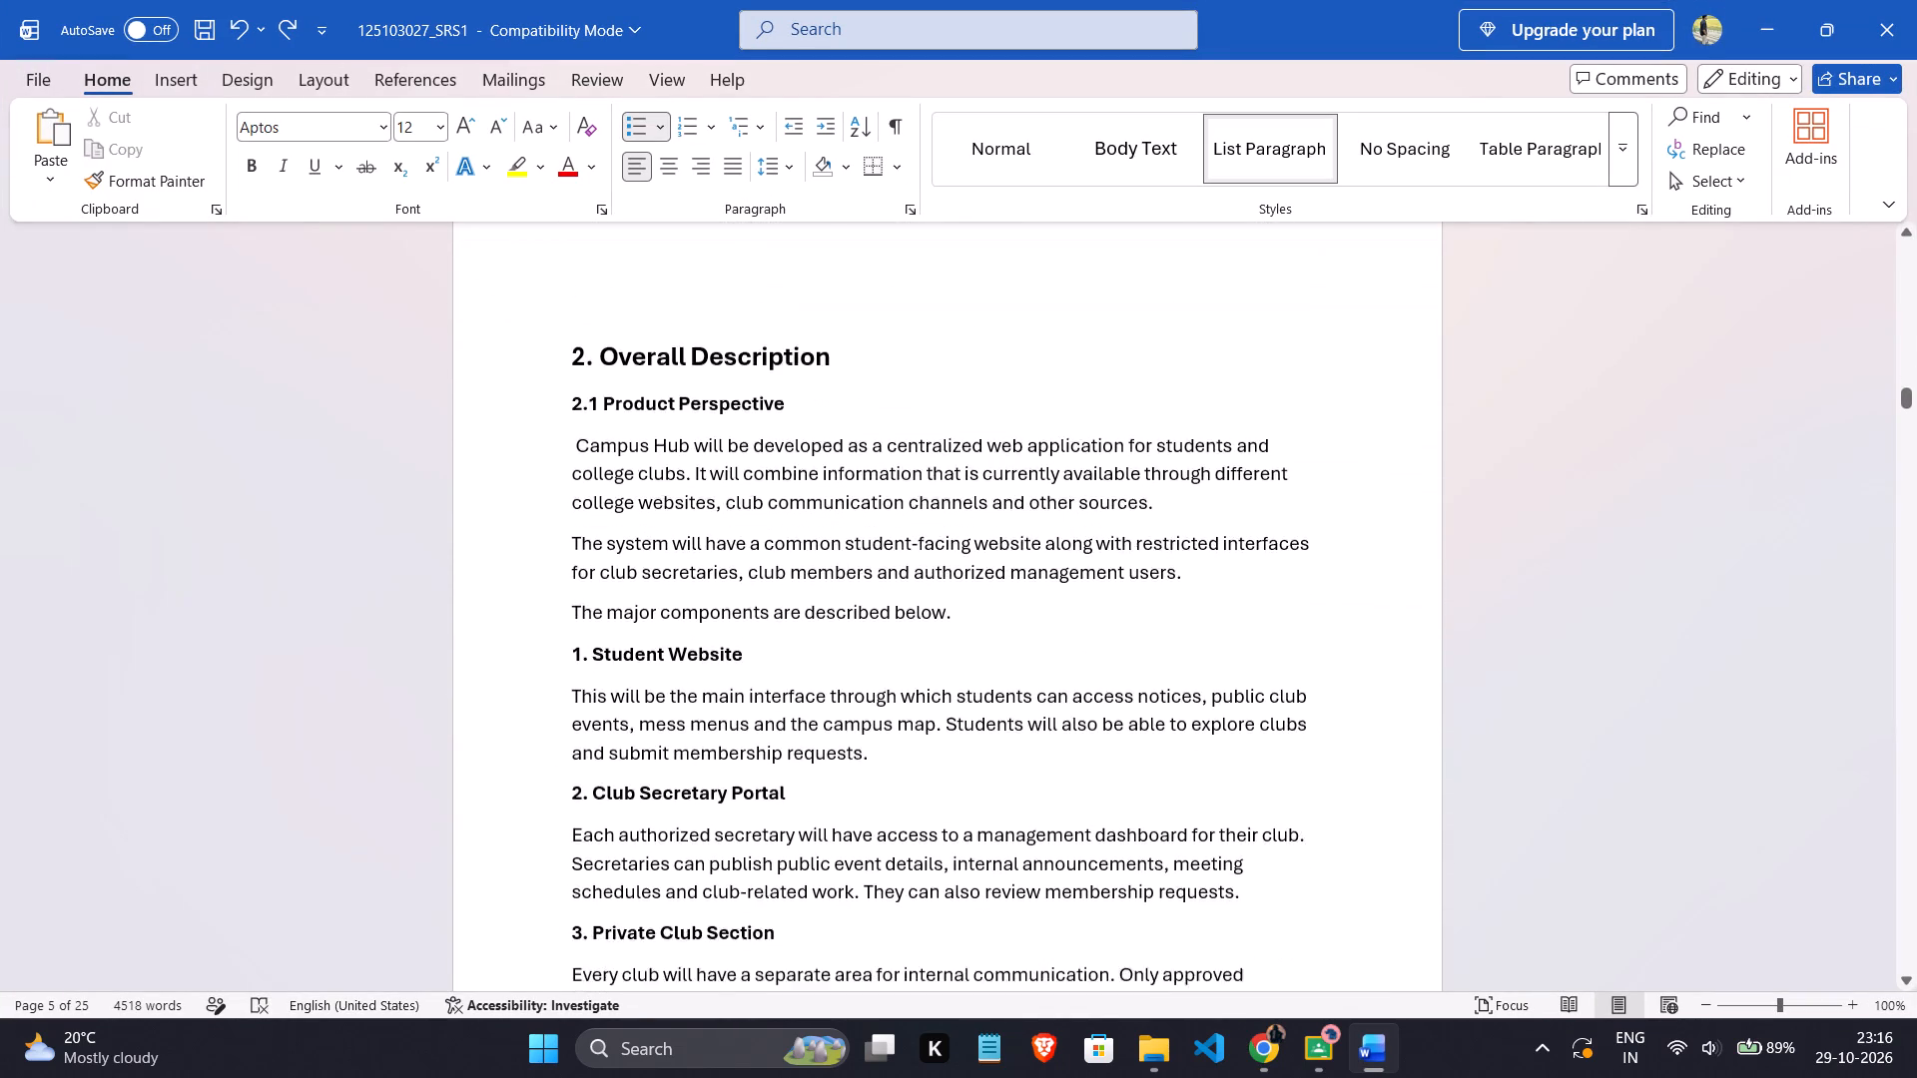
{"action": "scroll", "coordinate": [984, 730], "scroll_direction": "down", "scroll_amount": 5}
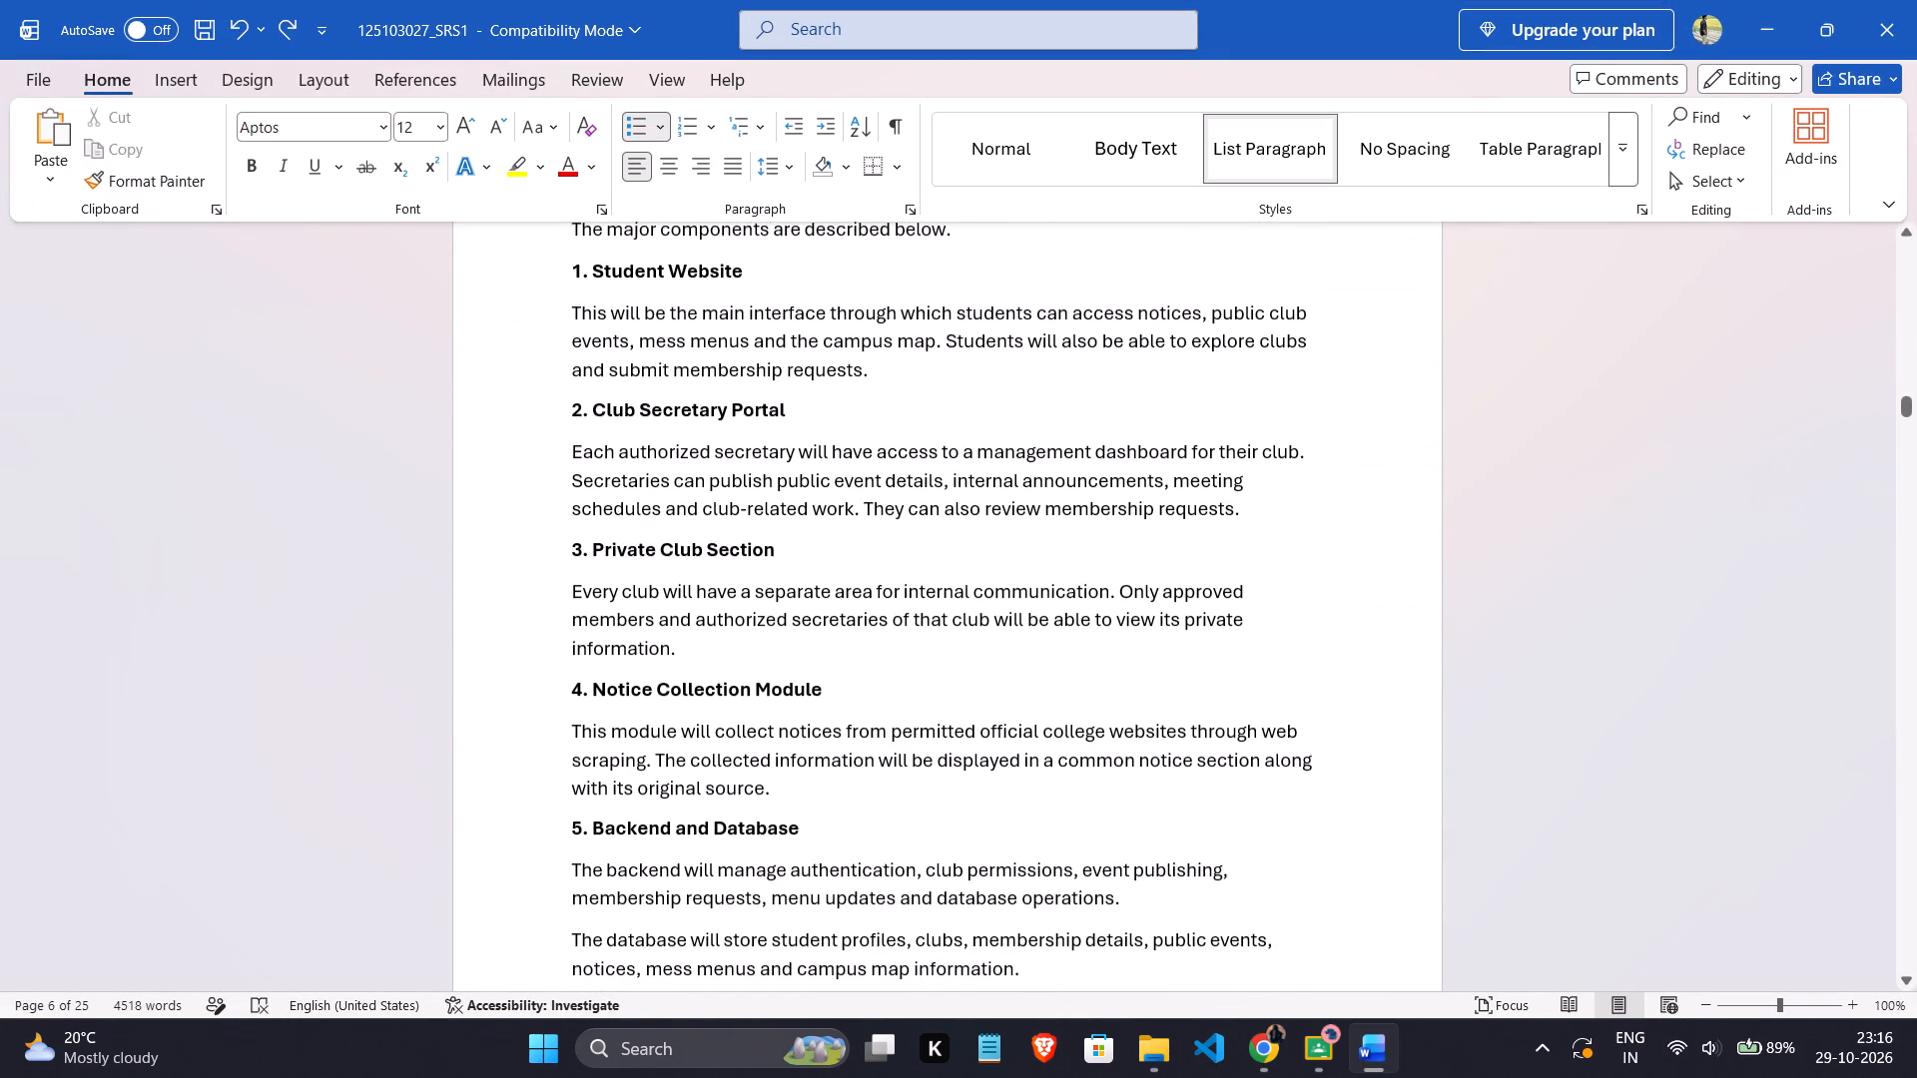
{"action": "scroll", "coordinate": [984, 730], "scroll_direction": "down", "scroll_amount": 2}
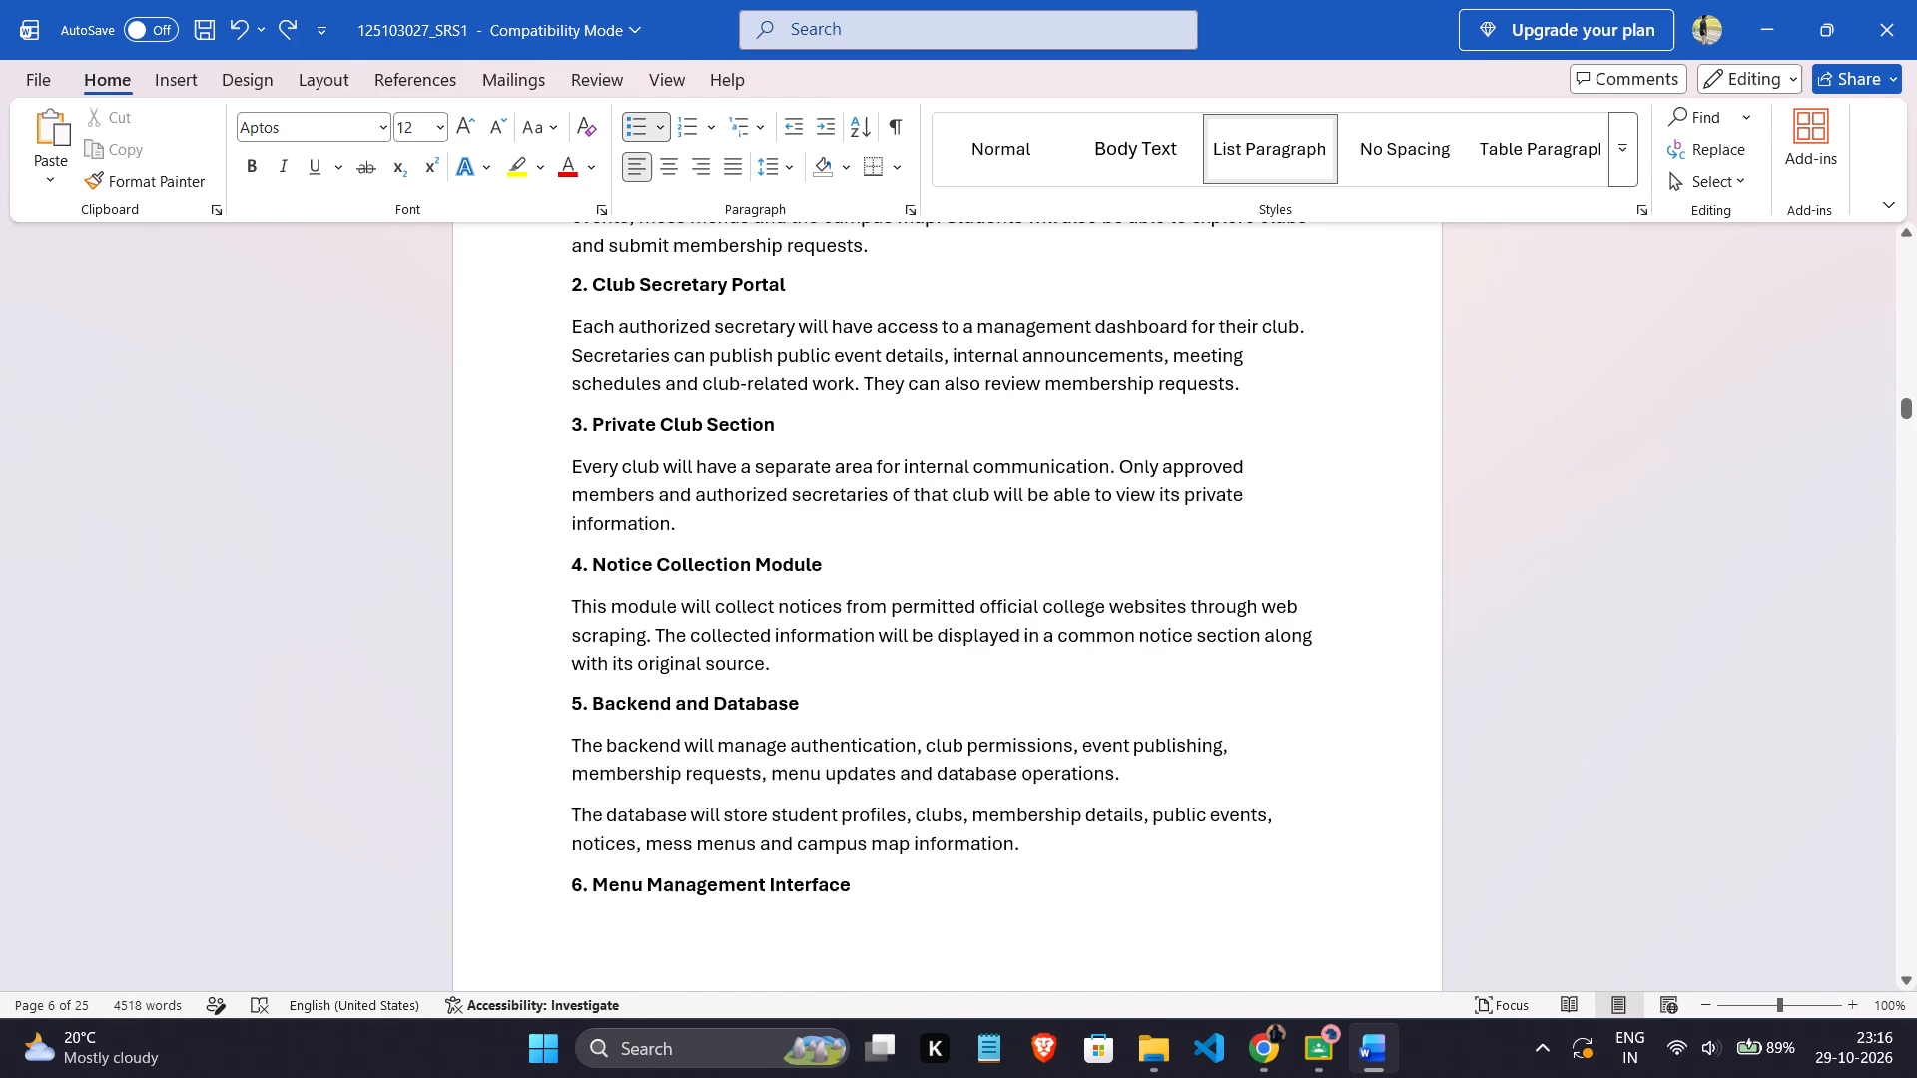
{"action": "scroll", "coordinate": [984, 730], "scroll_direction": "up", "scroll_amount": 7}
{"action": "scroll", "coordinate": [984, 730], "scroll_direction": "down", "scroll_amount": 4}
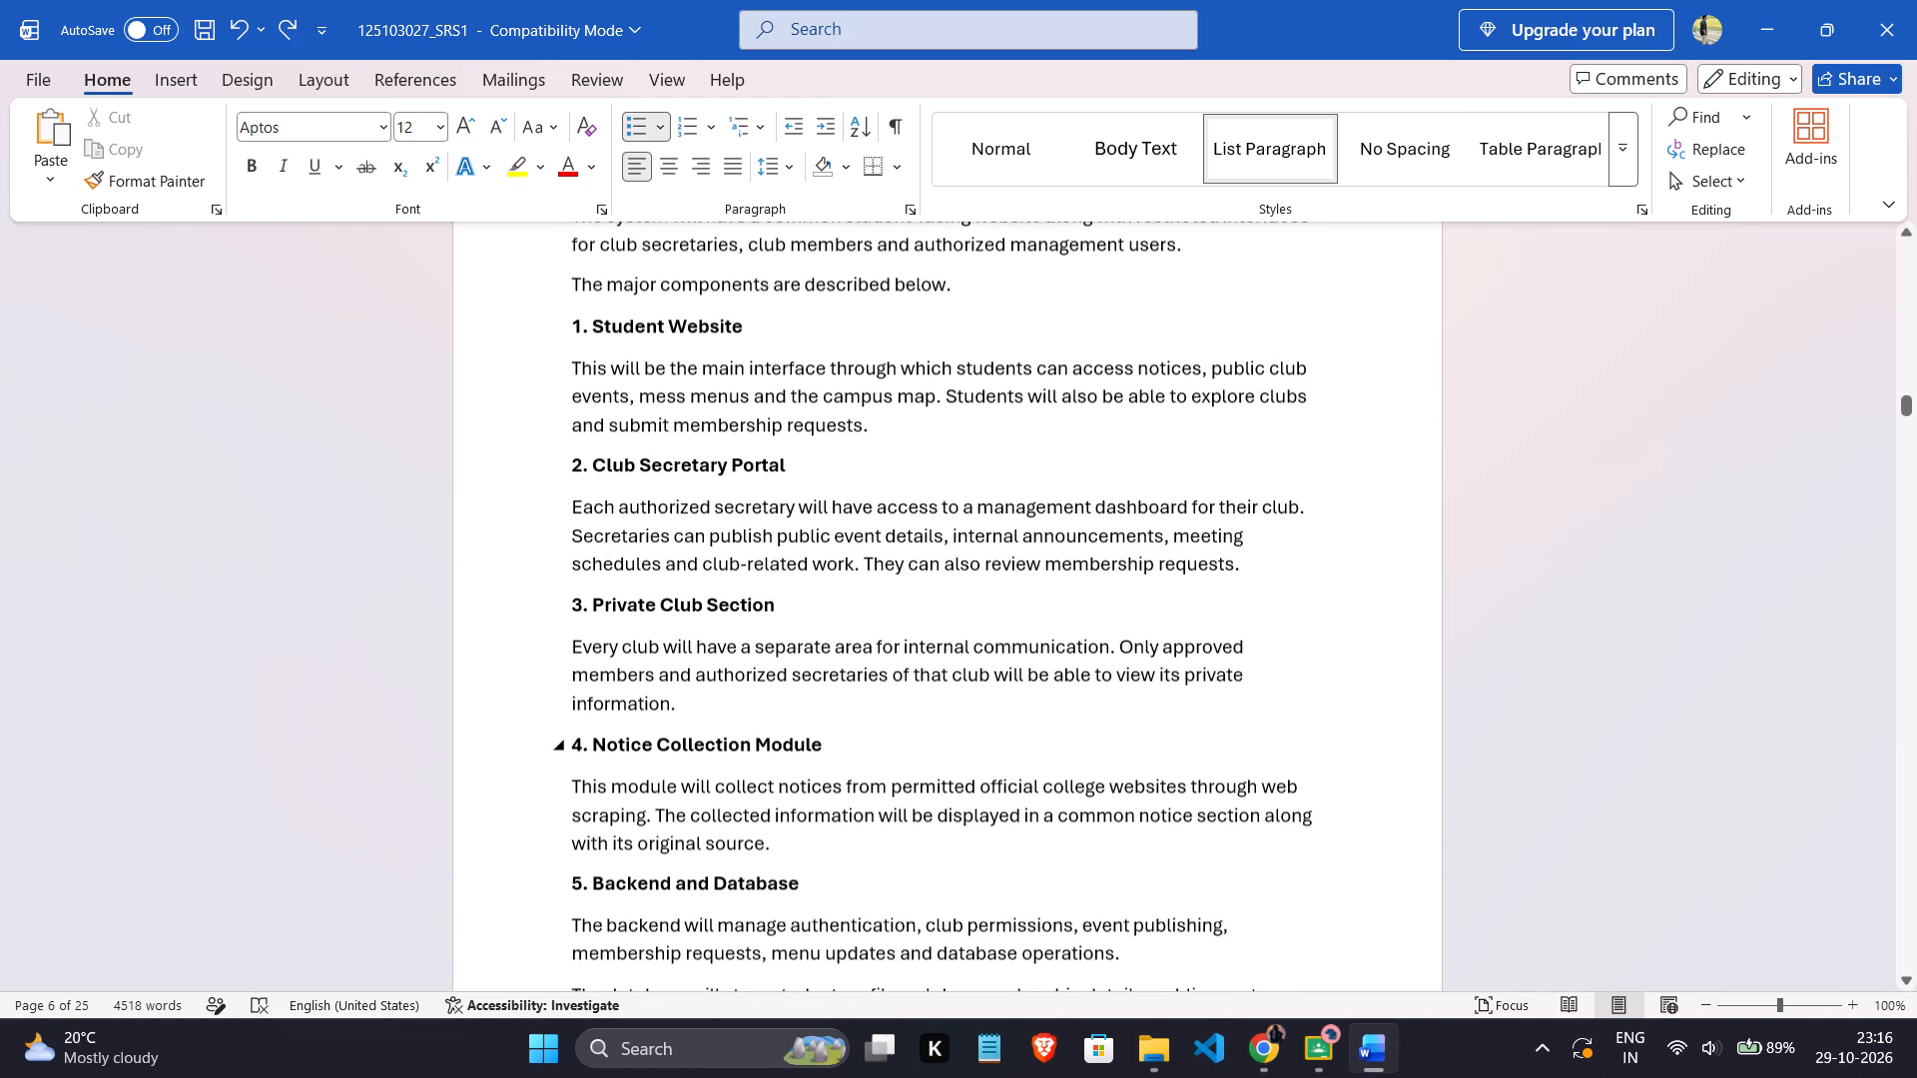
Read the rest of section 2.1 in the Word document, from Backend and Database to the System Overview Diagram text.
{"action": "scroll", "coordinate": [984, 730], "scroll_direction": "down", "scroll_amount": 9}
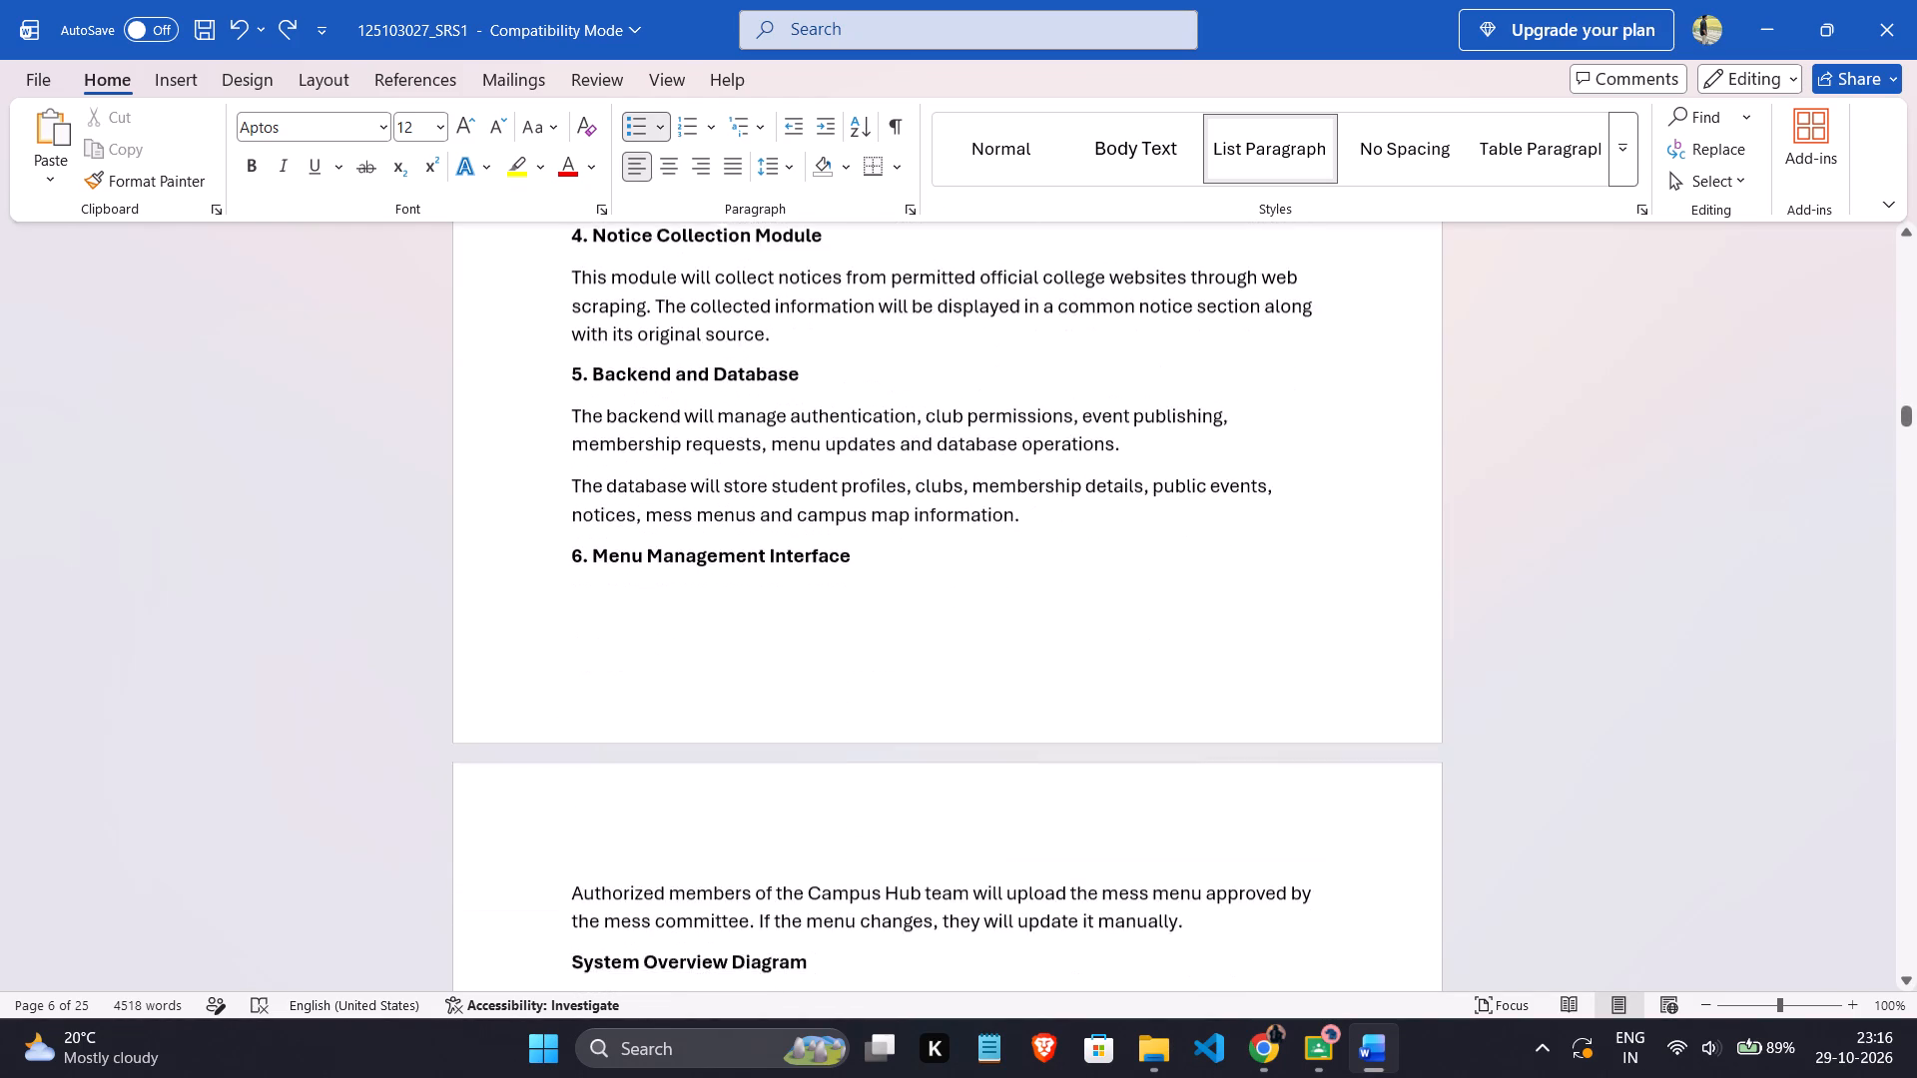
{"action": "scroll", "coordinate": [981, 731], "scroll_direction": "down", "scroll_amount": 9}
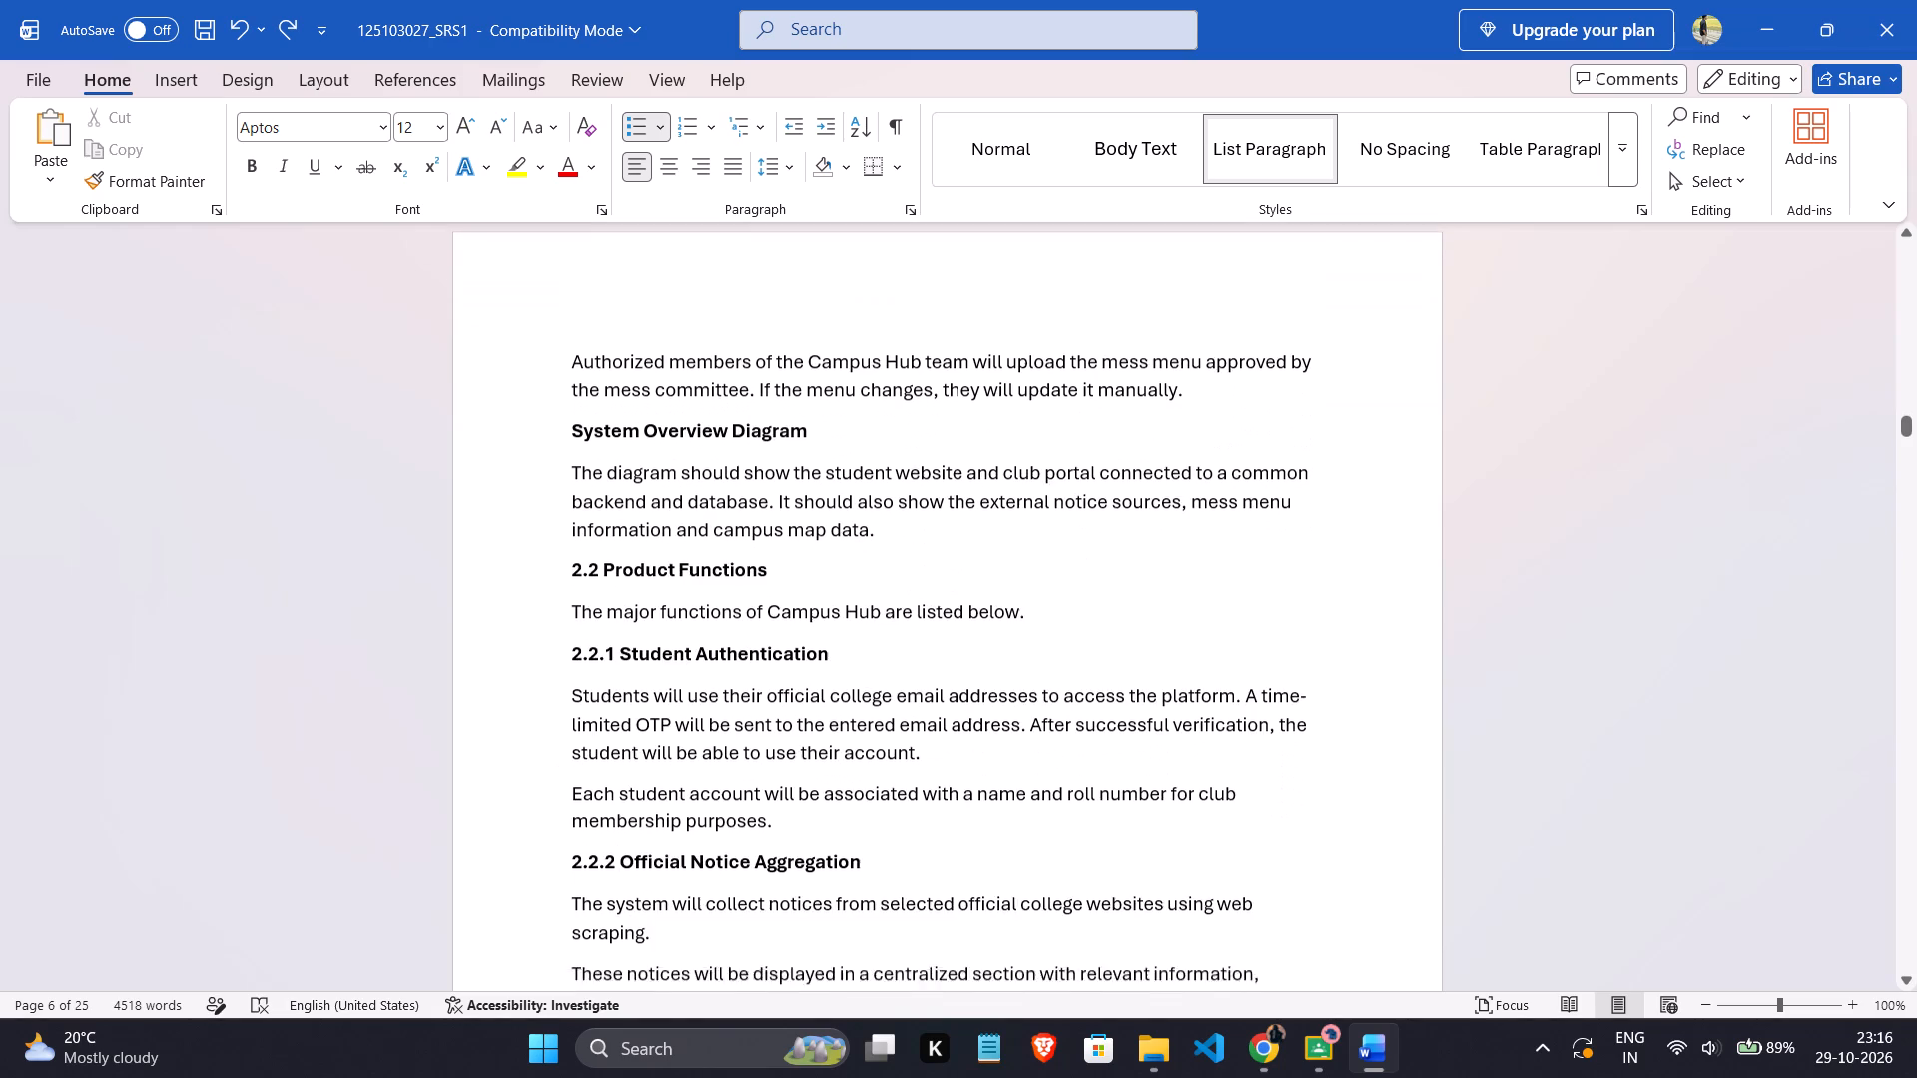
Read section 2.2 Product Functions in the Word document, from 2.2.1 Student Authentication to 2.2.8 Private Club Information.
{"action": "scroll", "coordinate": [981, 731], "scroll_direction": "down", "scroll_amount": 1}
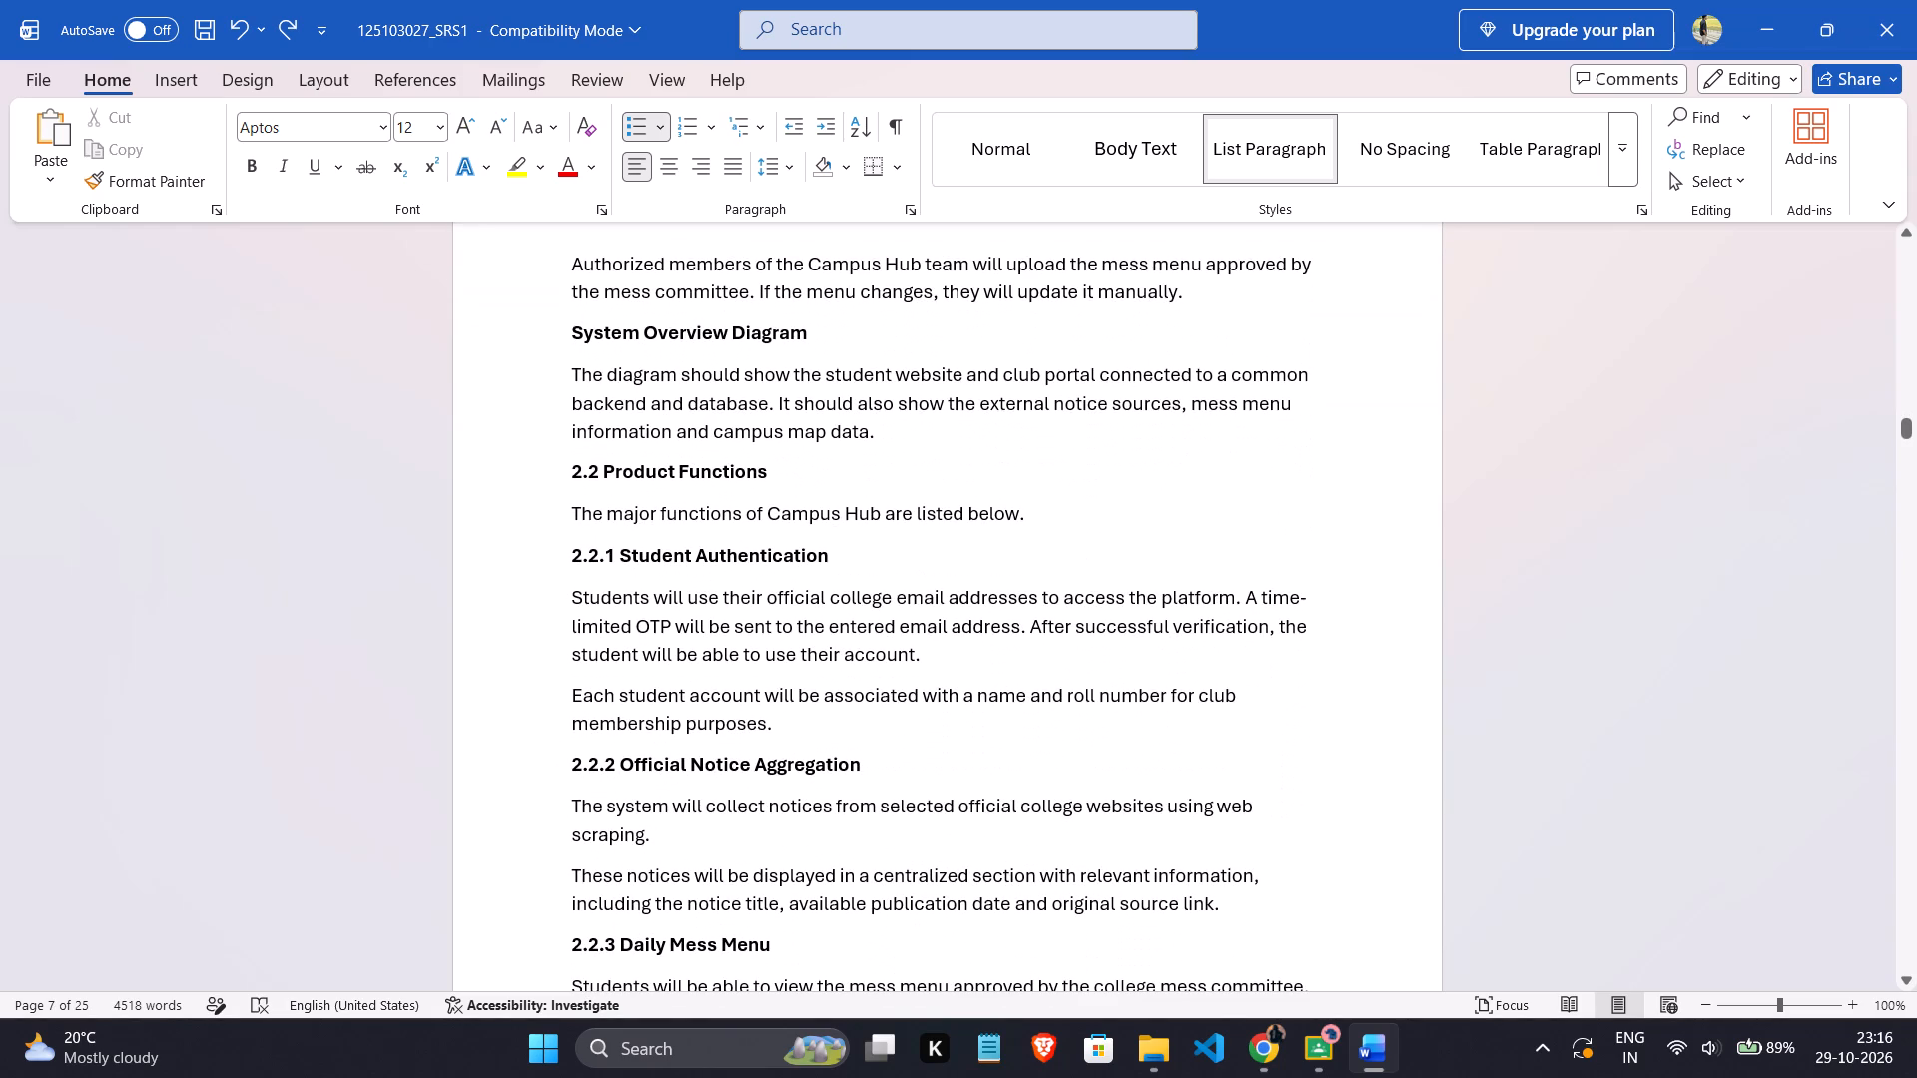
{"action": "scroll", "coordinate": [981, 731], "scroll_direction": "down", "scroll_amount": 2}
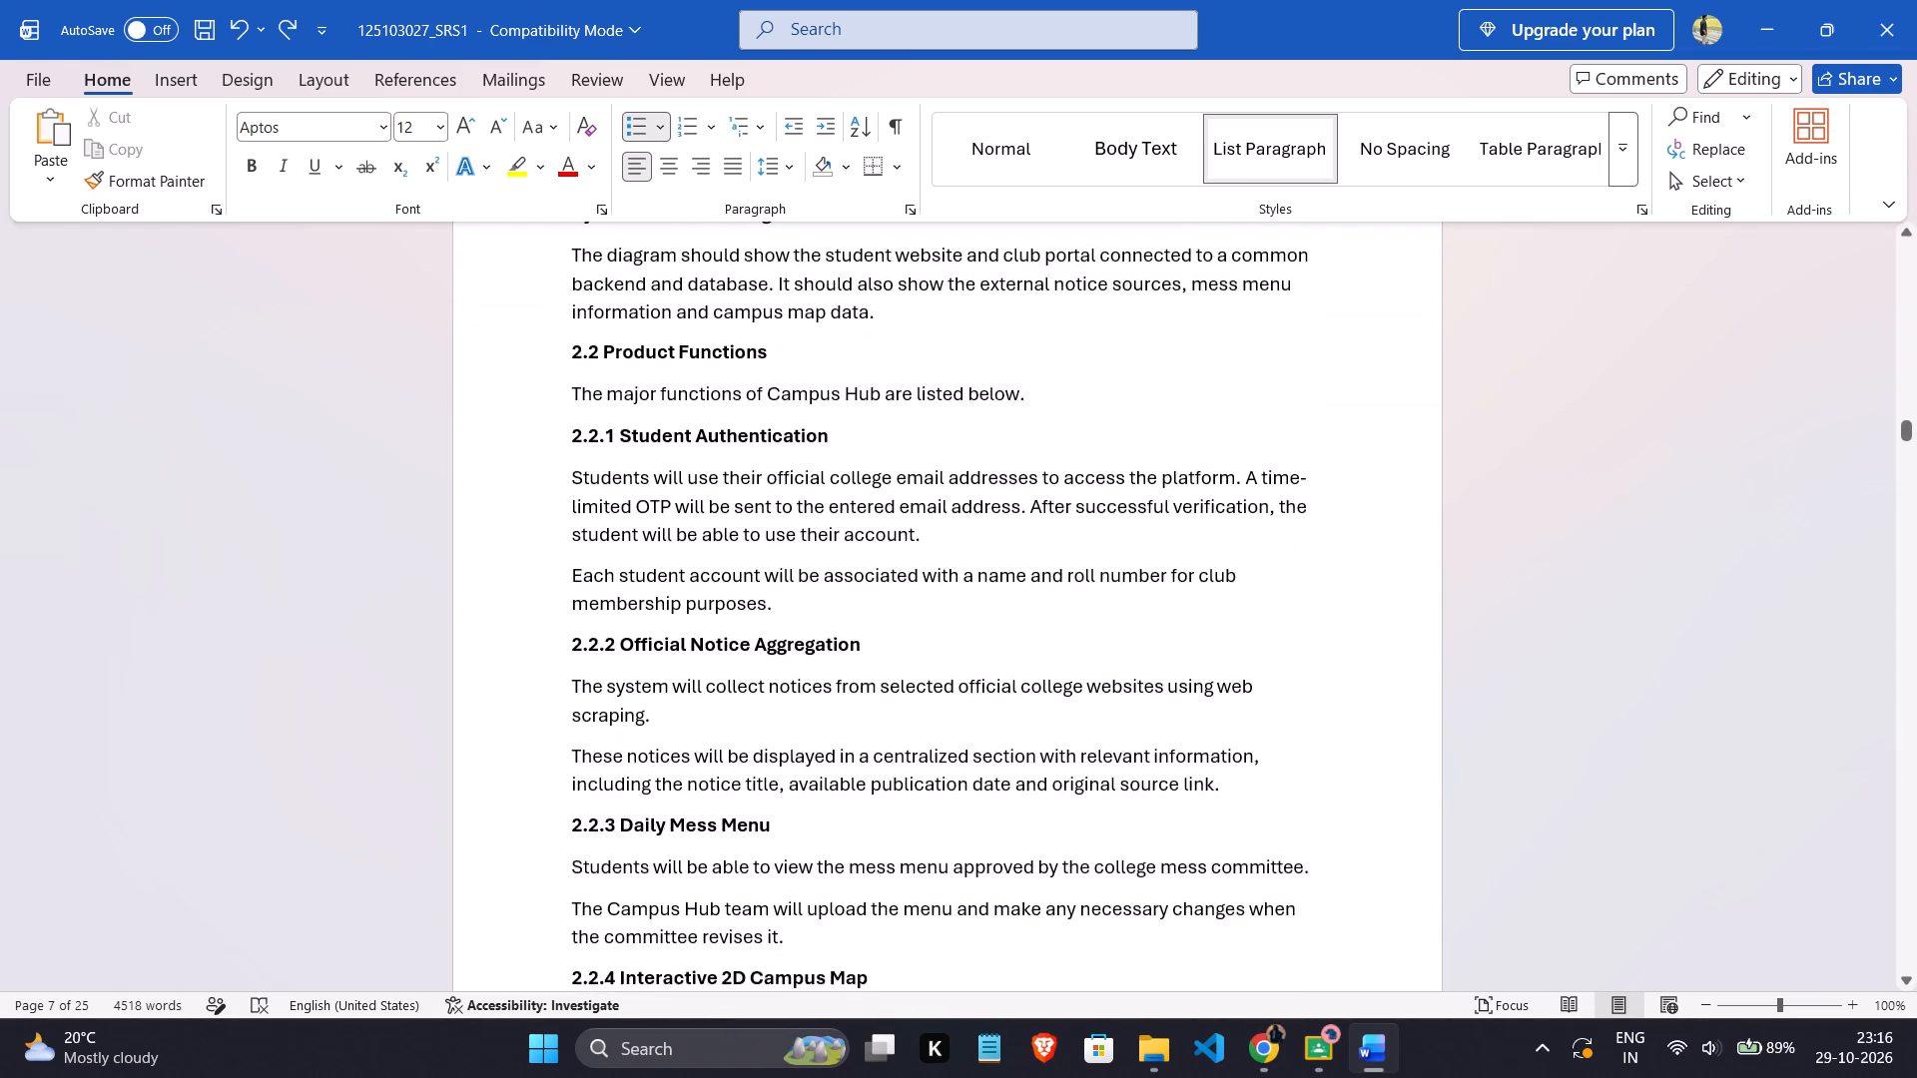
{"action": "scroll", "coordinate": [981, 731], "scroll_direction": "down", "scroll_amount": 8}
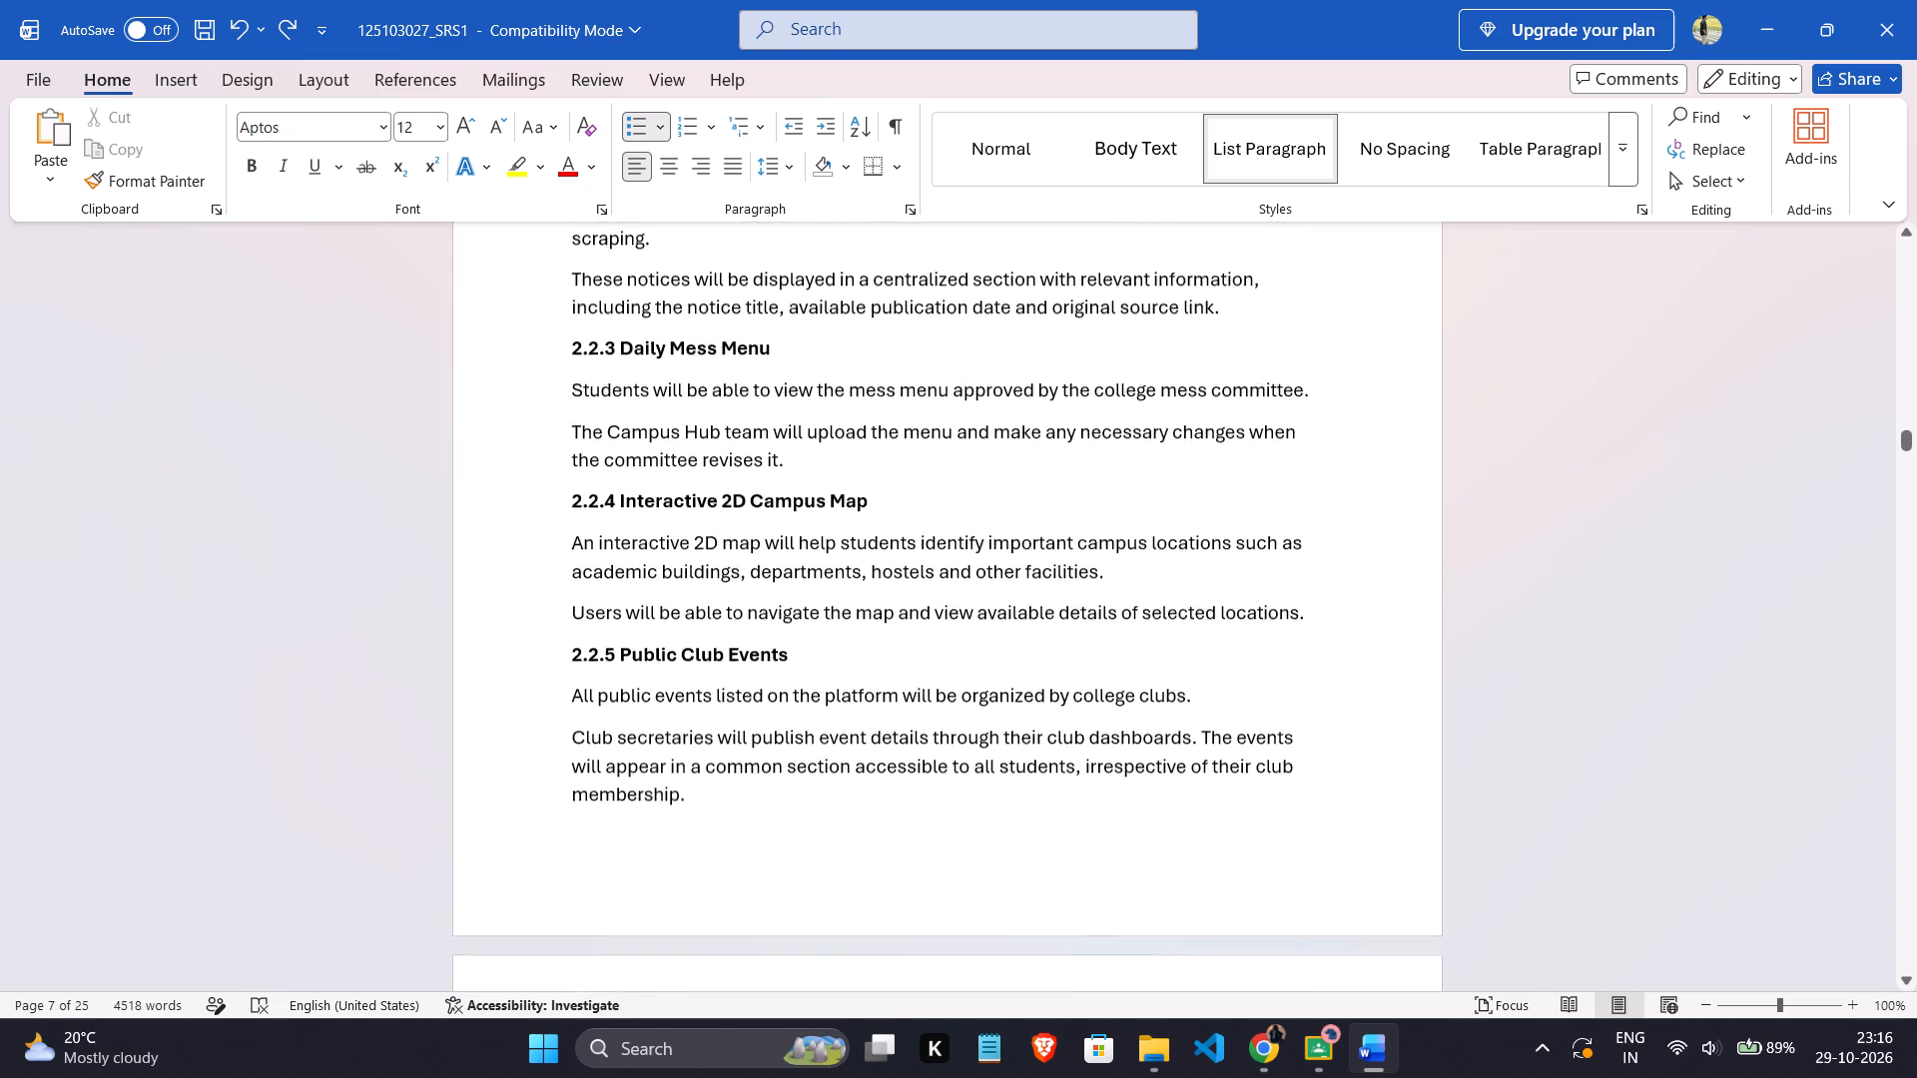
{"action": "scroll", "coordinate": [981, 731], "scroll_direction": "down", "scroll_amount": 12}
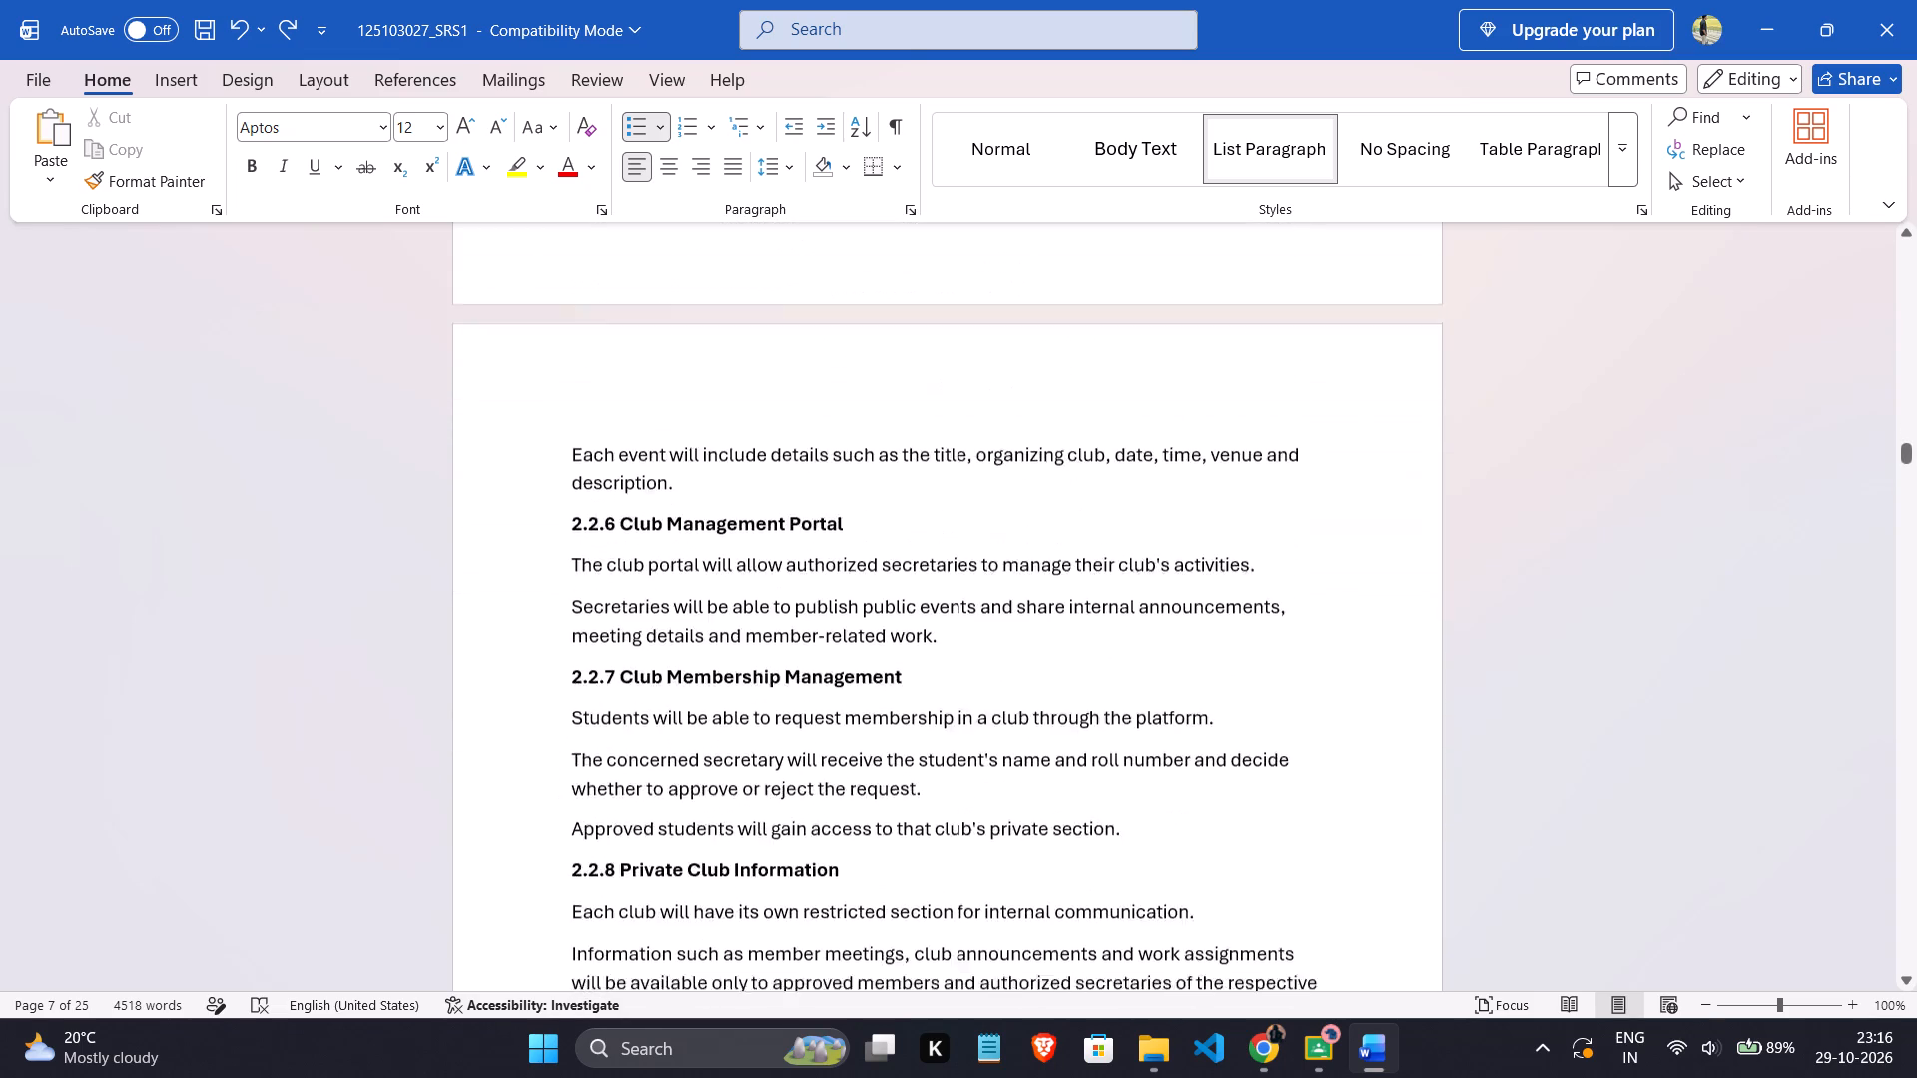
Switch to the revised PDF in Chrome and examine sections 2.2 Product Functions and 2.3 Operating Environment, including the component table.
{"action": "left_click", "coordinate": [1321, 1055]}
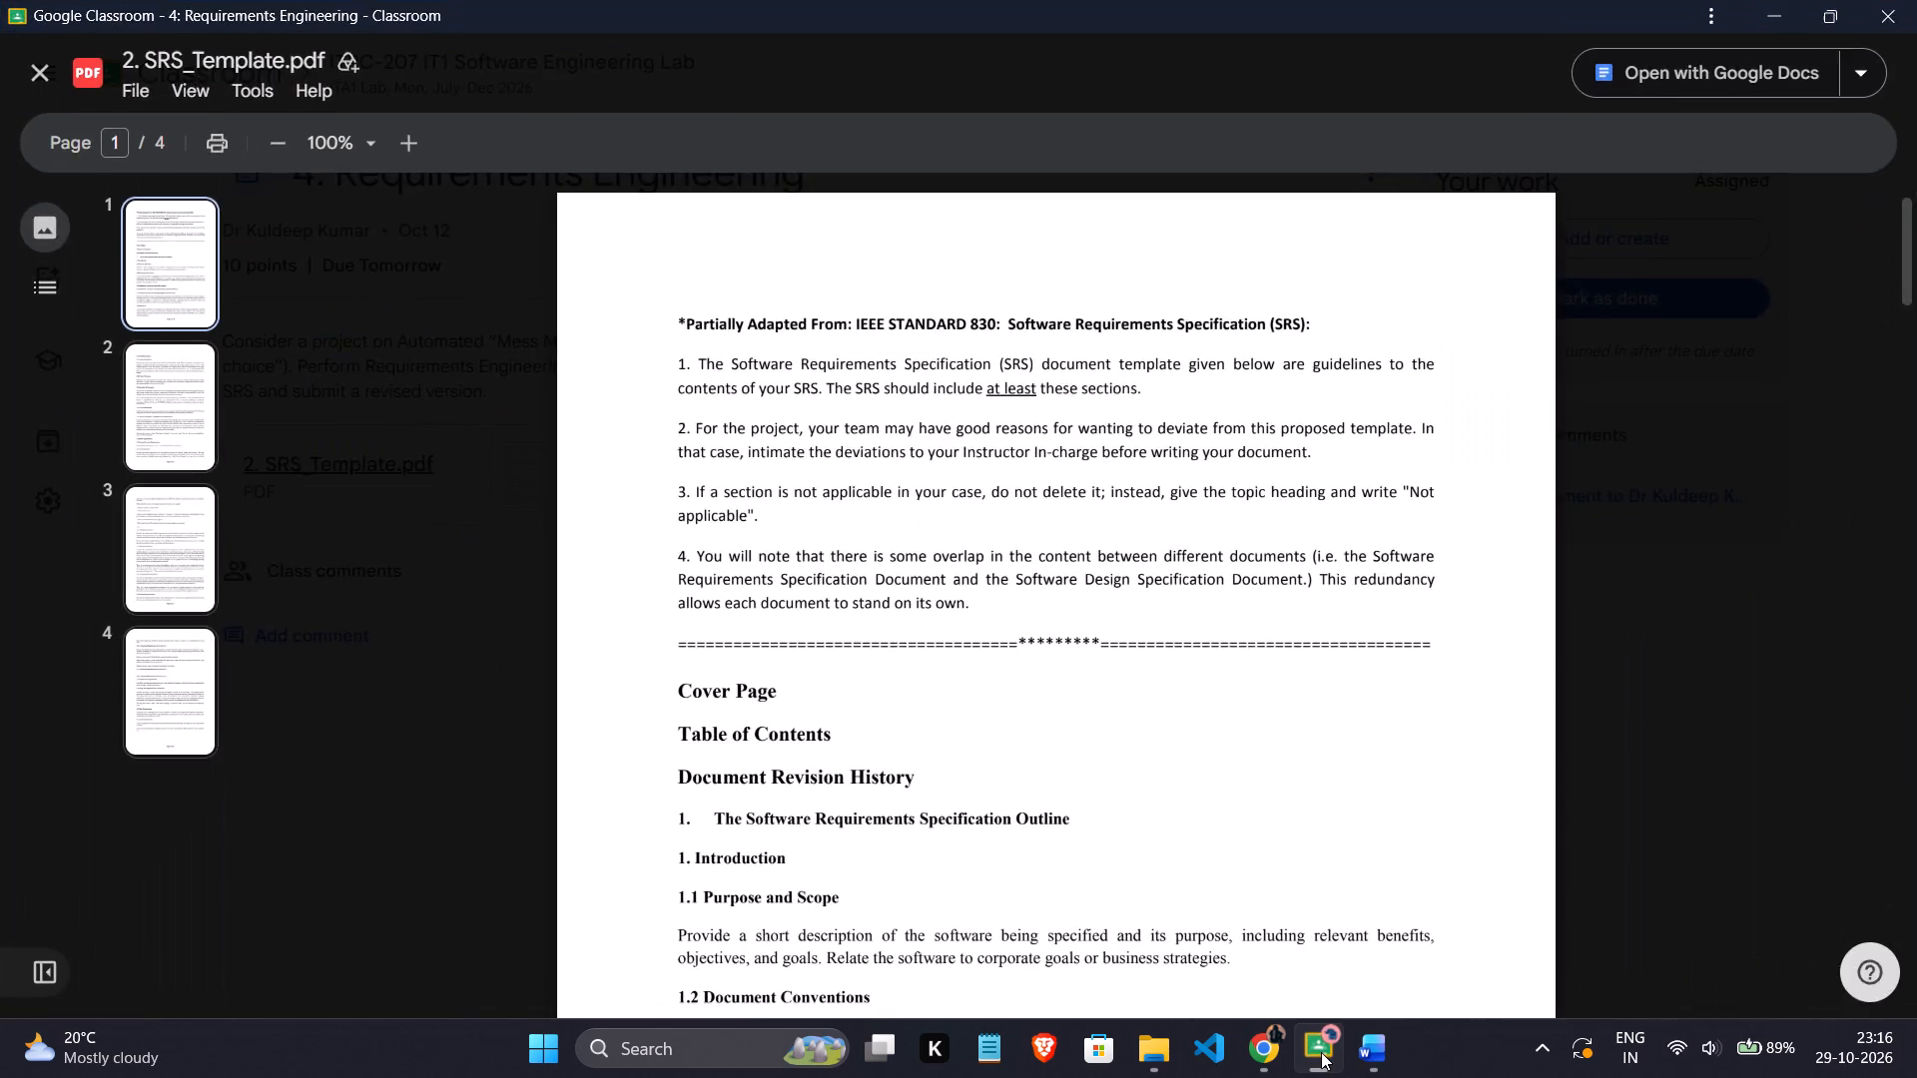
{"action": "left_click", "coordinate": [1321, 1052]}
{"action": "left_click", "coordinate": [1291, 1045]}
{"action": "left_click", "coordinate": [1276, 1045]}
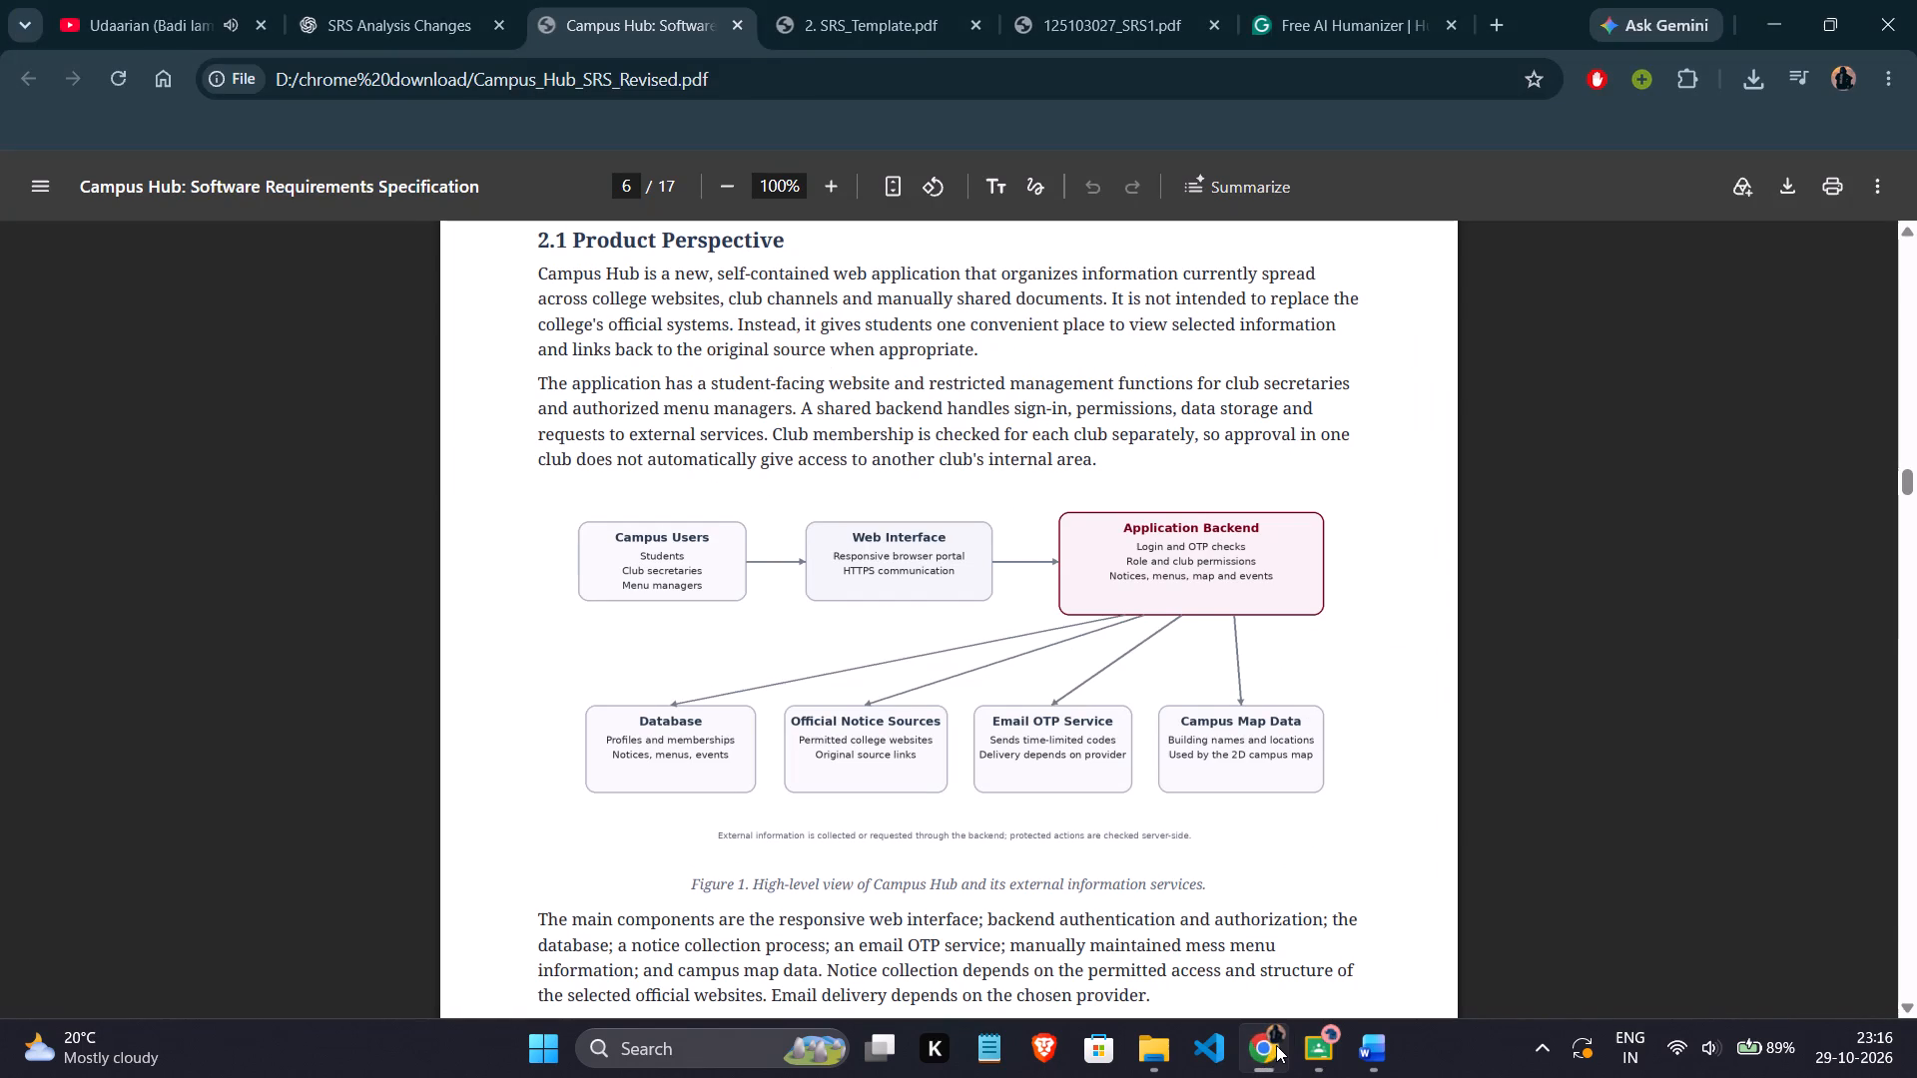
{"action": "scroll", "coordinate": [1095, 816], "scroll_direction": "down", "scroll_amount": 3}
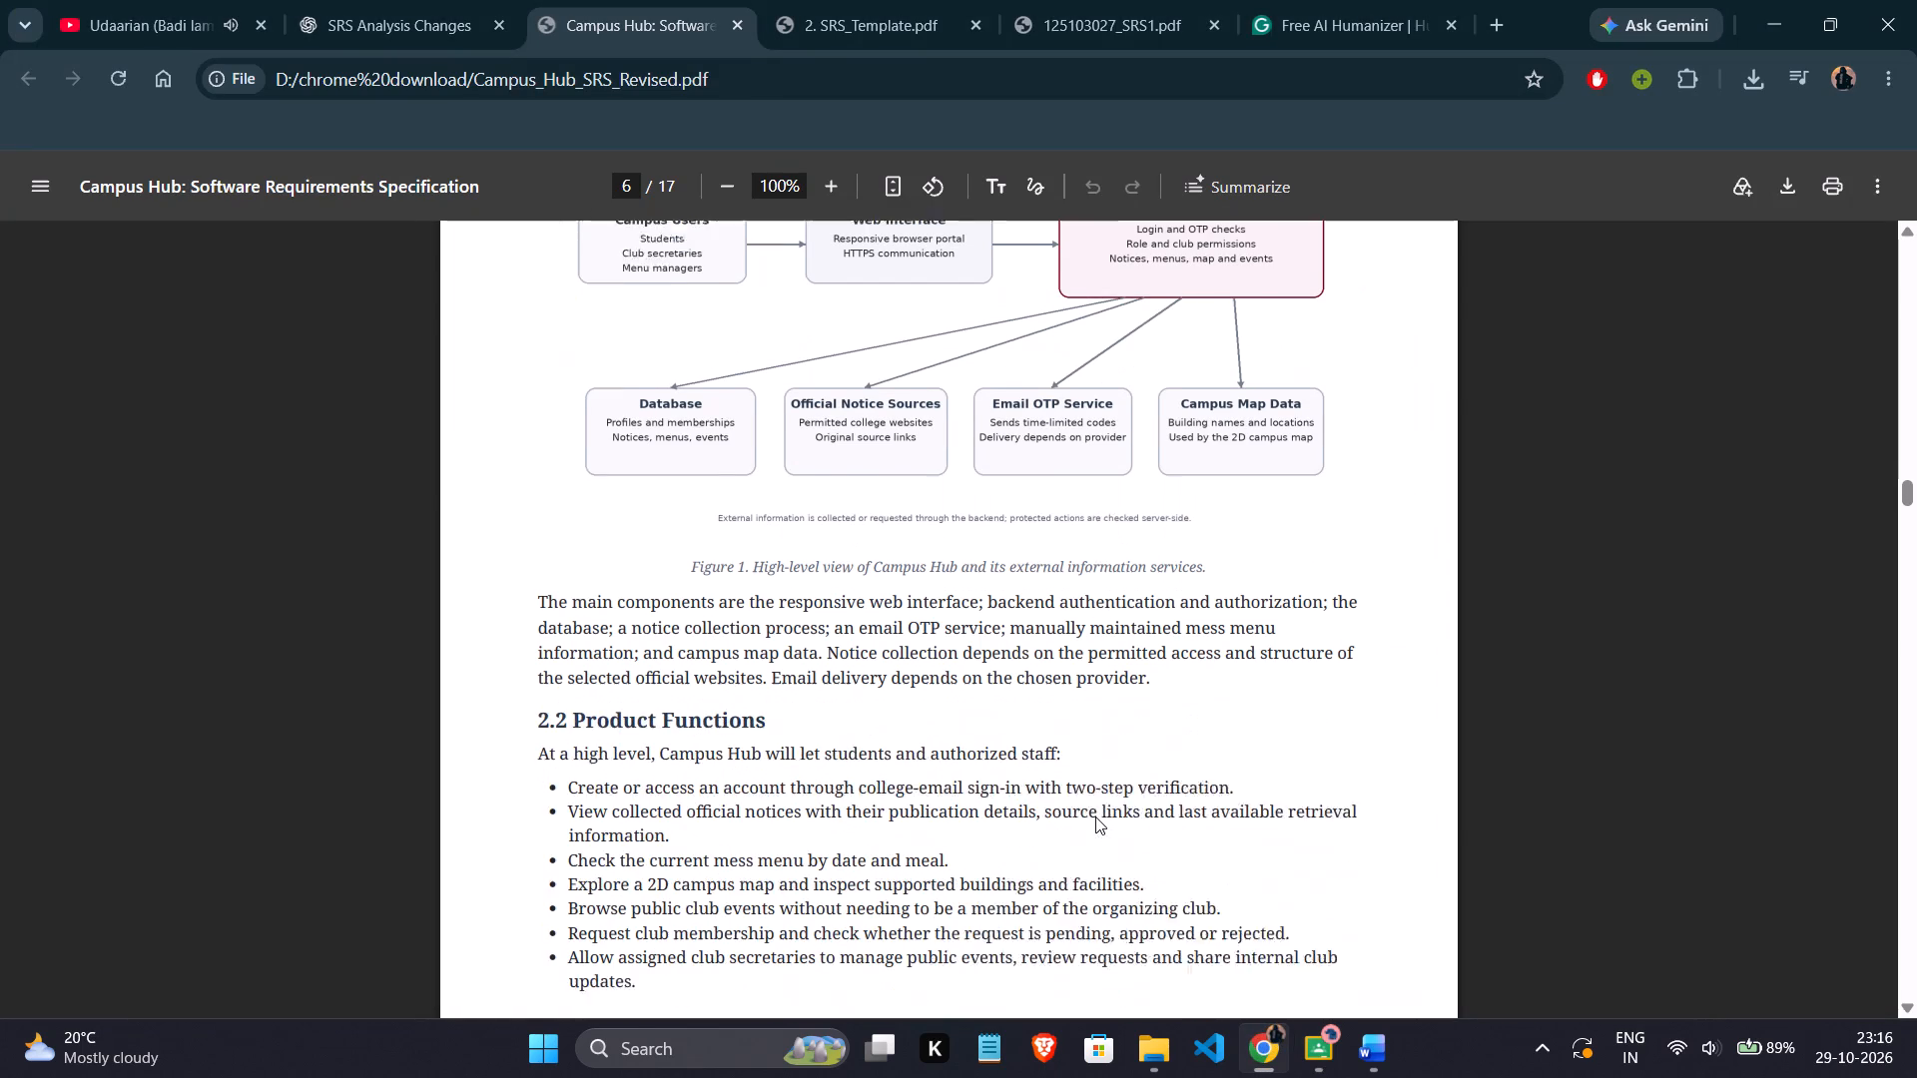
{"action": "scroll", "coordinate": [1095, 816], "scroll_direction": "down", "scroll_amount": 3}
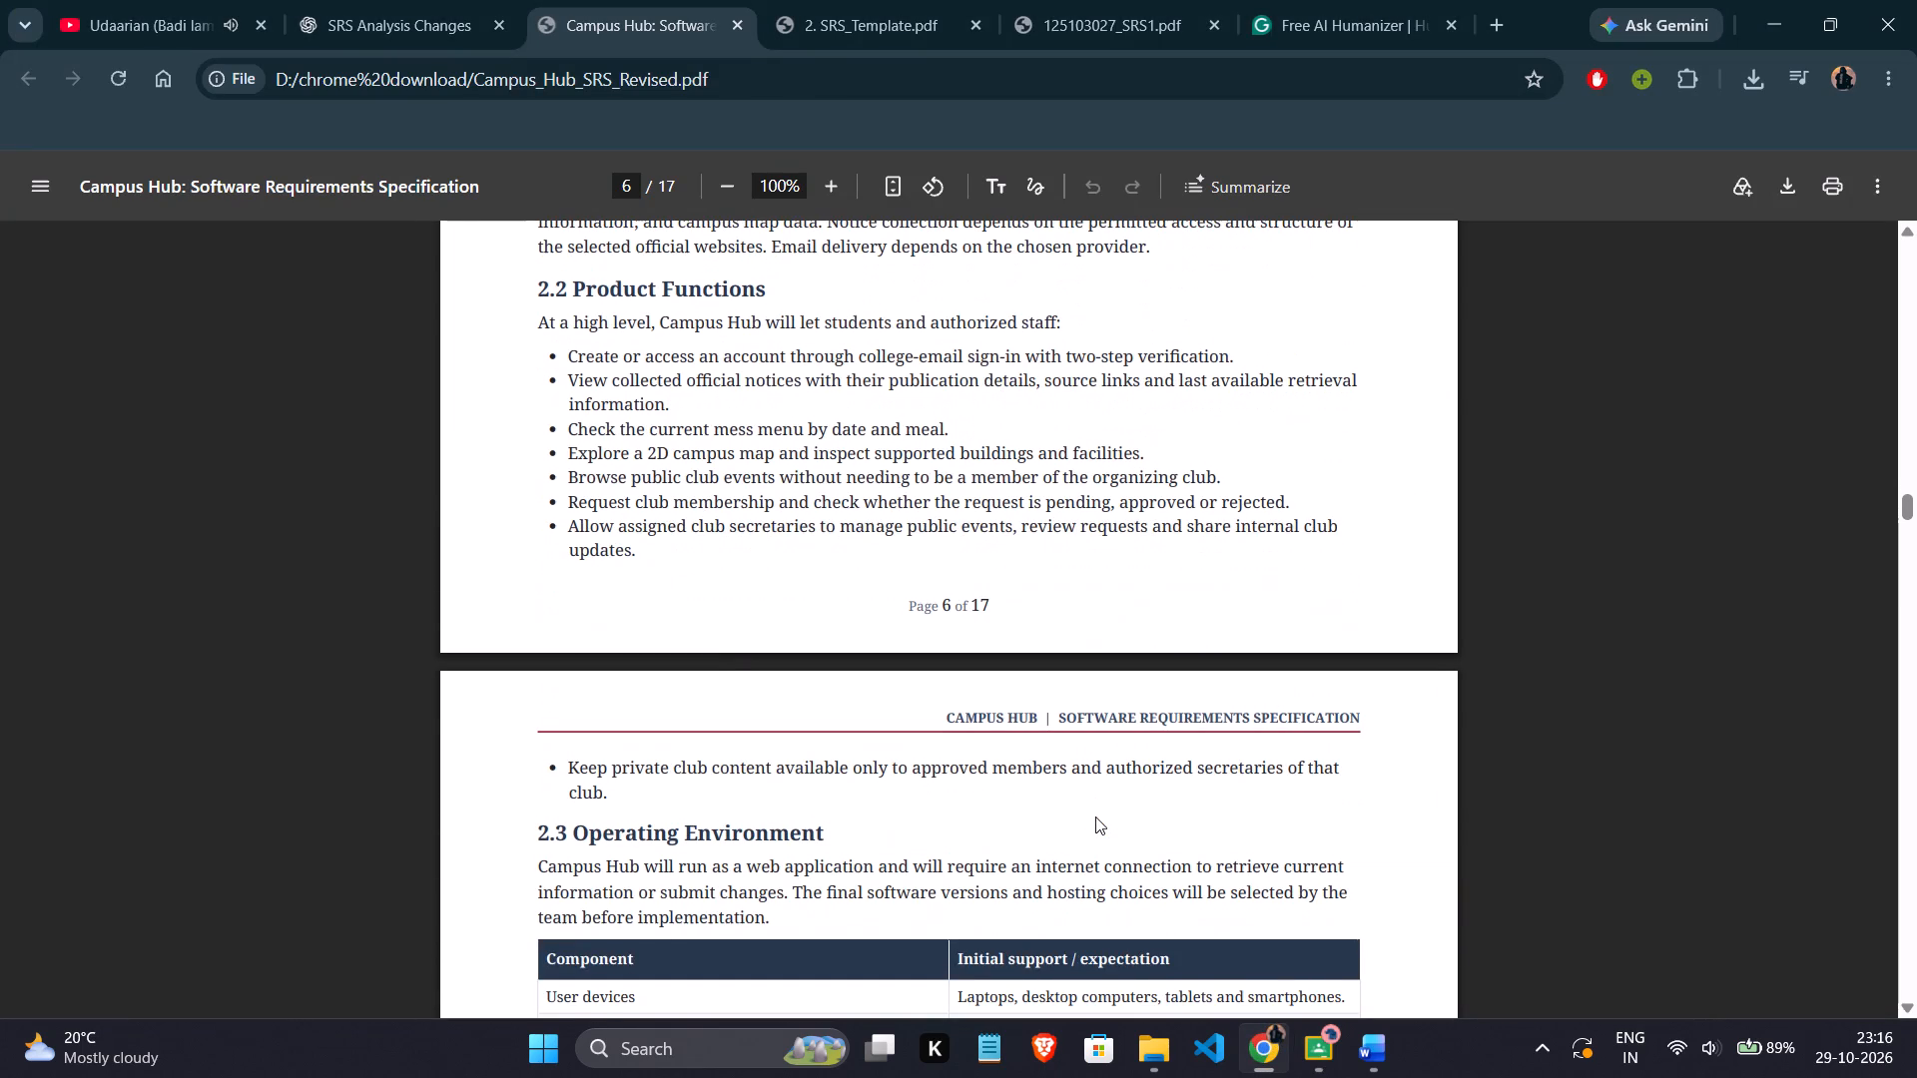
{"action": "scroll", "coordinate": [1095, 816], "scroll_direction": "down", "scroll_amount": 5}
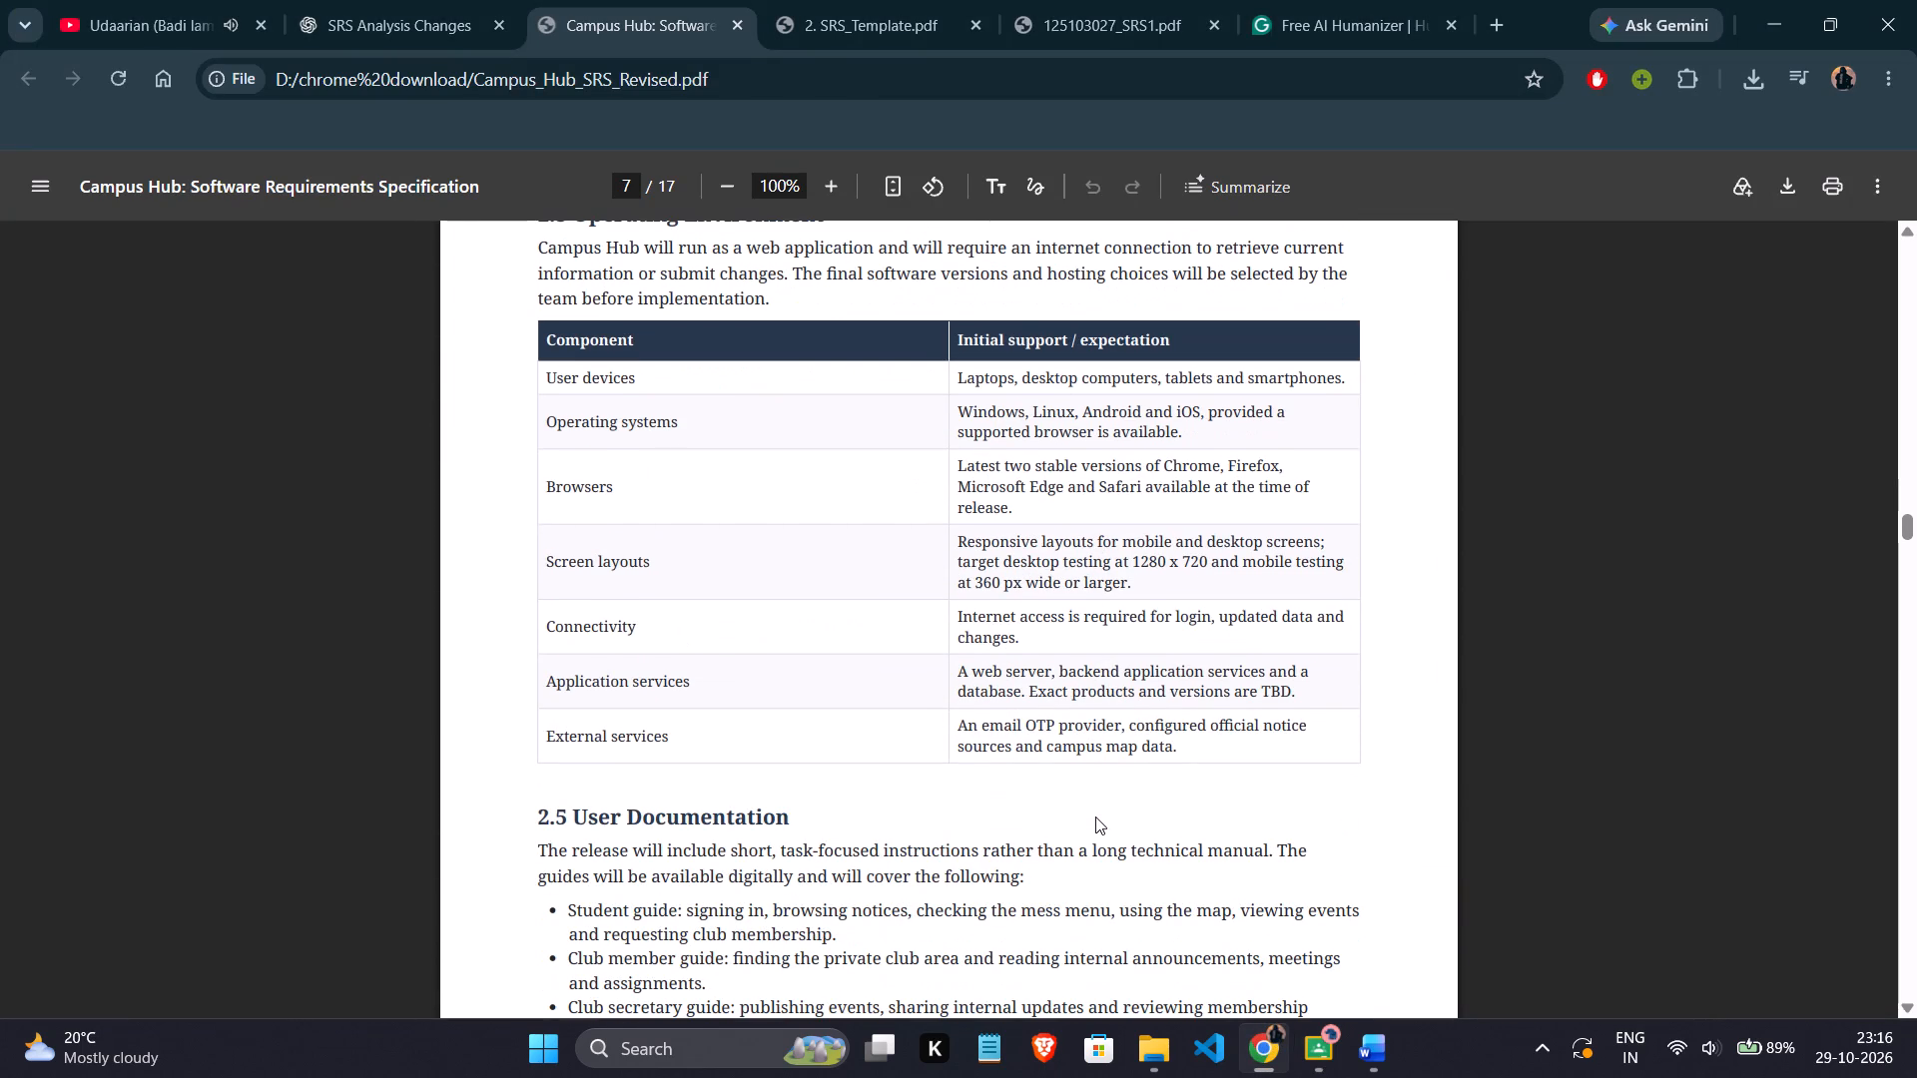
Return to the Word document and compare its sections 2.3 Operating Environment and 2.5 User Documentation with the revised PDF.
{"action": "left_click", "coordinate": [1390, 1031]}
{"action": "scroll", "coordinate": [835, 642], "scroll_direction": "down", "scroll_amount": 8}
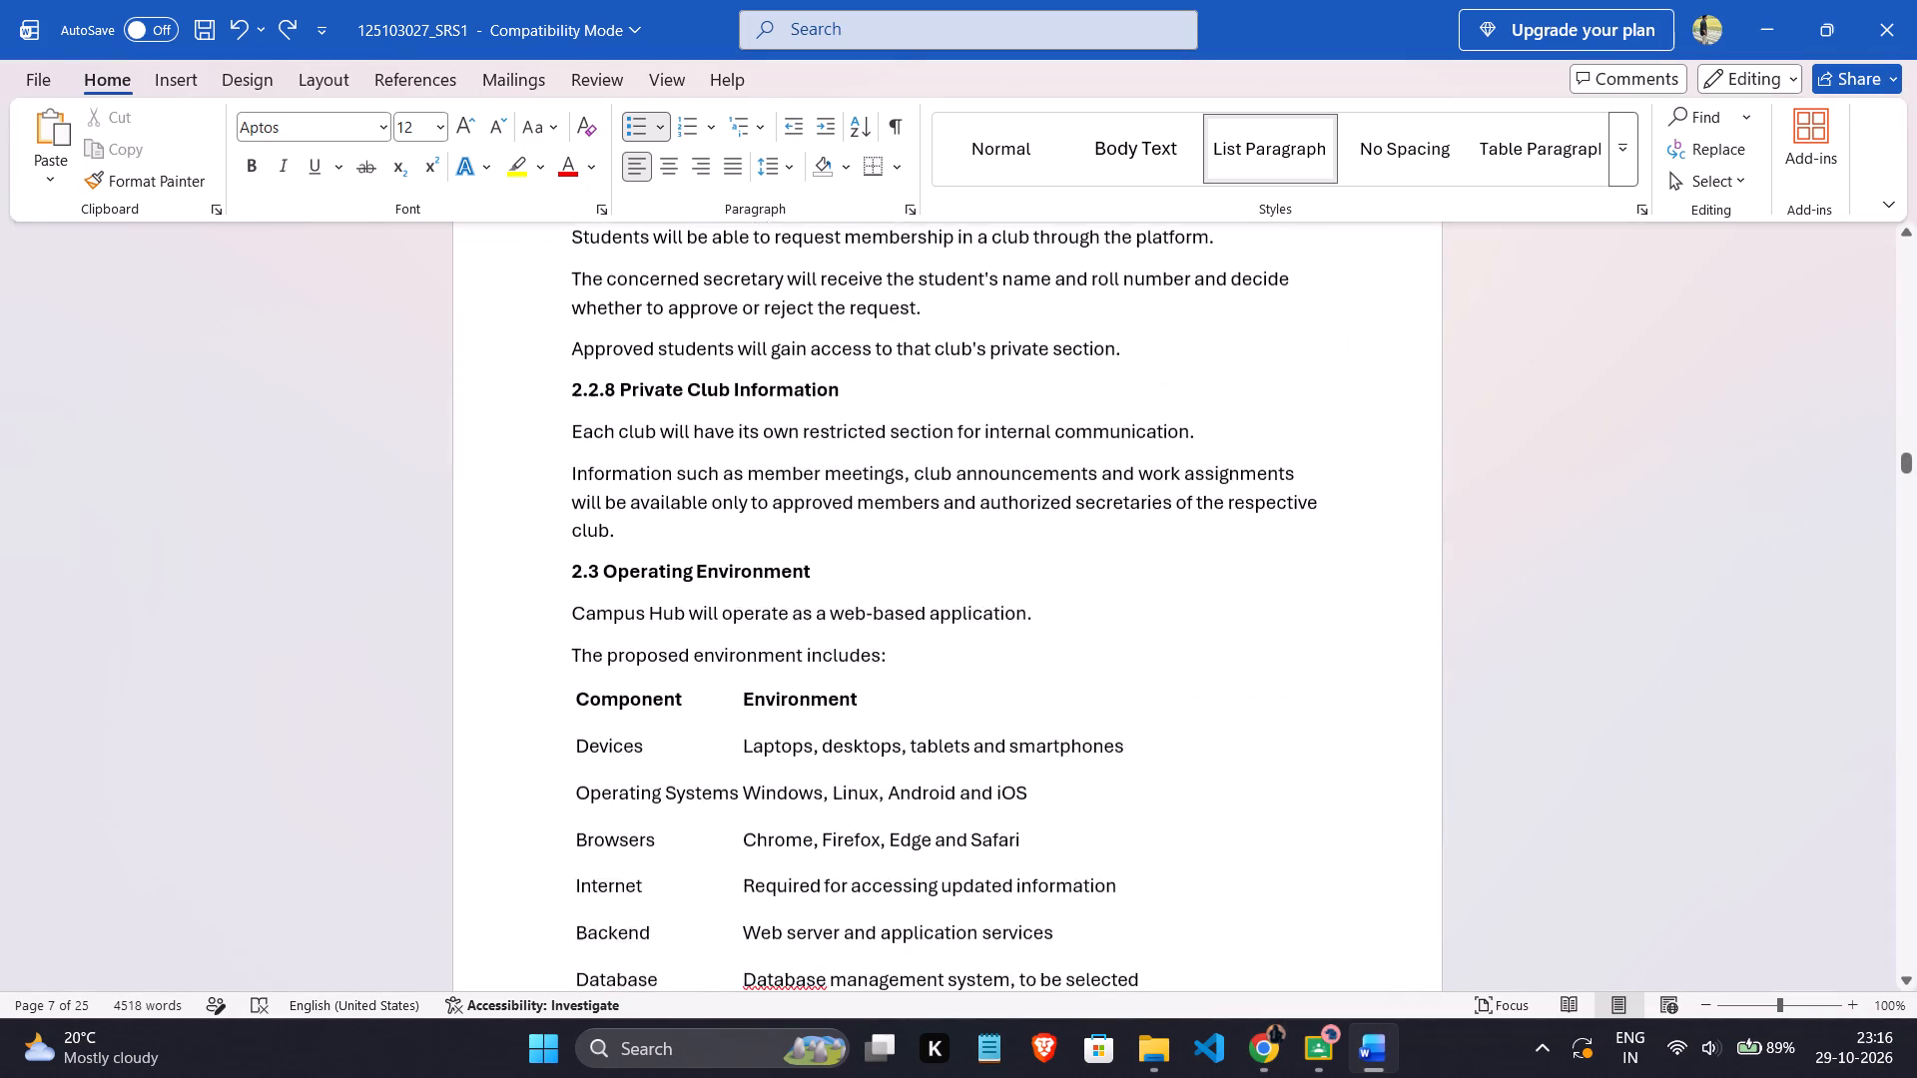
{"action": "scroll", "coordinate": [837, 638], "scroll_direction": "down", "scroll_amount": 8}
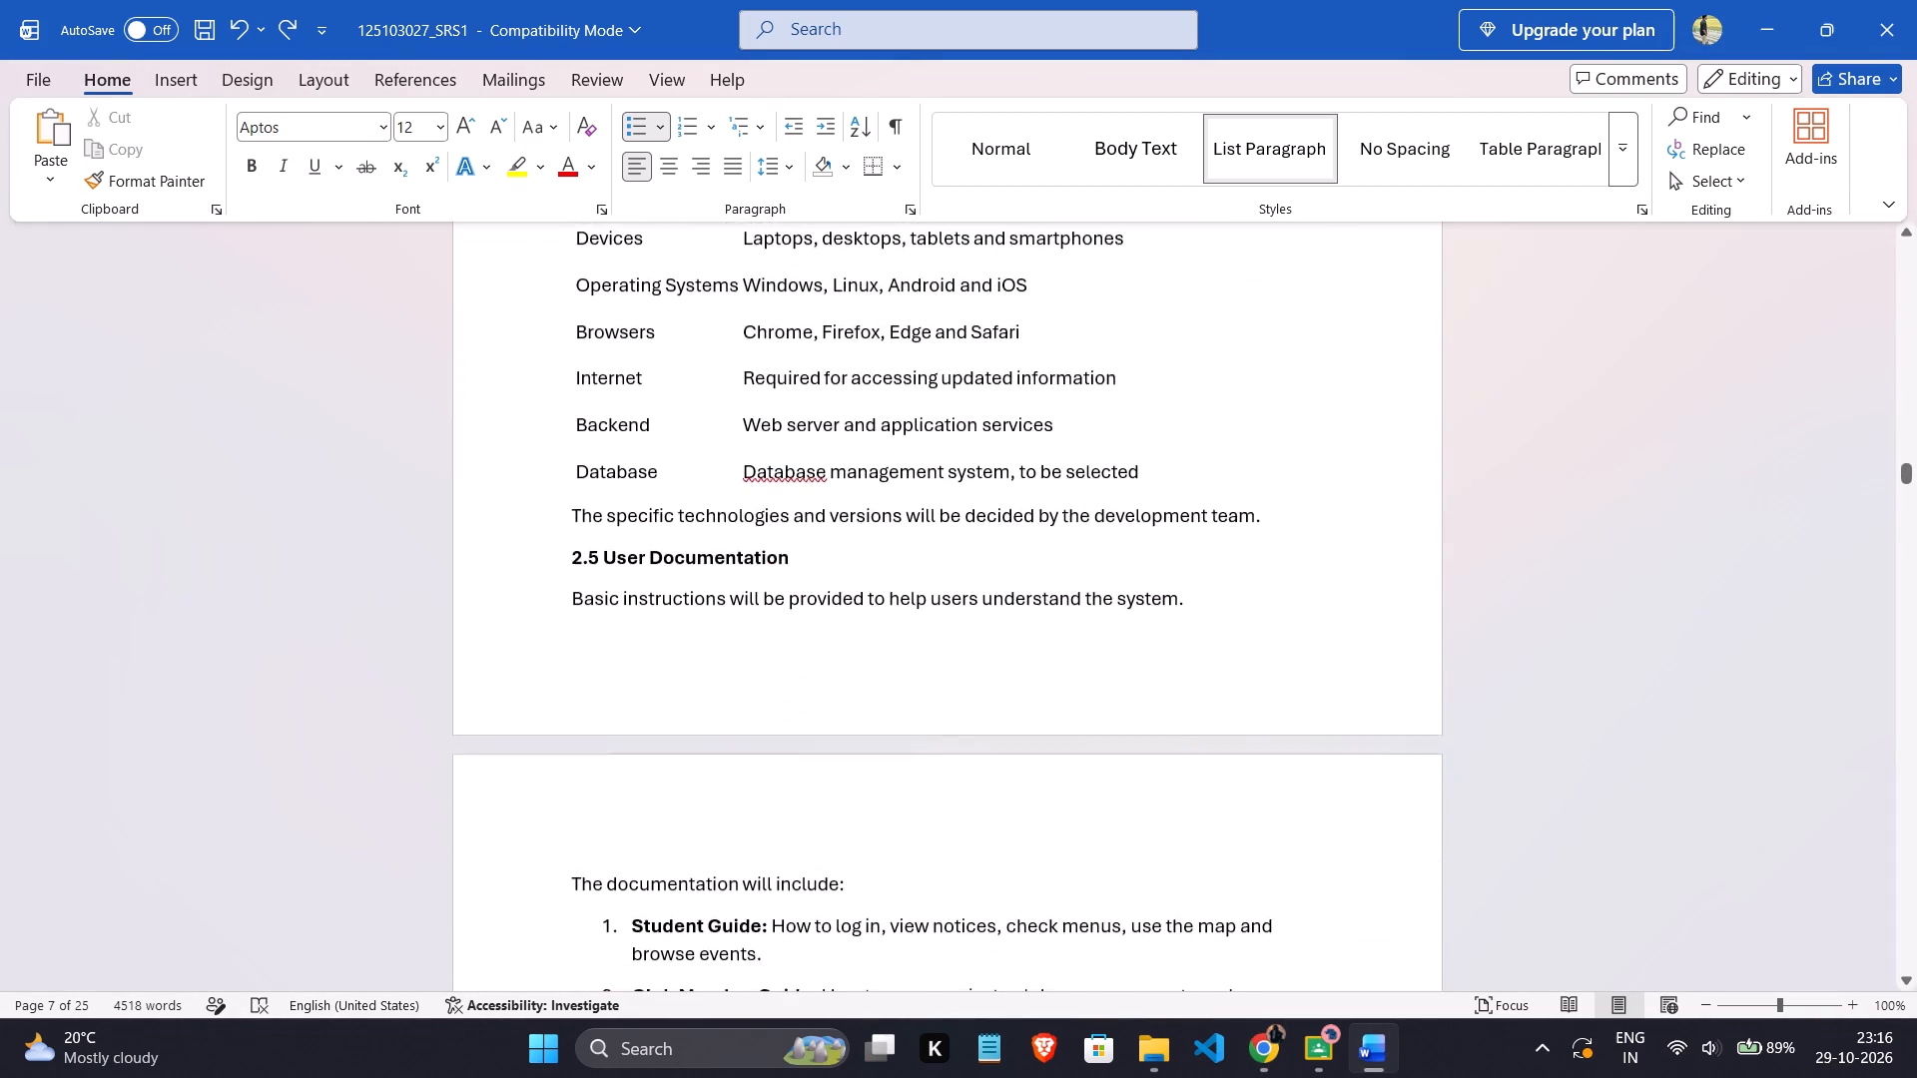
{"action": "scroll", "coordinate": [837, 636], "scroll_direction": "down", "scroll_amount": 2}
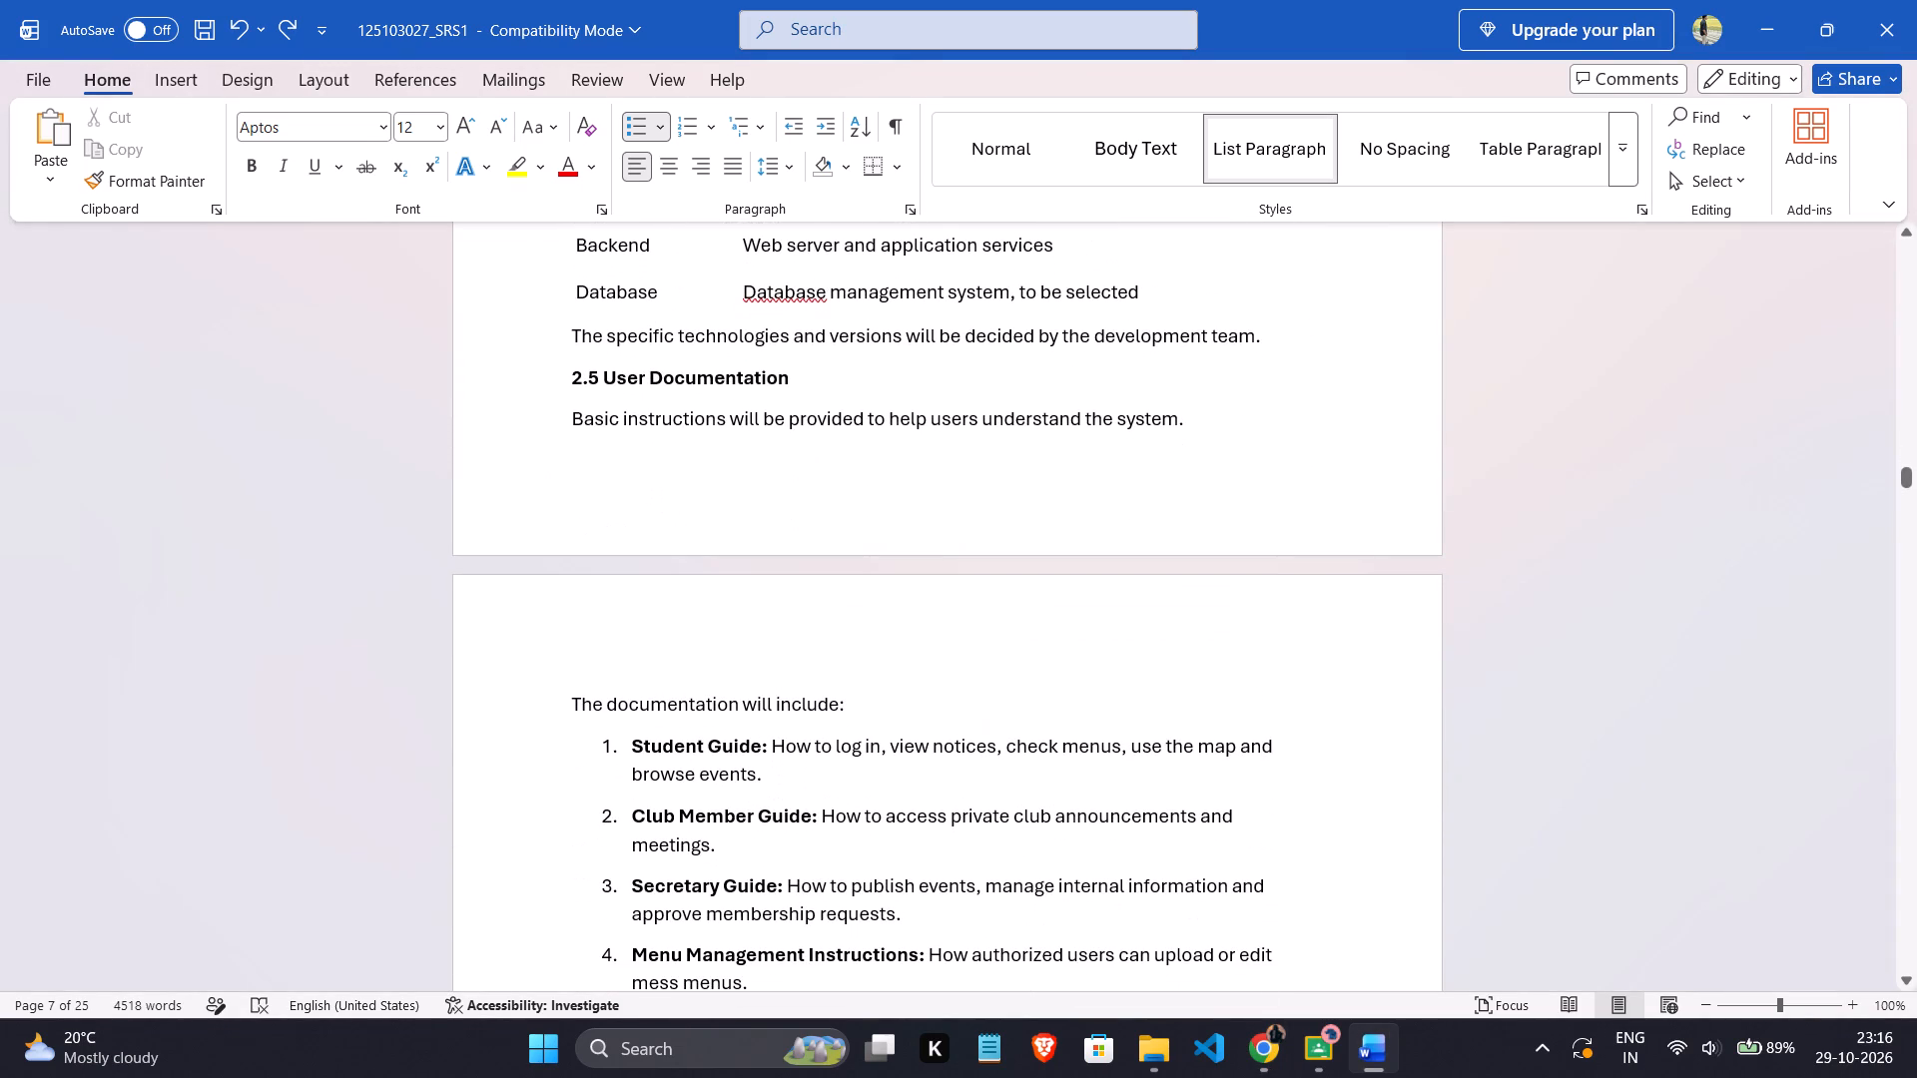
{"action": "scroll", "coordinate": [837, 636], "scroll_direction": "up", "scroll_amount": 7}
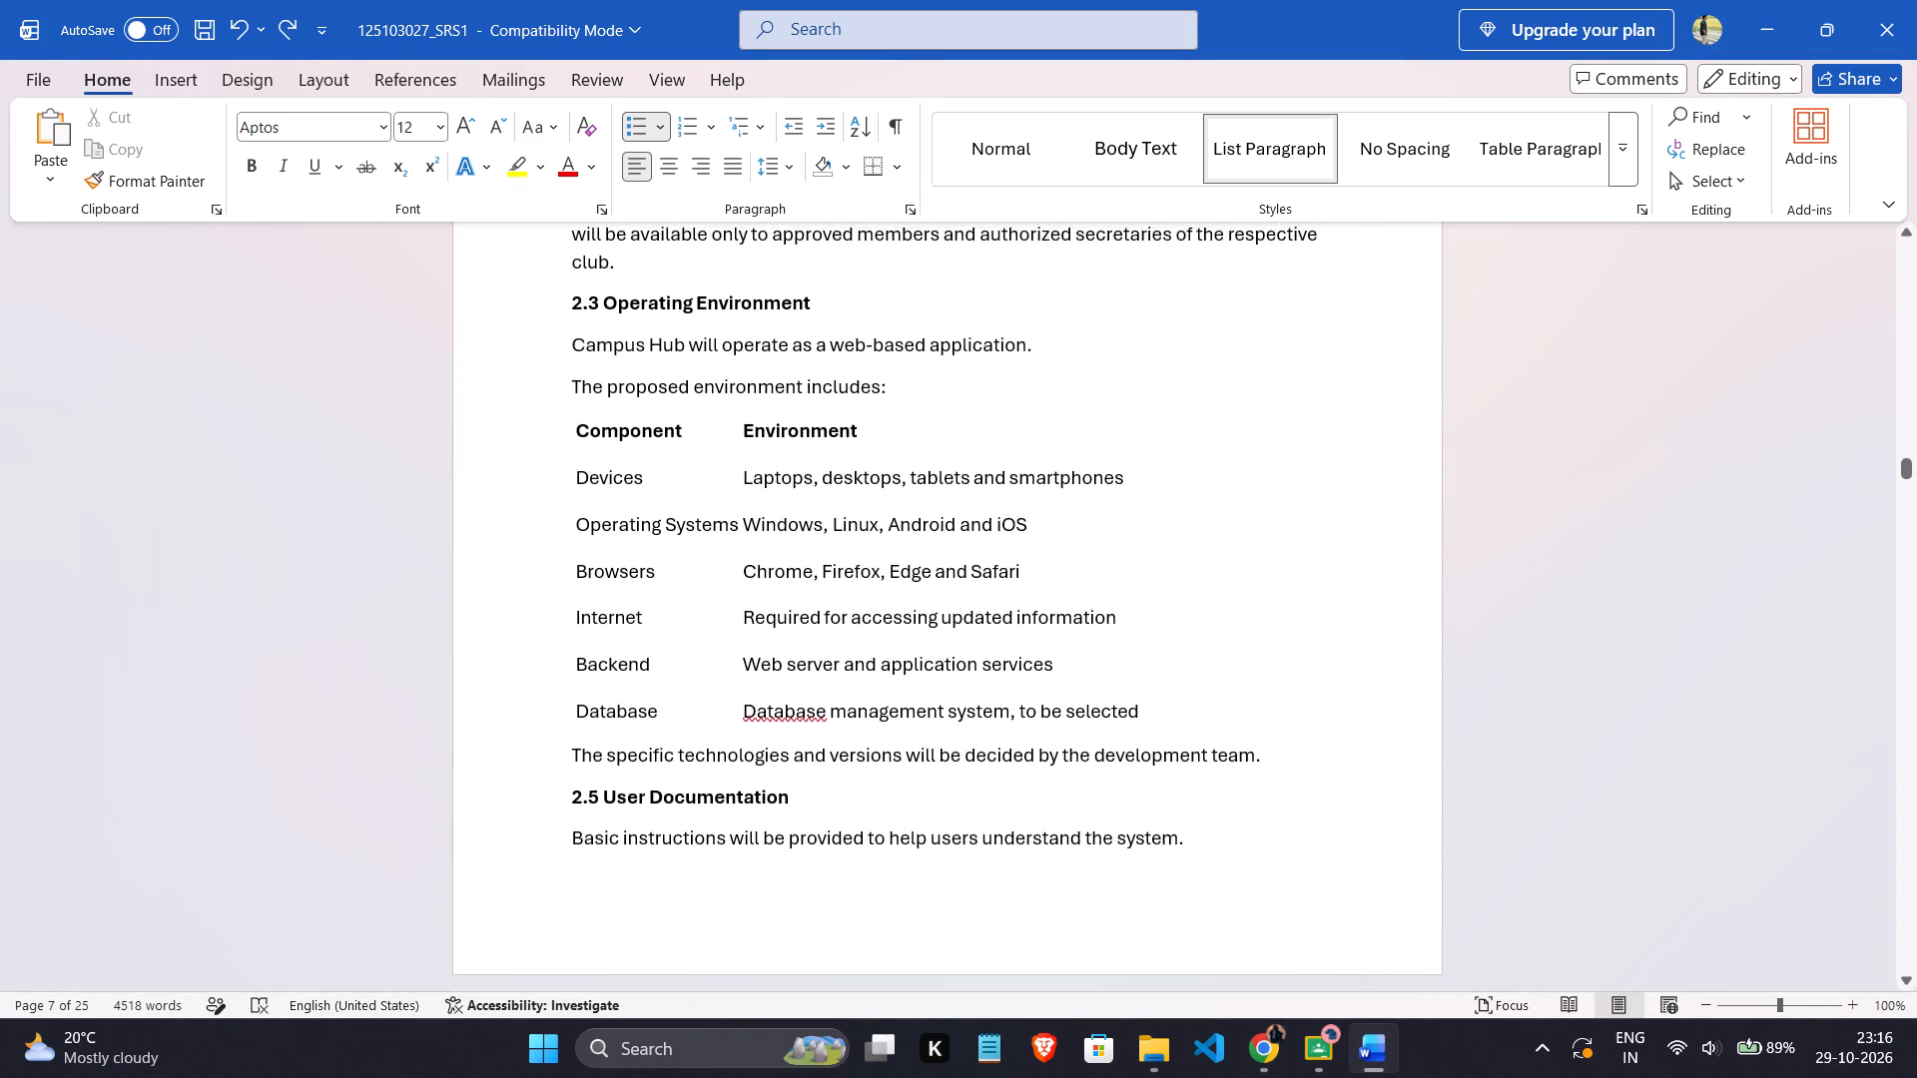
{"action": "scroll", "coordinate": [837, 636], "scroll_direction": "up", "scroll_amount": 3}
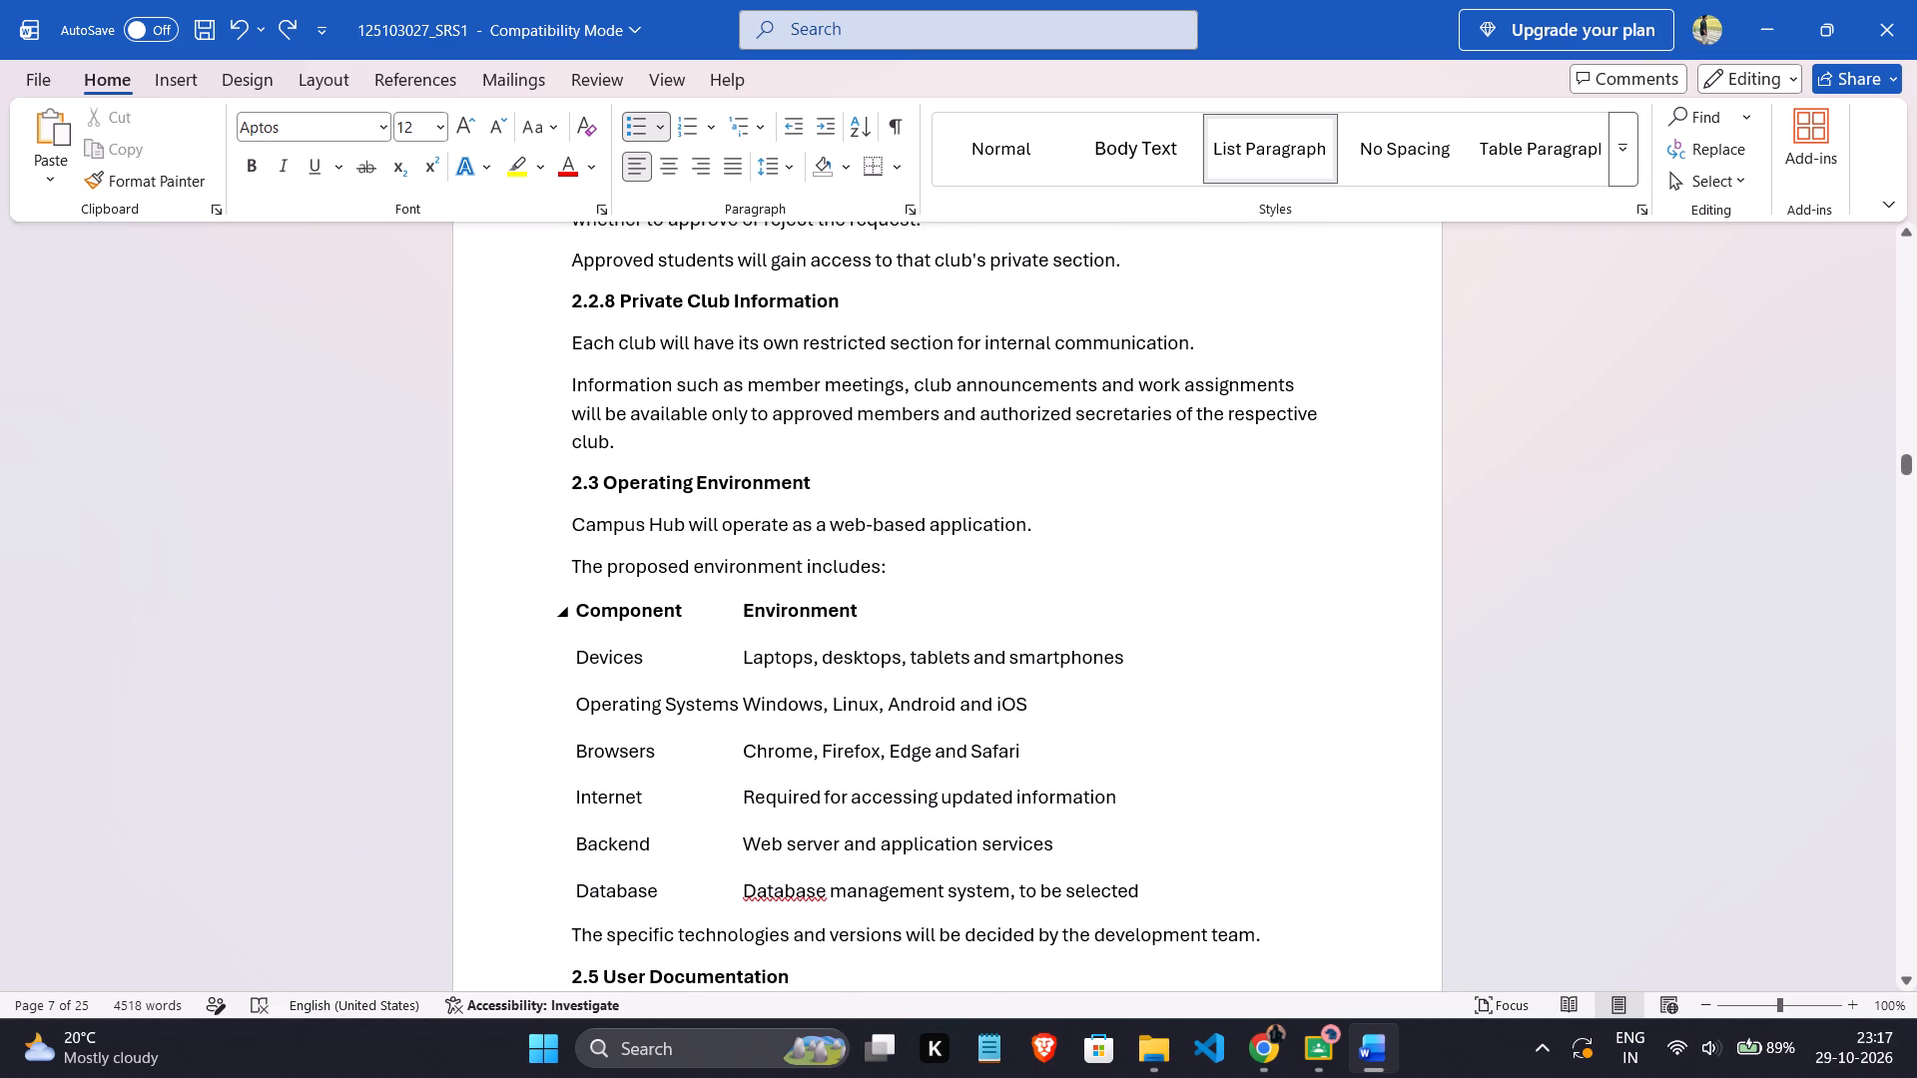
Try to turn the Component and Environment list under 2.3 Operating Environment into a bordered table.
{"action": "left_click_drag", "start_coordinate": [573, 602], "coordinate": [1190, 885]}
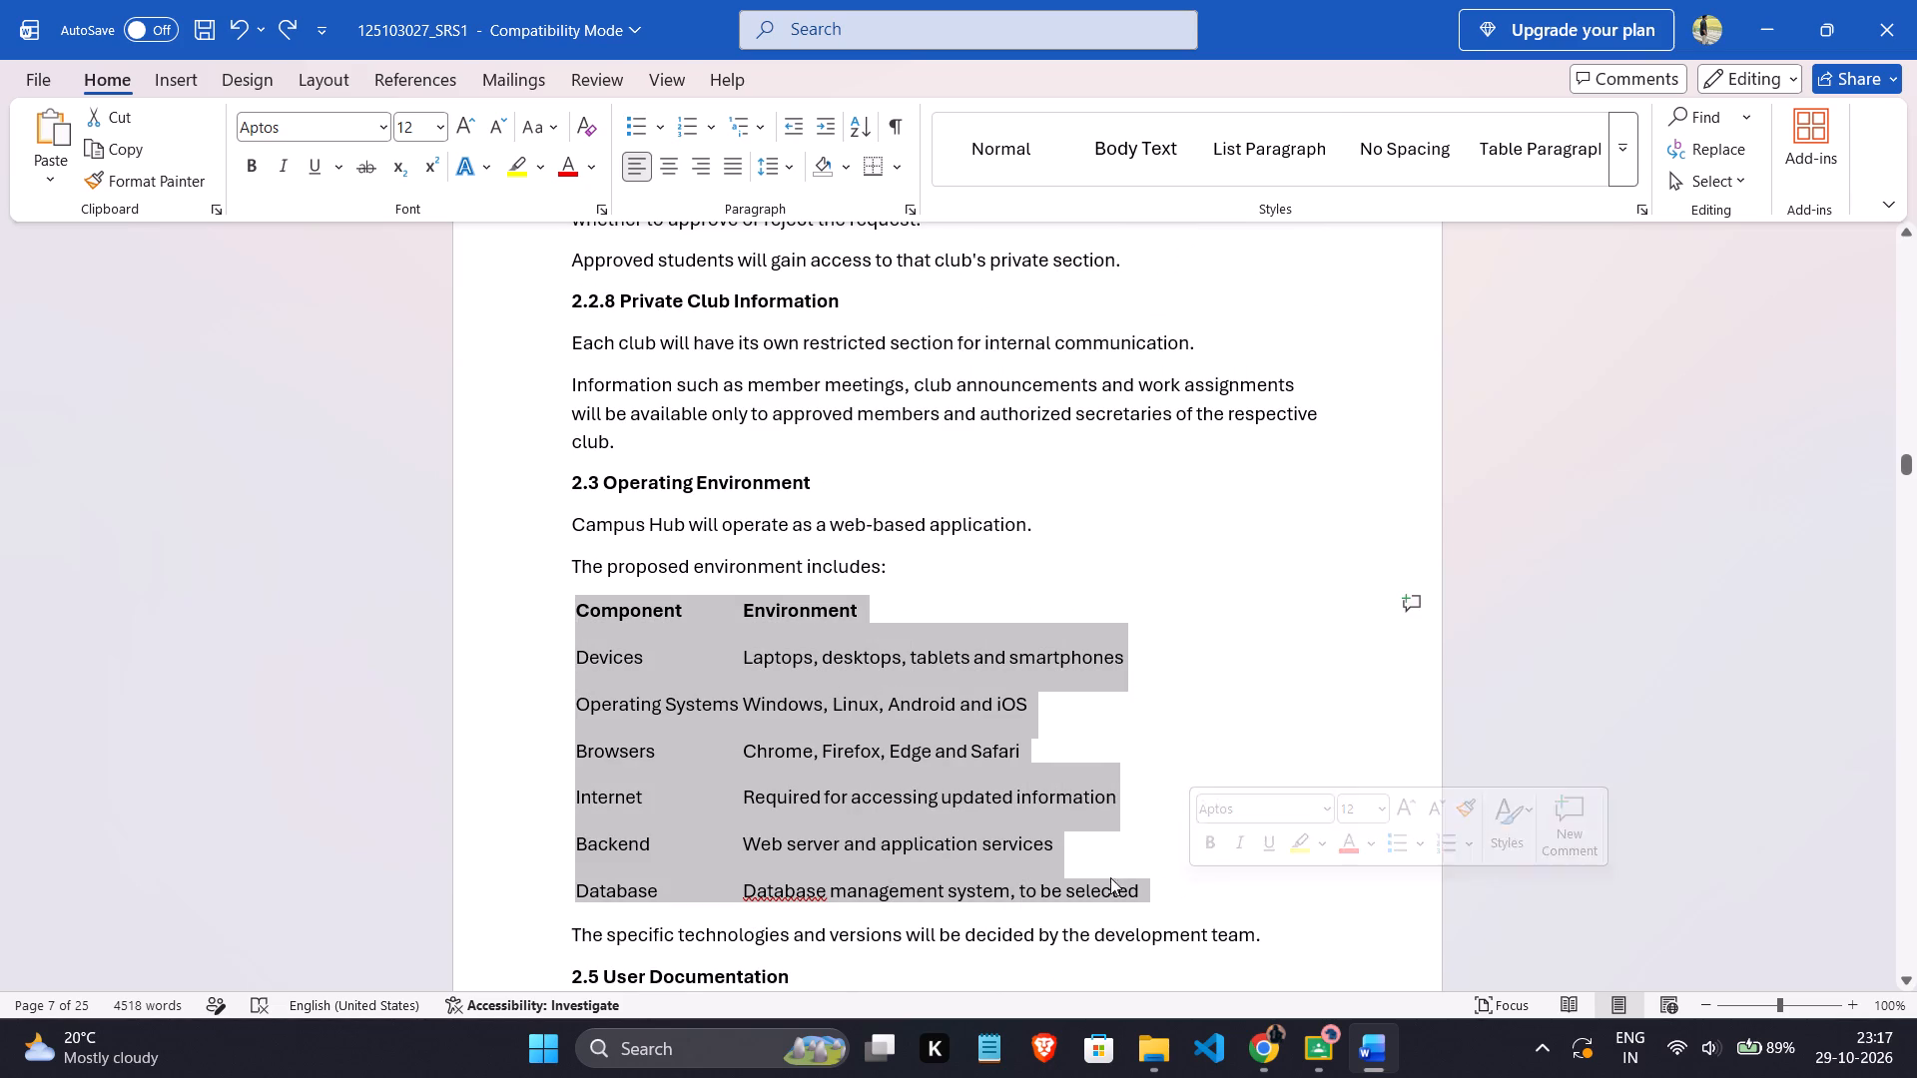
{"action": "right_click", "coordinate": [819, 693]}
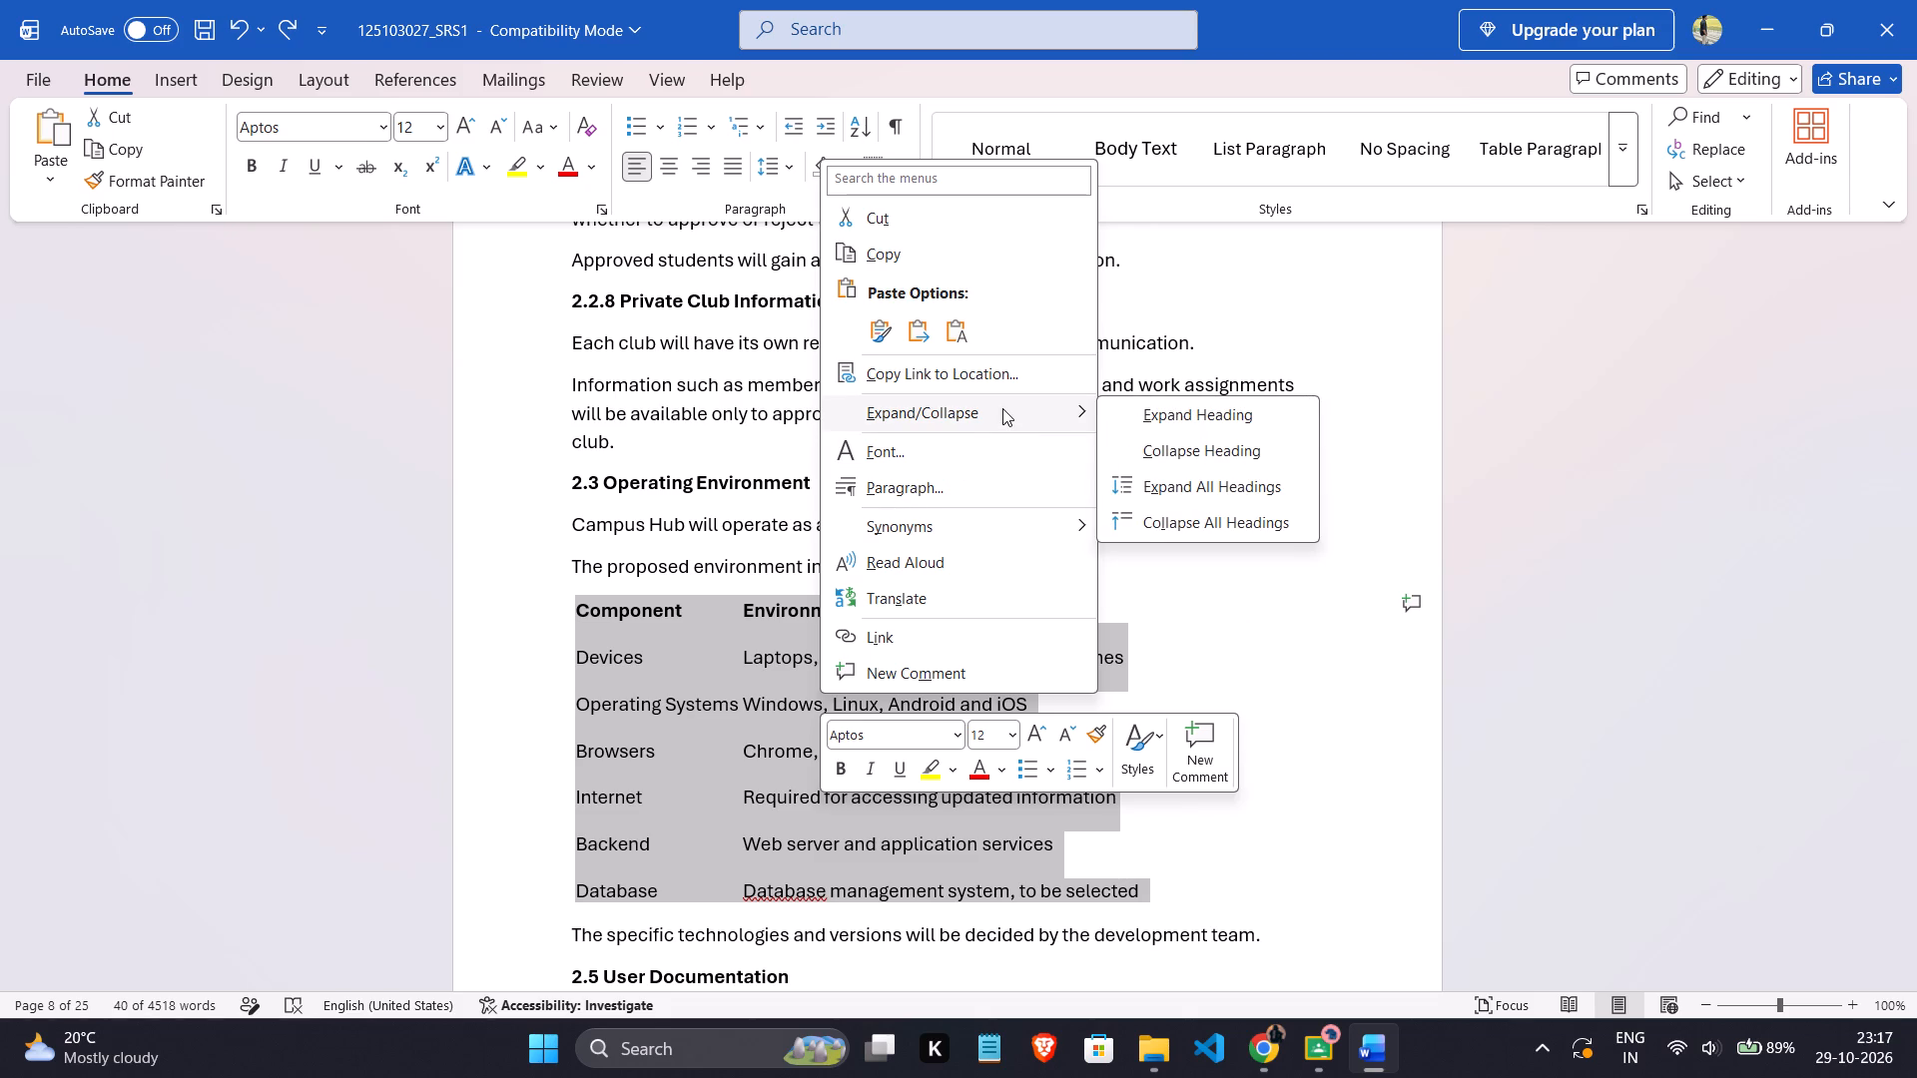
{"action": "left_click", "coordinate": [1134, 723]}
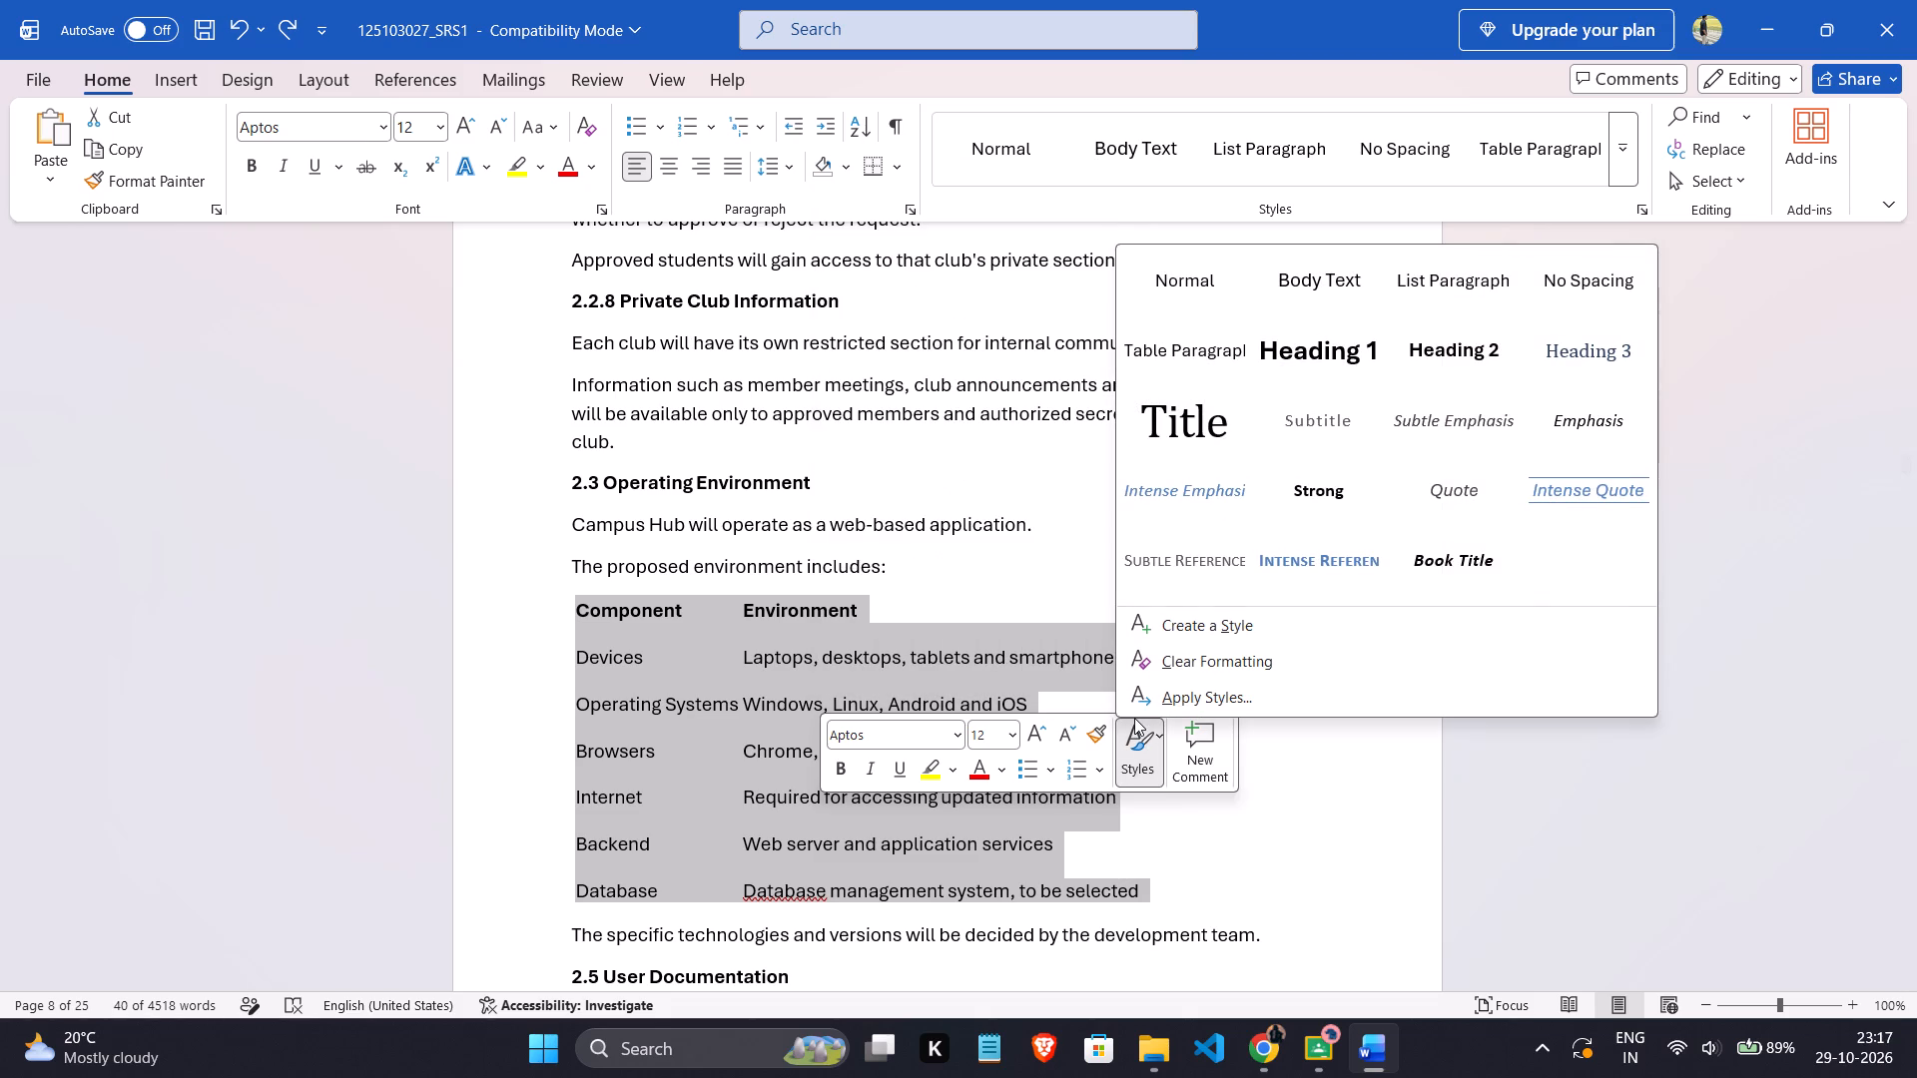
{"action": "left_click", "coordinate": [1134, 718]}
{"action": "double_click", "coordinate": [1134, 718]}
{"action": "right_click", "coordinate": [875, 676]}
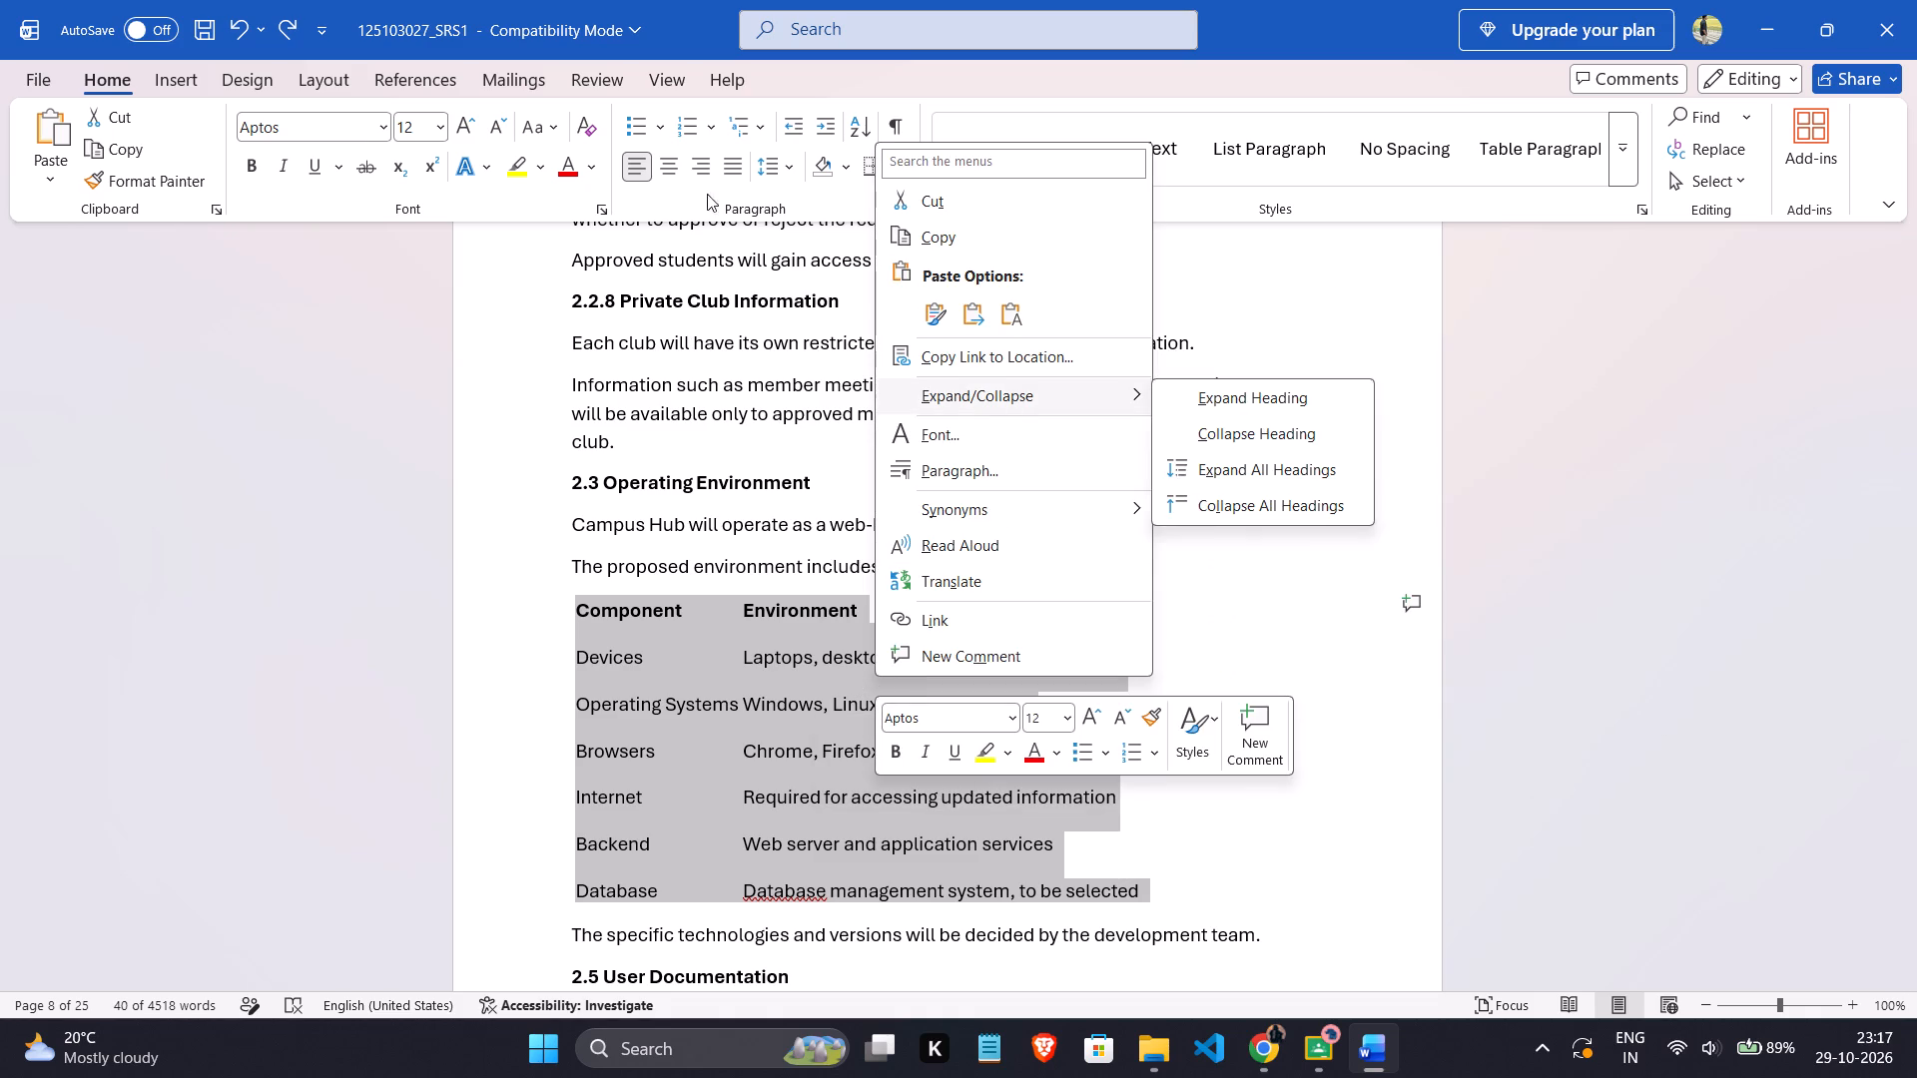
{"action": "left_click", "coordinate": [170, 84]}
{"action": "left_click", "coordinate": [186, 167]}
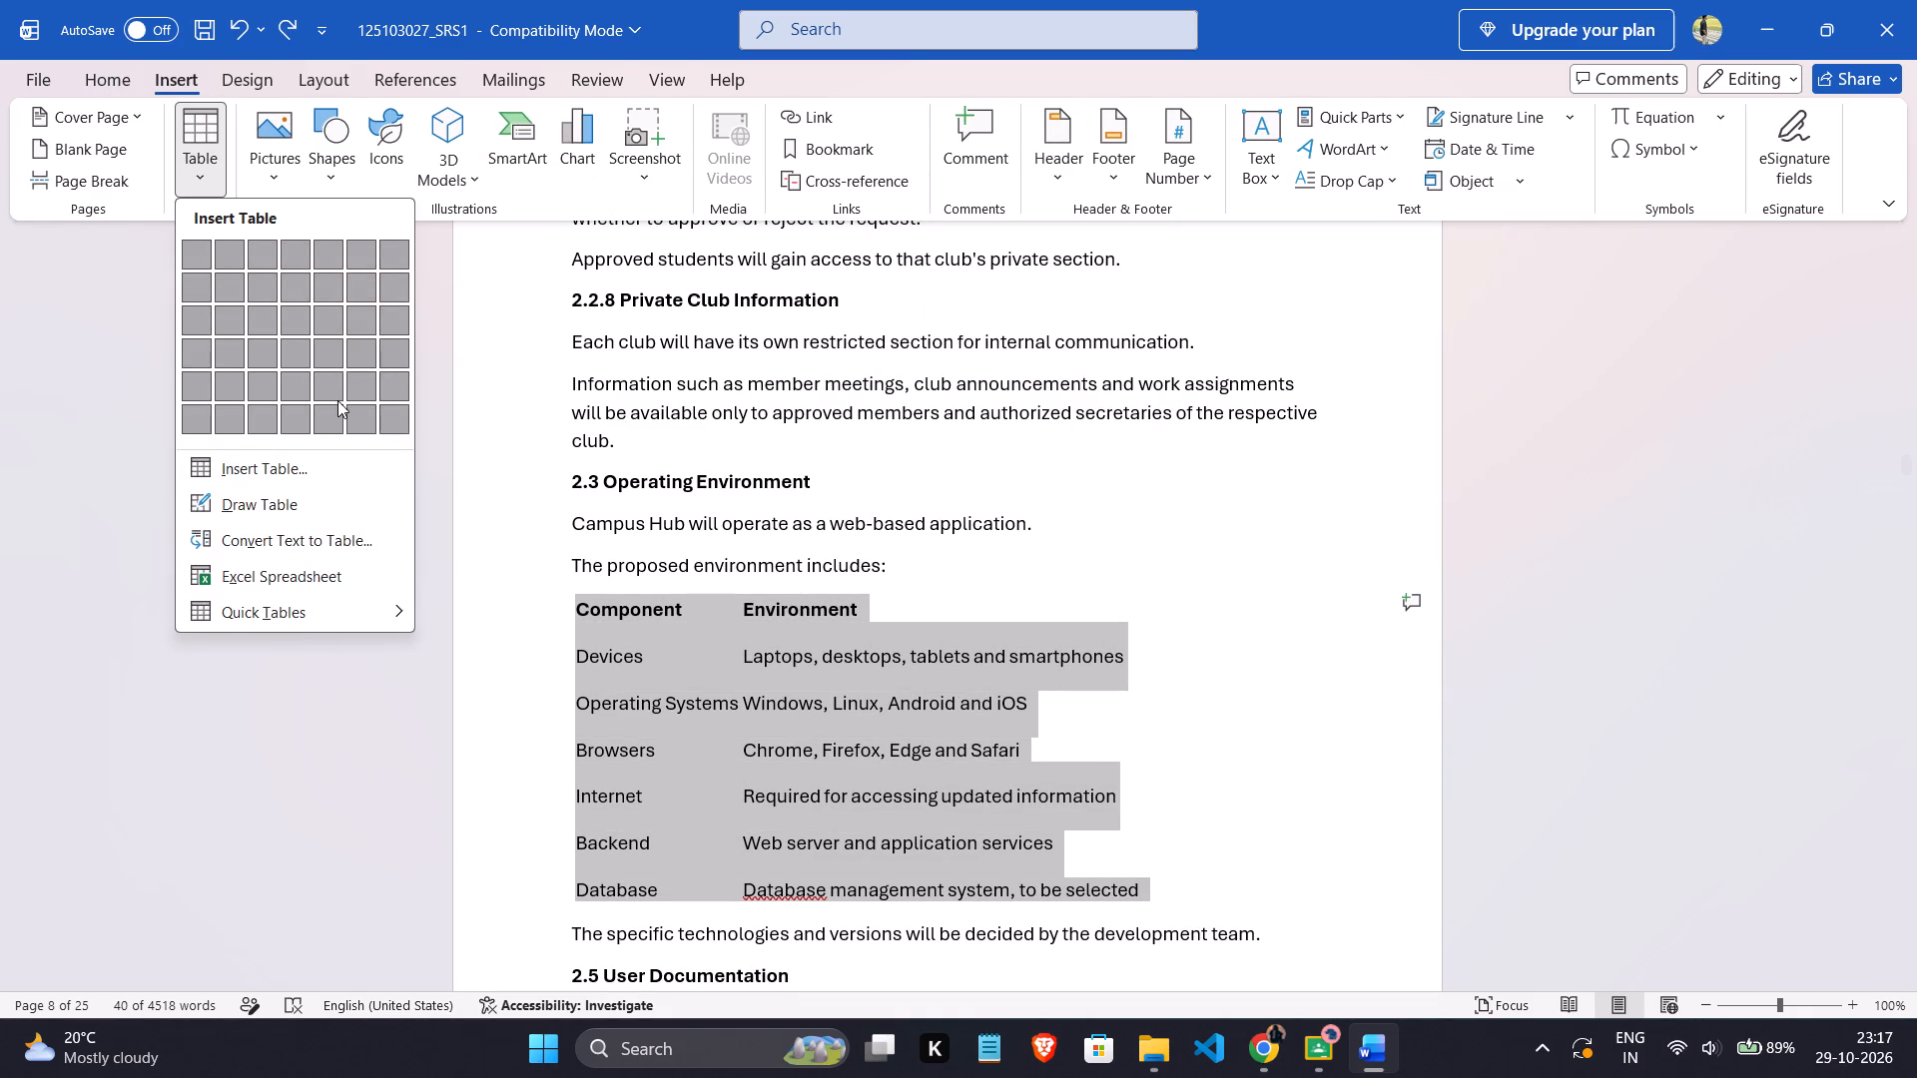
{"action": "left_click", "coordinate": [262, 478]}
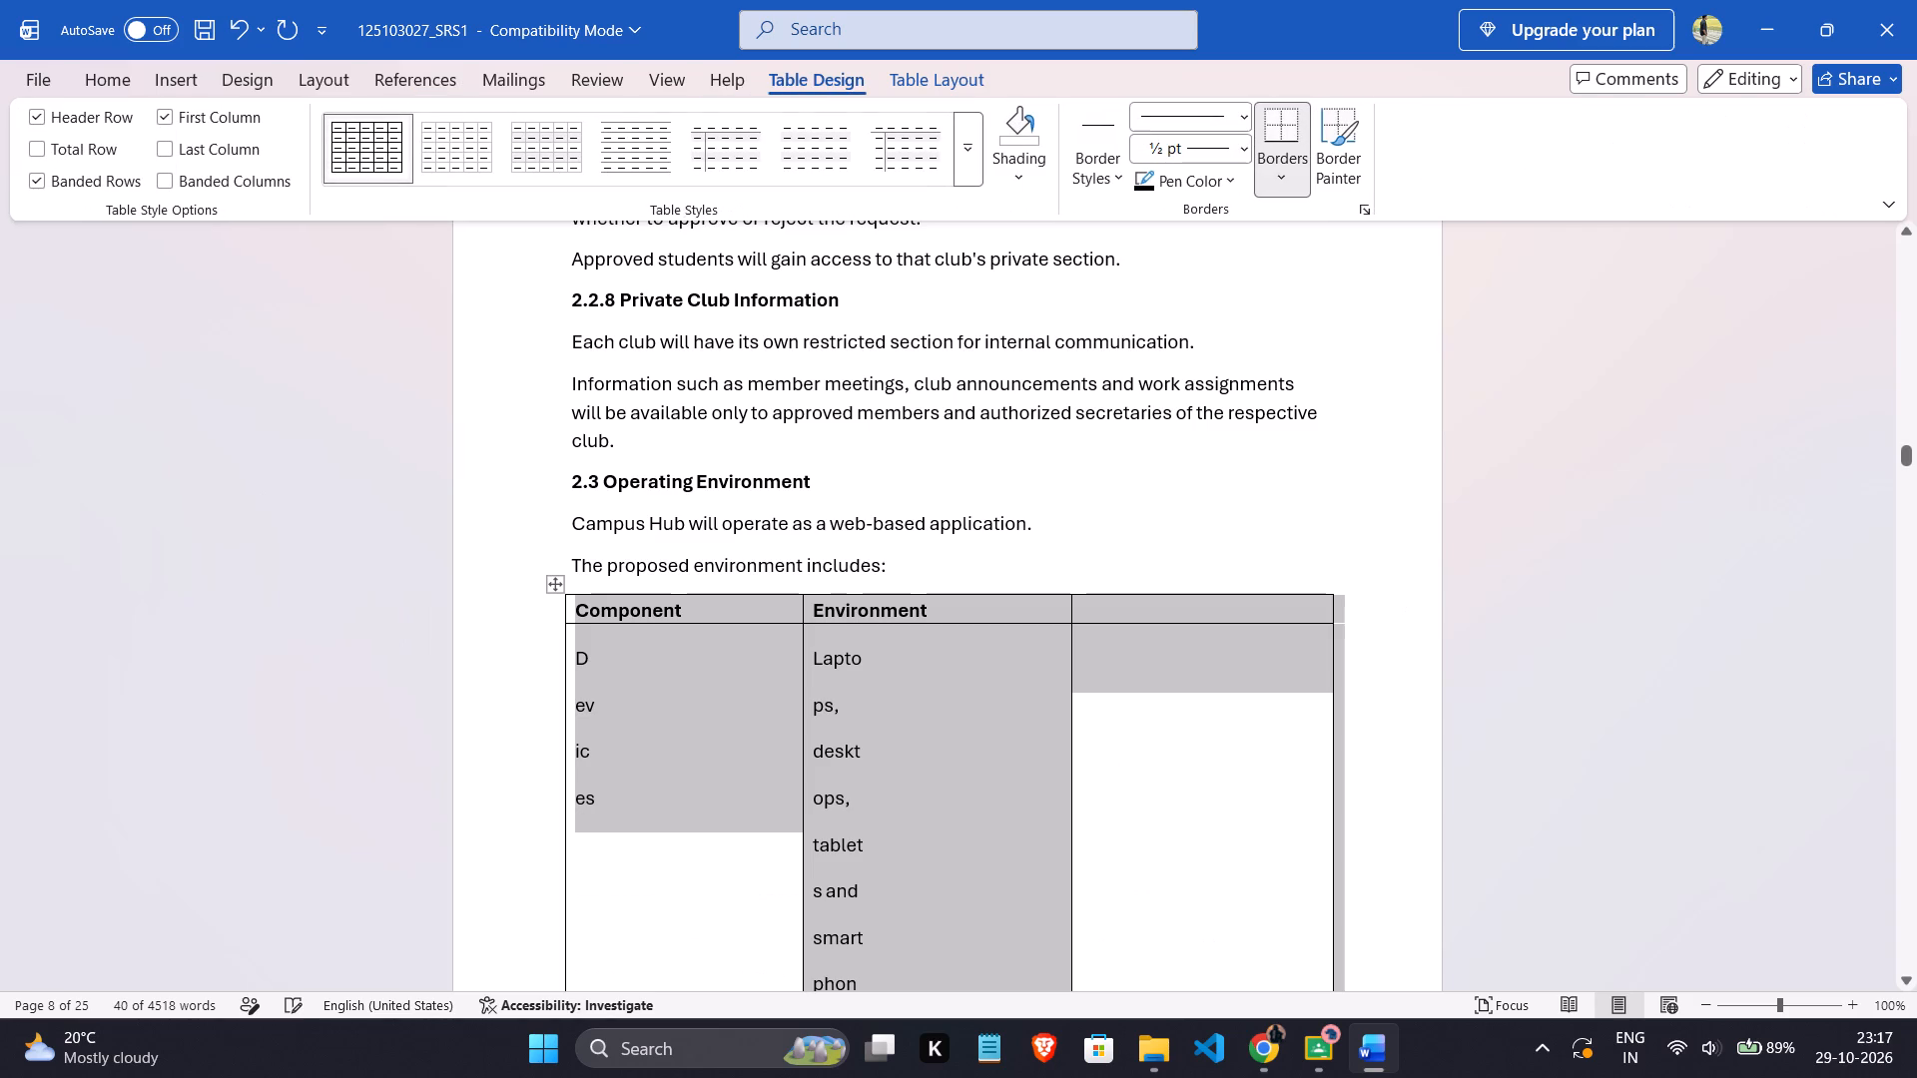
Check the layout of the converted Component and Environment table across its pages.
{"action": "scroll", "coordinate": [914, 677], "scroll_direction": "down", "scroll_amount": 6}
{"action": "scroll", "coordinate": [916, 667], "scroll_direction": "up", "scroll_amount": 2}
{"action": "scroll", "coordinate": [916, 667], "scroll_direction": "down", "scroll_amount": 4}
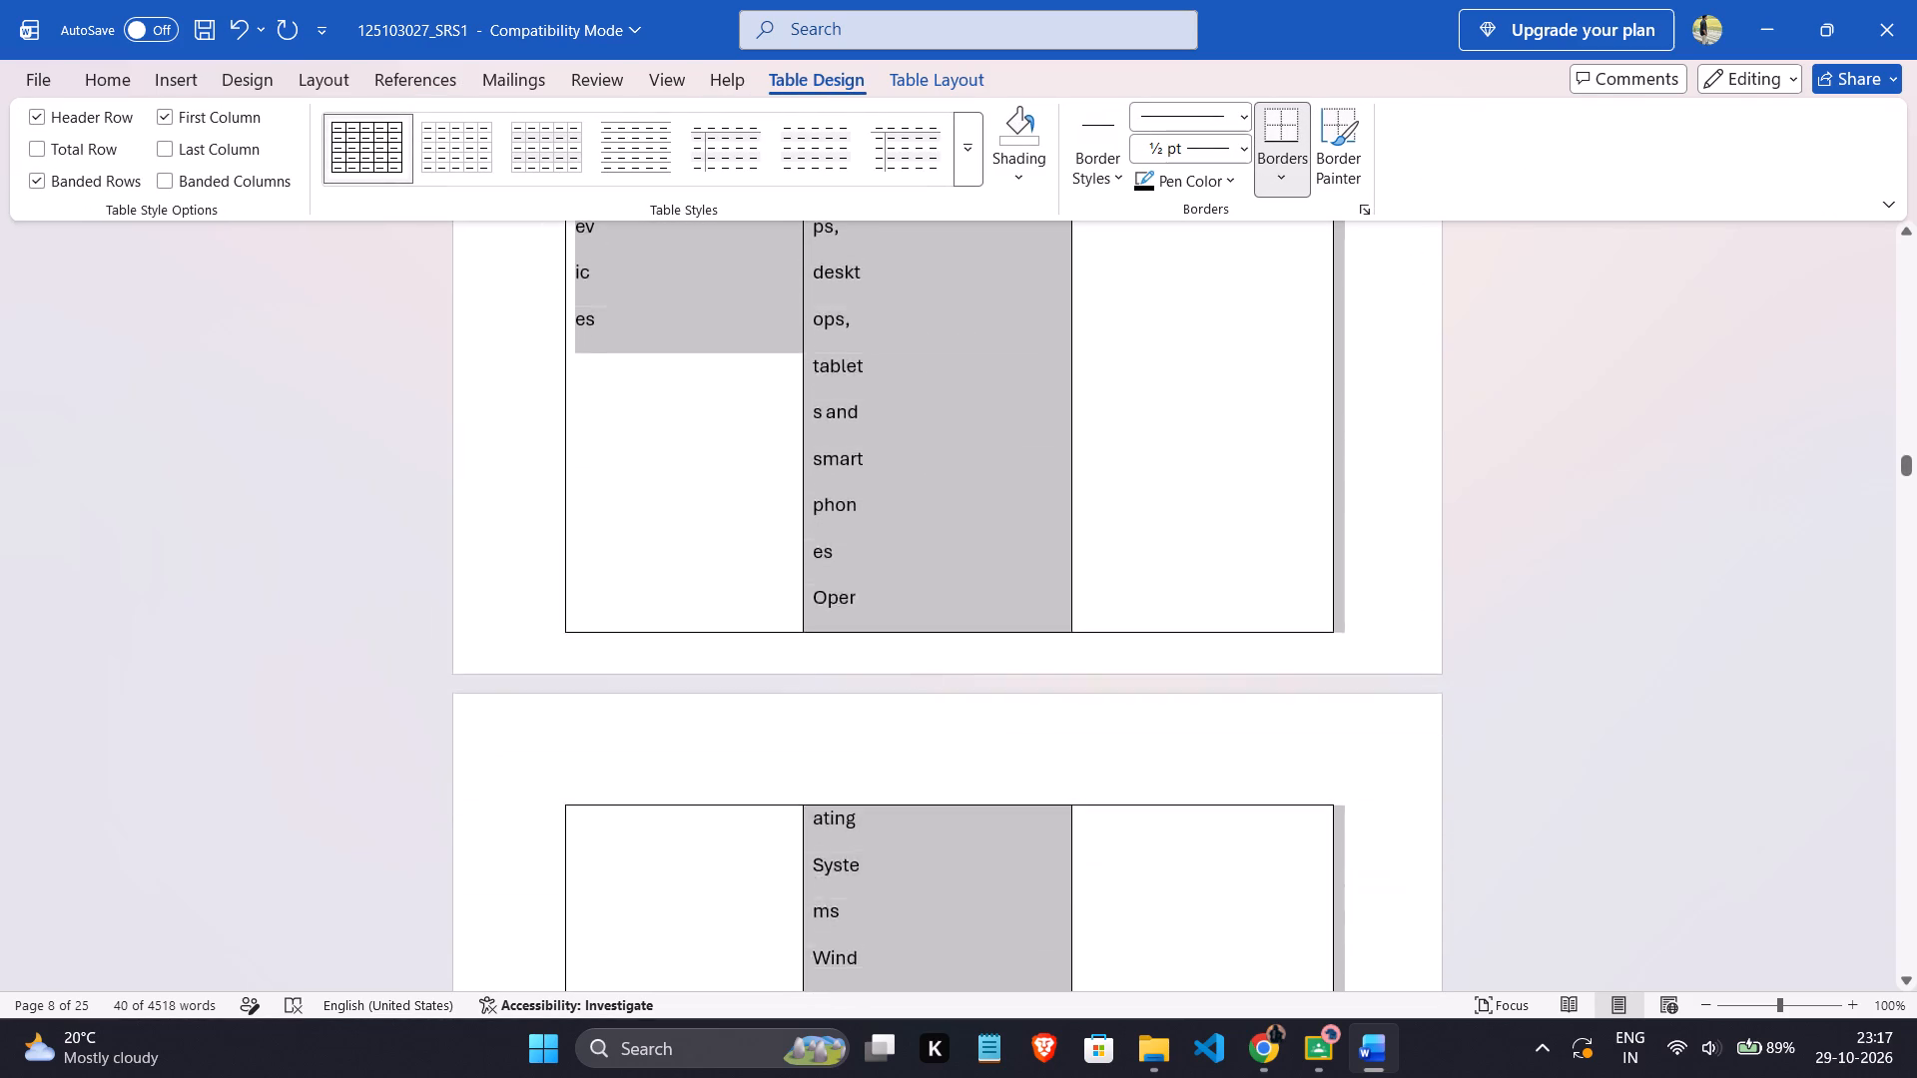
{"action": "scroll", "coordinate": [916, 667], "scroll_direction": "down", "scroll_amount": 14}
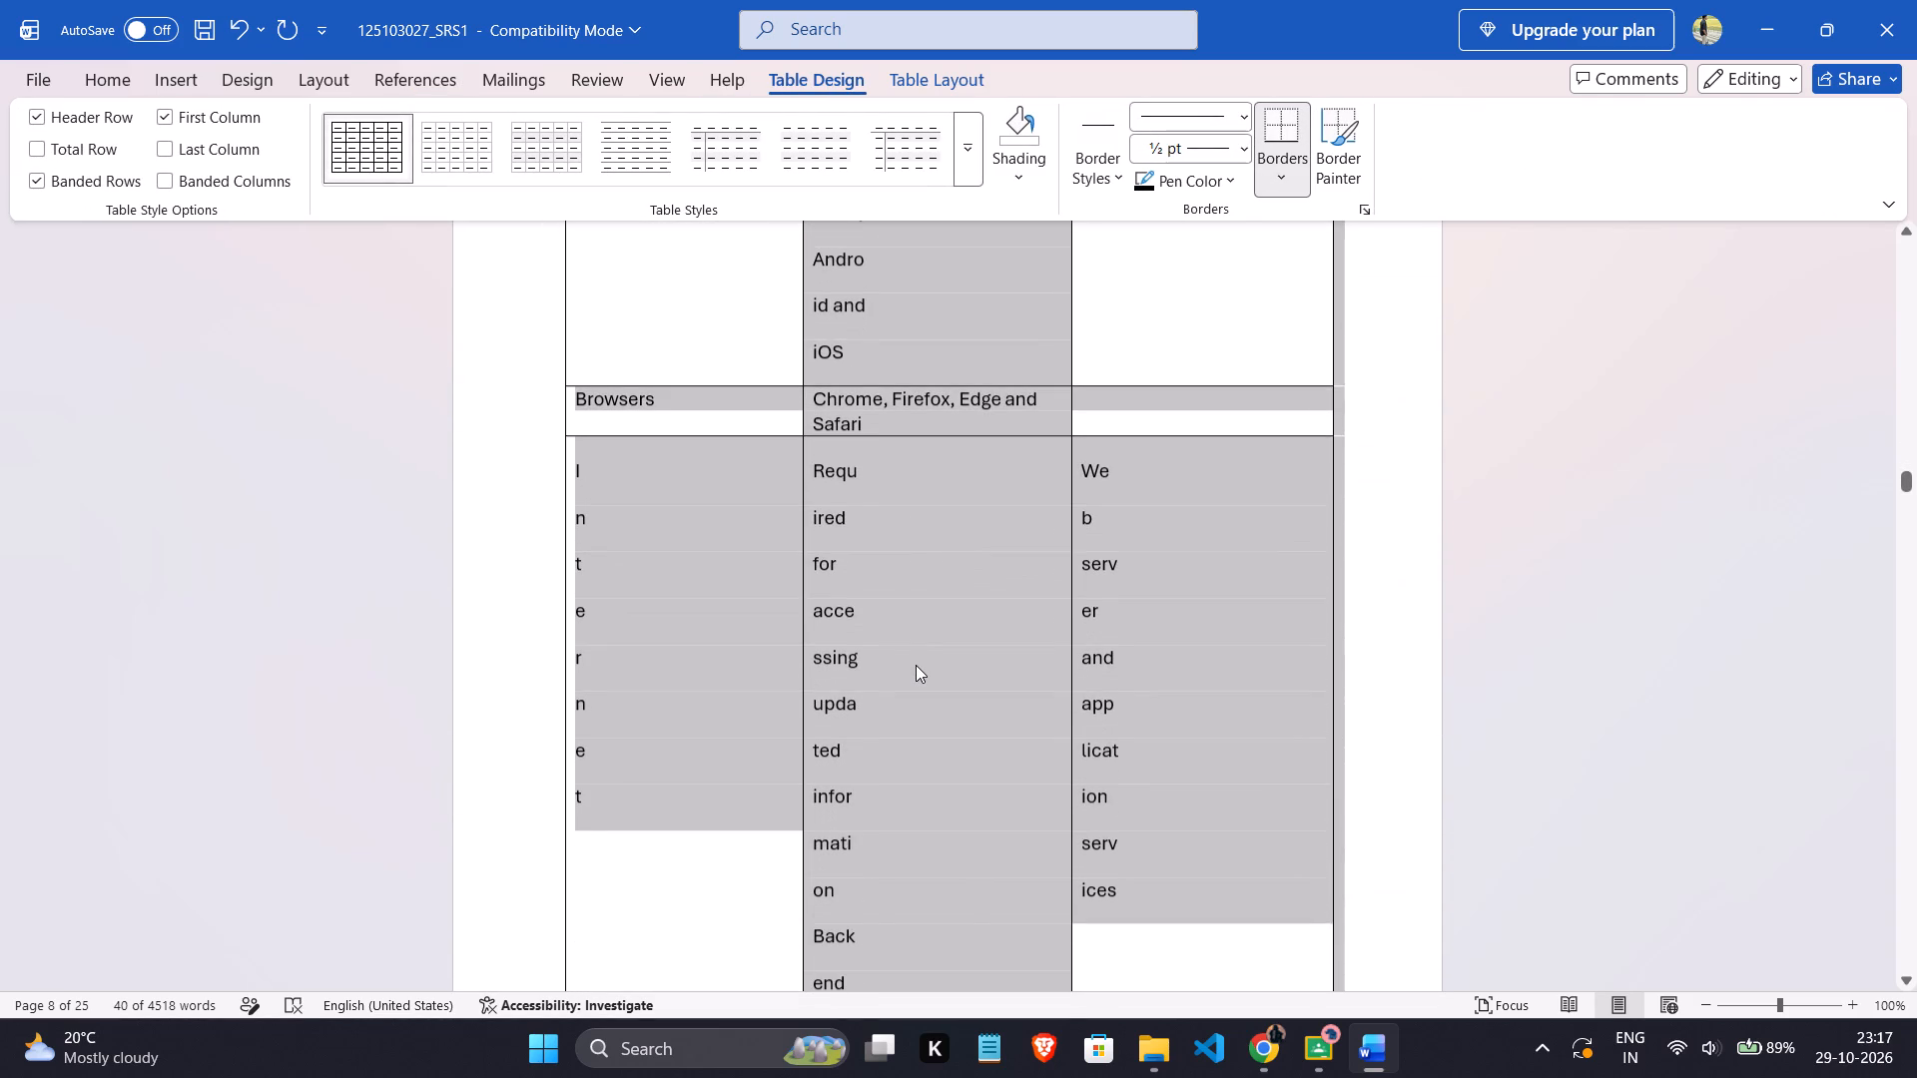
{"action": "scroll", "coordinate": [916, 665], "scroll_direction": "up", "scroll_amount": 19}
{"action": "scroll", "coordinate": [916, 665], "scroll_direction": "up", "scroll_amount": 4}
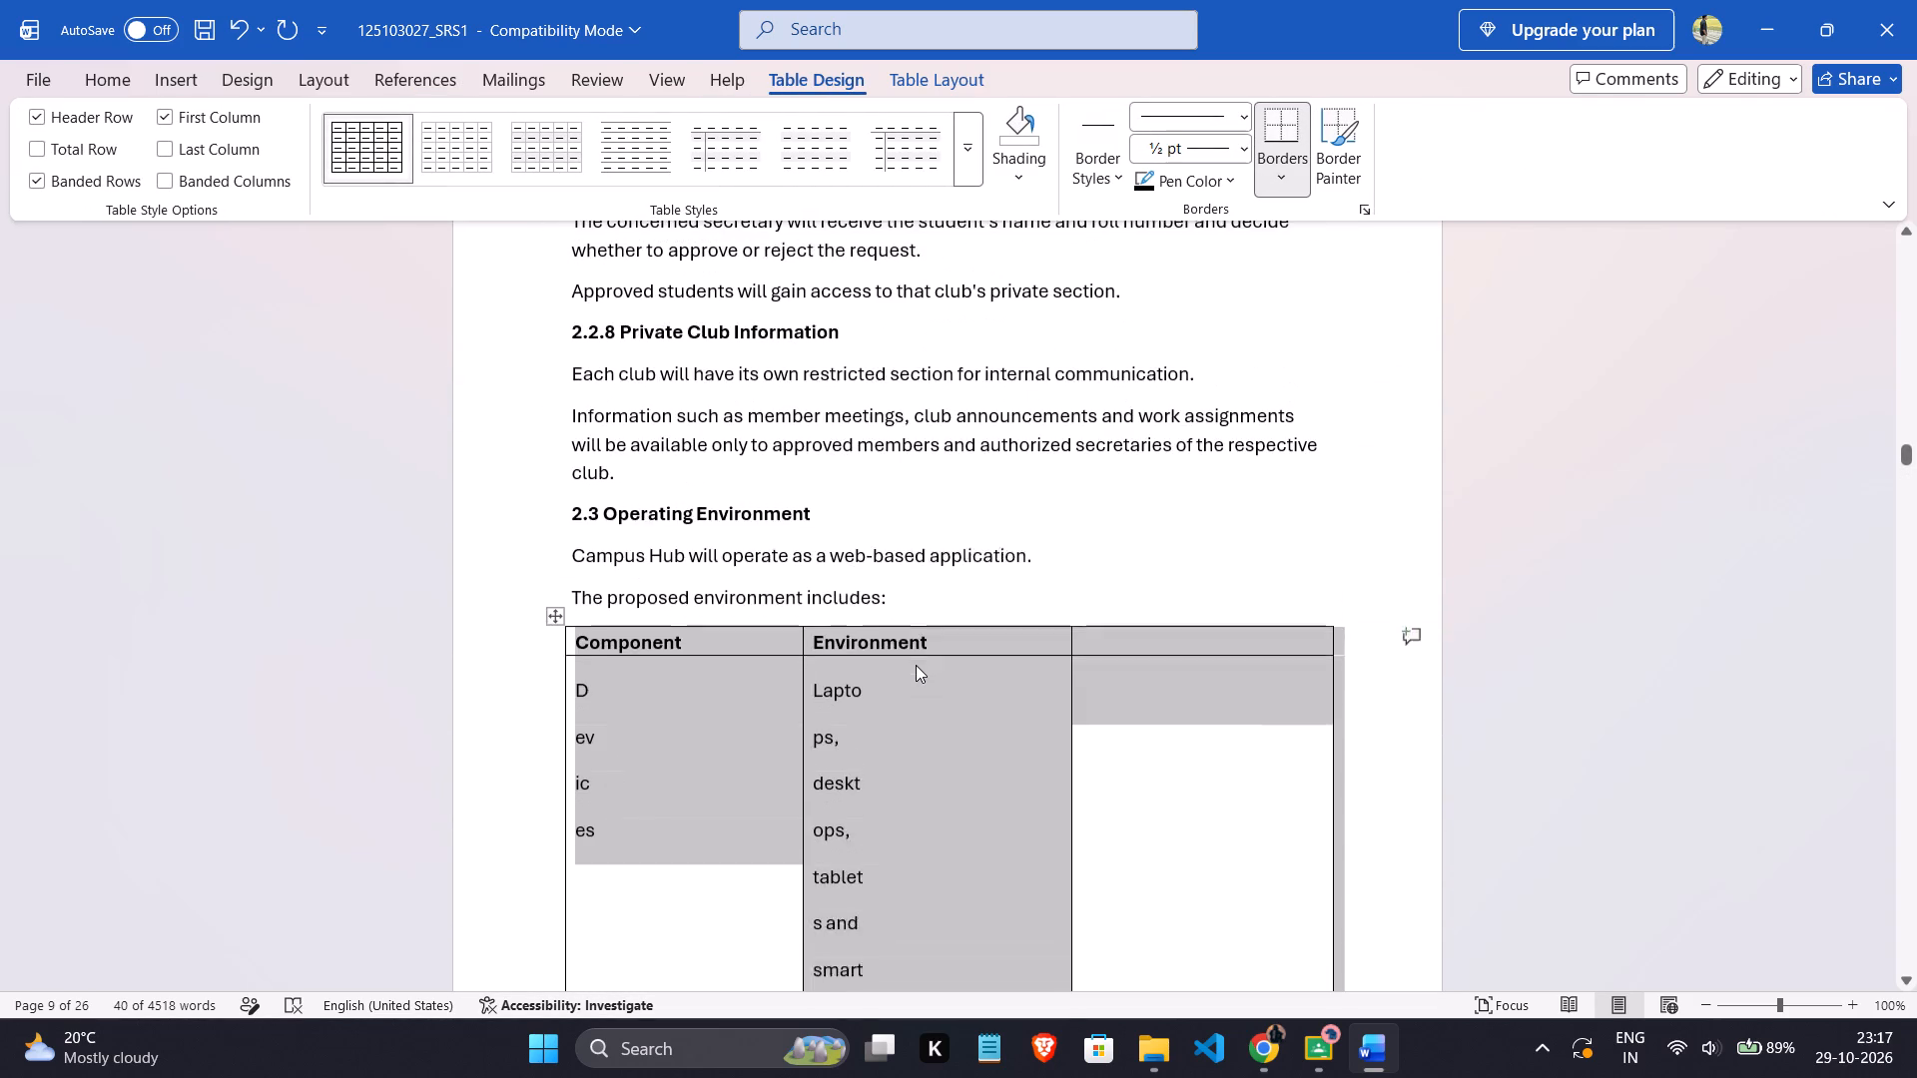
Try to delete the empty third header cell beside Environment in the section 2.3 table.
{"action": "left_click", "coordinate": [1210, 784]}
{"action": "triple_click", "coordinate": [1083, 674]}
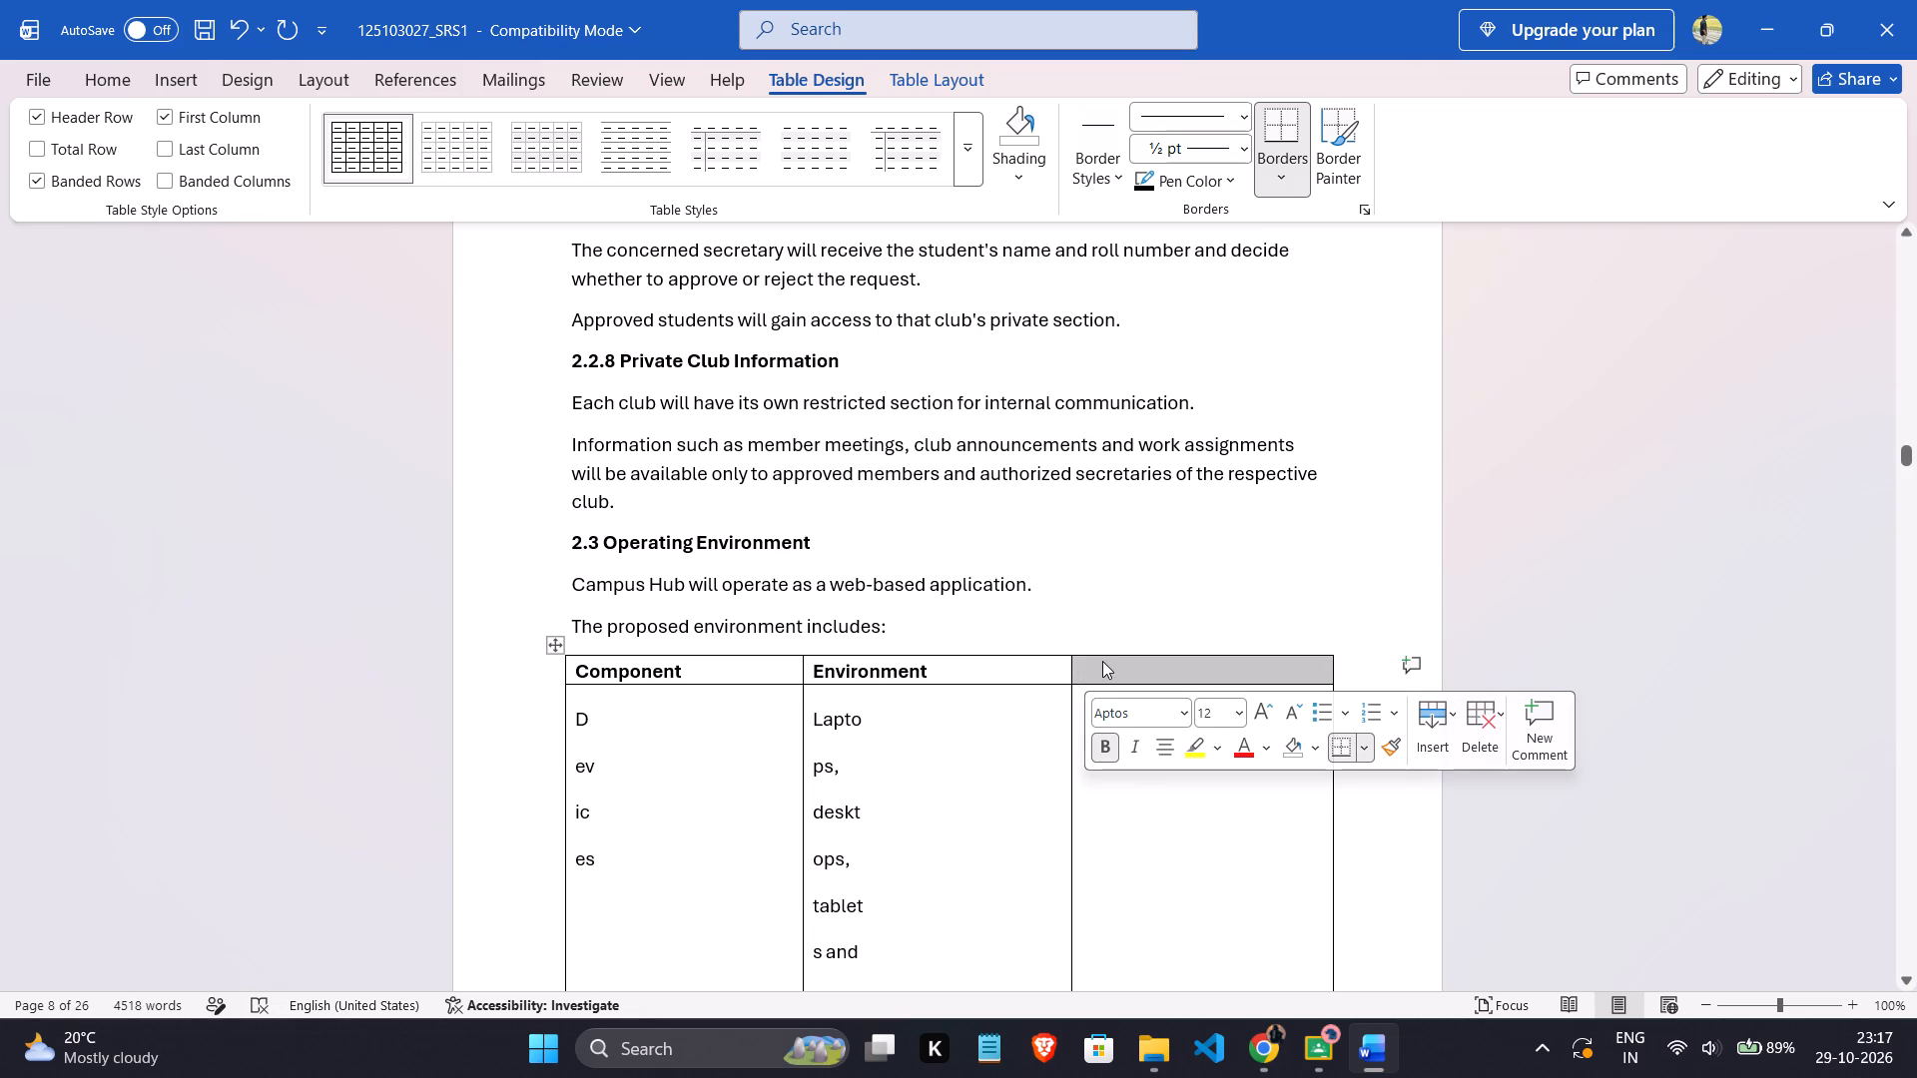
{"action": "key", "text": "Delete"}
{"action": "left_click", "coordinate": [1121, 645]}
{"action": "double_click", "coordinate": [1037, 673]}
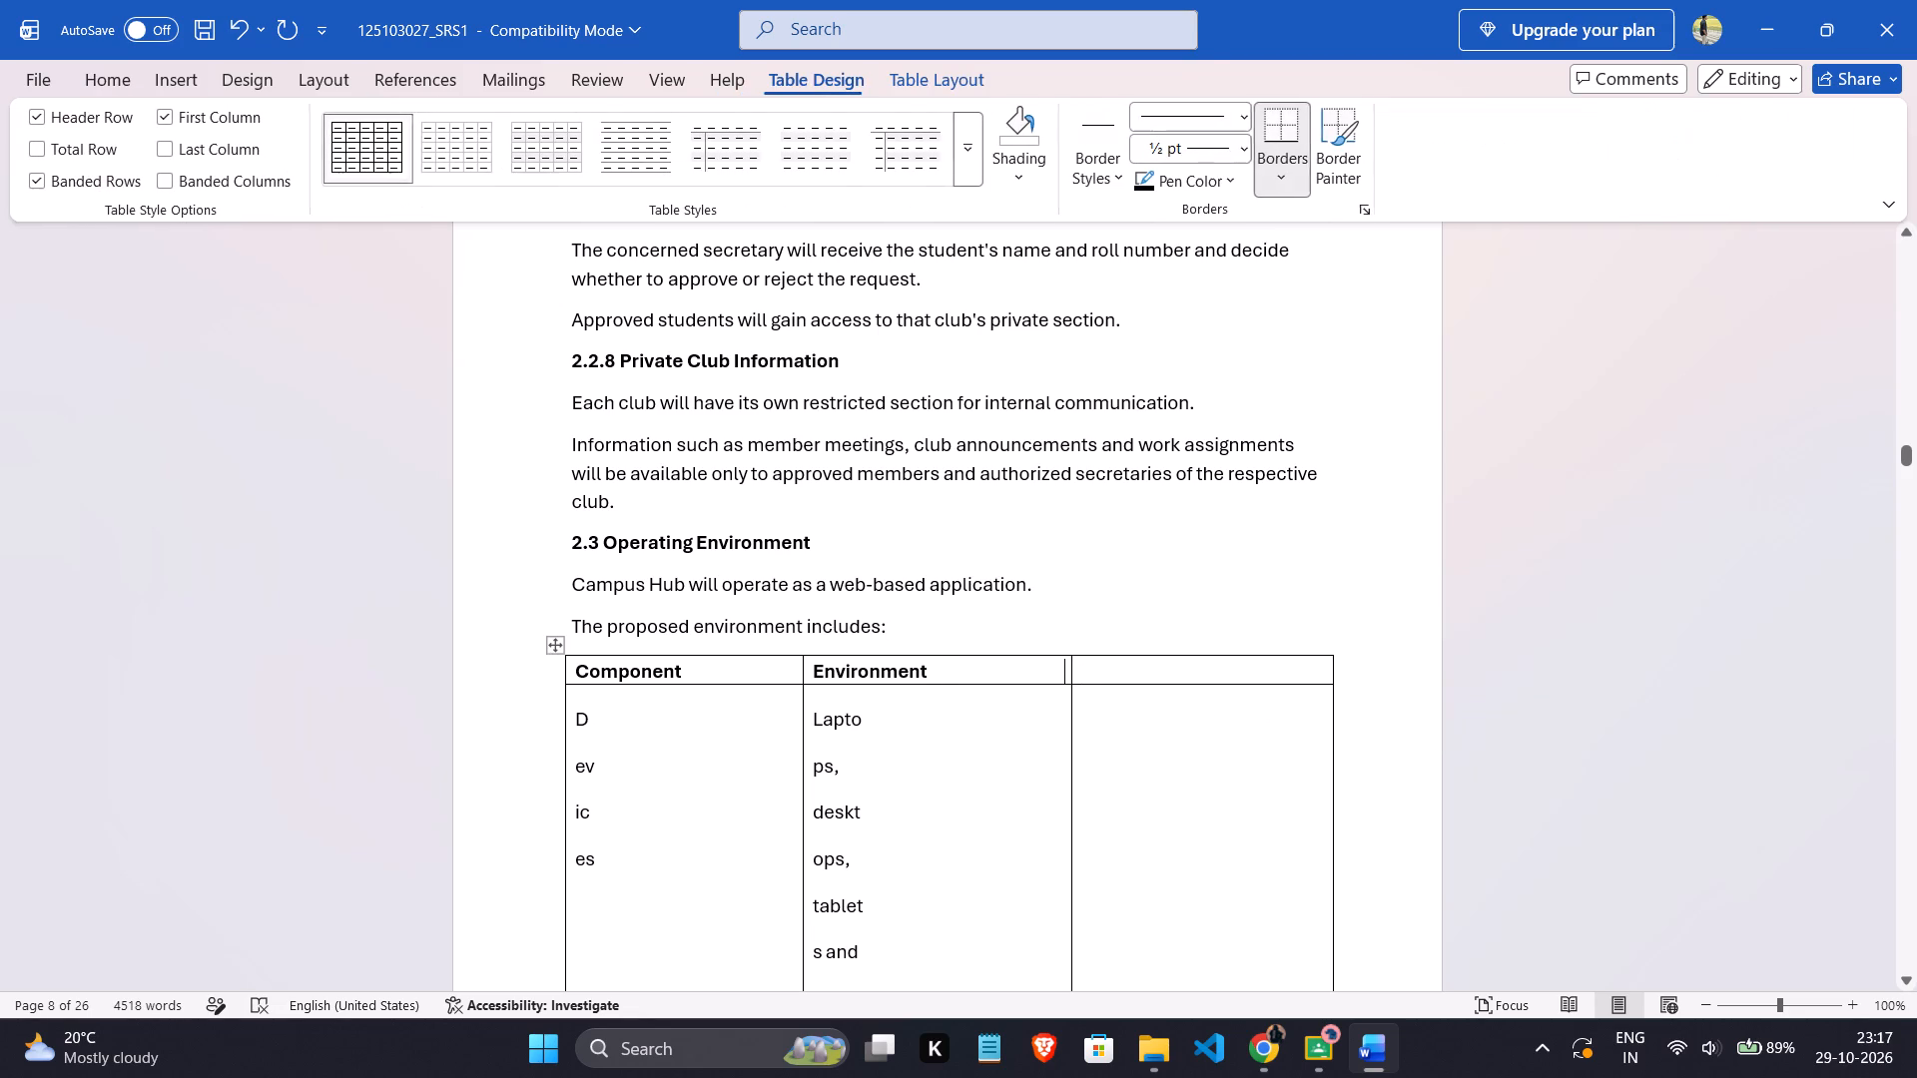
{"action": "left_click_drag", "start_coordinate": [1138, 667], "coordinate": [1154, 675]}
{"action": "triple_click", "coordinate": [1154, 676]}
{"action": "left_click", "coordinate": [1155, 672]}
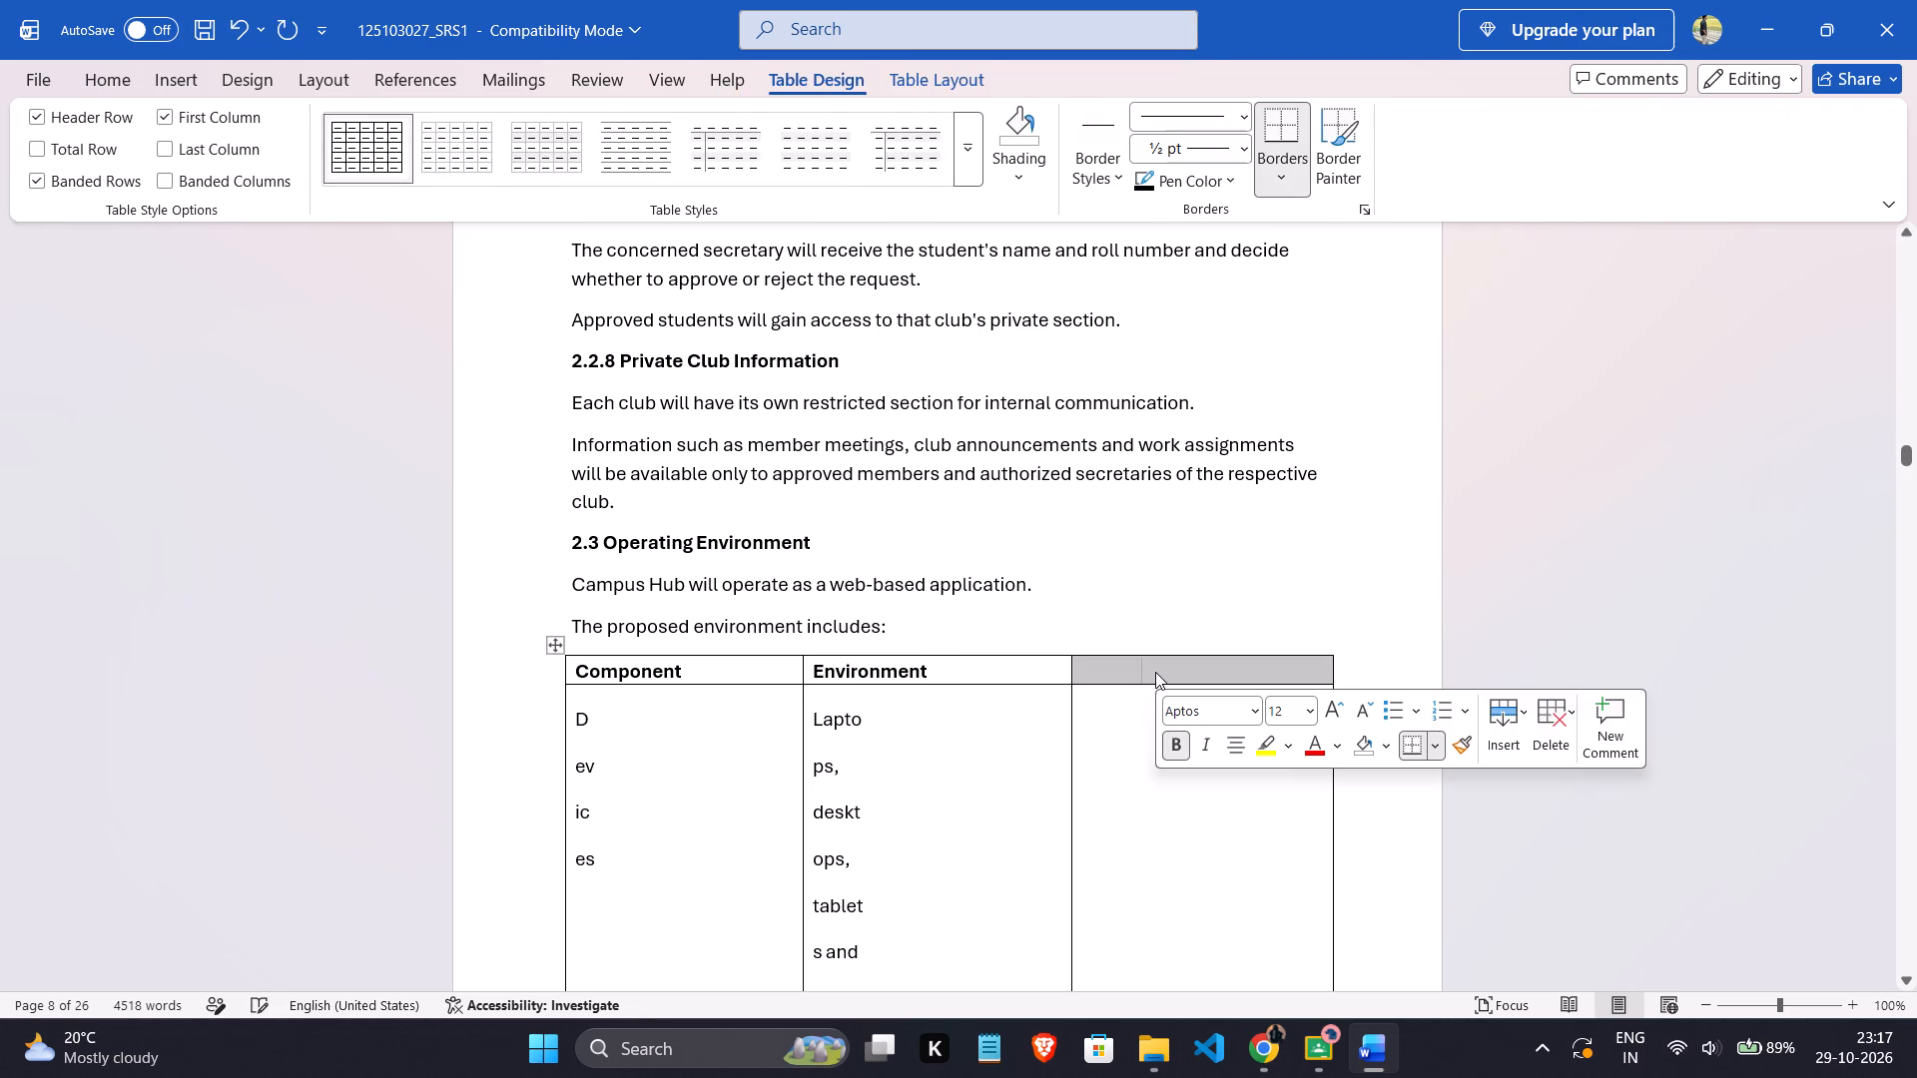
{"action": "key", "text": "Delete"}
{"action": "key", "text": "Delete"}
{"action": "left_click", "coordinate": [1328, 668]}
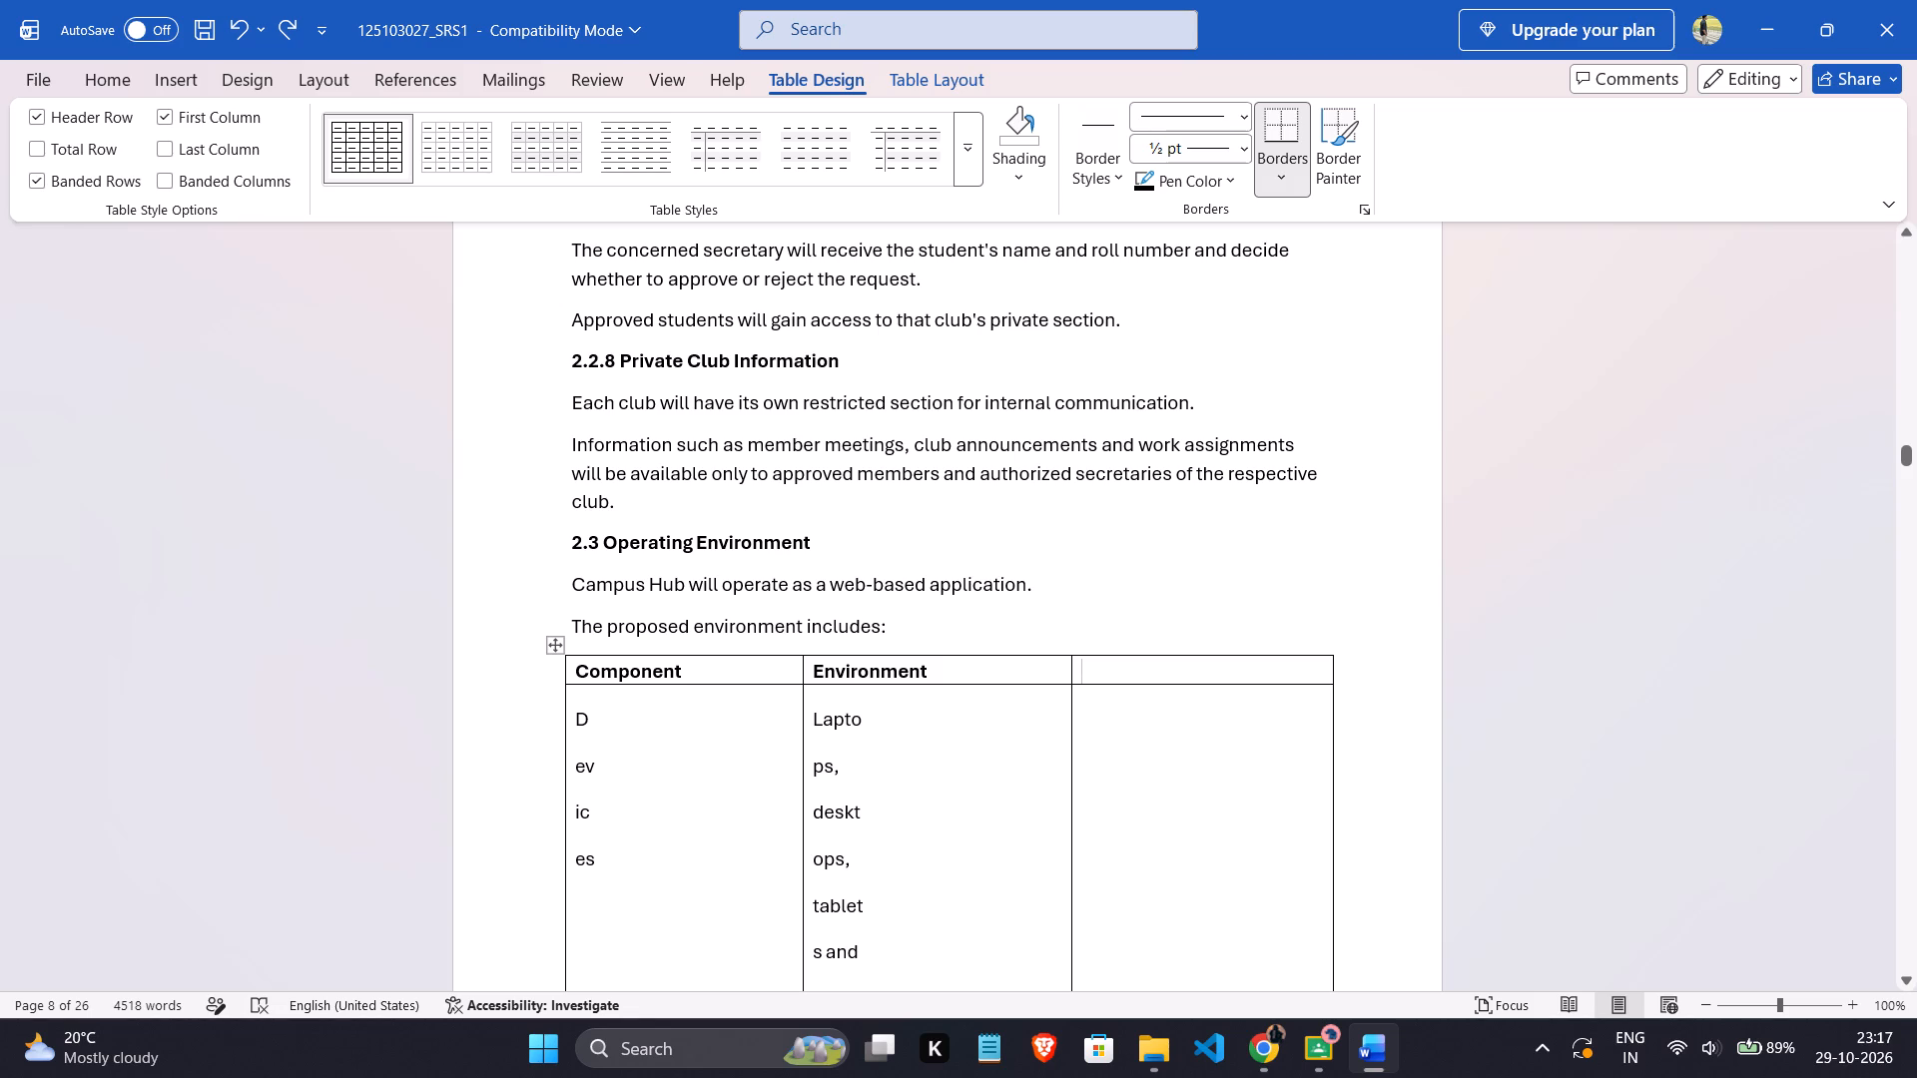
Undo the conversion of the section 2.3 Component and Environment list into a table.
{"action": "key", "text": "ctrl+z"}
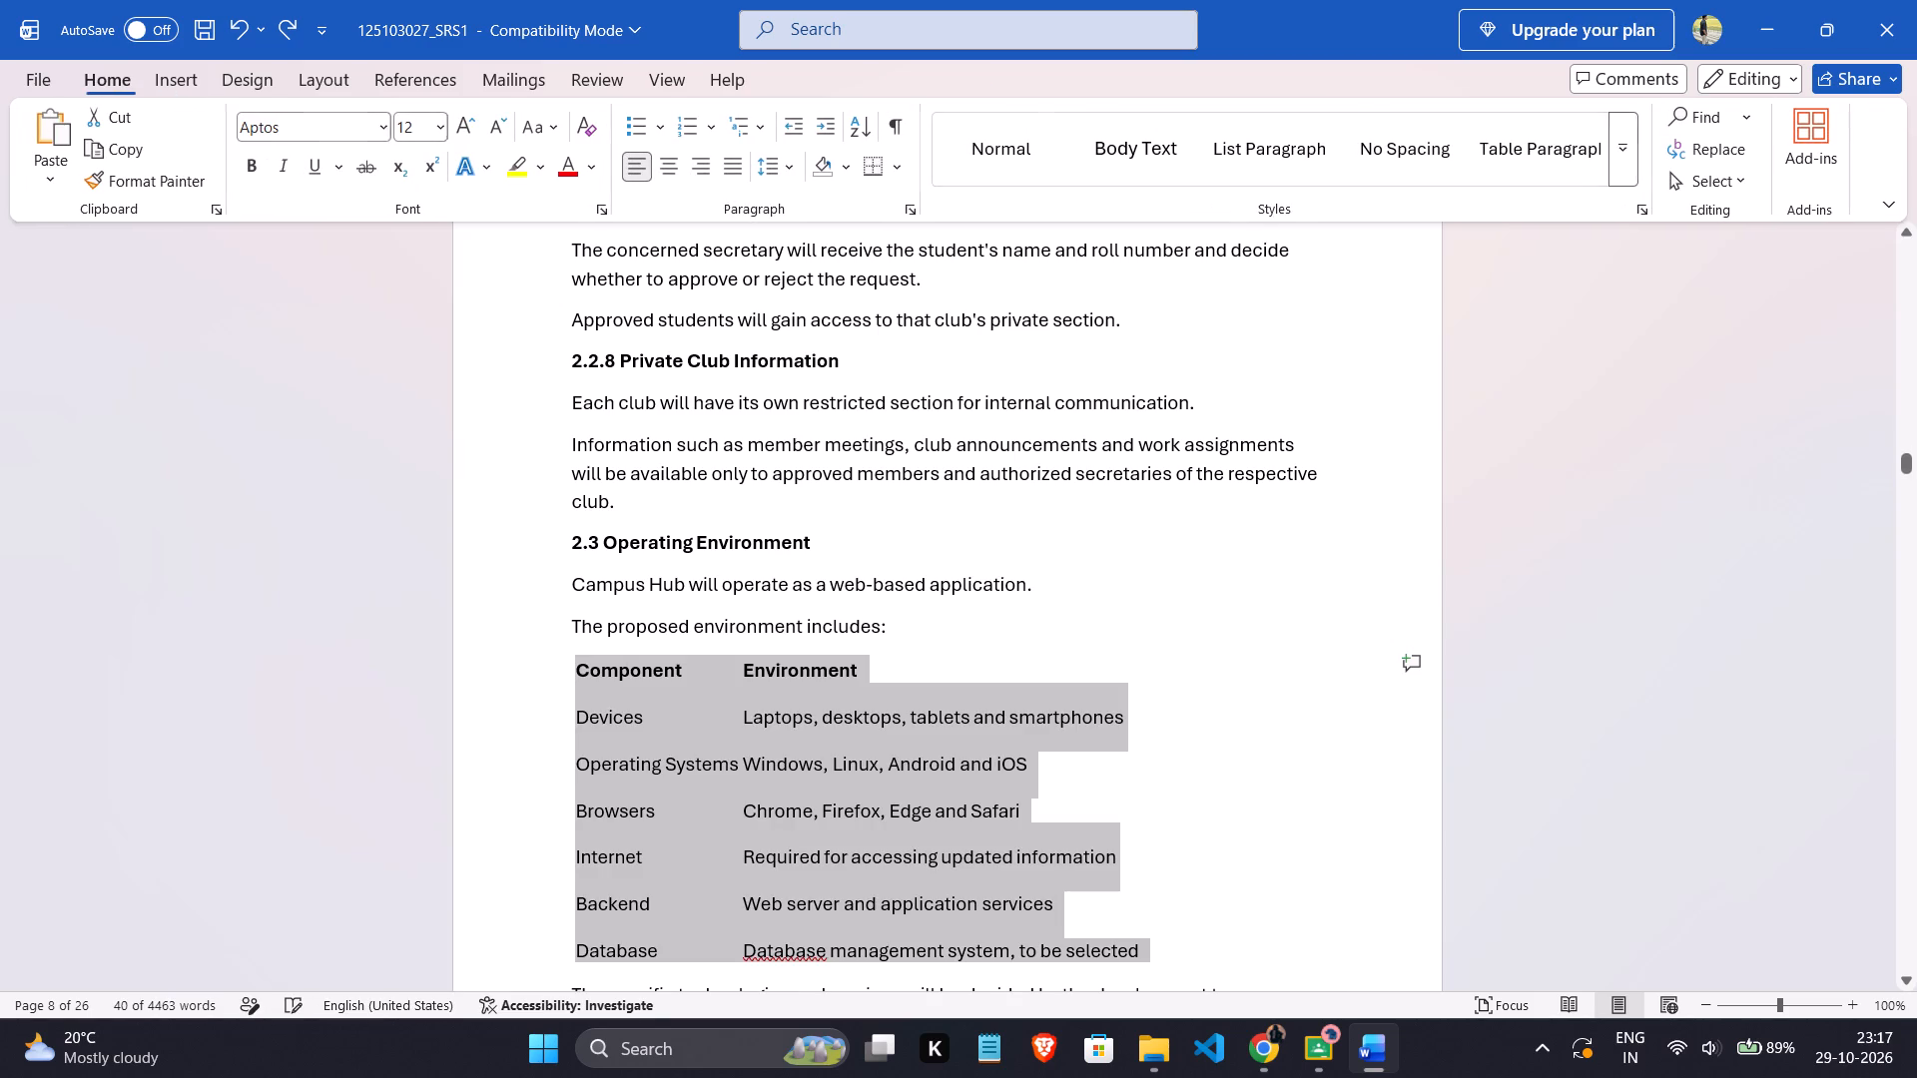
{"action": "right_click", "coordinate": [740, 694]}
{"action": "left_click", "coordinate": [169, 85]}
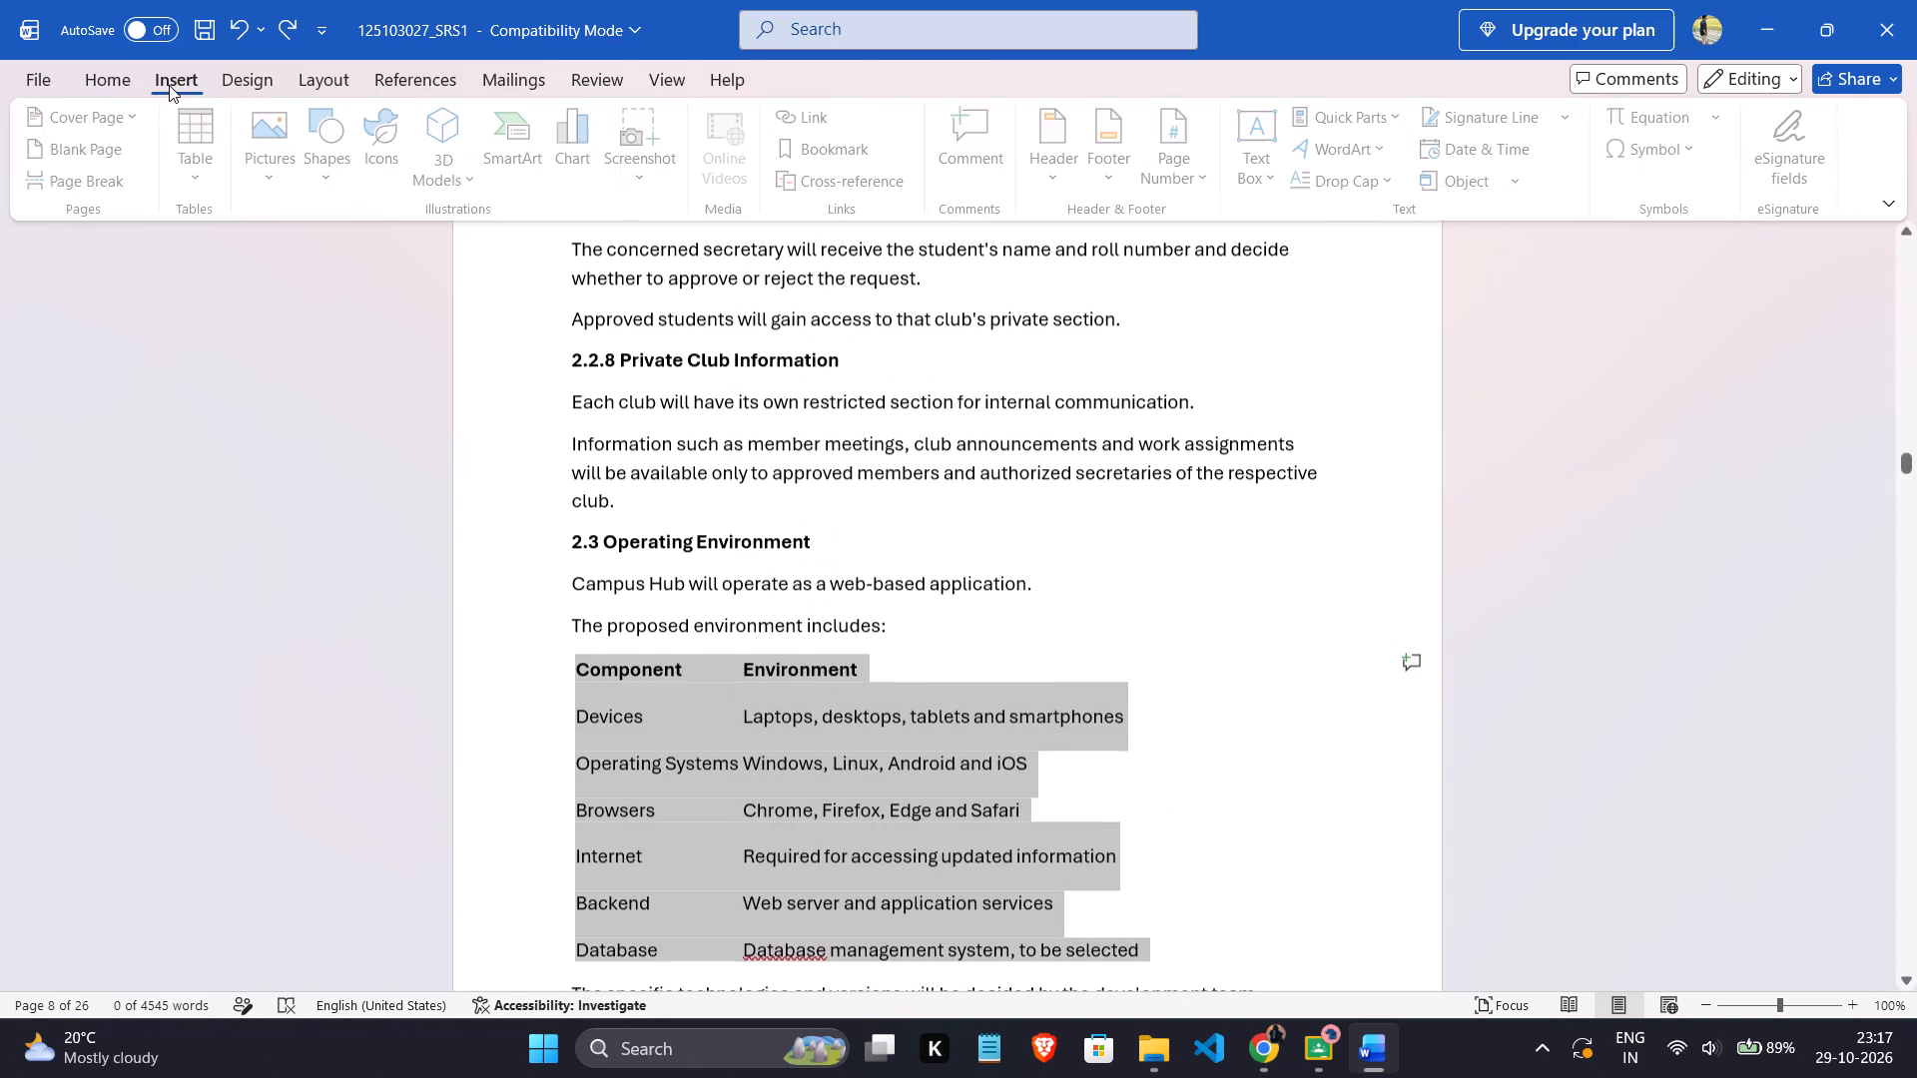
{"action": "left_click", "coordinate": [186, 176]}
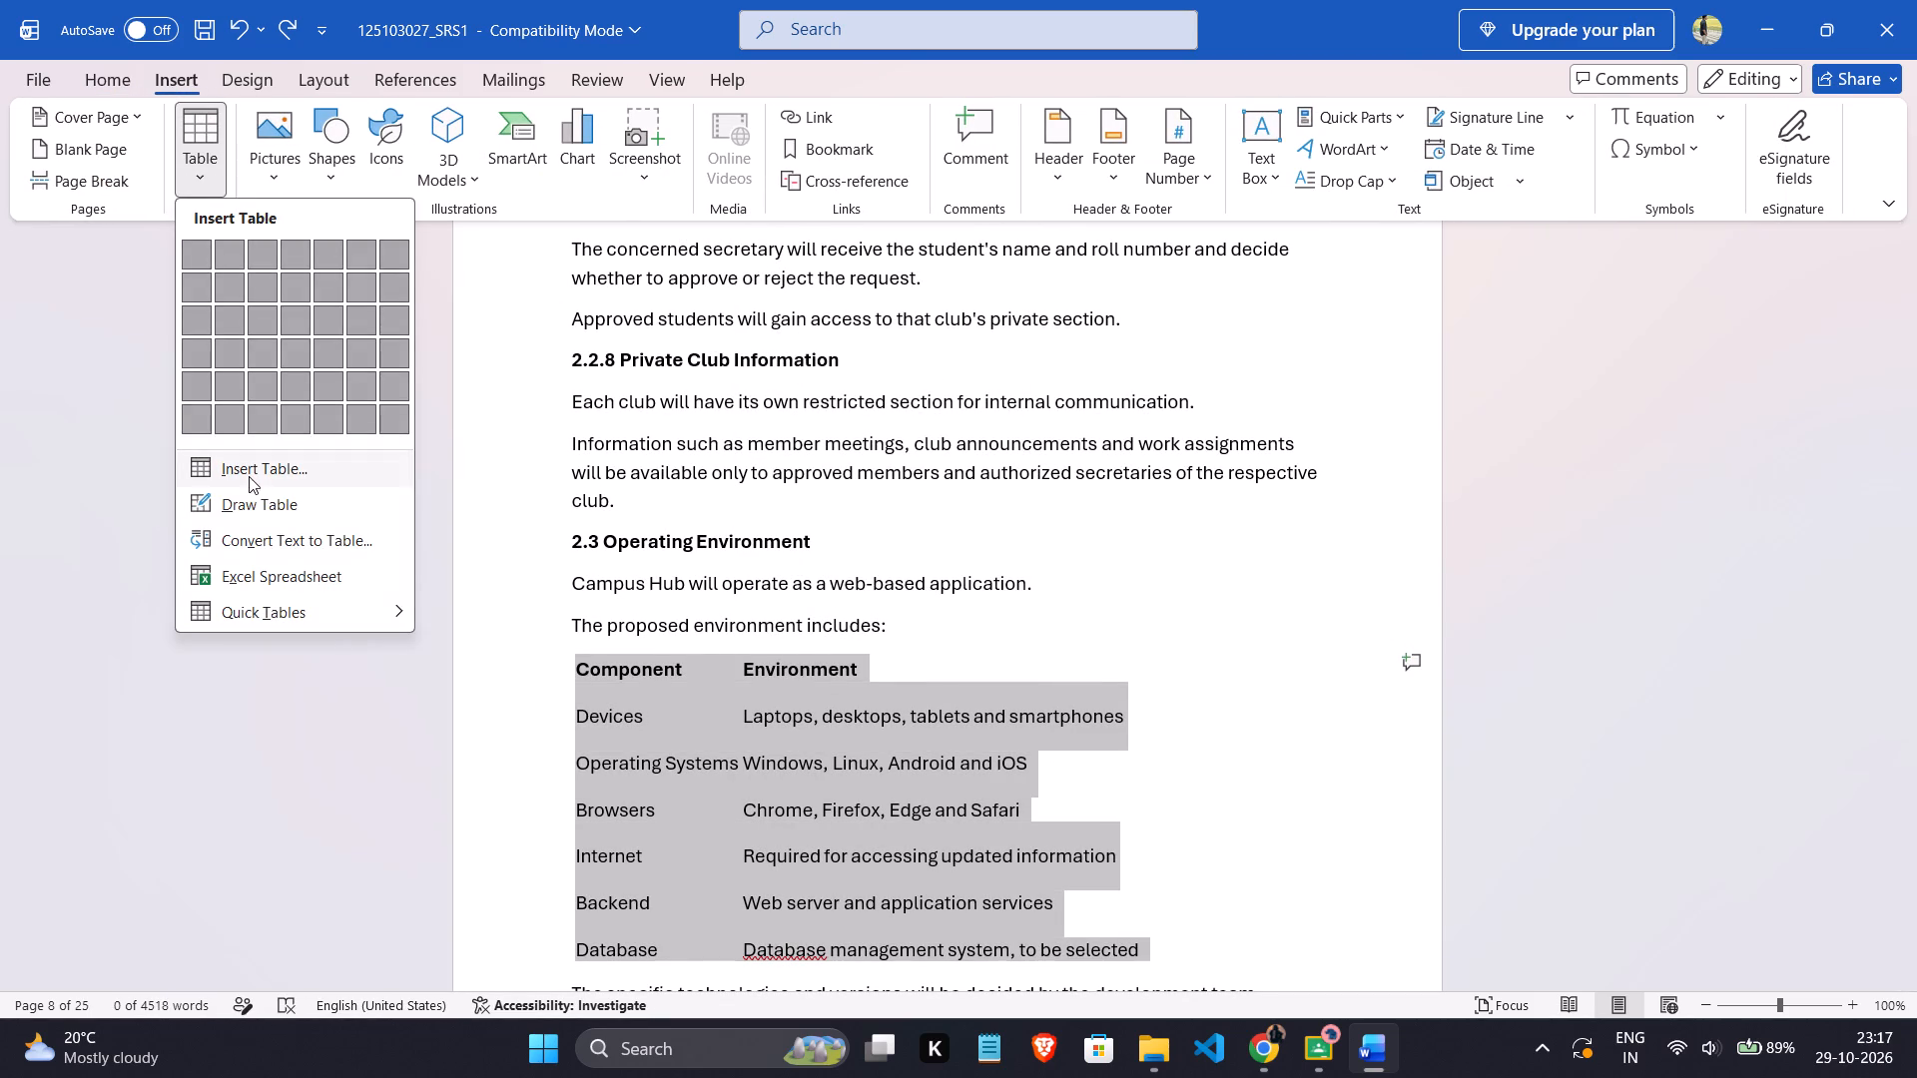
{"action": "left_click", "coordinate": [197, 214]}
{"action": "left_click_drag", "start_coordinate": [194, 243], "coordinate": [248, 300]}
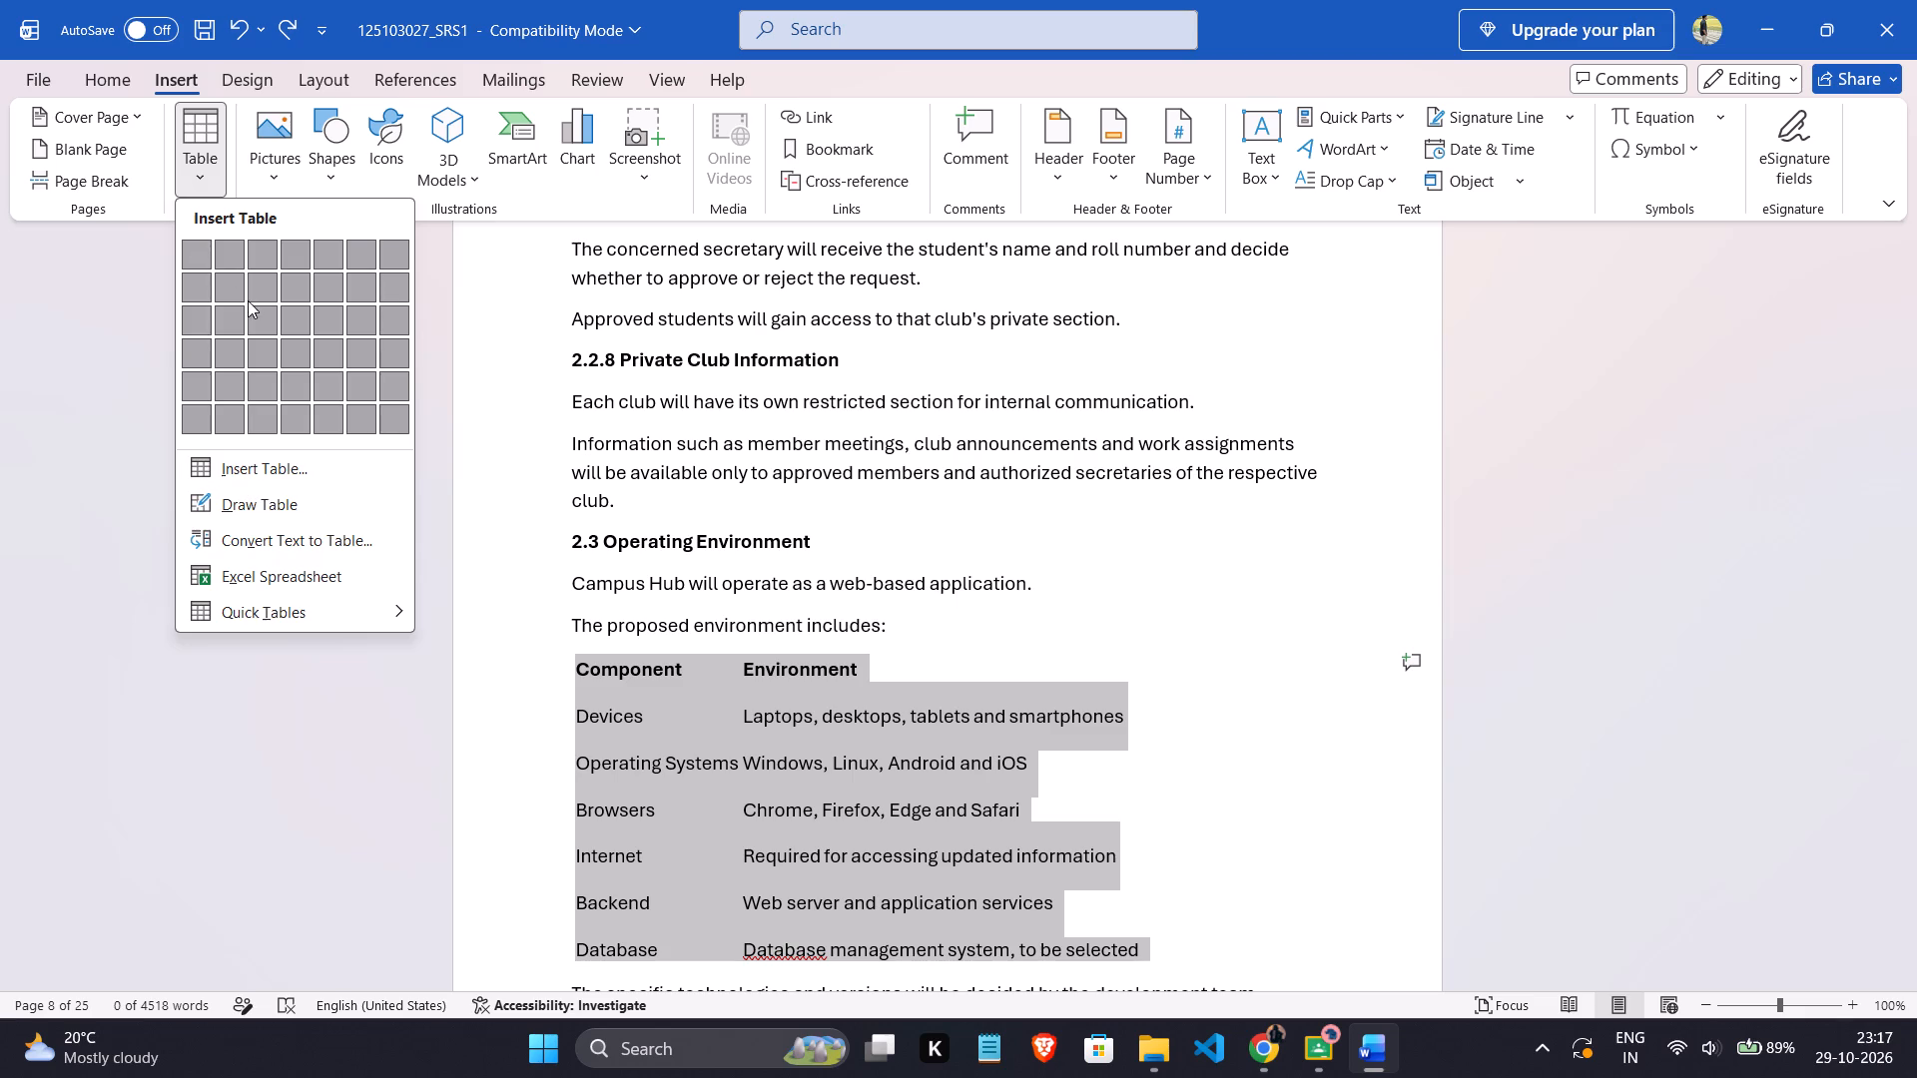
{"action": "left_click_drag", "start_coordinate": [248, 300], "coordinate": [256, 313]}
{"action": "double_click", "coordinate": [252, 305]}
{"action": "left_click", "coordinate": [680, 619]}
Copy the selected Component and Environment list under 2.3 Operating Environment.
{"action": "right_click", "coordinate": [723, 725]}
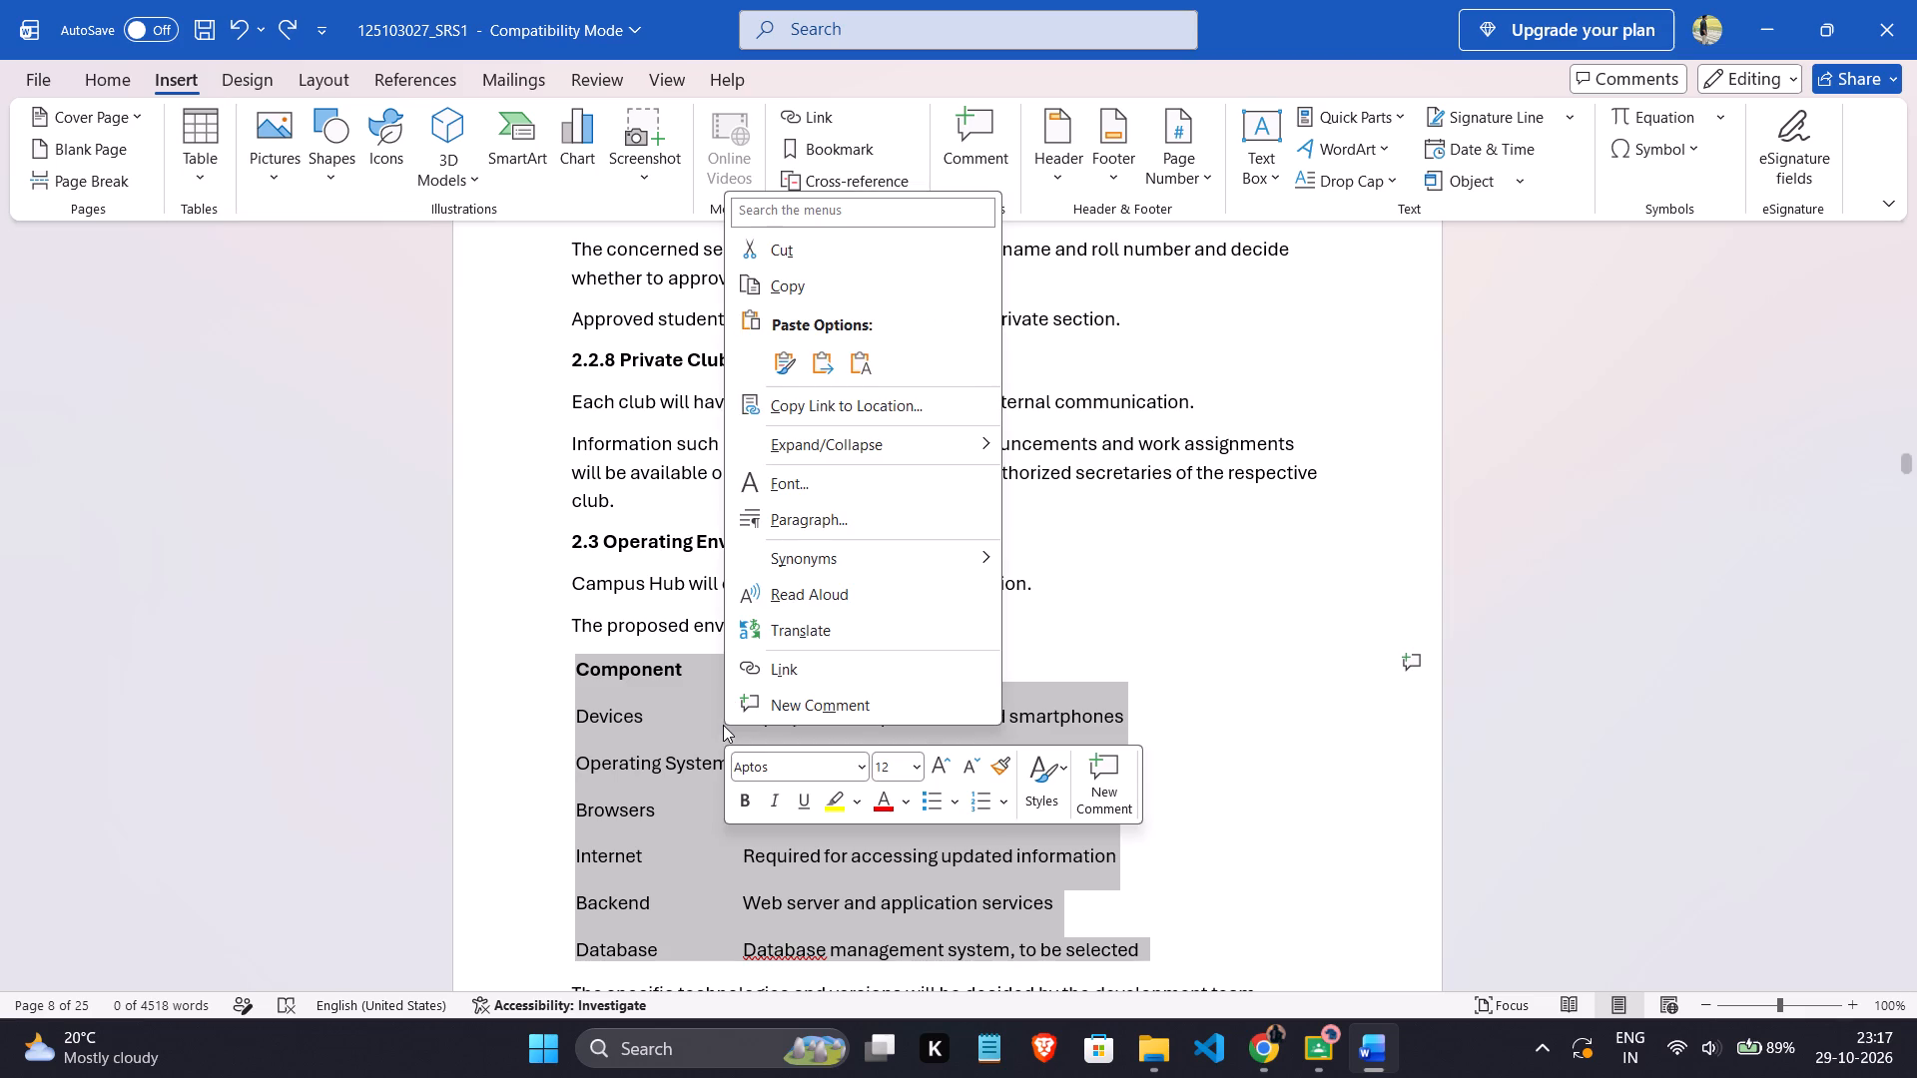
{"action": "left_click", "coordinate": [768, 291]}
Insert a table of two columns and five rows on a new line below "The proposed environment includes:".
{"action": "left_click", "coordinate": [908, 637]}
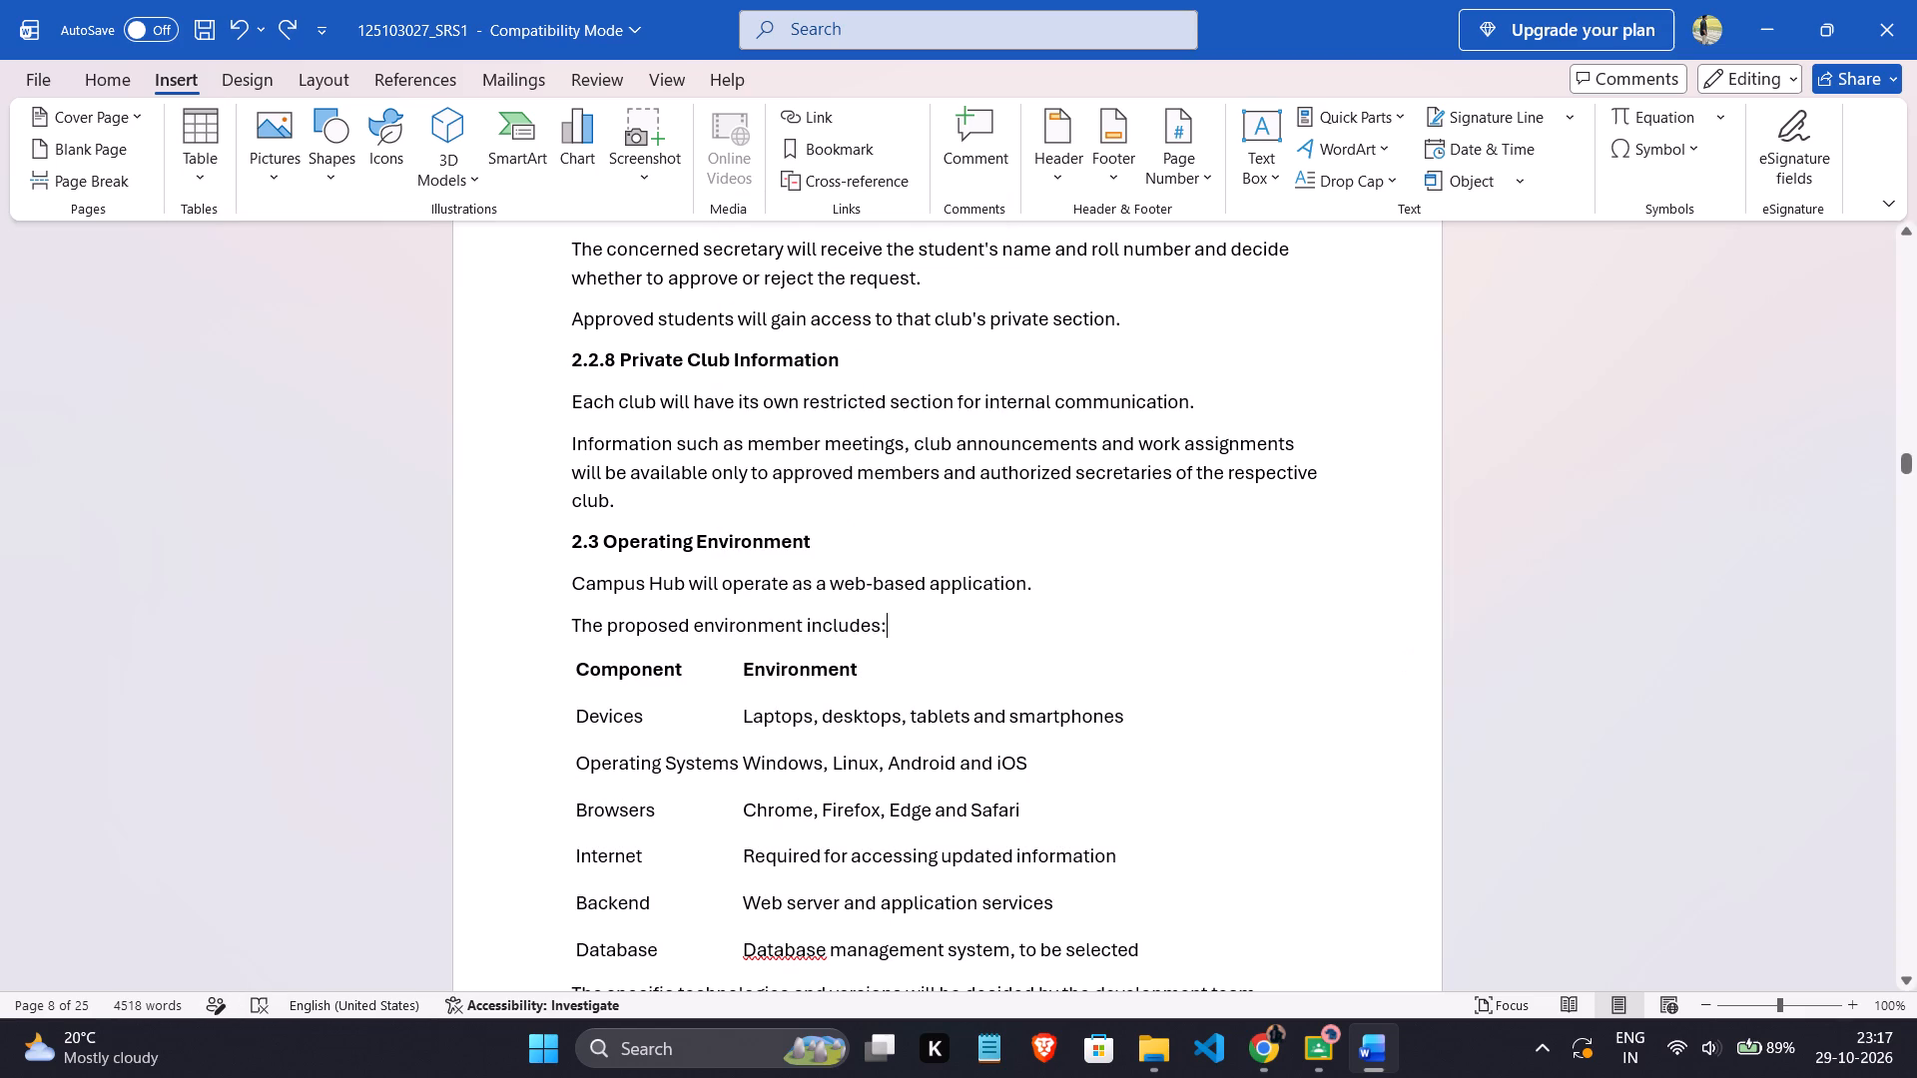
{"action": "key", "text": "Return"}
{"action": "left_click", "coordinate": [188, 168]}
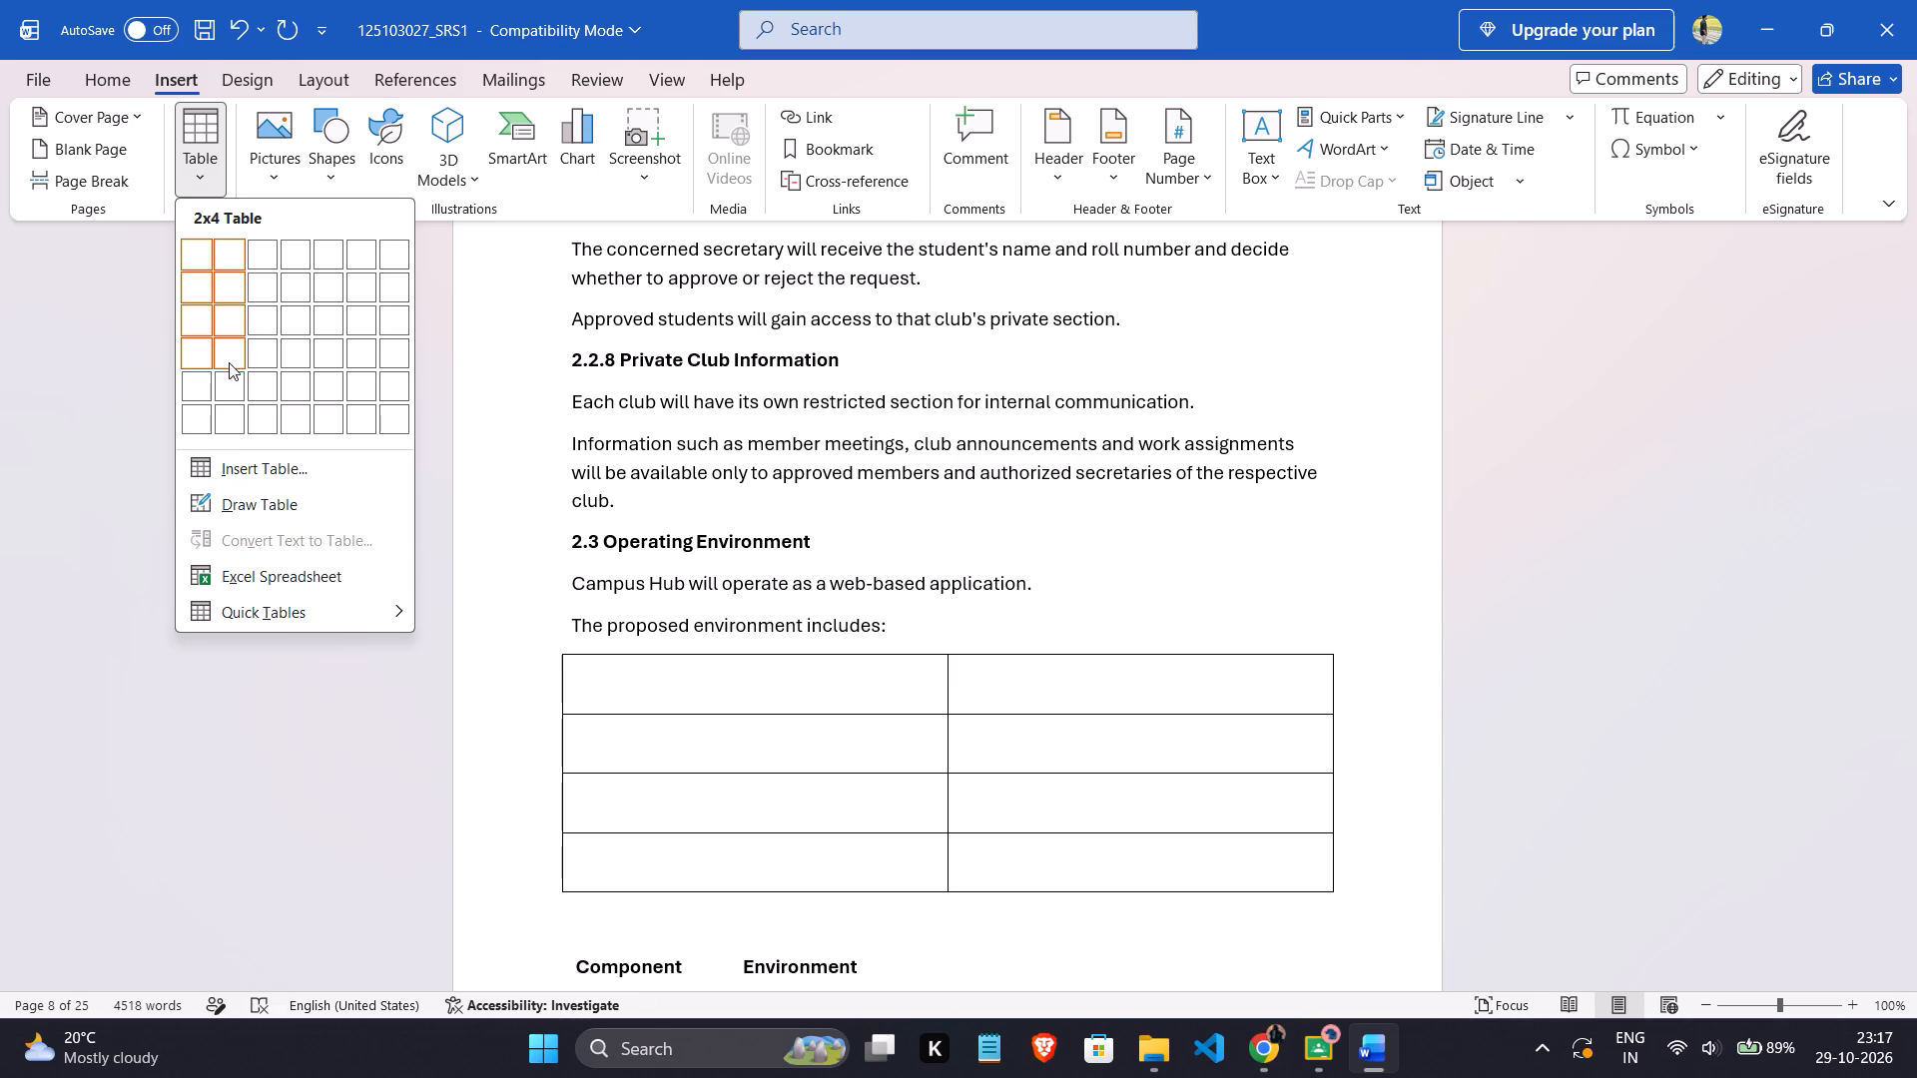
{"action": "left_click", "coordinate": [222, 398]}
Add two more rows below the last row of the new empty table in section 2.3.
{"action": "scroll", "coordinate": [535, 709], "scroll_direction": "down", "scroll_amount": 4}
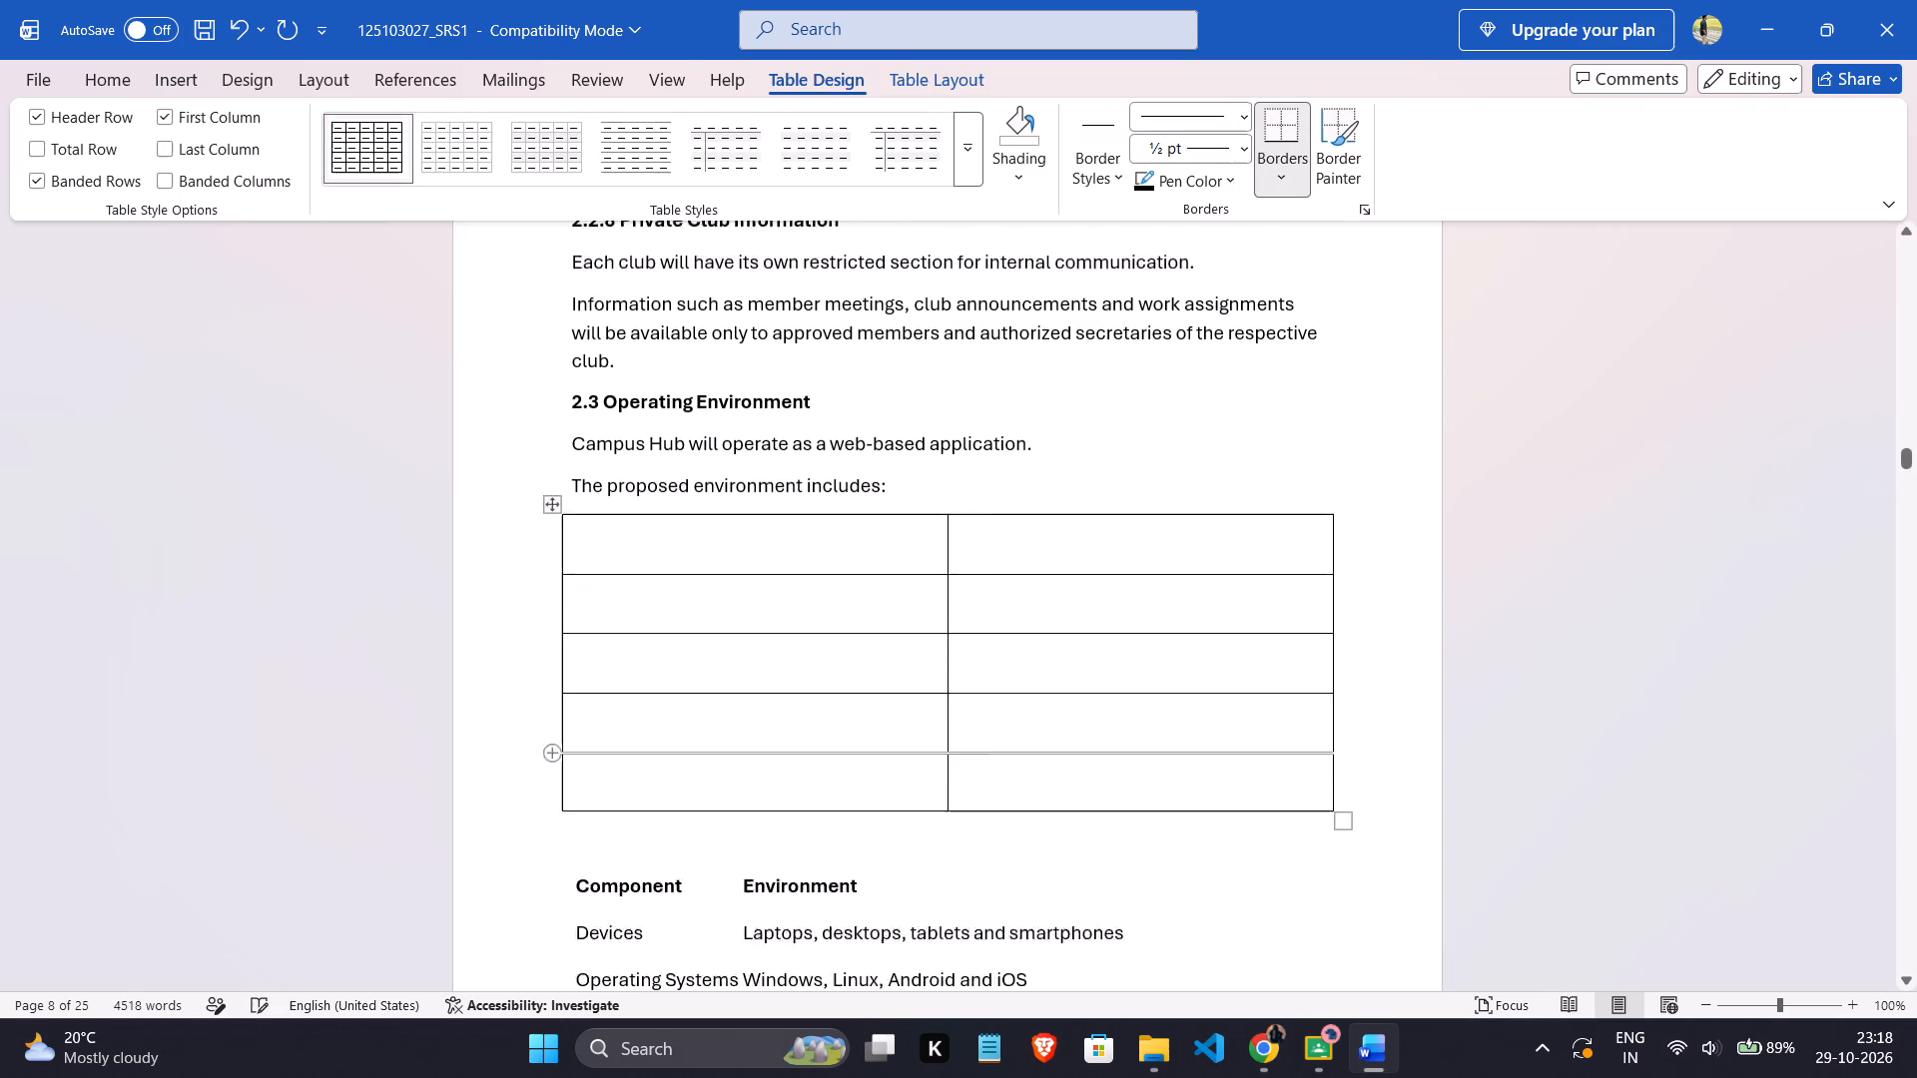
{"action": "scroll", "coordinate": [540, 688], "scroll_direction": "down", "scroll_amount": 6}
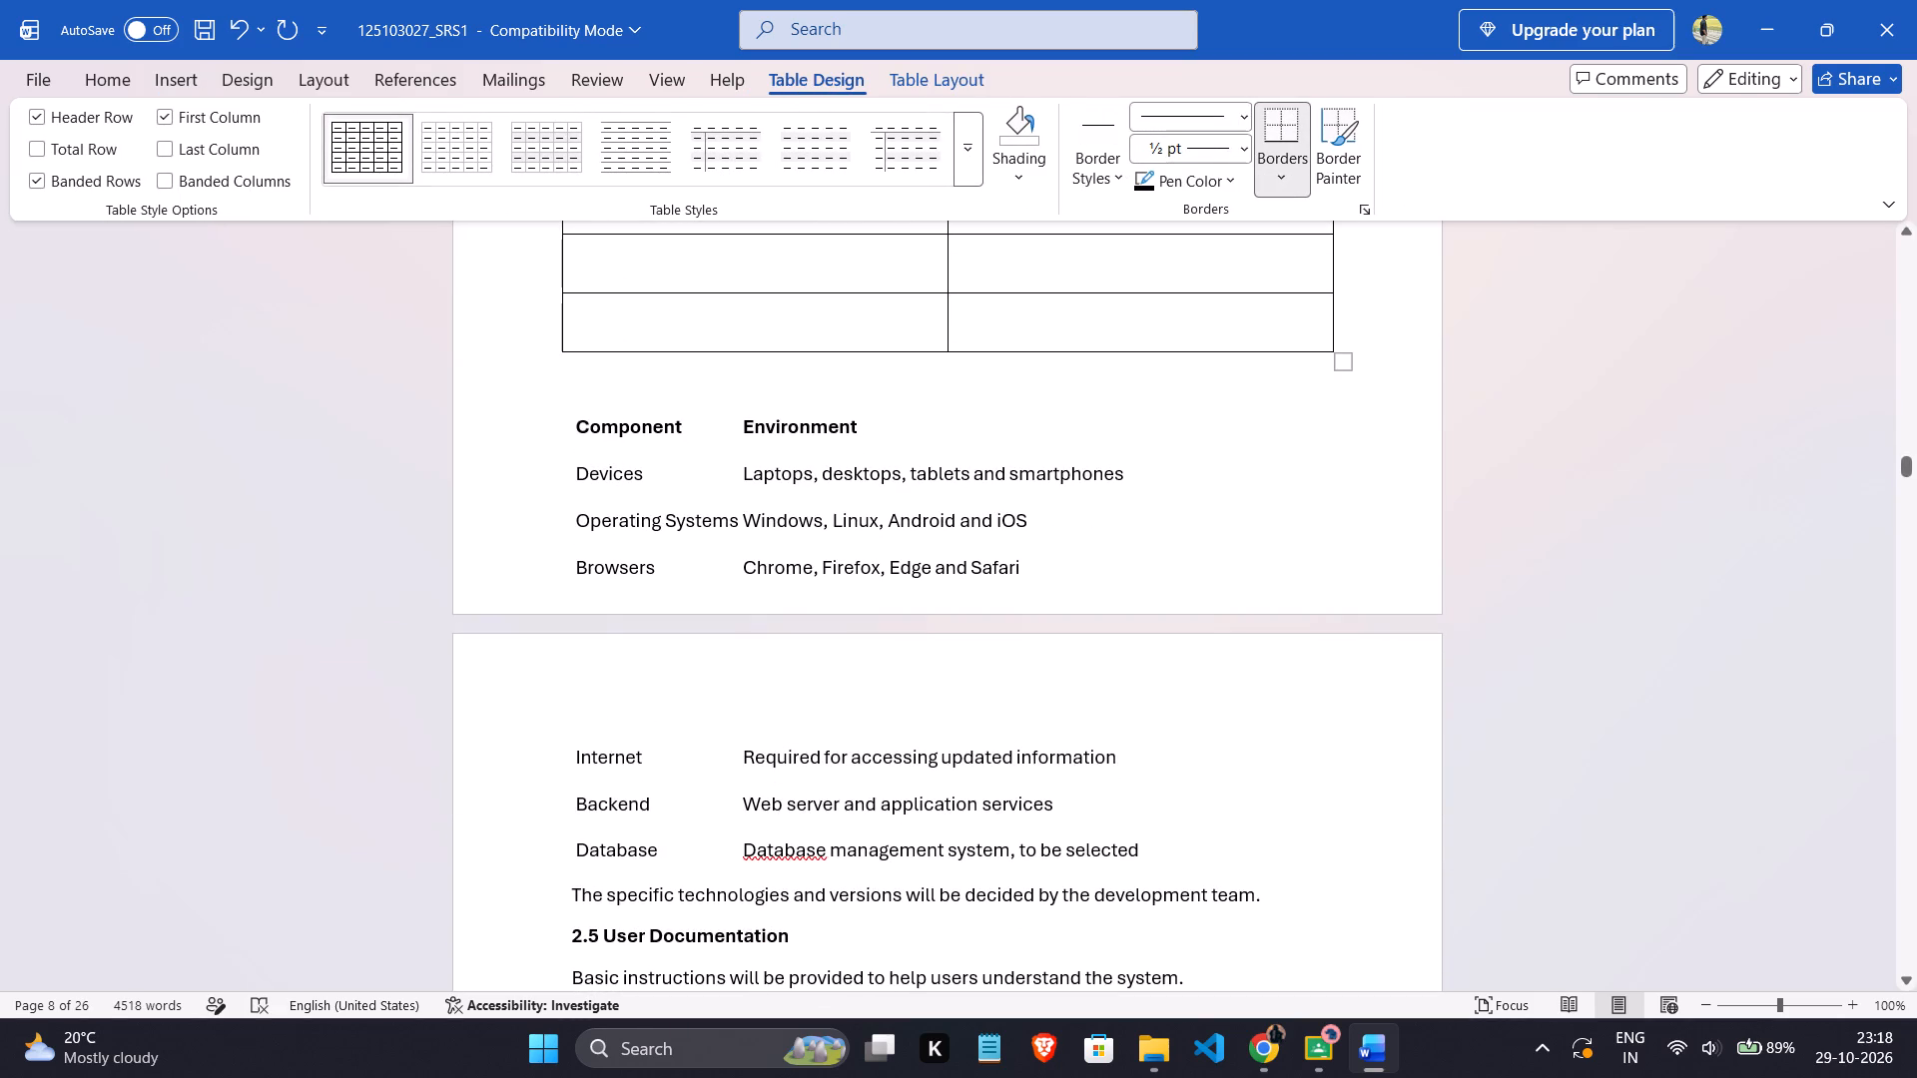
{"action": "scroll", "coordinate": [540, 684], "scroll_direction": "up", "scroll_amount": 5}
{"action": "left_click", "coordinate": [604, 634]}
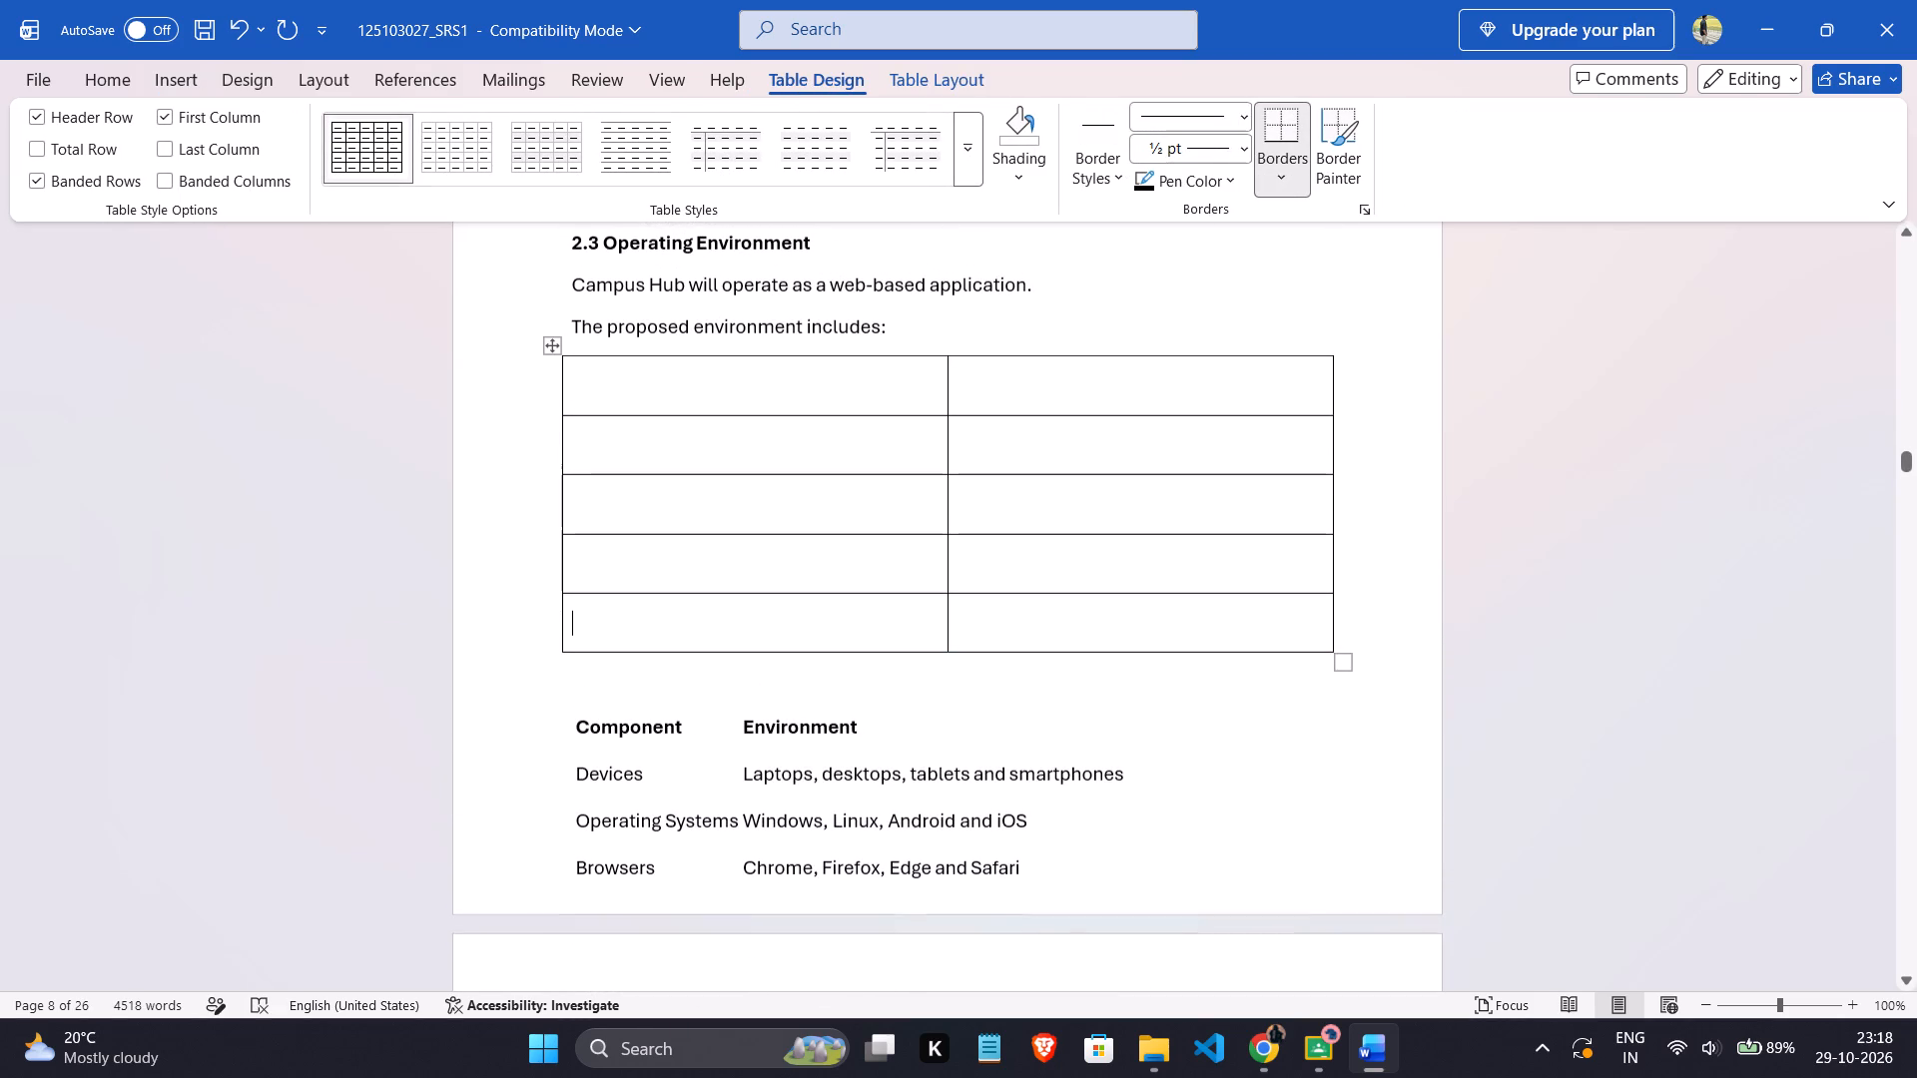
{"action": "left_click", "coordinate": [928, 101]}
{"action": "left_click", "coordinate": [931, 90]}
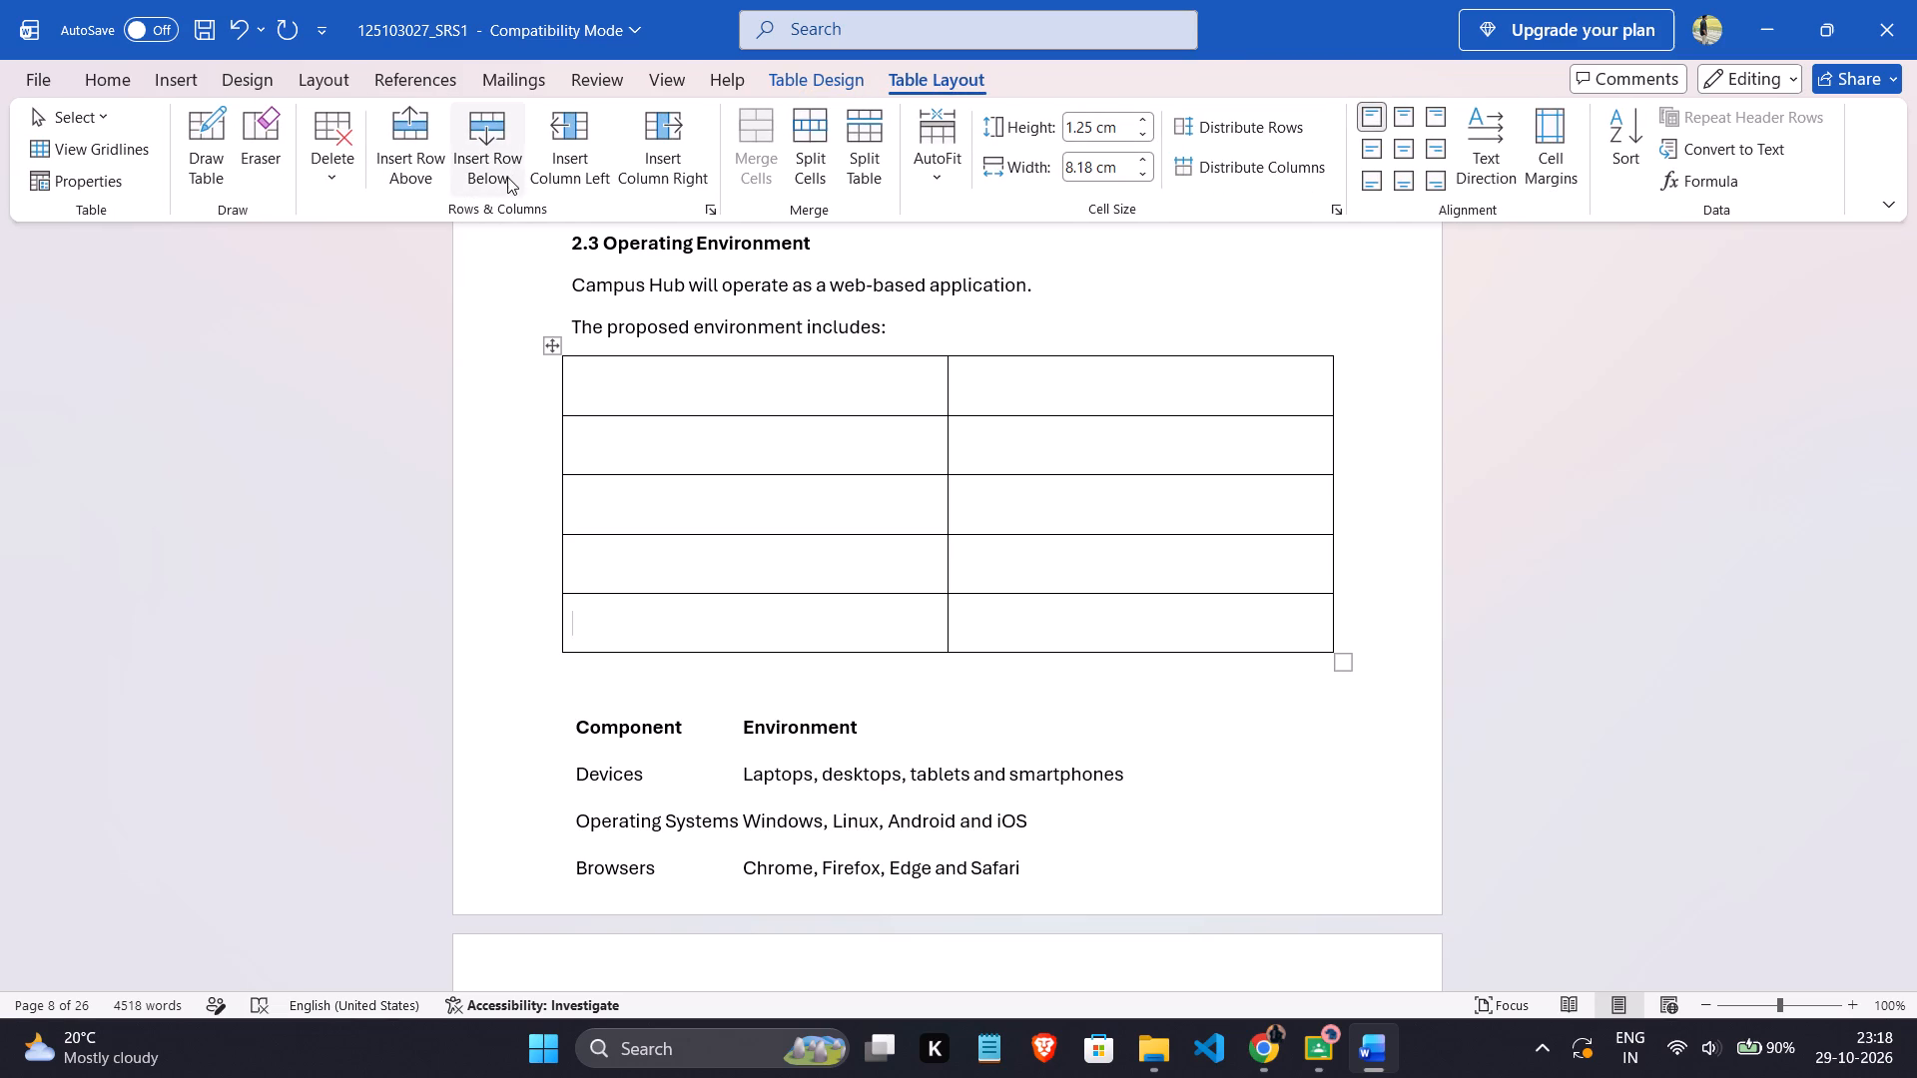
{"action": "double_click", "coordinate": [497, 171]}
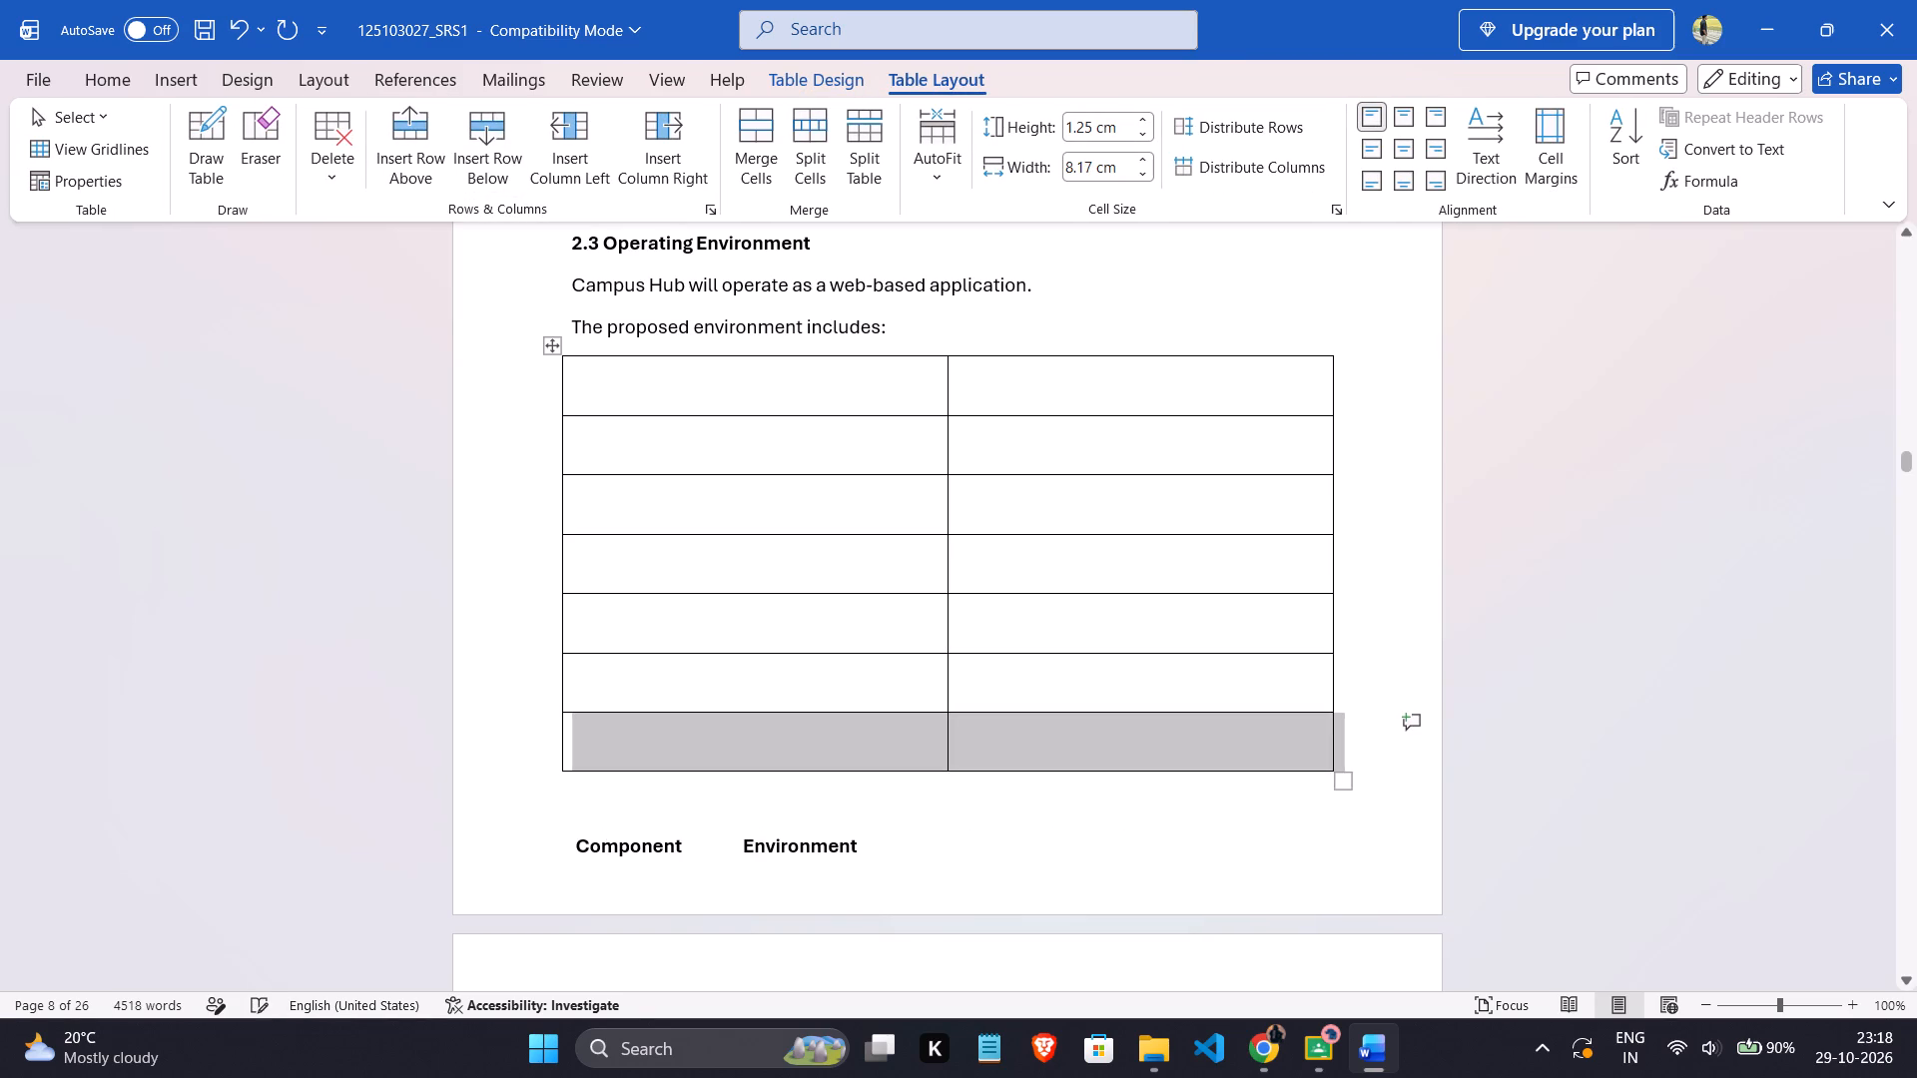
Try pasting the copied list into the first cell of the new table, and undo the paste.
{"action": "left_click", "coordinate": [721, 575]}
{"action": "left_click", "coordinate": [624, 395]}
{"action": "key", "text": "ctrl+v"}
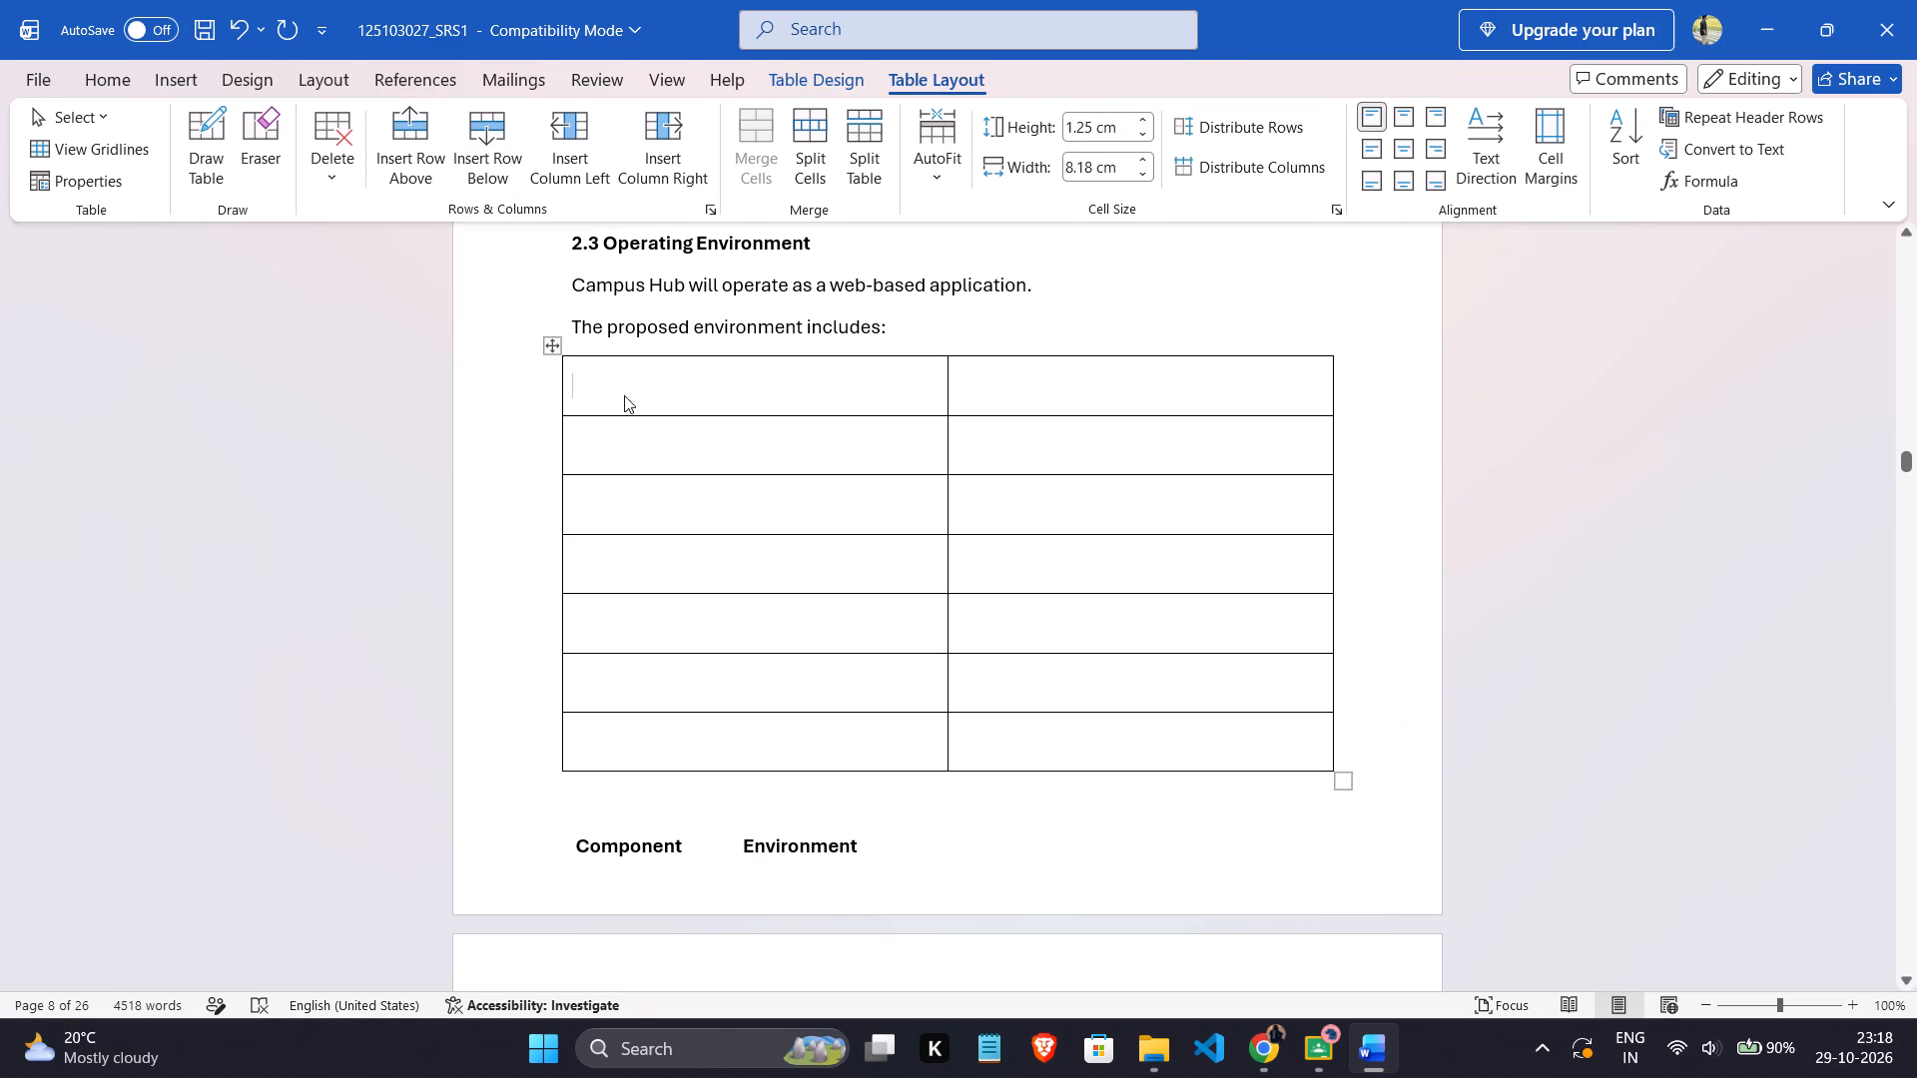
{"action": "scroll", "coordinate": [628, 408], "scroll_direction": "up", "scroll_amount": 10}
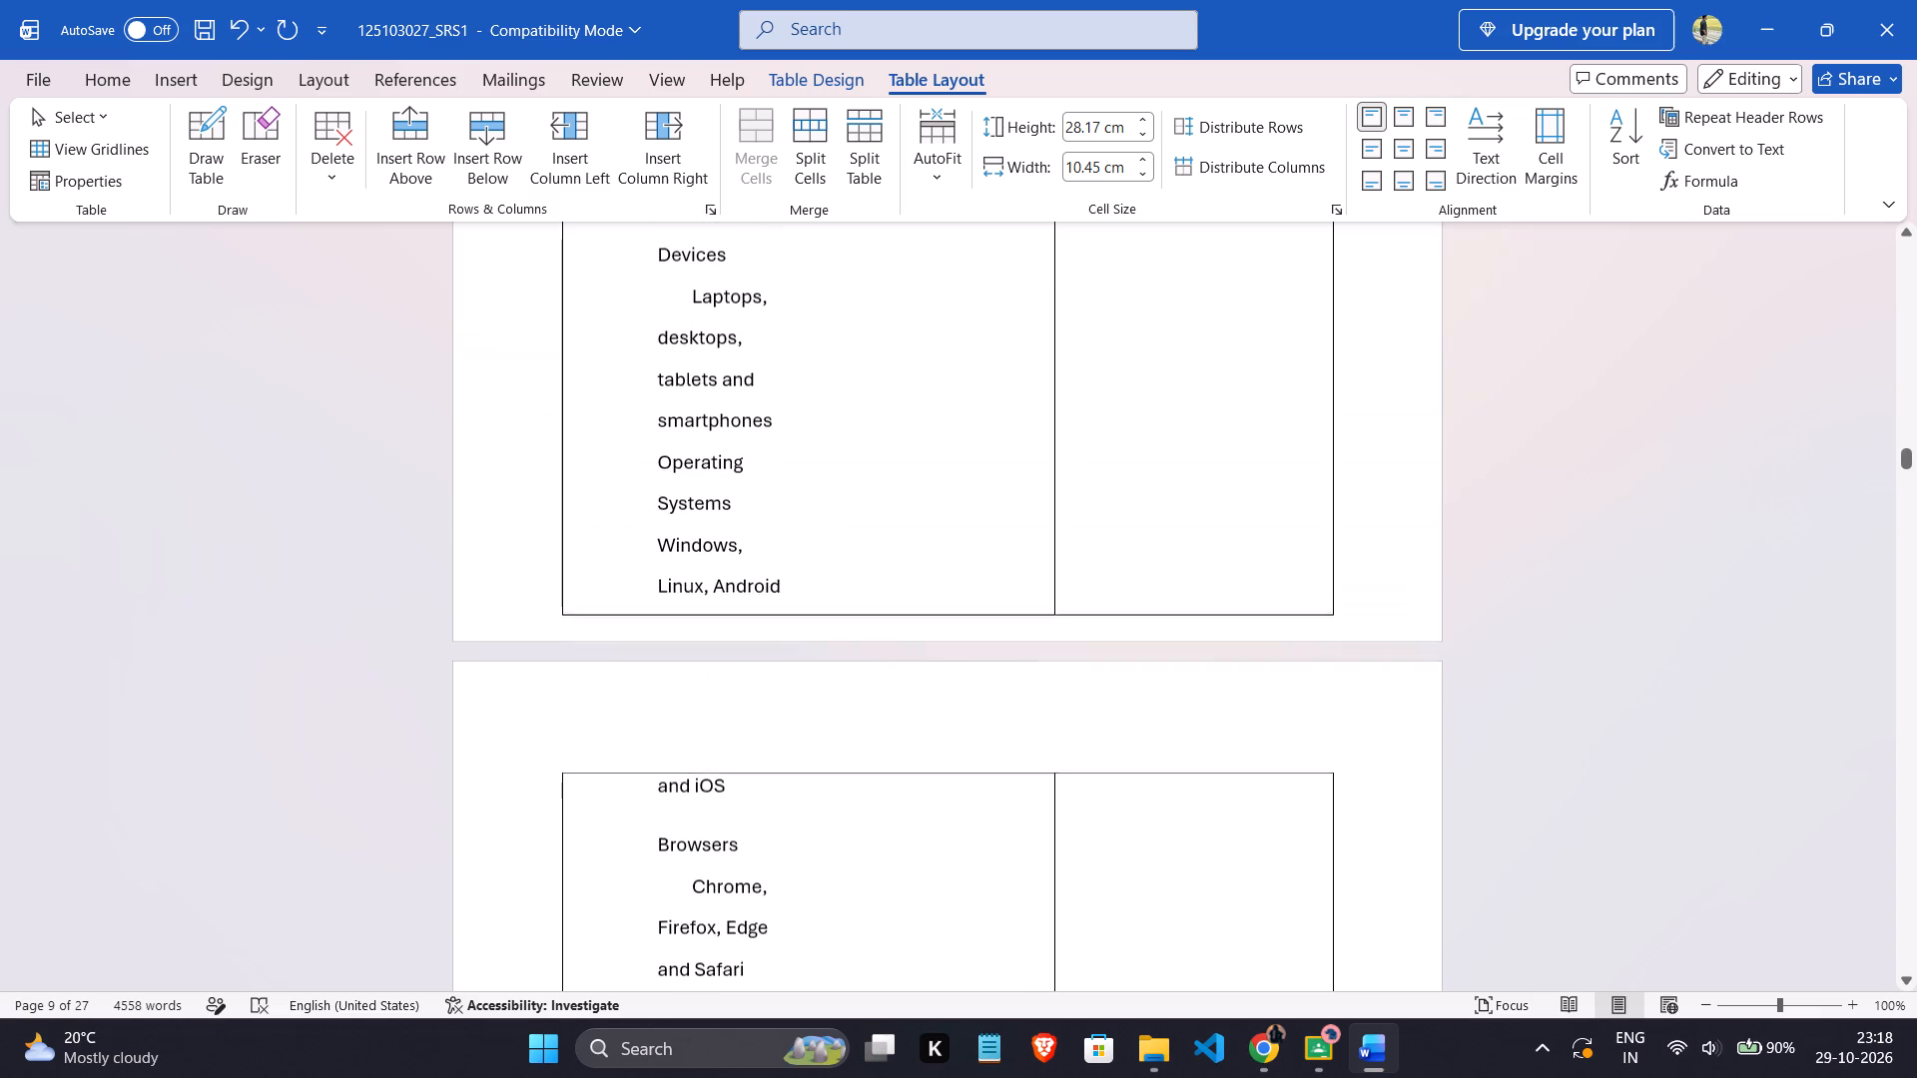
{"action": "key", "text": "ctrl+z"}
Paste the copied Component and Environment list across all cells of the empty two-column table.
{"action": "scroll", "coordinate": [821, 525], "scroll_direction": "up", "scroll_amount": 4}
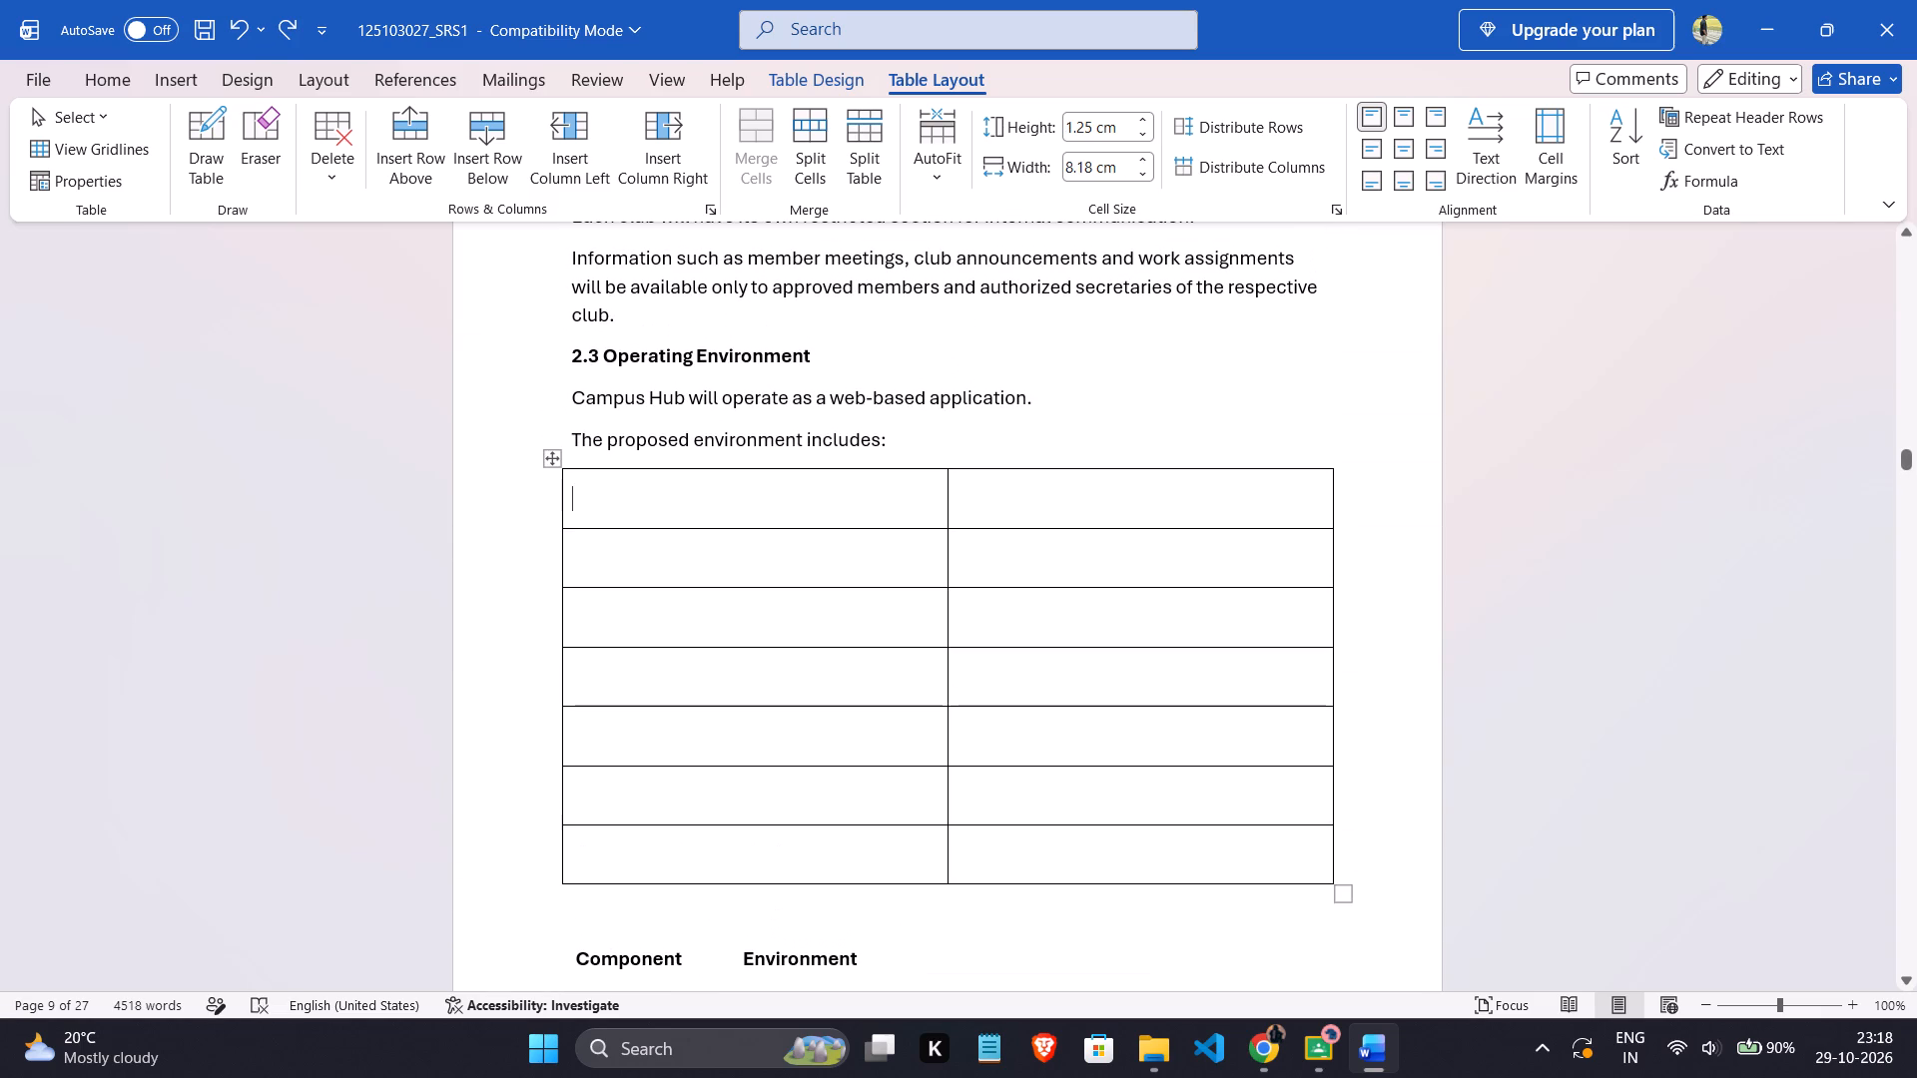
{"action": "left_click_drag", "start_coordinate": [620, 486], "coordinate": [1264, 850]}
{"action": "key", "text": "ctrl+v"}
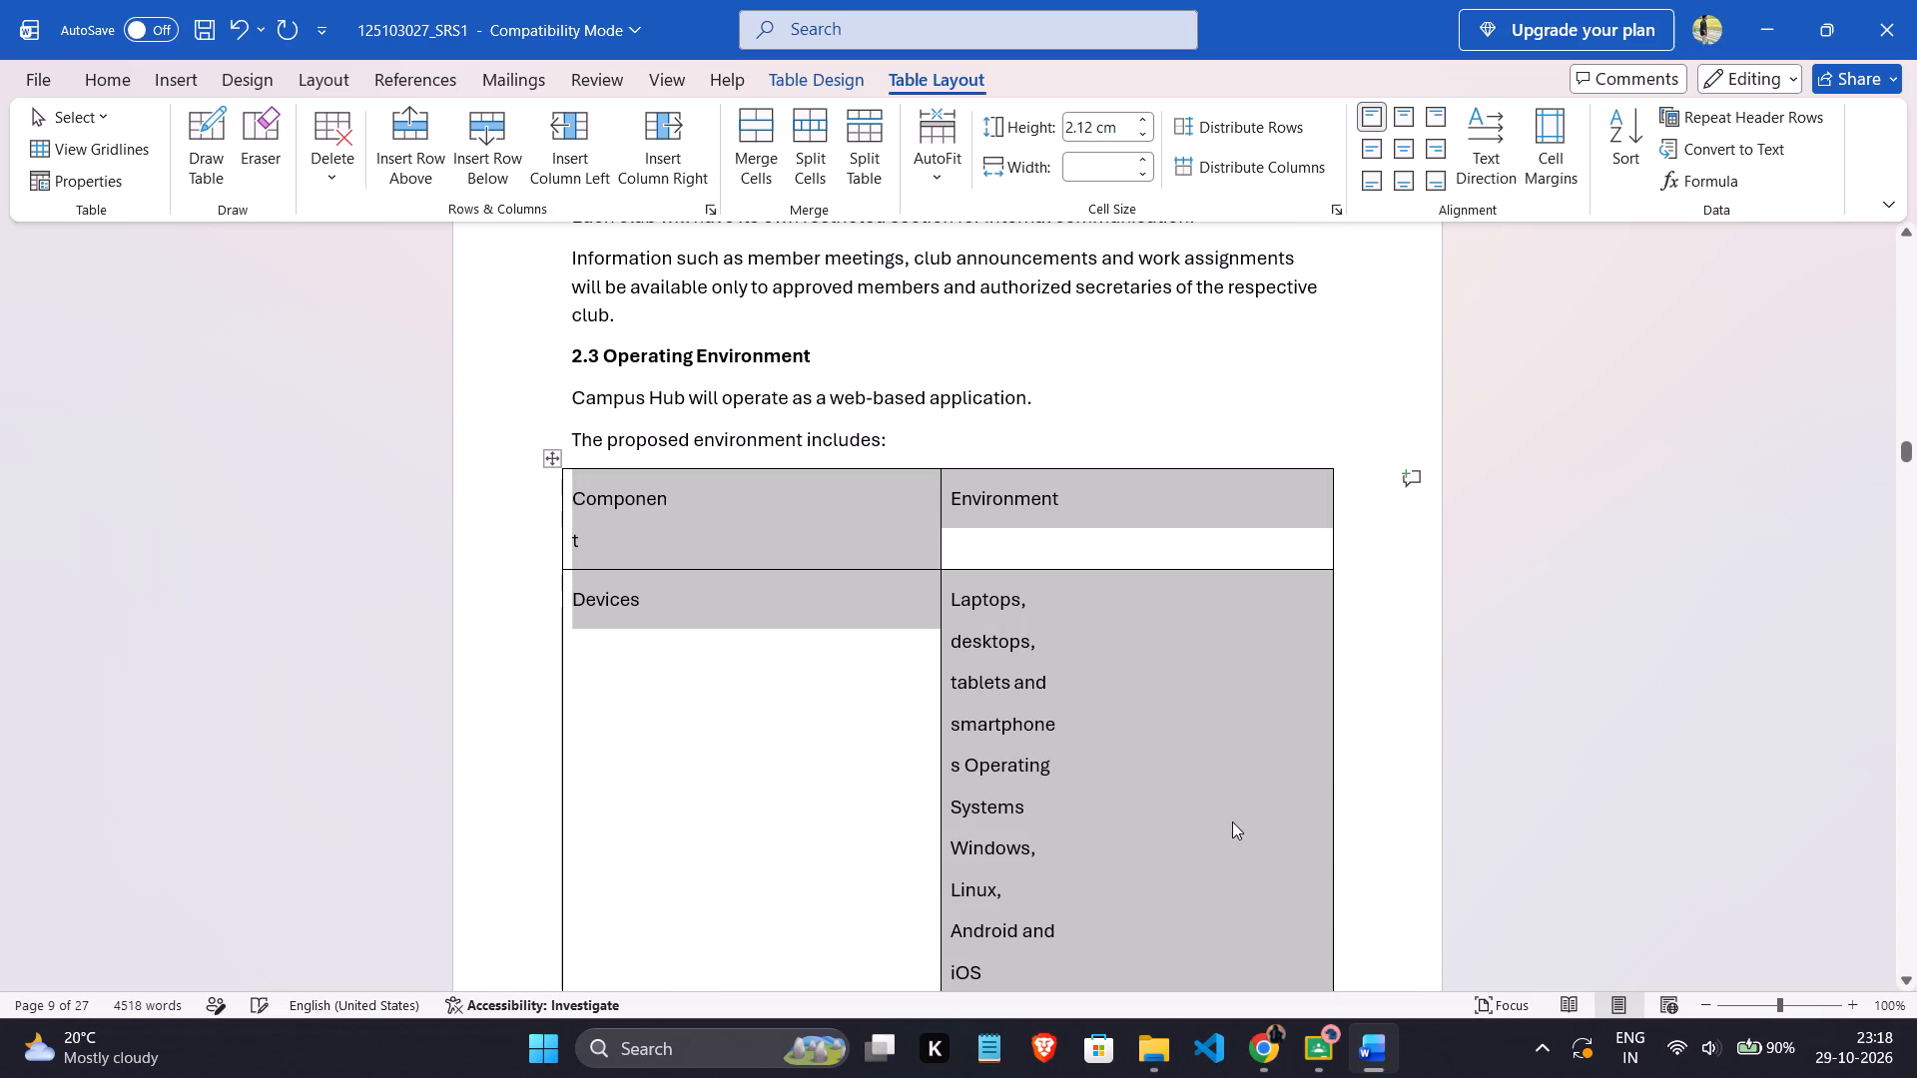
{"action": "left_click", "coordinate": [1034, 775]}
Examine how the pasted entries are distributed over the rows and pages of the section 2.3 table.
{"action": "scroll", "coordinate": [1034, 775], "scroll_direction": "down", "scroll_amount": 5}
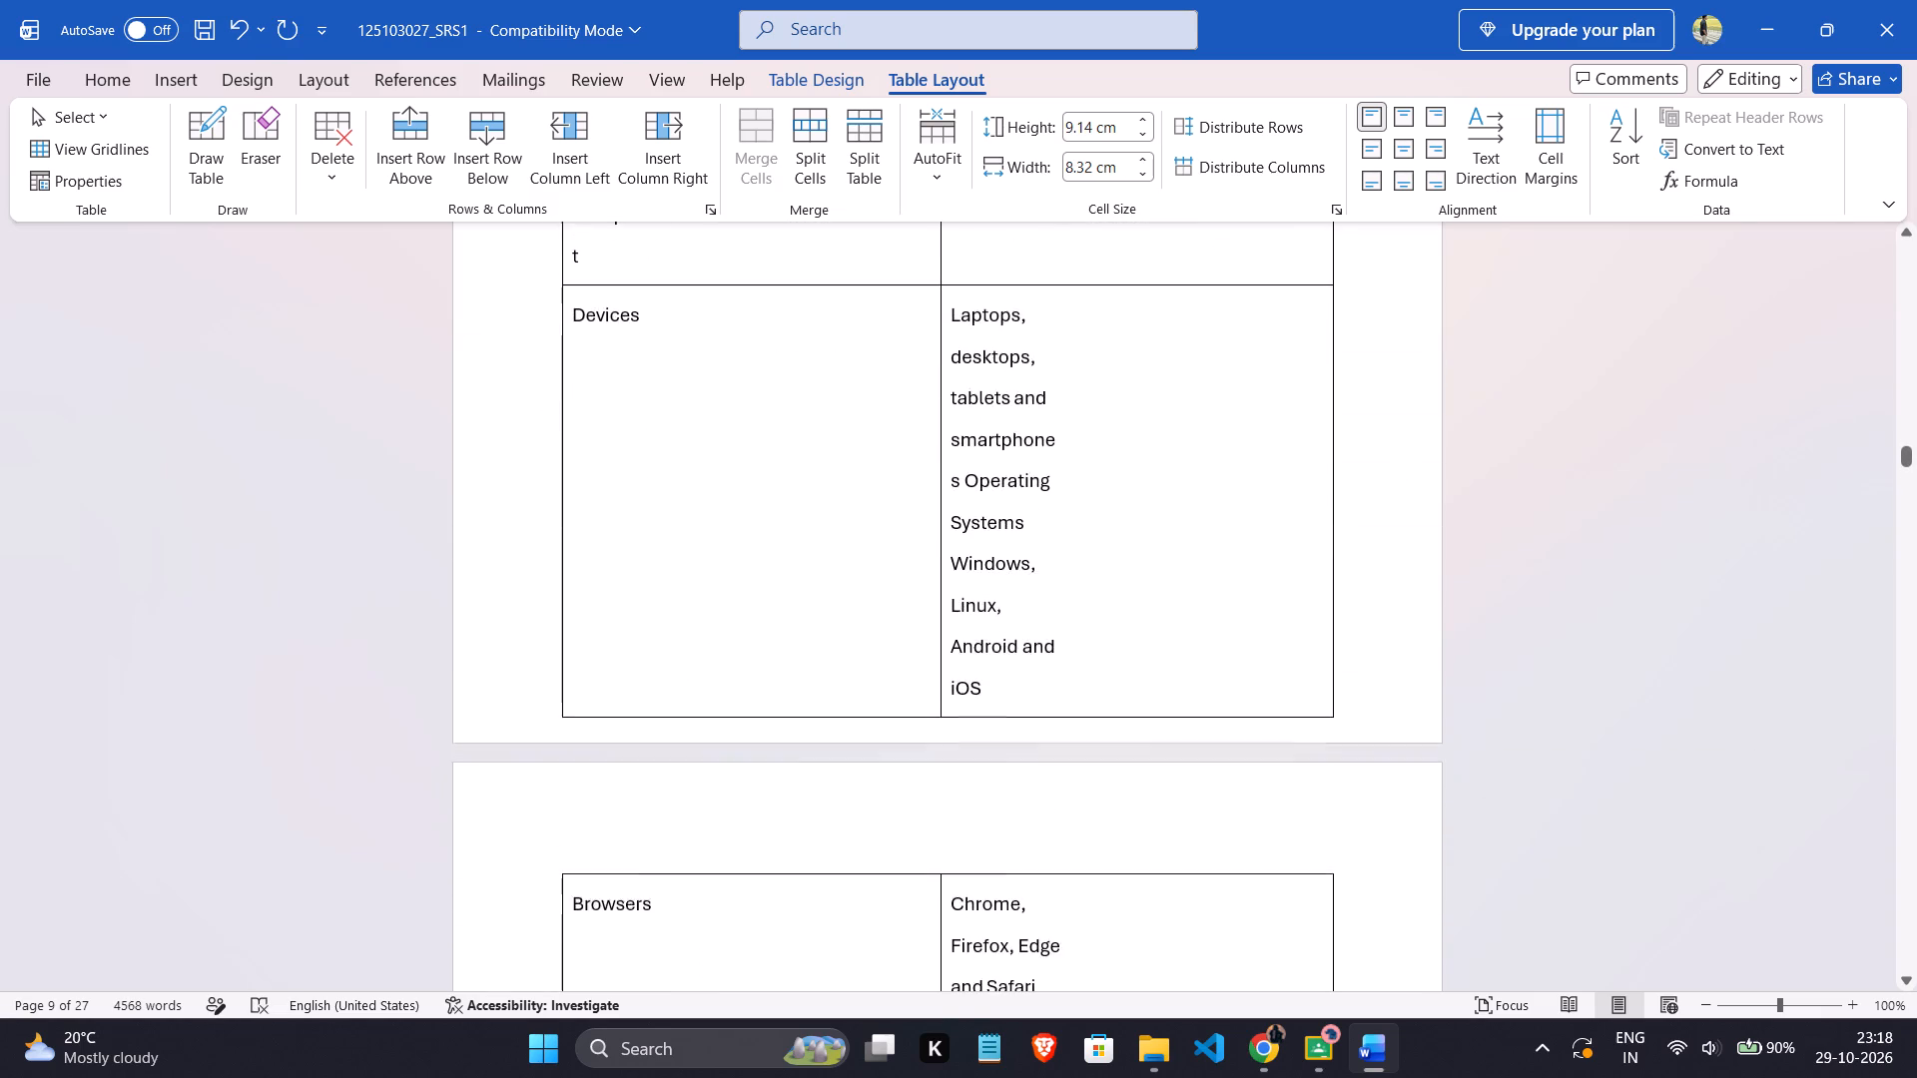
{"action": "scroll", "coordinate": [1034, 775], "scroll_direction": "down", "scroll_amount": 16}
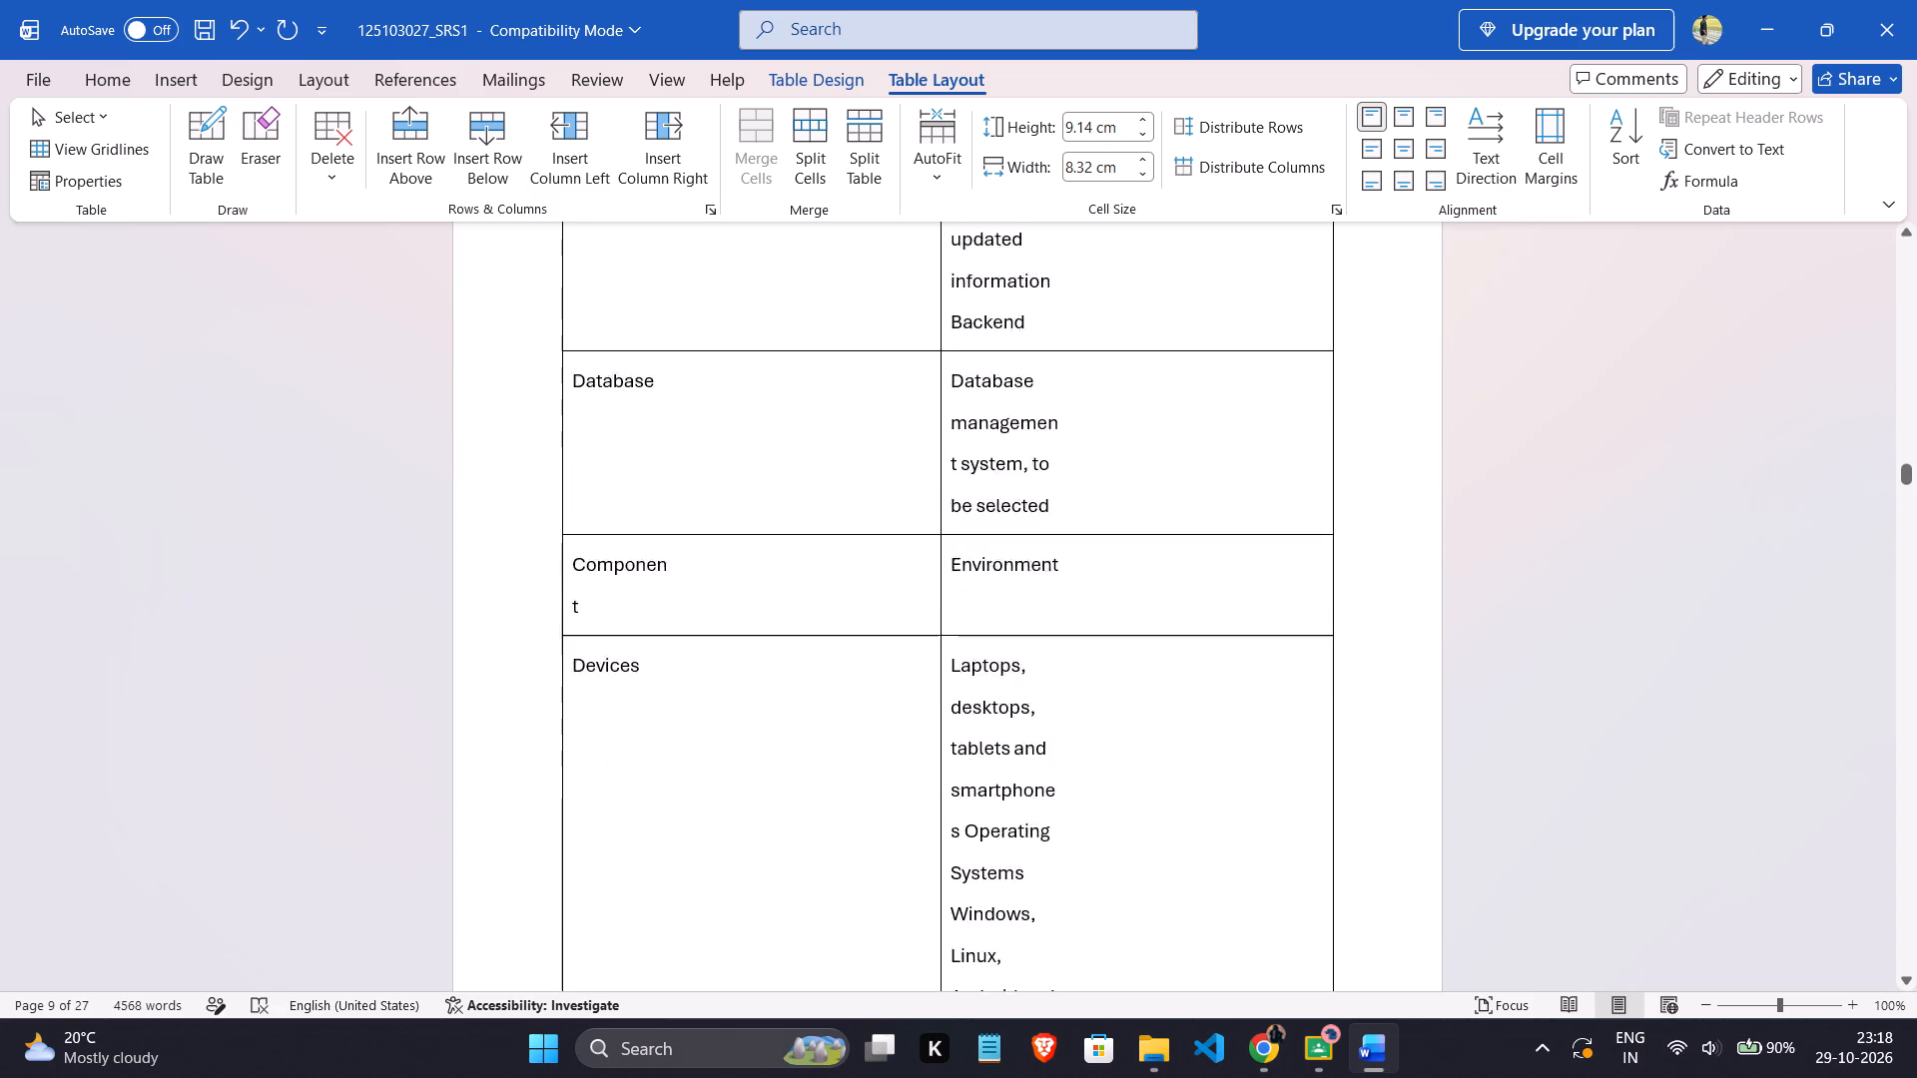
{"action": "scroll", "coordinate": [1033, 775], "scroll_direction": "down", "scroll_amount": 4}
{"action": "scroll", "coordinate": [1033, 775], "scroll_direction": "up", "scroll_amount": 15}
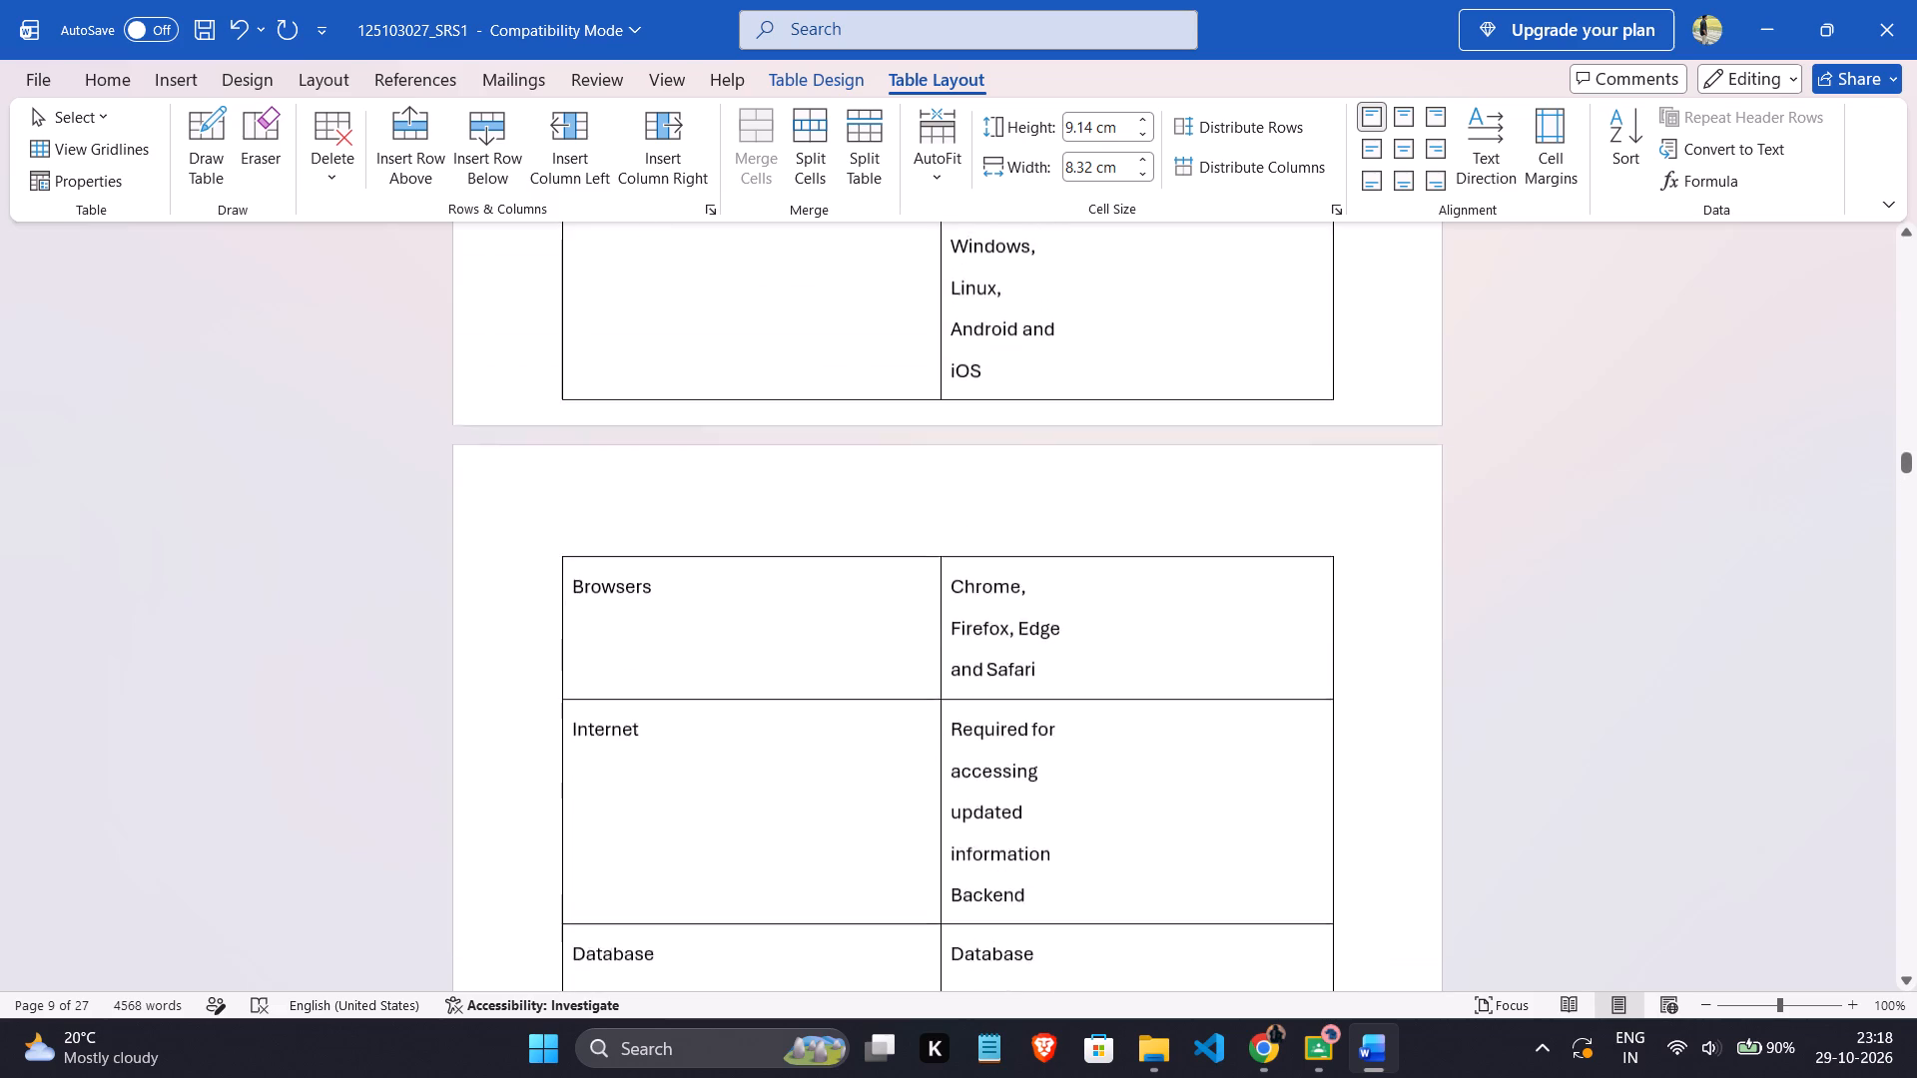
{"action": "scroll", "coordinate": [1033, 775], "scroll_direction": "up", "scroll_amount": 14}
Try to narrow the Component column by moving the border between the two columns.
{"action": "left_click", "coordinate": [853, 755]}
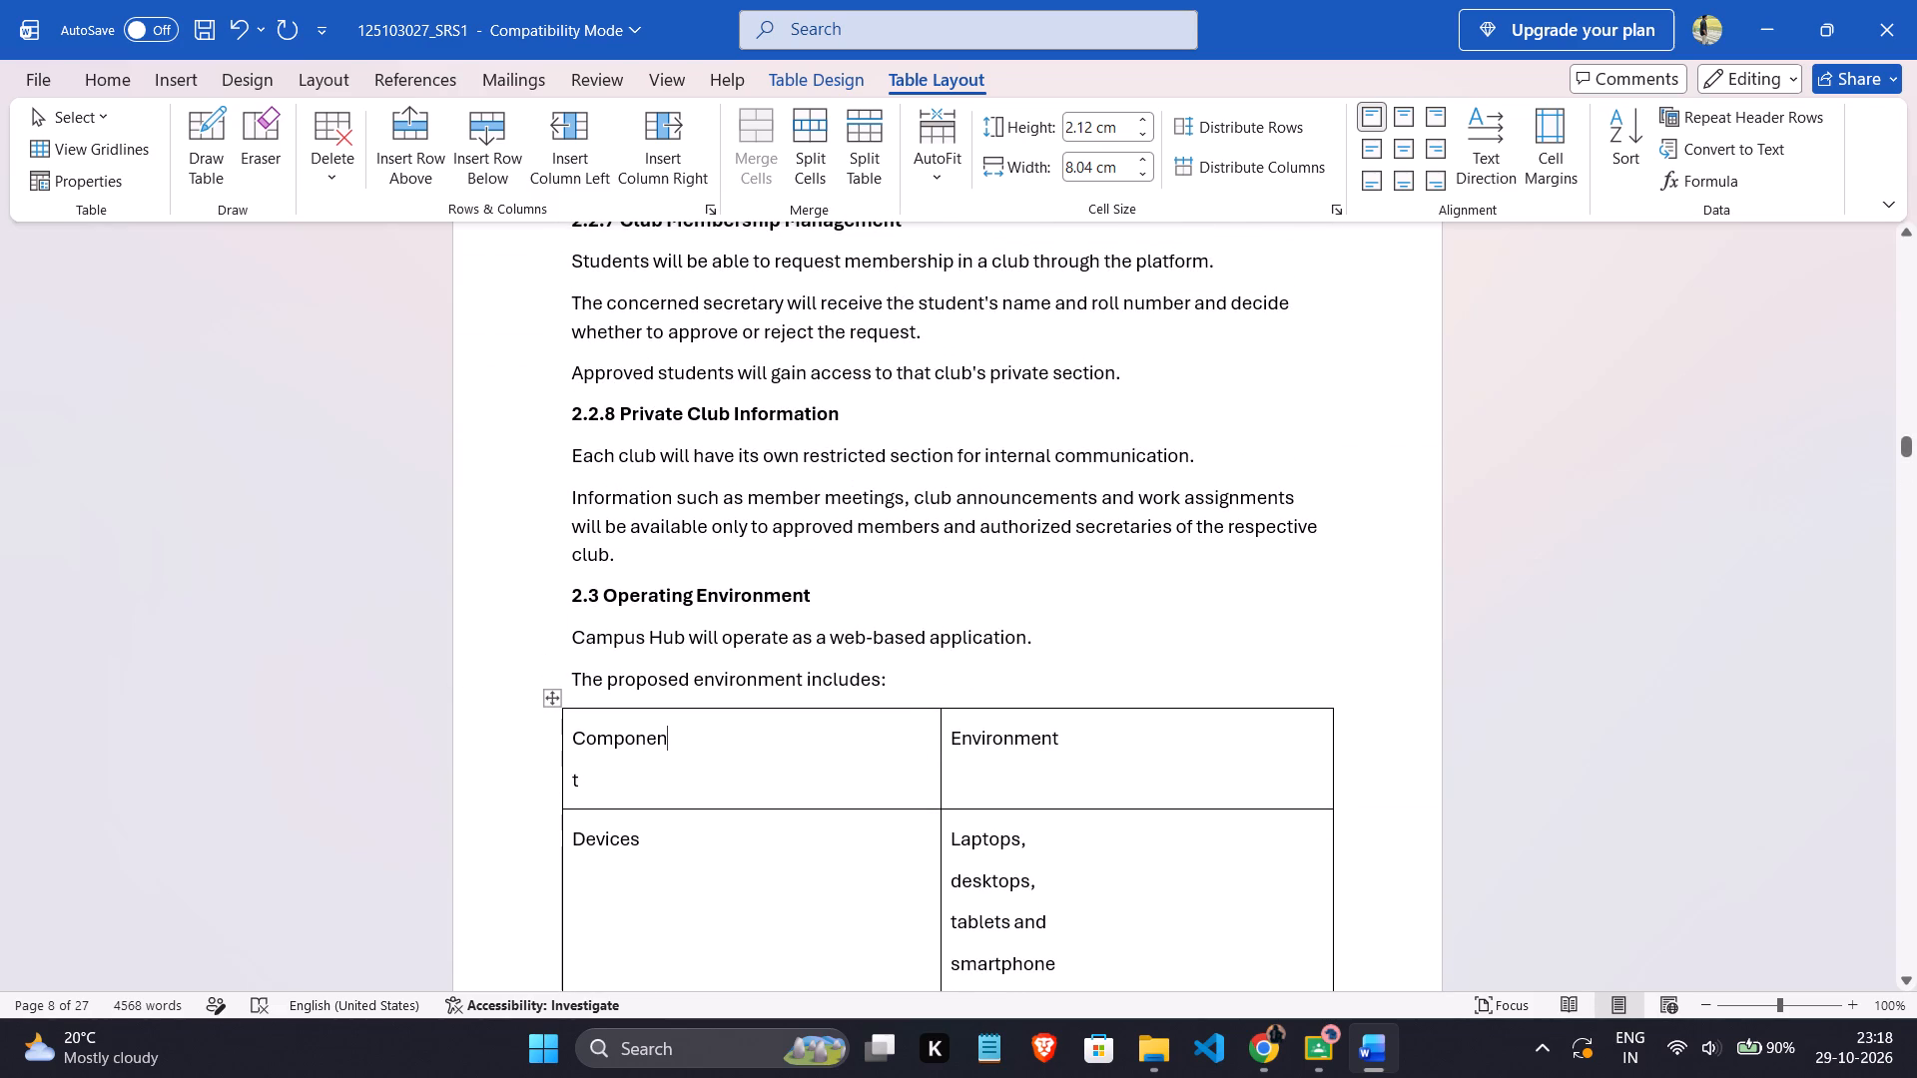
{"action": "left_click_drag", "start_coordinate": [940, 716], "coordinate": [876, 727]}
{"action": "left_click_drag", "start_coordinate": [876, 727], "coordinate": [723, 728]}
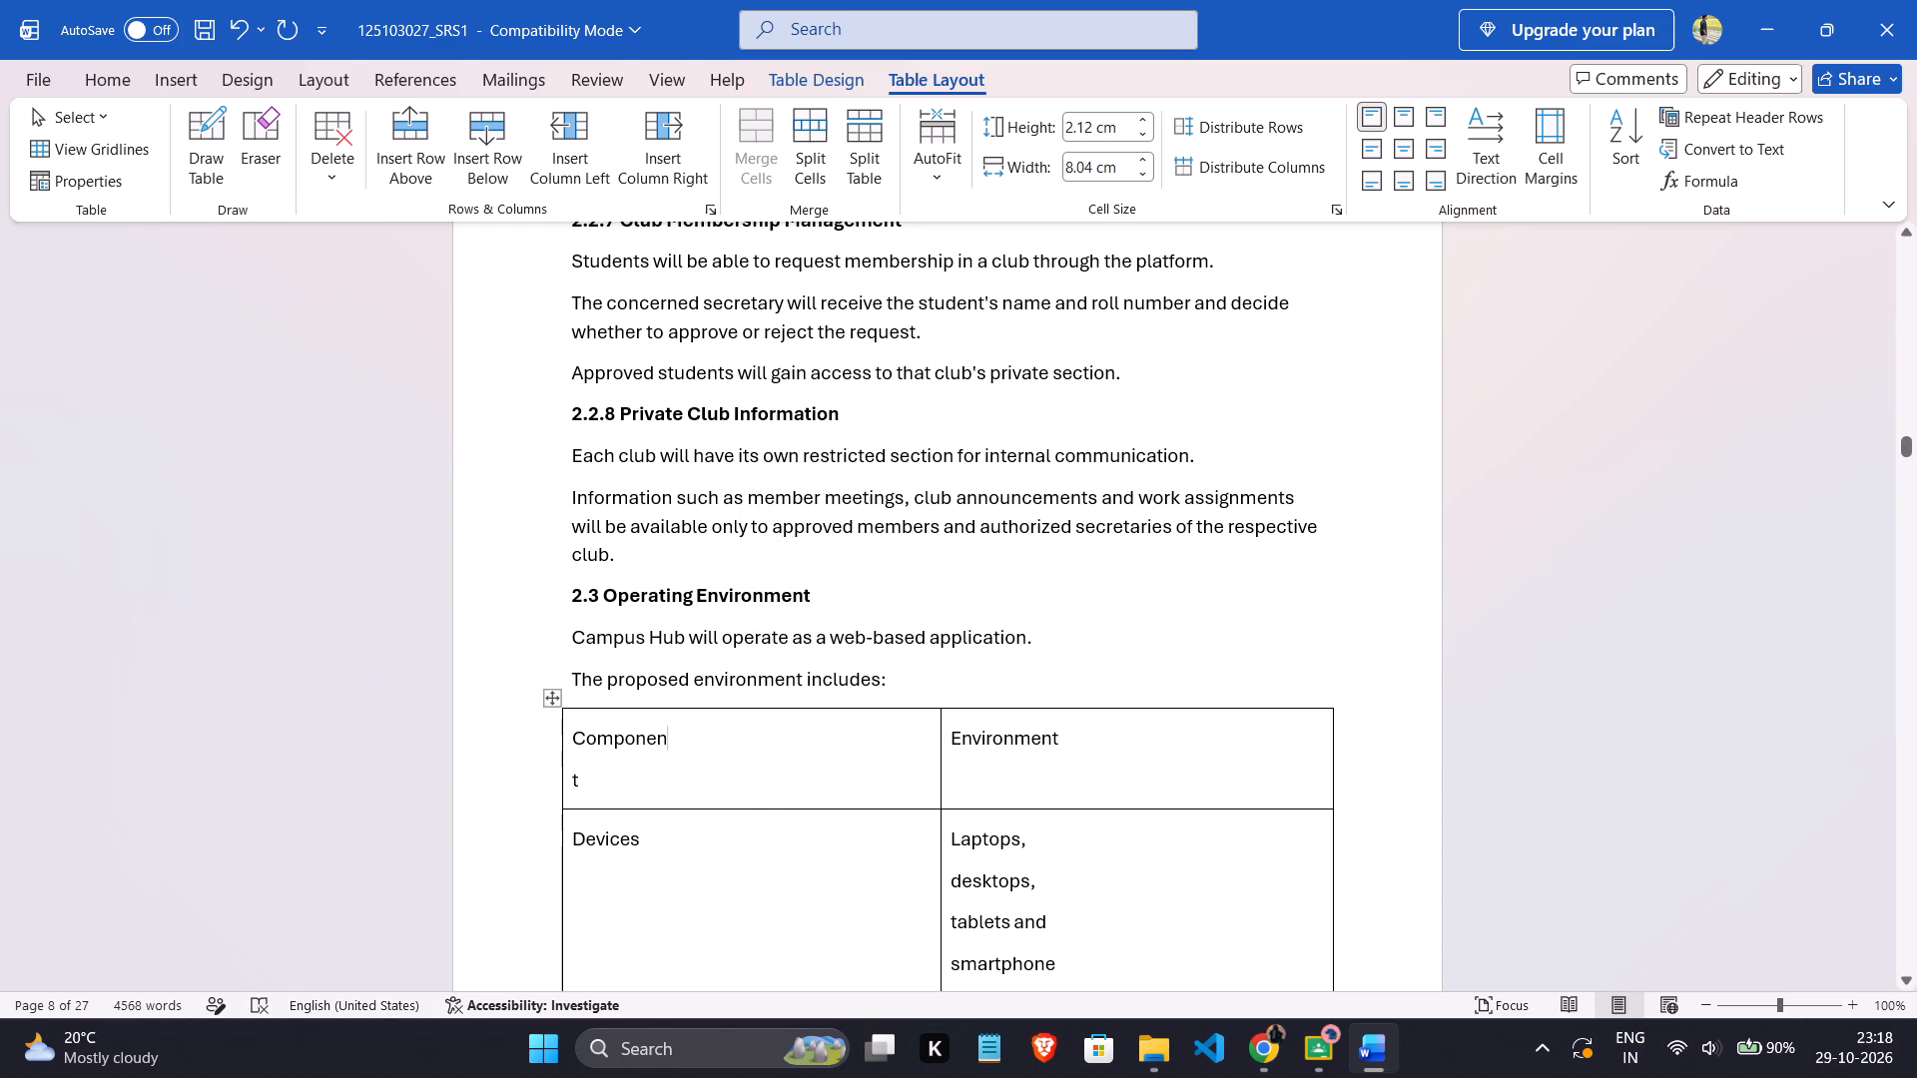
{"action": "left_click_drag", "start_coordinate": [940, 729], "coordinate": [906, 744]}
Change the first header cell of the section 2.3 table to "Components".
{"action": "scroll", "coordinate": [914, 737], "scroll_direction": "down", "scroll_amount": 4}
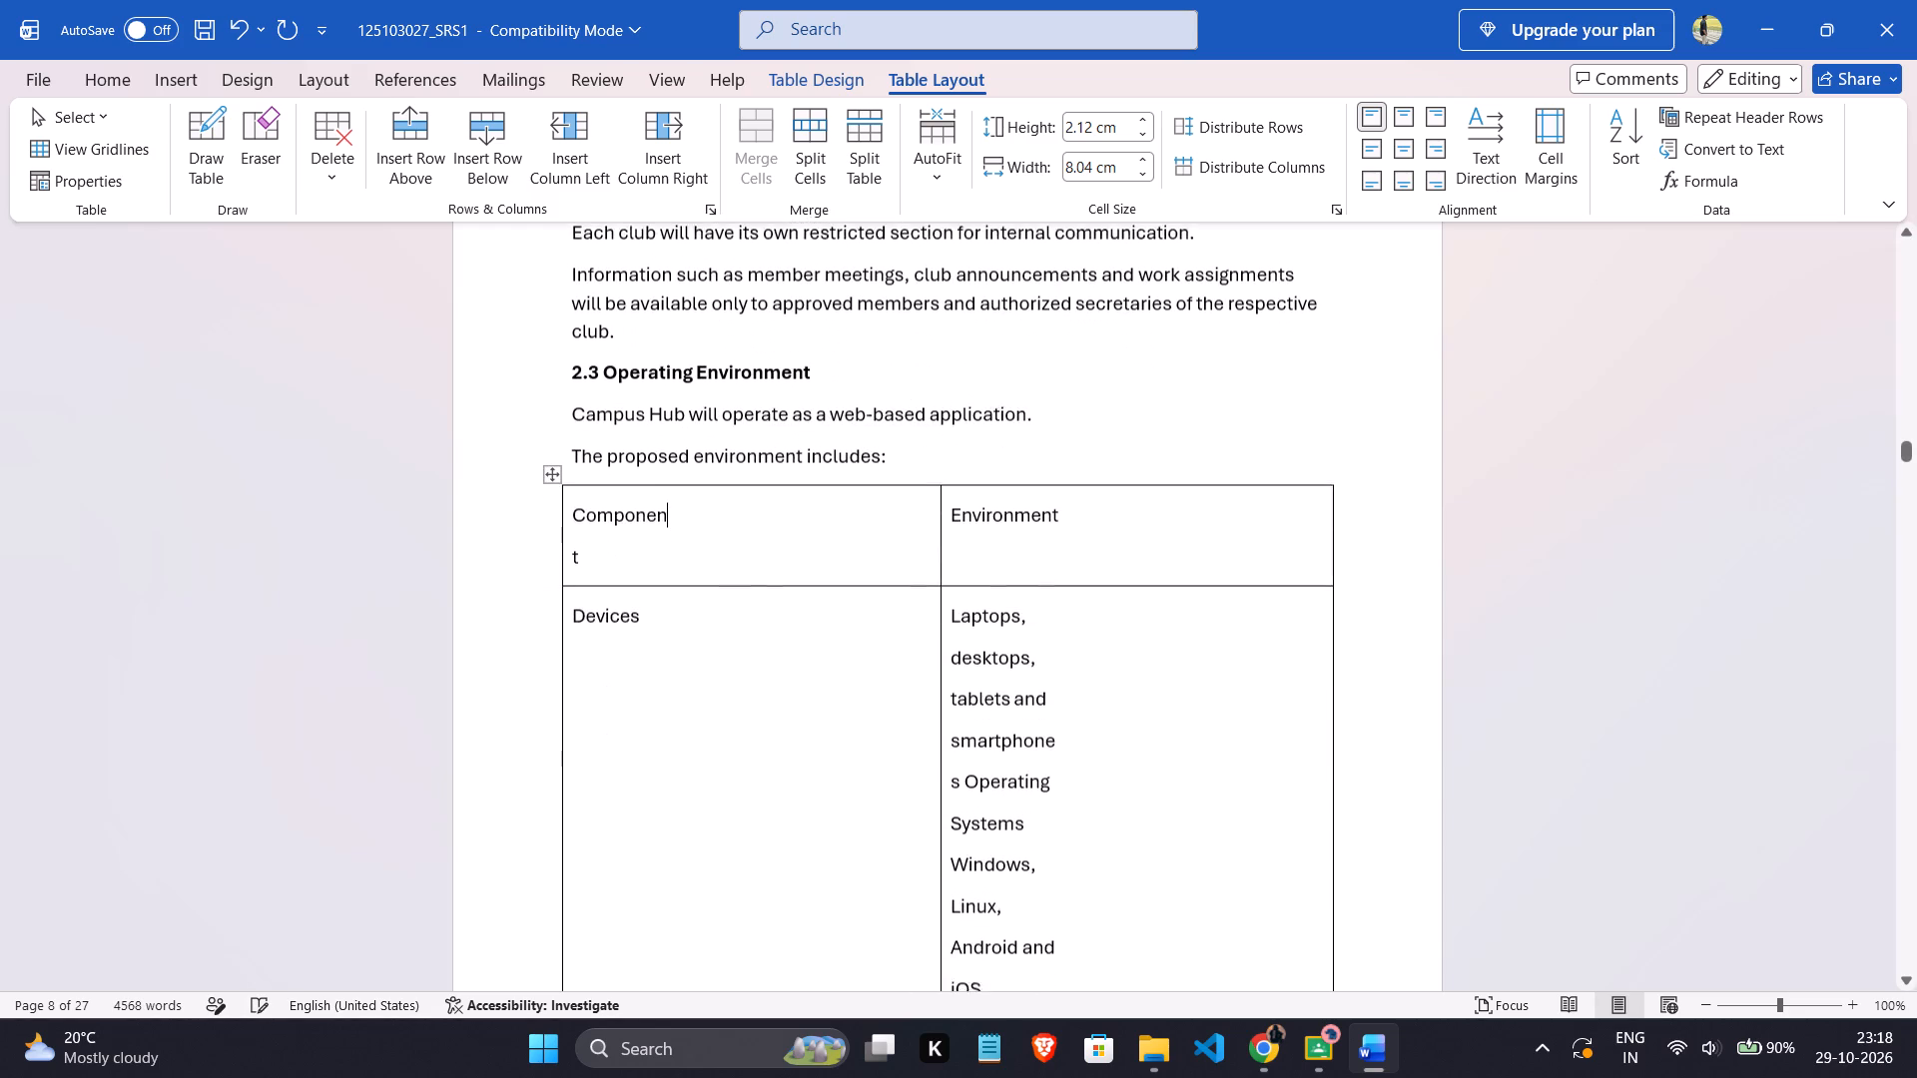
{"action": "left_click", "coordinate": [883, 667]}
{"action": "left_click", "coordinate": [582, 545]}
{"action": "left_click", "coordinate": [572, 545]}
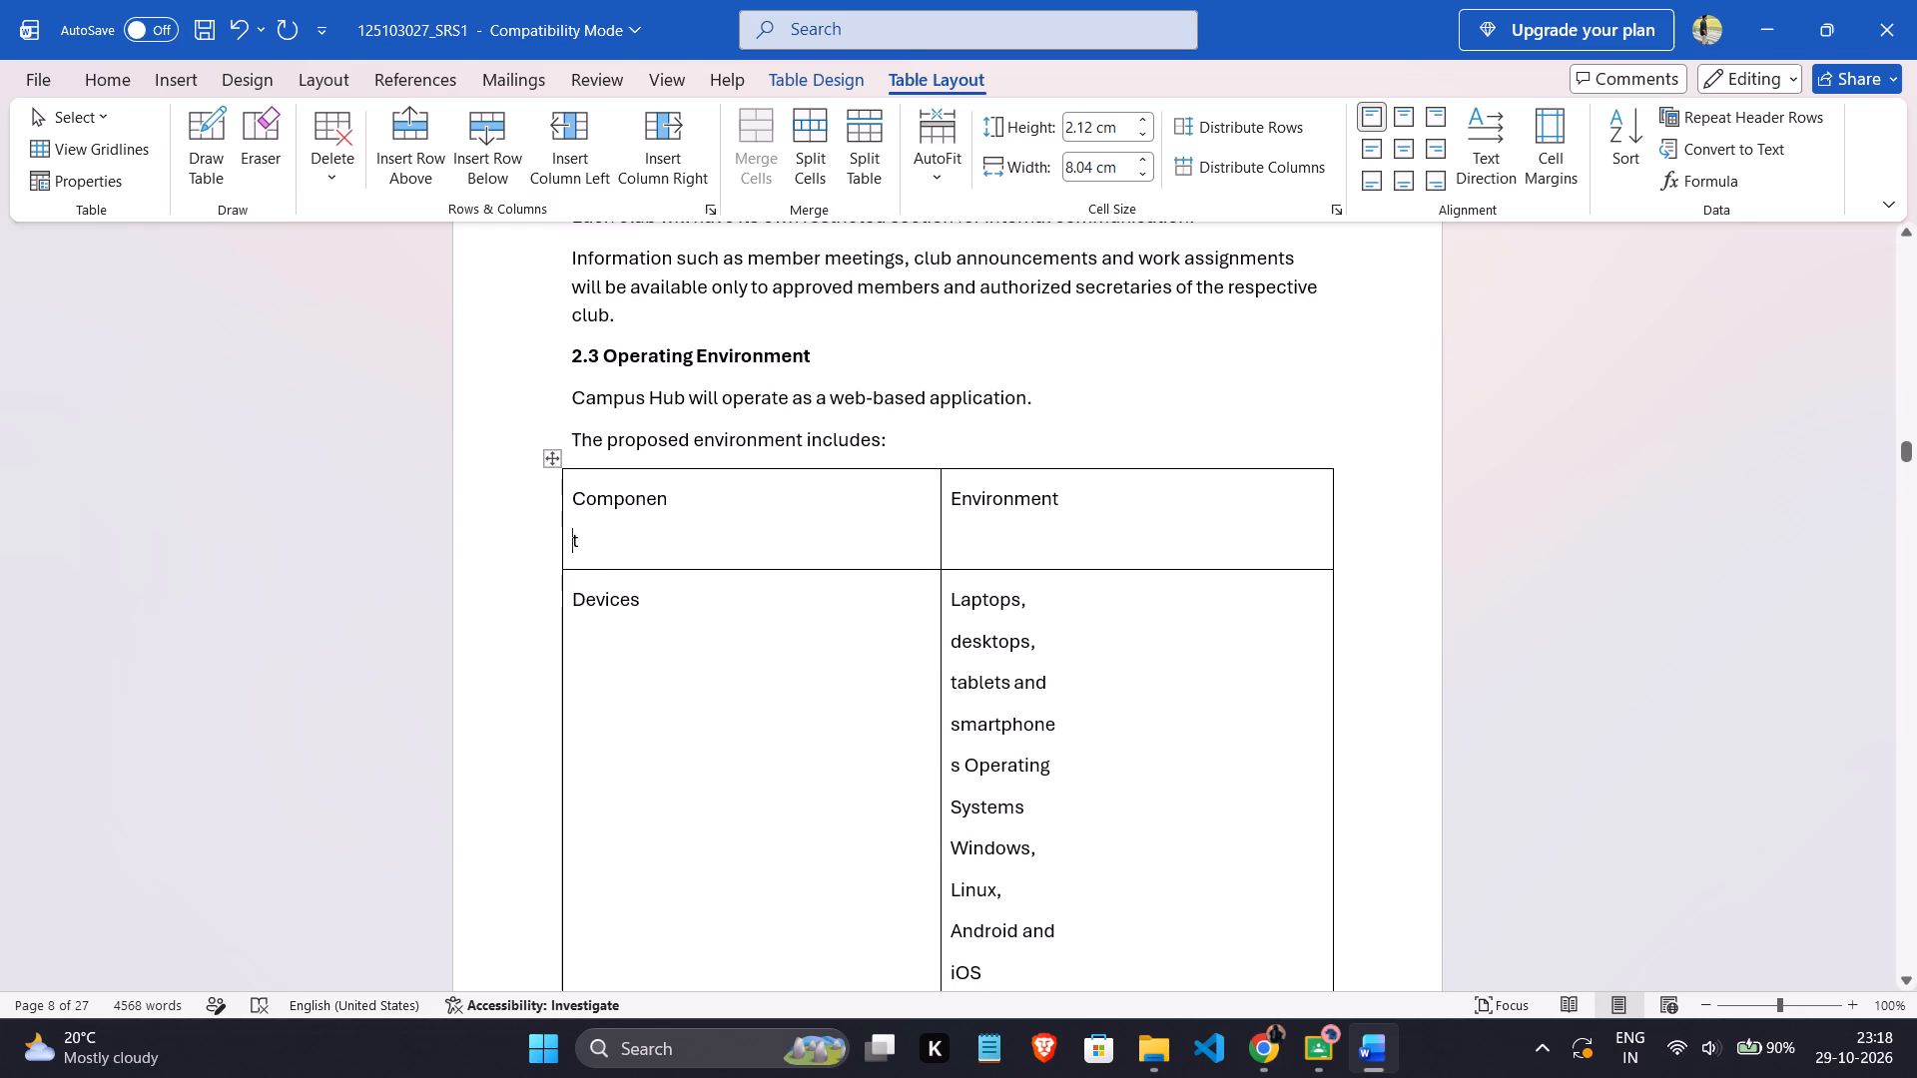
{"action": "key", "text": "BackSpace"}
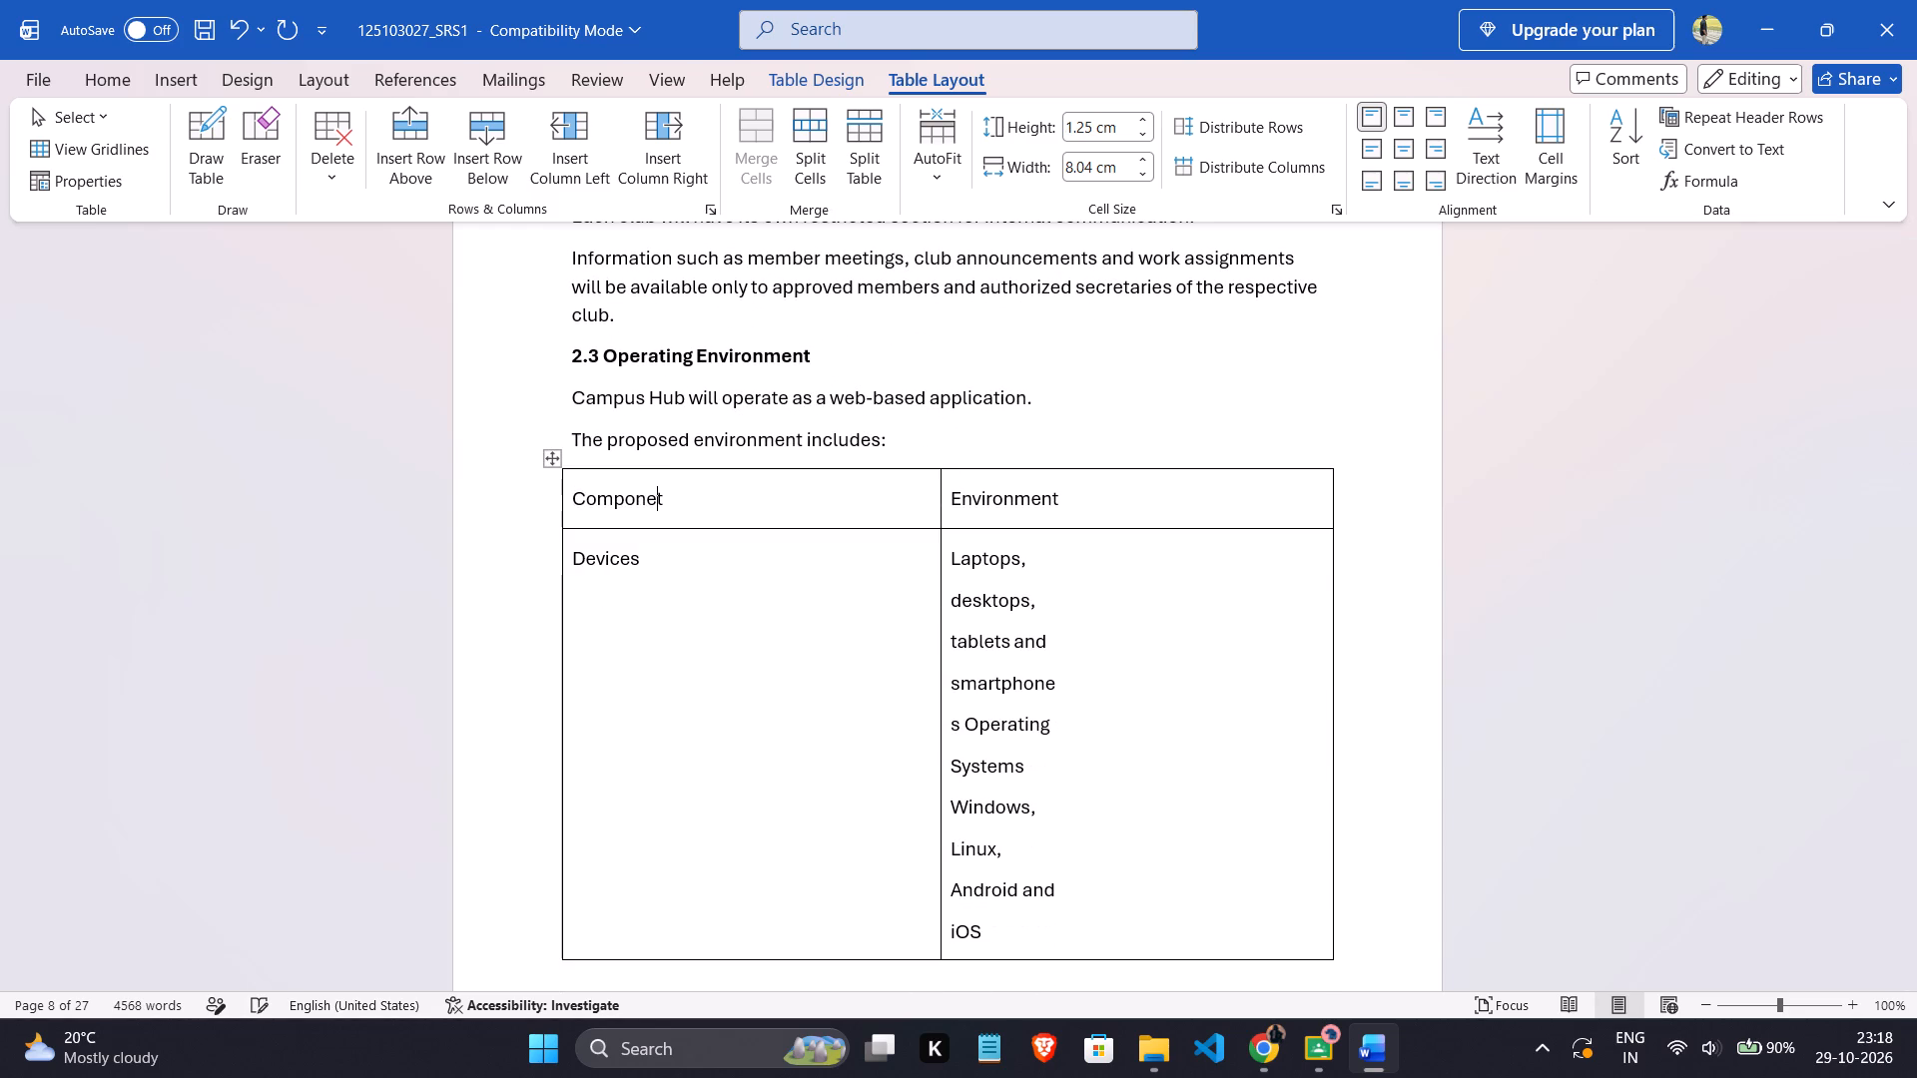
{"action": "key", "text": "n"}
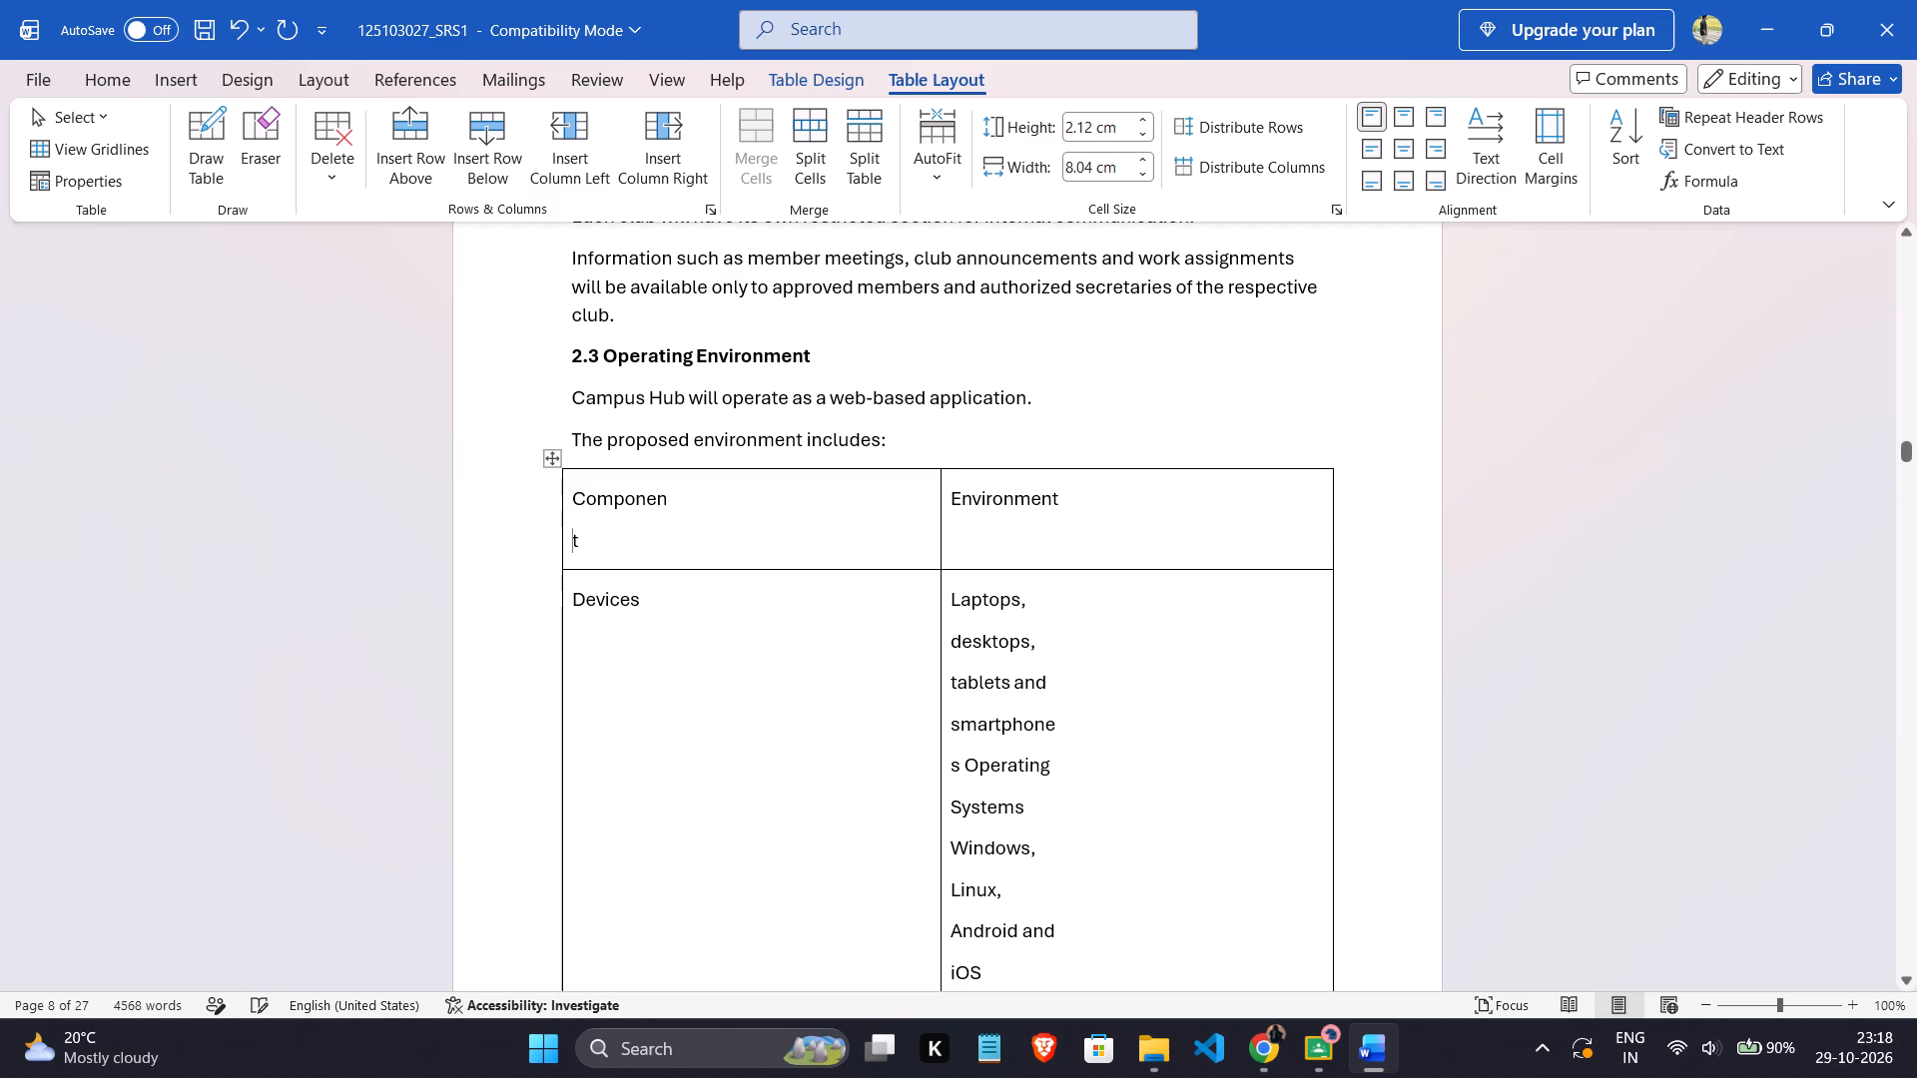
{"action": "key", "text": "Up"}
{"action": "left_click_drag", "start_coordinate": [703, 557], "coordinate": [694, 558]}
{"action": "key", "text": "s"}
{"action": "left_click", "coordinate": [963, 542]}
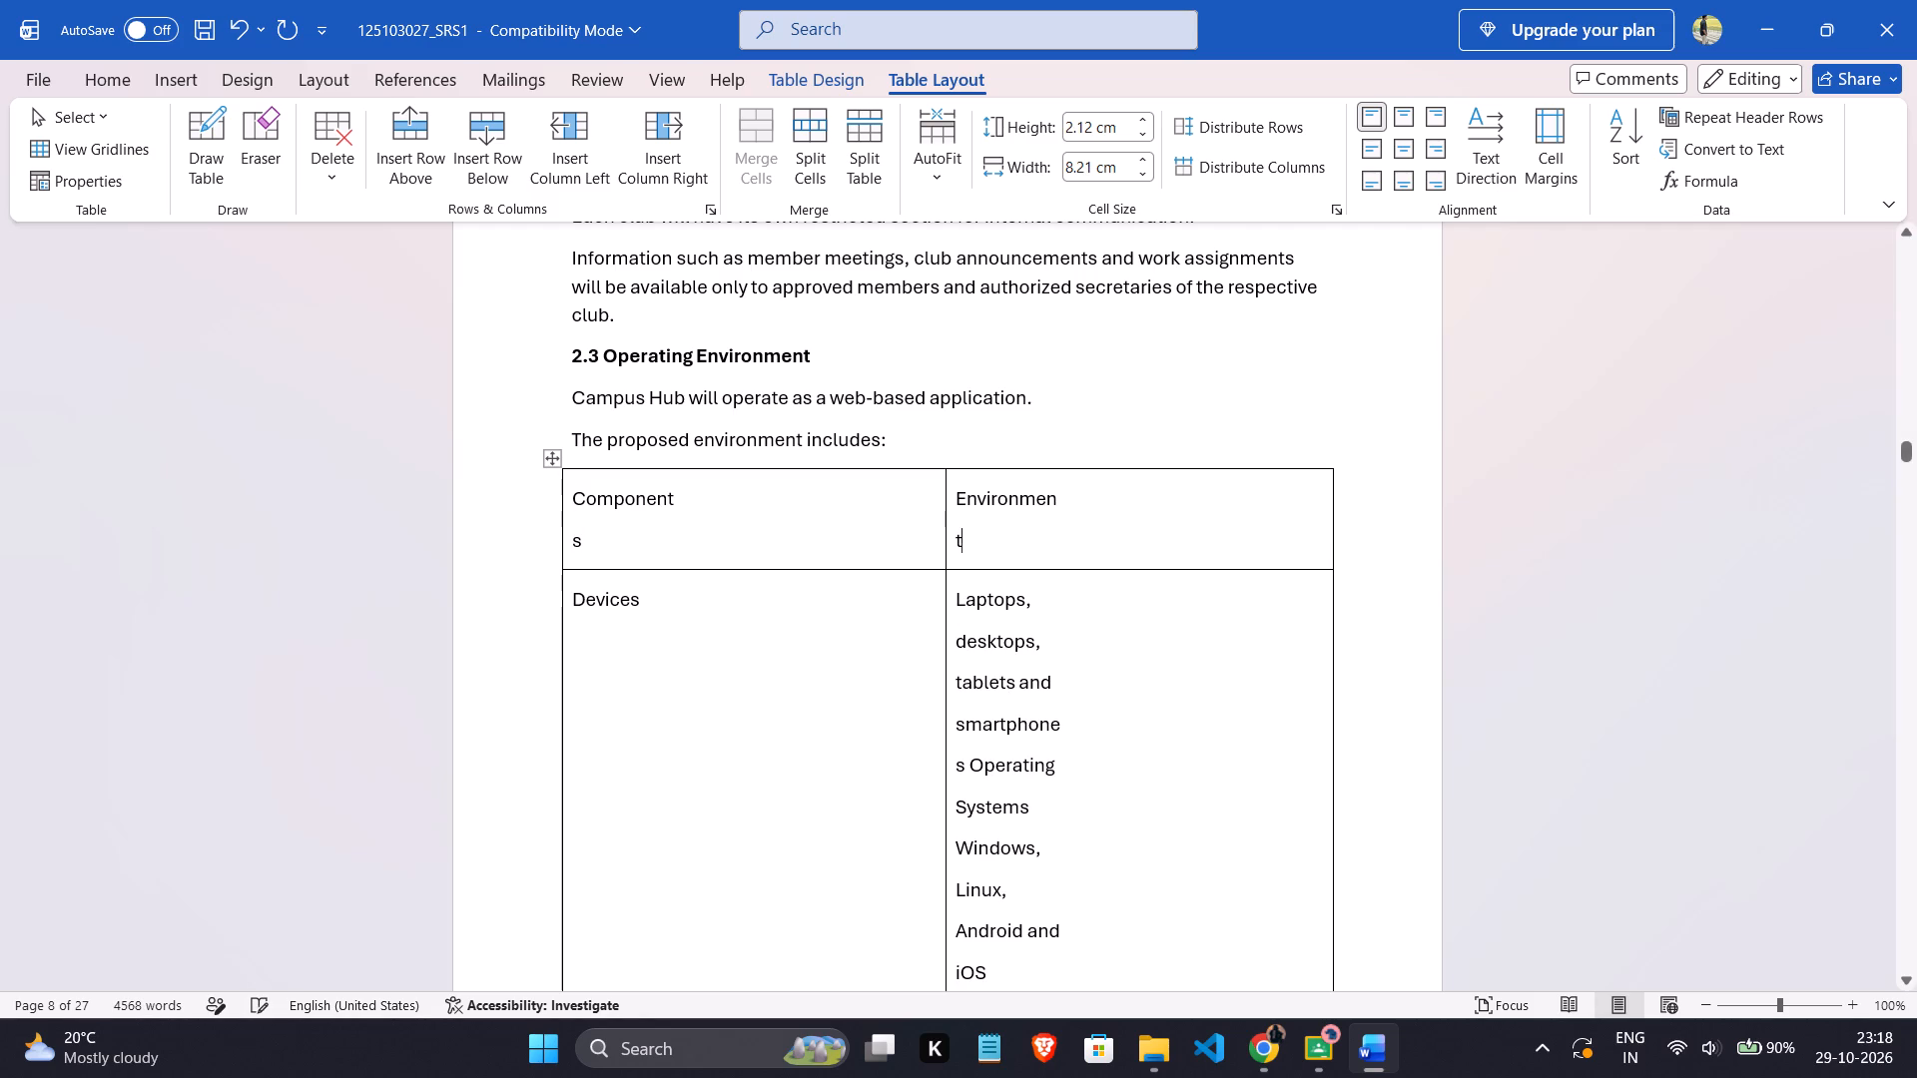
{"action": "left_click", "coordinate": [1035, 557]}
Try to shrink the whole section 2.3 table by resizing it from its bottom corner.
{"action": "scroll", "coordinate": [1035, 557], "scroll_direction": "down", "scroll_amount": 12}
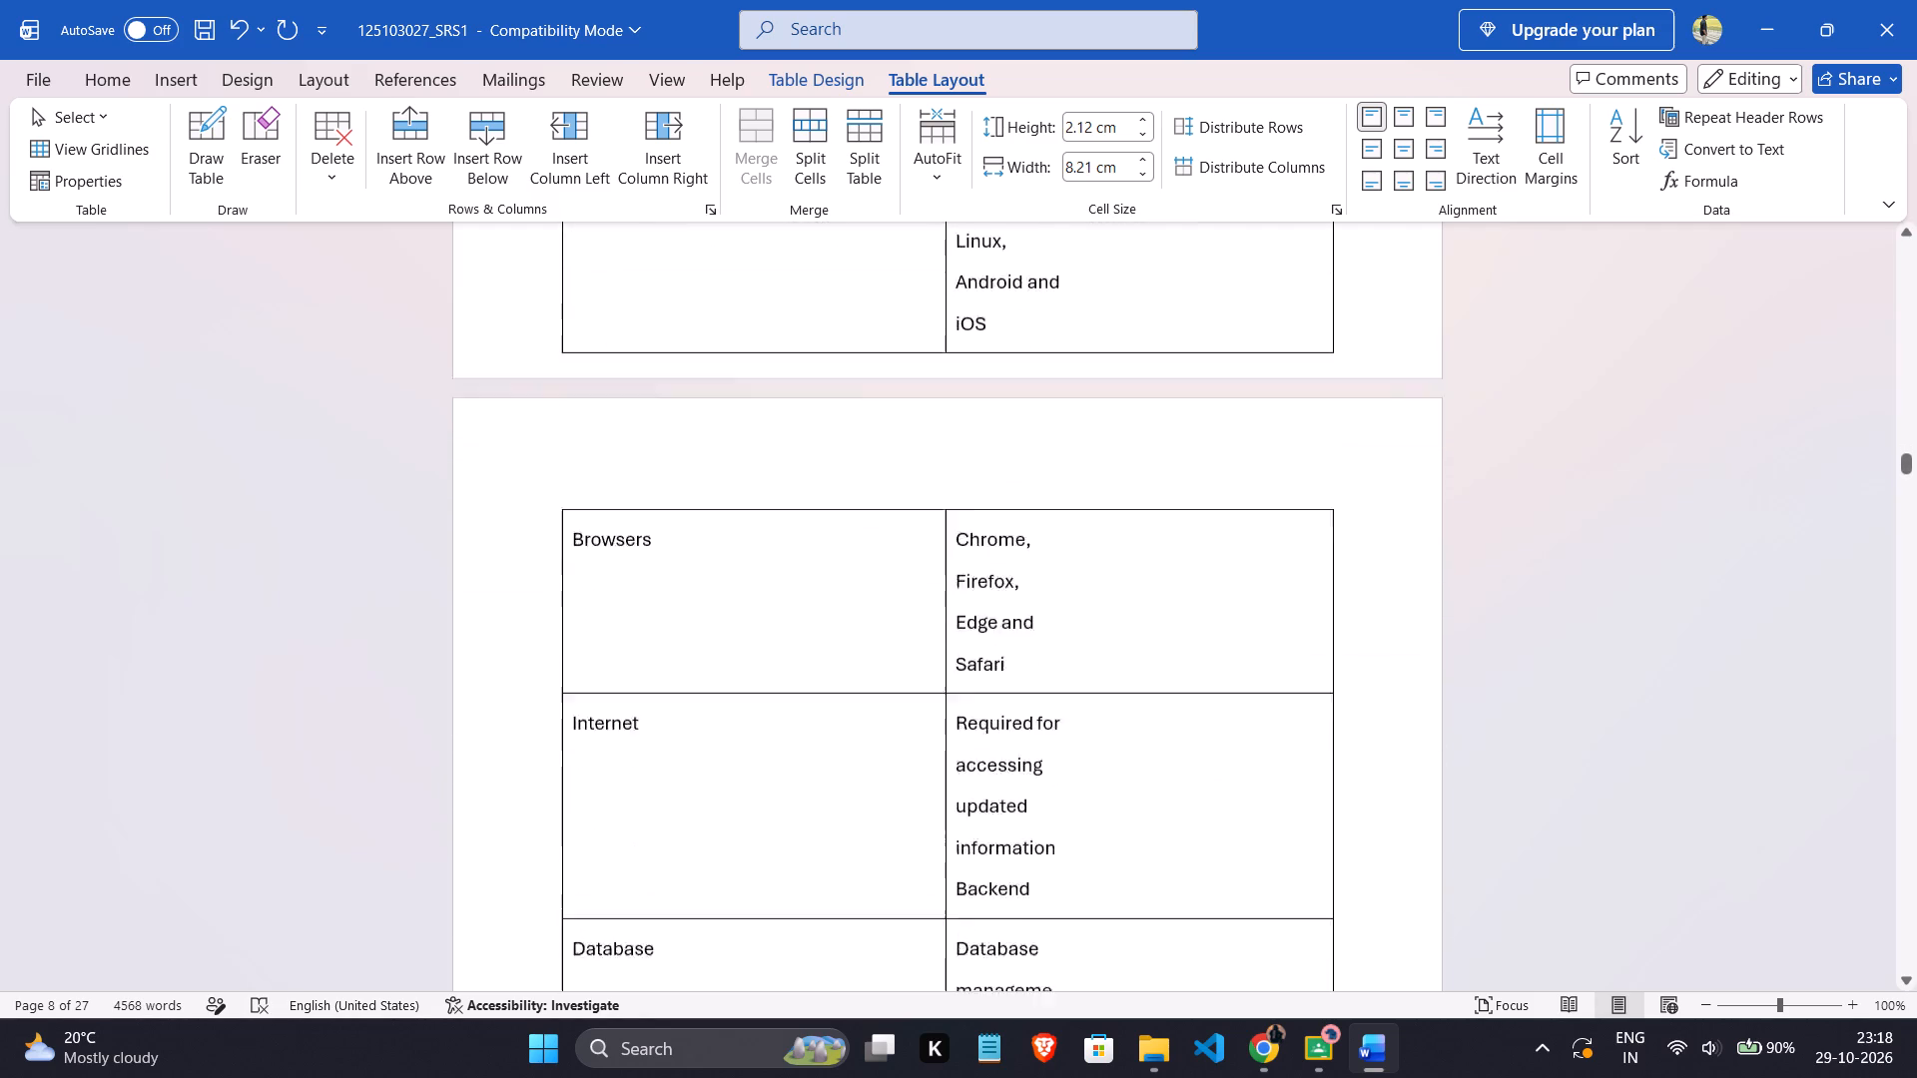
{"action": "scroll", "coordinate": [1035, 558], "scroll_direction": "down", "scroll_amount": 14}
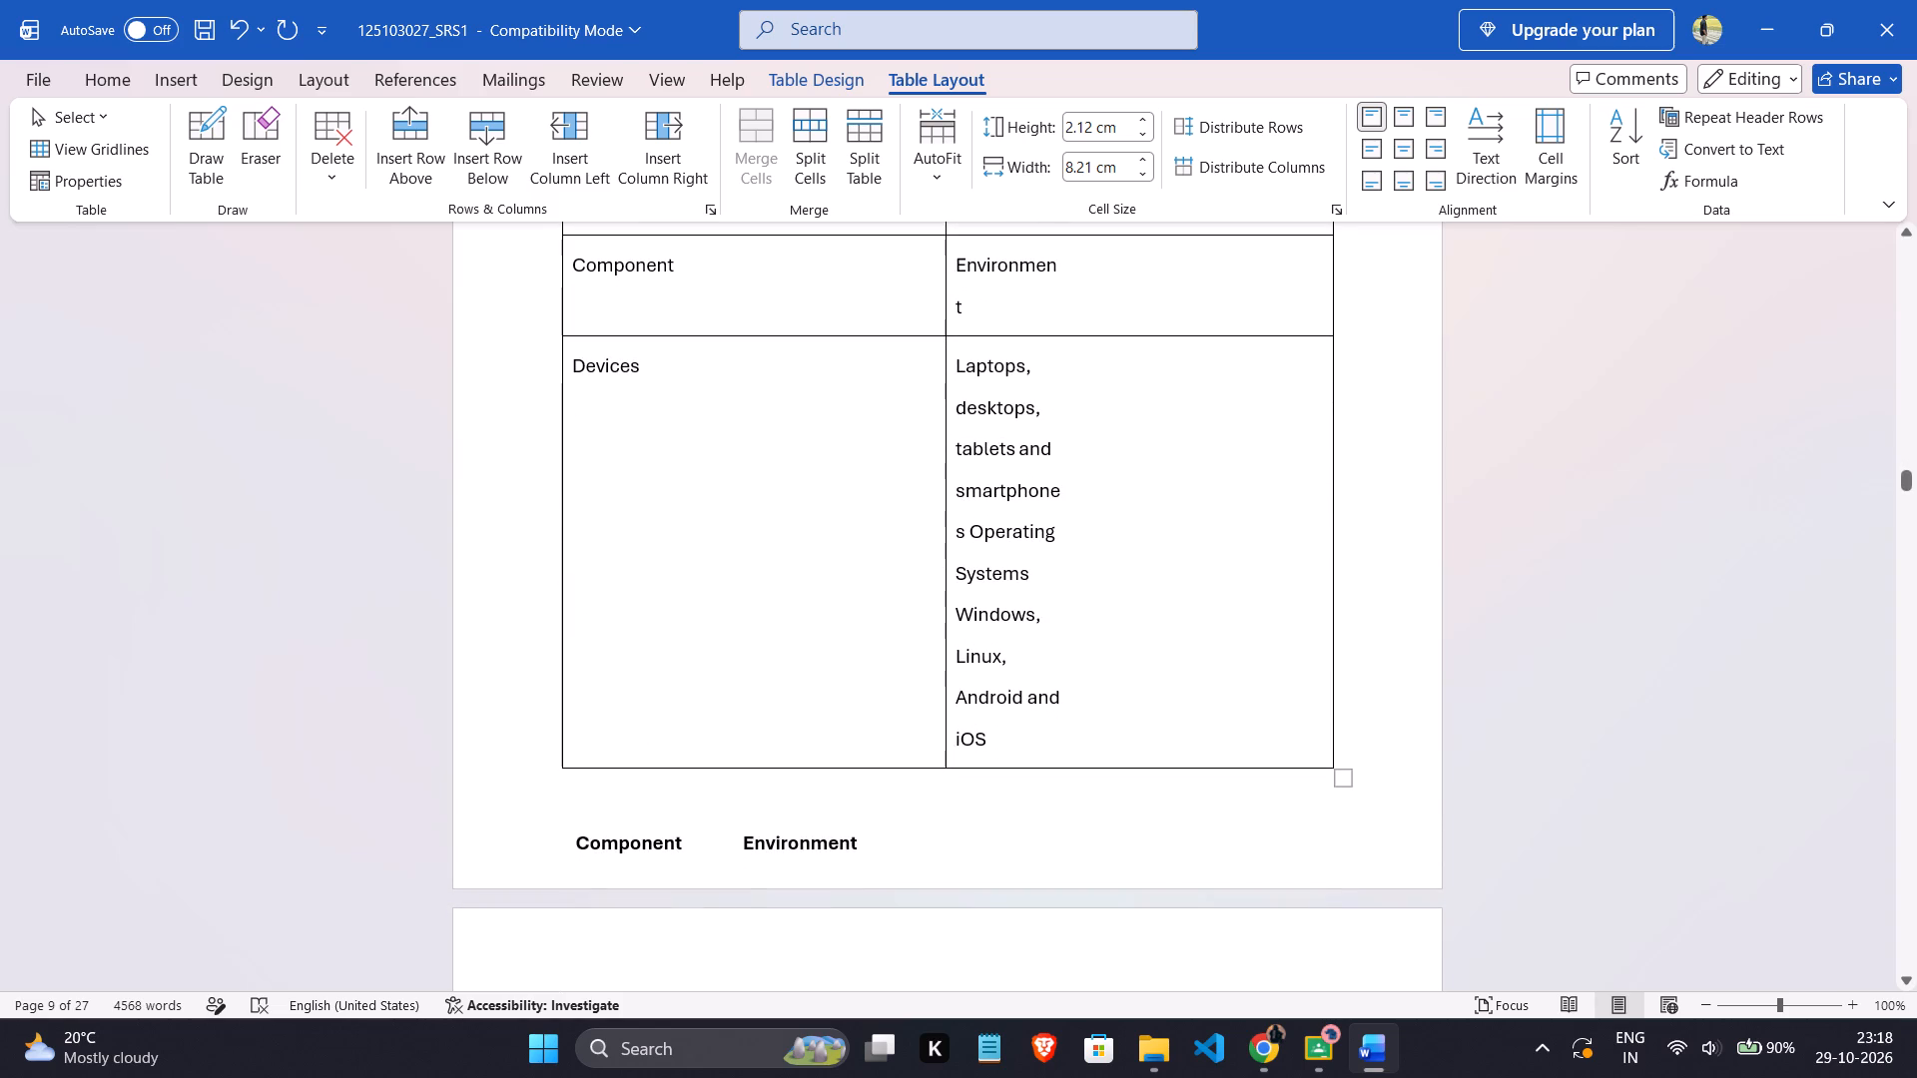
{"action": "left_click_drag", "start_coordinate": [1346, 779], "coordinate": [1031, 419]}
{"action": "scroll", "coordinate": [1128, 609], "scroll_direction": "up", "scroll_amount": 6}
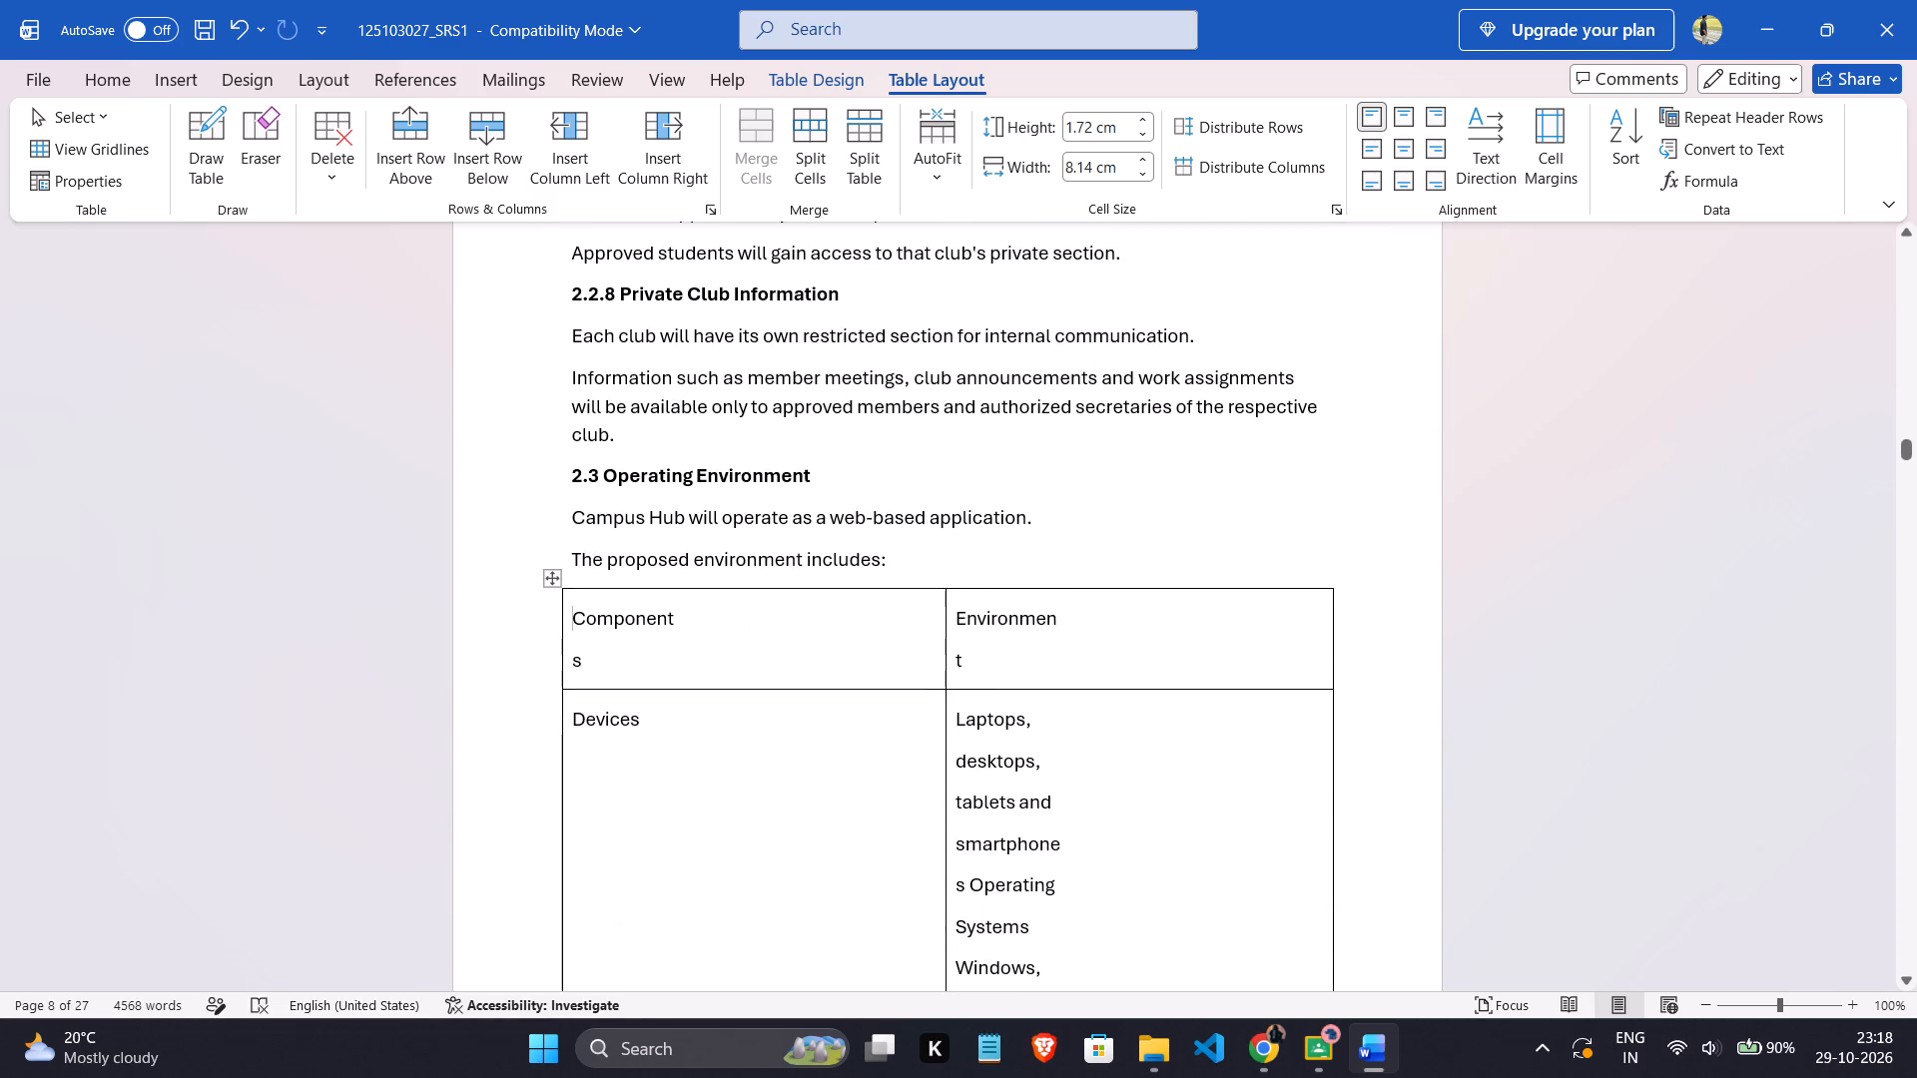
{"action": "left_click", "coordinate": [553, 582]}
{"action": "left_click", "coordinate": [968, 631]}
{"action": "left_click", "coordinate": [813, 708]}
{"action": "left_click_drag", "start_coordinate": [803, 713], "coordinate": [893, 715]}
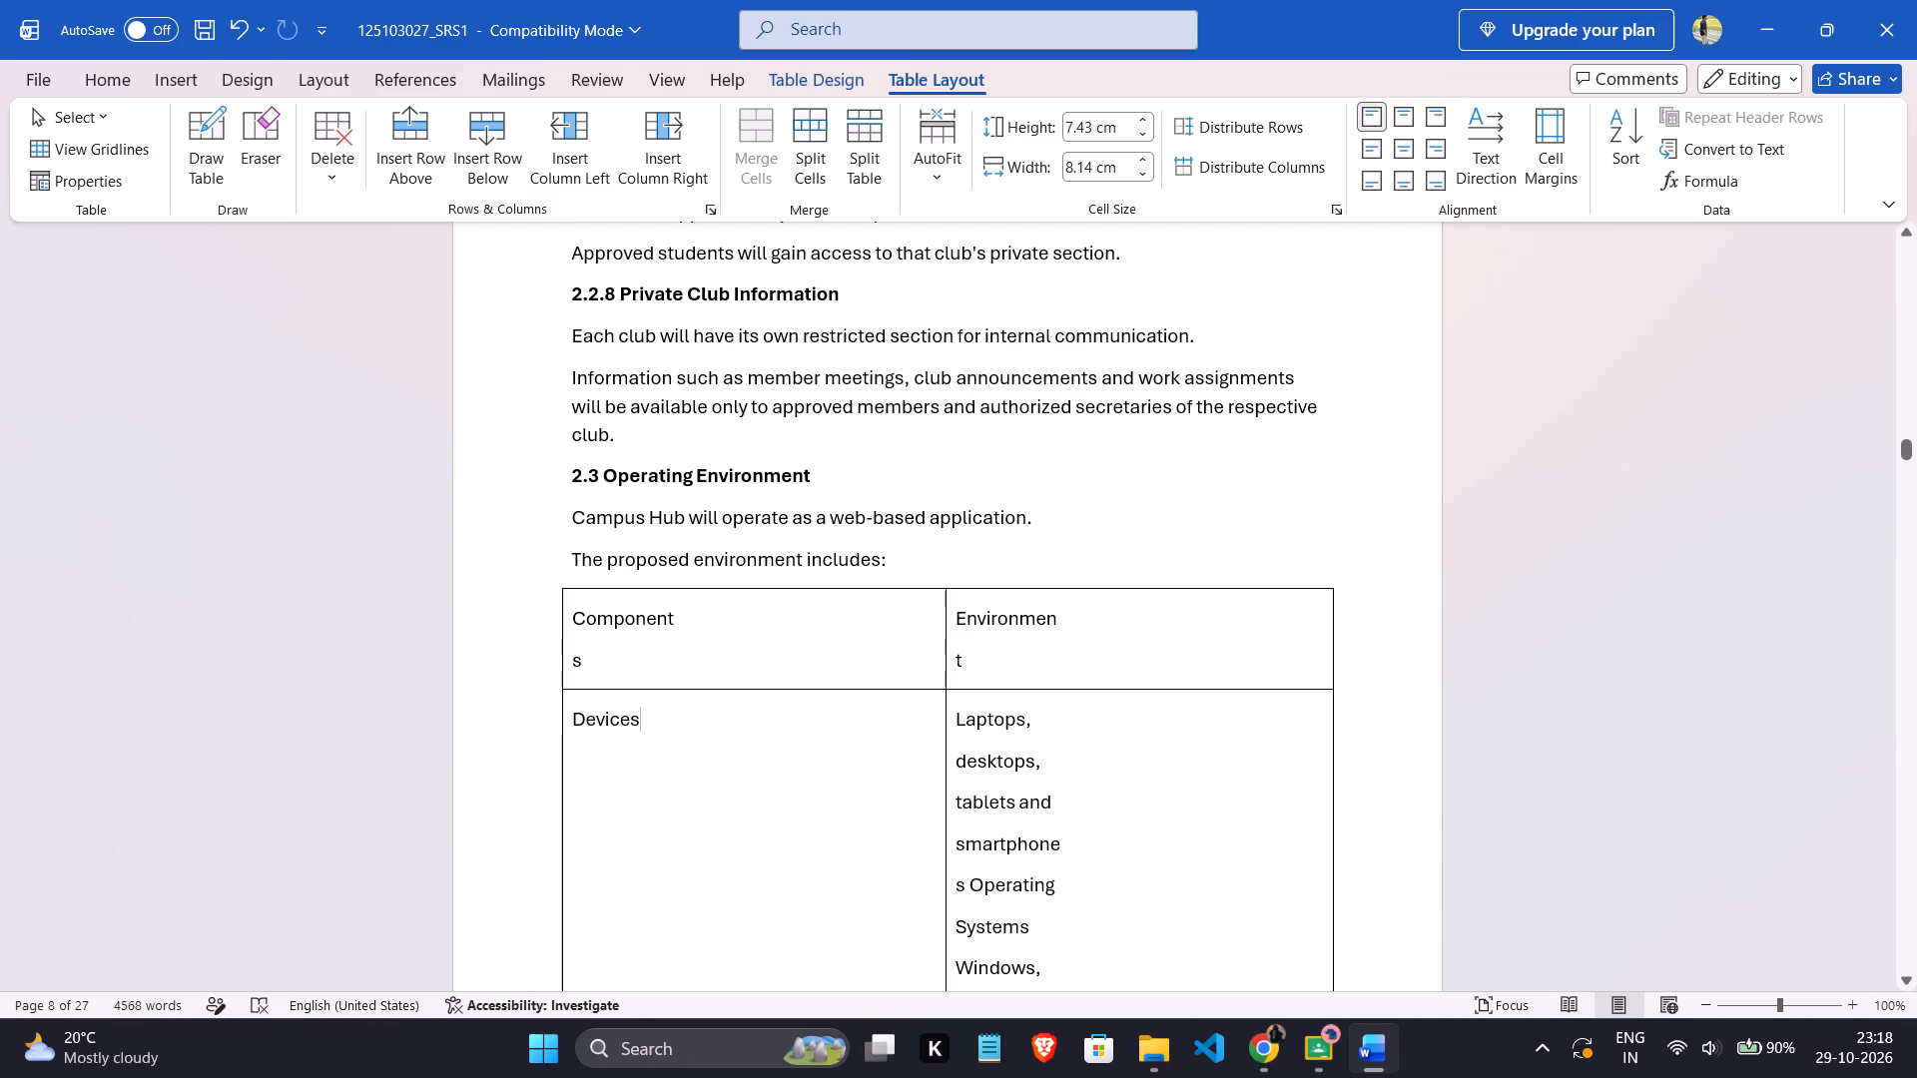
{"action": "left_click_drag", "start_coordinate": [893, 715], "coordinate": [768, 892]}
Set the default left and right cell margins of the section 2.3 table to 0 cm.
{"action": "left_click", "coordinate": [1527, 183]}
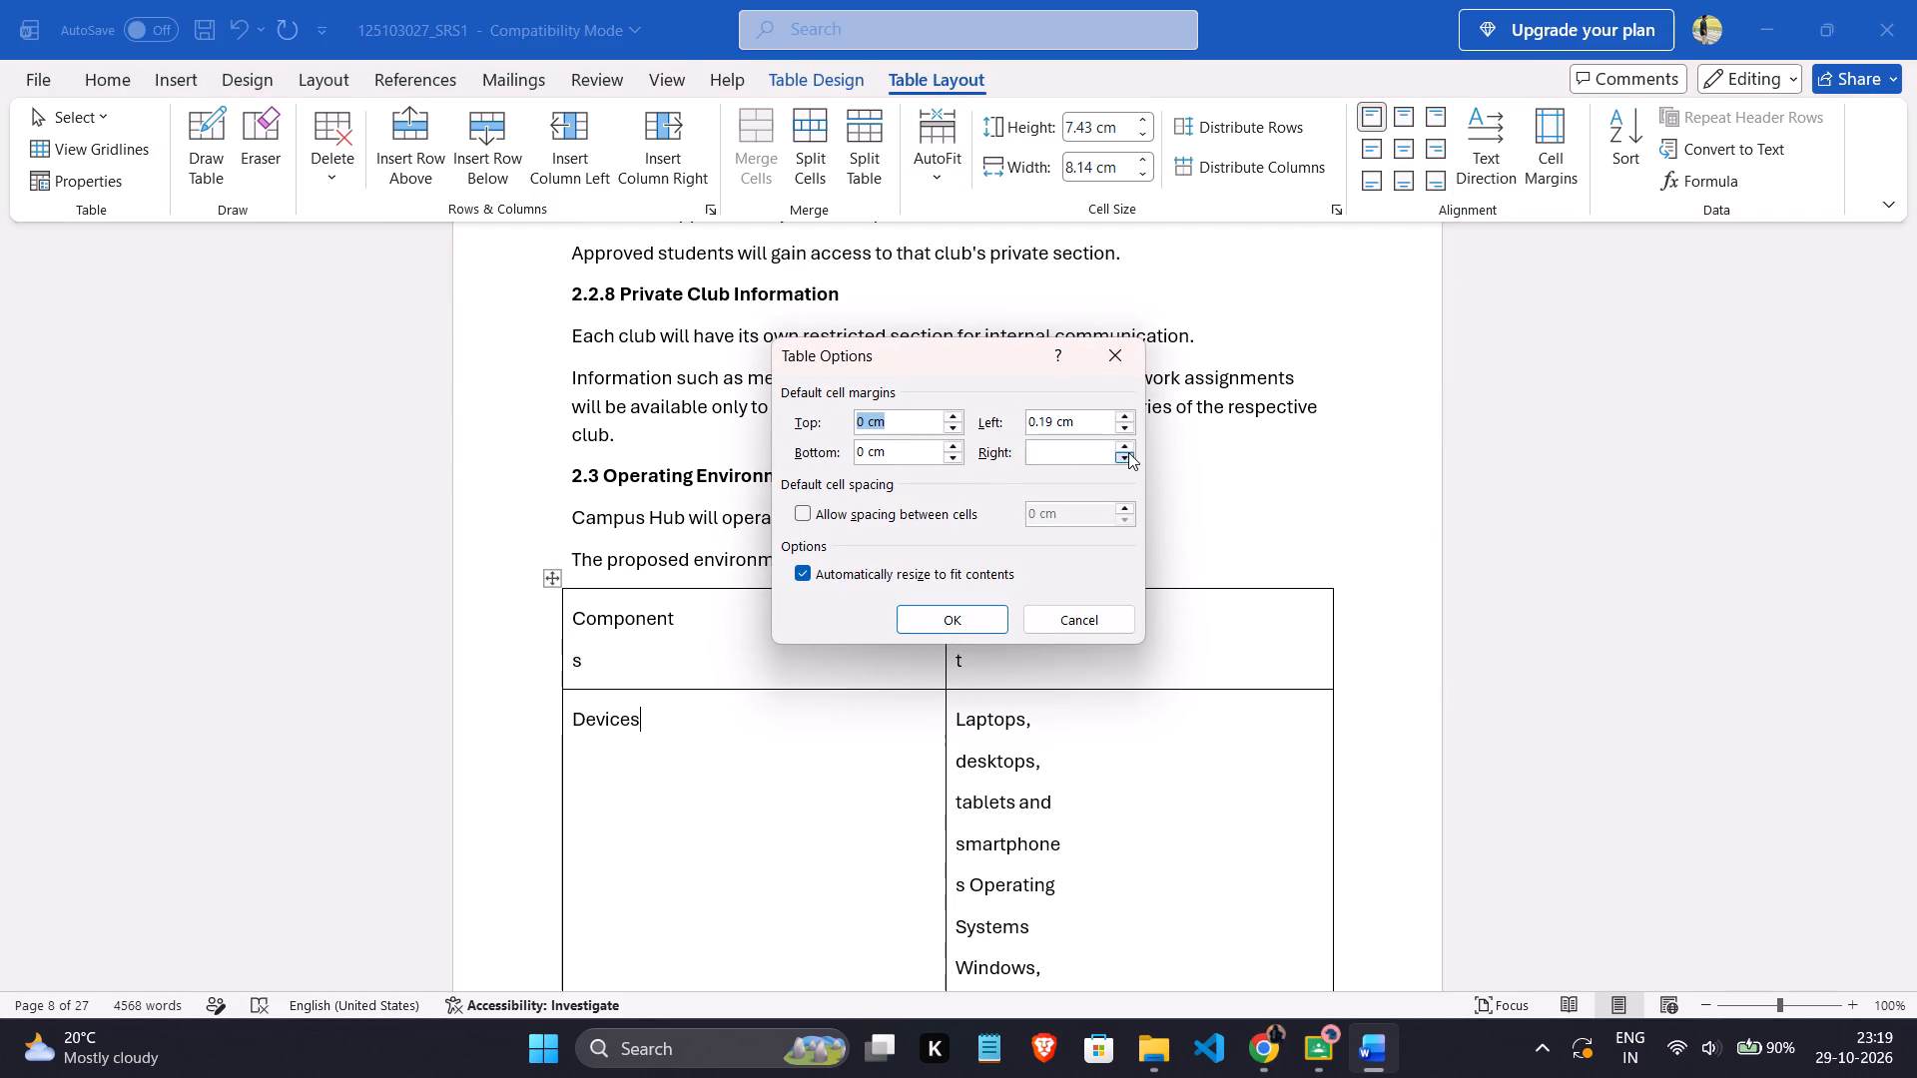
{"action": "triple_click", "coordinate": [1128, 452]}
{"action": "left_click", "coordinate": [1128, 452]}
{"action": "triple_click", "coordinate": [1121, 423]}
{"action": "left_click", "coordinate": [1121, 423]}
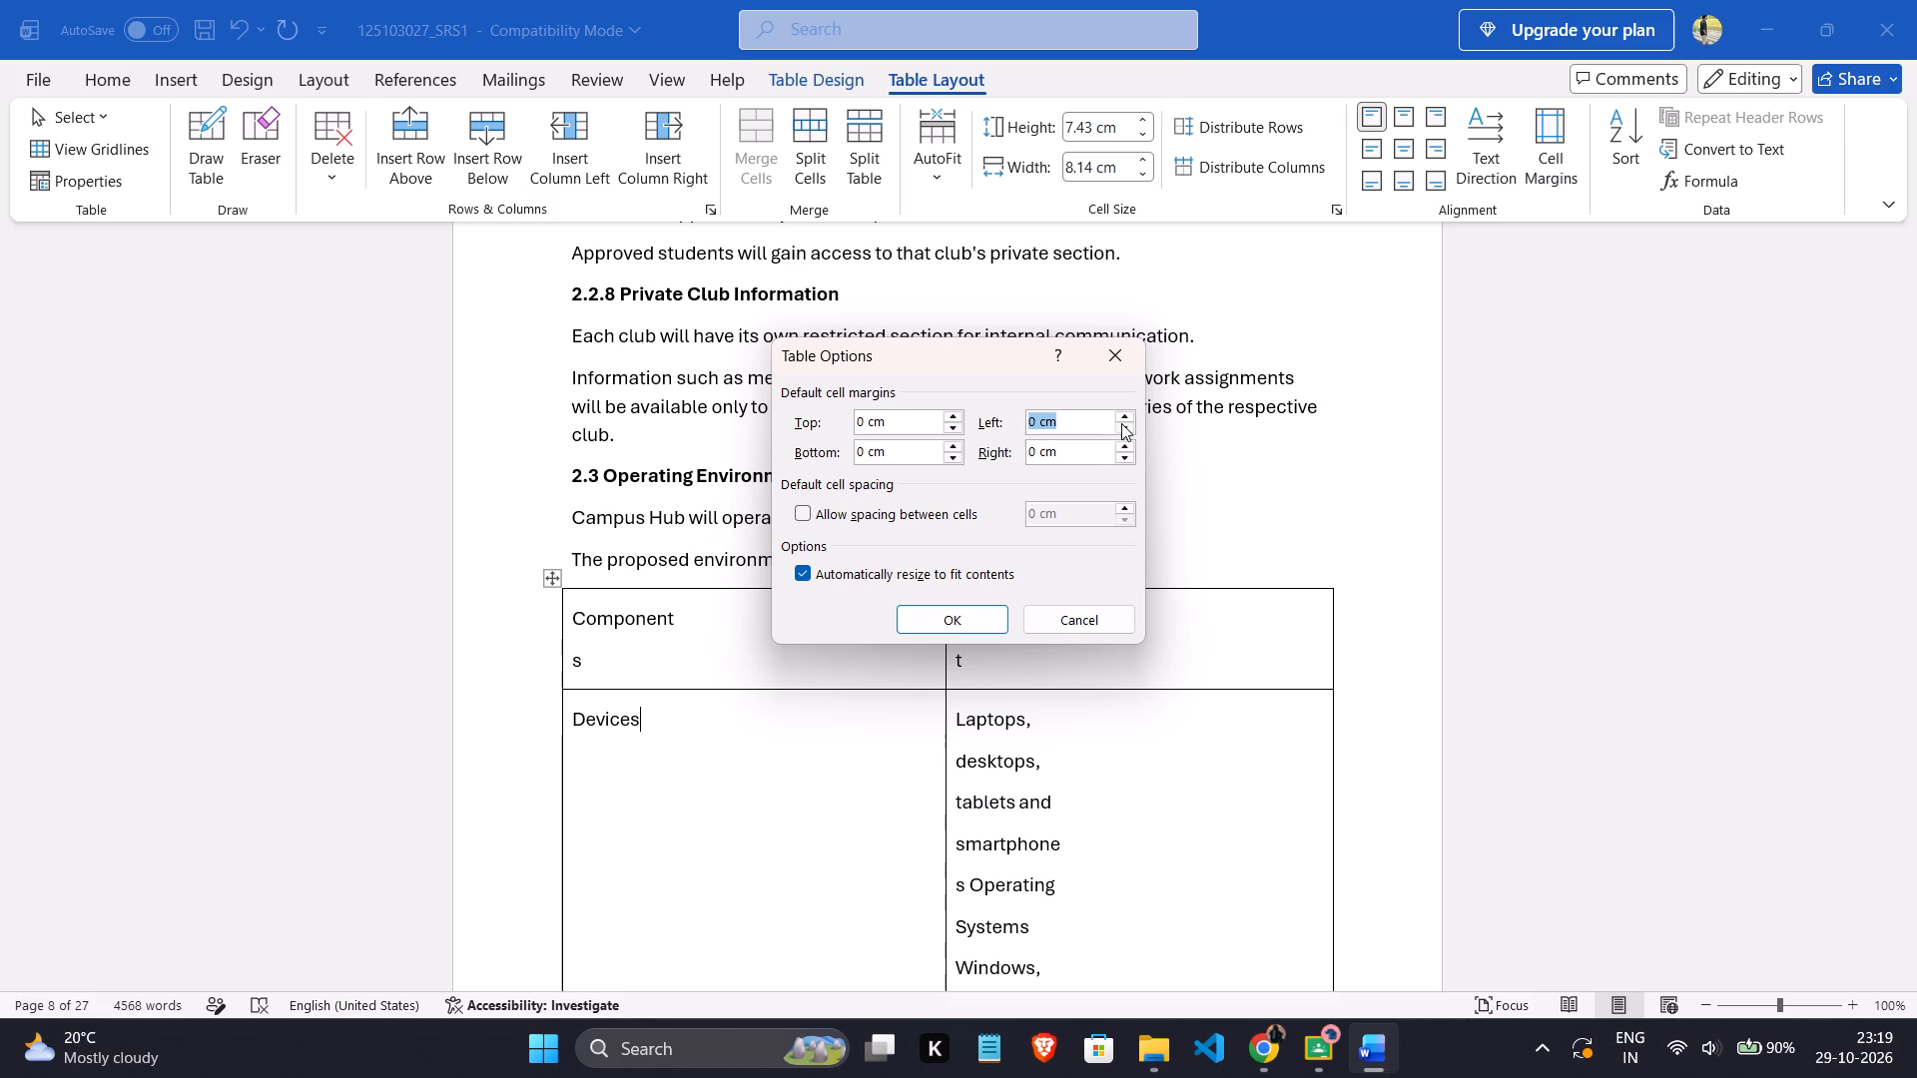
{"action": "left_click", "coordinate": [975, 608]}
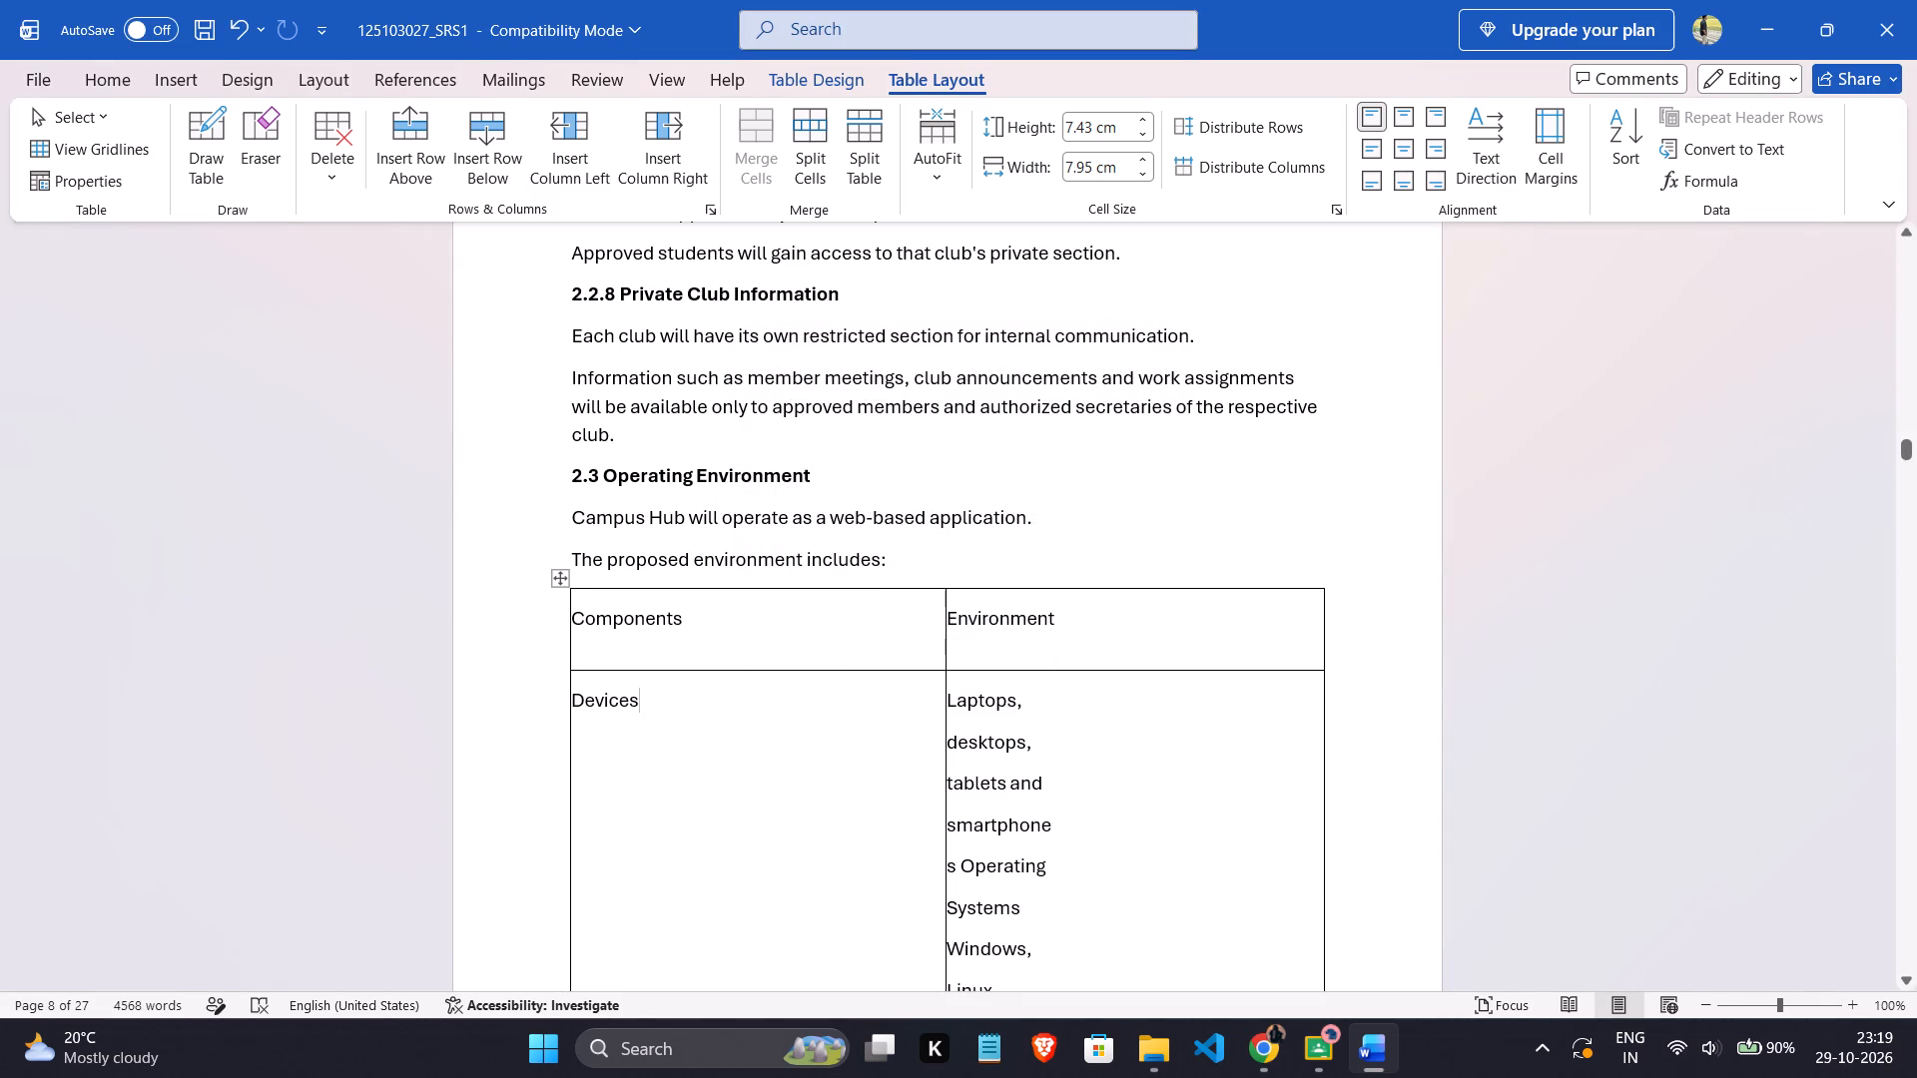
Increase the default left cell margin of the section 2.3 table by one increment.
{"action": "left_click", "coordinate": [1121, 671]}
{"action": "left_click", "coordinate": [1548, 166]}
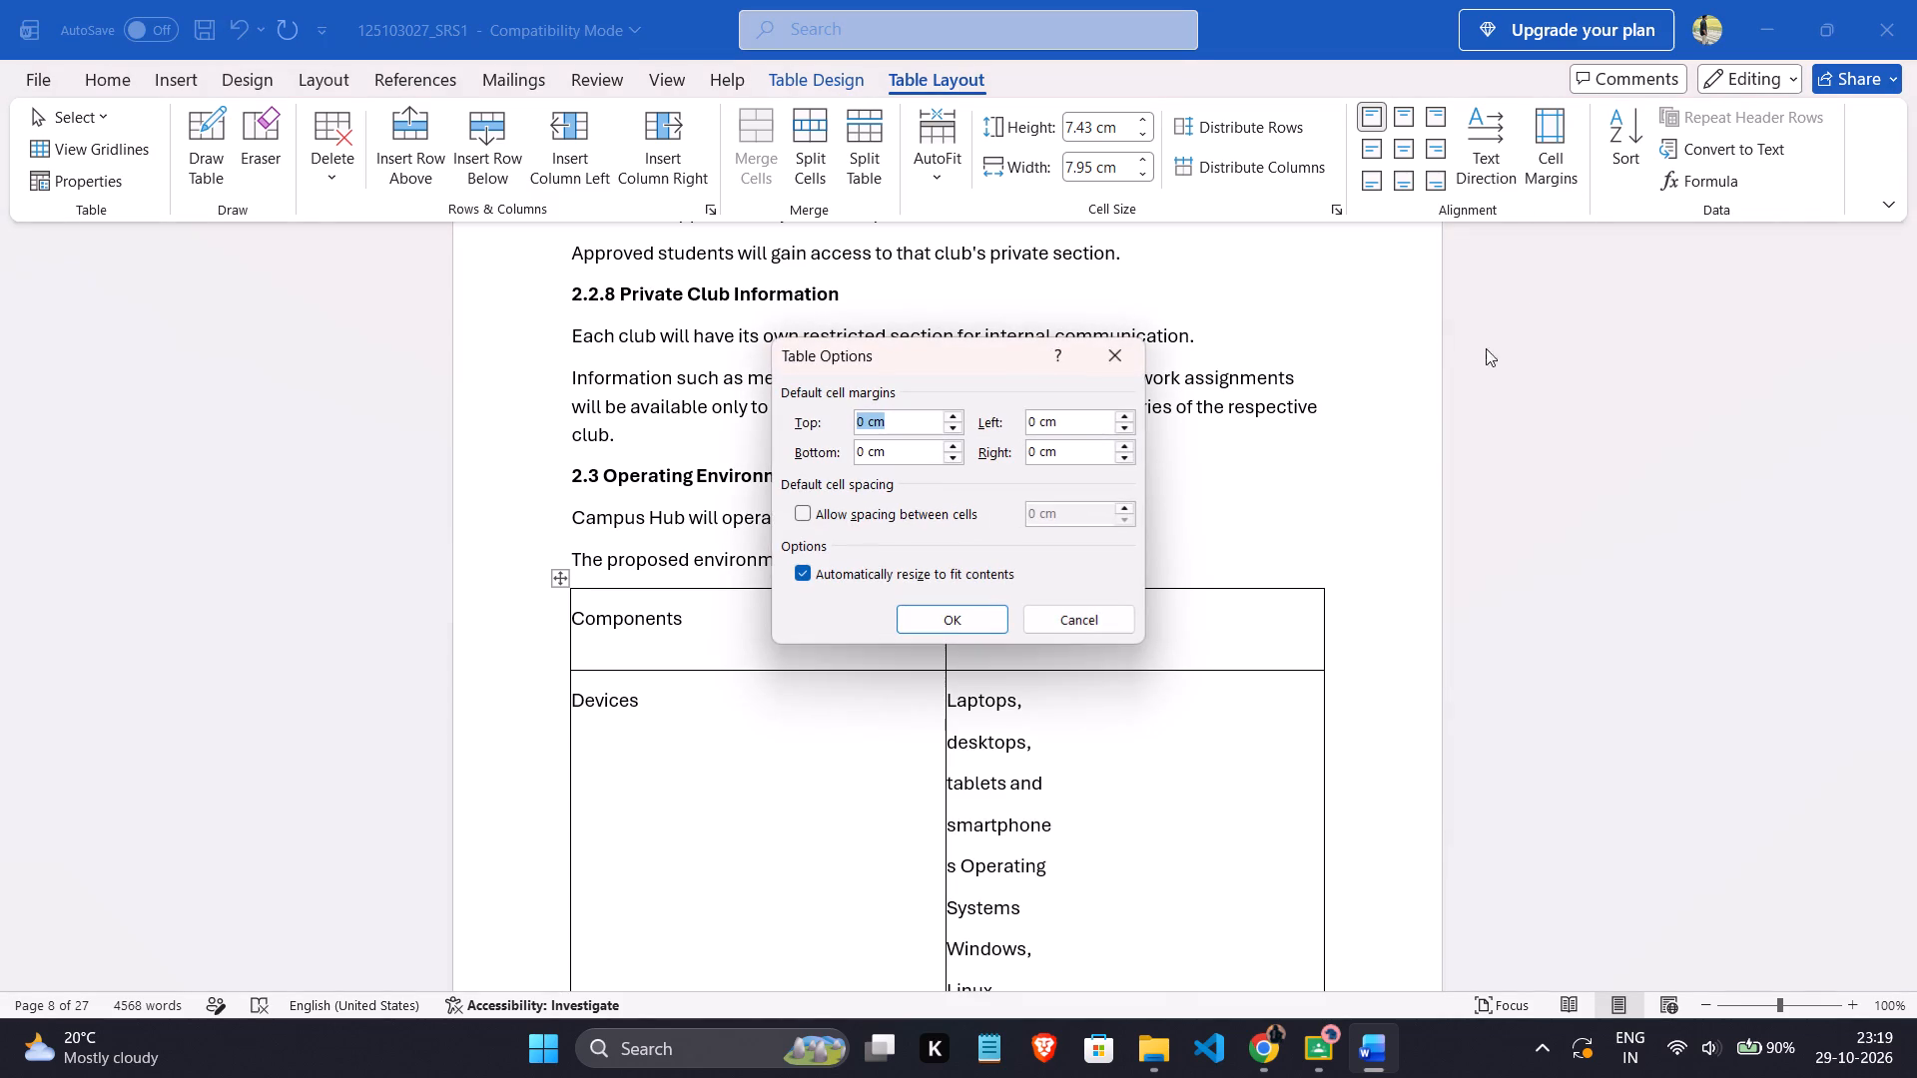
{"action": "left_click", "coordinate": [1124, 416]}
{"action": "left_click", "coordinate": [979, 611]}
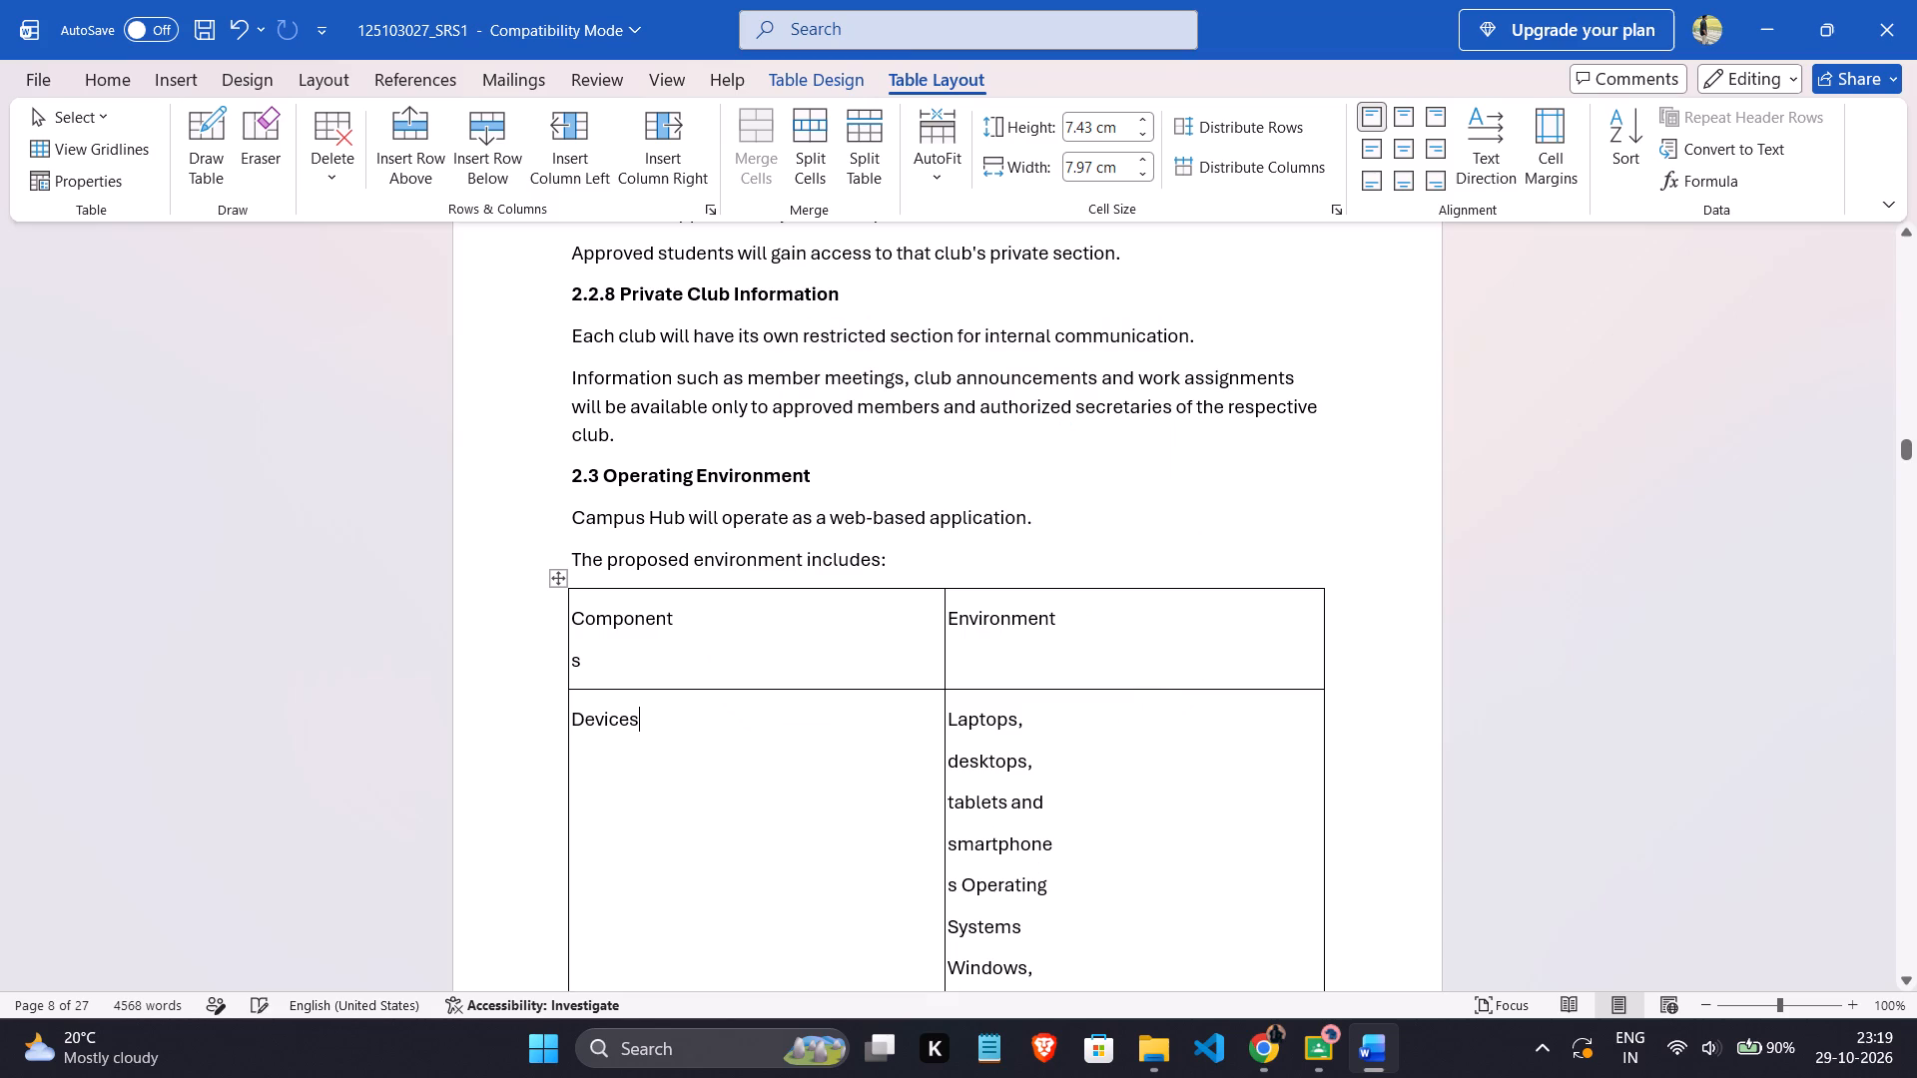
Undo the margin, resizing and text changes in the section 2.3 table back to the empty seven-row, two-column grid.
{"action": "left_click", "coordinate": [777, 641]}
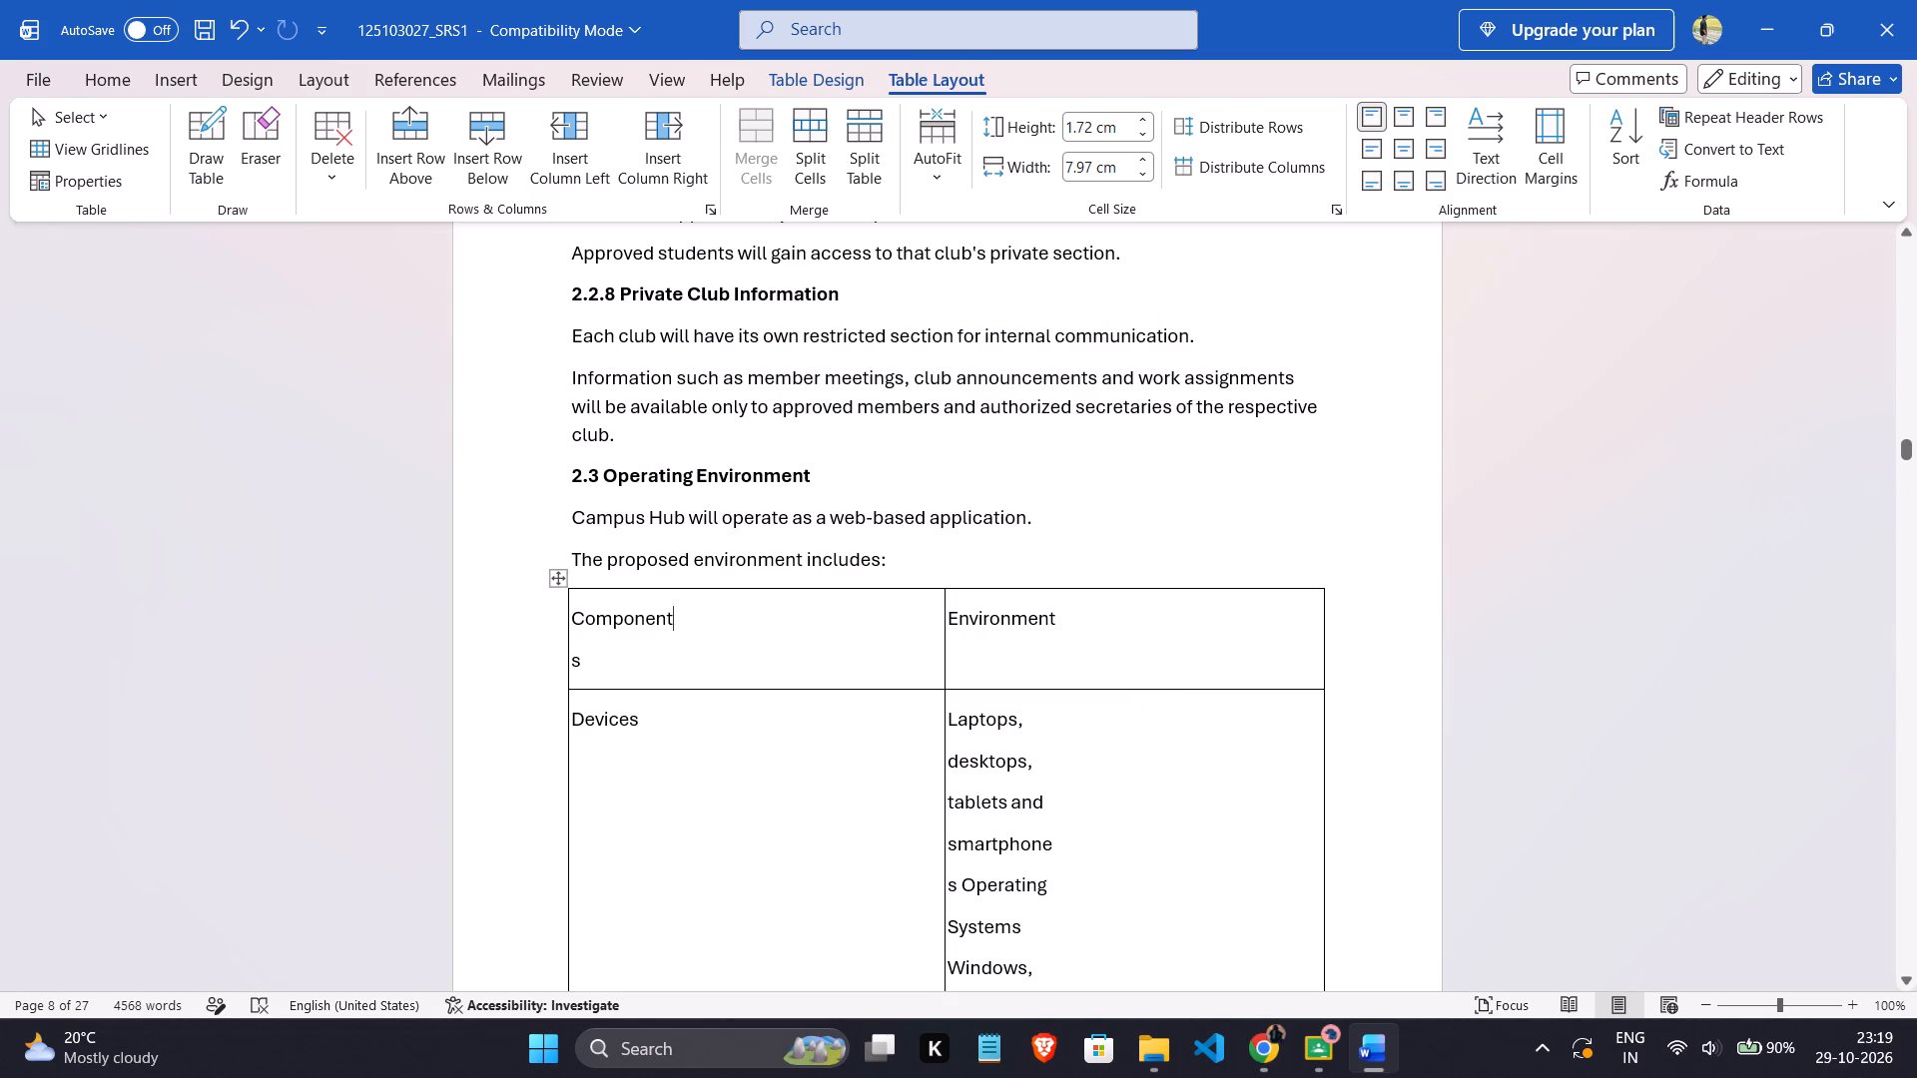
{"action": "scroll", "coordinate": [842, 611], "scroll_direction": "down", "scroll_amount": 4}
{"action": "key", "text": "ctrl+z"}
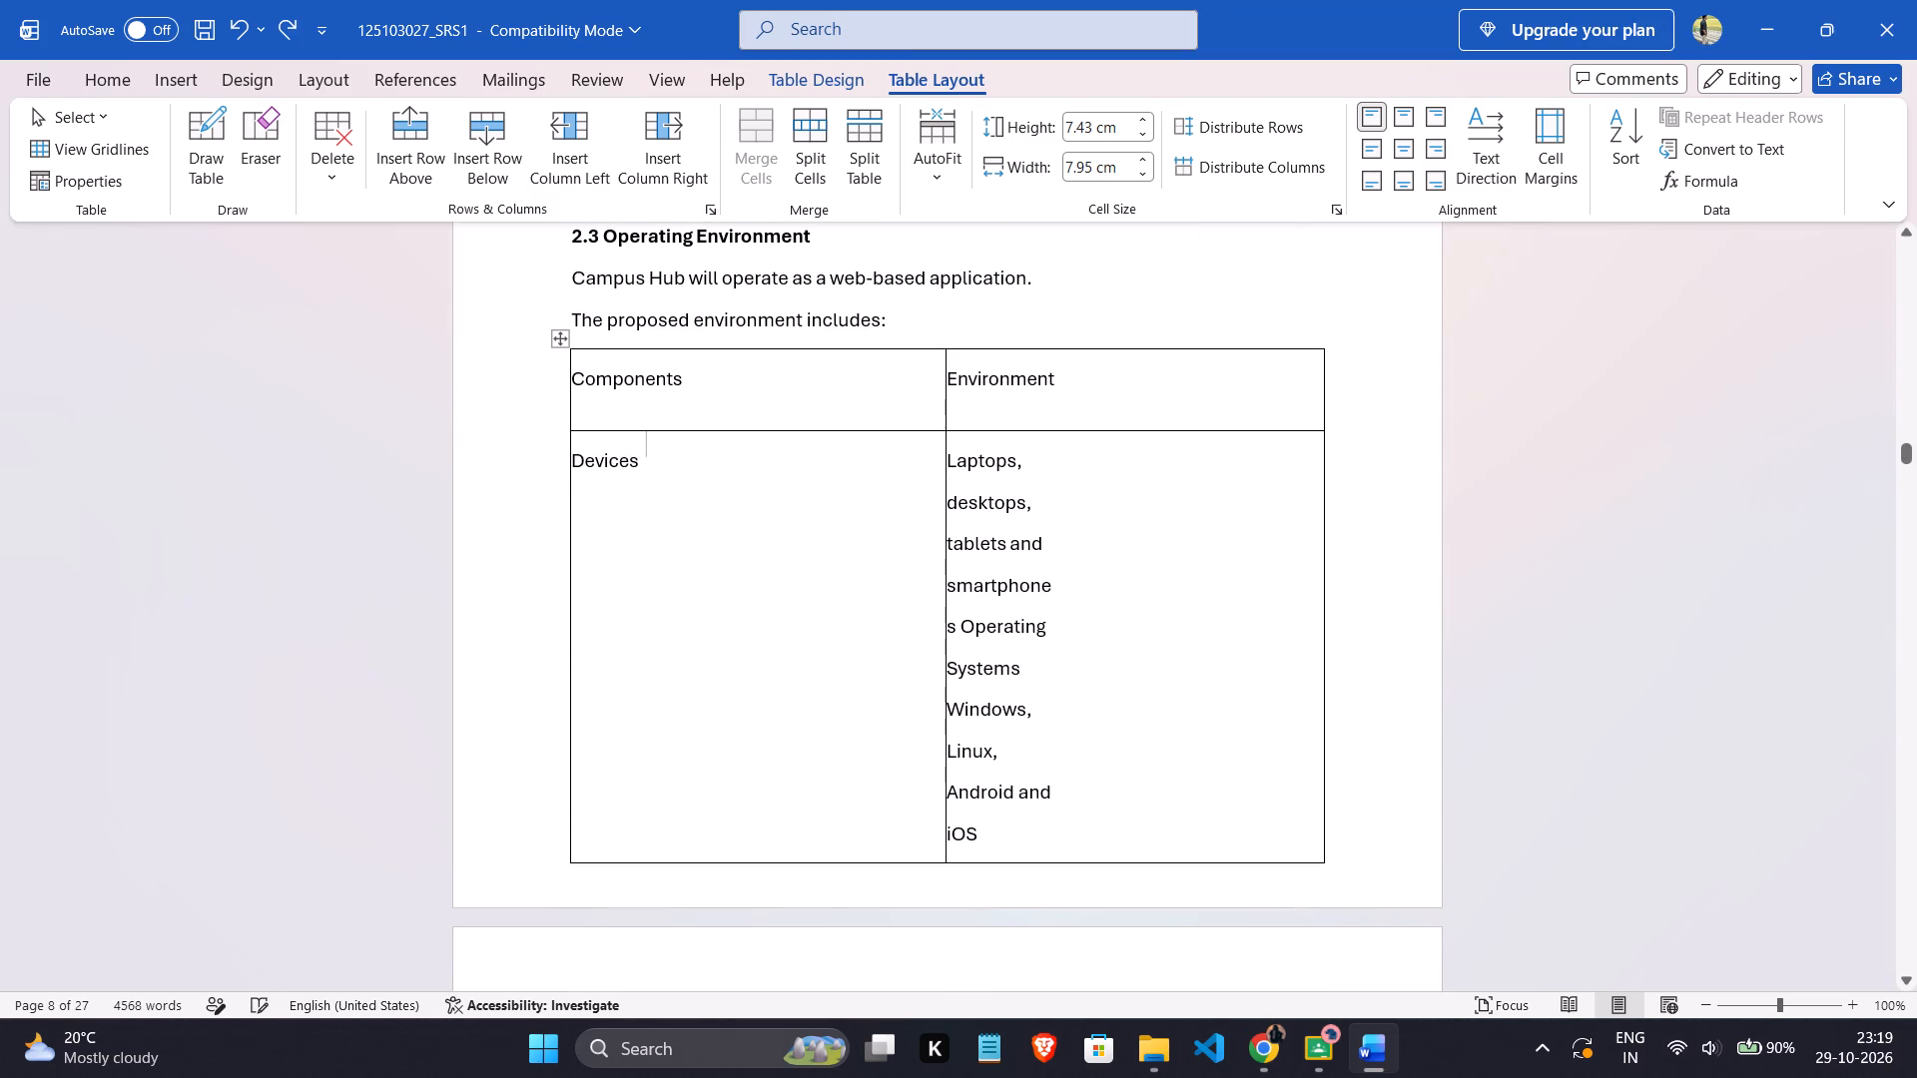
{"action": "key", "text": "ctrl+z"}
{"action": "key", "text": "ctrl+z"}
{"action": "key", "text": "ctrl+z"}
{"action": "key", "text": "ctrl+z"}
{"action": "key", "text": "ctrl+z"}
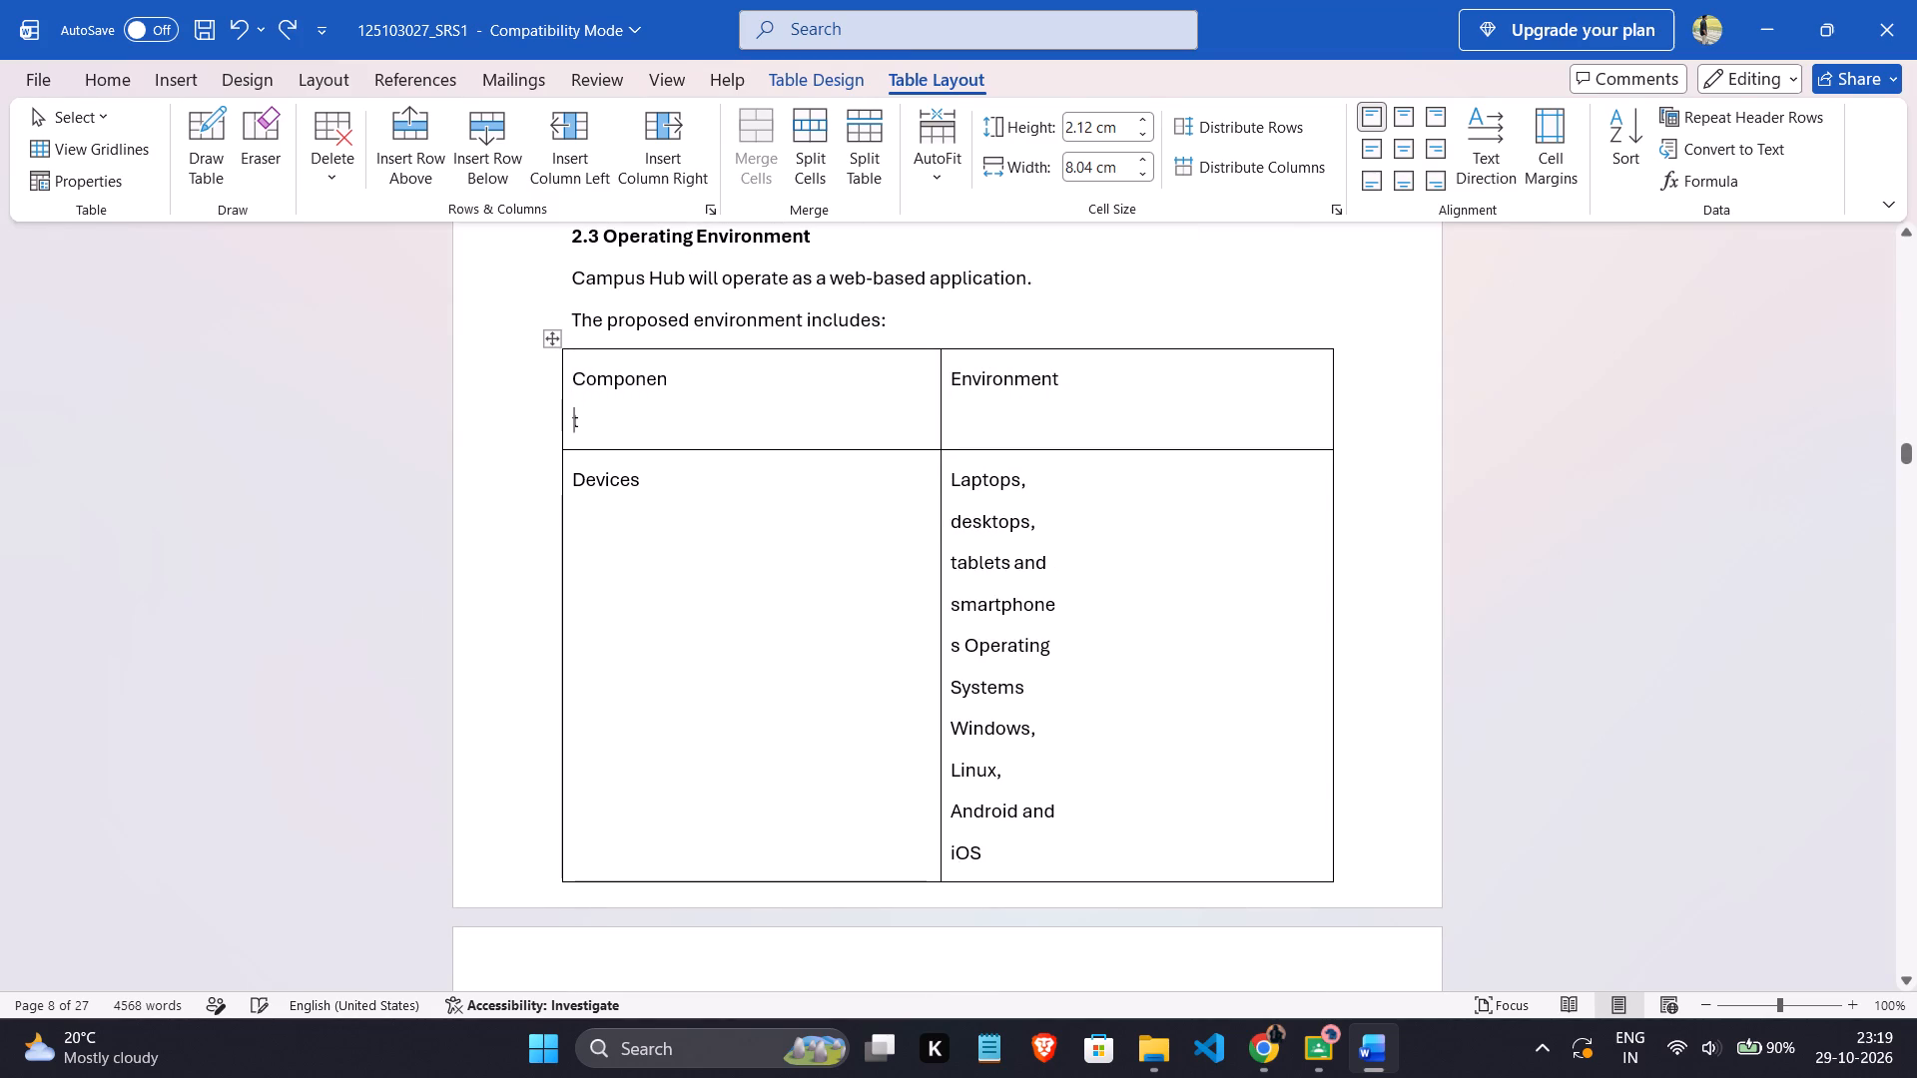
{"action": "key", "text": "ctrl+z"}
{"action": "key", "text": "ctrl+z"}
{"action": "key", "text": "ctrl+z"}
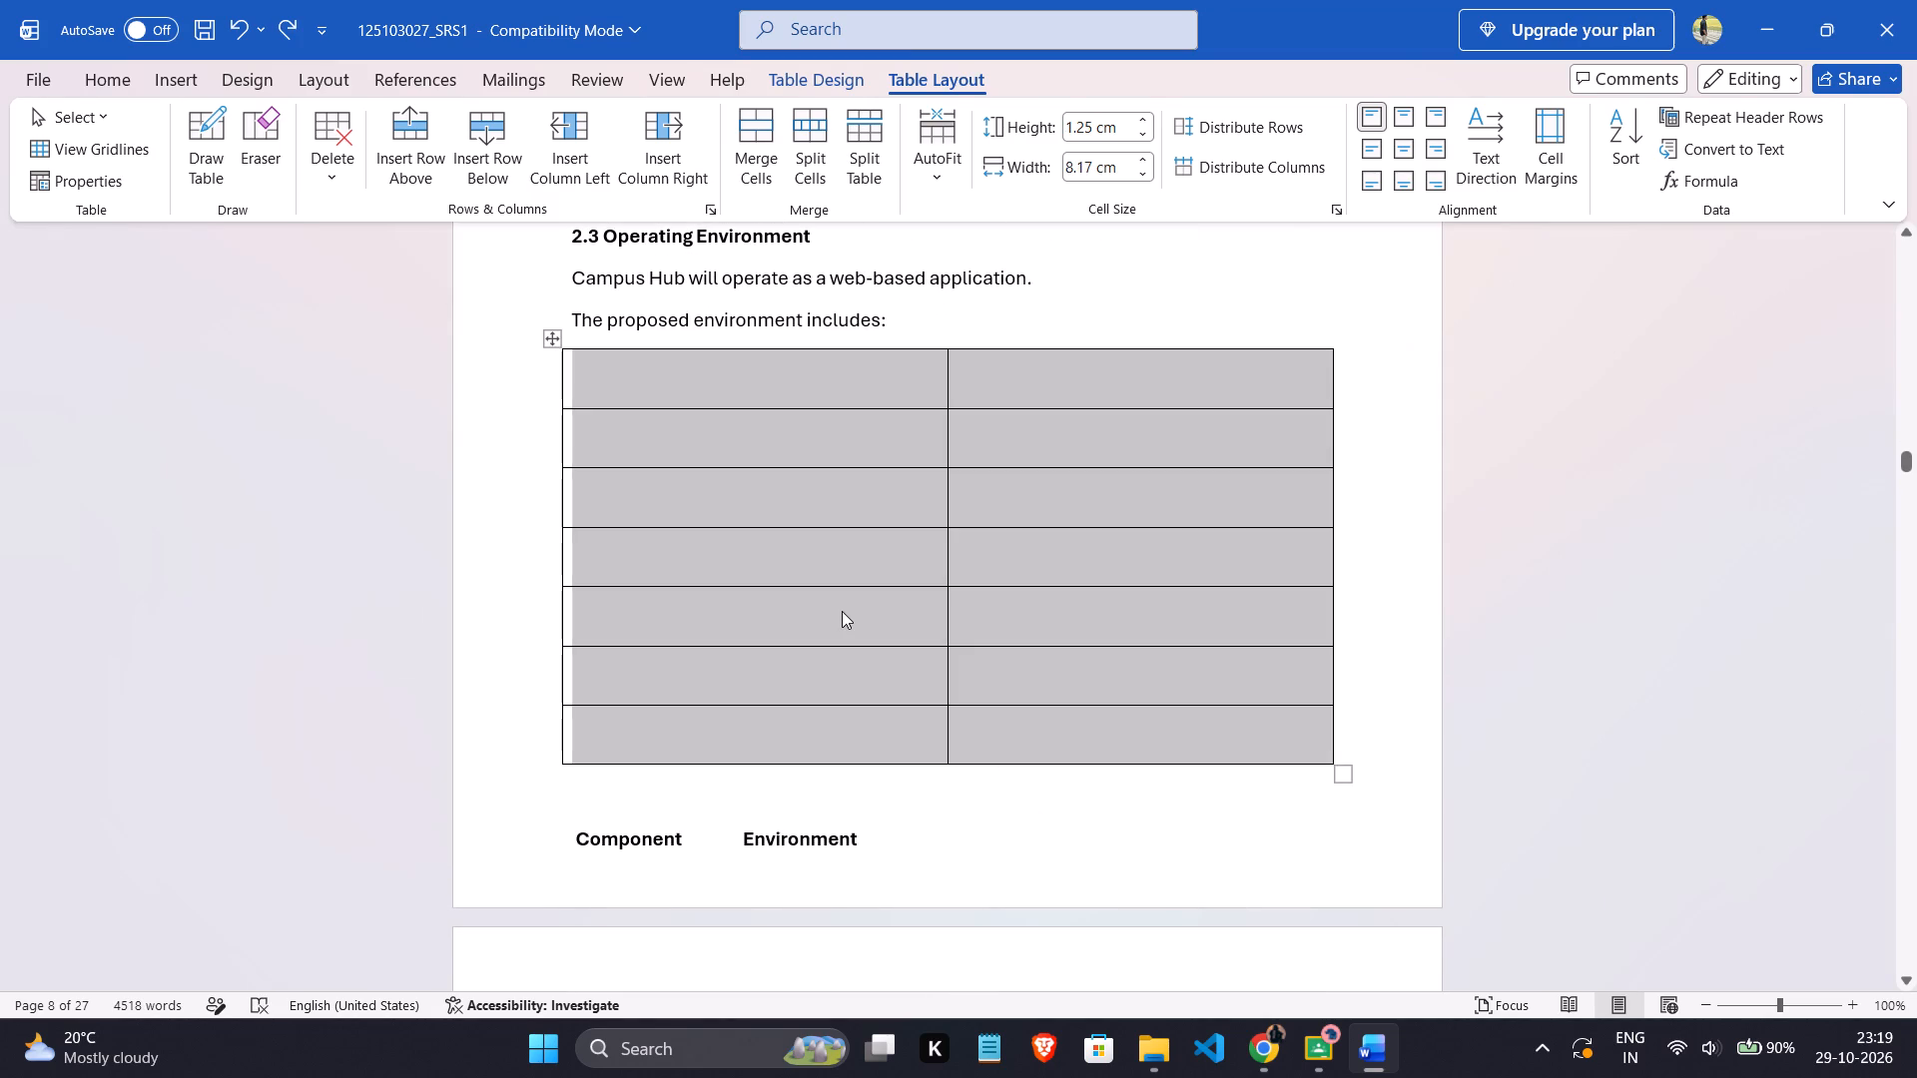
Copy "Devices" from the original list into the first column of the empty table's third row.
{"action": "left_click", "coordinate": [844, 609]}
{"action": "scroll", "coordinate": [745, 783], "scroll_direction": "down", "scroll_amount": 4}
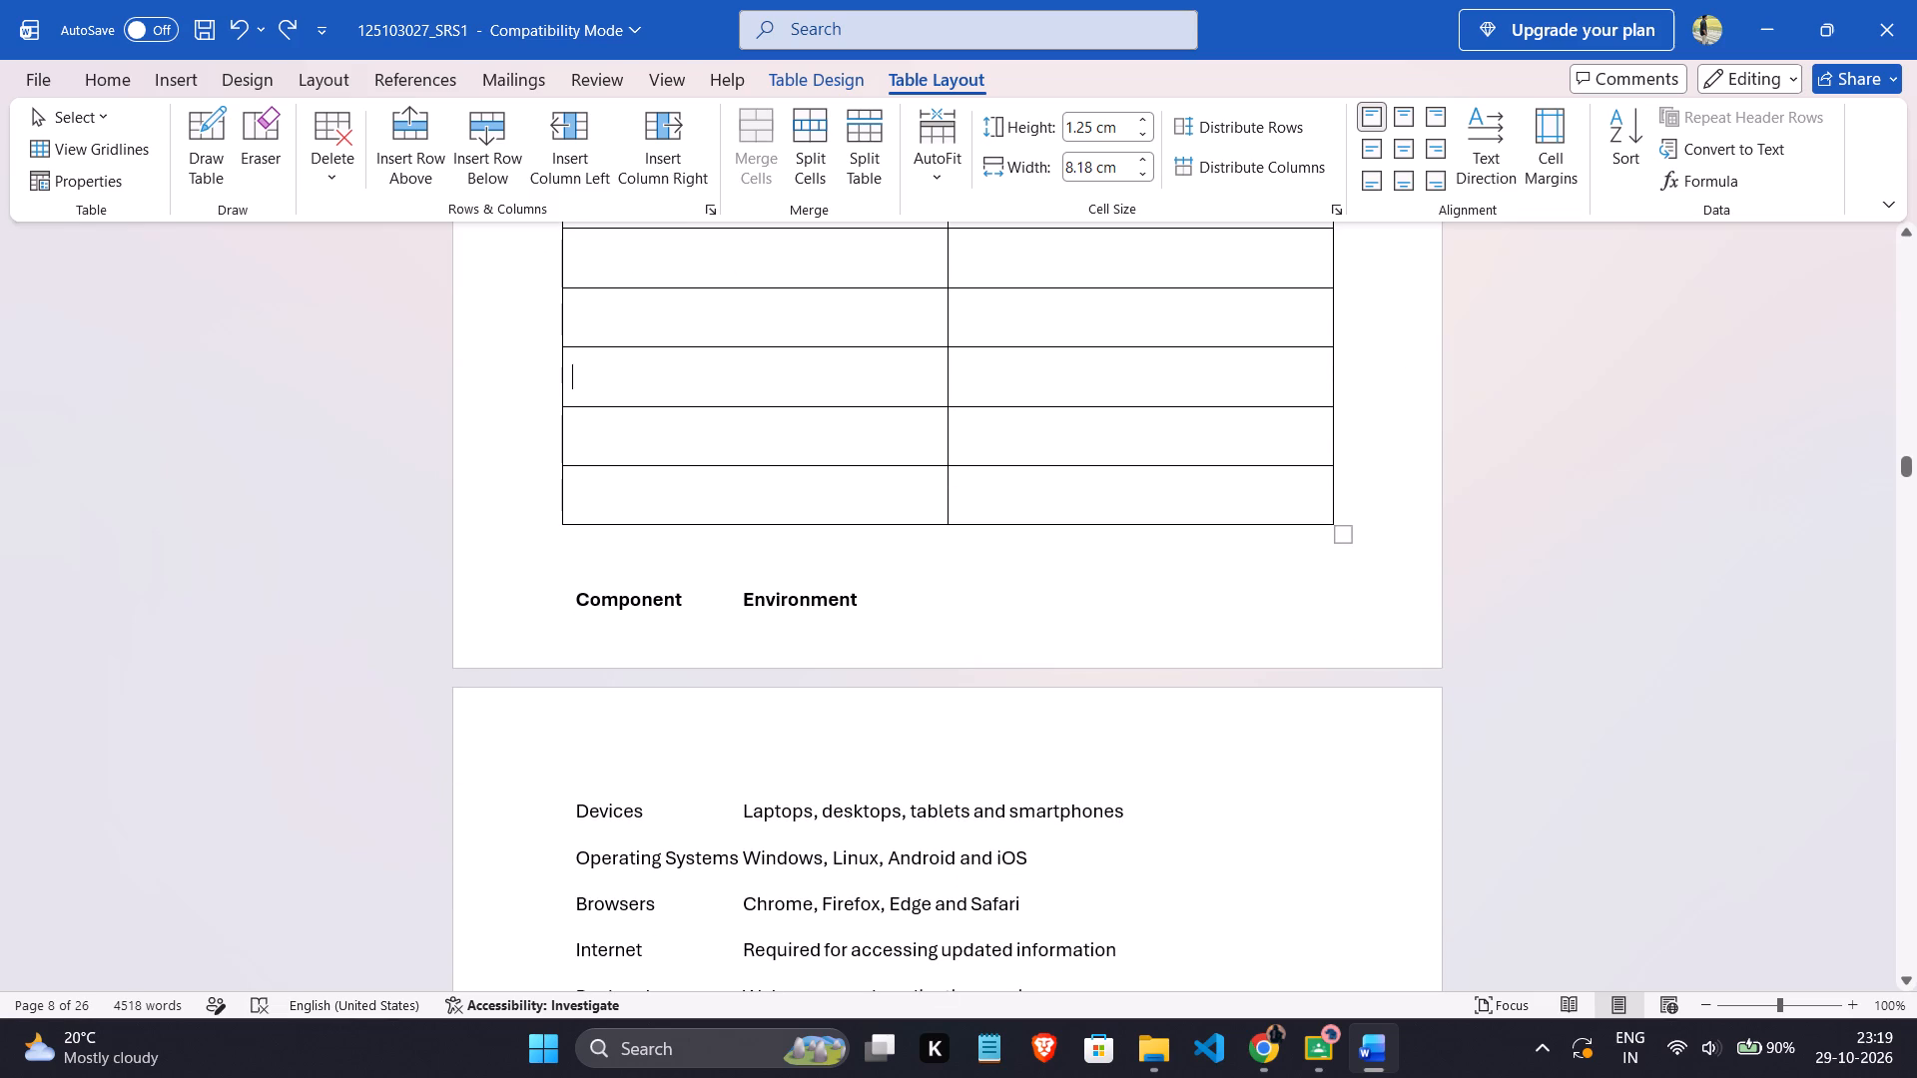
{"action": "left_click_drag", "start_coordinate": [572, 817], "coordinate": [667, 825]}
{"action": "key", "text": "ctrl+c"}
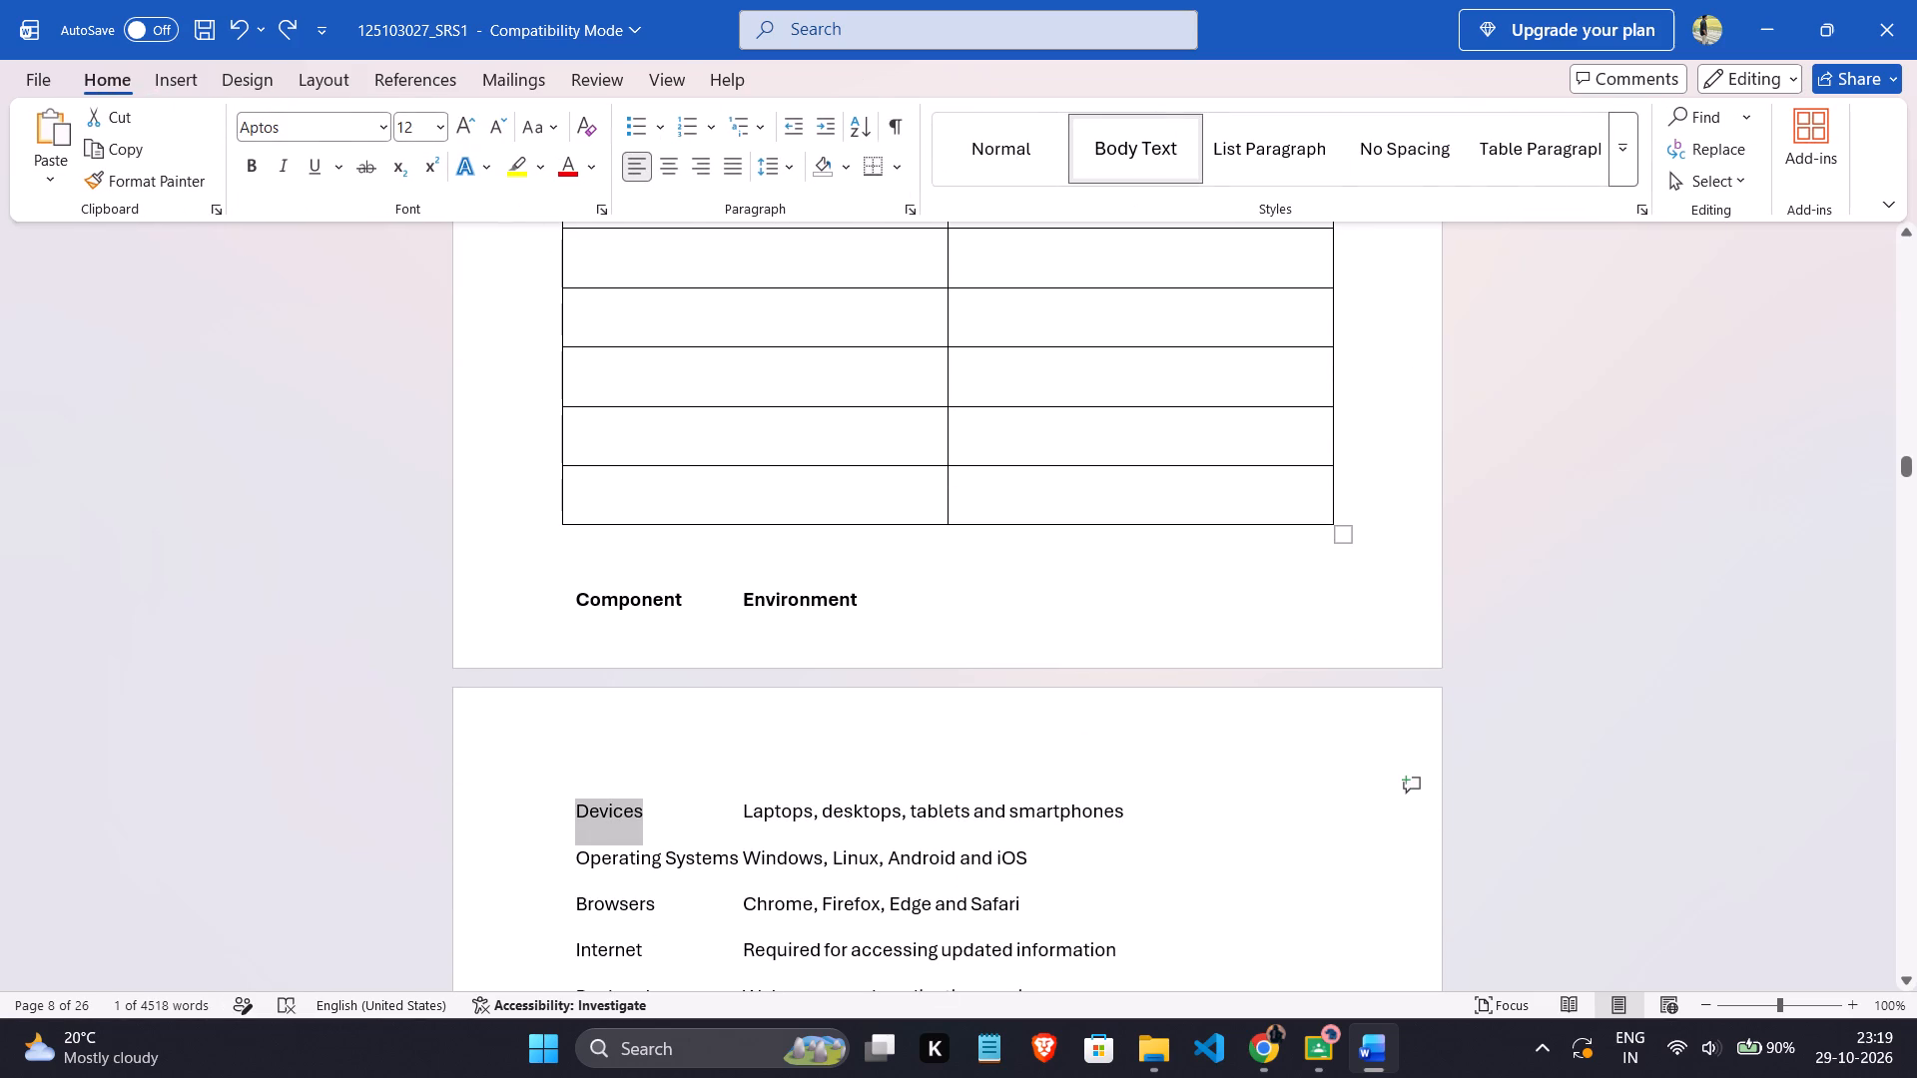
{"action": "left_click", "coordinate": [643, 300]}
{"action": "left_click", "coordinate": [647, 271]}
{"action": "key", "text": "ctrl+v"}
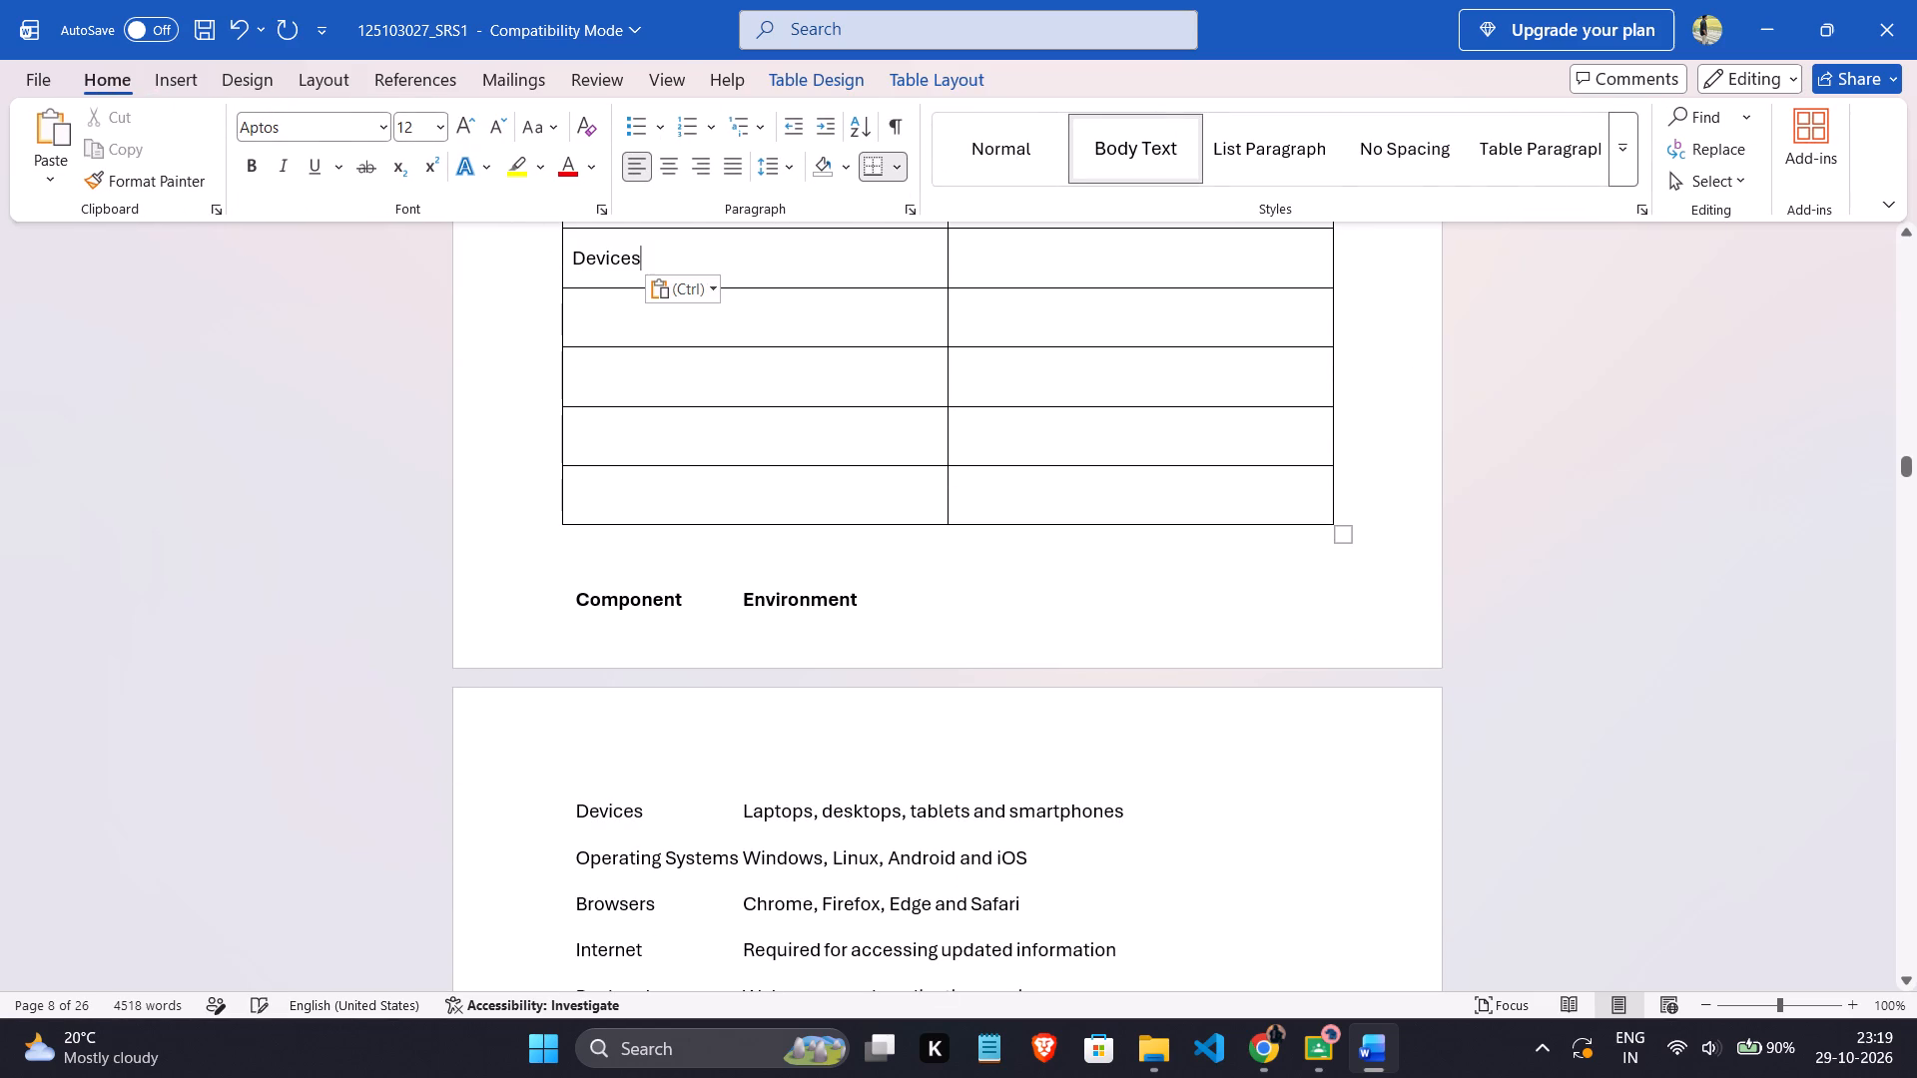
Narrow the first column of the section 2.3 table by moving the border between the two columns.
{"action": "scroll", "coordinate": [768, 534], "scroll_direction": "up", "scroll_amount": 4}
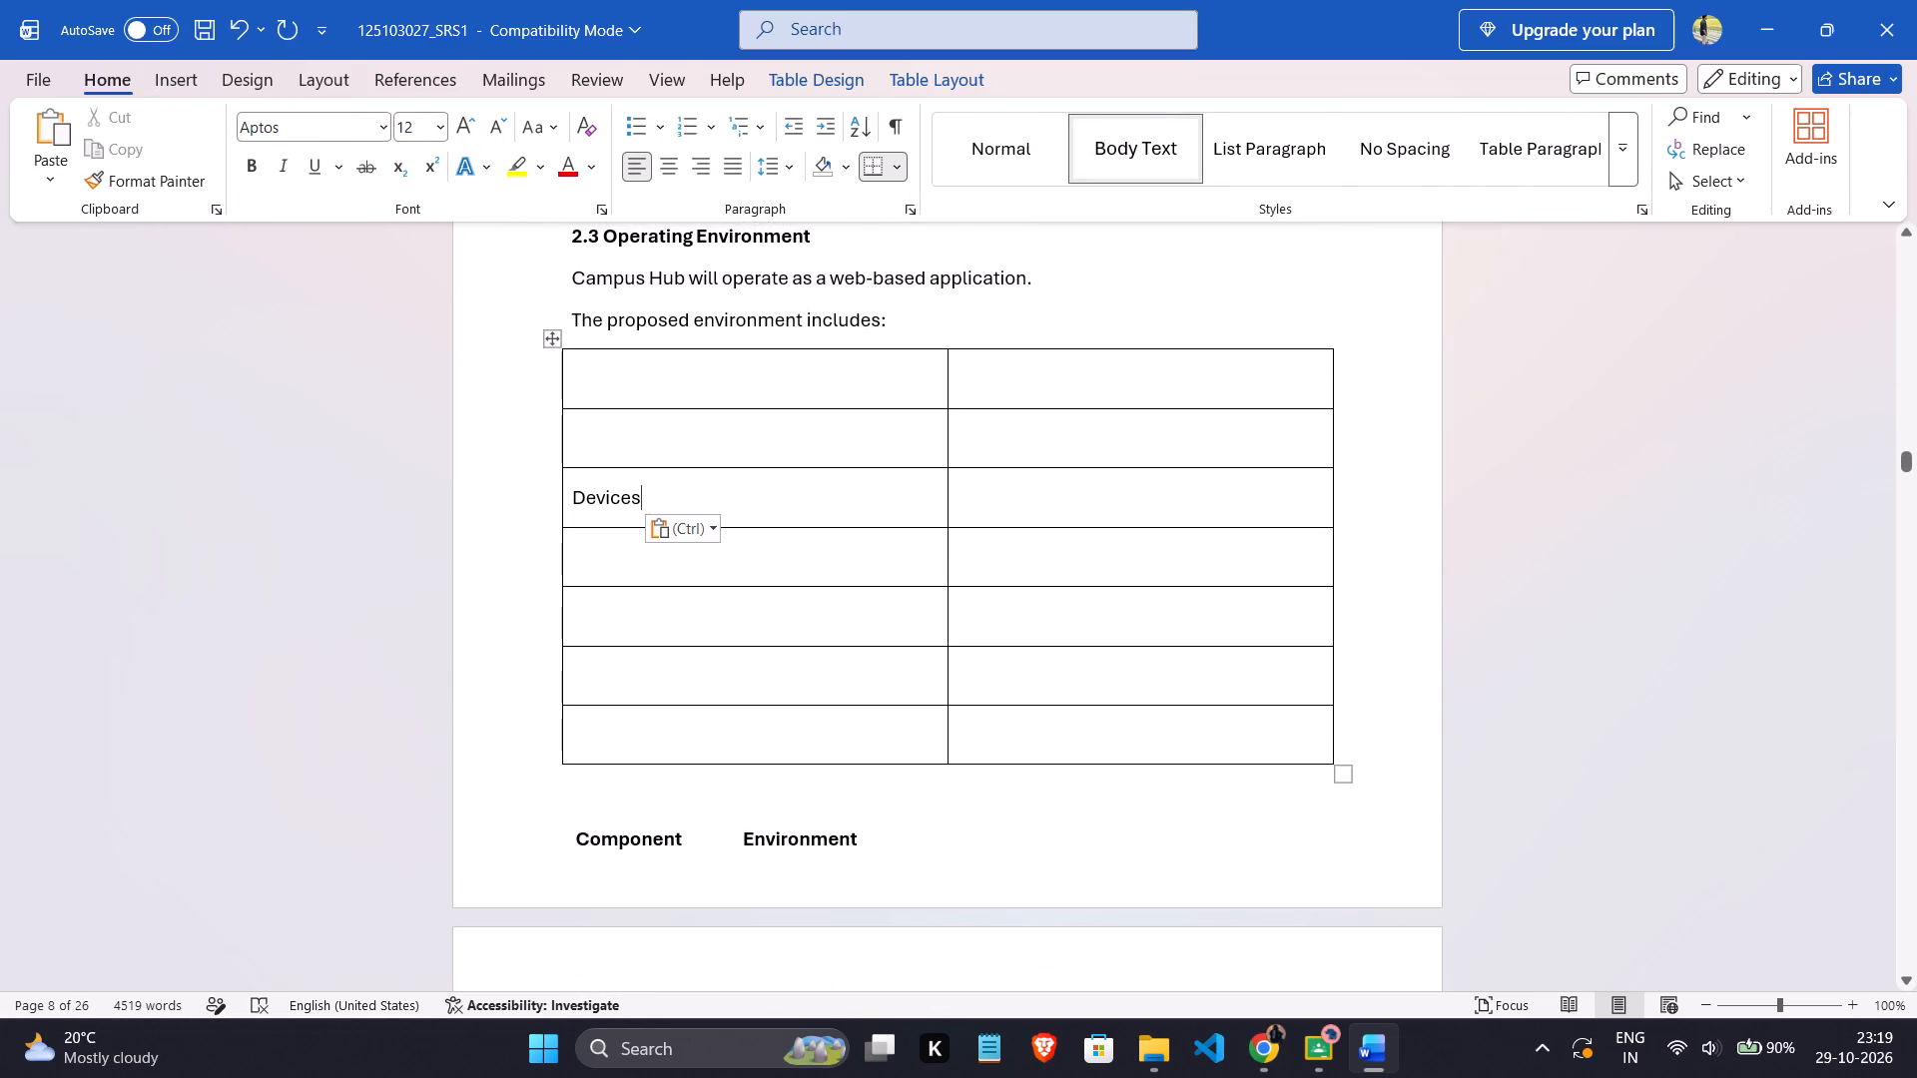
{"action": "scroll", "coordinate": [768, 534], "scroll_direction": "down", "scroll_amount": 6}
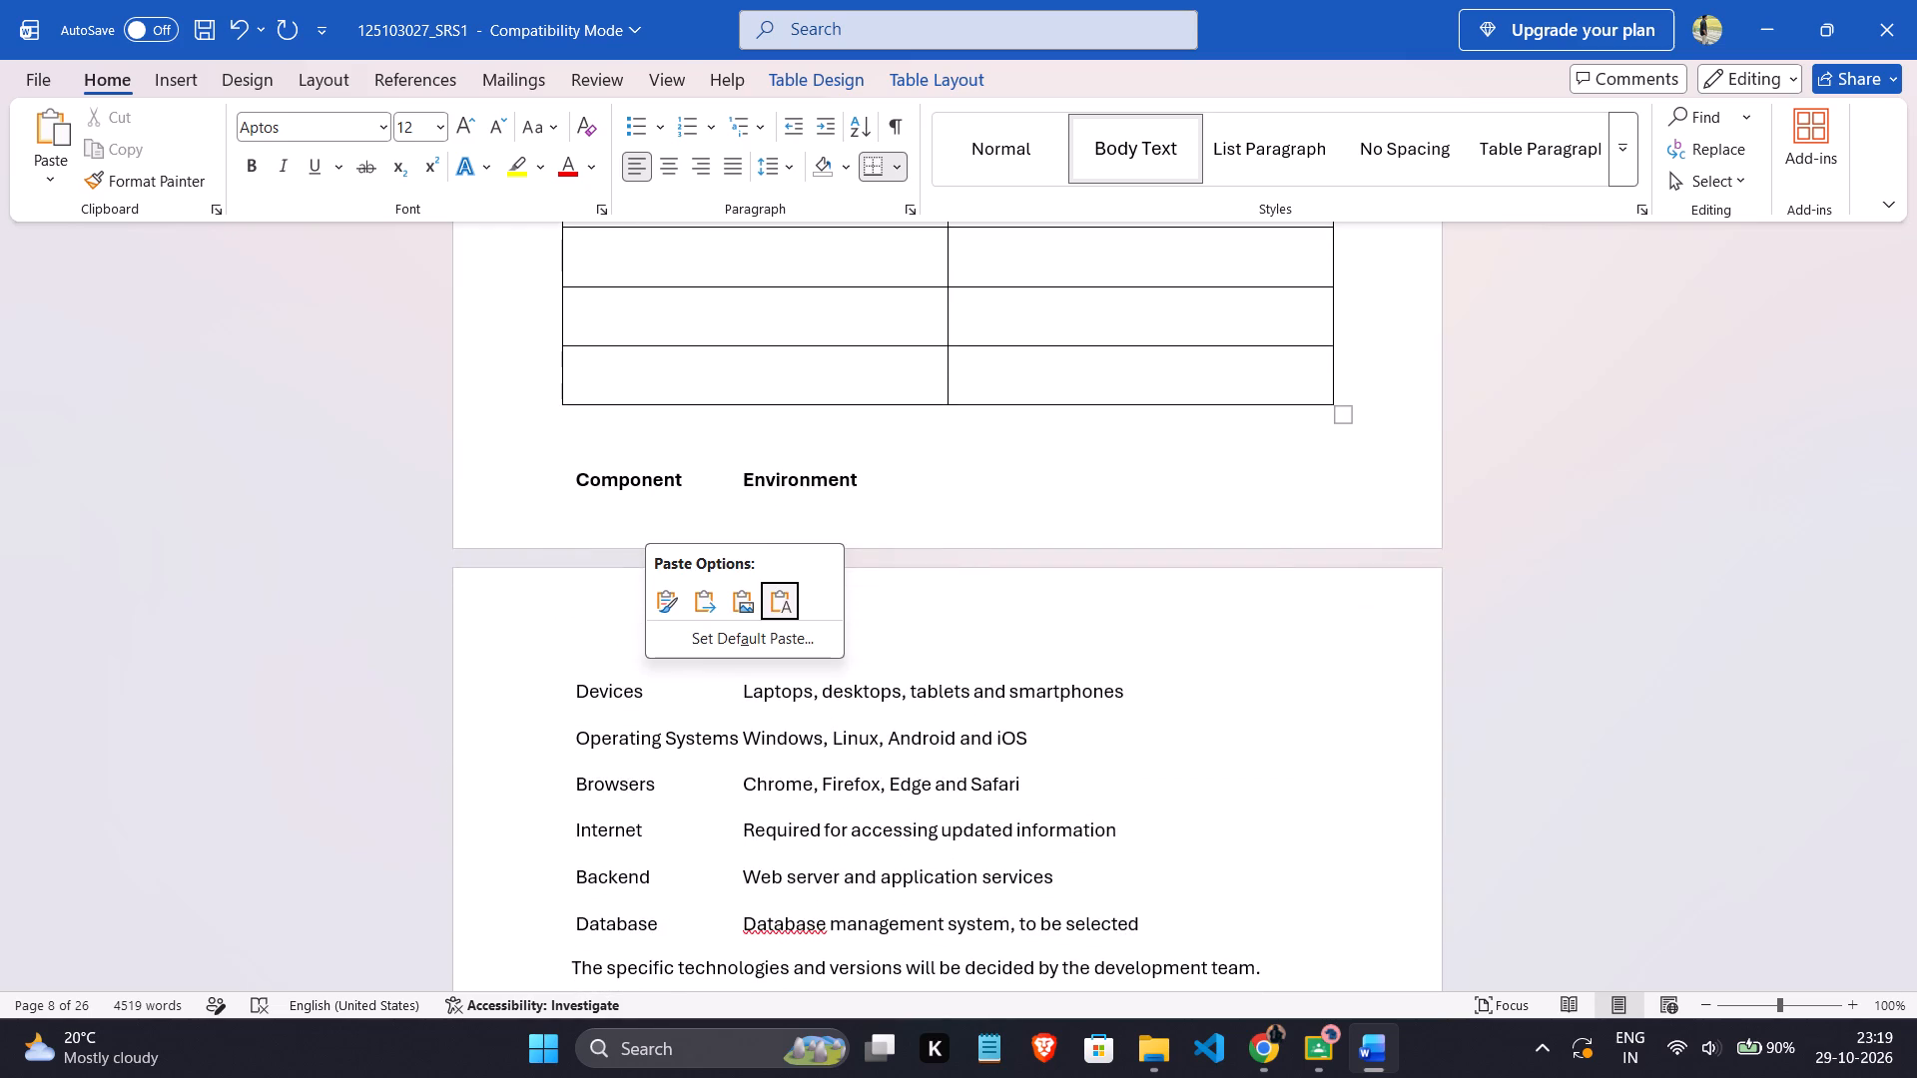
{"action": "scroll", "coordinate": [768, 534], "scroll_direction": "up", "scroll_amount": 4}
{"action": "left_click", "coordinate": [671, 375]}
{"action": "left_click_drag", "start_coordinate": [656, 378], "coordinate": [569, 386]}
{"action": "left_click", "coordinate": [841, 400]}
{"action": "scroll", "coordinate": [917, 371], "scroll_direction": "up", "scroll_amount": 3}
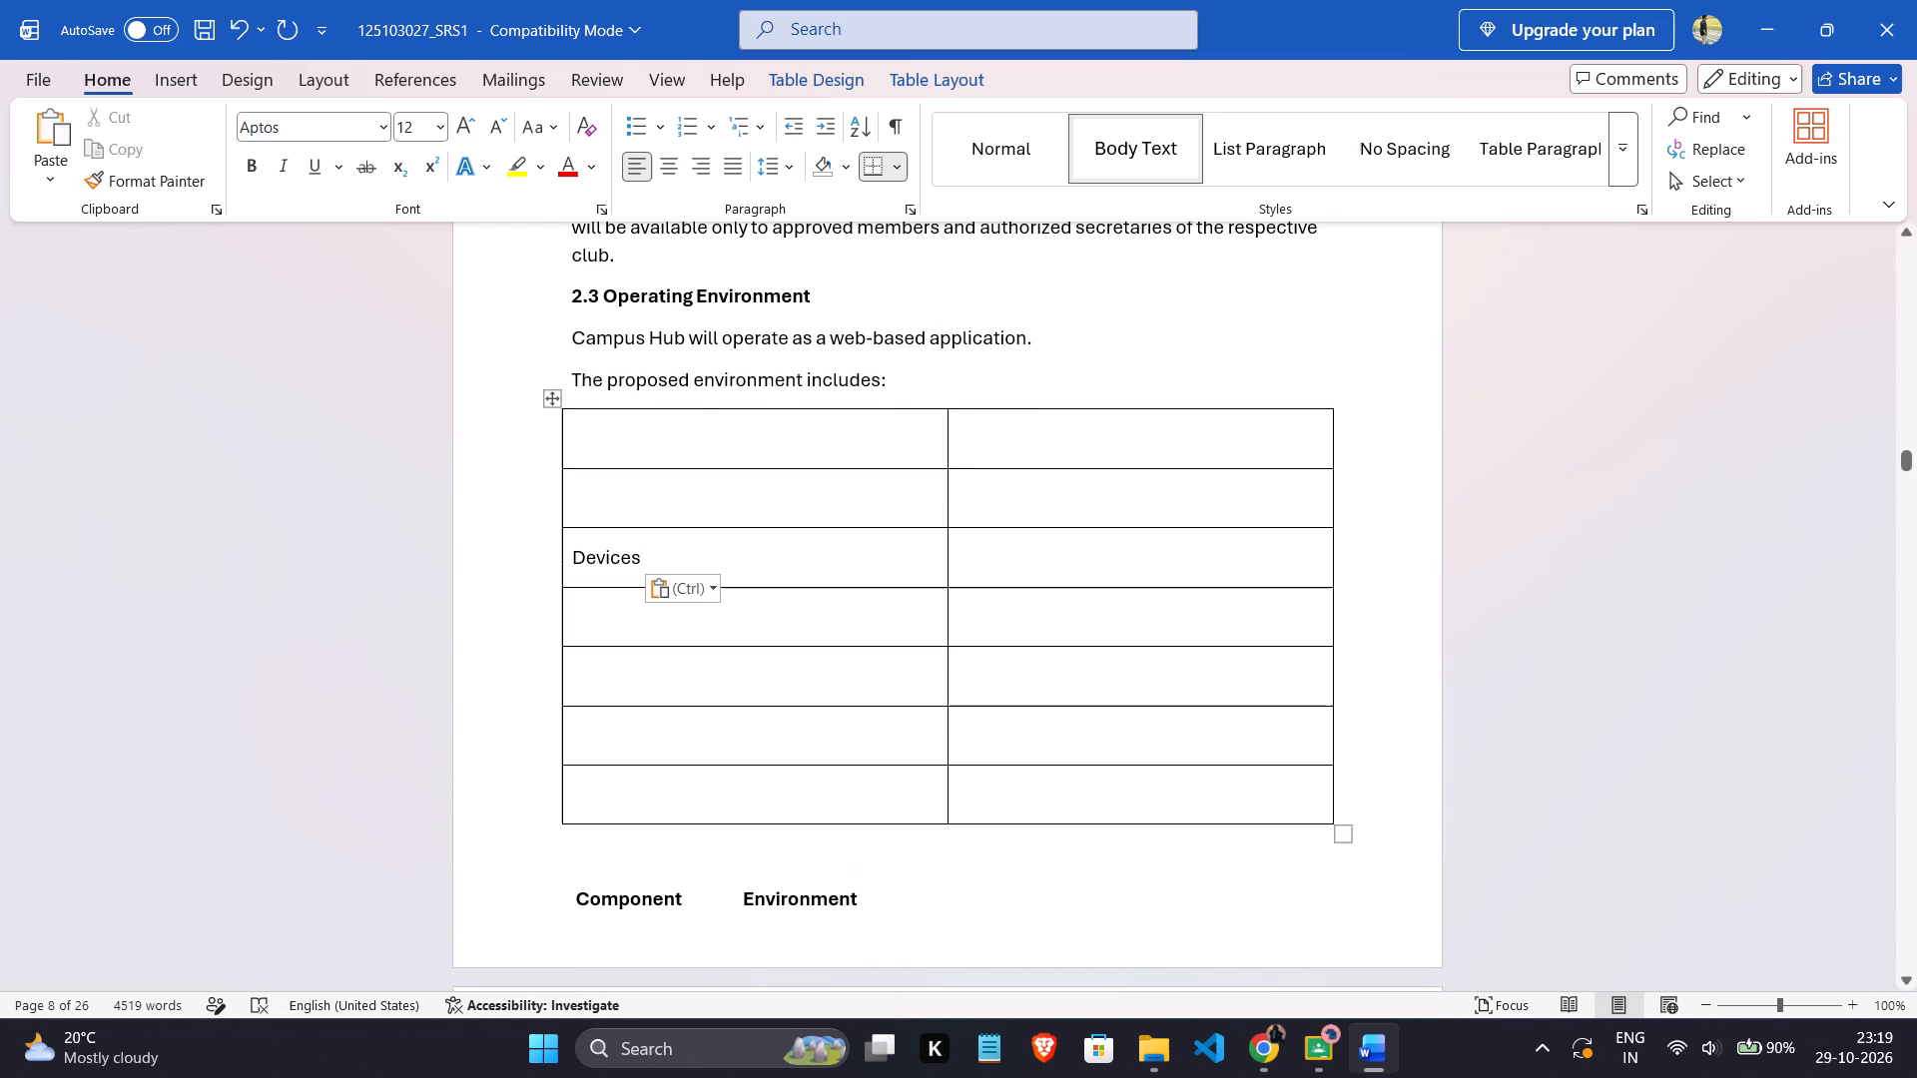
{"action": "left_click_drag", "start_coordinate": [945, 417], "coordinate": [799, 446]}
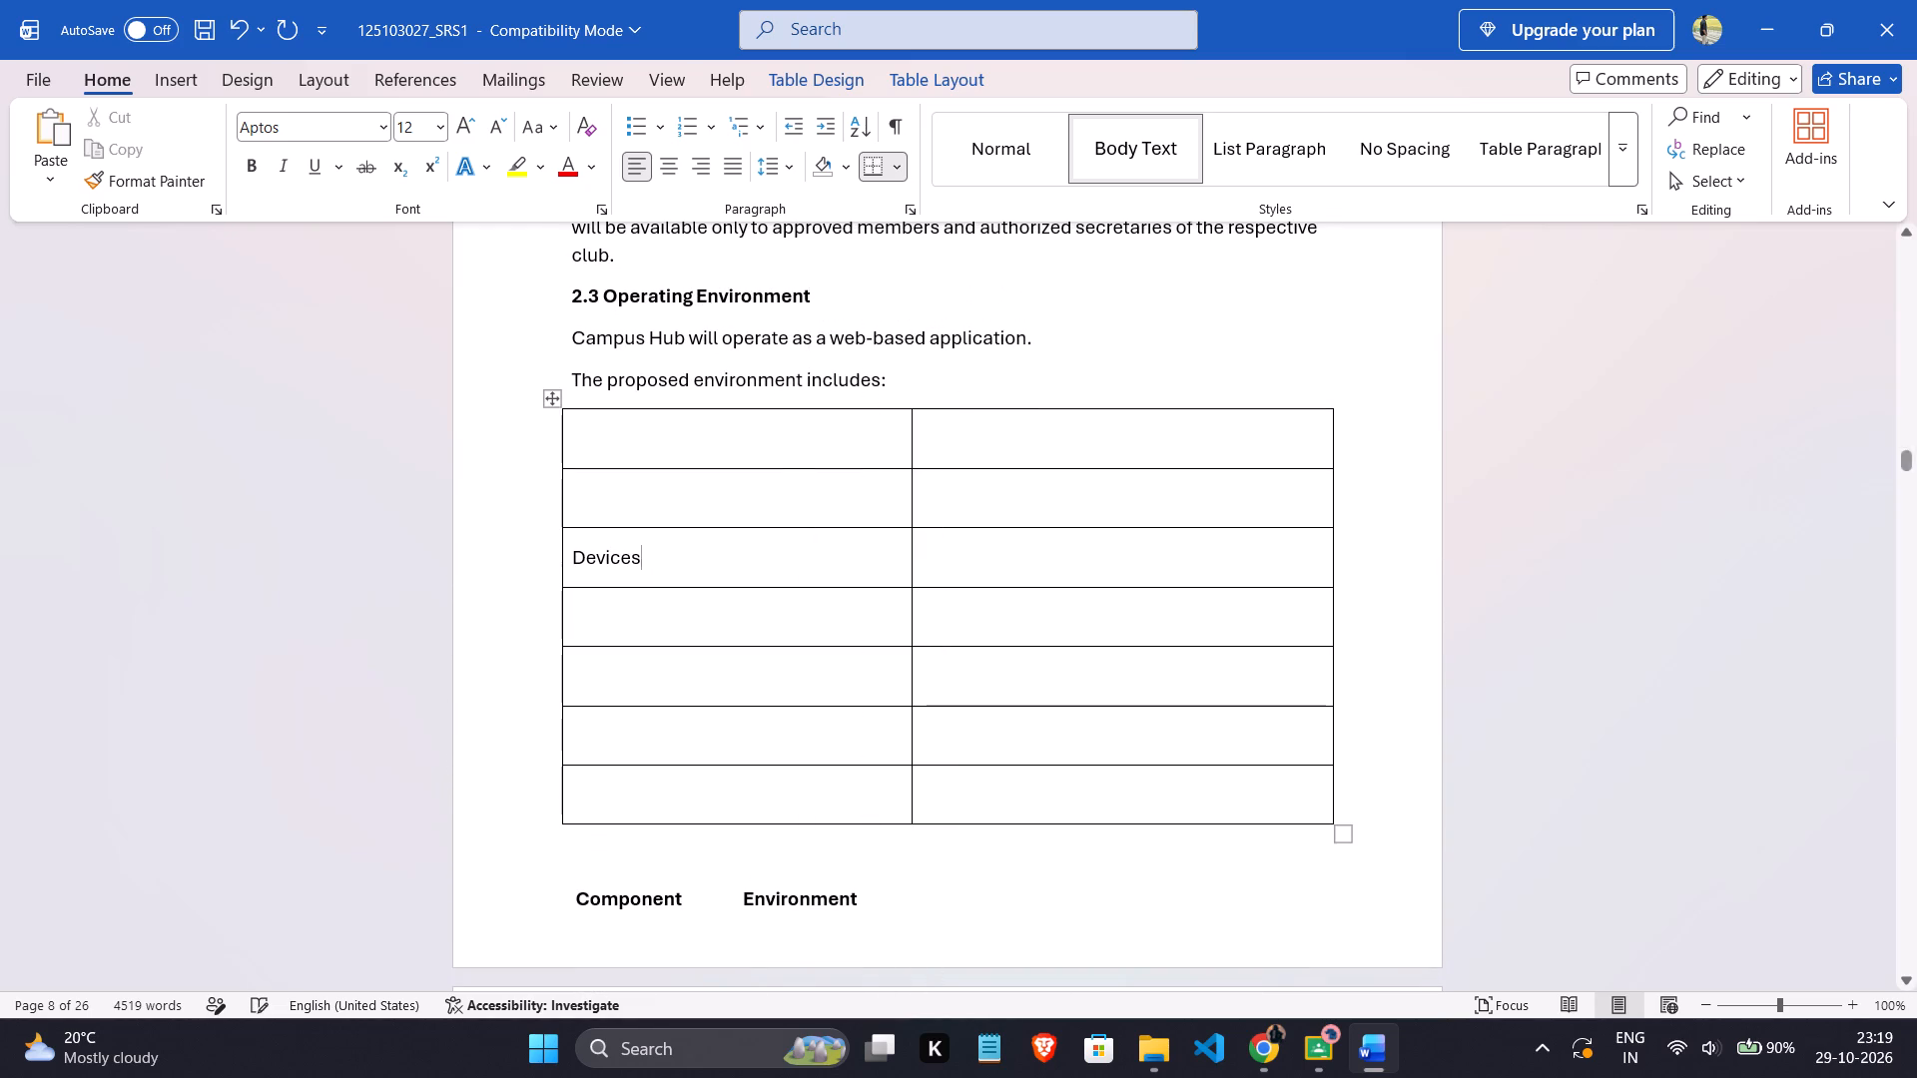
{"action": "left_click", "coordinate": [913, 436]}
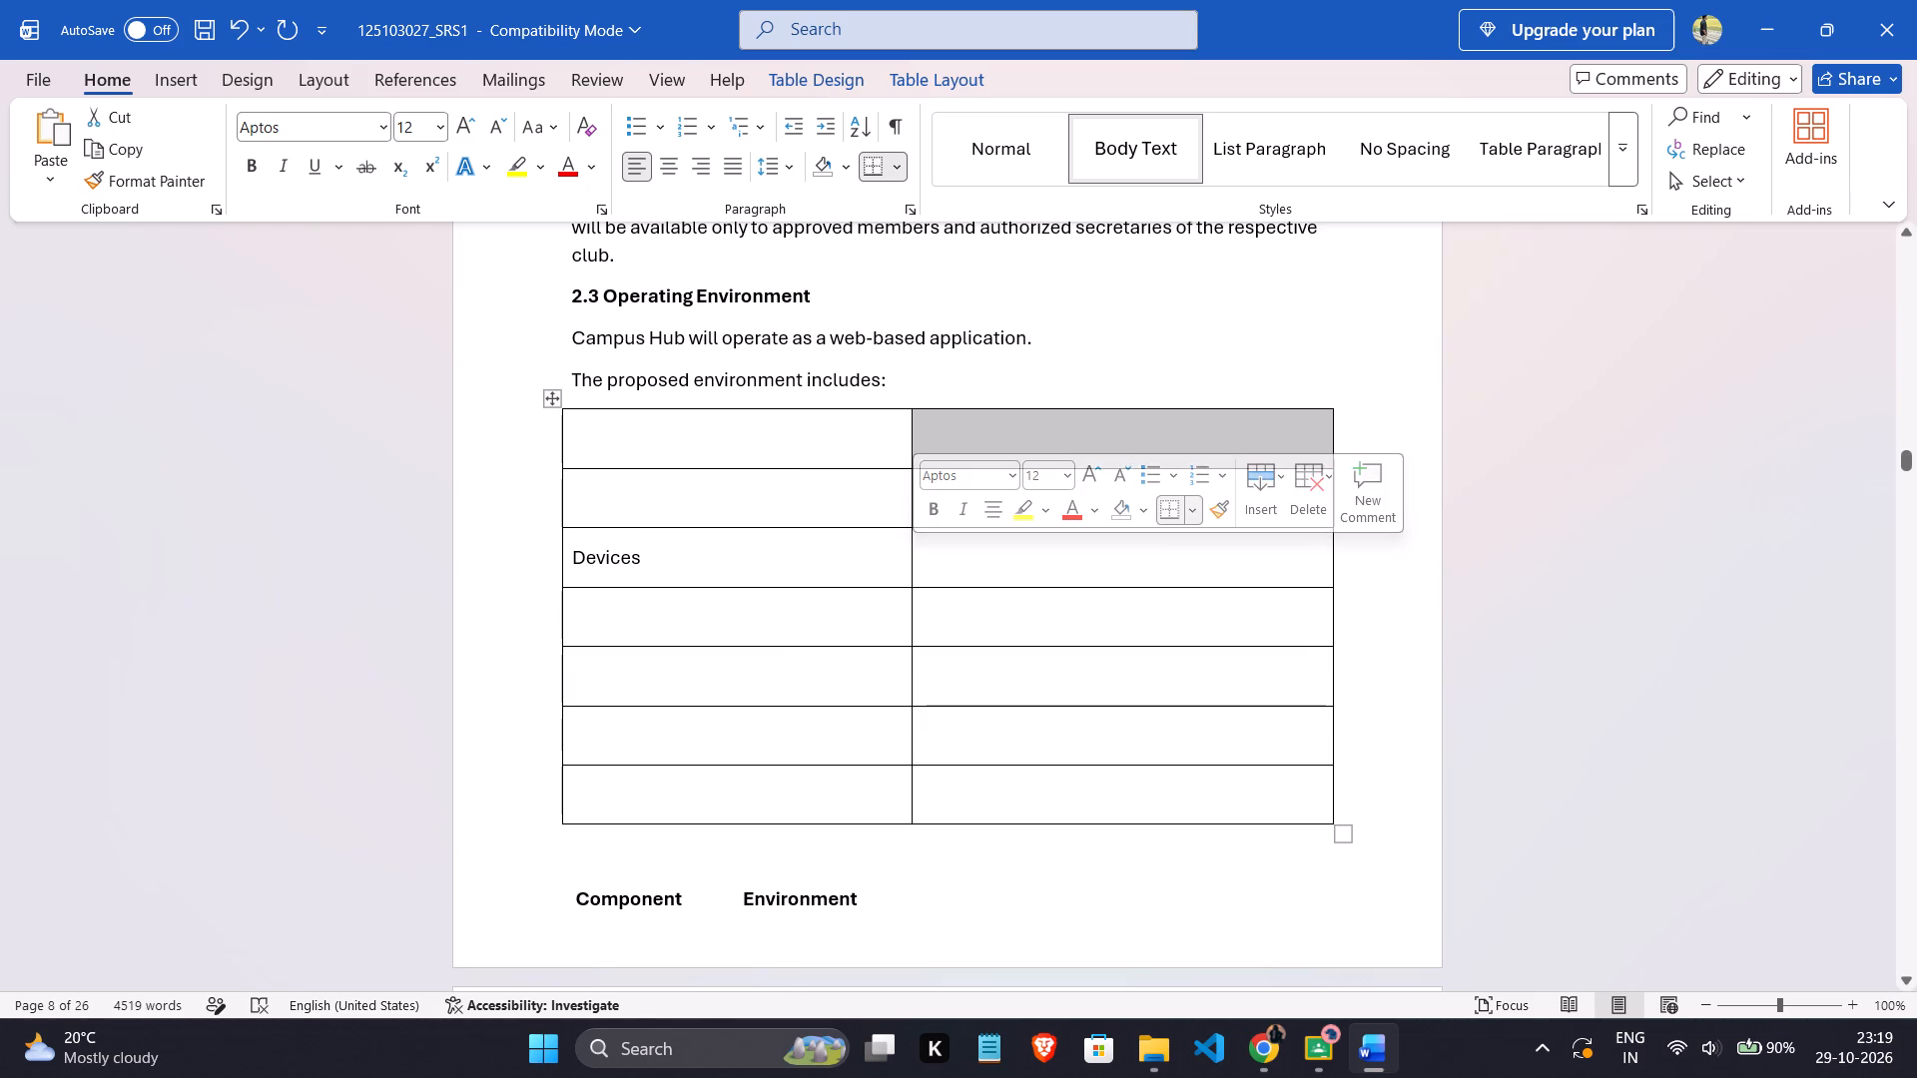
Undo the section 2.3 table edits and its insertion, back to the original borderless Component and Environment list.
{"action": "key", "text": "ctrl+z"}
{"action": "key", "text": "ctrl+z"}
{"action": "key", "text": "ctrl+z"}
{"action": "key", "text": "ctrl+z"}
{"action": "key", "text": "ctrl+z"}
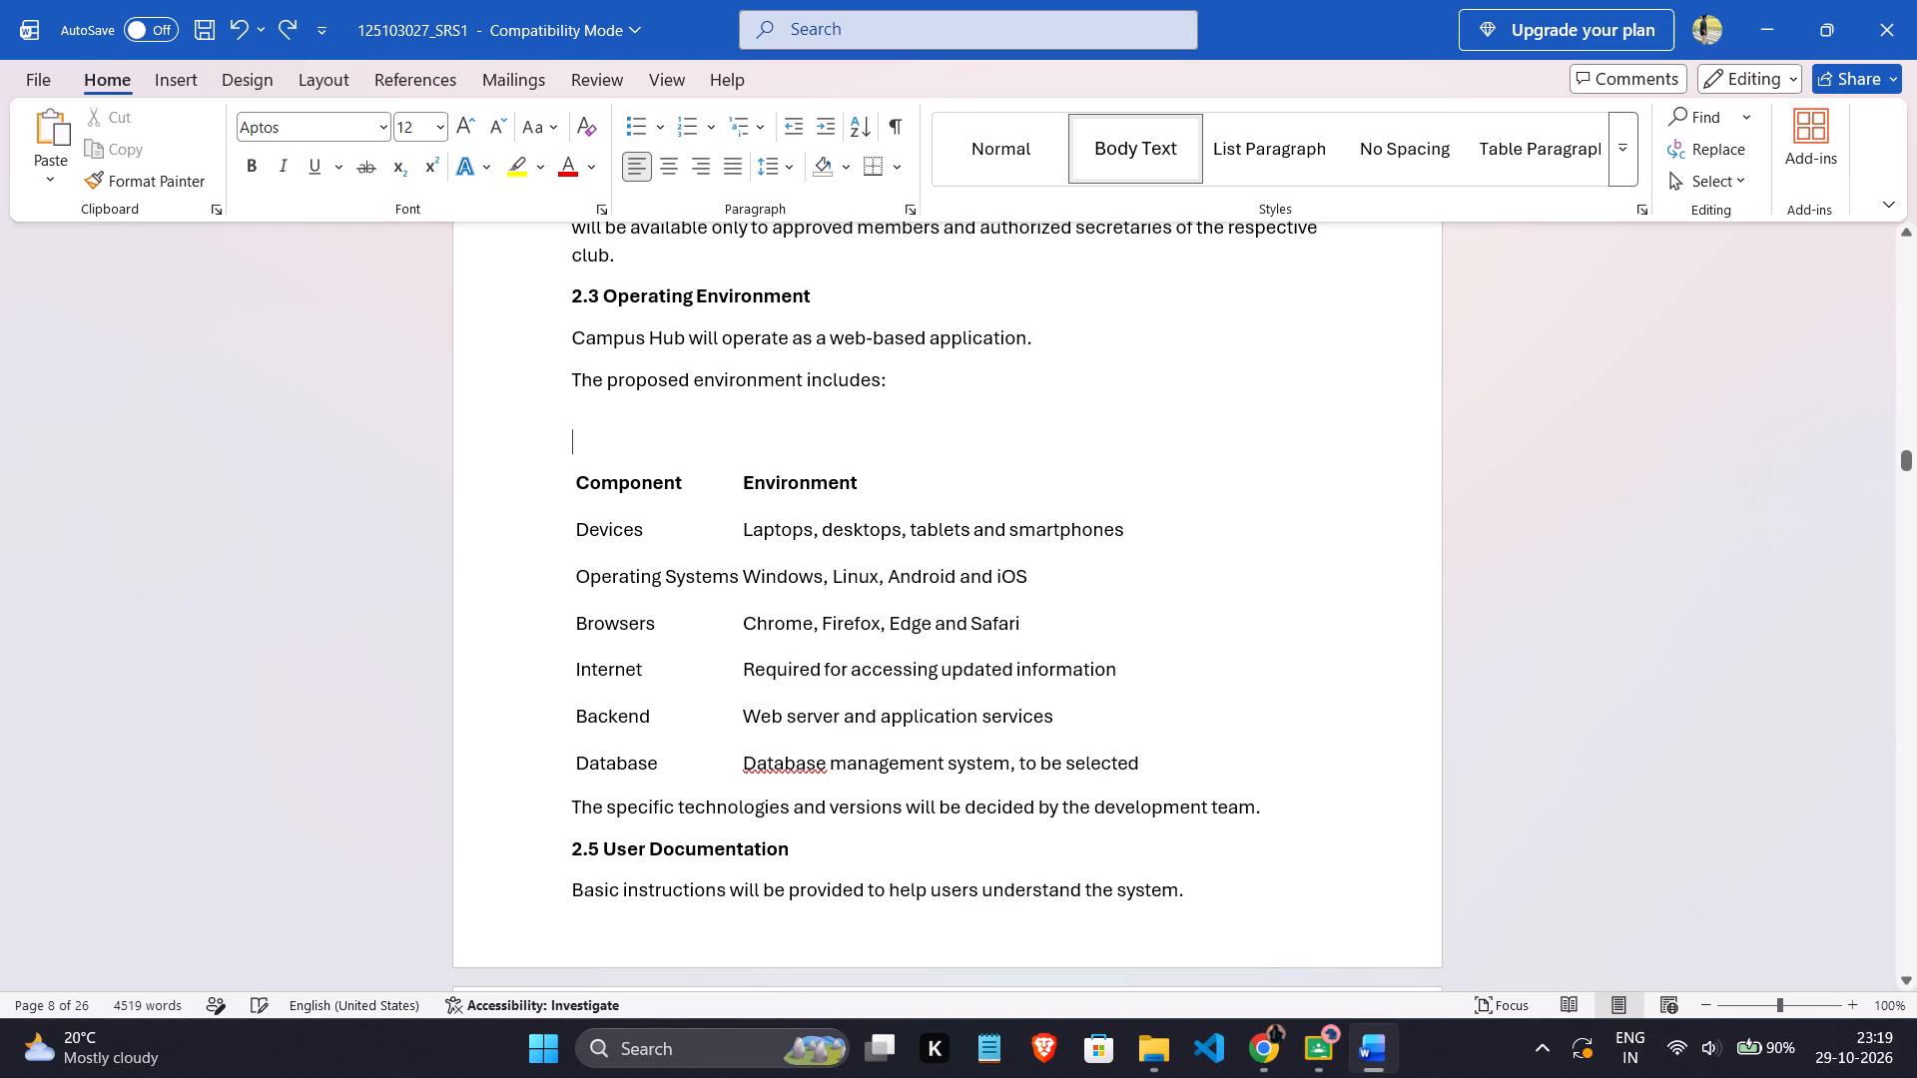
{"action": "key", "text": "ctrl+z"}
{"action": "left_click", "coordinate": [923, 513]}
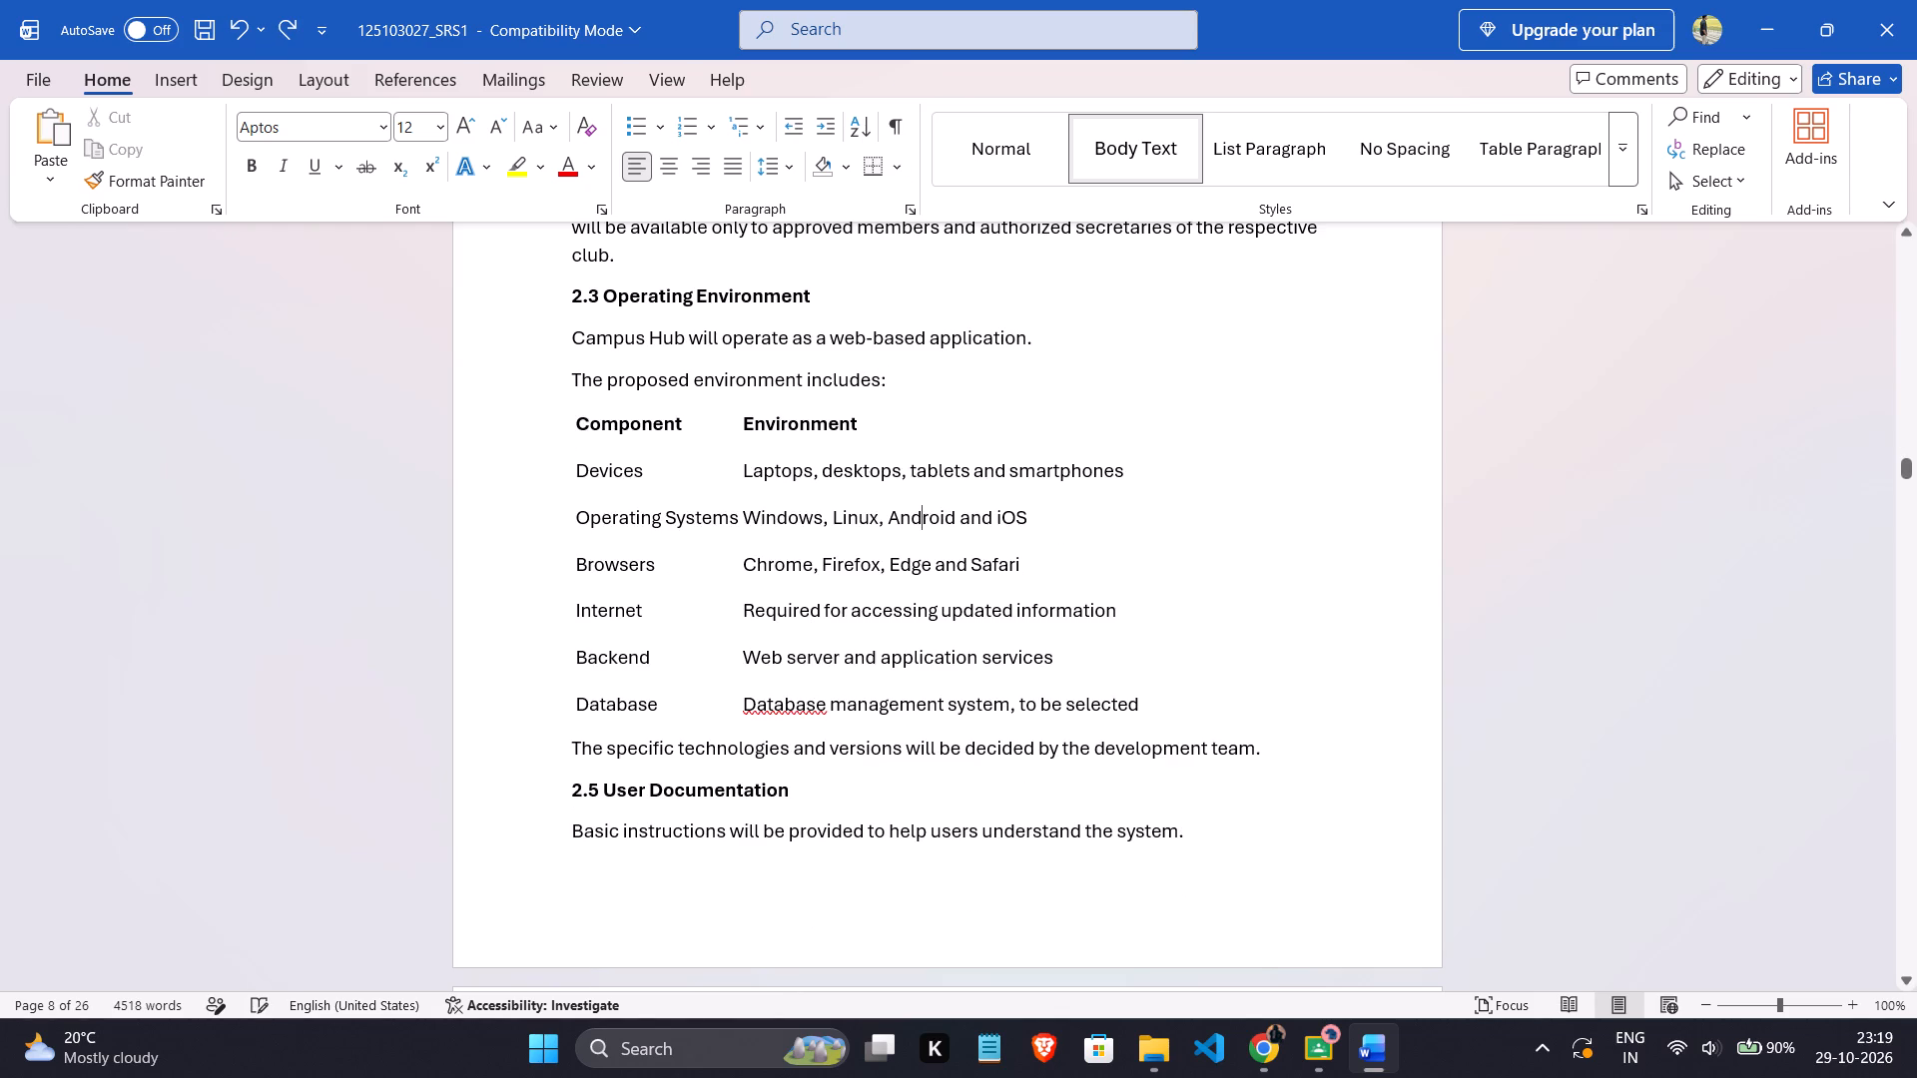
Look through the document from section 2.3 to the user interface descriptions in section 3.1.1 to check content and layout.
{"action": "scroll", "coordinate": [922, 508], "scroll_direction": "up", "scroll_amount": 2}
{"action": "scroll", "coordinate": [922, 508], "scroll_direction": "down", "scroll_amount": 11}
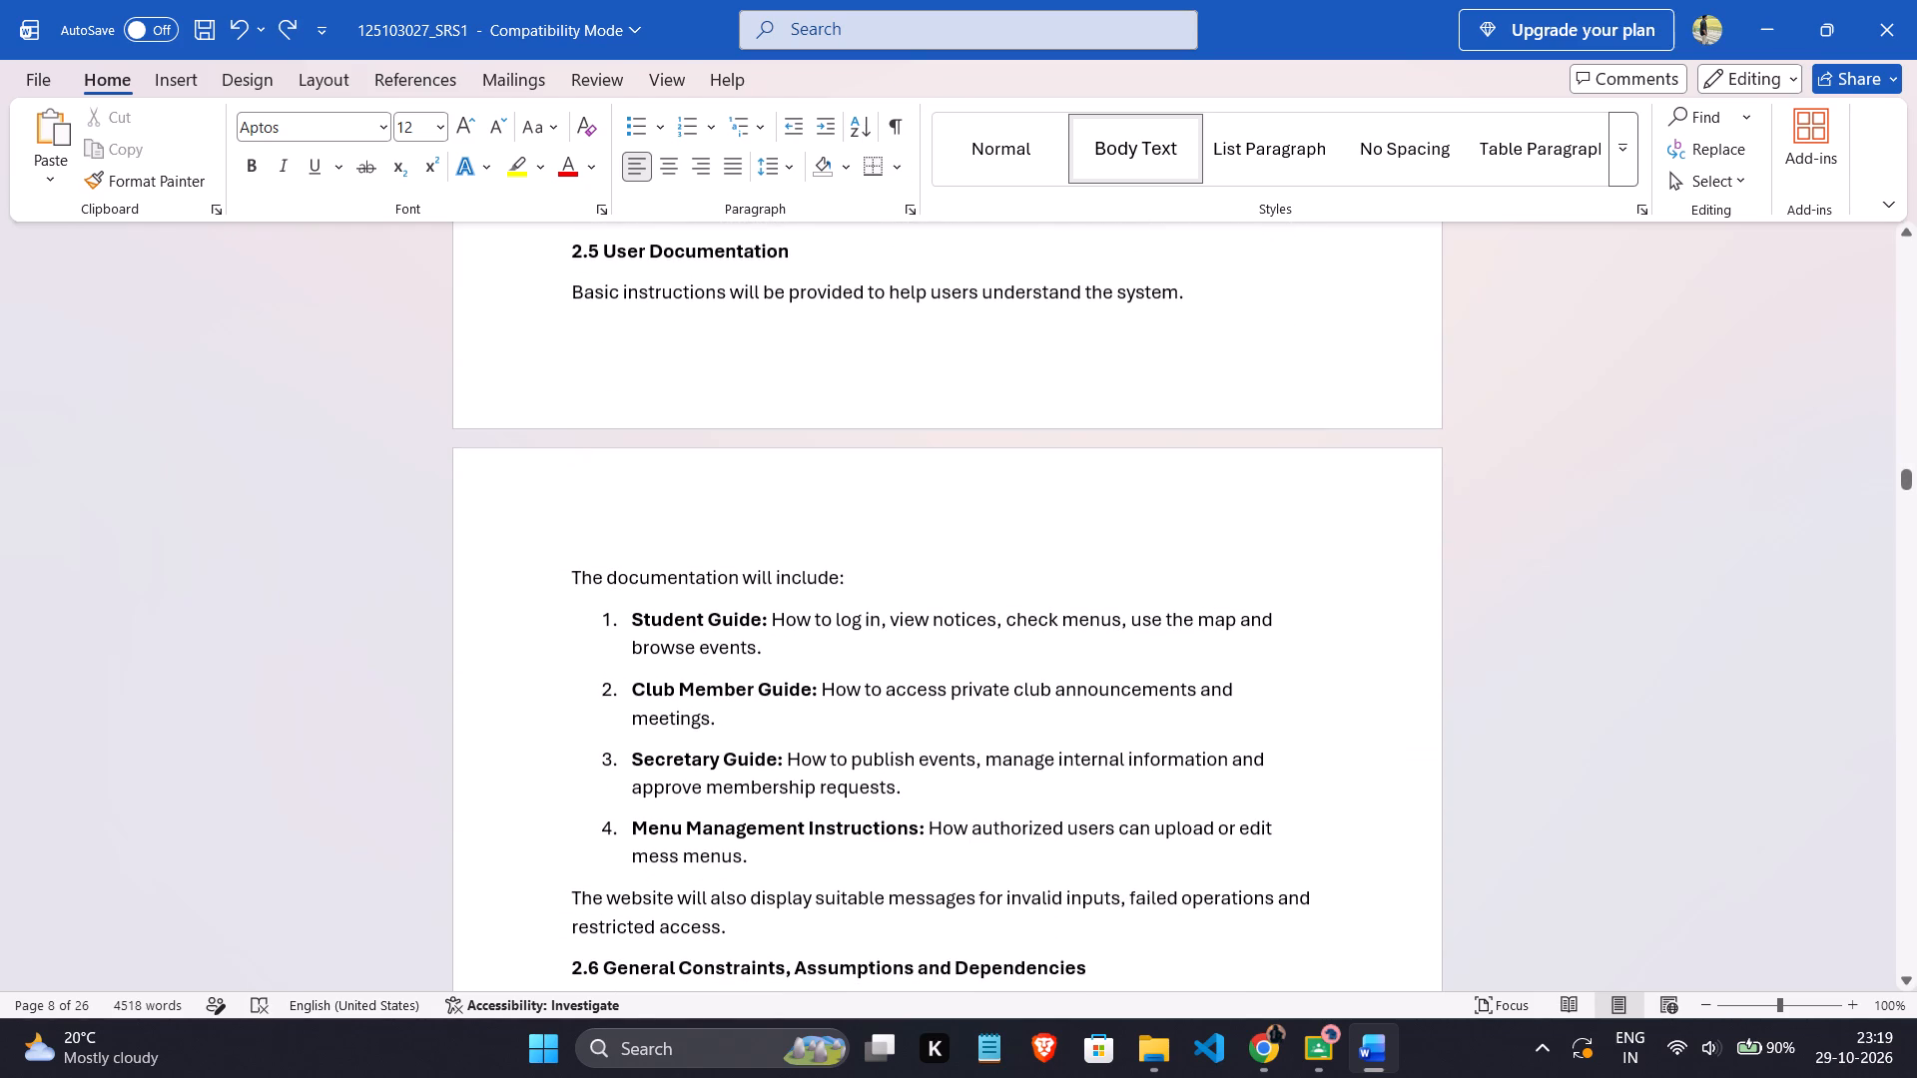
{"action": "scroll", "coordinate": [958, 770], "scroll_direction": "down", "scroll_amount": 3}
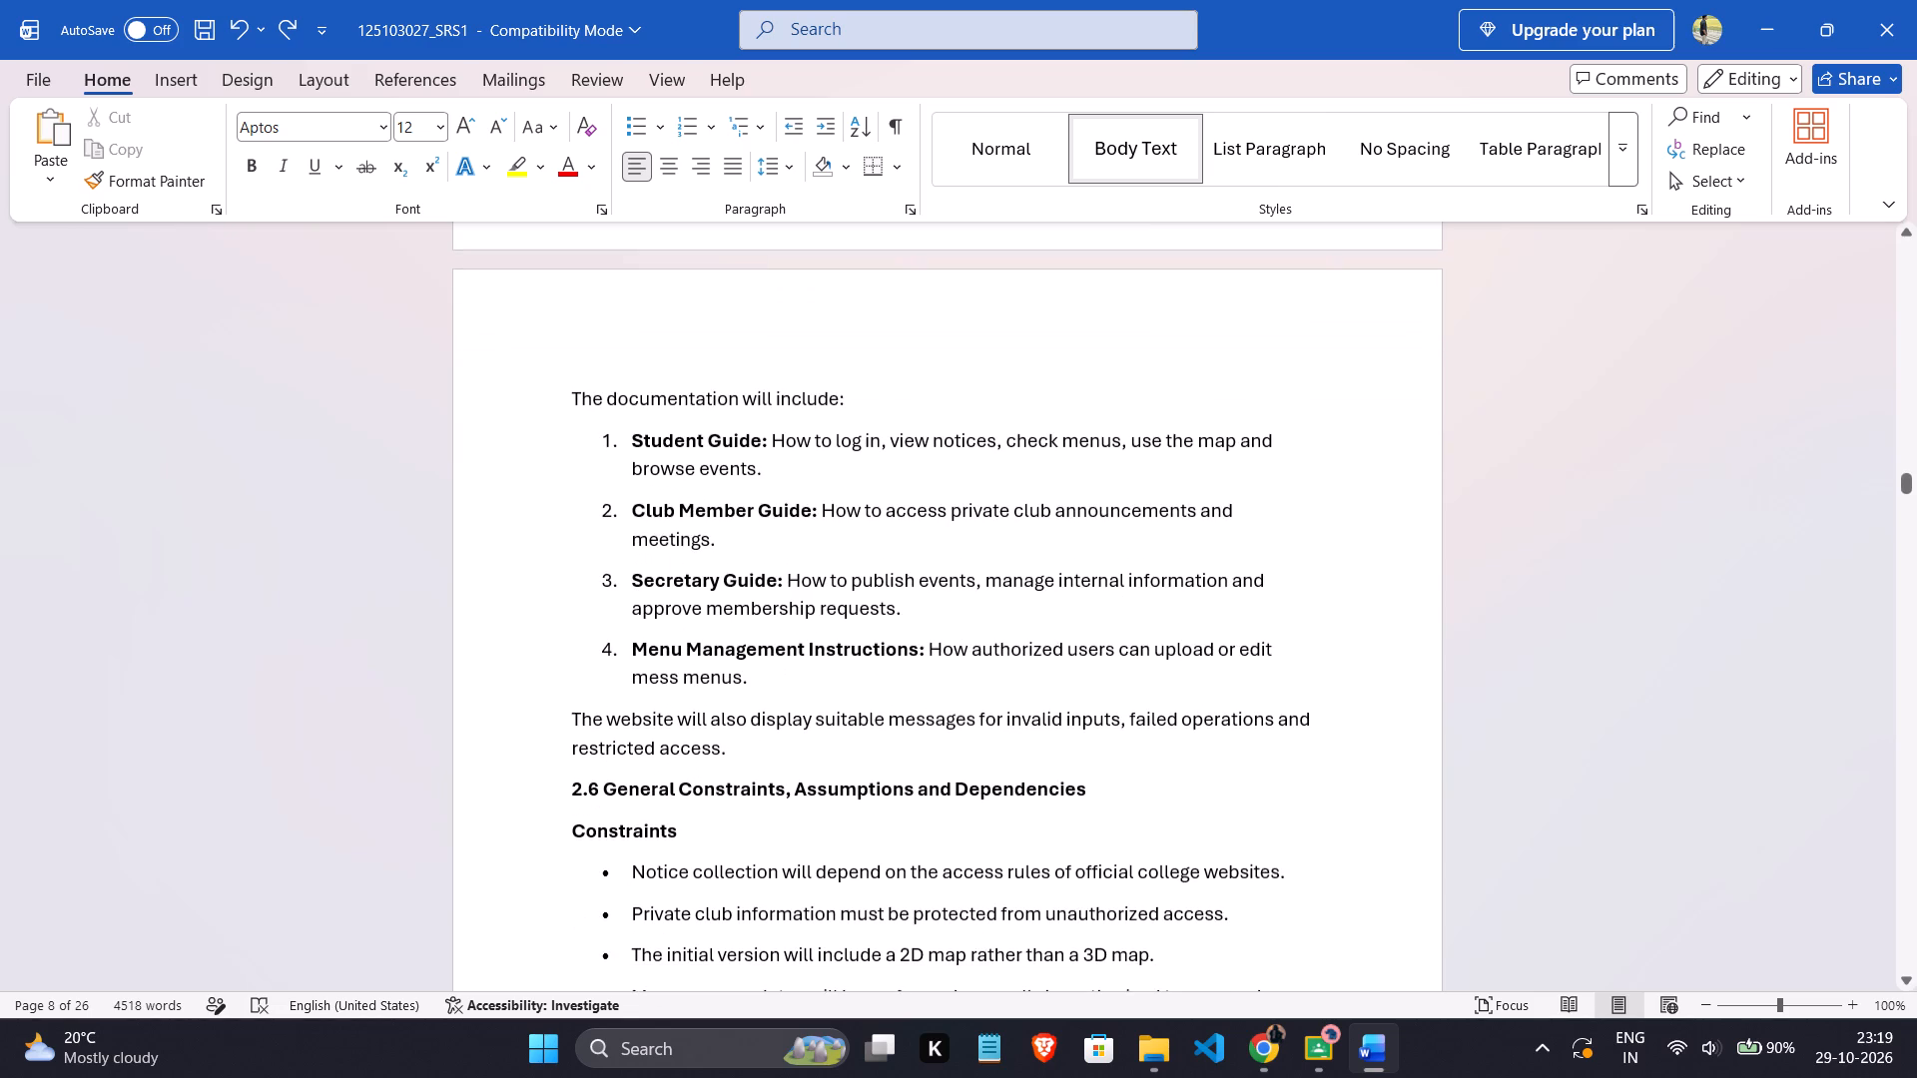
{"action": "scroll", "coordinate": [1067, 648], "scroll_direction": "down", "scroll_amount": 6}
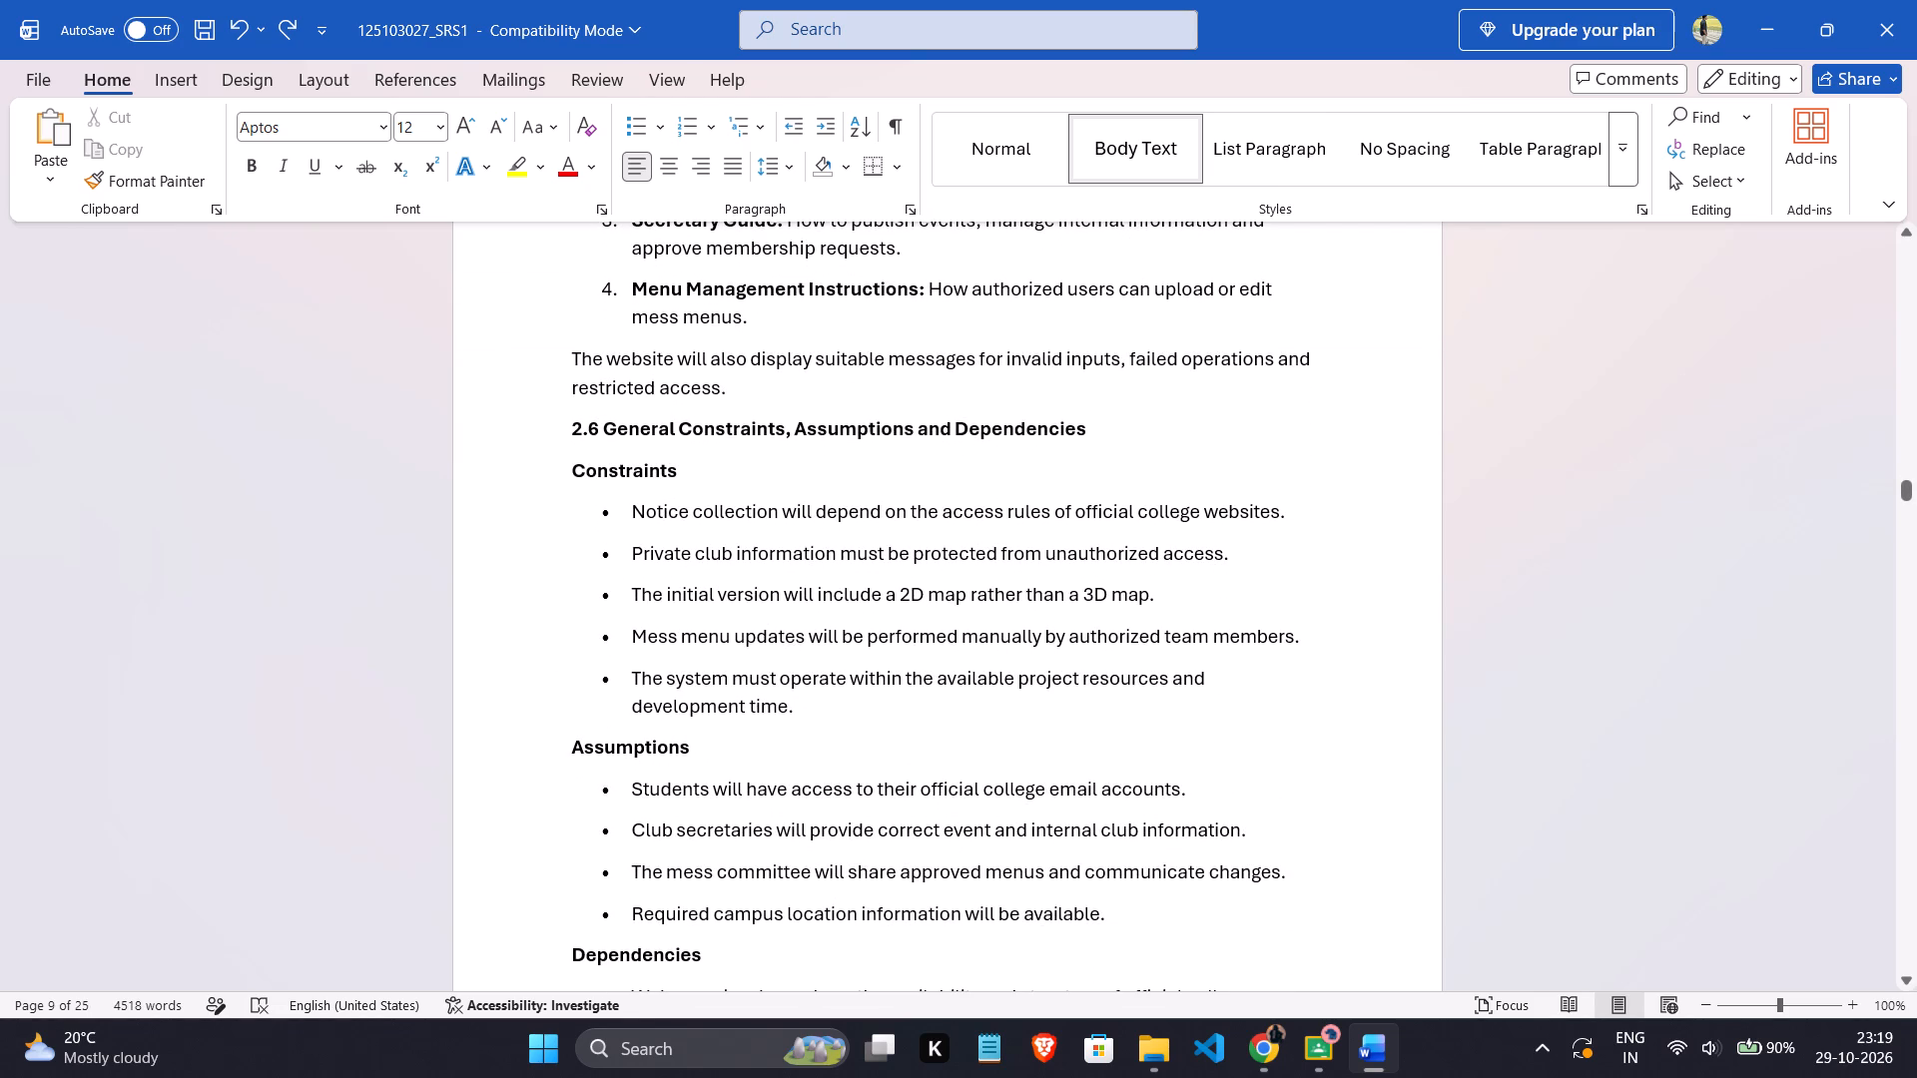
{"action": "scroll", "coordinate": [1067, 630], "scroll_direction": "down", "scroll_amount": 5}
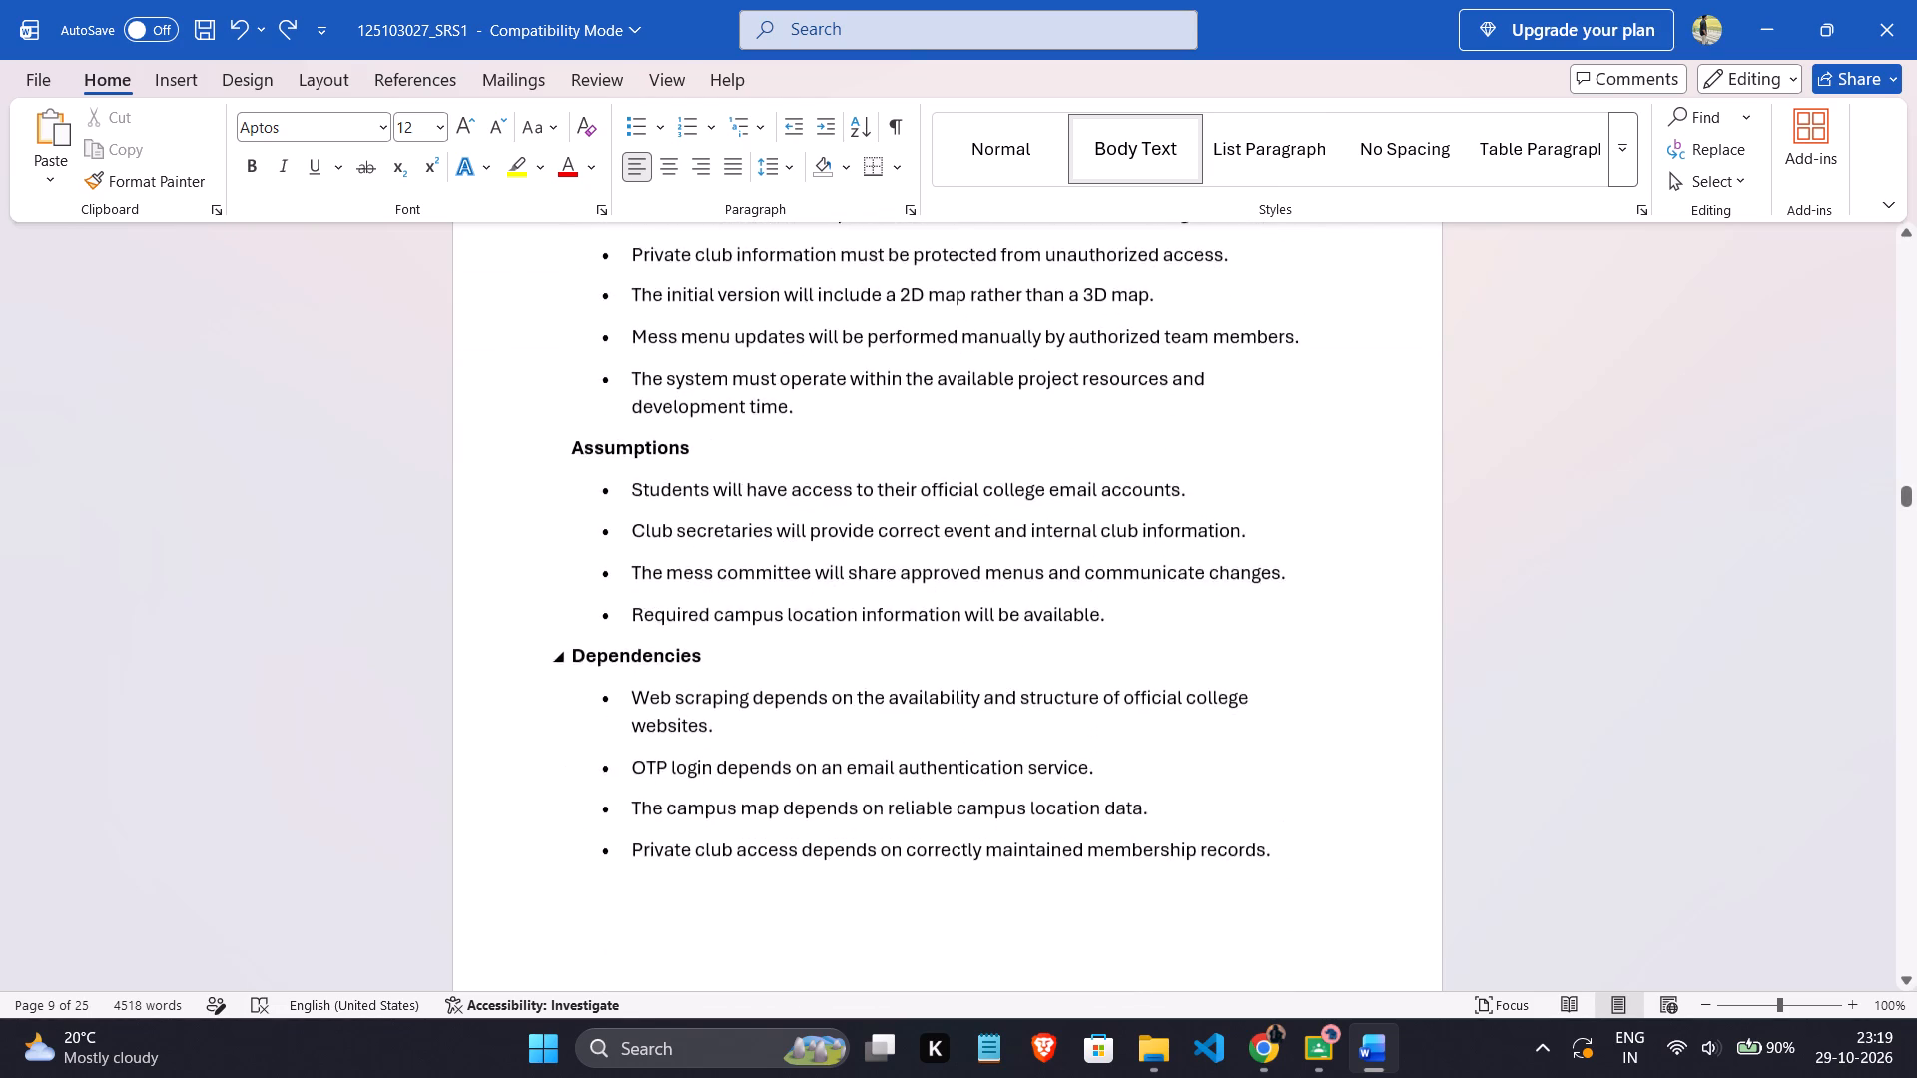
{"action": "scroll", "coordinate": [1067, 630], "scroll_direction": "down", "scroll_amount": 13}
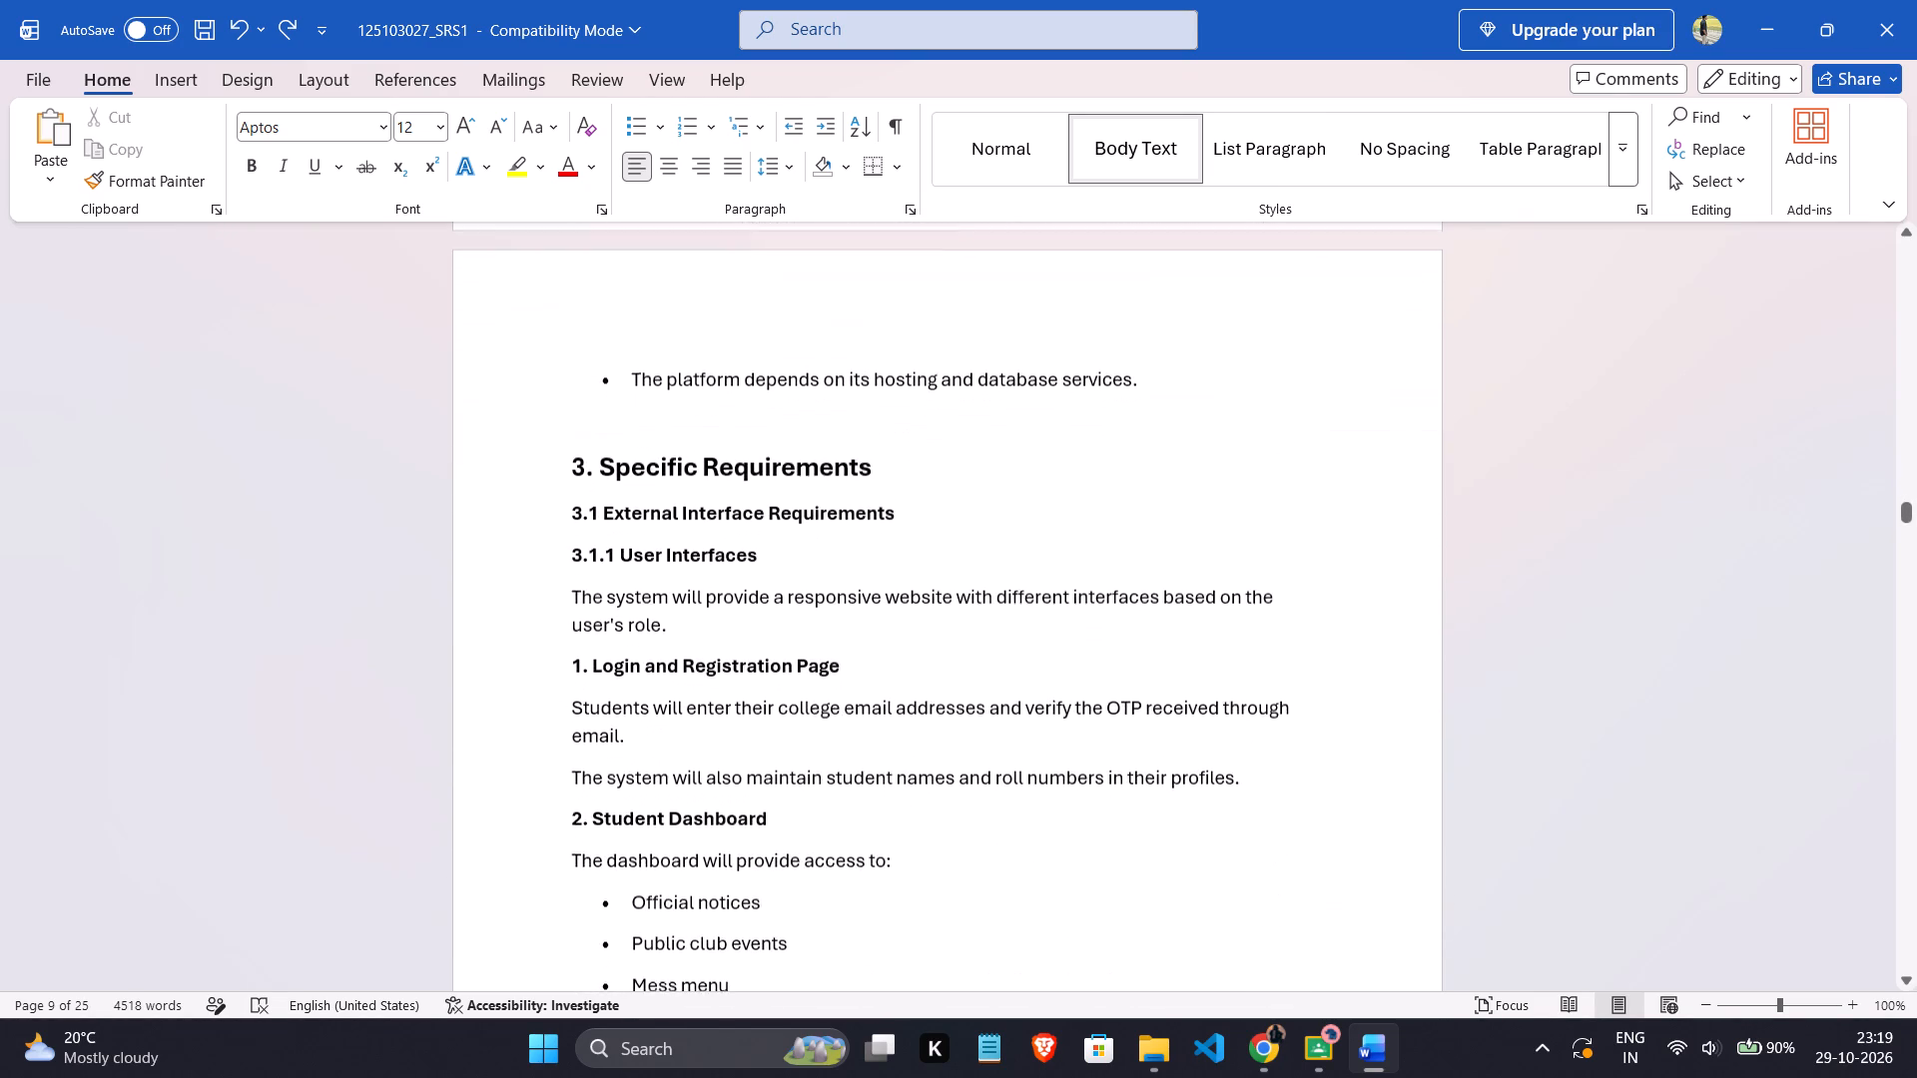
{"action": "scroll", "coordinate": [1067, 633], "scroll_direction": "down", "scroll_amount": 7}
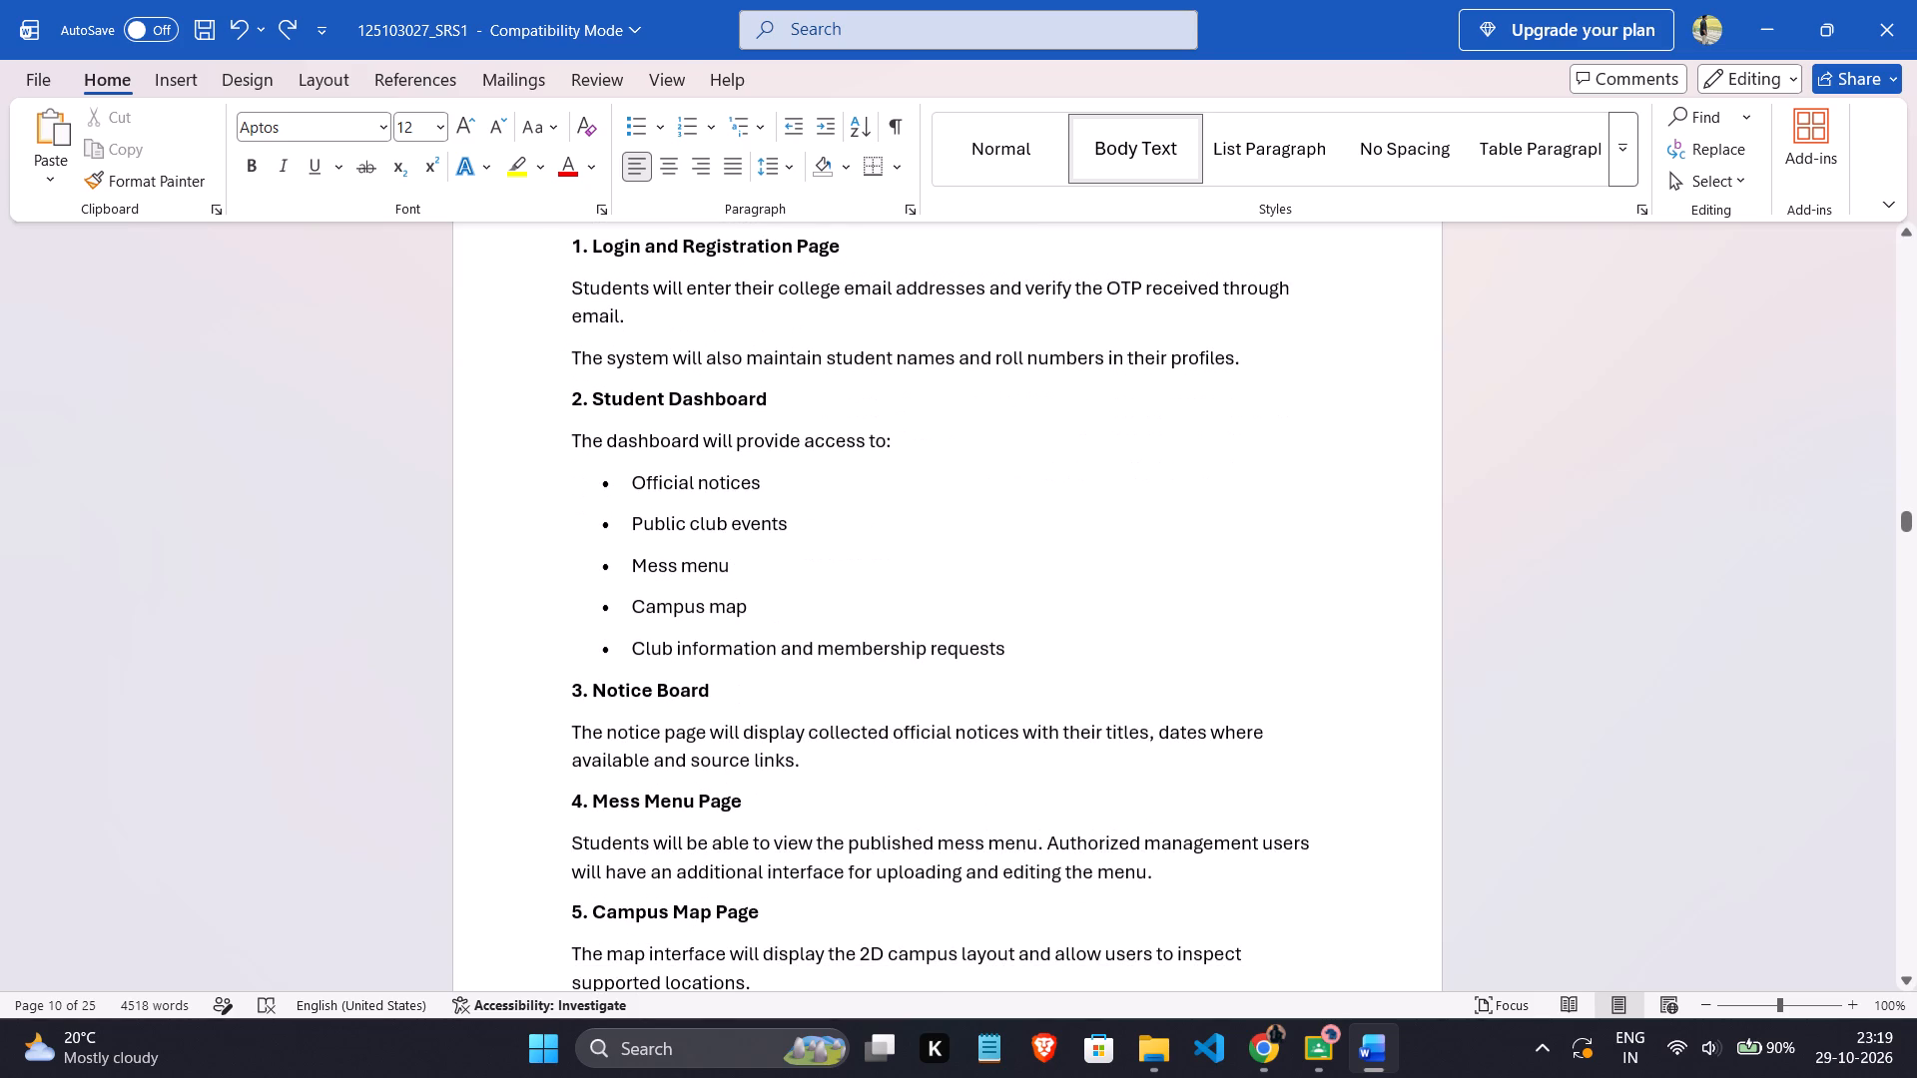
{"action": "scroll", "coordinate": [1056, 629], "scroll_direction": "down", "scroll_amount": 2}
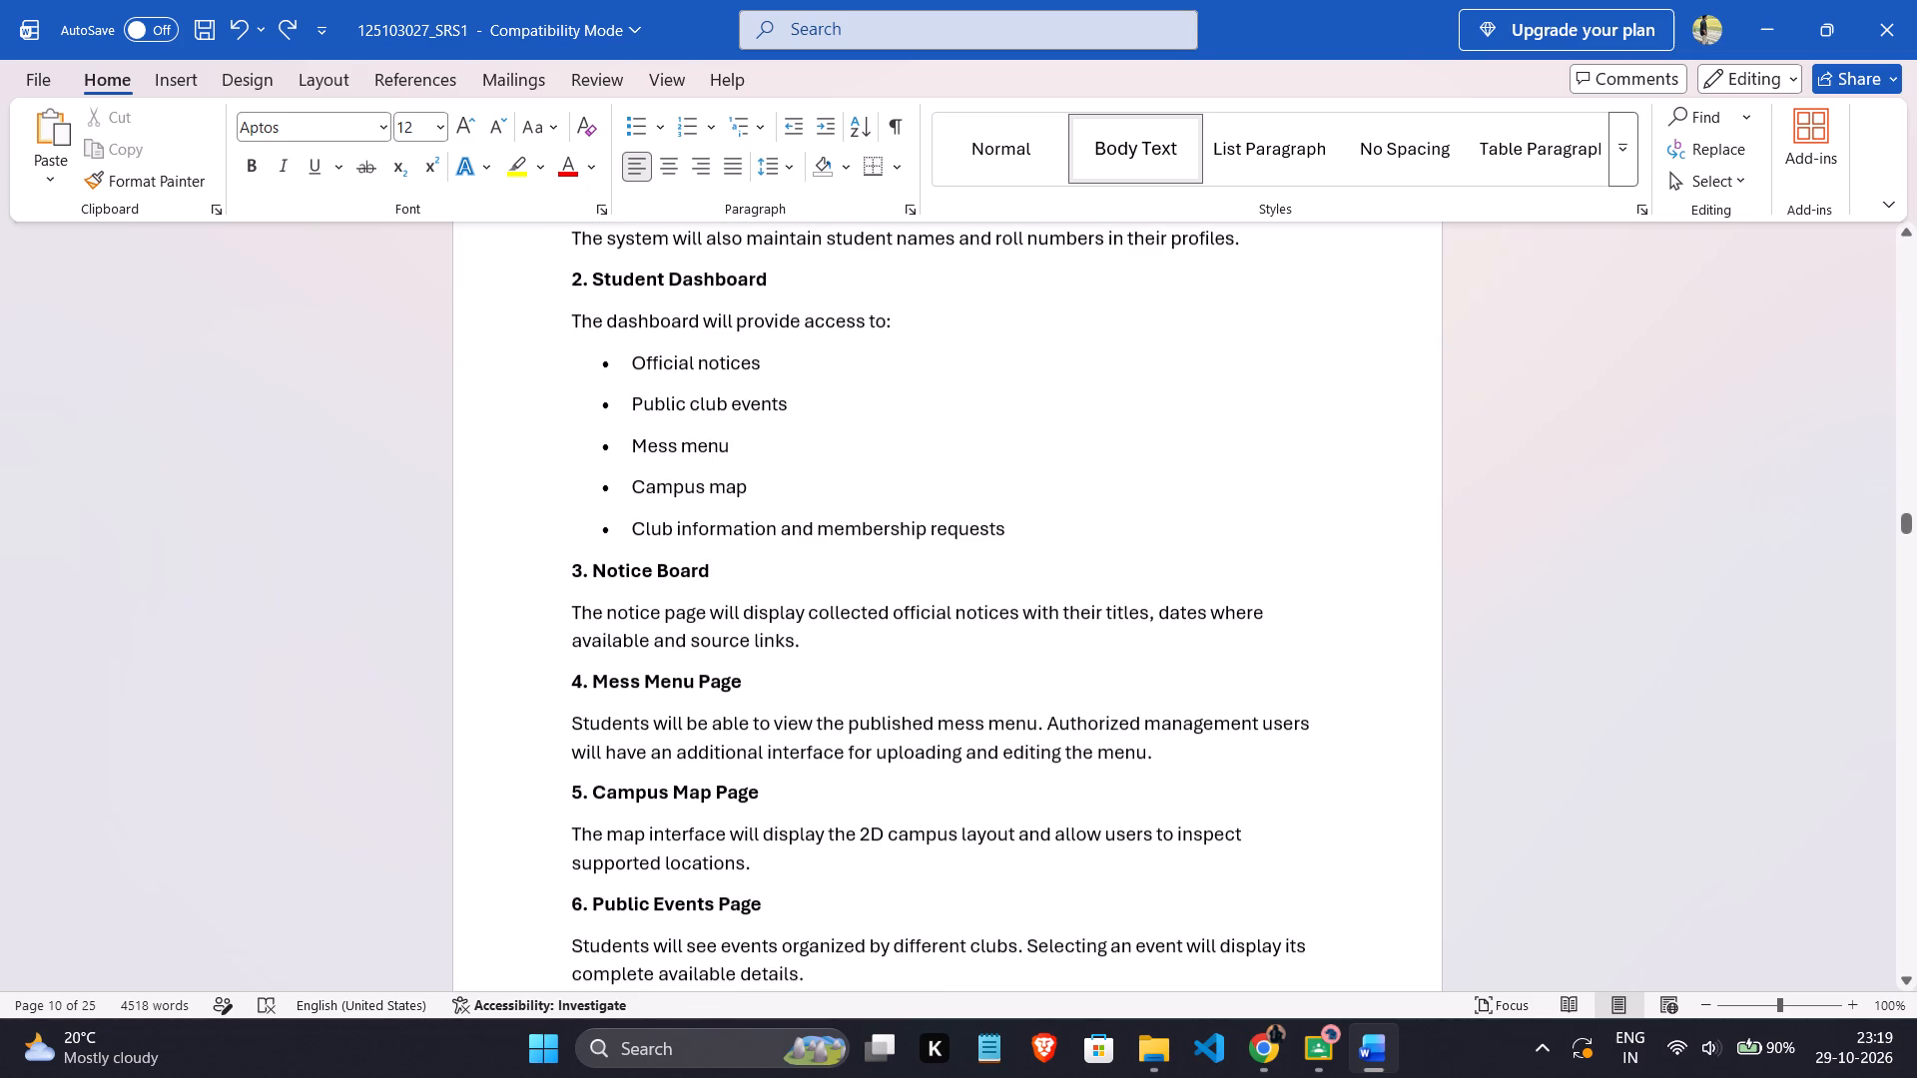
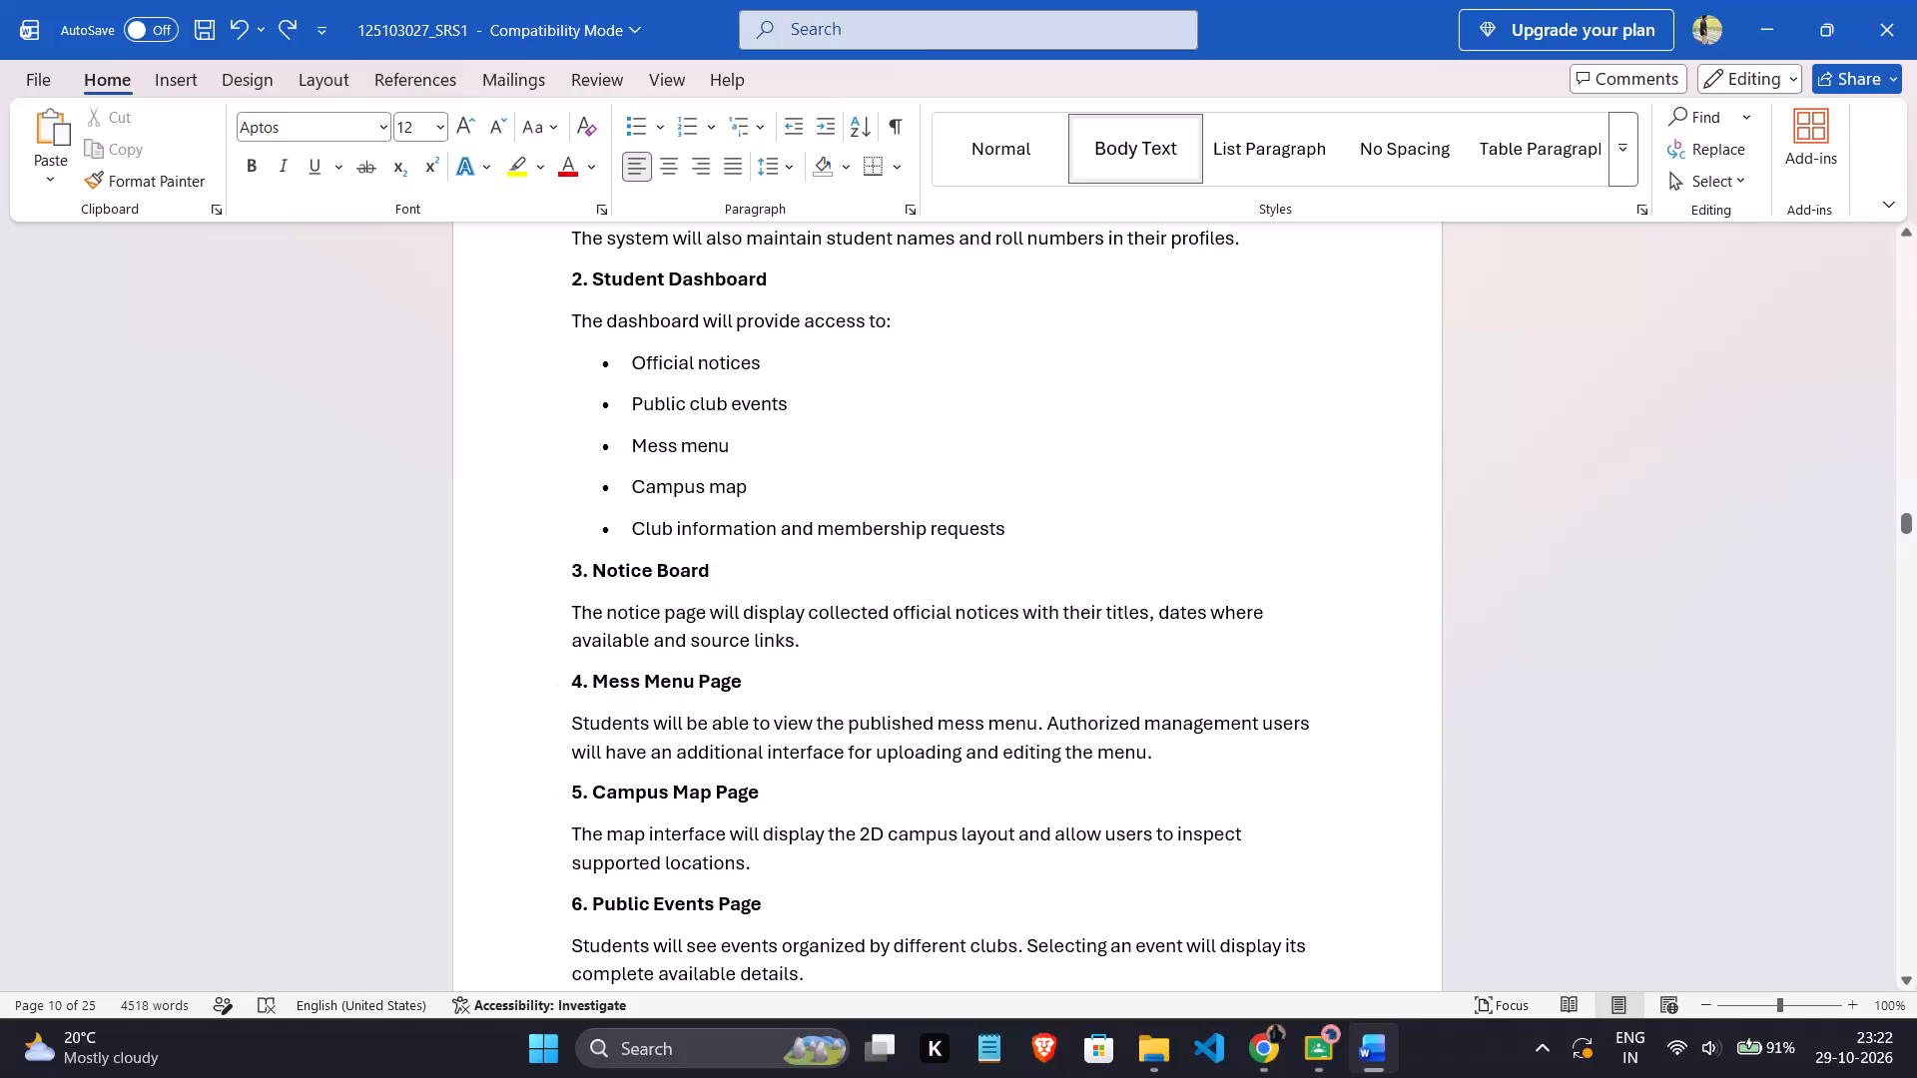
Review the Word document from the remaining user interface descriptions in section 3.1.1 through the login requirements in section 3.2.1.
{"action": "scroll", "coordinate": [922, 747], "scroll_direction": "down", "scroll_amount": 16}
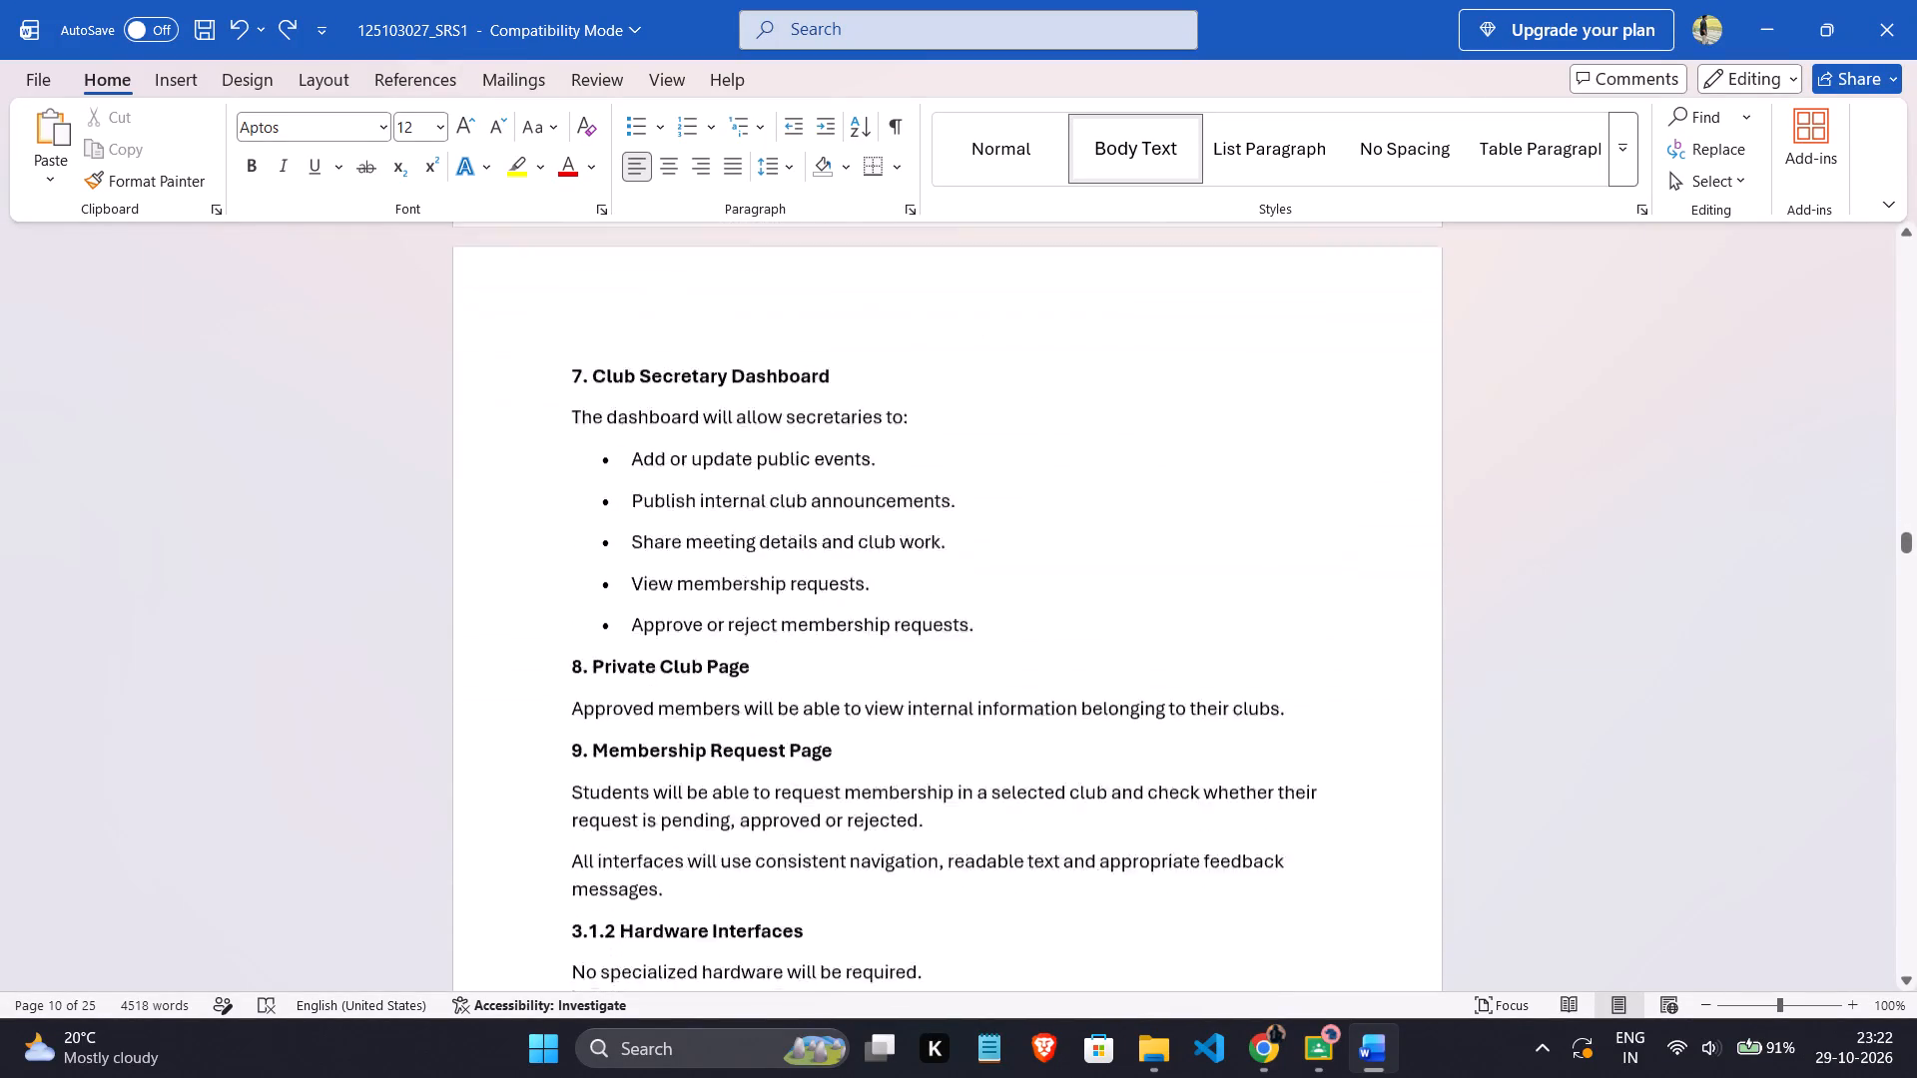
{"action": "scroll", "coordinate": [920, 731], "scroll_direction": "down", "scroll_amount": 11}
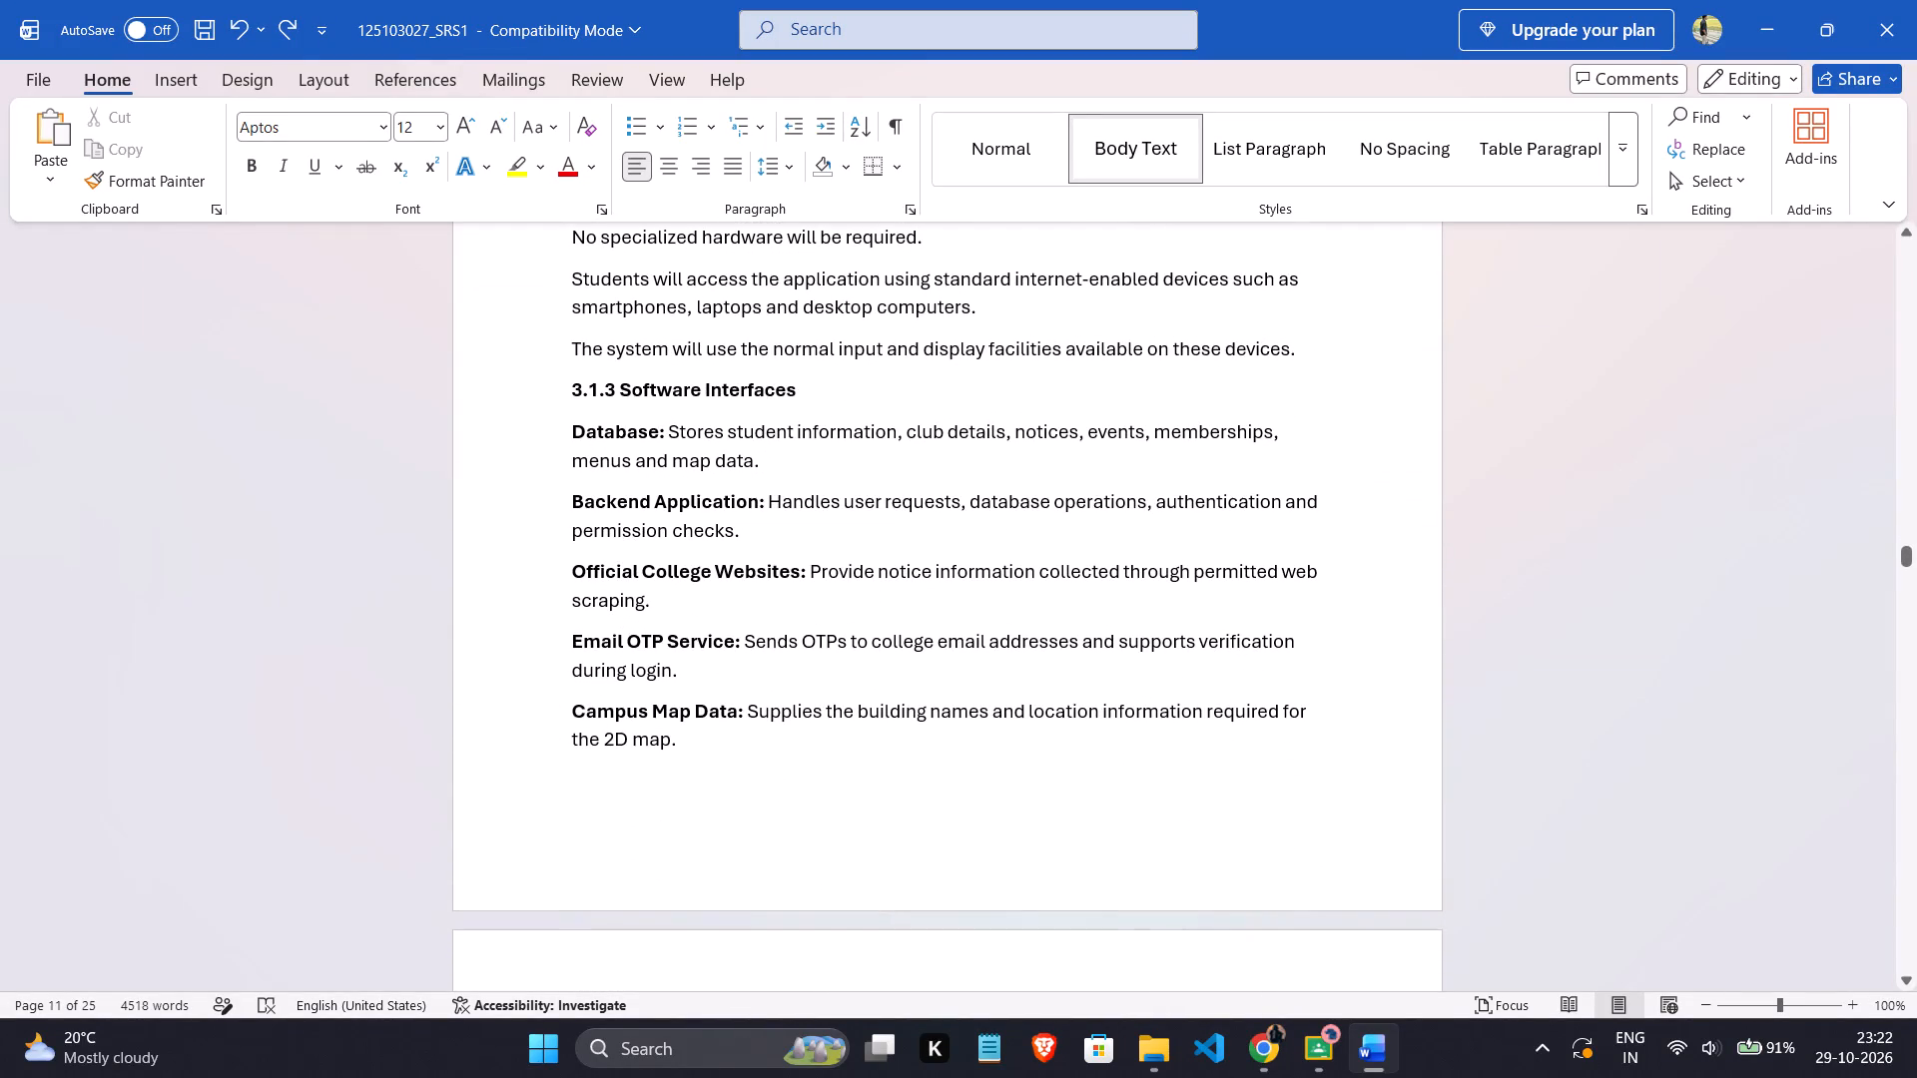
{"action": "scroll", "coordinate": [920, 717], "scroll_direction": "down", "scroll_amount": 13}
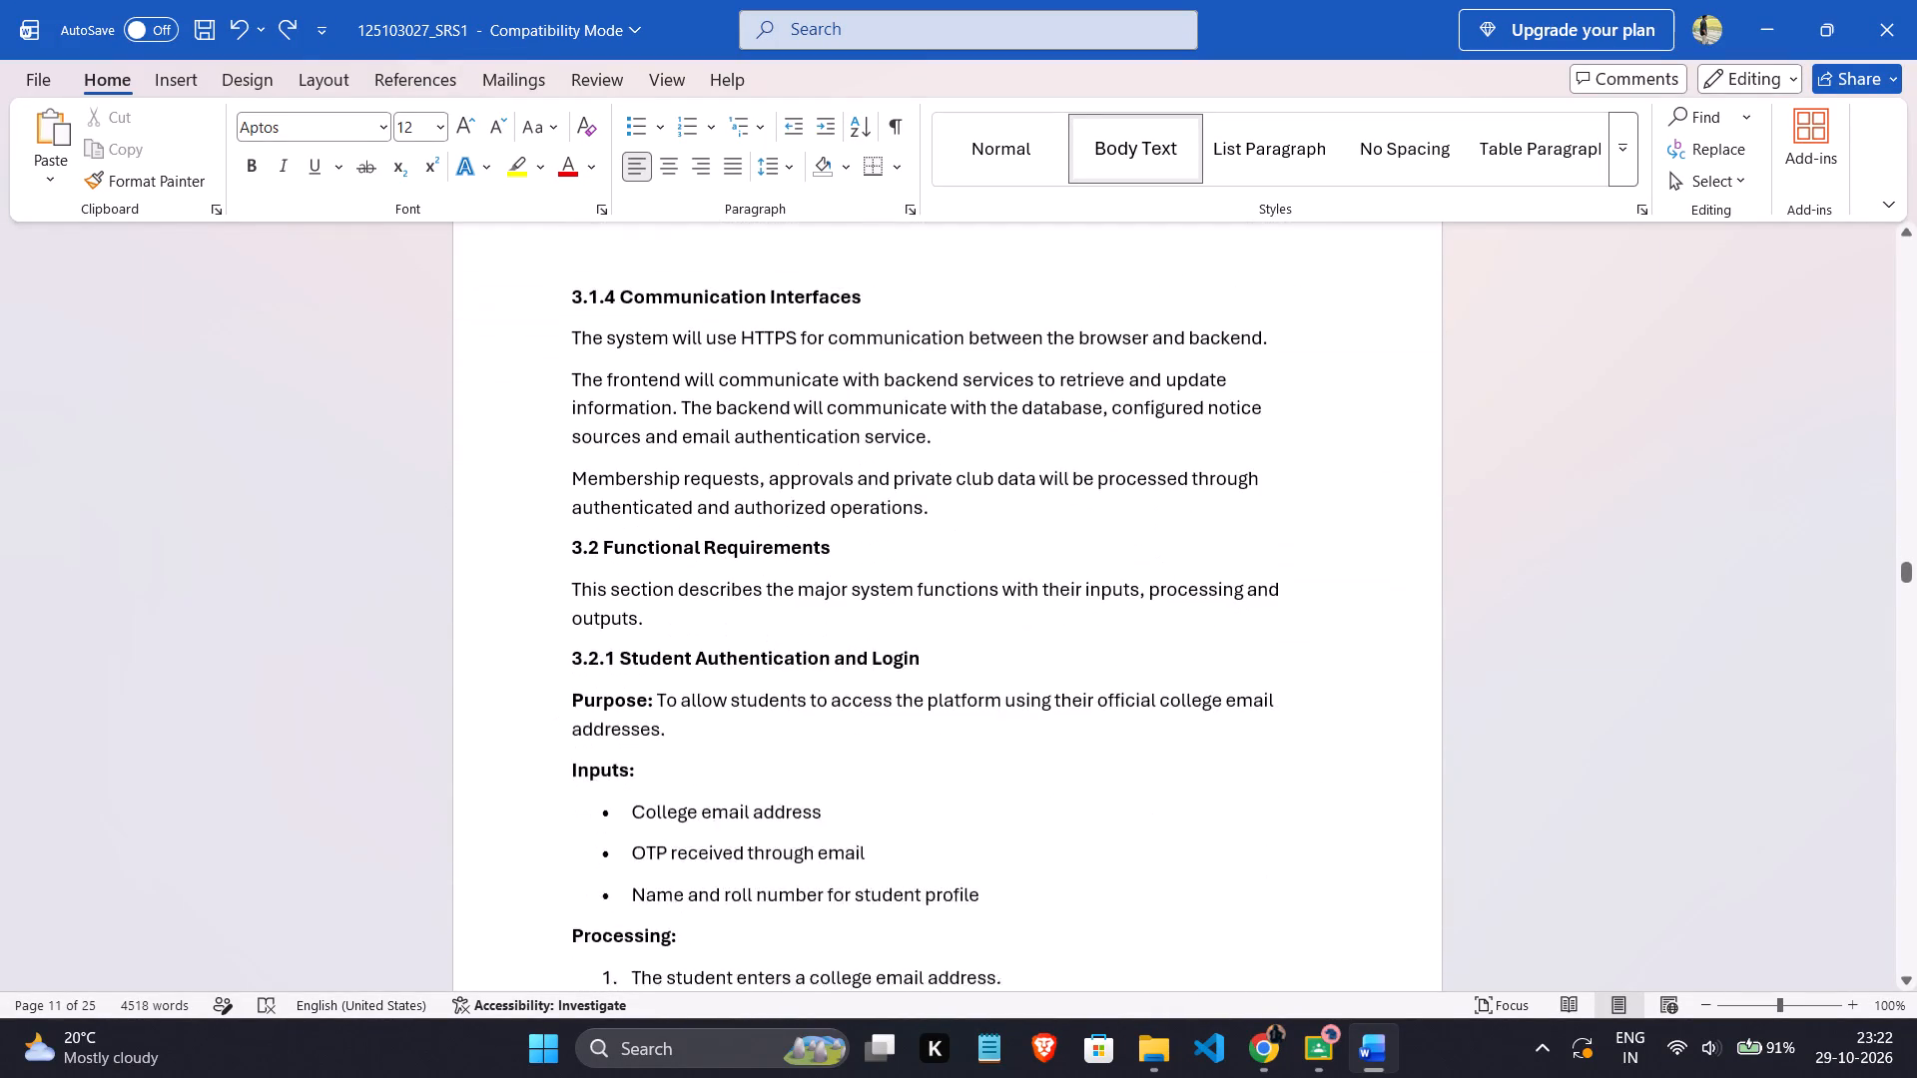
{"action": "scroll", "coordinate": [920, 717], "scroll_direction": "down", "scroll_amount": 5}
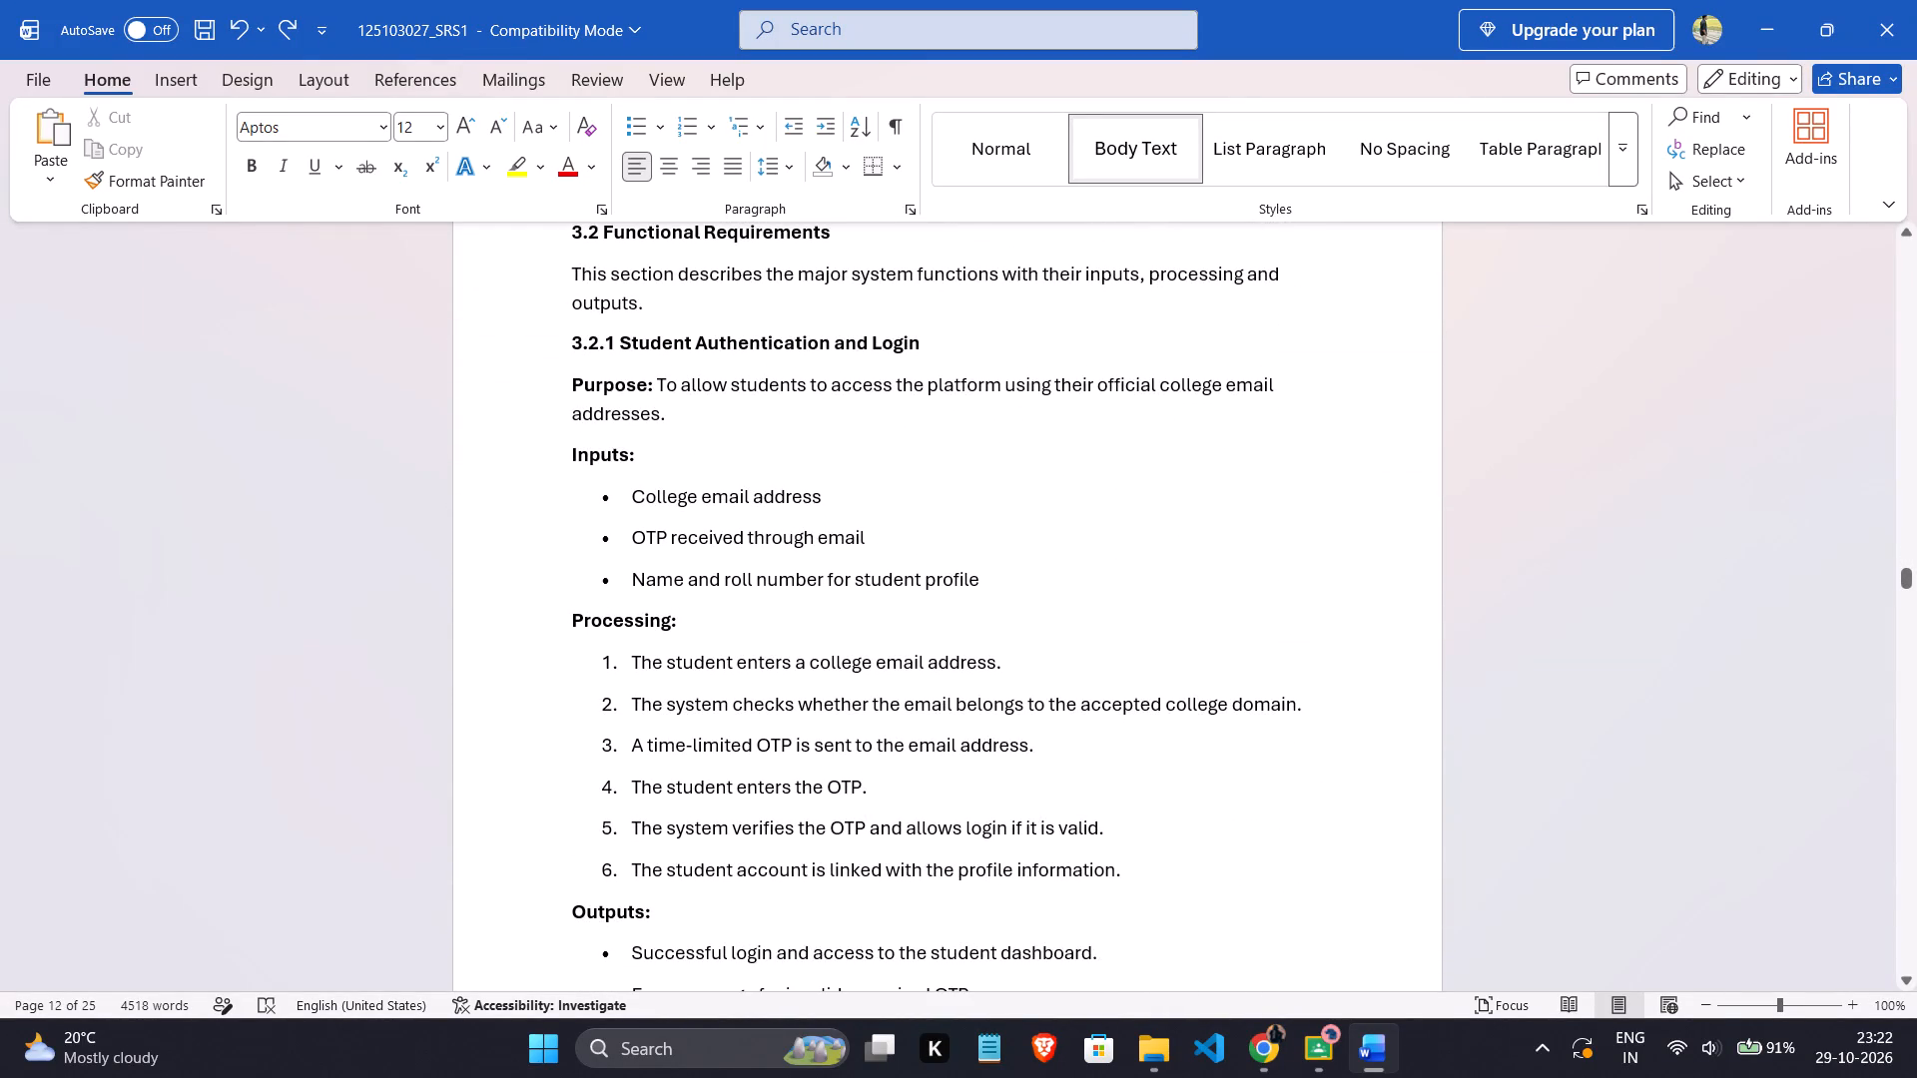
{"action": "scroll", "coordinate": [920, 716], "scroll_direction": "down", "scroll_amount": 4}
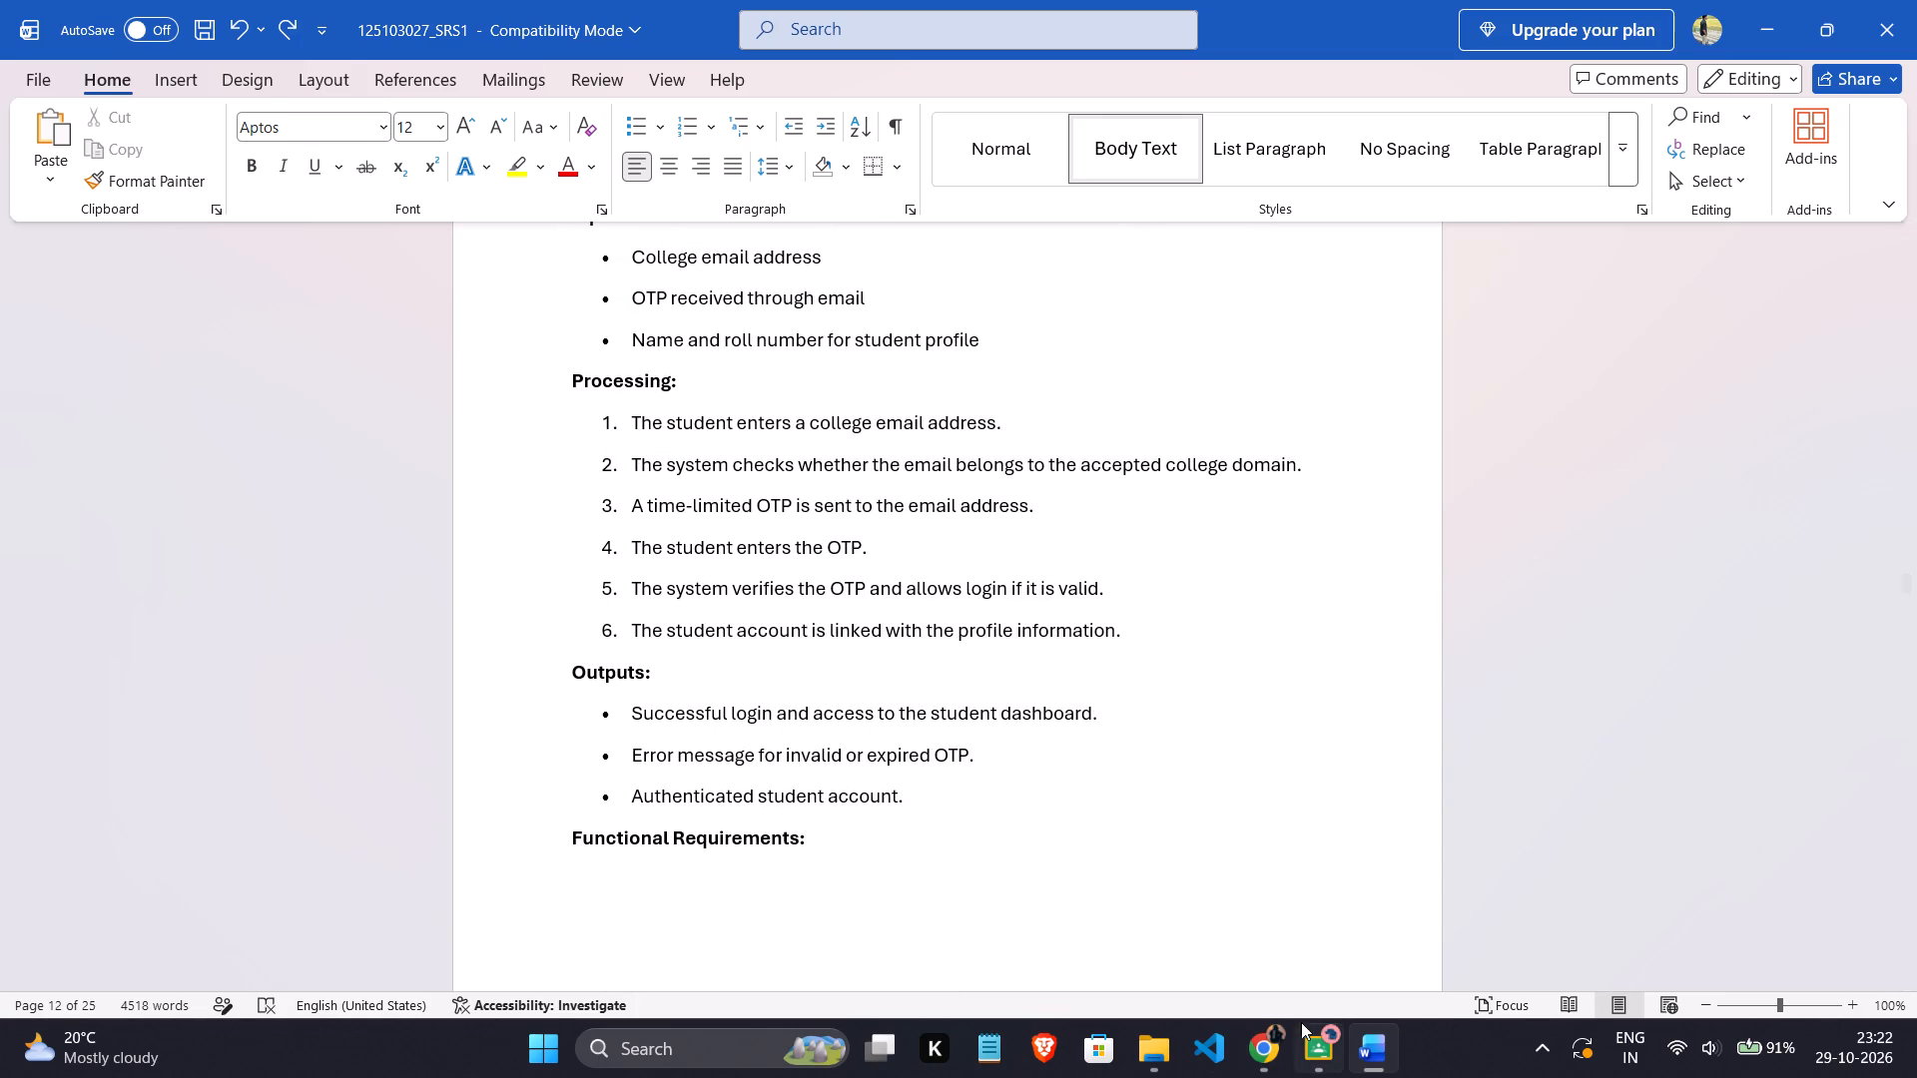
Switch to the revised SRS PDF in Chrome and examine sections 2.6 to 3.2.1, including the software interfaces table.
{"action": "left_click", "coordinate": [1293, 1031]}
{"action": "left_click", "coordinate": [1282, 1034]}
{"action": "scroll", "coordinate": [1128, 900], "scroll_direction": "down", "scroll_amount": 5}
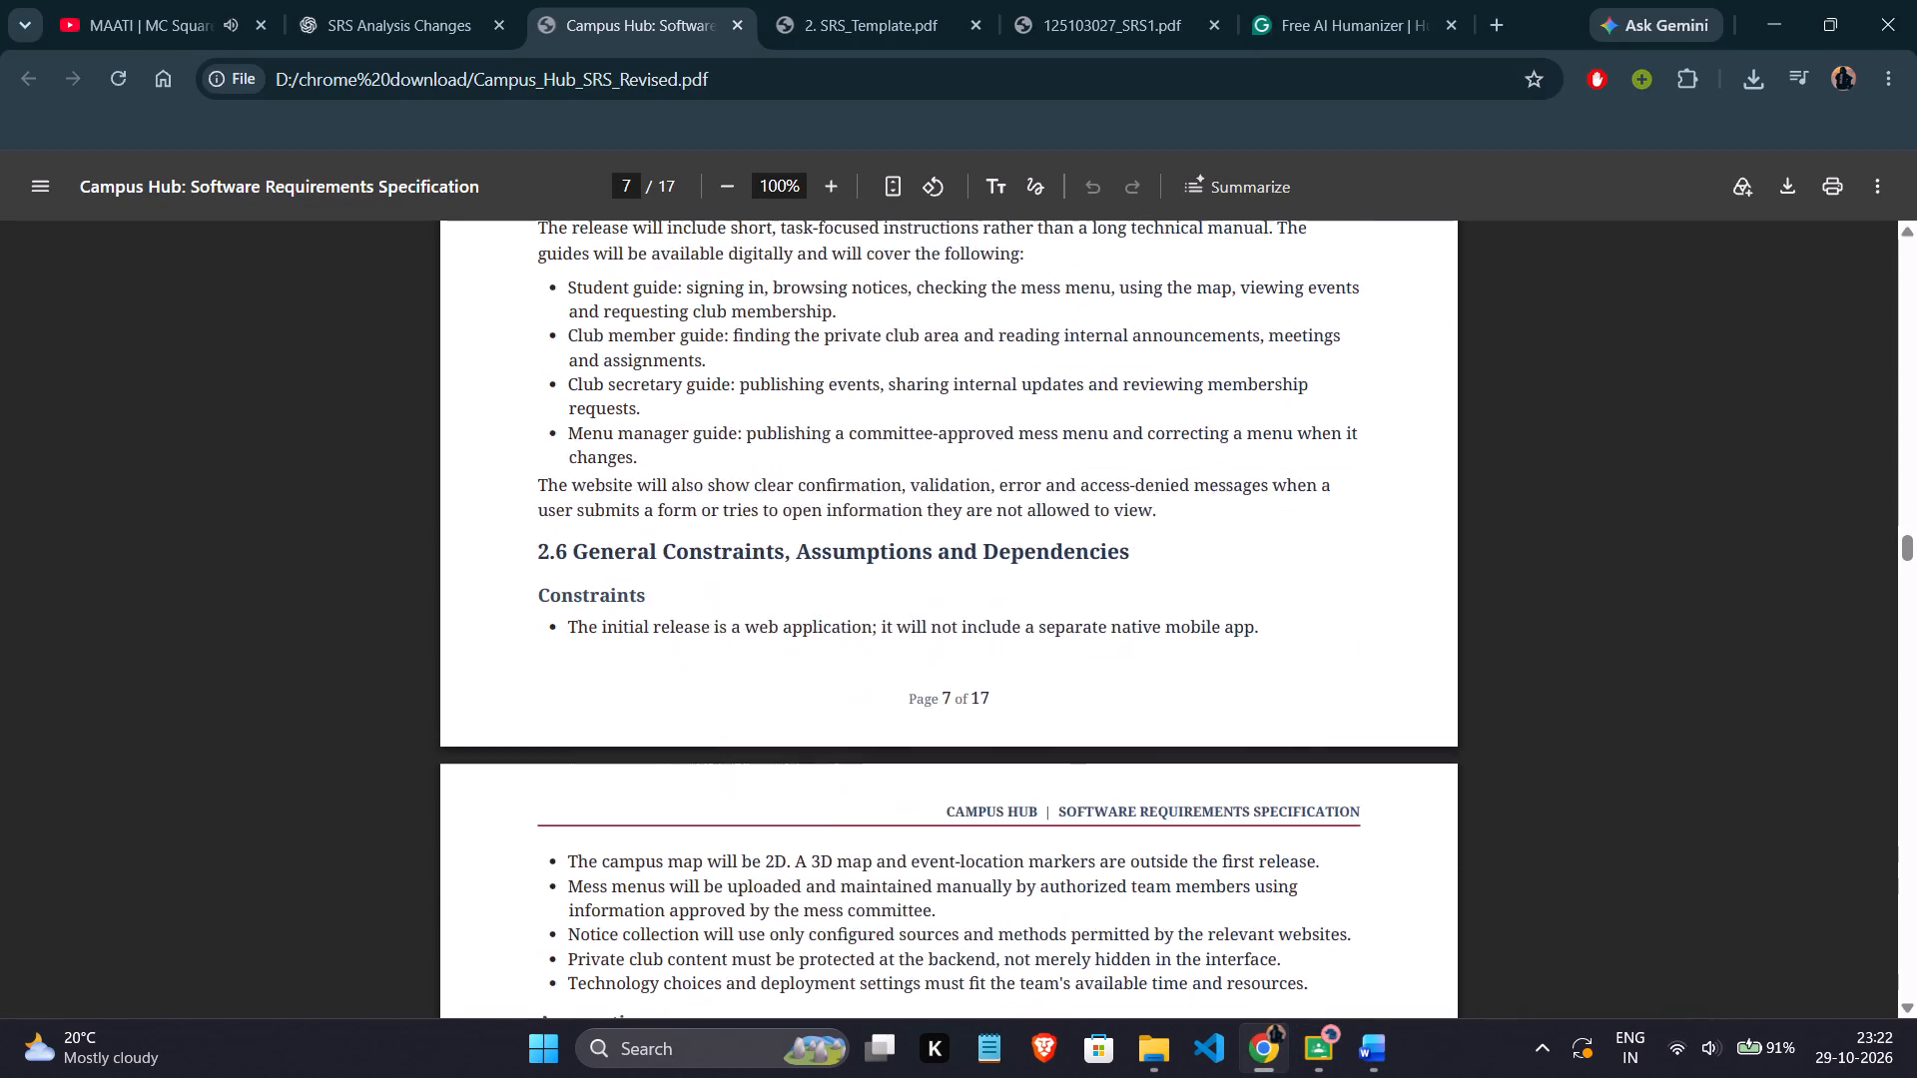
{"action": "scroll", "coordinate": [1128, 900], "scroll_direction": "down", "scroll_amount": 14}
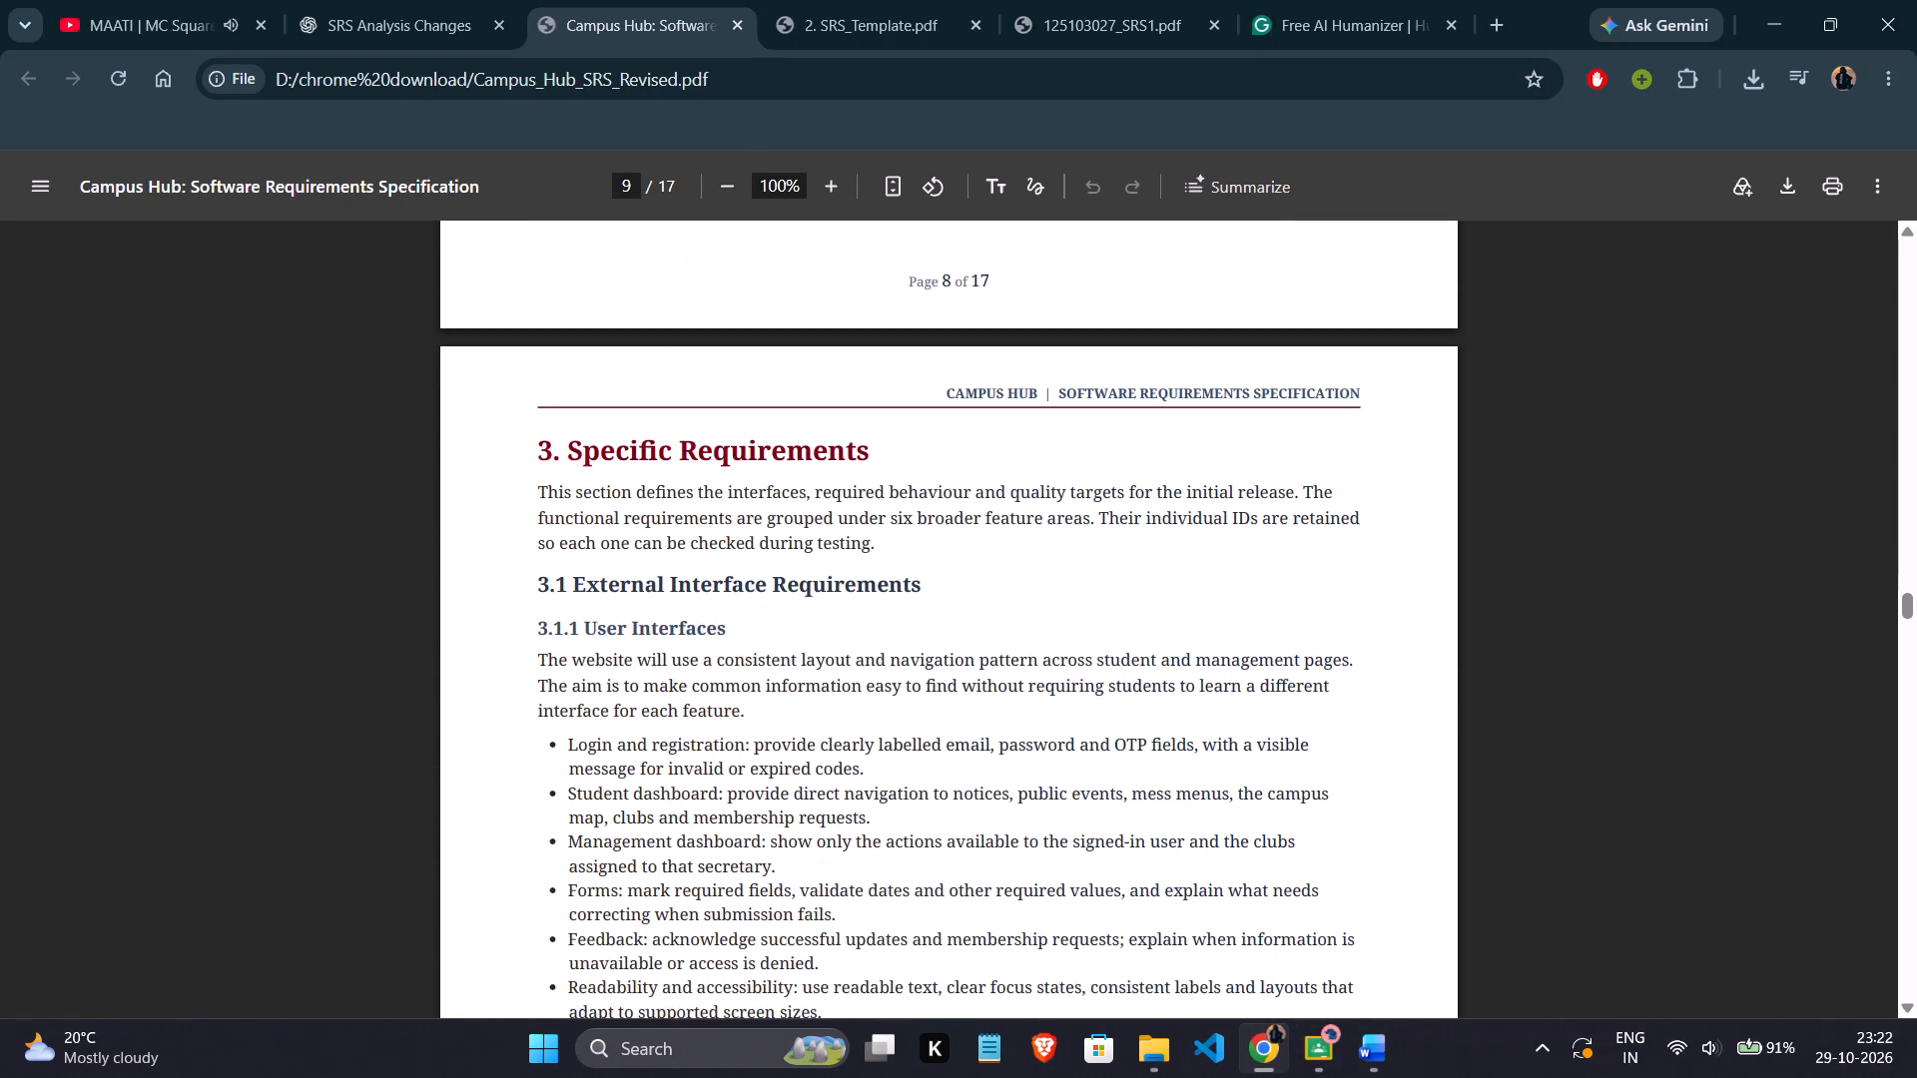
{"action": "scroll", "coordinate": [1128, 854], "scroll_direction": "down", "scroll_amount": 7}
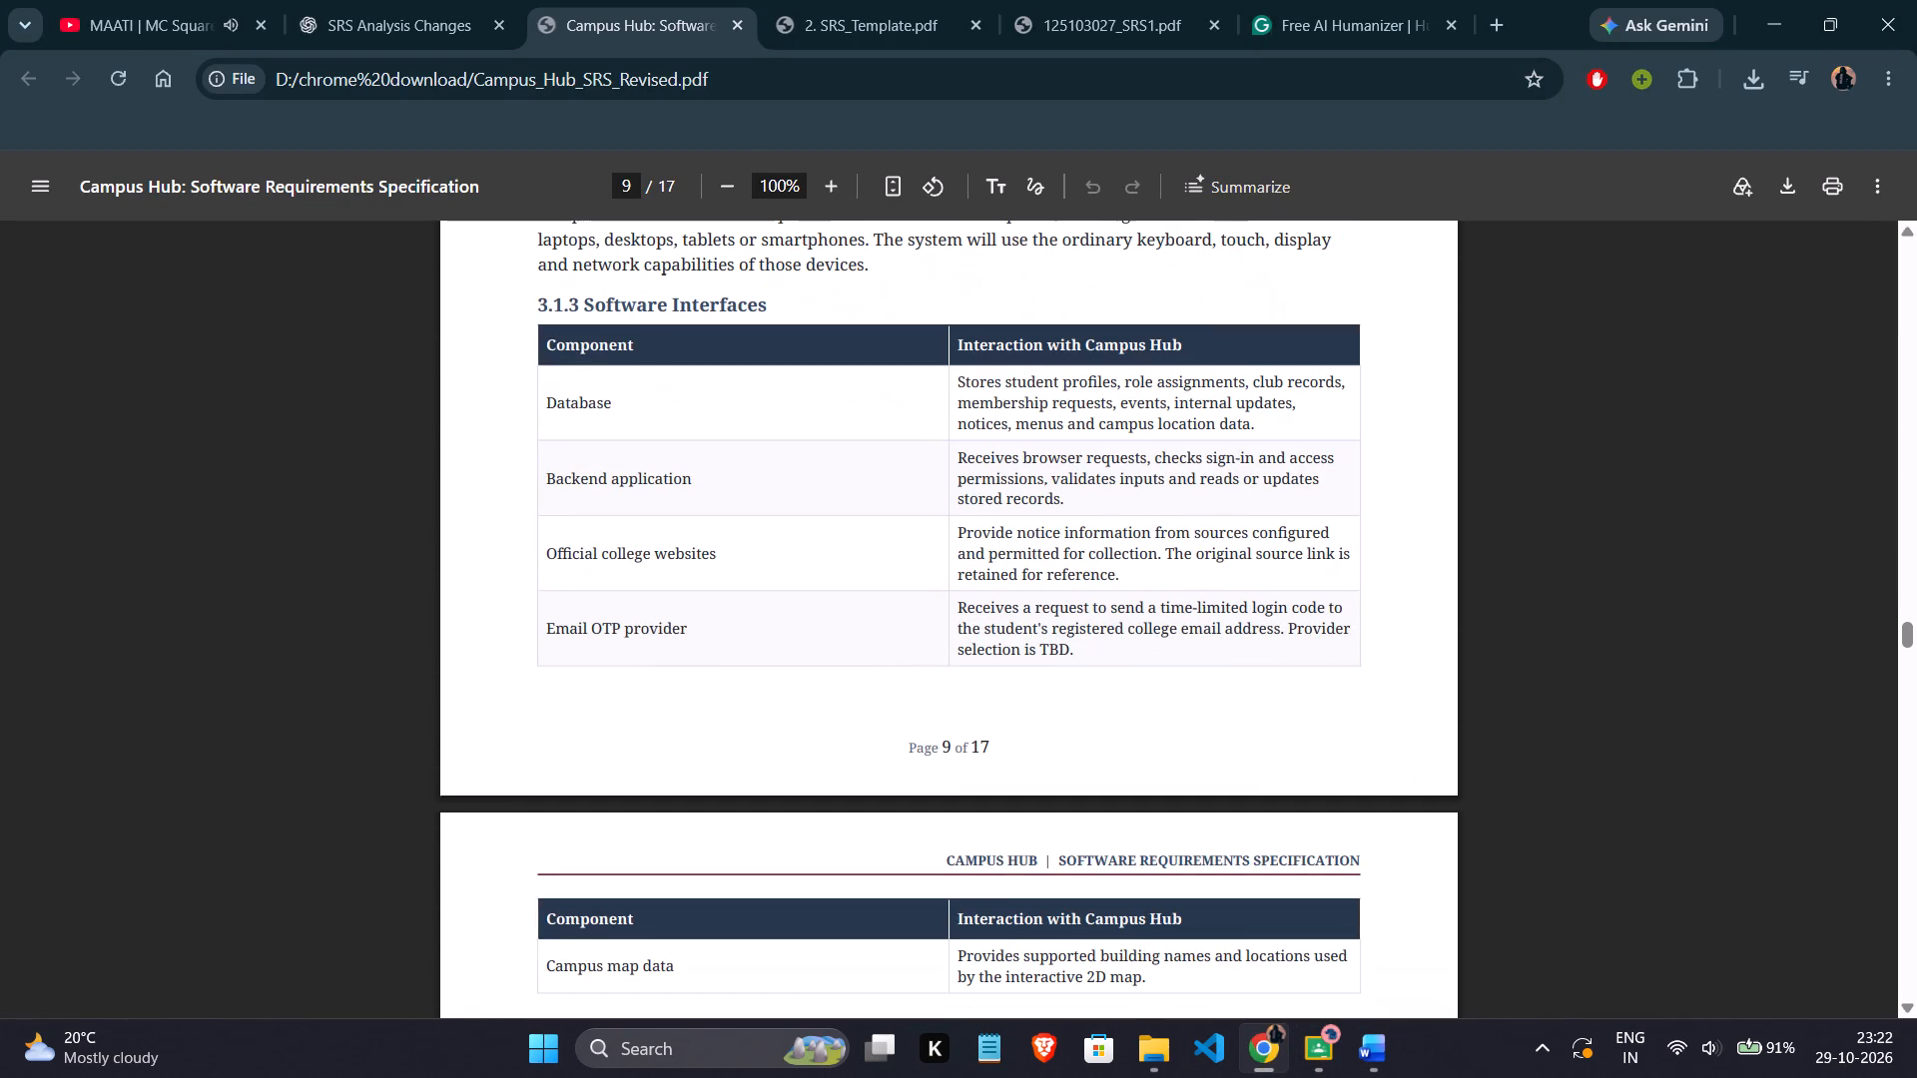
{"action": "scroll", "coordinate": [1128, 854], "scroll_direction": "down", "scroll_amount": 2}
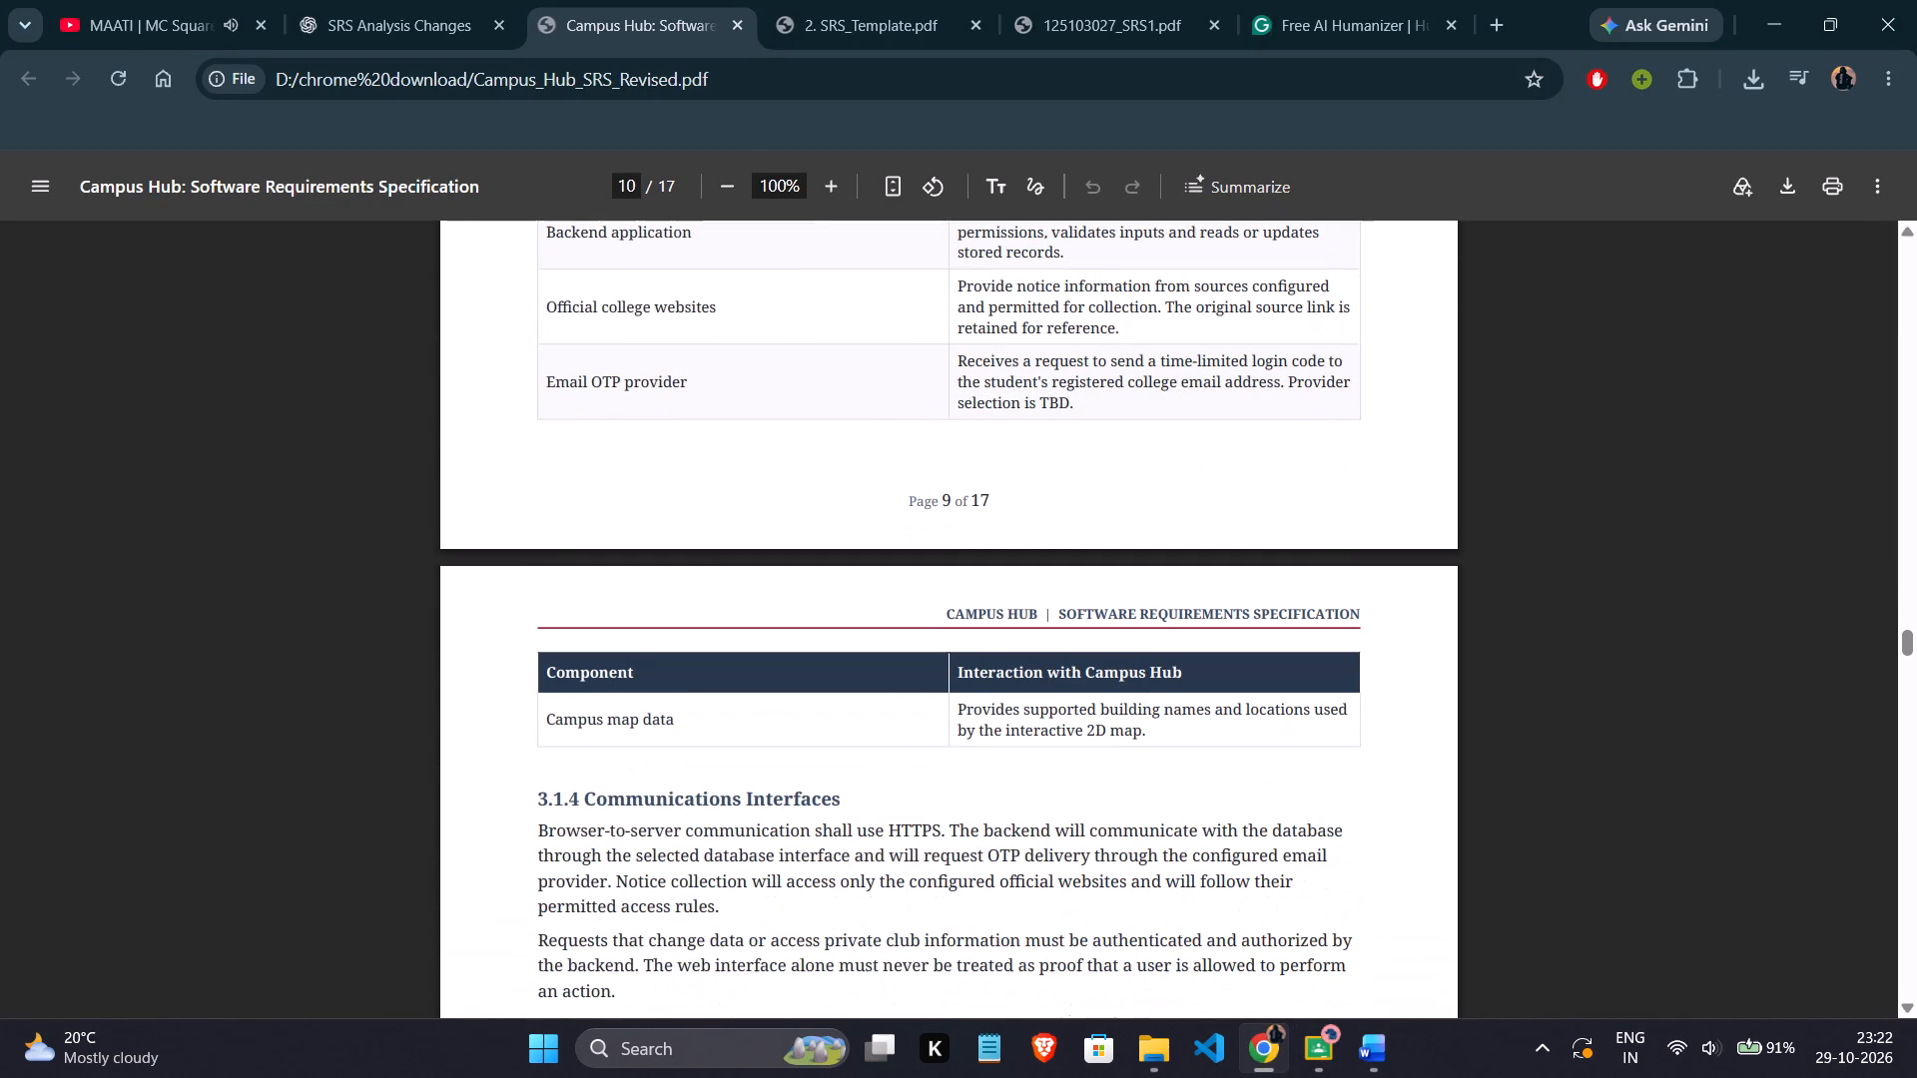
{"action": "scroll", "coordinate": [1128, 856], "scroll_direction": "down", "scroll_amount": 3}
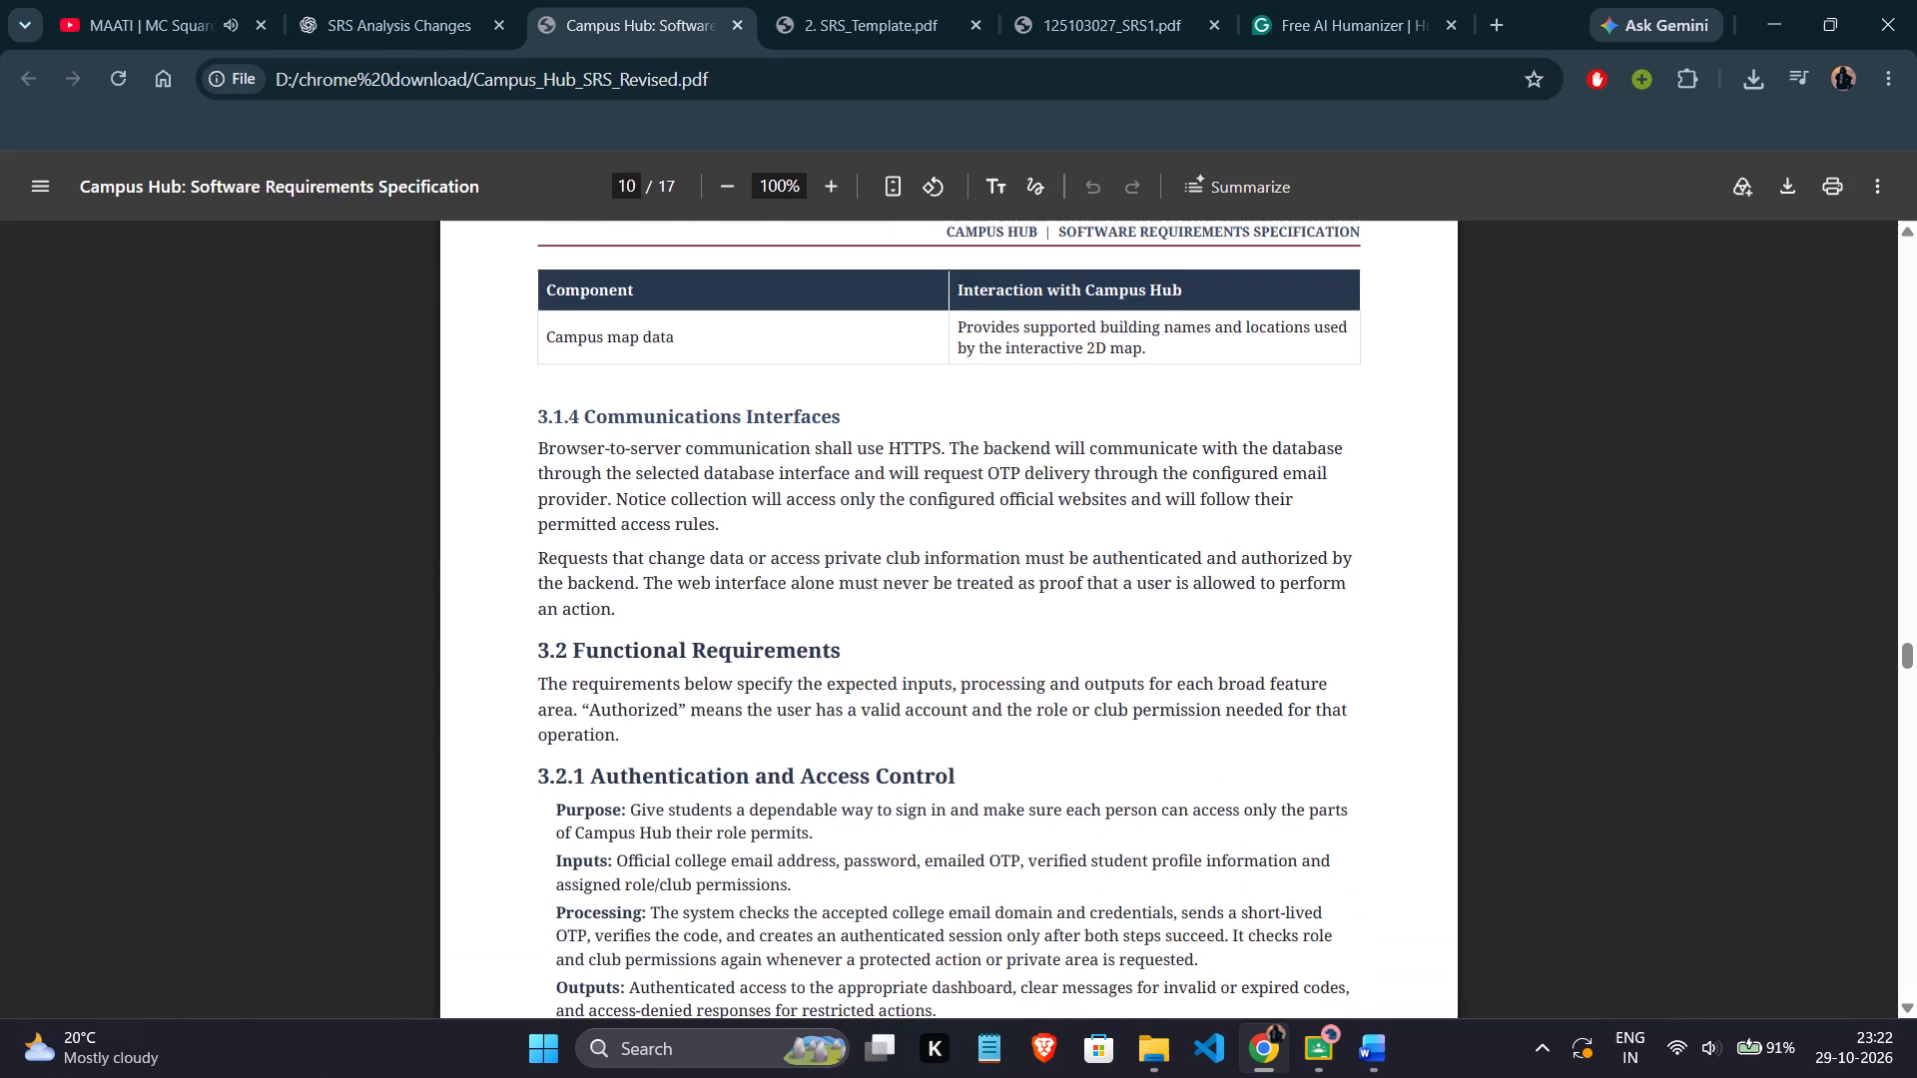
{"action": "scroll", "coordinate": [1128, 856], "scroll_direction": "down", "scroll_amount": 3}
{"action": "scroll", "coordinate": [1127, 856], "scroll_direction": "up", "scroll_amount": 4}
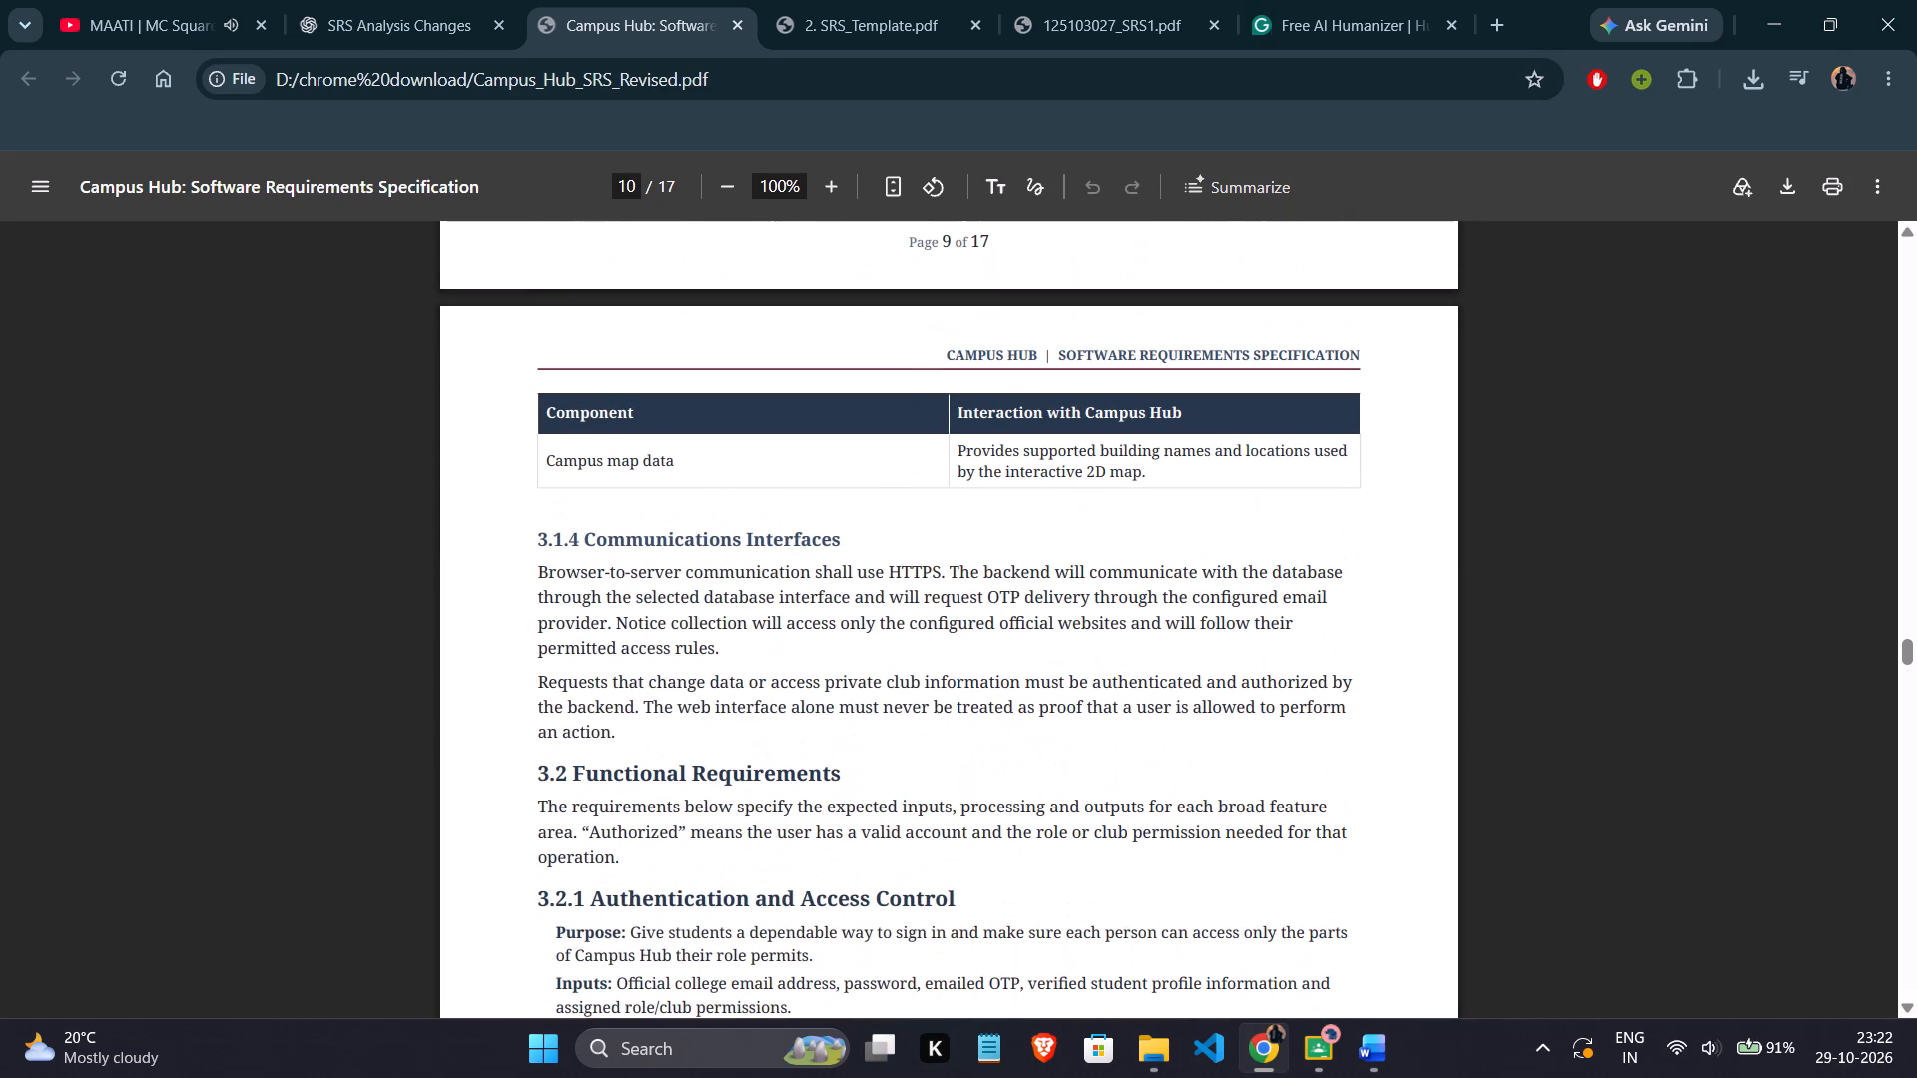
Return to the Word document and recheck sections 3.1.2 to 3.2.1 against the revised interface and login descriptions.
{"action": "left_click", "coordinate": [1344, 1033]}
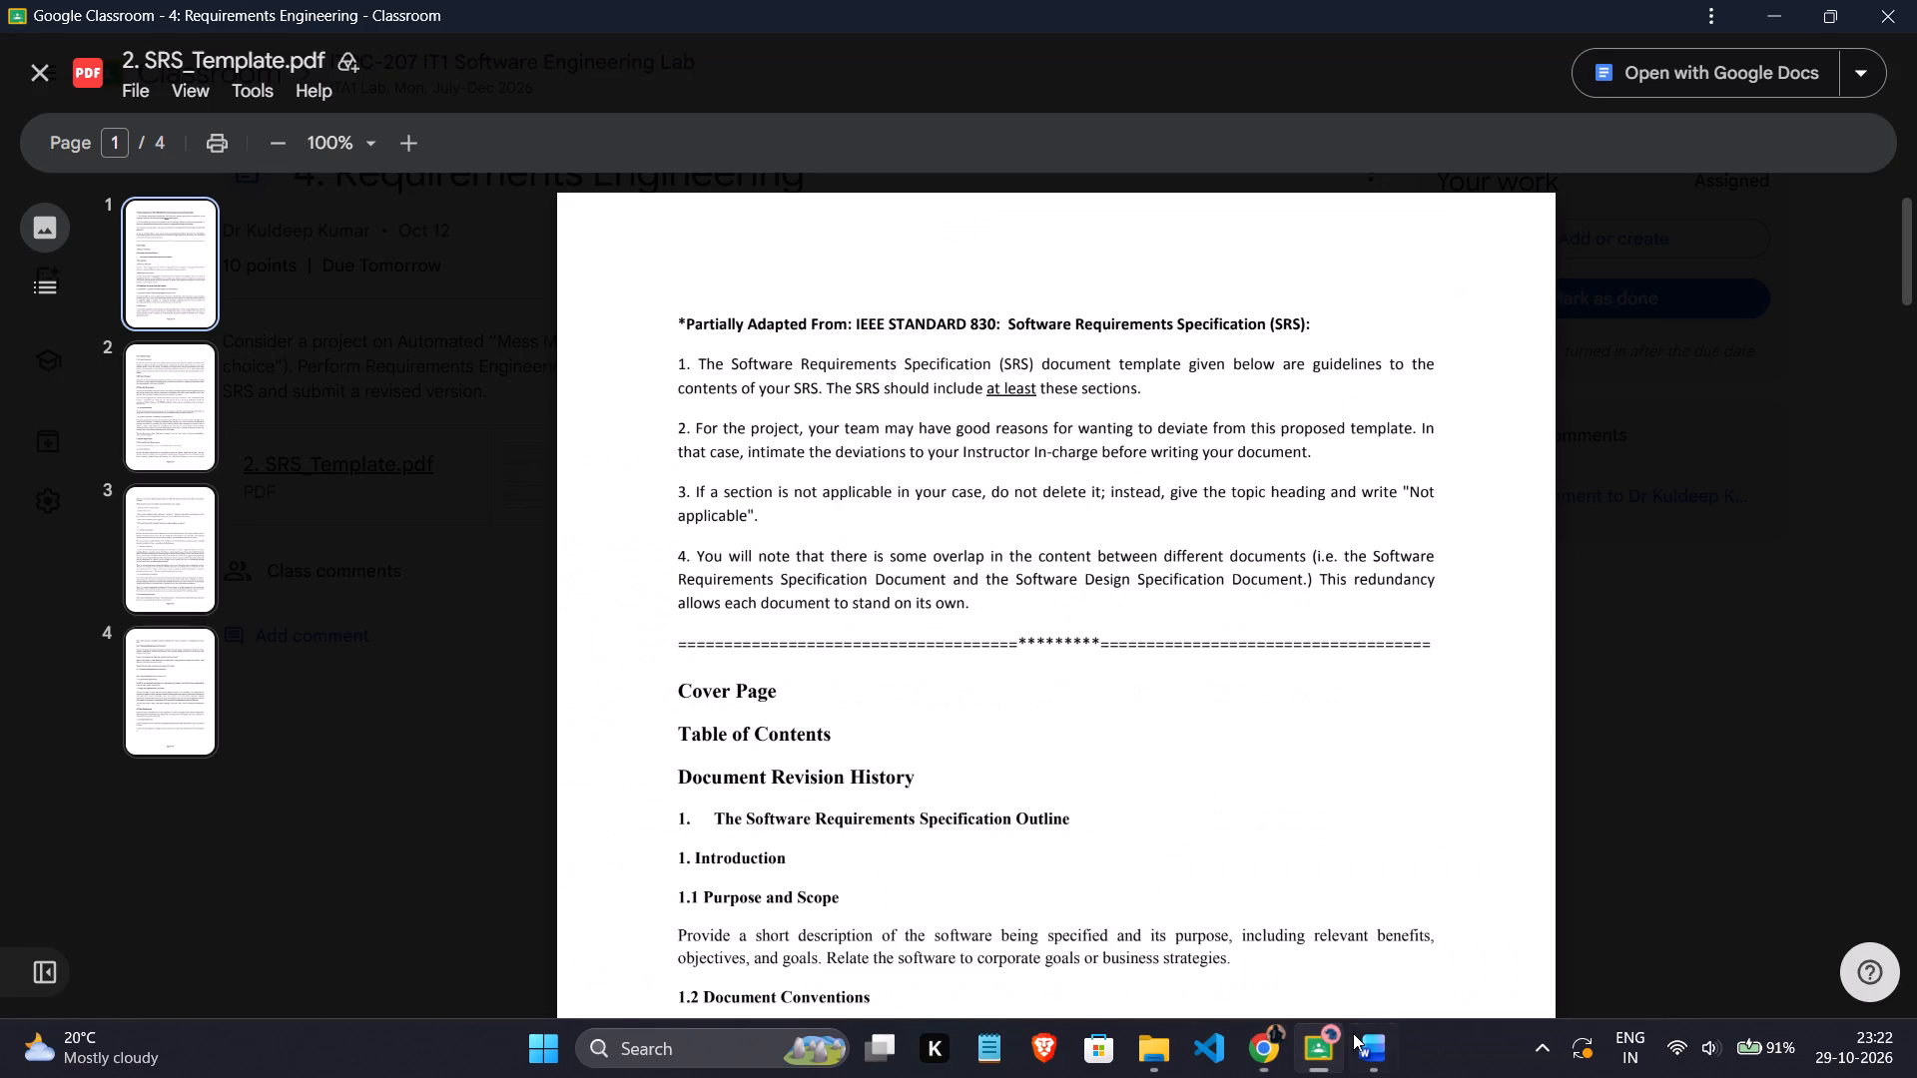
{"action": "left_click", "coordinate": [1363, 1035]}
{"action": "scroll", "coordinate": [1101, 912], "scroll_direction": "up", "scroll_amount": 5}
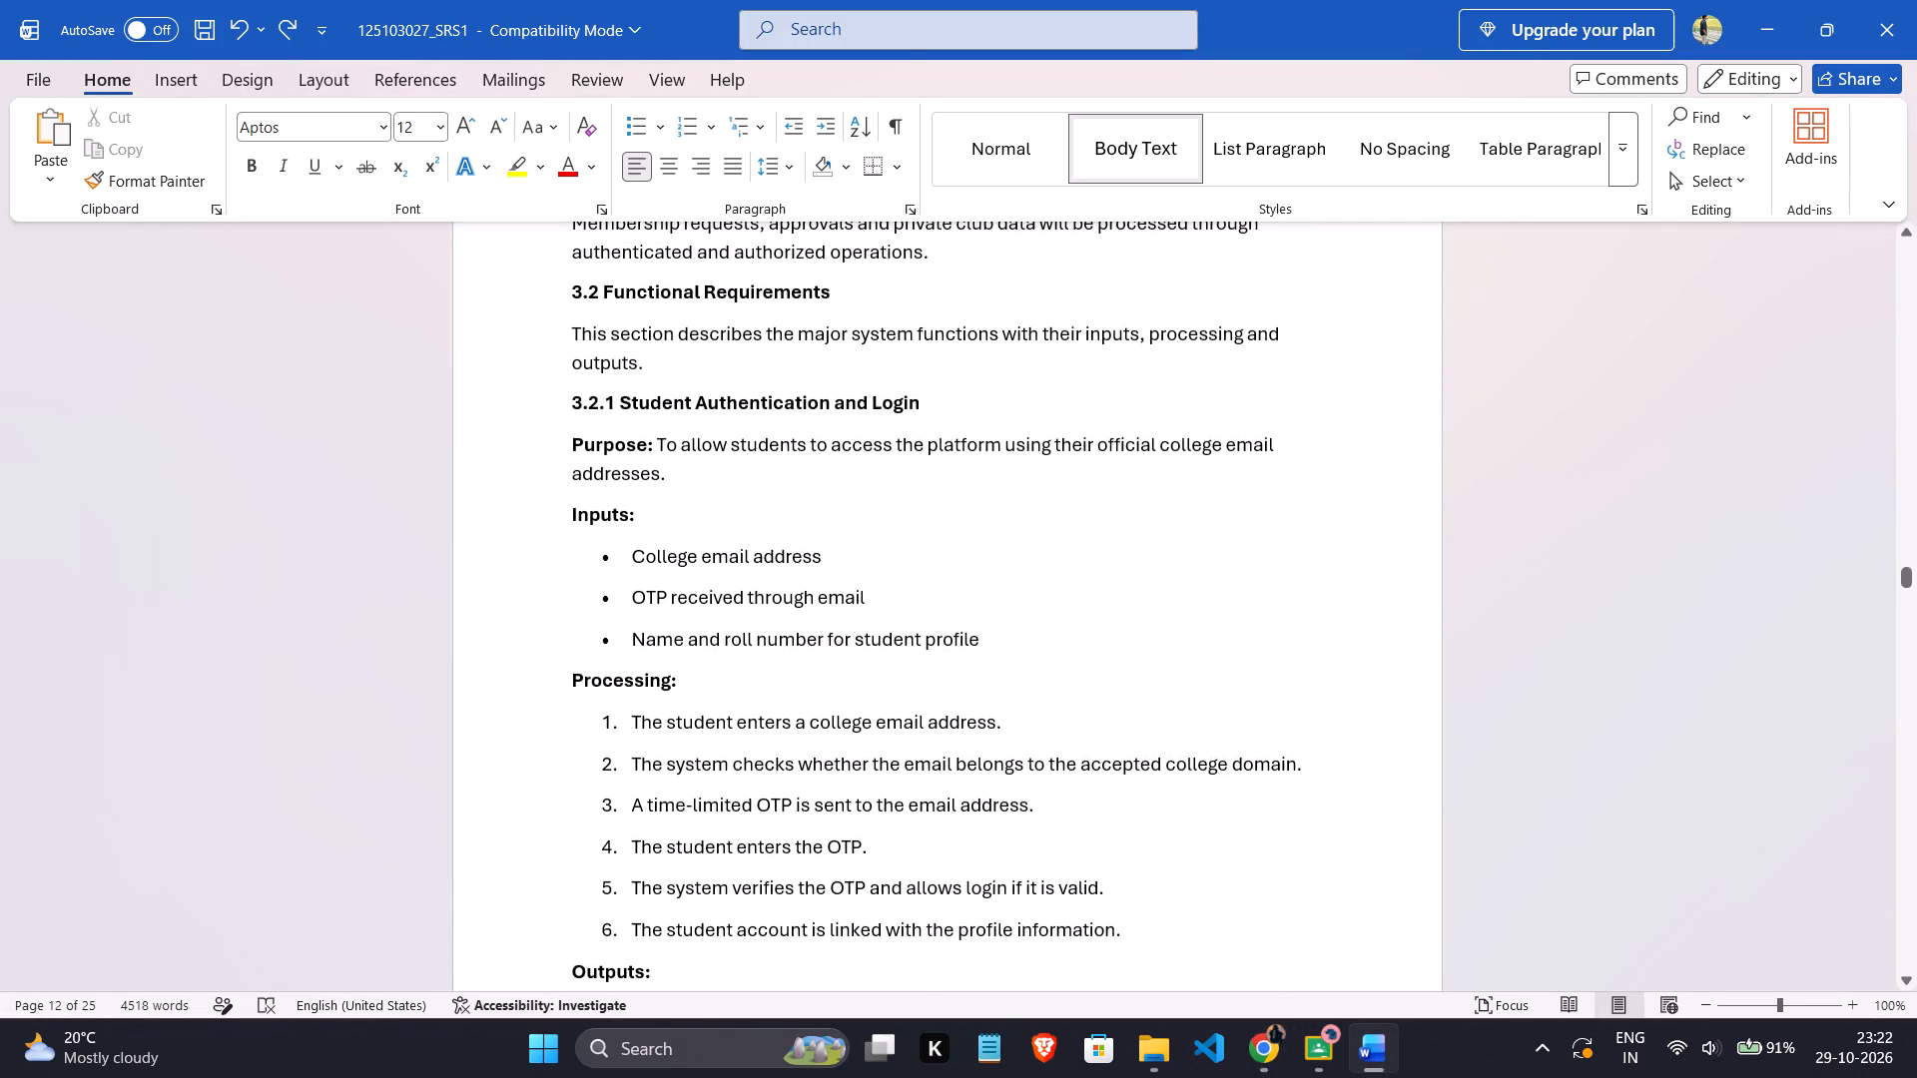
{"action": "scroll", "coordinate": [1101, 912], "scroll_direction": "up", "scroll_amount": 13}
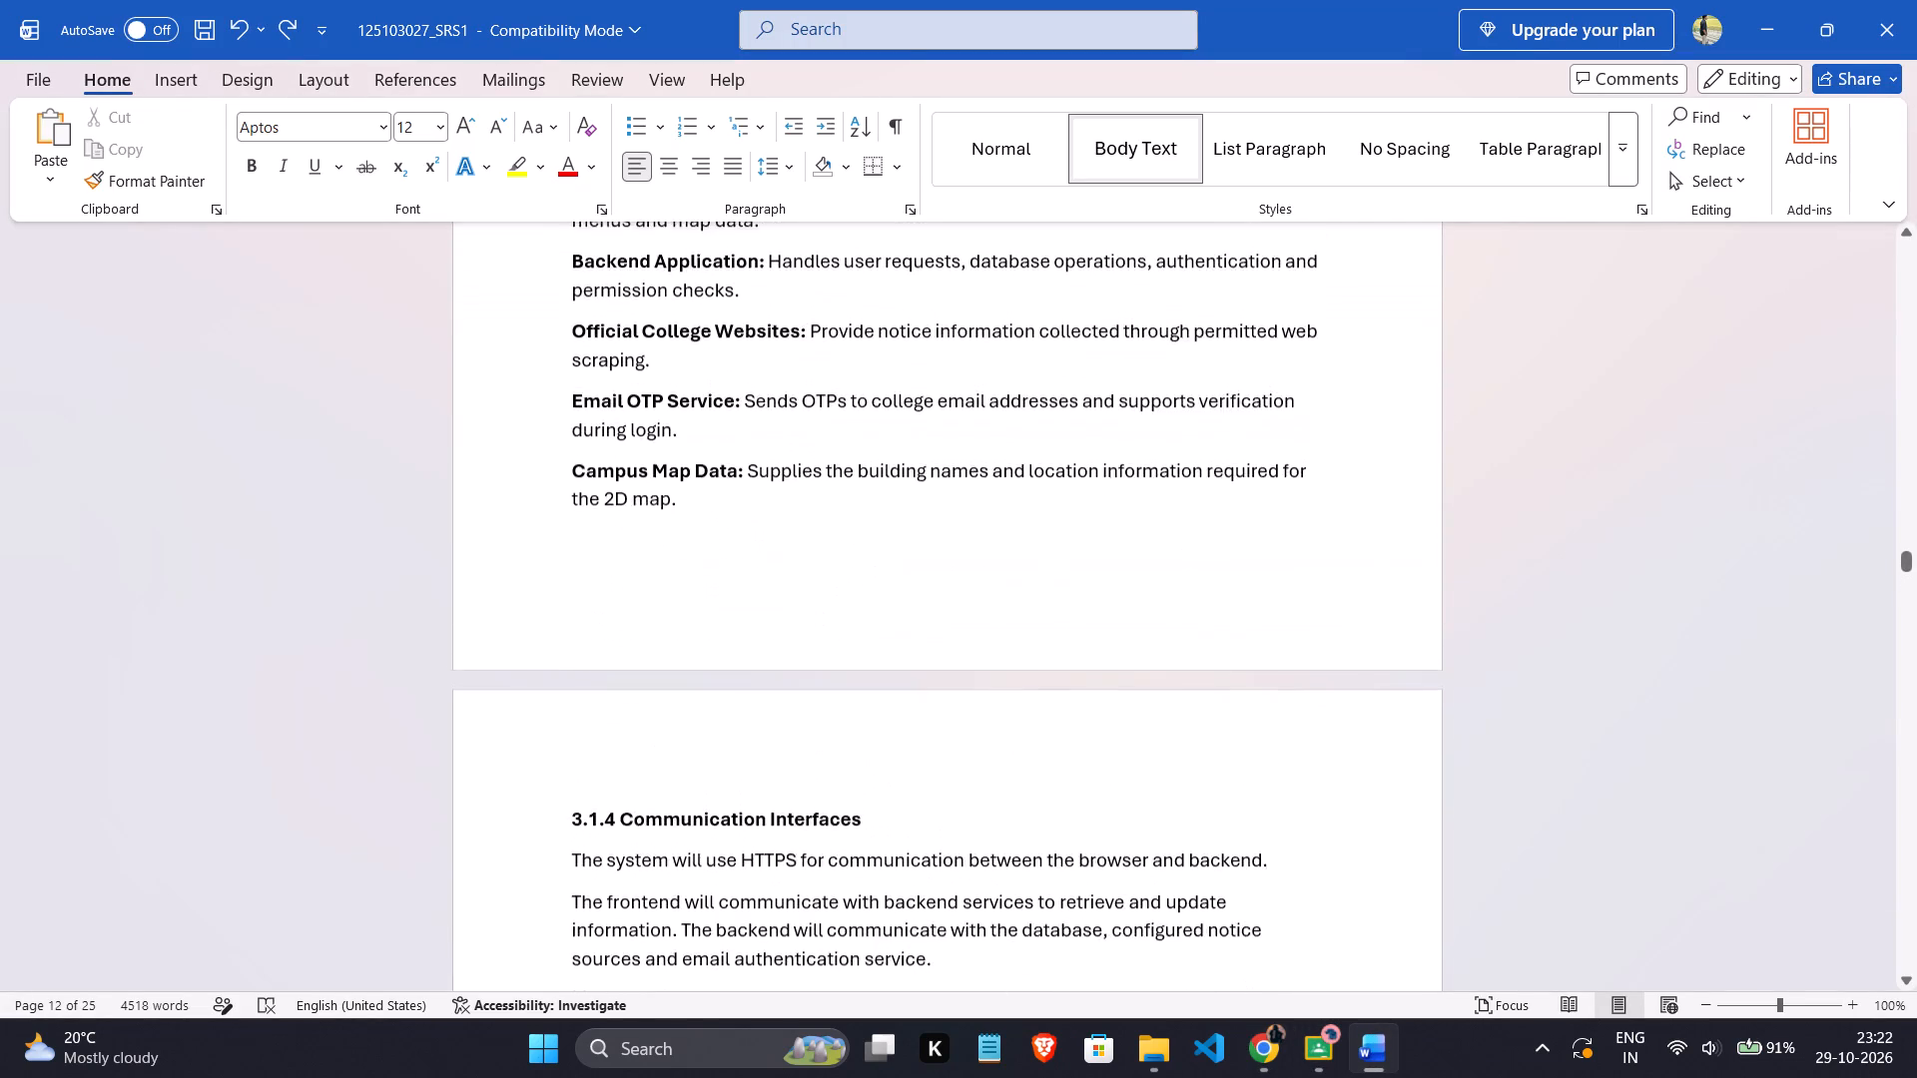
{"action": "scroll", "coordinate": [1101, 912], "scroll_direction": "up", "scroll_amount": 10}
{"action": "scroll", "coordinate": [1101, 912], "scroll_direction": "down", "scroll_amount": 3}
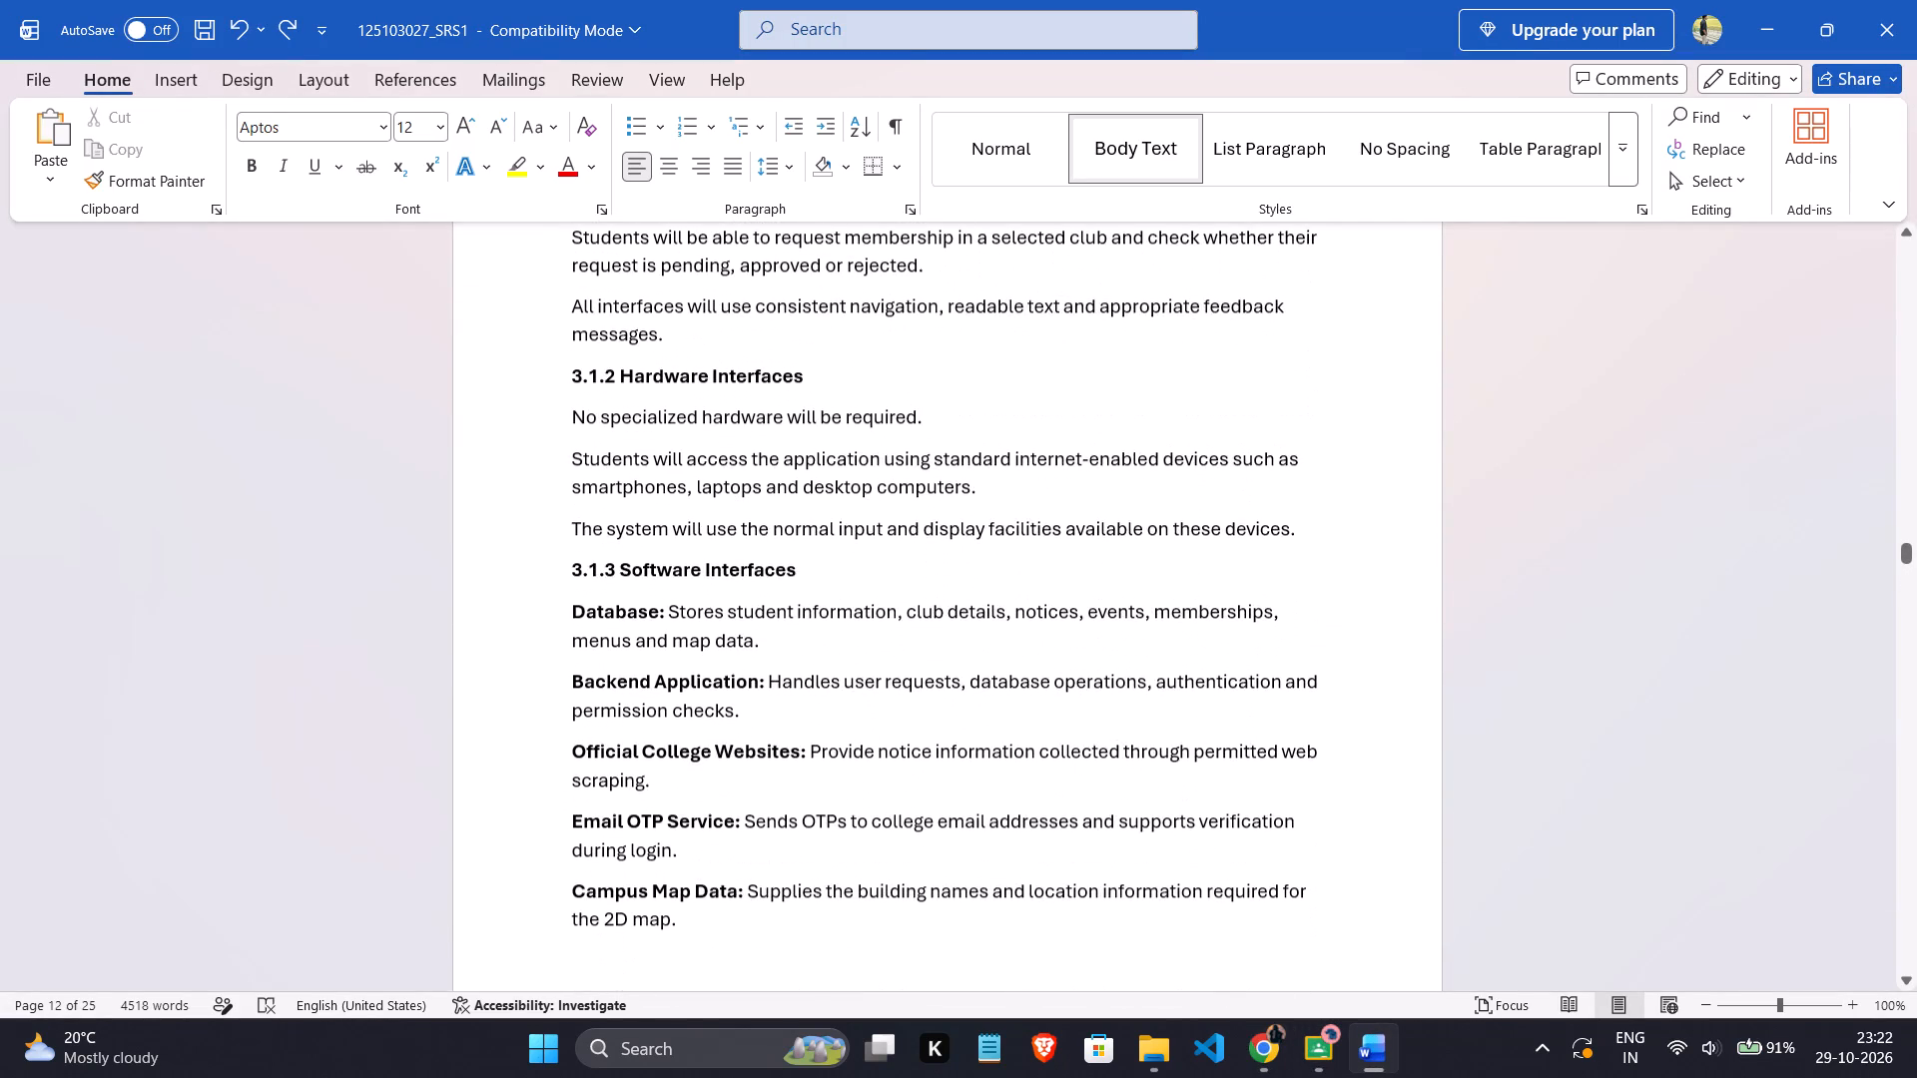
{"action": "scroll", "coordinate": [1101, 912], "scroll_direction": "down", "scroll_amount": 2}
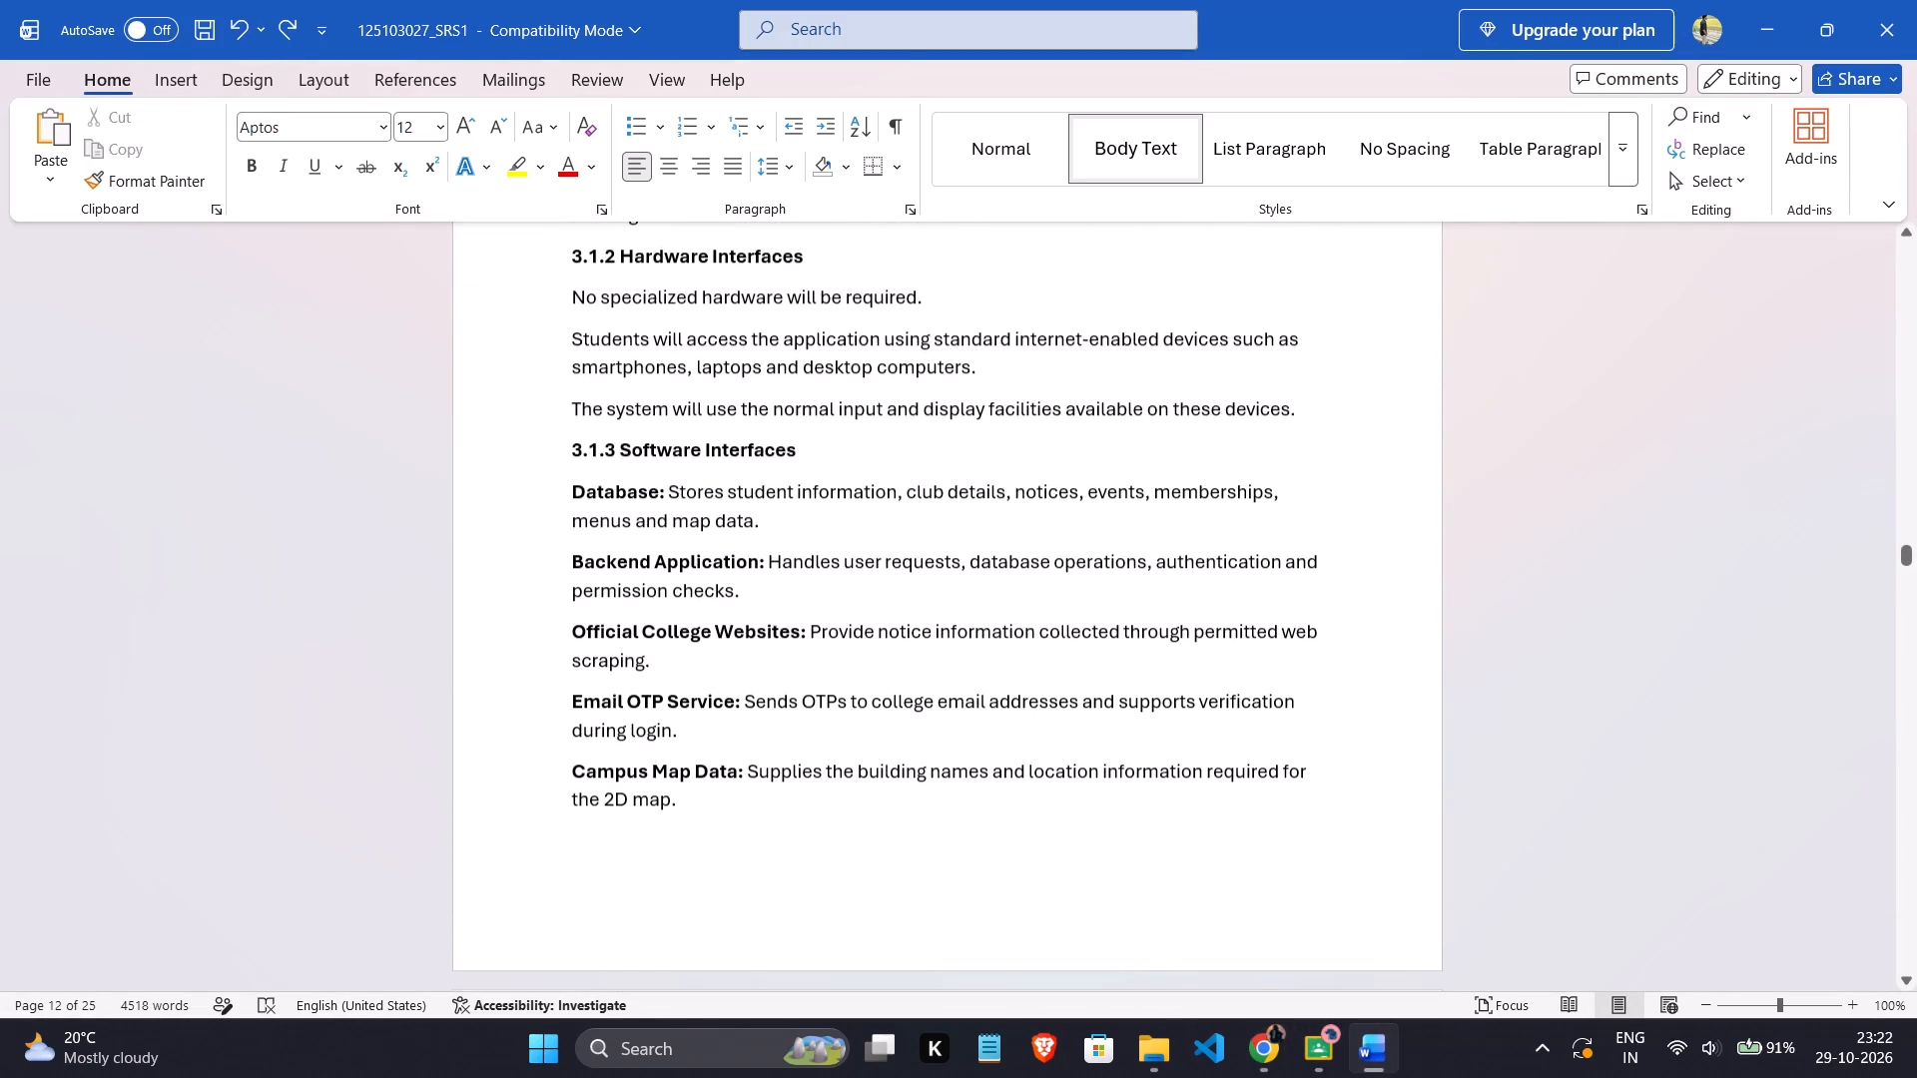
{"action": "scroll", "coordinate": [1101, 912], "scroll_direction": "down", "scroll_amount": 10}
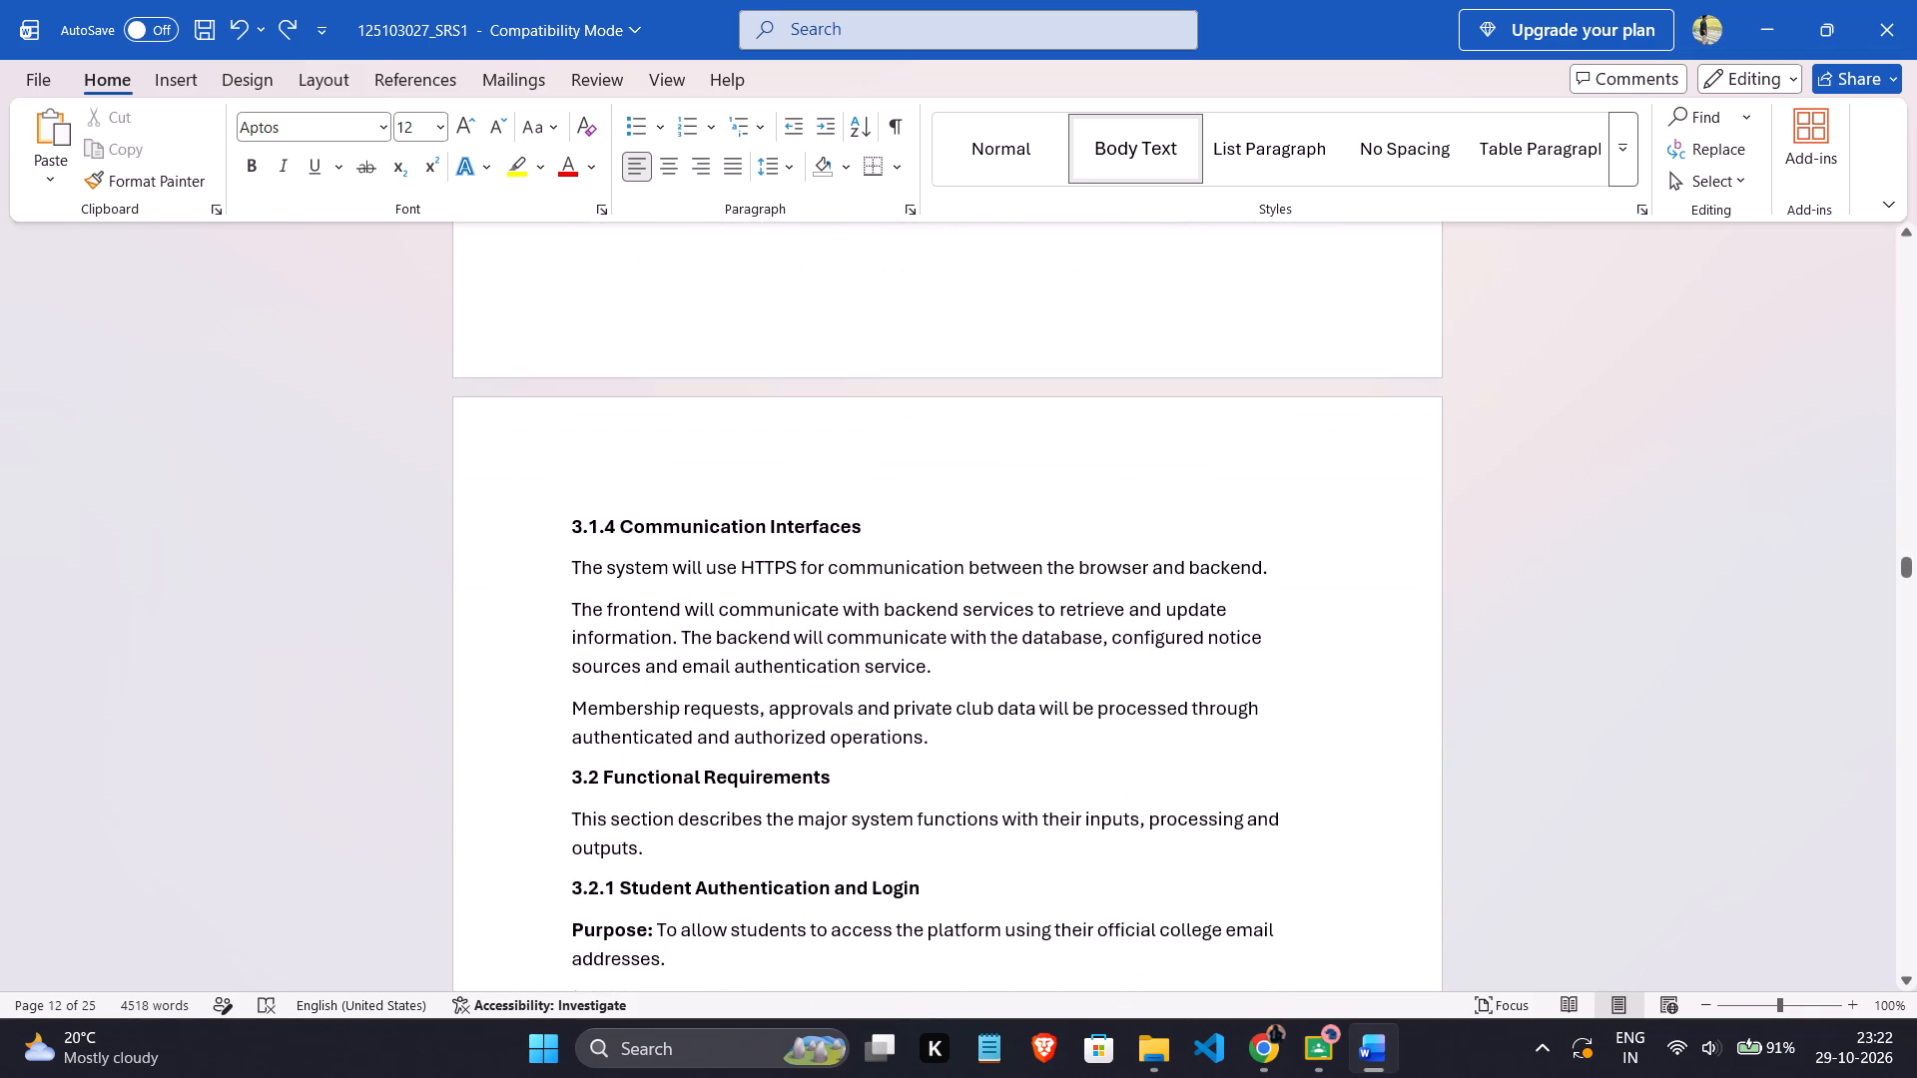
{"action": "scroll", "coordinate": [1101, 912], "scroll_direction": "down", "scroll_amount": 5}
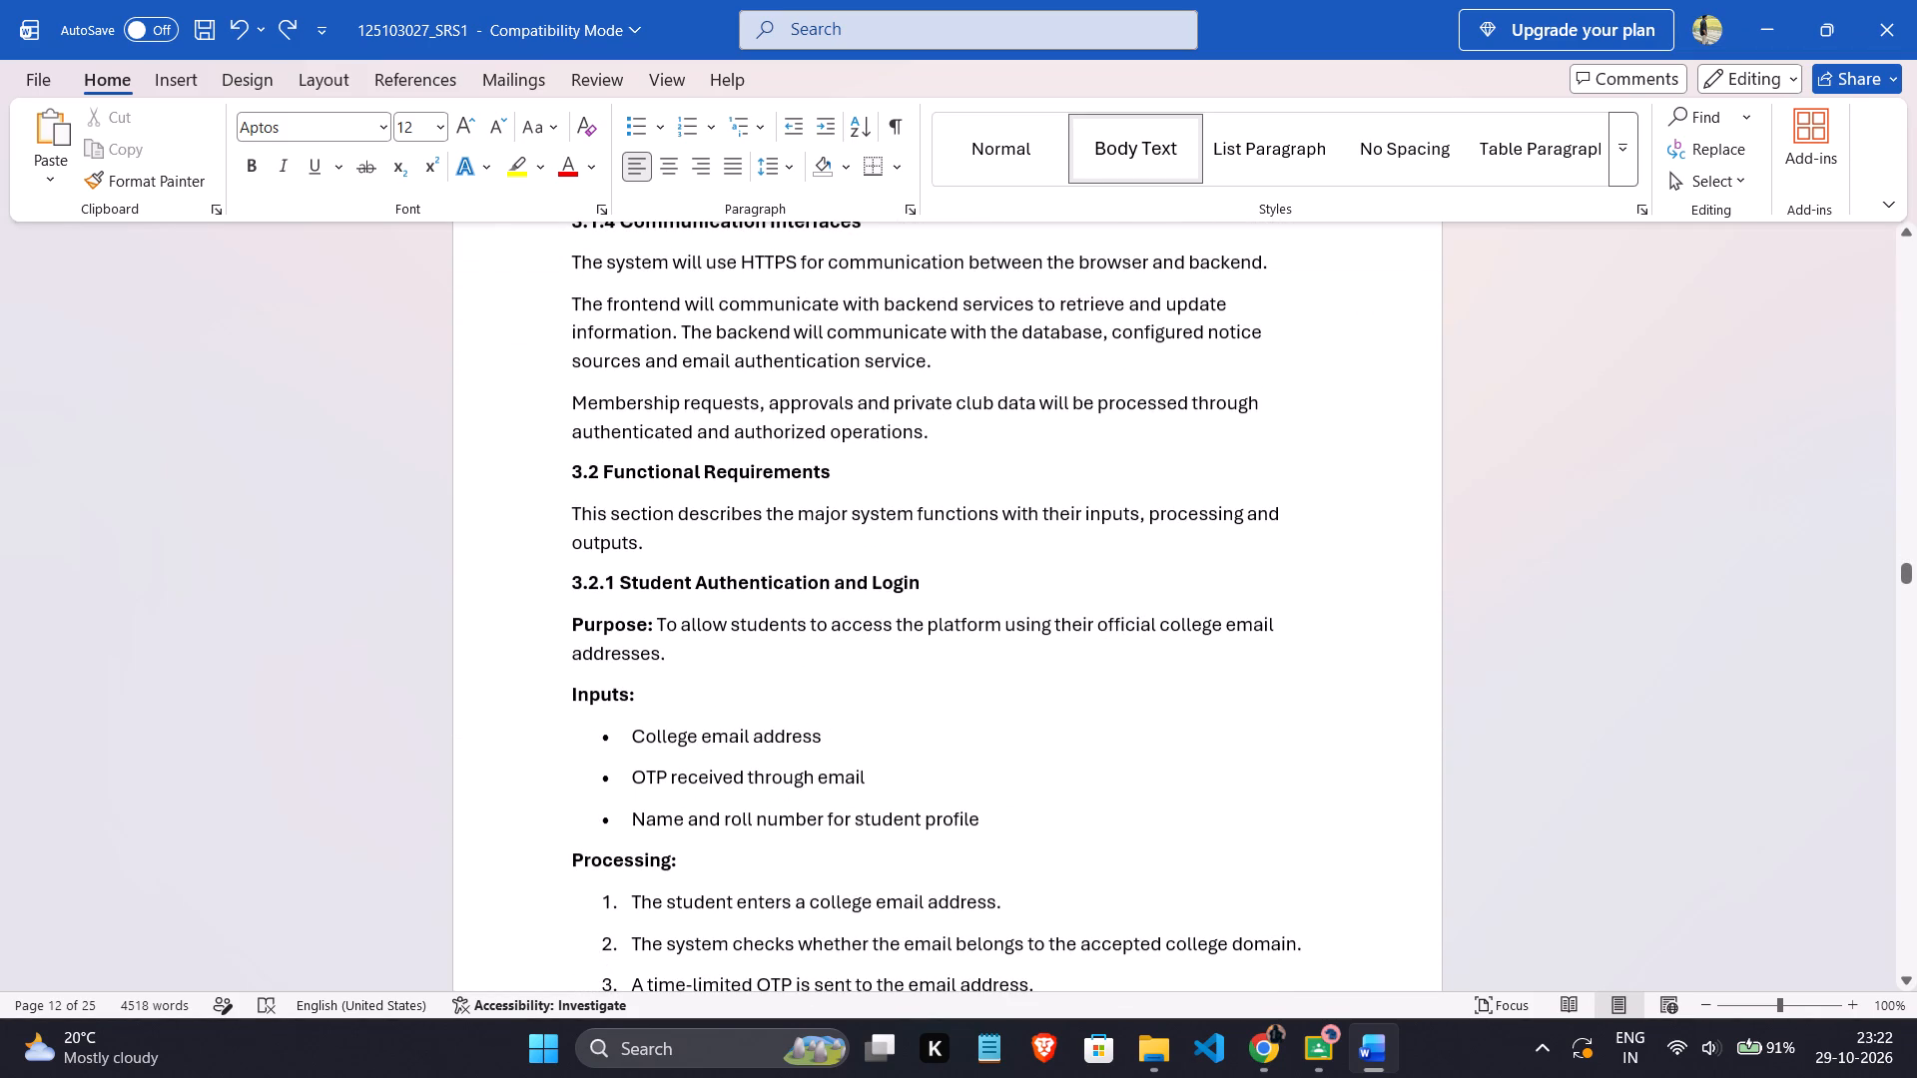
{"action": "scroll", "coordinate": [1101, 912], "scroll_direction": "down", "scroll_amount": 3}
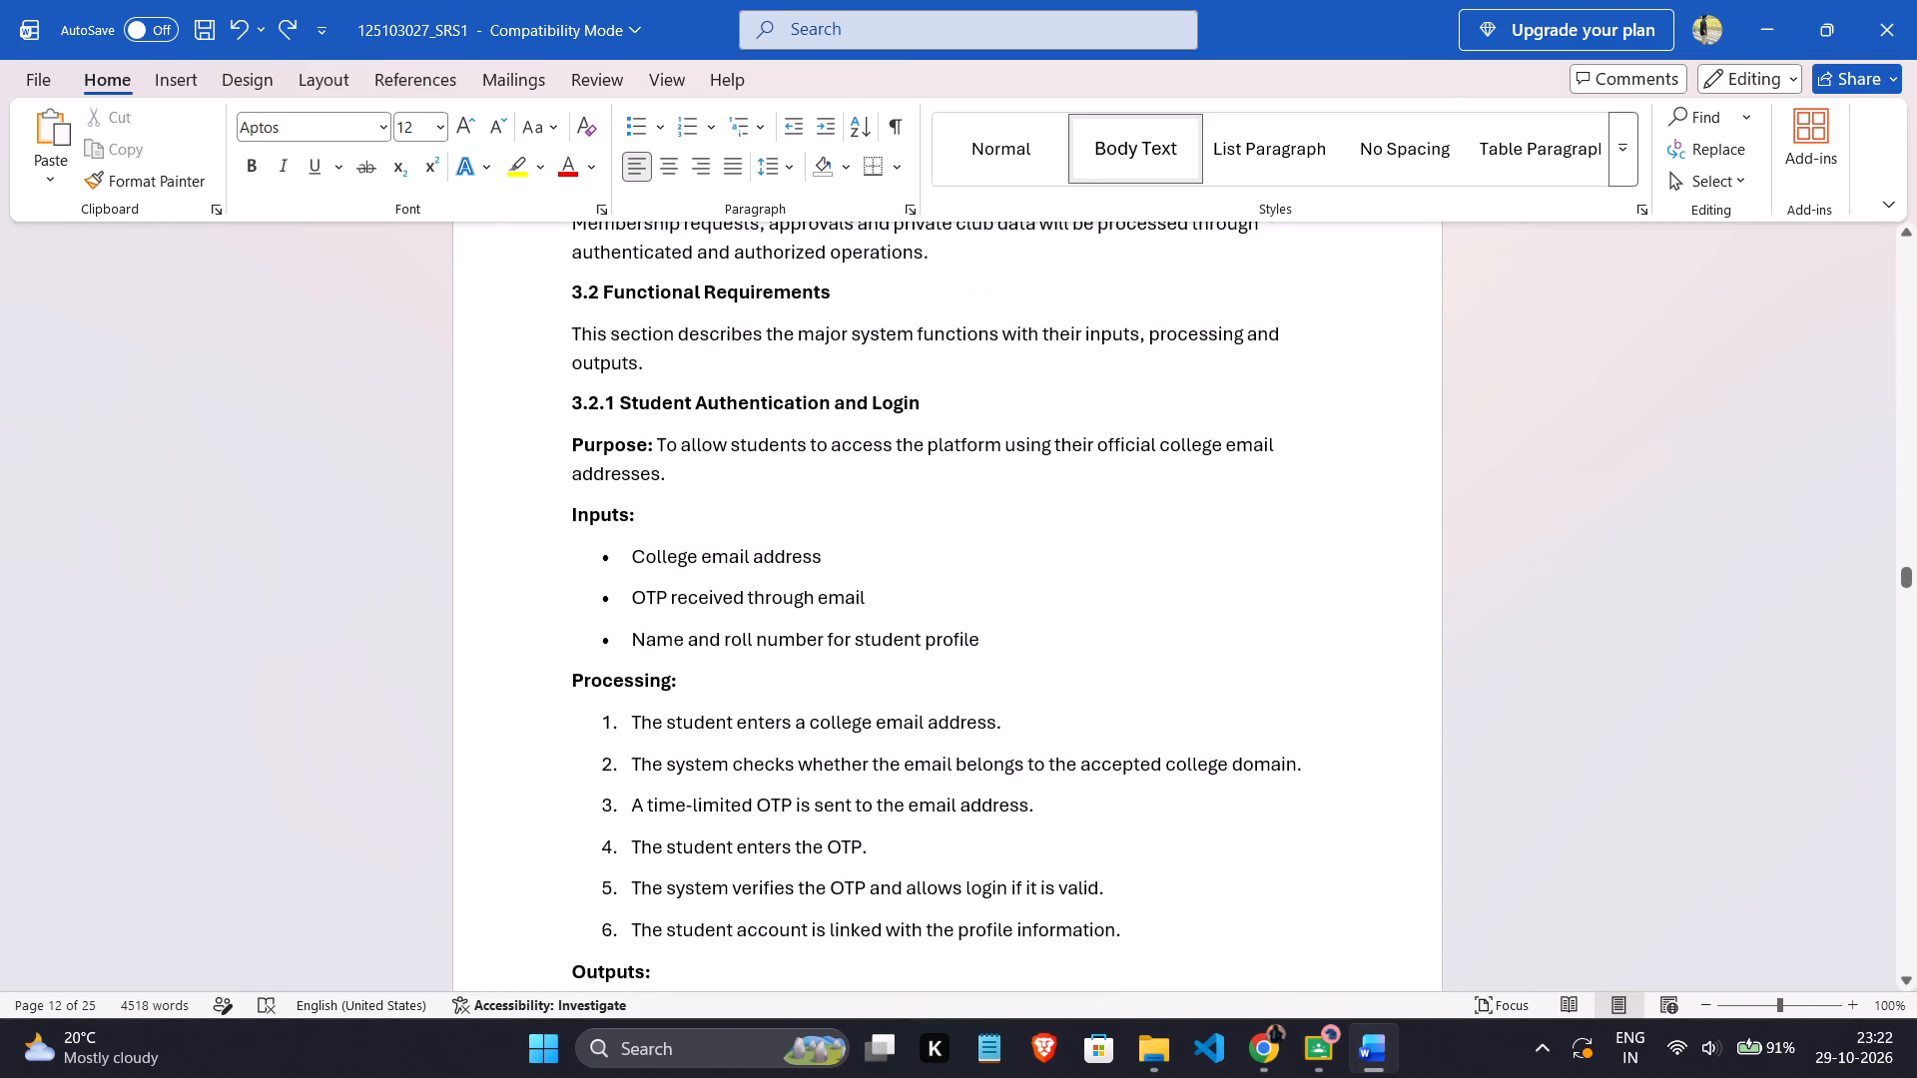
Switch to the revised PDF in Chrome and examine the functional requirements, nonfunctional requirements and start of the design constraints in sections 3.2 to 3.4.
{"action": "left_click", "coordinate": [1281, 1049]}
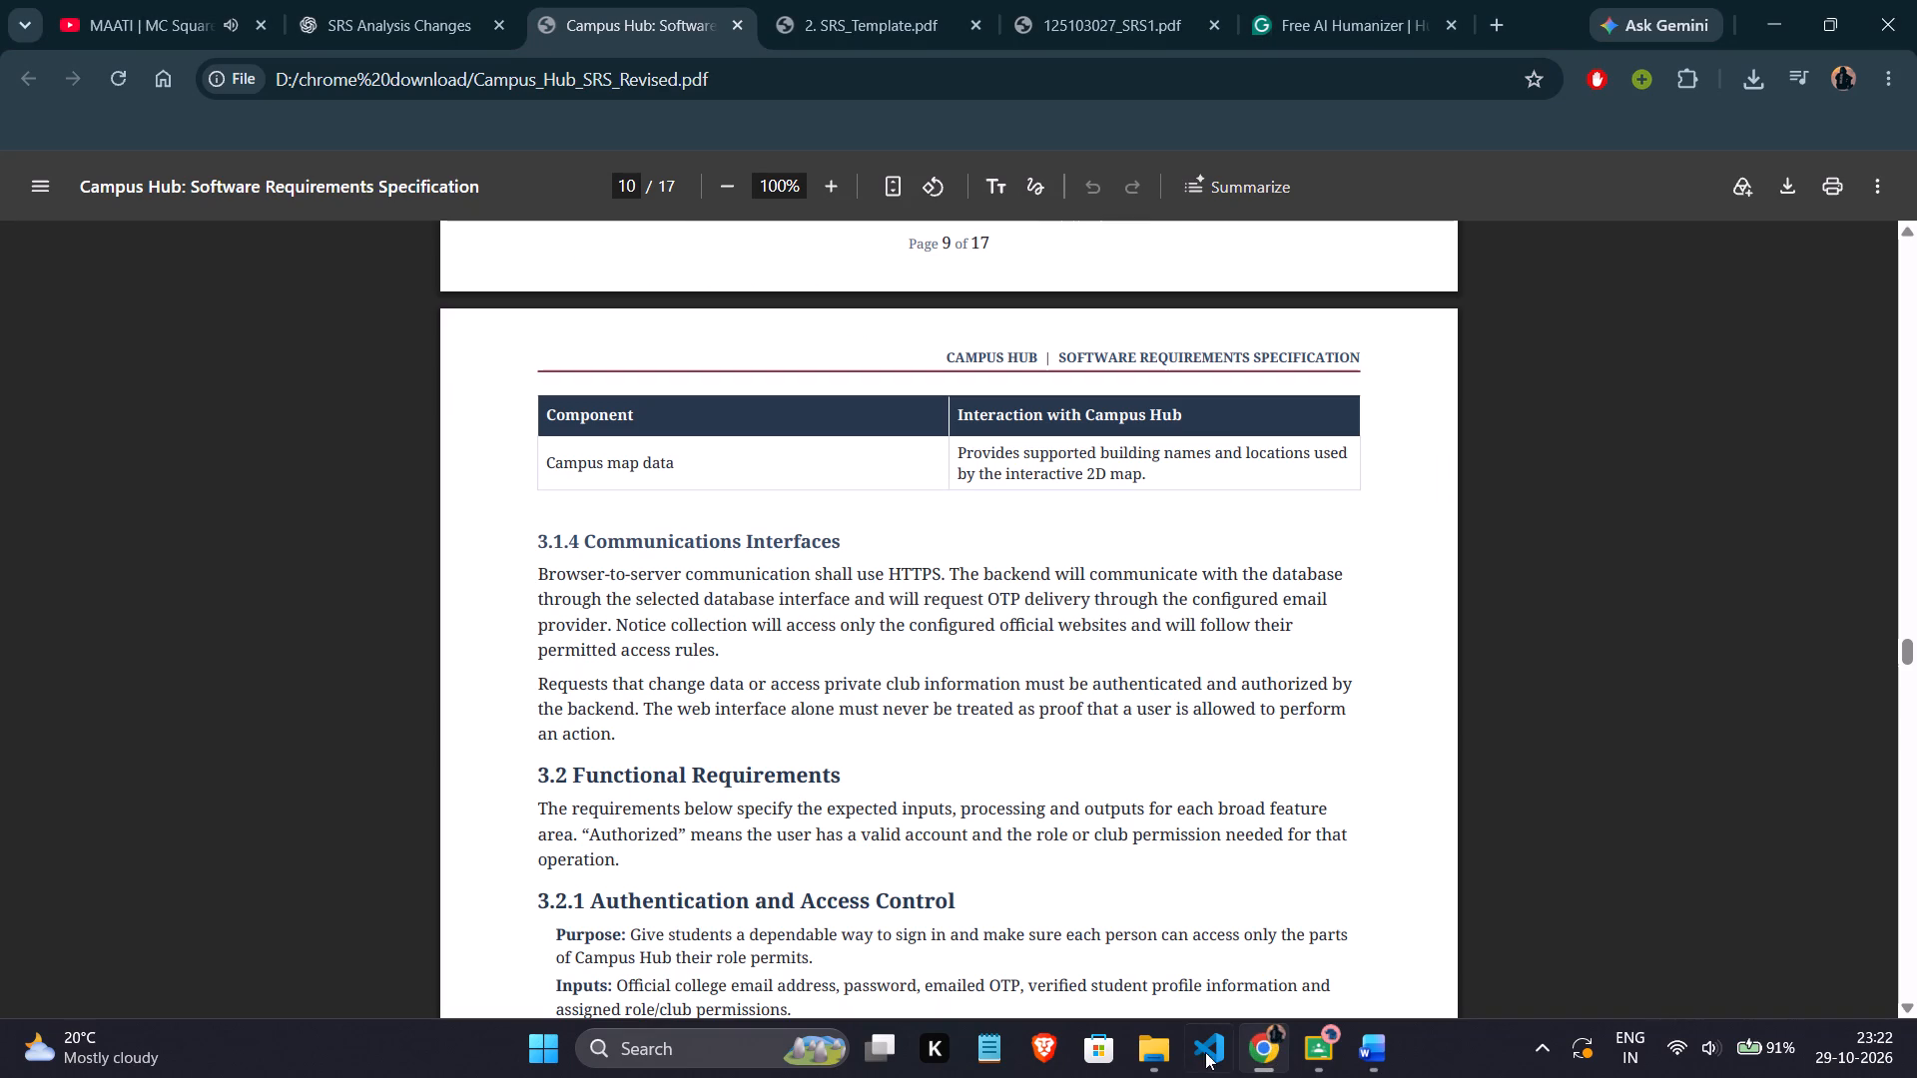
{"action": "scroll", "coordinate": [902, 823], "scroll_direction": "up", "scroll_amount": 6}
{"action": "scroll", "coordinate": [902, 823], "scroll_direction": "down", "scroll_amount": 10}
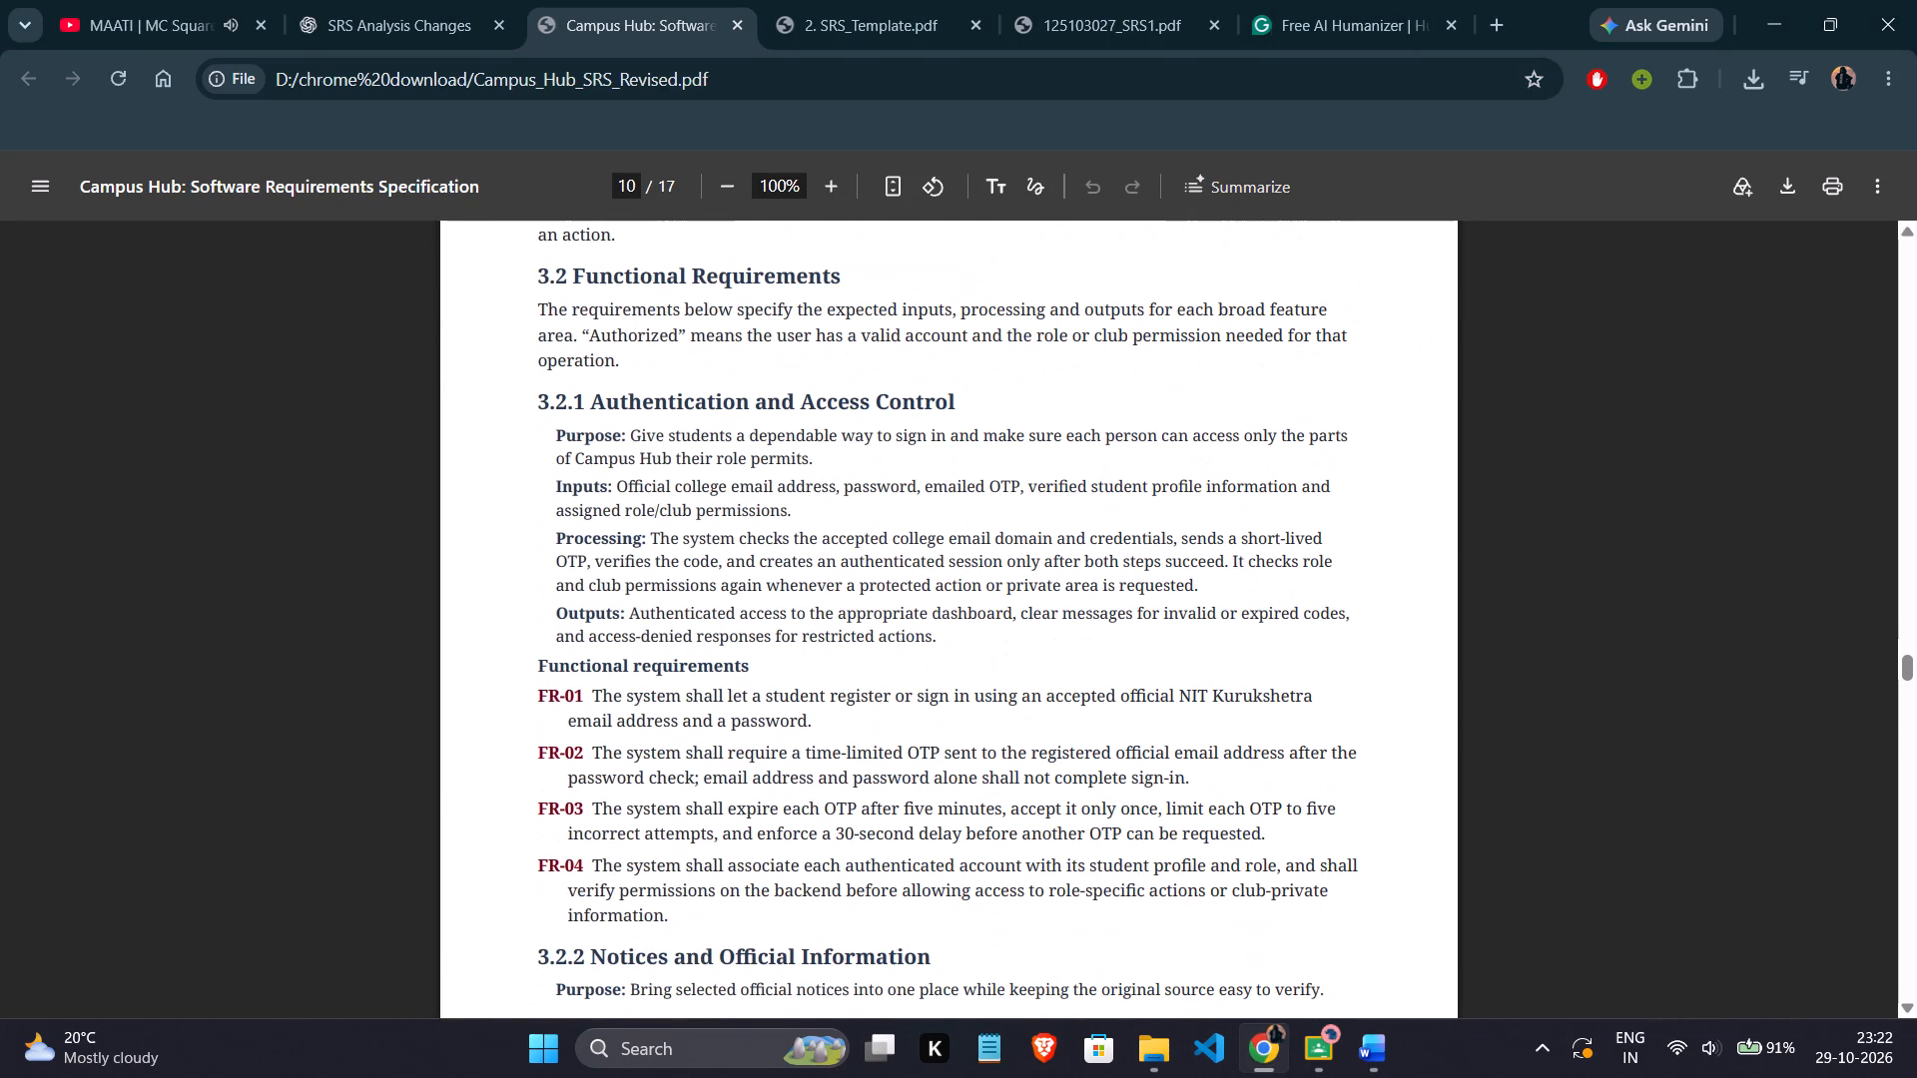
{"action": "scroll", "coordinate": [910, 800], "scroll_direction": "down", "scroll_amount": 18}
{"action": "scroll", "coordinate": [910, 800], "scroll_direction": "down", "scroll_amount": 4}
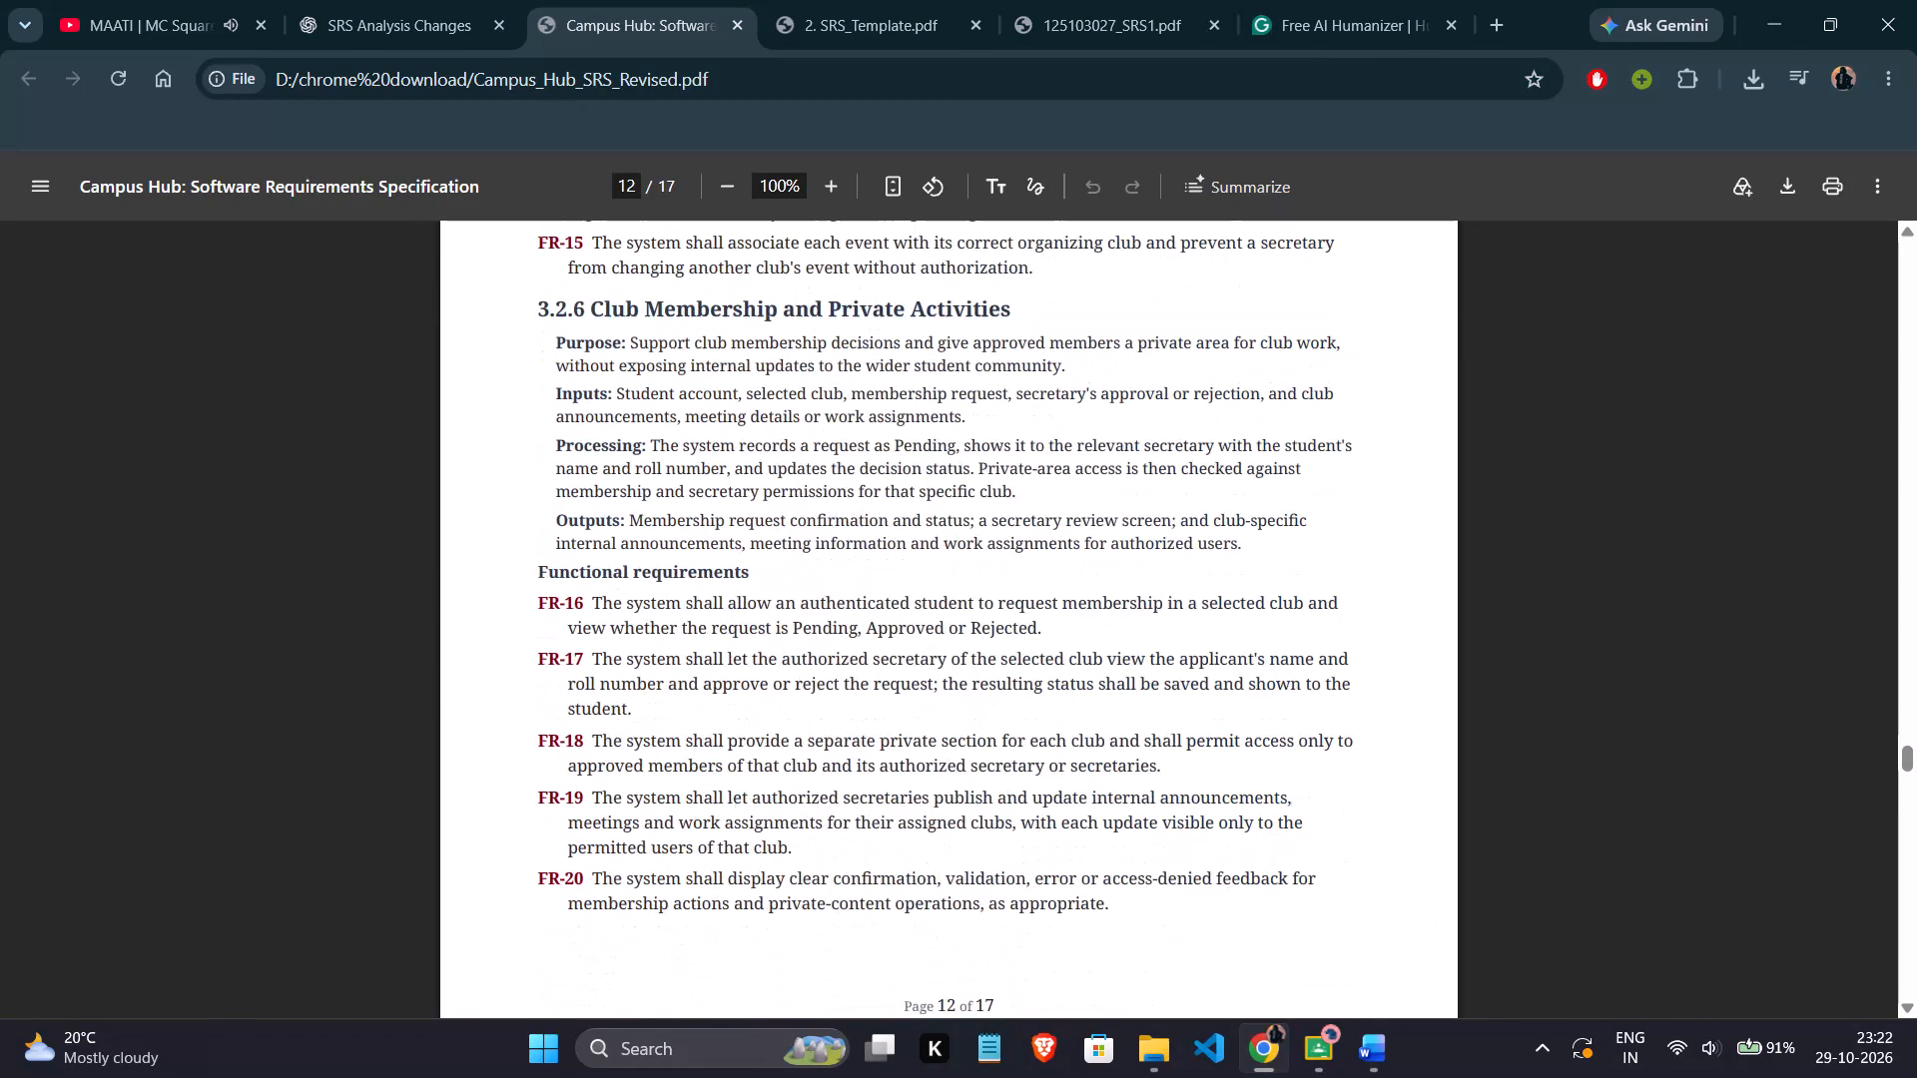
{"action": "scroll", "coordinate": [910, 800], "scroll_direction": "down", "scroll_amount": 13}
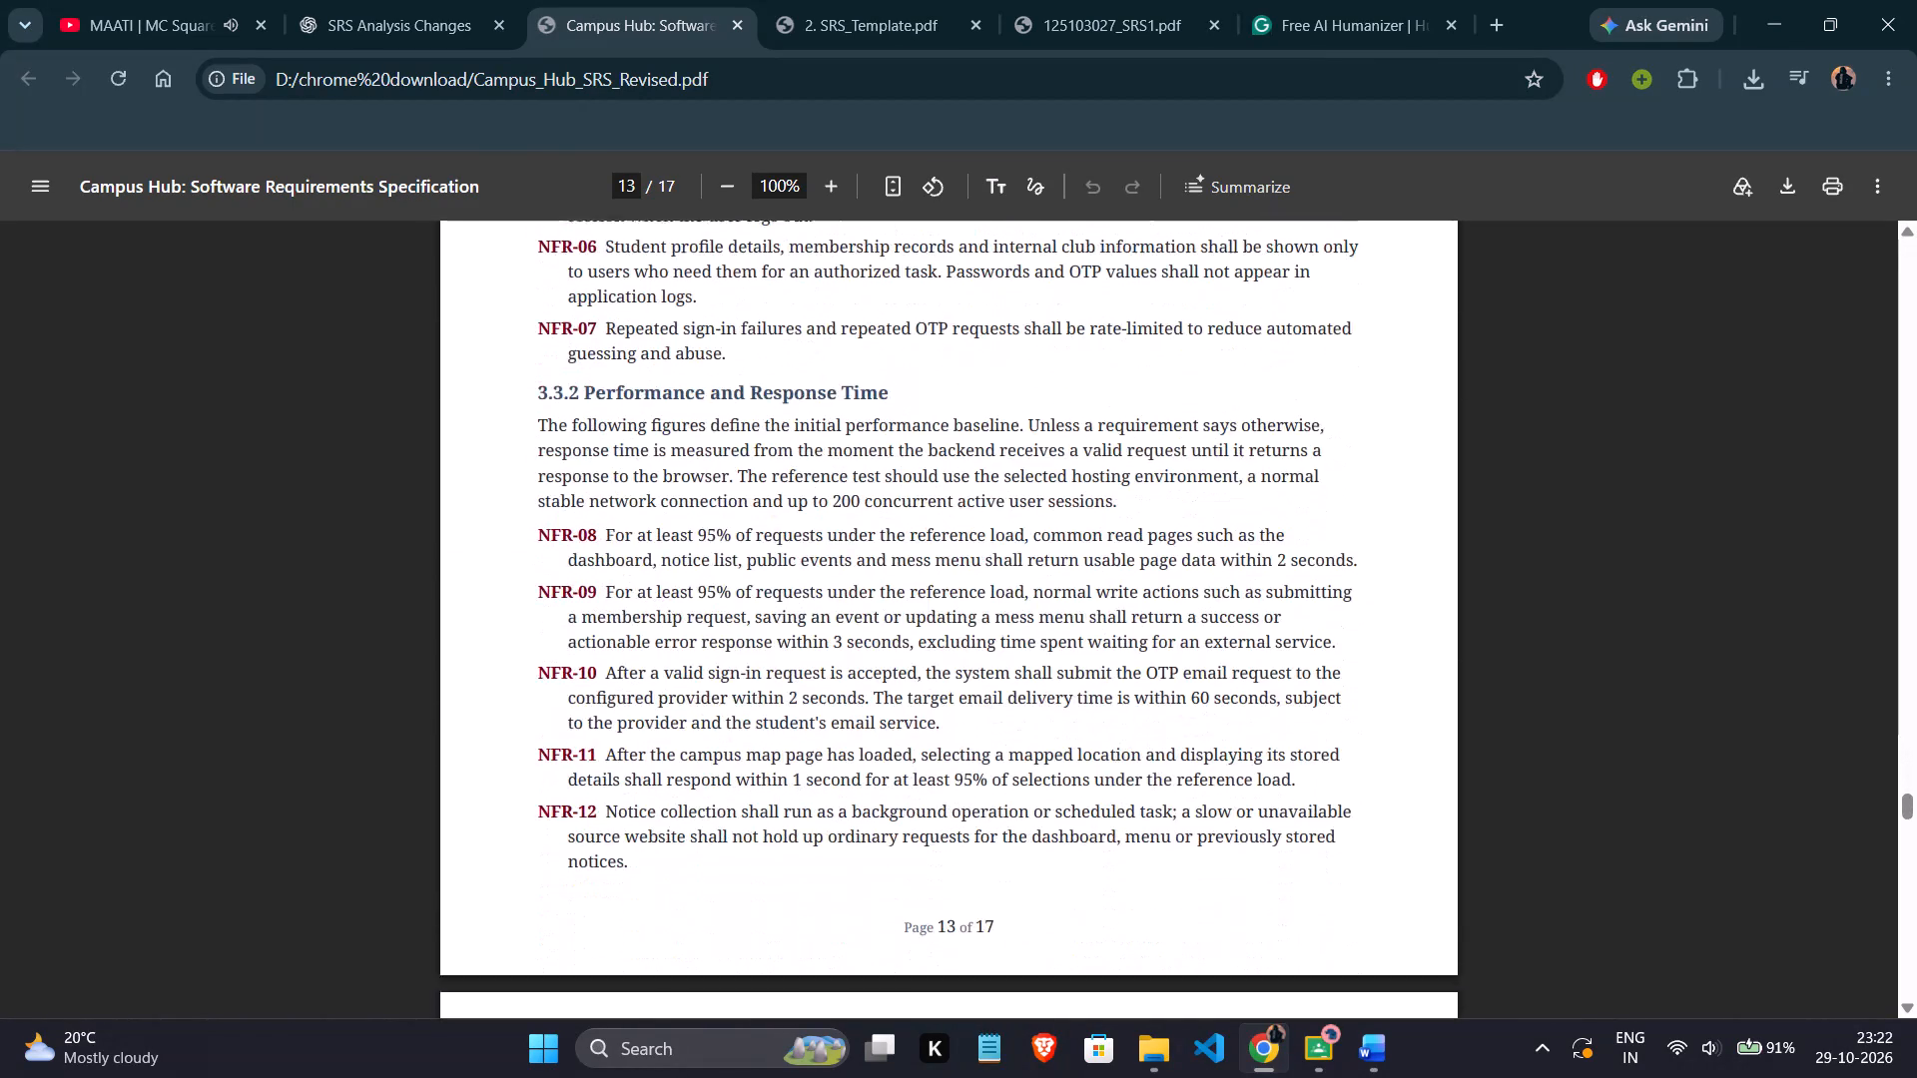
{"action": "scroll", "coordinate": [910, 800], "scroll_direction": "down", "scroll_amount": 11}
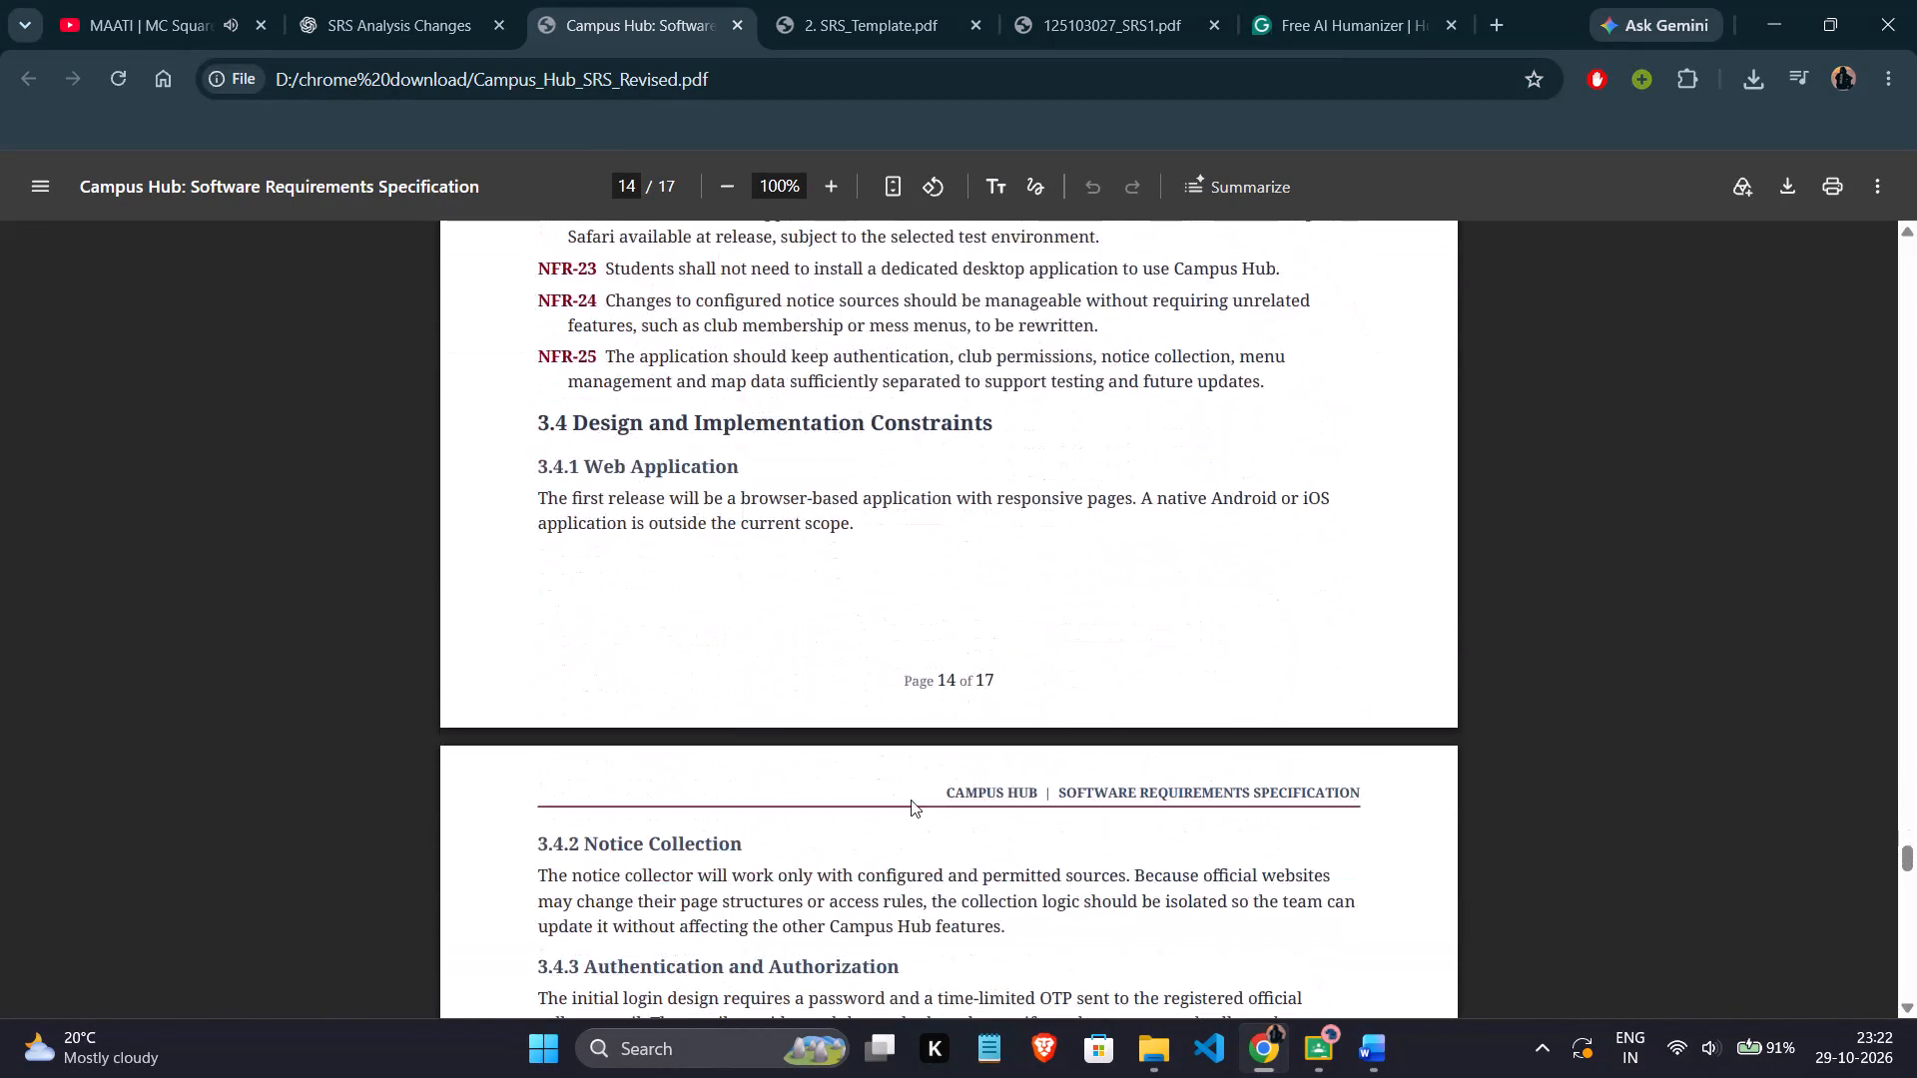
{"action": "scroll", "coordinate": [911, 800], "scroll_direction": "up", "scroll_amount": 7}
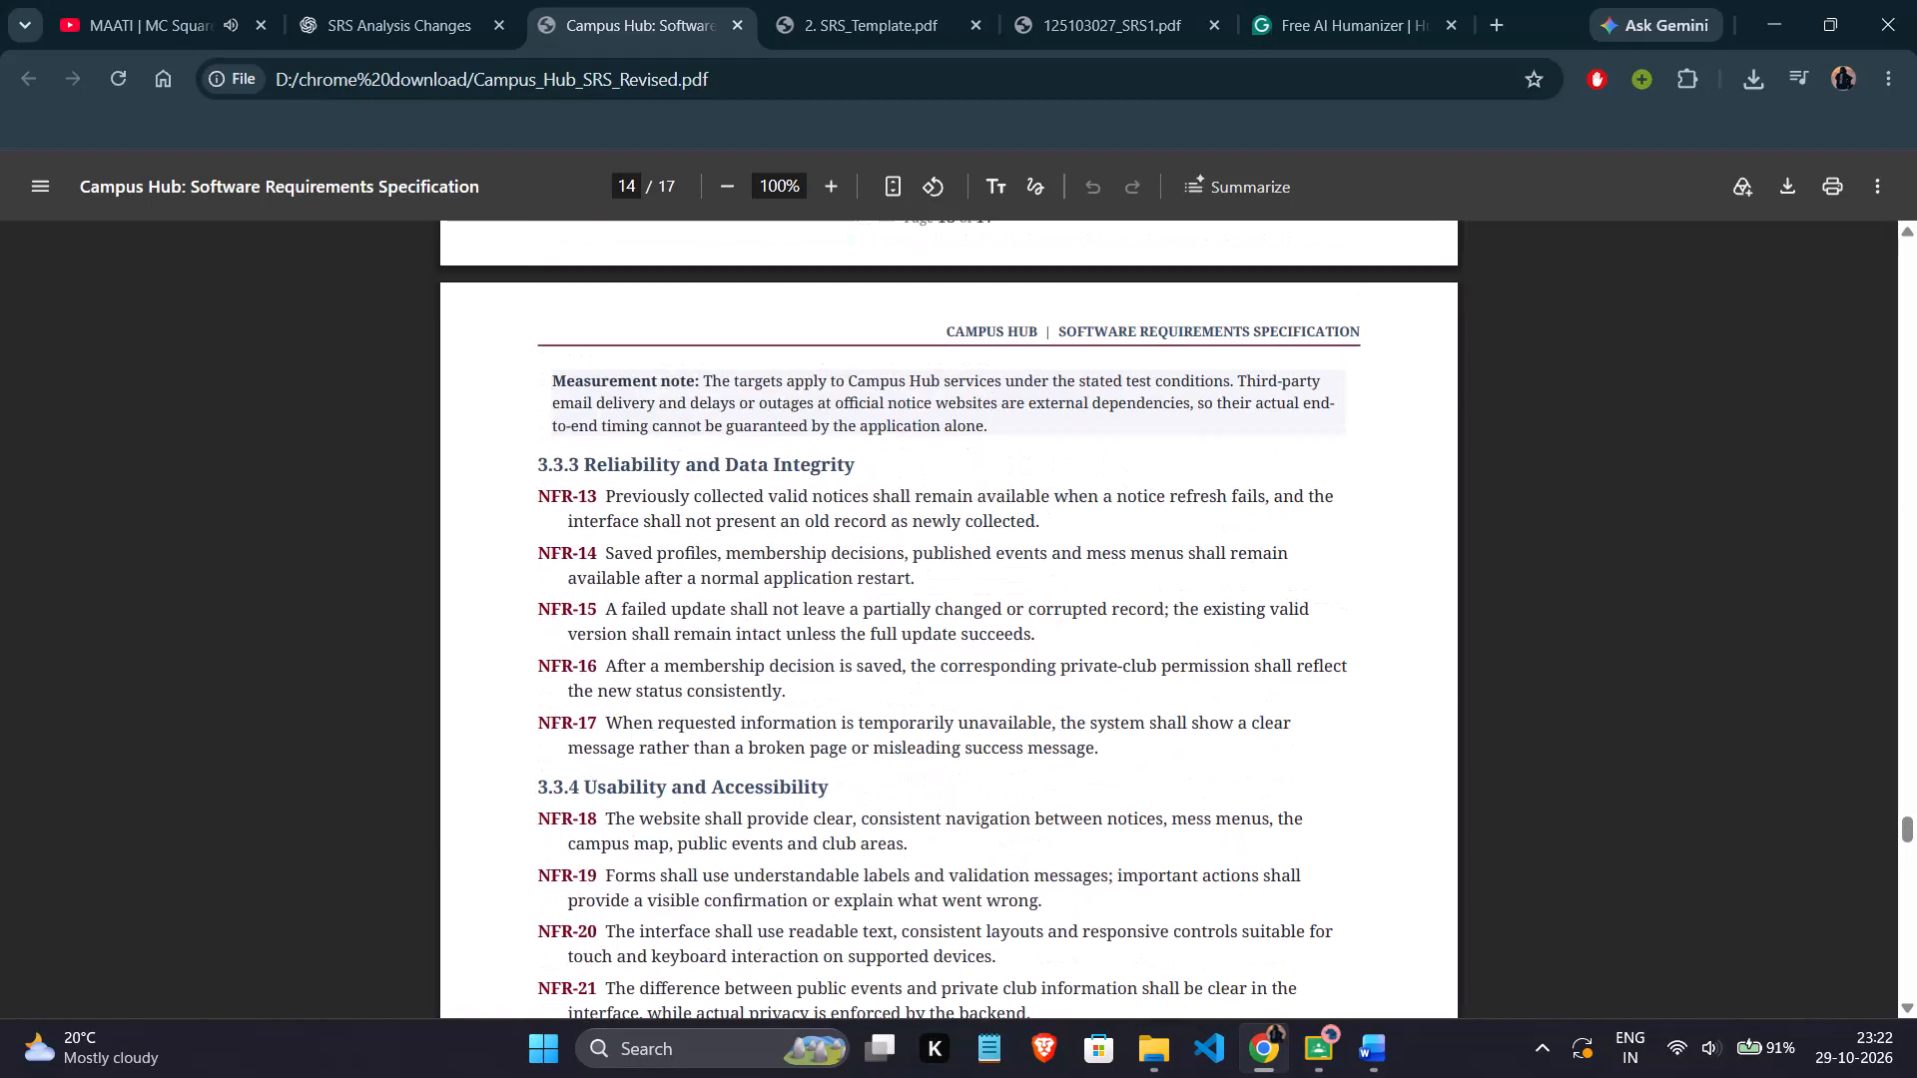
Switch back to Word and review the functional requirements from section 3.2.1 to the start of section 3.2.3.
{"action": "left_click", "coordinate": [1381, 1050]}
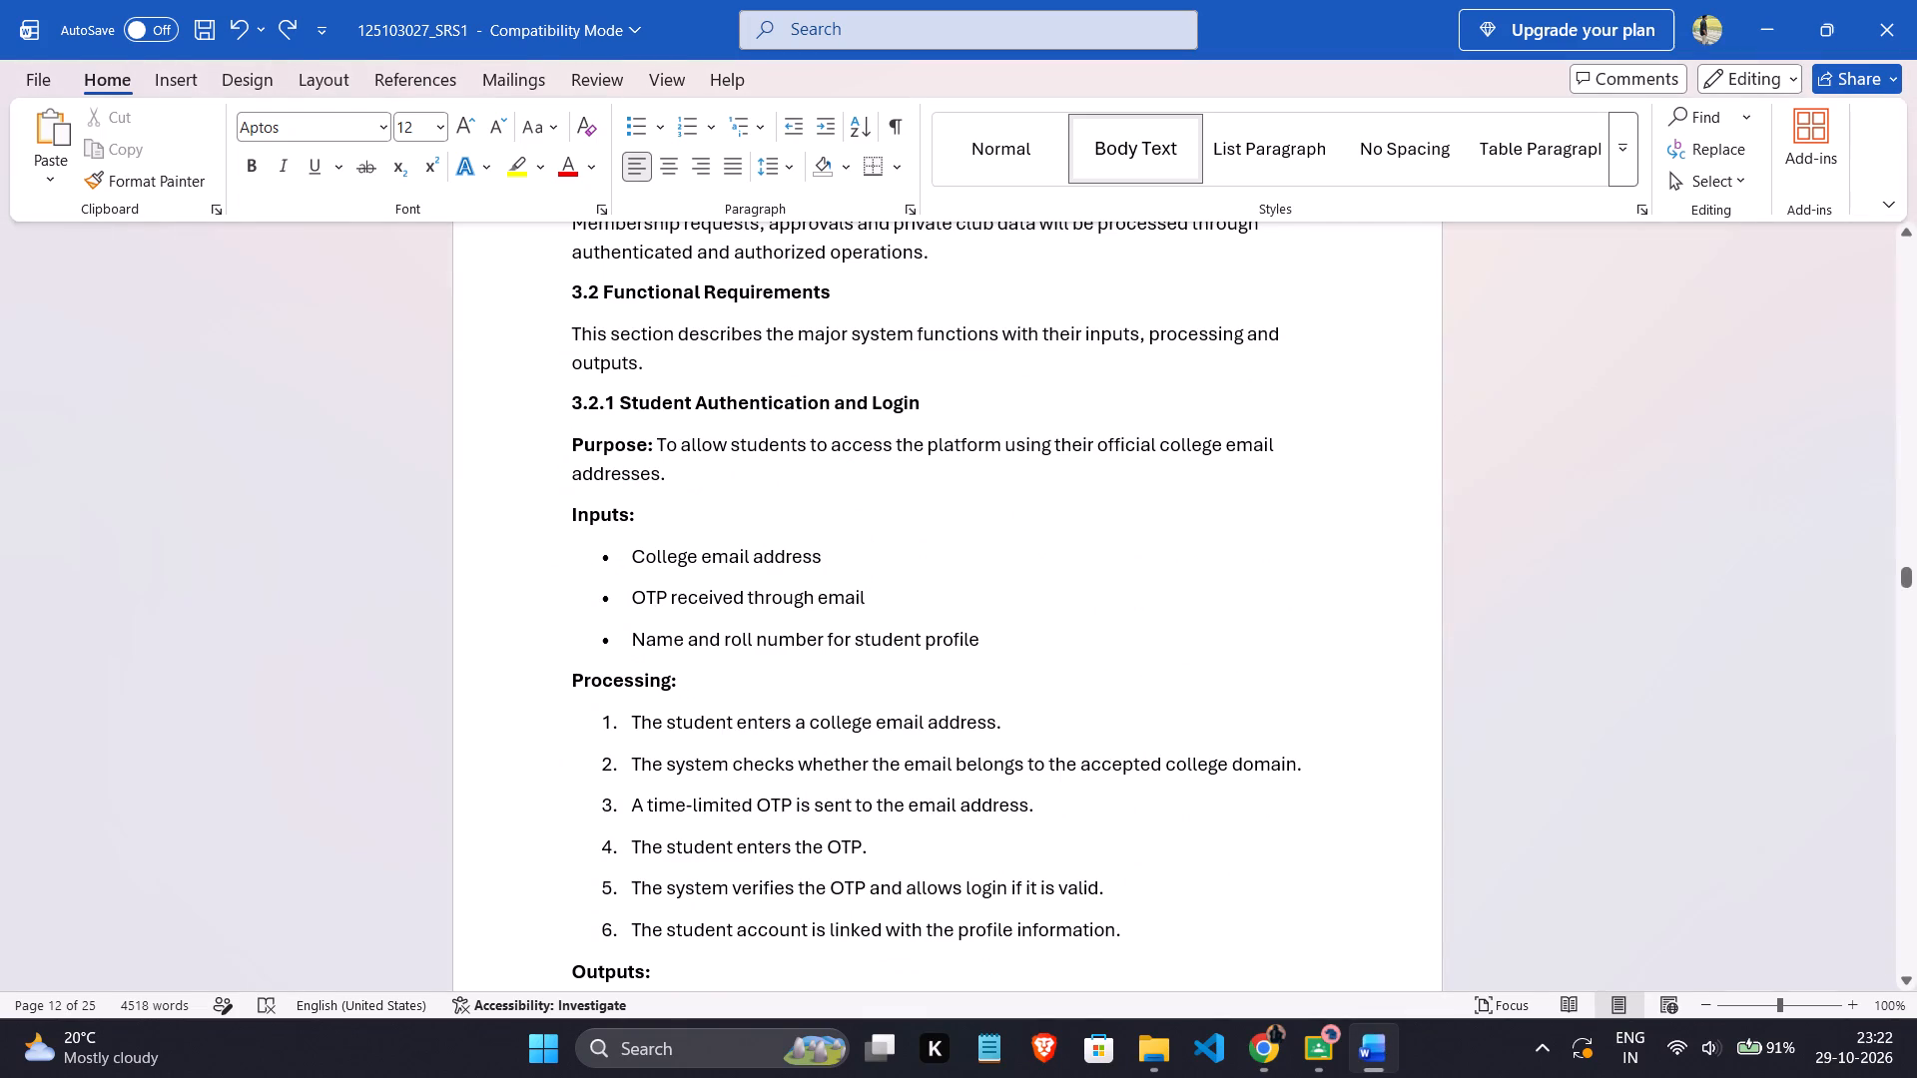
{"action": "scroll", "coordinate": [1012, 801], "scroll_direction": "down", "scroll_amount": 9}
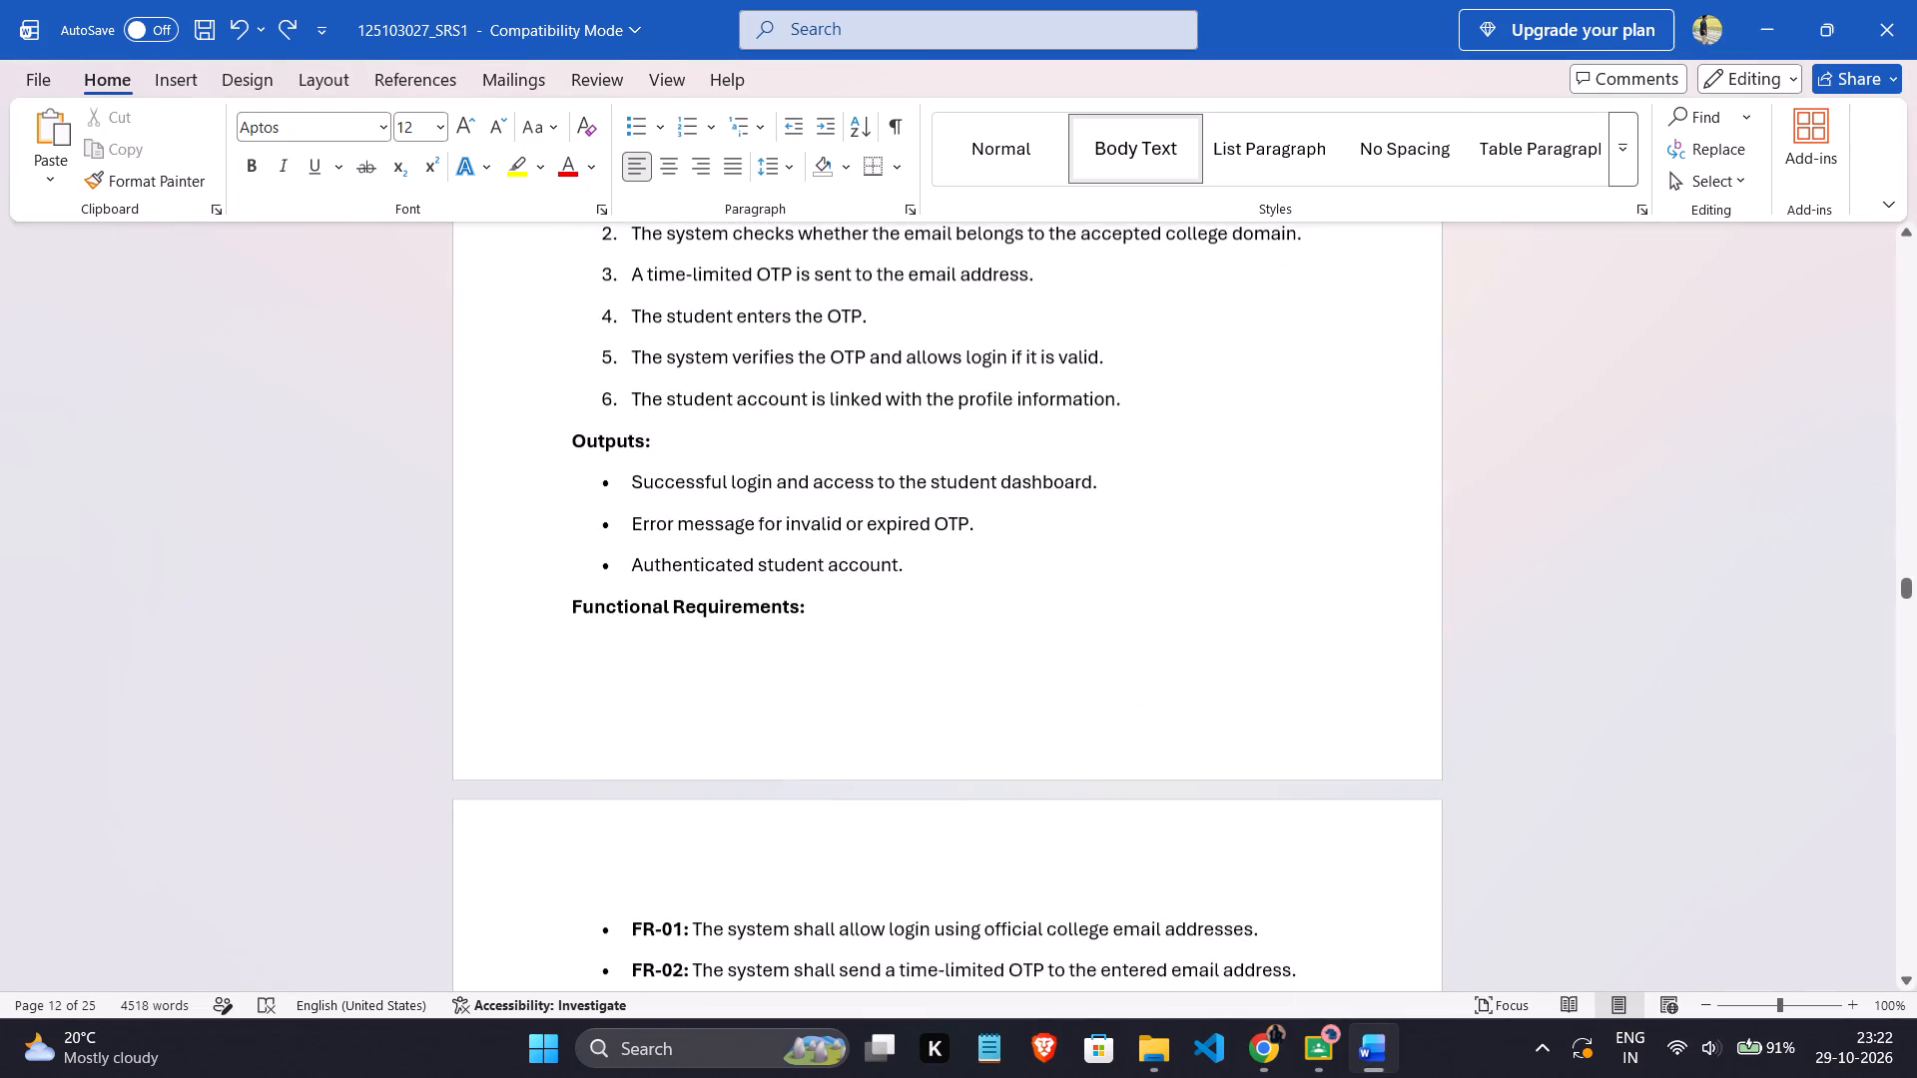
{"action": "scroll", "coordinate": [1012, 801], "scroll_direction": "down", "scroll_amount": 11}
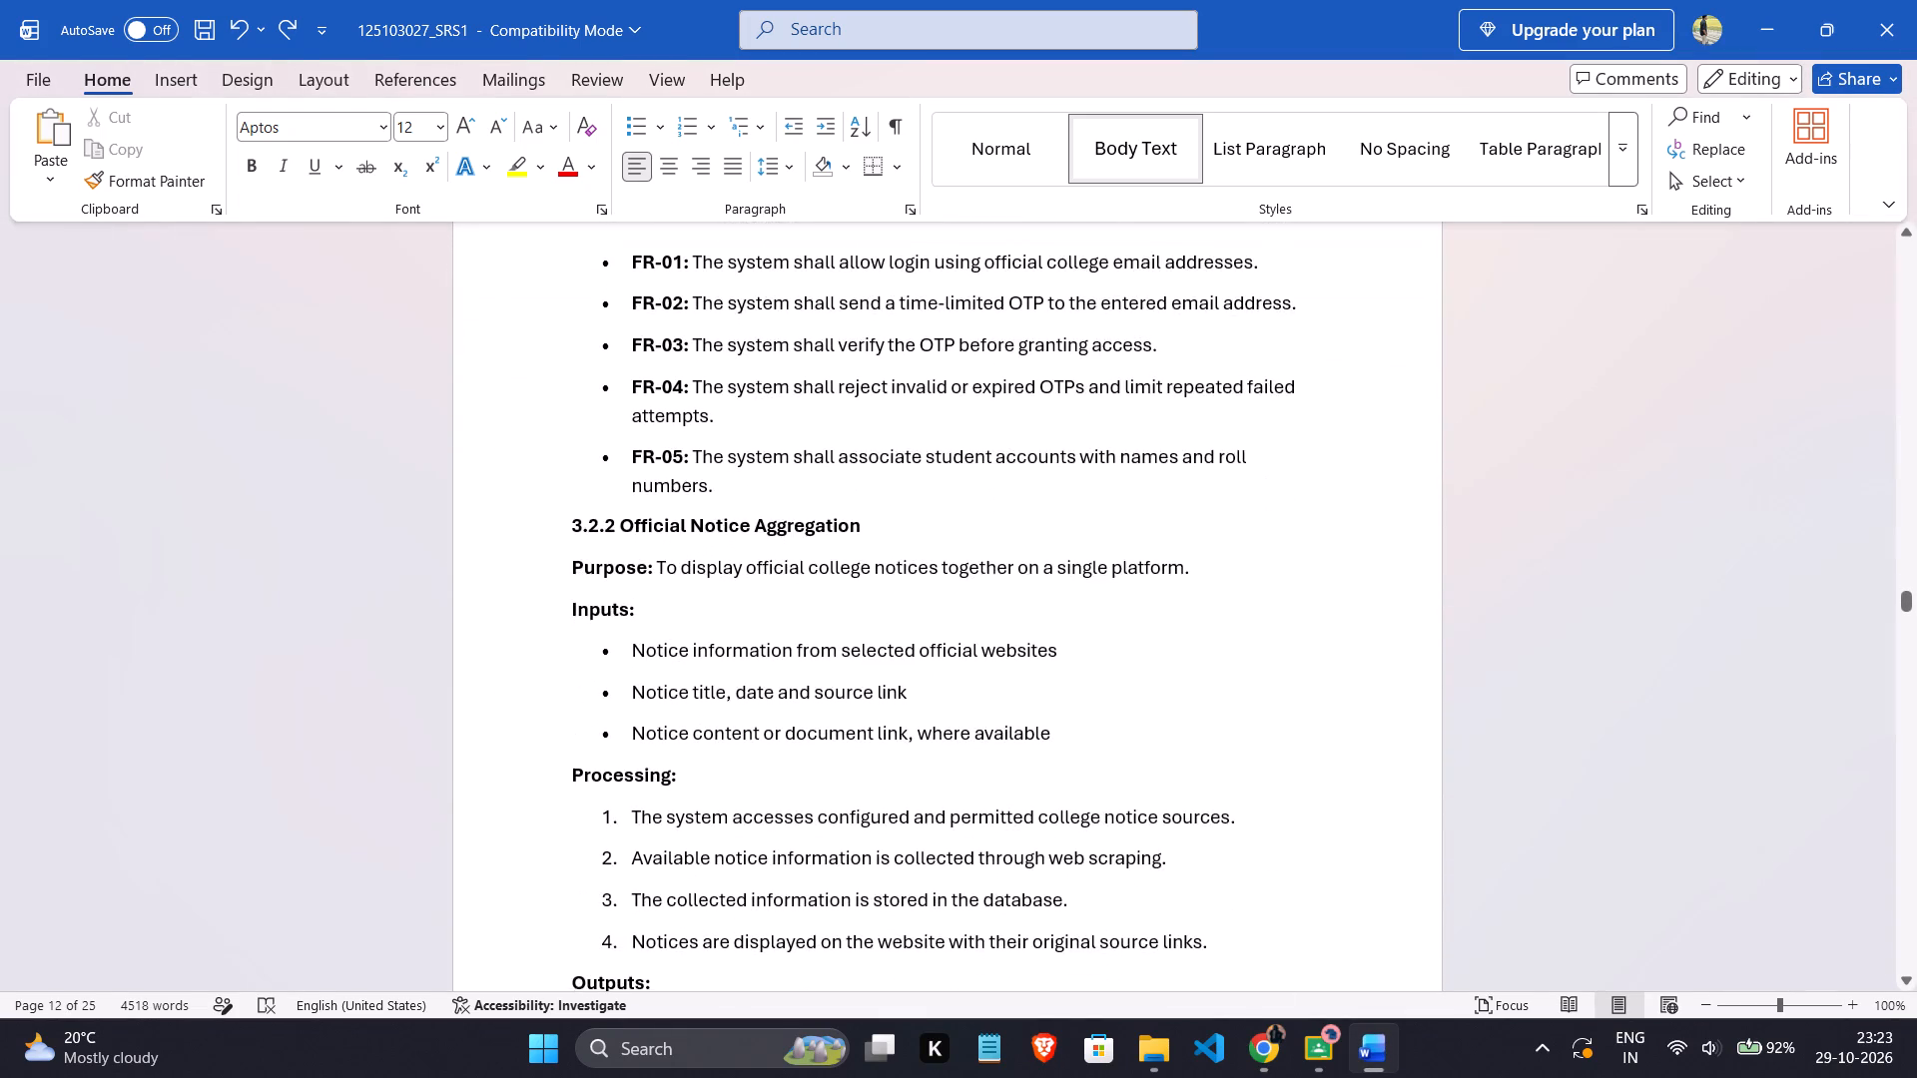
{"action": "scroll", "coordinate": [1012, 801], "scroll_direction": "down", "scroll_amount": 12}
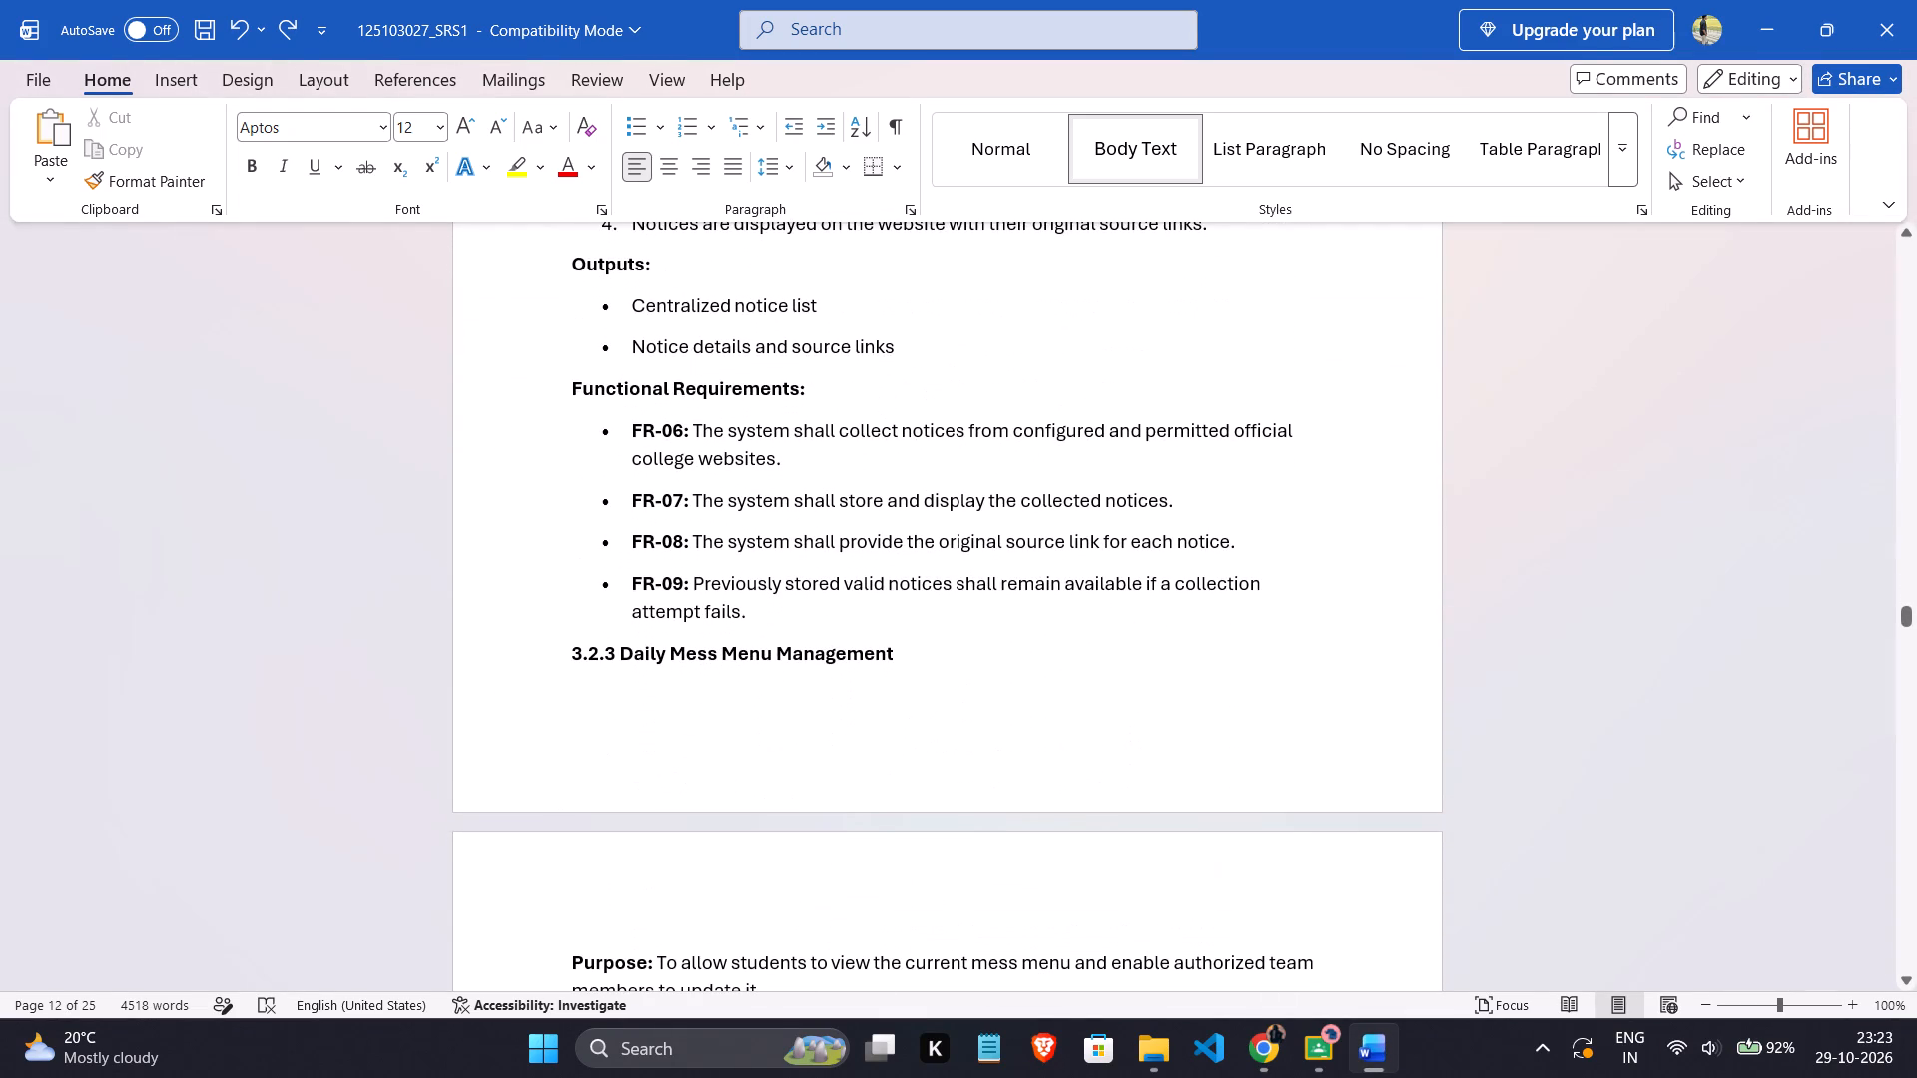
Switch to the revised PDF in Chrome and look back through sections 3.2.6 to 3.2.1 to compare the functional requirements.
{"action": "left_click", "coordinate": [1260, 1071]}
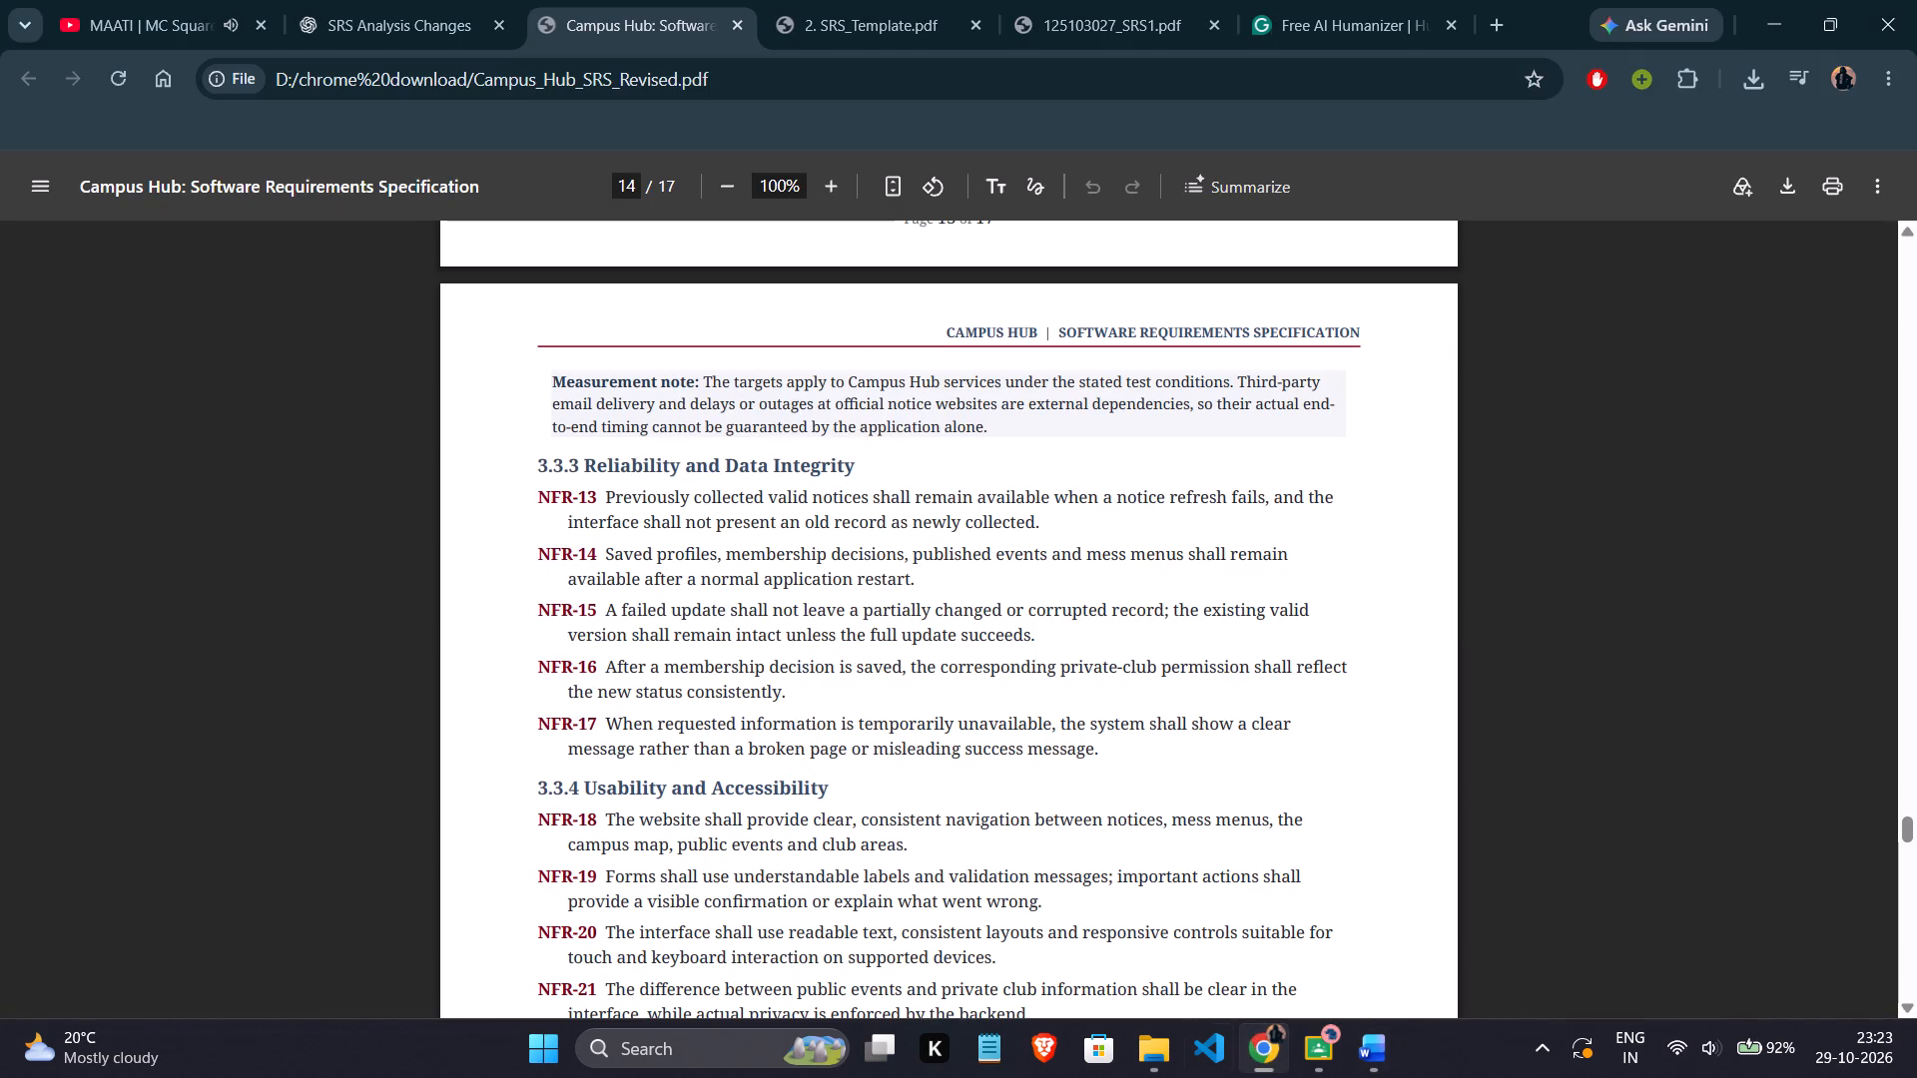
{"action": "scroll", "coordinate": [636, 729], "scroll_direction": "up", "scroll_amount": 18}
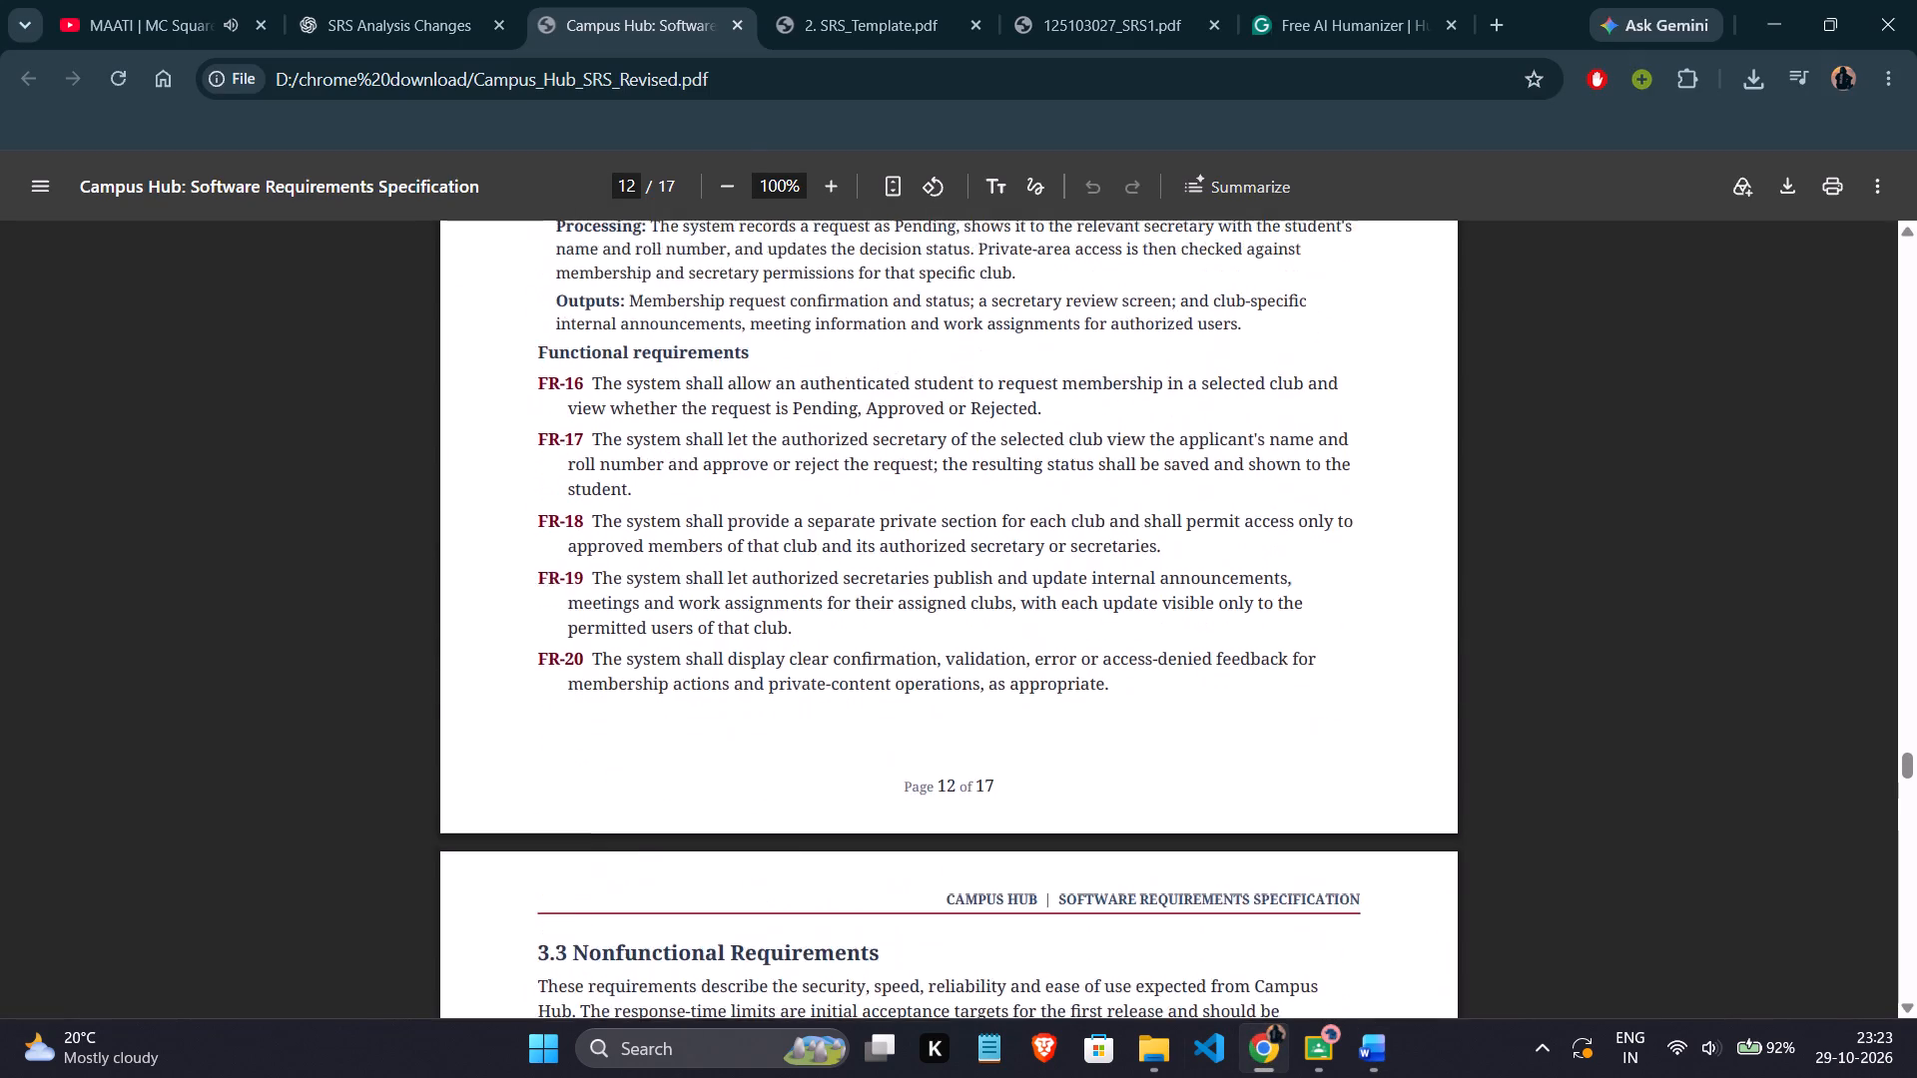
{"action": "scroll", "coordinate": [636, 729], "scroll_direction": "up", "scroll_amount": 7}
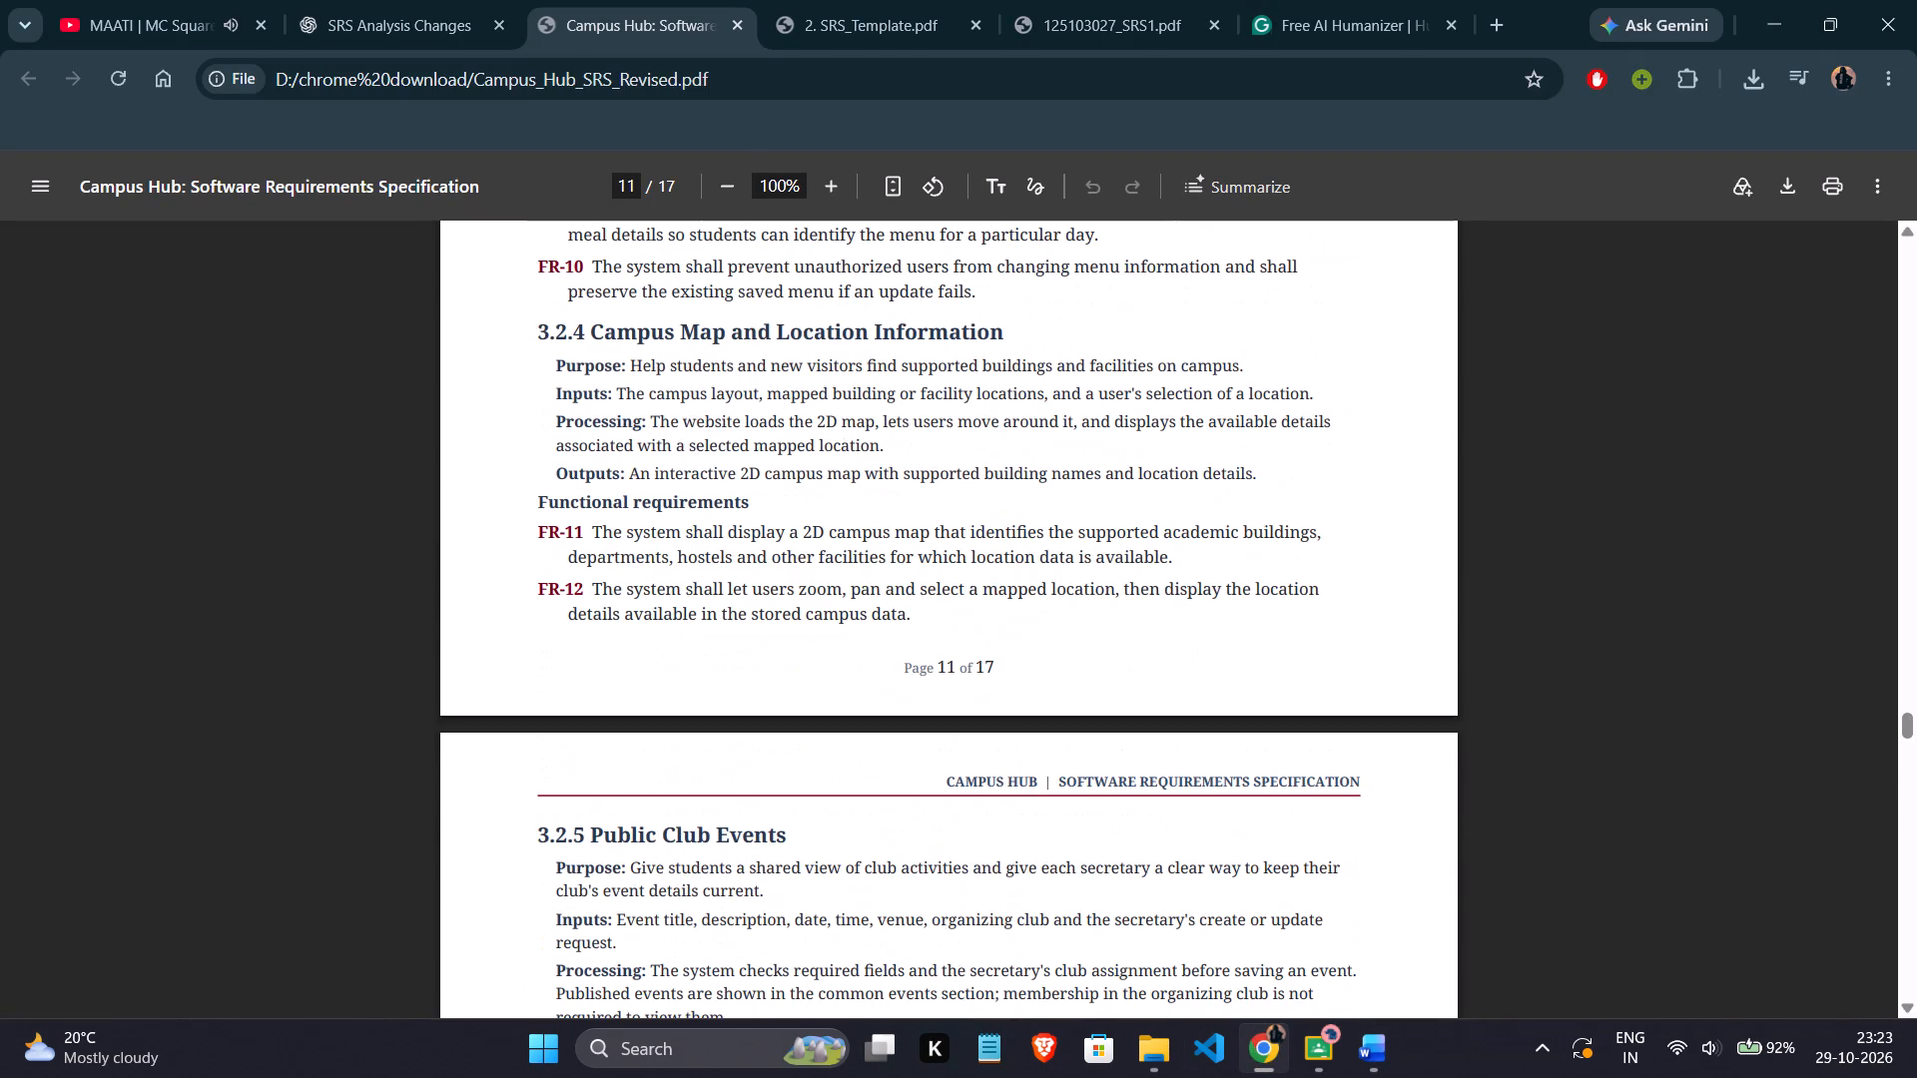
{"action": "scroll", "coordinate": [636, 729], "scroll_direction": "up", "scroll_amount": 7}
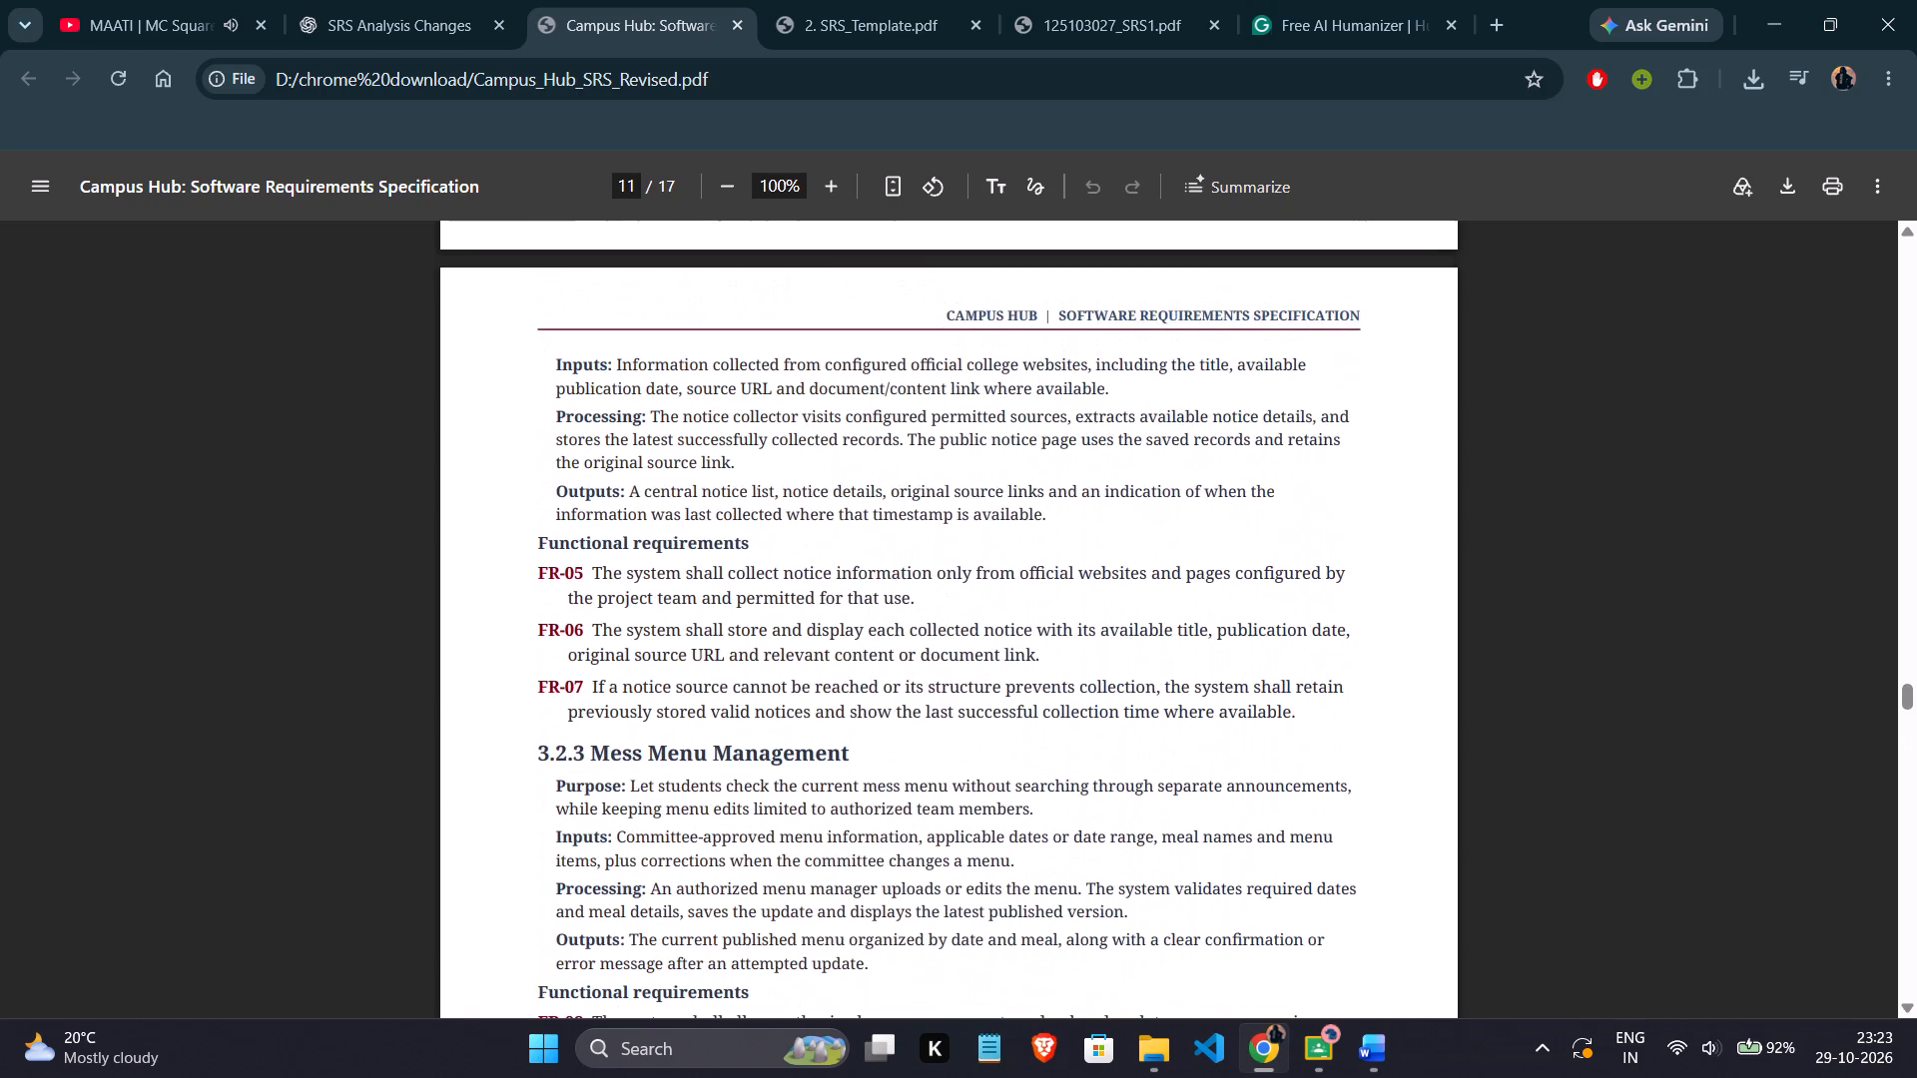
{"action": "scroll", "coordinate": [636, 729], "scroll_direction": "up", "scroll_amount": 5}
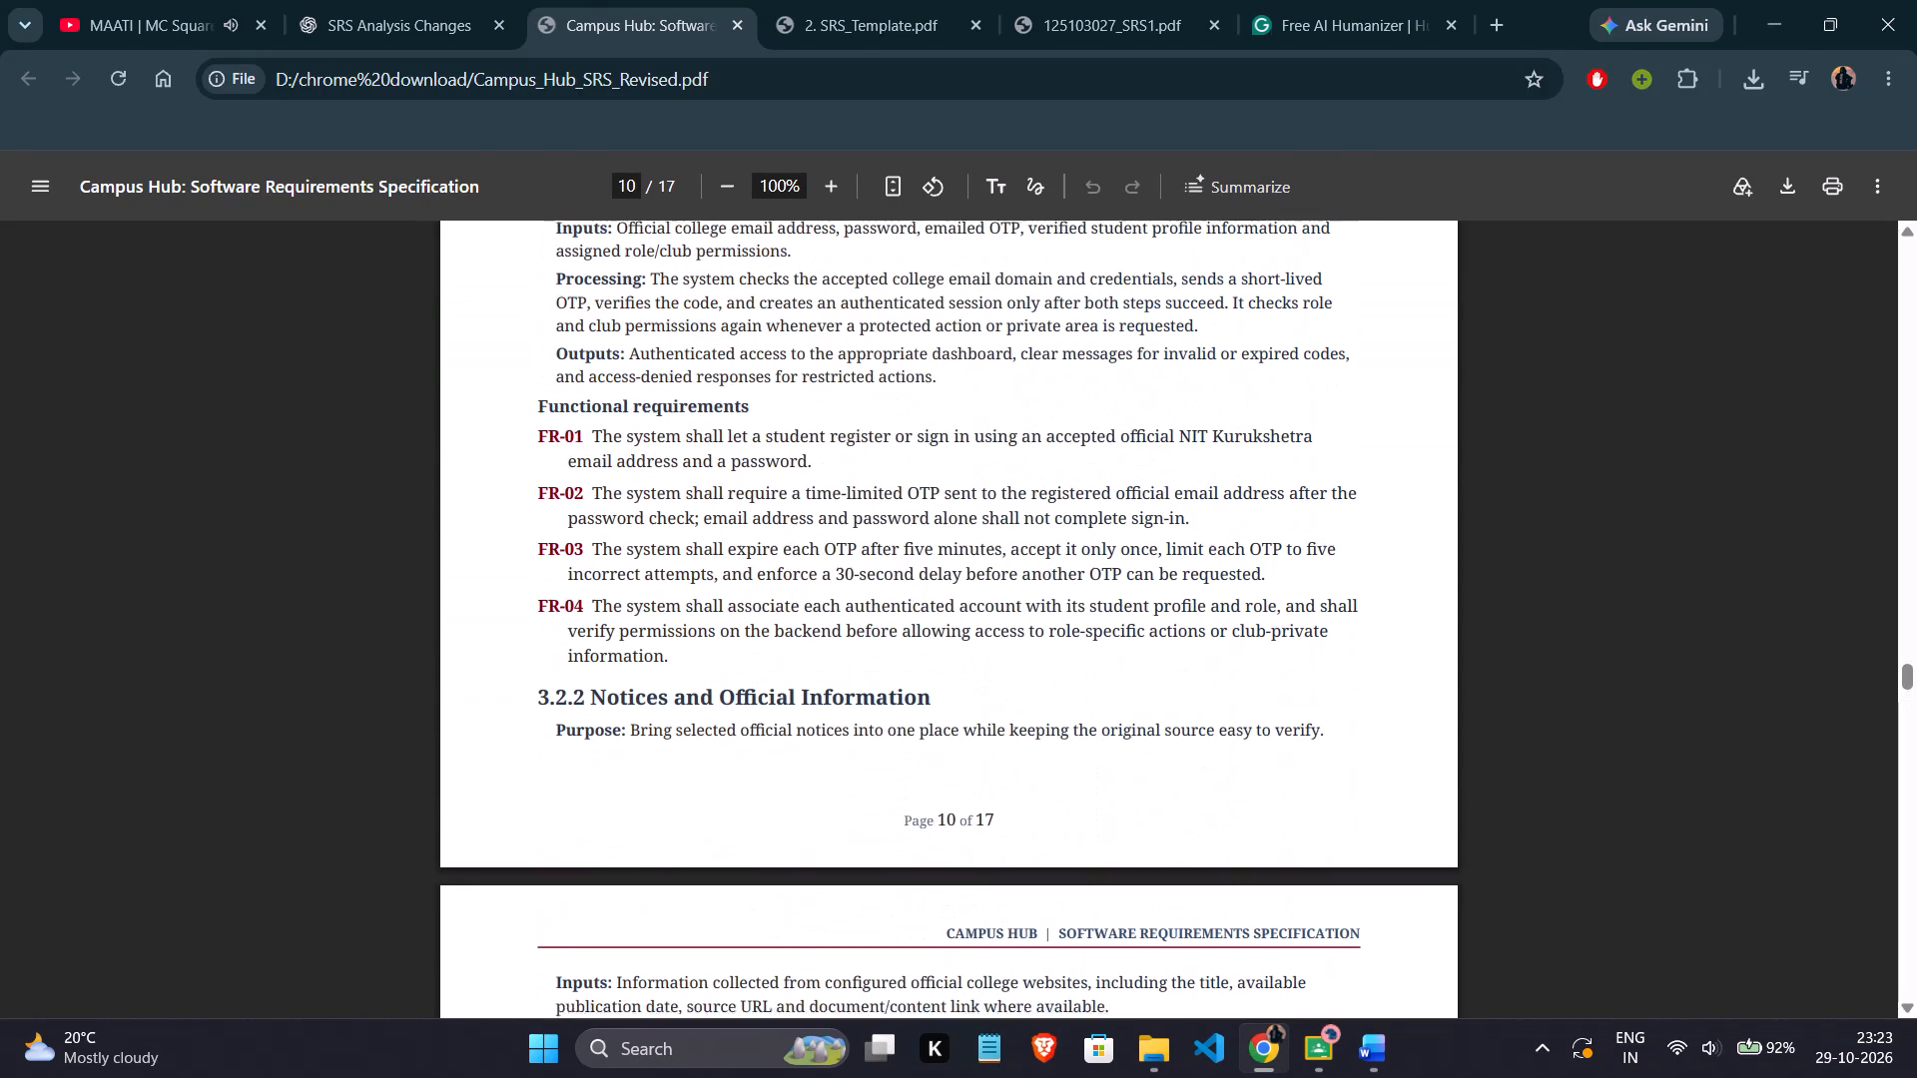
{"action": "scroll", "coordinate": [900, 874], "scroll_direction": "up", "scroll_amount": 1}
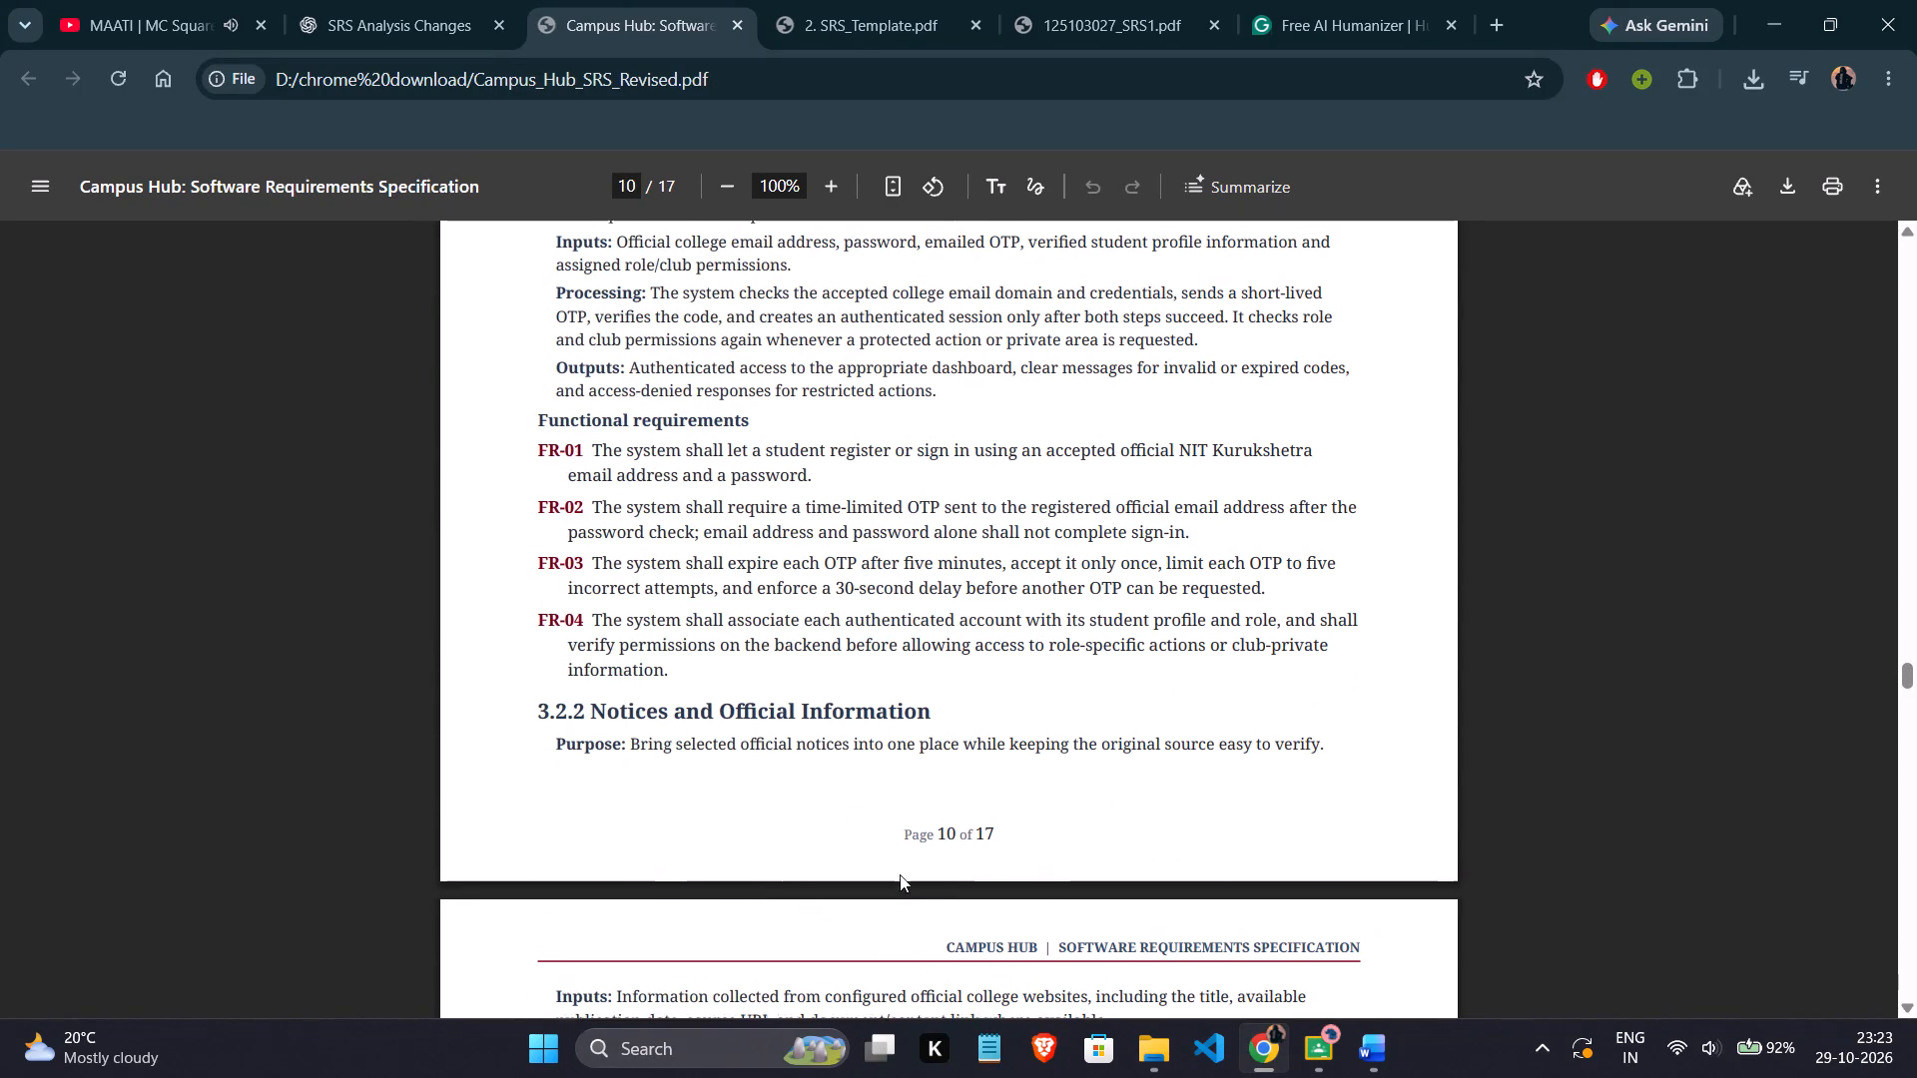
Reread section 3.2.1 Authentication and Access Control, including requirements FR-01 to FR-04, in the revised PDF.
{"action": "scroll", "coordinate": [900, 874], "scroll_direction": "up", "scroll_amount": 2}
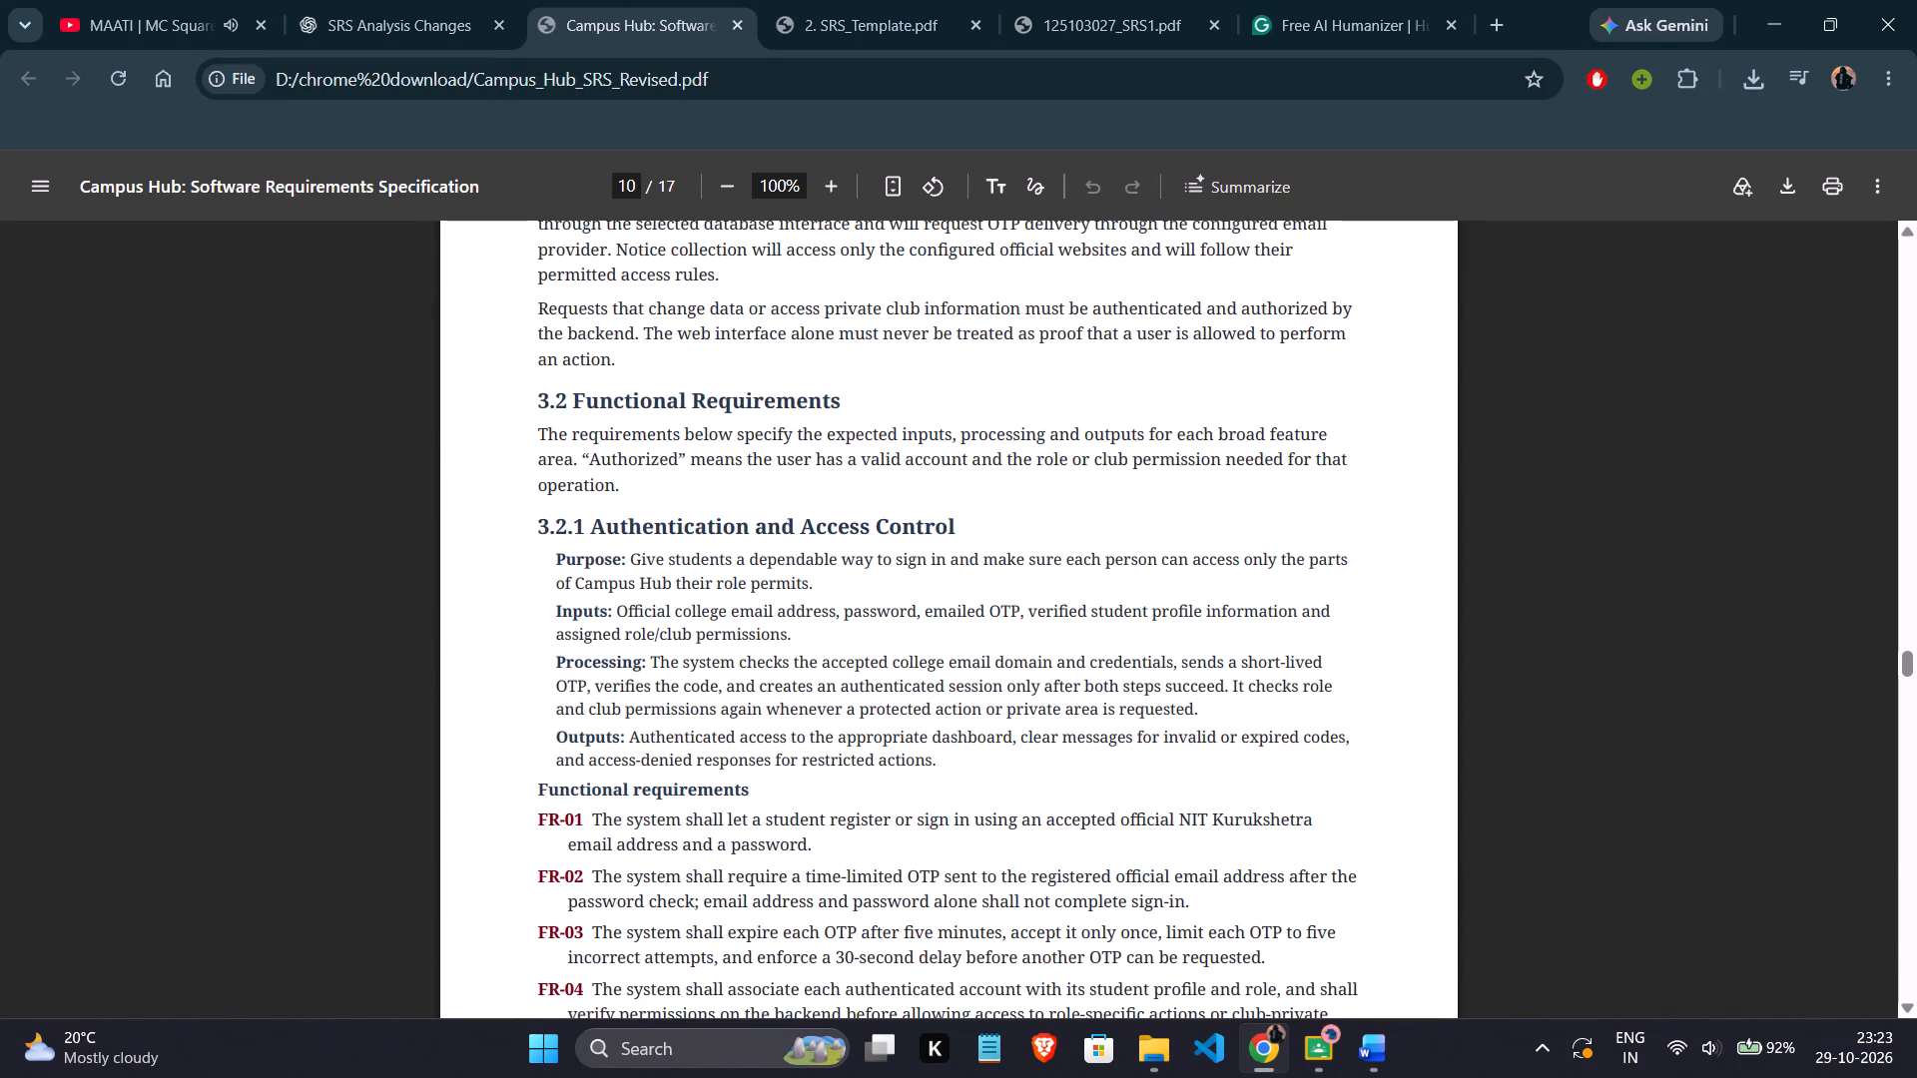
{"action": "scroll", "coordinate": [898, 863], "scroll_direction": "down", "scroll_amount": 2}
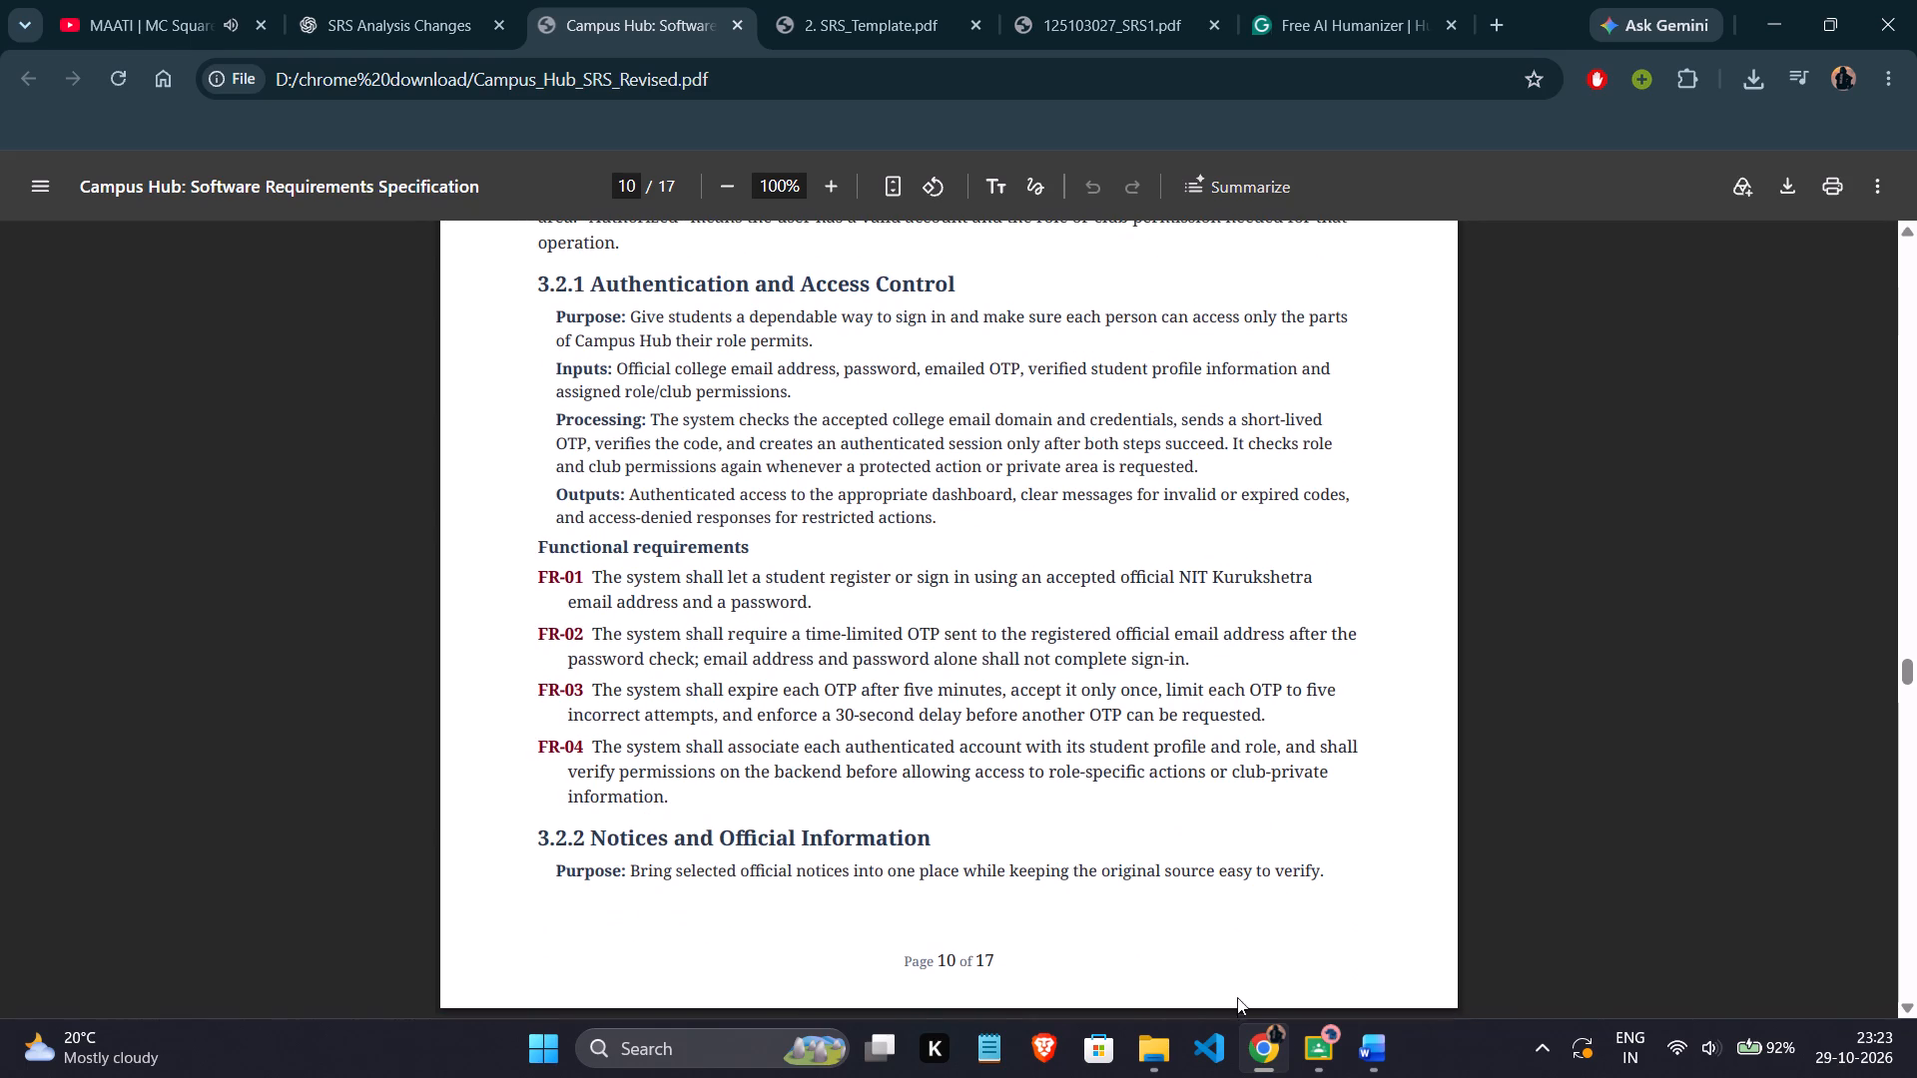
Switch to the Word document and compare section 3.2.1 Student Authentication and Login, from its purpose through FR-05, with the revised version.
{"action": "left_click", "coordinate": [1358, 1048]}
{"action": "scroll", "coordinate": [878, 668], "scroll_direction": "up", "scroll_amount": 8}
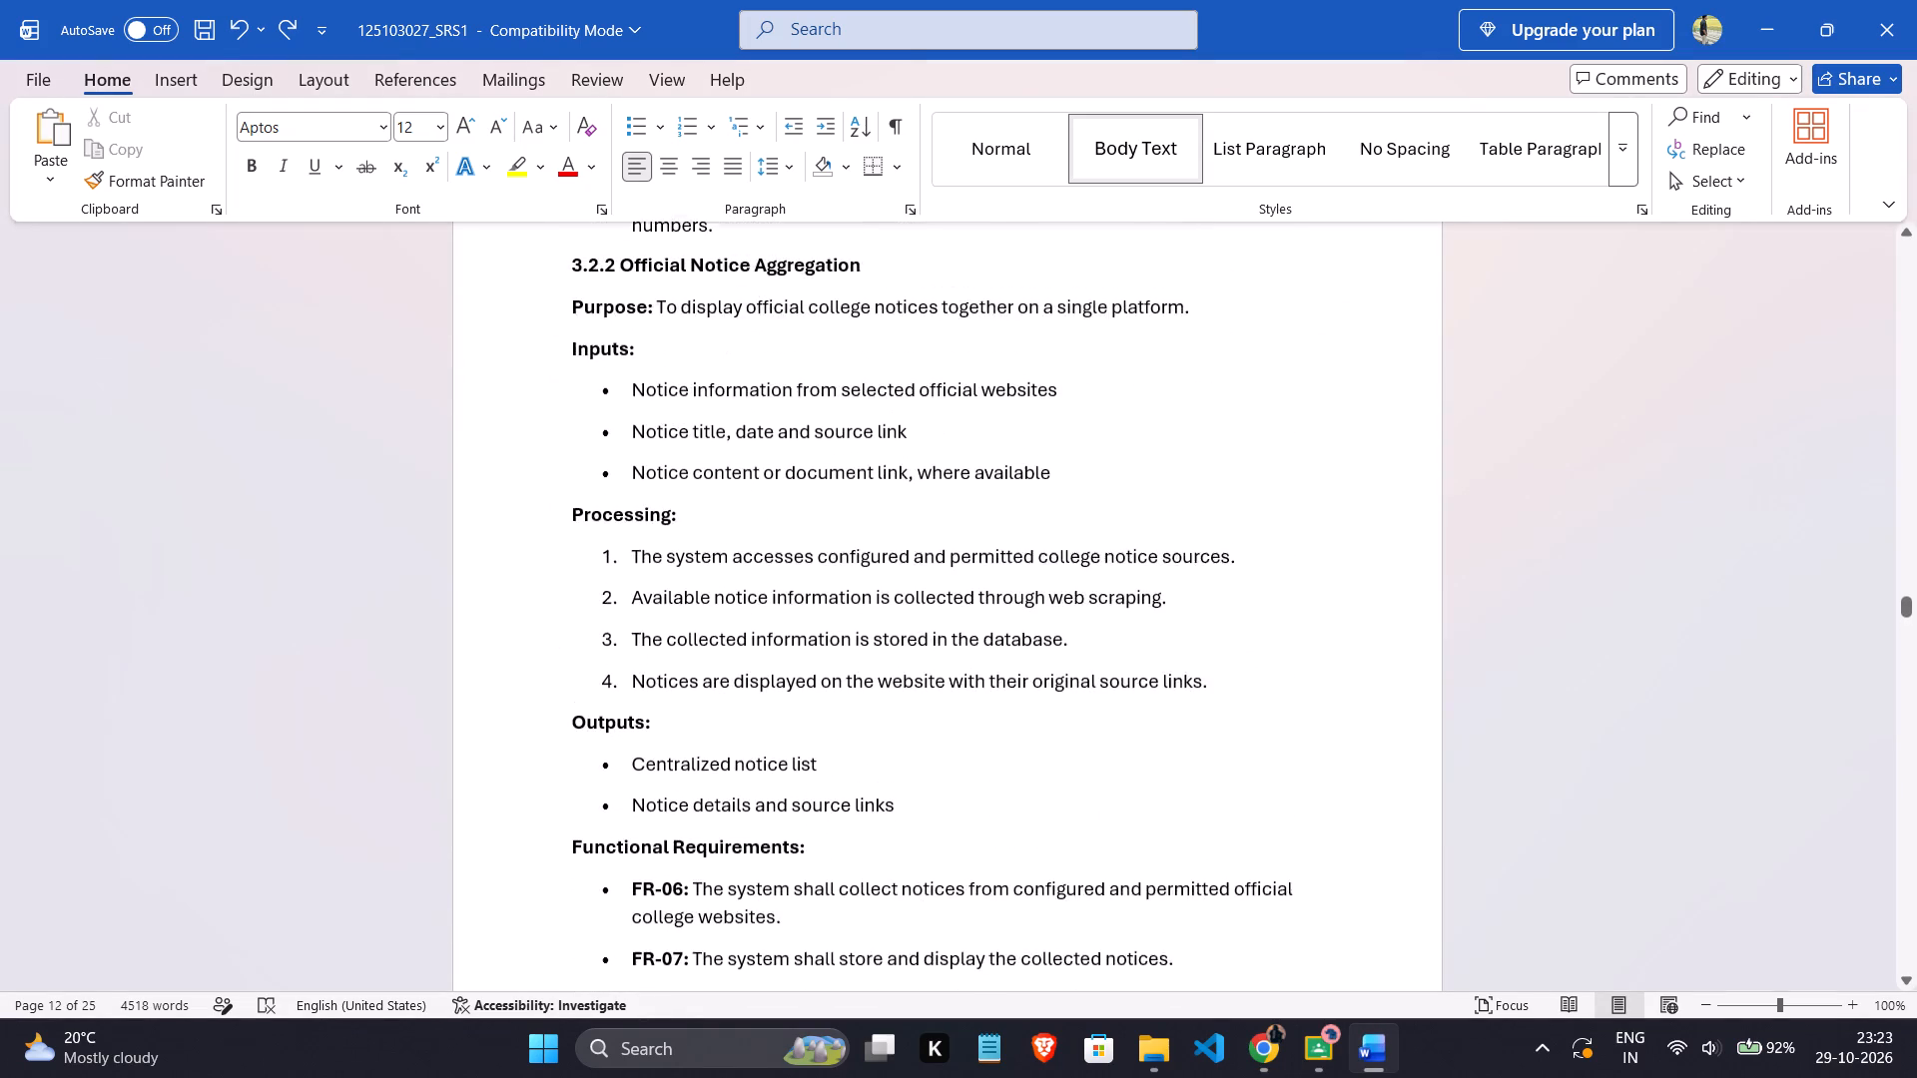
{"action": "scroll", "coordinate": [878, 668], "scroll_direction": "down", "scroll_amount": 1}
{"action": "scroll", "coordinate": [878, 668], "scroll_direction": "up", "scroll_amount": 16}
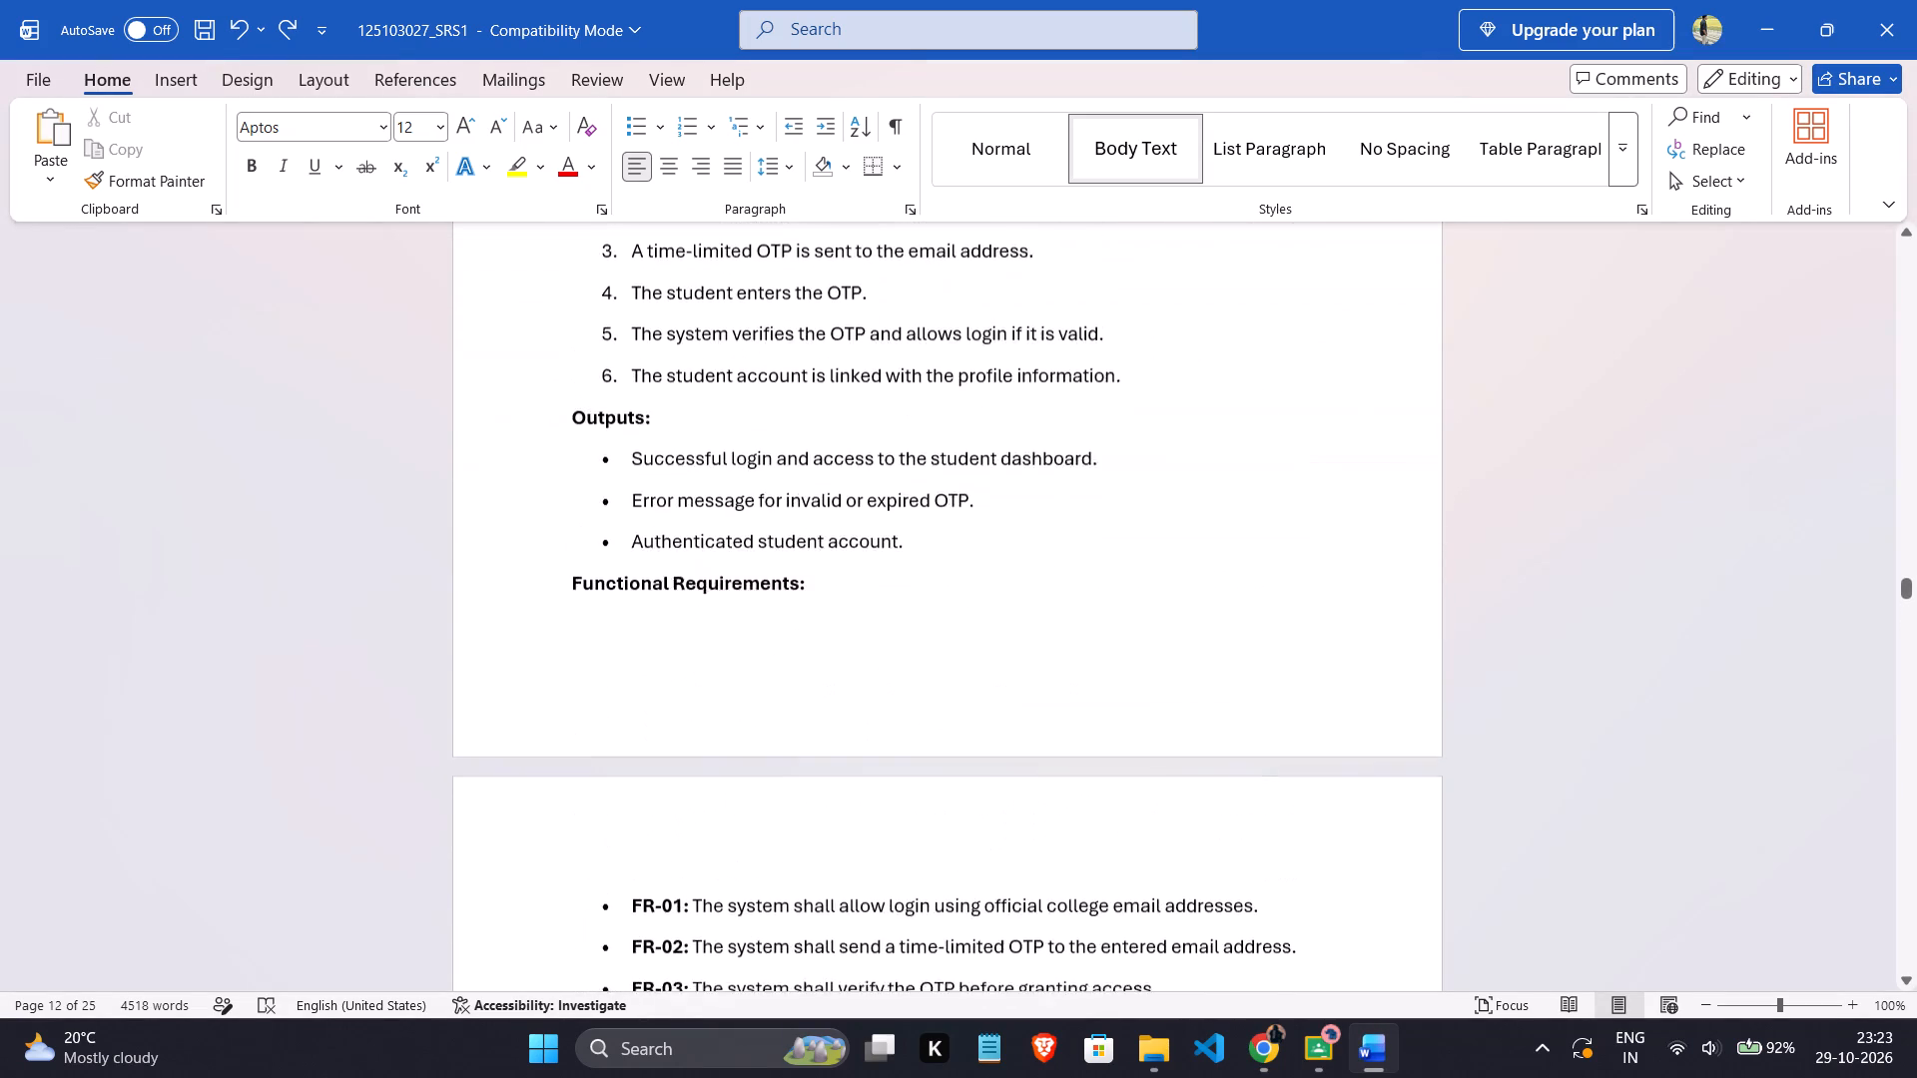
{"action": "scroll", "coordinate": [878, 668], "scroll_direction": "up", "scroll_amount": 11}
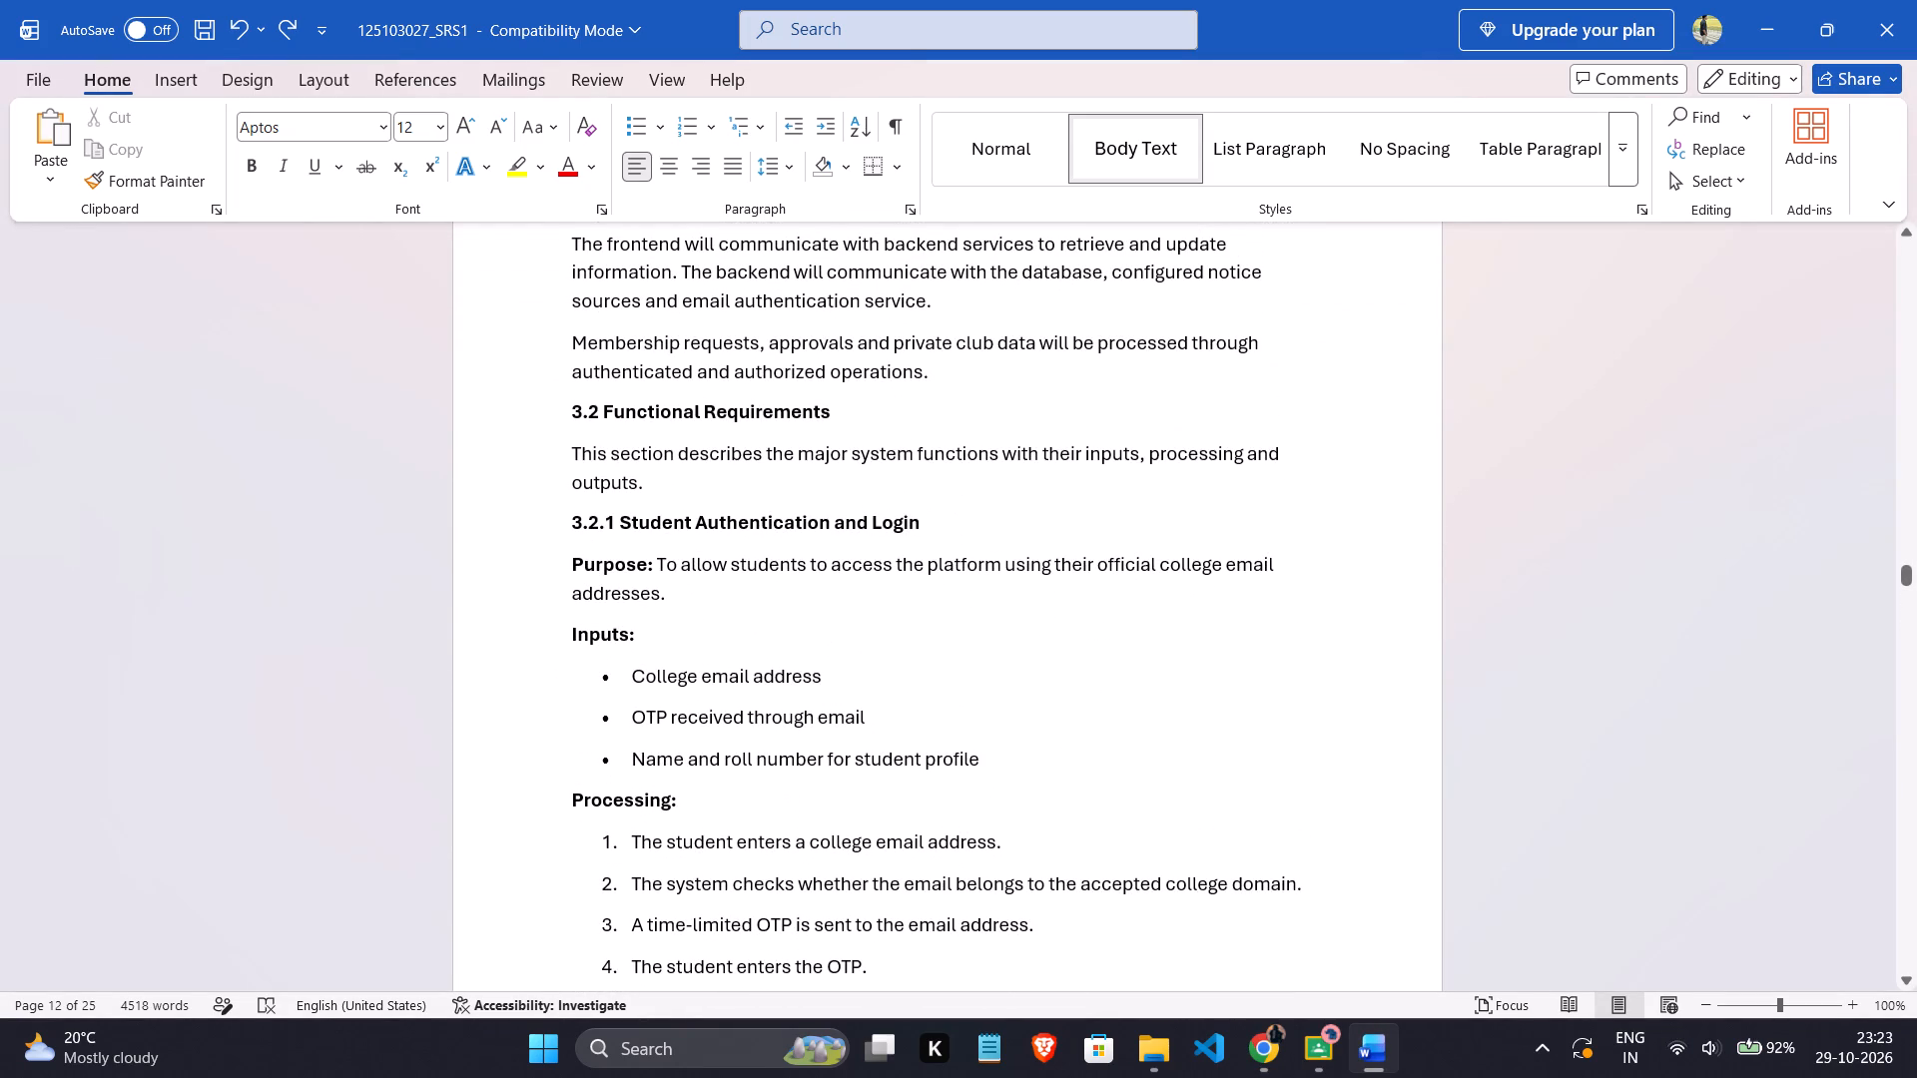
{"action": "scroll", "coordinate": [873, 654], "scroll_direction": "down", "scroll_amount": 8}
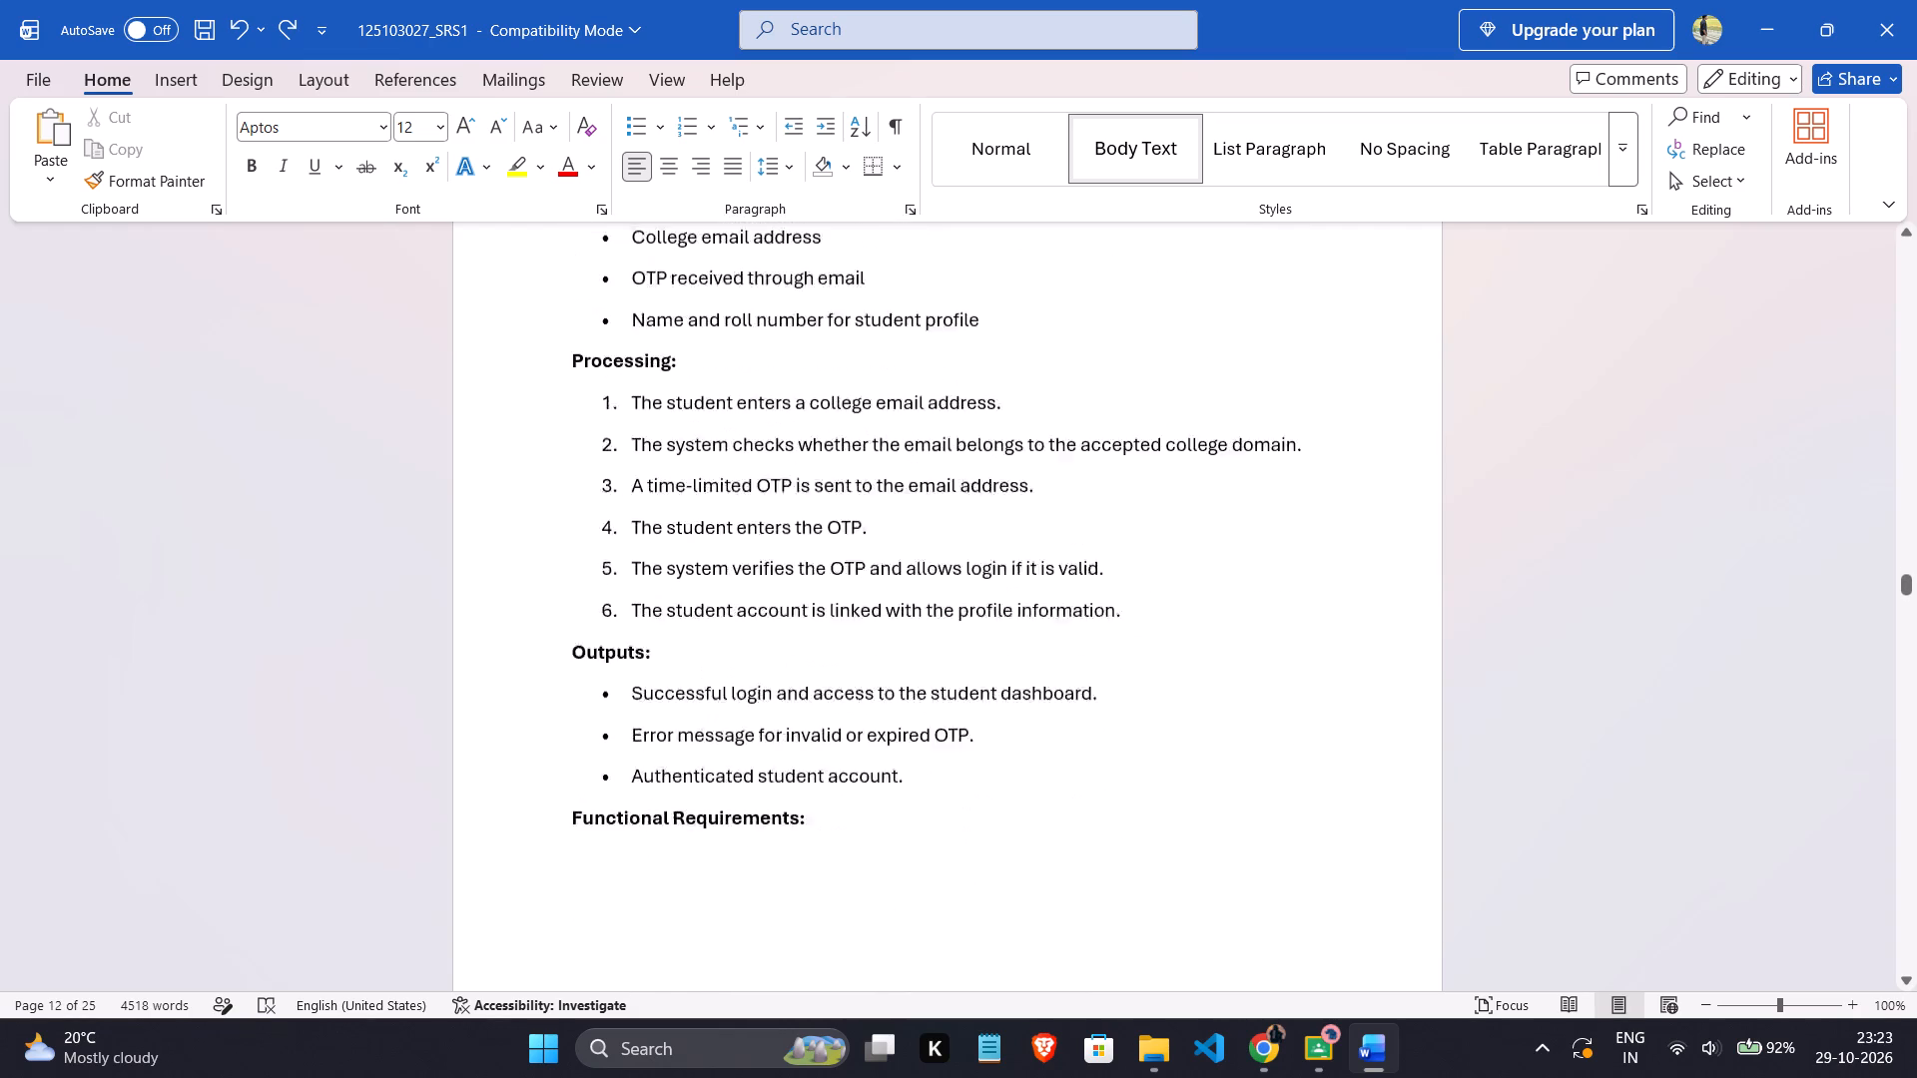
{"action": "scroll", "coordinate": [873, 654], "scroll_direction": "down", "scroll_amount": 10}
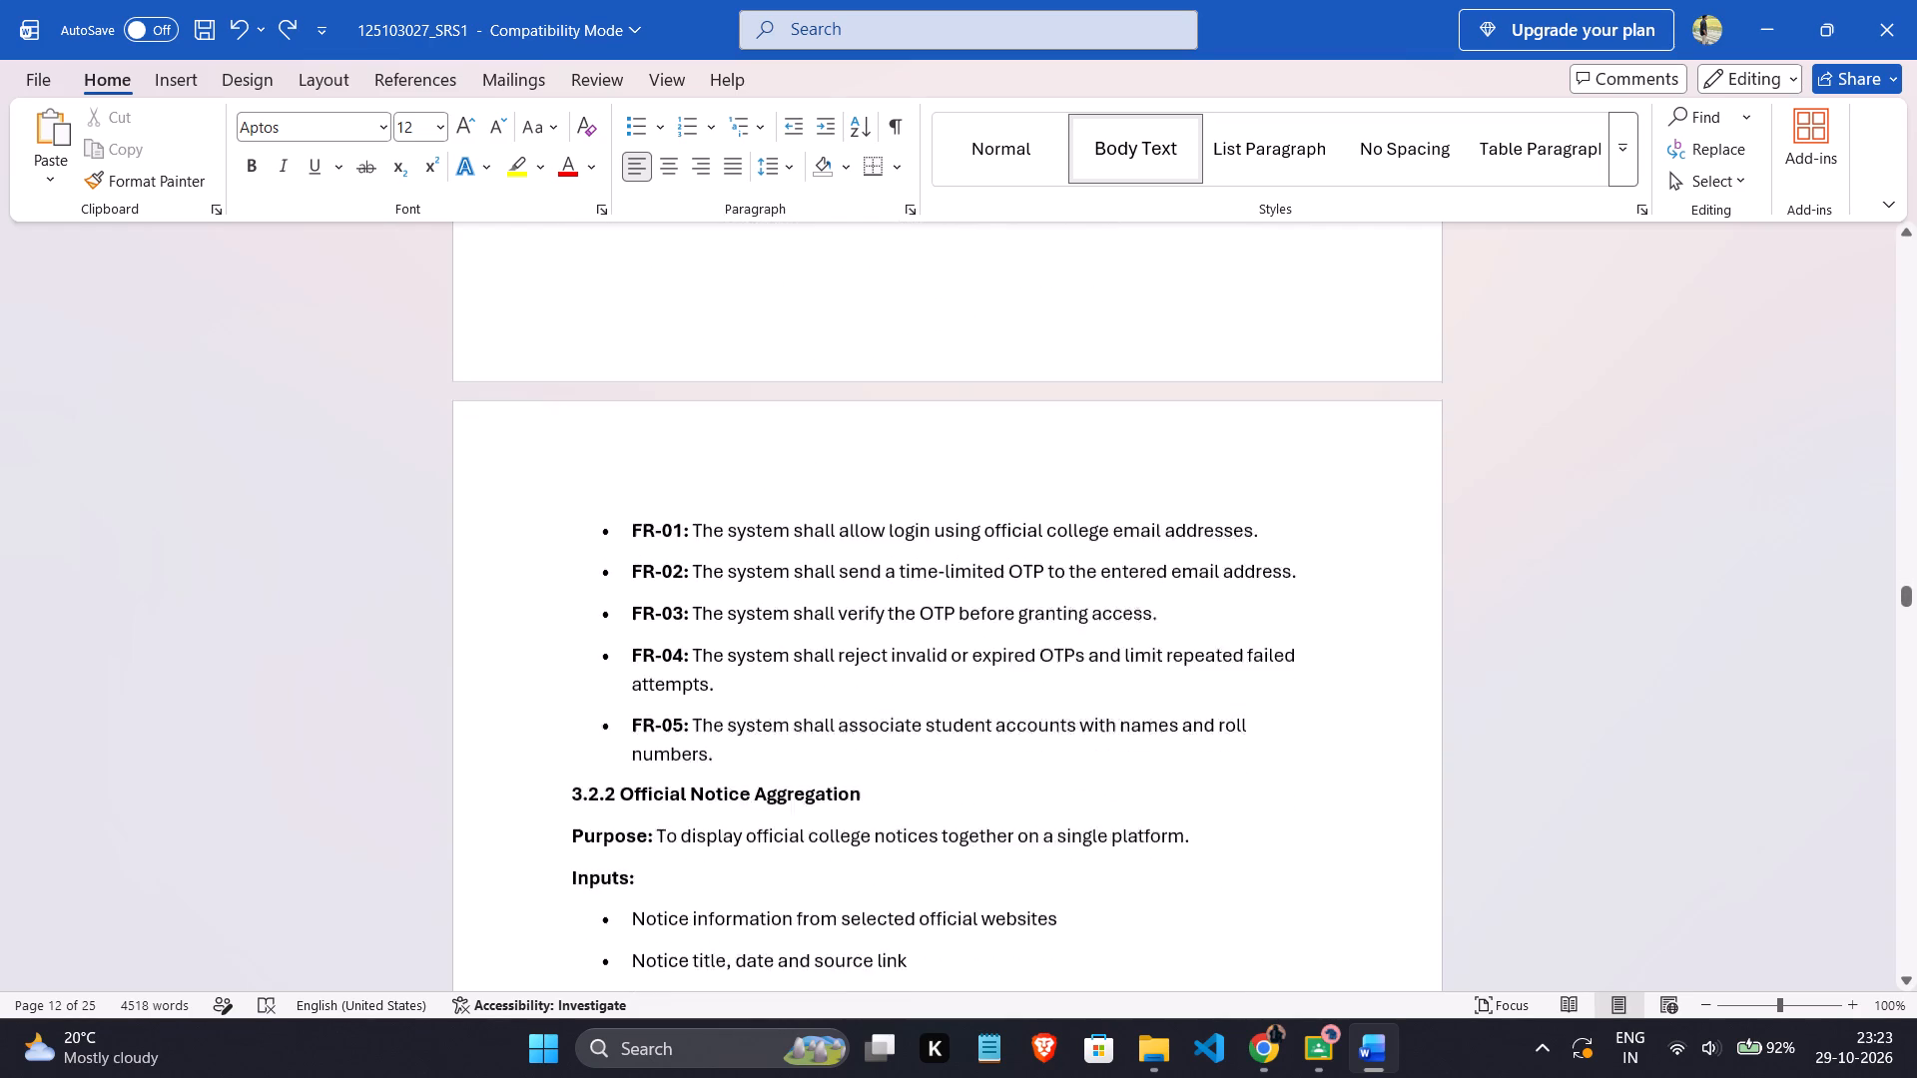
Review the functional requirements in the Word document from section 3.2.2 Official Notice Aggregation to section 3.2.5 Public Club Event Management.
{"action": "scroll", "coordinate": [873, 654], "scroll_direction": "down", "scroll_amount": 15}
{"action": "scroll", "coordinate": [873, 649], "scroll_direction": "down", "scroll_amount": 9}
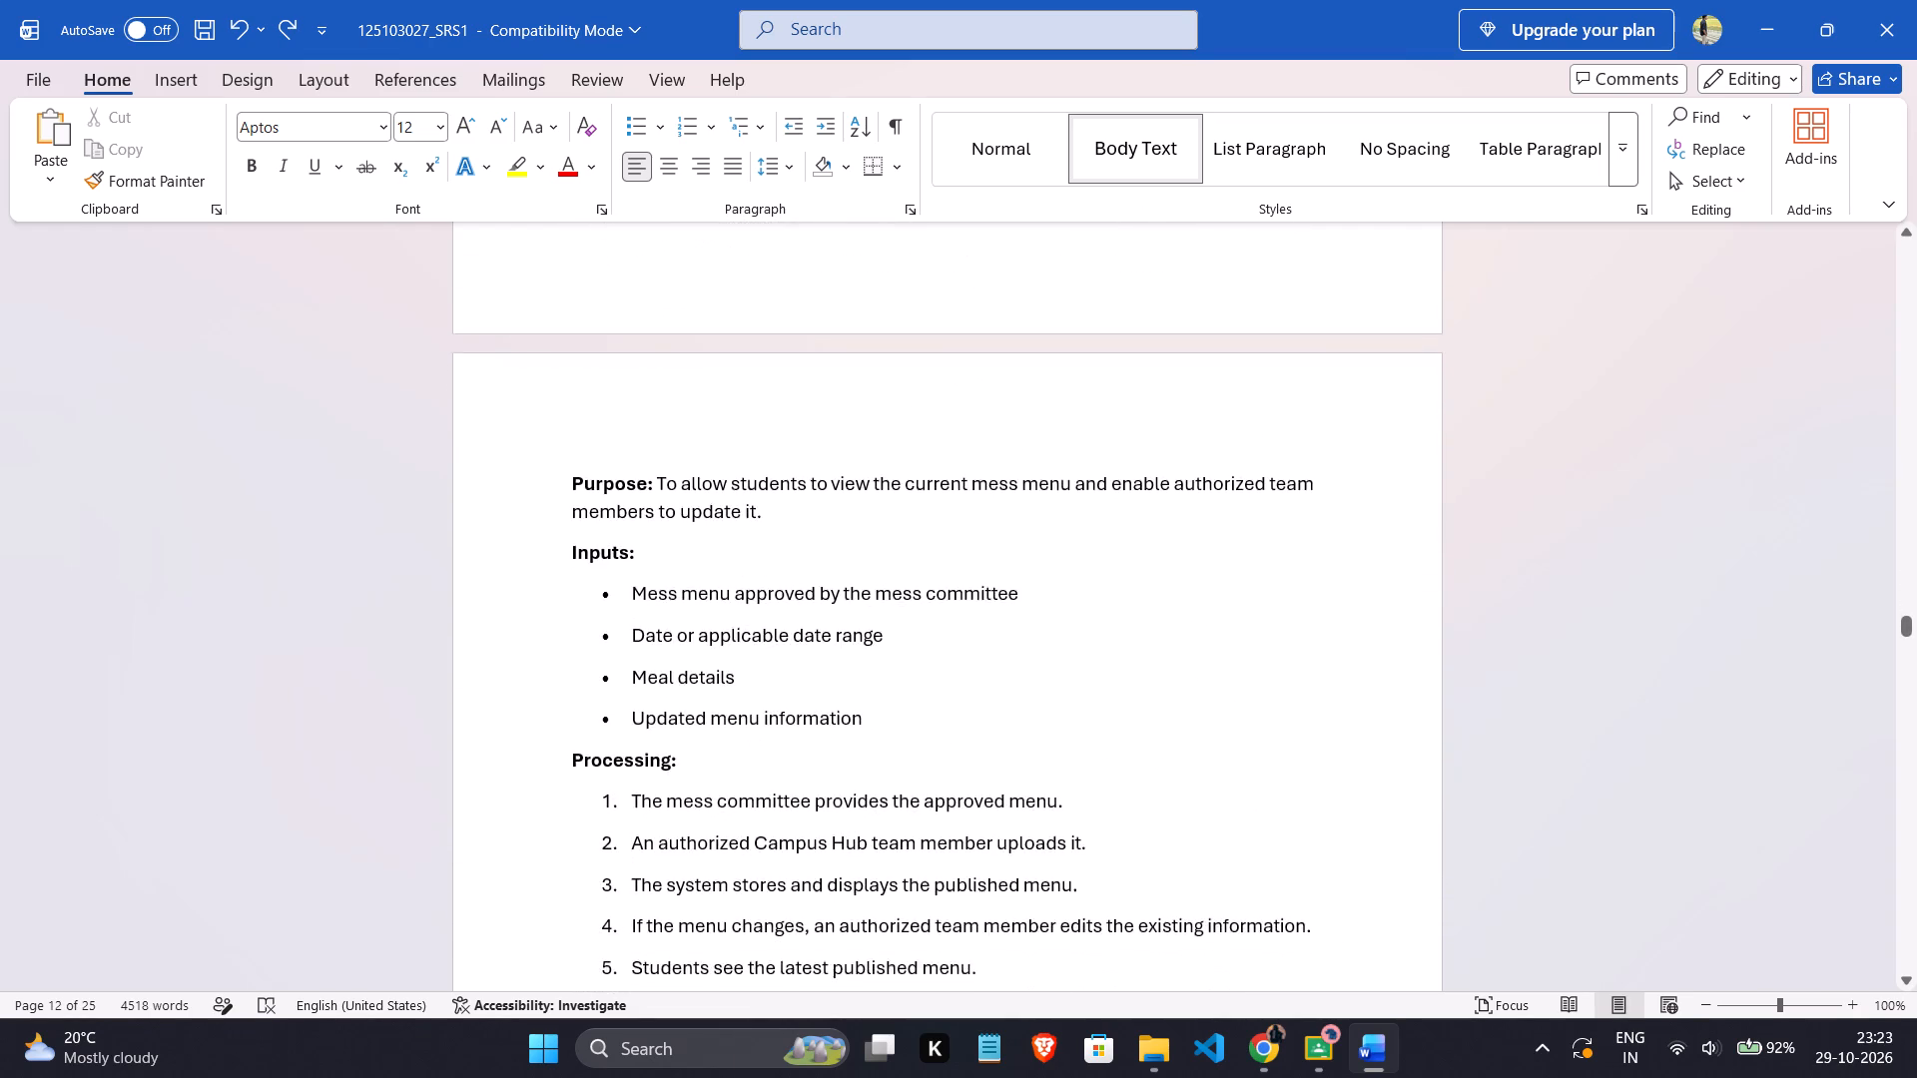
{"action": "scroll", "coordinate": [873, 649], "scroll_direction": "down", "scroll_amount": 17}
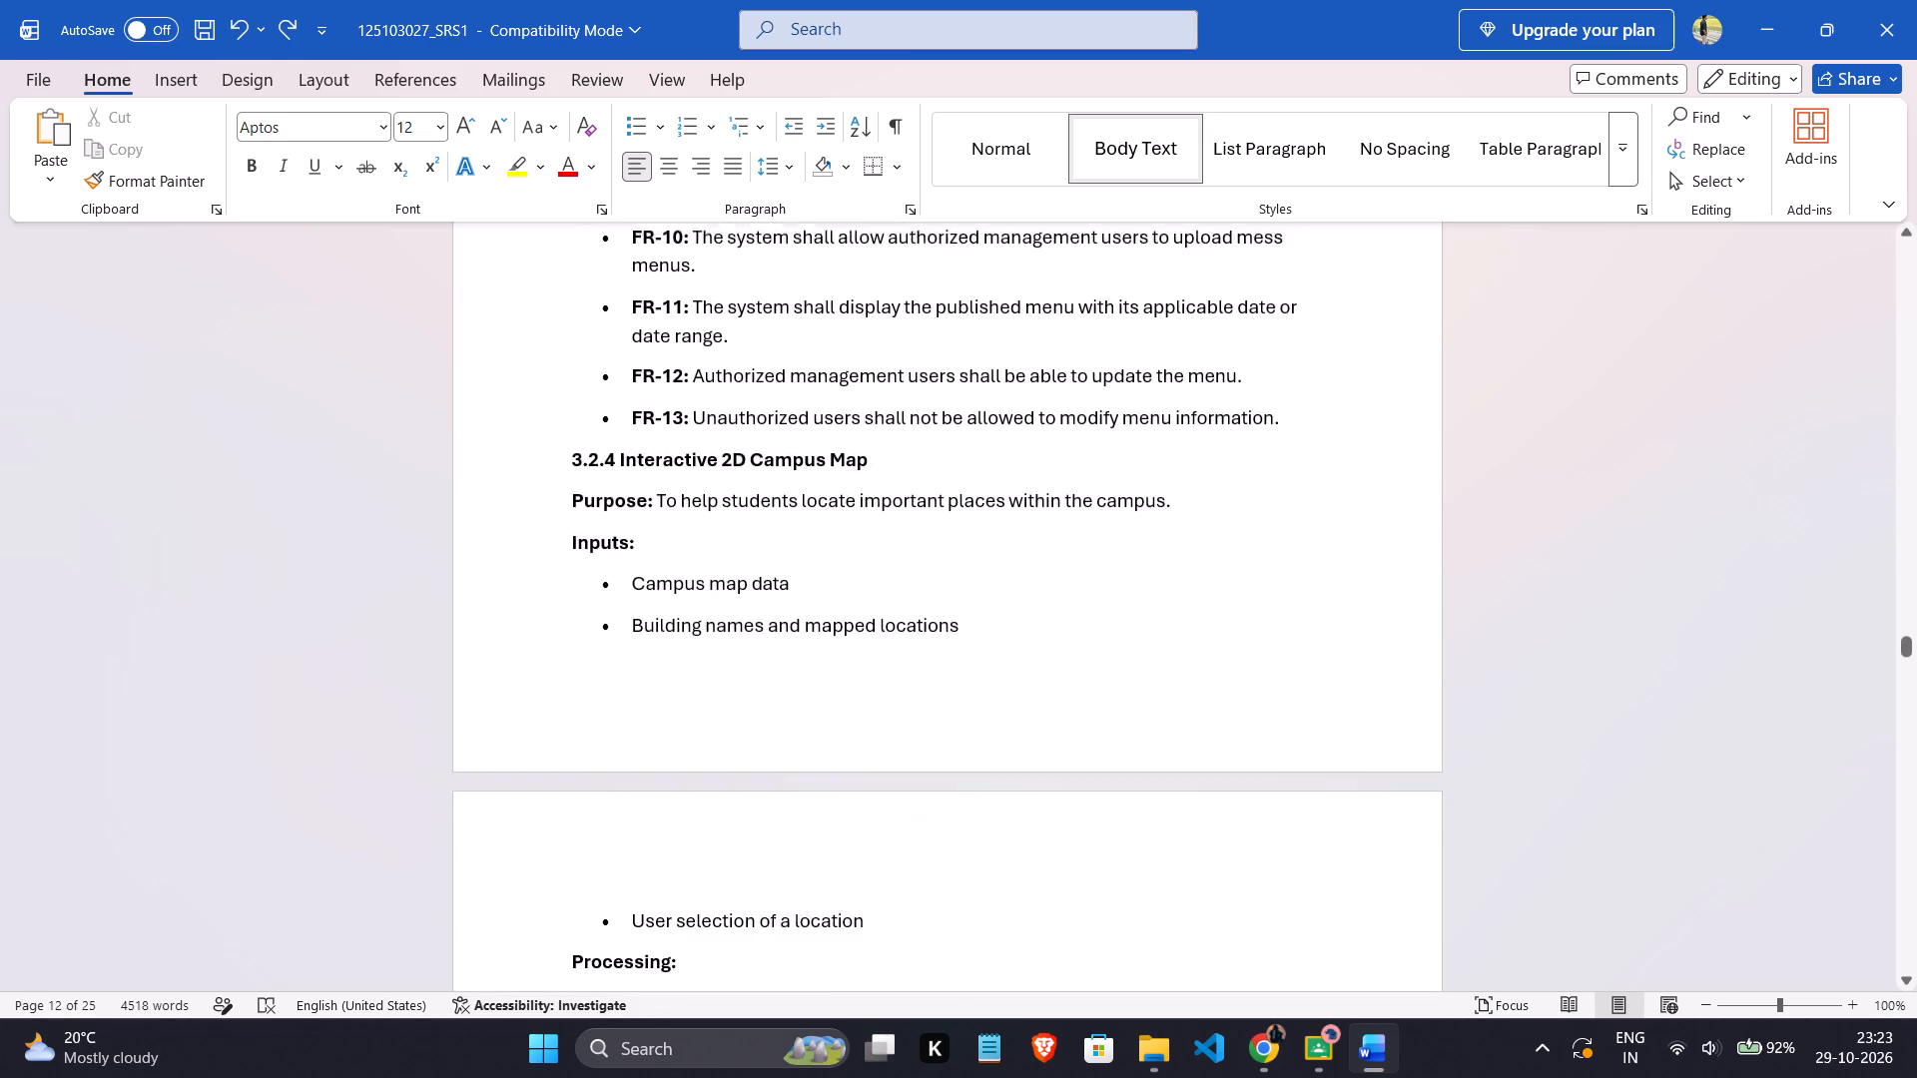
{"action": "scroll", "coordinate": [873, 649], "scroll_direction": "down", "scroll_amount": 17}
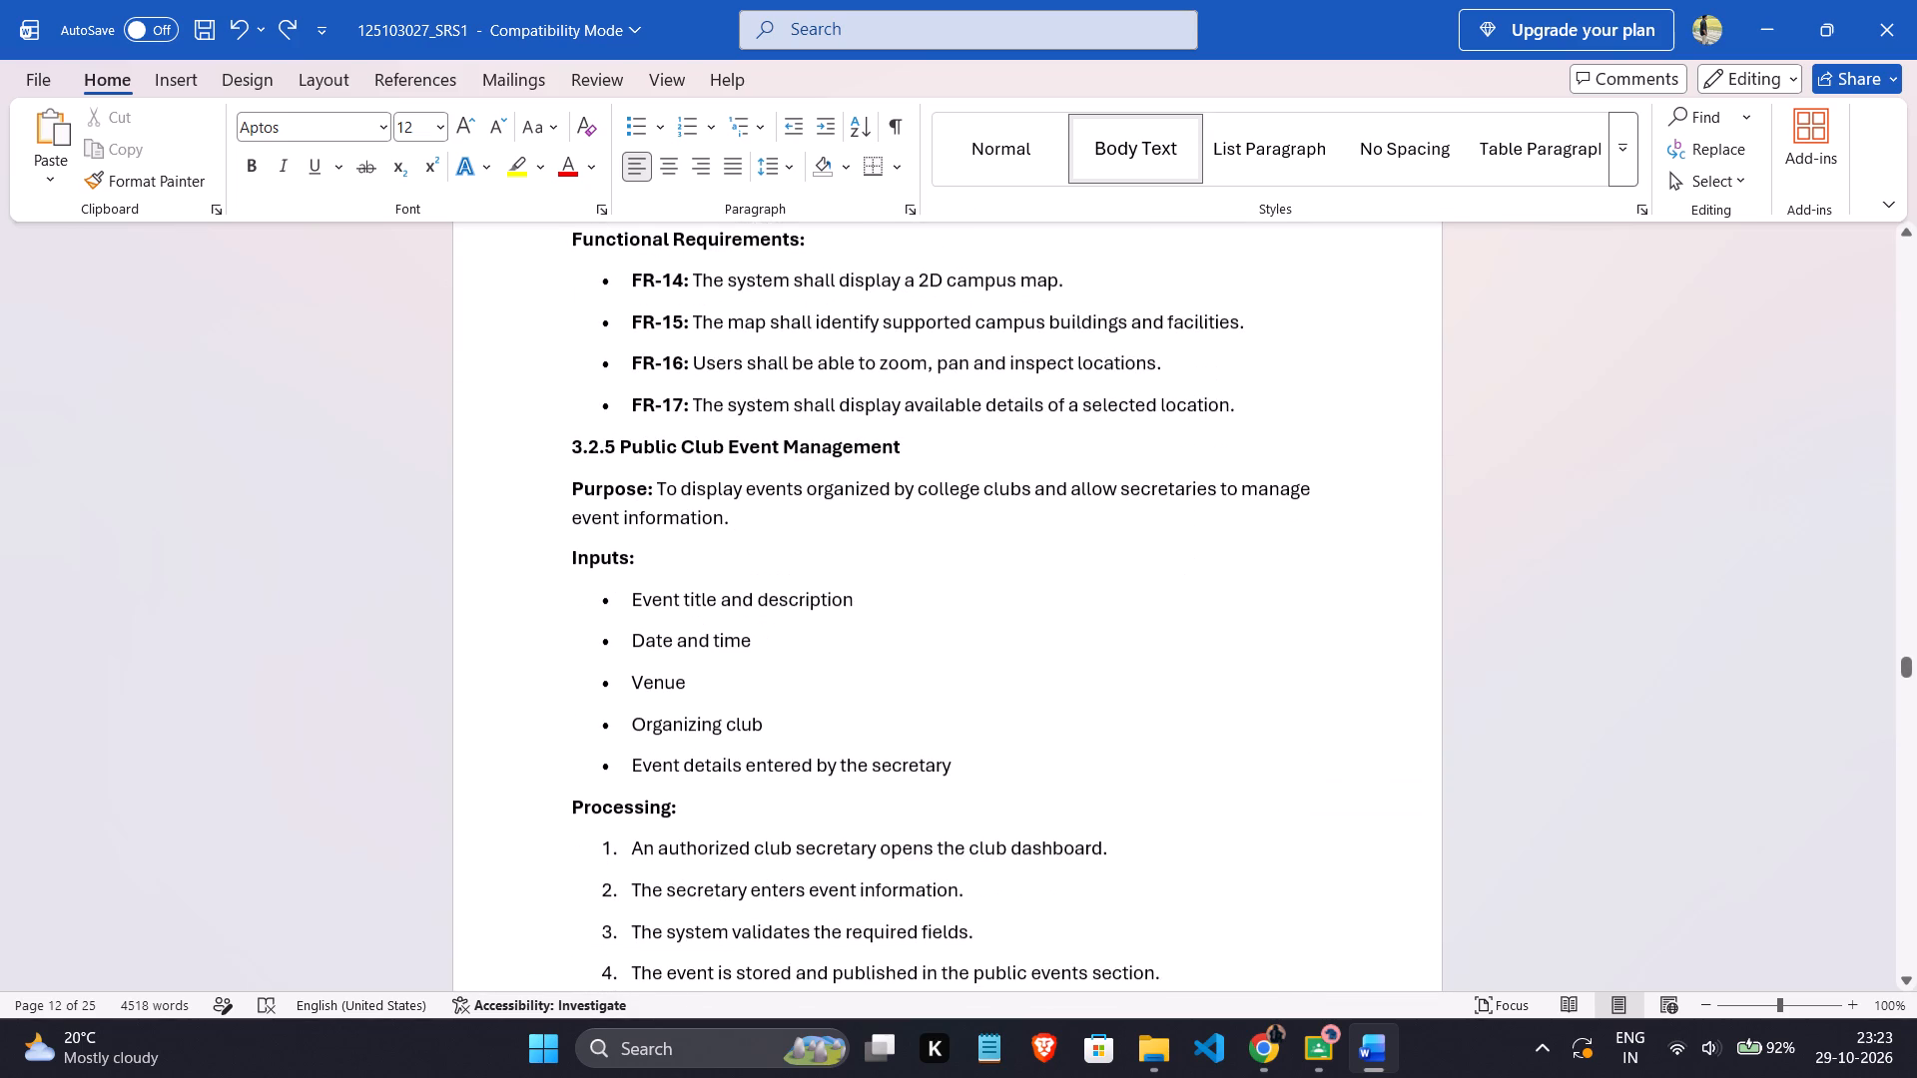
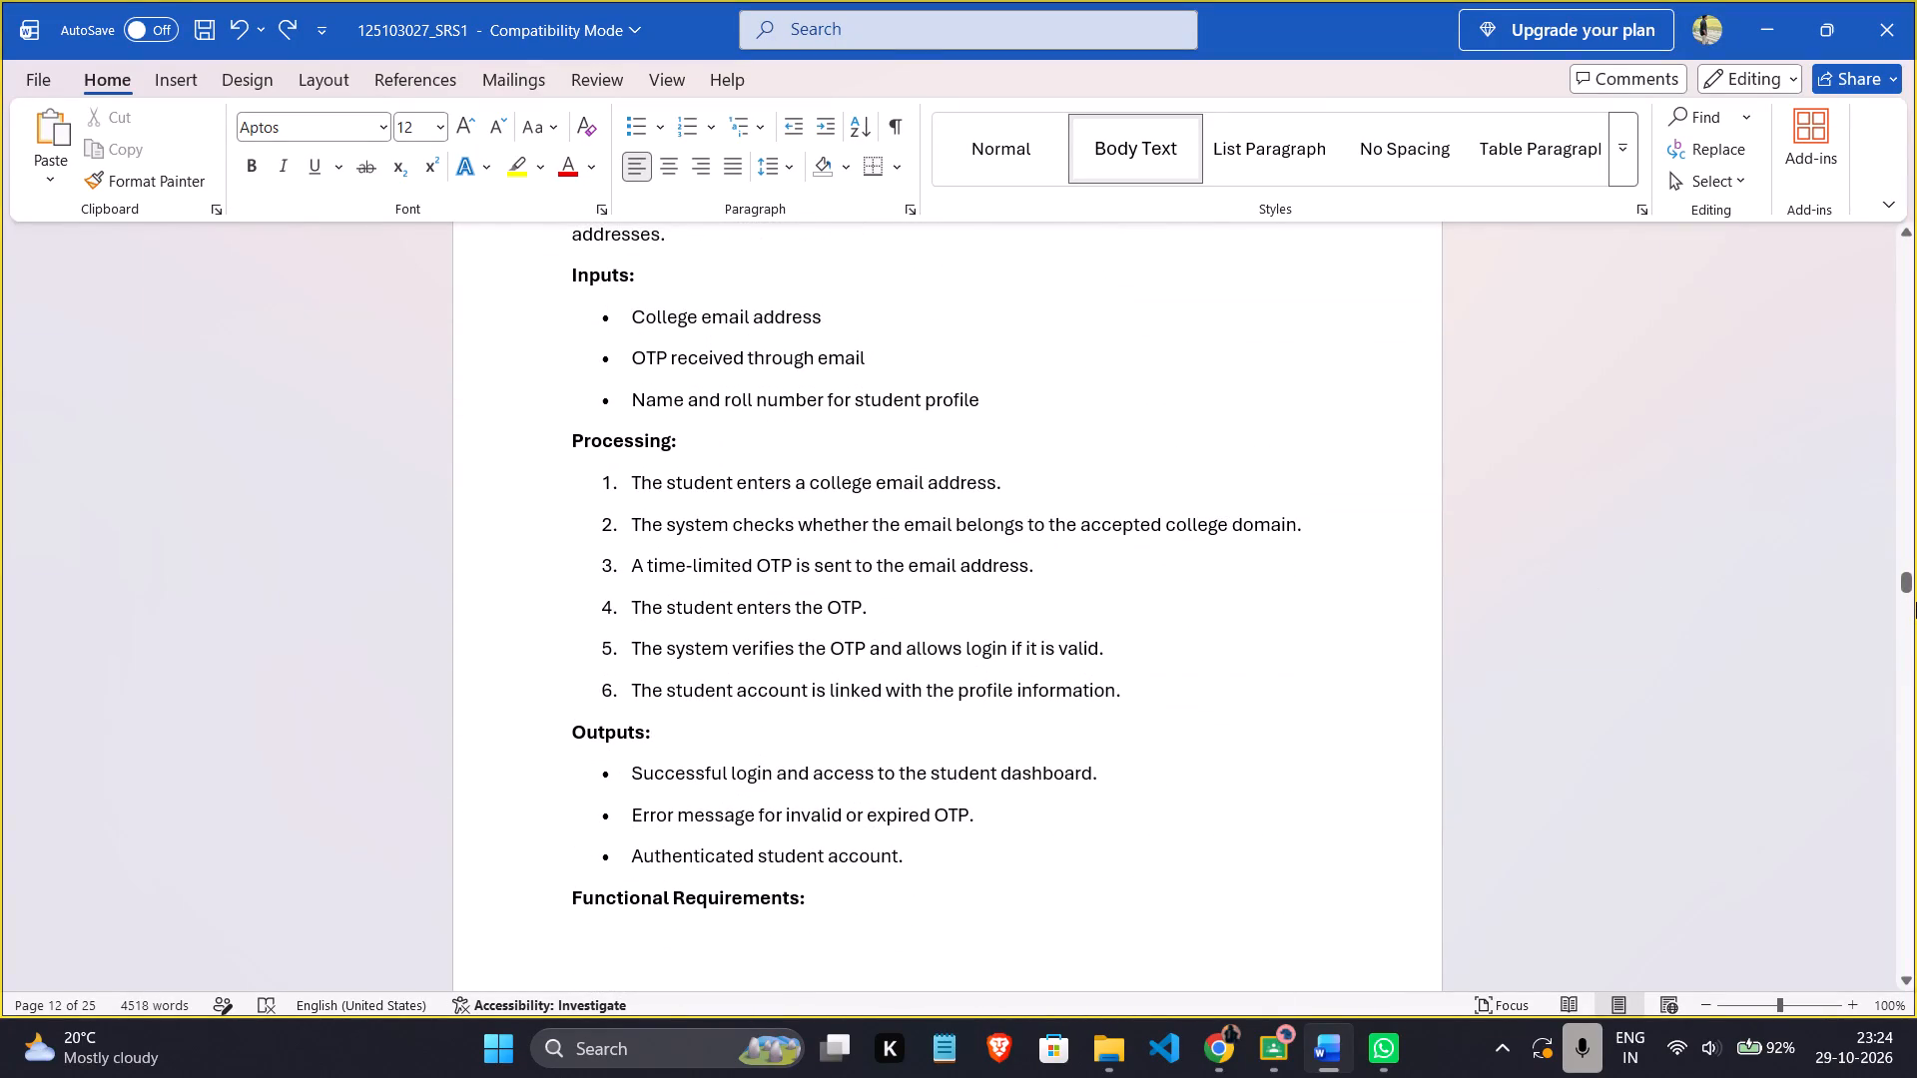
Return to the start of the SRS document and review it from the cover page through section 1.1 Purpose and Scope.
{"action": "left_click_drag", "start_coordinate": [1911, 588], "coordinate": [1868, 225]}
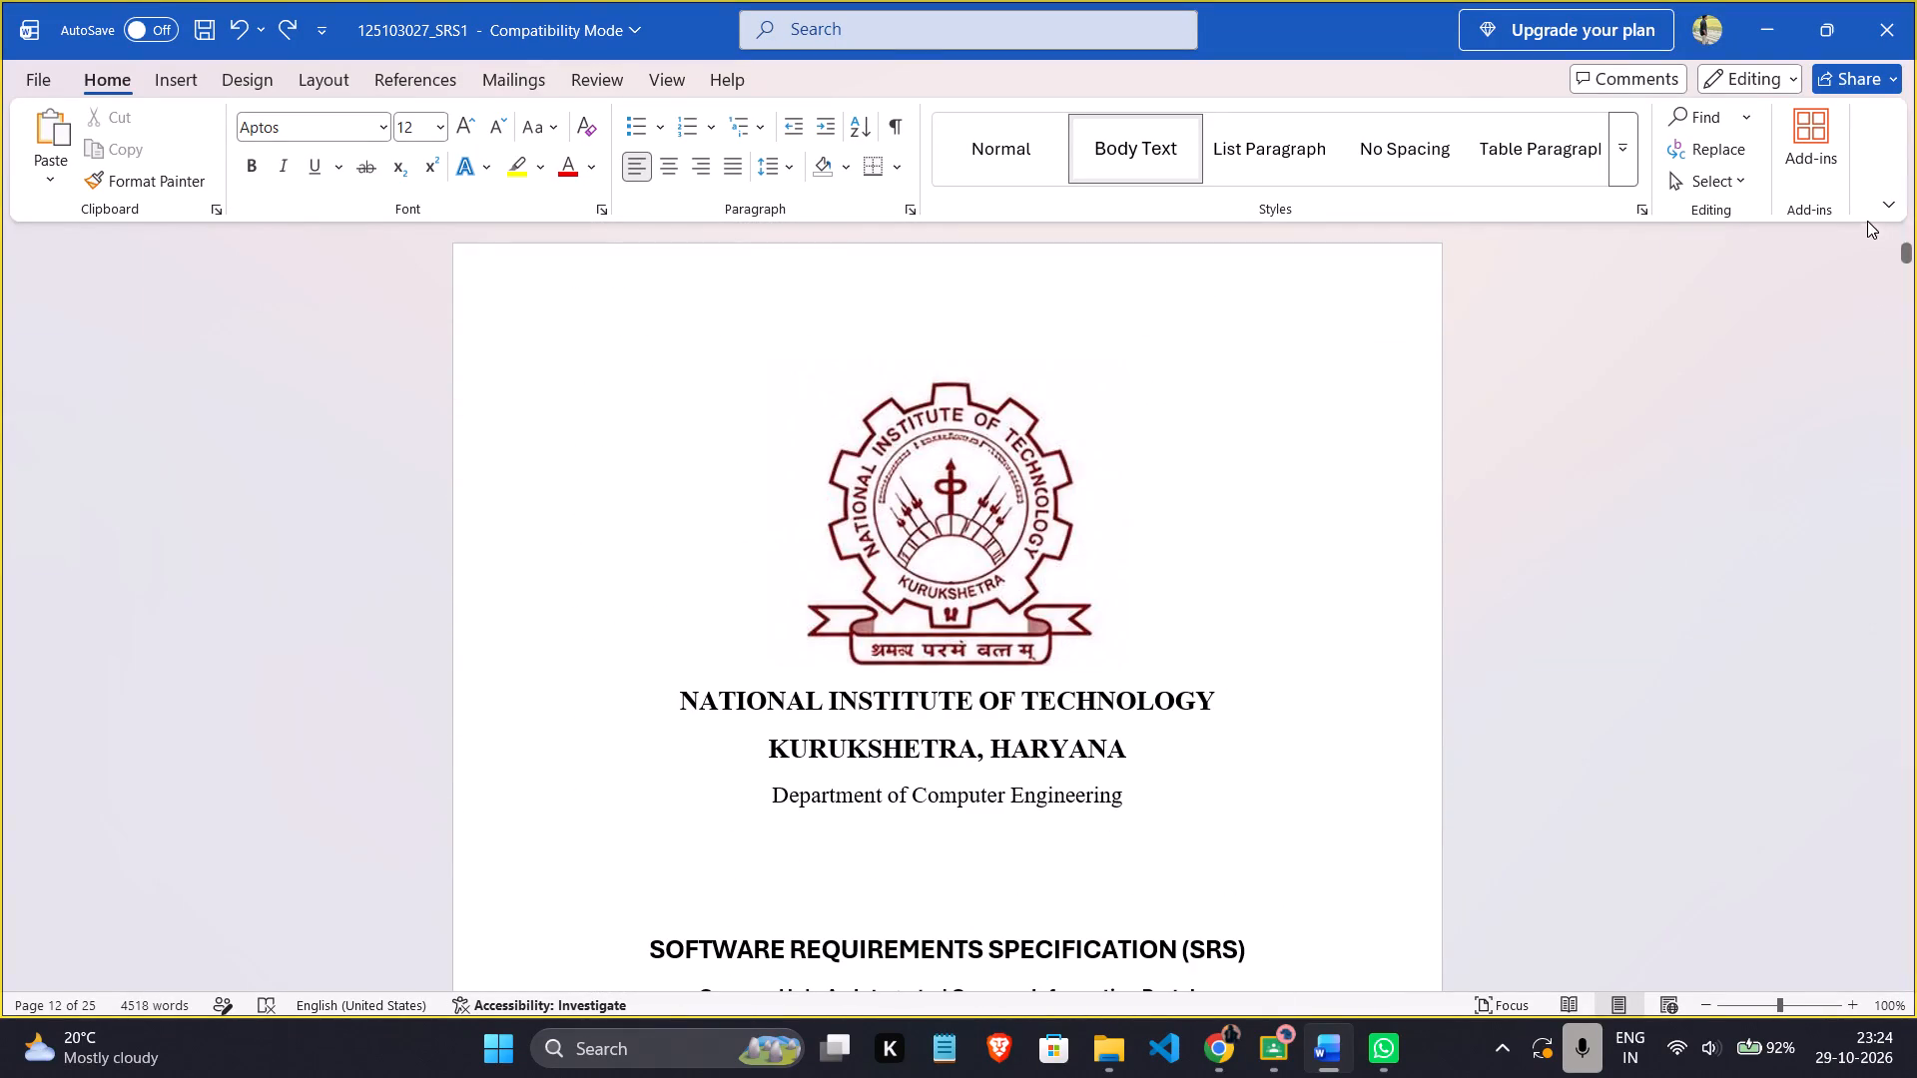
{"action": "scroll", "coordinate": [1225, 567], "scroll_direction": "down", "scroll_amount": 16}
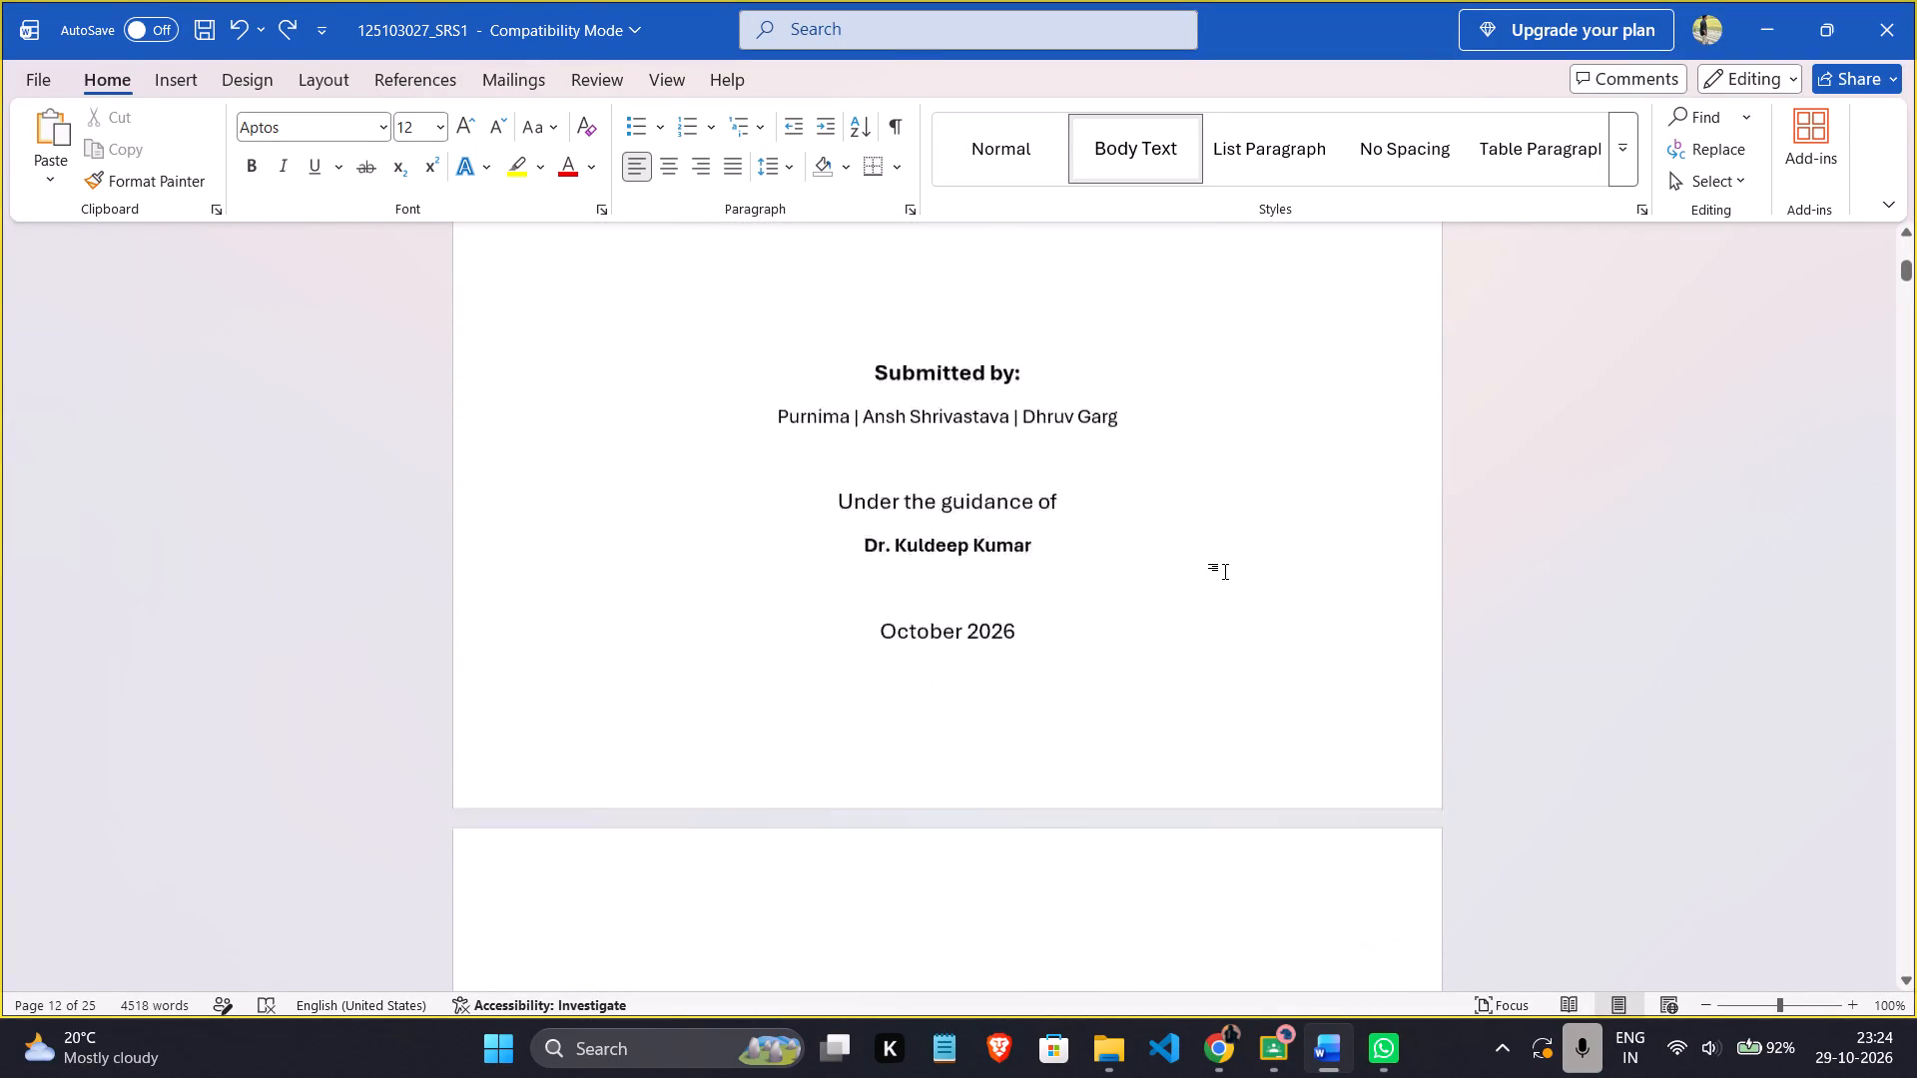
{"action": "scroll", "coordinate": [1225, 571], "scroll_direction": "down", "scroll_amount": 16}
{"action": "scroll", "coordinate": [1225, 571], "scroll_direction": "down", "scroll_amount": 8}
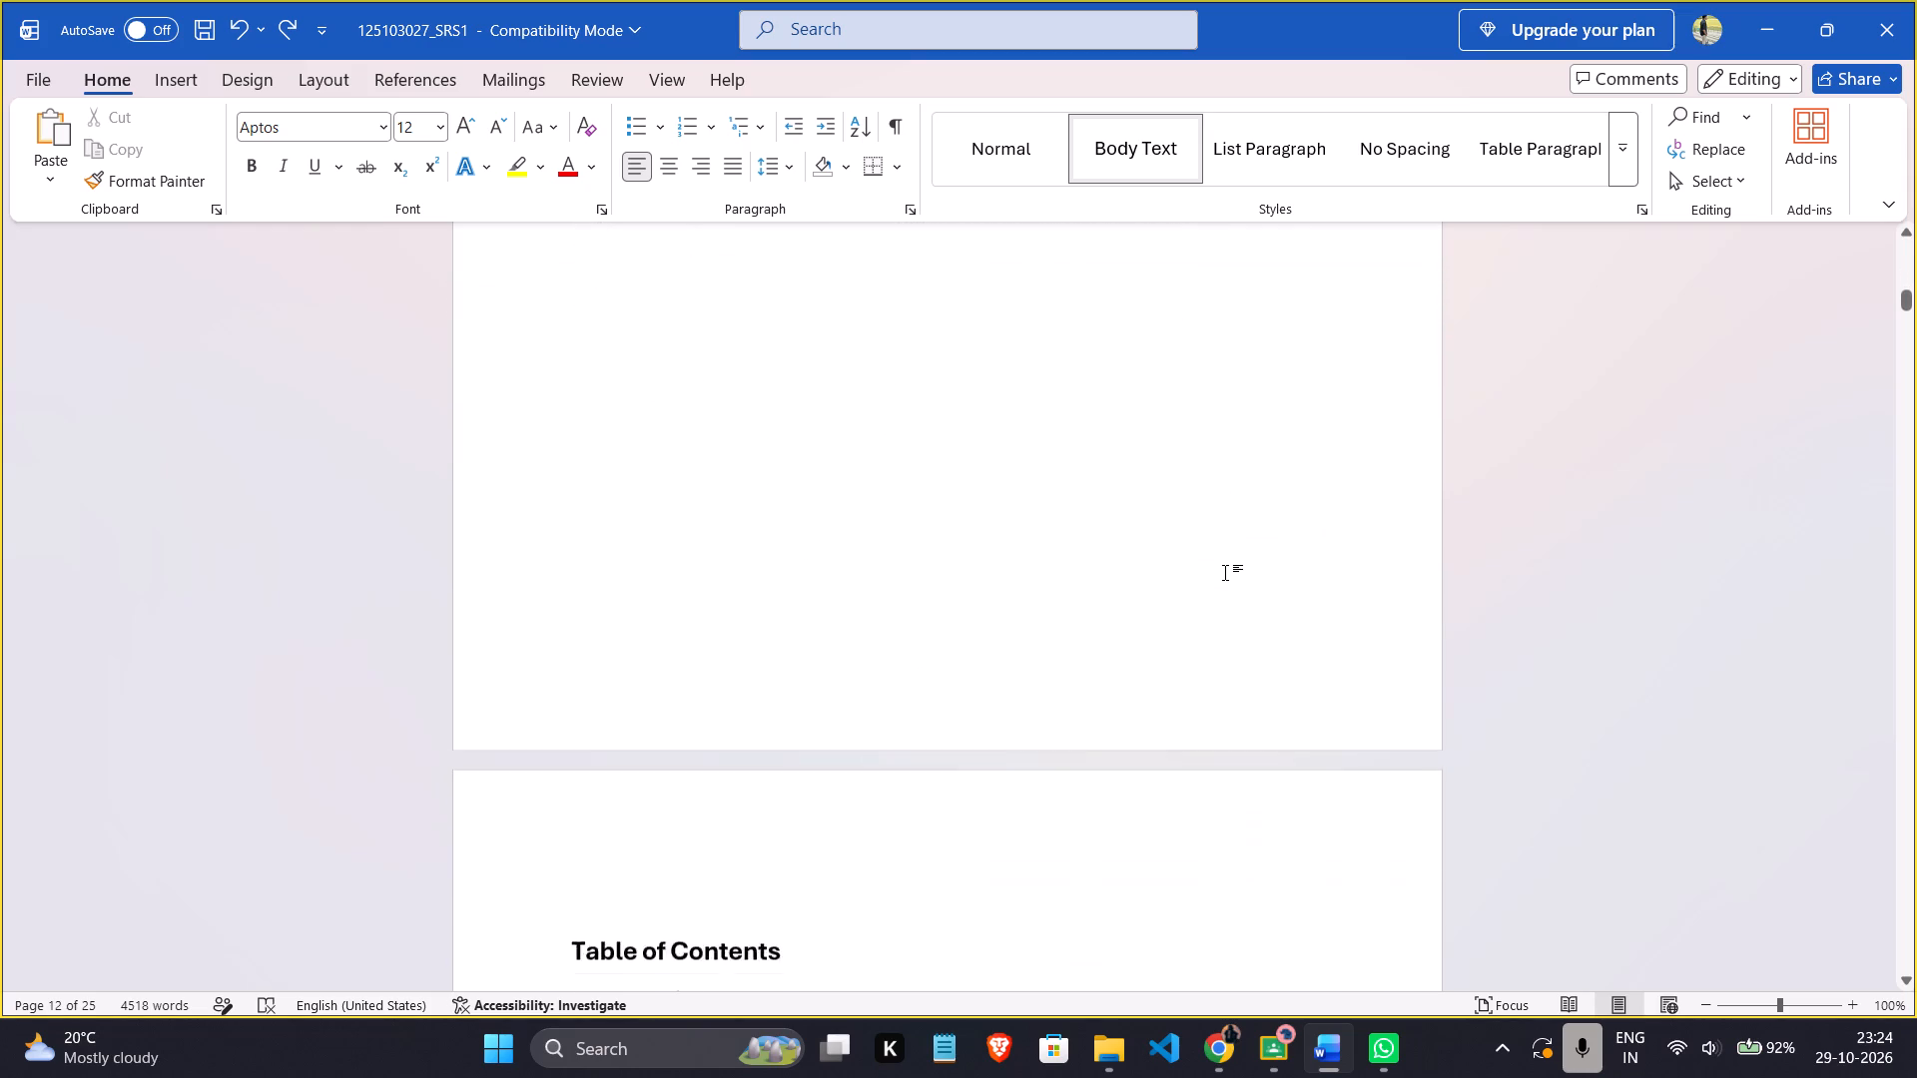
{"action": "scroll", "coordinate": [1225, 572], "scroll_direction": "down", "scroll_amount": 20}
{"action": "scroll", "coordinate": [1225, 572], "scroll_direction": "down", "scroll_amount": 9}
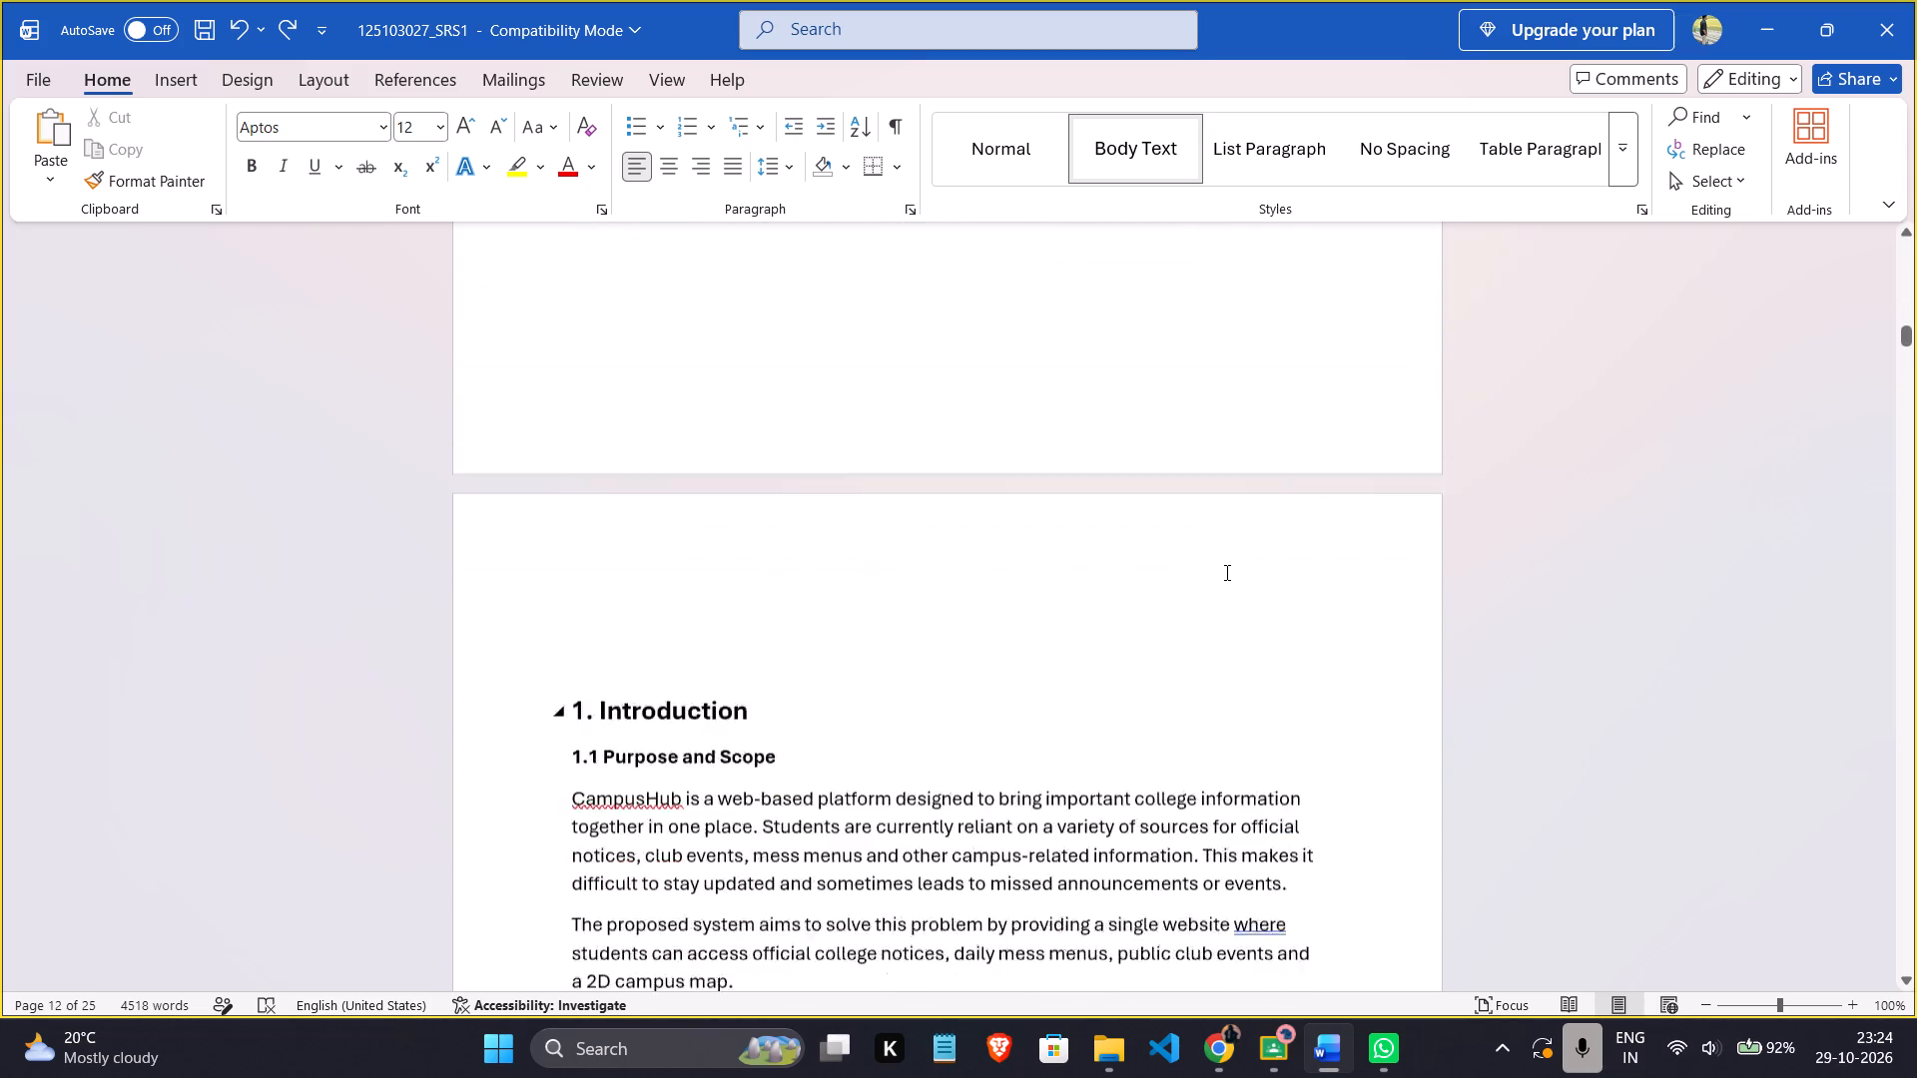
{"action": "scroll", "coordinate": [1225, 572], "scroll_direction": "down", "scroll_amount": 7}
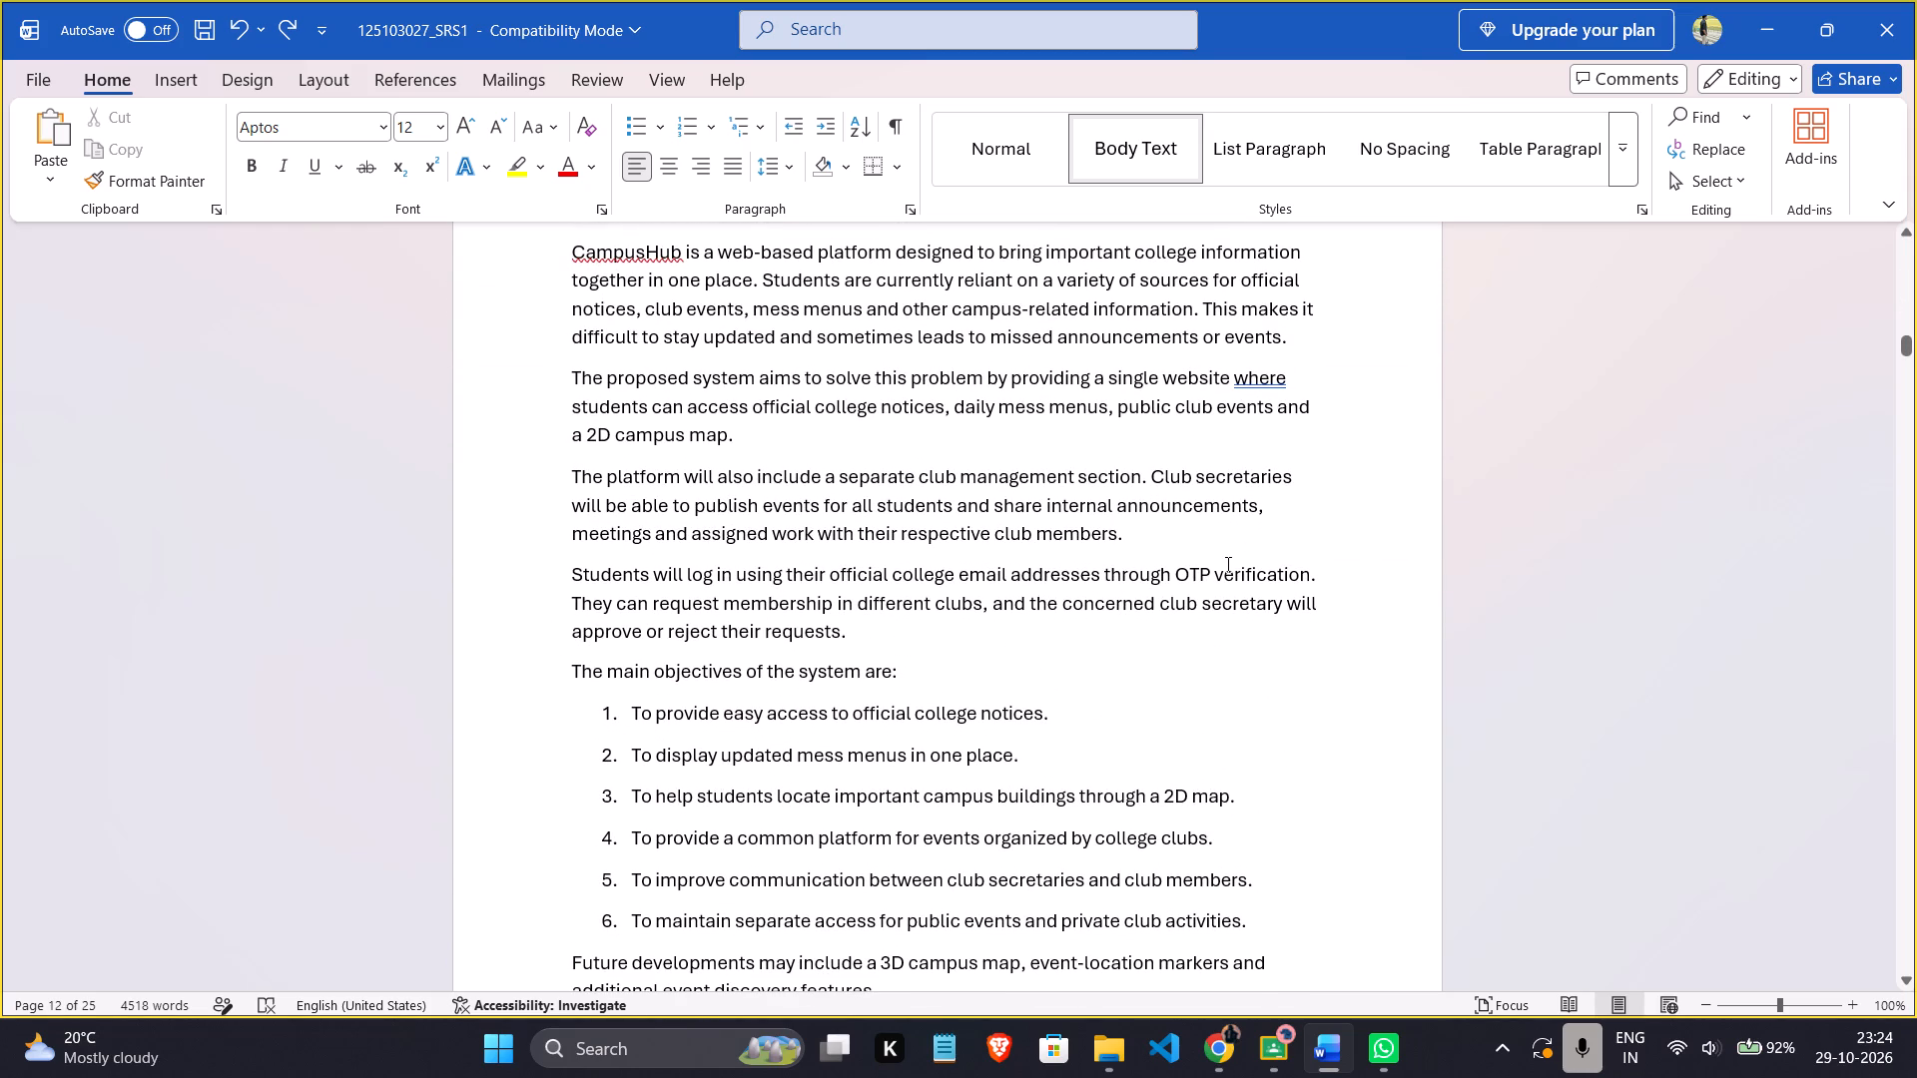
Skim the document from section 1.1 Purpose and Scope forward to section 3.2.1 Student Authentication and Login.
{"action": "scroll", "coordinate": [1226, 564], "scroll_direction": "up", "scroll_amount": 5}
{"action": "scroll", "coordinate": [1226, 564], "scroll_direction": "down", "scroll_amount": 4}
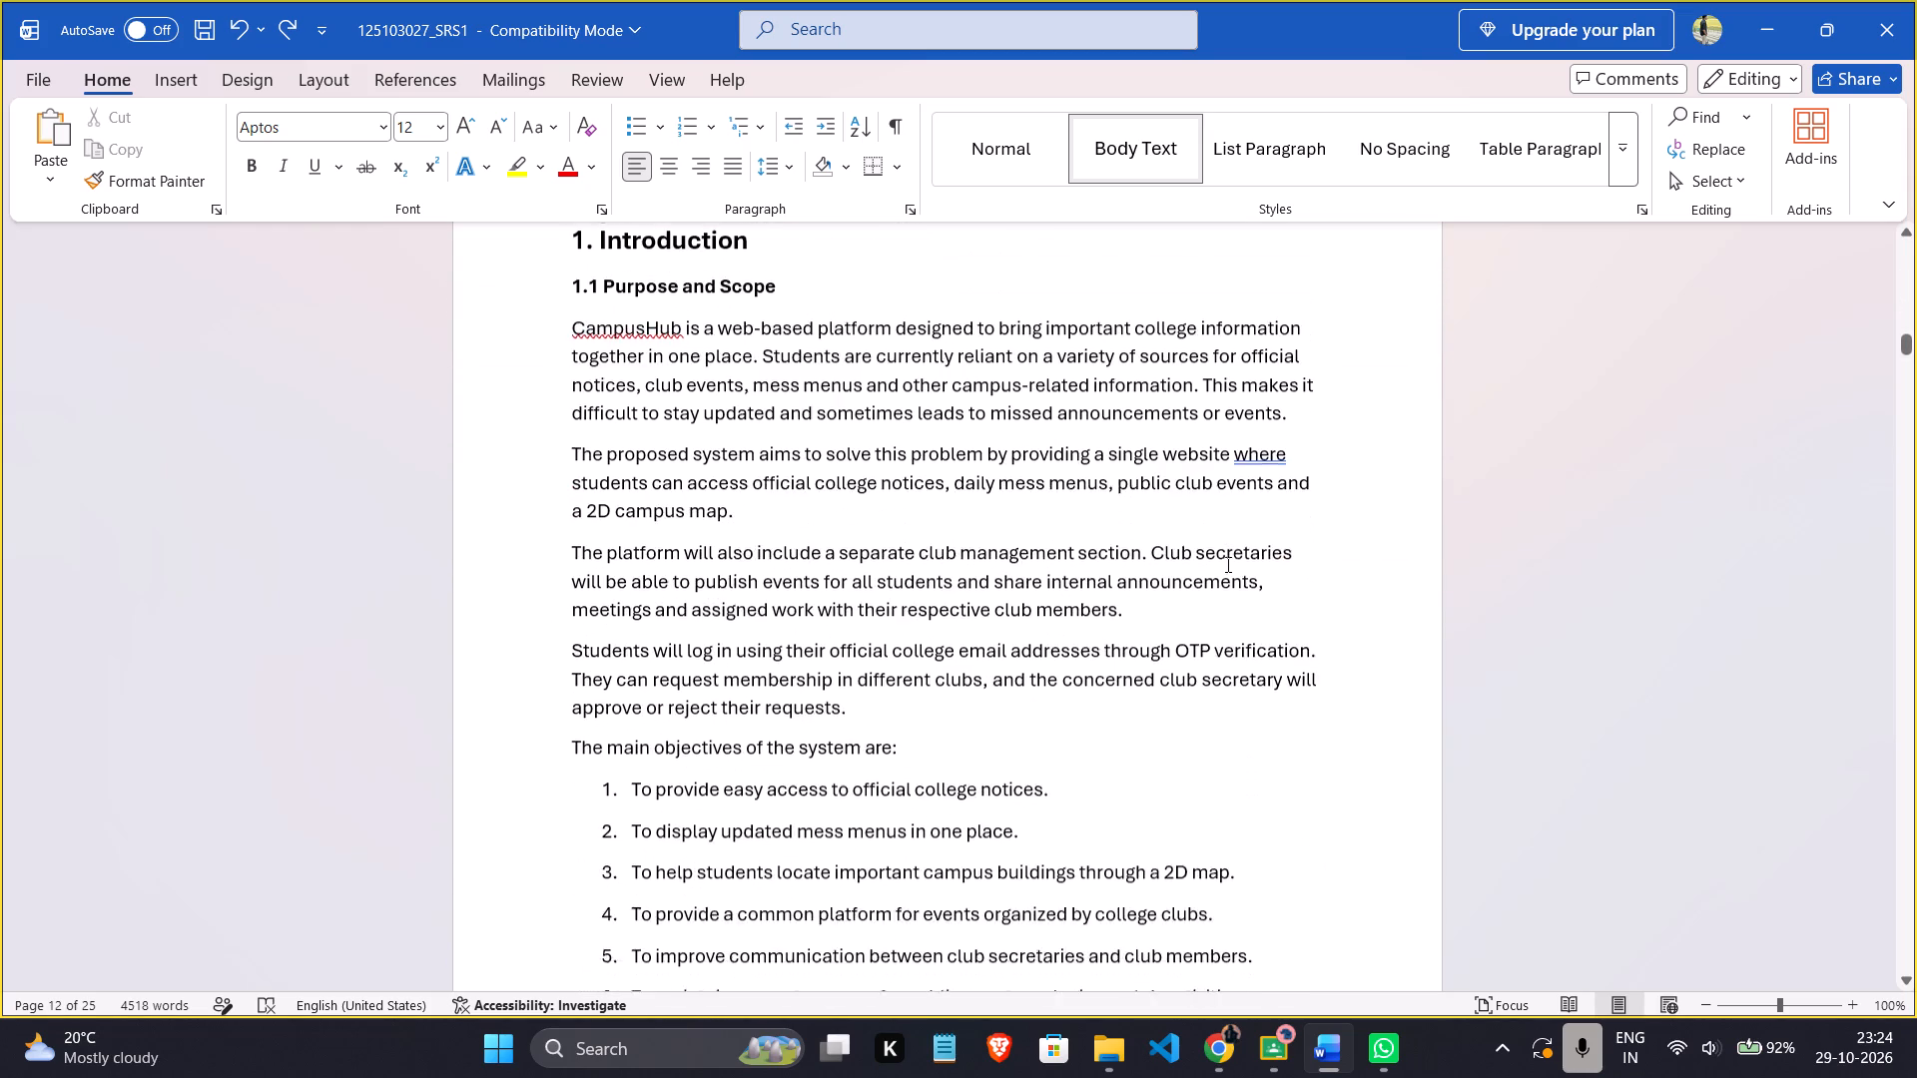
{"action": "scroll", "coordinate": [1226, 564], "scroll_direction": "down", "scroll_amount": 5}
{"action": "left_click_drag", "start_coordinate": [1906, 351], "coordinate": [1908, 378]}
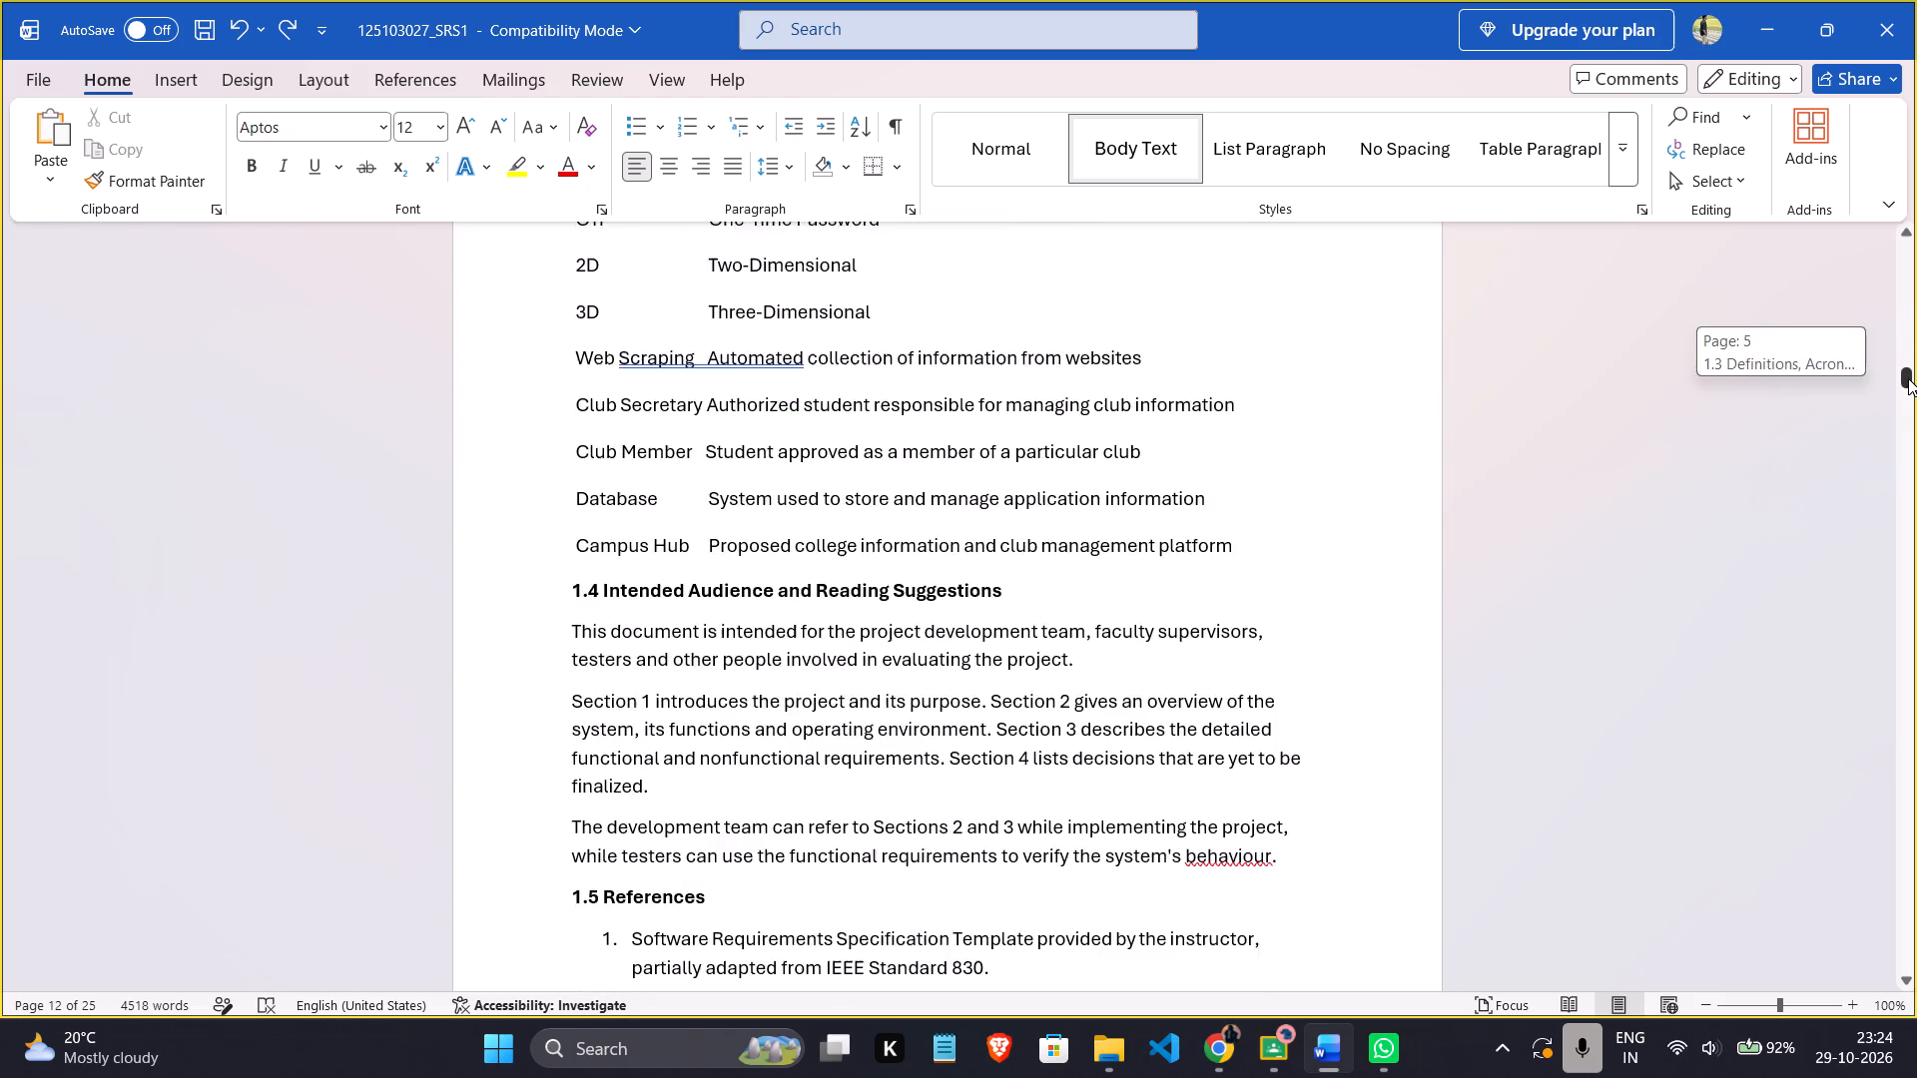
{"action": "left_click_drag", "start_coordinate": [1908, 378], "coordinate": [1916, 447]}
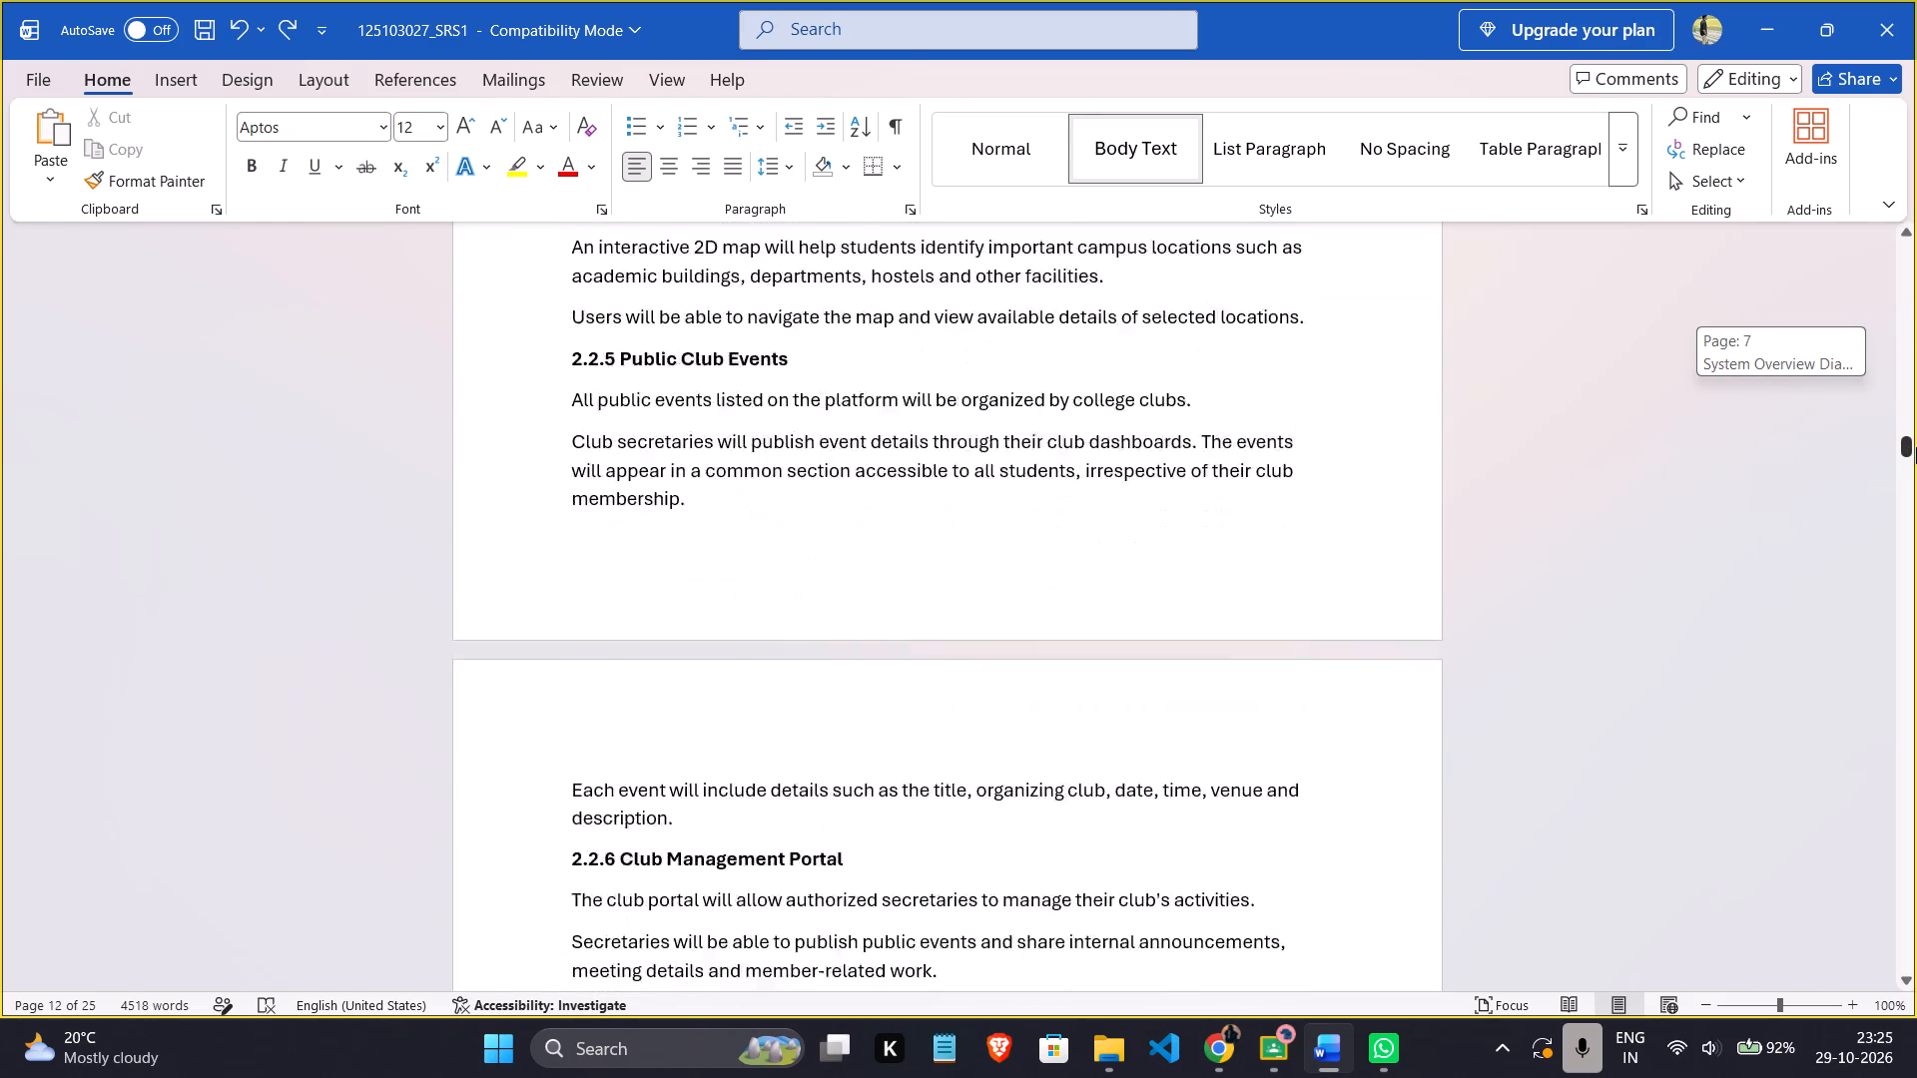
{"action": "left_click_drag", "start_coordinate": [1916, 447], "coordinate": [1916, 493]}
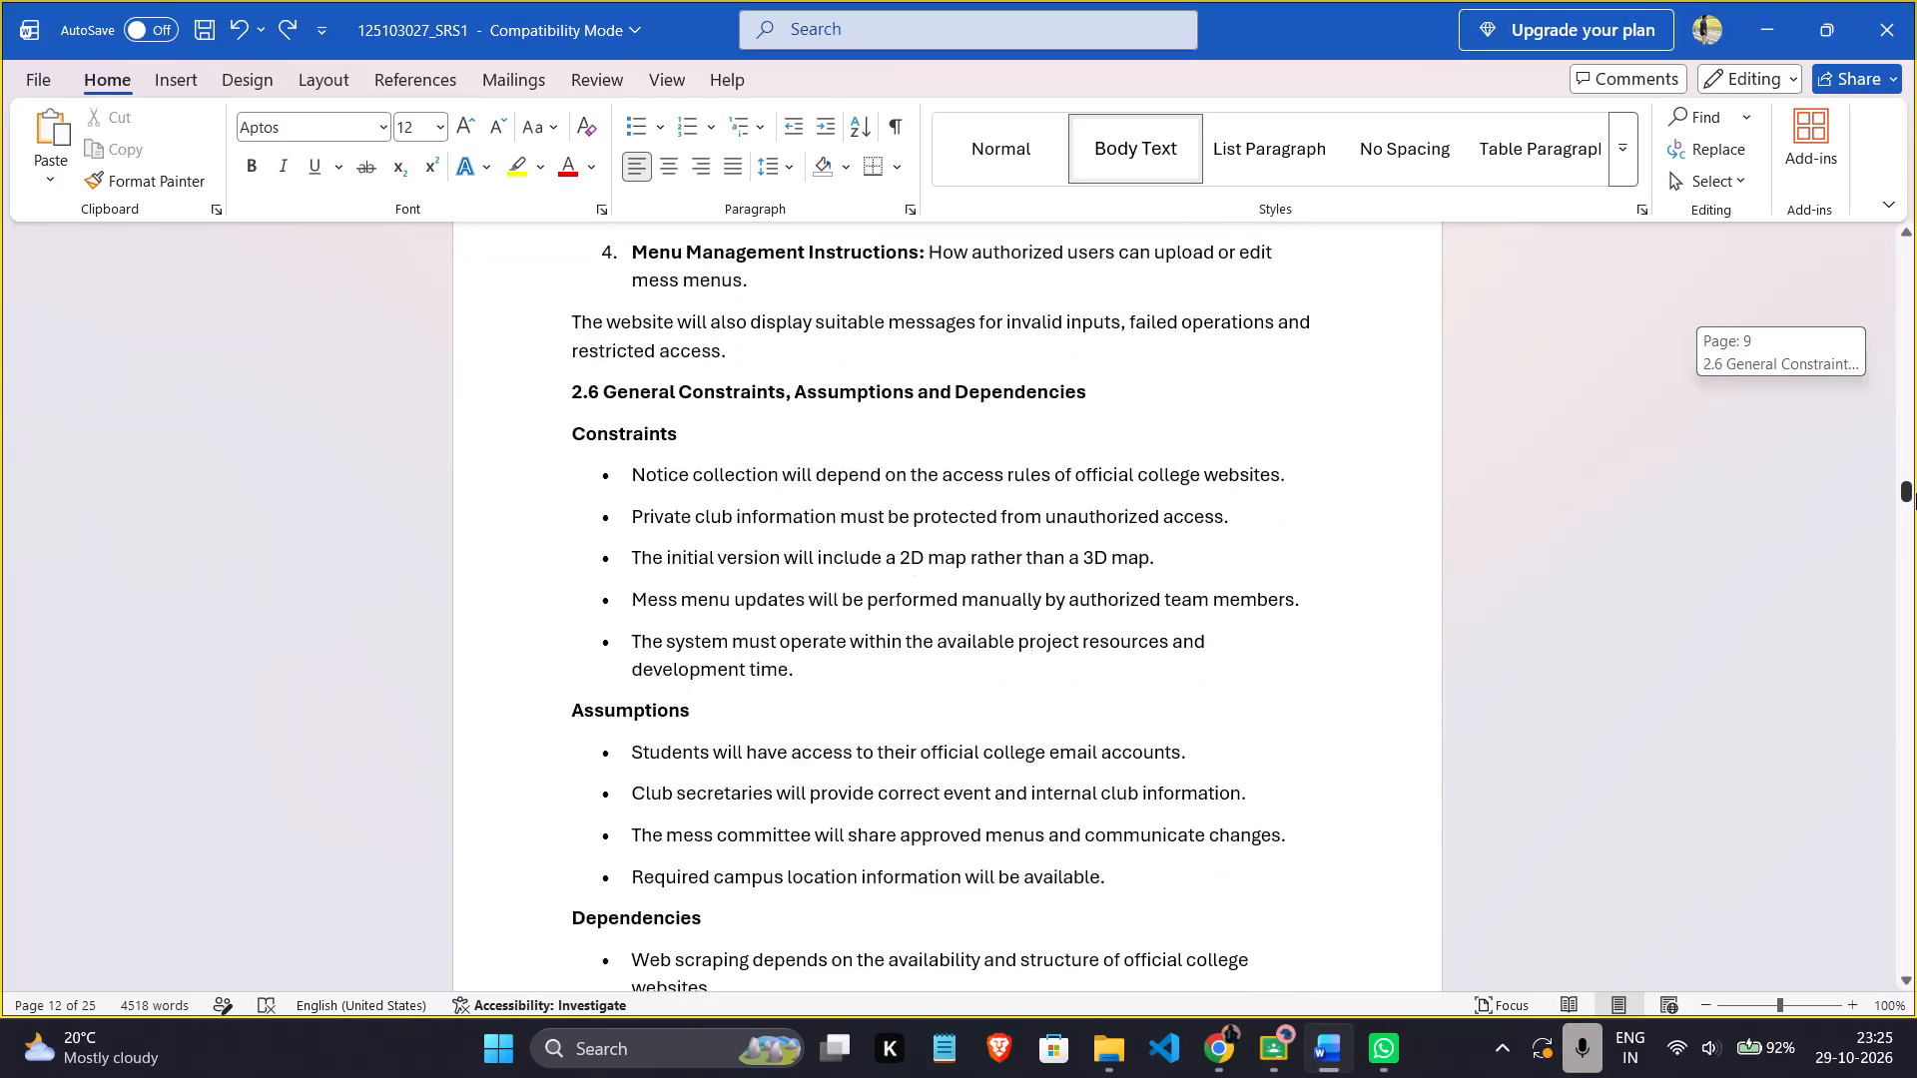
{"action": "left_click_drag", "start_coordinate": [1916, 493], "coordinate": [1916, 540]}
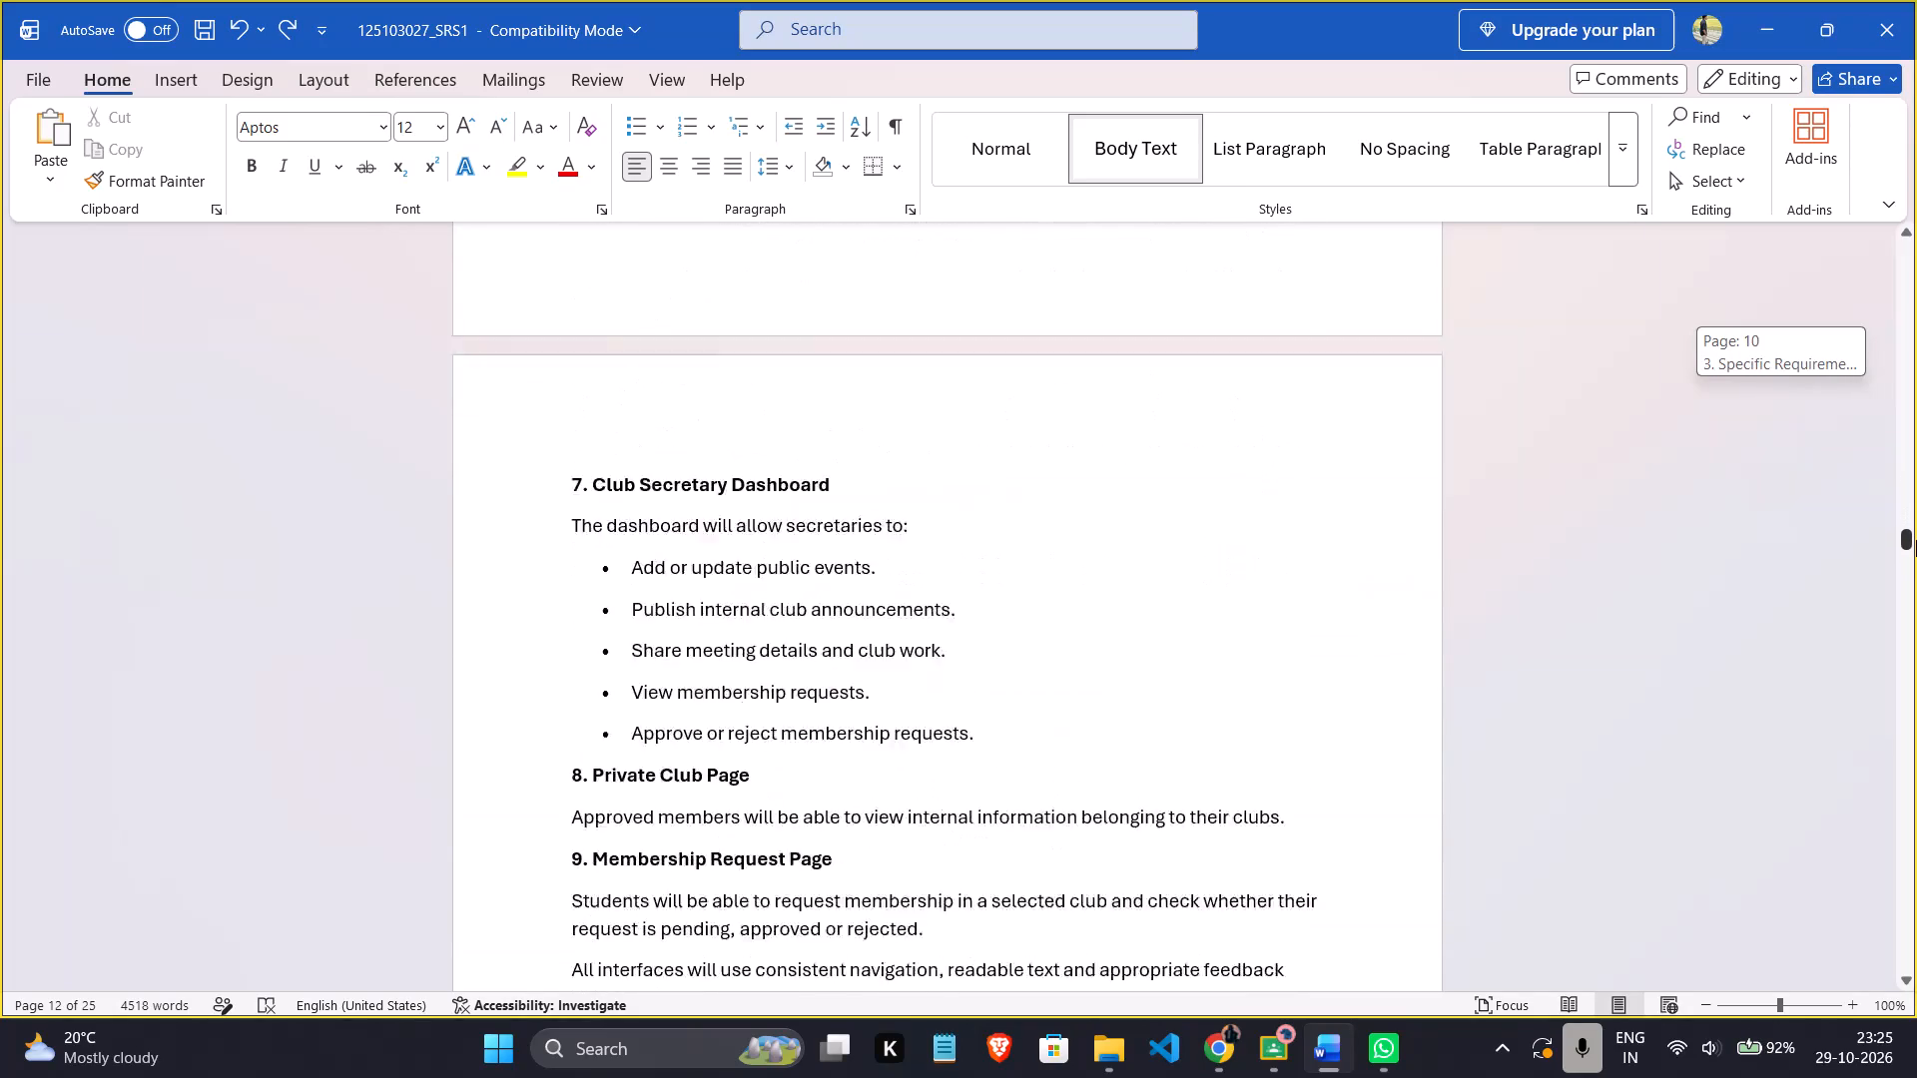
{"action": "left_click_drag", "start_coordinate": [1916, 540], "coordinate": [1916, 592]}
{"action": "scroll", "coordinate": [1439, 642], "scroll_direction": "up", "scroll_amount": 11}
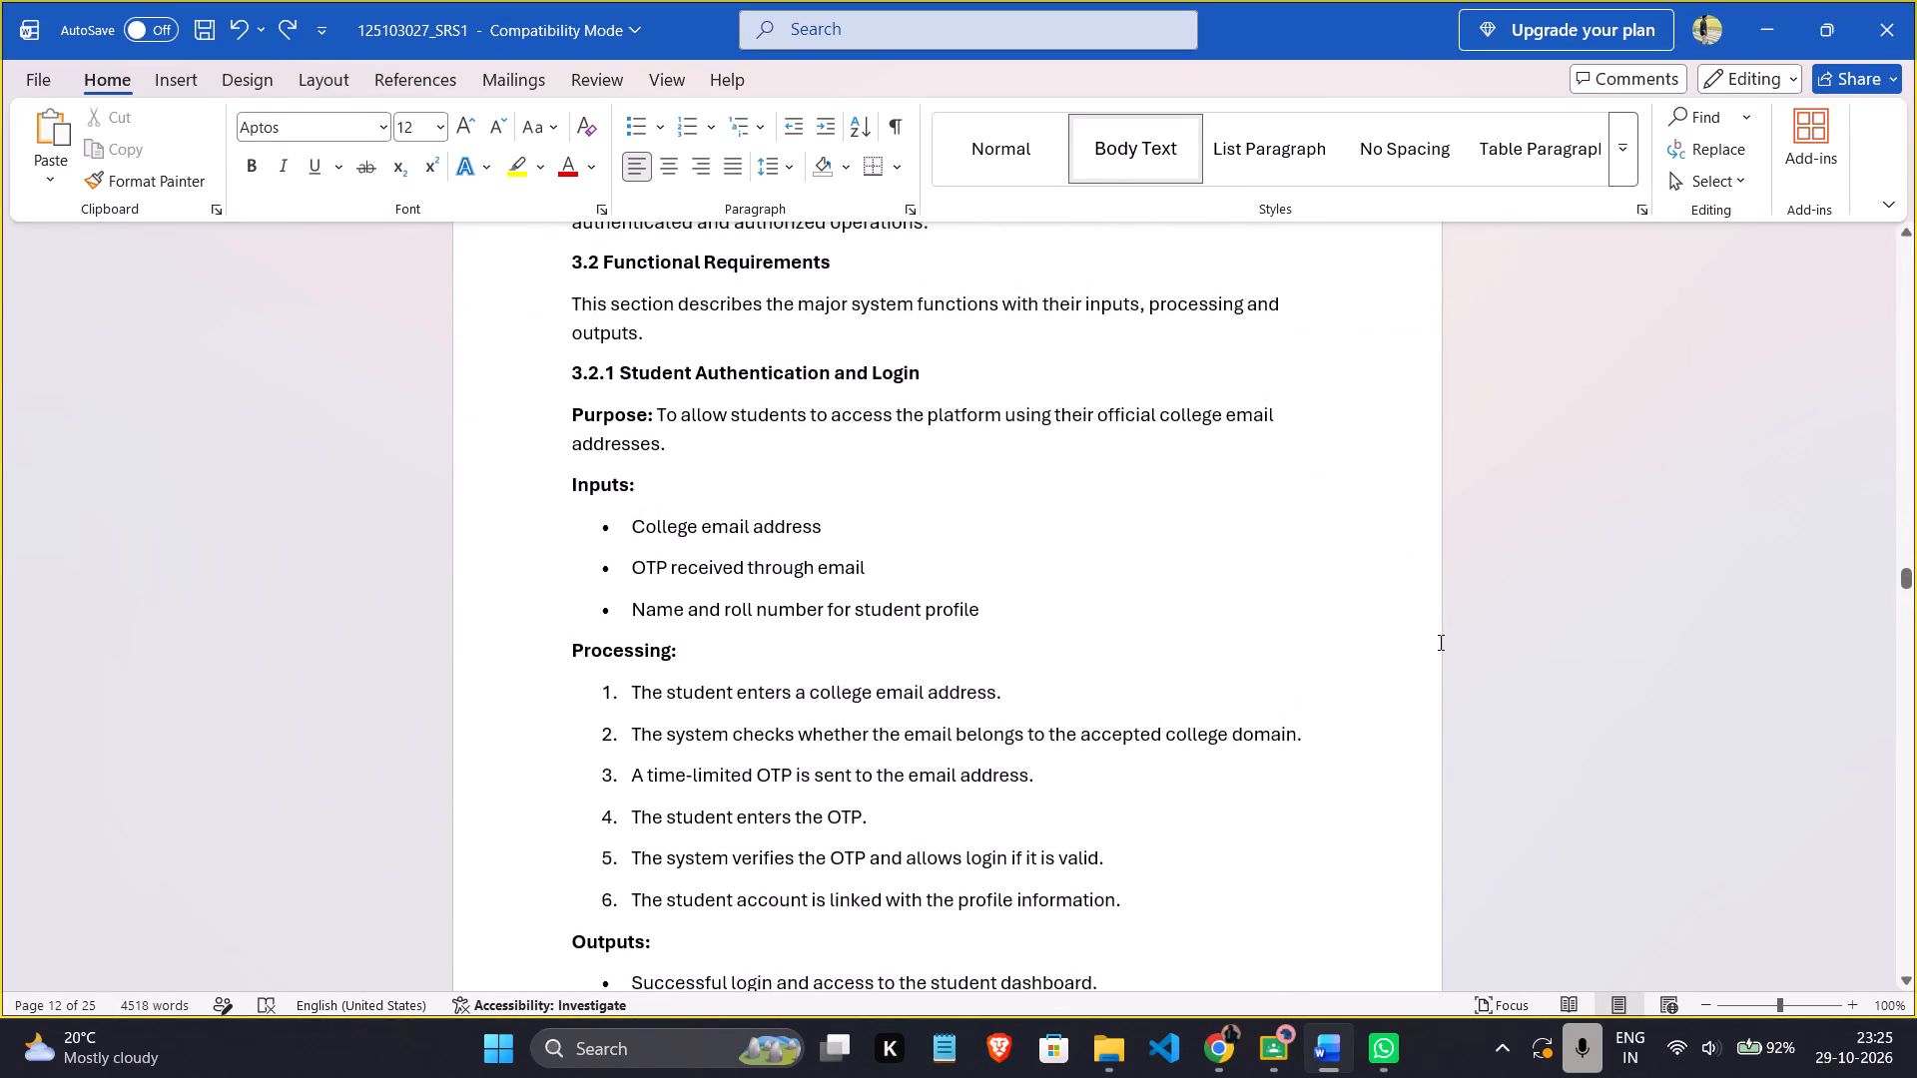
{"action": "scroll", "coordinate": [1439, 642], "scroll_direction": "up", "scroll_amount": 1}
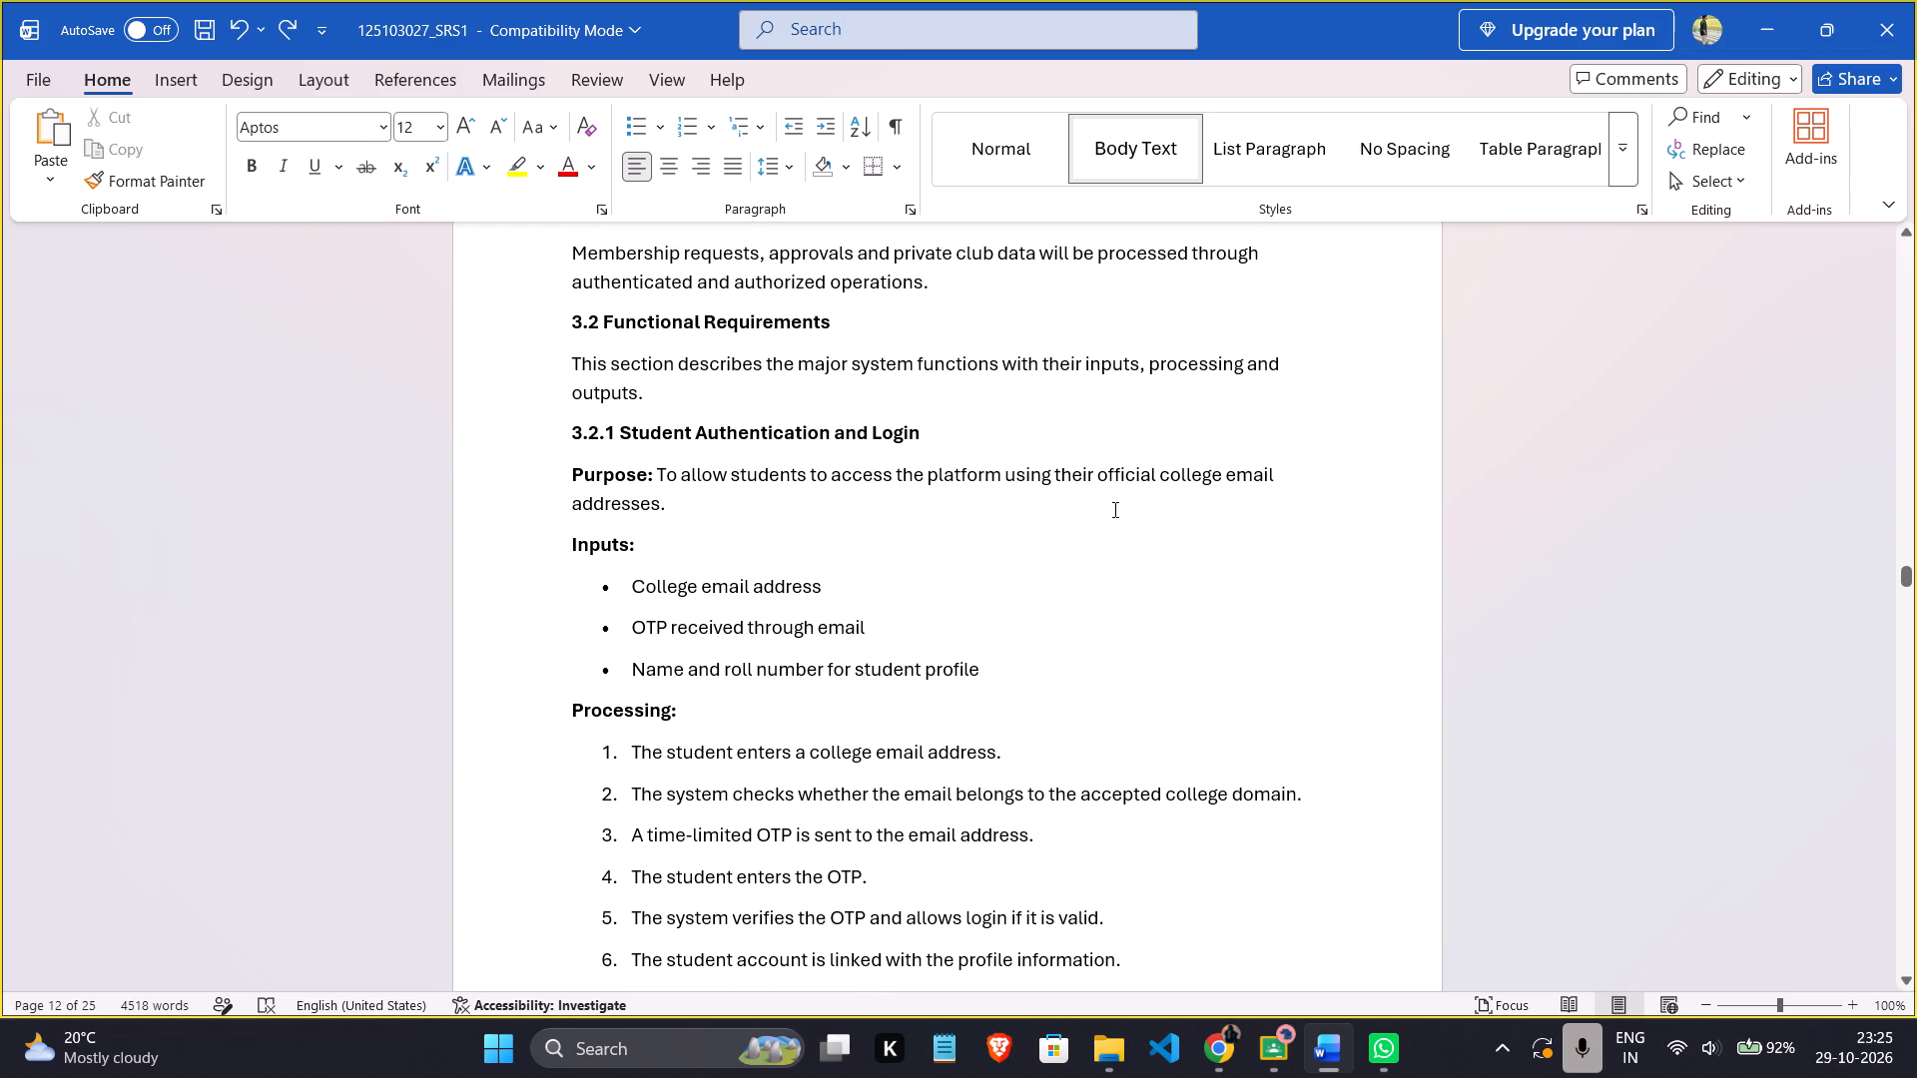
Reread section 3.2.1 Student Authentication and Login, from its purpose, inputs, processing and outputs through requirements FR-01 to FR-05.
{"action": "scroll", "coordinate": [1105, 505], "scroll_direction": "down", "scroll_amount": 6}
{"action": "scroll", "coordinate": [1105, 505], "scroll_direction": "up", "scroll_amount": 3}
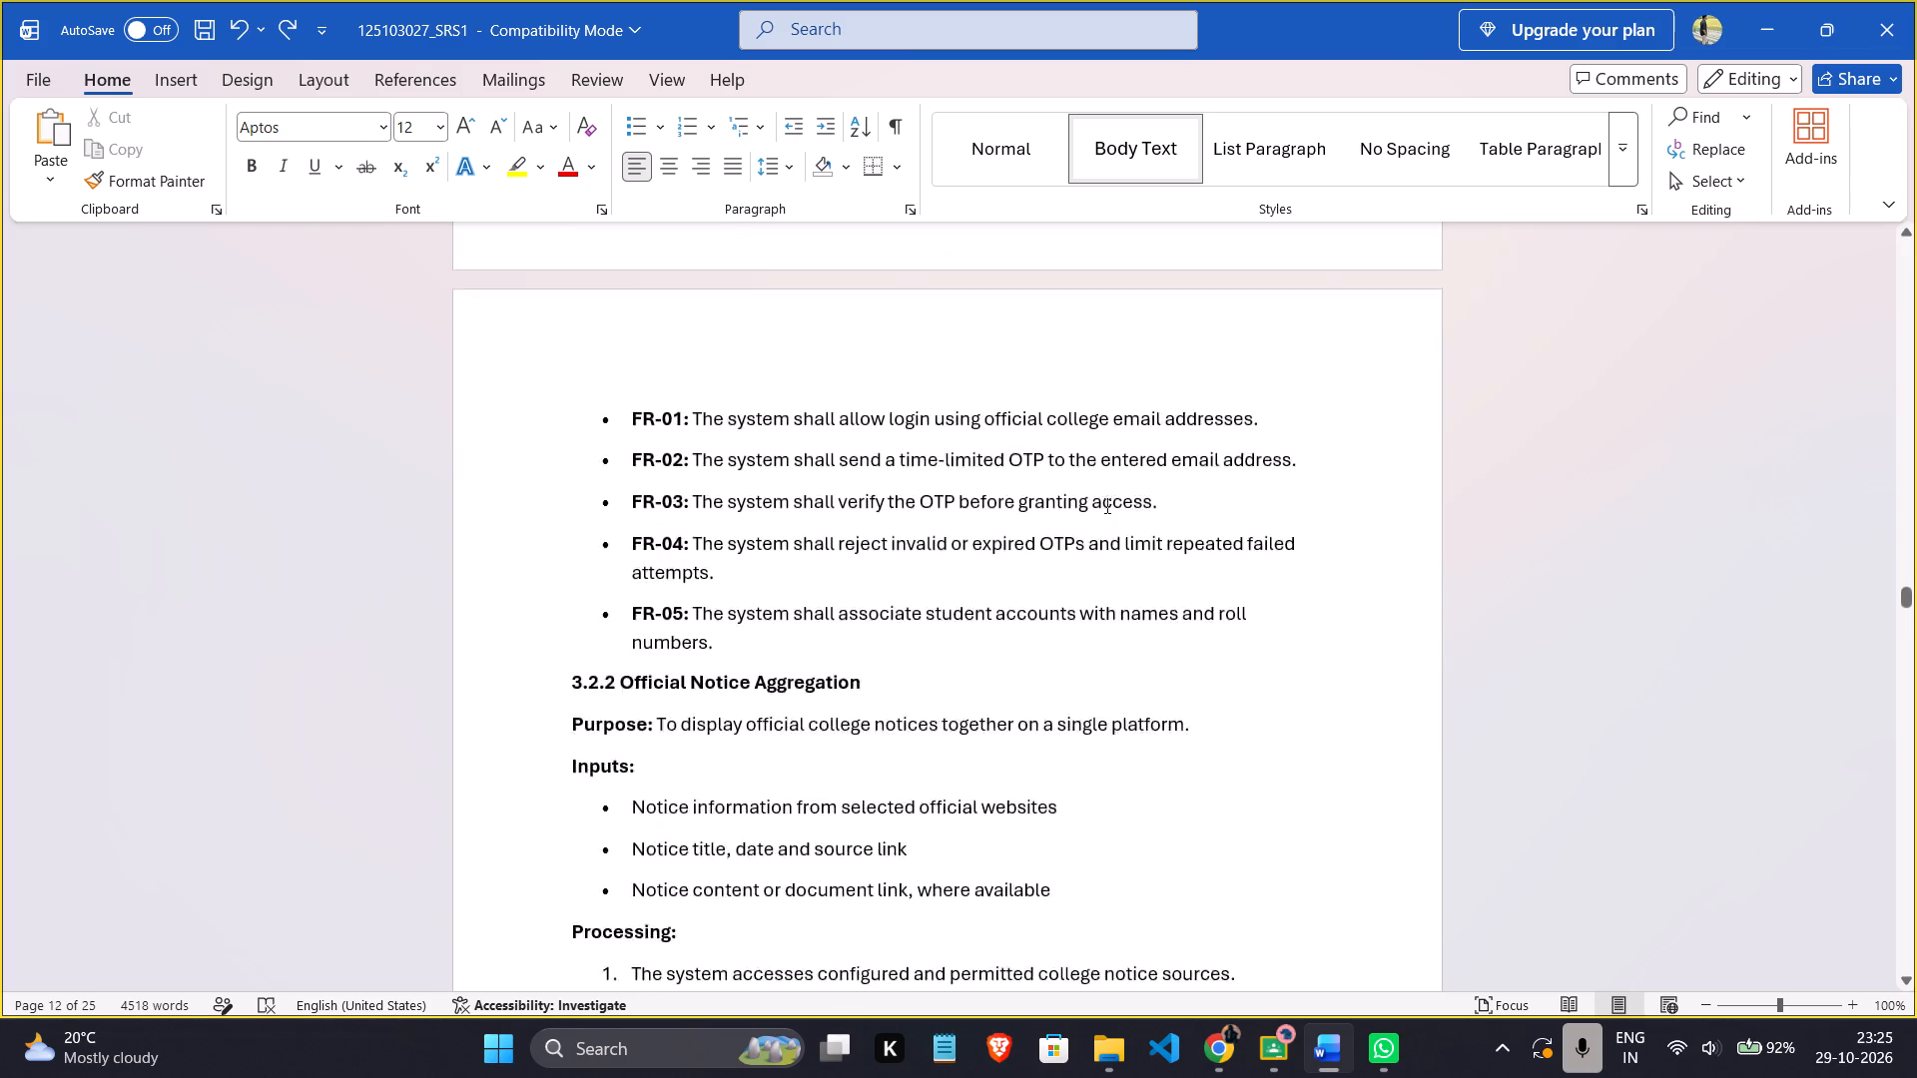
{"action": "scroll", "coordinate": [1105, 505], "scroll_direction": "up", "scroll_amount": 2}
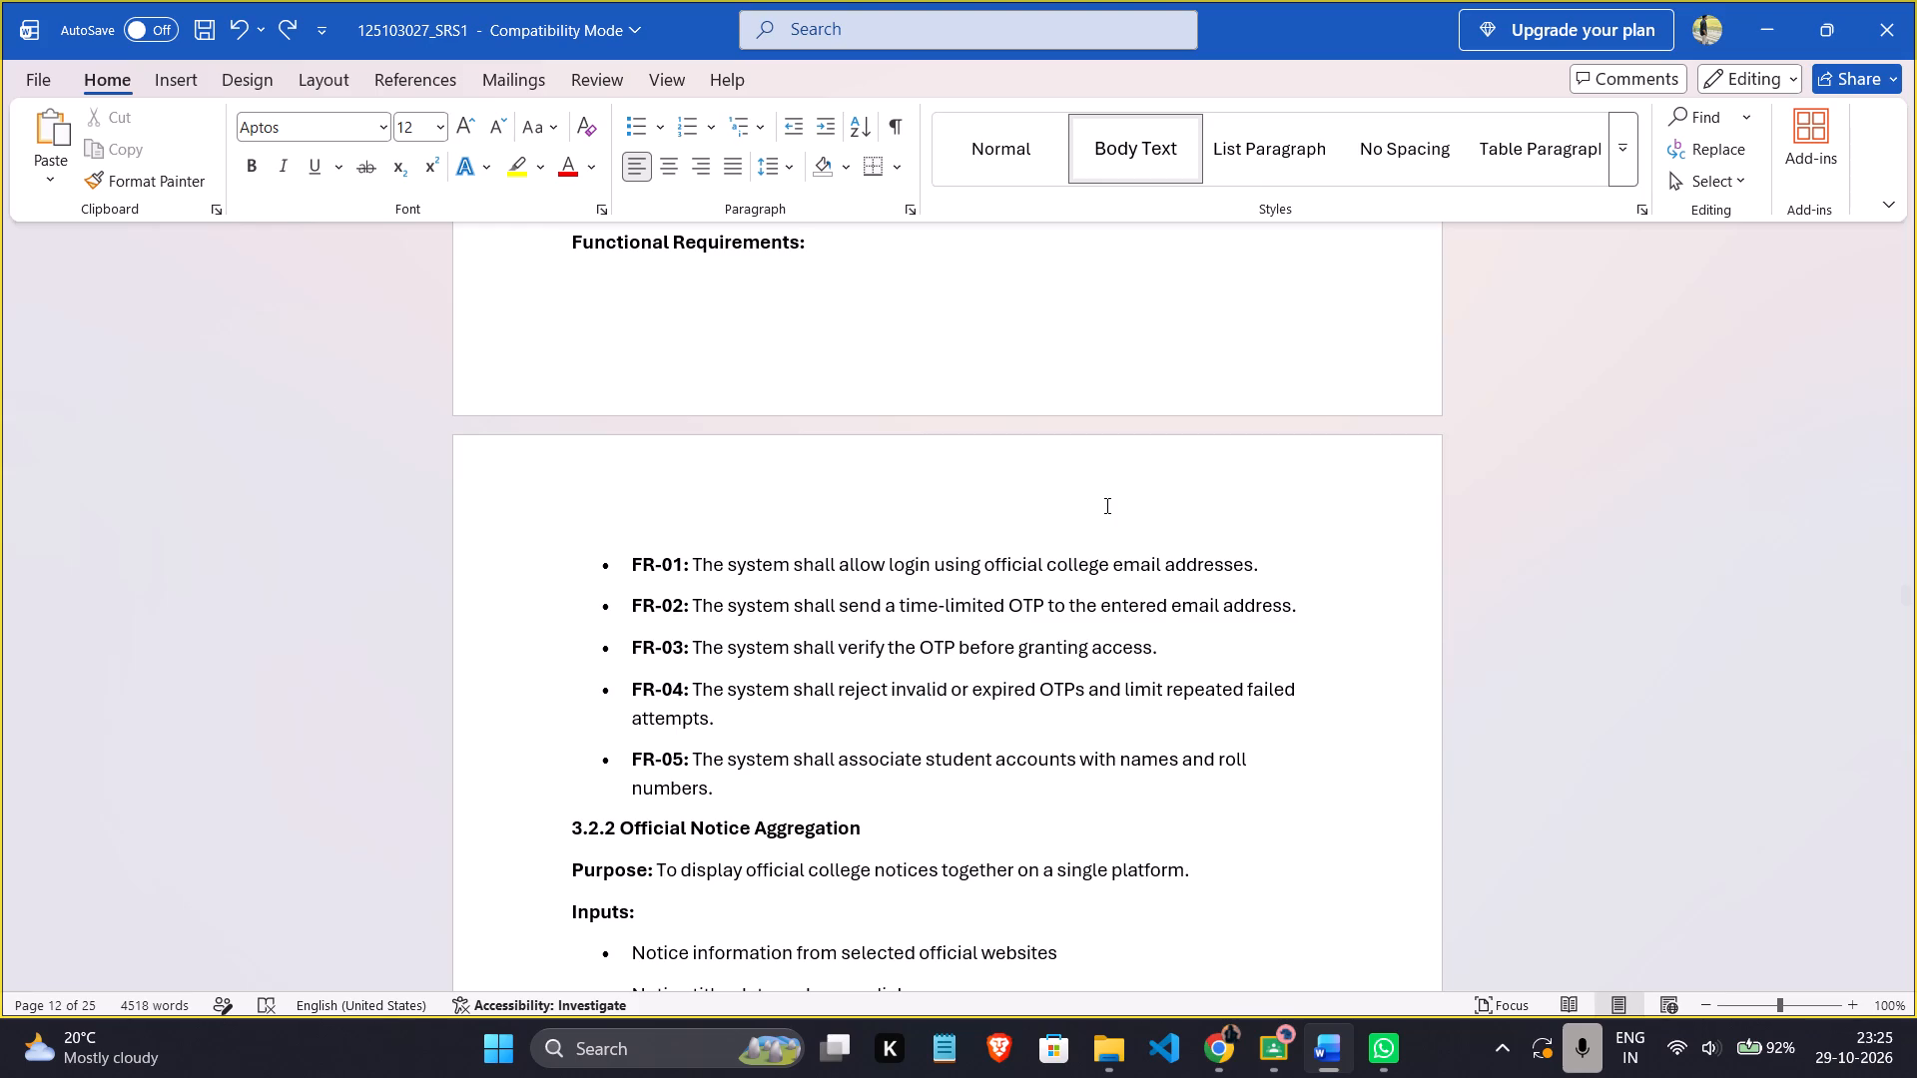
{"action": "scroll", "coordinate": [1105, 505], "scroll_direction": "up", "scroll_amount": 3}
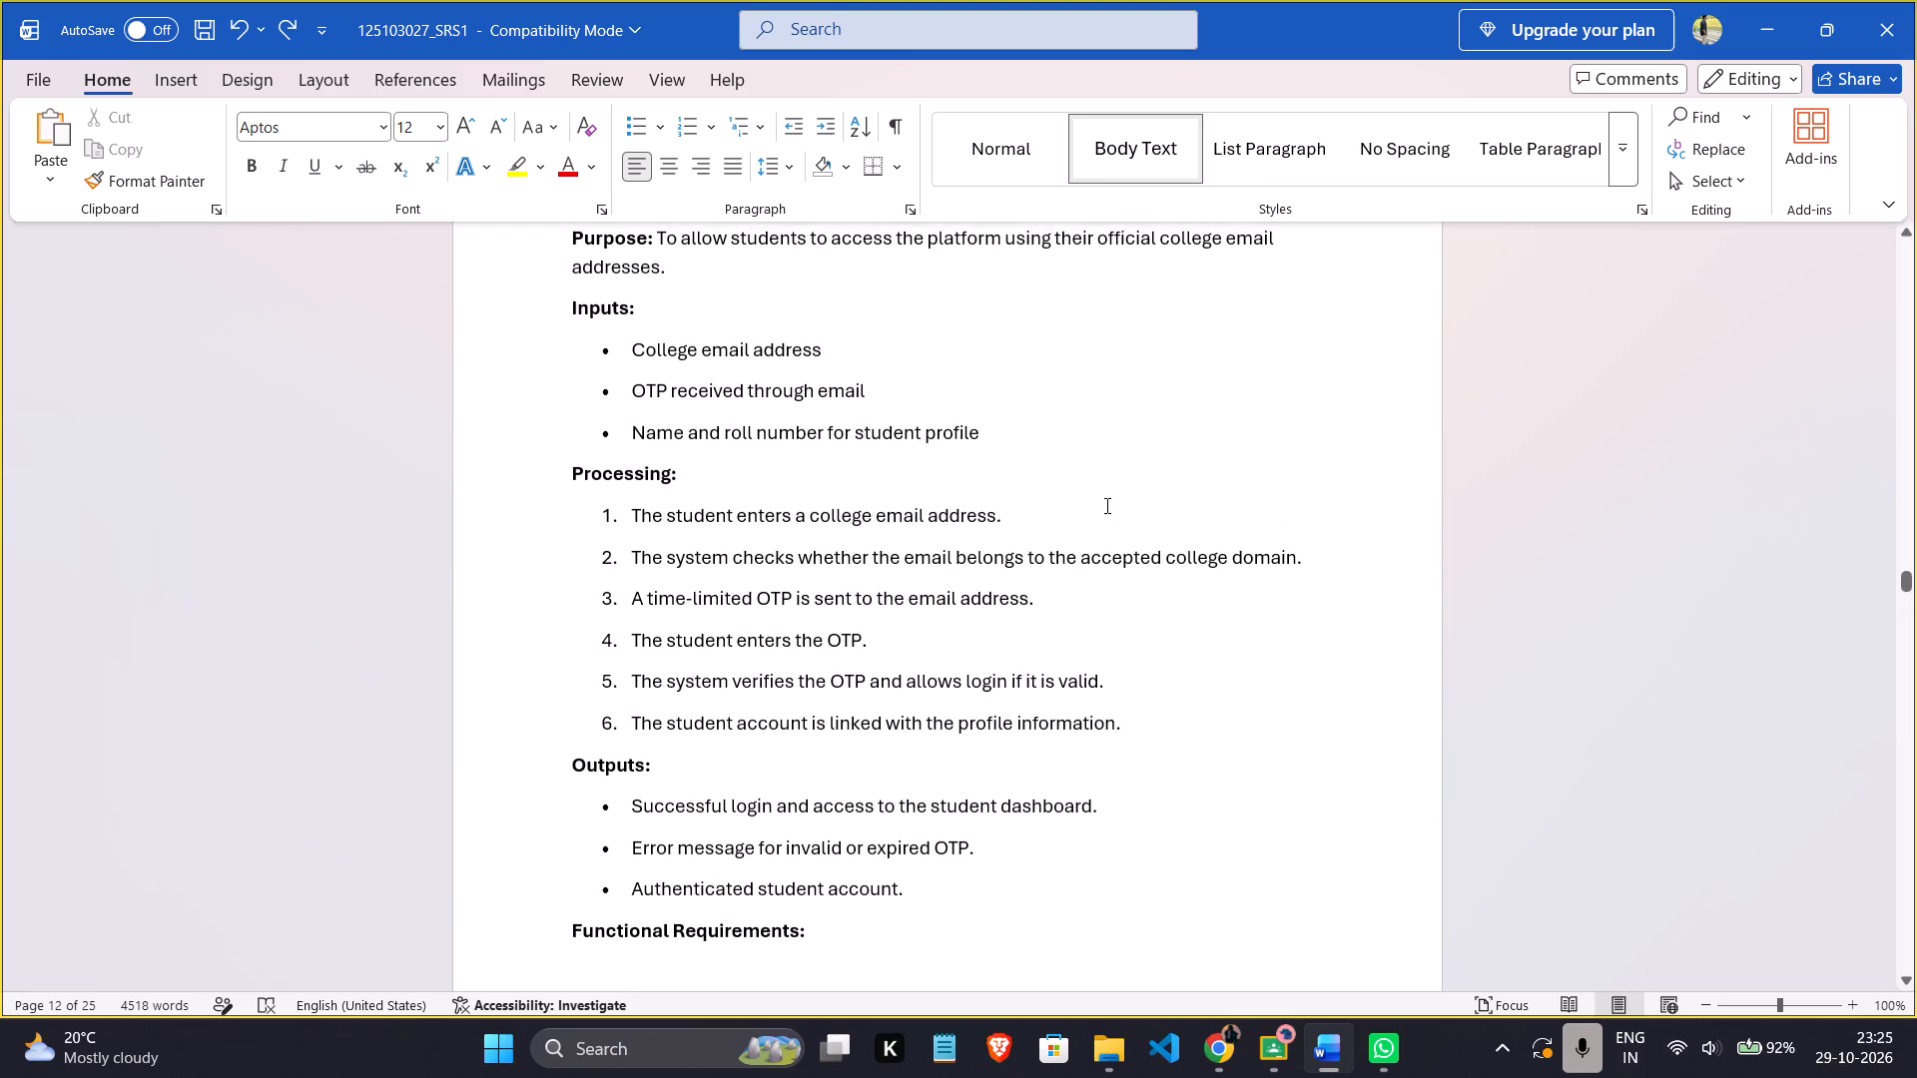
{"action": "scroll", "coordinate": [1105, 505], "scroll_direction": "up", "scroll_amount": 1}
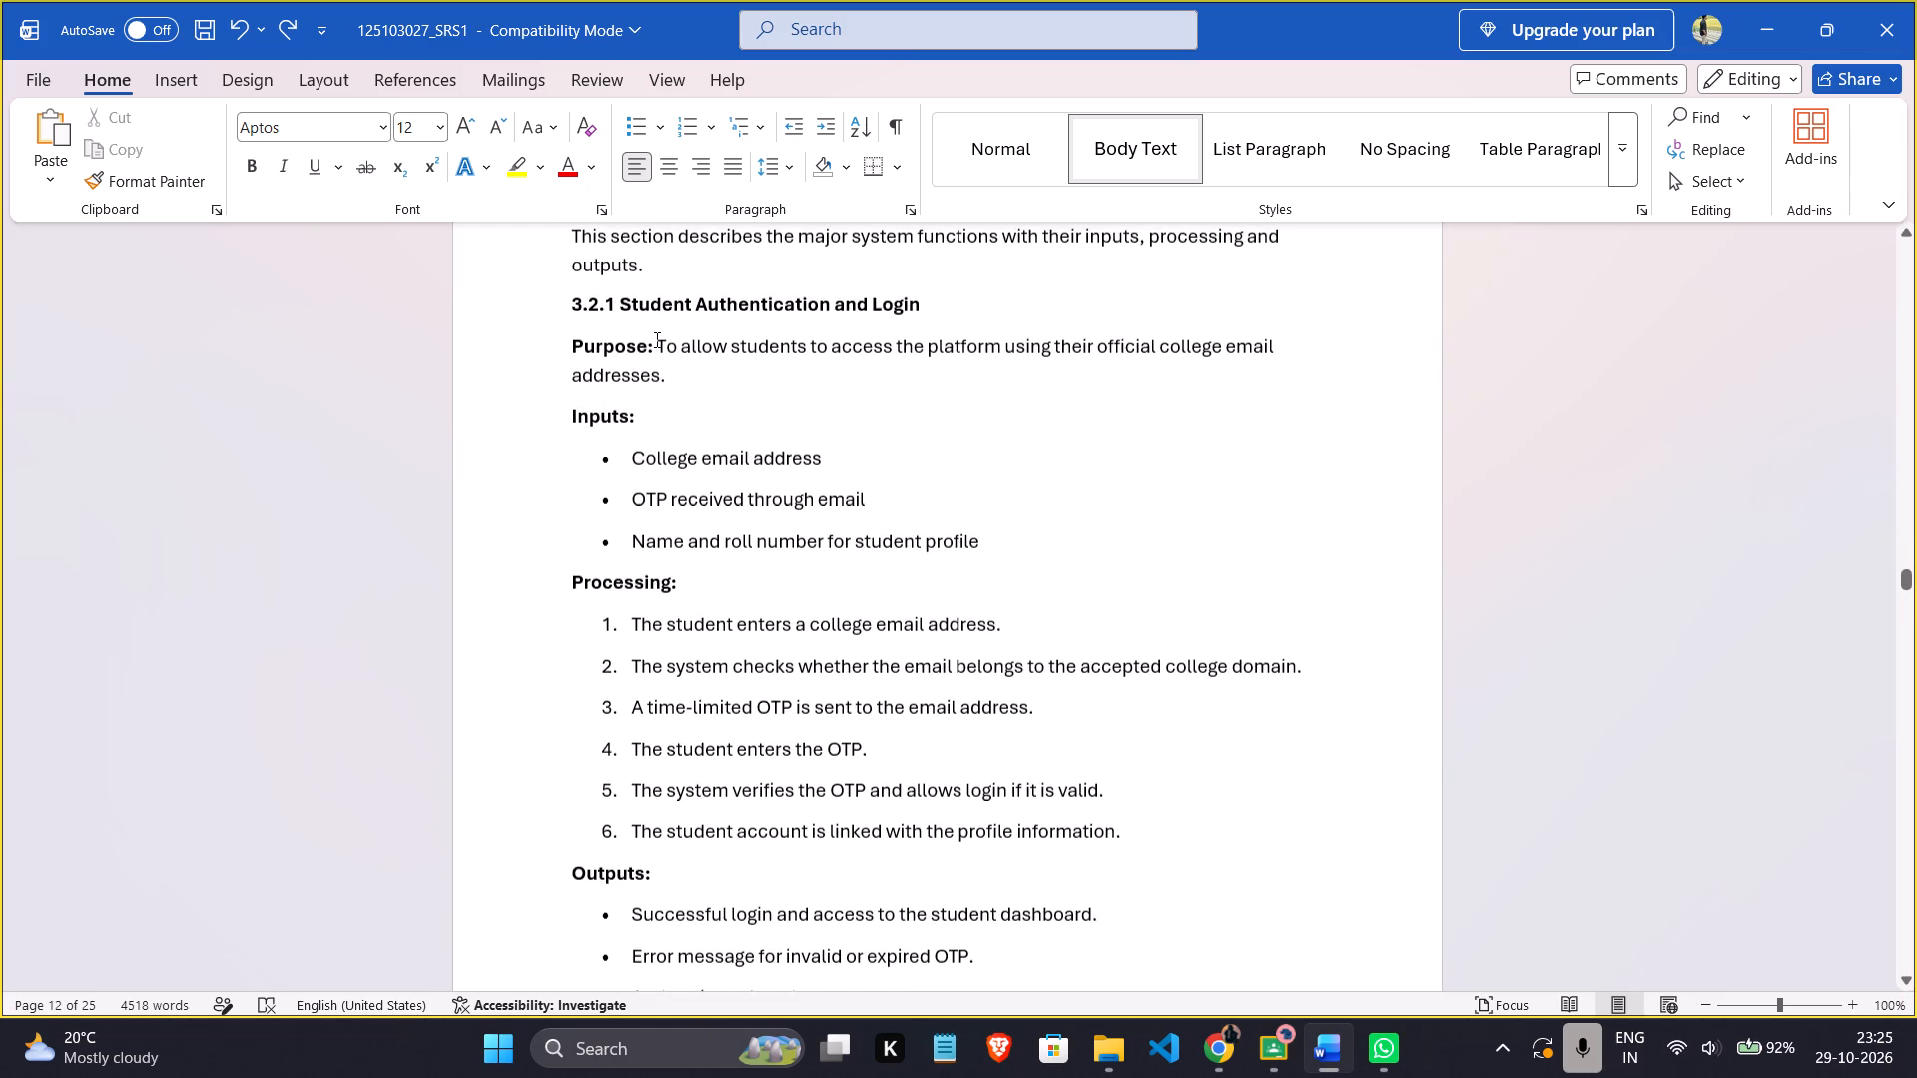
{"action": "left_click", "coordinate": [771, 322]}
{"action": "scroll", "coordinate": [771, 322], "scroll_direction": "right", "scroll_amount": 1}
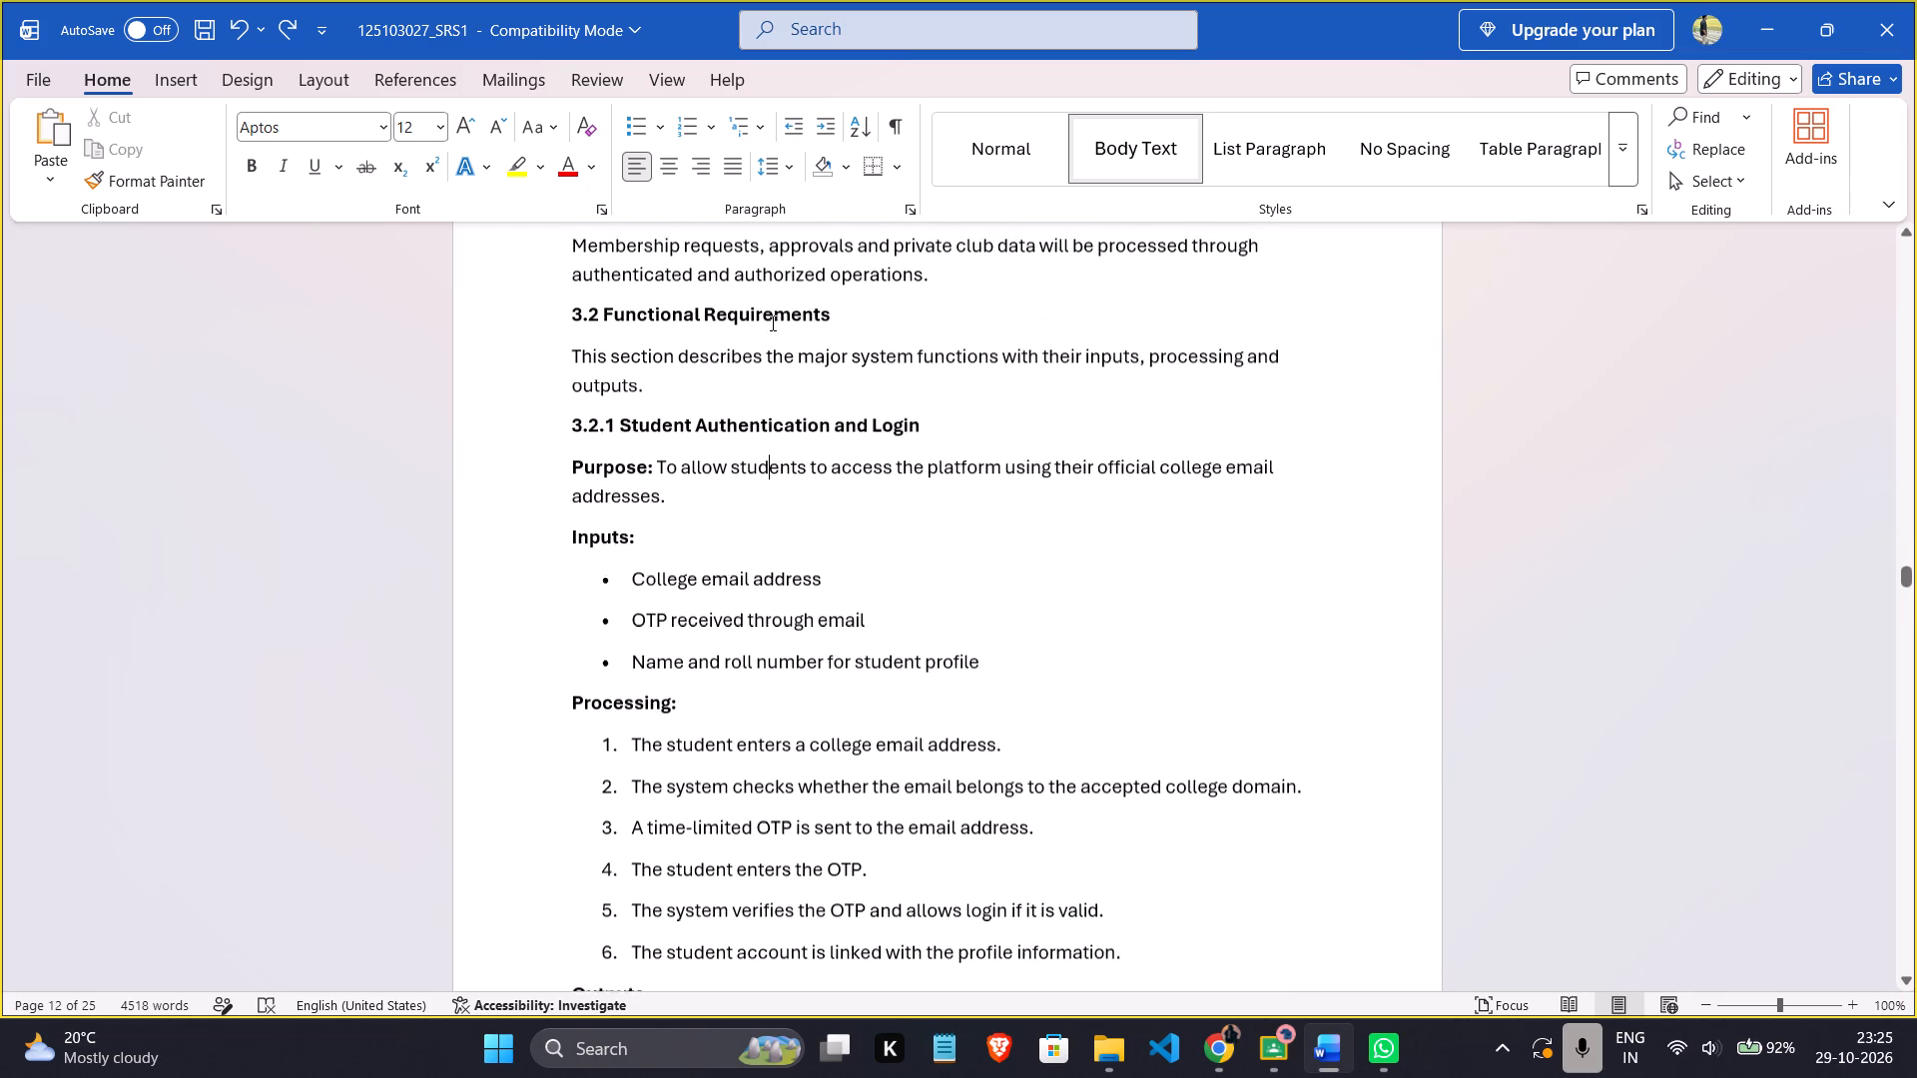
{"action": "scroll", "coordinate": [771, 322], "scroll_direction": "right", "scroll_amount": 1}
{"action": "scroll", "coordinate": [952, 403], "scroll_direction": "down", "scroll_amount": 3}
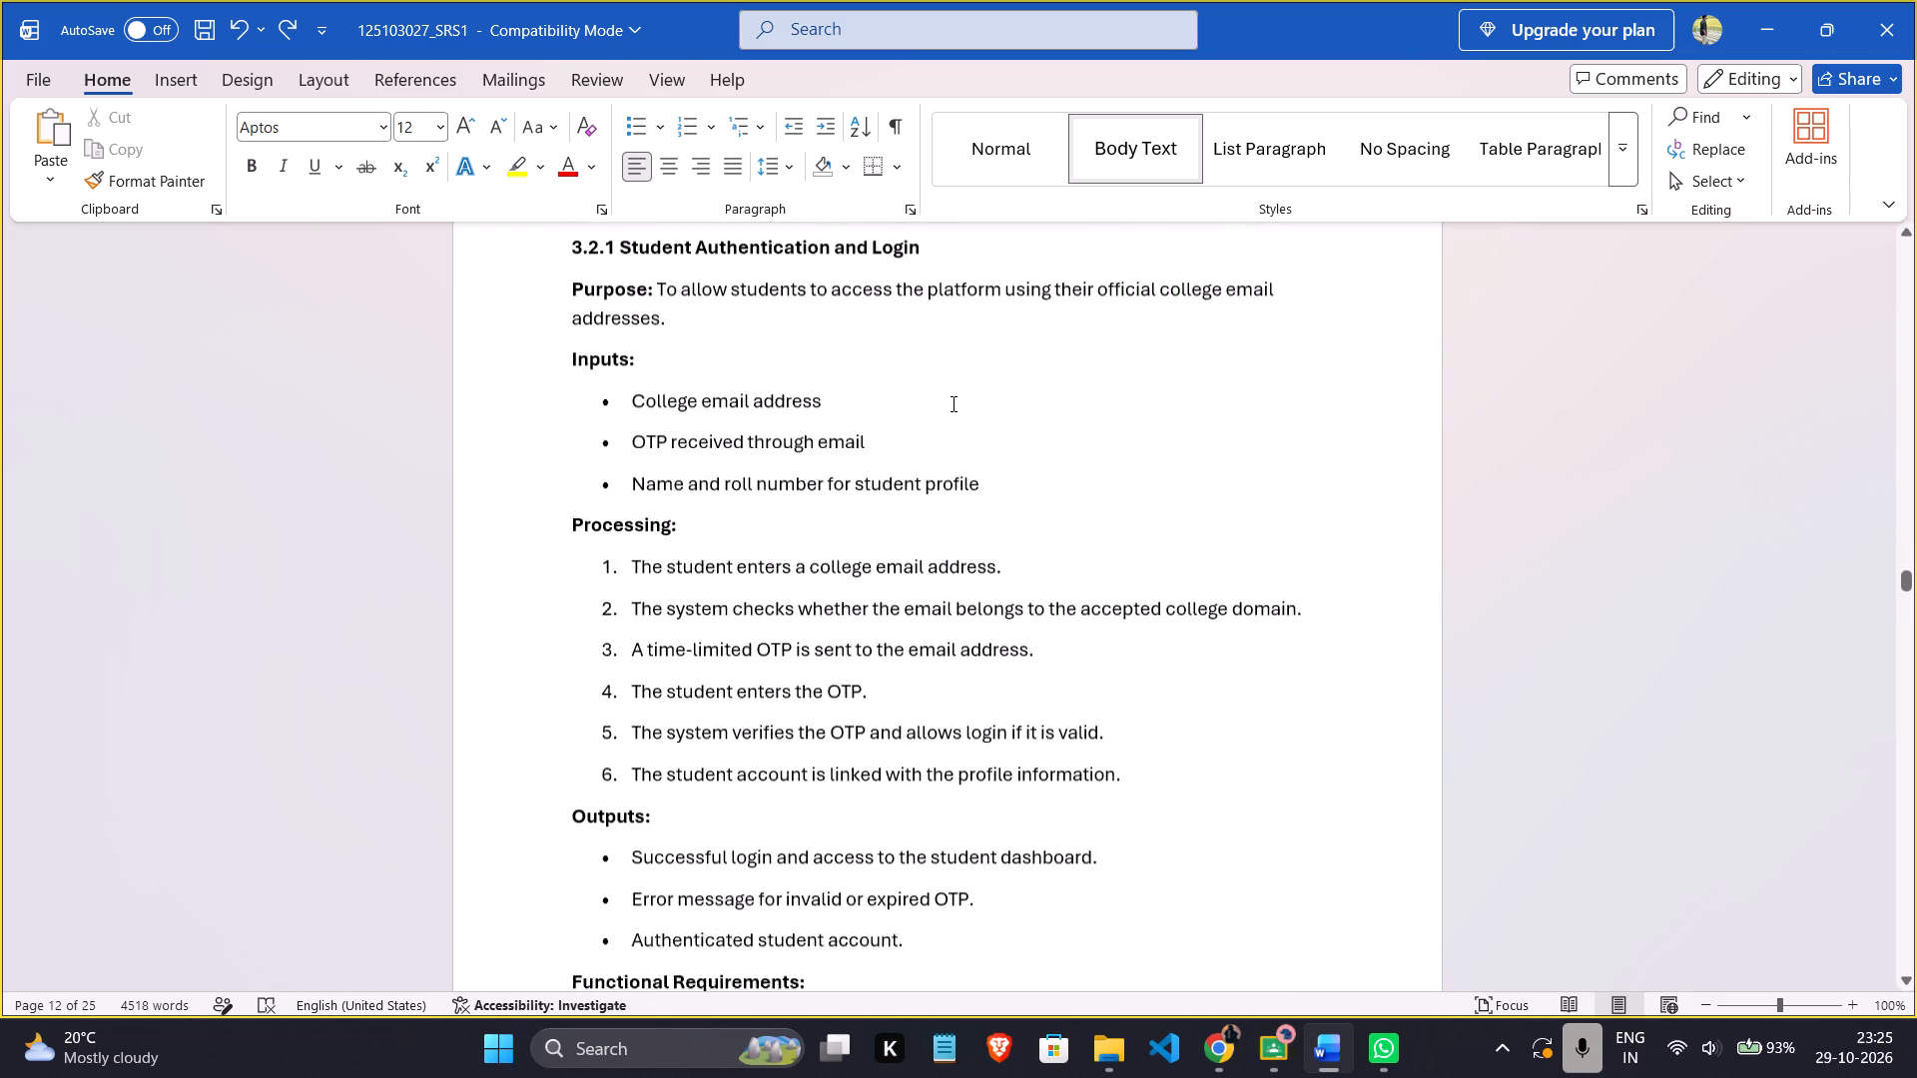
{"action": "scroll", "coordinate": [952, 403], "scroll_direction": "down", "scroll_amount": 3}
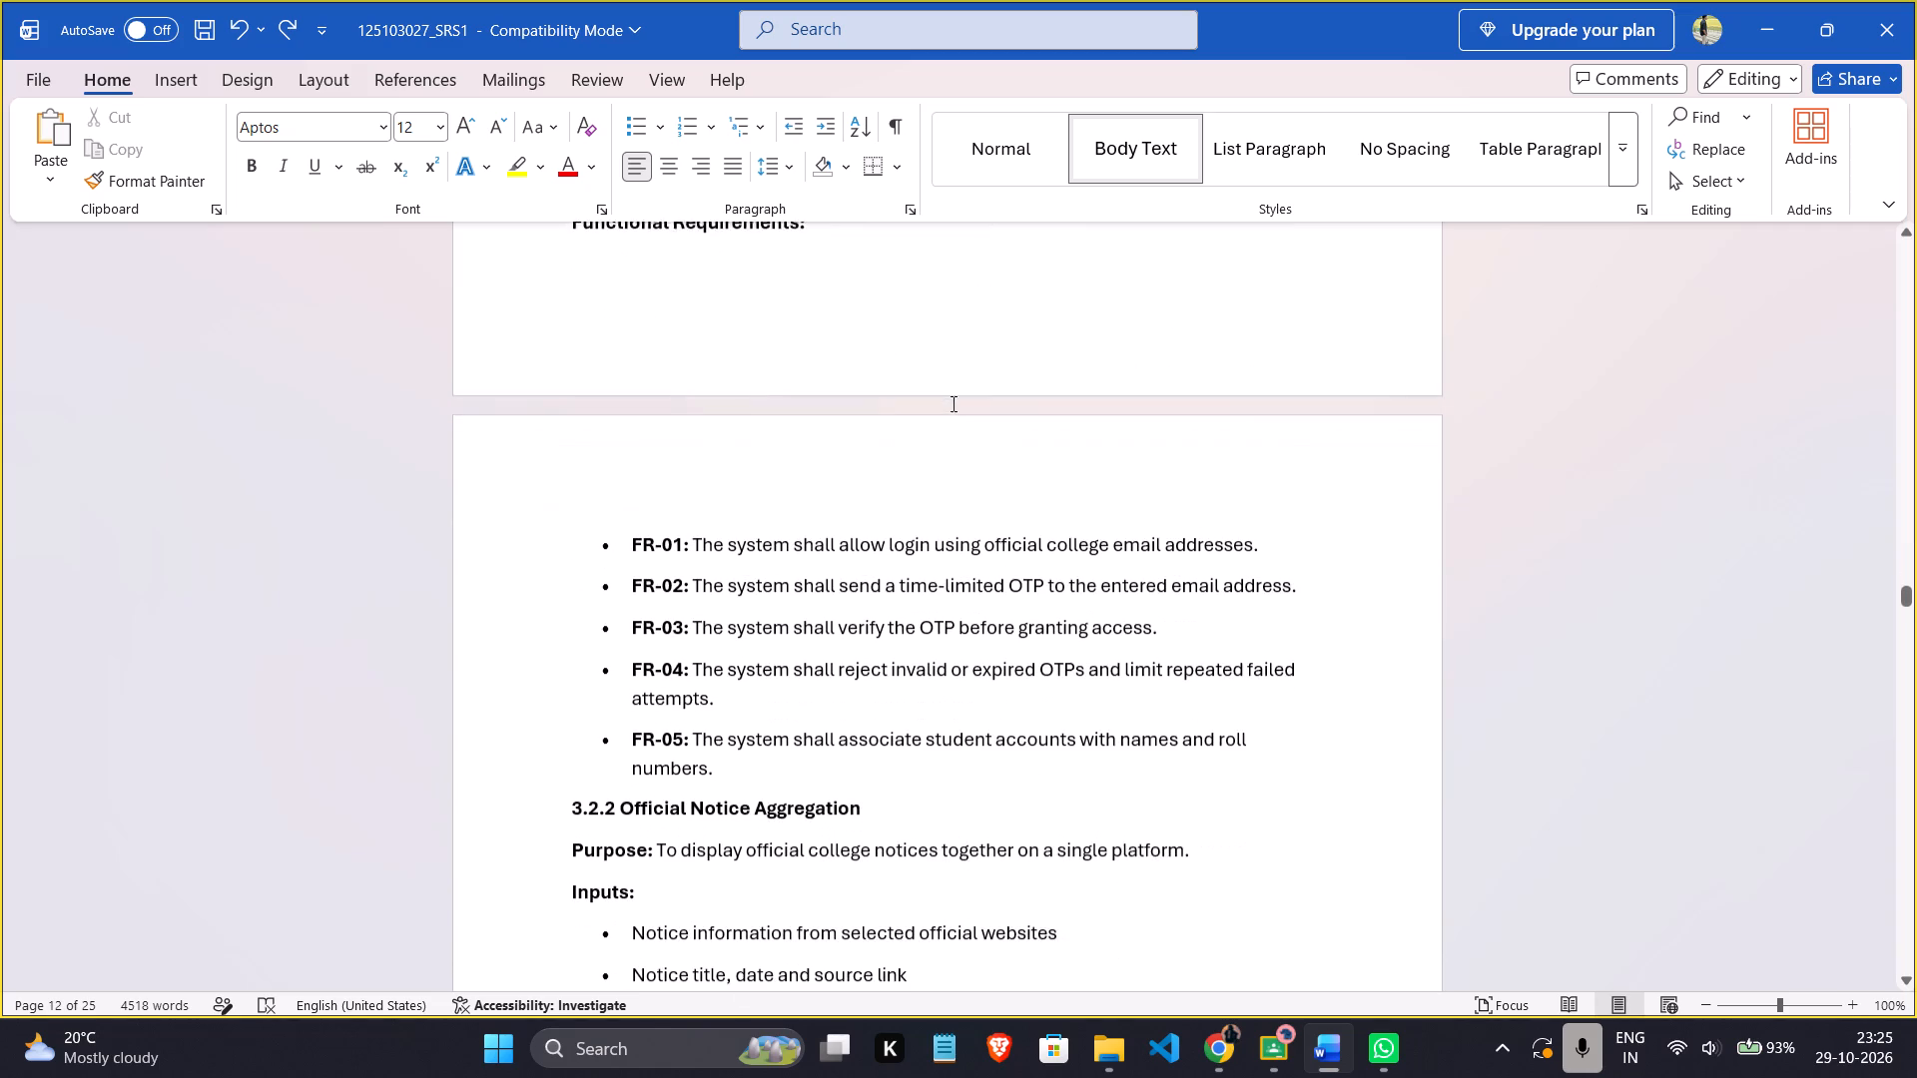
{"action": "scroll", "coordinate": [613, 659], "scroll_direction": "up", "scroll_amount": 2}
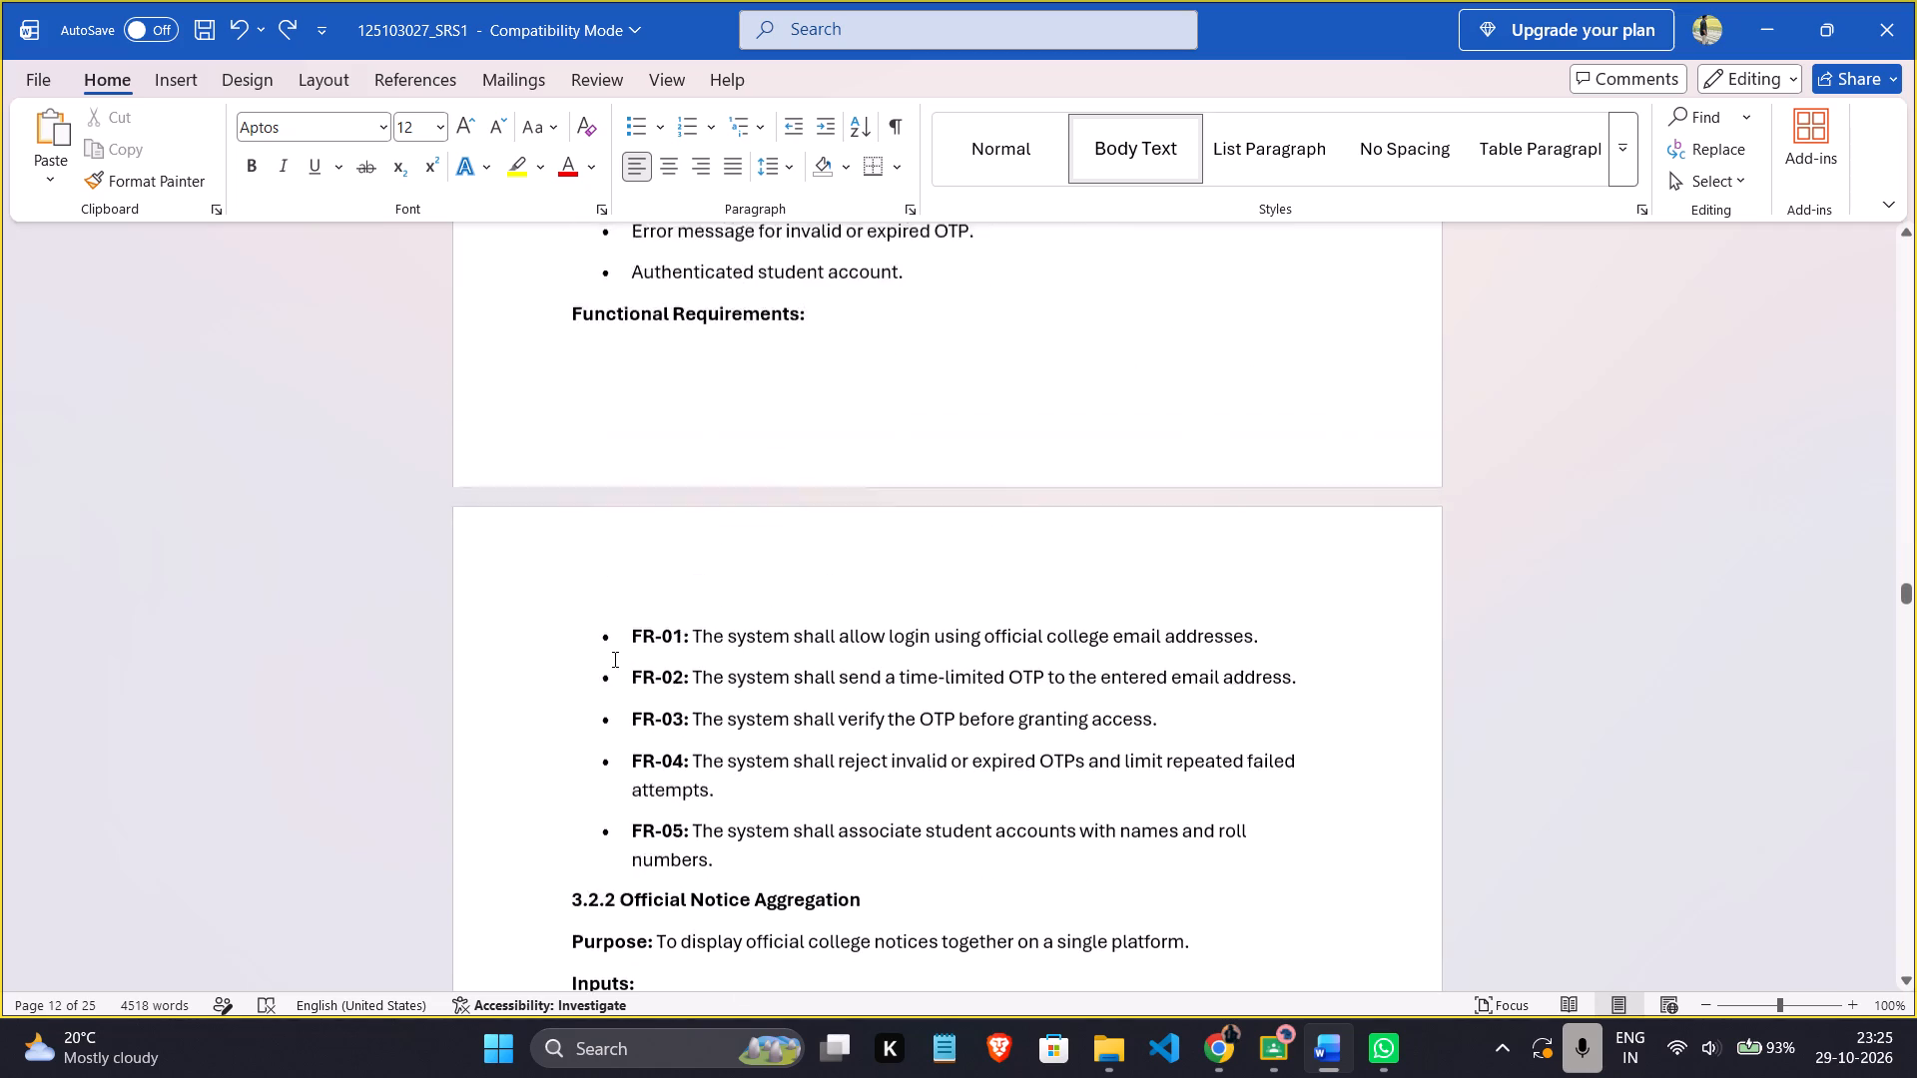
{"action": "scroll", "coordinate": [613, 659], "scroll_direction": "up", "scroll_amount": 3}
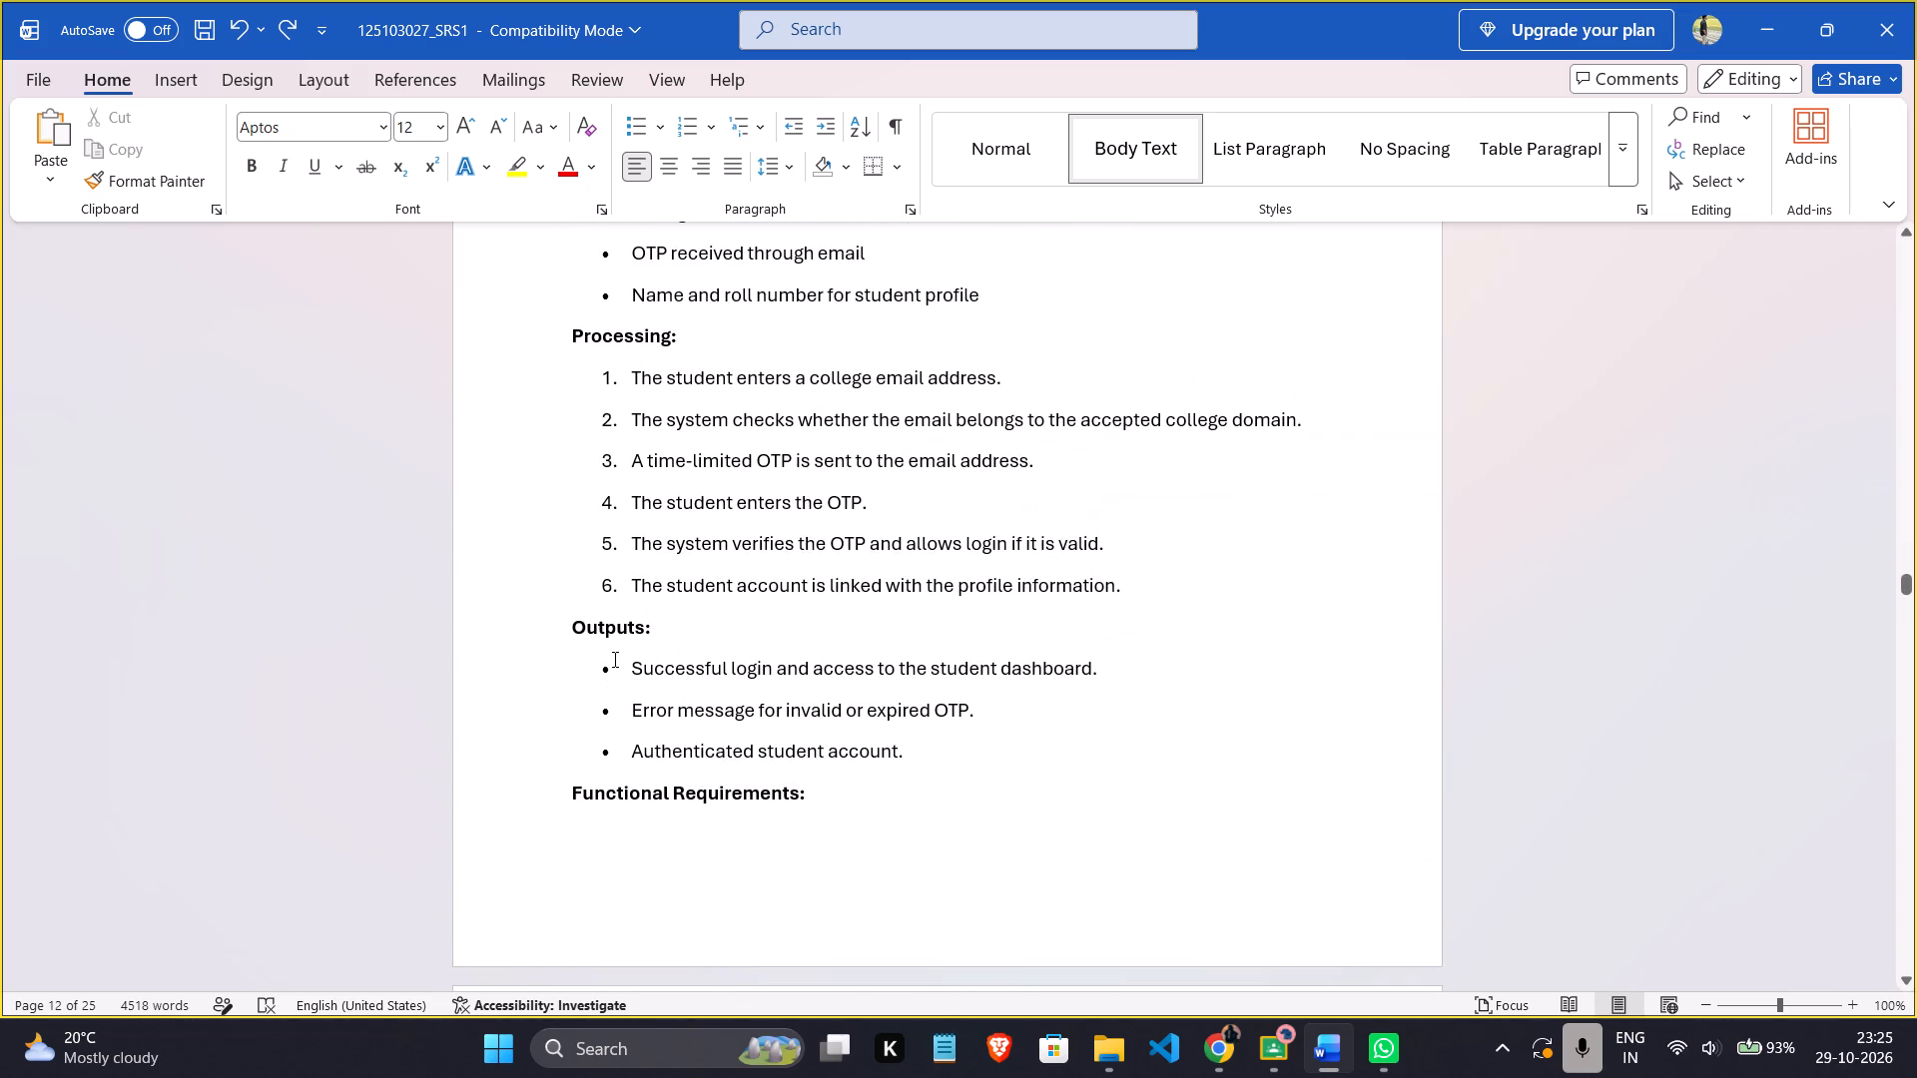
{"action": "scroll", "coordinate": [613, 659], "scroll_direction": "up", "scroll_amount": 3}
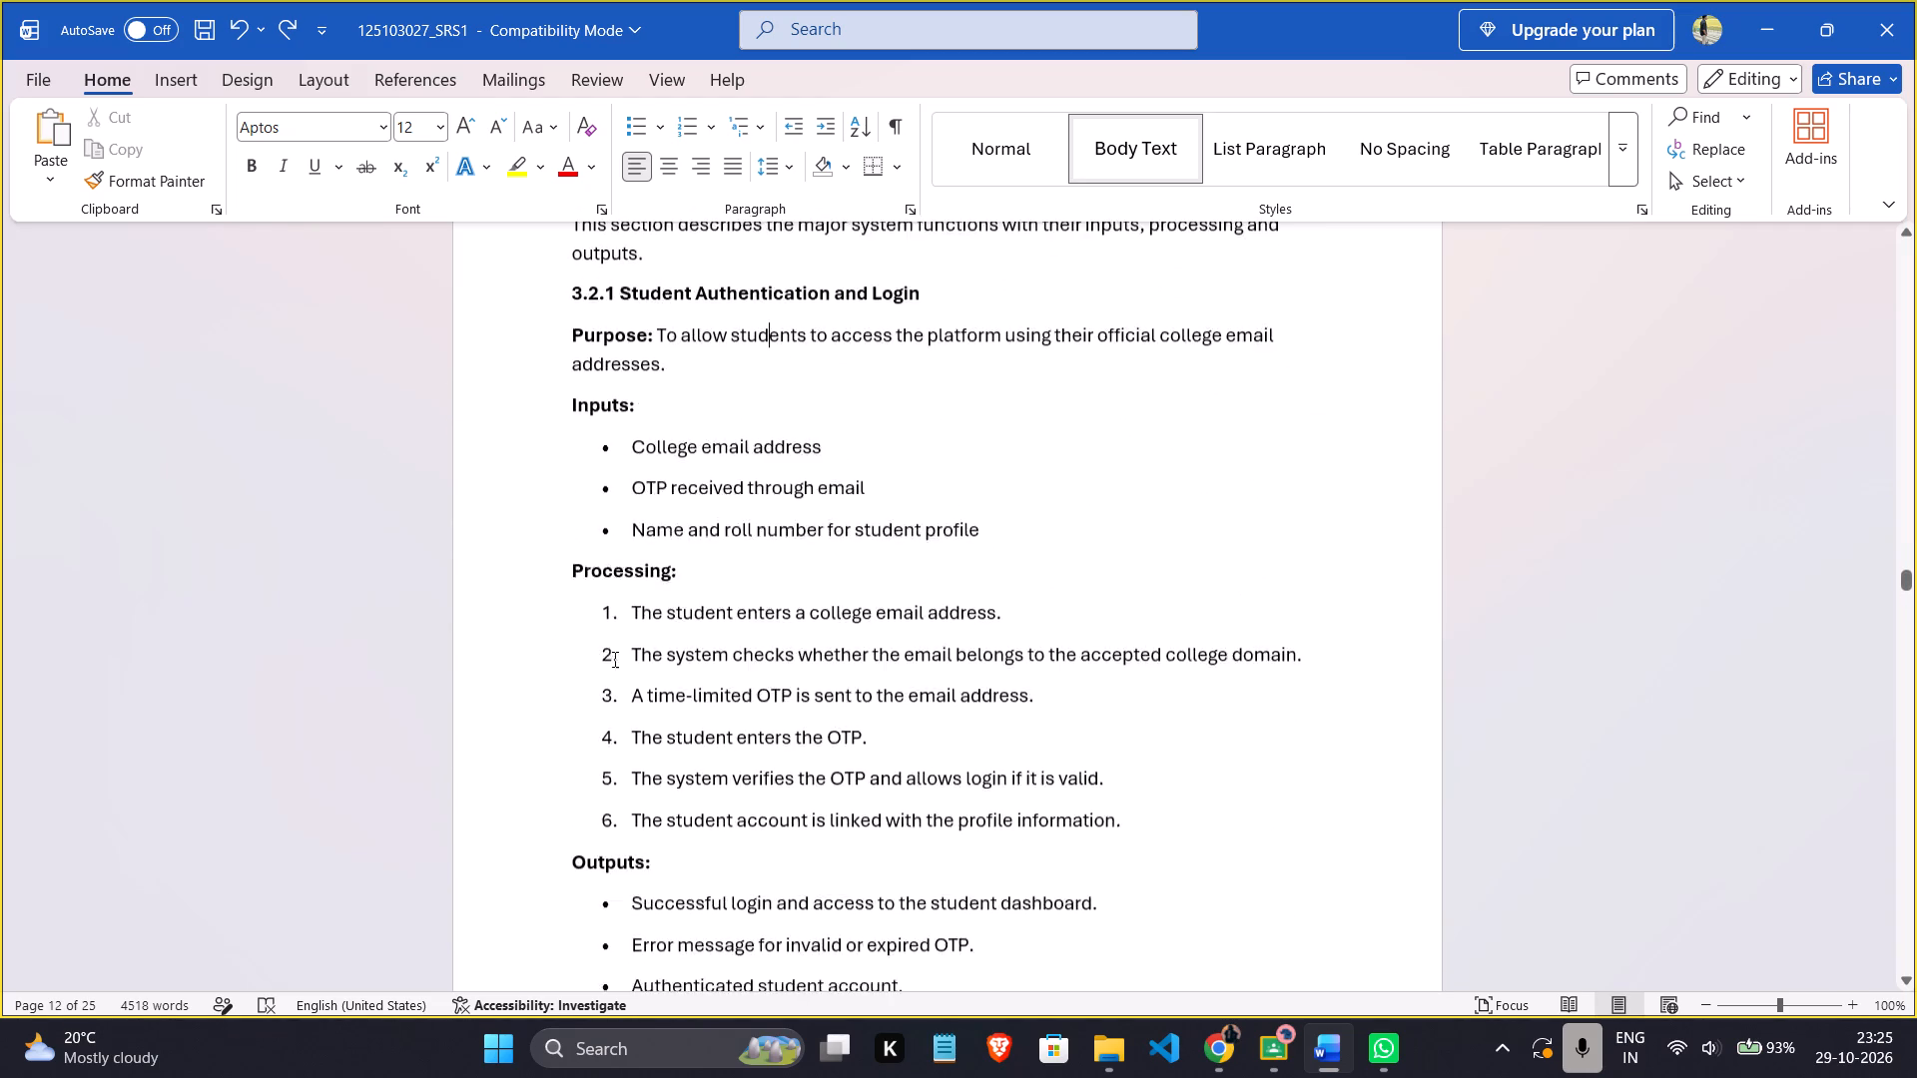
{"action": "scroll", "coordinate": [613, 659], "scroll_direction": "up", "scroll_amount": 1}
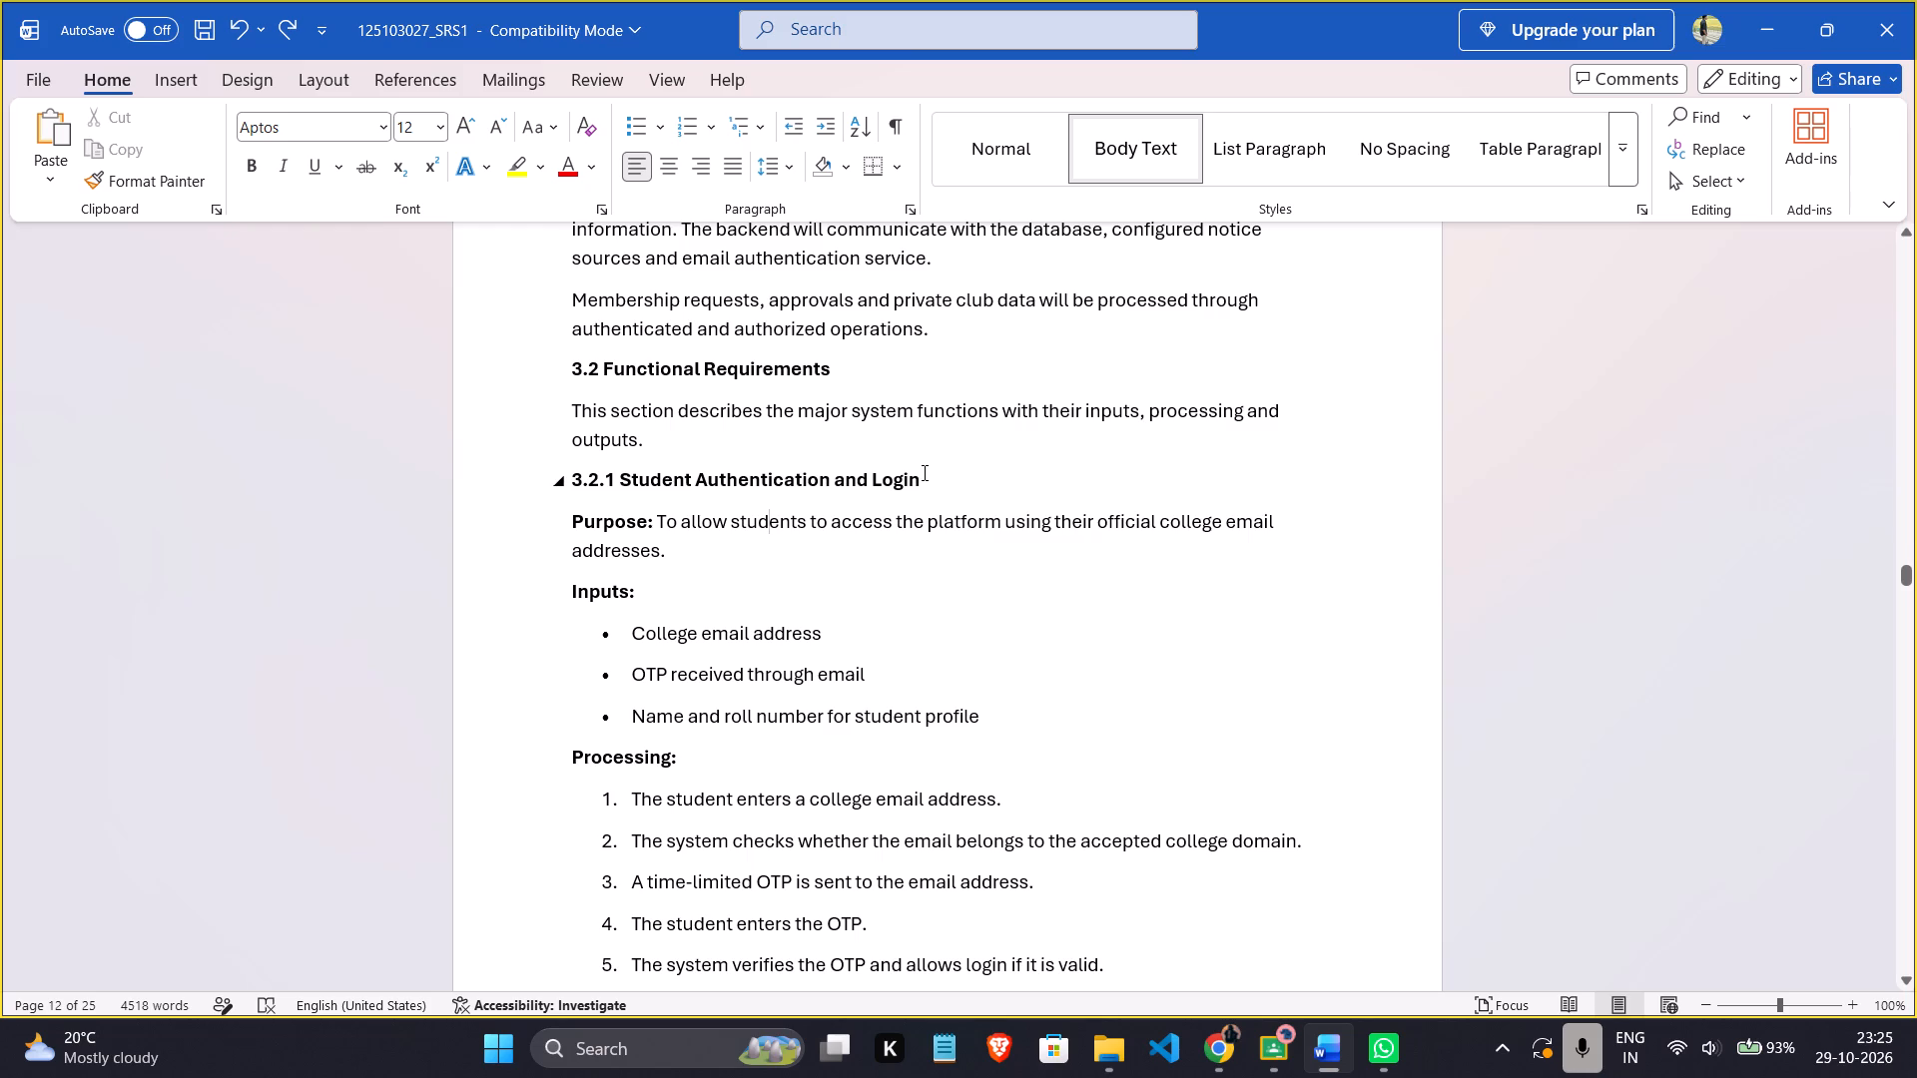
{"action": "scroll", "coordinate": [923, 472], "scroll_direction": "down", "scroll_amount": 5}
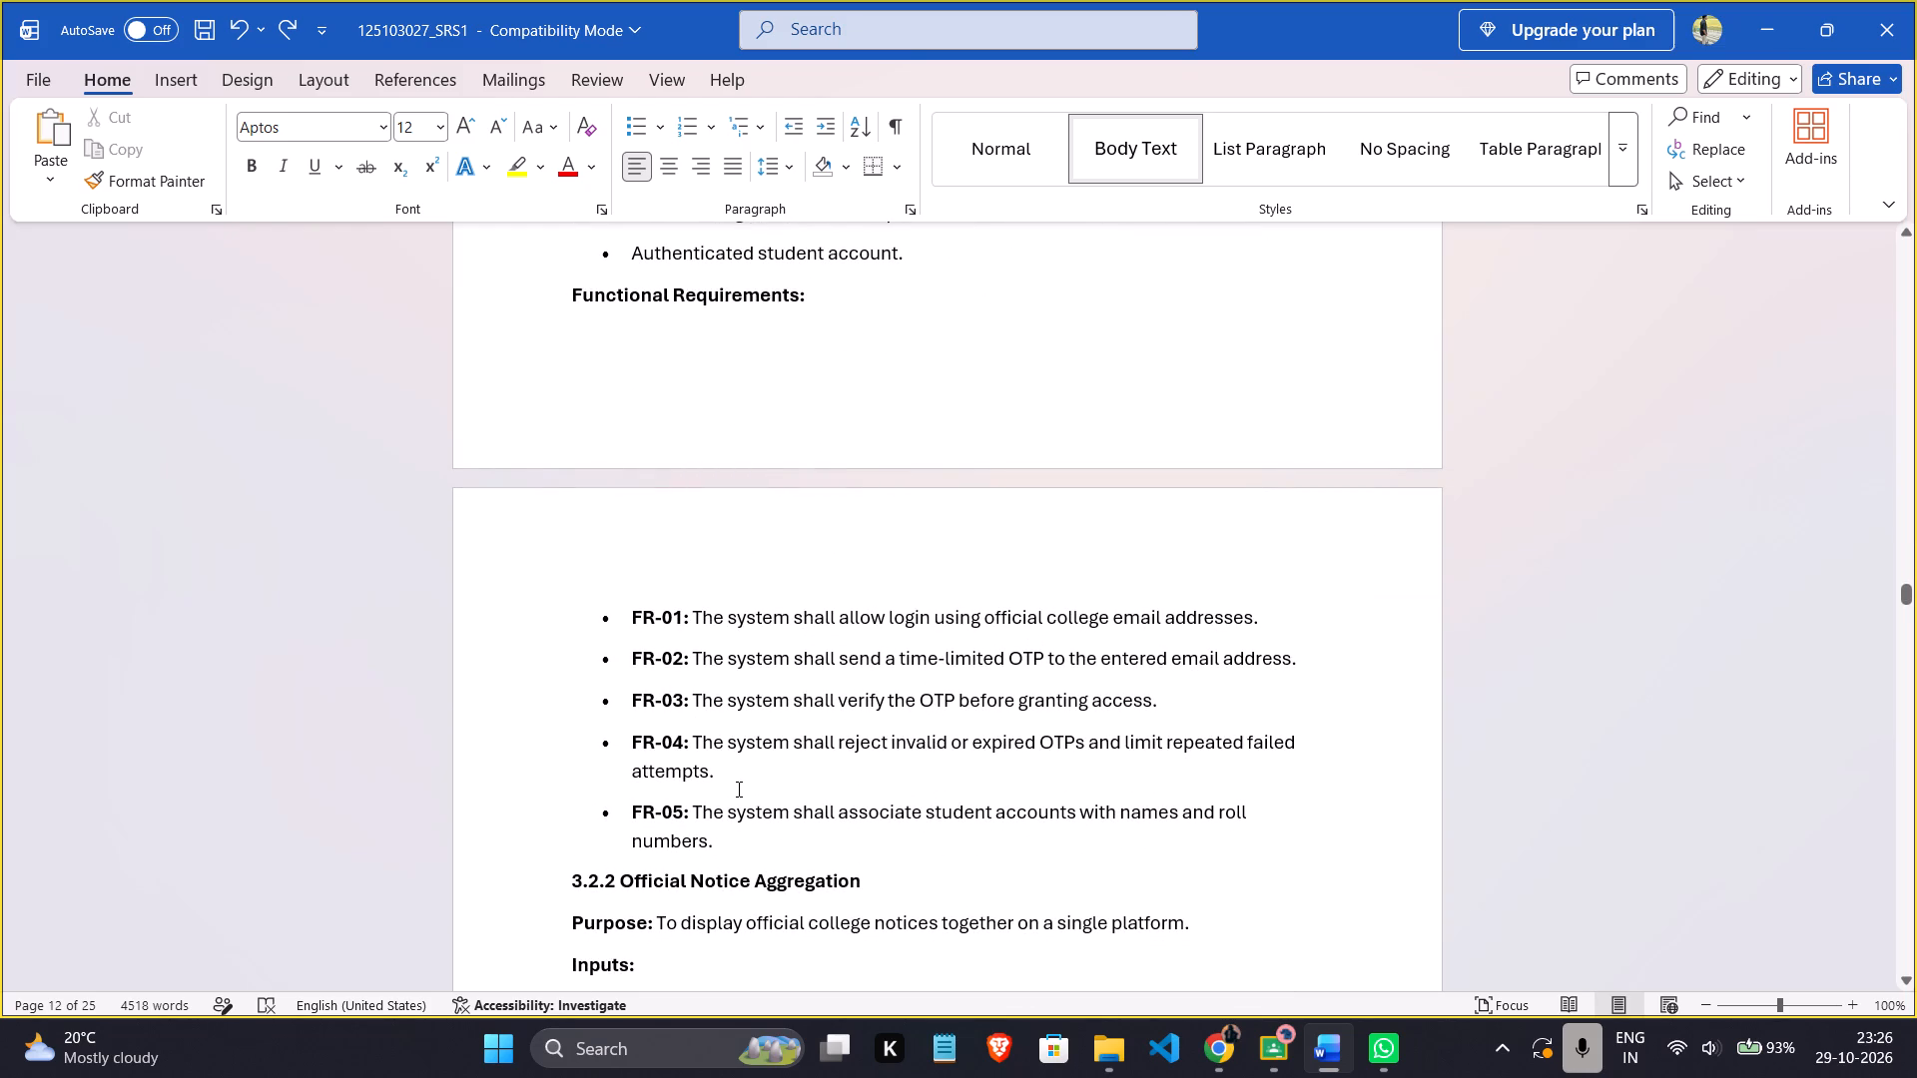
{"action": "scroll", "coordinate": [740, 836], "scroll_direction": "up", "scroll_amount": 4}
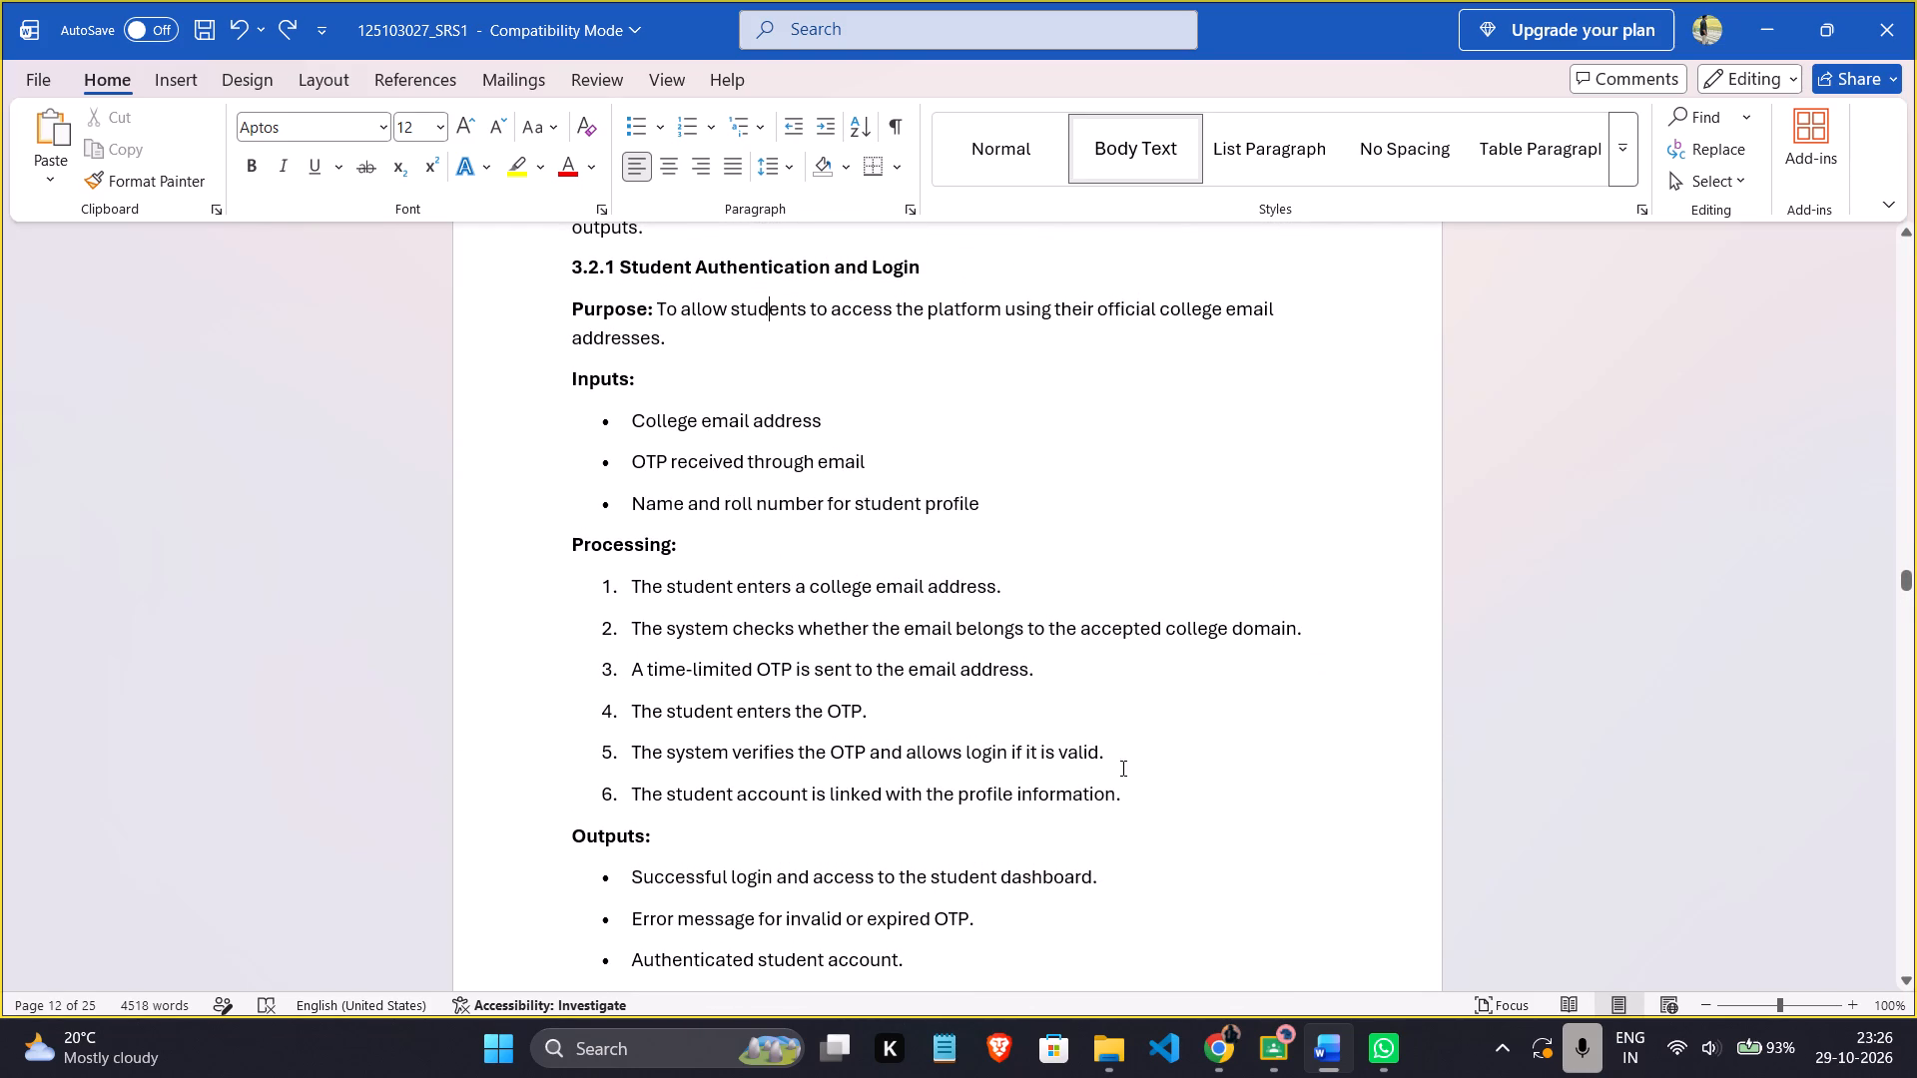
Delete the Processing heading and its six numbered steps from section 3.2.1 Student Authentication and Login.
{"action": "left_click", "coordinate": [1134, 799]}
{"action": "right_click_drag", "start_coordinate": [1134, 799], "coordinate": [813, 692]}
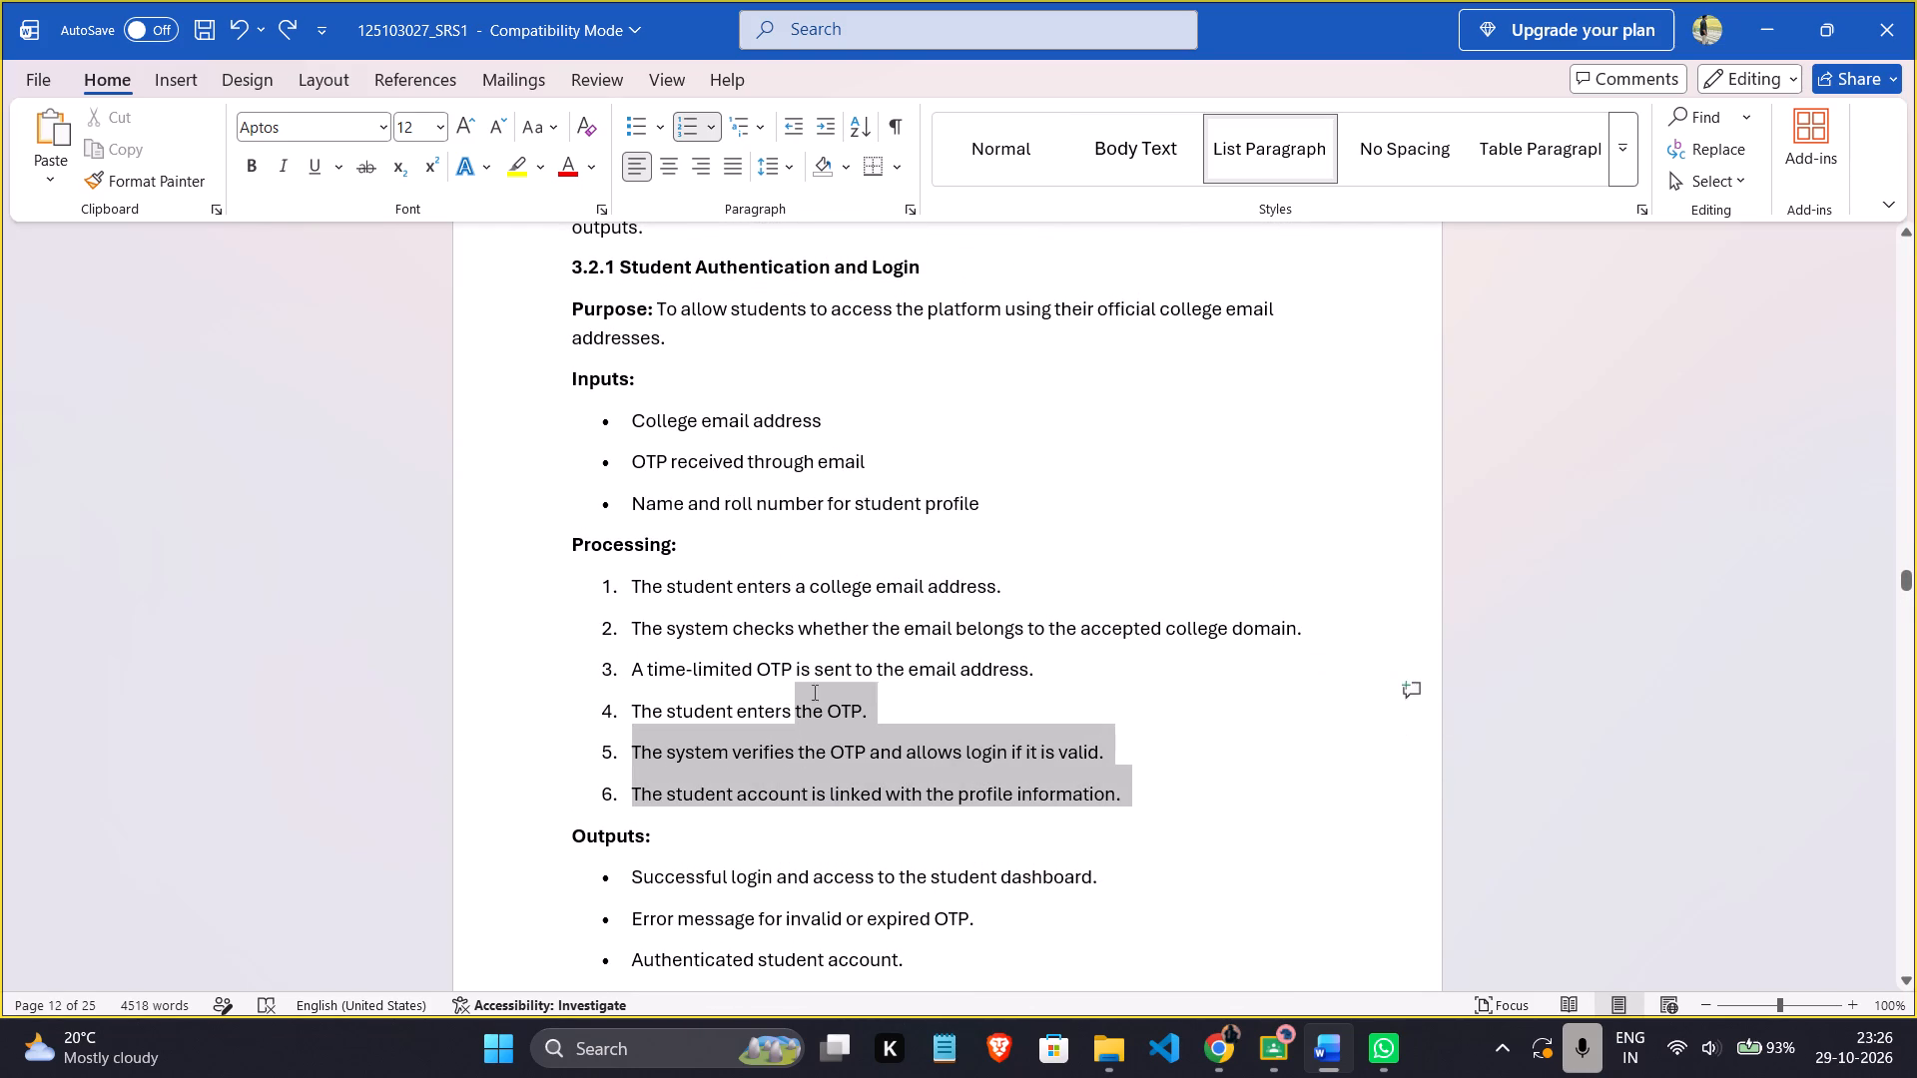
{"action": "right_click_drag", "start_coordinate": [813, 692], "coordinate": [544, 542]}
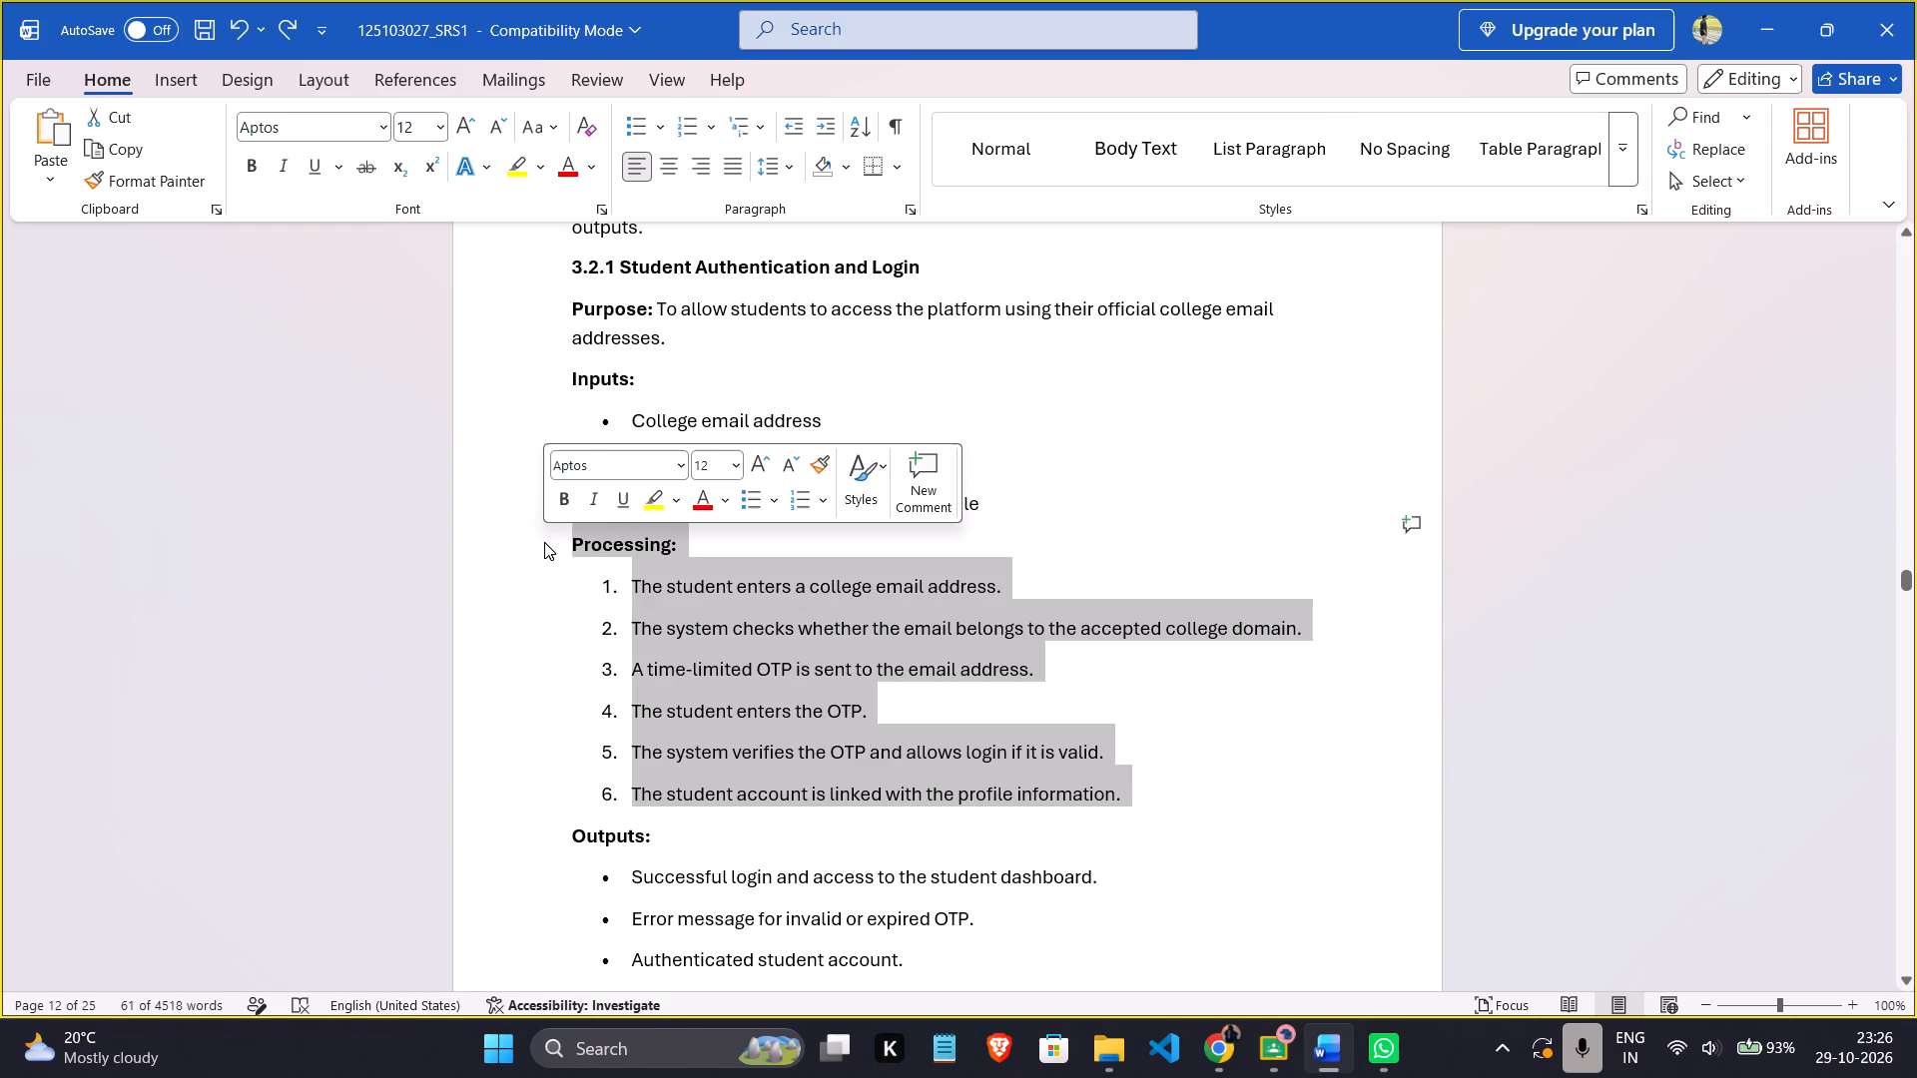
{"action": "key", "text": "Delete"}
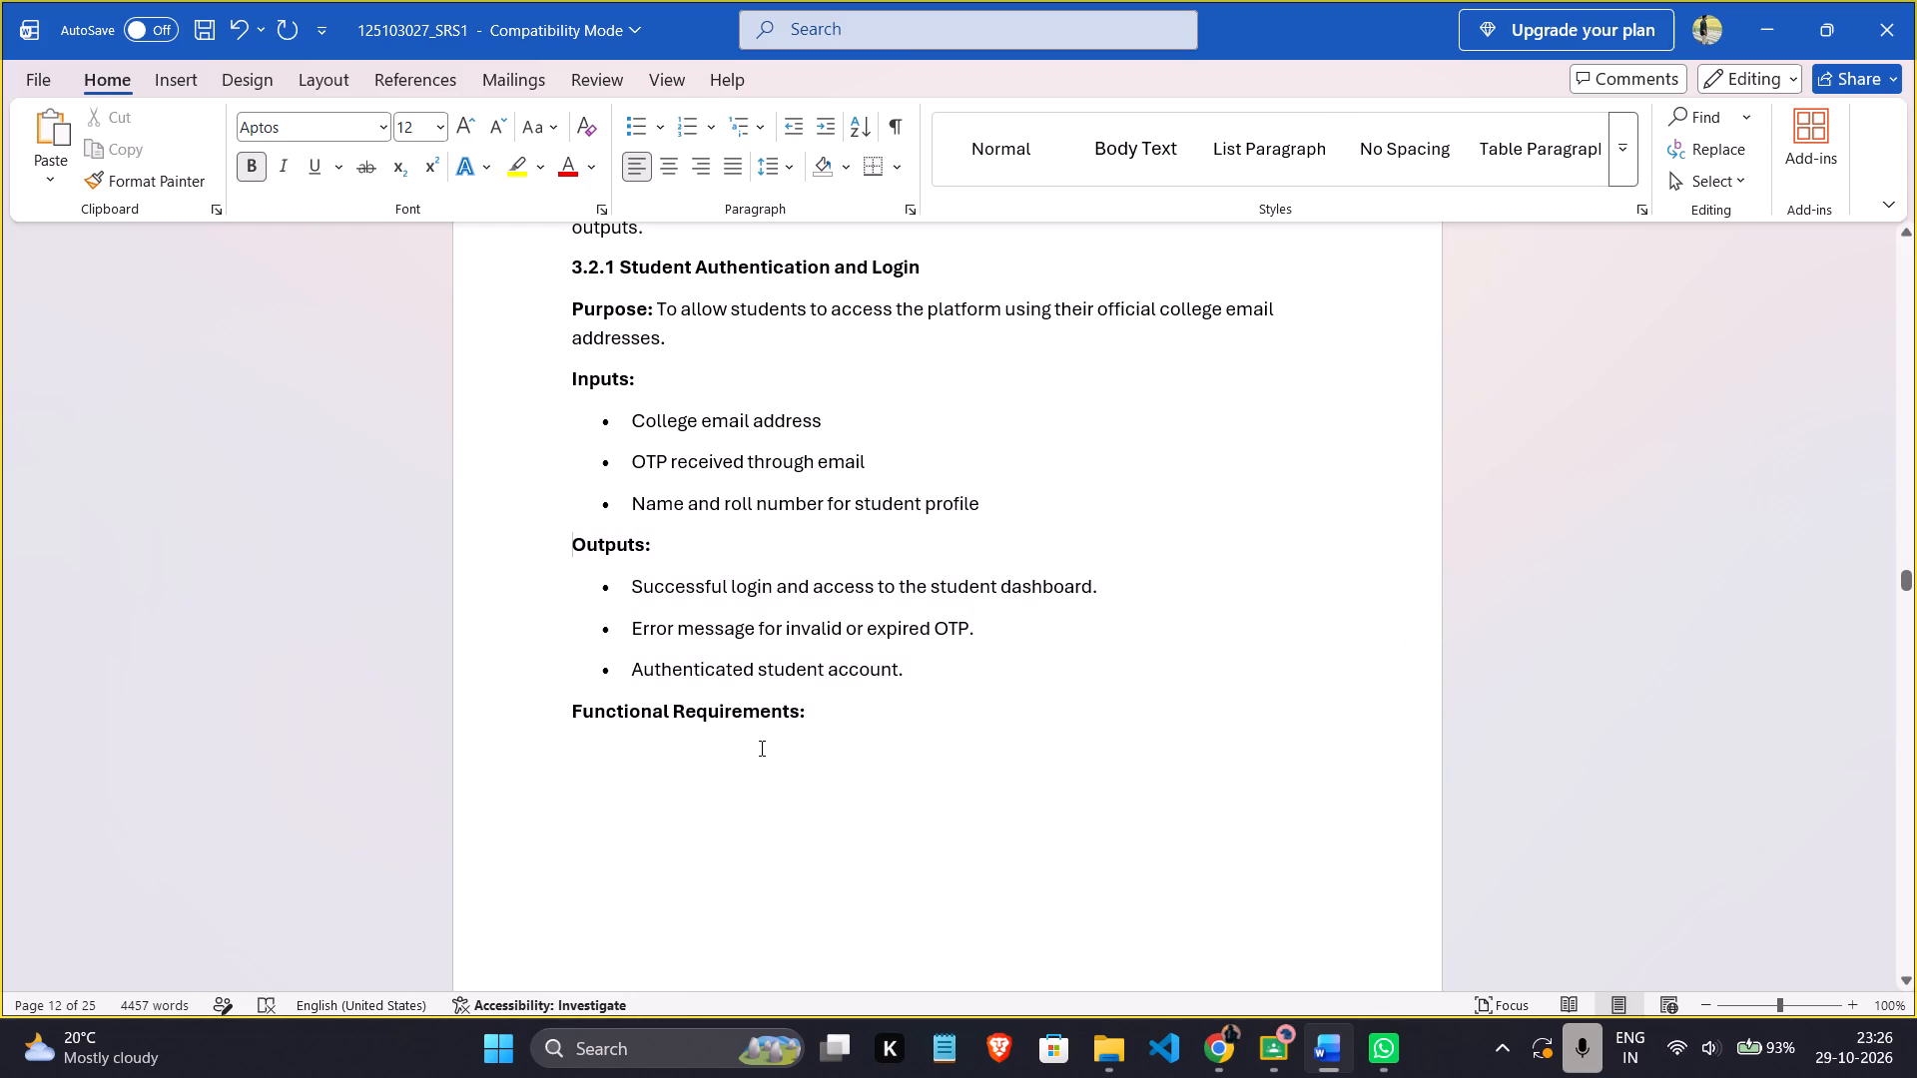
Remove the "FR-01:" label from the first functional requirement of section 3.2.1, keeping the requirement's sentence.
{"action": "scroll", "coordinate": [760, 748], "scroll_direction": "down", "scroll_amount": 3}
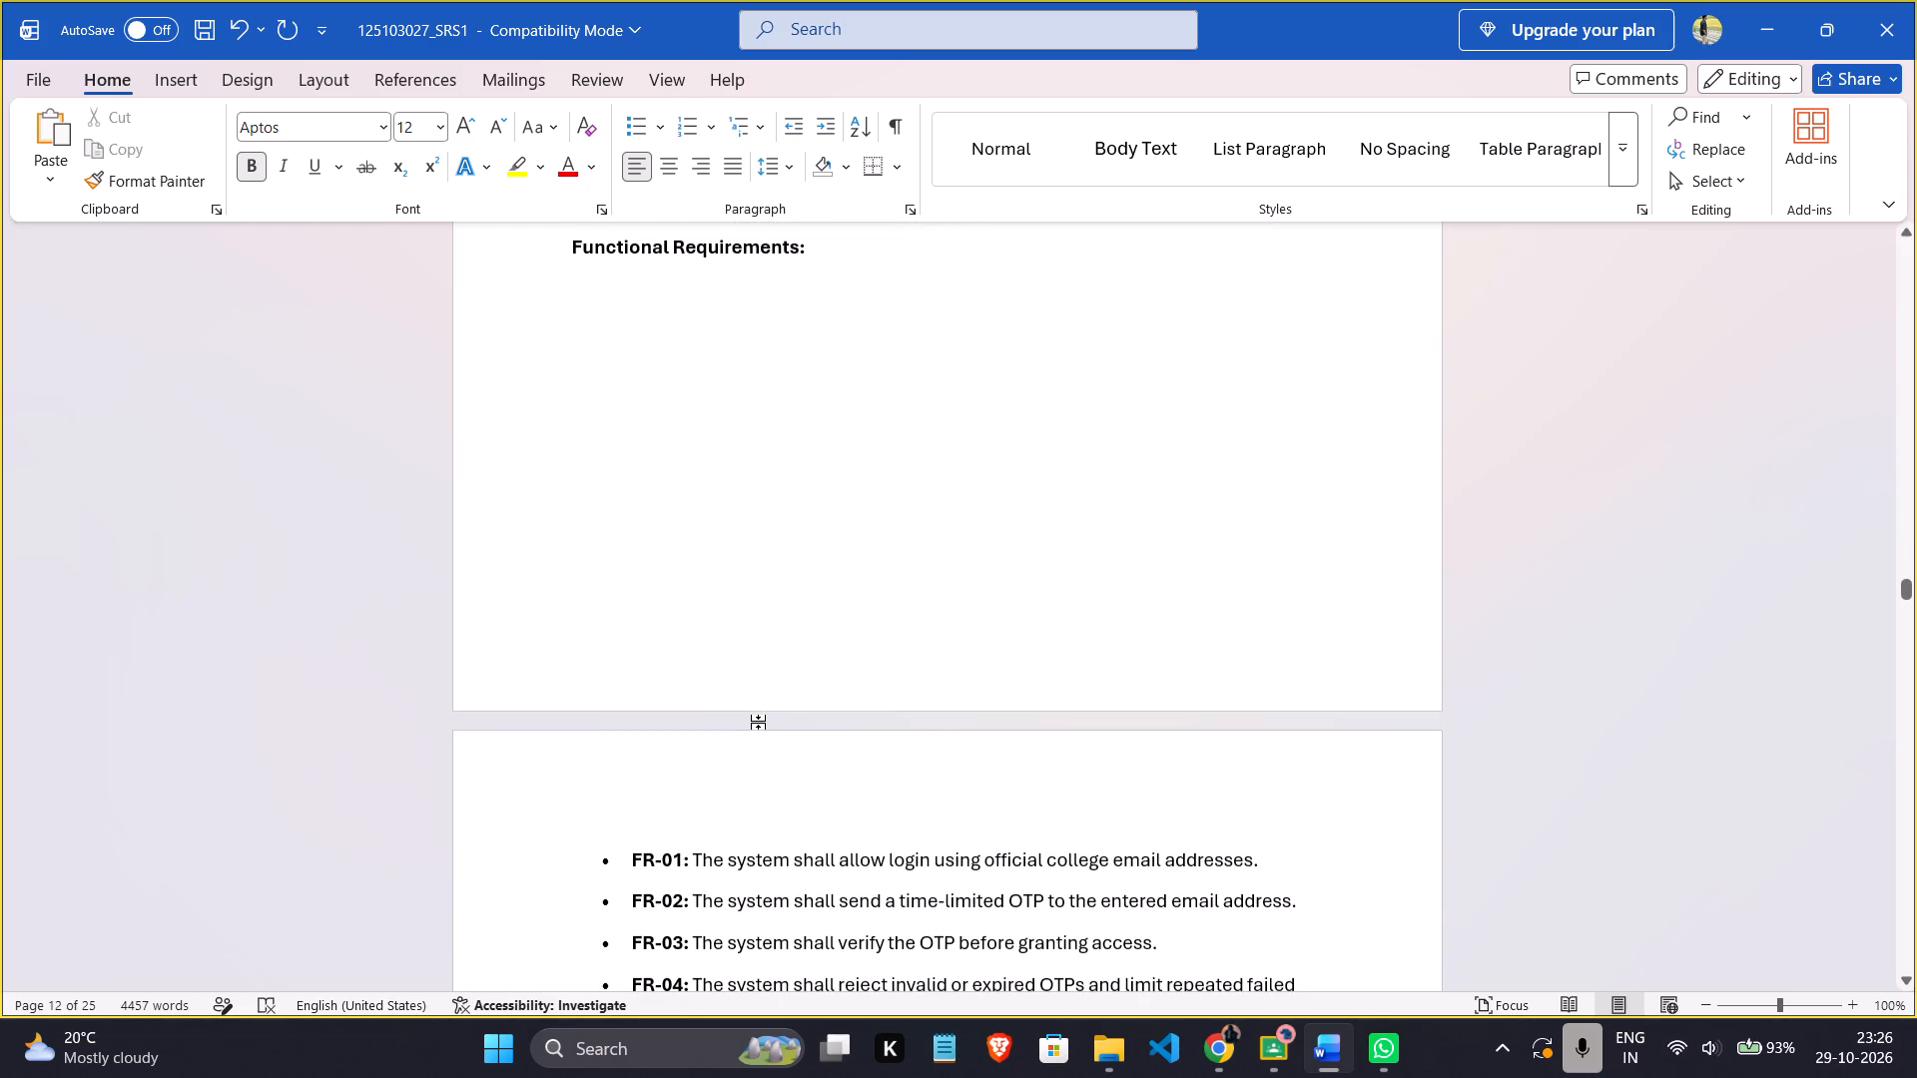
{"action": "left_click", "coordinate": [716, 783]}
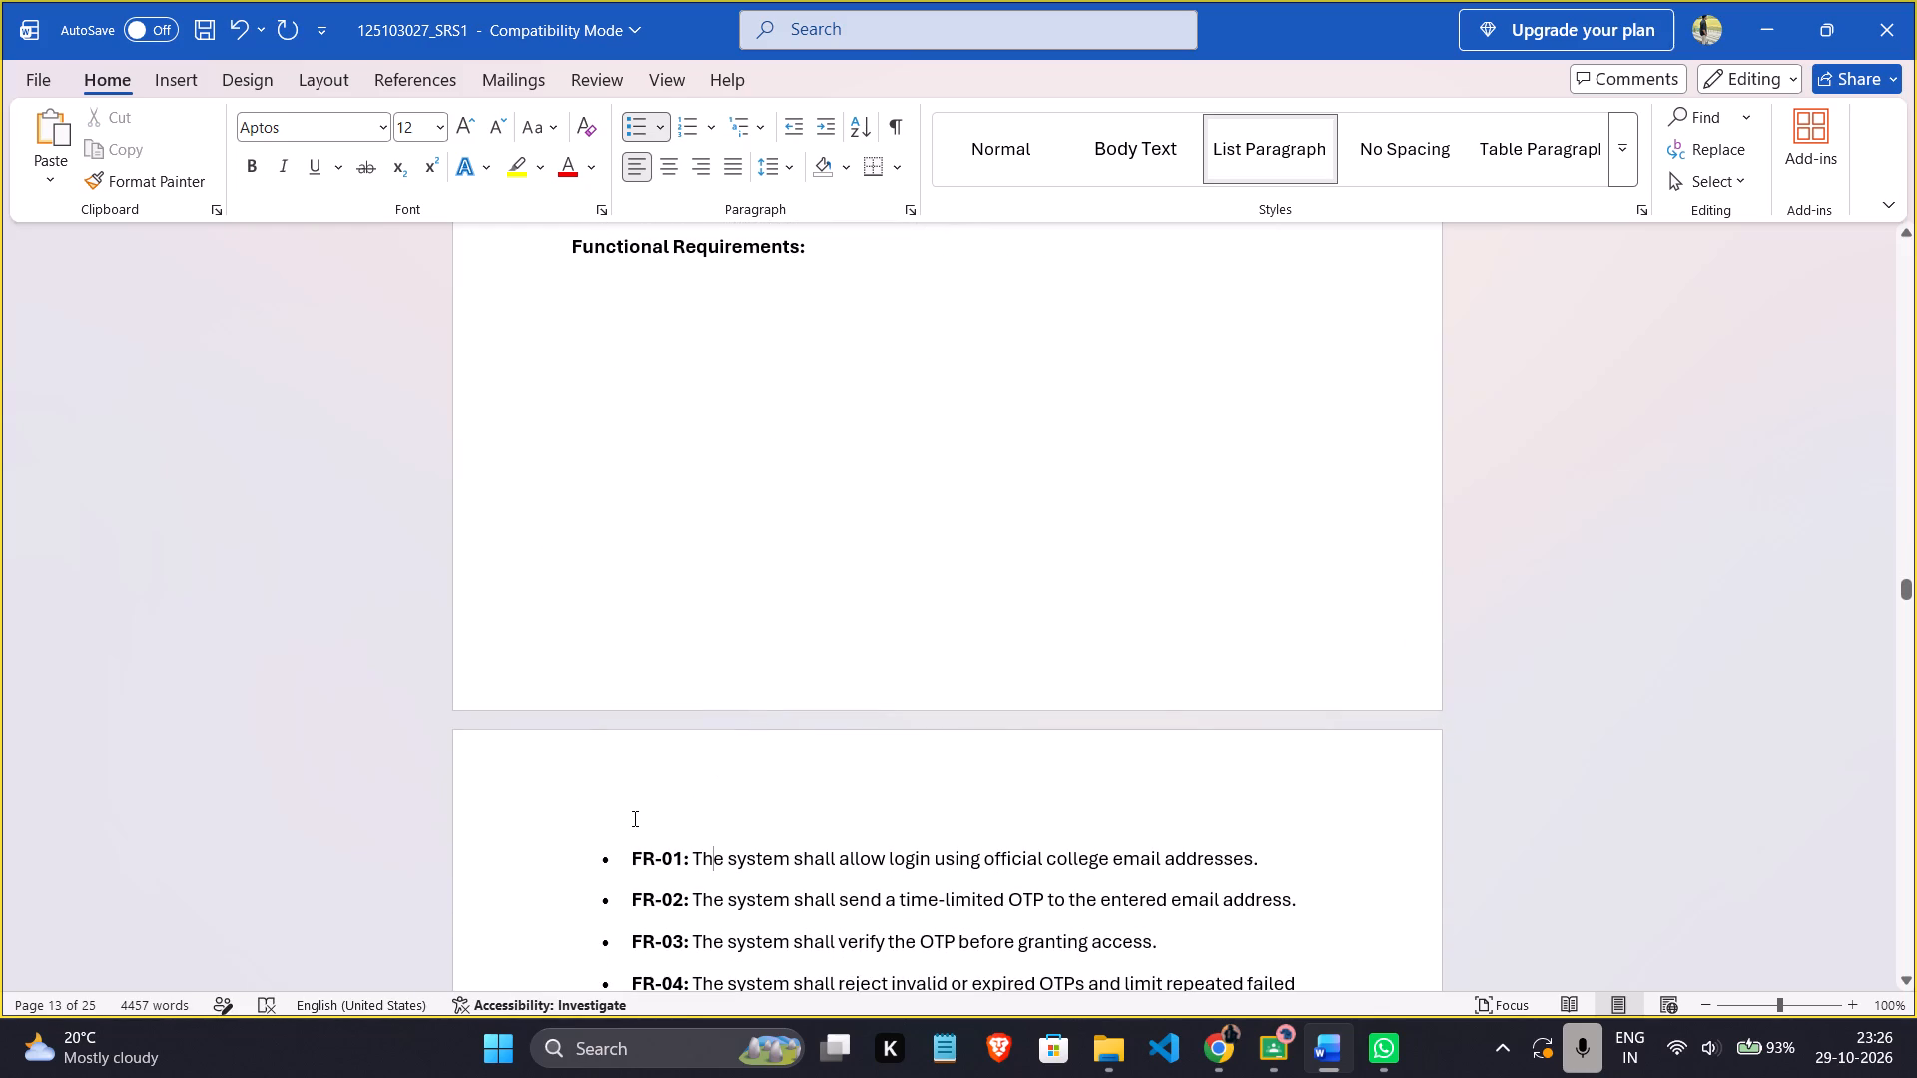
{"action": "left_click", "coordinate": [633, 818]}
{"action": "scroll", "coordinate": [633, 818], "scroll_direction": "down", "scroll_amount": 2}
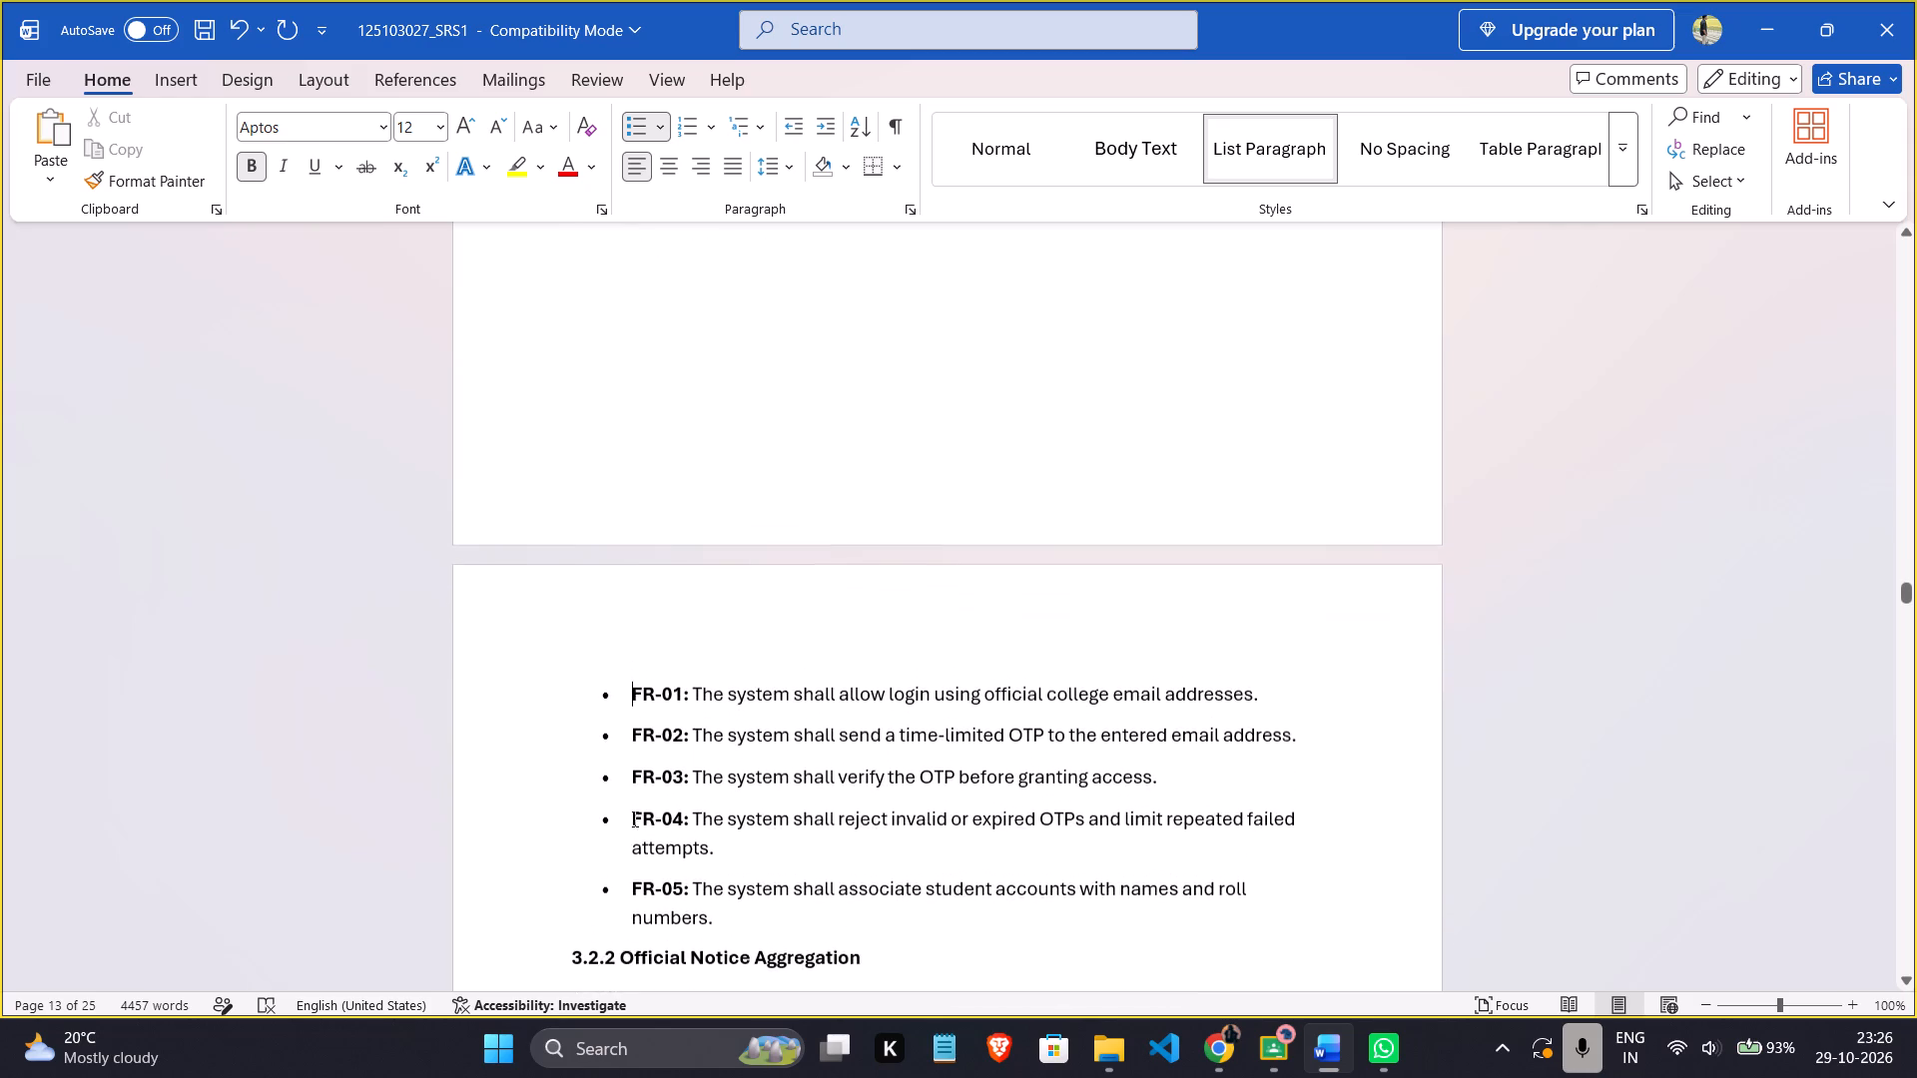
{"action": "scroll", "coordinate": [633, 818], "scroll_direction": "down", "scroll_amount": 1}
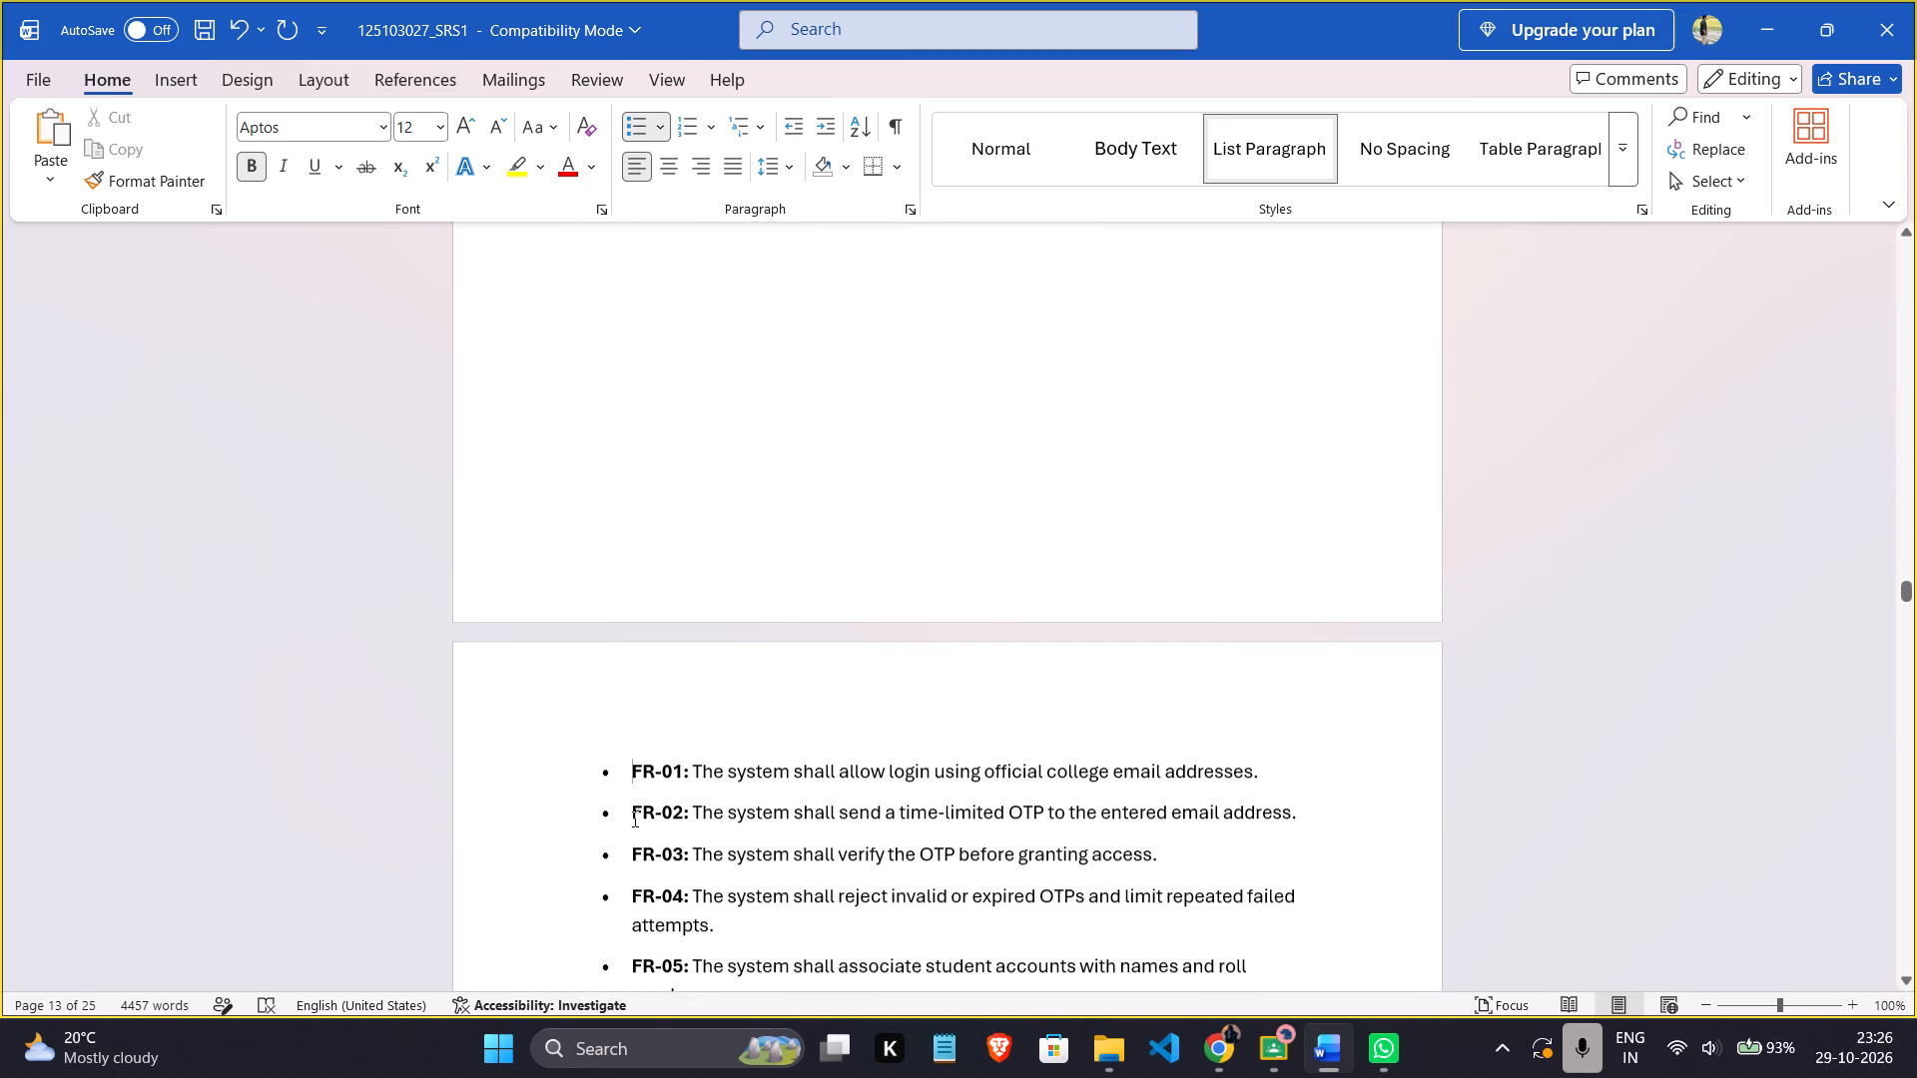
{"action": "scroll", "coordinate": [633, 818], "scroll_direction": "down", "scroll_amount": 2}
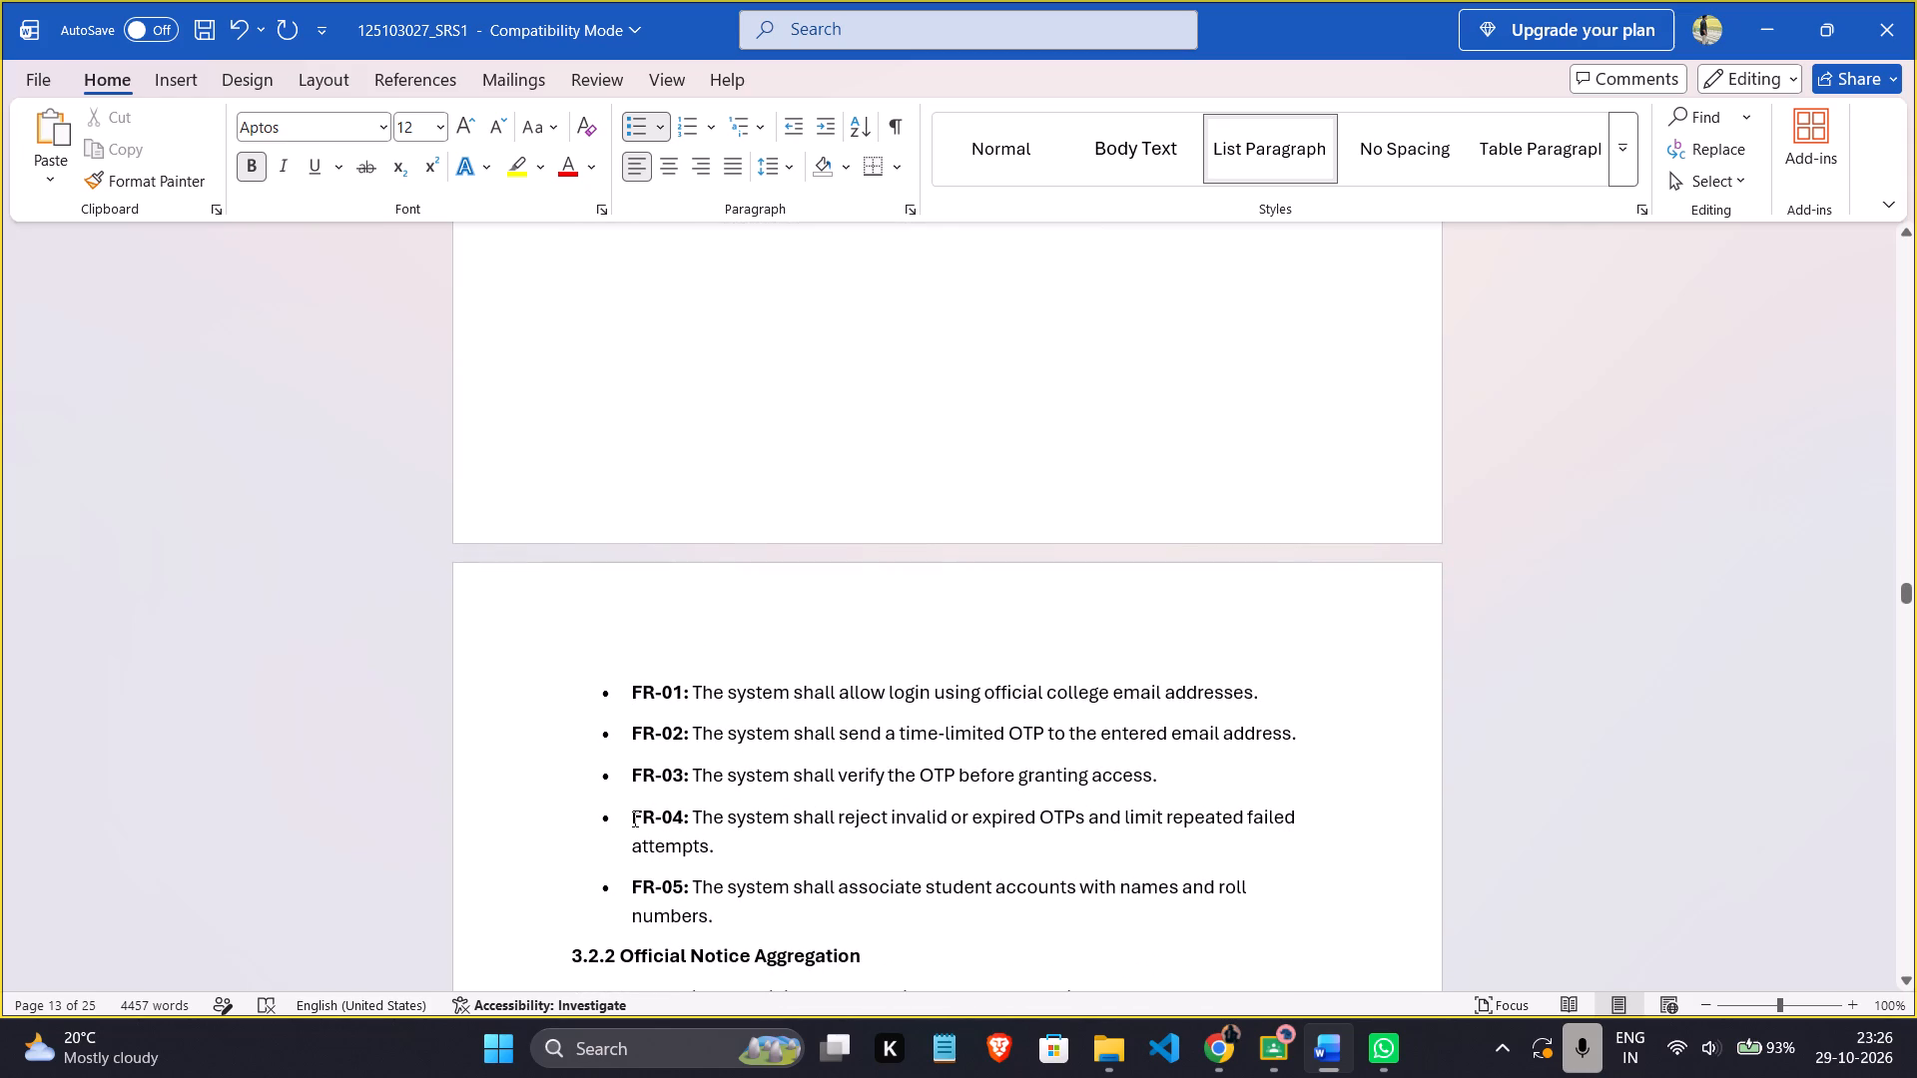
{"action": "scroll", "coordinate": [633, 818], "scroll_direction": "down", "scroll_amount": 1}
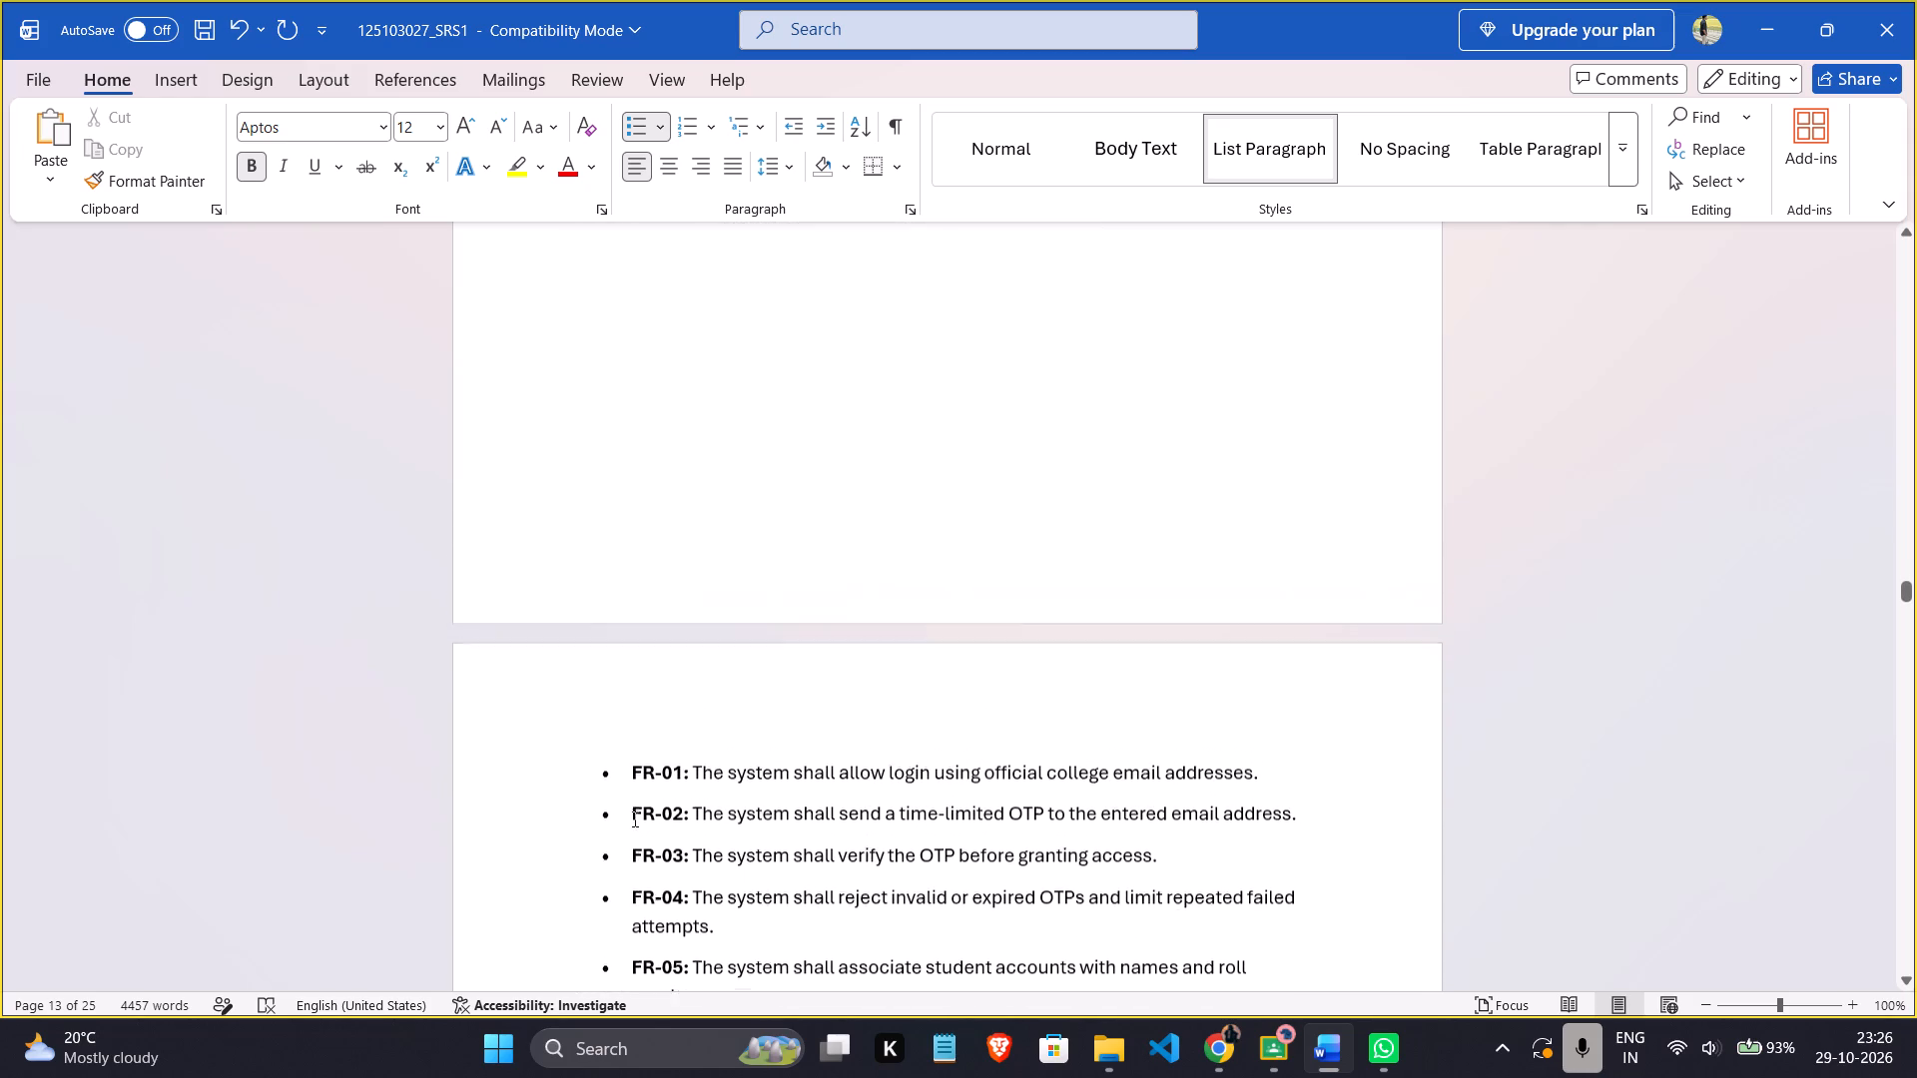
{"action": "left_click", "coordinate": [694, 673]}
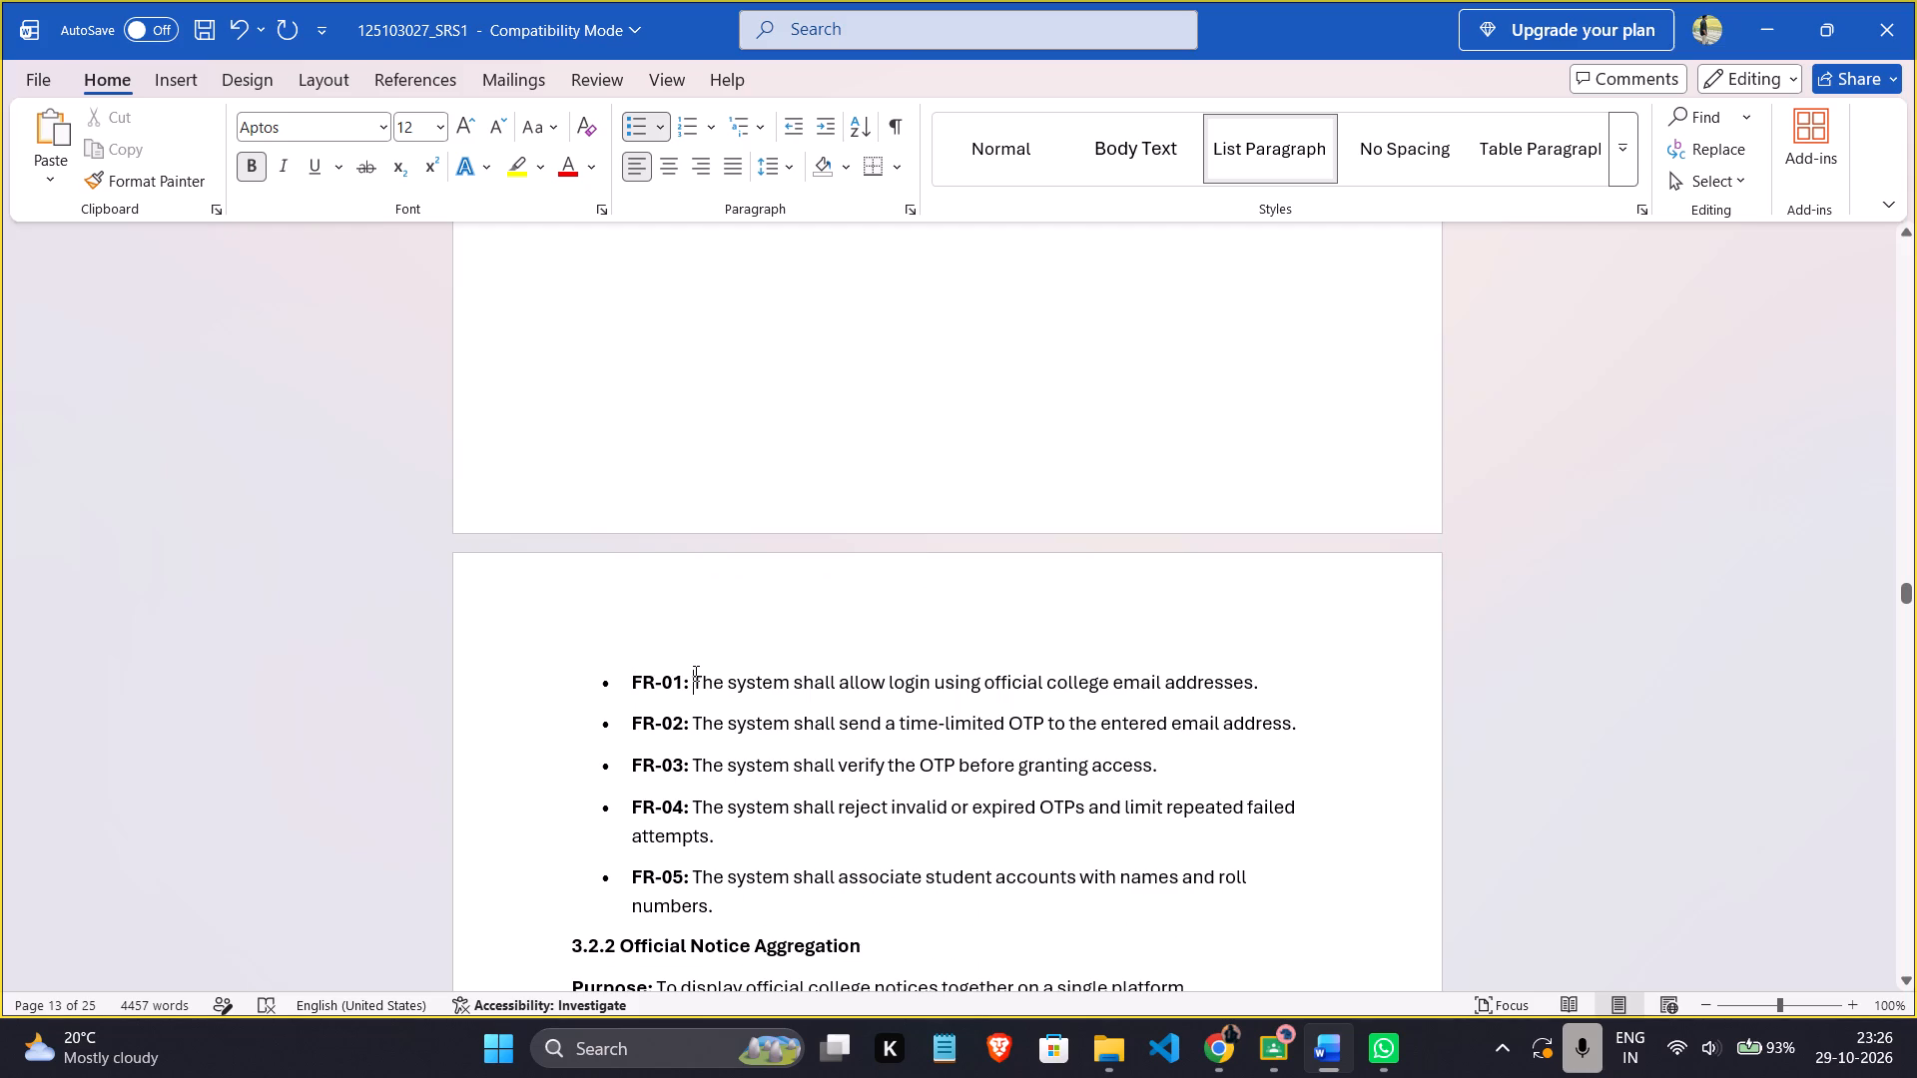
{"action": "key", "text": "BackSpace"}
{"action": "key", "text": "BackSpace"}
{"action": "key", "text": "BackSpace"}
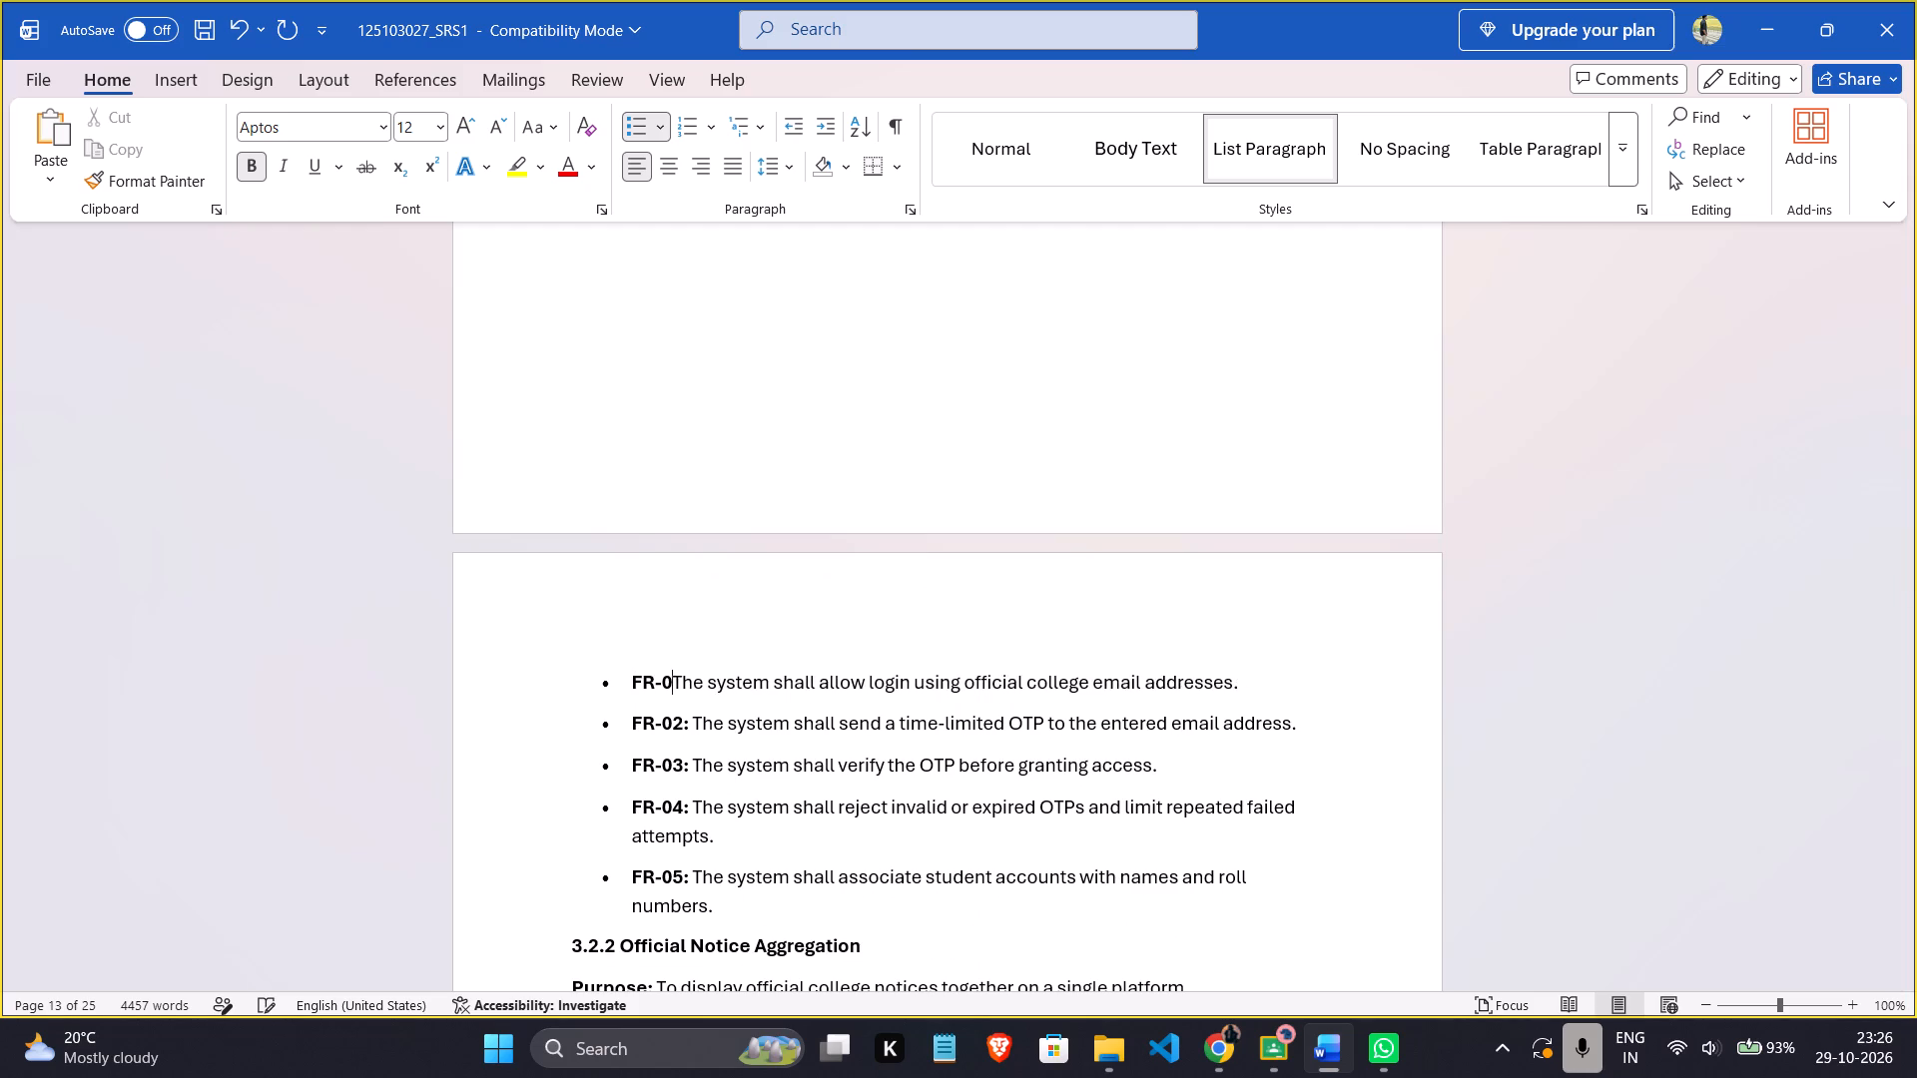
{"action": "key", "text": "BackSpace"}
{"action": "key", "text": "BackSpace"}
{"action": "key", "text": "BackSpace"}
{"action": "key", "text": "BackSpace"}
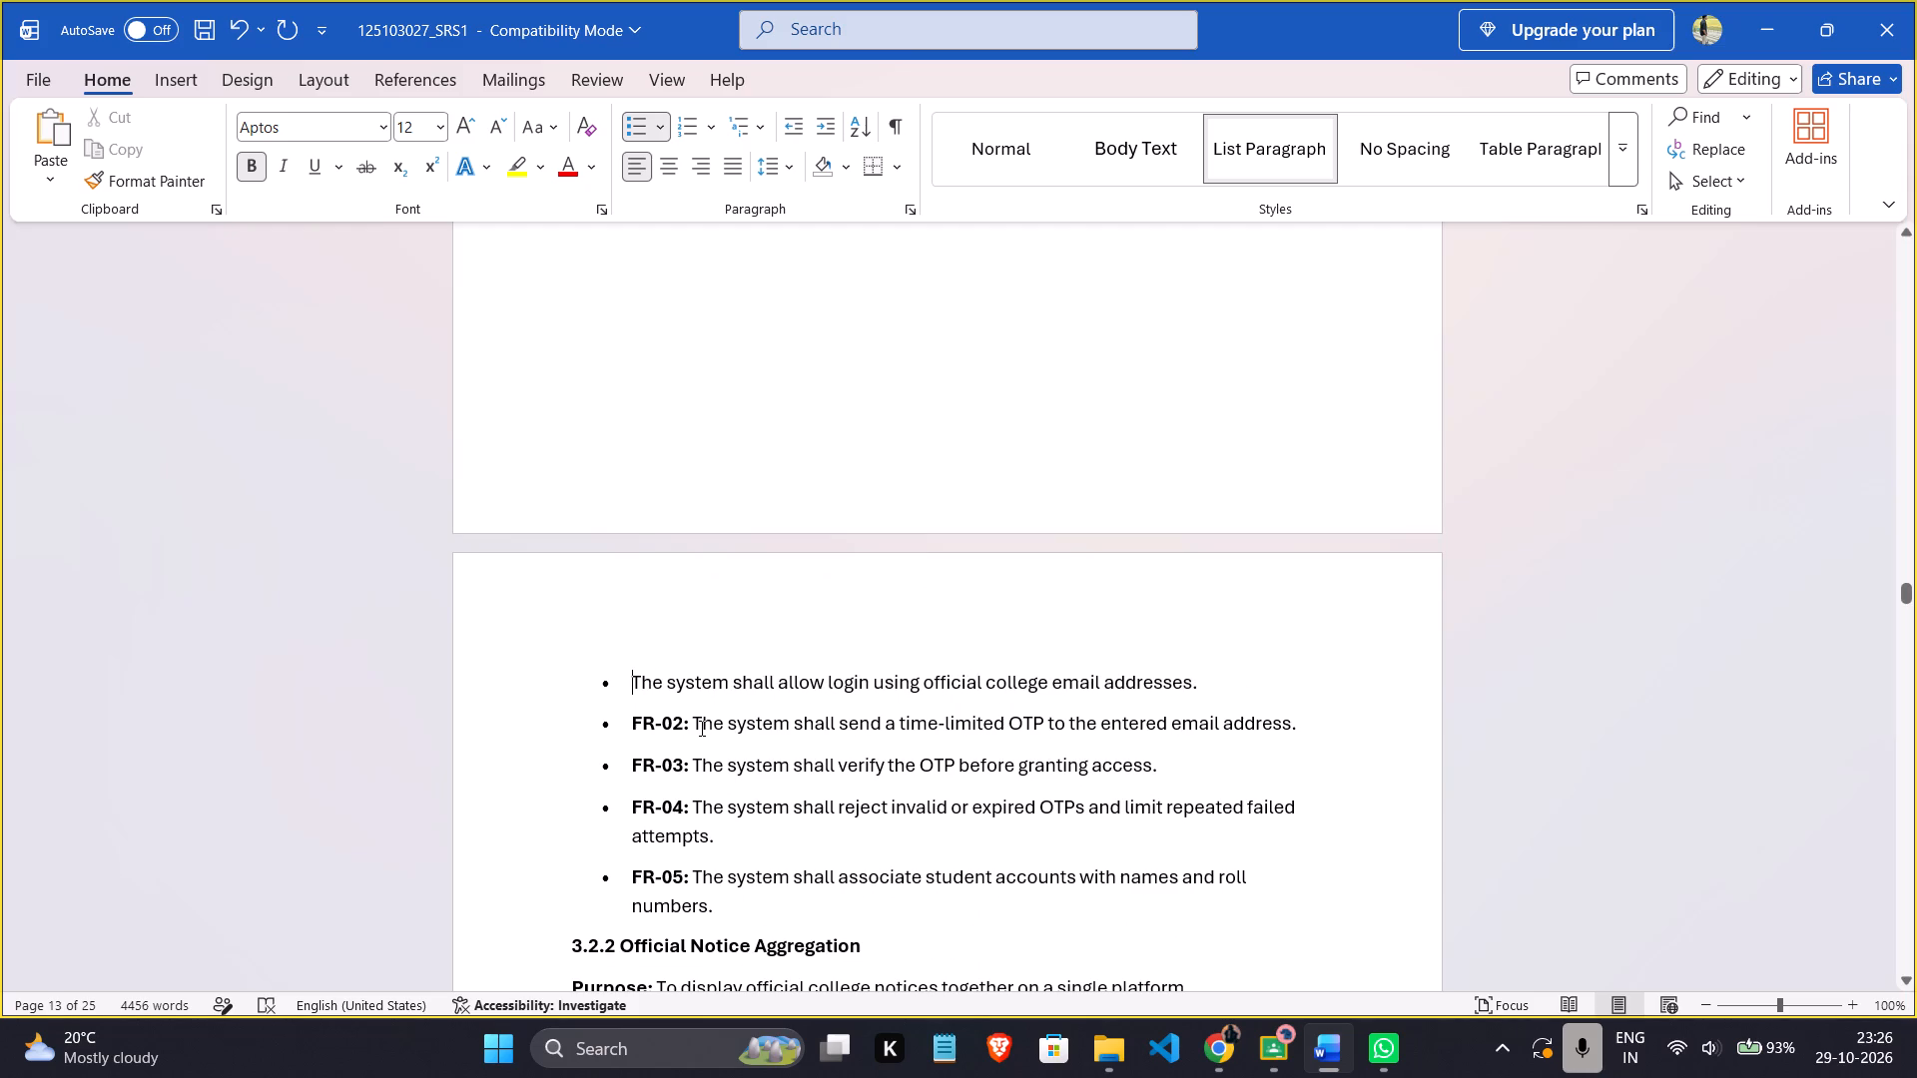
Remove the "FR-02:" label and its trailing space from the requirement about sending a time-limited OTP.
{"action": "left_click", "coordinate": [689, 728]}
{"action": "key", "text": "BackSpace"}
{"action": "key", "text": "BackSpace"}
{"action": "key", "text": "BackSpace"}
{"action": "key", "text": "BackSpace"}
{"action": "key", "text": "BackSpace"}
{"action": "key", "text": "BackSpace"}
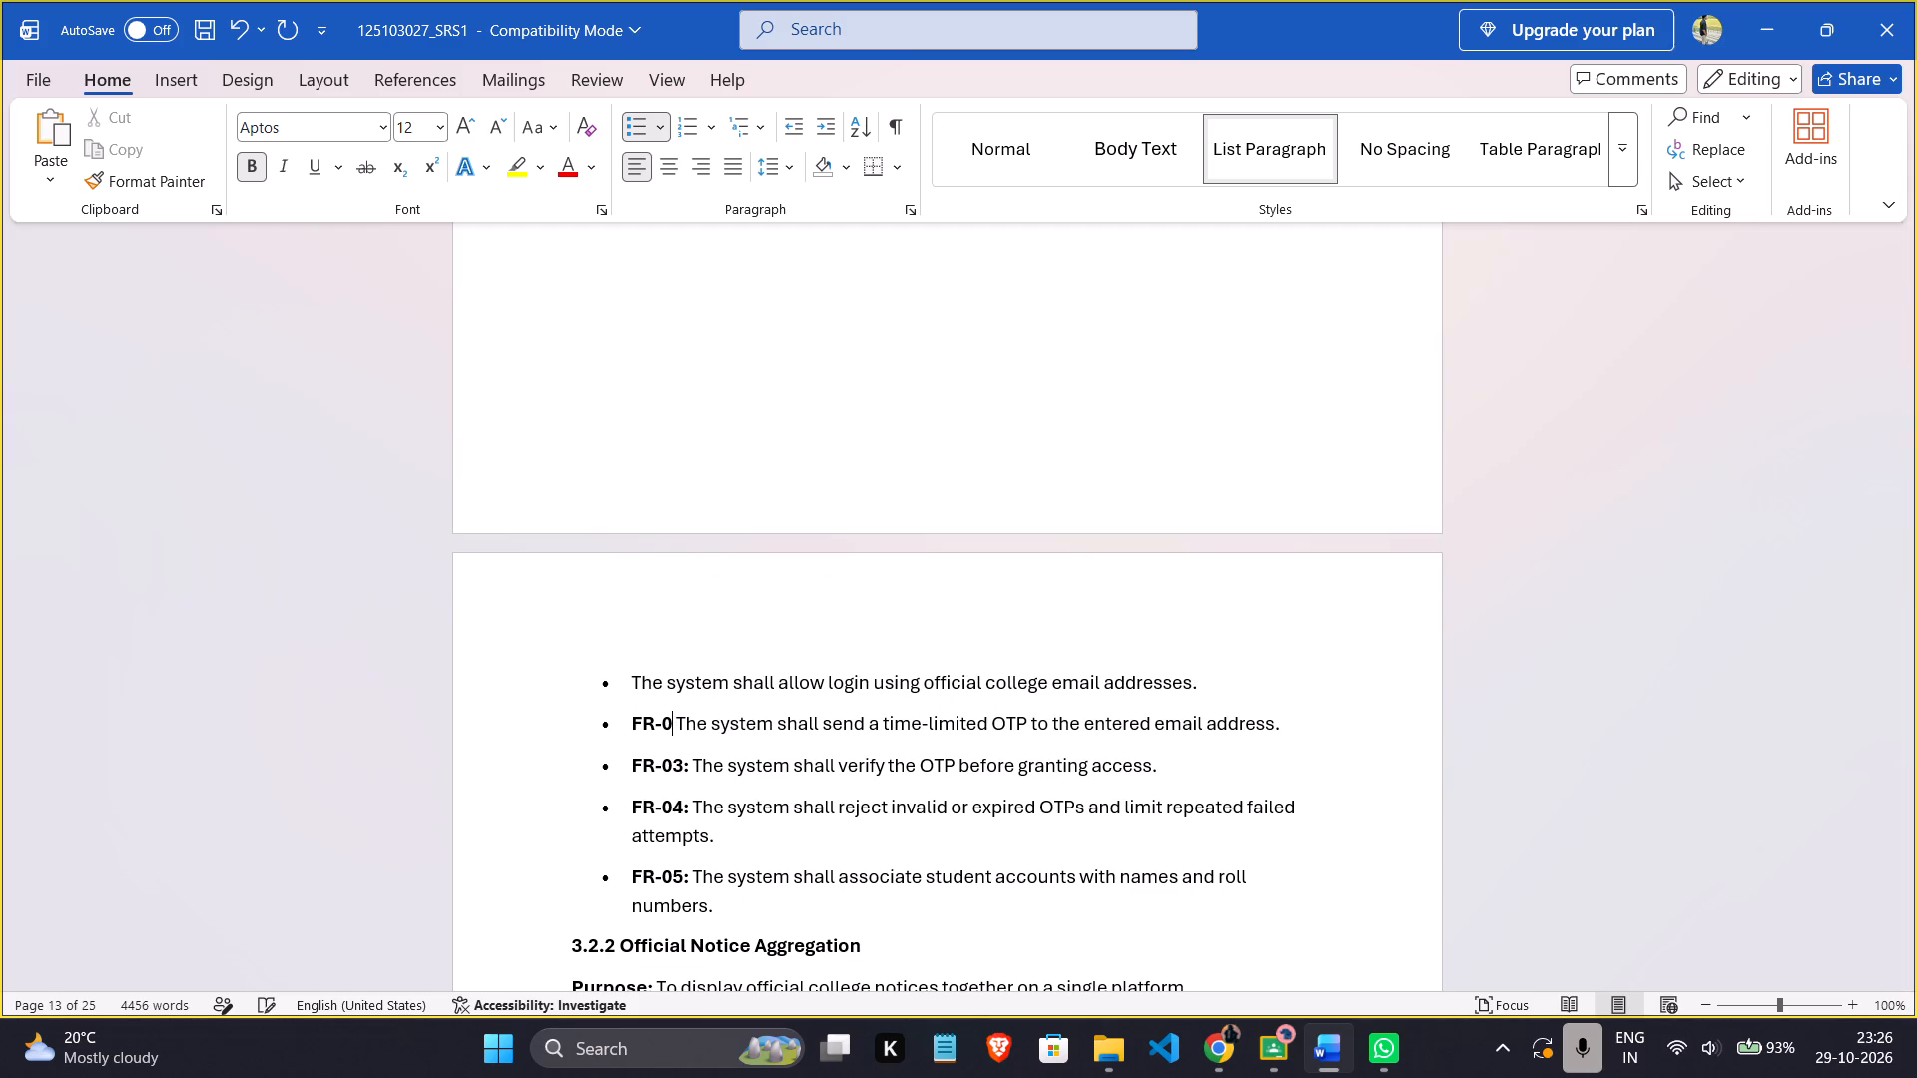
{"action": "key", "text": "Right"}
{"action": "key", "text": "BackSpace"}
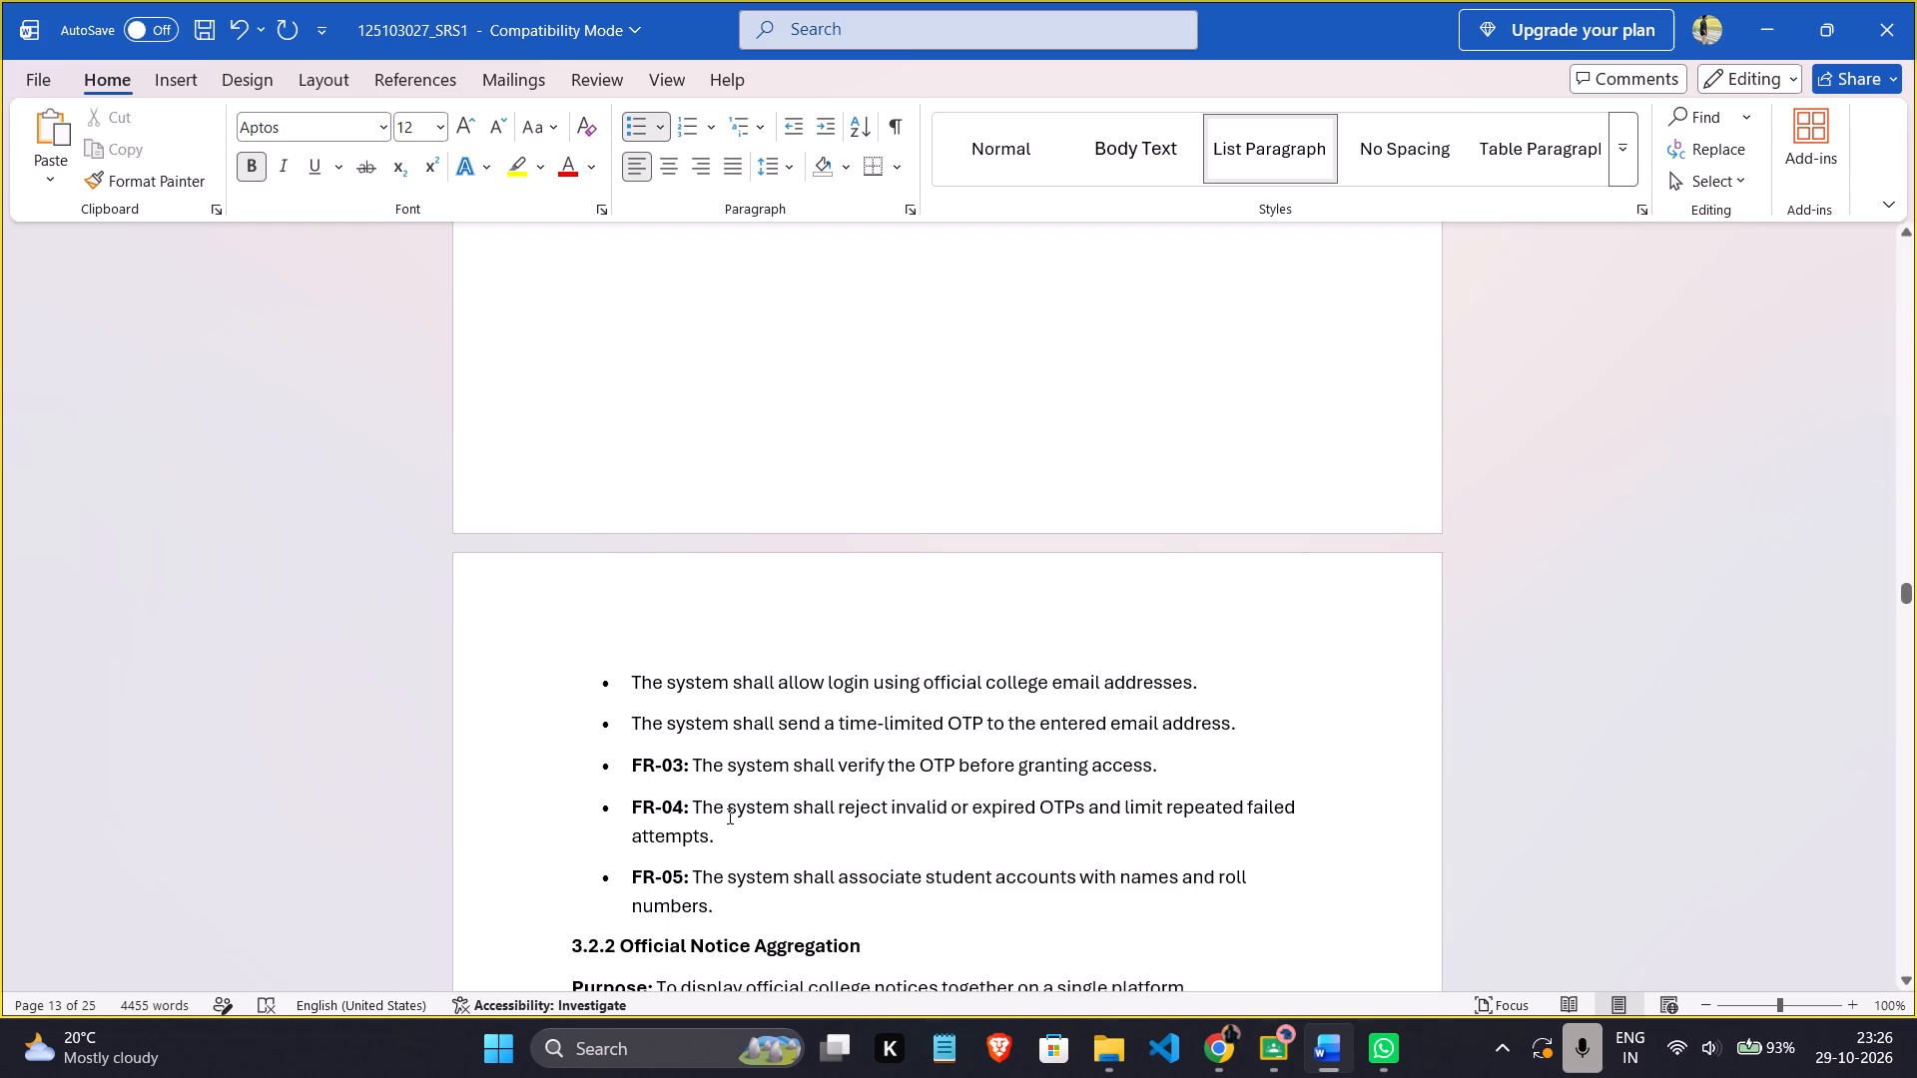
Remove the "FR-03:" label and its trailing space from the requirement about verifying the OTP before granting access.
{"action": "left_click", "coordinate": [697, 765]}
{"action": "key", "text": "Left"}
{"action": "key", "text": "BackSpace"}
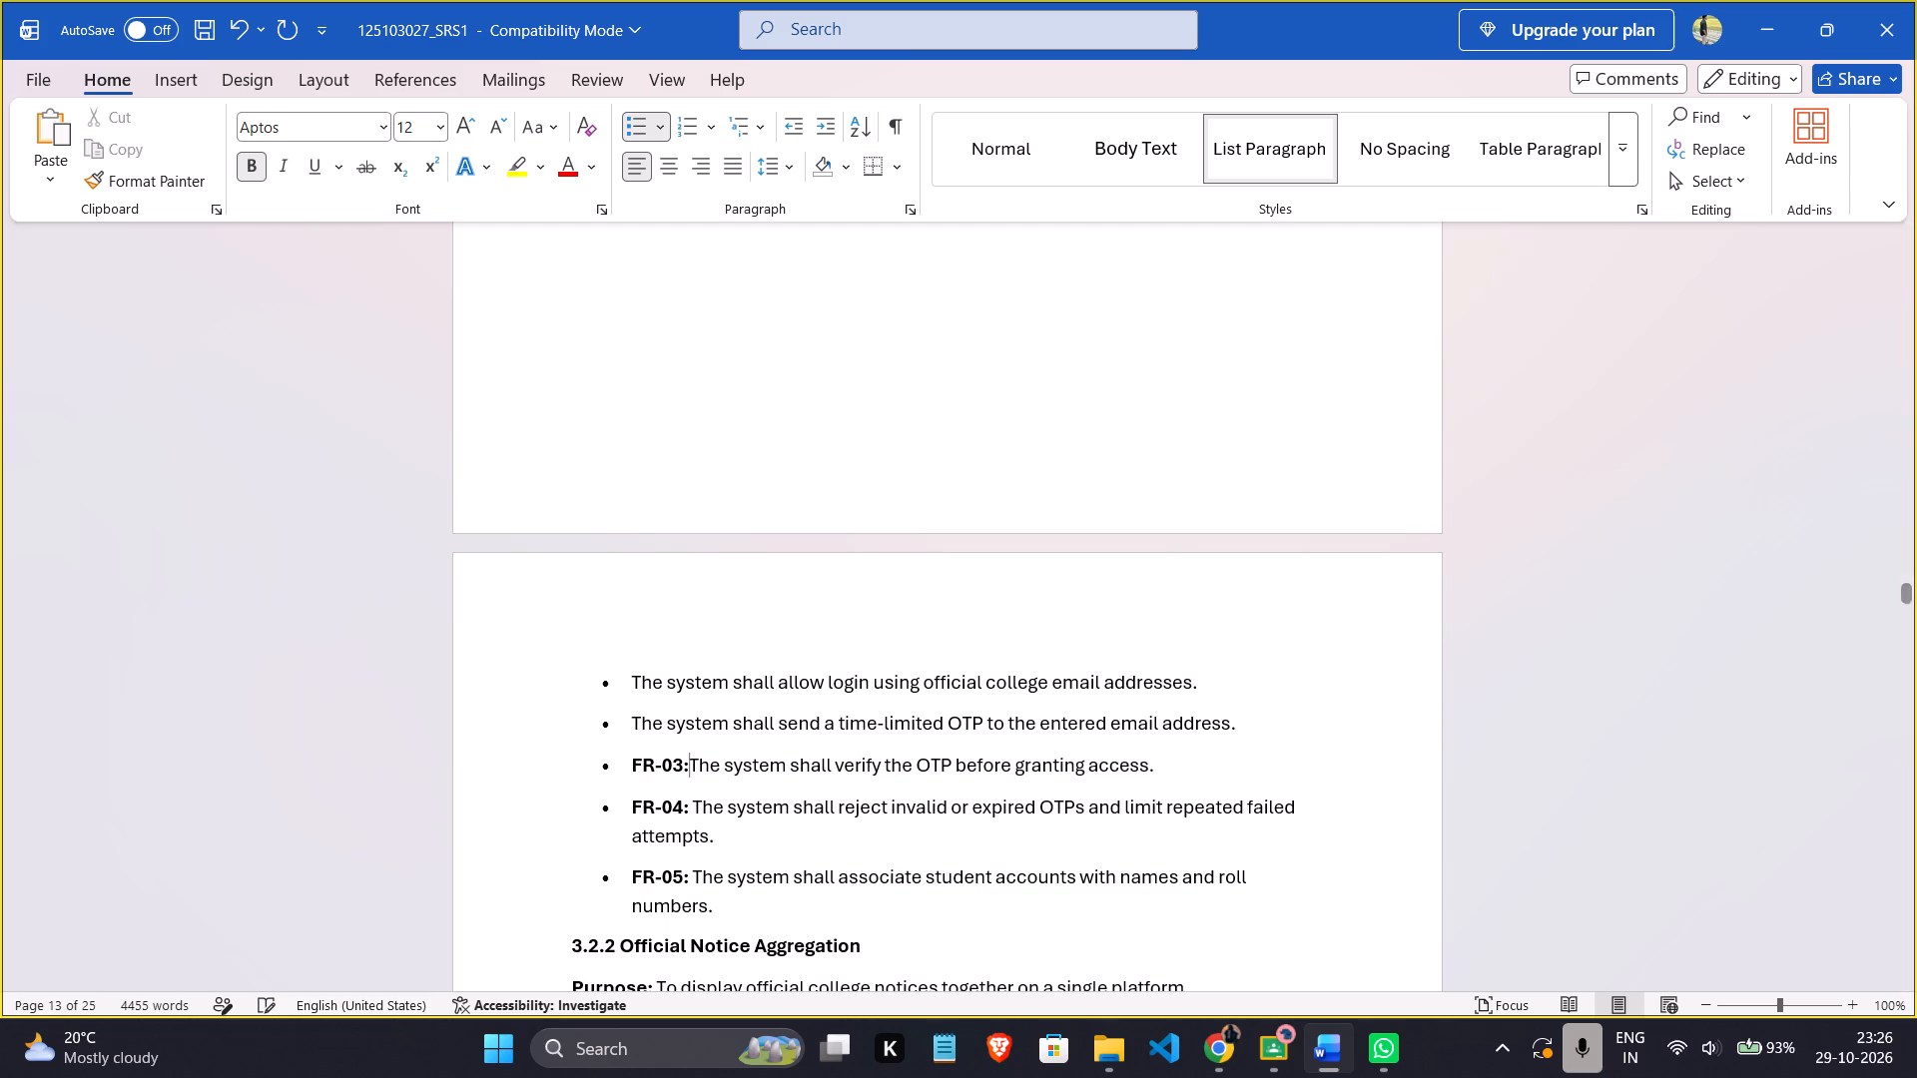
{"action": "key", "text": "BackSpace"}
{"action": "key", "text": "BackSpace"}
{"action": "key", "text": "BackSpace"}
{"action": "key", "text": "BackSpace"}
{"action": "key", "text": "BackSpace"}
{"action": "key", "text": "BackSpace"}
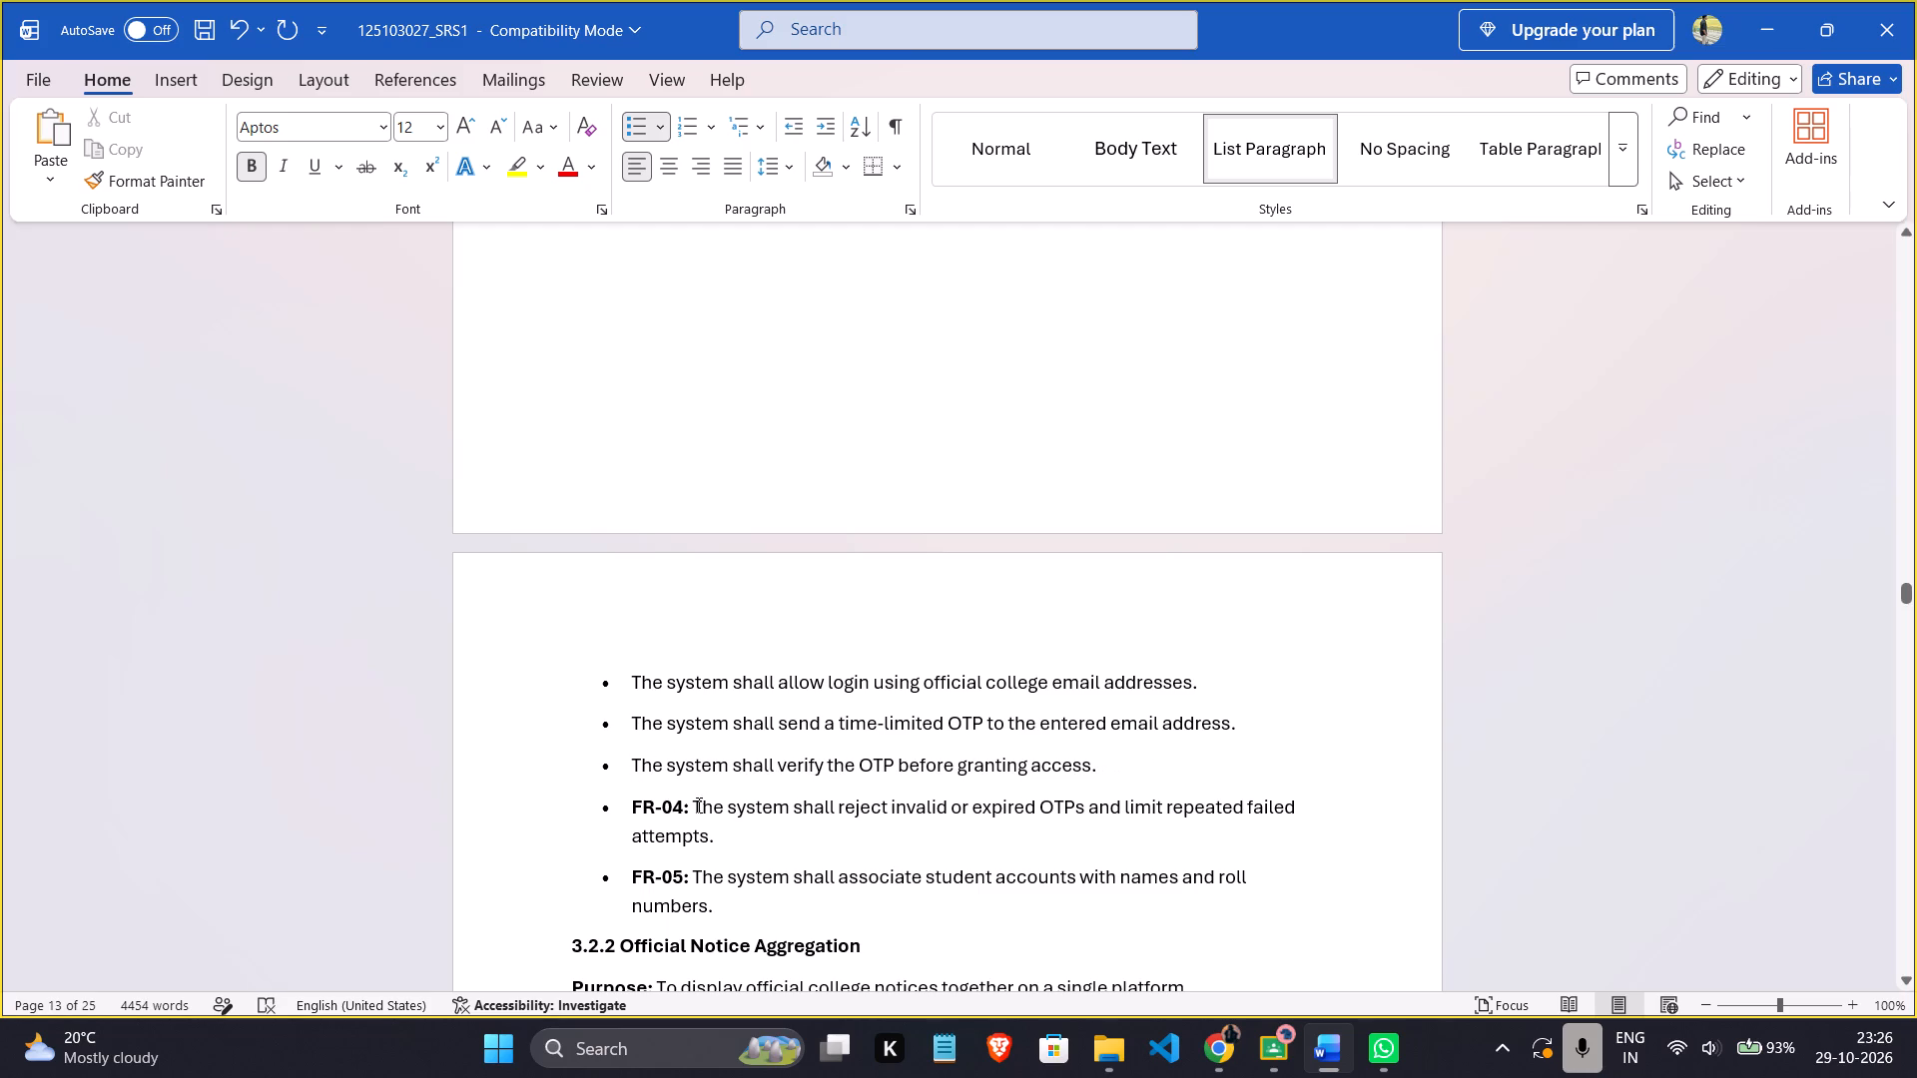
Remove the "FR-04:" label from the requirement about rejecting invalid or expired OTPs, keeping its sentence.
{"action": "double_click", "coordinate": [678, 811]}
{"action": "key", "text": "BackSpace"}
{"action": "key", "text": "BackSpace"}
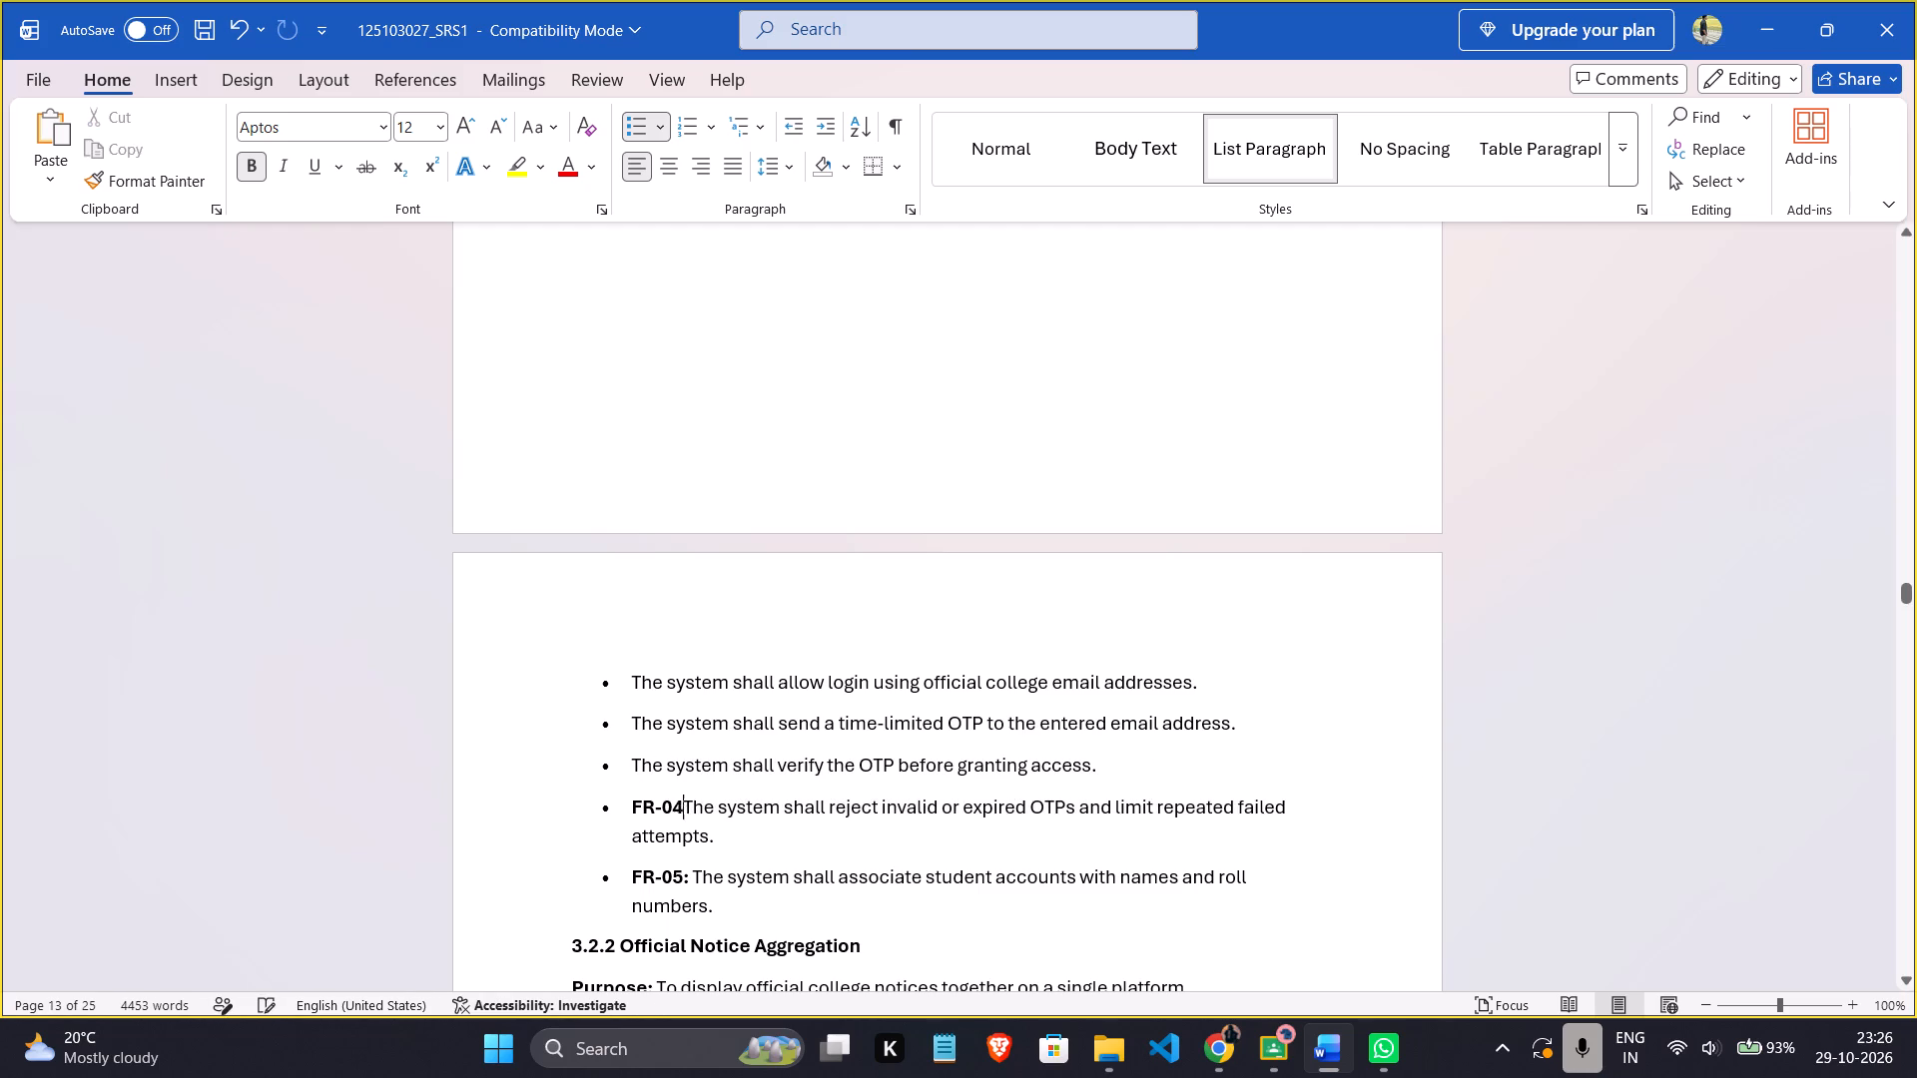
{"action": "key", "text": "BackSpace"}
{"action": "key", "text": "BackSpace"}
{"action": "key", "text": "BackSpace"}
{"action": "key", "text": "BackSpace"}
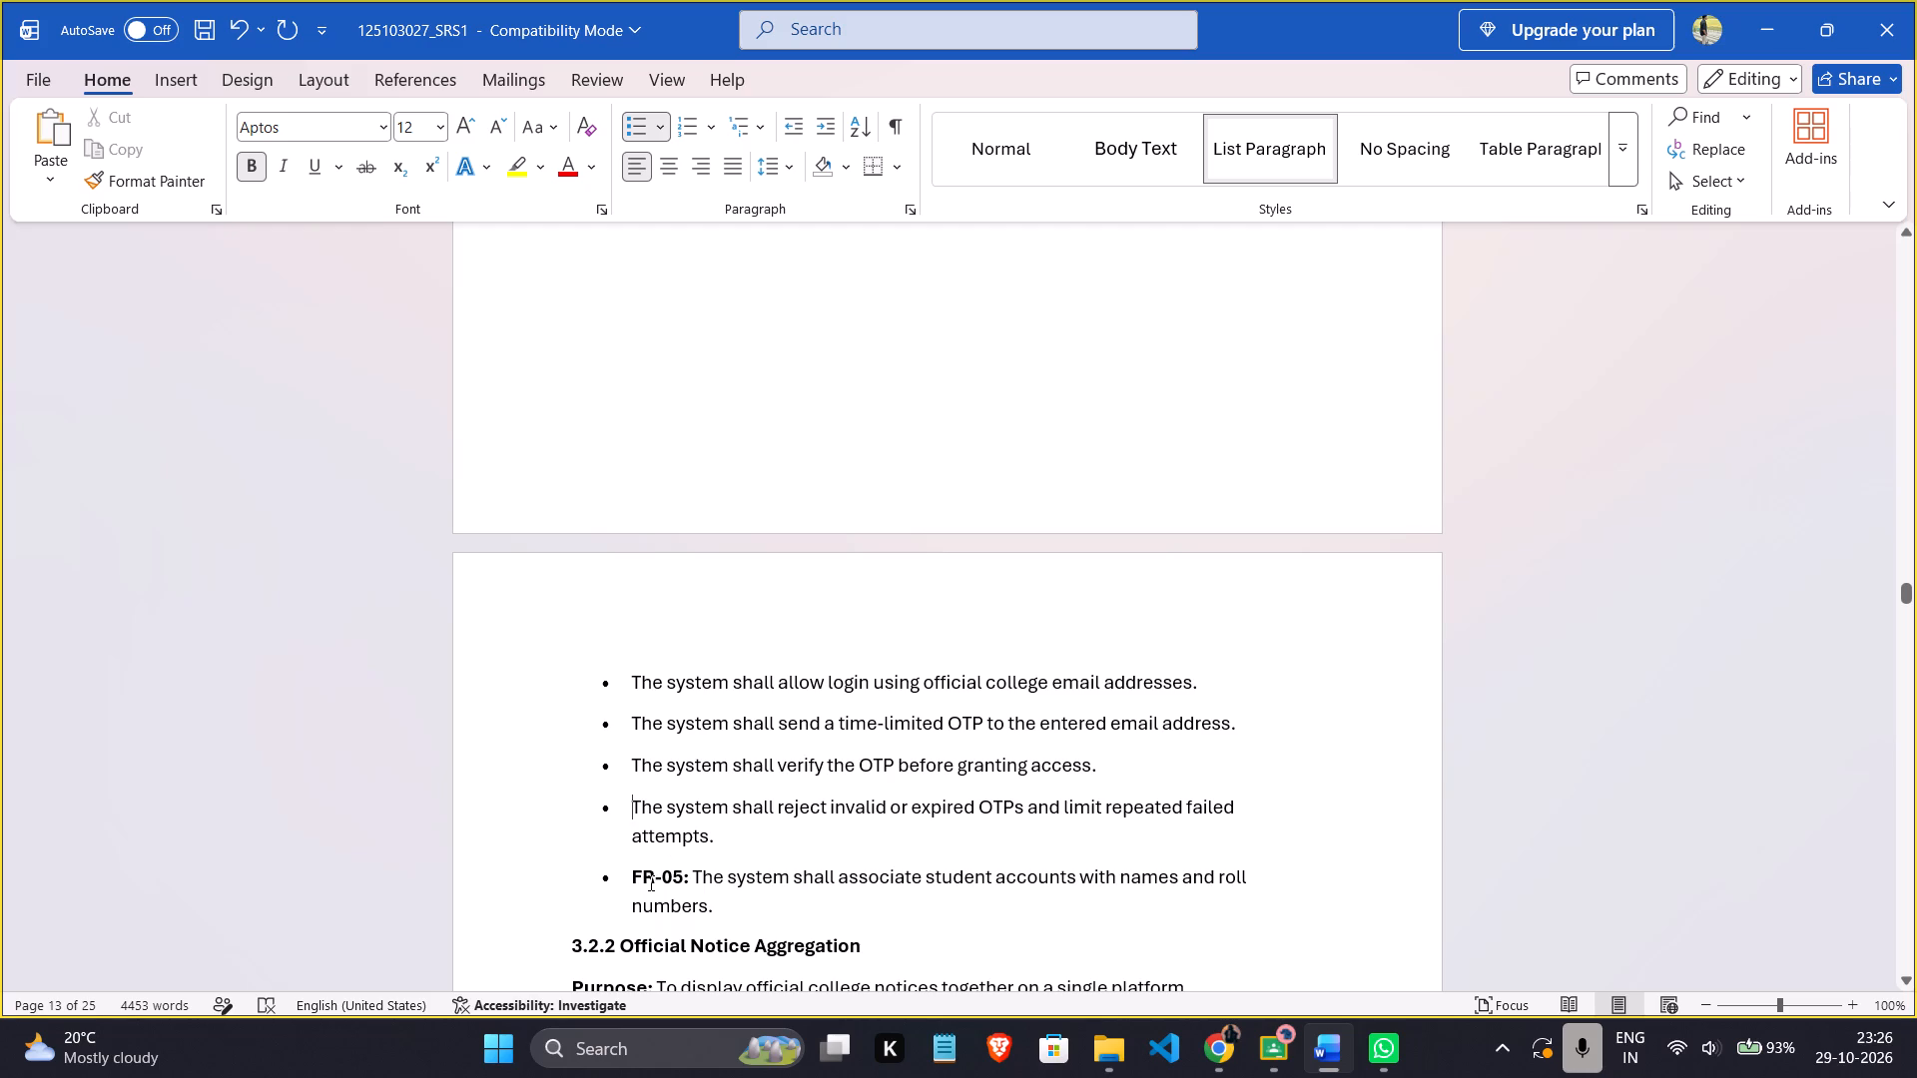
Remove the "FR-05:" label from the requirement about associating student accounts with names and roll numbers, keeping its sentence.
{"action": "triple_click", "coordinate": [649, 882]}
{"action": "double_click", "coordinate": [649, 882]}
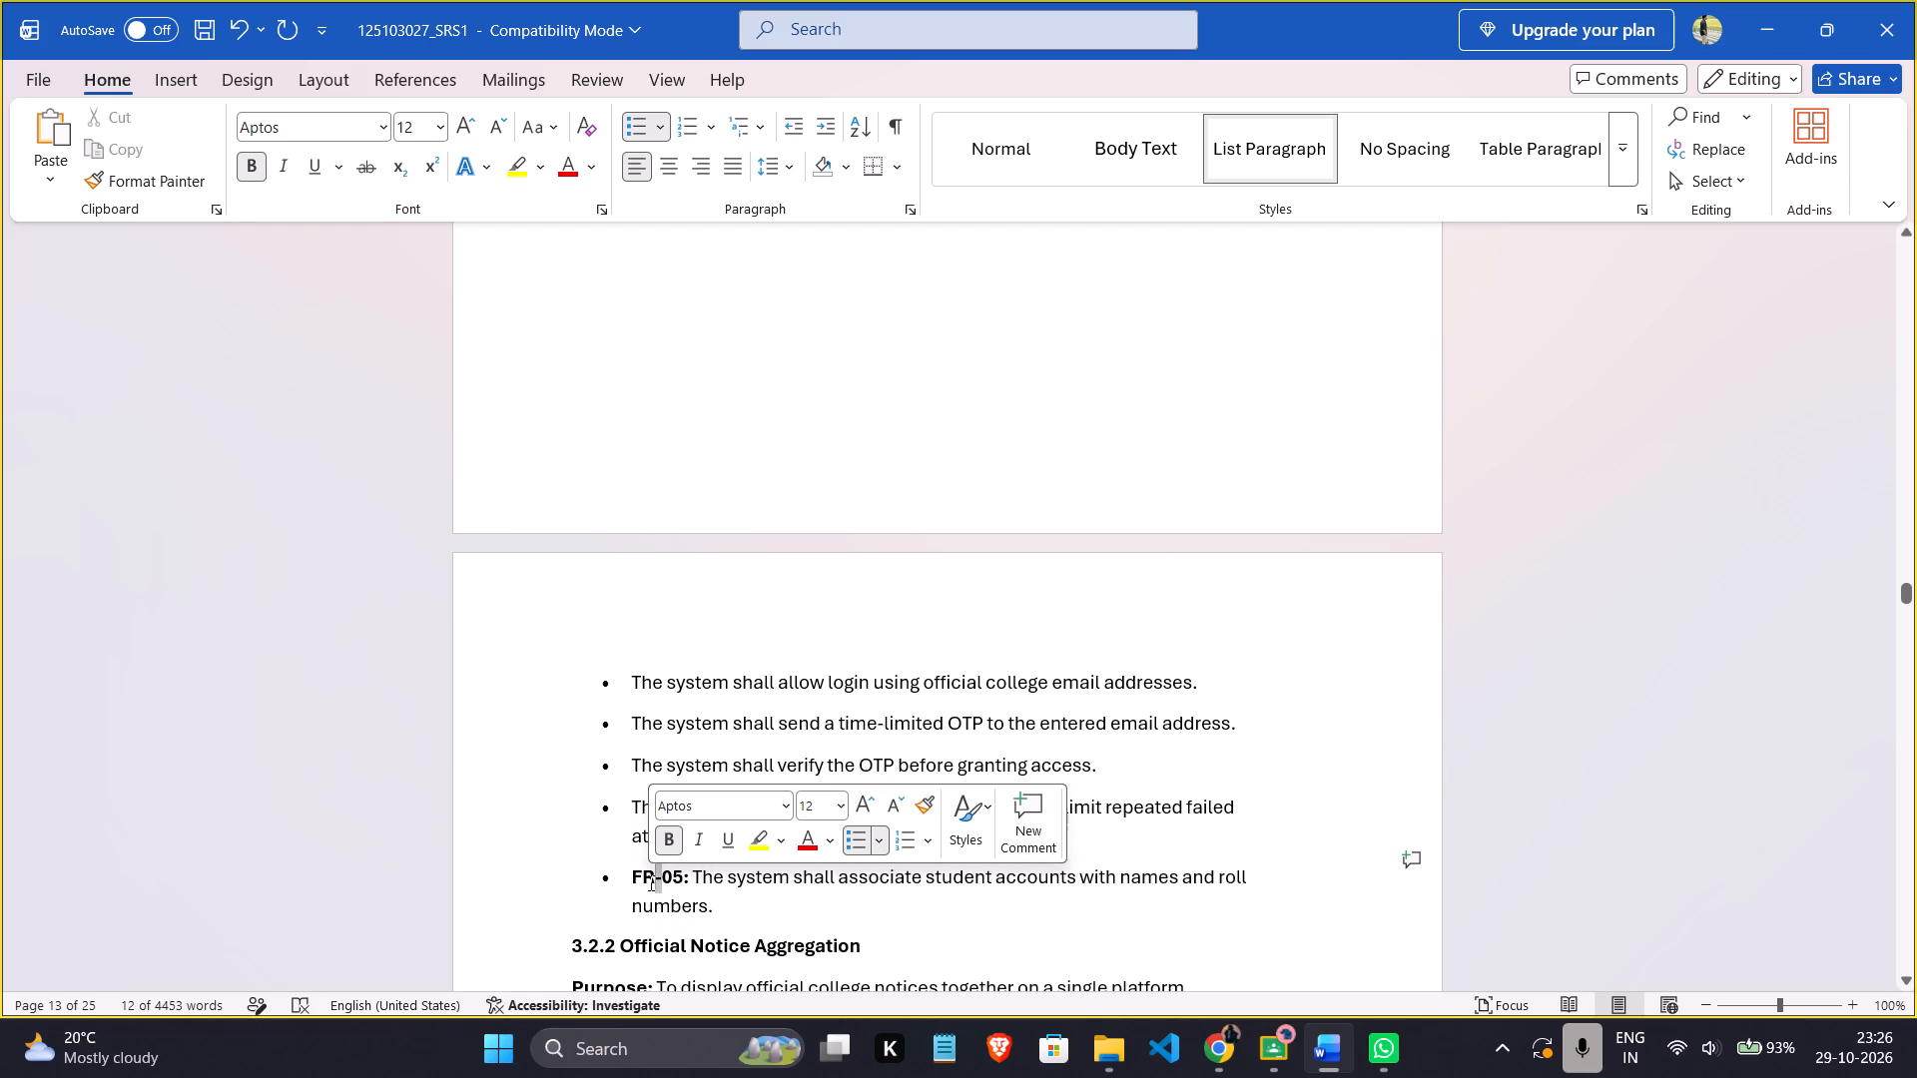
{"action": "key", "text": "BackSpace"}
{"action": "key", "text": "Right"}
{"action": "key", "text": "Right"}
{"action": "key", "text": "Right"}
{"action": "key", "text": "BackSpace"}
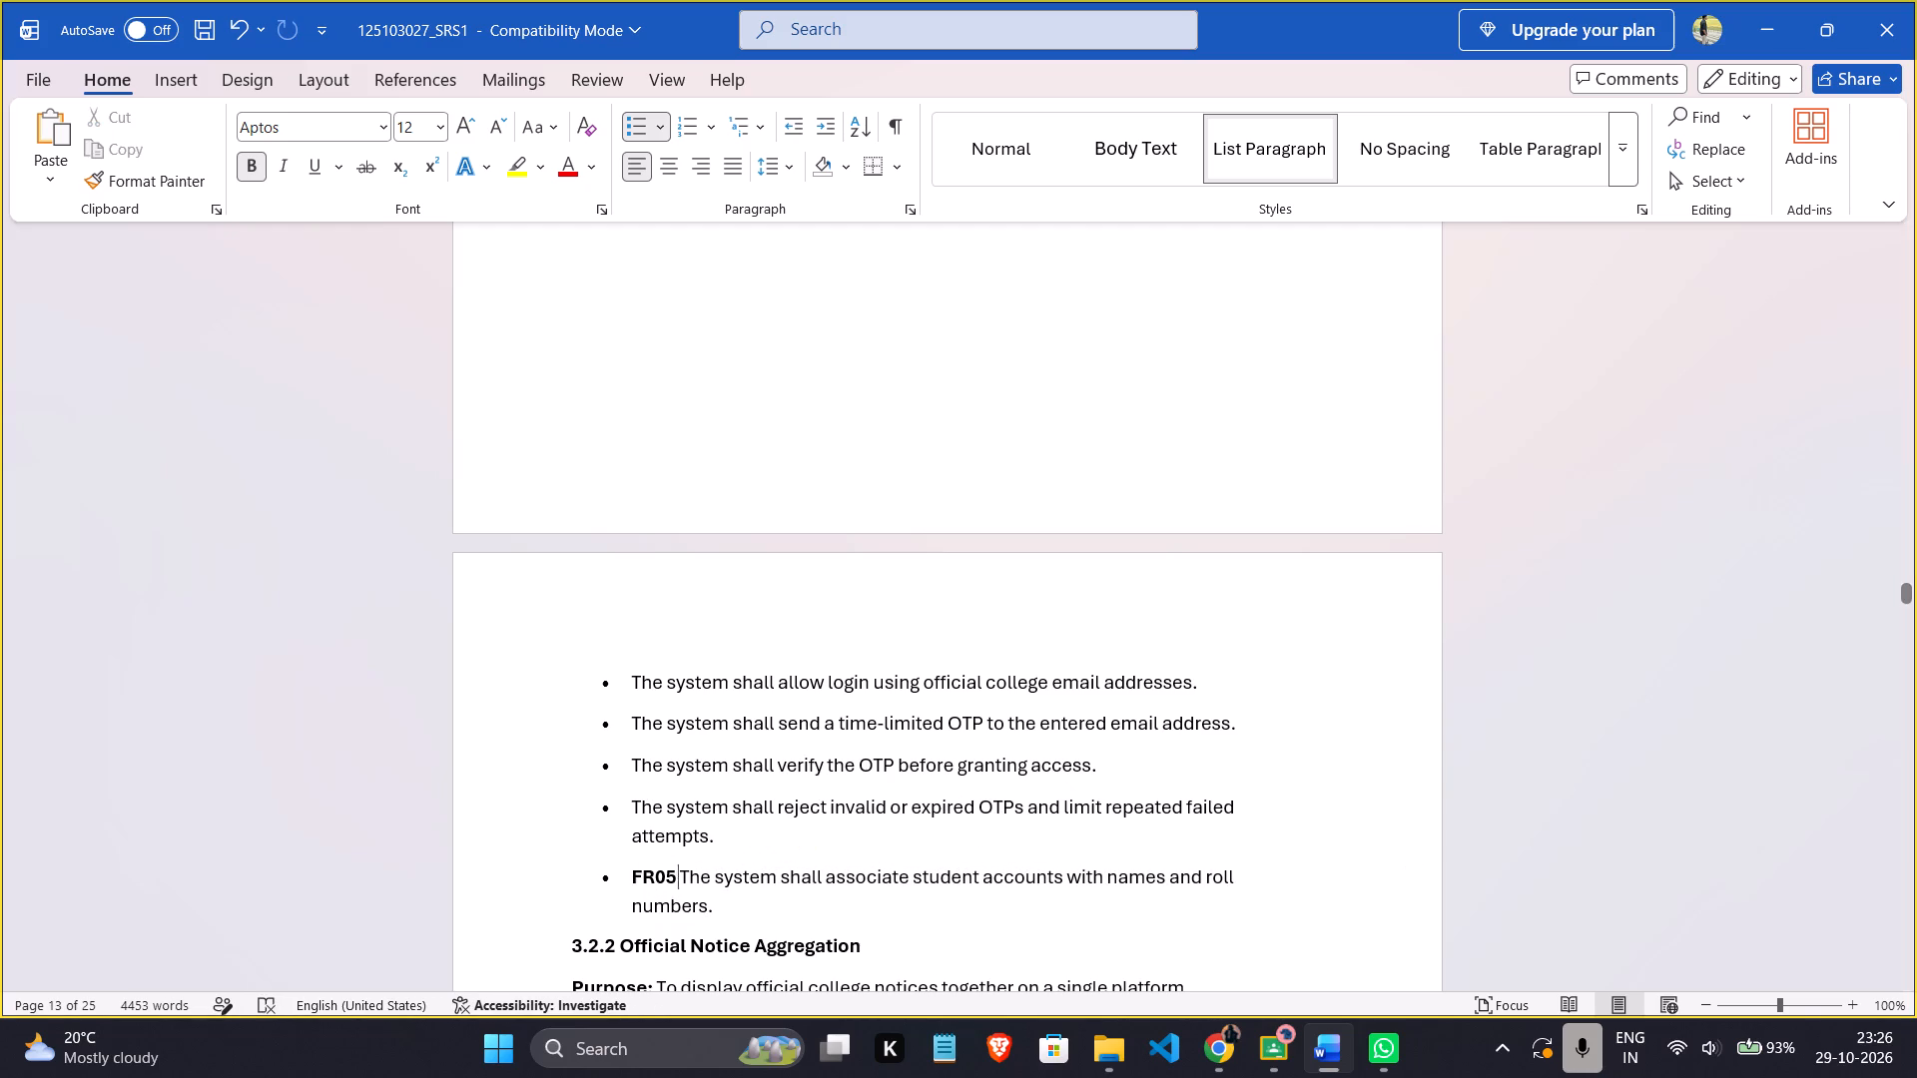
{"action": "key", "text": "BackSpace"}
{"action": "key", "text": "BackSpace"}
{"action": "key", "text": "BackSpace"}
{"action": "key", "text": "Right"}
{"action": "key", "text": "BackSpace"}
{"action": "key", "text": "BackSpace"}
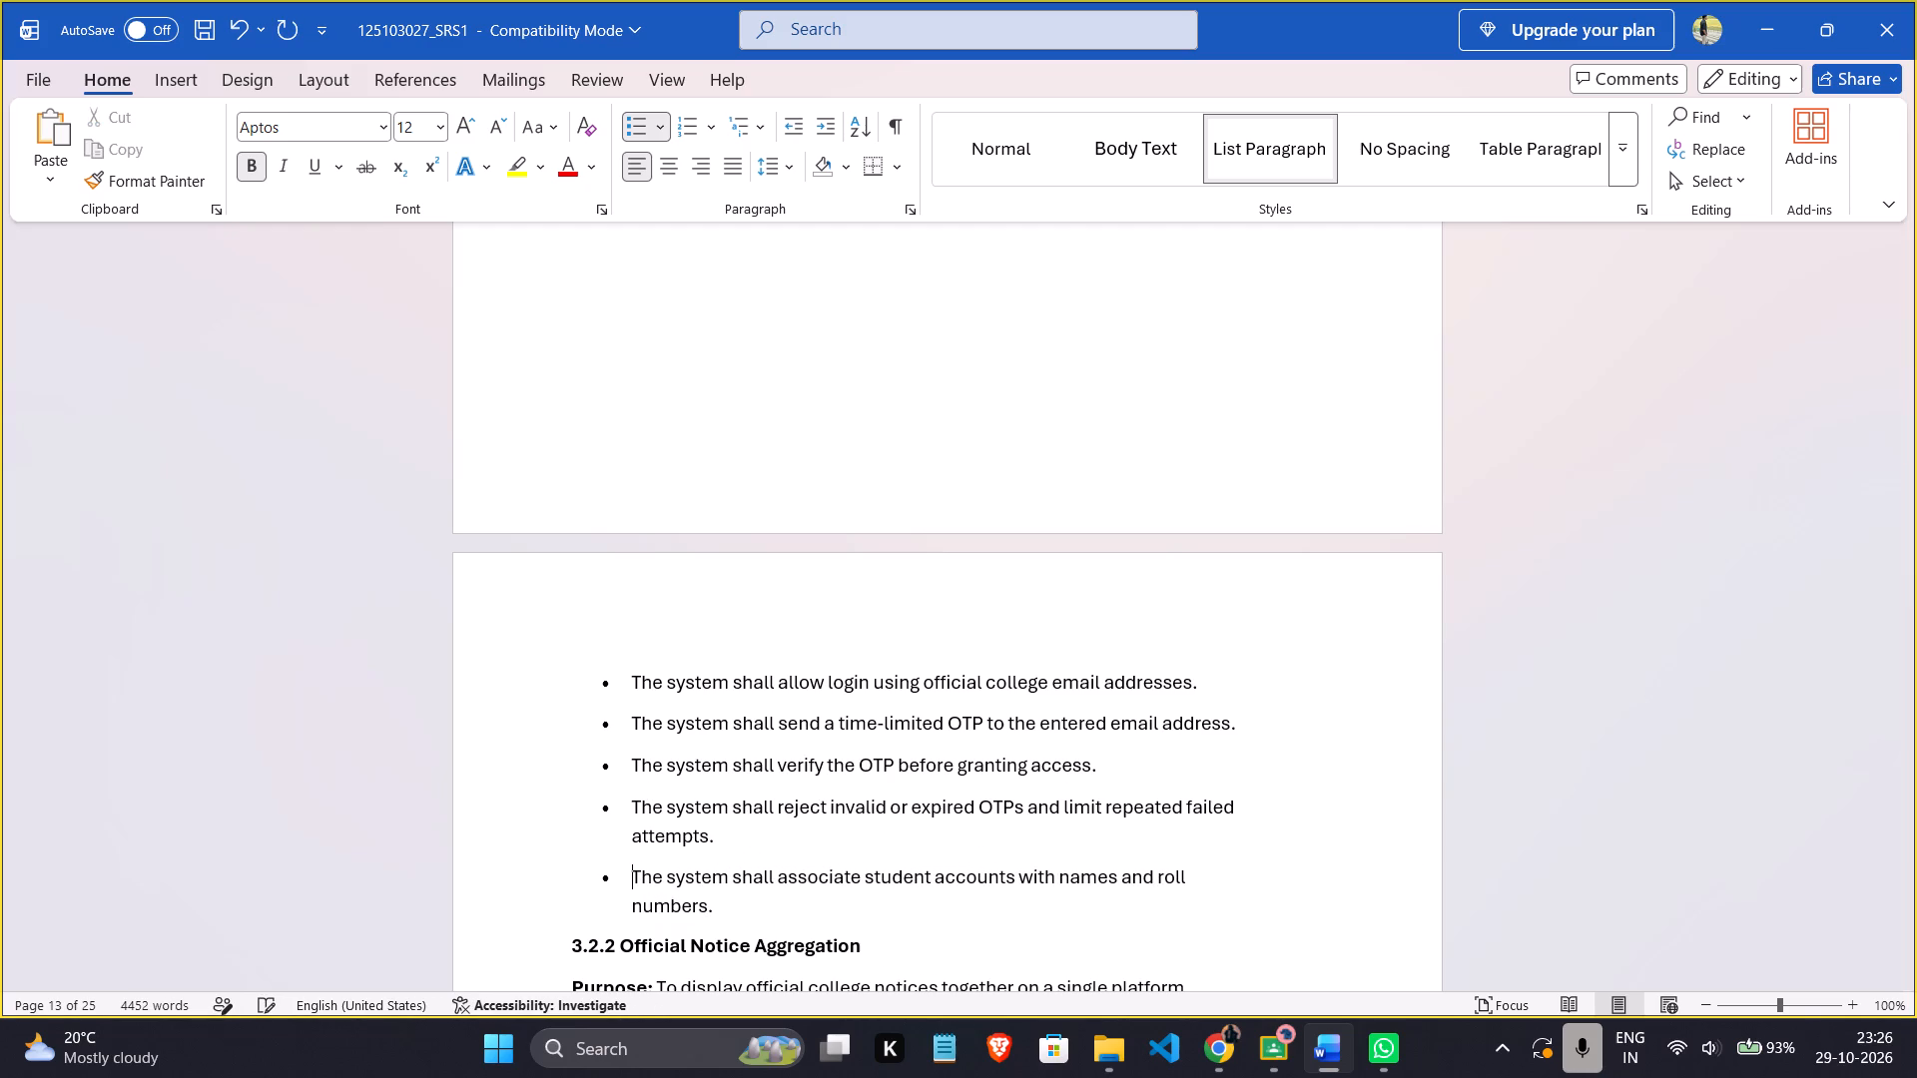
Apply the Normal margin preset of 2.54 cm on all sides to the page holding section 3.2.1's Functional Requirements heading.
{"action": "scroll", "coordinate": [660, 777], "scroll_direction": "up", "scroll_amount": 3}
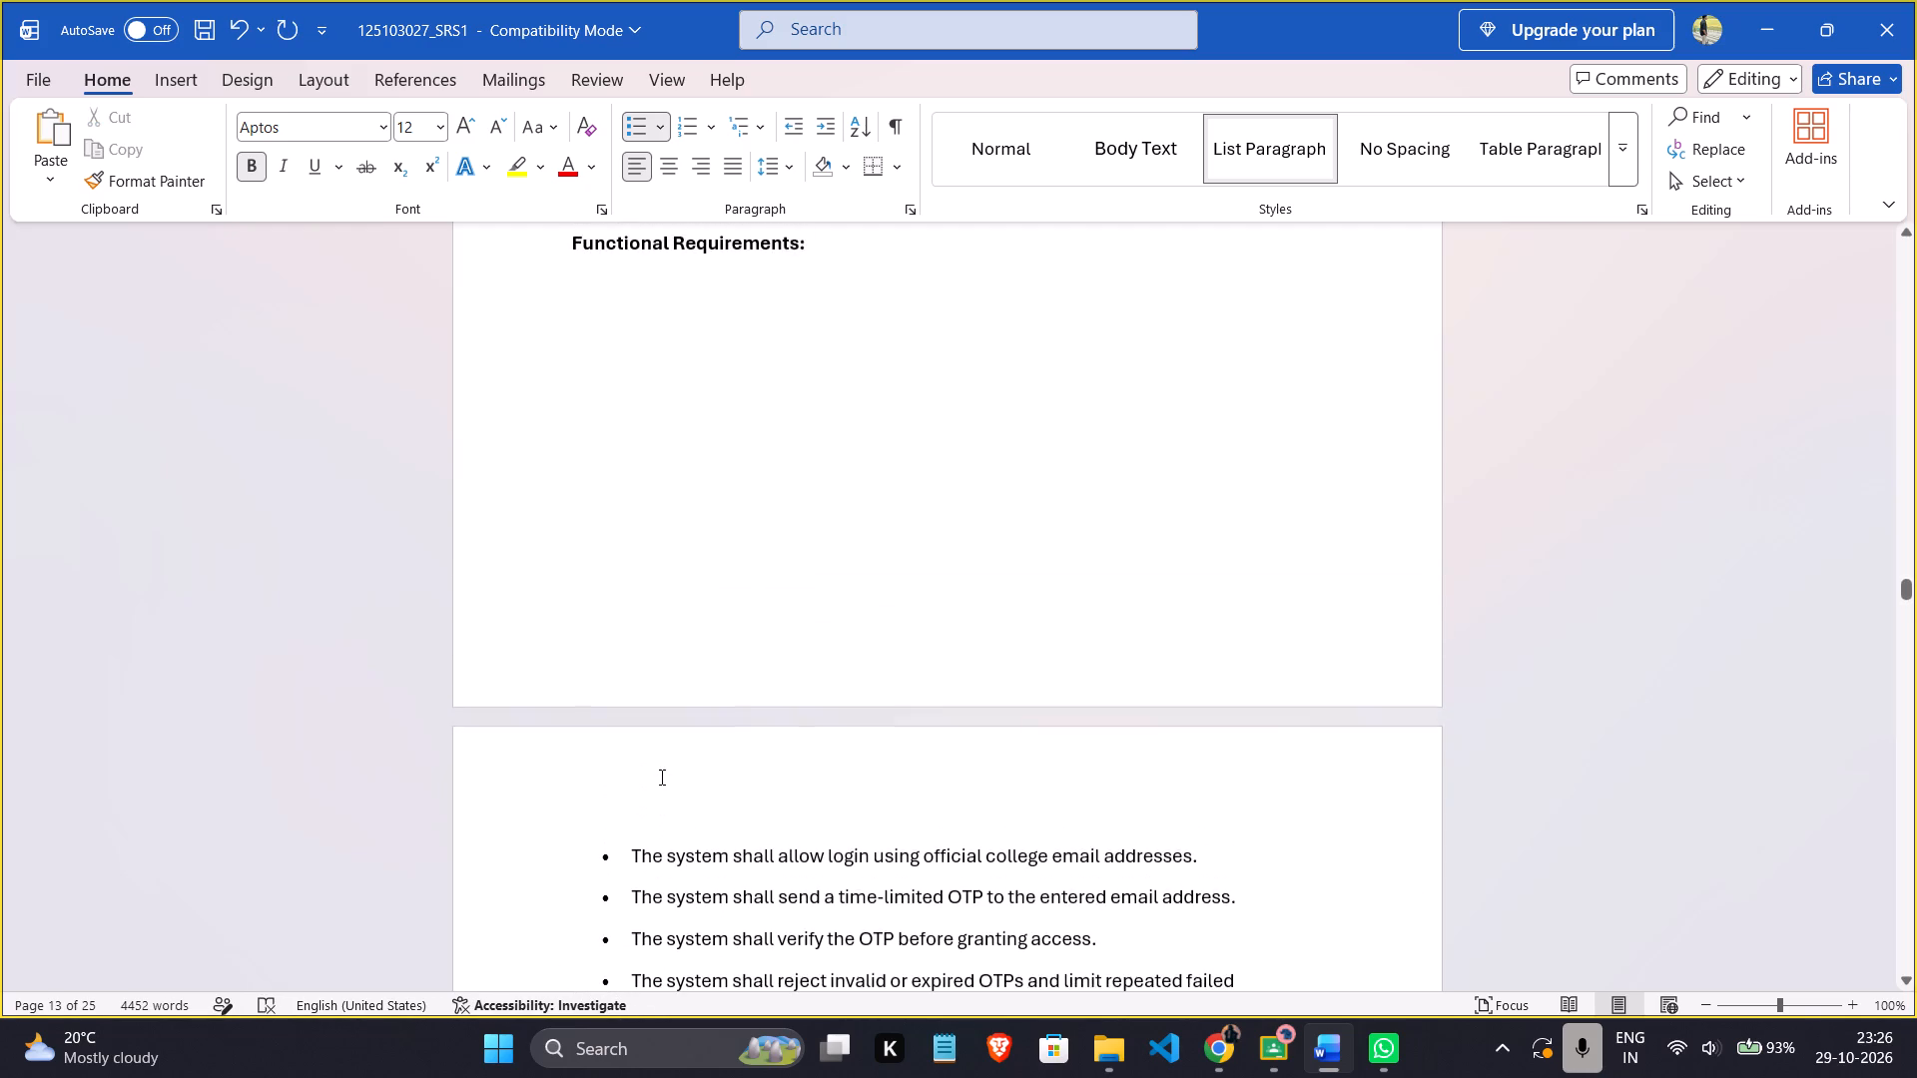
{"action": "left_click", "coordinate": [760, 625]}
{"action": "left_click", "coordinate": [713, 618]}
{"action": "left_click", "coordinate": [657, 381]}
{"action": "left_click", "coordinate": [871, 221]}
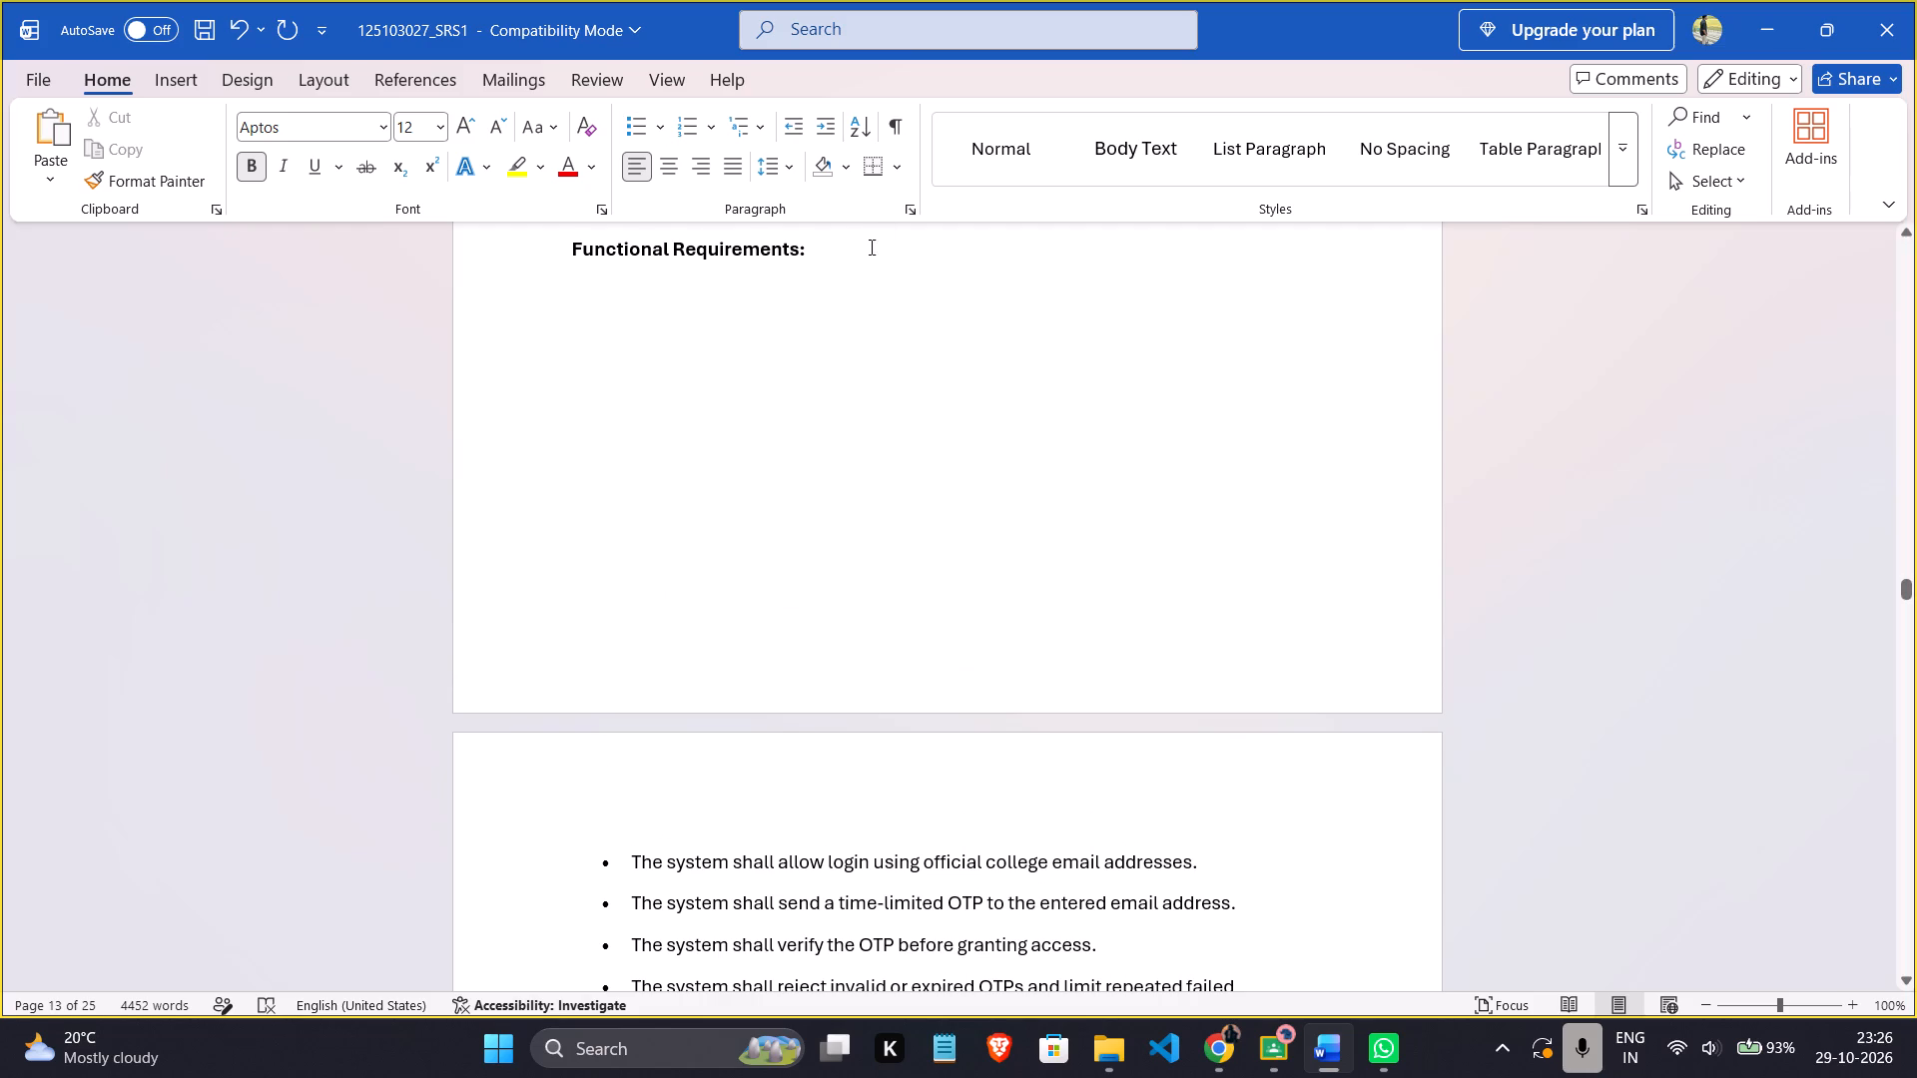
{"action": "left_click", "coordinate": [868, 250]}
{"action": "left_click", "coordinate": [314, 98]}
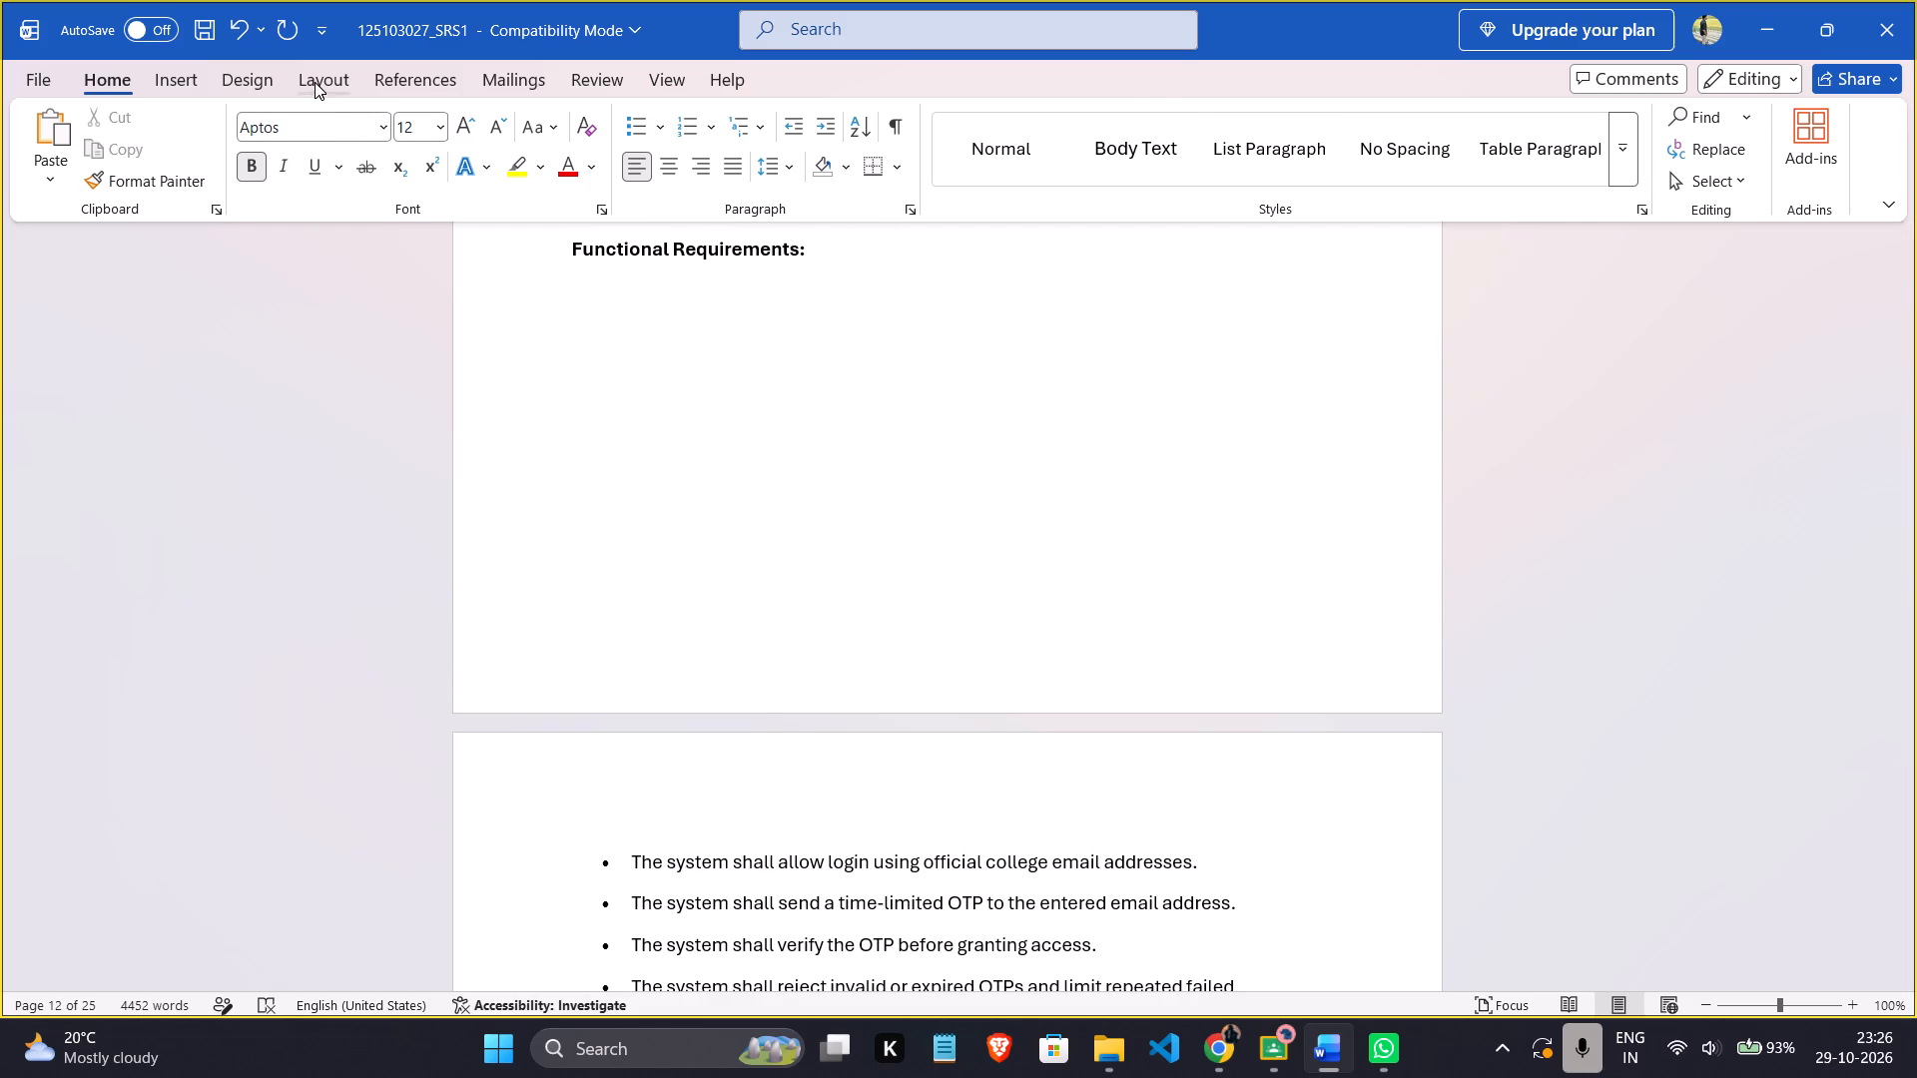
{"action": "left_click", "coordinate": [315, 82]}
{"action": "left_click", "coordinate": [44, 193]}
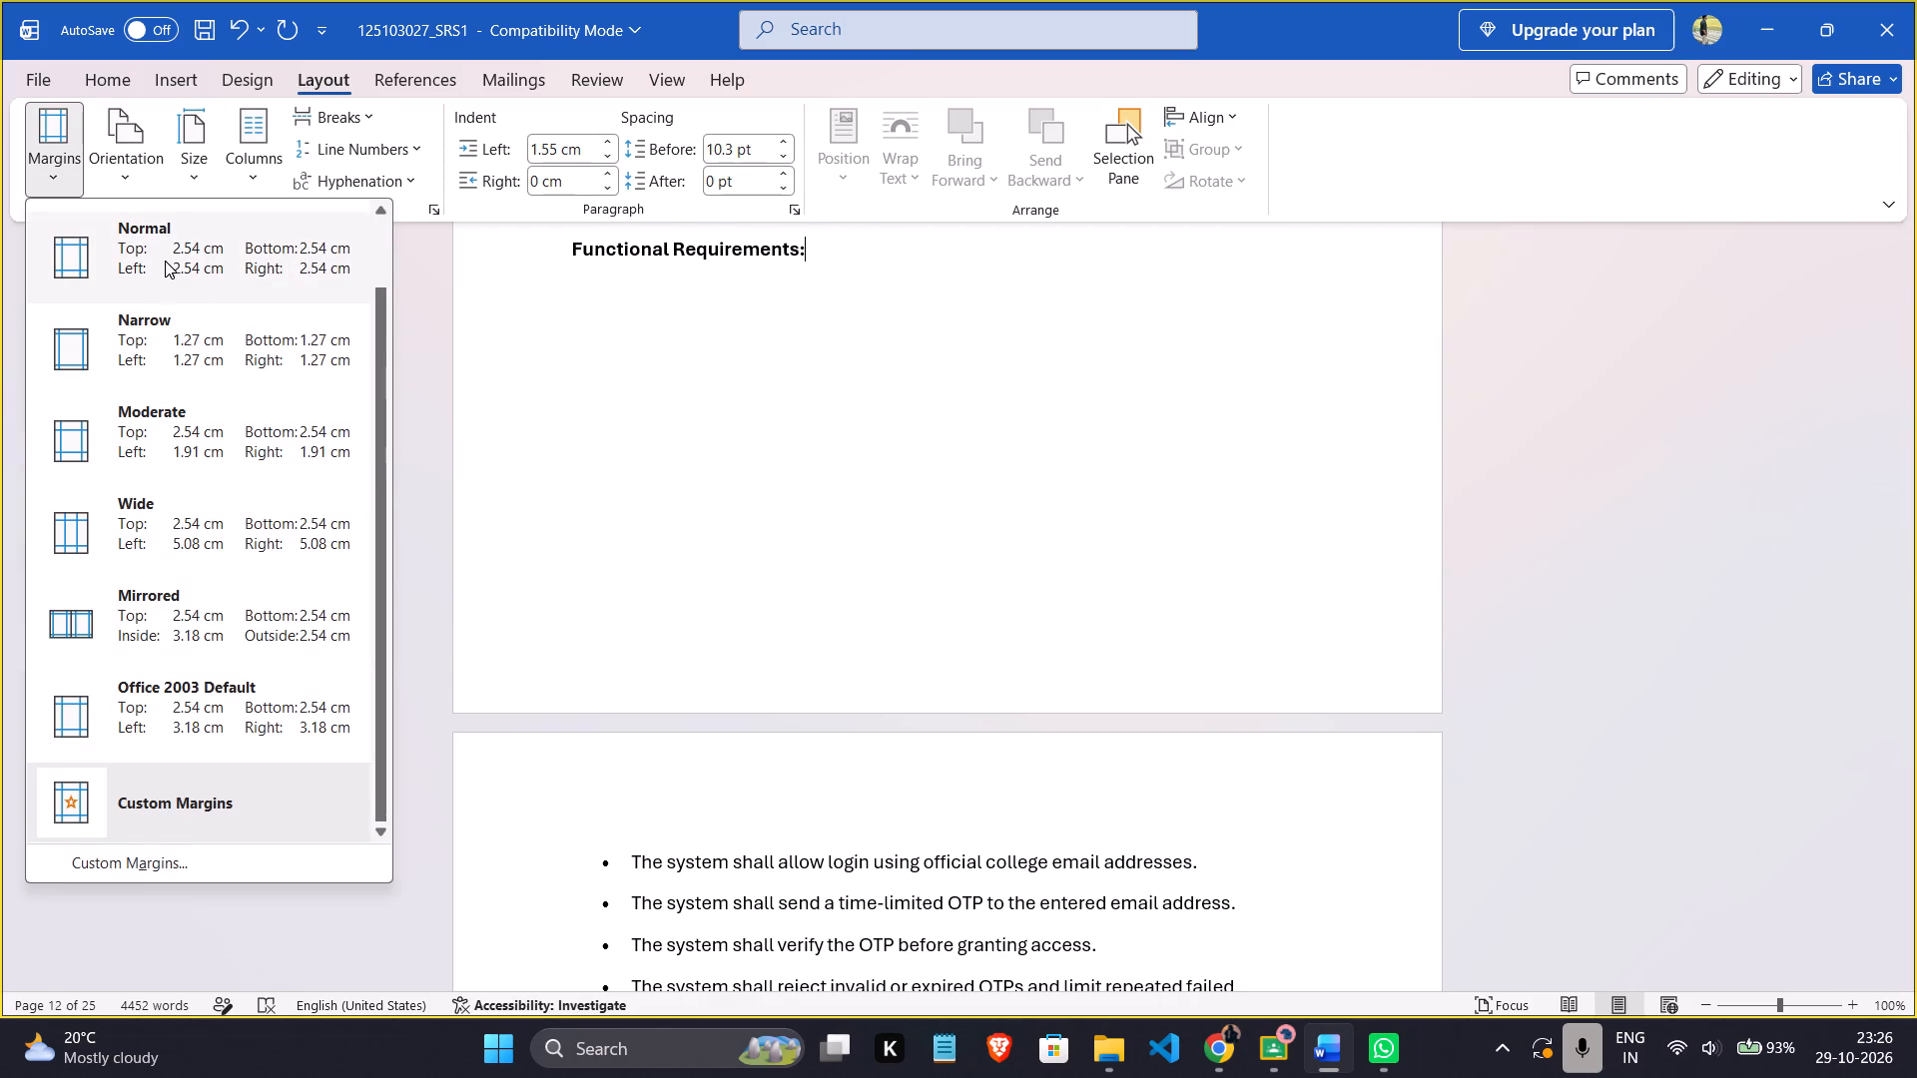
{"action": "left_click", "coordinate": [165, 261]}
Try to pull the first requirement of section 3.2.1 up under its Functional Requirements heading by removing its bullet and indent.
{"action": "left_click", "coordinate": [758, 695]}
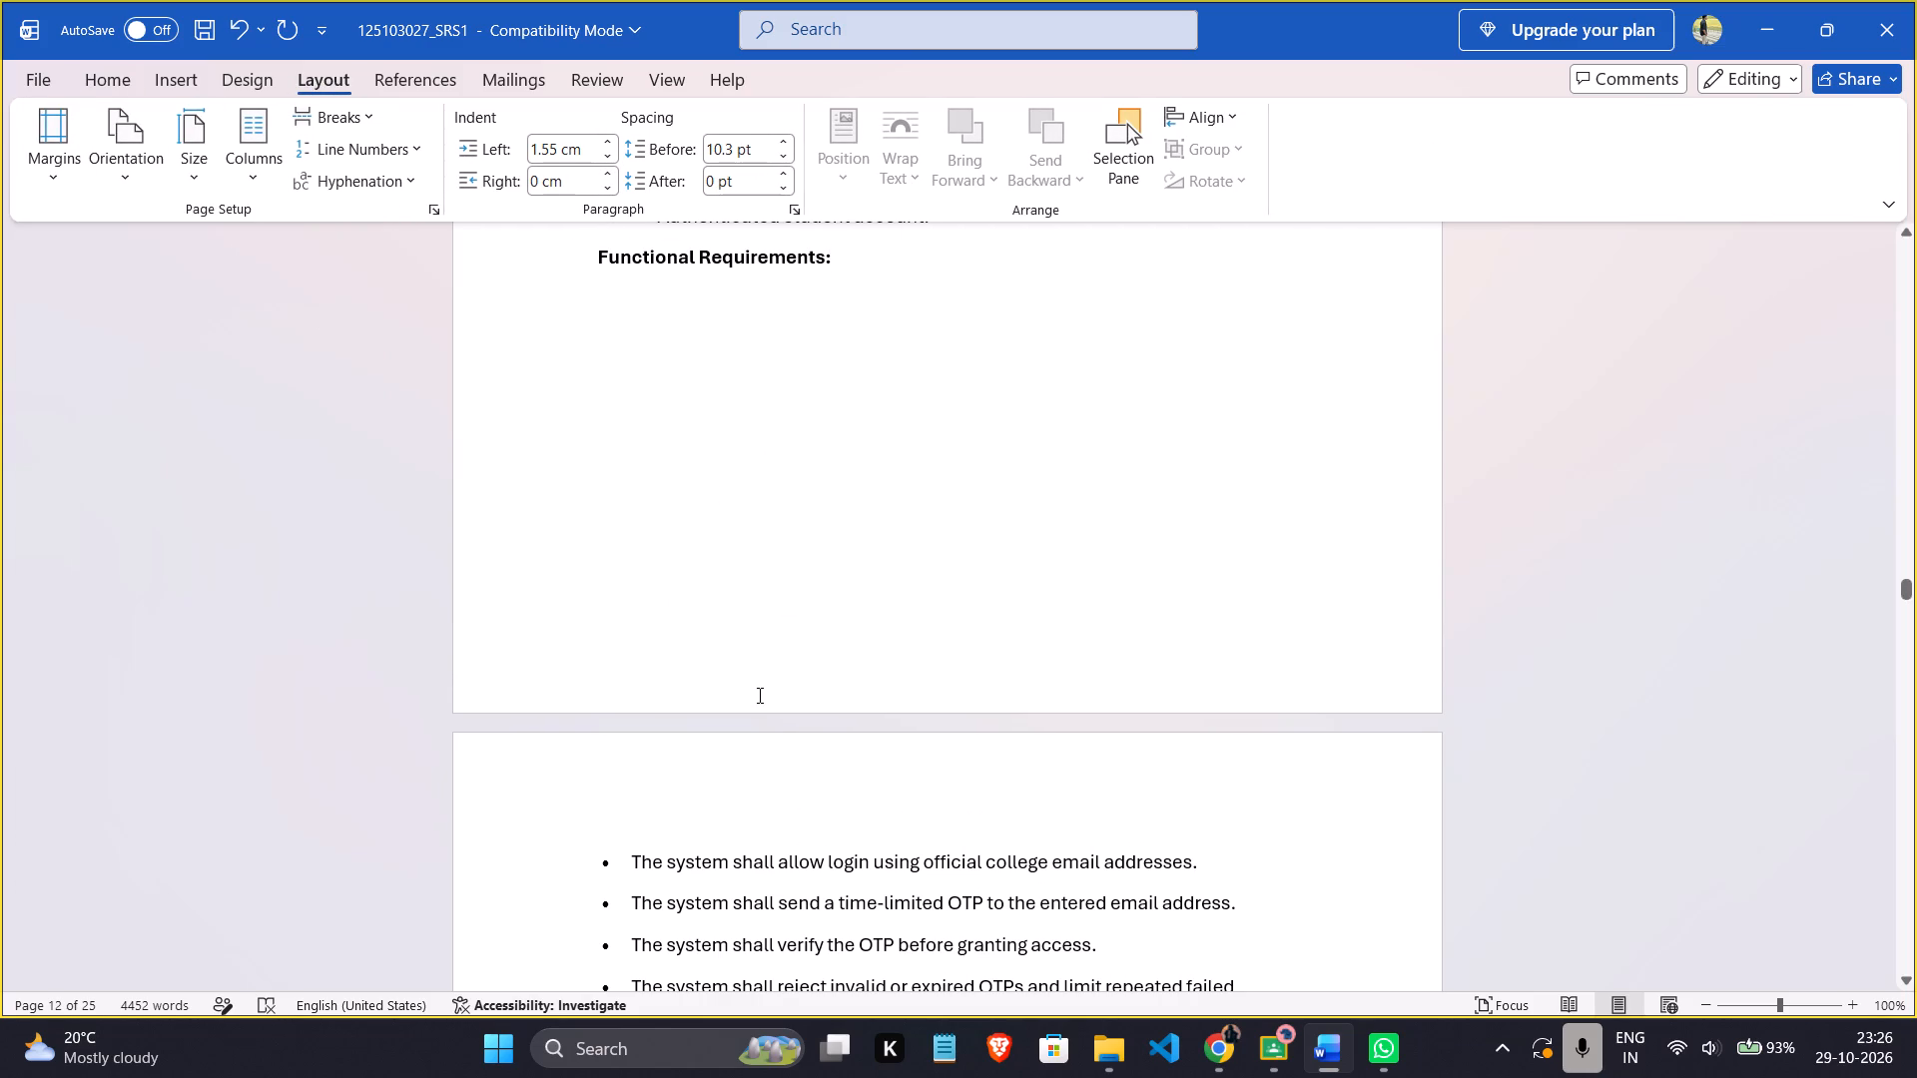
{"action": "left_click", "coordinate": [685, 801]}
{"action": "left_click", "coordinate": [634, 865]}
{"action": "key", "text": "Return"}
{"action": "key", "text": "BackSpace"}
{"action": "key", "text": "BackSpace"}
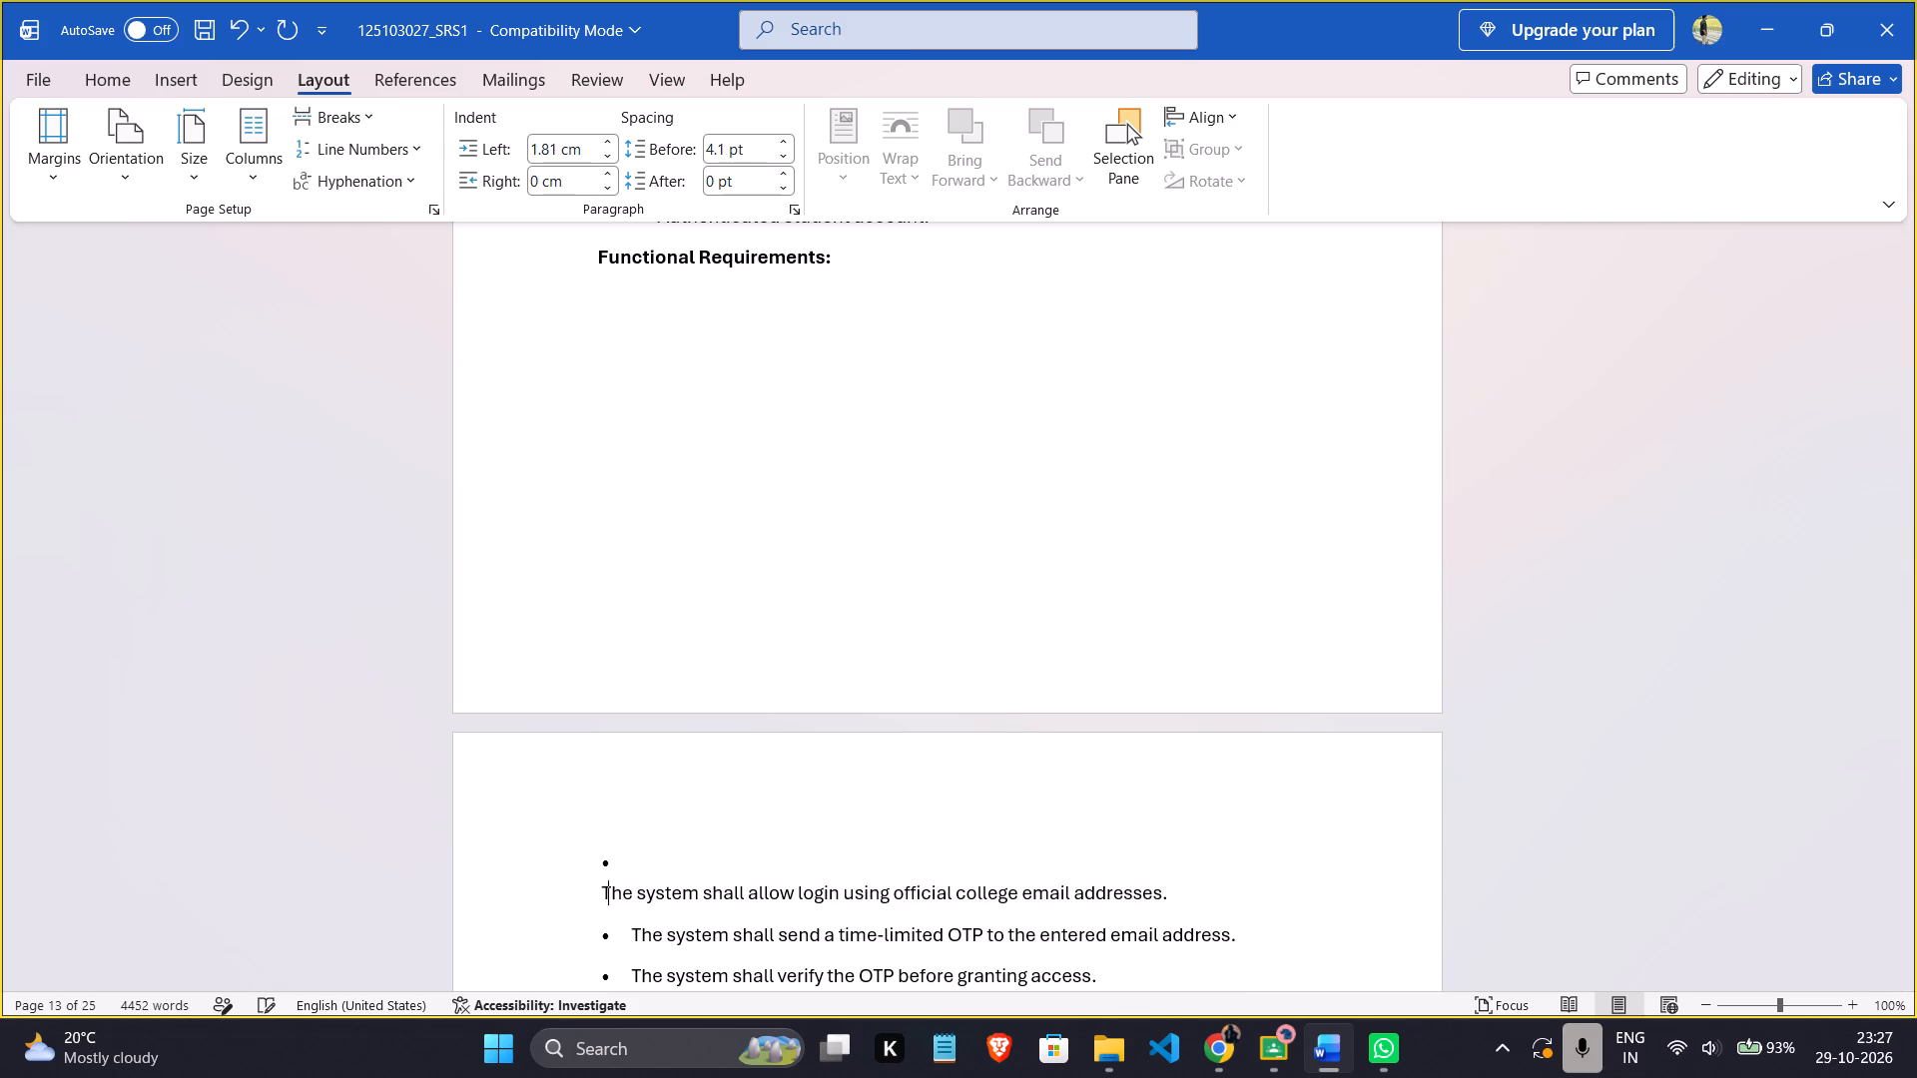
{"action": "key", "text": "BackSpace"}
{"action": "key", "text": "BackSpace"}
{"action": "key", "text": "BackSpace"}
{"action": "key", "text": "BackSpace"}
{"action": "key", "text": "BackSpace"}
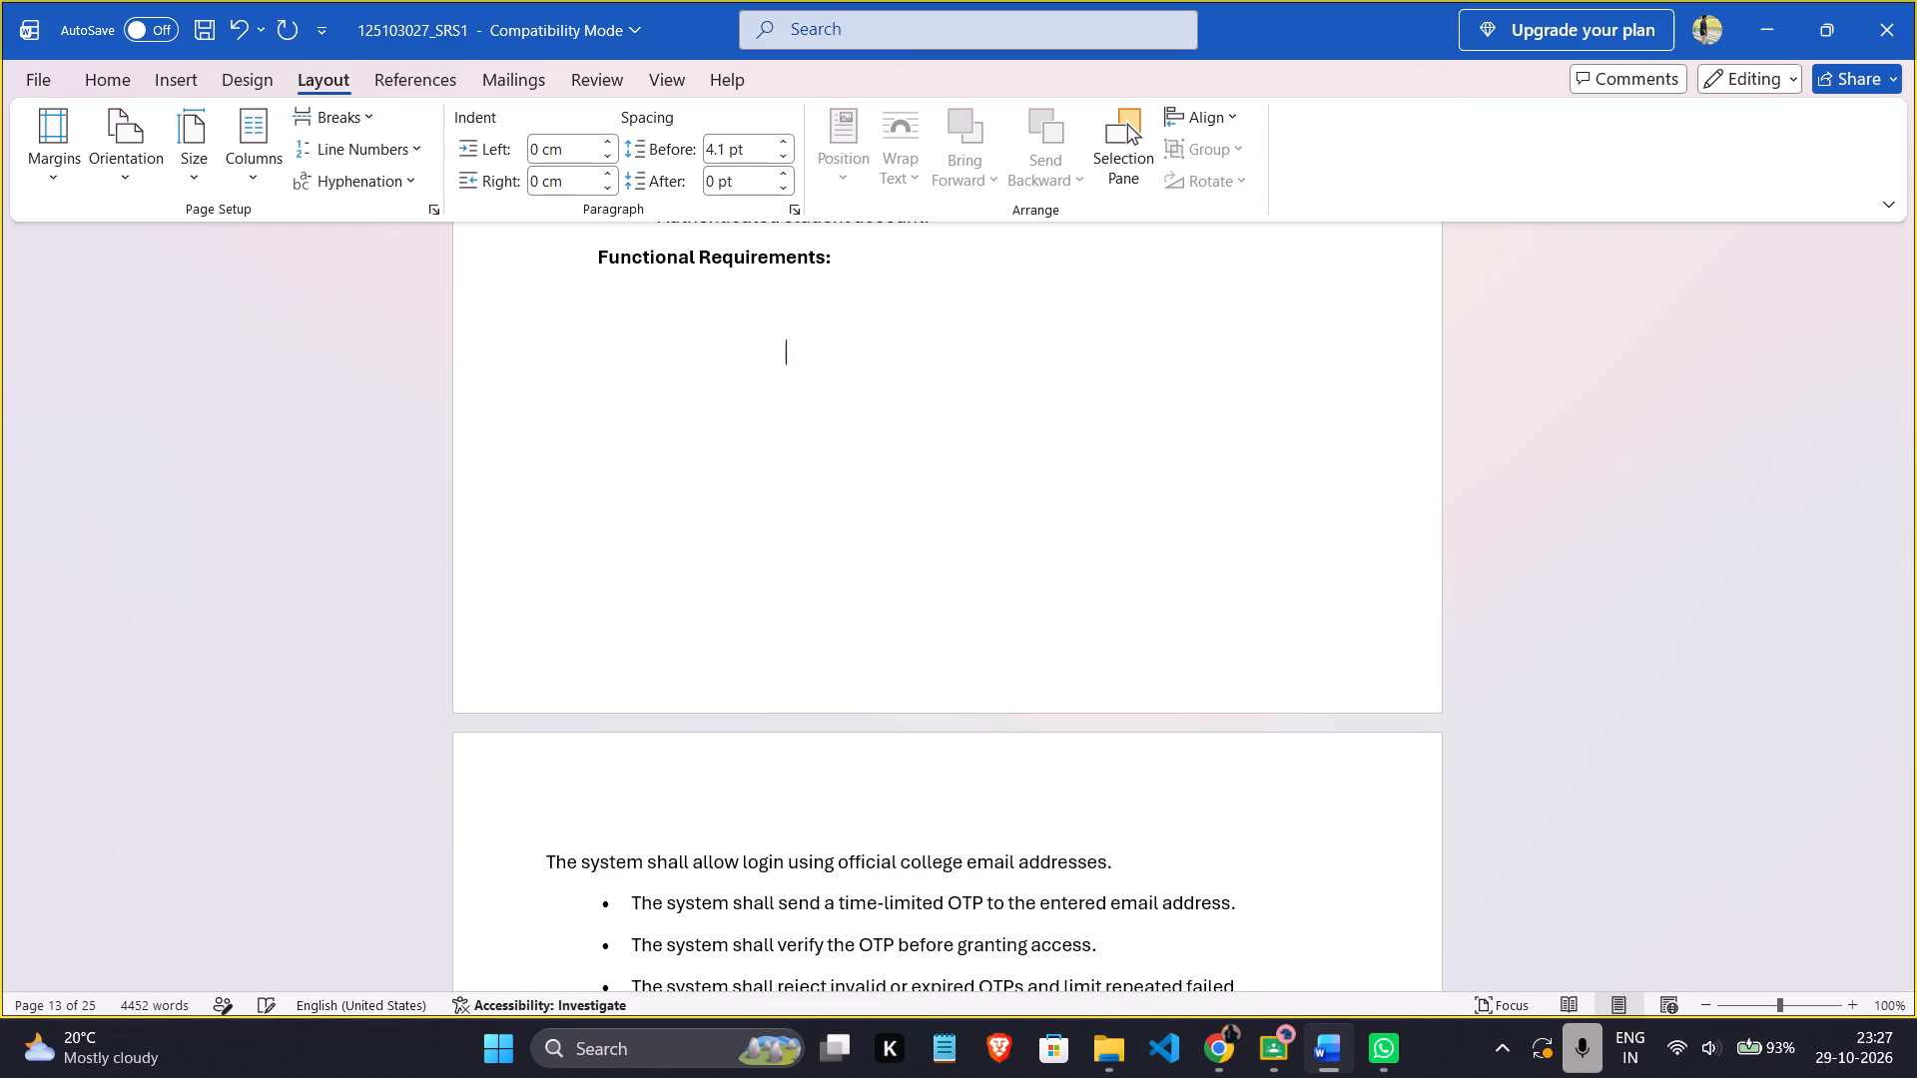
Check the layout of section 3.2.1 and the page gap between its Functional Requirements heading and the requirements.
{"action": "scroll", "coordinate": [729, 608], "scroll_direction": "right", "scroll_amount": 1}
{"action": "scroll", "coordinate": [729, 608], "scroll_direction": "up", "scroll_amount": 1}
{"action": "scroll", "coordinate": [729, 608], "scroll_direction": "right", "scroll_amount": 1}
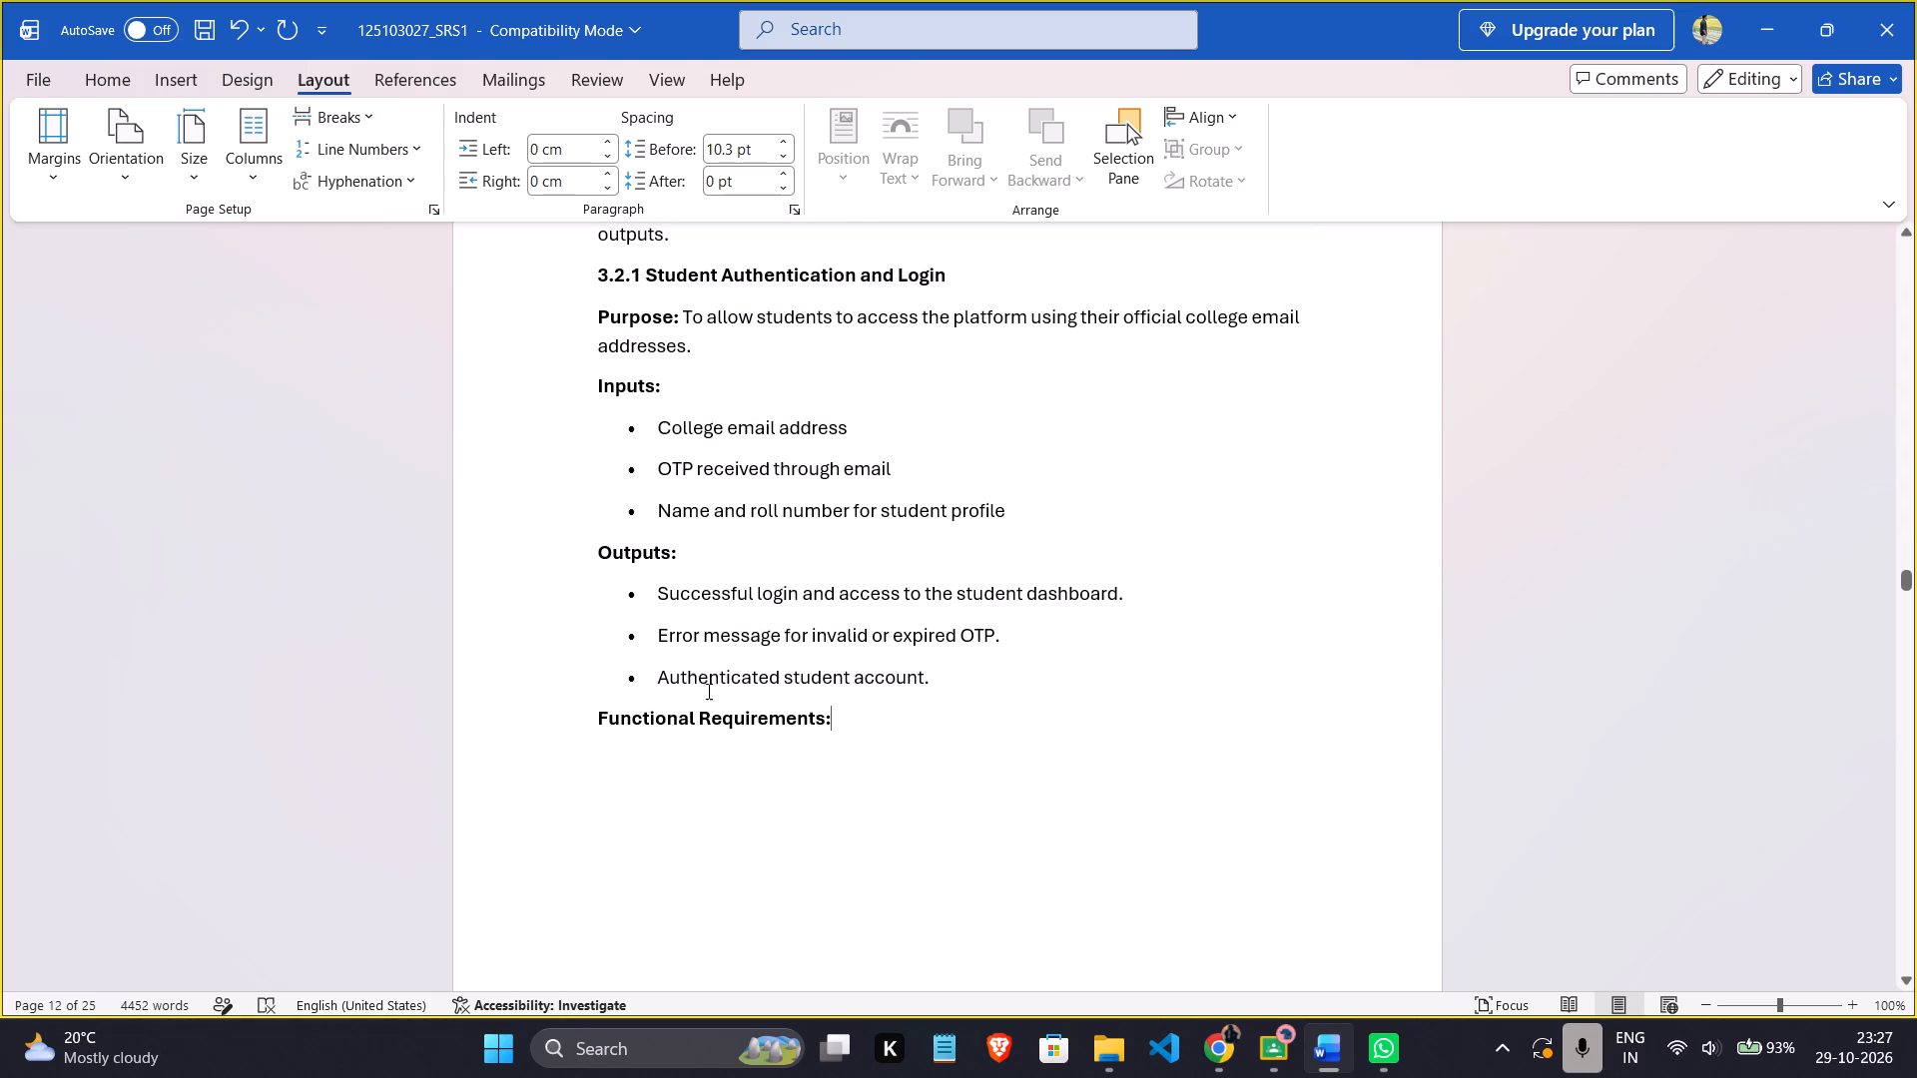
{"action": "scroll", "coordinate": [714, 740], "scroll_direction": "down", "scroll_amount": 2}
{"action": "scroll", "coordinate": [714, 740], "scroll_direction": "down", "scroll_amount": 6, "text": "ctrl"}
{"action": "scroll", "coordinate": [714, 740], "scroll_direction": "up", "scroll_amount": 1, "text": "ctrl"}
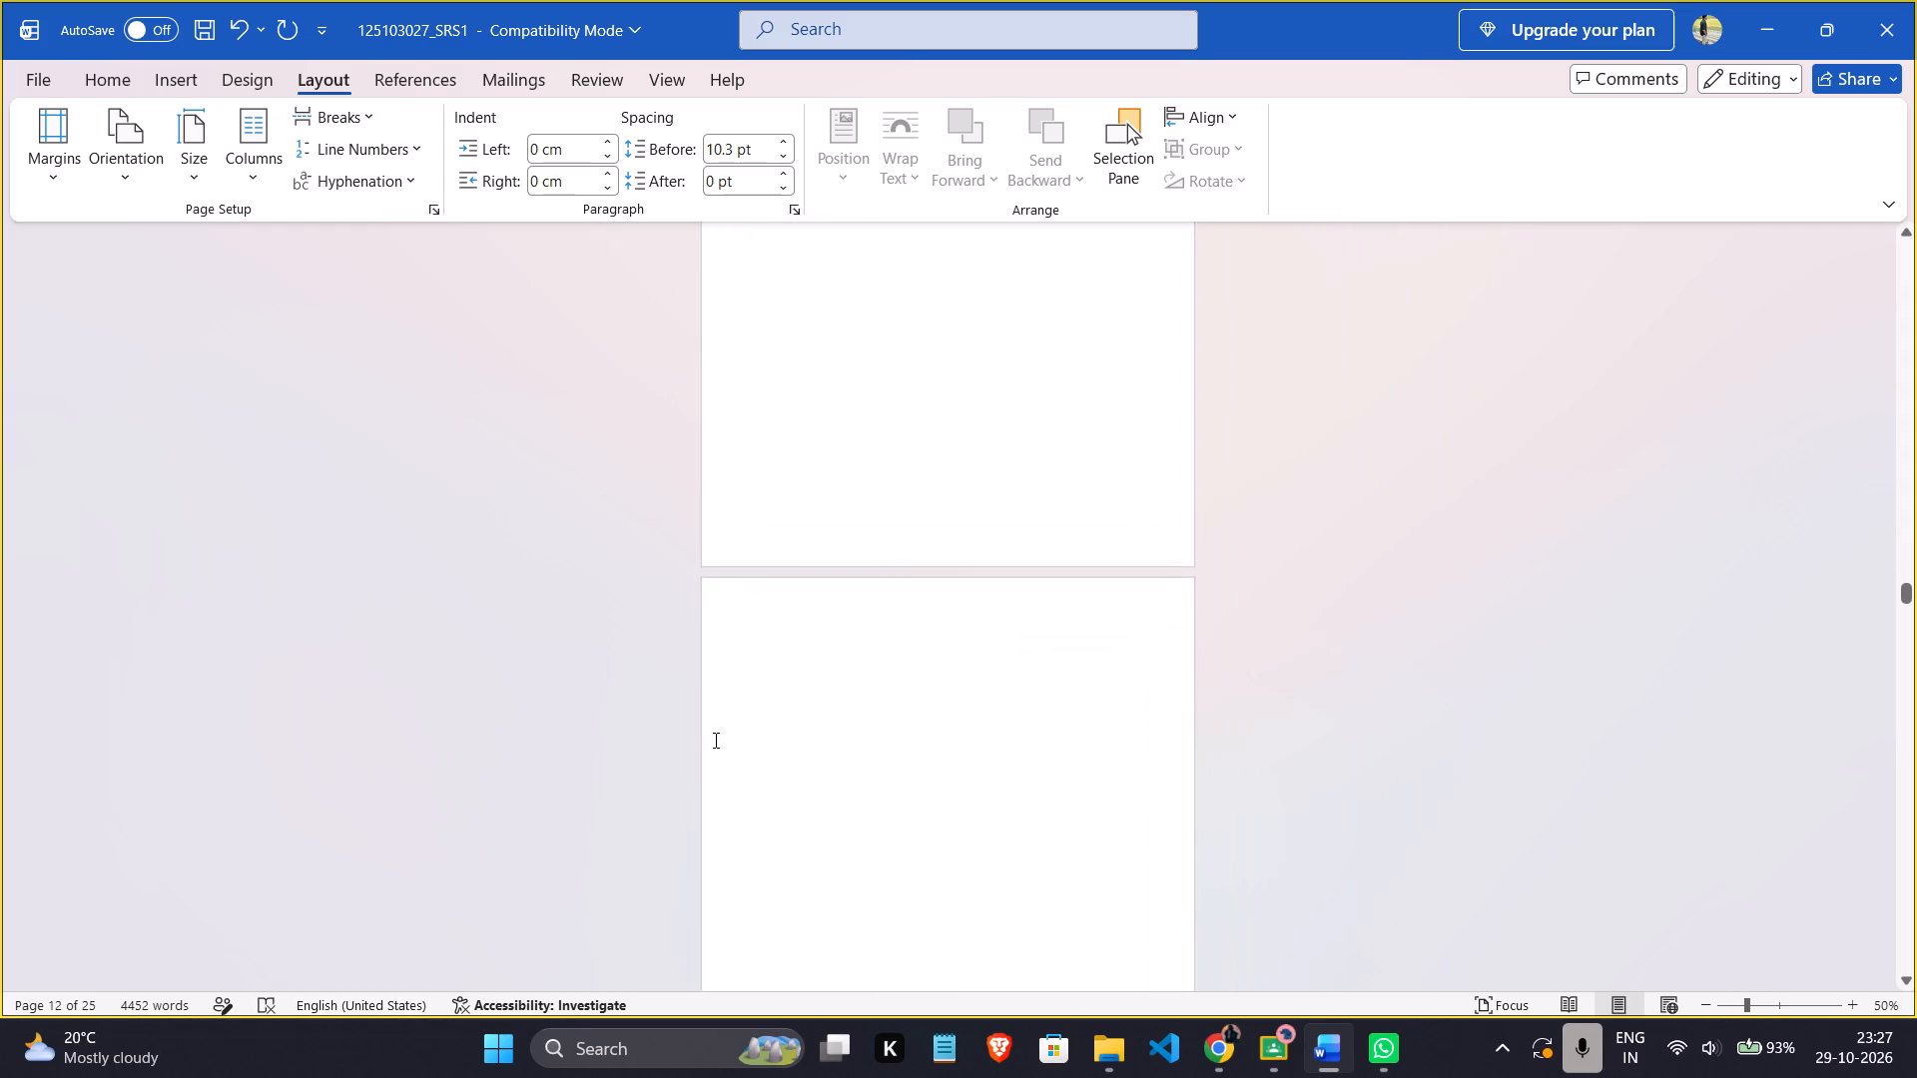
{"action": "scroll", "coordinate": [714, 740], "scroll_direction": "up", "scroll_amount": 1}
{"action": "scroll", "coordinate": [756, 654], "scroll_direction": "up", "scroll_amount": 4, "text": "ctrl"}
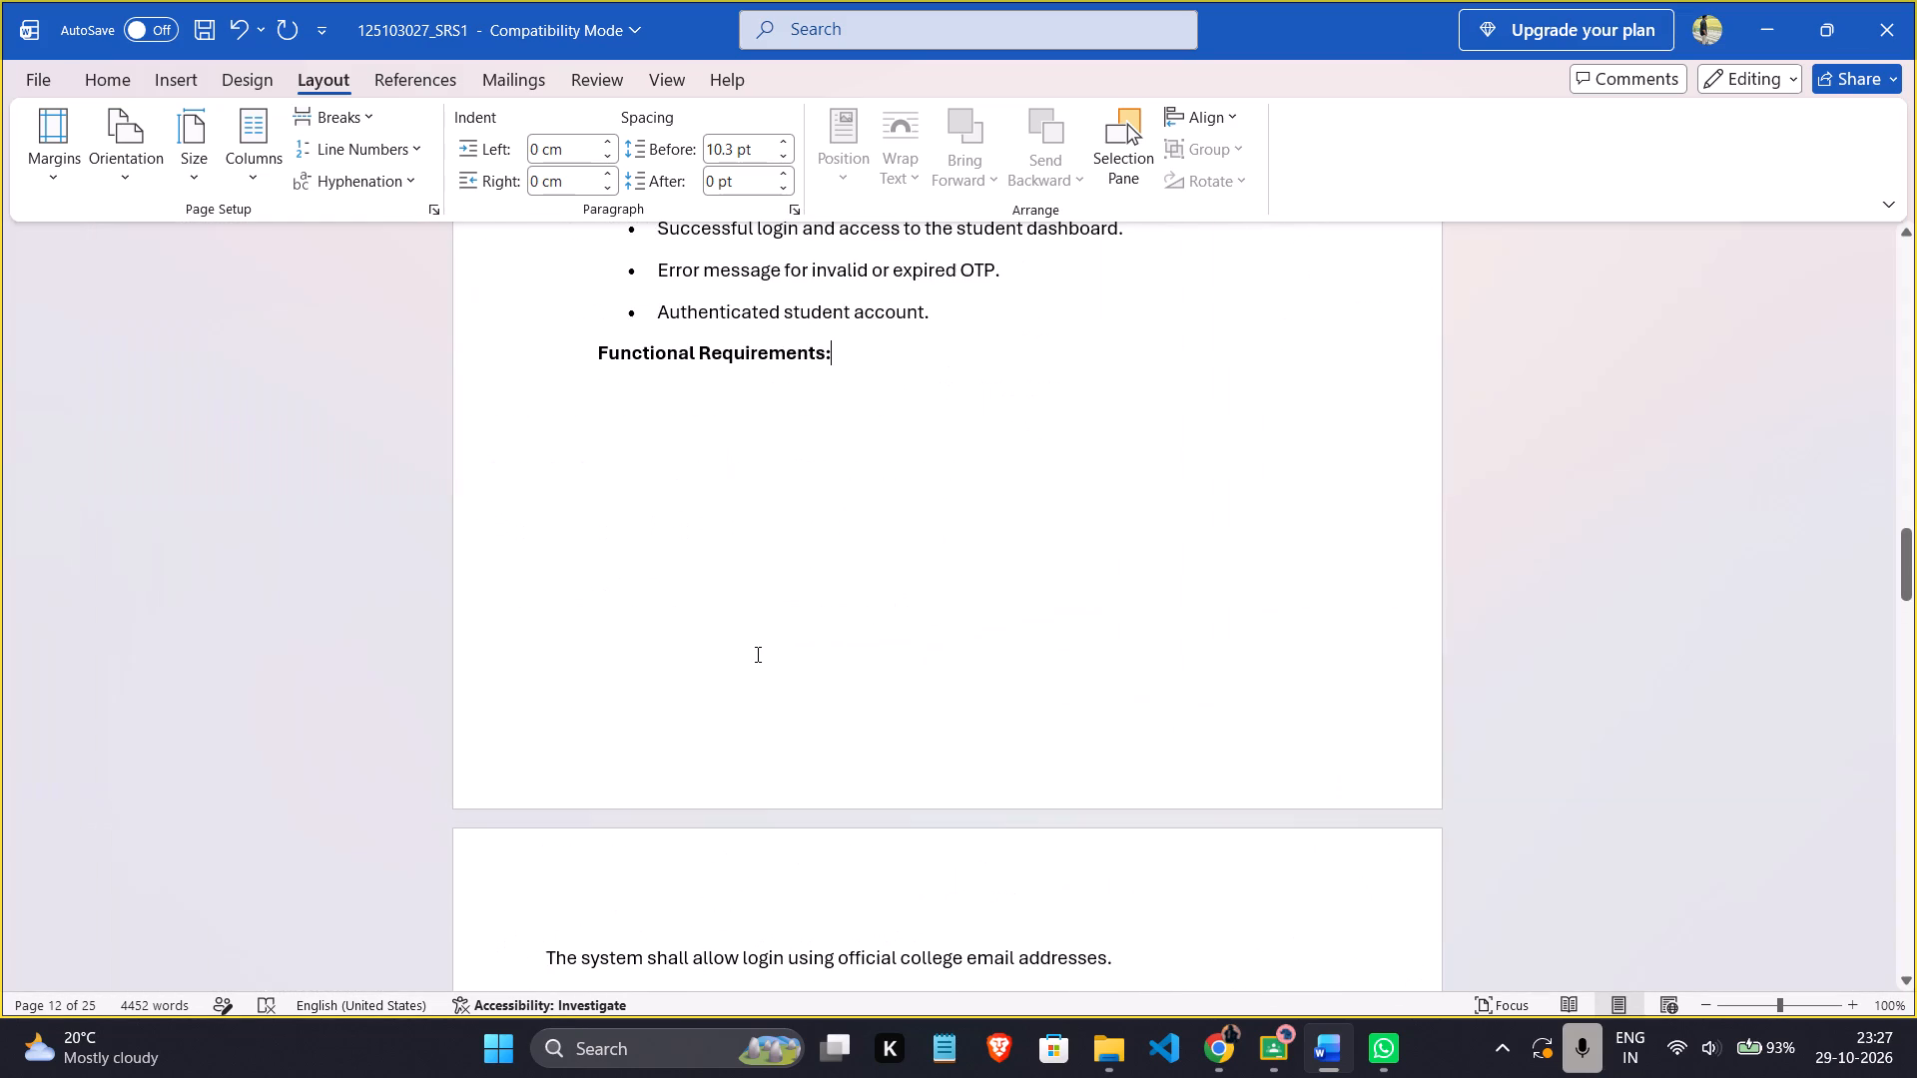
{"action": "scroll", "coordinate": [881, 727], "scroll_direction": "up", "scroll_amount": 3}
Skim the remaining sections from 3.2.2 to the end of the document and back up to 3.3 Nonfunctional Requirements.
{"action": "scroll", "coordinate": [881, 727], "scroll_direction": "down", "scroll_amount": 8}
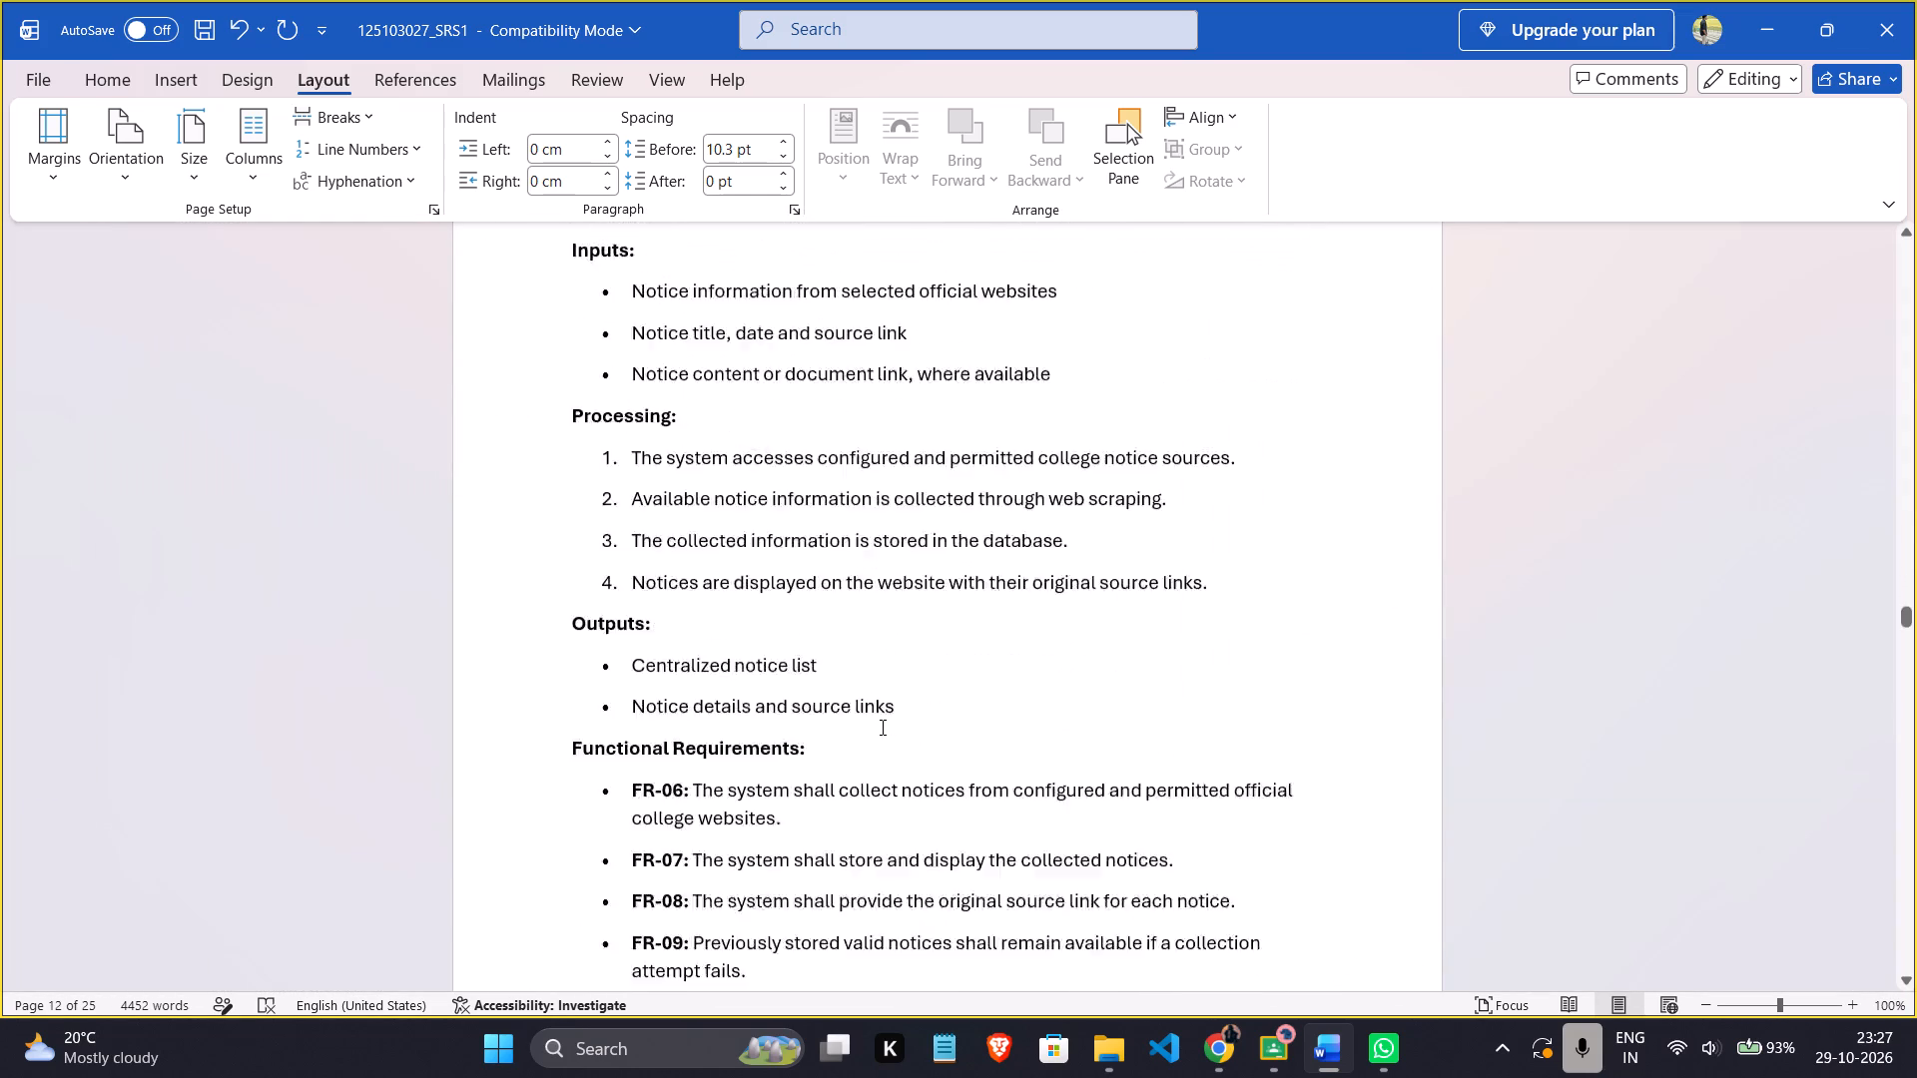
{"action": "scroll", "coordinate": [881, 727], "scroll_direction": "down", "scroll_amount": 12}
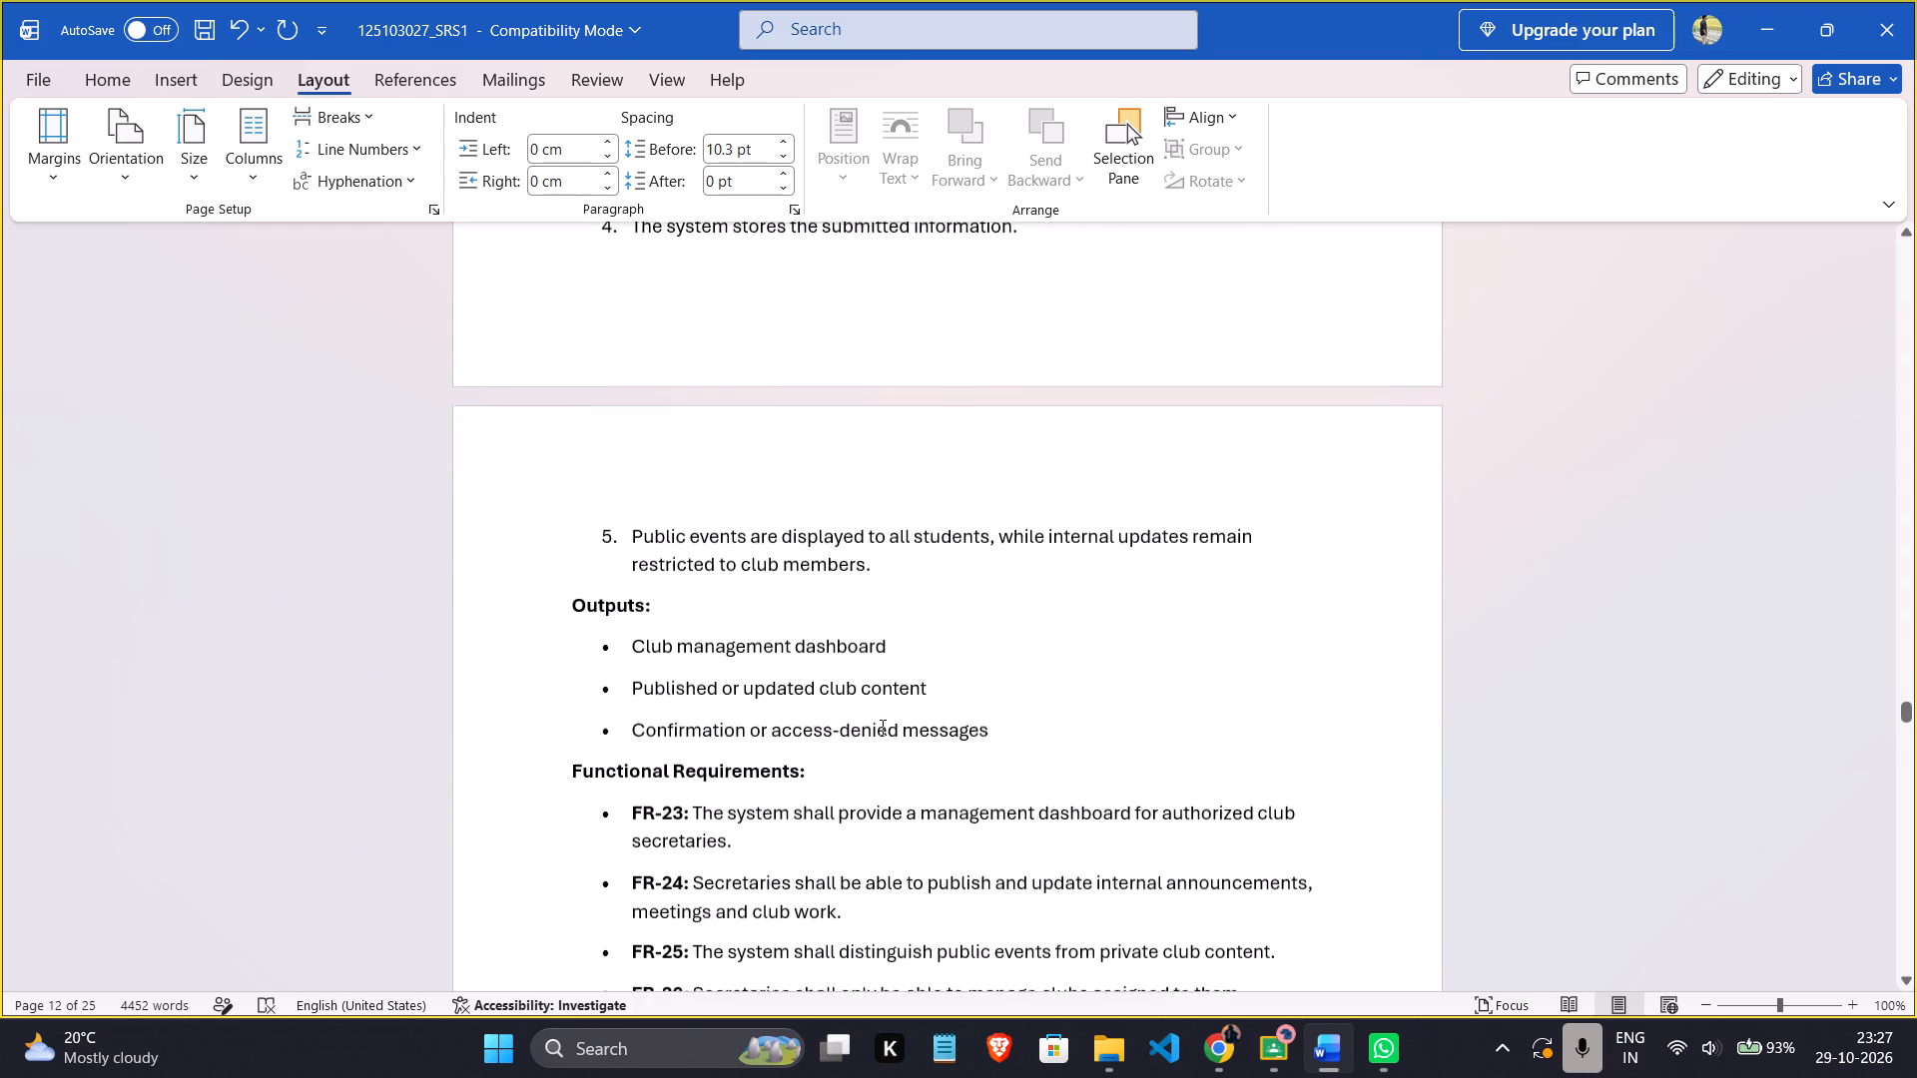
{"action": "scroll", "coordinate": [881, 727], "scroll_direction": "down", "scroll_amount": 14}
{"action": "scroll", "coordinate": [881, 727], "scroll_direction": "down", "scroll_amount": 8}
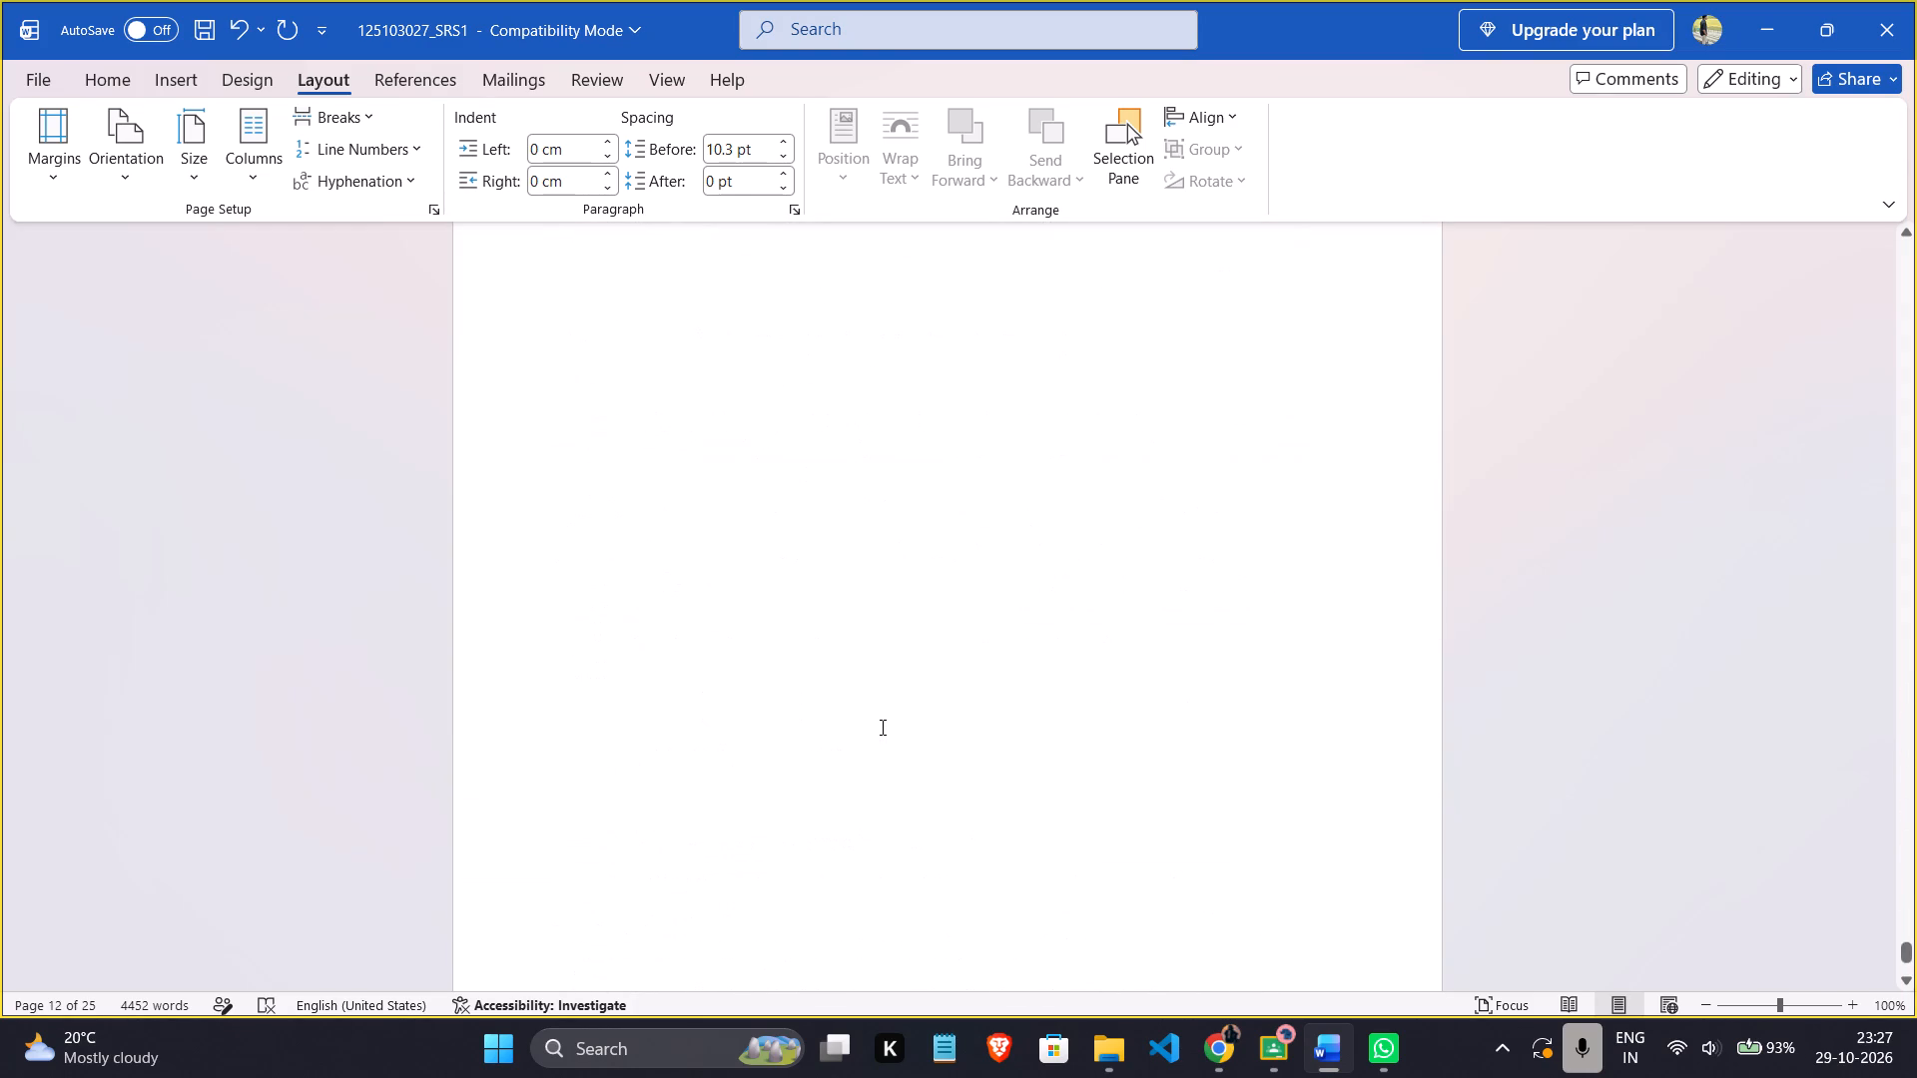
{"action": "scroll", "coordinate": [881, 727], "scroll_direction": "up", "scroll_amount": 11}
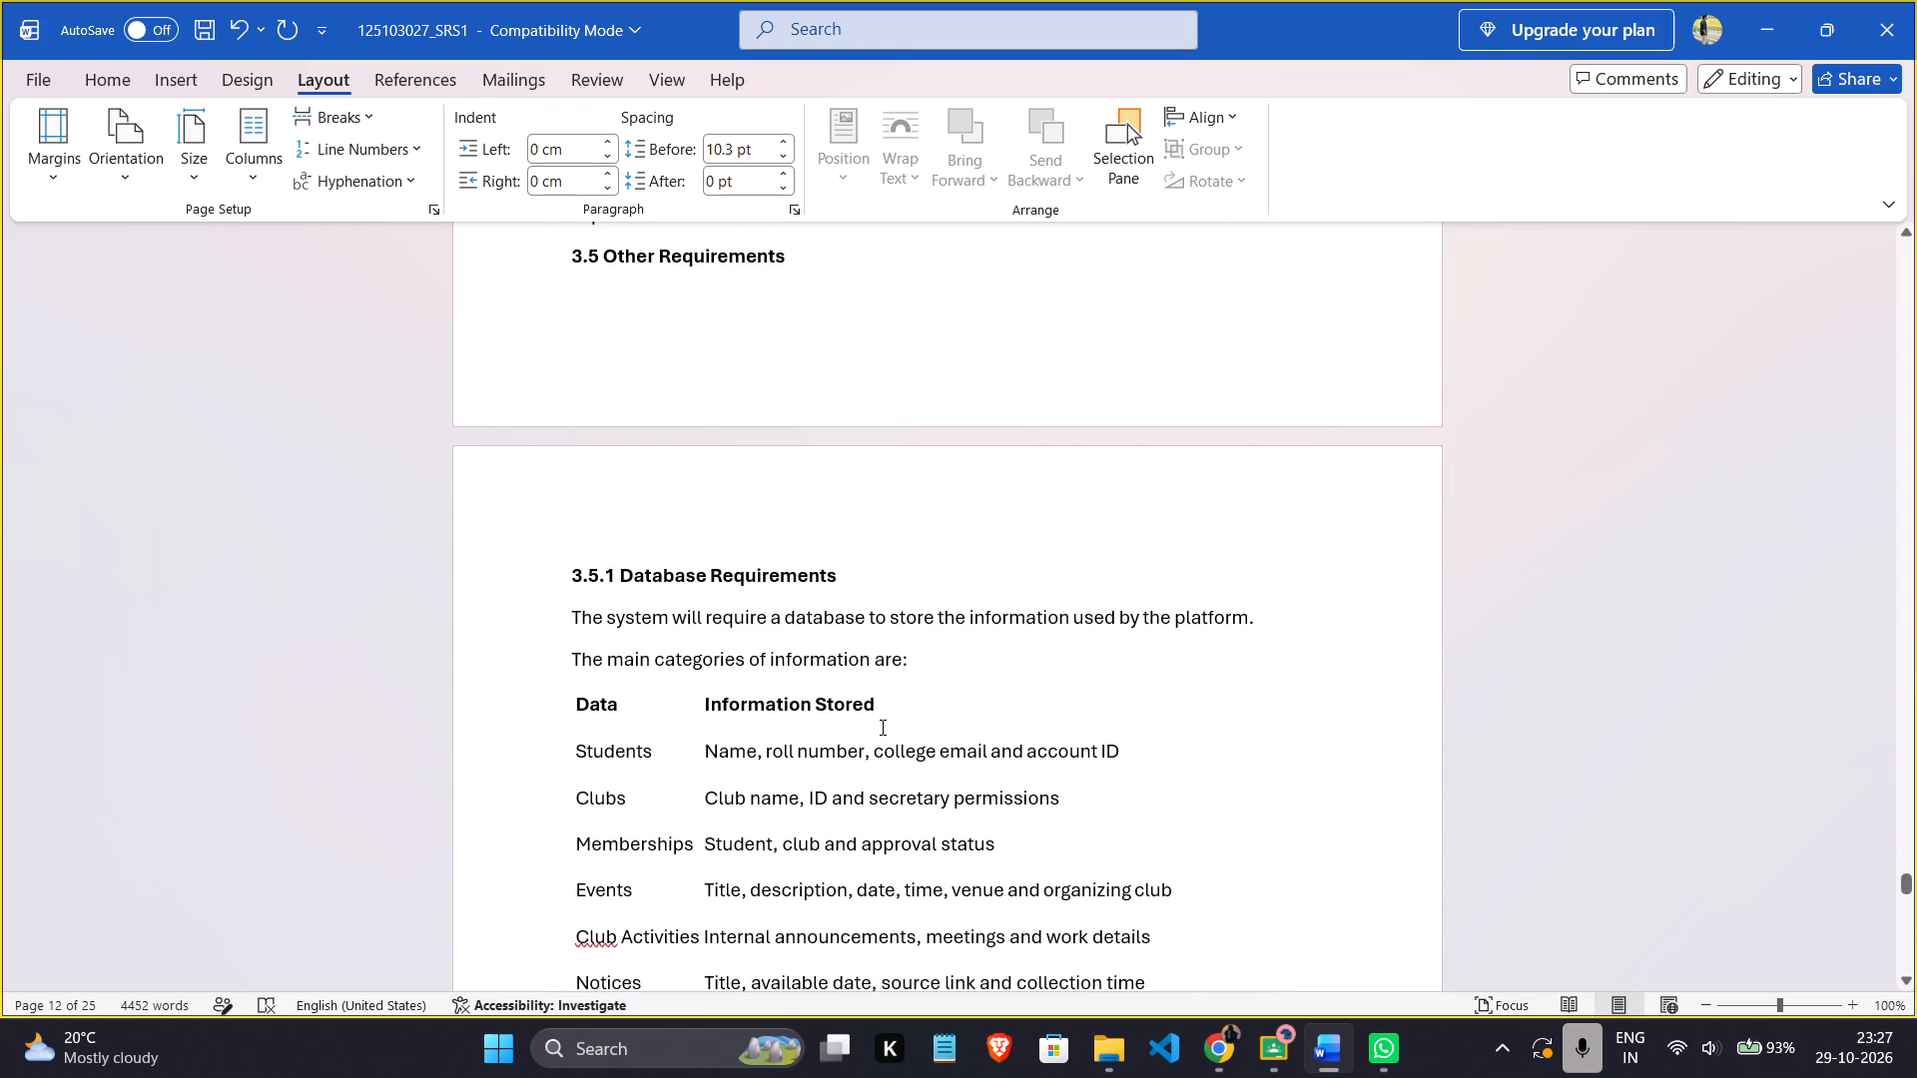
{"action": "scroll", "coordinate": [881, 727], "scroll_direction": "up", "scroll_amount": 10}
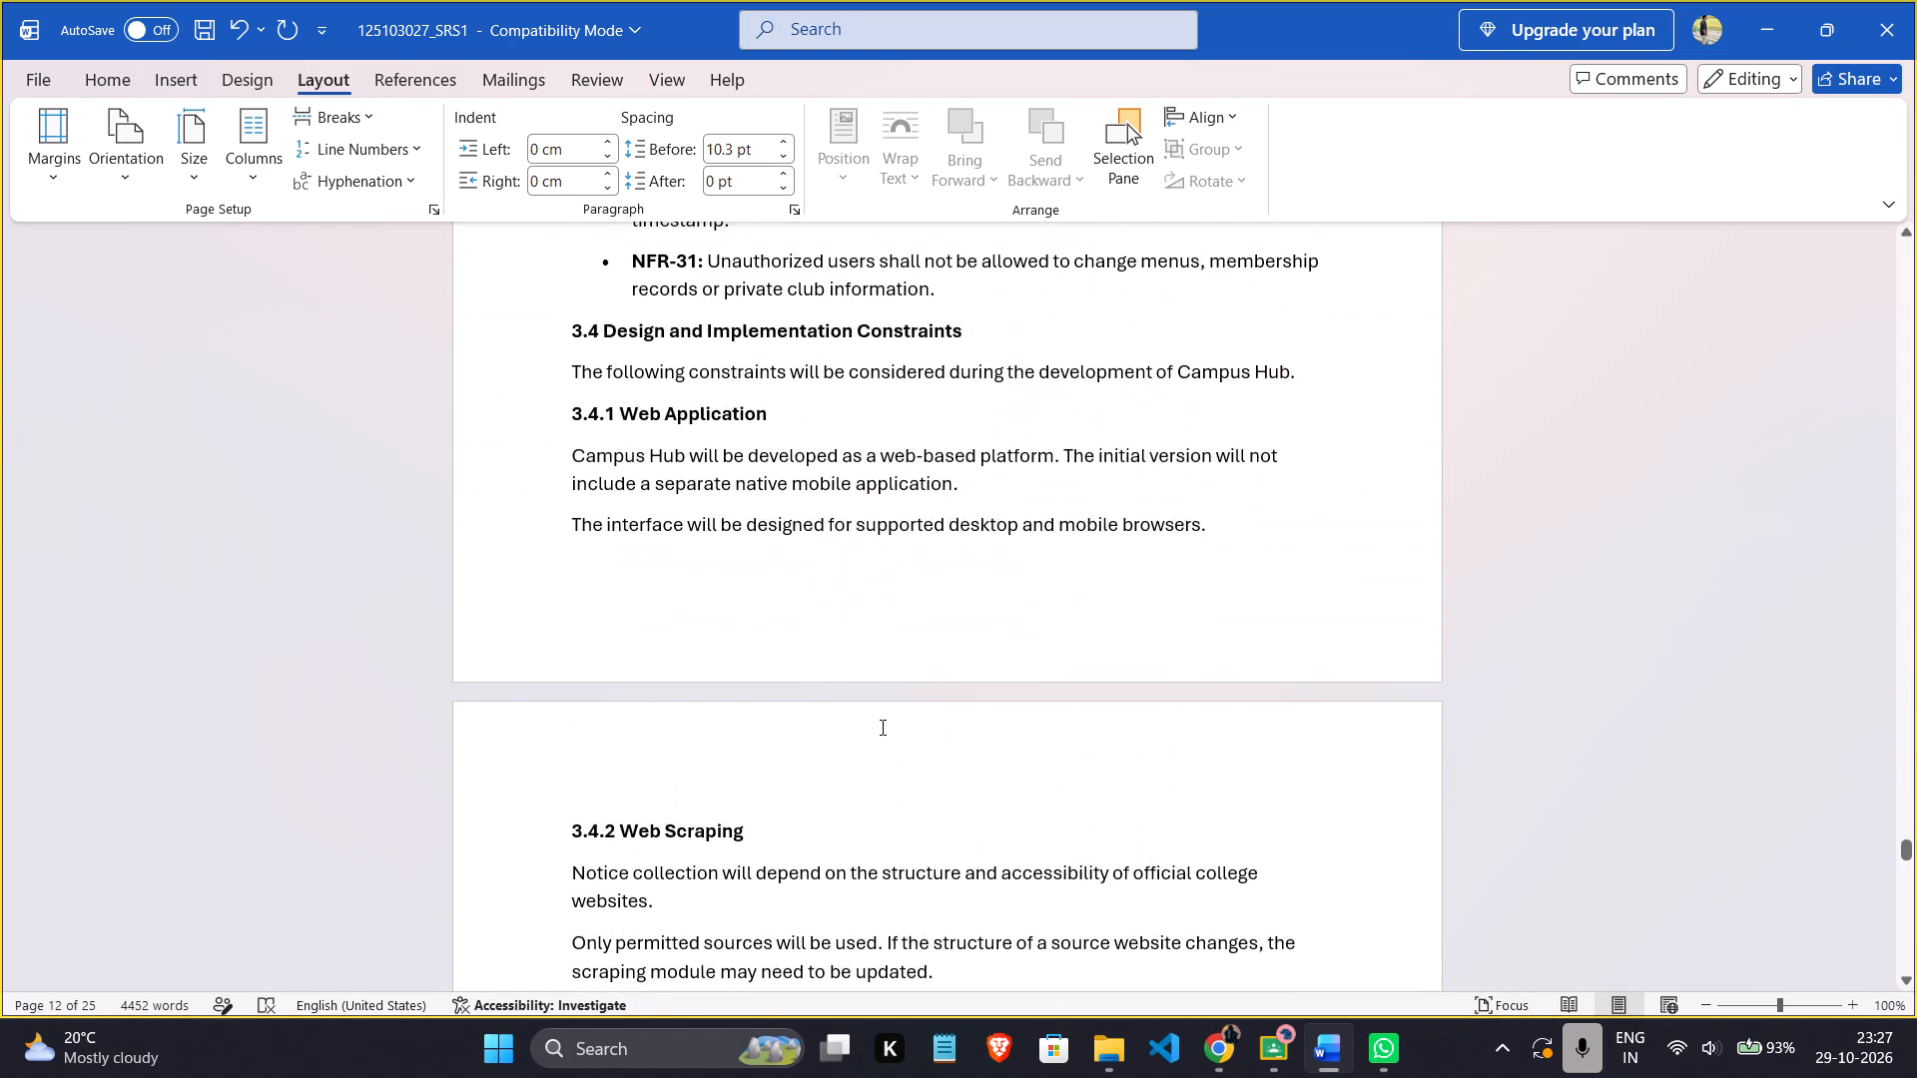
{"action": "scroll", "coordinate": [881, 727], "scroll_direction": "up", "scroll_amount": 7}
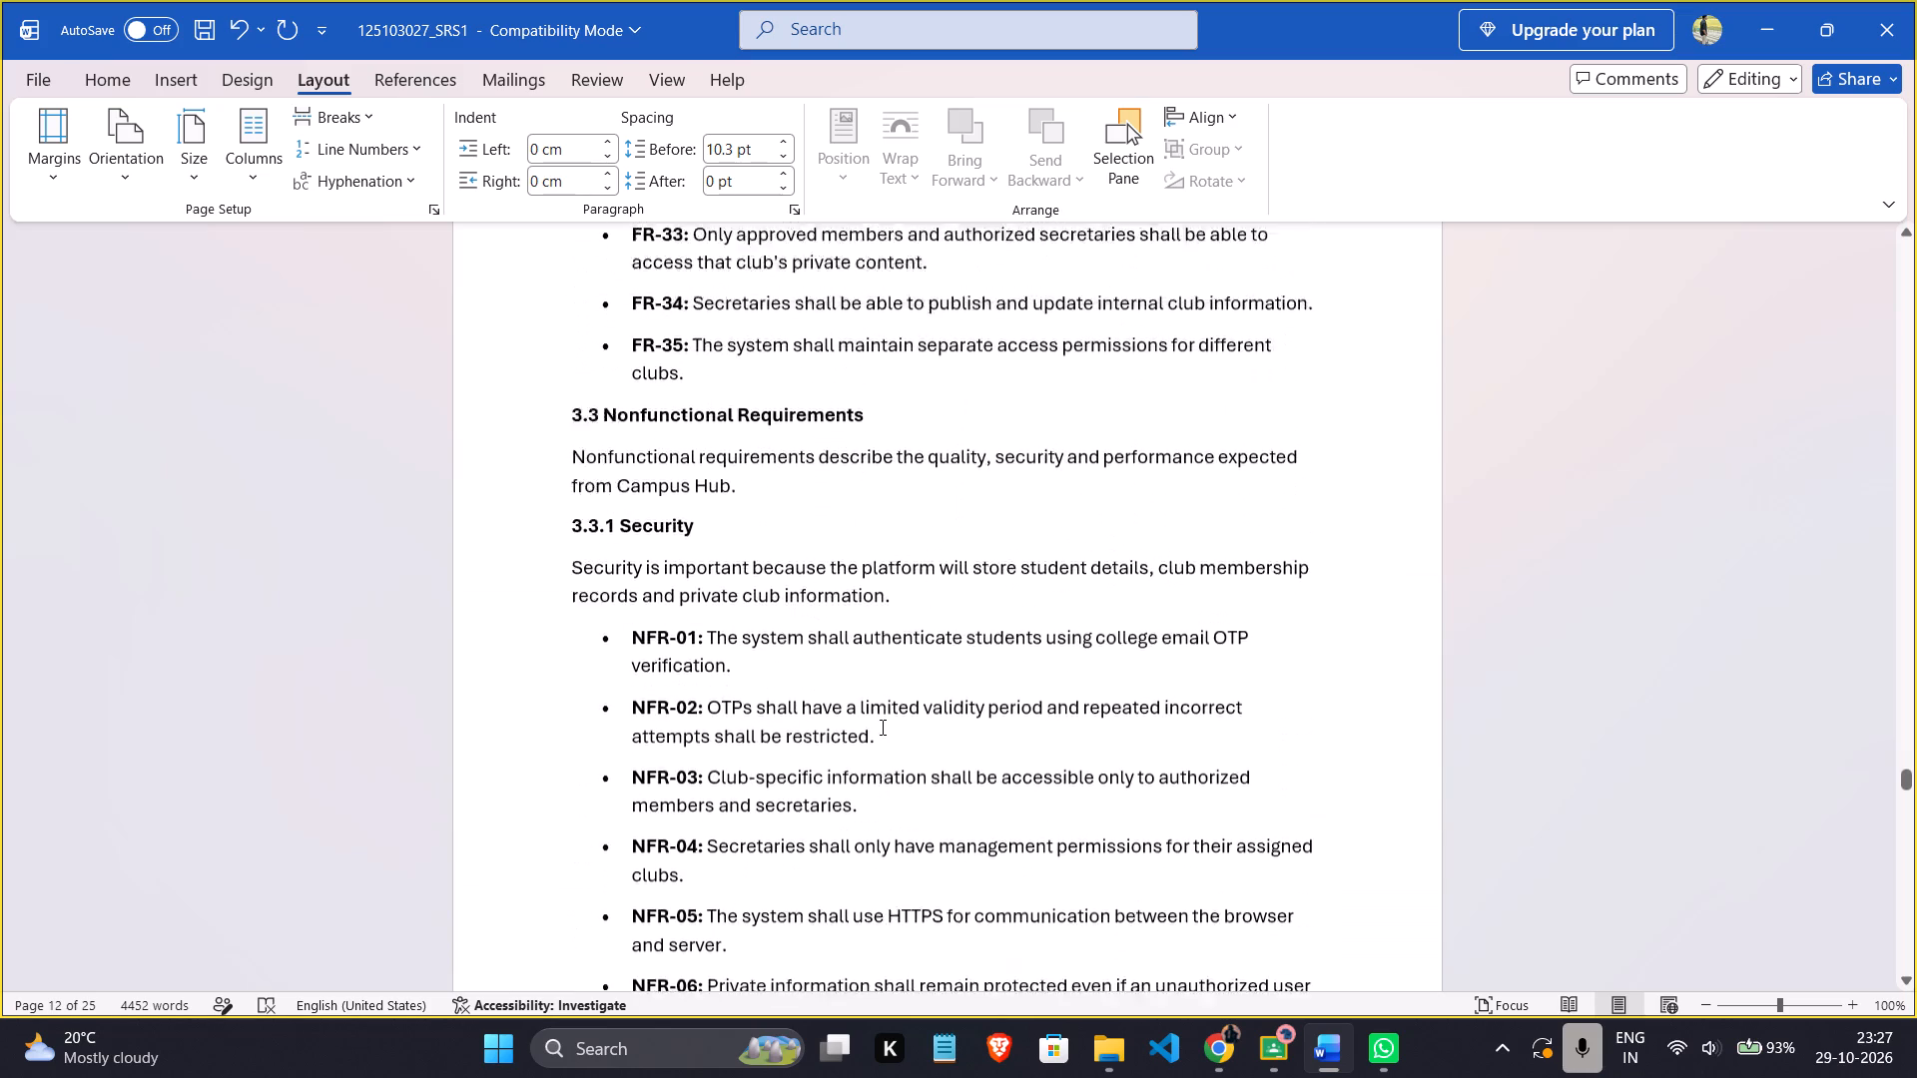
Read through the nonfunctional requirements in section 3.3, from Security to Data Integrity, and reread the performance items around NFR-08.
{"action": "scroll", "coordinate": [881, 727], "scroll_direction": "up", "scroll_amount": 1}
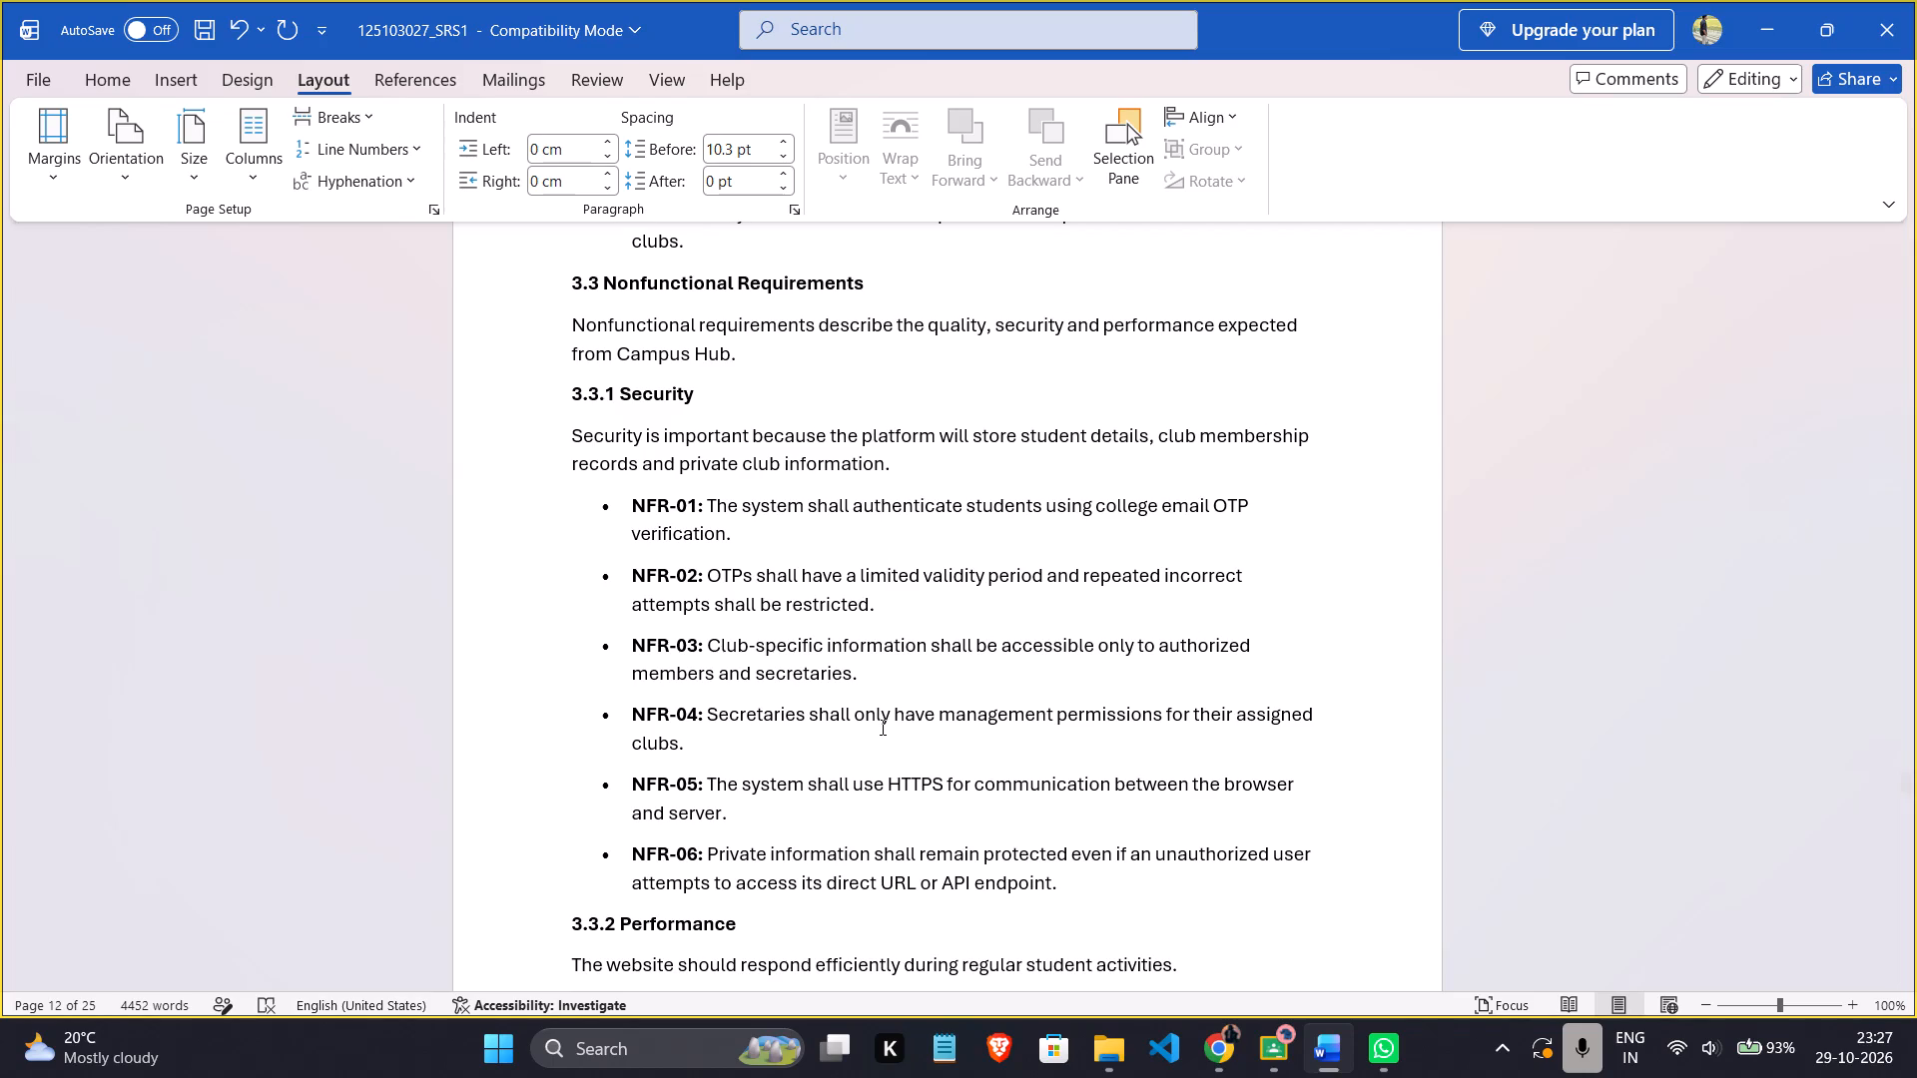
{"action": "scroll", "coordinate": [762, 676], "scroll_direction": "down", "scroll_amount": 3}
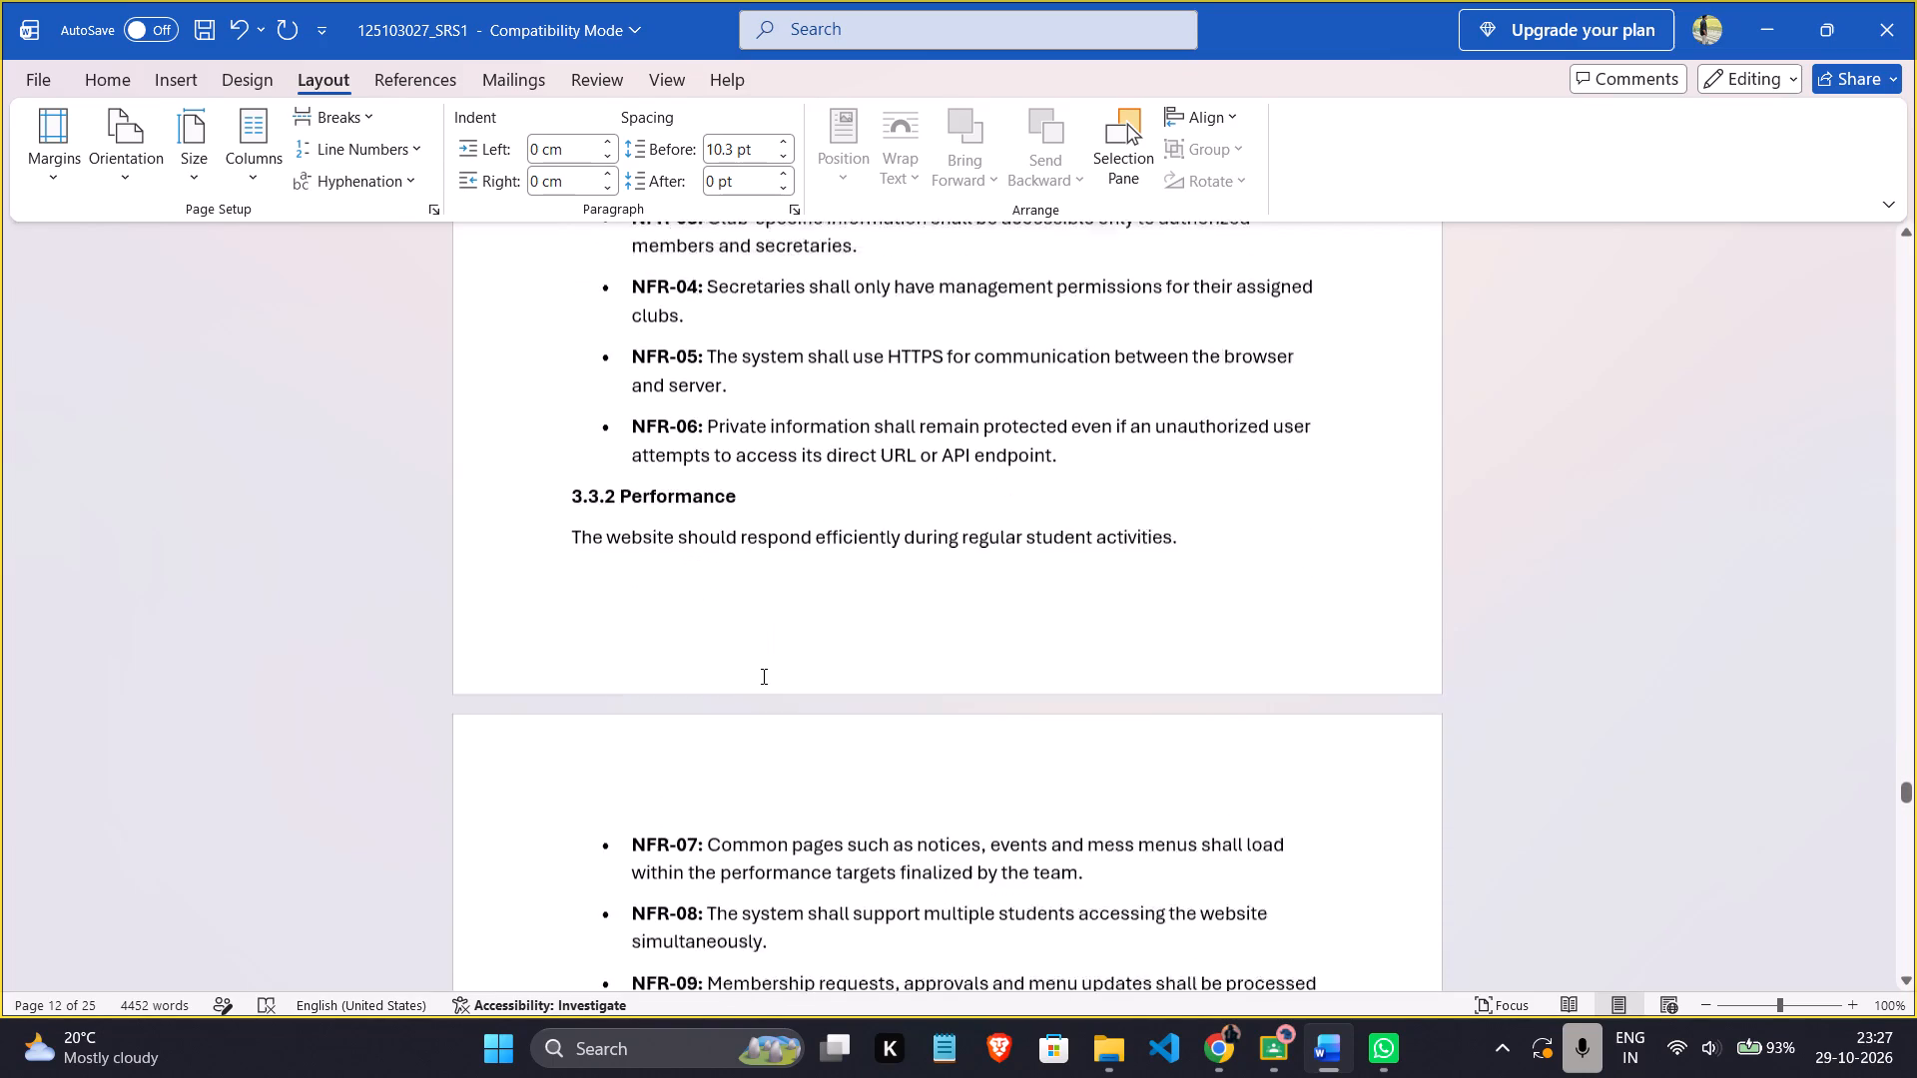
{"action": "scroll", "coordinate": [762, 676], "scroll_direction": "down", "scroll_amount": 1}
{"action": "scroll", "coordinate": [762, 676], "scroll_direction": "up", "scroll_amount": 2}
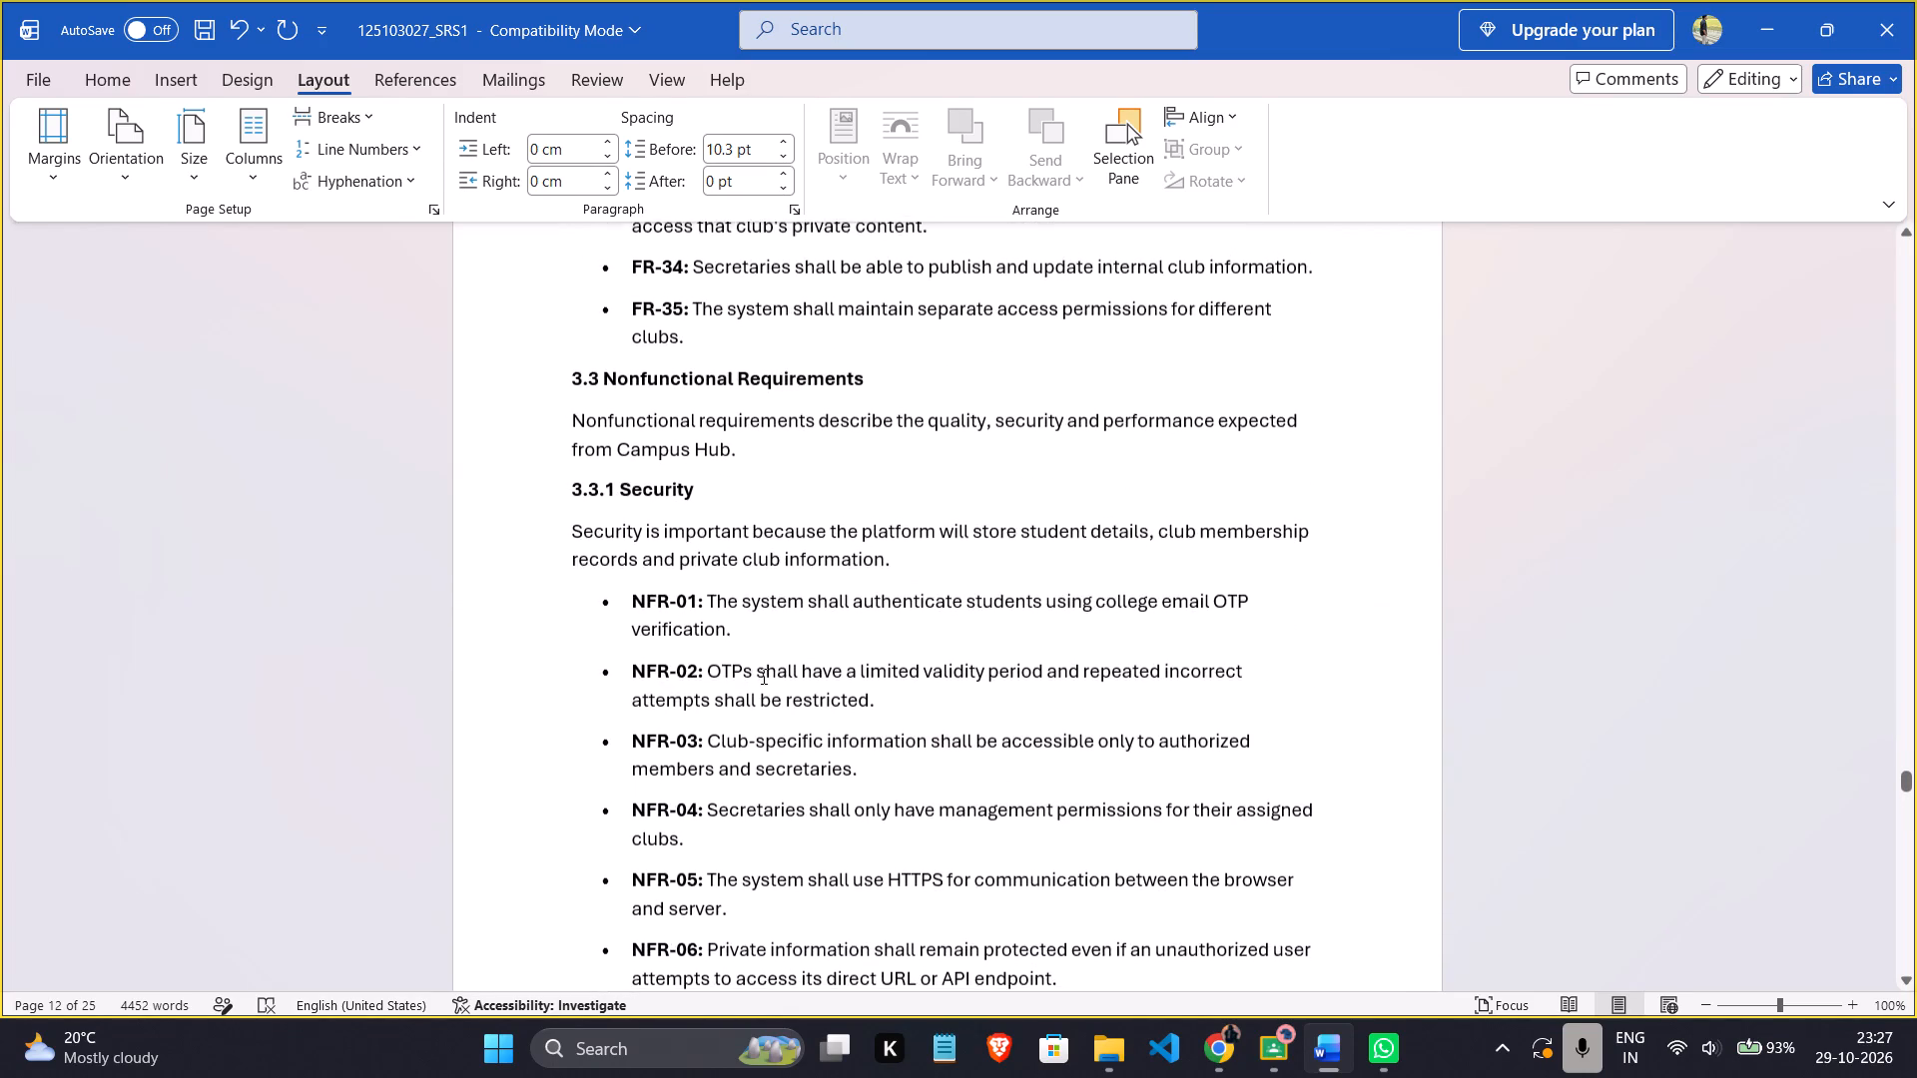
{"action": "scroll", "coordinate": [762, 676], "scroll_direction": "up", "scroll_amount": 2}
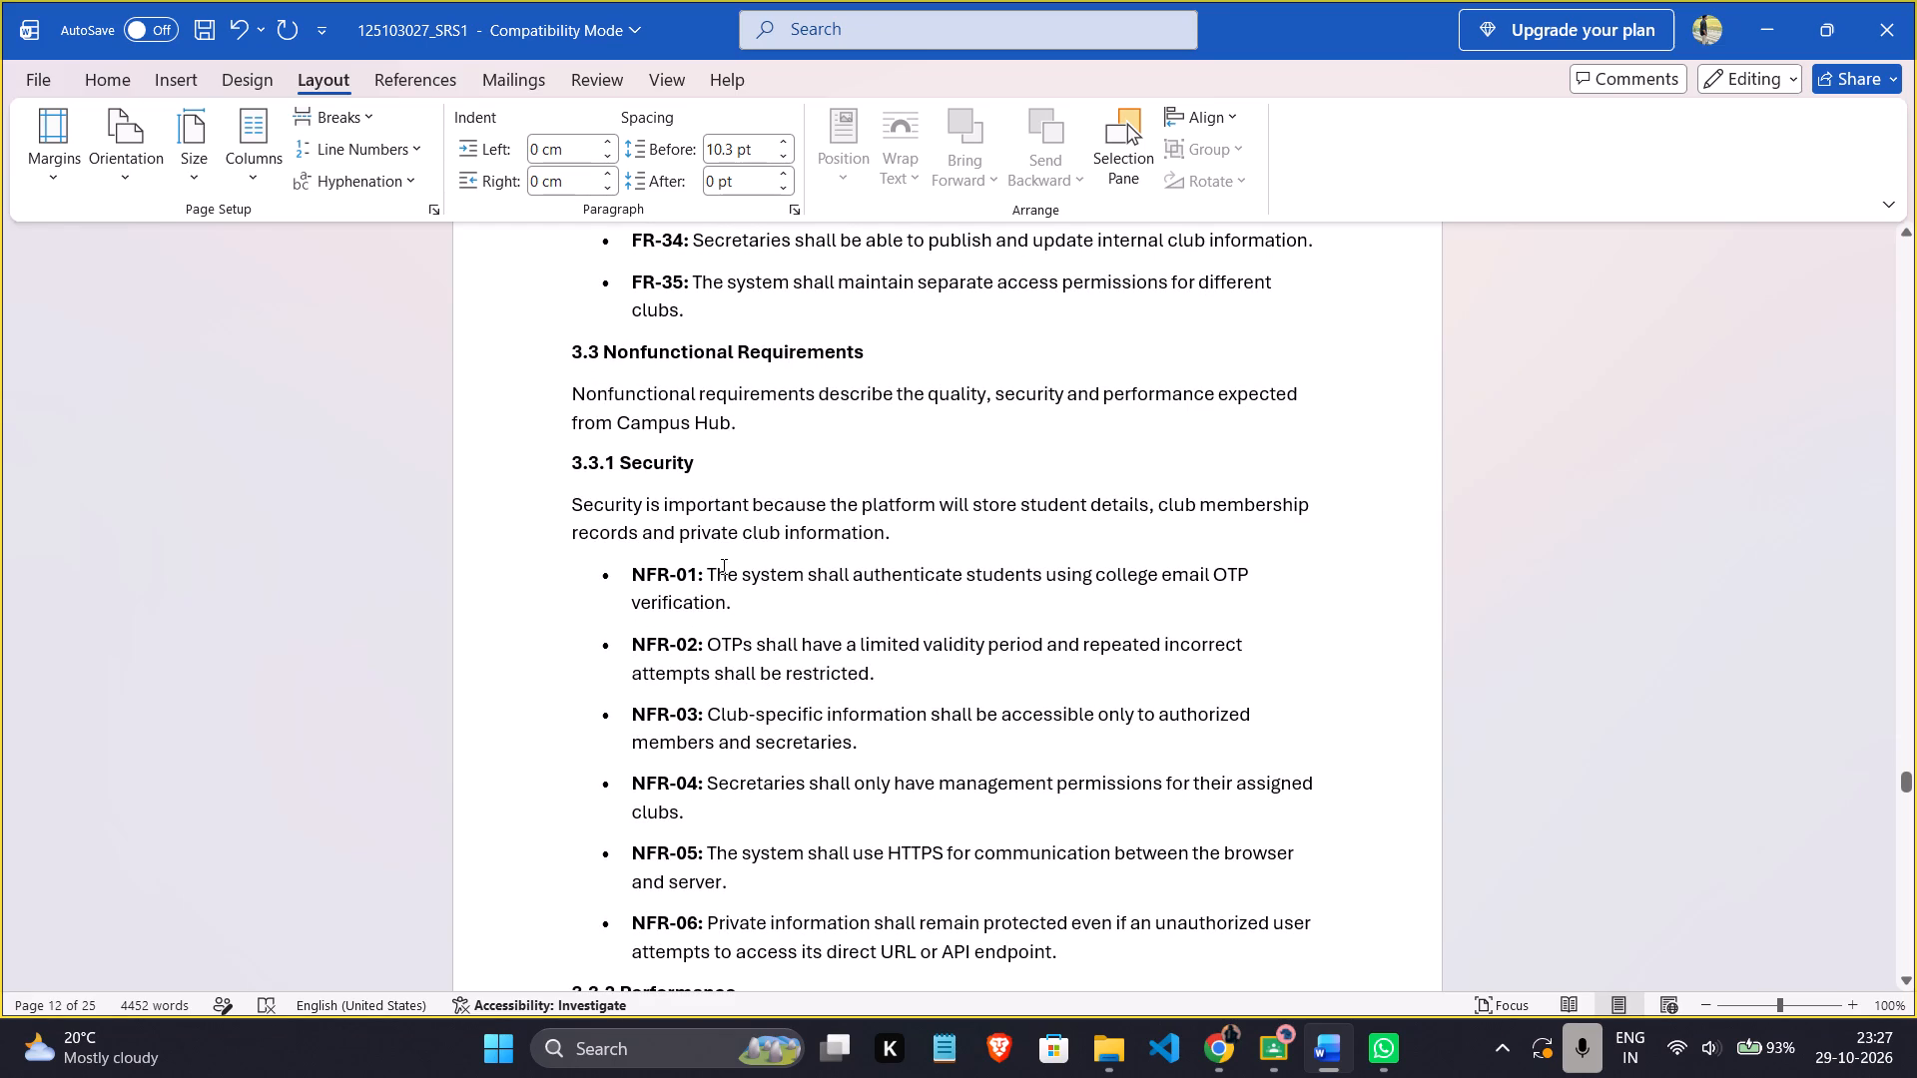
{"action": "scroll", "coordinate": [659, 500], "scroll_direction": "down", "scroll_amount": 3}
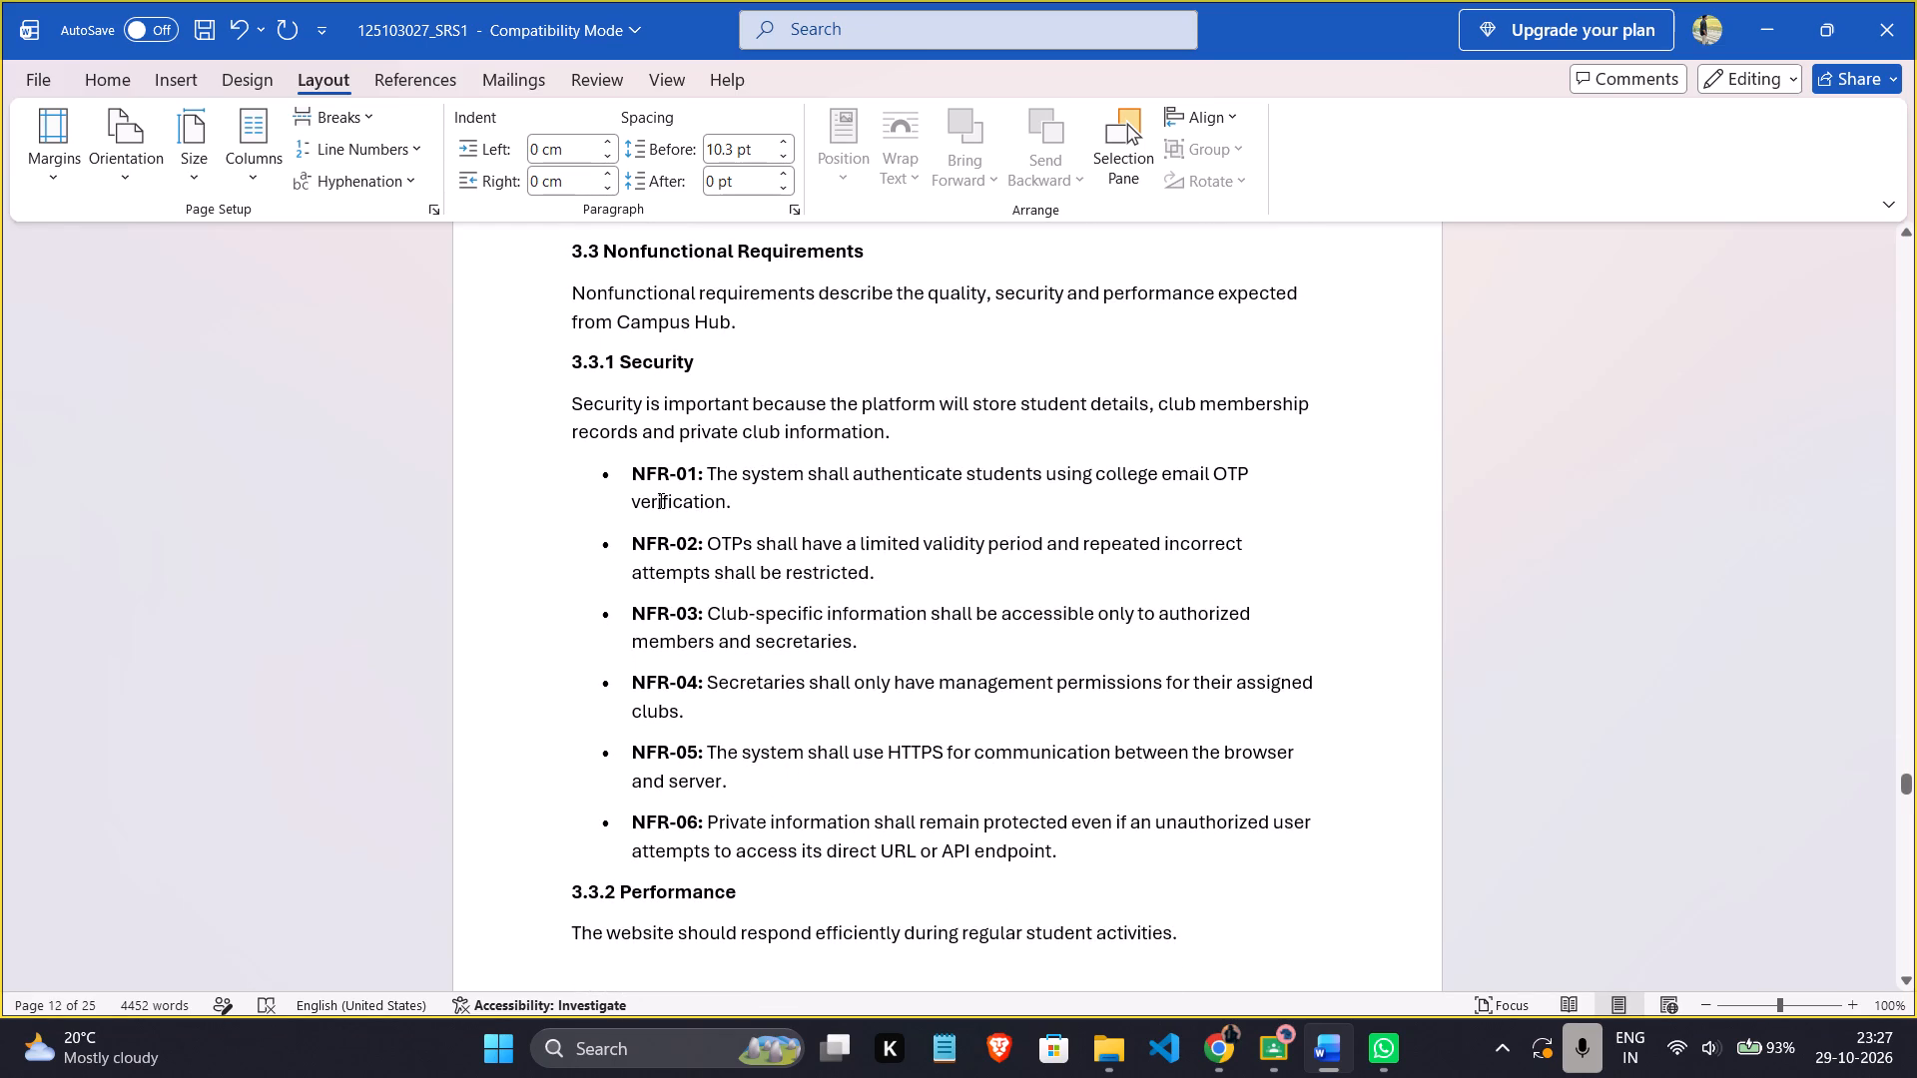
{"action": "scroll", "coordinate": [659, 500], "scroll_direction": "down", "scroll_amount": 4}
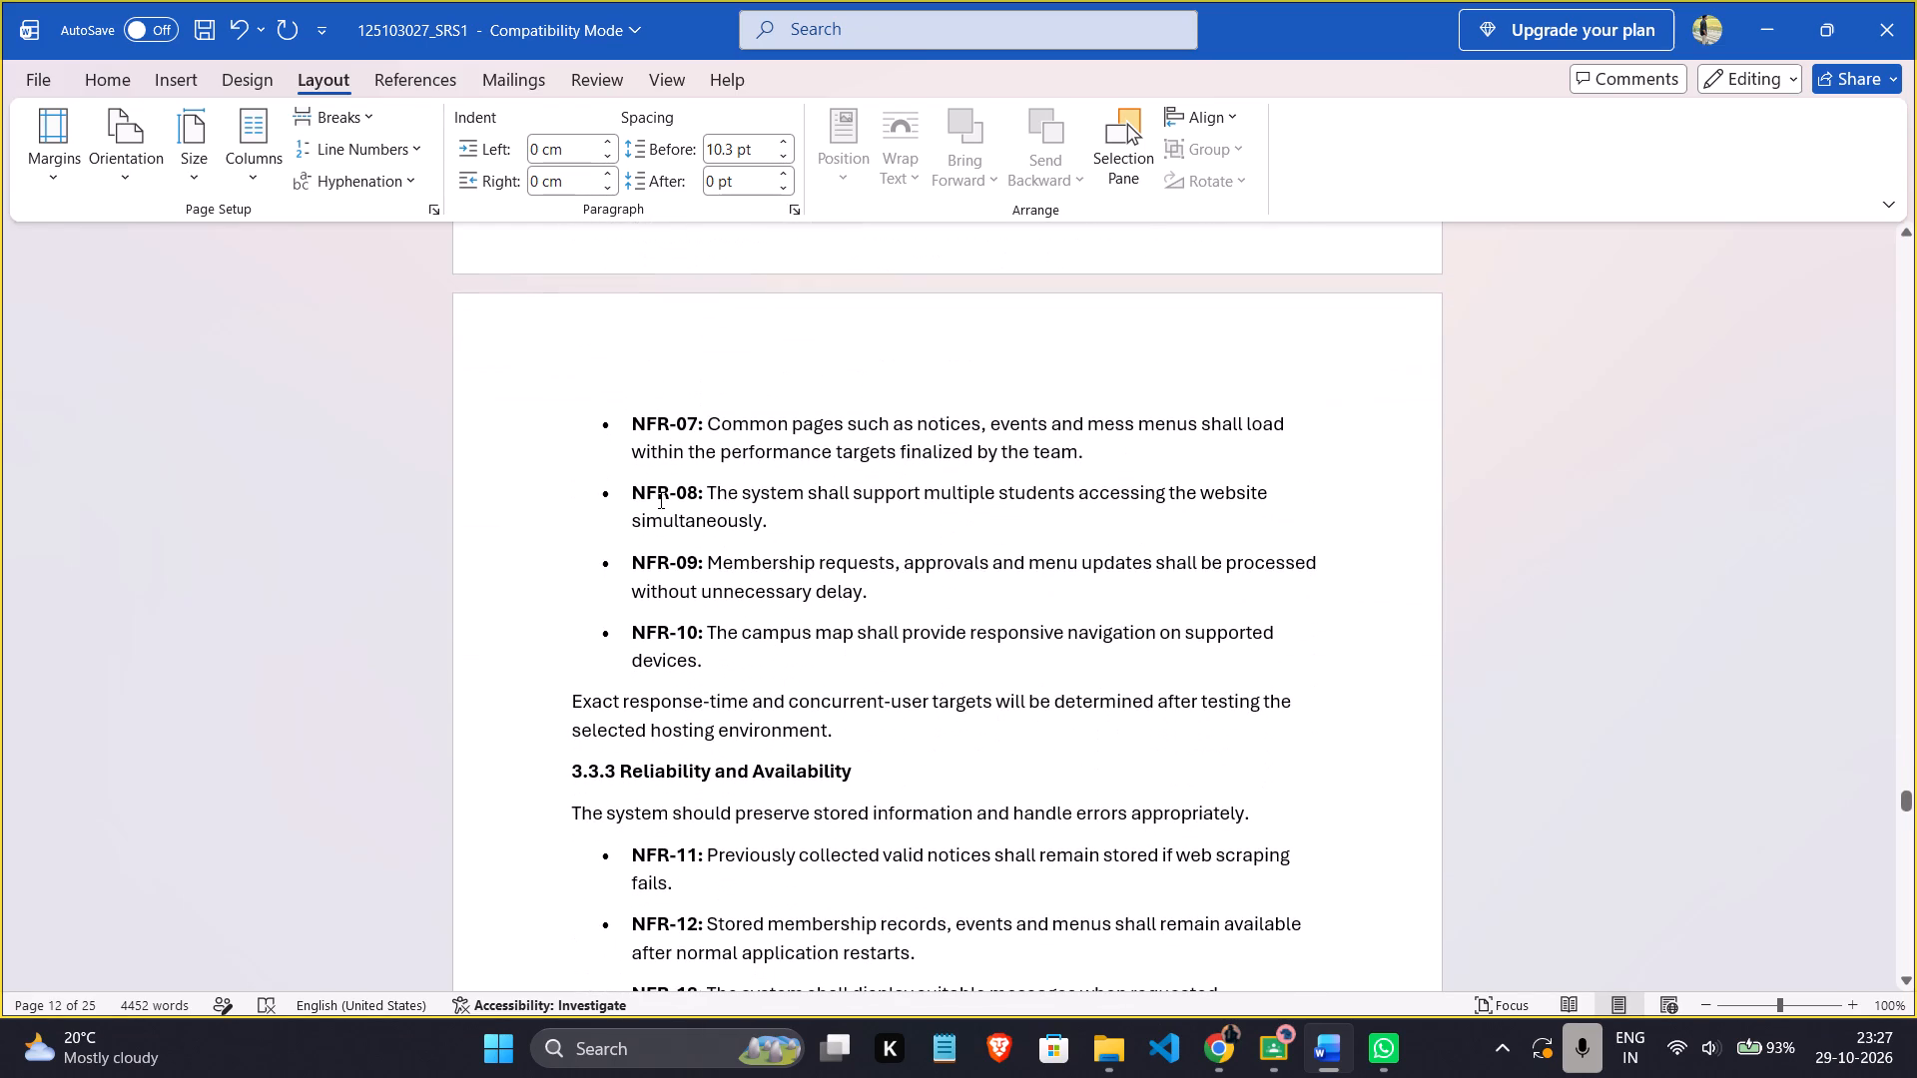
{"action": "scroll", "coordinate": [659, 478], "scroll_direction": "down", "scroll_amount": 4}
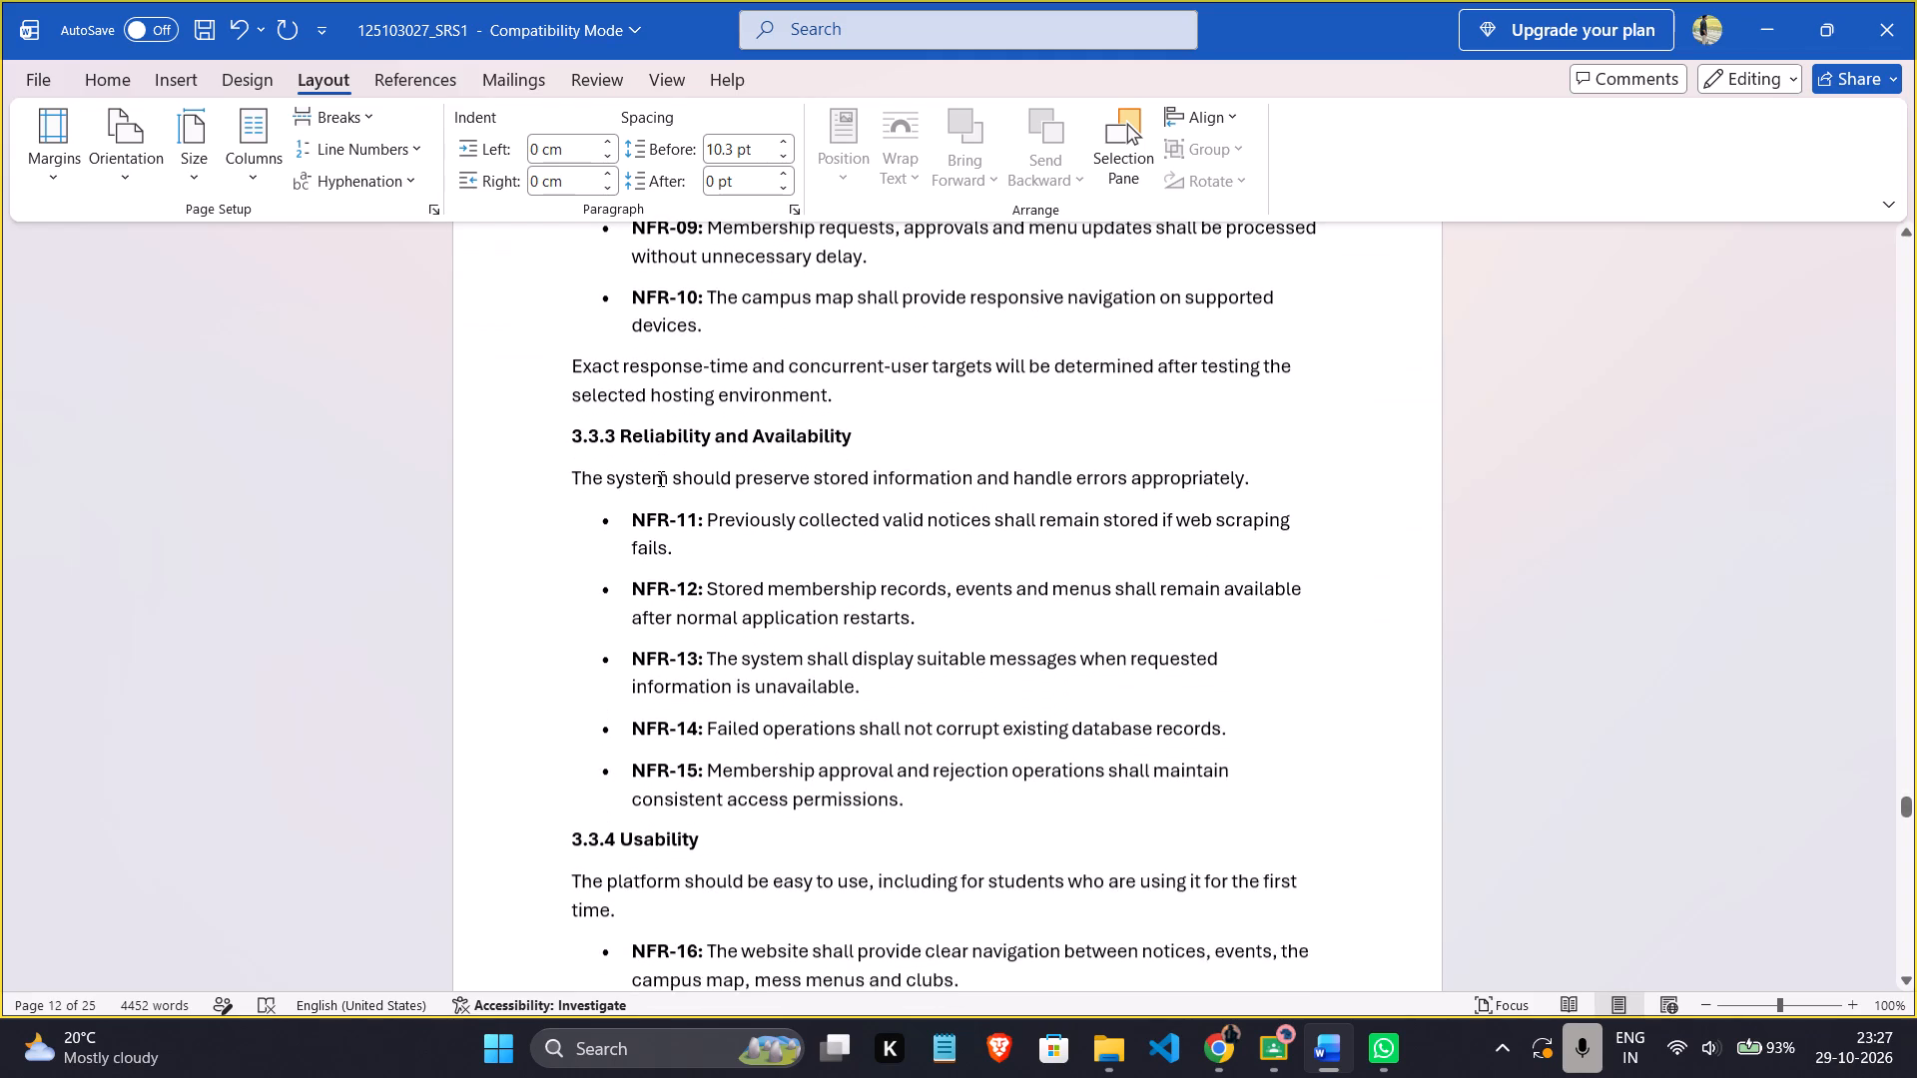
{"action": "scroll", "coordinate": [659, 478], "scroll_direction": "down", "scroll_amount": 8}
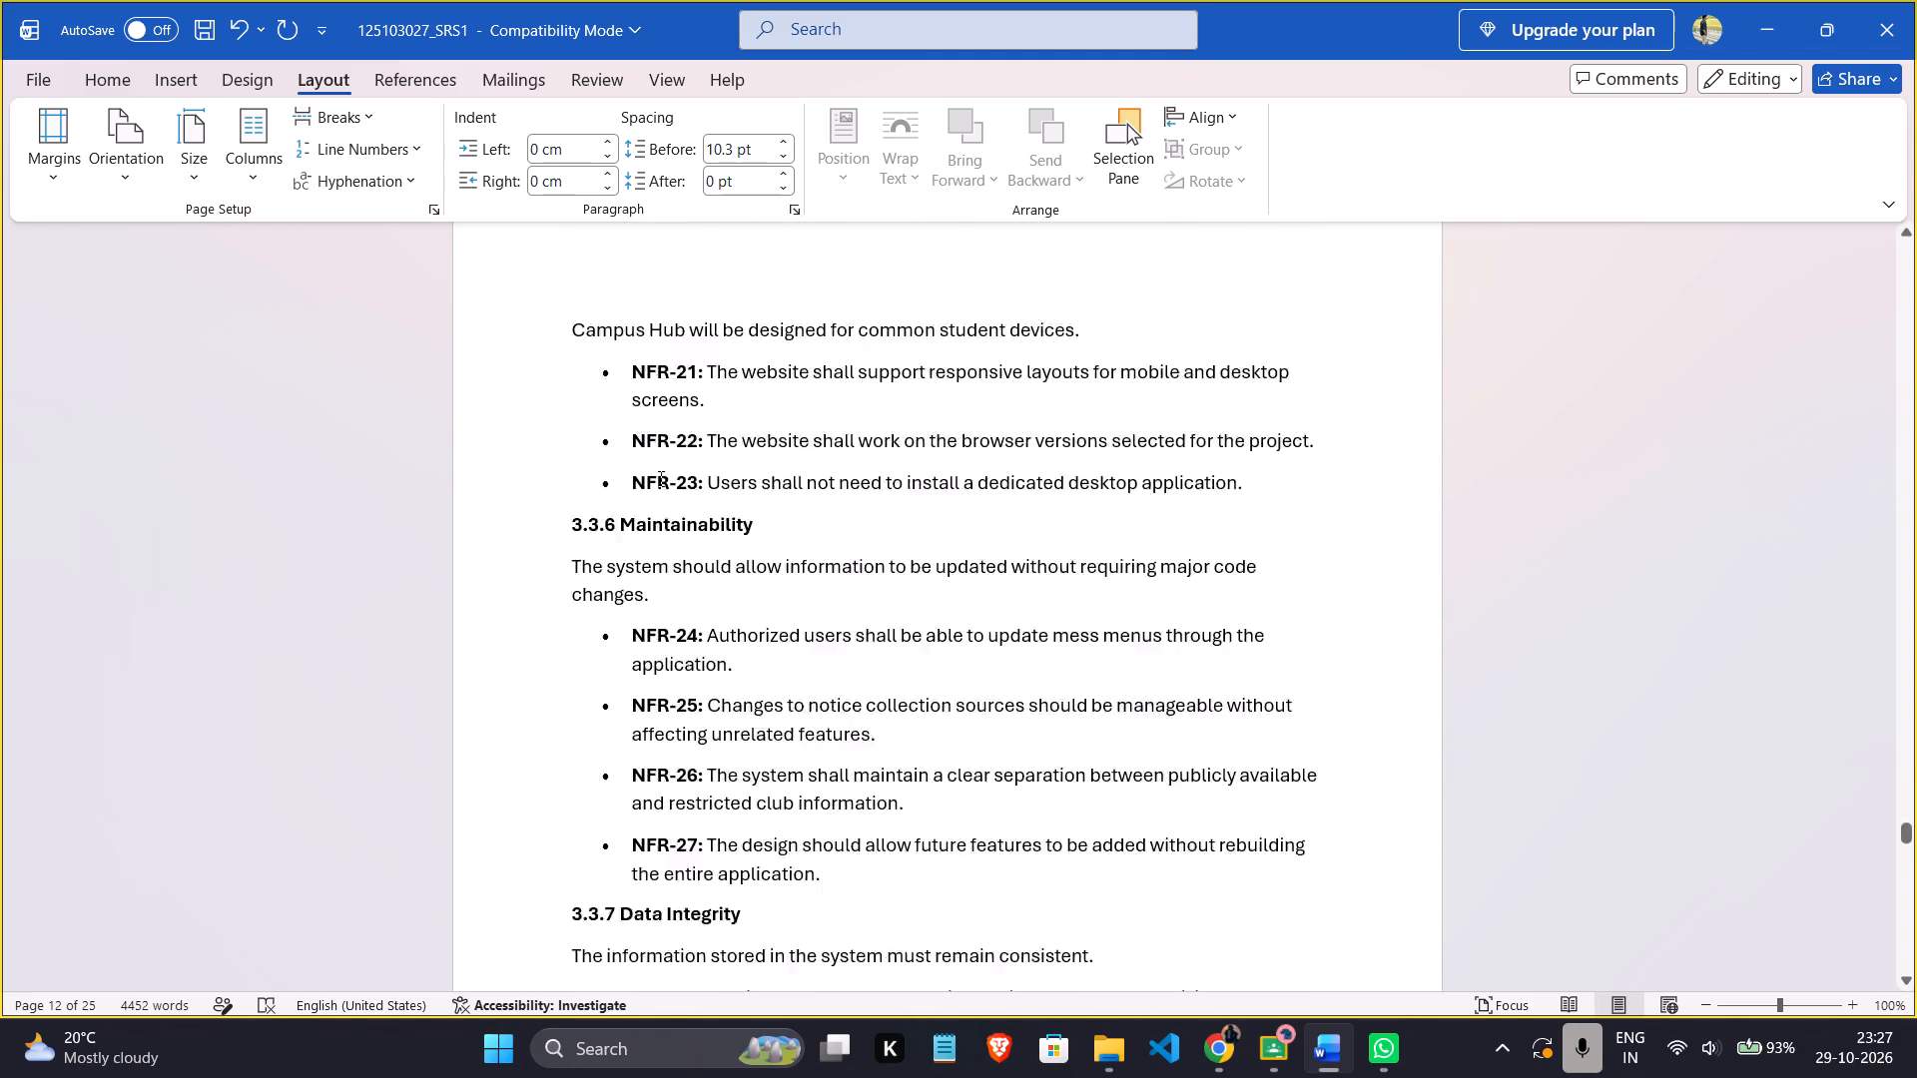
{"action": "scroll", "coordinate": [659, 478], "scroll_direction": "down", "scroll_amount": 3}
{"action": "scroll", "coordinate": [659, 478], "scroll_direction": "right", "scroll_amount": 1}
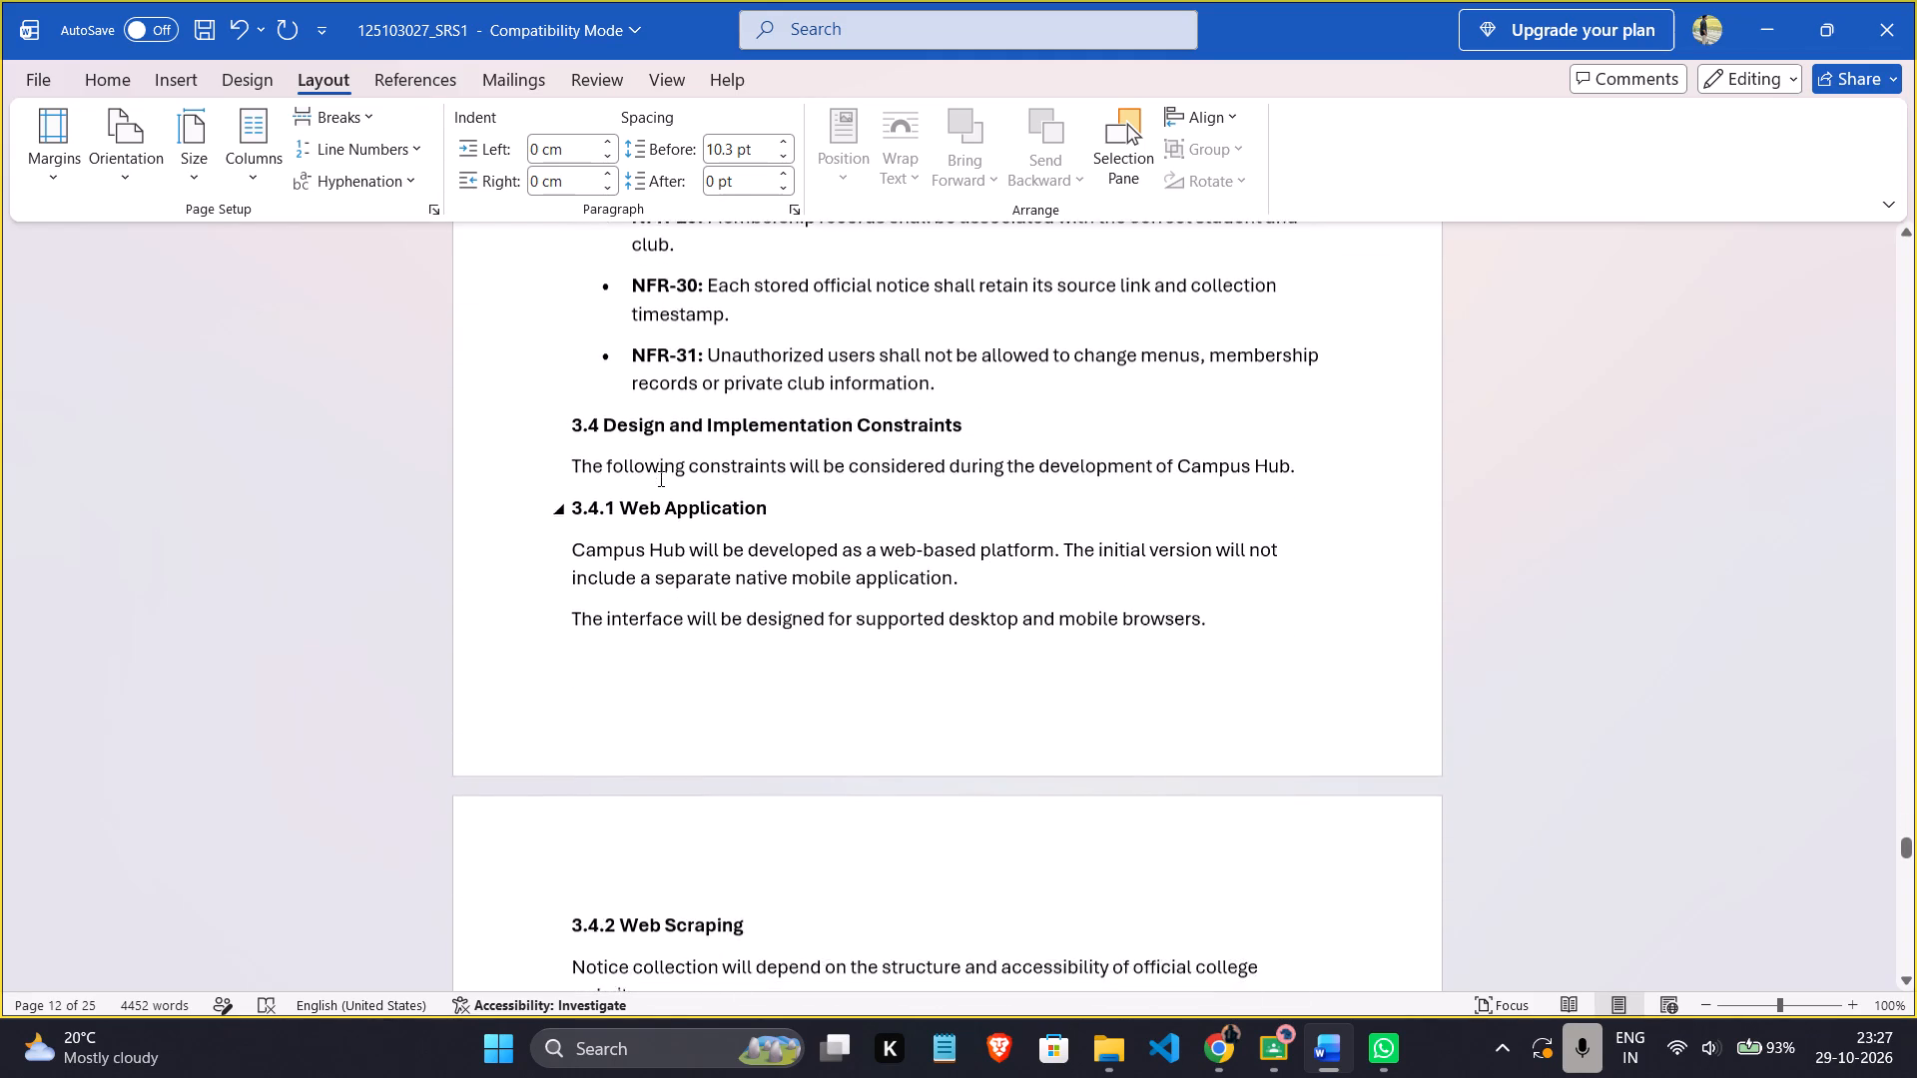
{"action": "scroll", "coordinate": [659, 478], "scroll_direction": "right", "scroll_amount": 2}
{"action": "scroll", "coordinate": [659, 478], "scroll_direction": "up", "scroll_amount": 4}
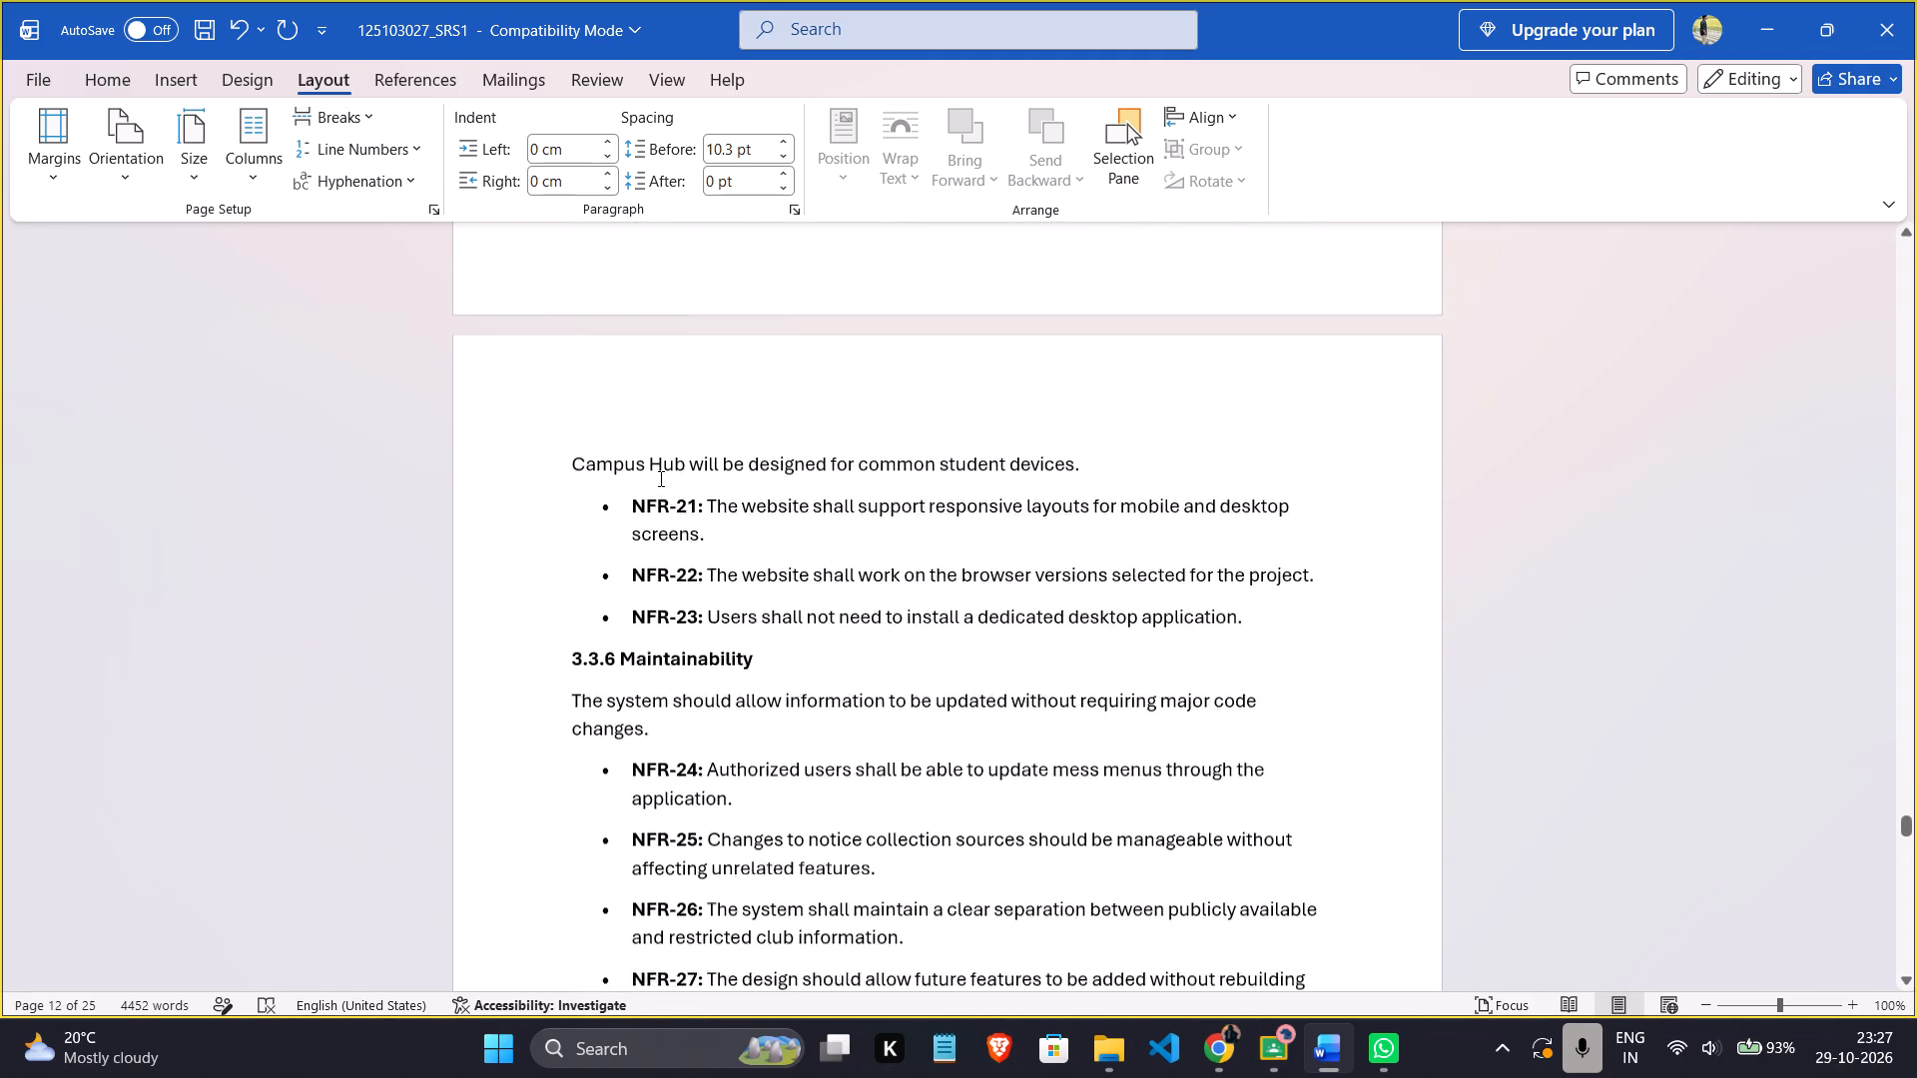
{"action": "scroll", "coordinate": [659, 478], "scroll_direction": "up", "scroll_amount": 4}
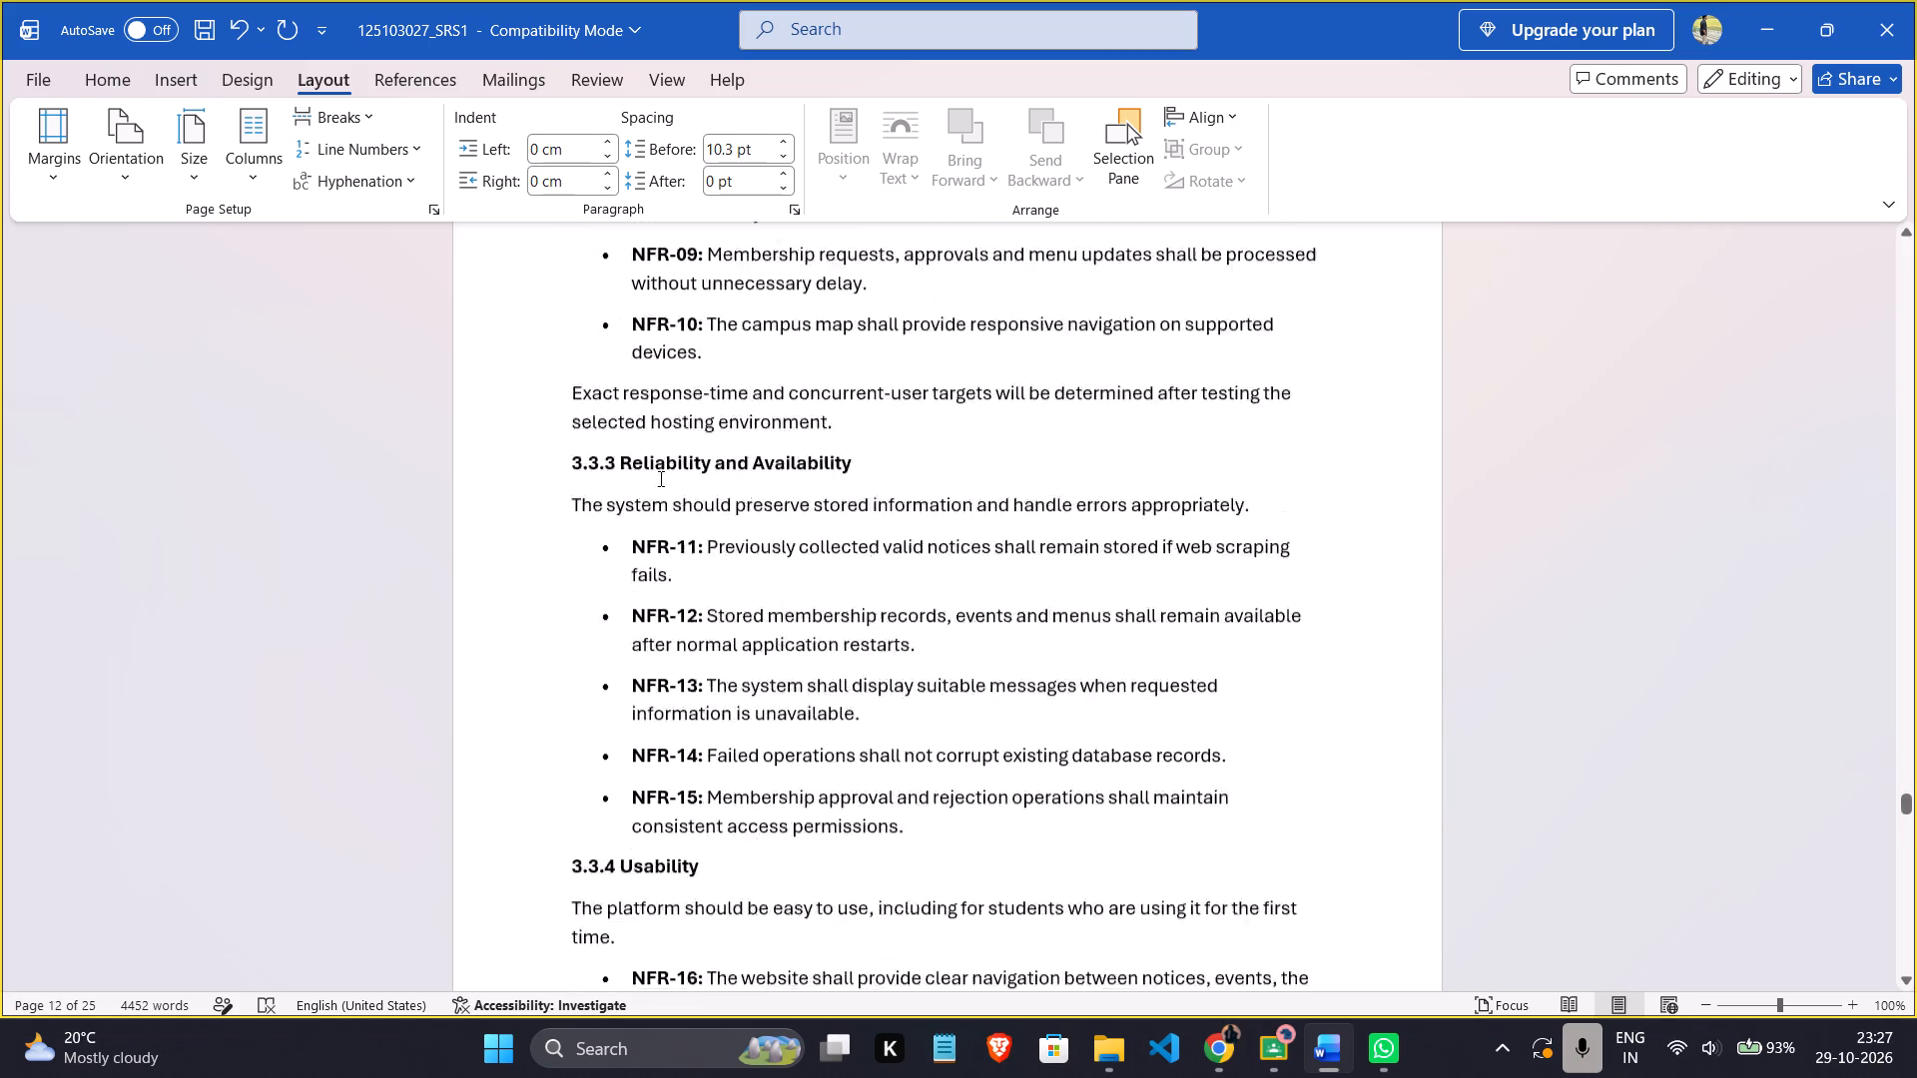
{"action": "scroll", "coordinate": [659, 478], "scroll_direction": "up", "scroll_amount": 2}
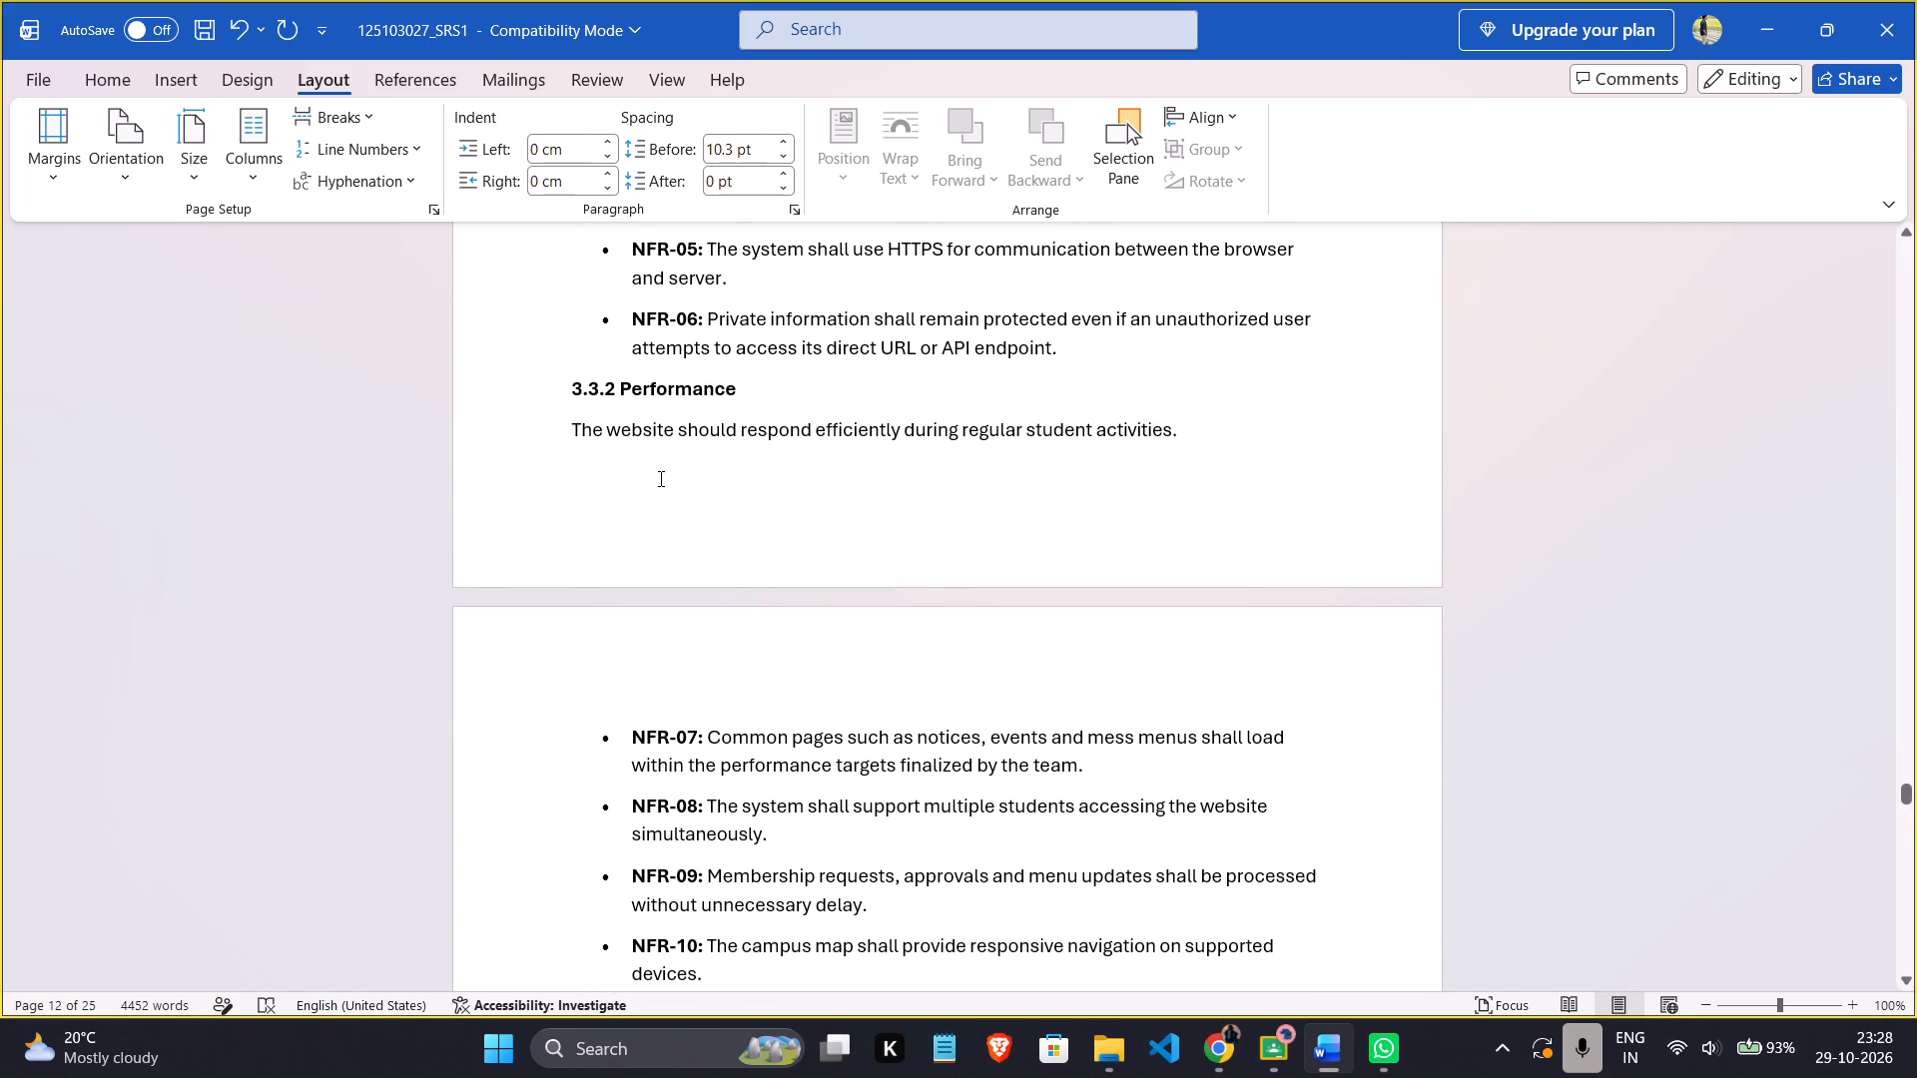
{"action": "scroll", "coordinate": [671, 434], "scroll_direction": "down", "scroll_amount": 1}
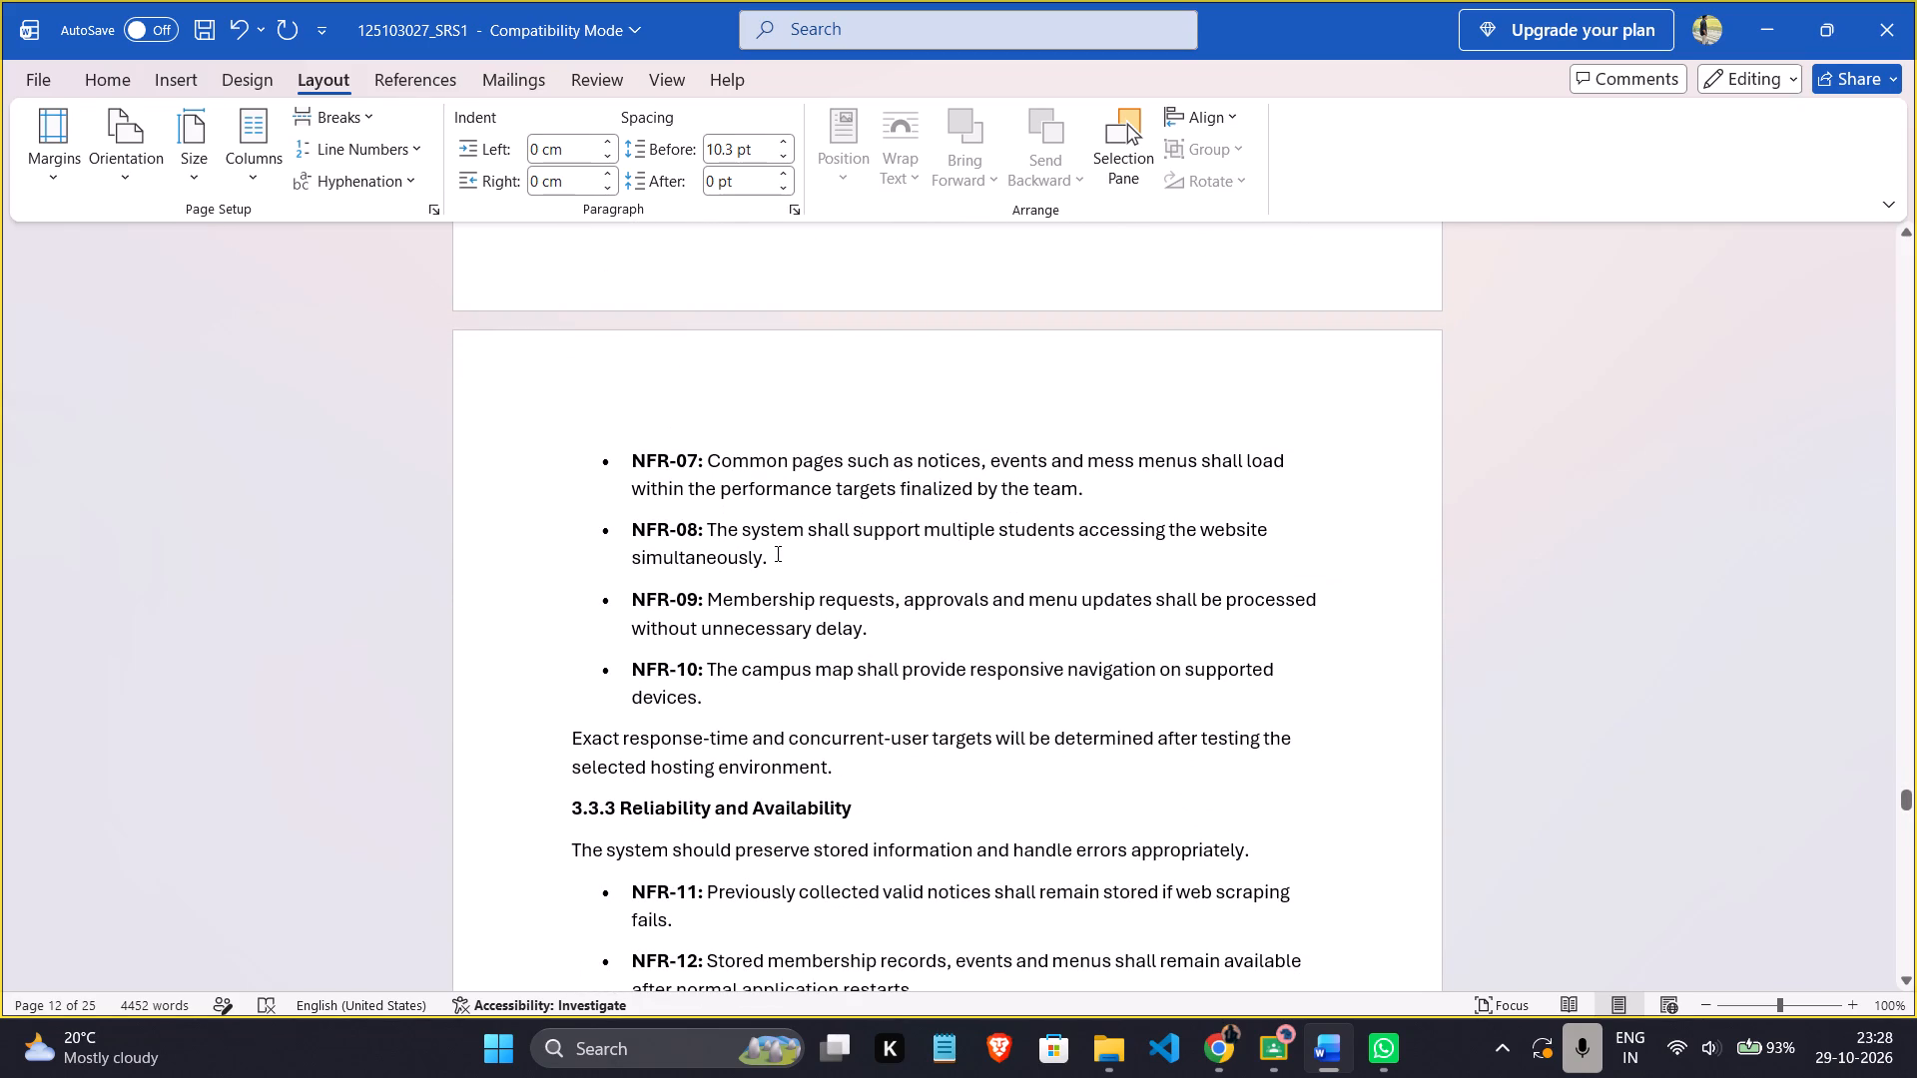
{"action": "right_click_drag", "start_coordinate": [770, 553], "coordinate": [726, 543]}
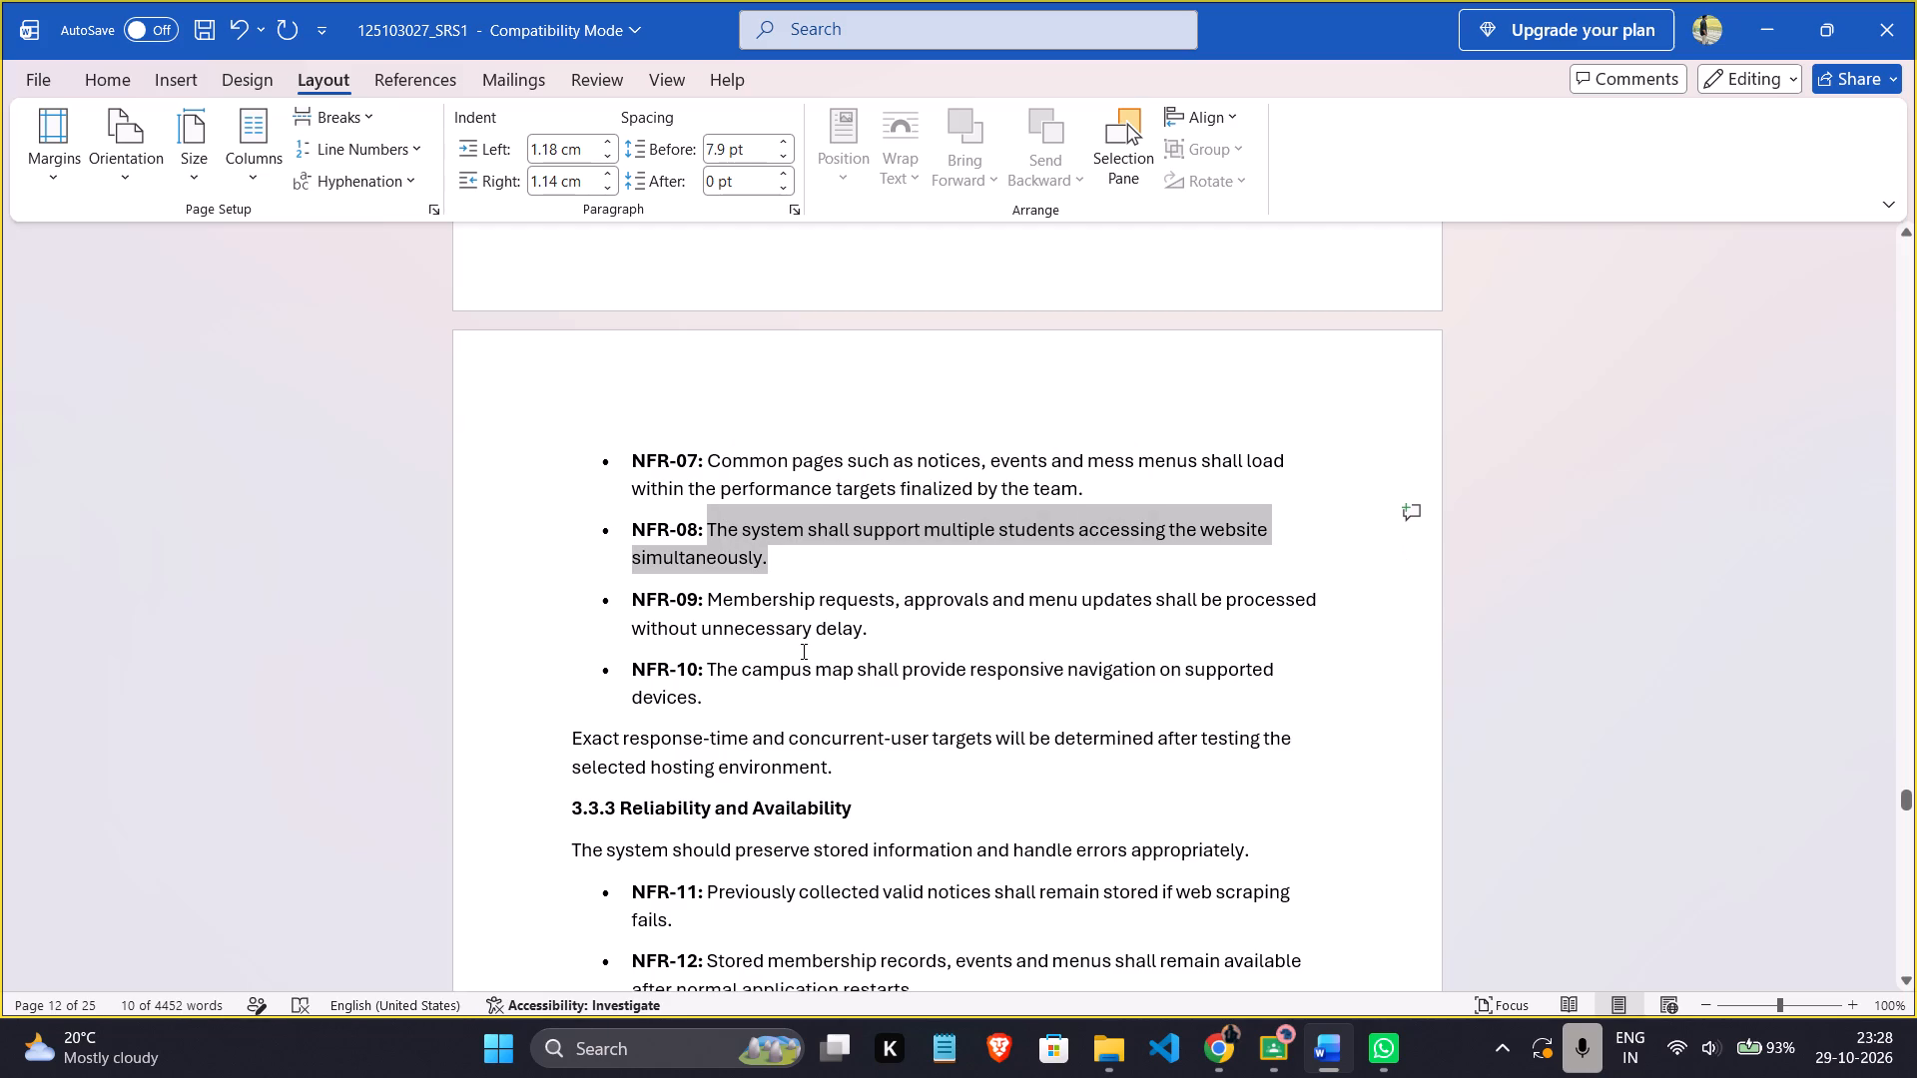
{"action": "left_click", "coordinate": [802, 650]}
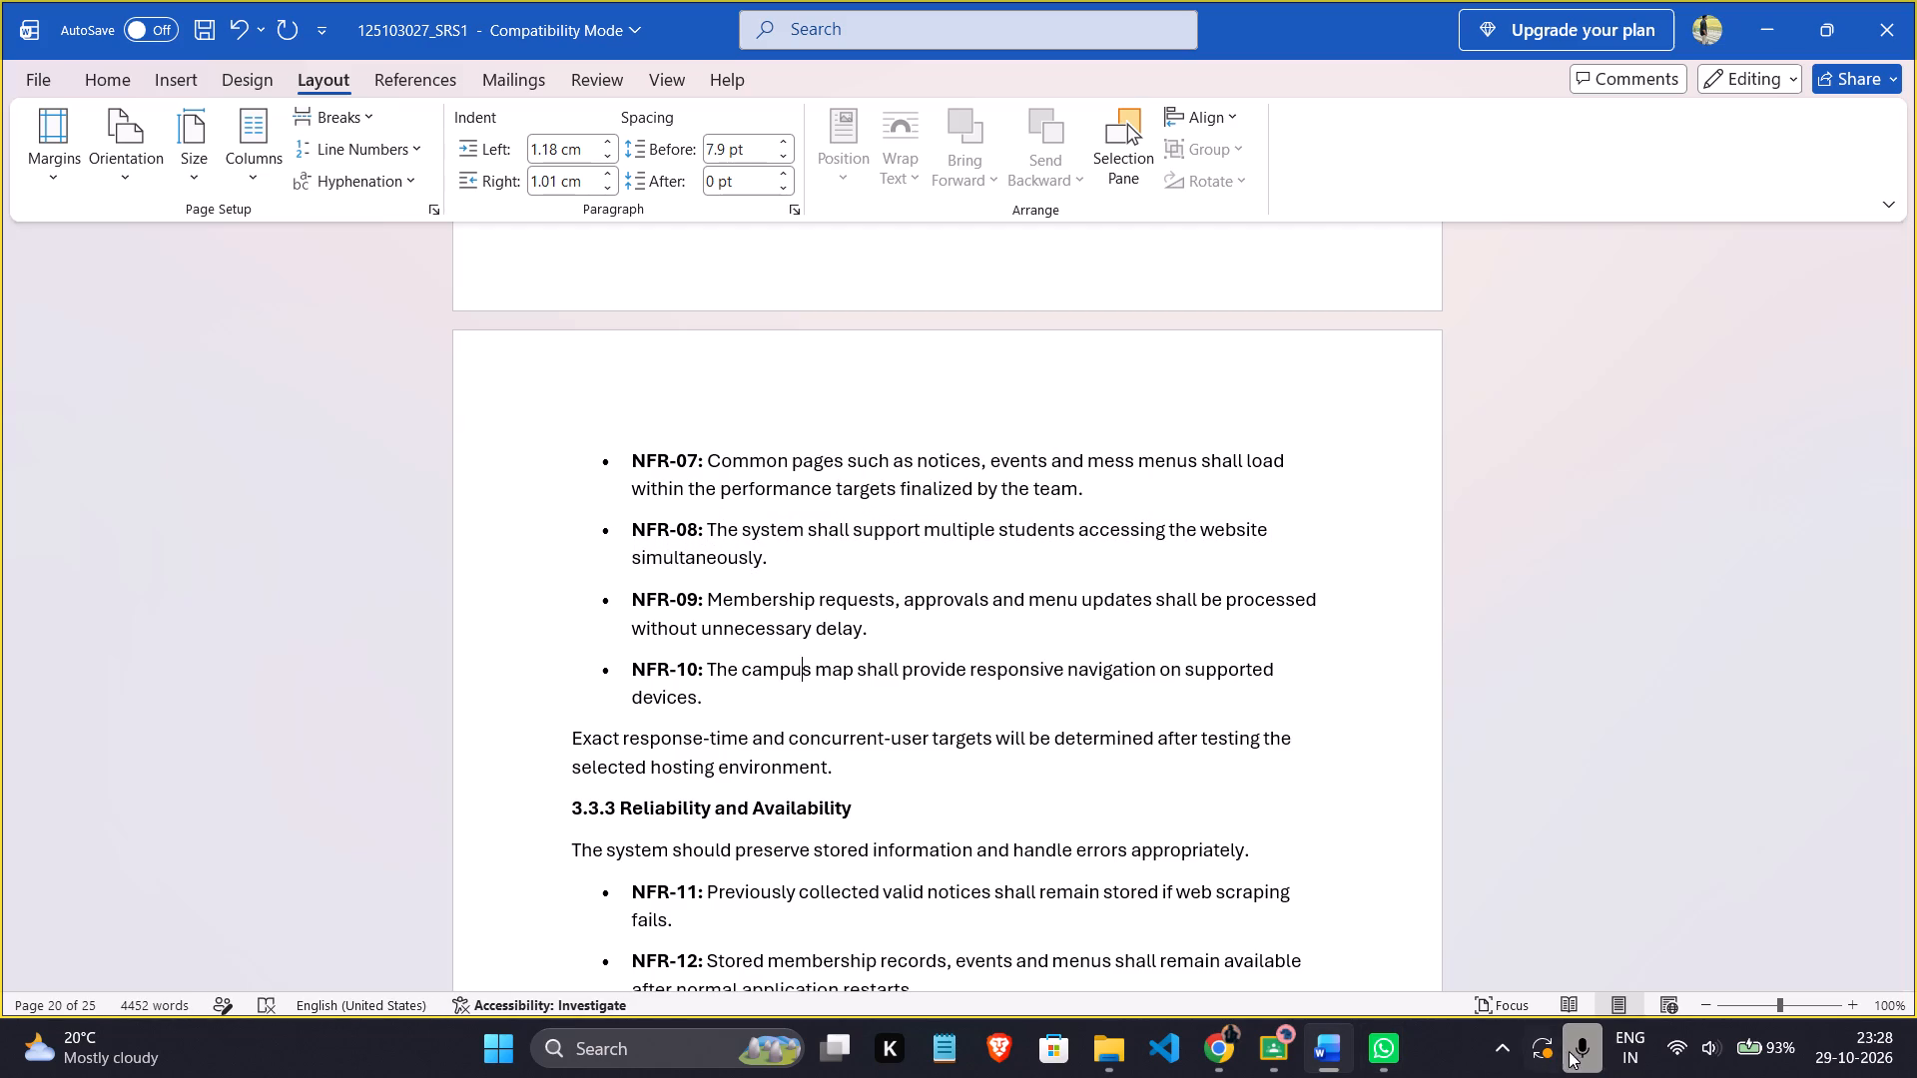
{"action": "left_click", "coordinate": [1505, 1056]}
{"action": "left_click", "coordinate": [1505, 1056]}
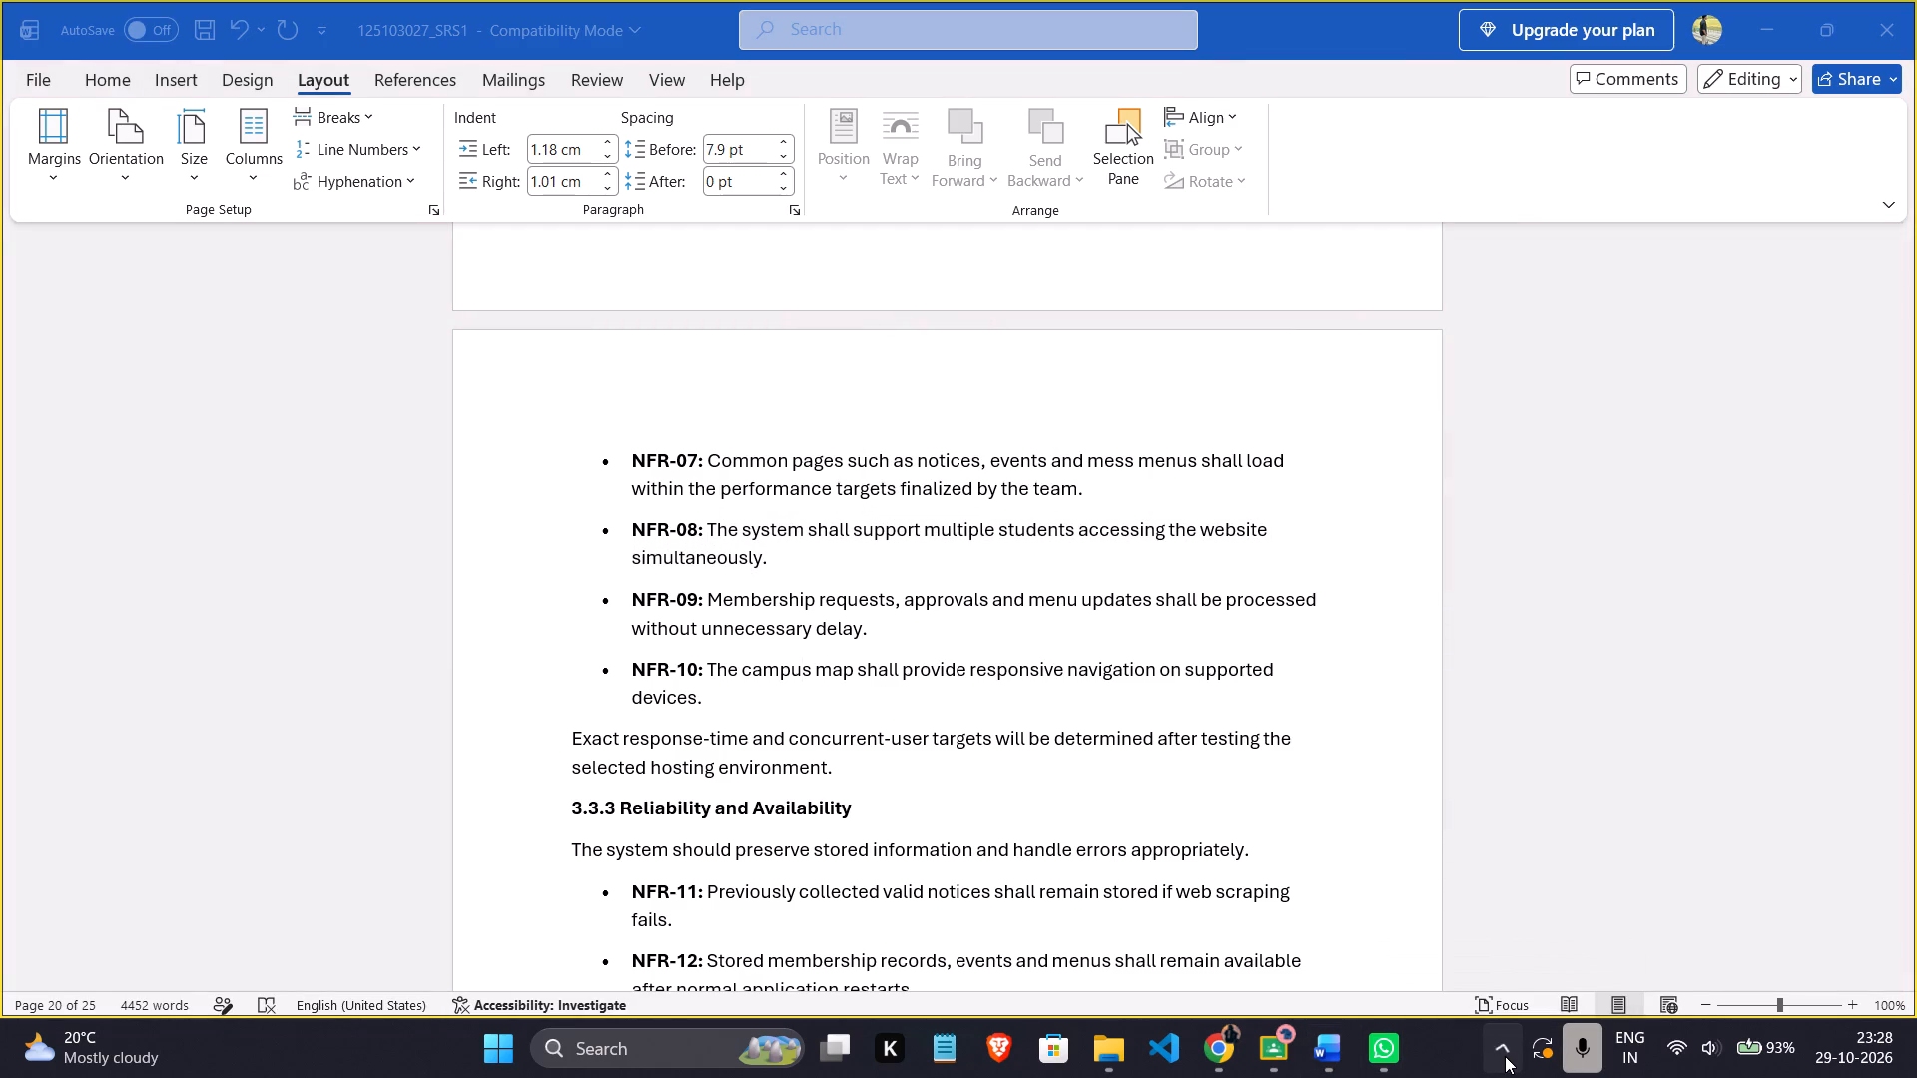
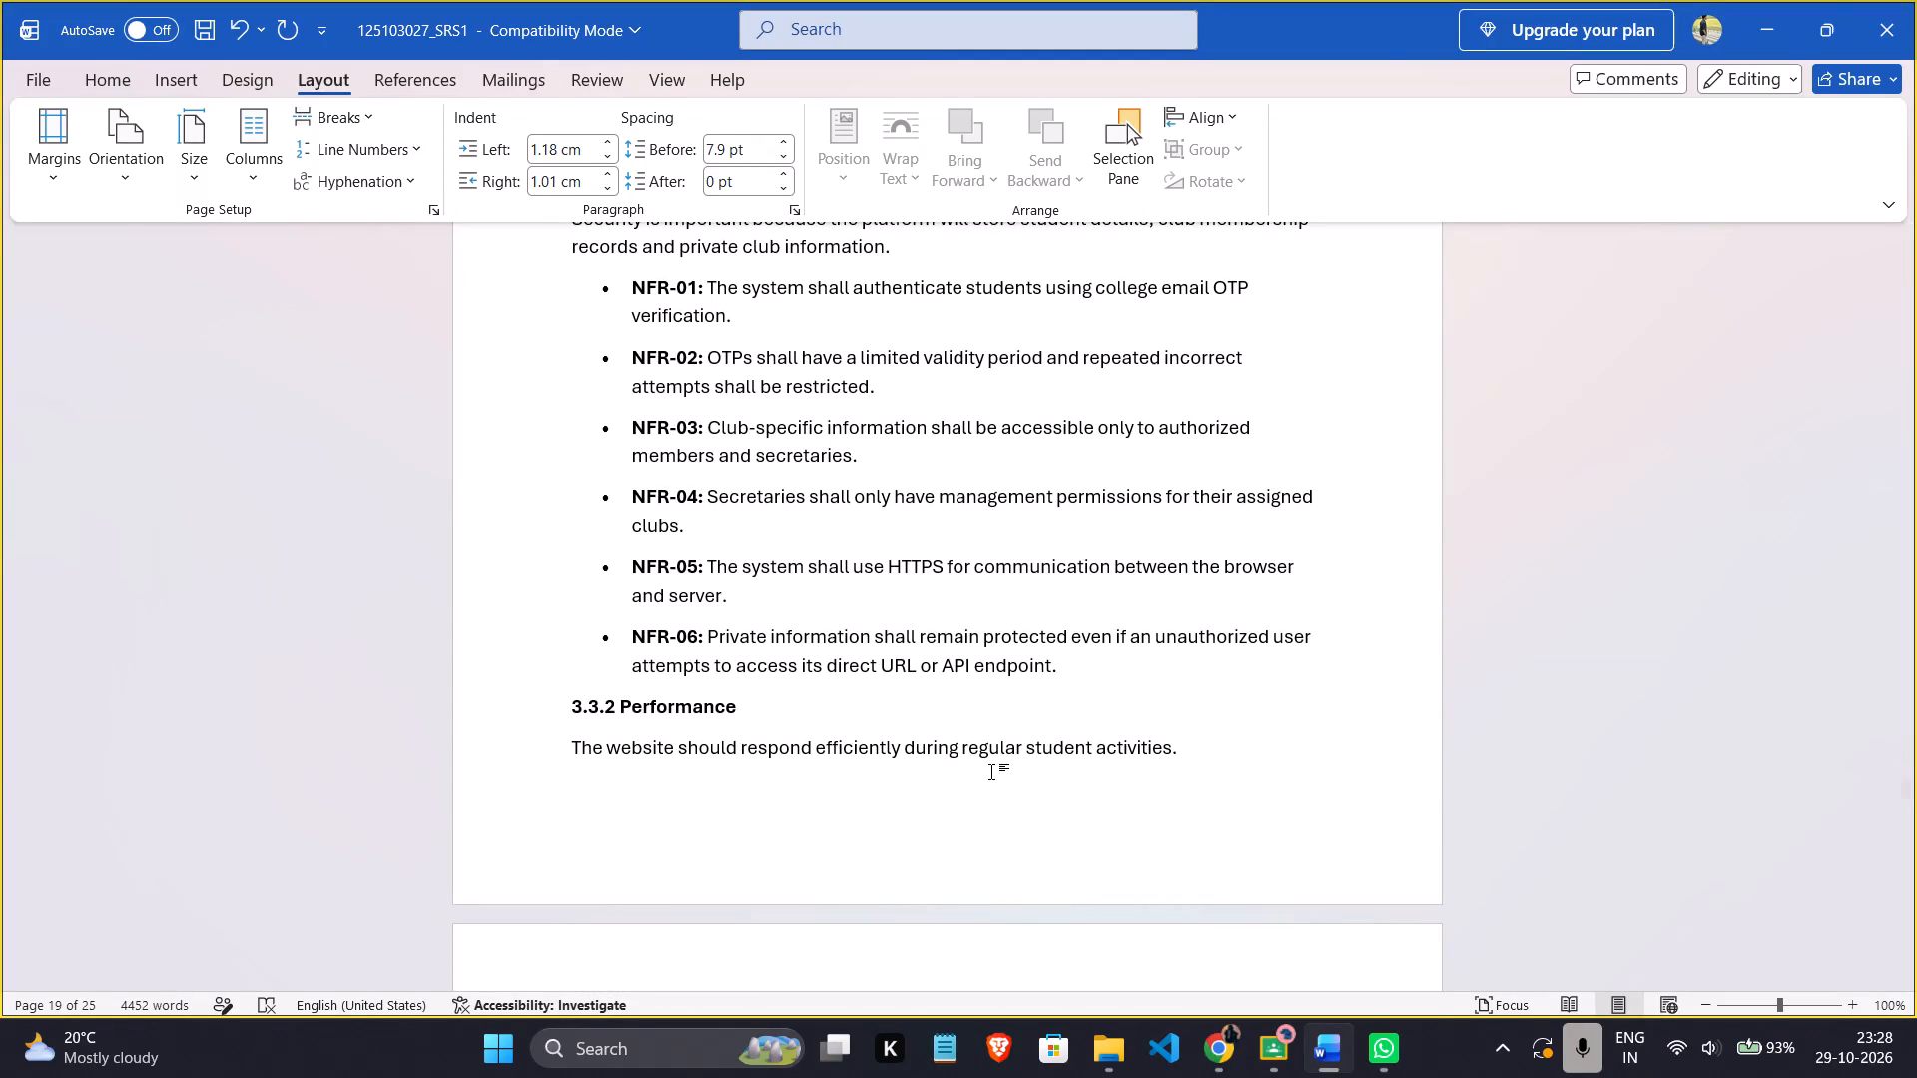
Recheck the security and performance requirements in sections 3.3.1 and 3.3.2, including the page gap before NFR-07.
{"action": "scroll", "coordinate": [991, 771], "scroll_direction": "up", "scroll_amount": 1}
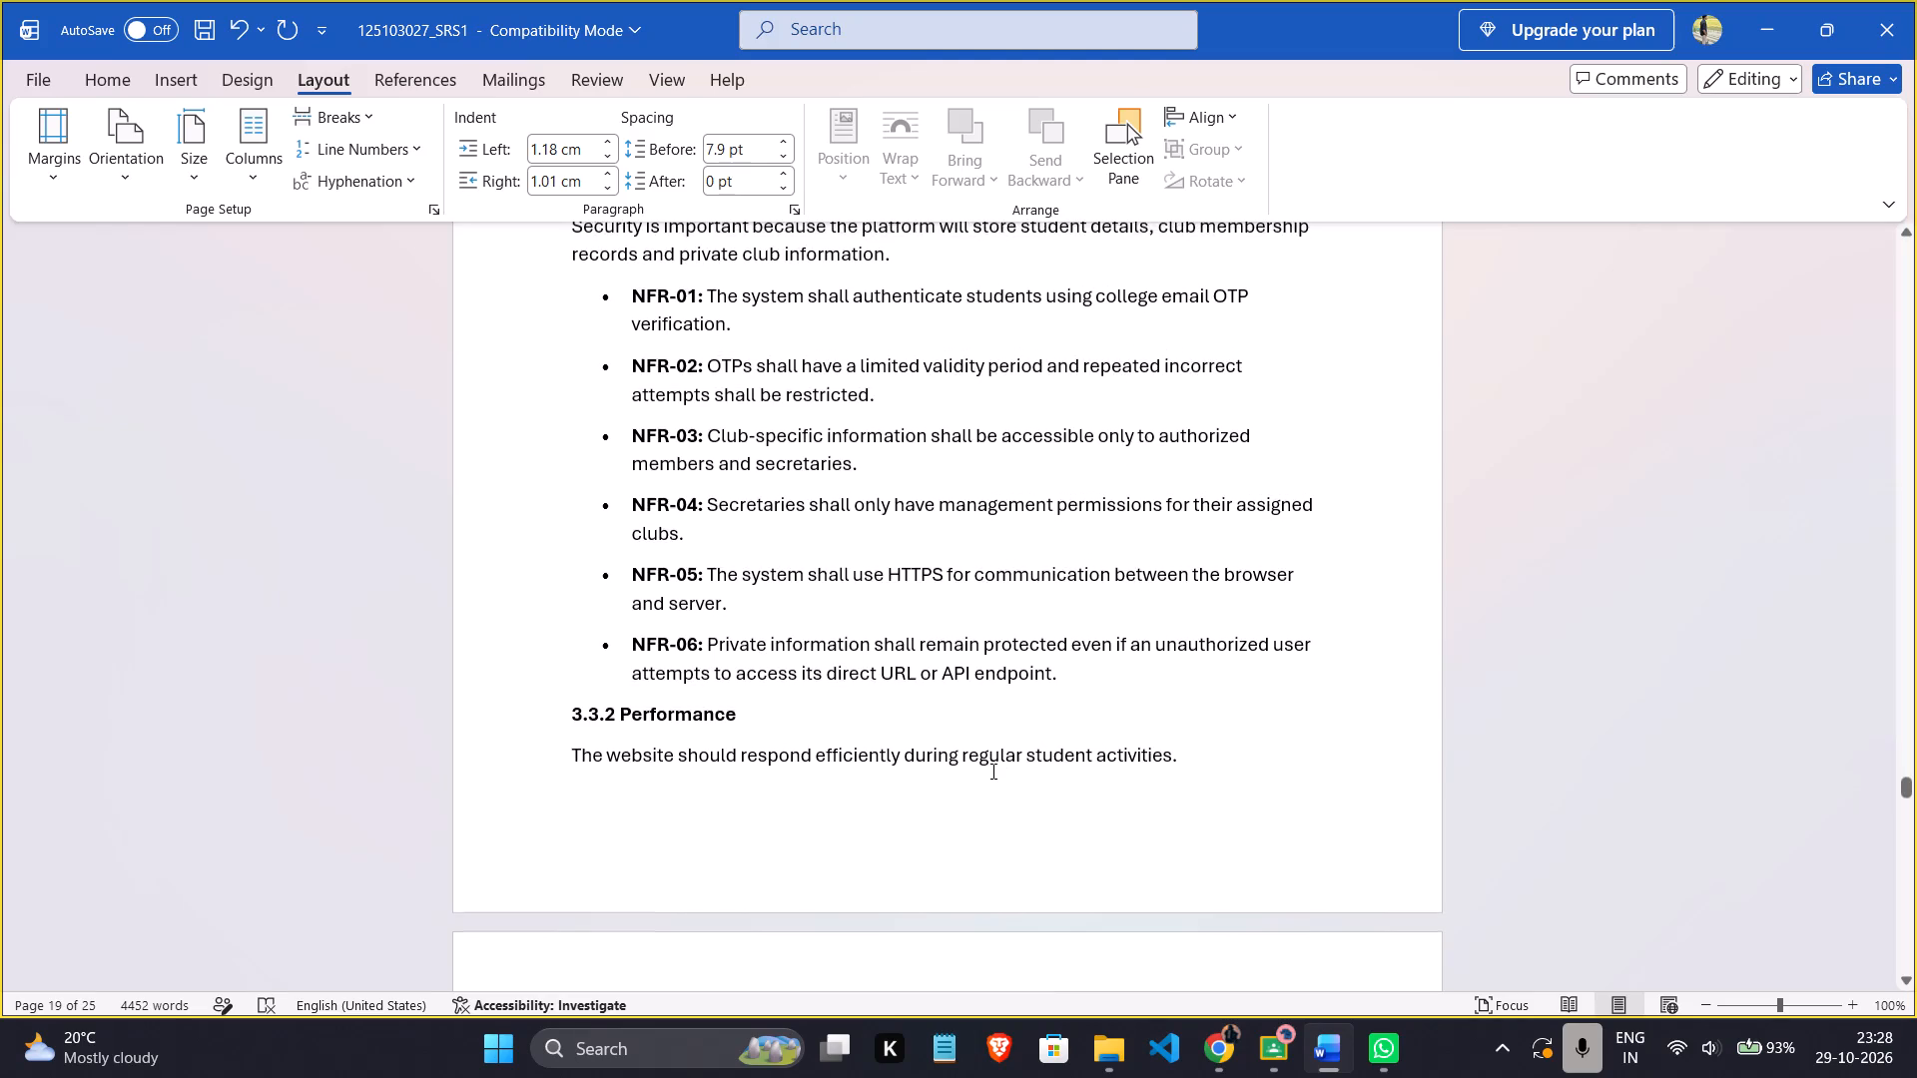
{"action": "scroll", "coordinate": [991, 771], "scroll_direction": "up", "scroll_amount": 2}
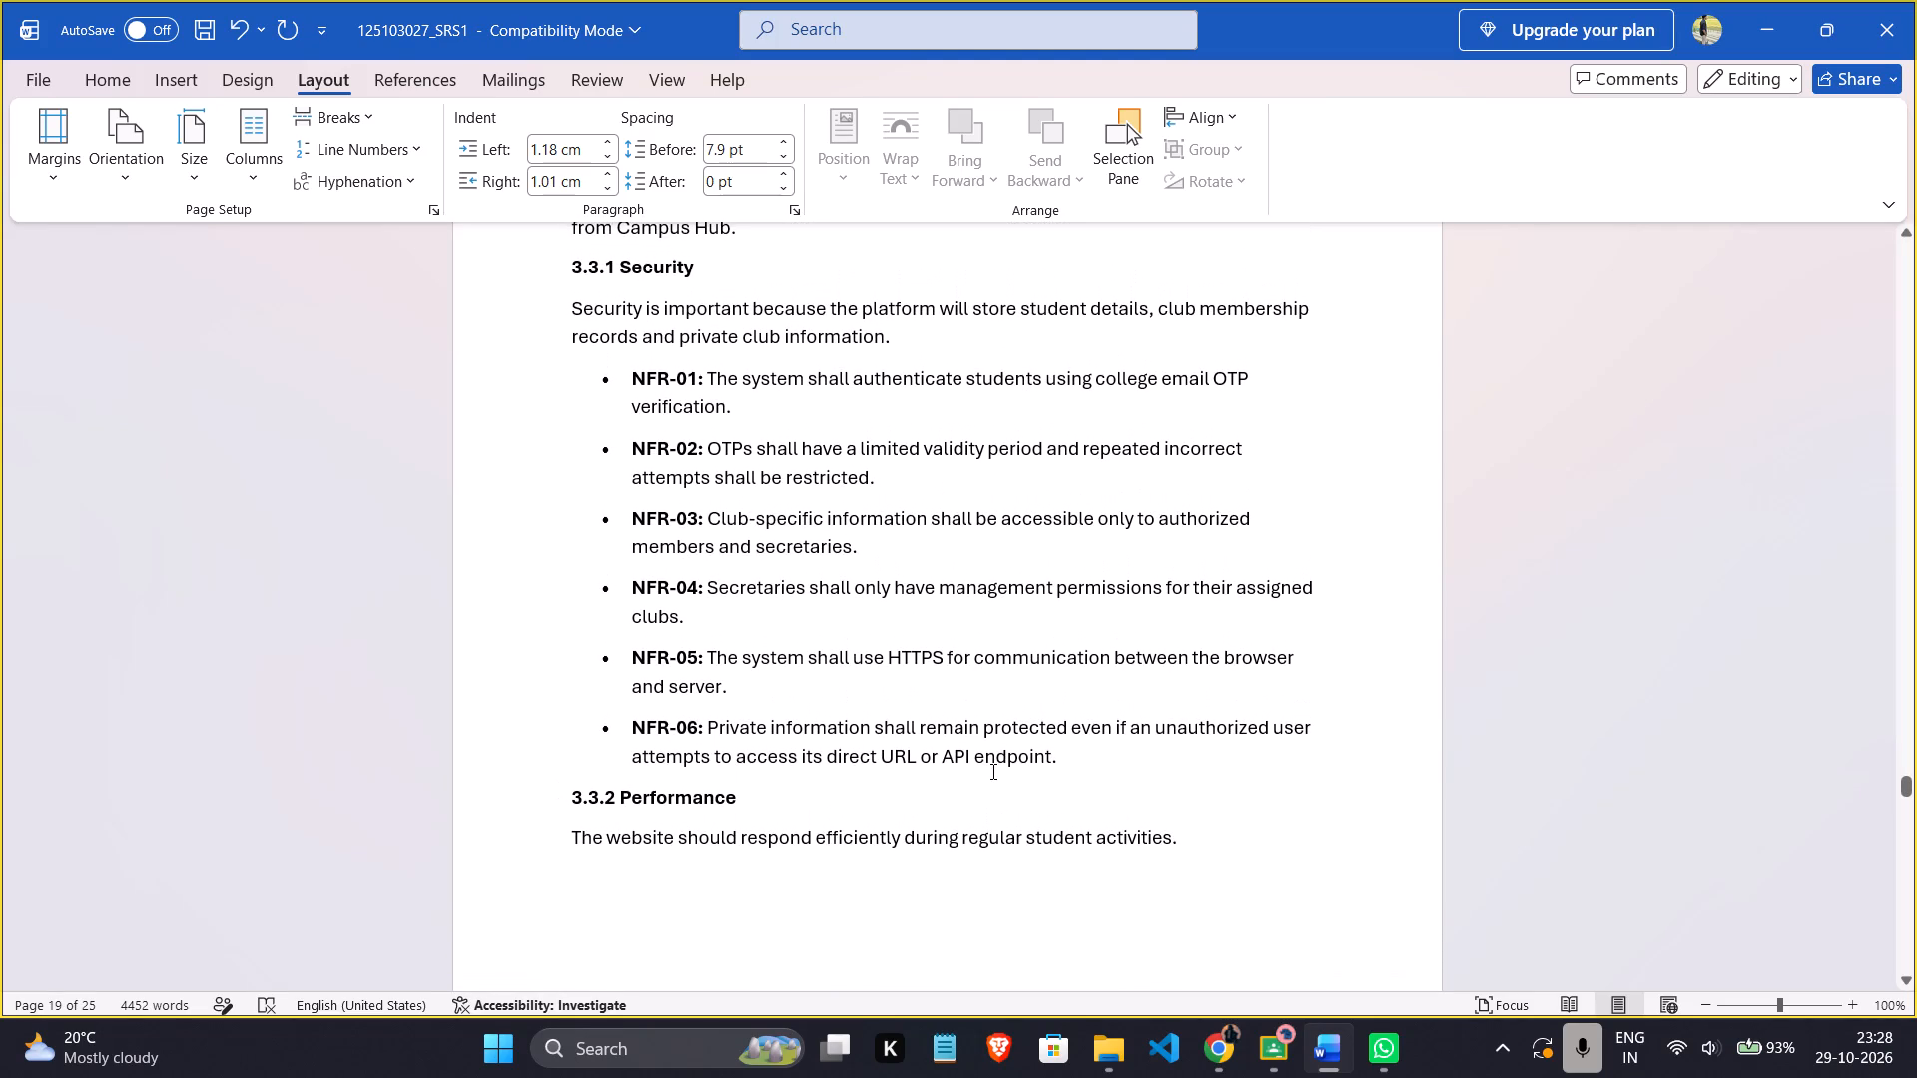
{"action": "scroll", "coordinate": [991, 771], "scroll_direction": "down", "scroll_amount": 4}
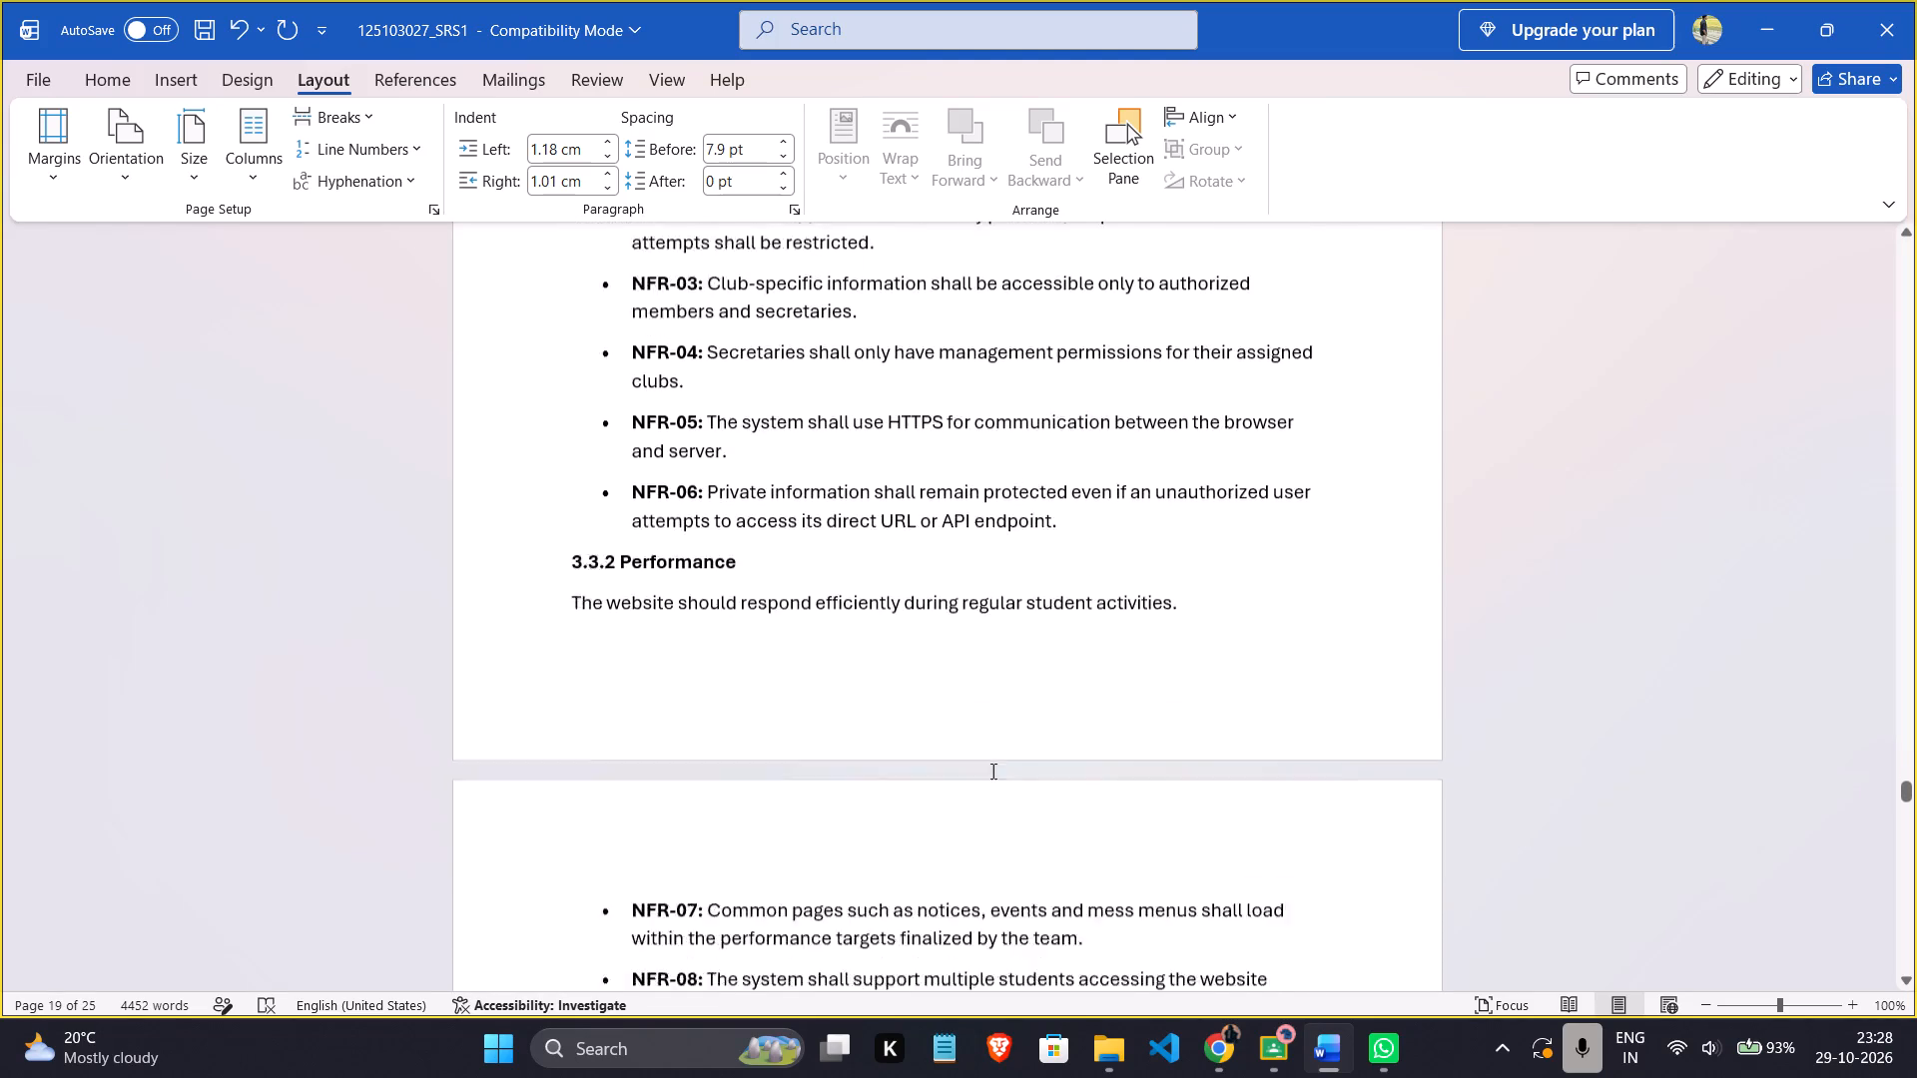
{"action": "scroll", "coordinate": [991, 771], "scroll_direction": "down", "scroll_amount": 1}
{"action": "scroll", "coordinate": [991, 771], "scroll_direction": "up", "scroll_amount": 2}
{"action": "scroll", "coordinate": [991, 771], "scroll_direction": "down", "scroll_amount": 4}
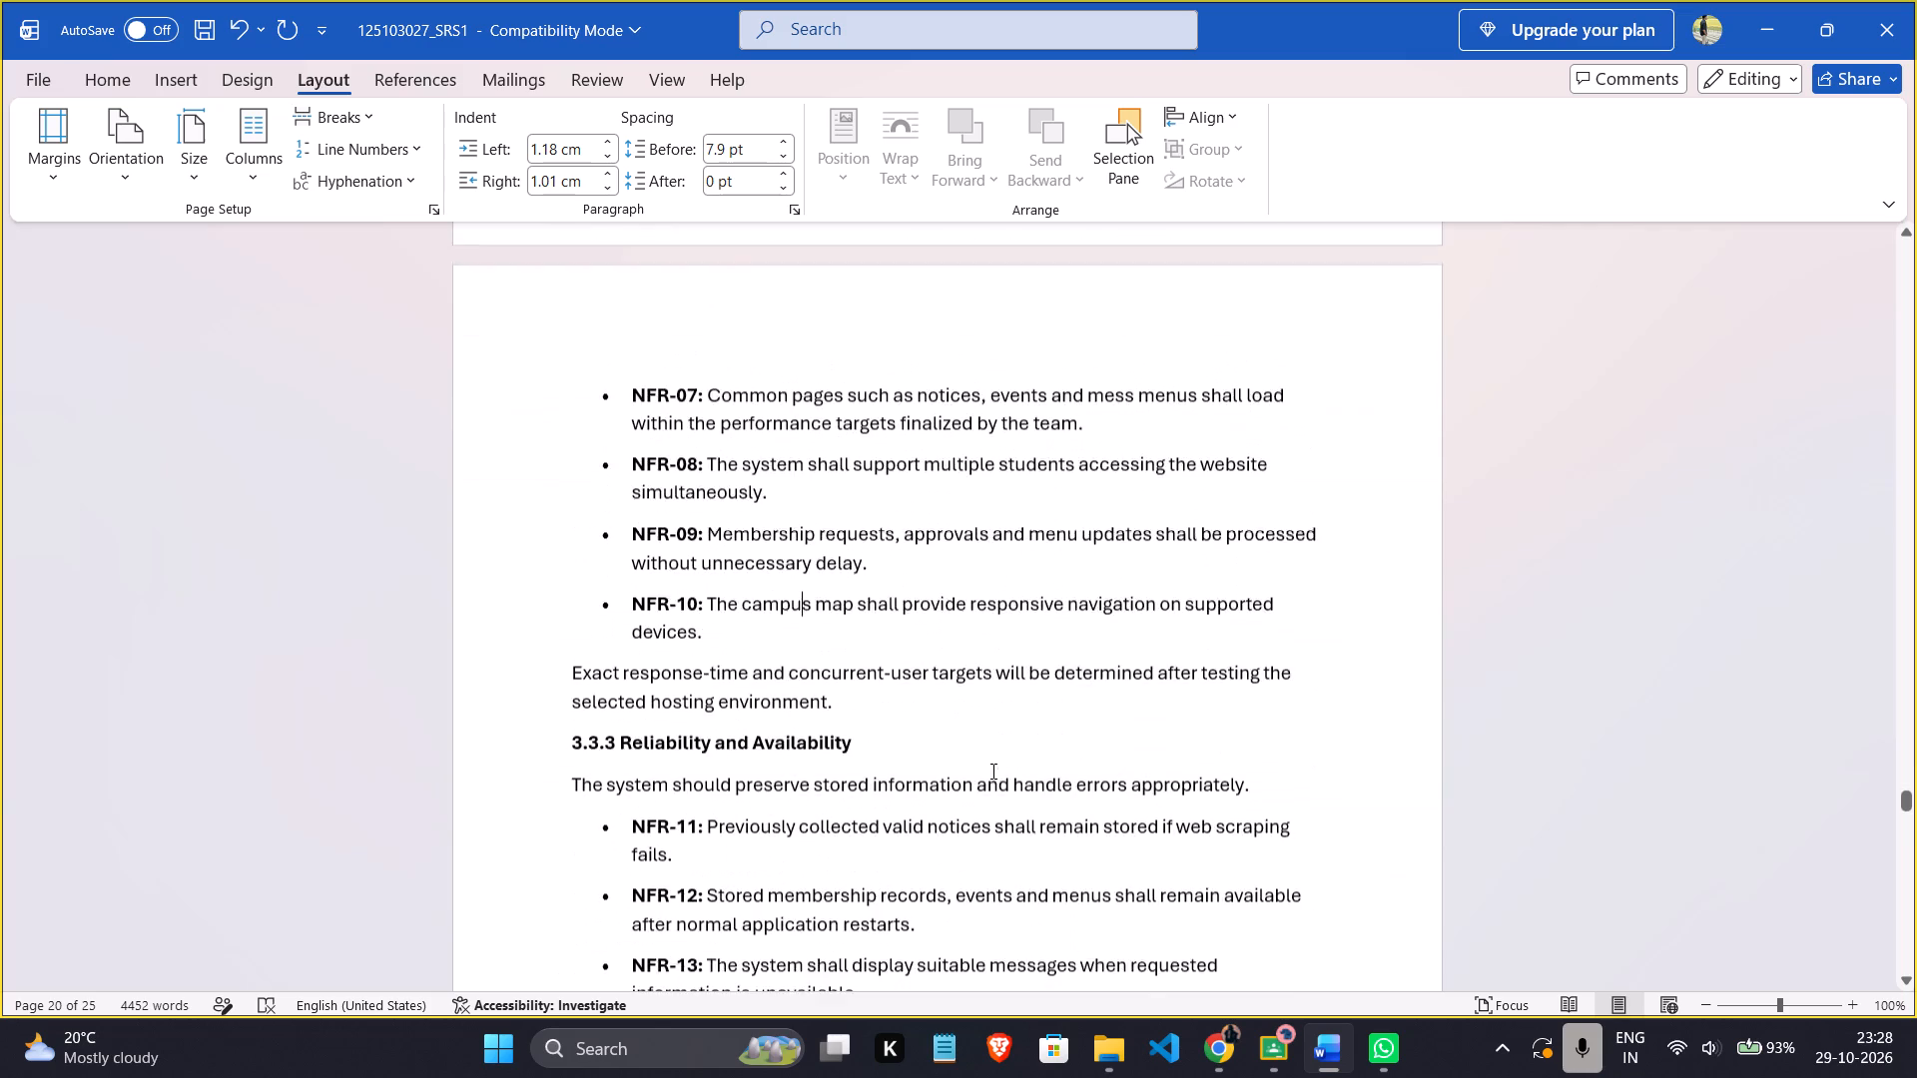
Skim the rest of the document from 3.3.3 Reliability and Availability through the design constraints and data sections to the last page.
{"action": "scroll", "coordinate": [991, 771], "scroll_direction": "down", "scroll_amount": 3}
{"action": "scroll", "coordinate": [991, 771], "scroll_direction": "right", "scroll_amount": 1}
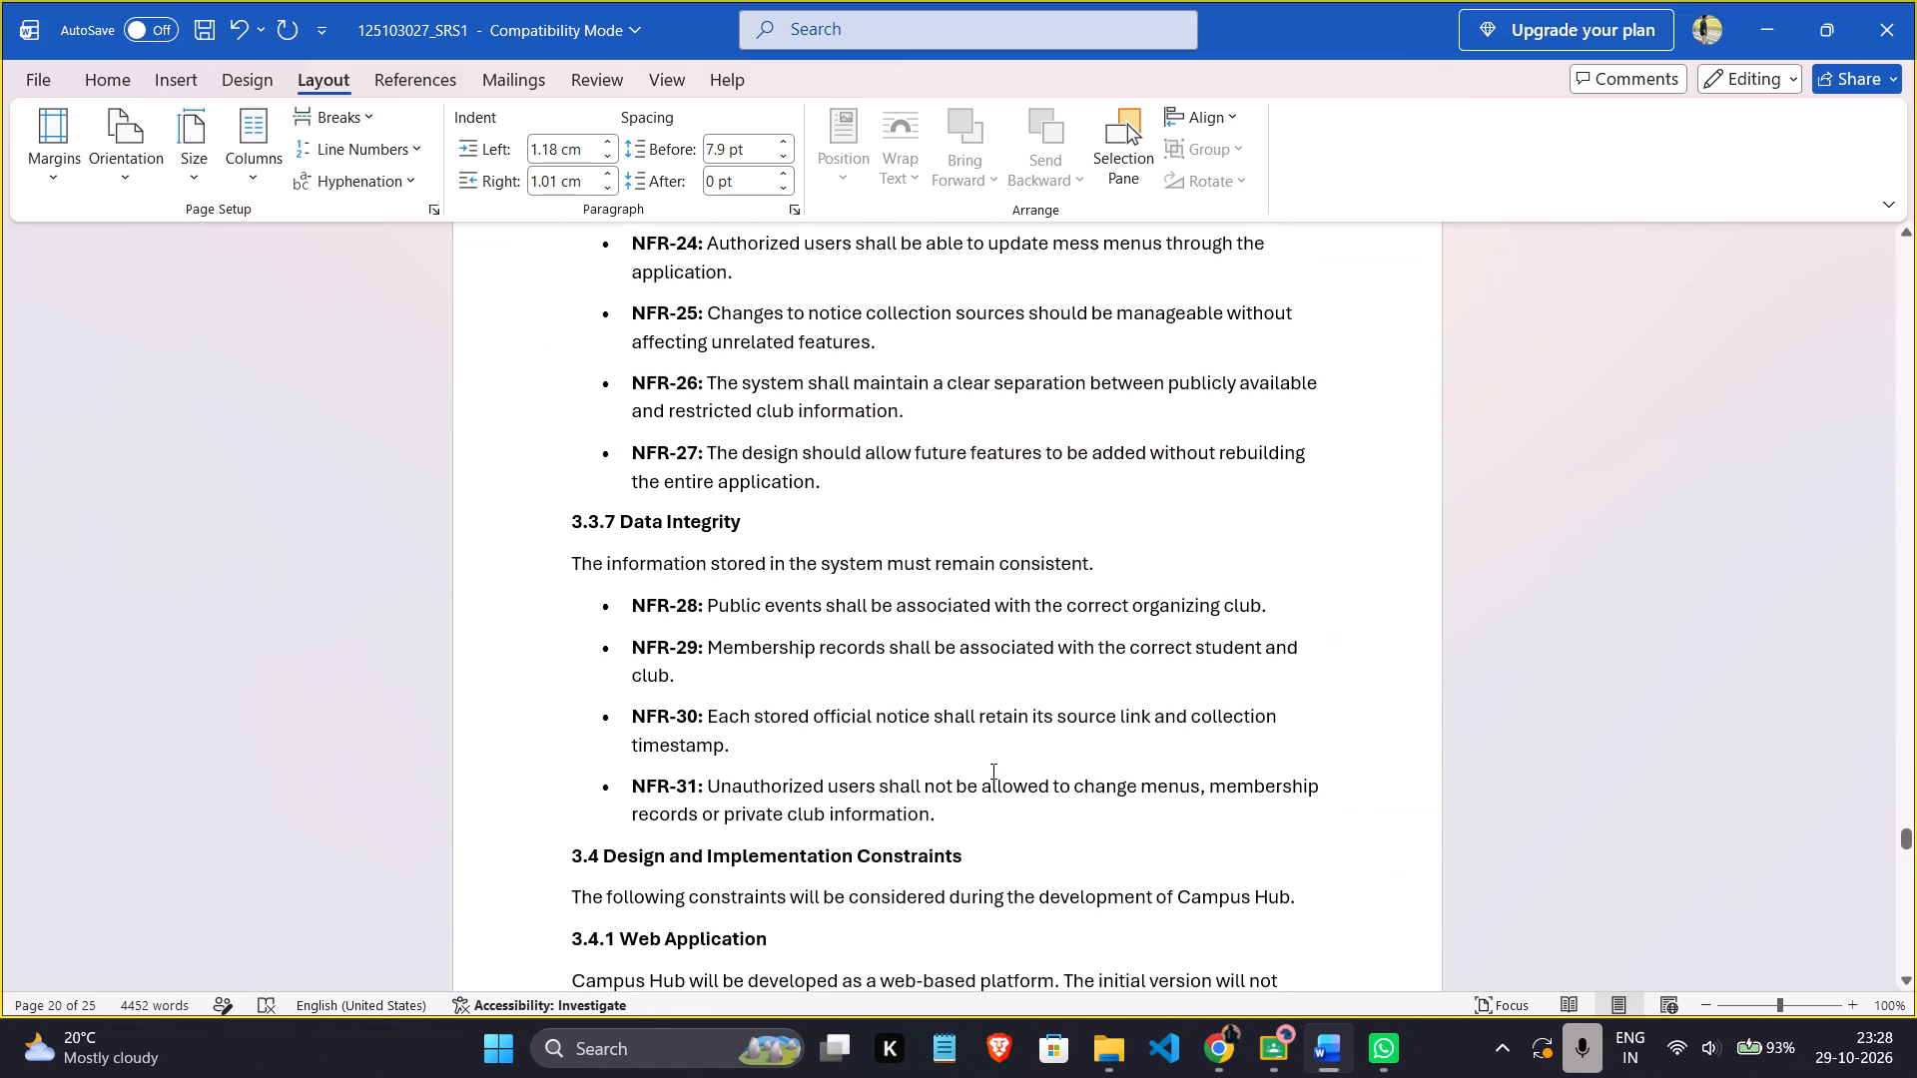
{"action": "scroll", "coordinate": [991, 771], "scroll_direction": "down", "scroll_amount": 5}
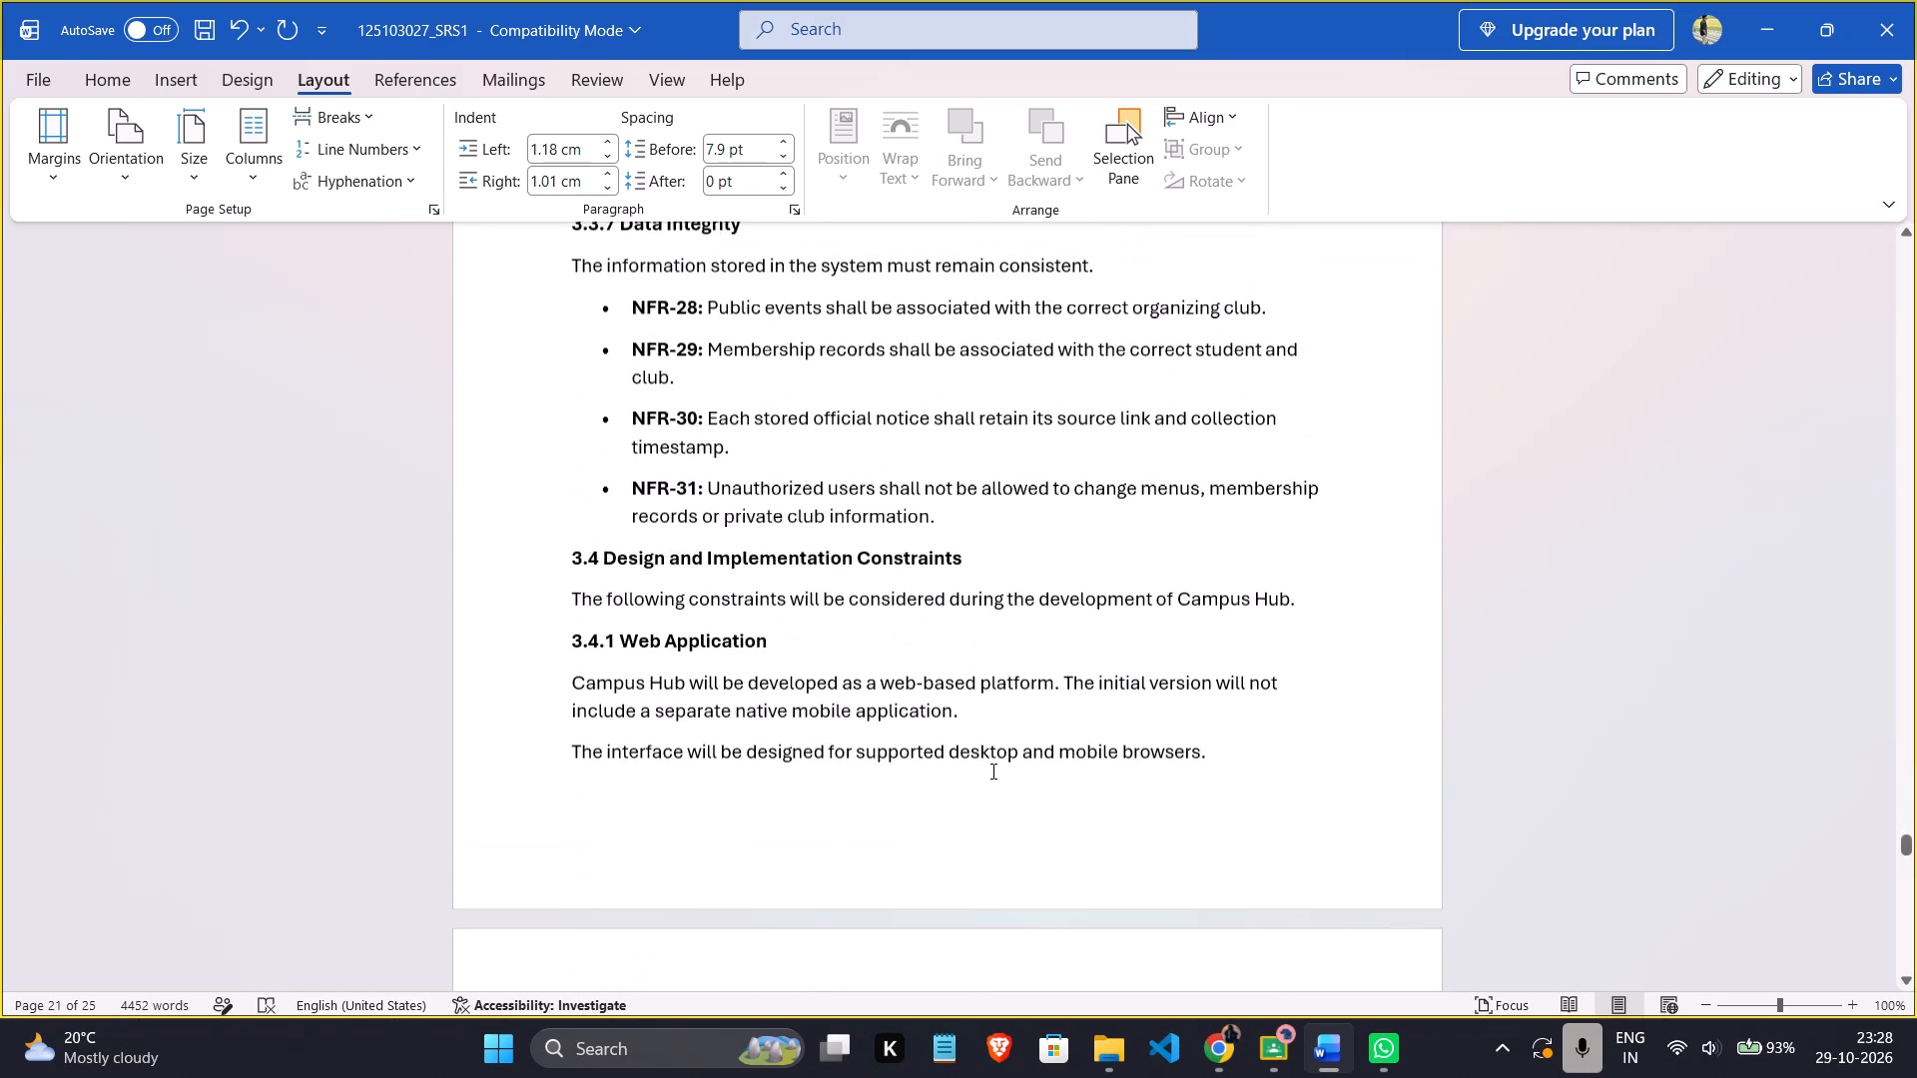
{"action": "scroll", "coordinate": [991, 771], "scroll_direction": "down", "scroll_amount": 5}
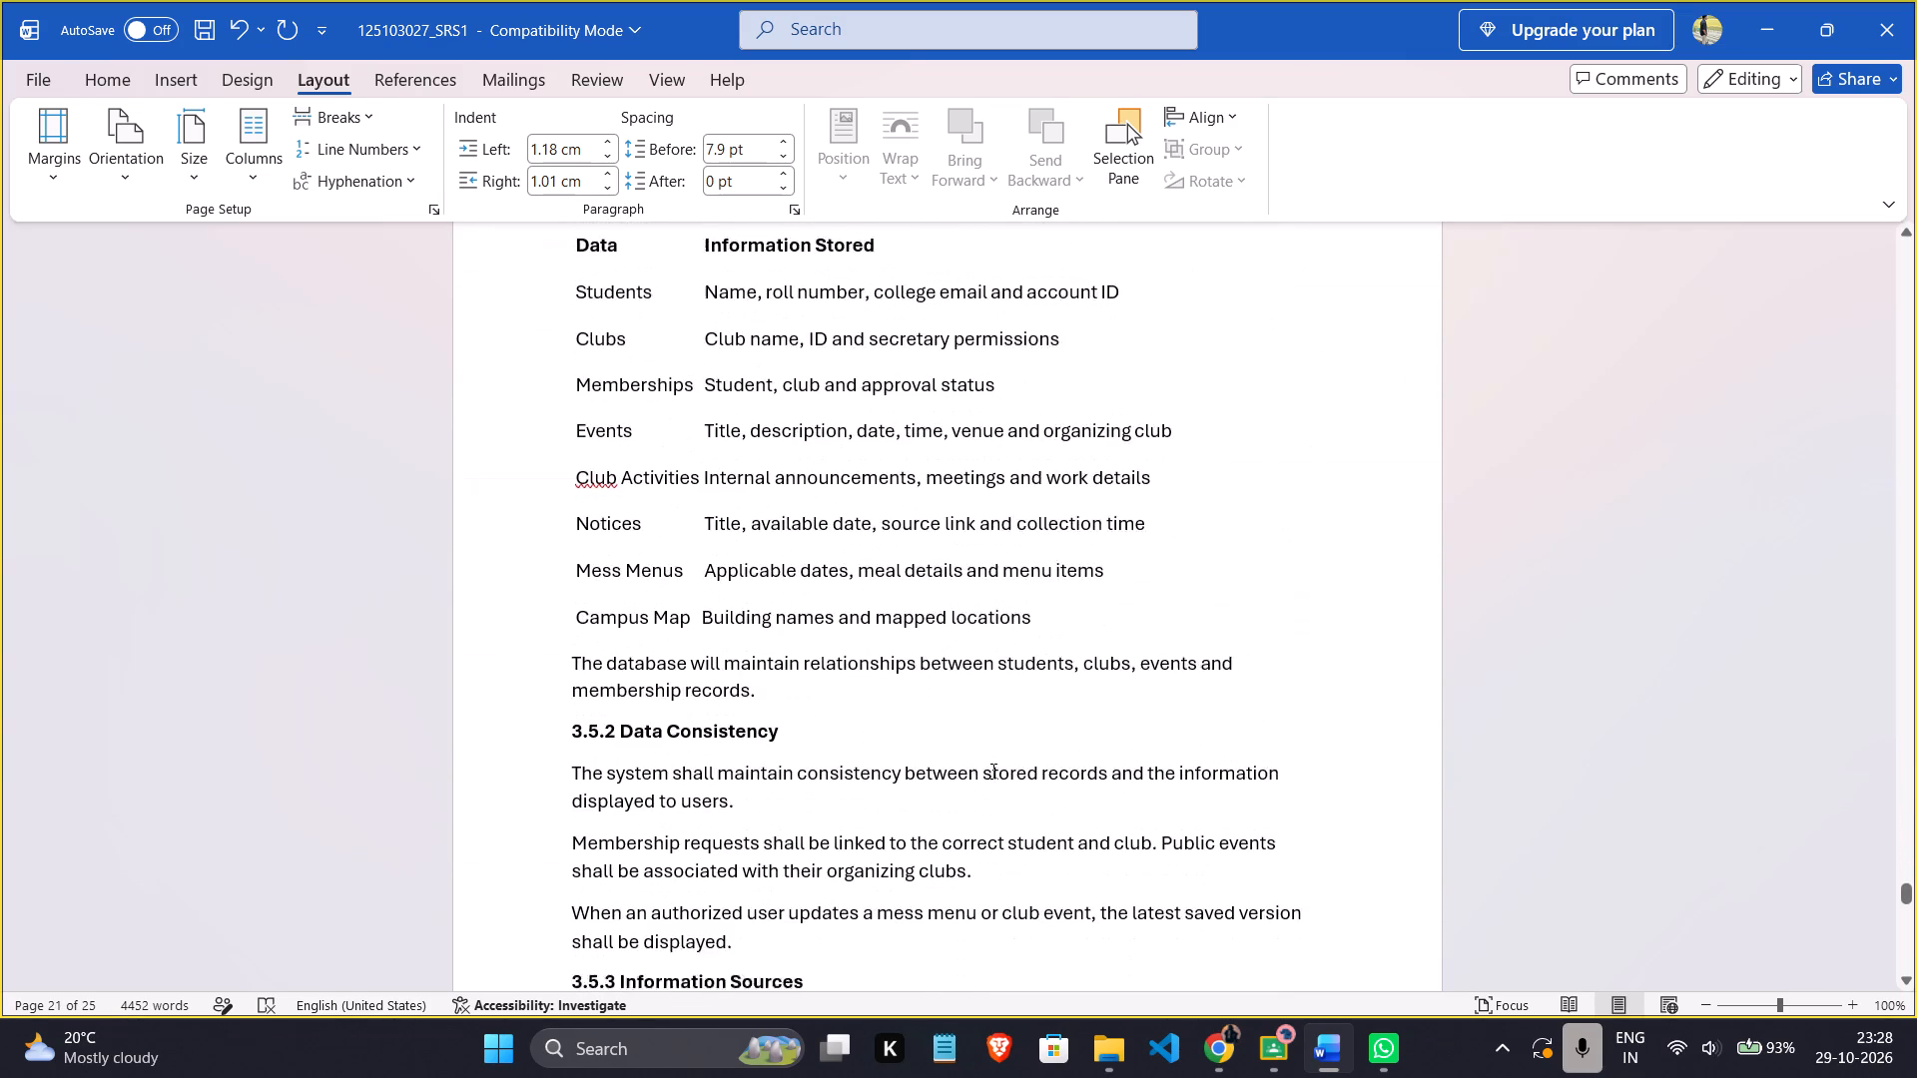
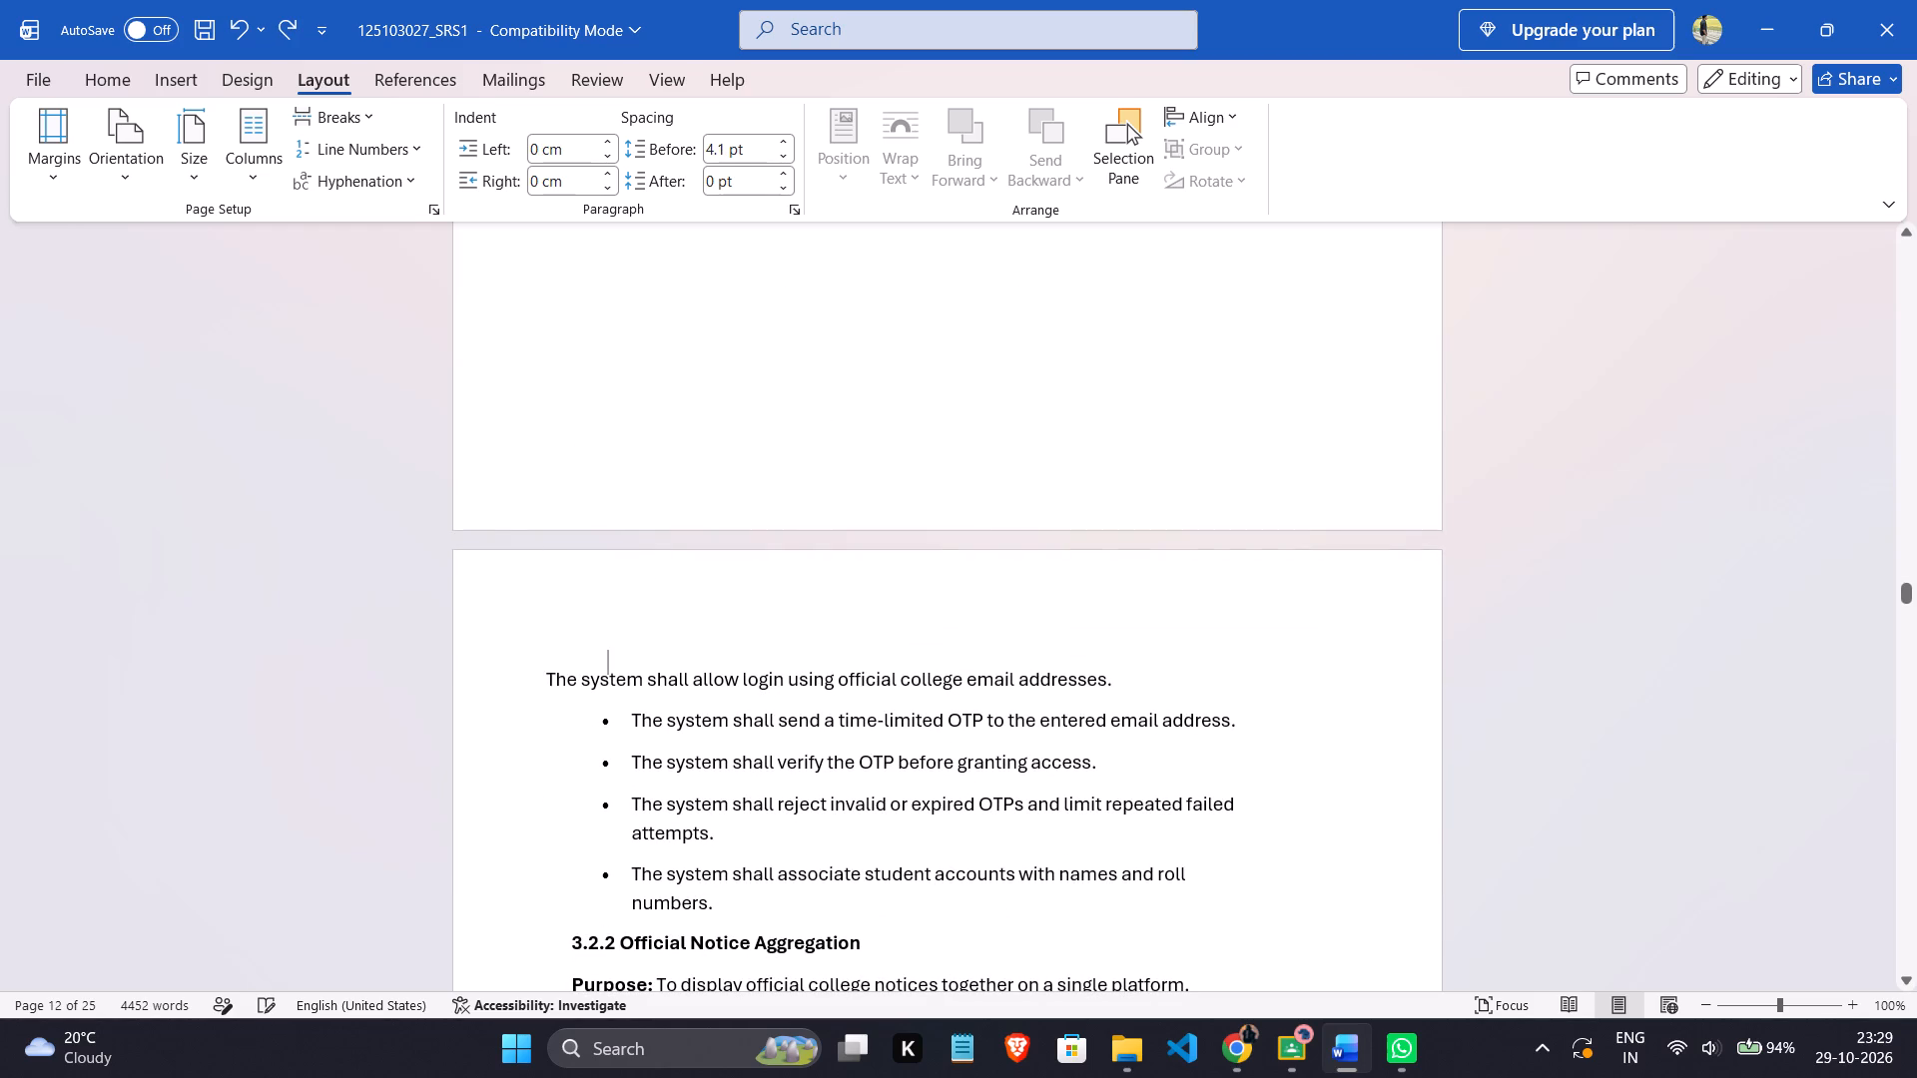
Delete the page gap, the Functional Requirements heading and the first requirement's opening word in section 3.2.1, pulling the requirements up below Outputs.
{"action": "left_click", "coordinate": [557, 689]}
{"action": "left_click", "coordinate": [544, 686]}
{"action": "left_click_drag", "start_coordinate": [544, 686], "coordinate": [551, 348]}
{"action": "left_click_drag", "start_coordinate": [551, 348], "coordinate": [620, 643]}
{"action": "key", "text": "BackSpace"}
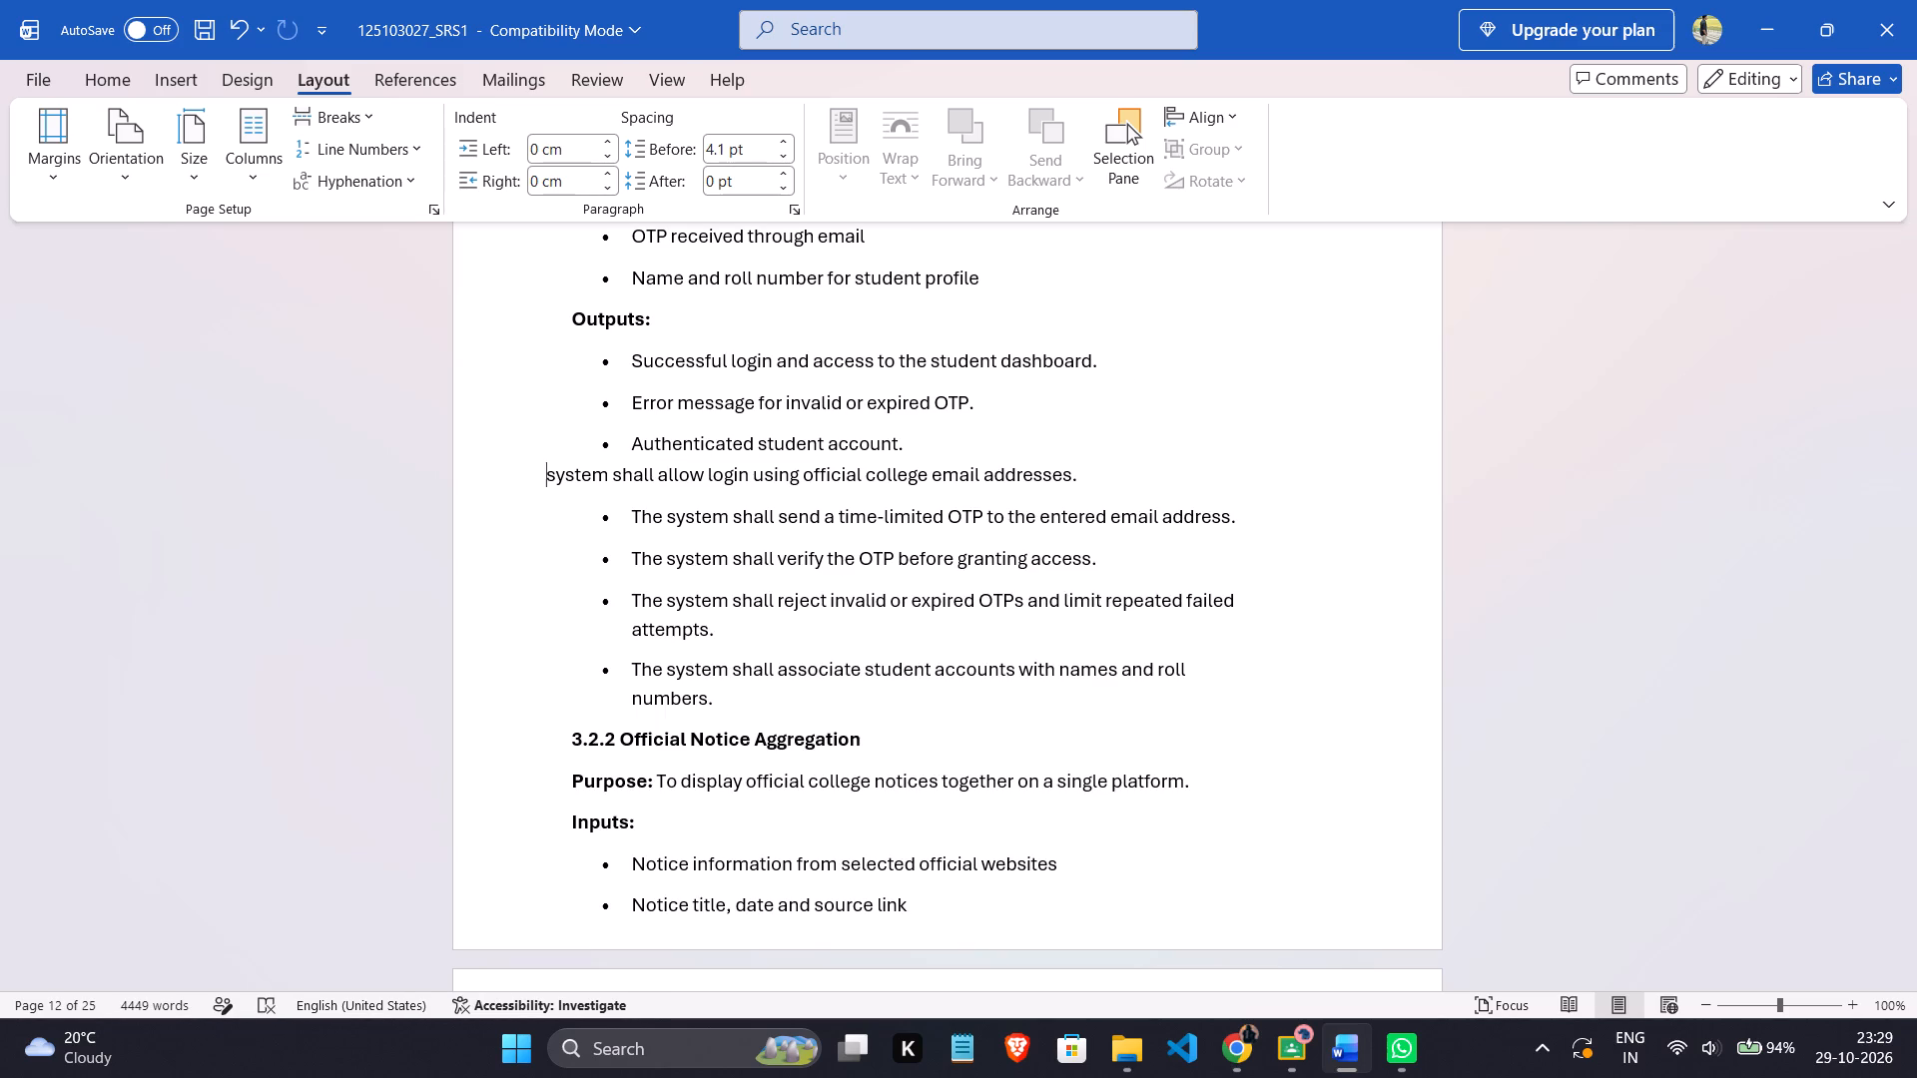
Restore "The" at the start of the first requirement and indent the sentence with spaces to align with the bulleted requirements below it.
{"action": "key", "text": "space"}
{"action": "key", "text": "space"}
{"action": "key", "text": "space"}
{"action": "key", "text": "space"}
{"action": "key", "text": "space"}
{"action": "key", "text": "space"}
{"action": "key", "text": "space"}
{"action": "key", "text": "space"}
{"action": "key", "text": "space"}
{"action": "key", "text": "space"}
{"action": "key", "text": "space"}
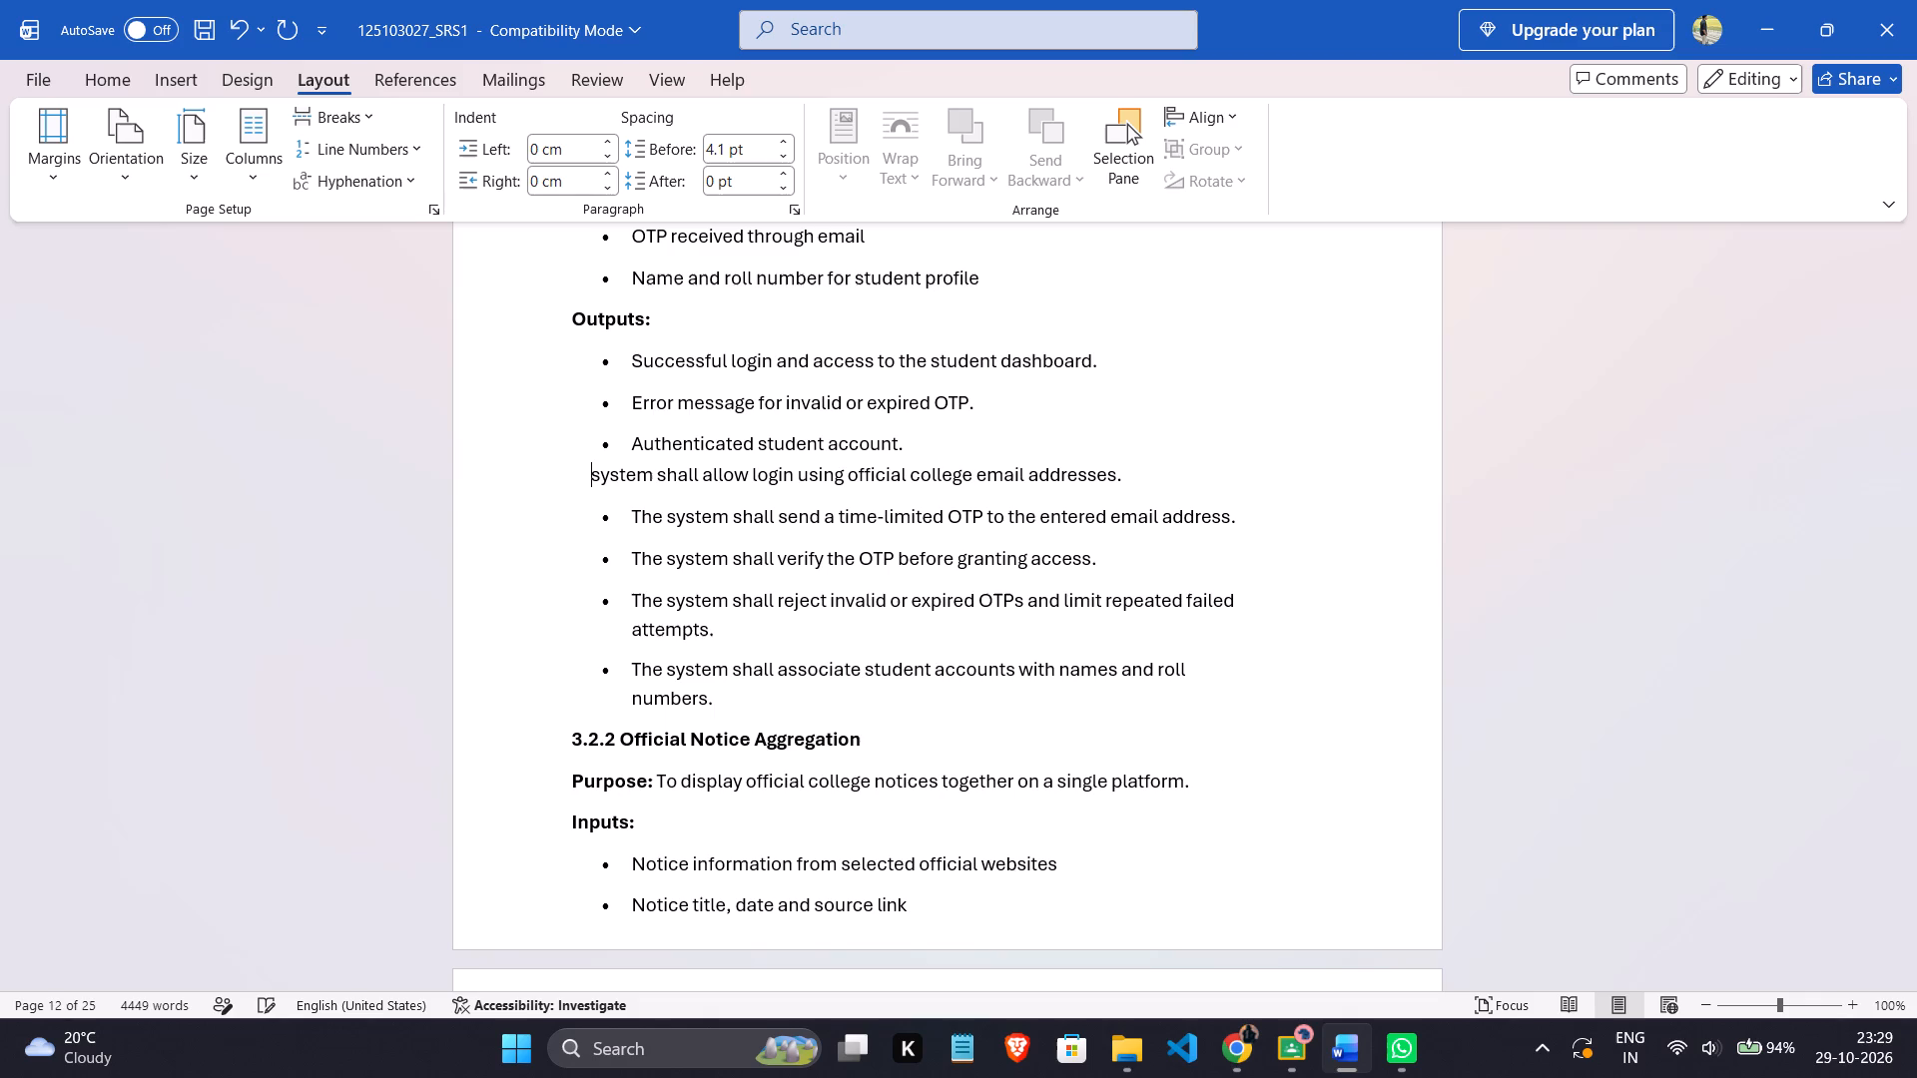
{"action": "type", "text": "The"}
{"action": "key", "text": "space"}
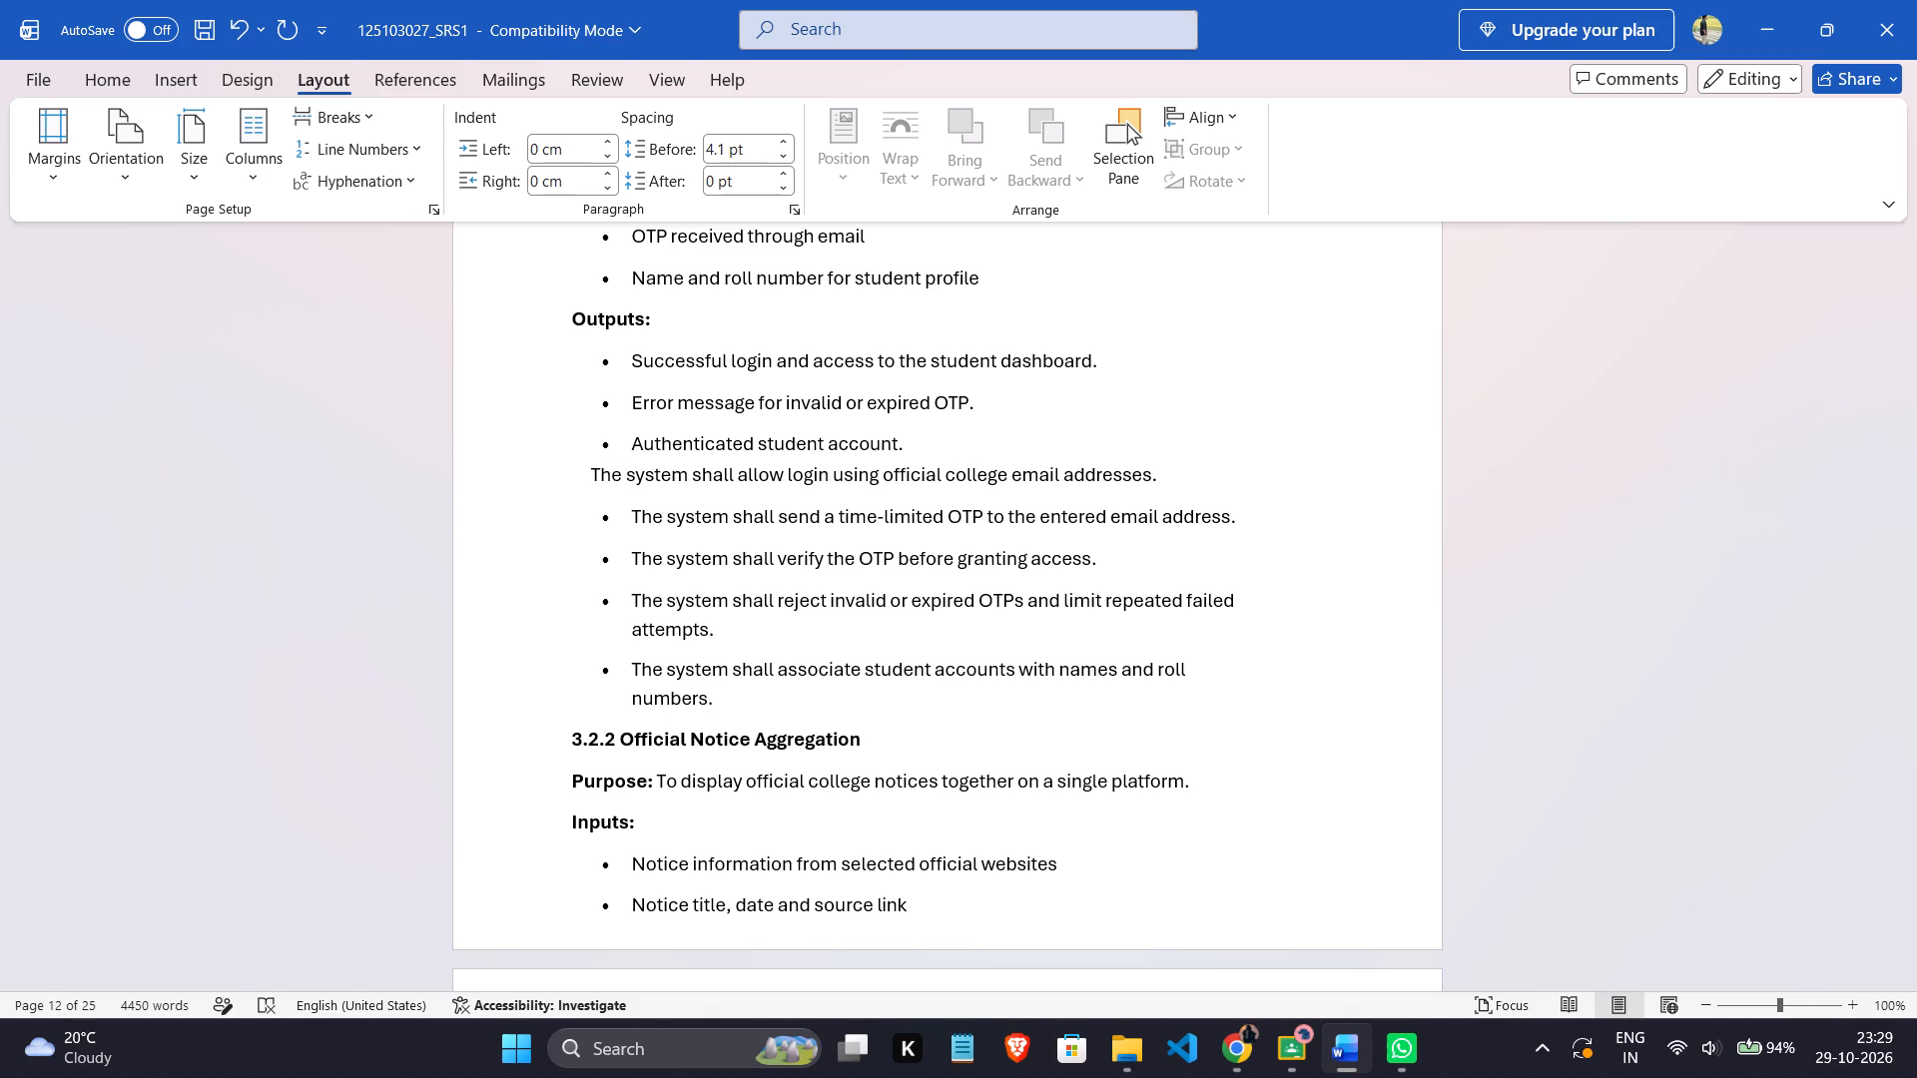
{"action": "left_click", "coordinate": [594, 467]}
{"action": "key", "text": "space"}
{"action": "key", "text": "space"}
{"action": "key", "text": "space"}
{"action": "key", "text": "space"}
{"action": "key", "text": "space"}
{"action": "key", "text": "space"}
{"action": "key", "text": "space"}
{"action": "key", "text": "space"}
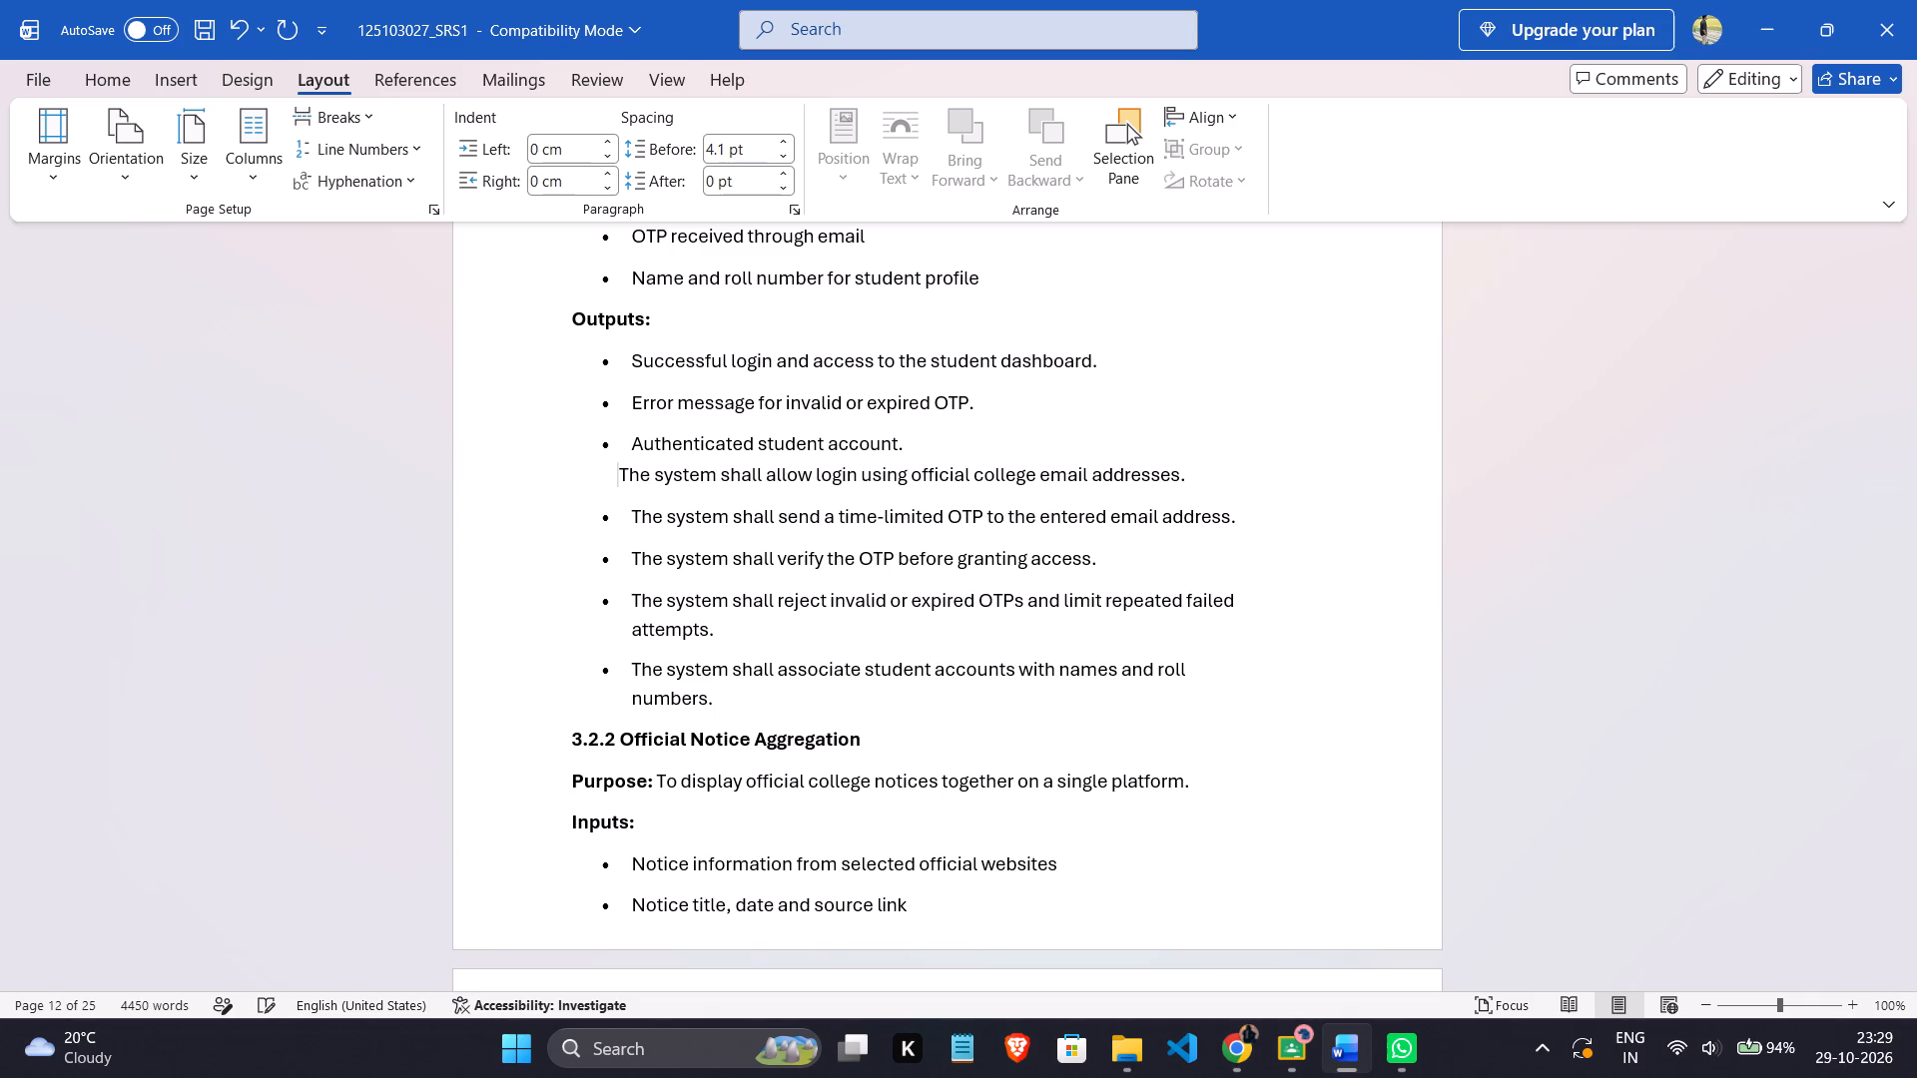
{"action": "key", "text": "space"}
{"action": "key", "text": "space"}
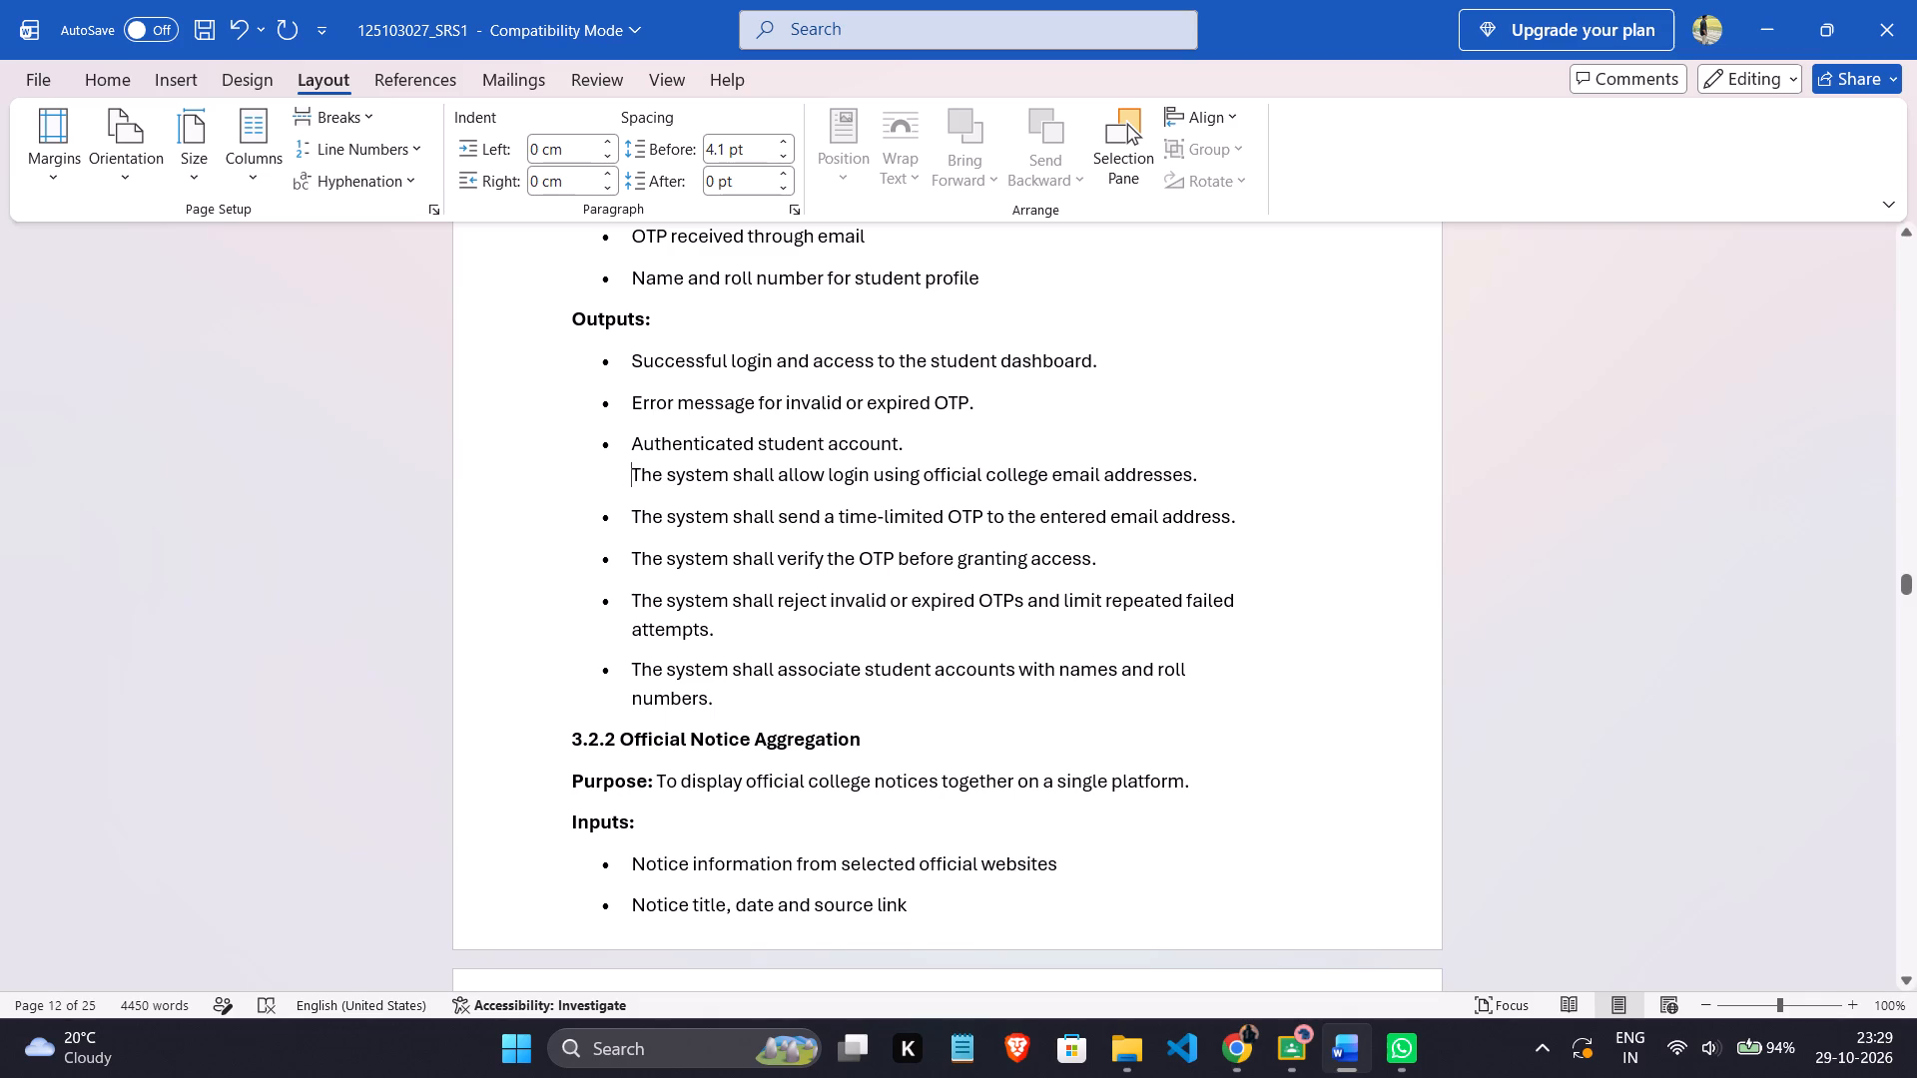
Convert the five requirements of section 3.2.1 into a list numbered 1. 2. 3. and decrease its indent by one level.
{"action": "left_click_drag", "start_coordinate": [622, 468], "coordinate": [727, 696]}
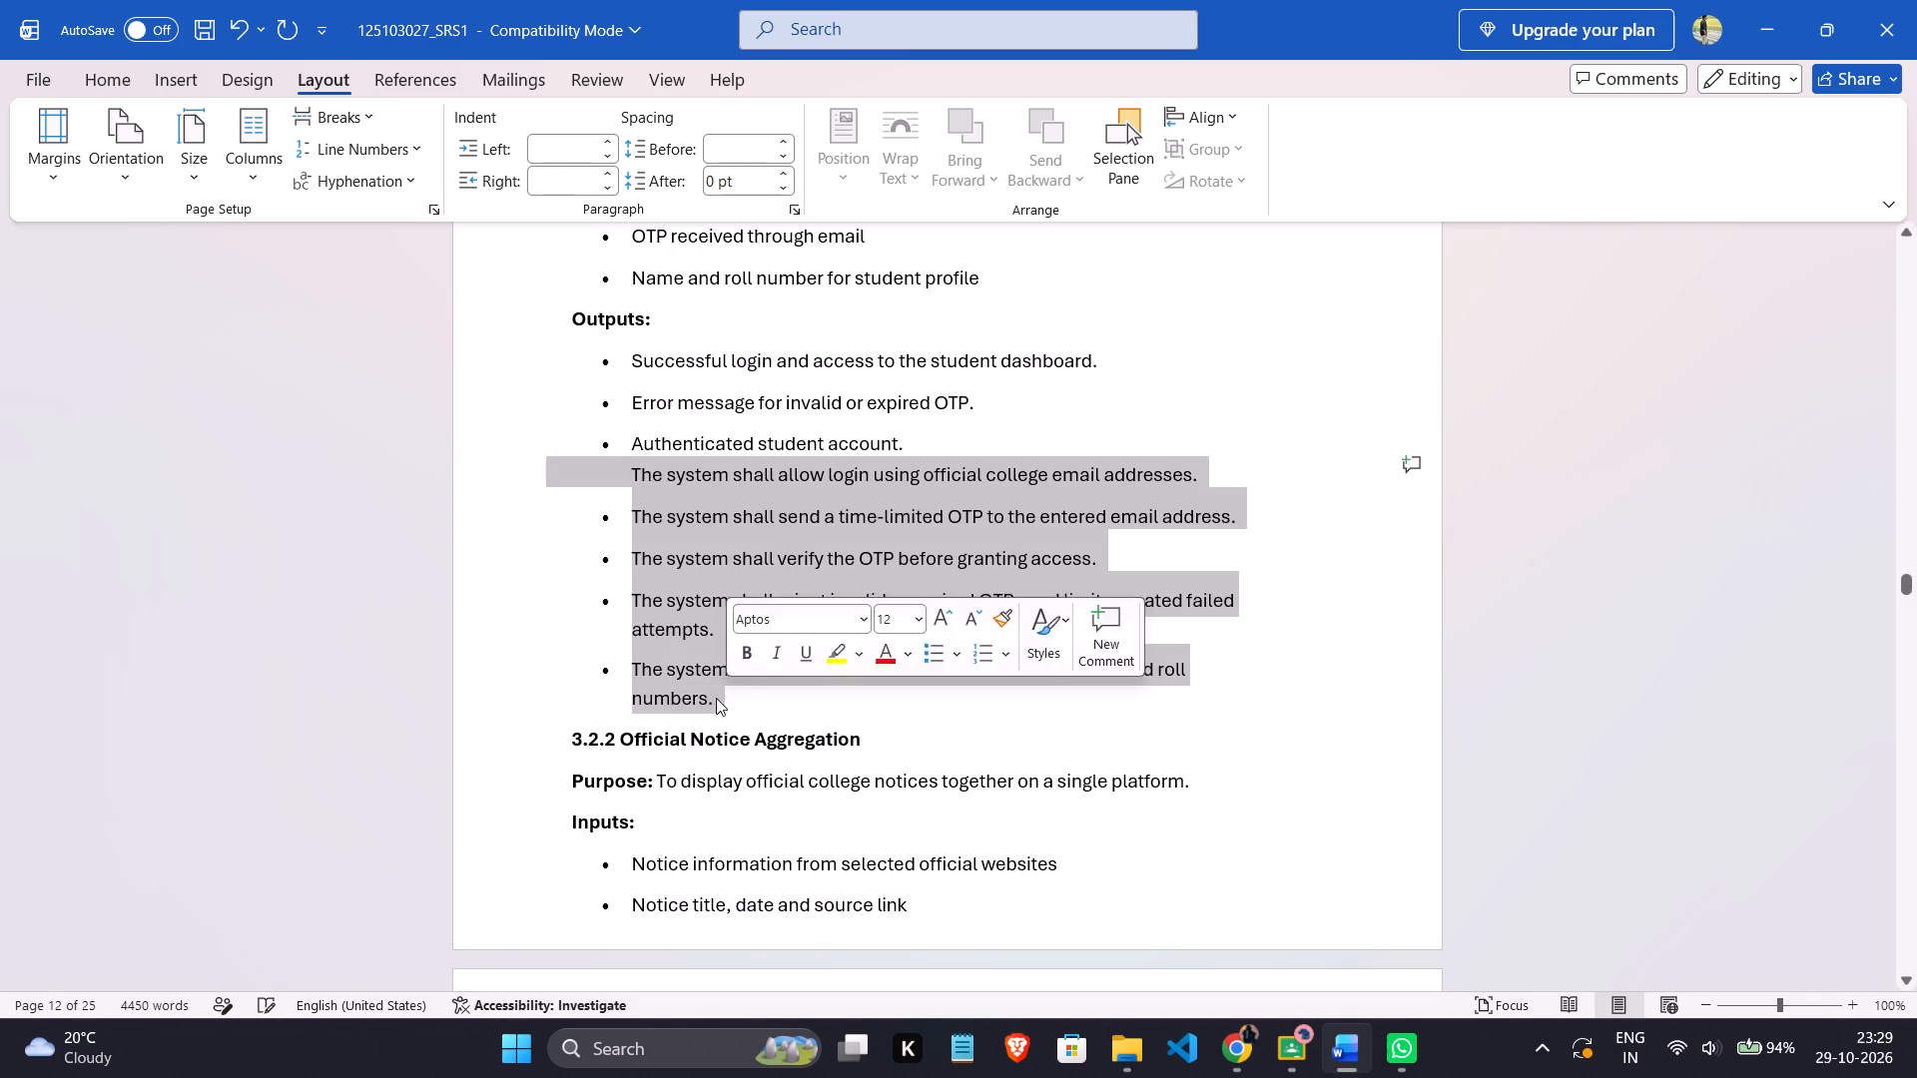
{"action": "left_click", "coordinate": [131, 90]}
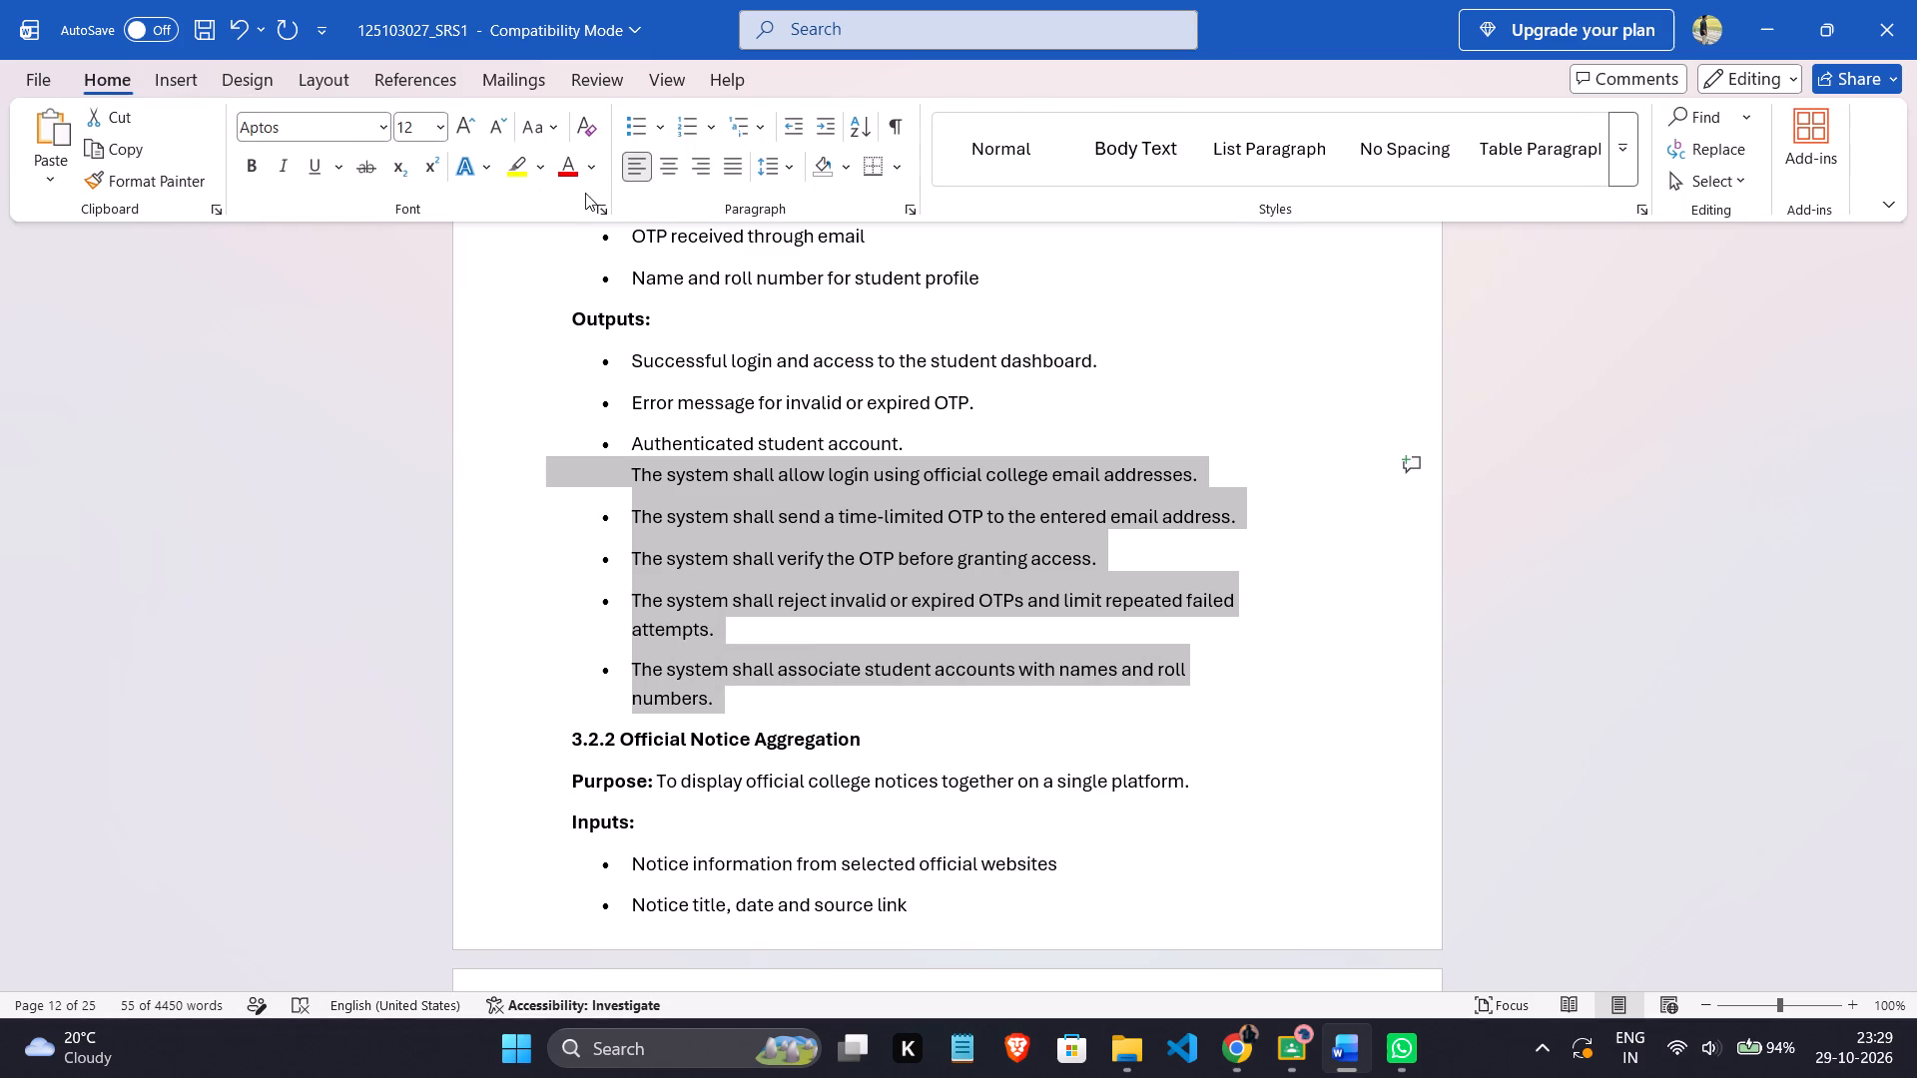
{"action": "left_click", "coordinate": [691, 130]}
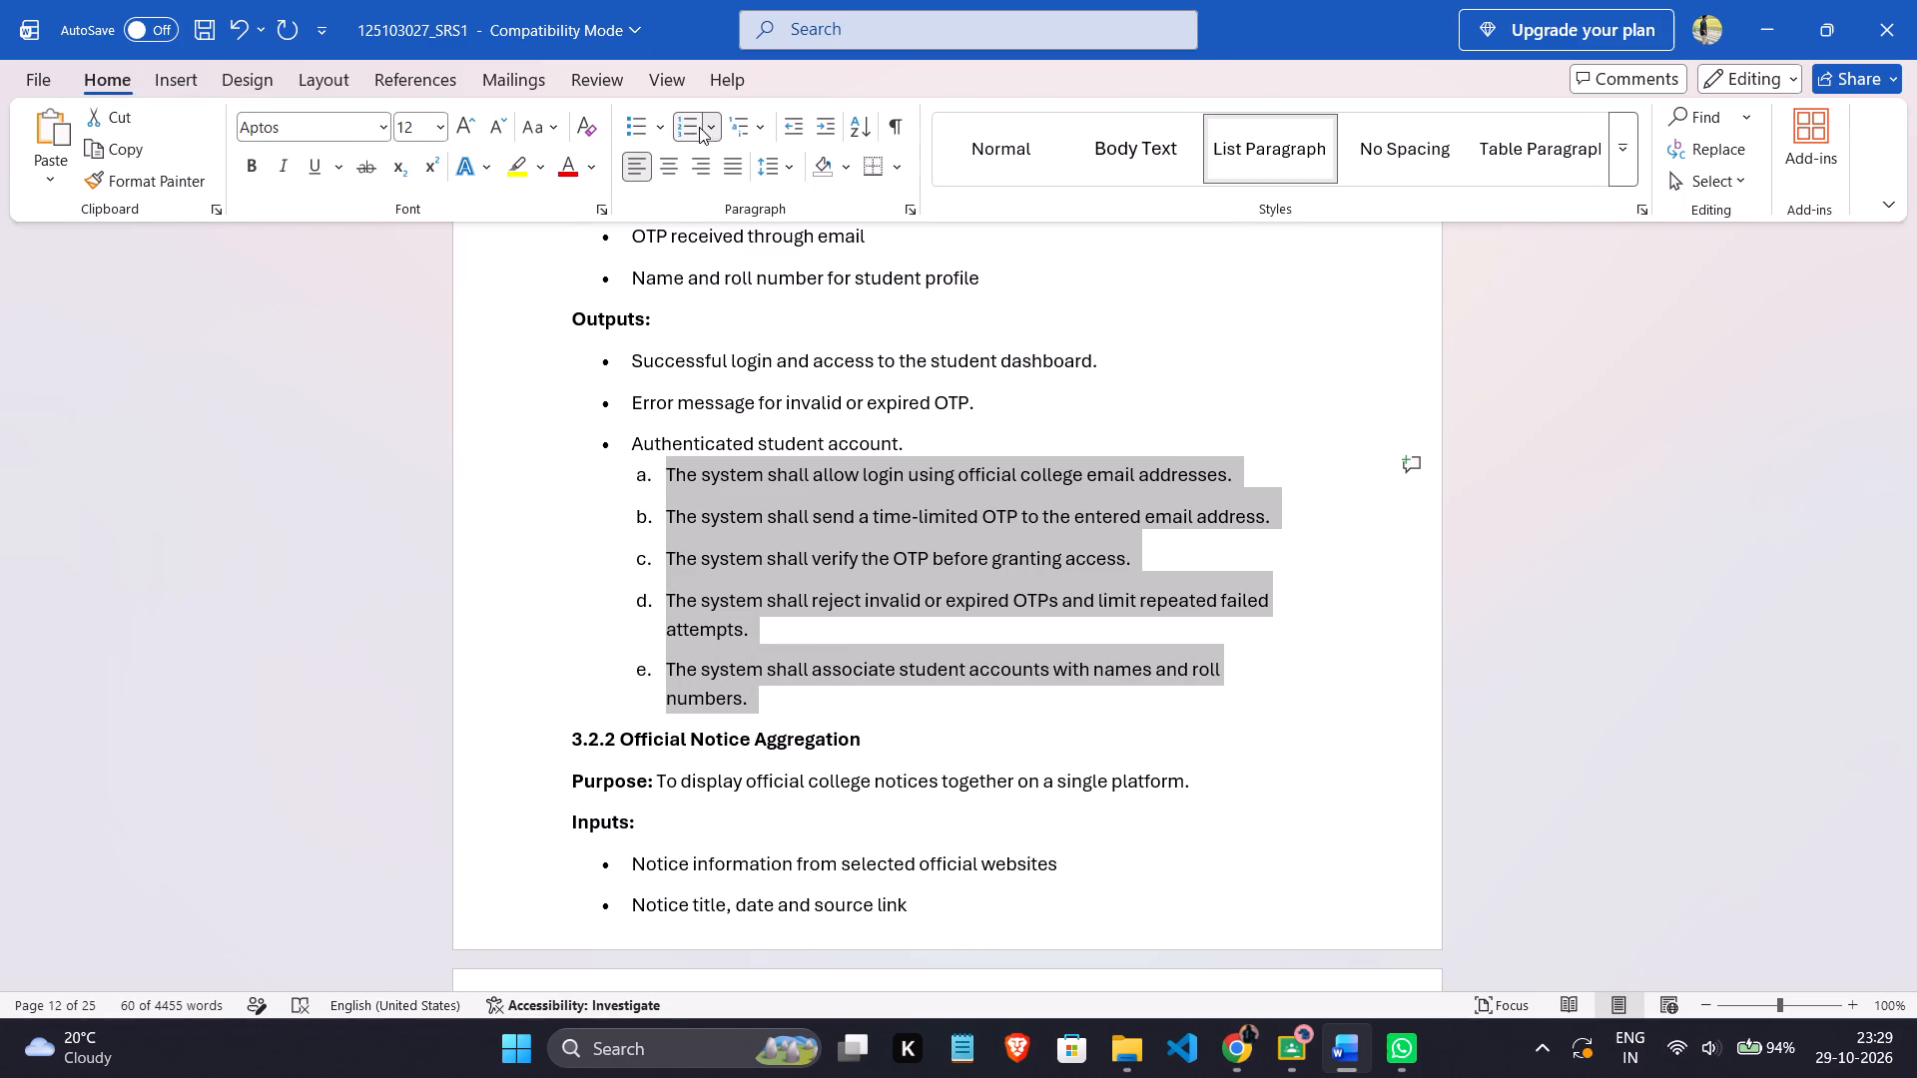
{"action": "left_click", "coordinate": [712, 121]}
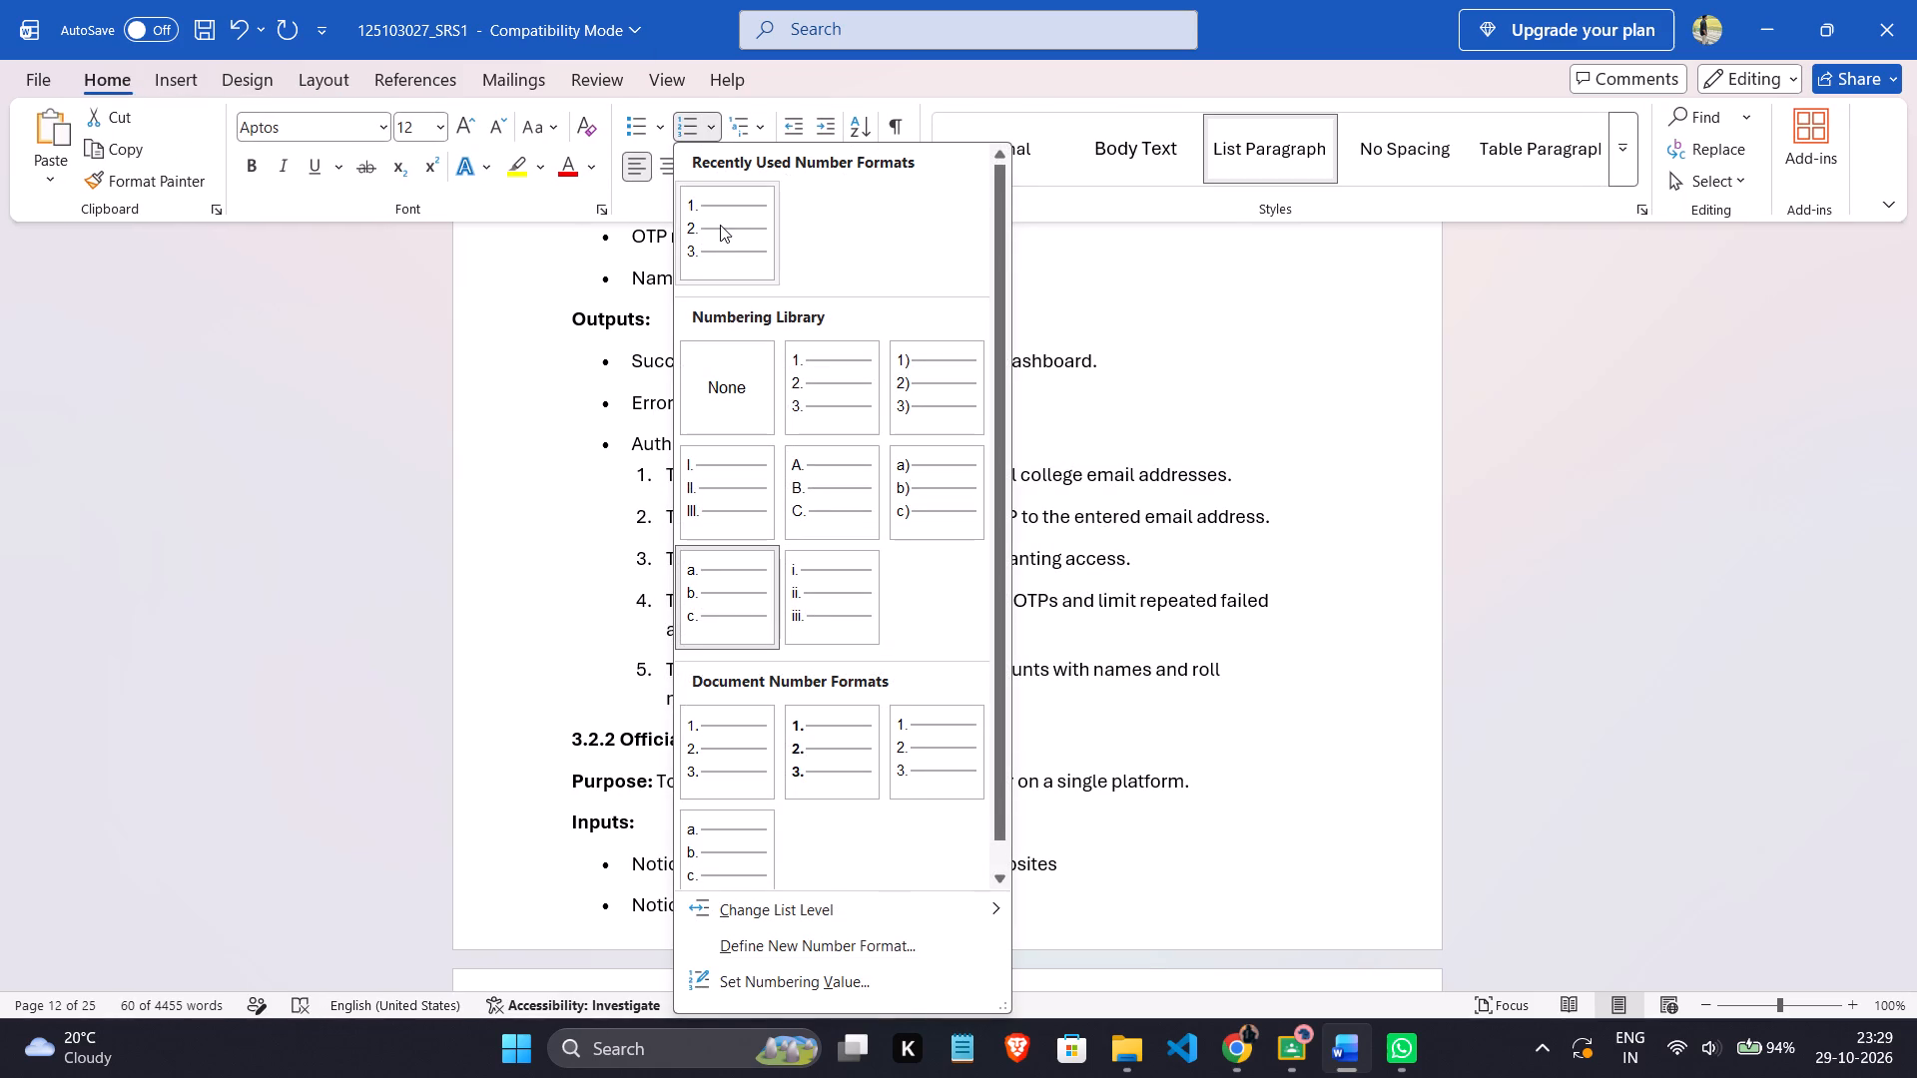
{"action": "left_click", "coordinate": [720, 225]}
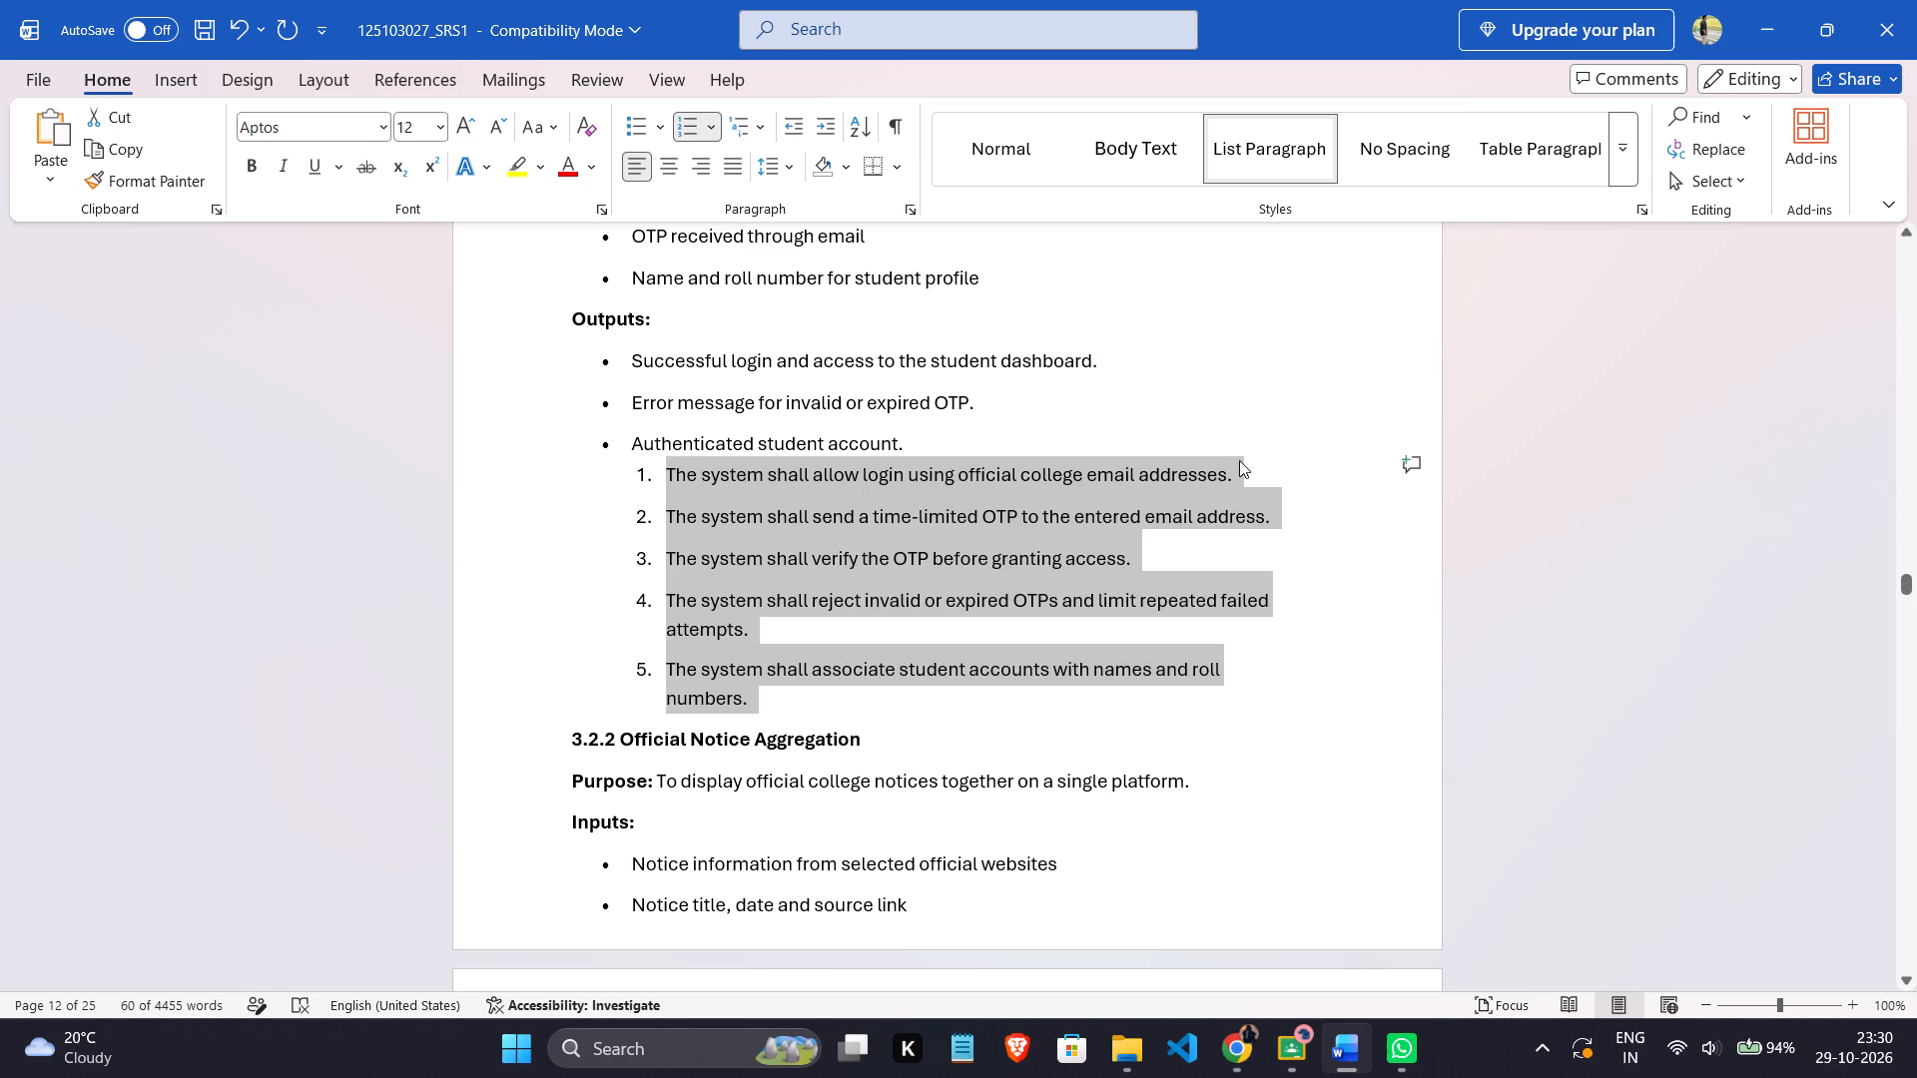
{"action": "left_click", "coordinate": [799, 128]}
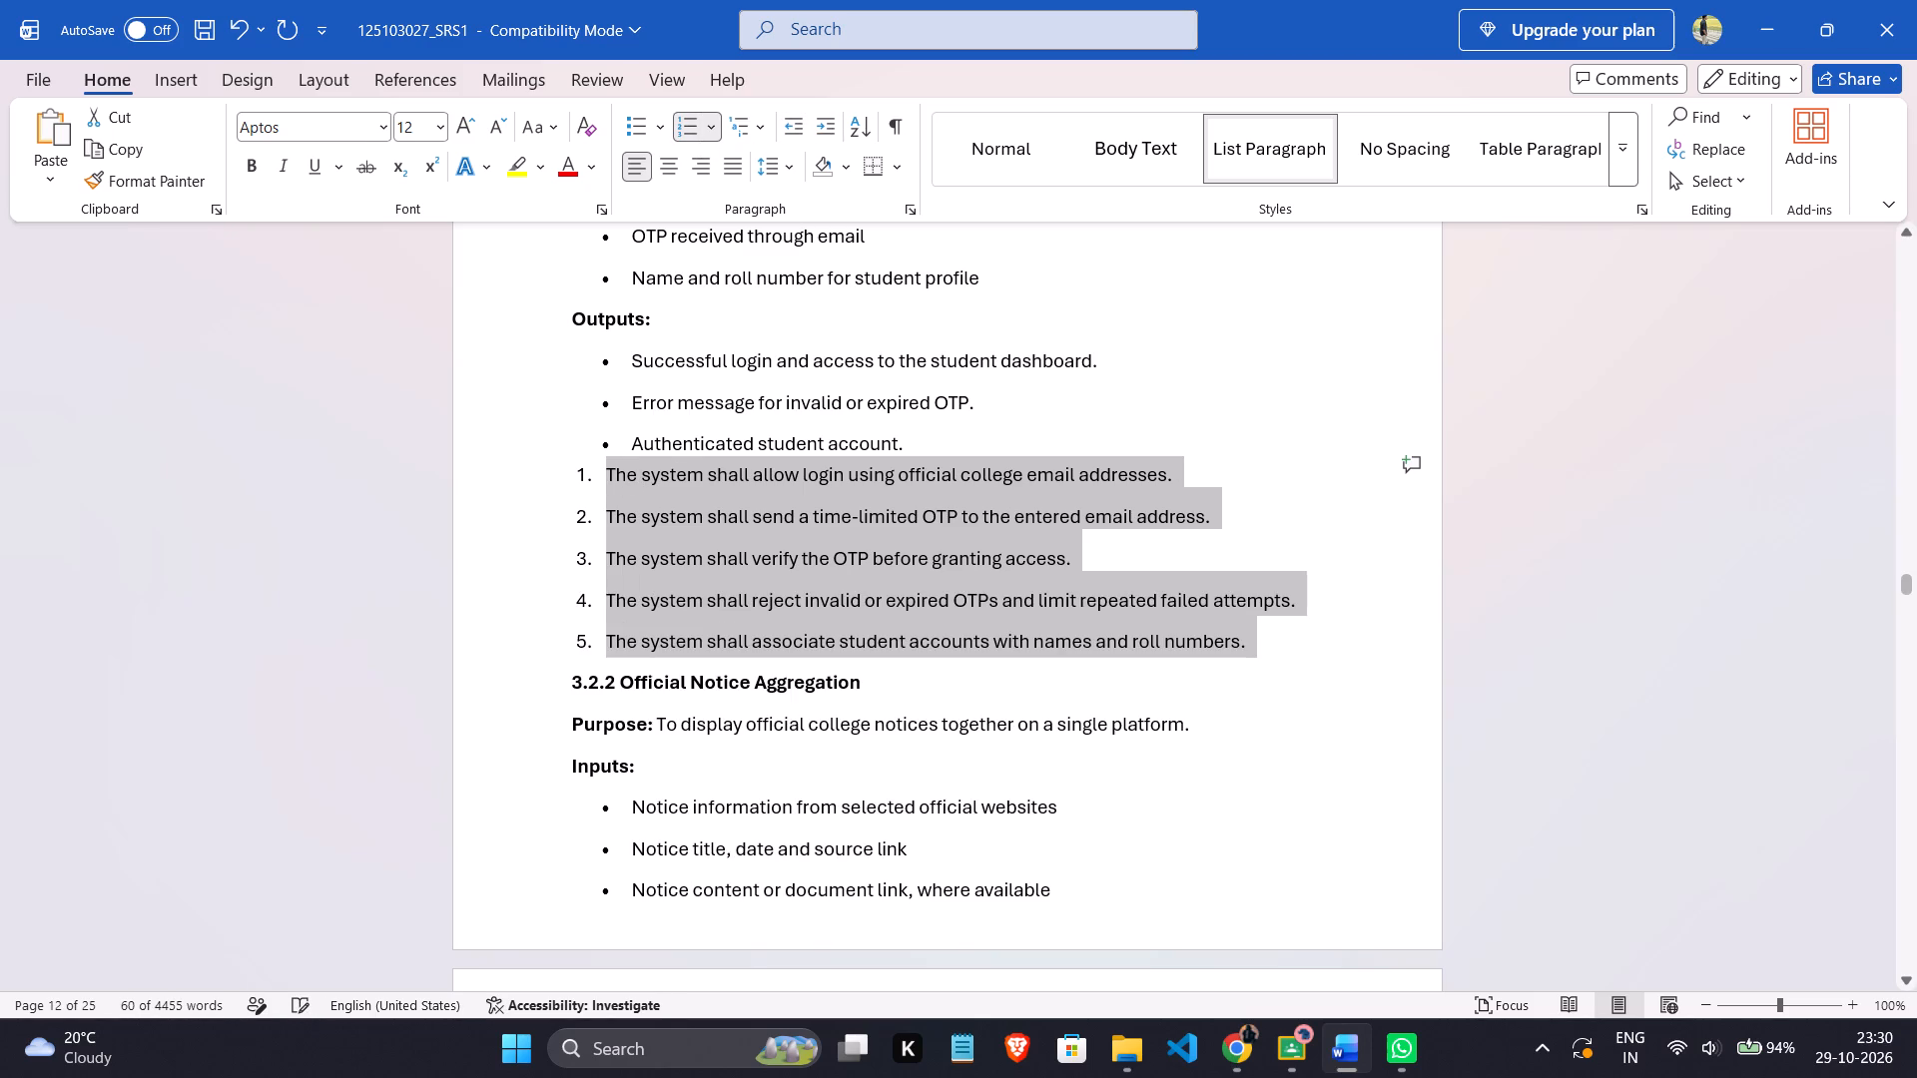
Insert an empty line after "Authenticated student account." above the numbered requirements.
{"action": "left_click", "coordinate": [936, 431]}
{"action": "key", "text": "Return"}
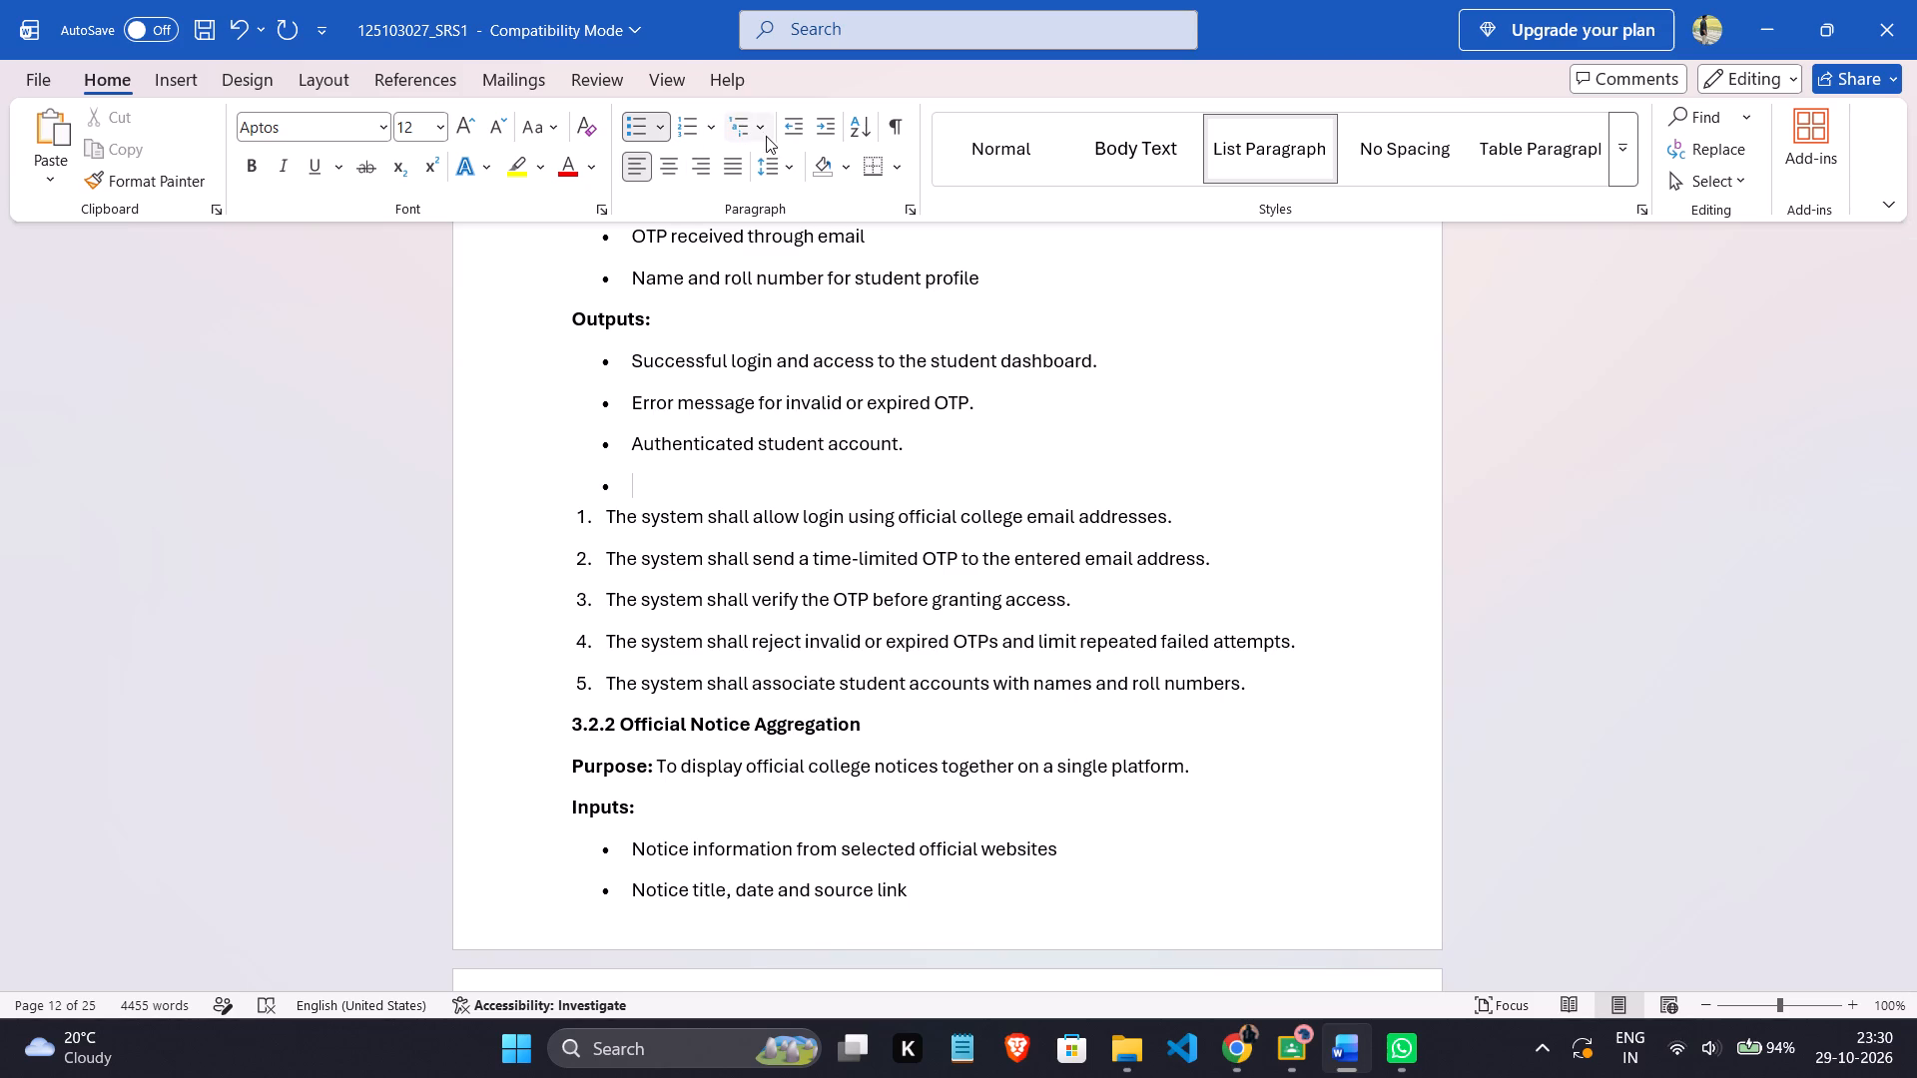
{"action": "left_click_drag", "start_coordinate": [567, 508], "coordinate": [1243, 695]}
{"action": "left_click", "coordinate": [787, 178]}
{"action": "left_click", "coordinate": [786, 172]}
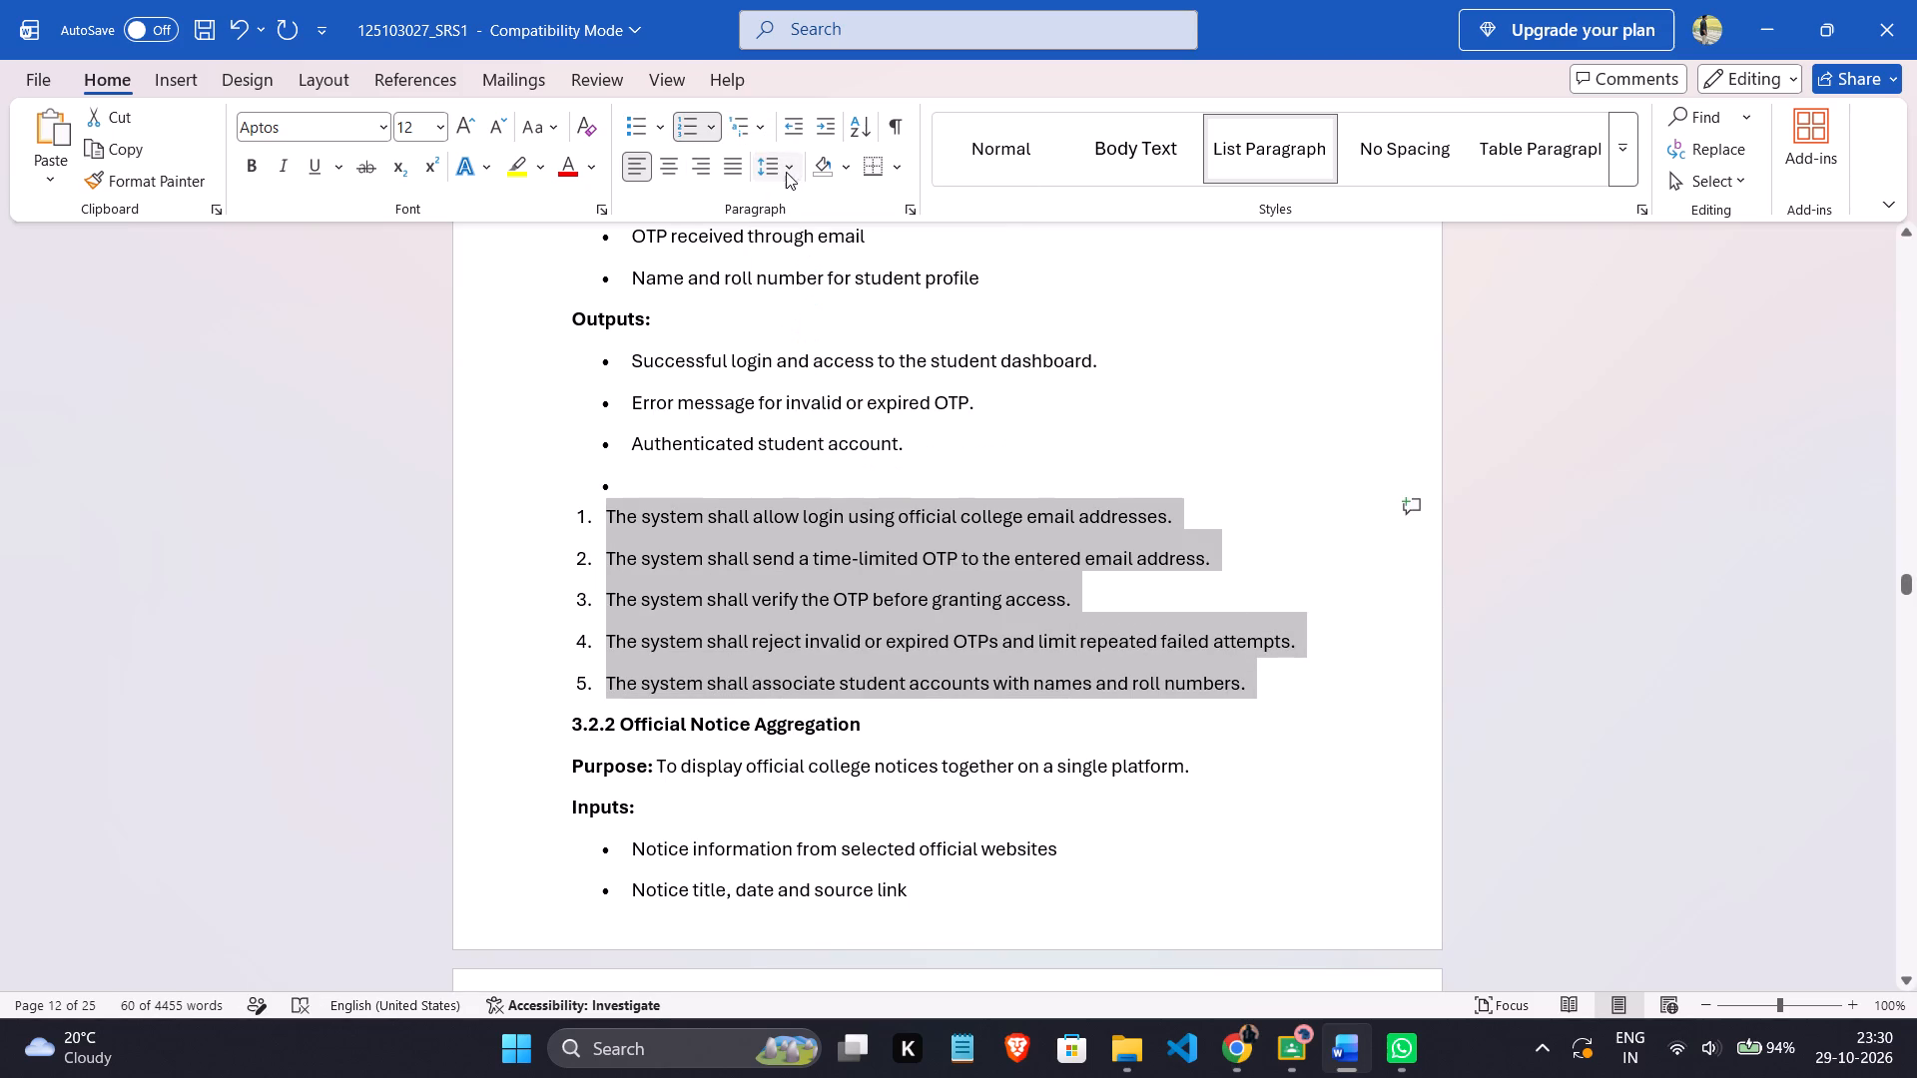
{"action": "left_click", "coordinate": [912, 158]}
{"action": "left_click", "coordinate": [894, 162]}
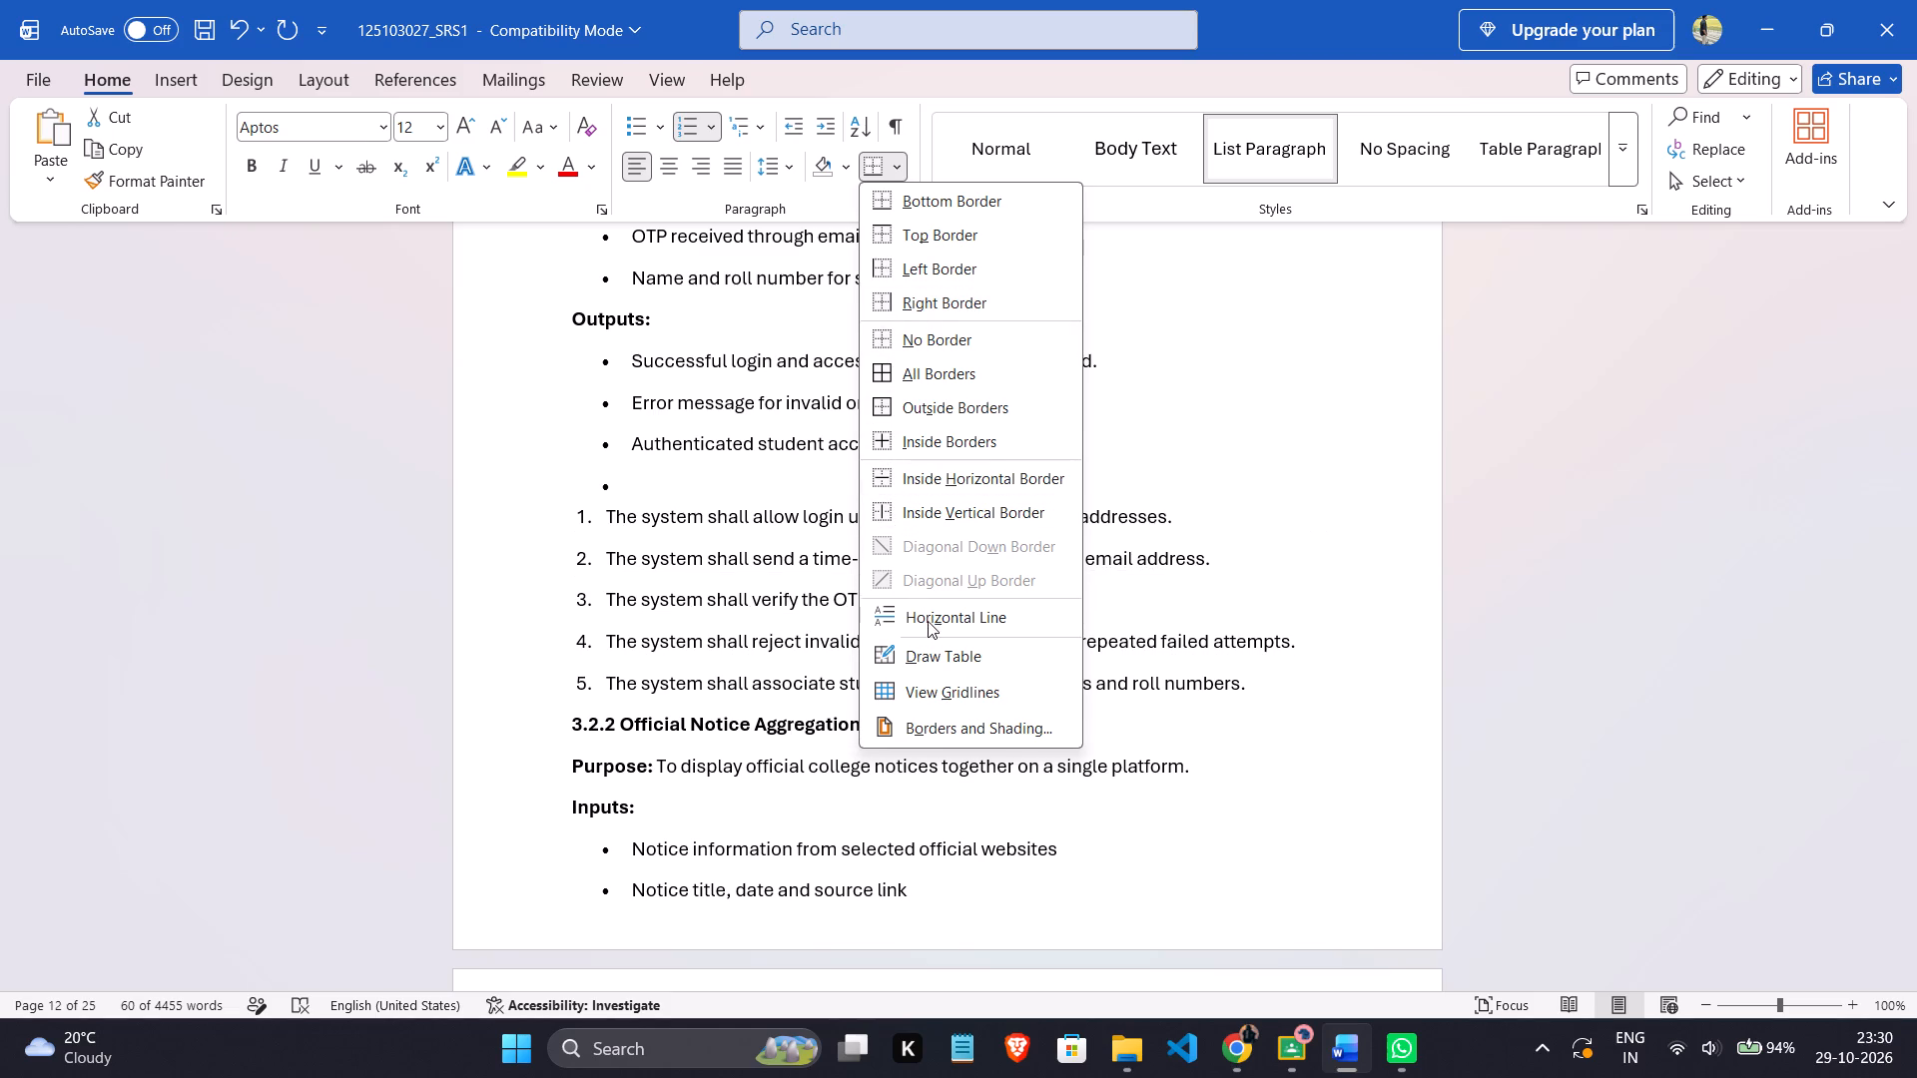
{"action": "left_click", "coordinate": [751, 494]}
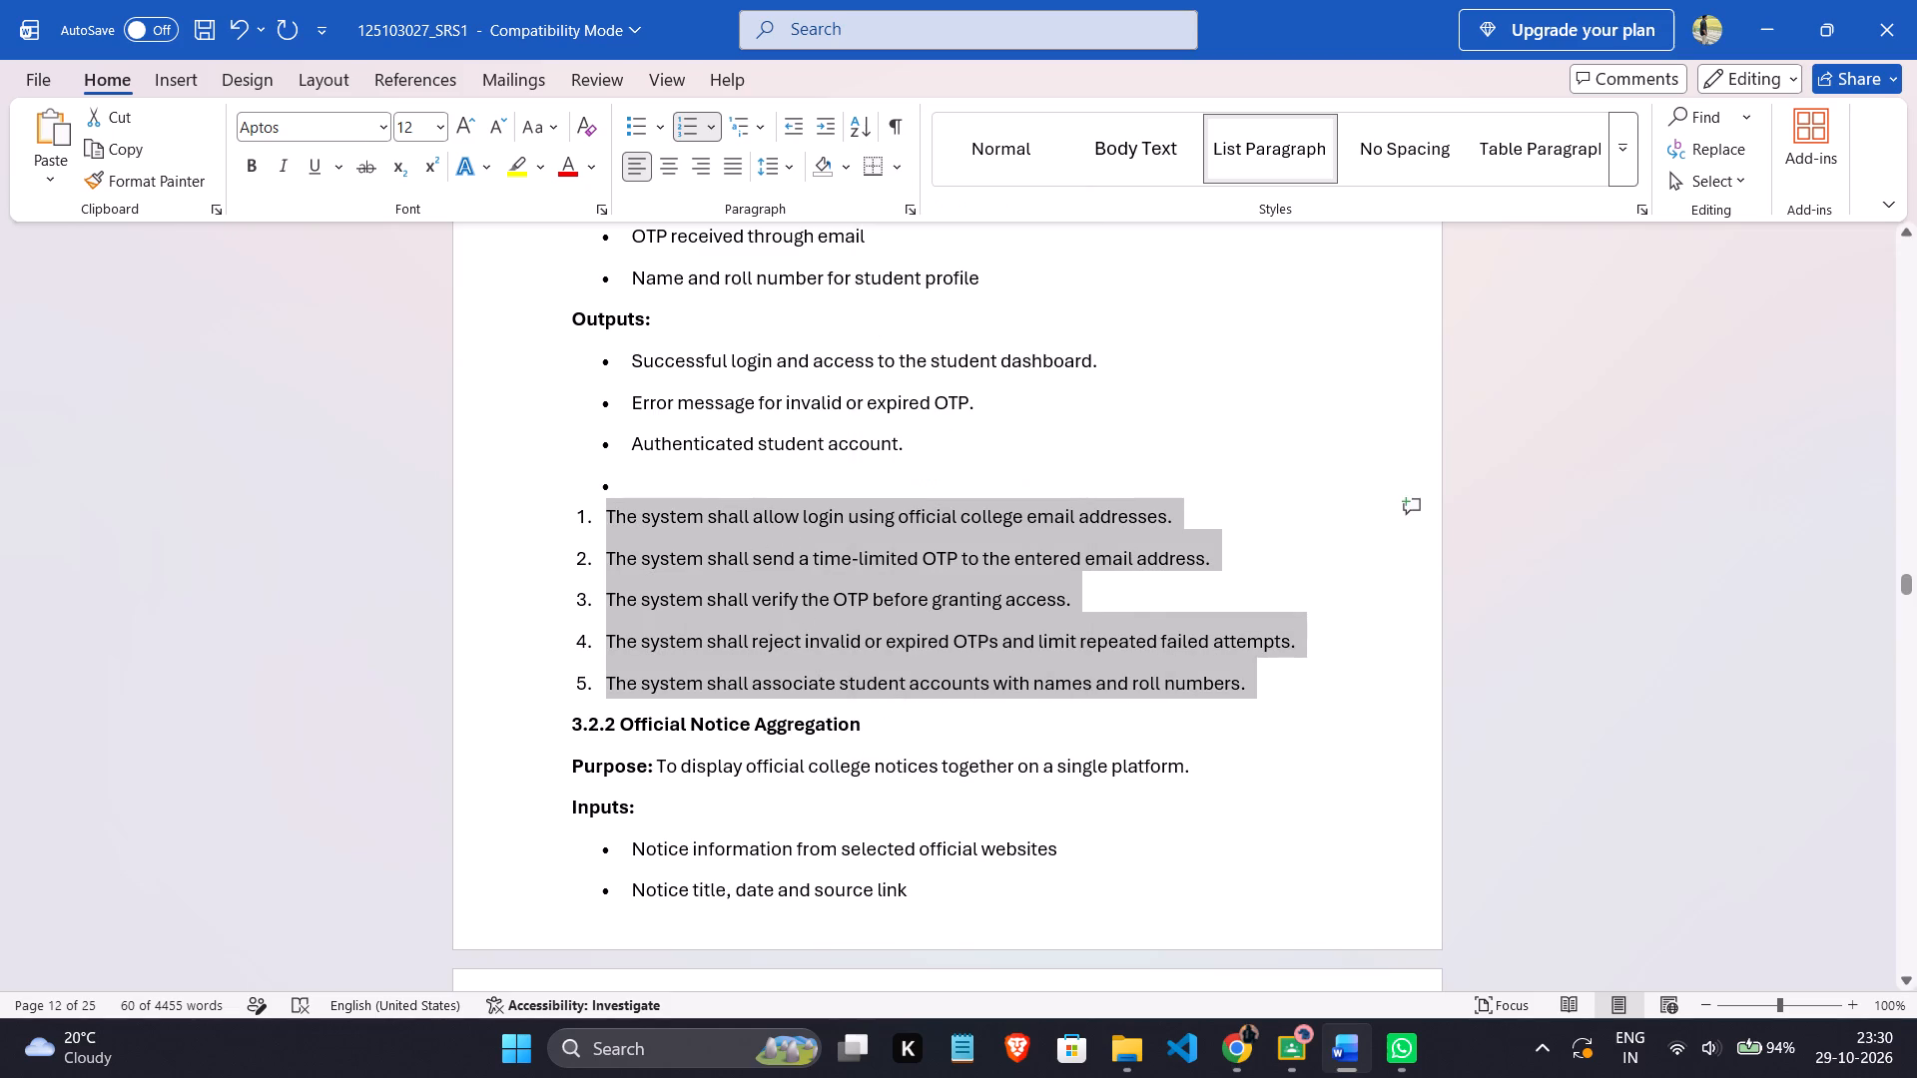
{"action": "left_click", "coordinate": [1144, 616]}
Add an unnumbered empty line after the fifth requirement, before heading 3.2.2, and set its font size to 3.
{"action": "left_click", "coordinate": [1299, 686]}
{"action": "key", "text": "Return"}
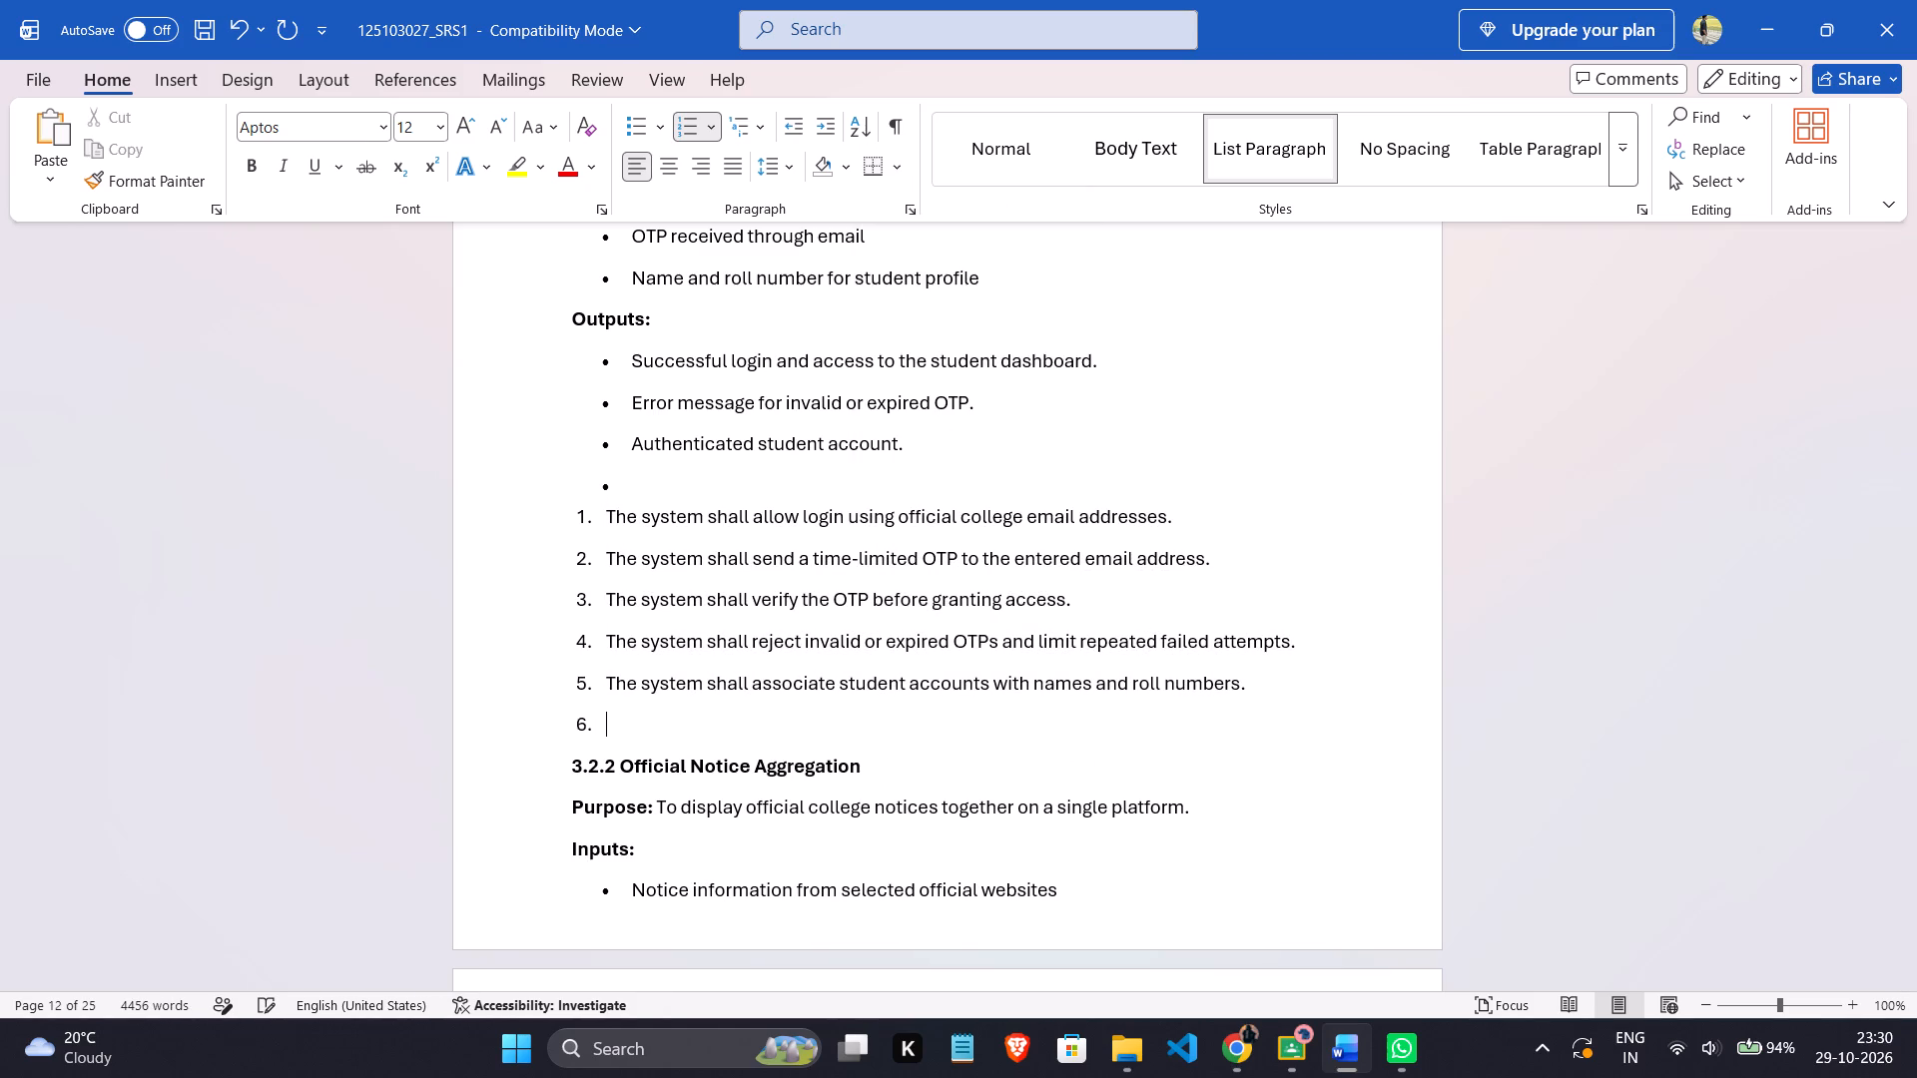
{"action": "key", "text": "BackSpace"}
{"action": "left_click", "coordinate": [436, 129]}
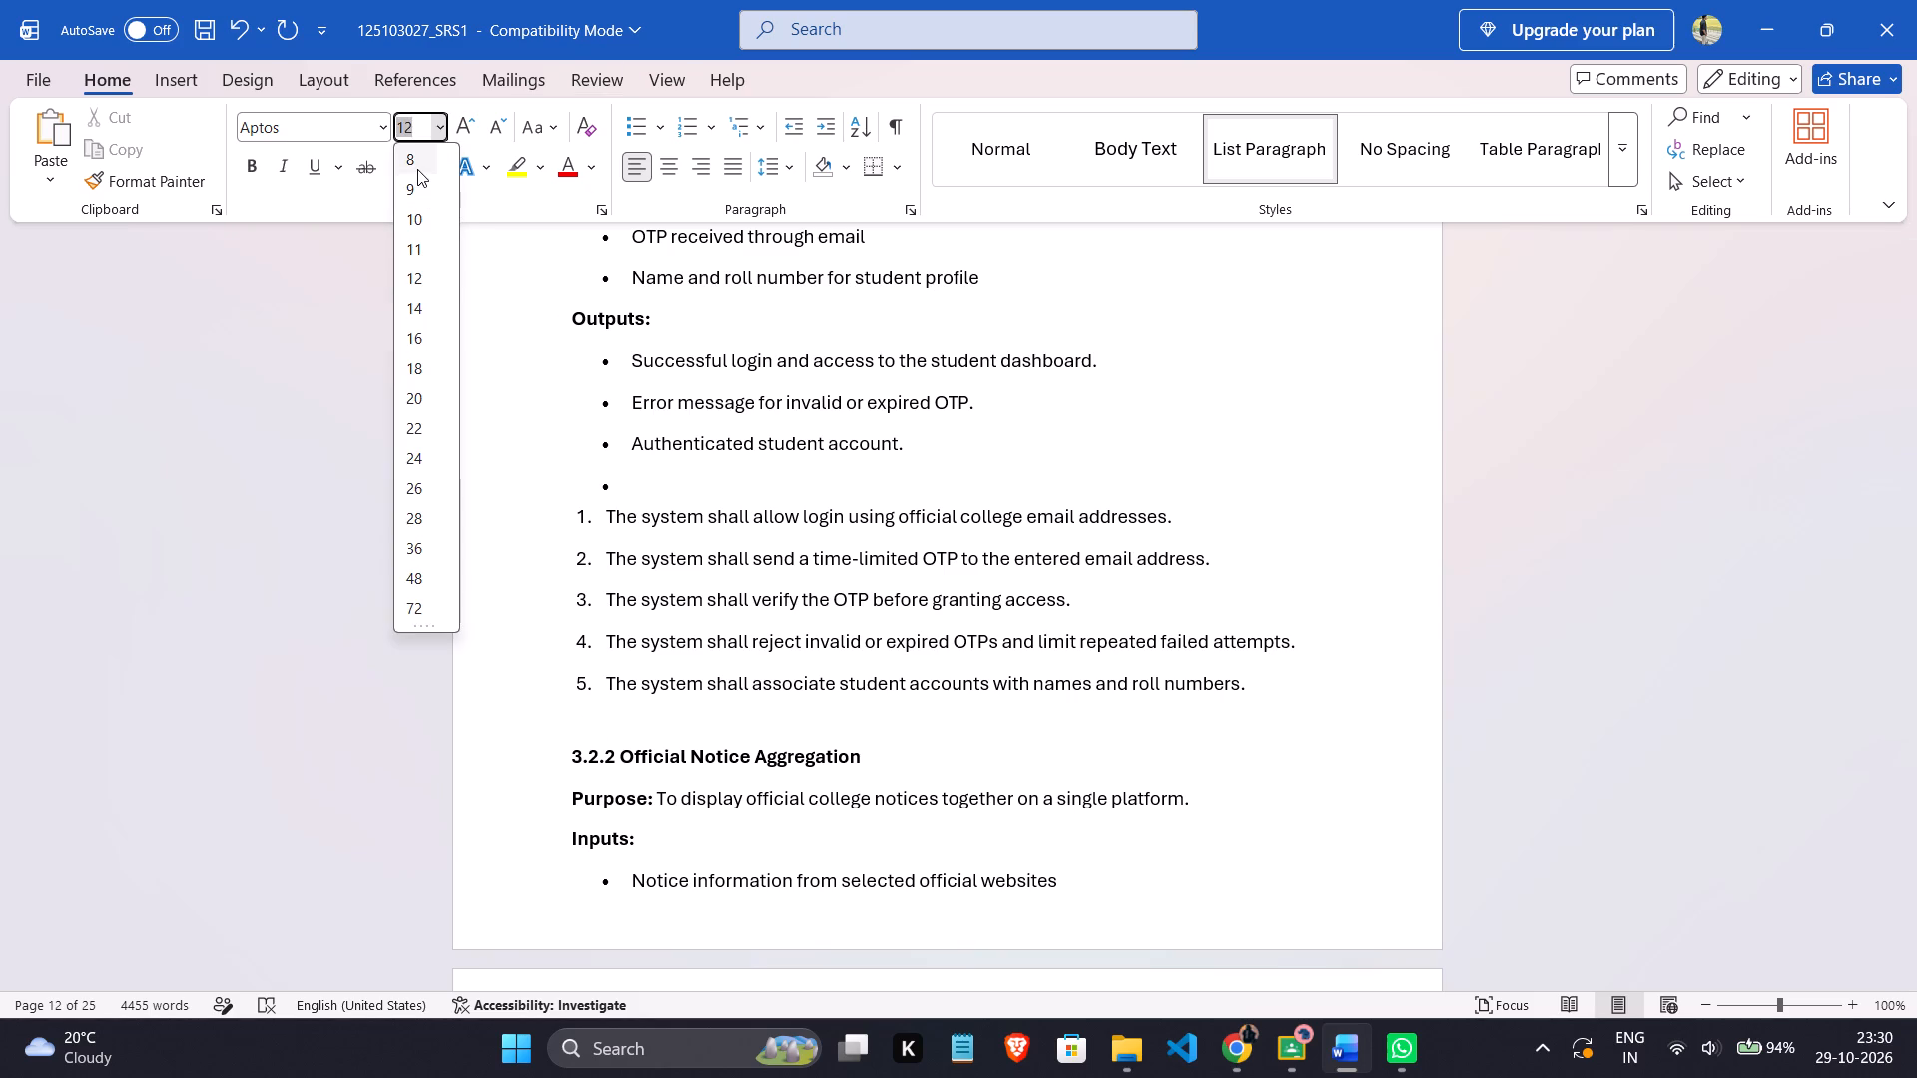
{"action": "type", "text": "3'"}
{"action": "key", "text": "Return"}
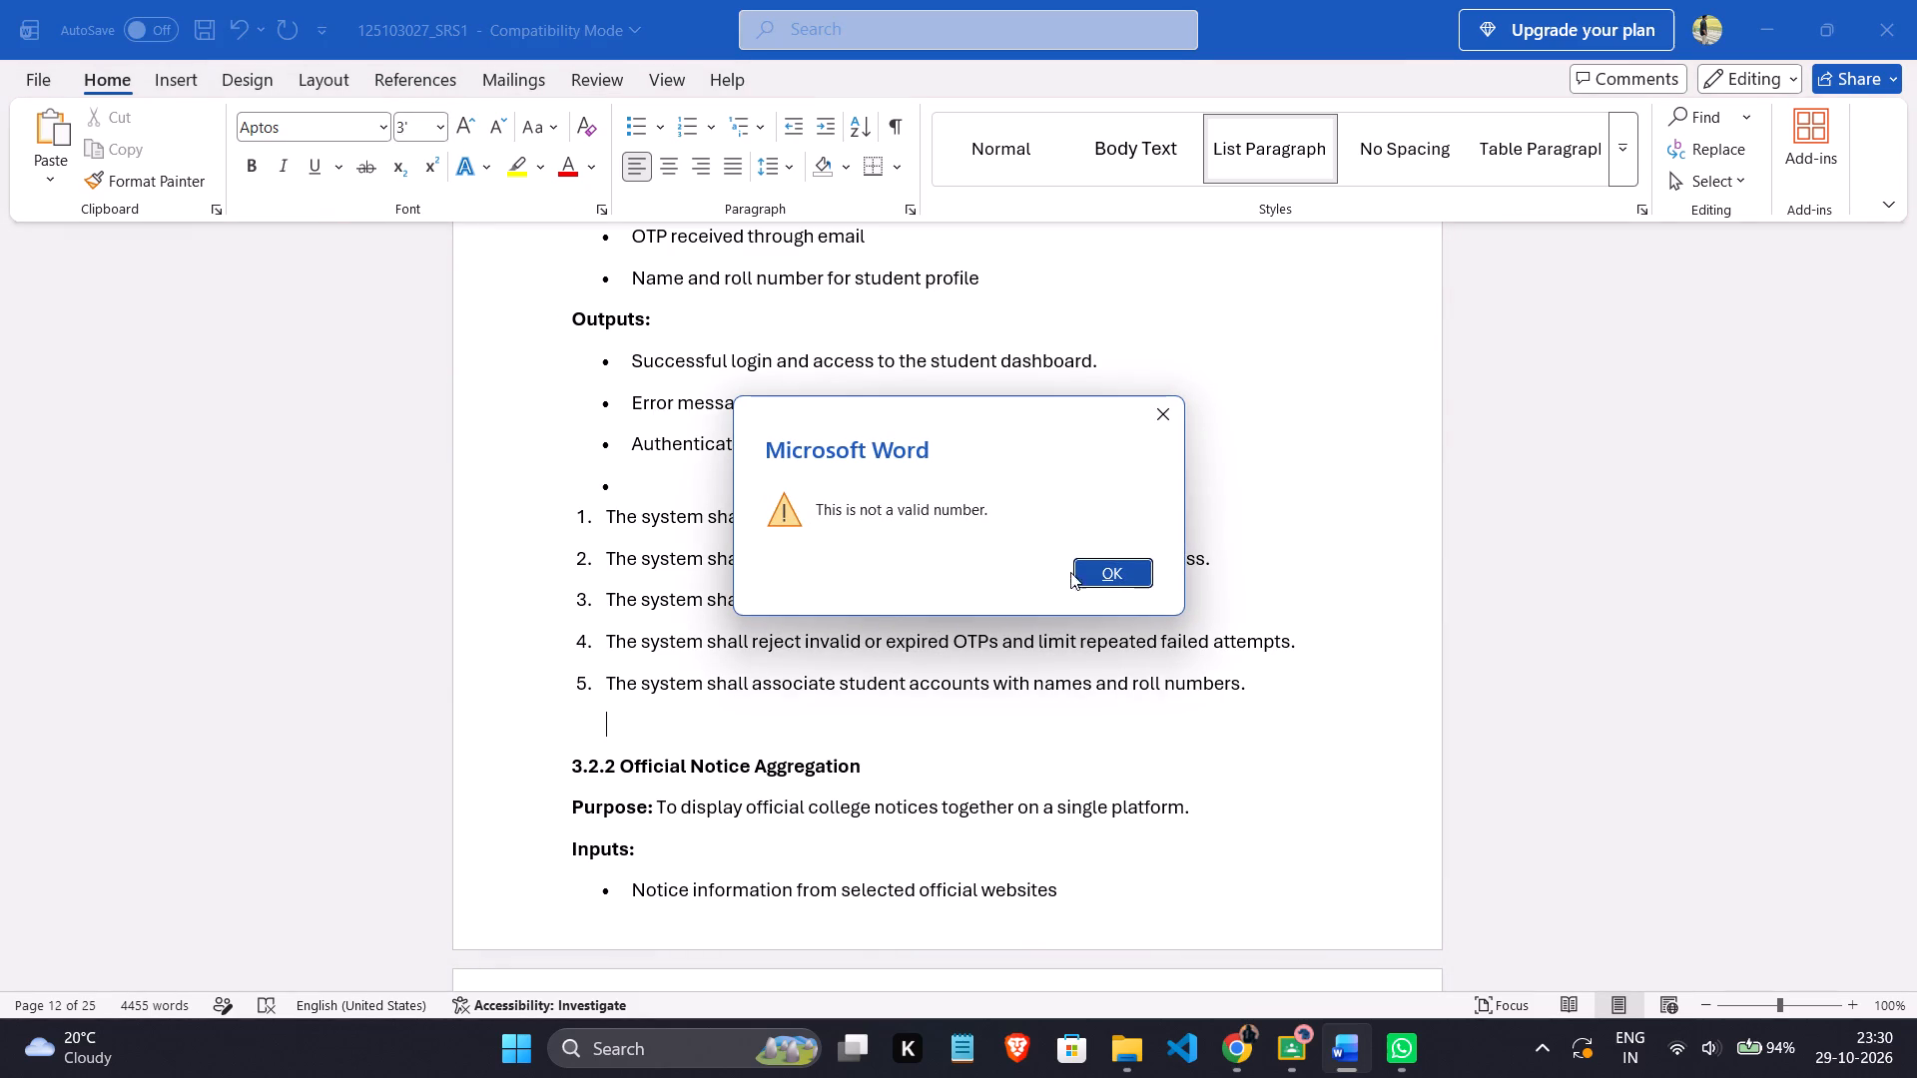
{"action": "left_click", "coordinate": [1149, 571]}
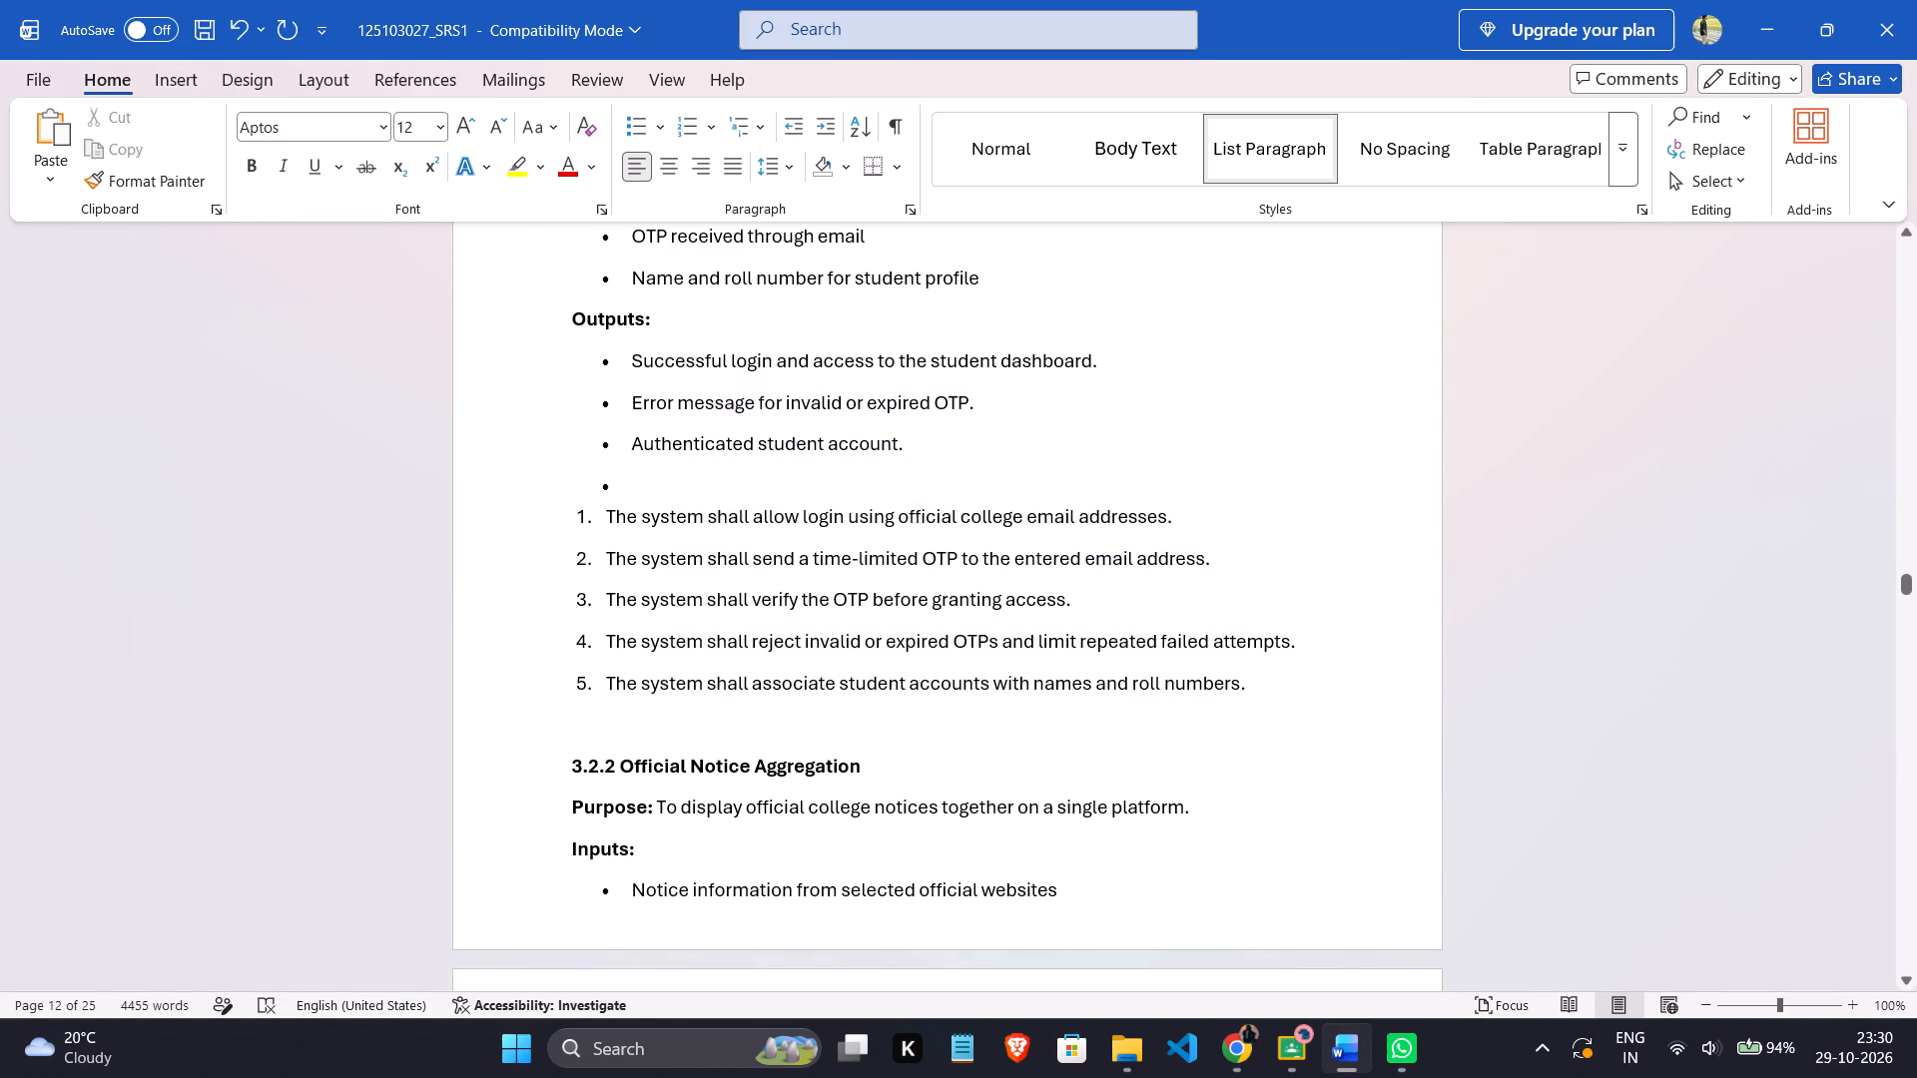
{"action": "left_click", "coordinate": [430, 126]}
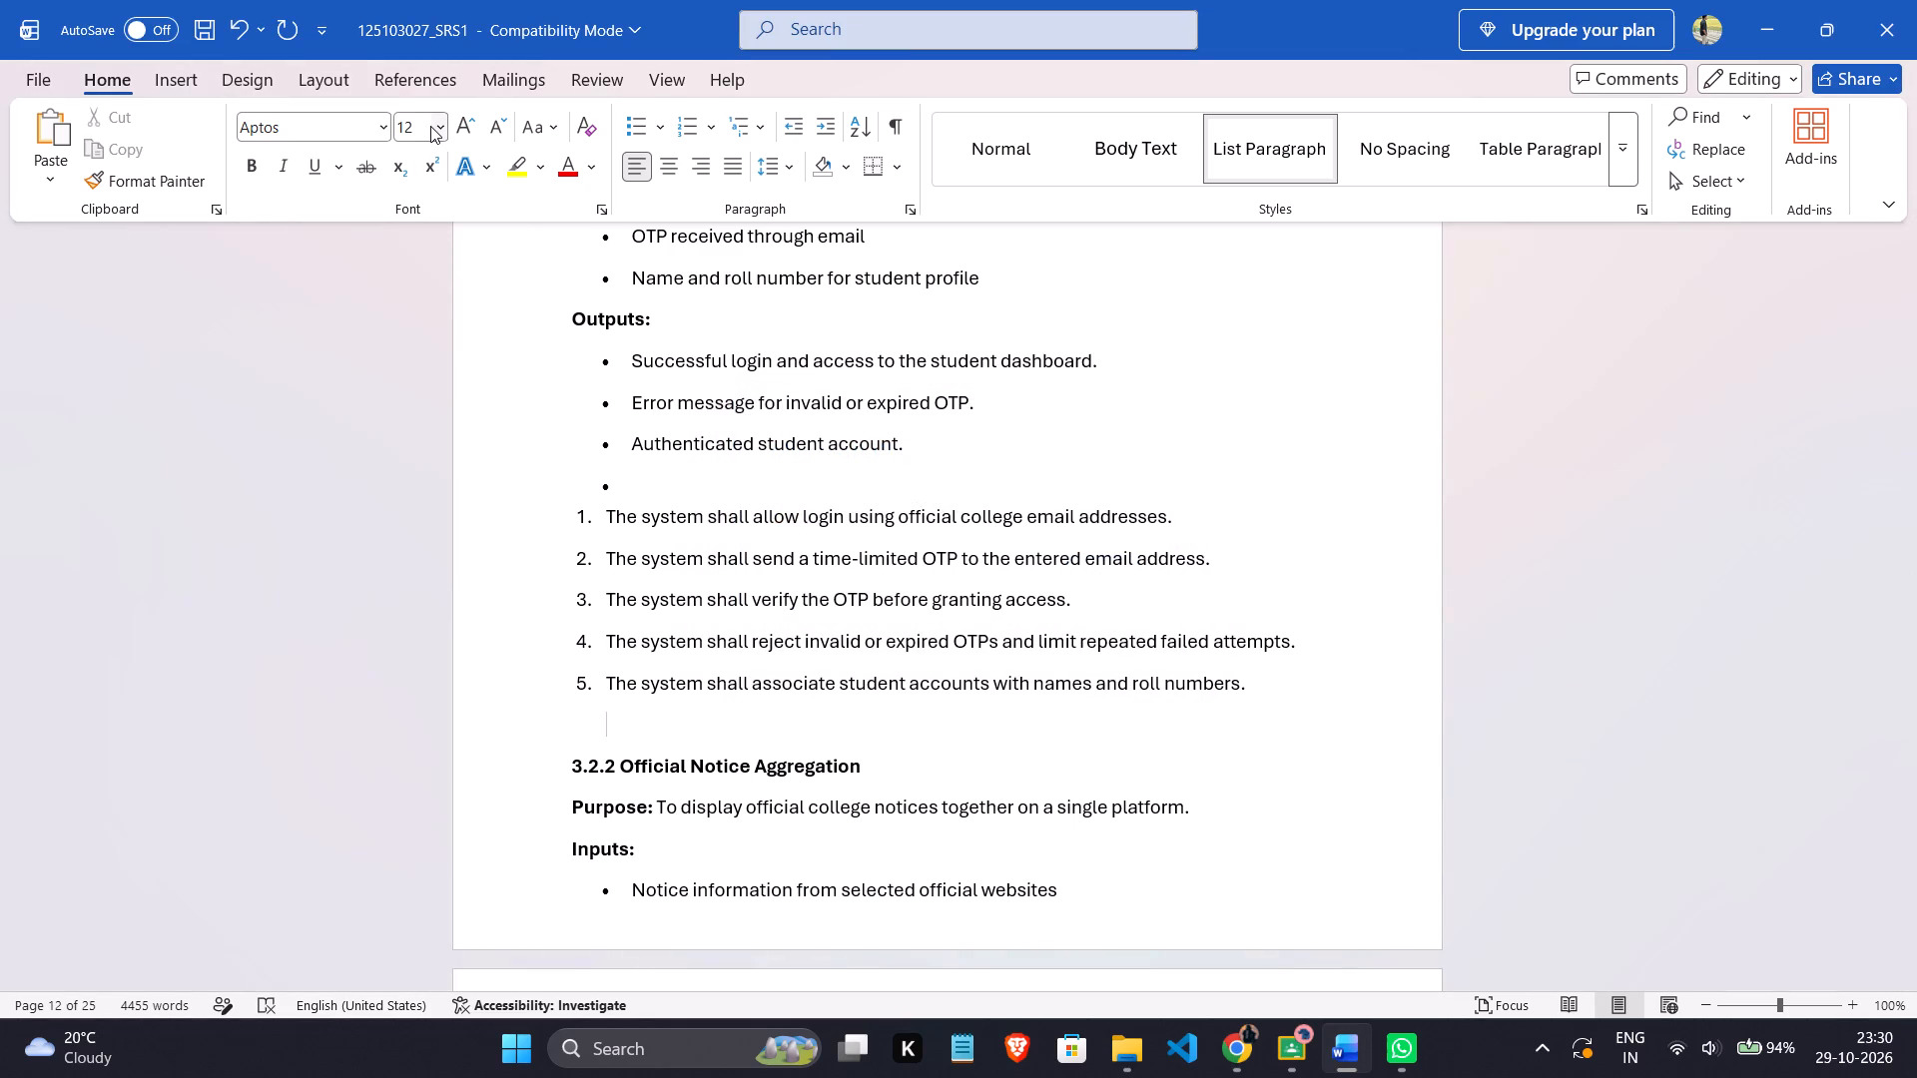
{"action": "left_click", "coordinate": [417, 126]}
{"action": "key", "text": "3"}
{"action": "key", "text": "Return"}
{"action": "left_click", "coordinate": [925, 574]}
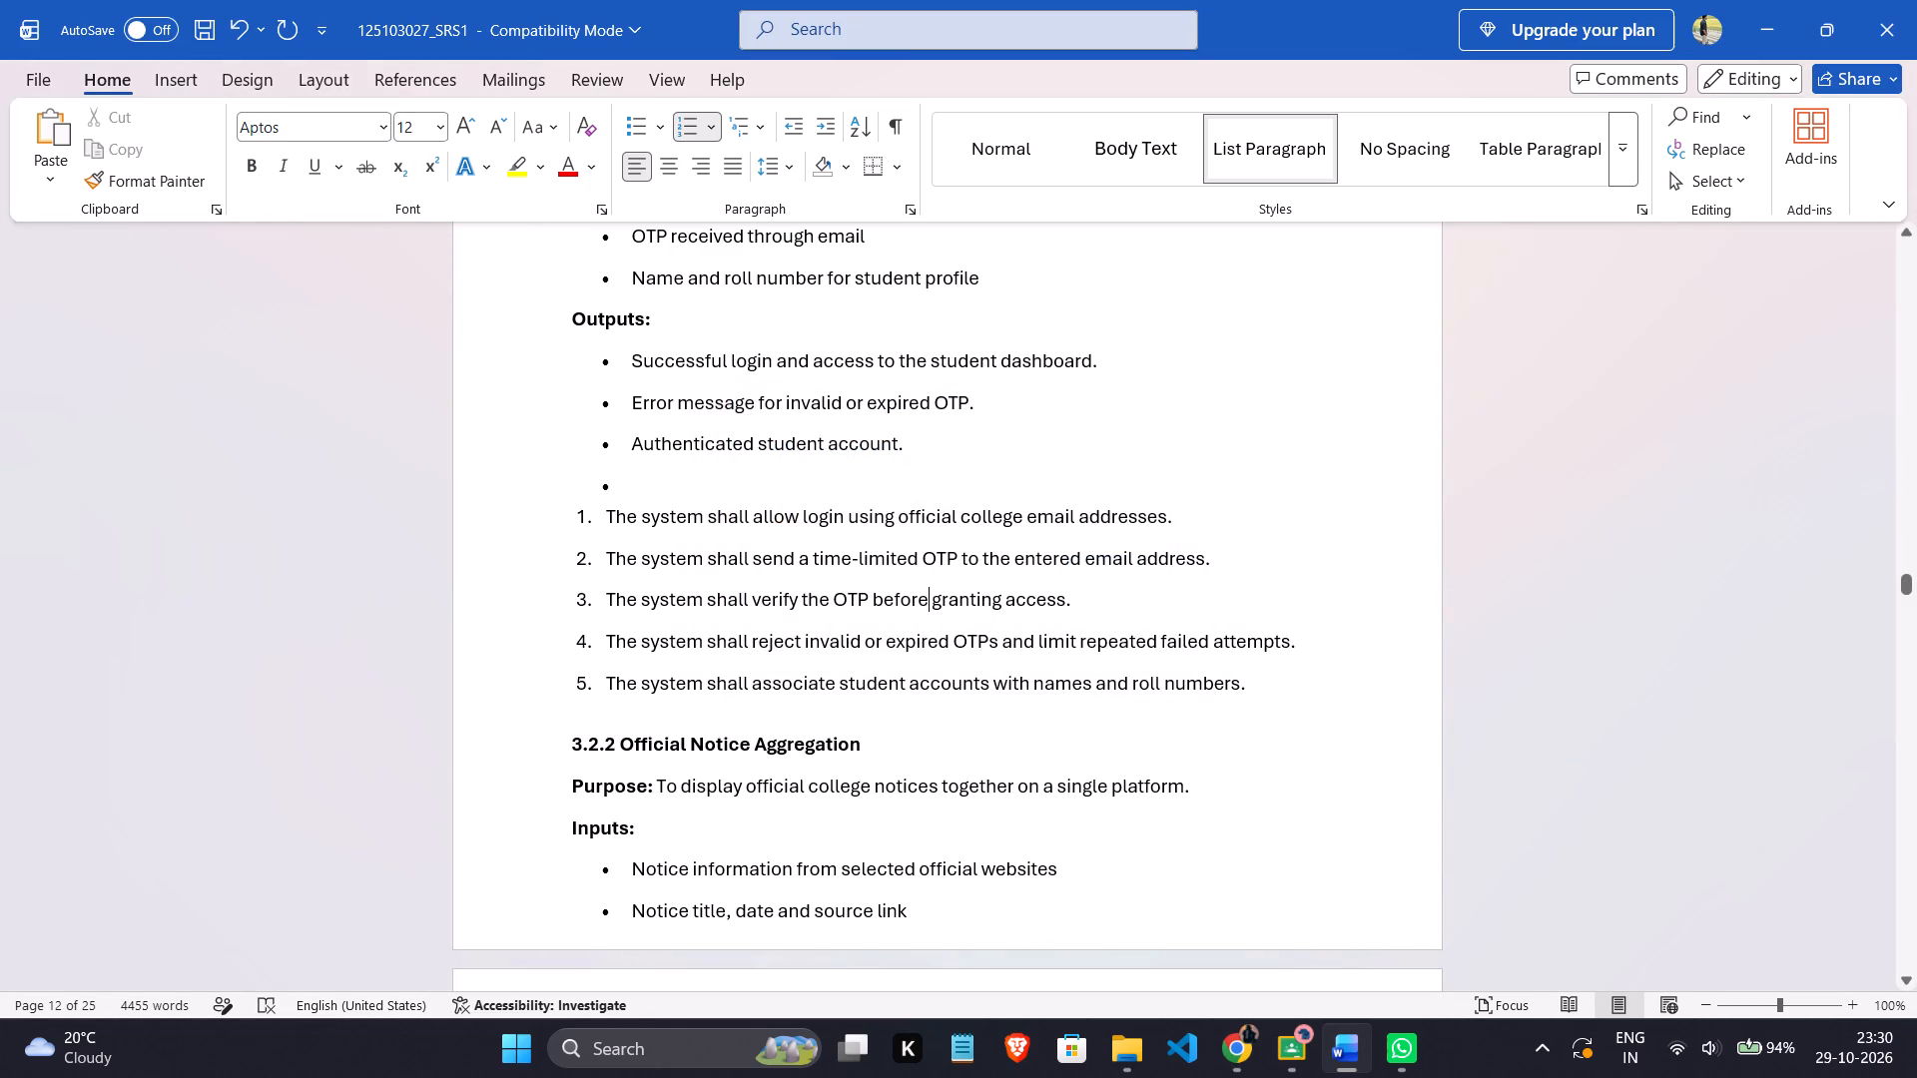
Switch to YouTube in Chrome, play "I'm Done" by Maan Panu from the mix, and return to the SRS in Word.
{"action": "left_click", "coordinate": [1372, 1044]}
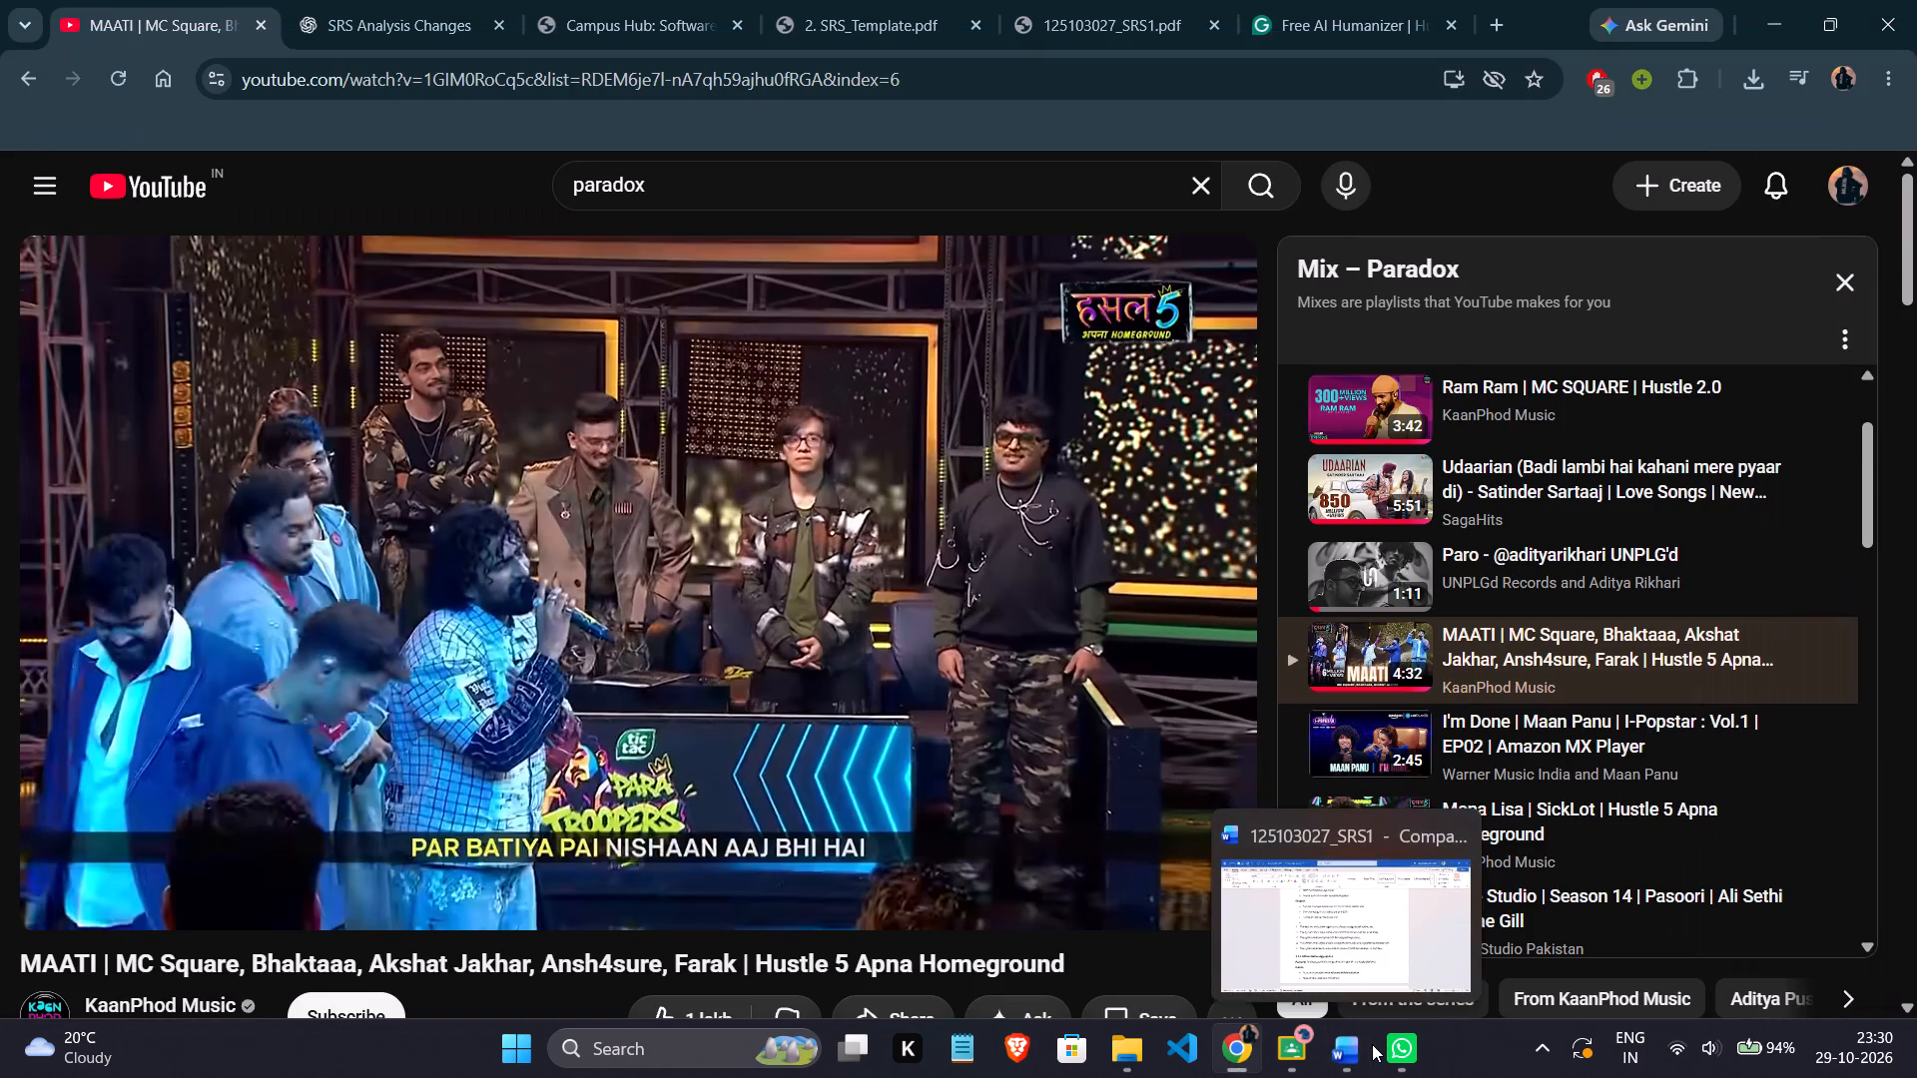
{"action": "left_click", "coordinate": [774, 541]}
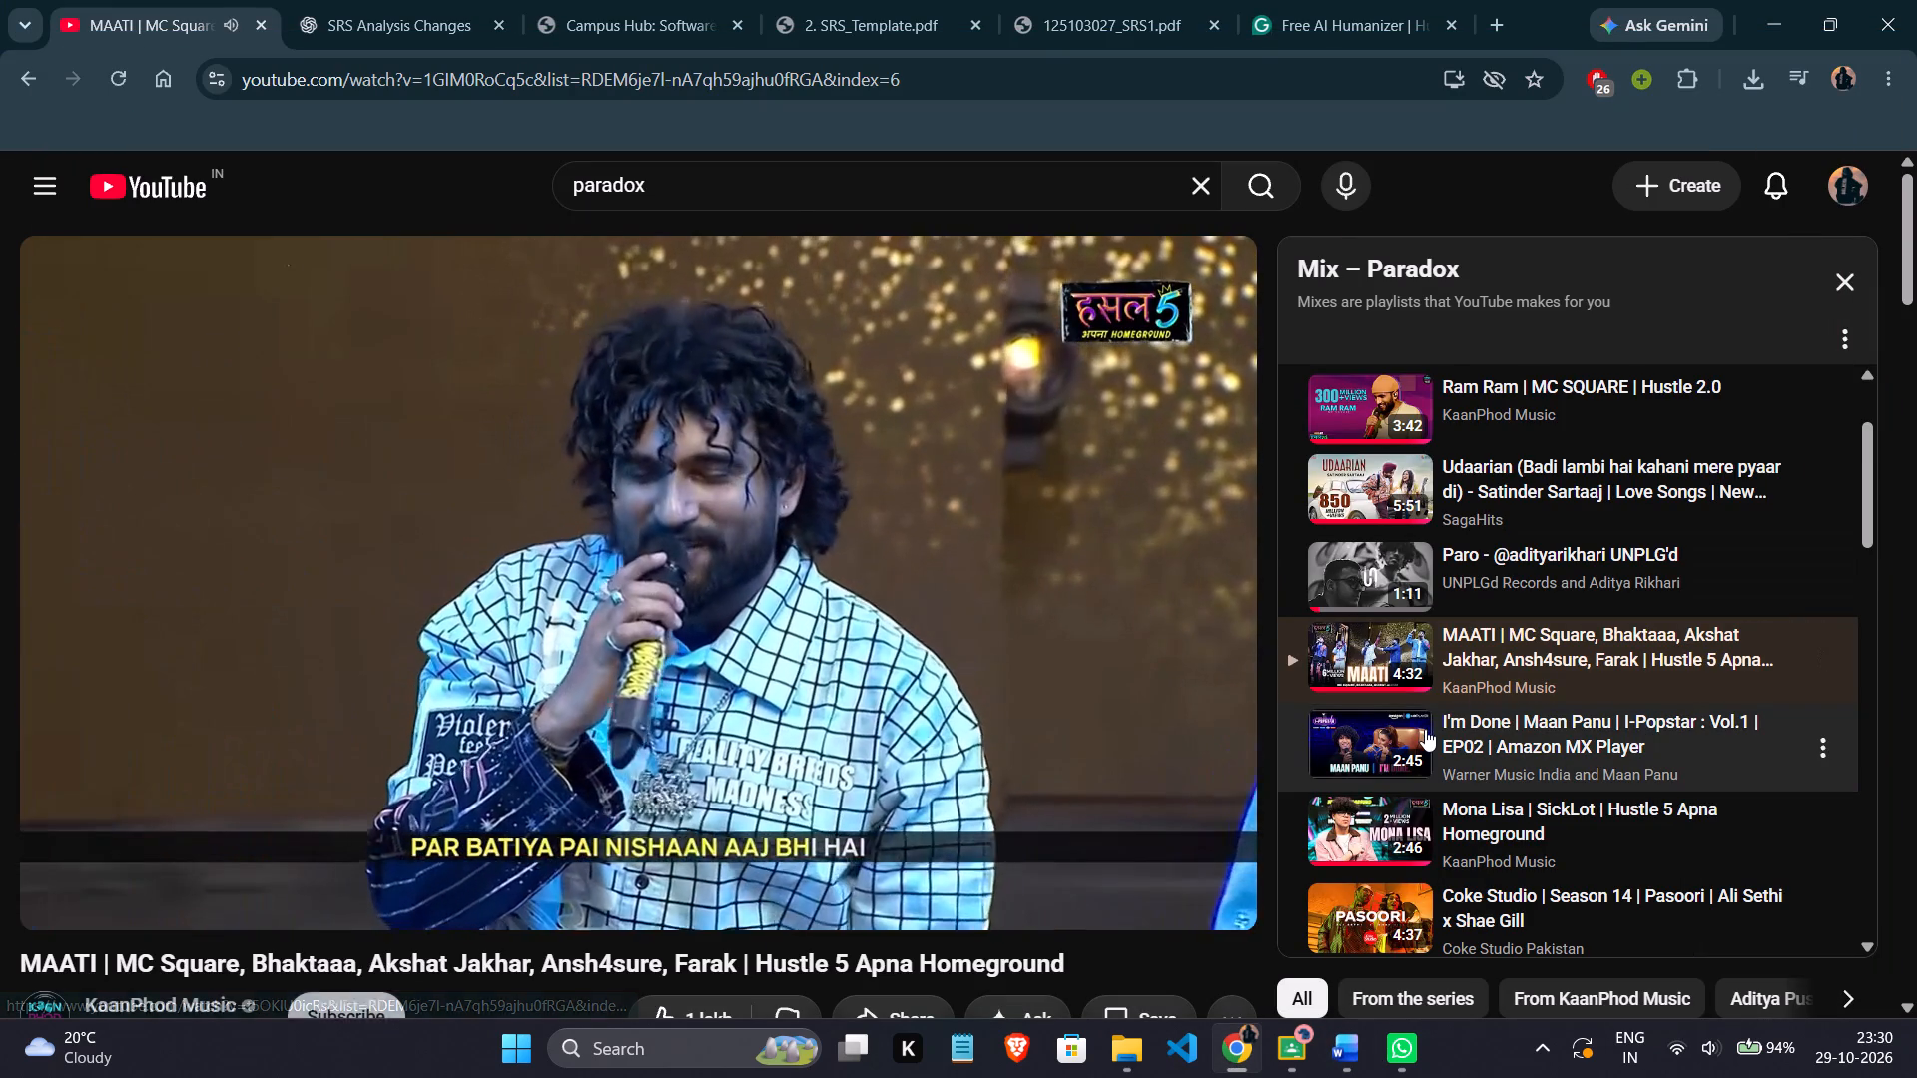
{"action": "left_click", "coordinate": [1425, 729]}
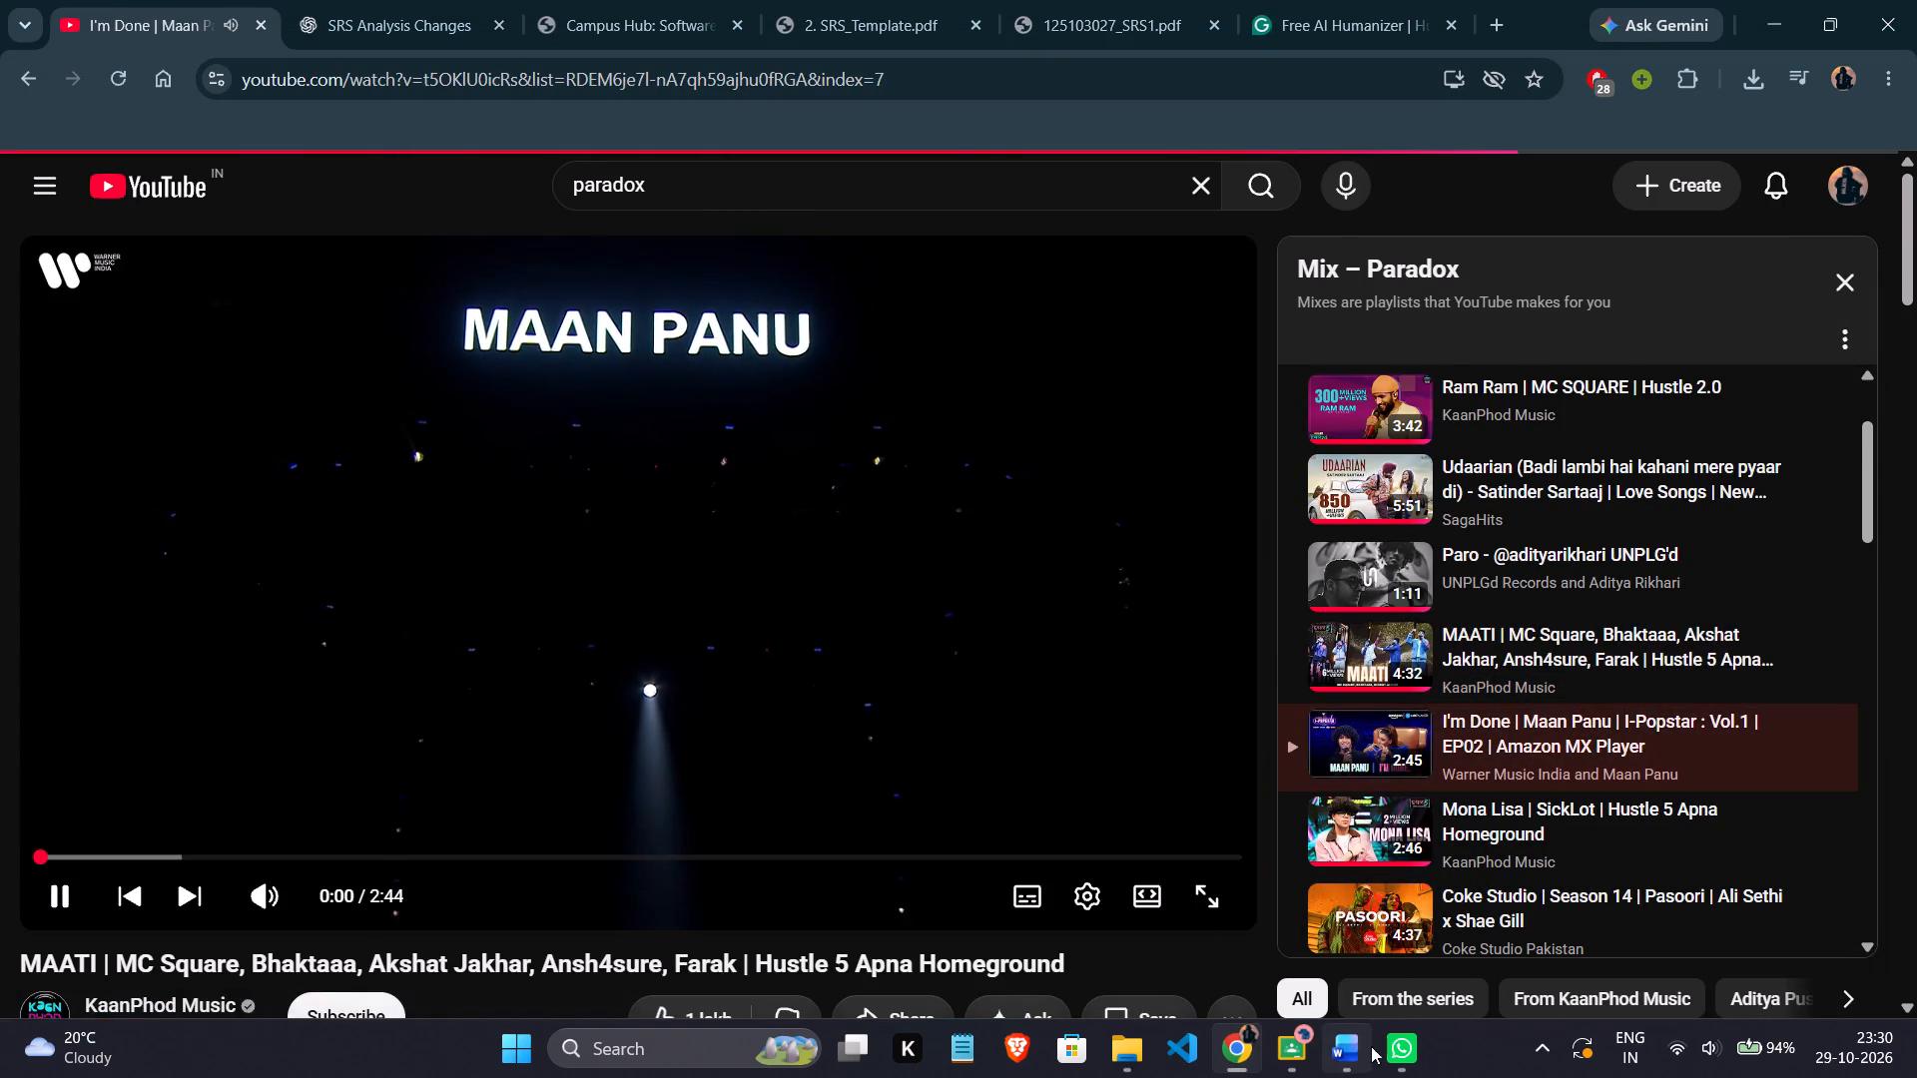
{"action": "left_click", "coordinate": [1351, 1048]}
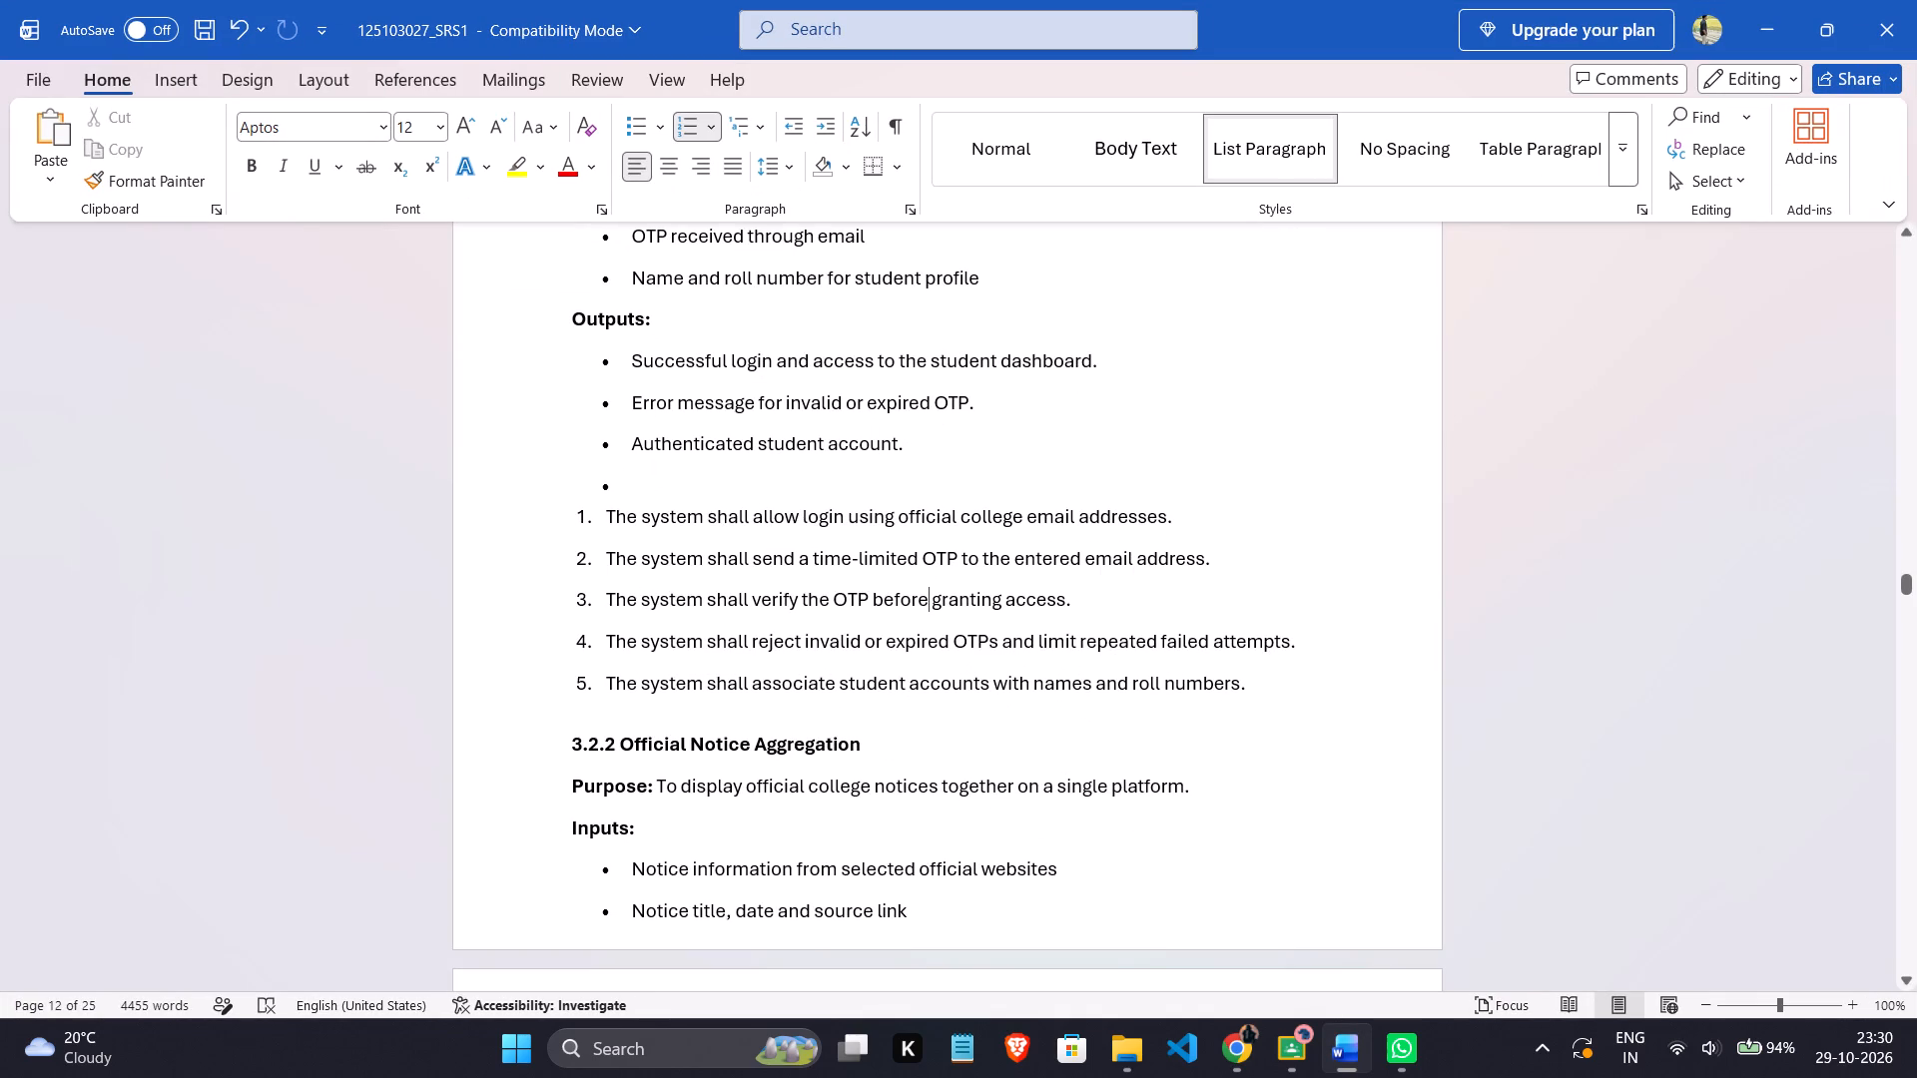
Remove the bullet and list indent from the empty line between the section 3.2.1 Outputs and the numbered requirements.
{"action": "scroll", "coordinate": [642, 482], "scroll_direction": "down", "scroll_amount": 3}
{"action": "scroll", "coordinate": [642, 482], "scroll_direction": "up", "scroll_amount": 3}
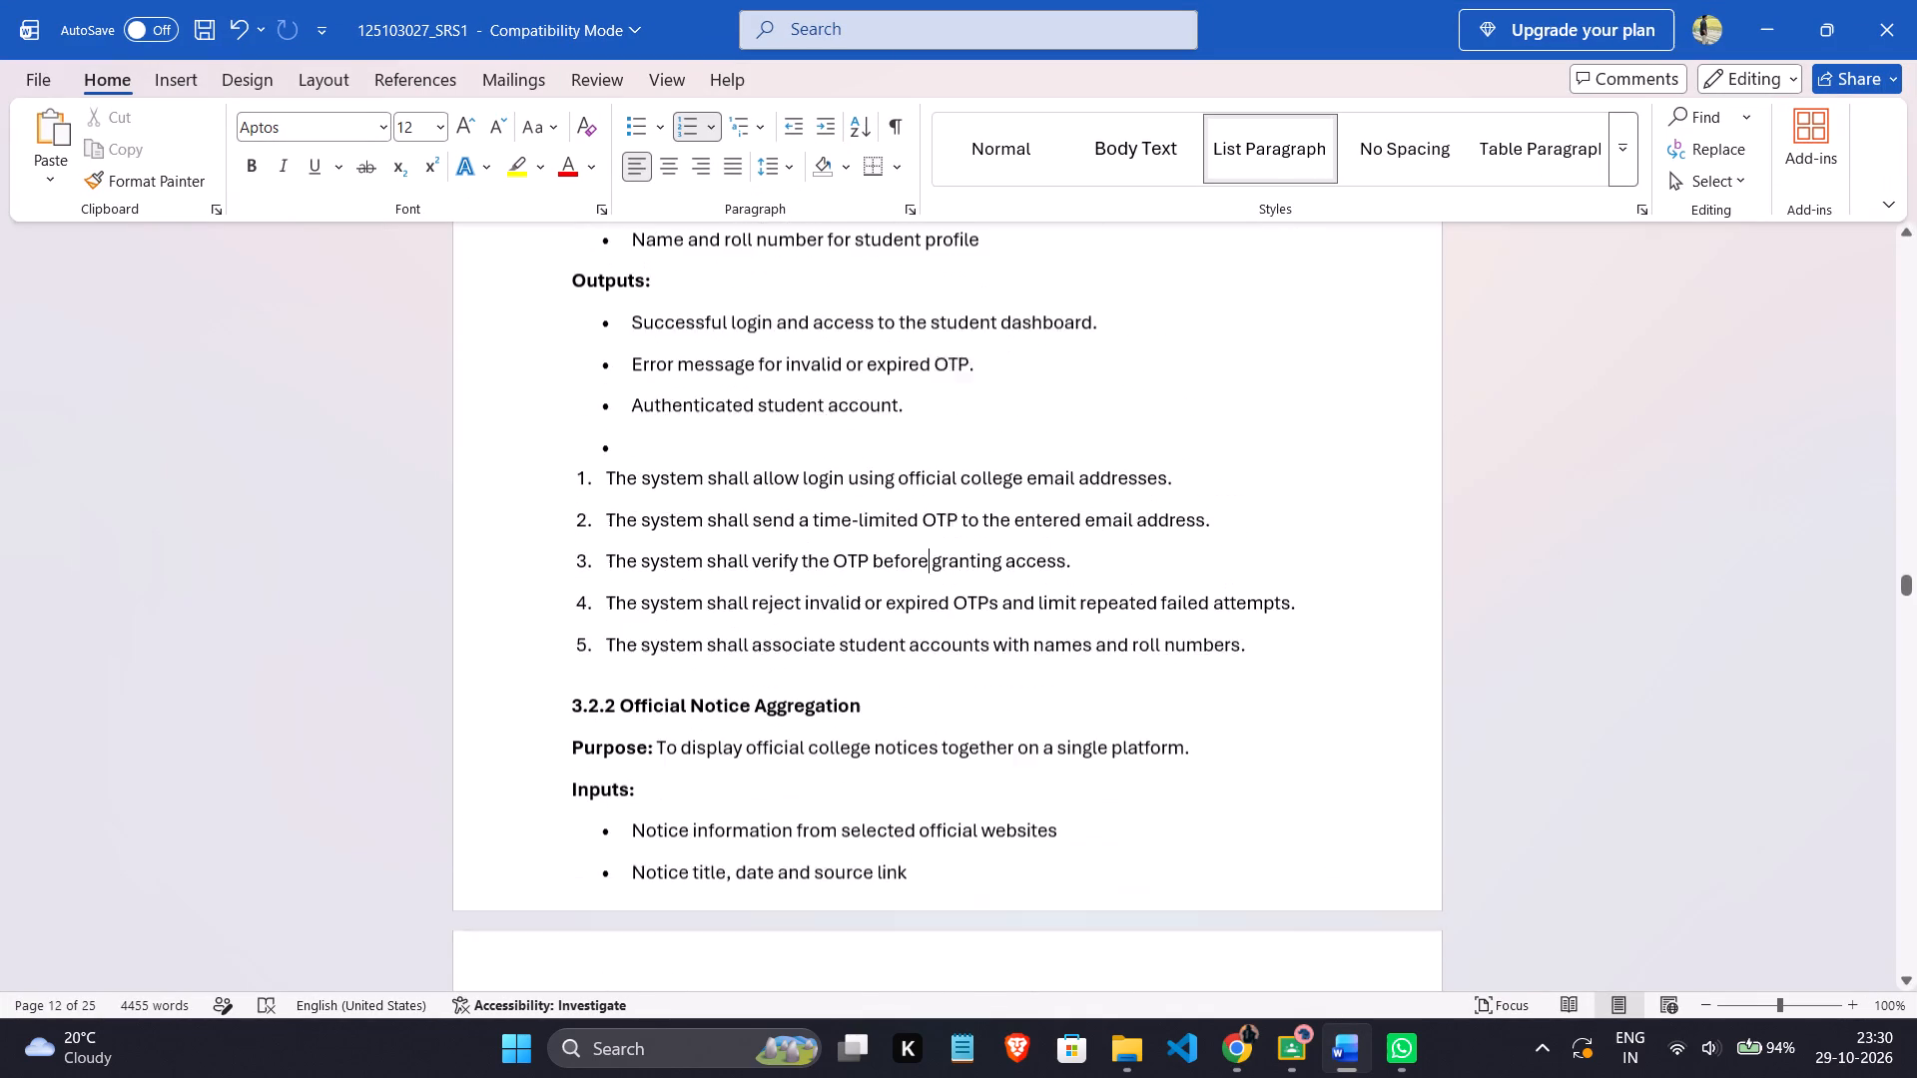
{"action": "scroll", "coordinate": [642, 482], "scroll_direction": "up", "scroll_amount": 2}
{"action": "left_click", "coordinate": [668, 620]}
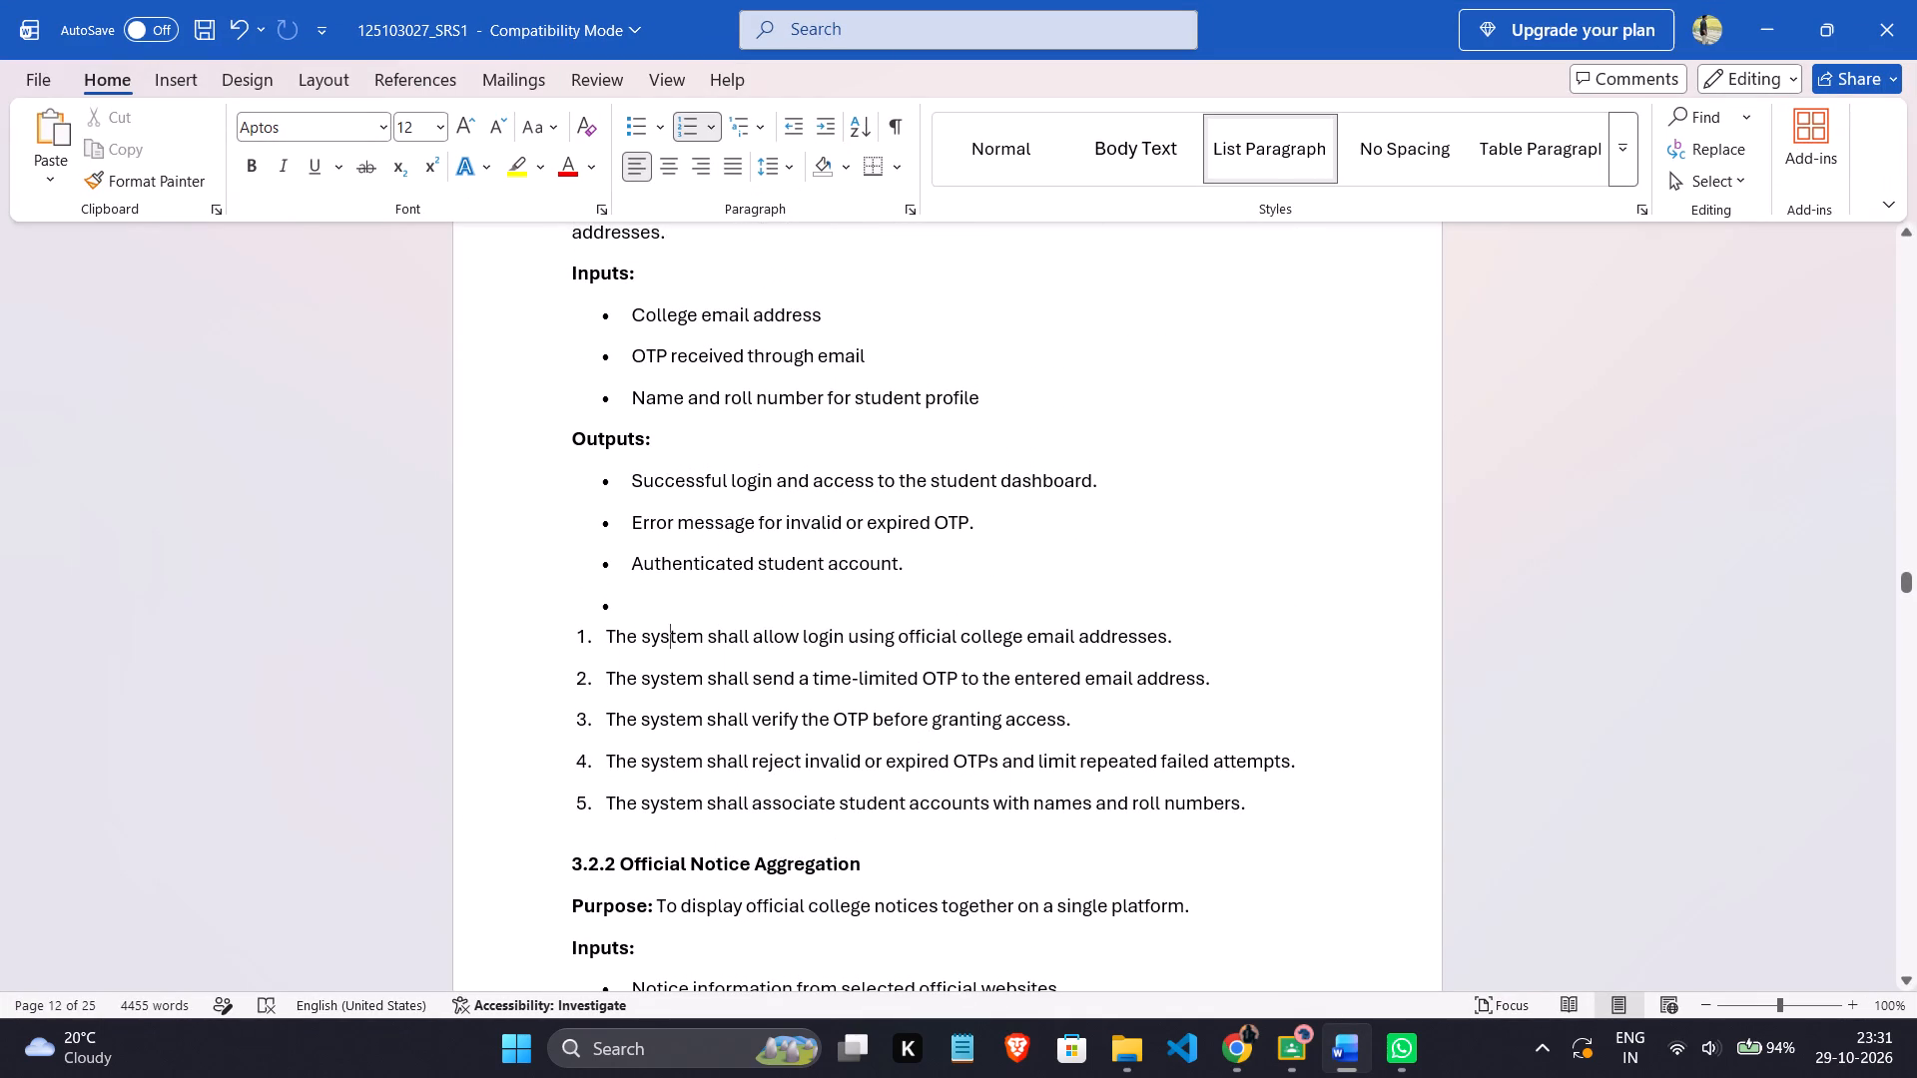
{"action": "left_click", "coordinate": [661, 603]}
{"action": "key", "text": "BackSpace"}
{"action": "key", "text": "BackSpace"}
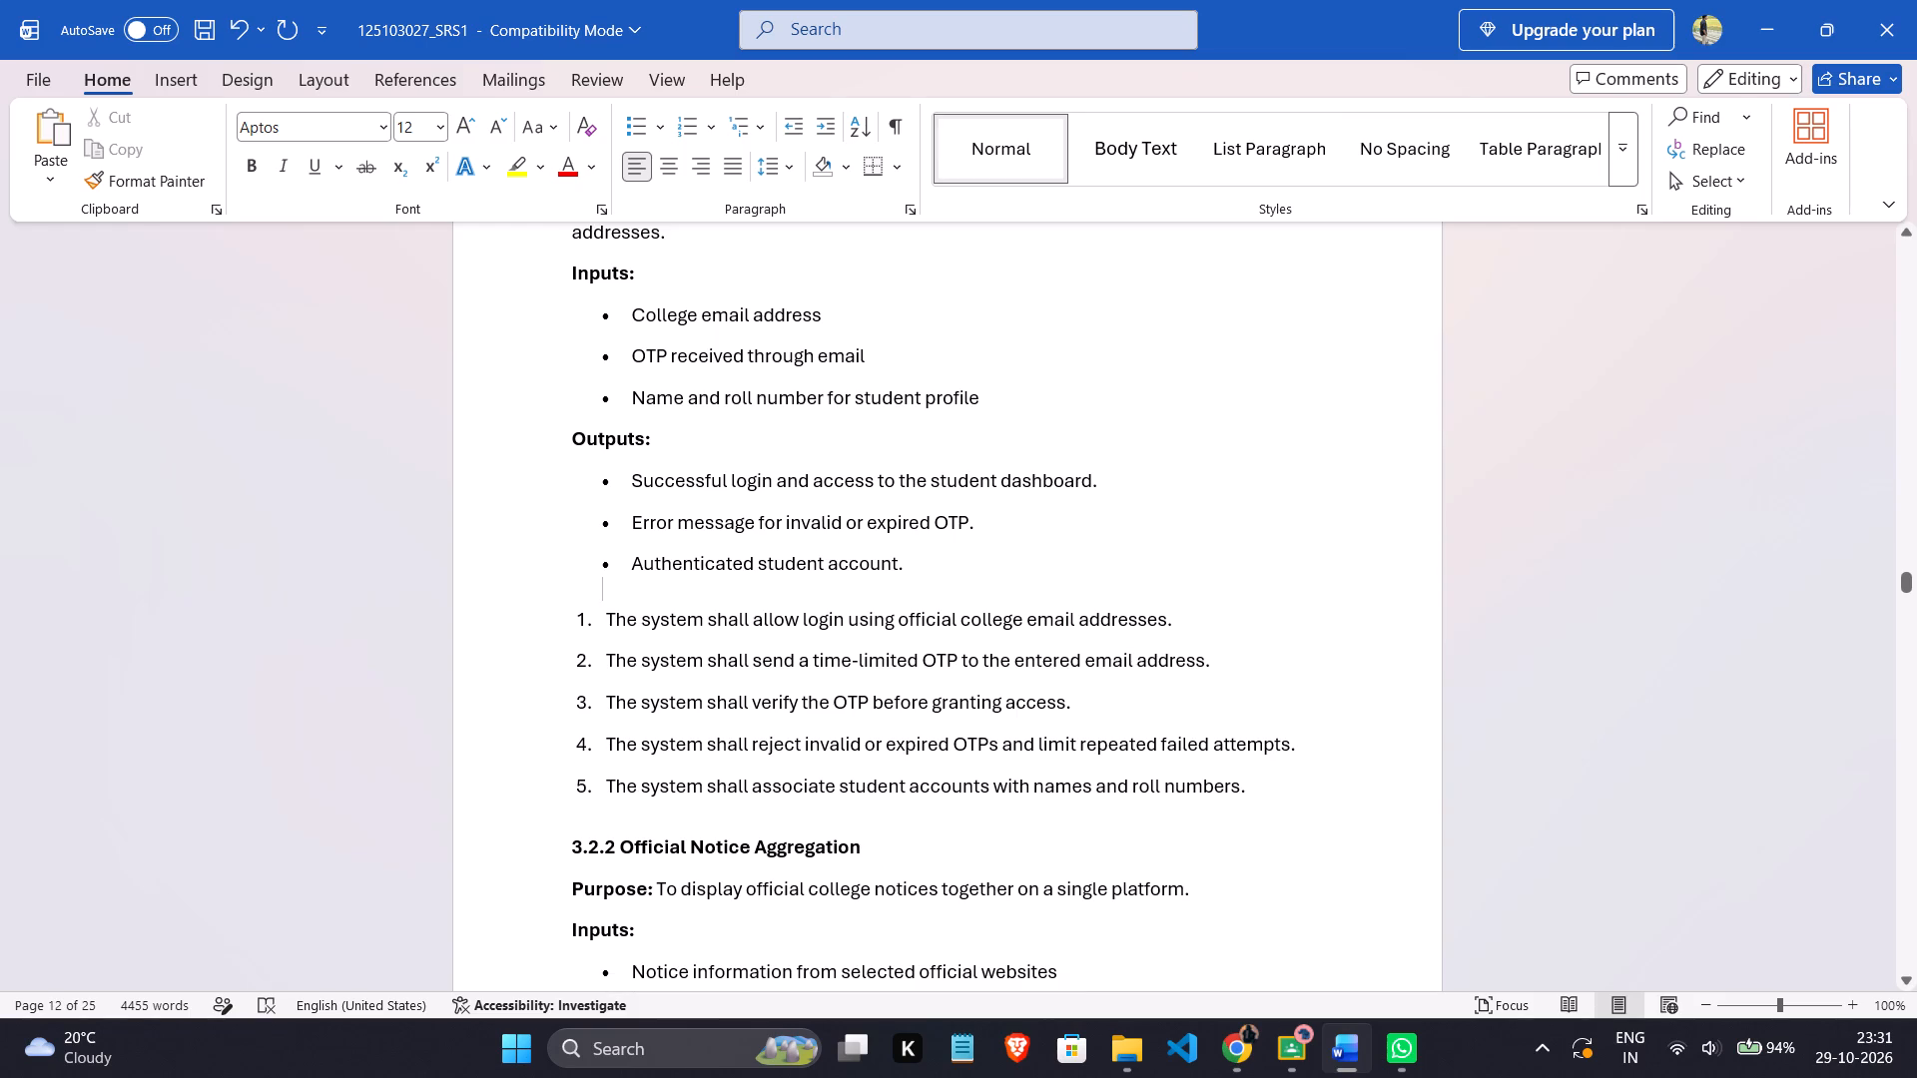
Copy the "Functional Requirements:" heading from section 3.2.2 and paste it above section 3.2.1's numbered requirements.
{"action": "scroll", "coordinate": [673, 607], "scroll_direction": "down", "scroll_amount": 9}
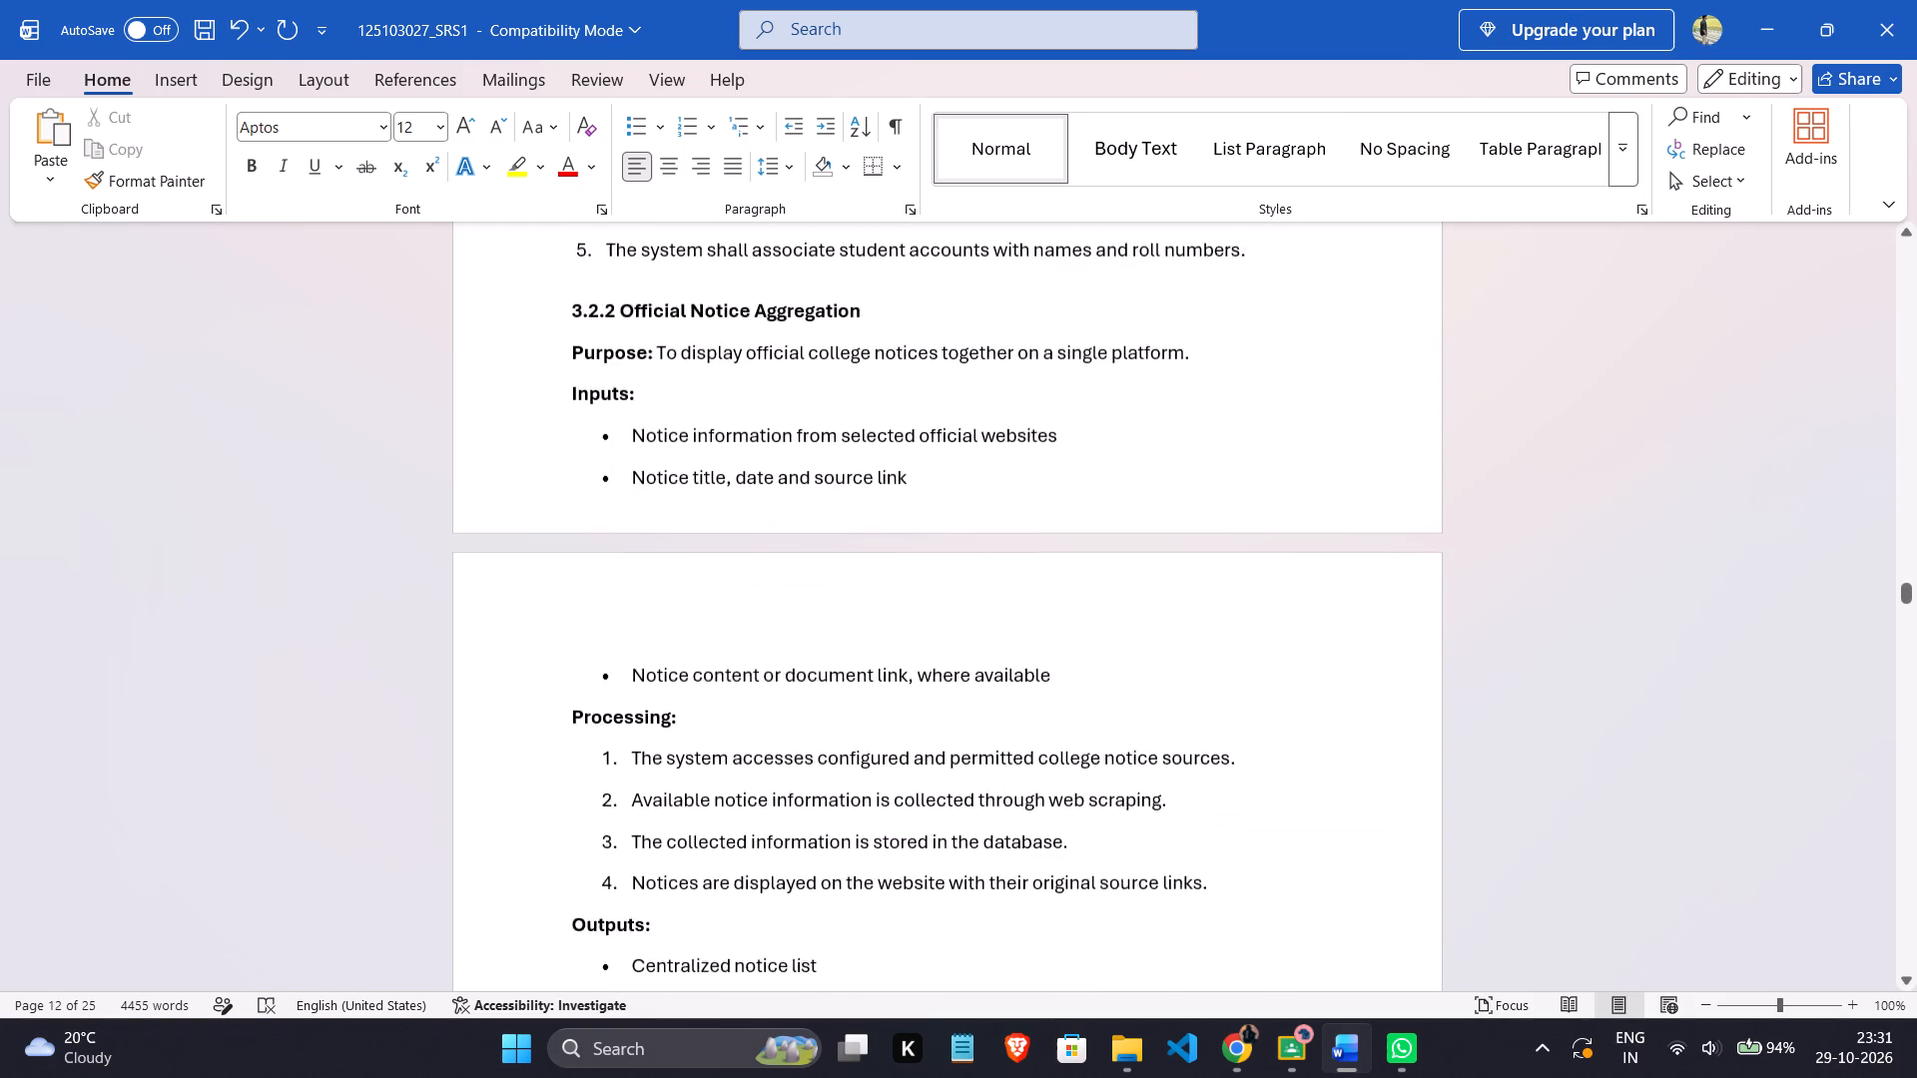
{"action": "scroll", "coordinate": [673, 592], "scroll_direction": "down", "scroll_amount": 5}
{"action": "left_click_drag", "start_coordinate": [815, 746], "coordinate": [585, 758]}
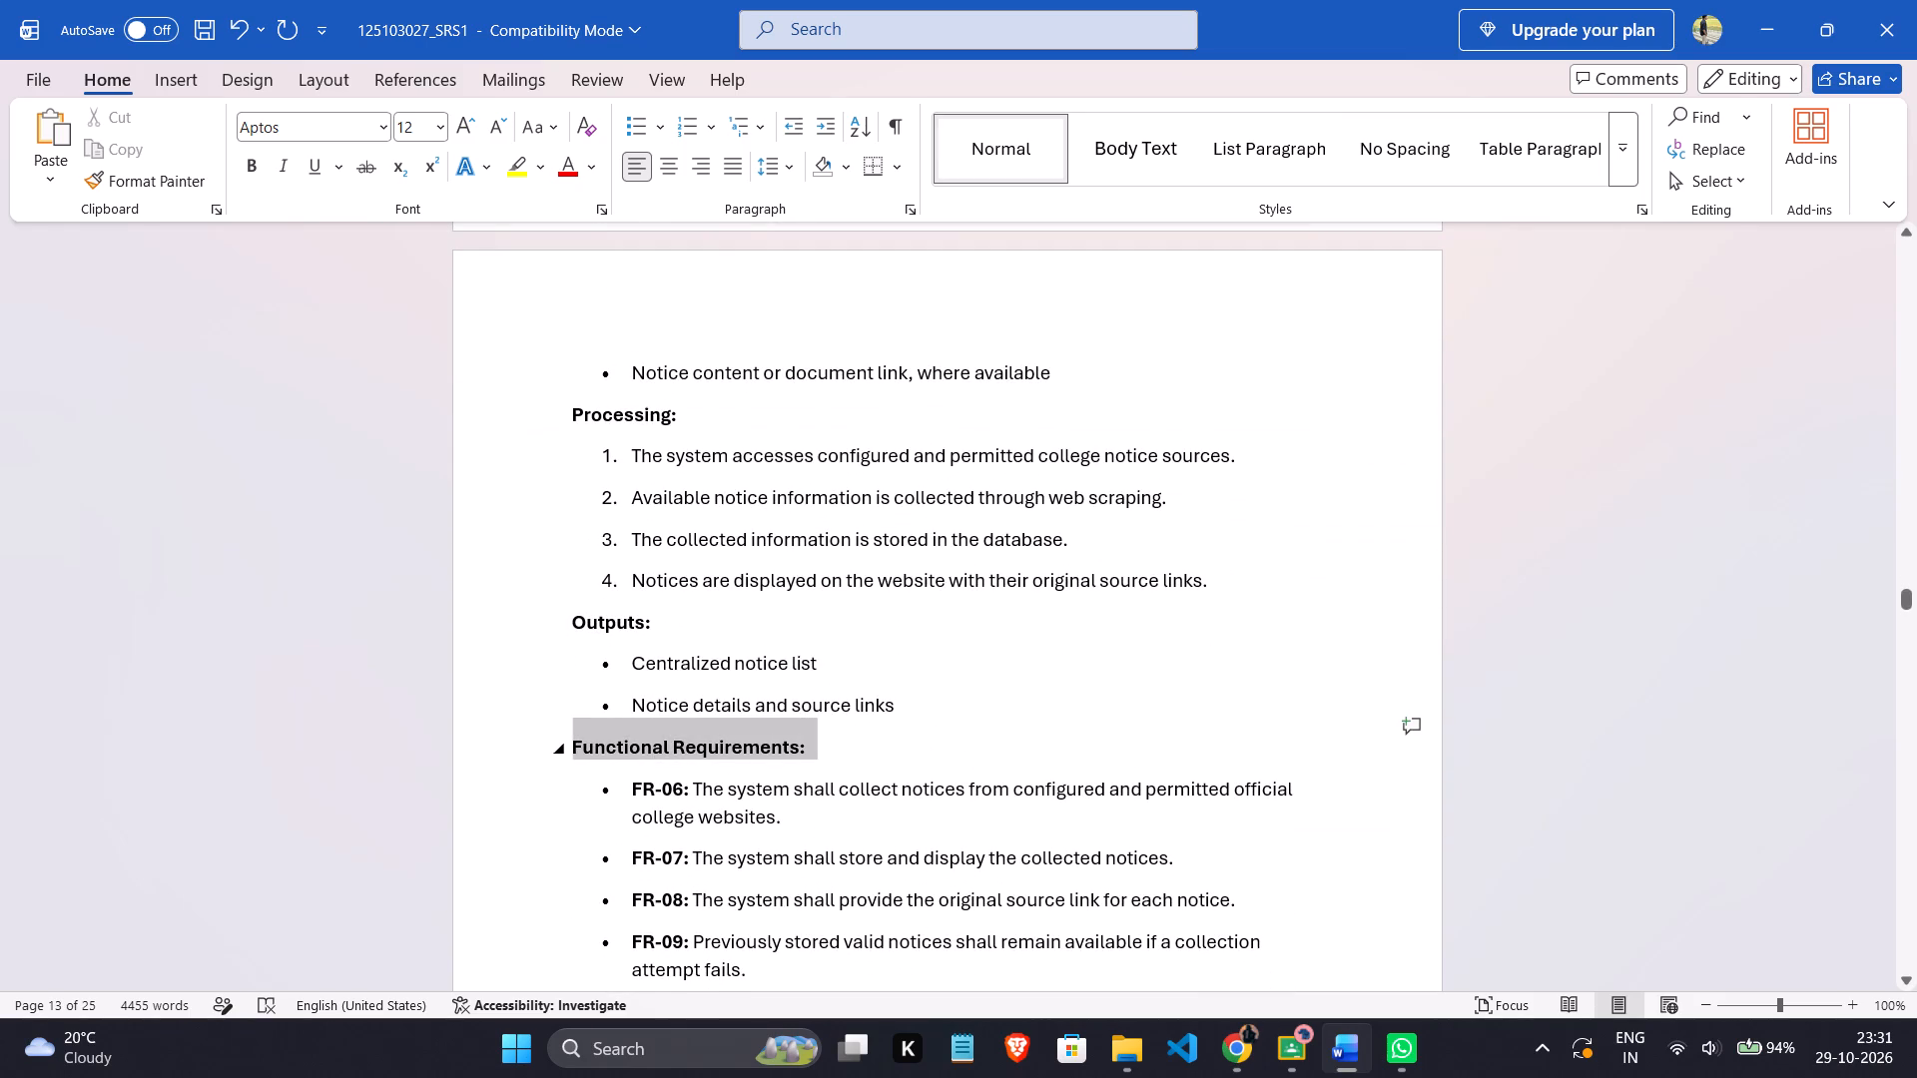
{"action": "left_click_drag", "start_coordinate": [585, 758], "coordinate": [583, 758]}
{"action": "key", "text": "ctrl+c"}
{"action": "left_click", "coordinate": [838, 743]}
{"action": "scroll", "coordinate": [839, 741], "scroll_direction": "up", "scroll_amount": 7}
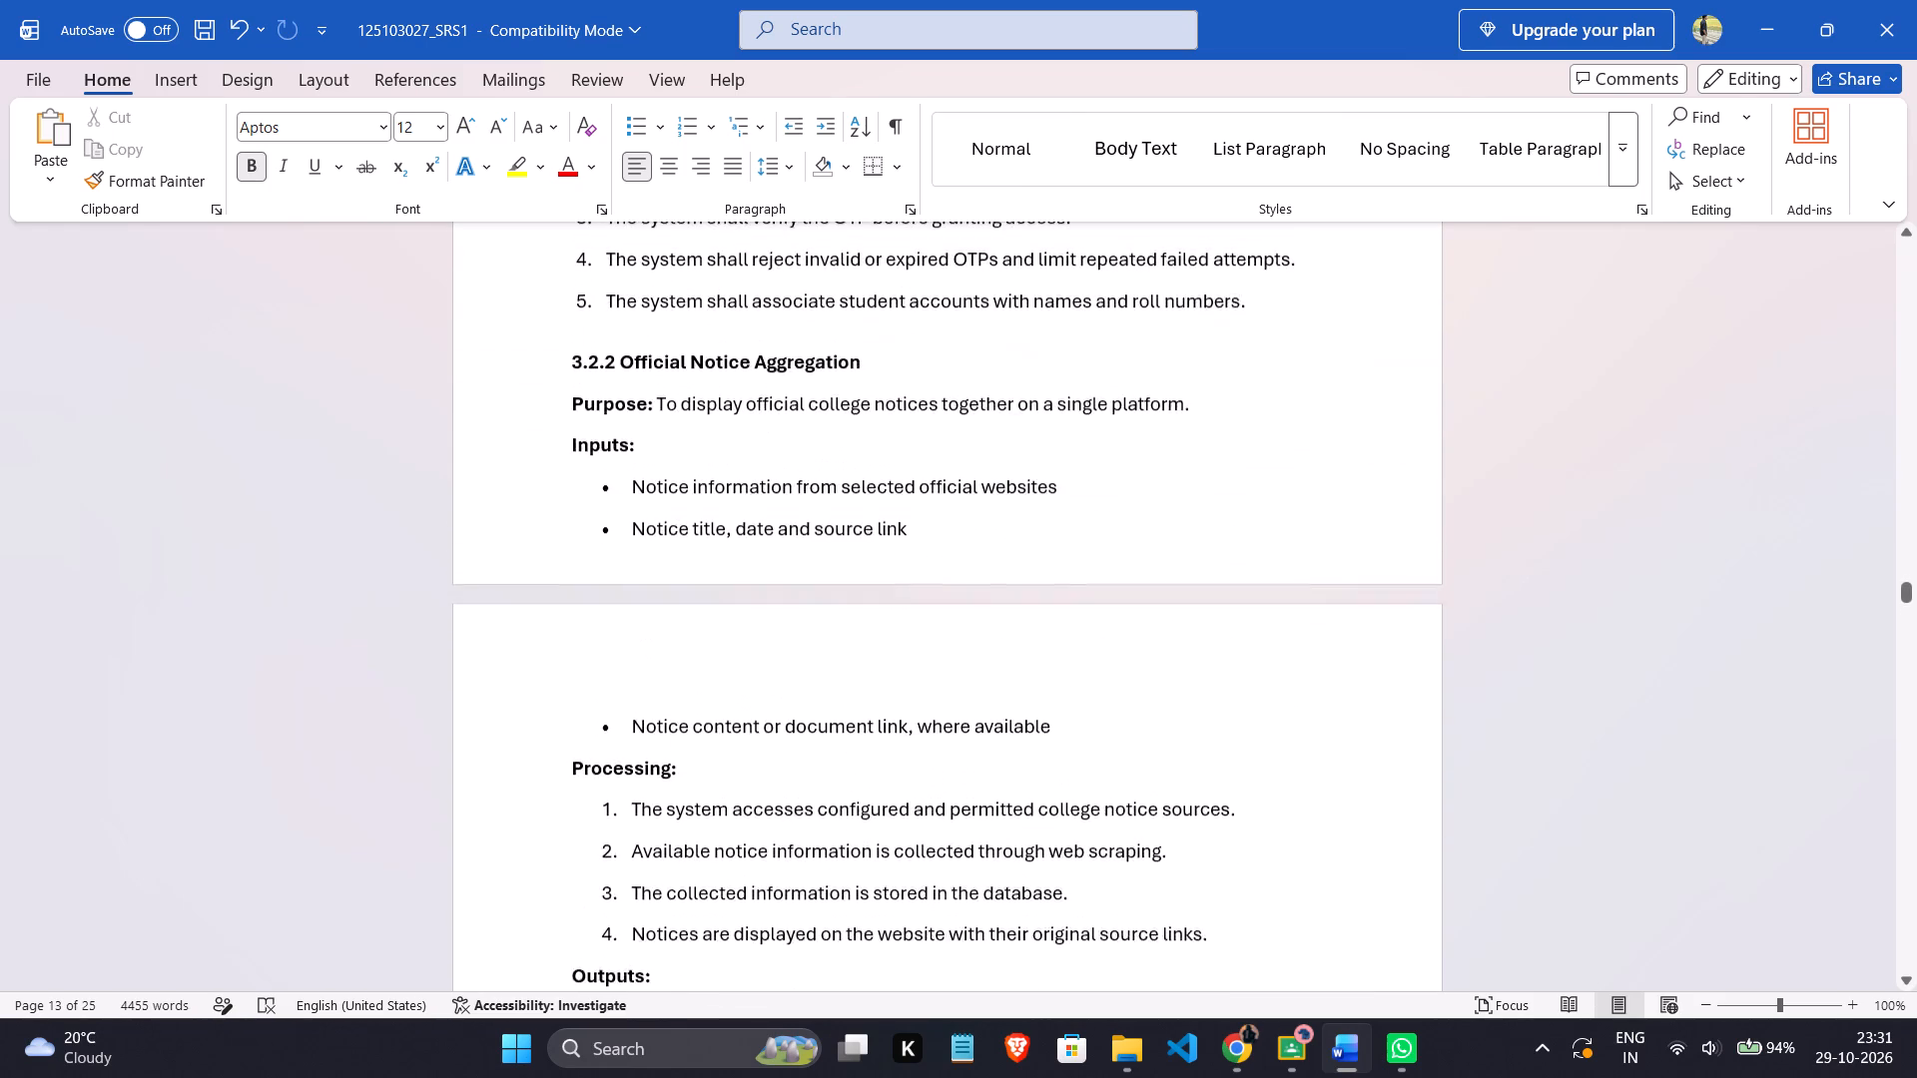
{"action": "scroll", "coordinate": [839, 741], "scroll_direction": "up", "scroll_amount": 7}
{"action": "left_click", "coordinate": [653, 600]}
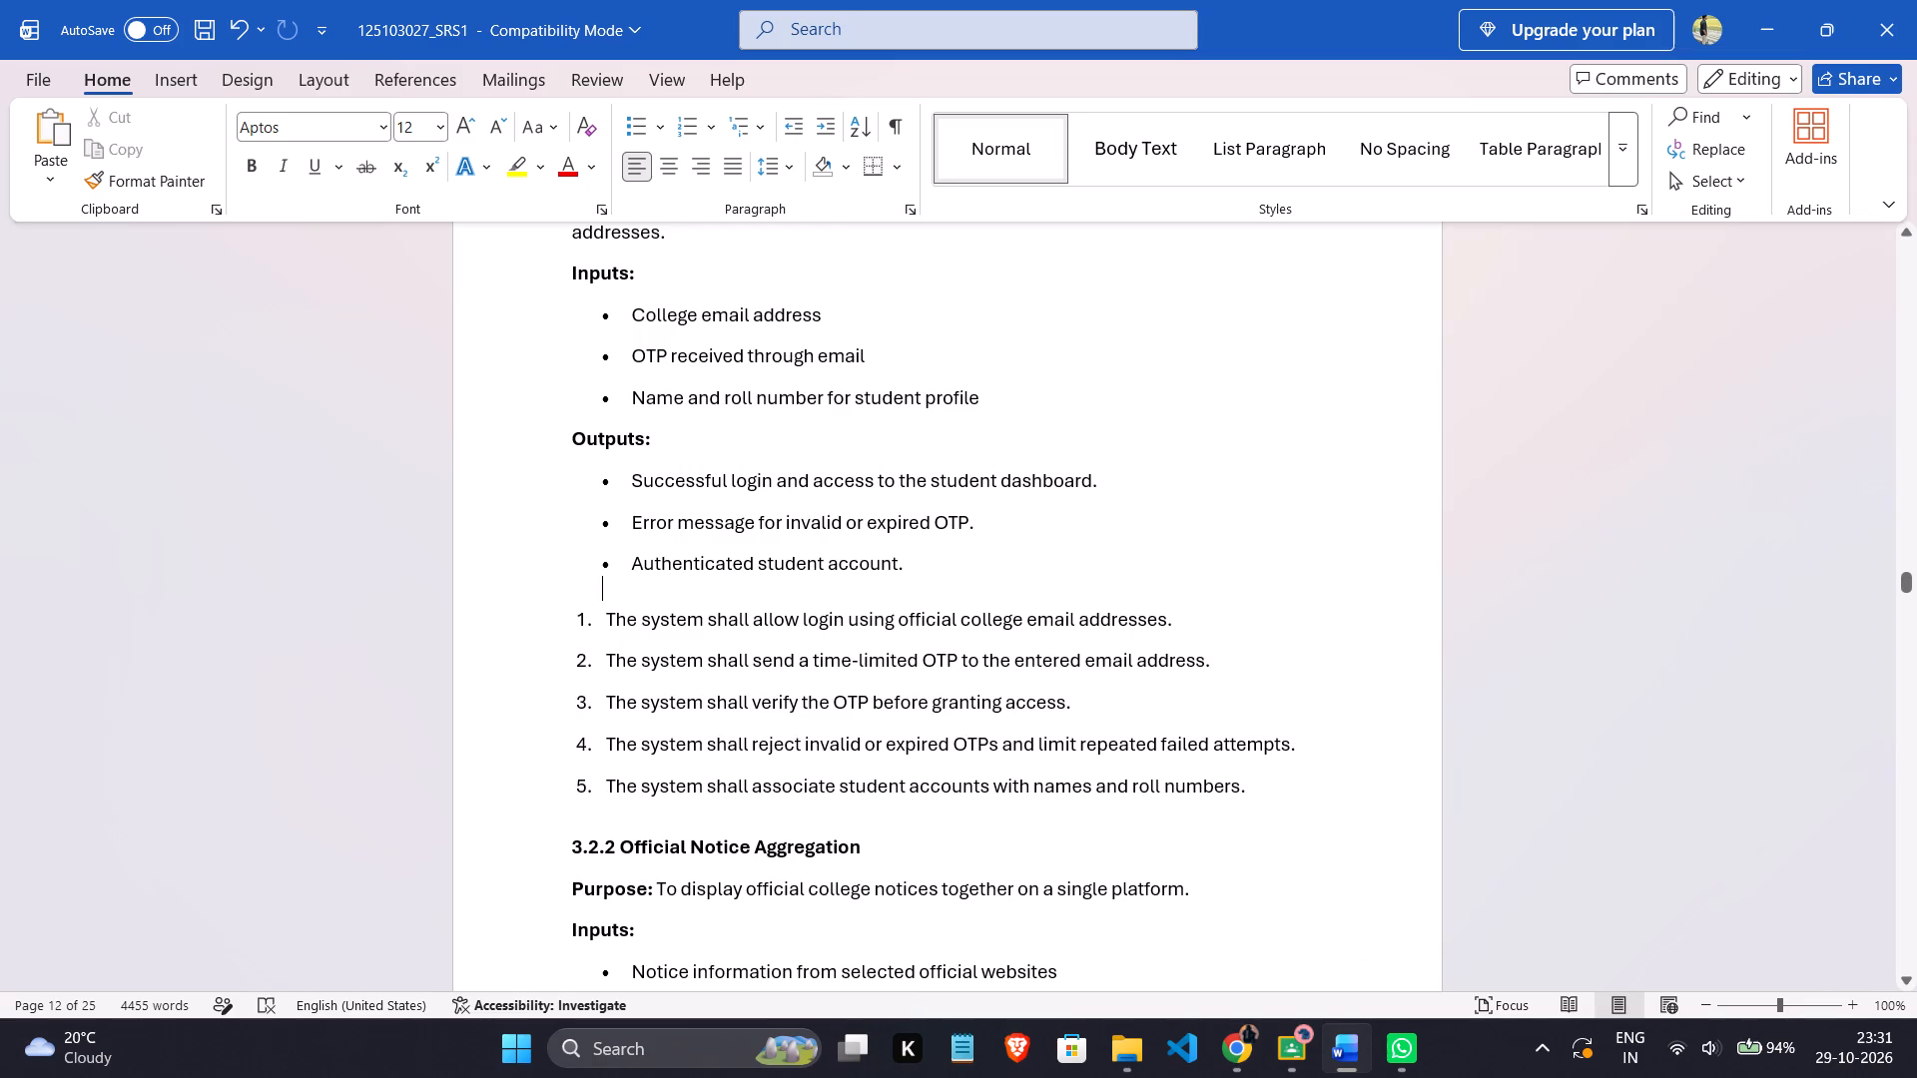
{"action": "key", "text": "ctrl+v"}
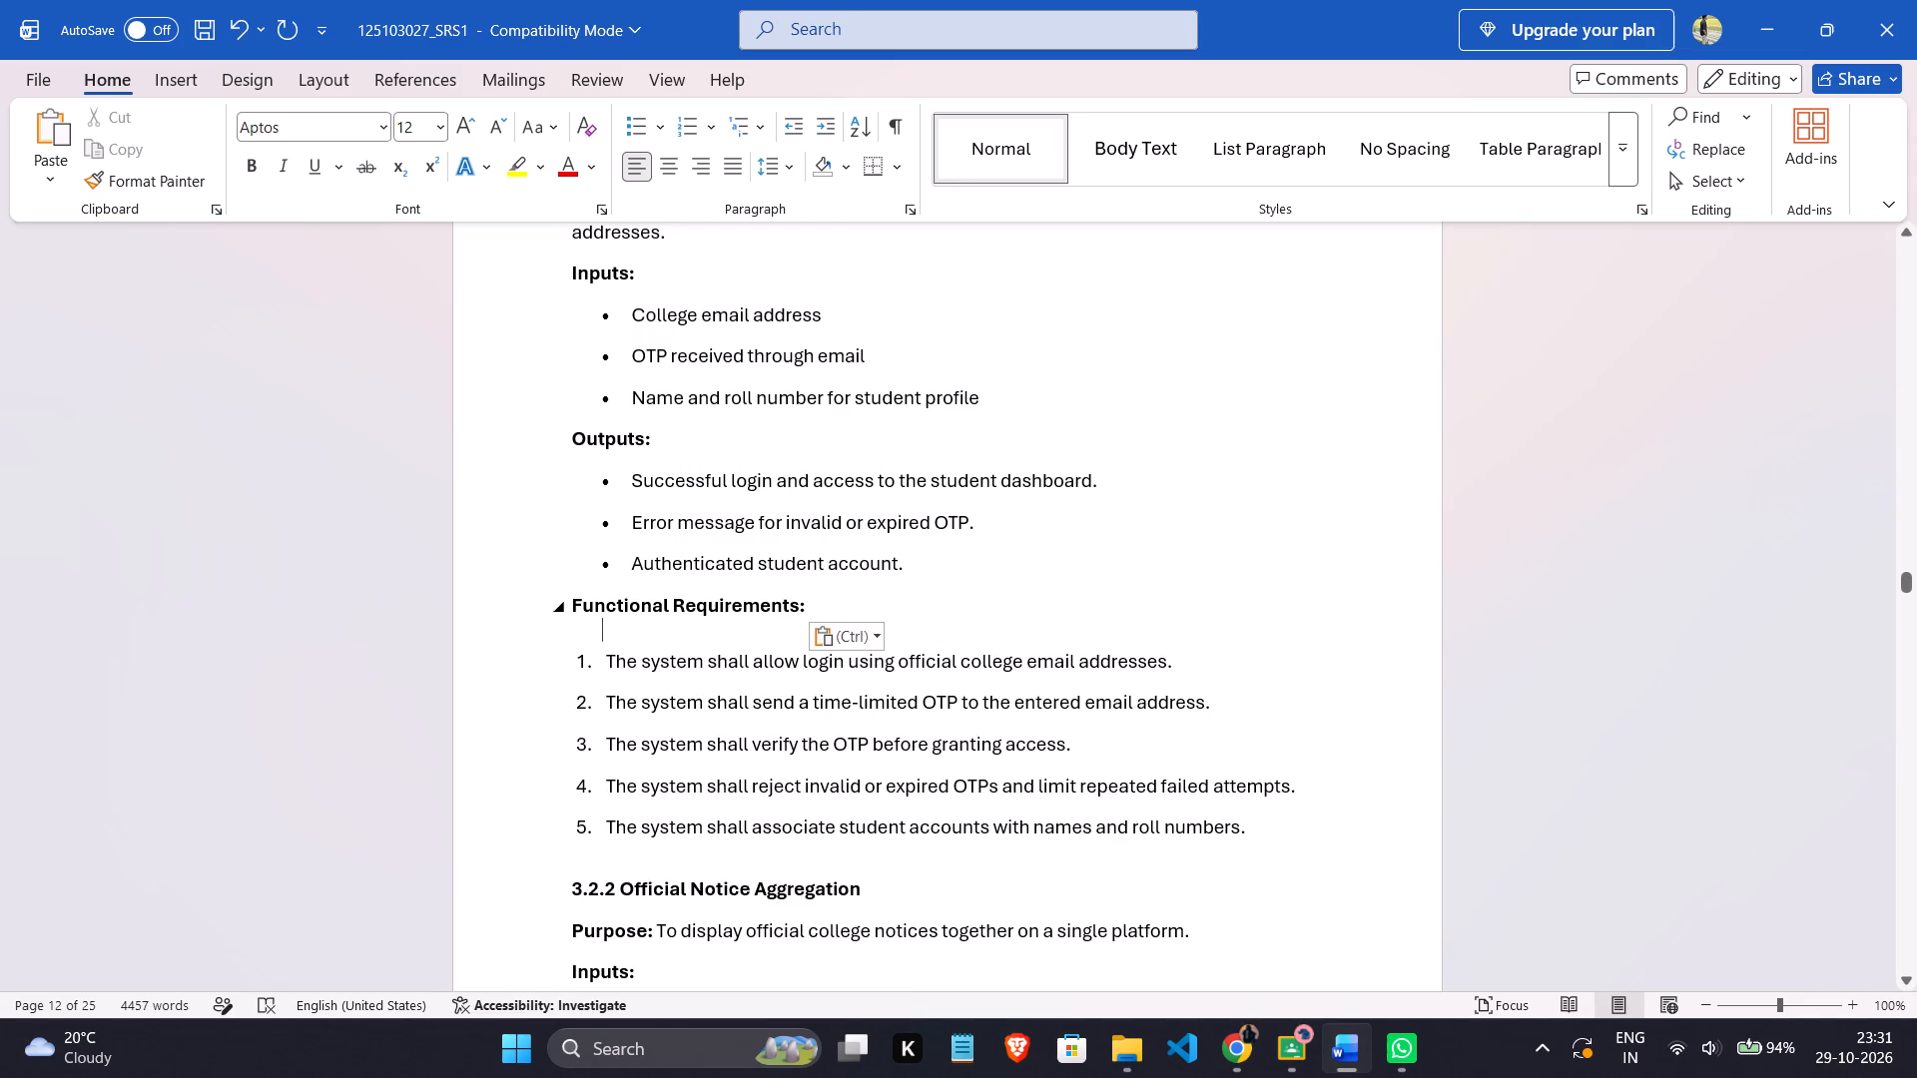
Delete the leftover empty line between the pasted "Functional Requirements:" heading and the first numbered requirement.
{"action": "left_click", "coordinate": [732, 638]}
{"action": "key", "text": "BackSpace"}
{"action": "key", "text": "BackSpace"}
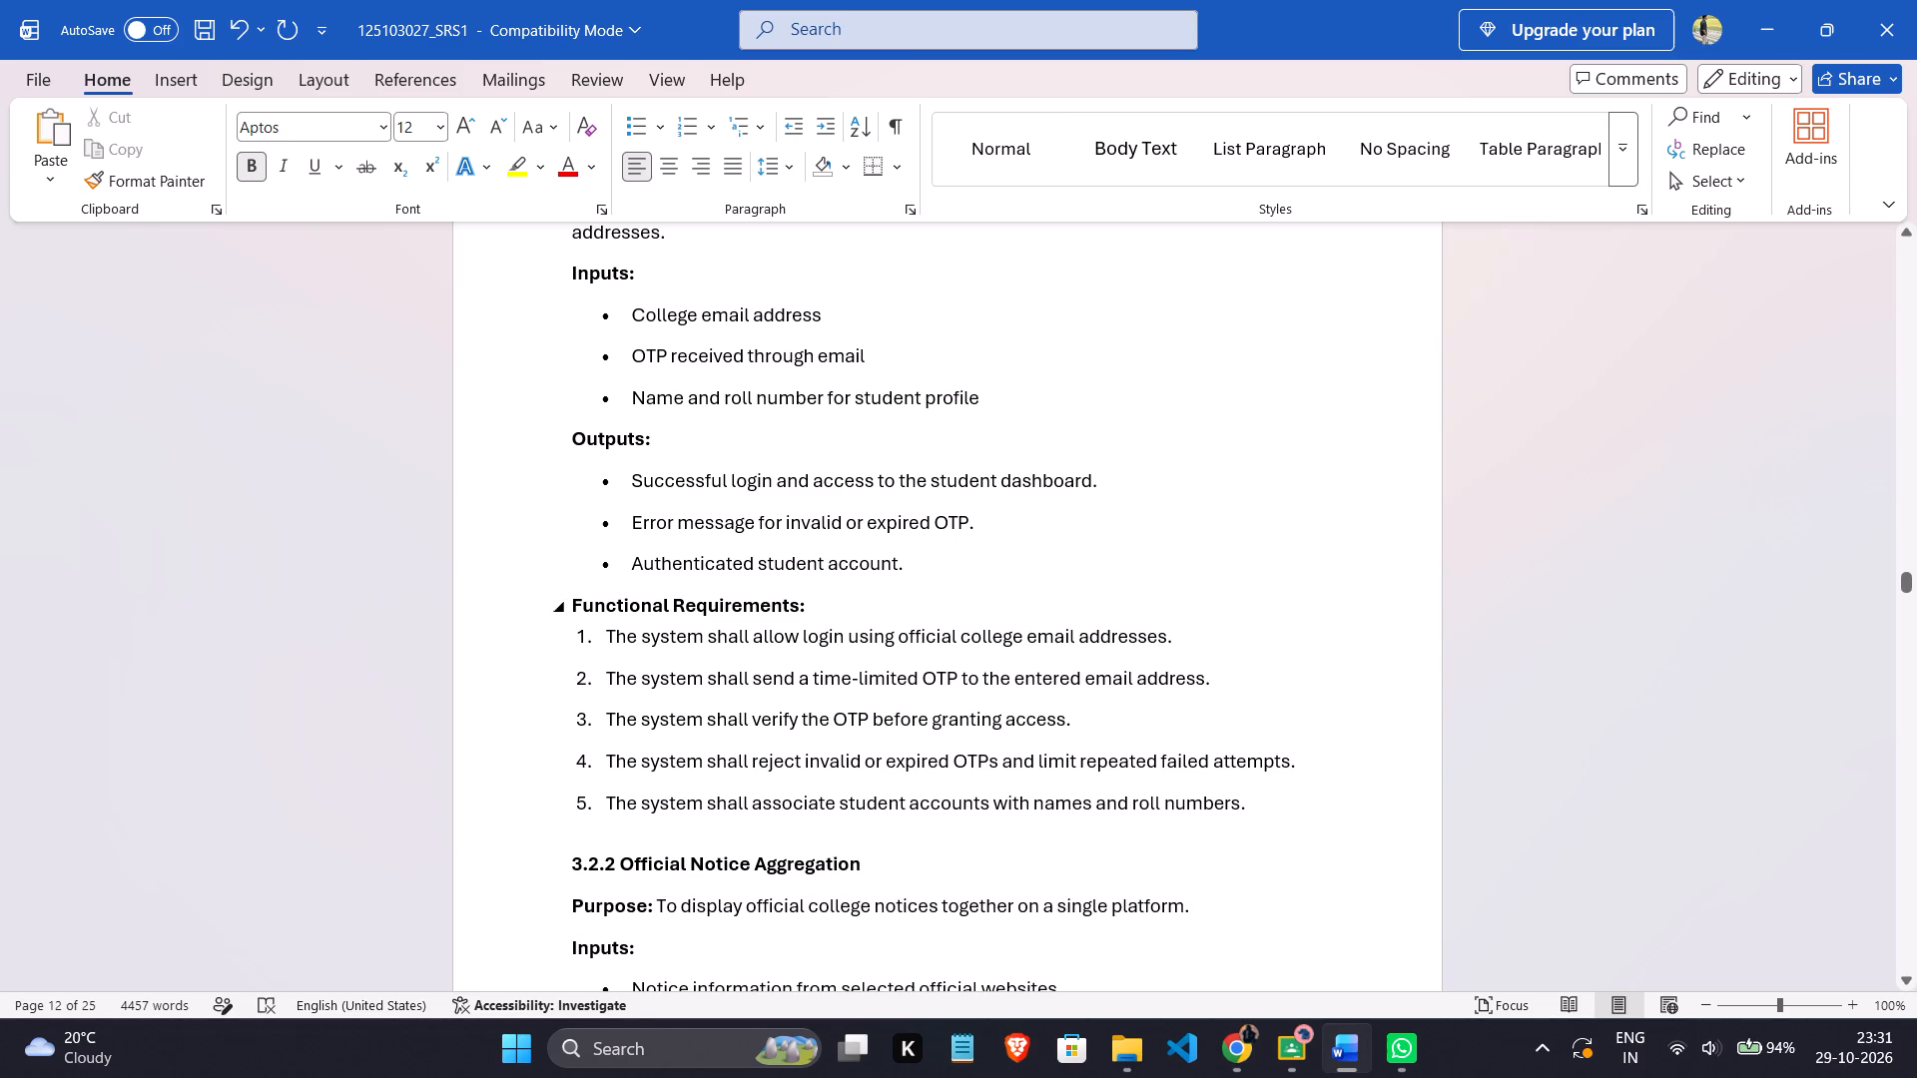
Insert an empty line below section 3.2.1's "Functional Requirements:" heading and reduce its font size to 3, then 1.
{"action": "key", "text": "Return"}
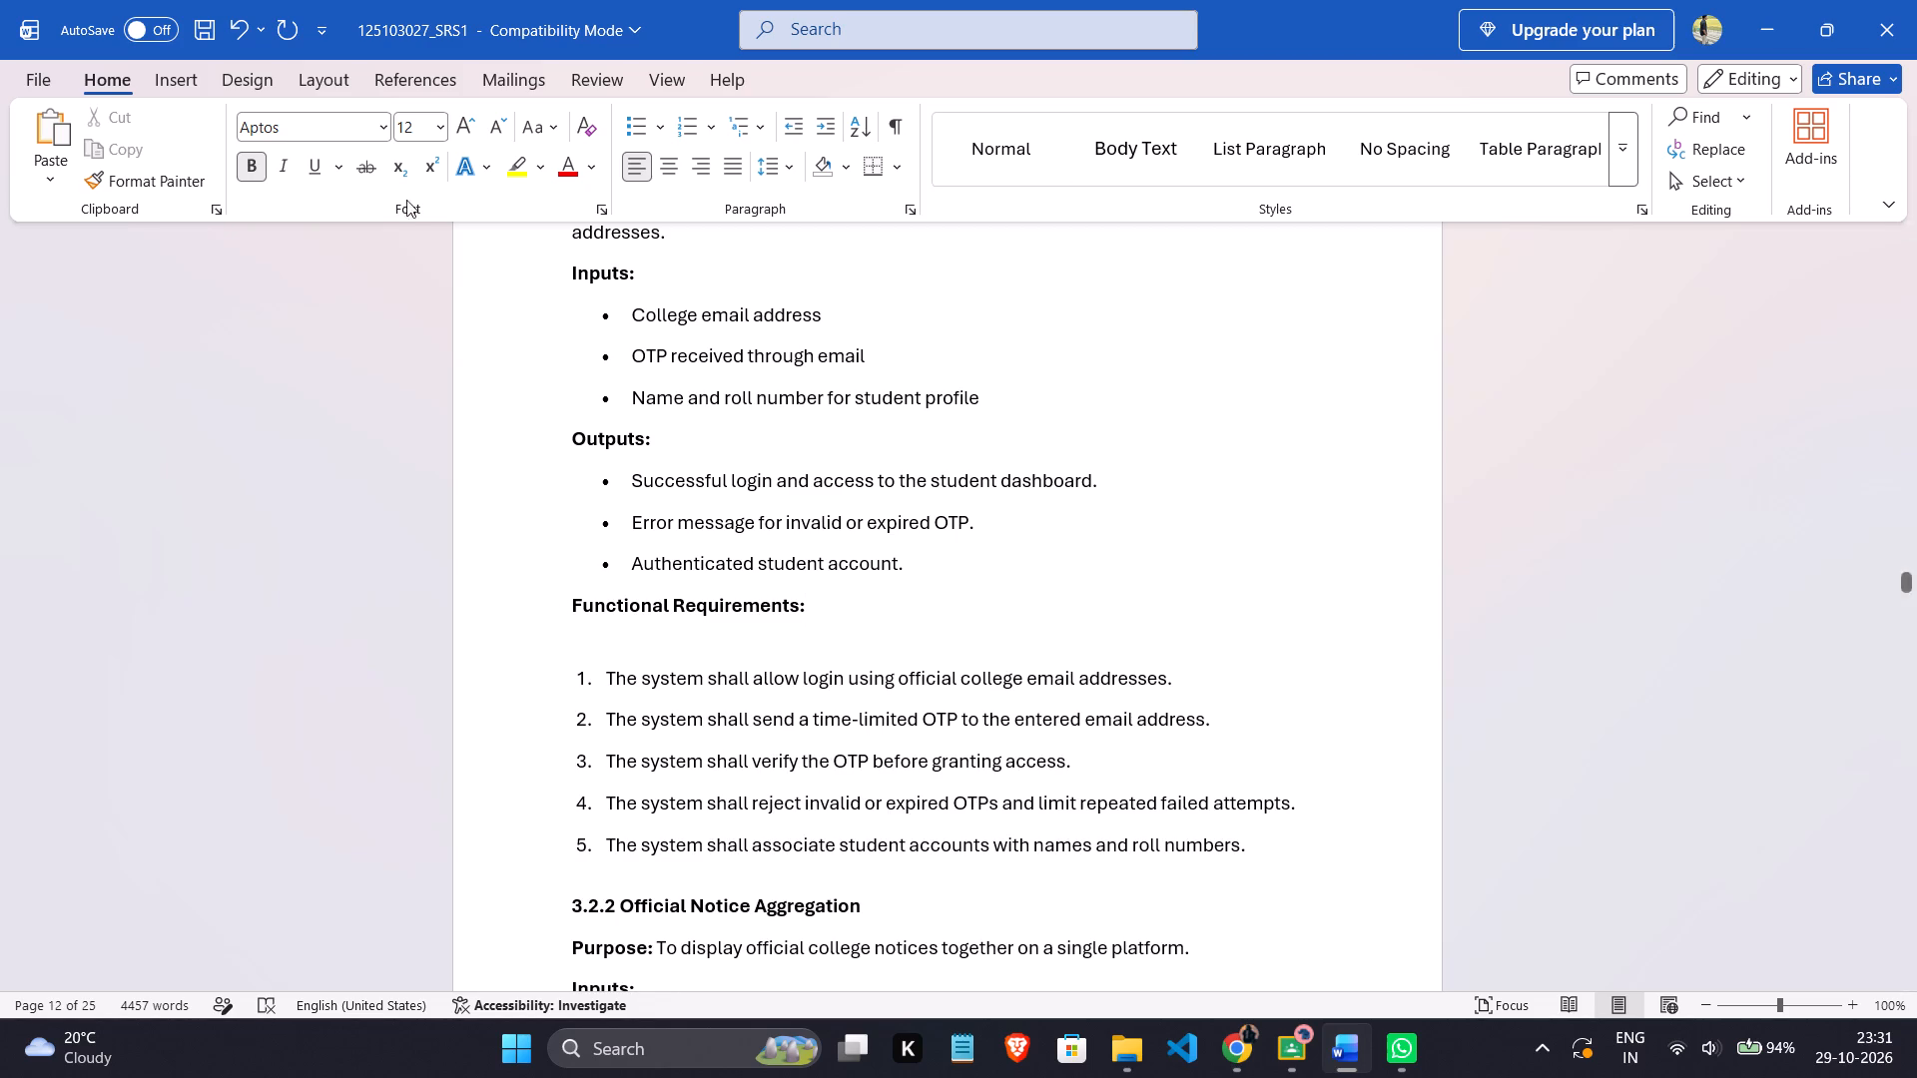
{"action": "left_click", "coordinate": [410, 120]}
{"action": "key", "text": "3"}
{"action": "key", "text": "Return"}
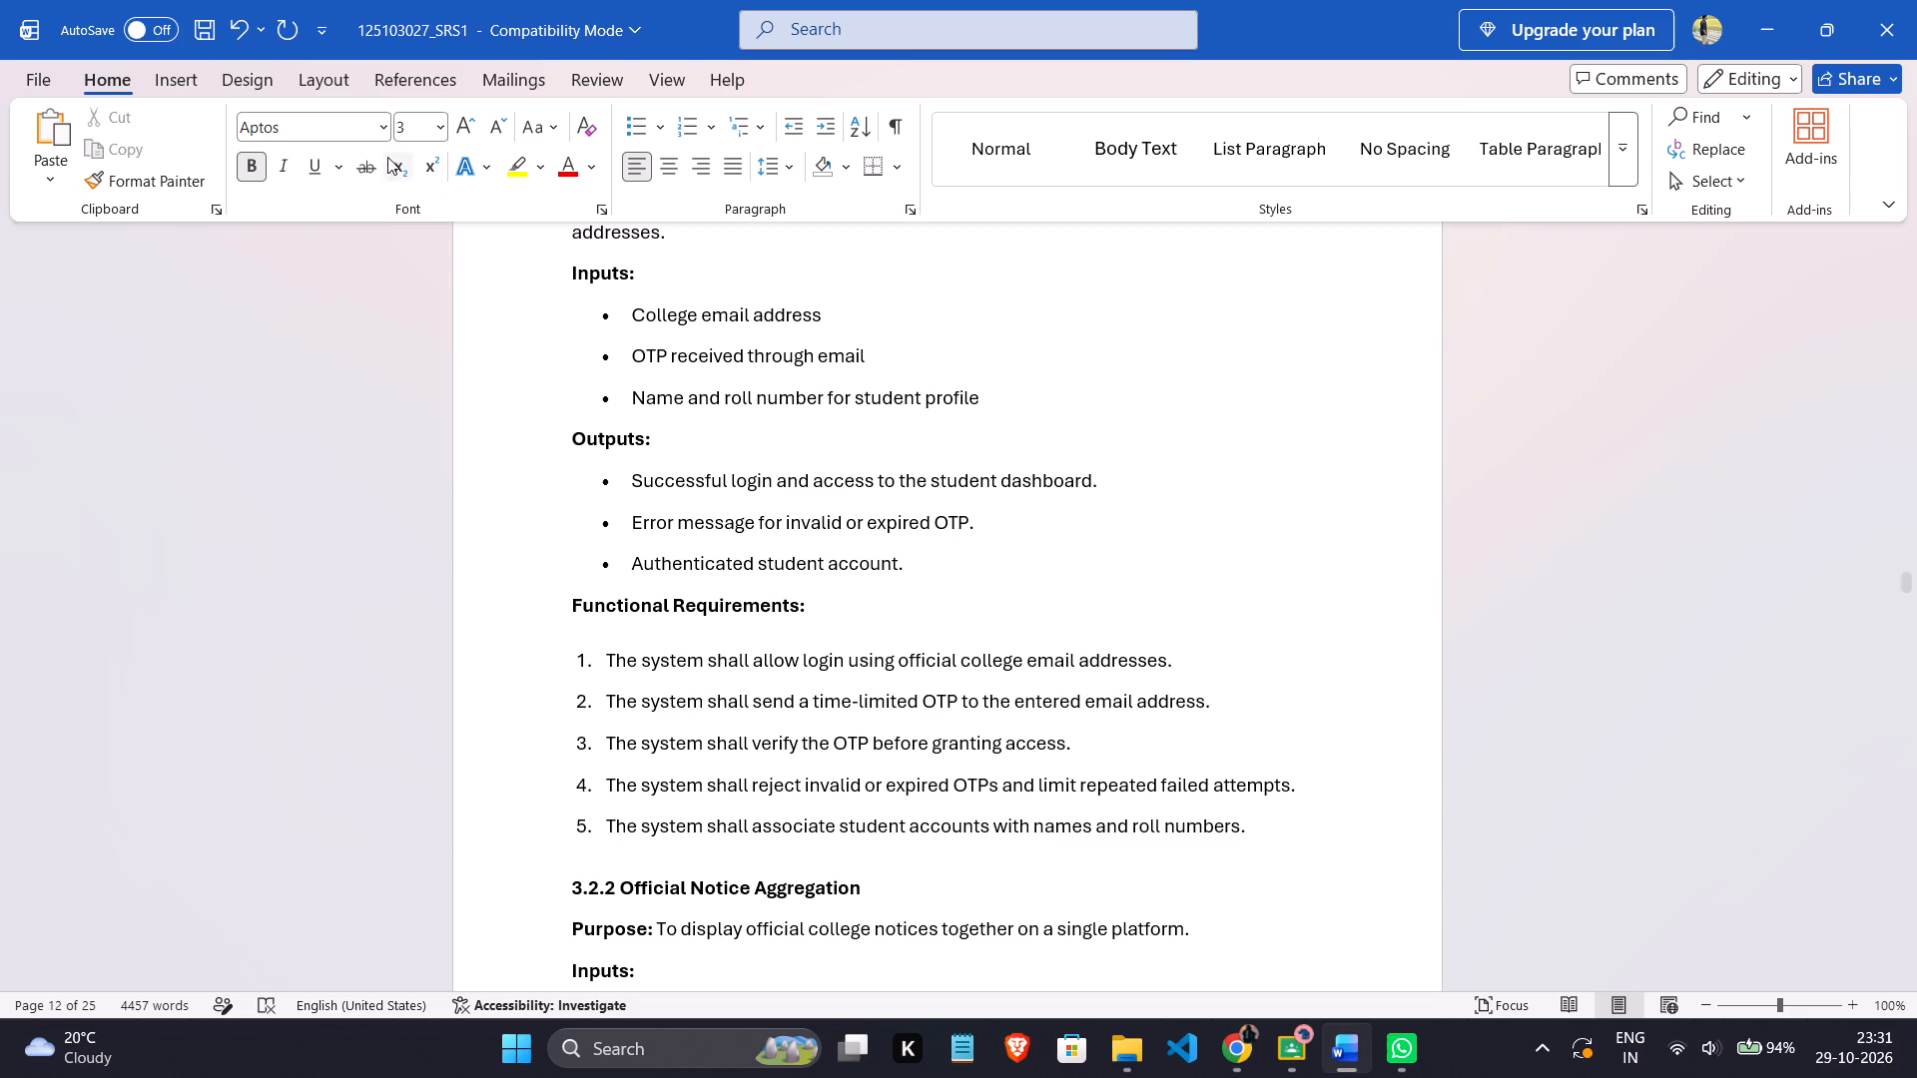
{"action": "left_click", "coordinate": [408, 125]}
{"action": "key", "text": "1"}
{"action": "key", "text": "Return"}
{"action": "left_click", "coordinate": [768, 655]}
Examine the spacing and paragraph style around section 3.2.1's "Inputs:" heading and its first bullet for comparison.
{"action": "scroll", "coordinate": [768, 648], "scroll_direction": "down", "scroll_amount": 3}
{"action": "scroll", "coordinate": [768, 648], "scroll_direction": "up", "scroll_amount": 6}
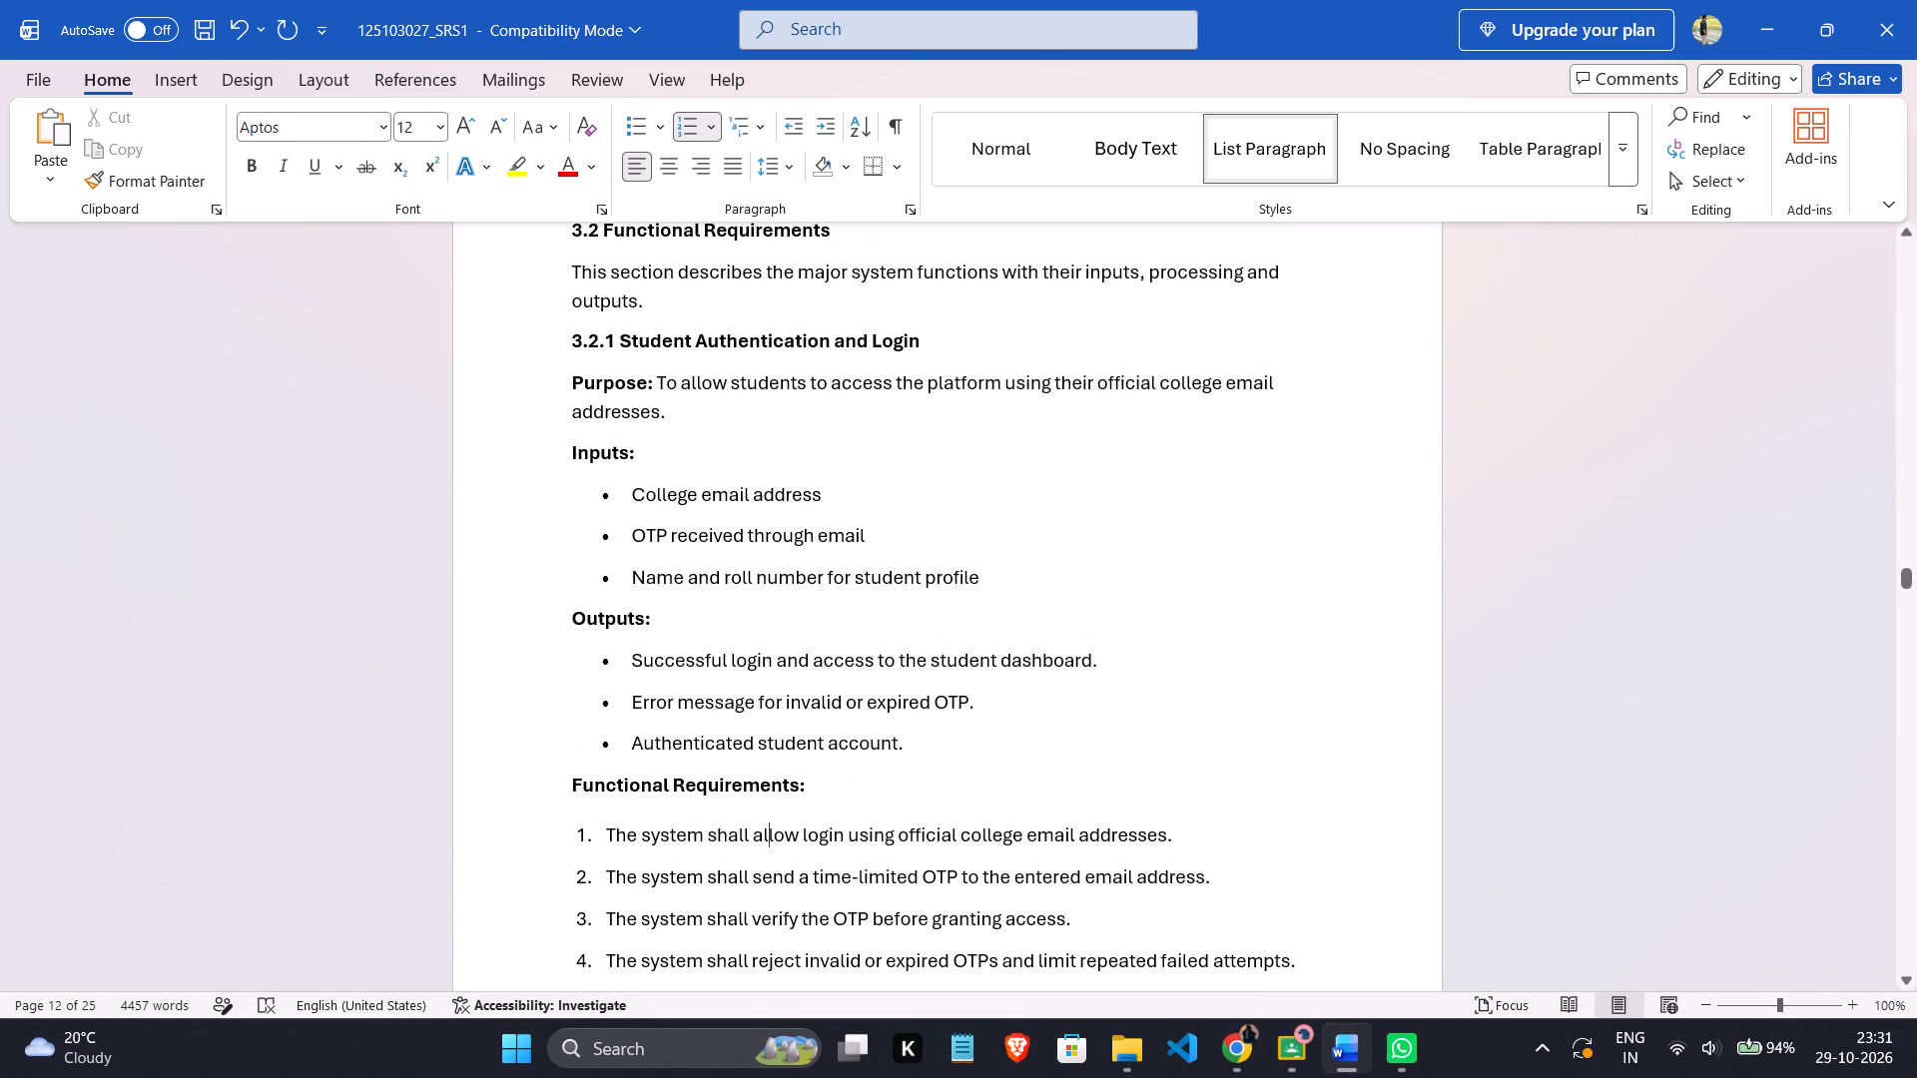
{"action": "left_click", "coordinate": [636, 462]}
{"action": "left_click", "coordinate": [628, 471]}
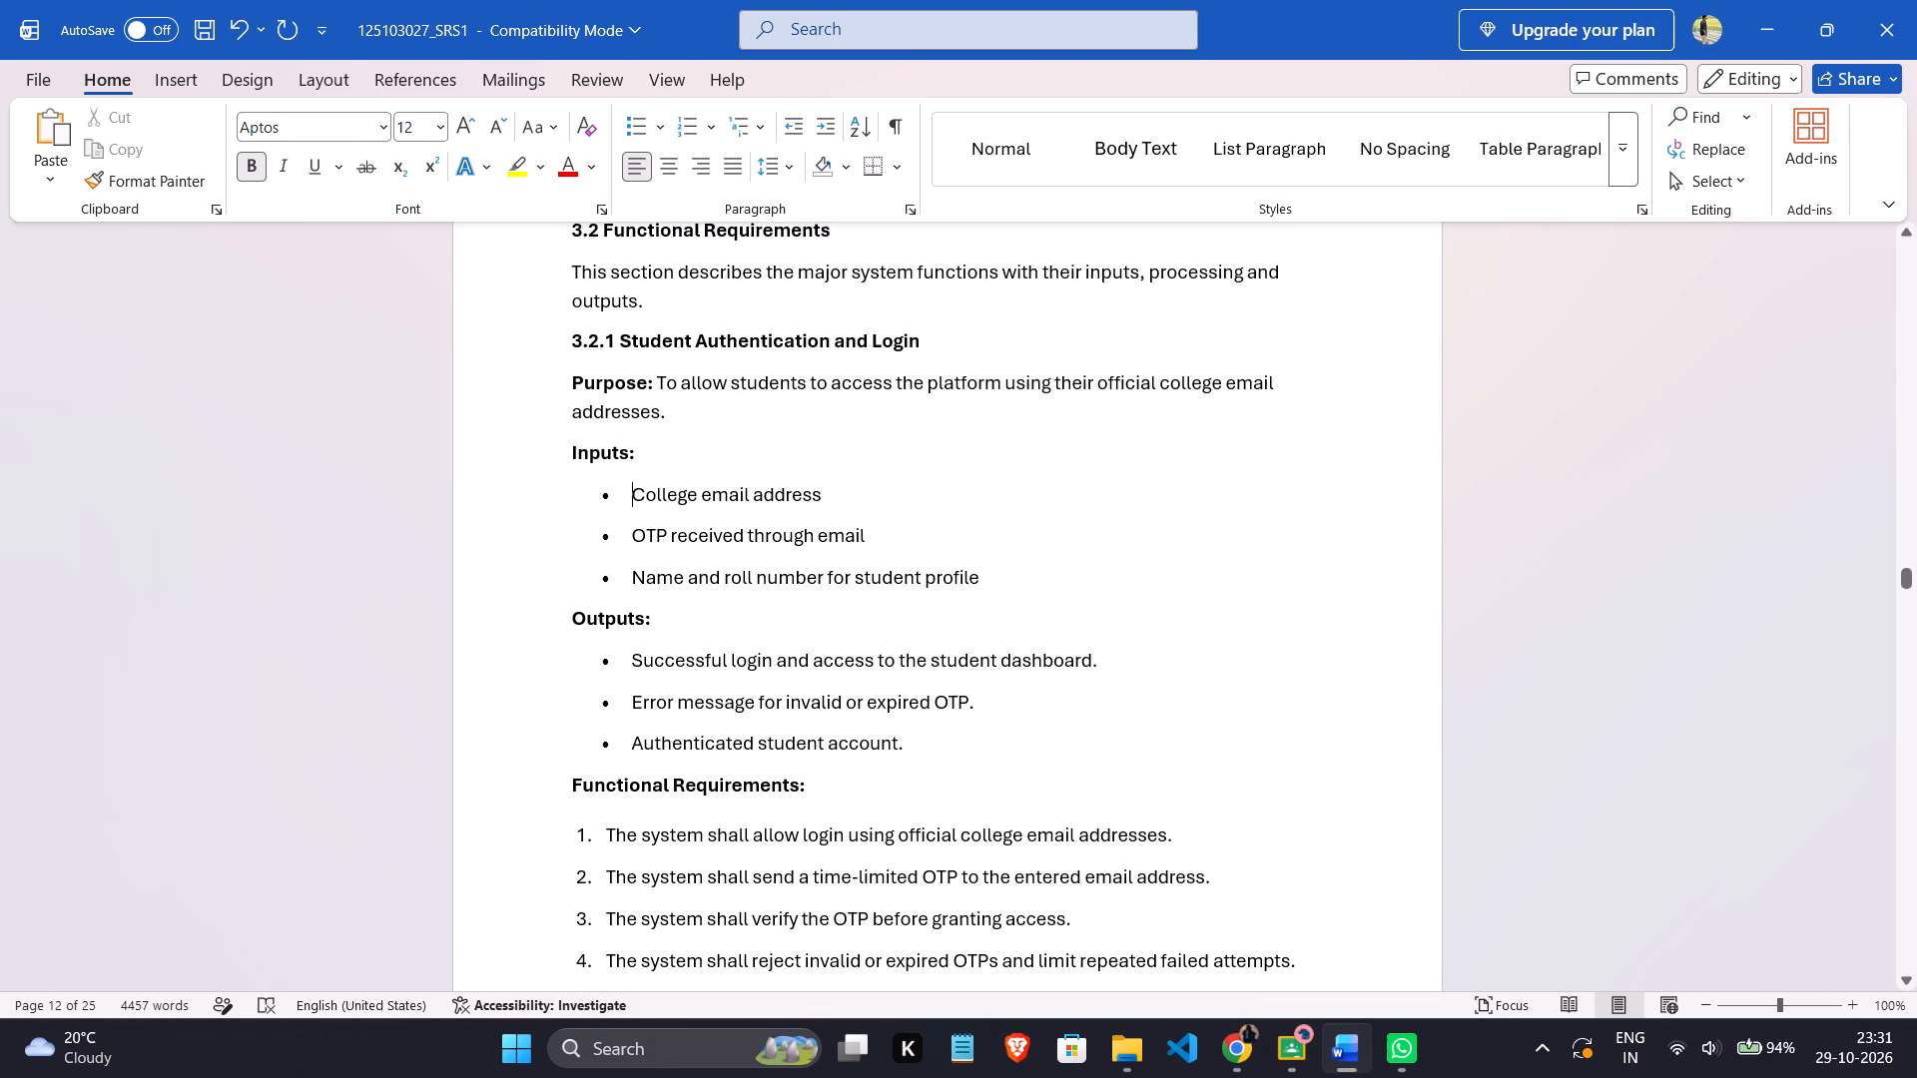
{"action": "left_click", "coordinate": [647, 461]}
{"action": "left_click", "coordinate": [638, 491]}
{"action": "scroll", "coordinate": [638, 492], "scroll_direction": "down", "scroll_amount": 5}
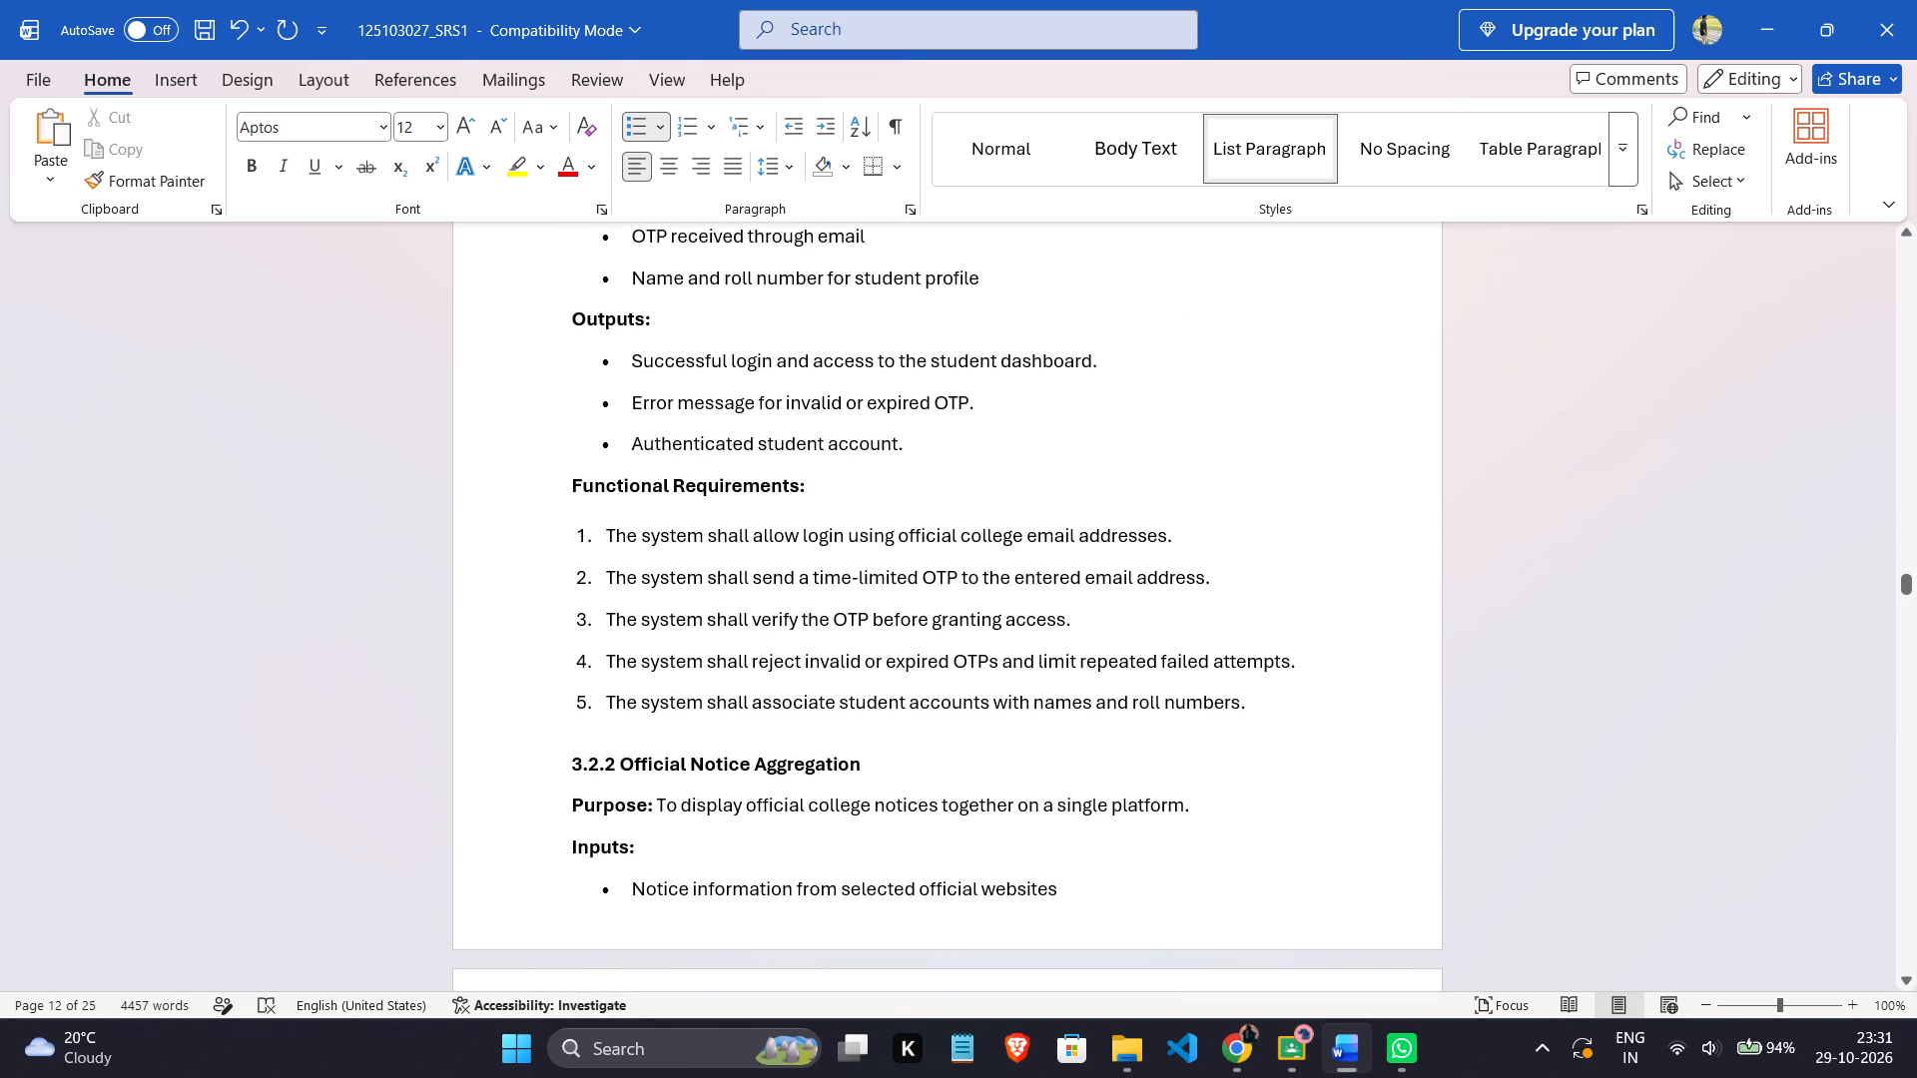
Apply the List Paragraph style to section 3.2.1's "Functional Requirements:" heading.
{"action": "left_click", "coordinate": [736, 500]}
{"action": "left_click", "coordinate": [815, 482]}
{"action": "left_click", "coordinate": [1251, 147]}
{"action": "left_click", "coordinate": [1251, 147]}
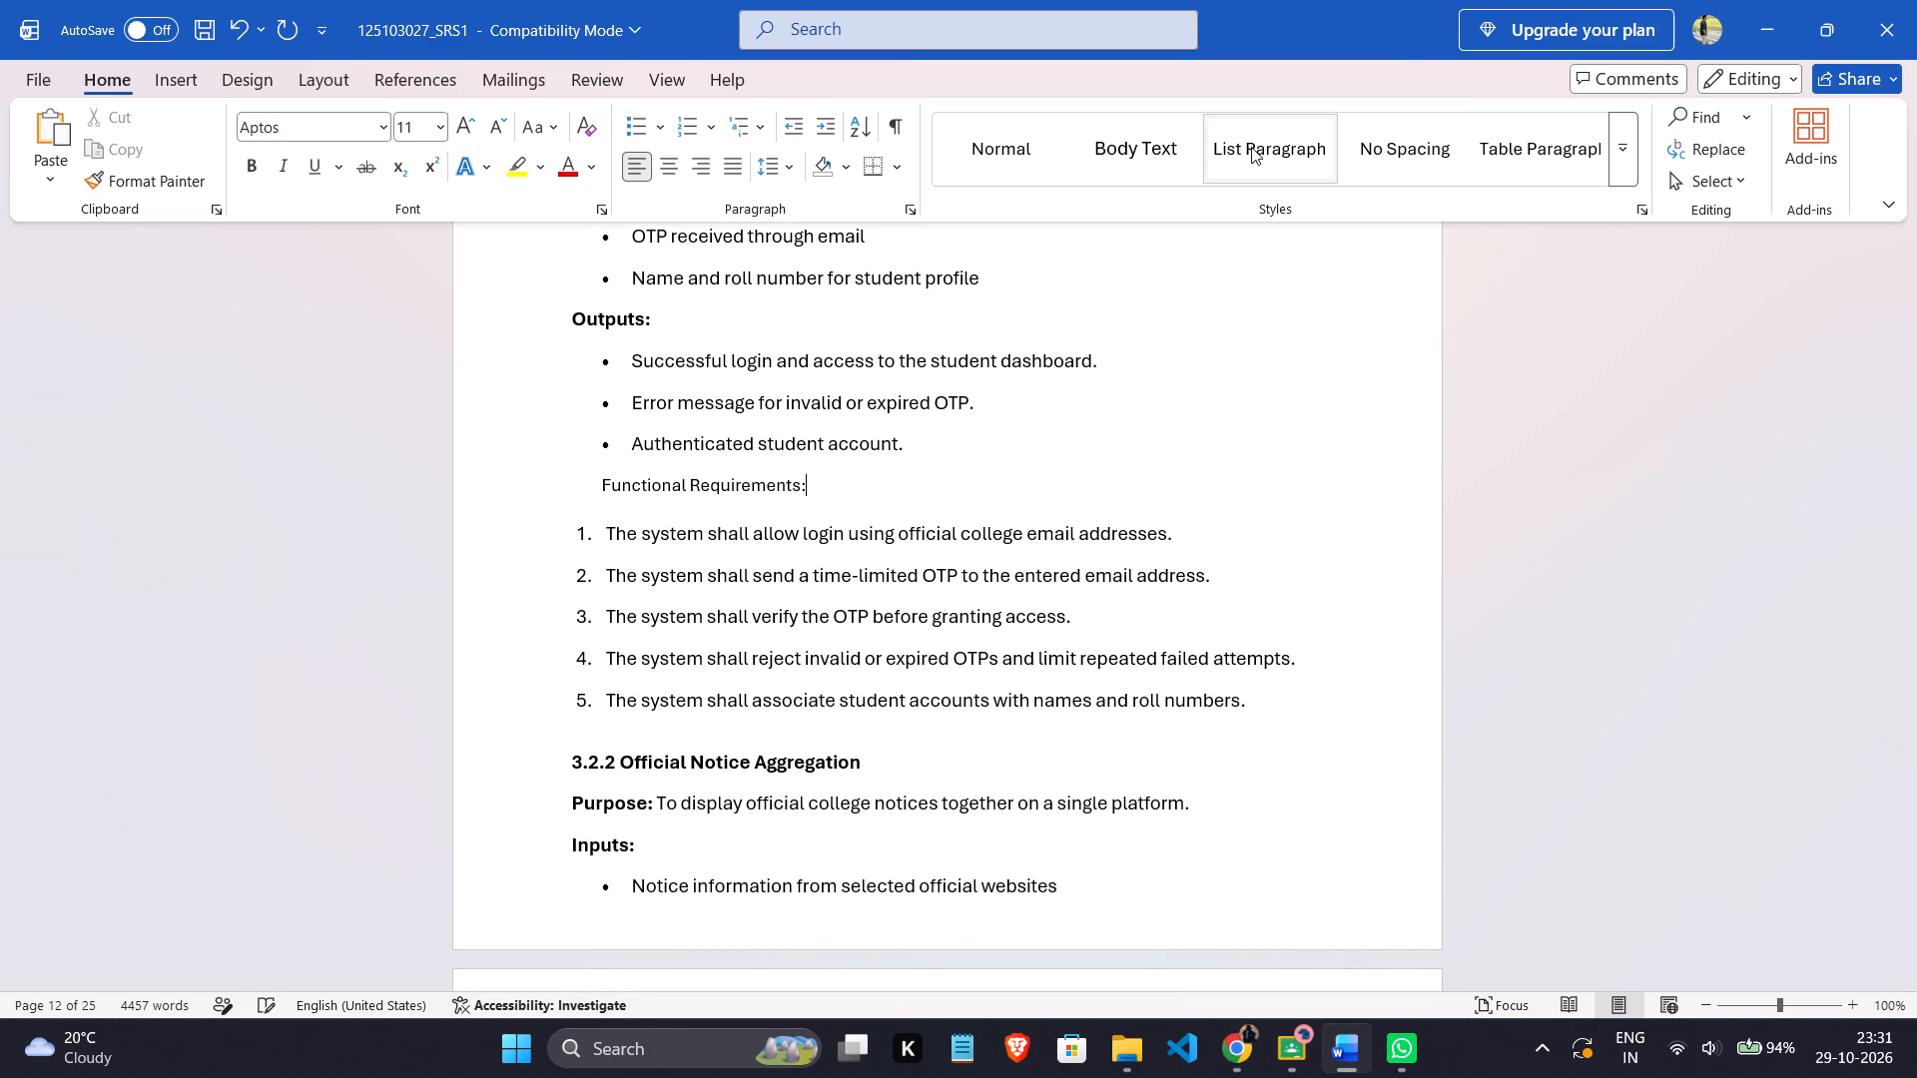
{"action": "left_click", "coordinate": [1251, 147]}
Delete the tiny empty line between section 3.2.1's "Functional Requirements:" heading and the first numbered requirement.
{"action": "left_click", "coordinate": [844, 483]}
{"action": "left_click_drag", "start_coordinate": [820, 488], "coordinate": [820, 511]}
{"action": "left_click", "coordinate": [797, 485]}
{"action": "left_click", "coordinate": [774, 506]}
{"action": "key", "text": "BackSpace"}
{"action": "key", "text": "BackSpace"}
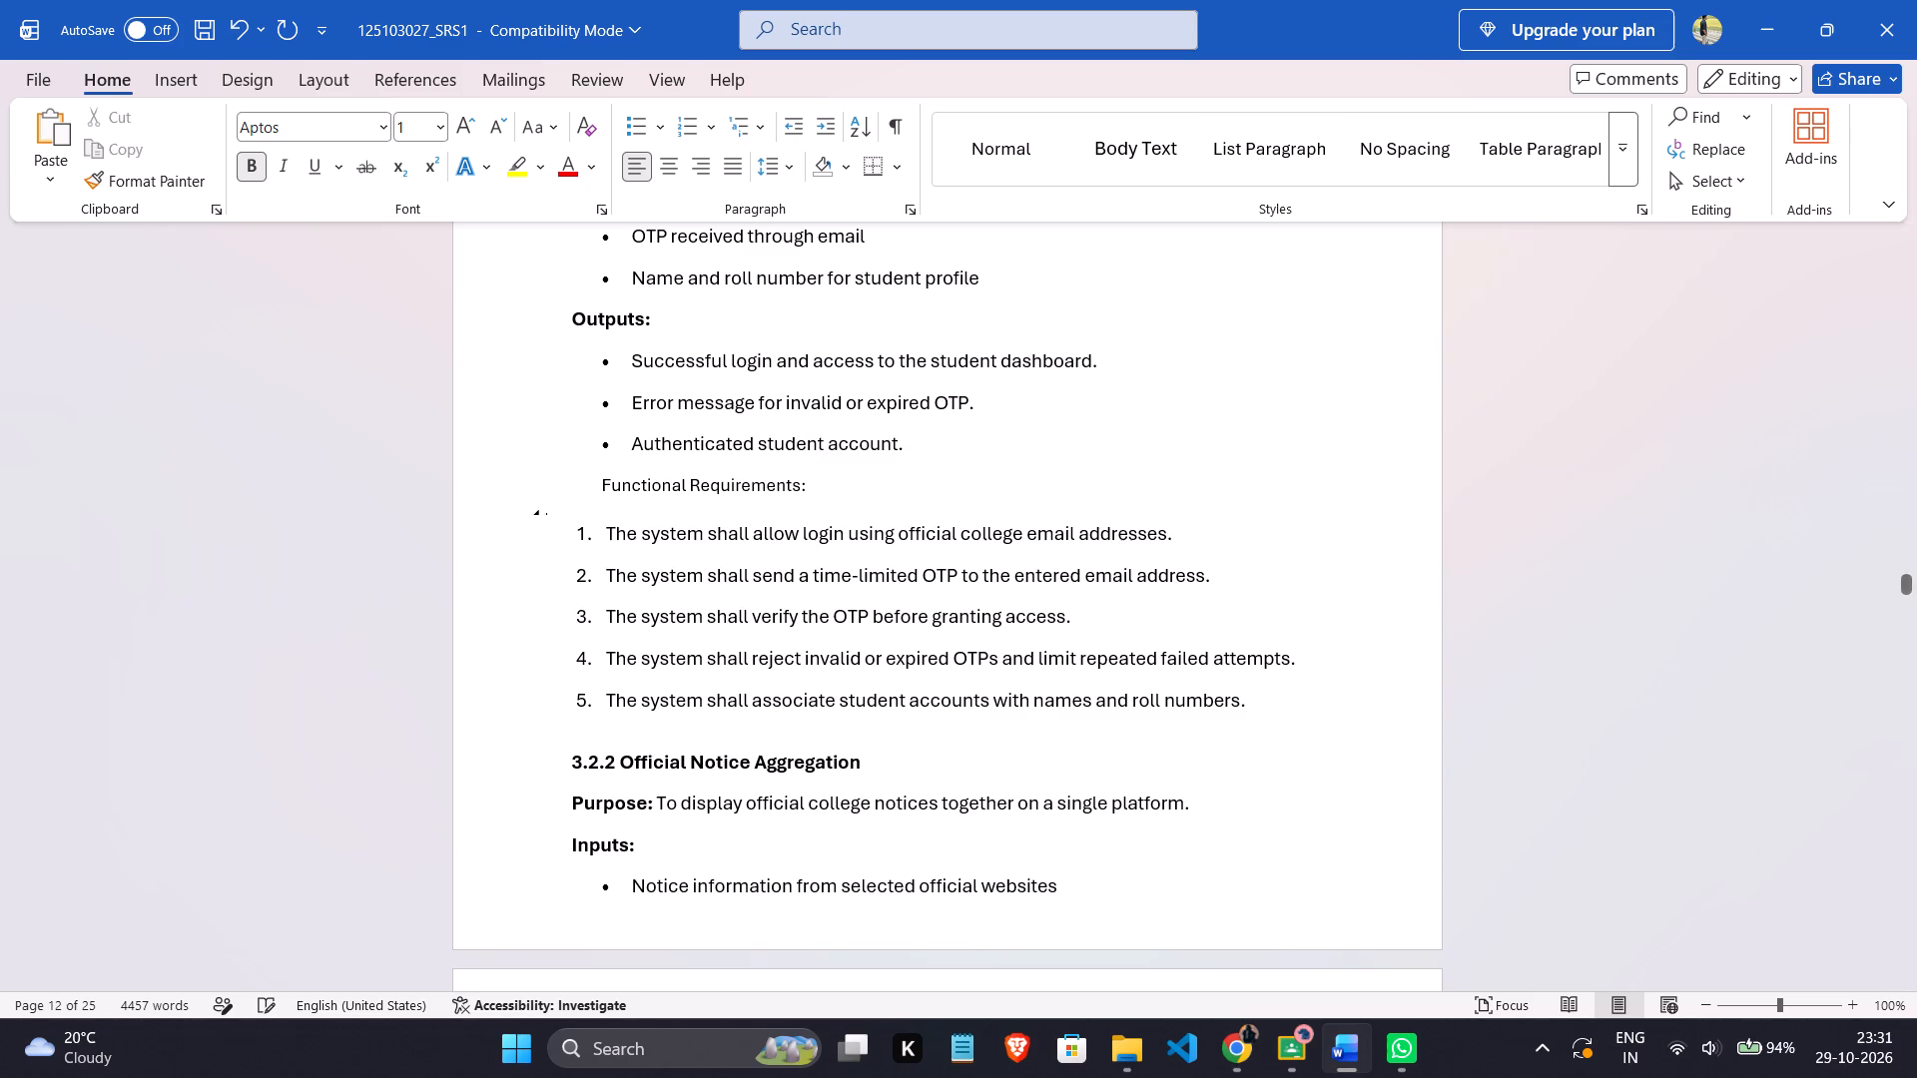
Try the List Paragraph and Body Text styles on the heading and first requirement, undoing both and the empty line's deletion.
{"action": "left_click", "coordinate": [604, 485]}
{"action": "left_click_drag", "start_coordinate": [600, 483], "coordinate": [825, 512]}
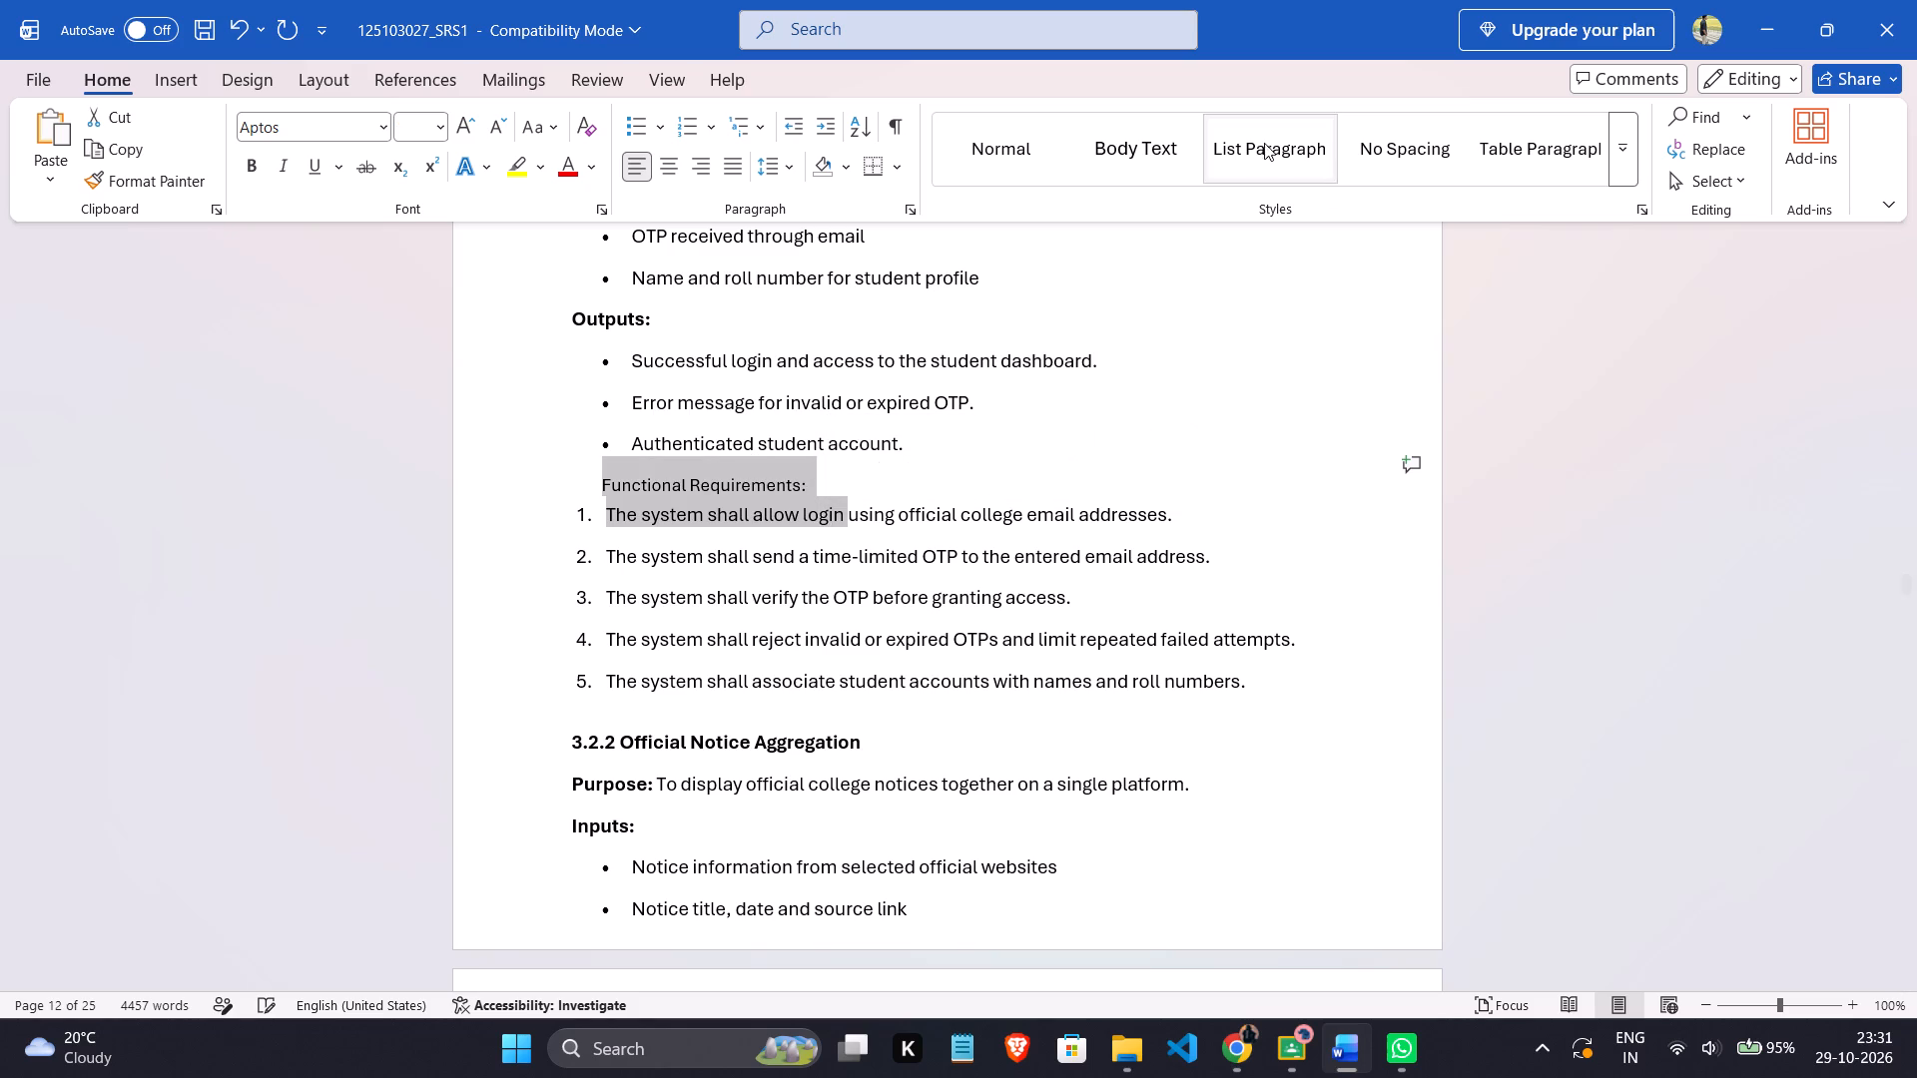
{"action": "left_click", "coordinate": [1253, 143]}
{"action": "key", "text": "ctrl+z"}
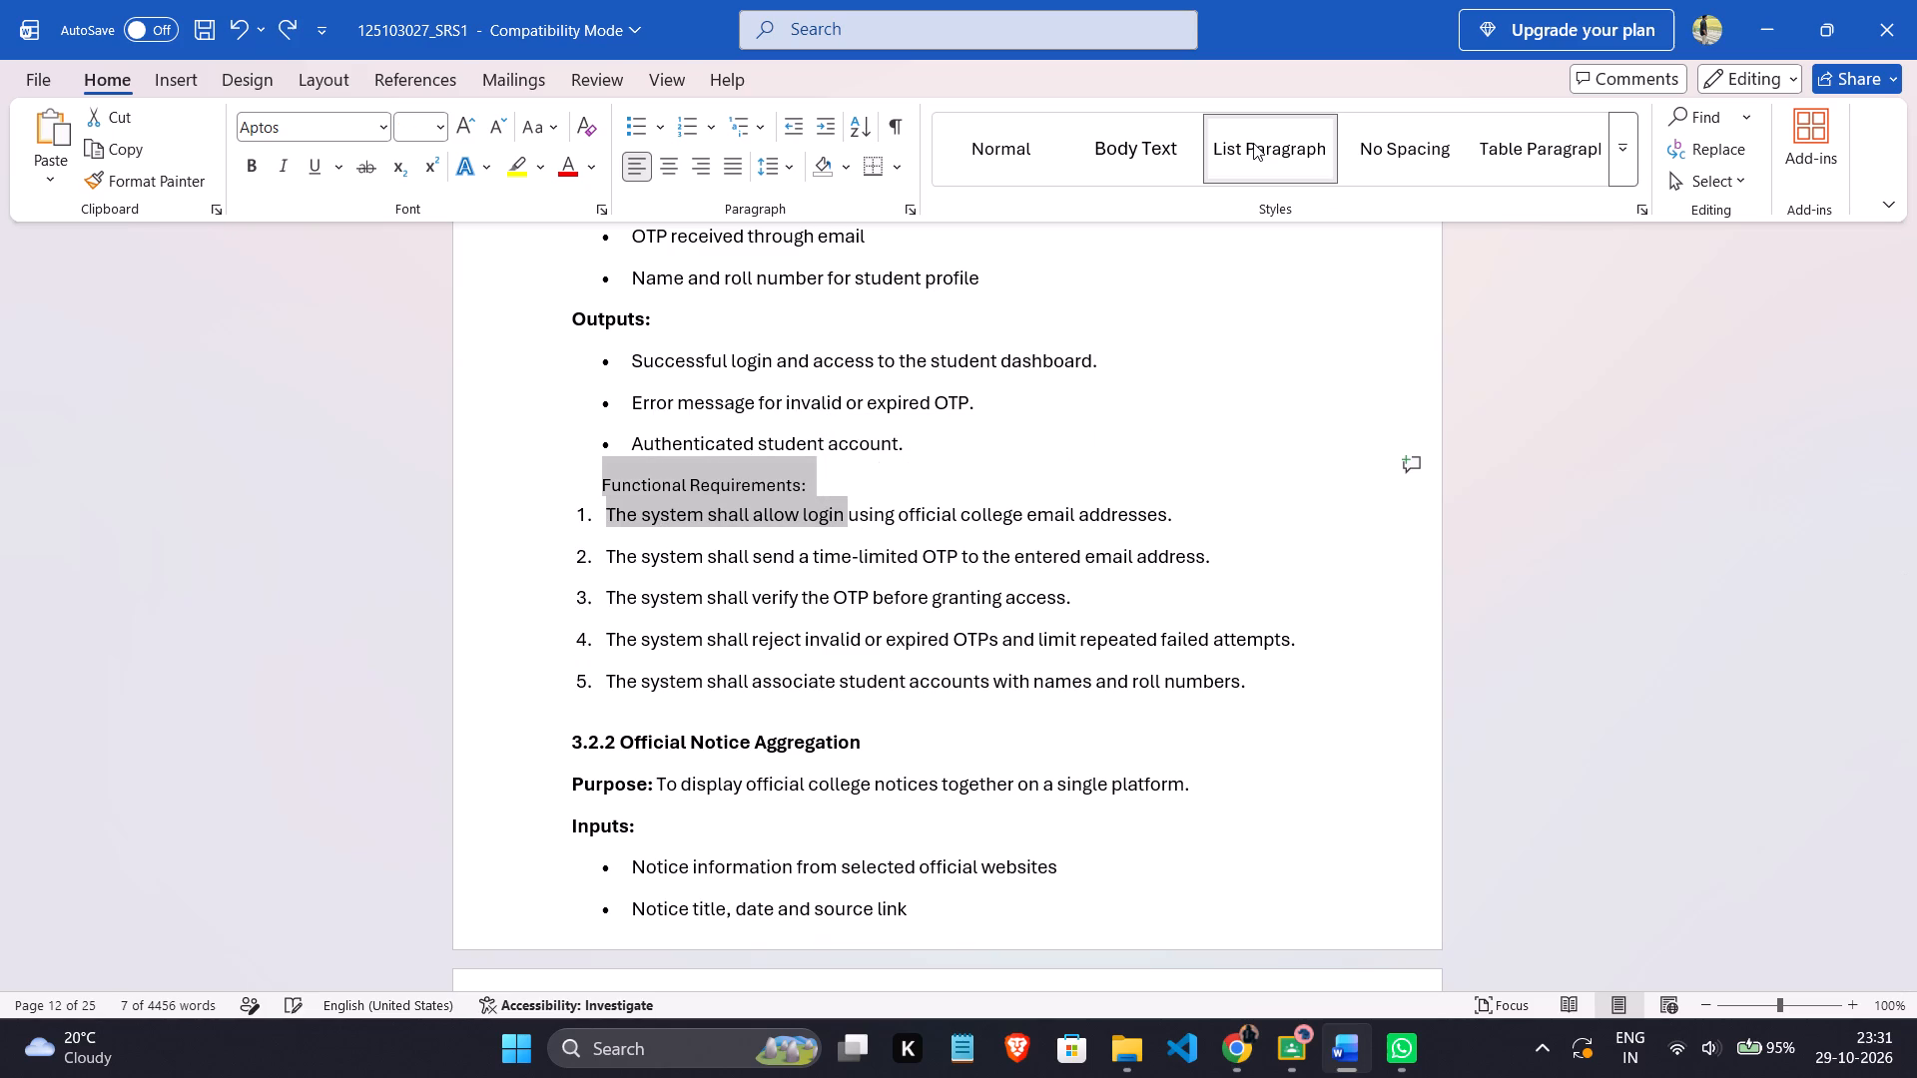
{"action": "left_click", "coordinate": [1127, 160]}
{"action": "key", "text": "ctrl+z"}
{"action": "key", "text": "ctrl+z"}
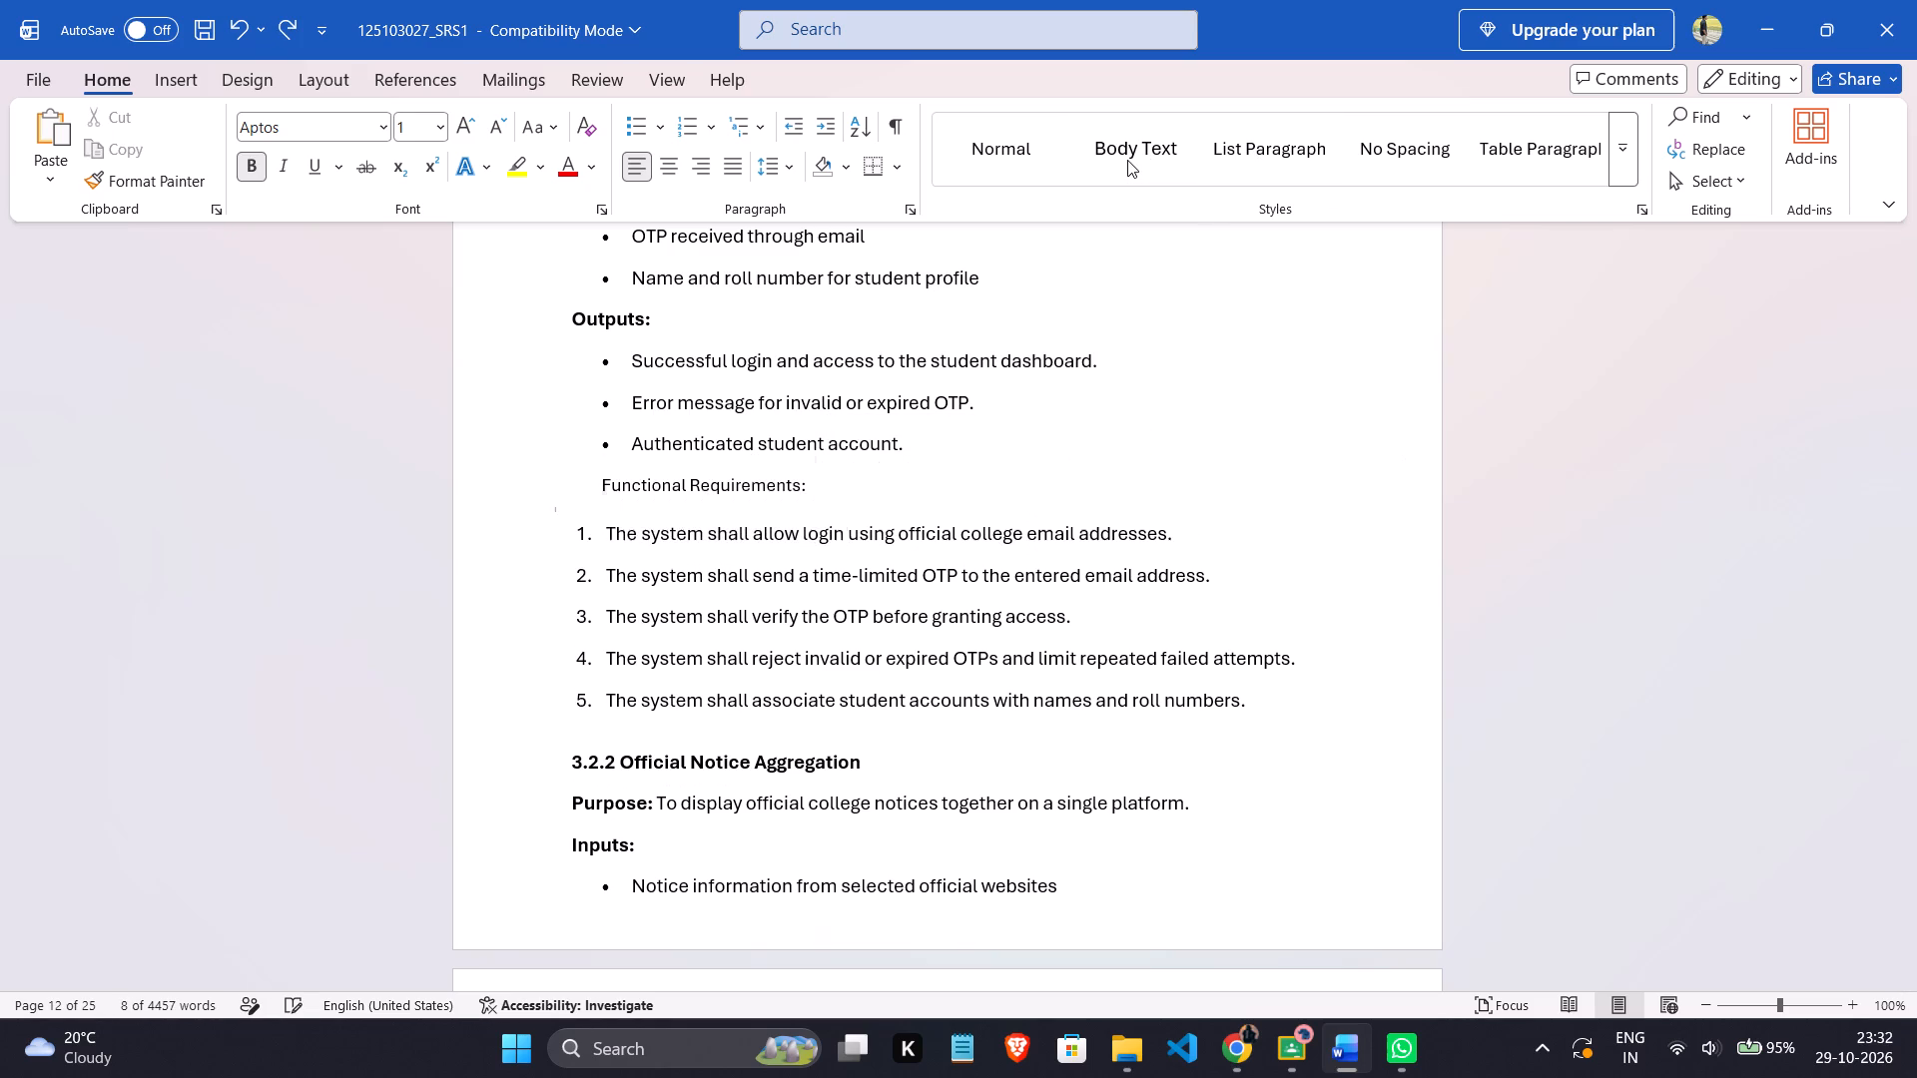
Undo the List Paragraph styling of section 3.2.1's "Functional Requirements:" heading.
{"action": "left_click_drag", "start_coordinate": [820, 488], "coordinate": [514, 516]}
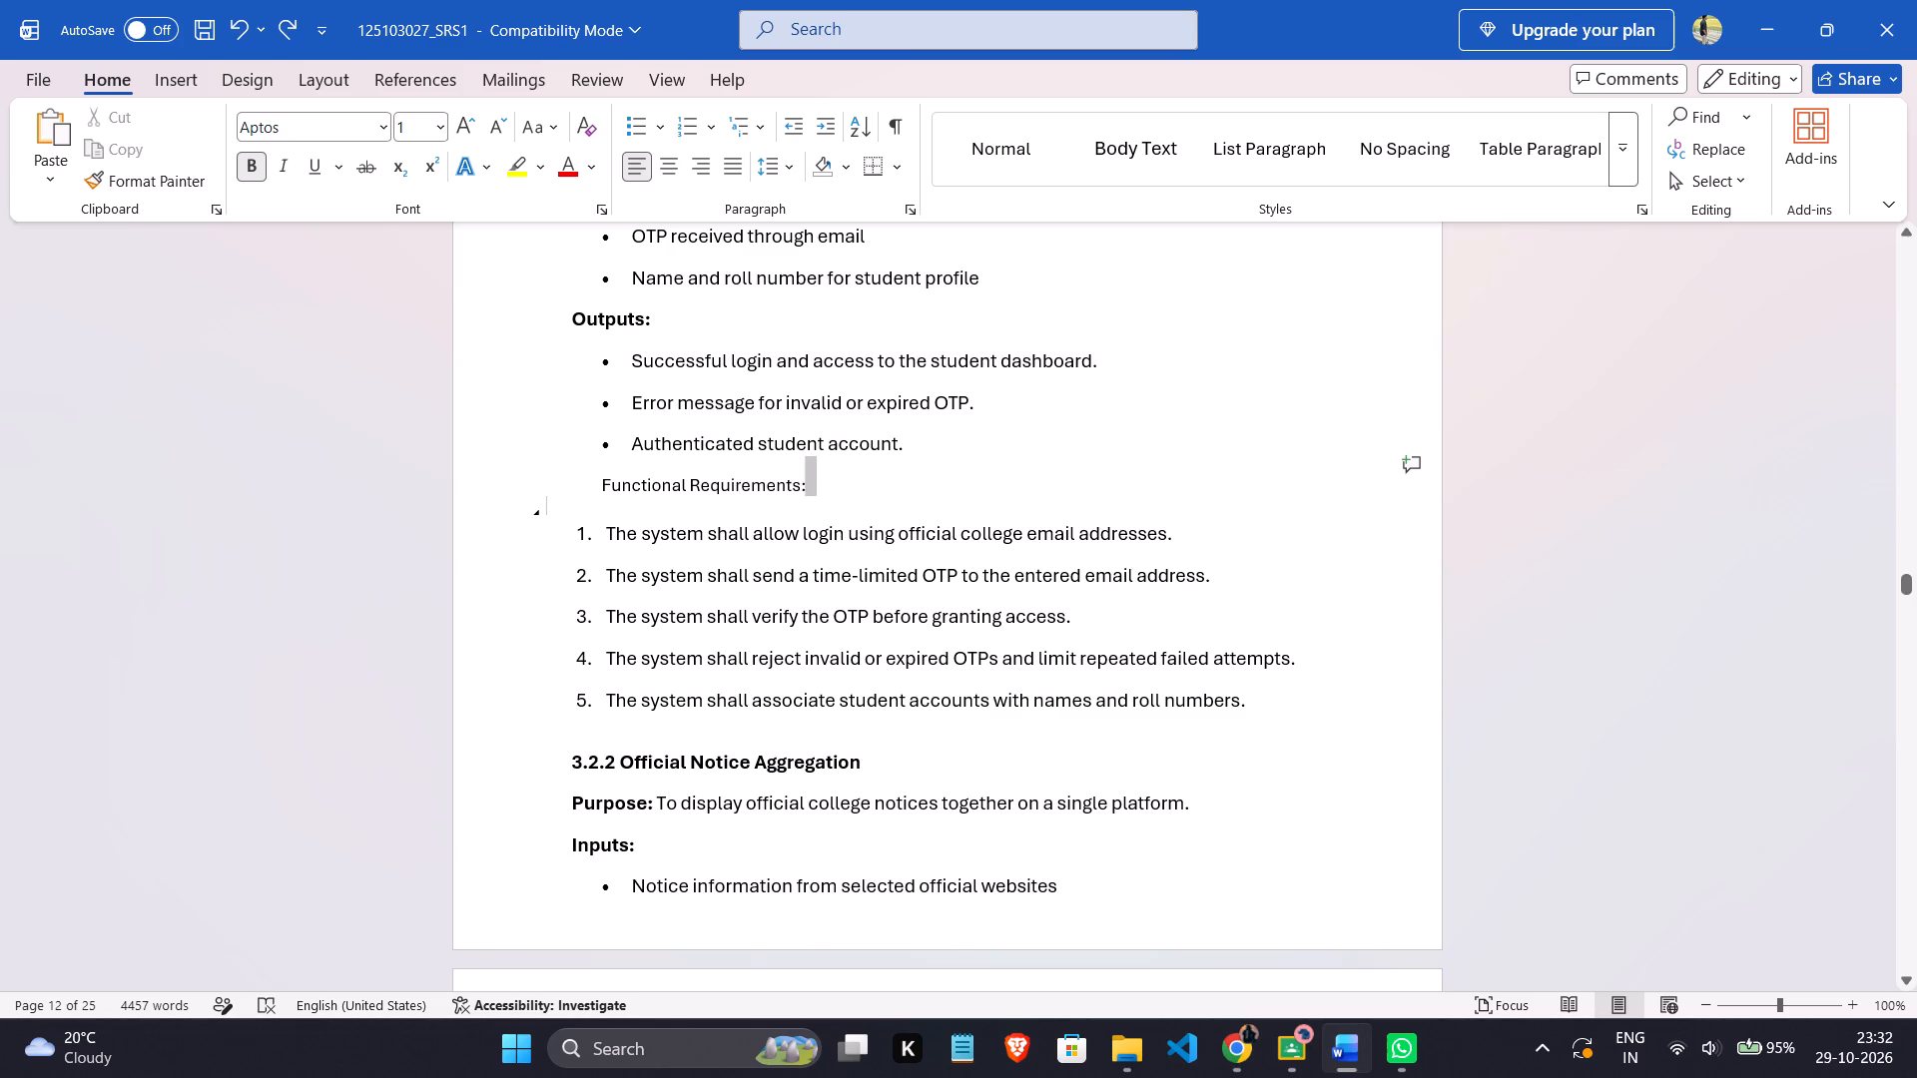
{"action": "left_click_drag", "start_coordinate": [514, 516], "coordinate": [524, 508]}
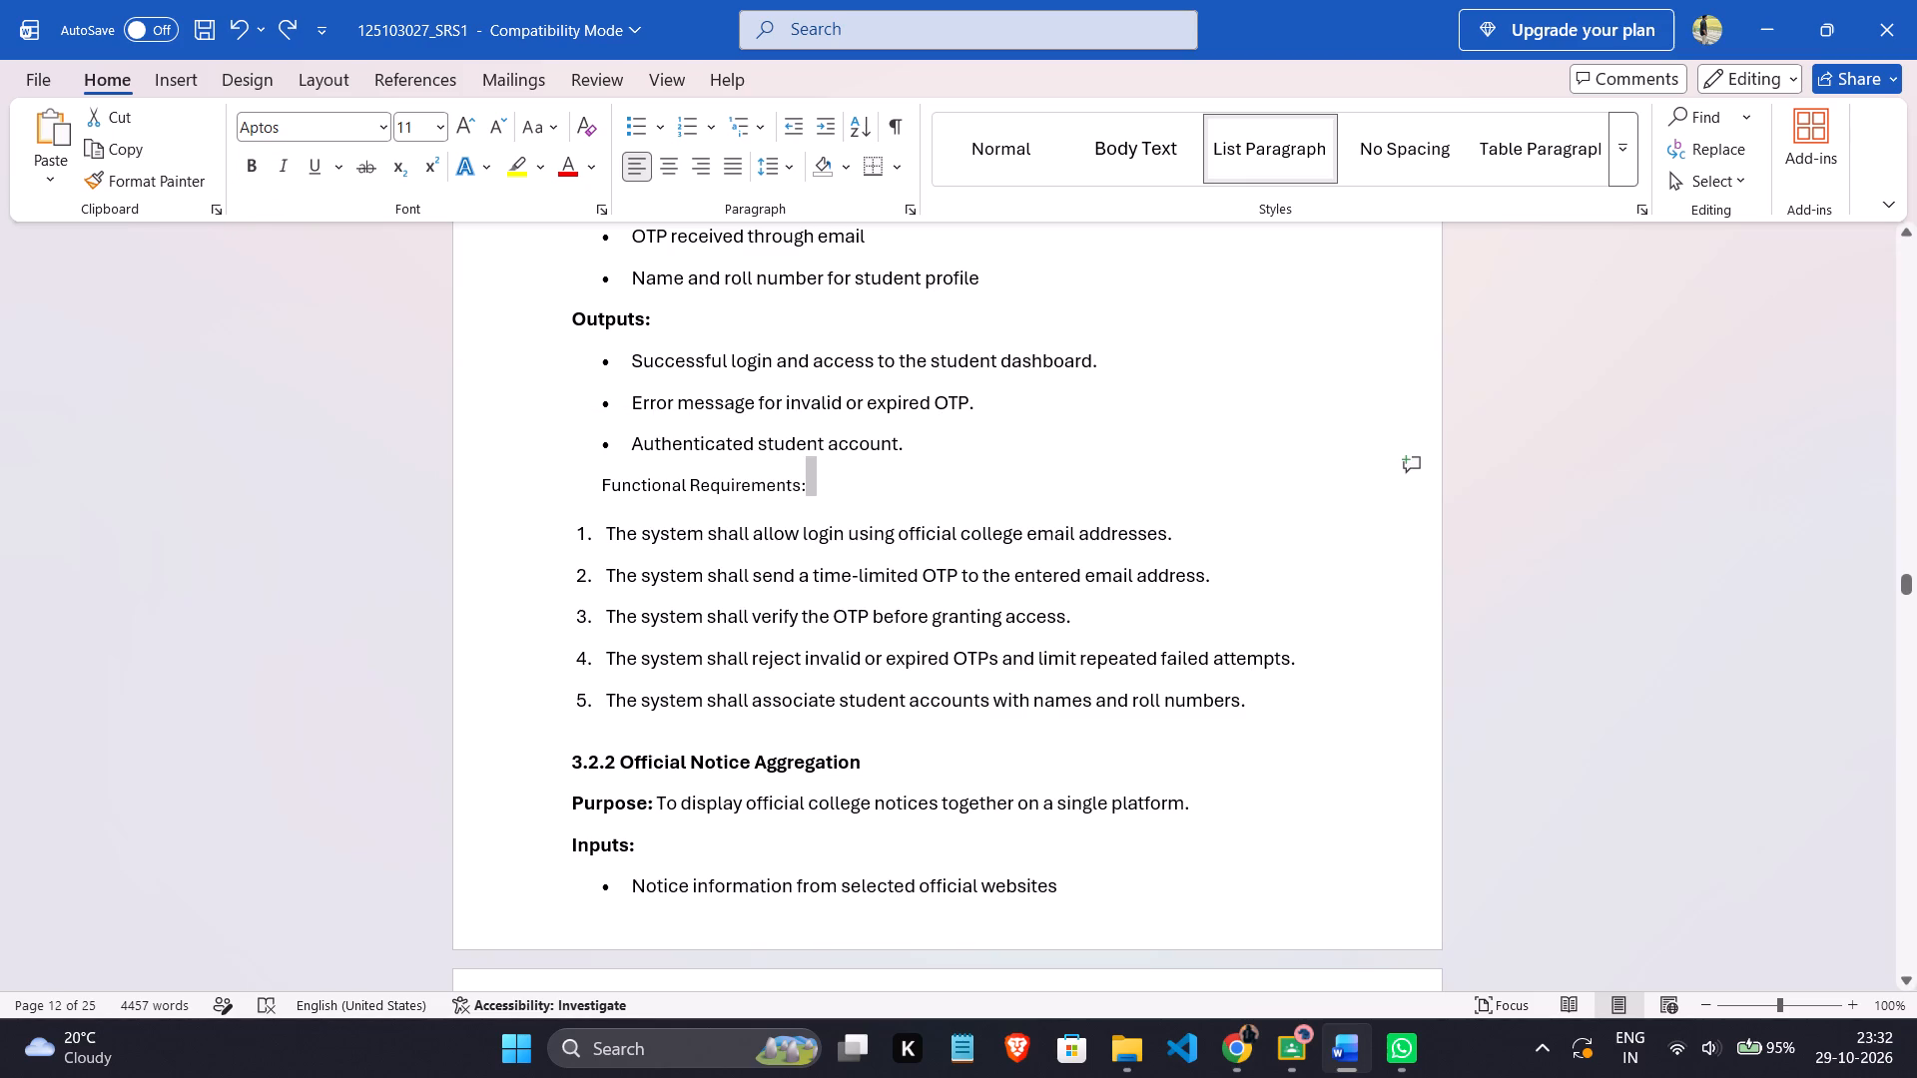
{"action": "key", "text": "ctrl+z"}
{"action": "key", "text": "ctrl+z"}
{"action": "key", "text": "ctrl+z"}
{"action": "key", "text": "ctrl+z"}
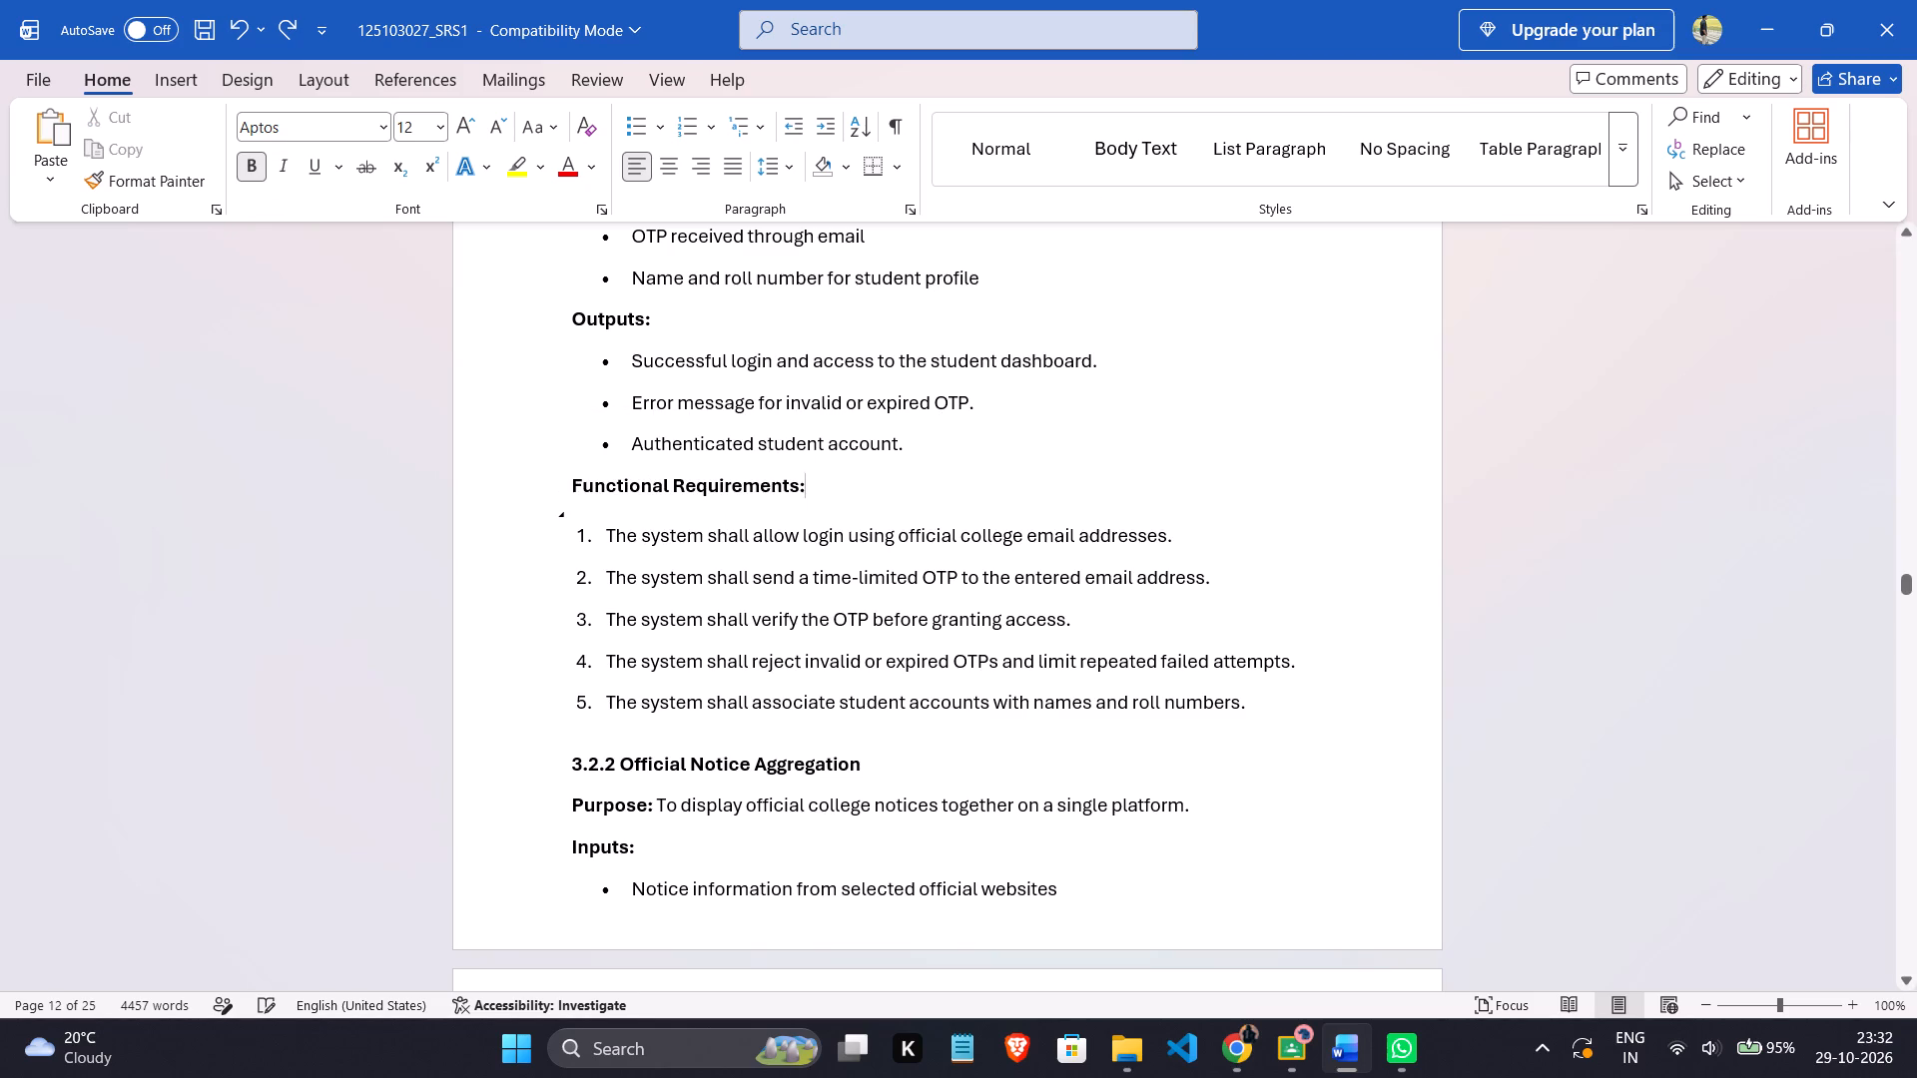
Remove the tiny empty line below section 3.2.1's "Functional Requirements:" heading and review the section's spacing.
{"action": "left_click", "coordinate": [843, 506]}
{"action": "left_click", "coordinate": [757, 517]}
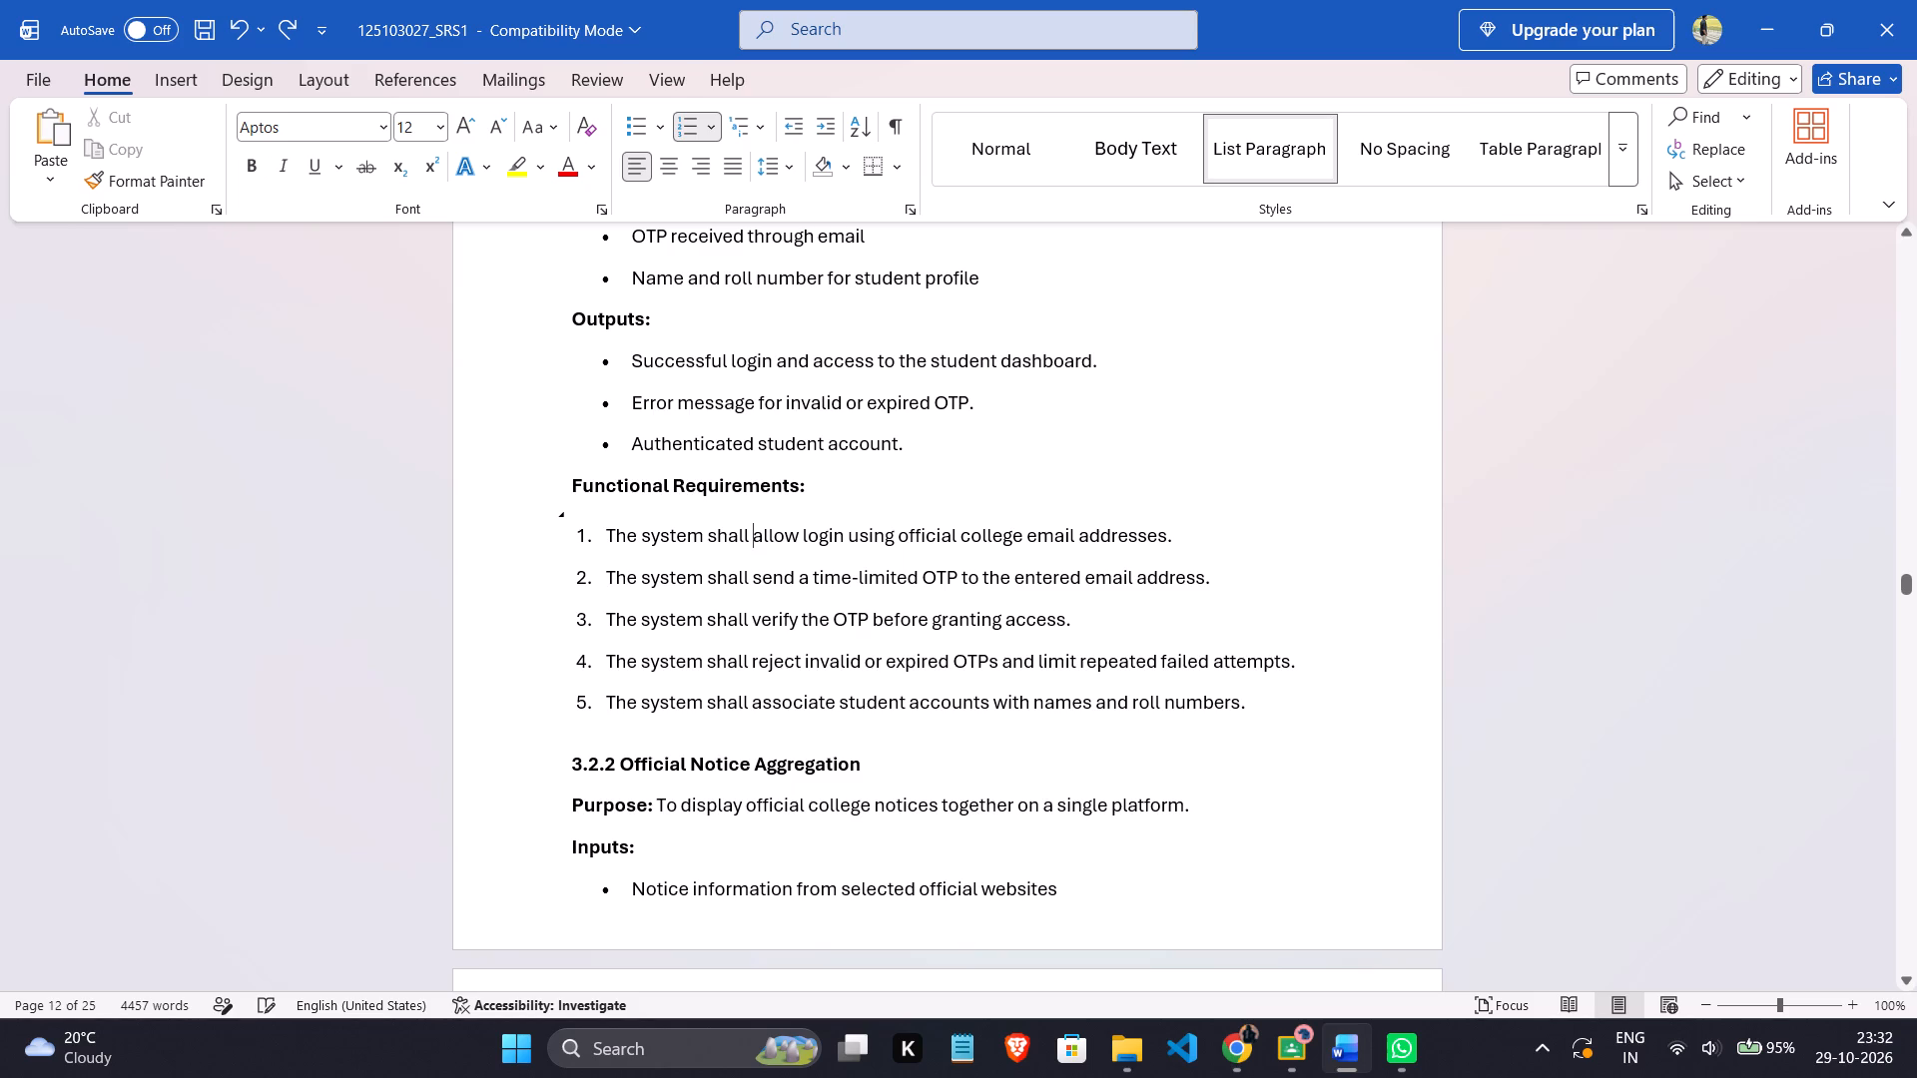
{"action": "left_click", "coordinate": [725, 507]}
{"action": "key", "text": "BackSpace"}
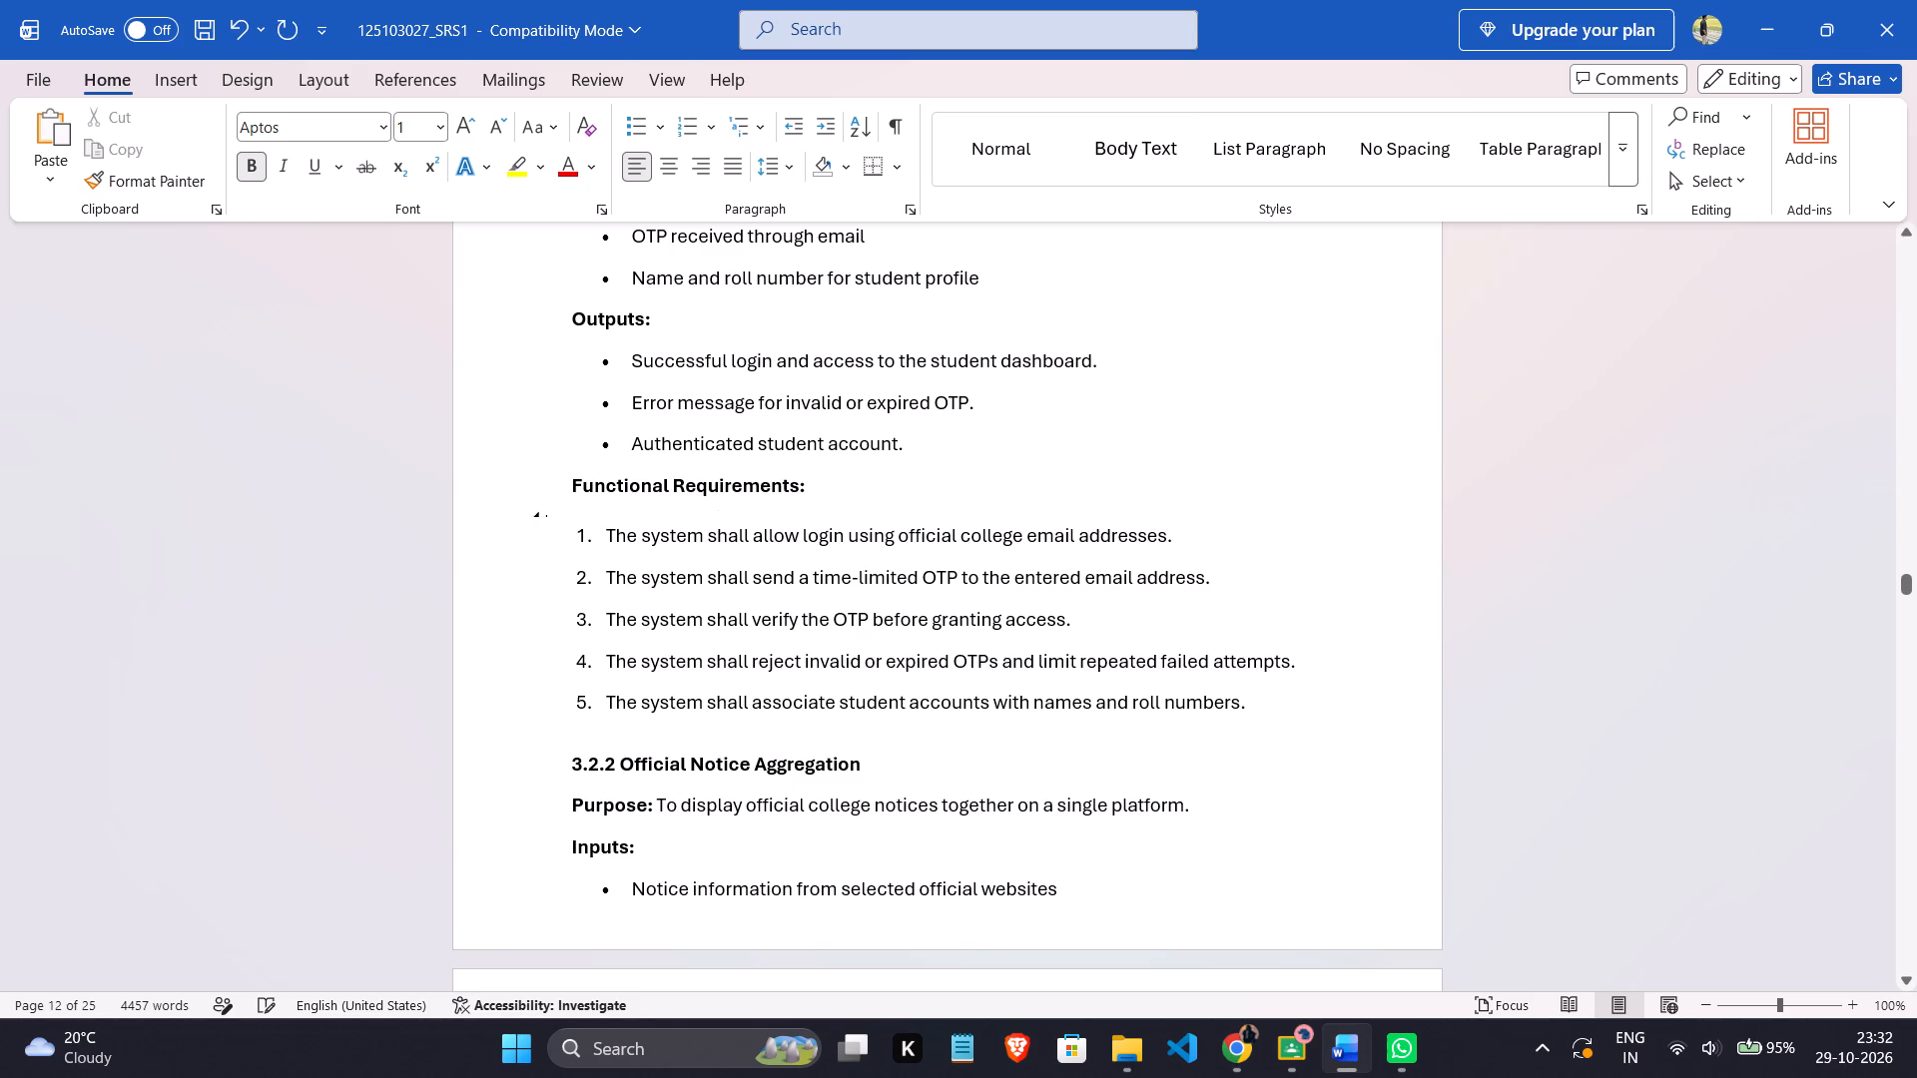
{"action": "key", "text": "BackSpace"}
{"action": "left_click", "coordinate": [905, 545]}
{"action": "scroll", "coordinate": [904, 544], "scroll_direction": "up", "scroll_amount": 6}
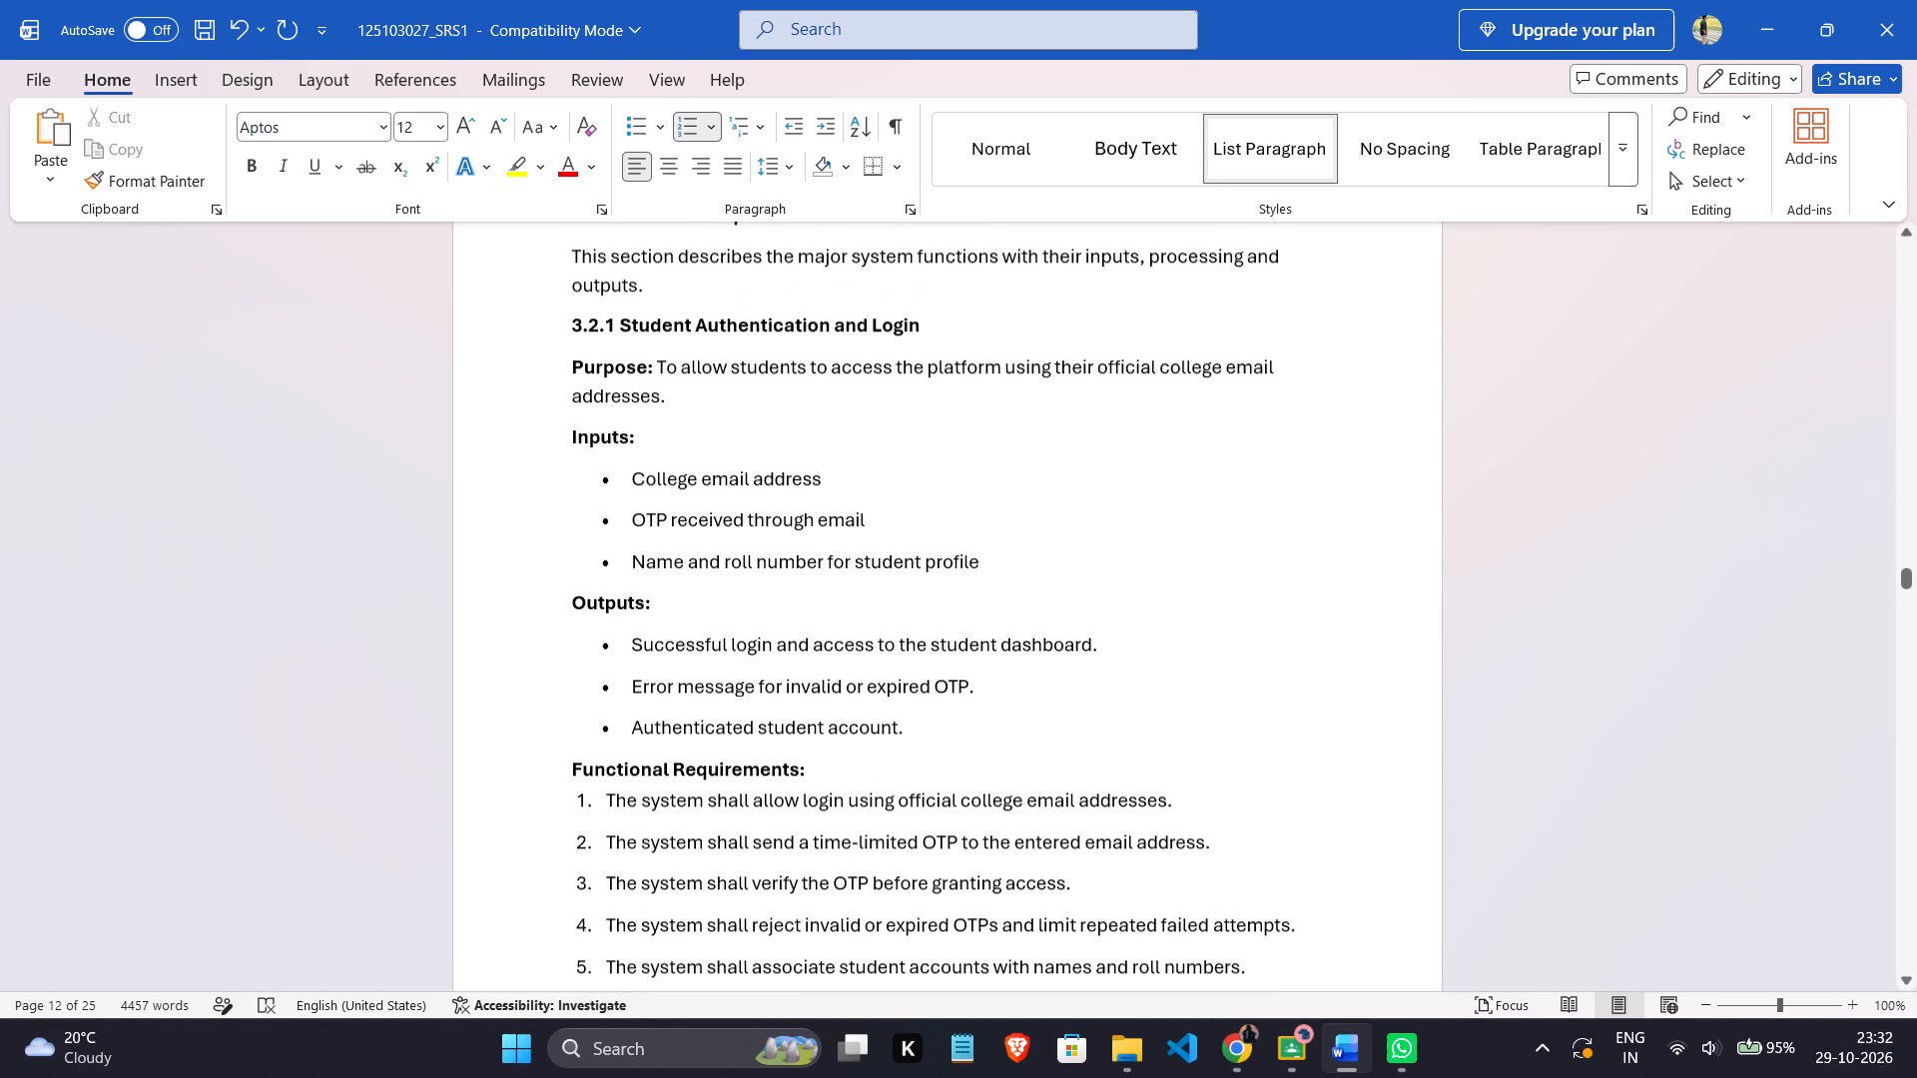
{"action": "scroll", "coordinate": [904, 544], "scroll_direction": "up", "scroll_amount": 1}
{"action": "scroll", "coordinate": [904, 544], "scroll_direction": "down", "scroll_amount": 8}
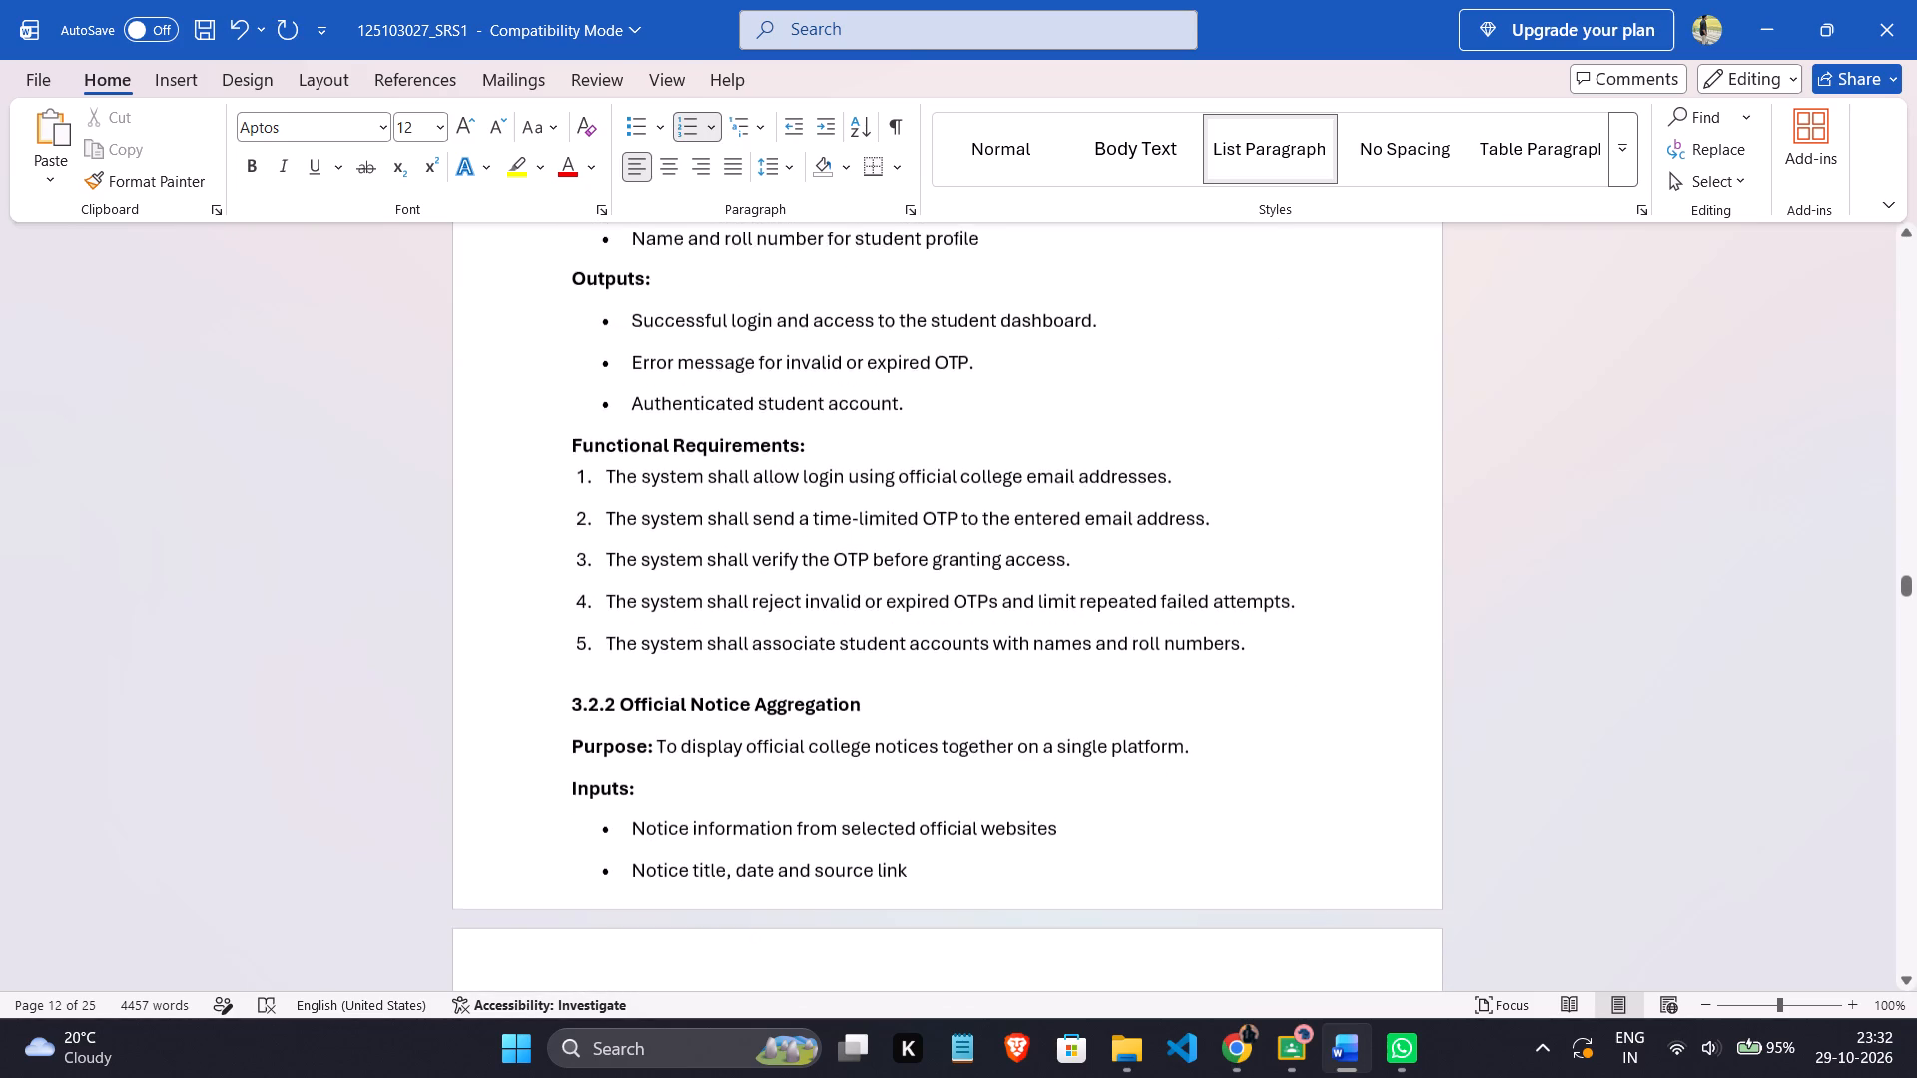
Add an unbulleted empty line after "Authenticated student account." and set its font size to 2.
{"action": "left_click", "coordinate": [977, 367]}
{"action": "key", "text": "Return"}
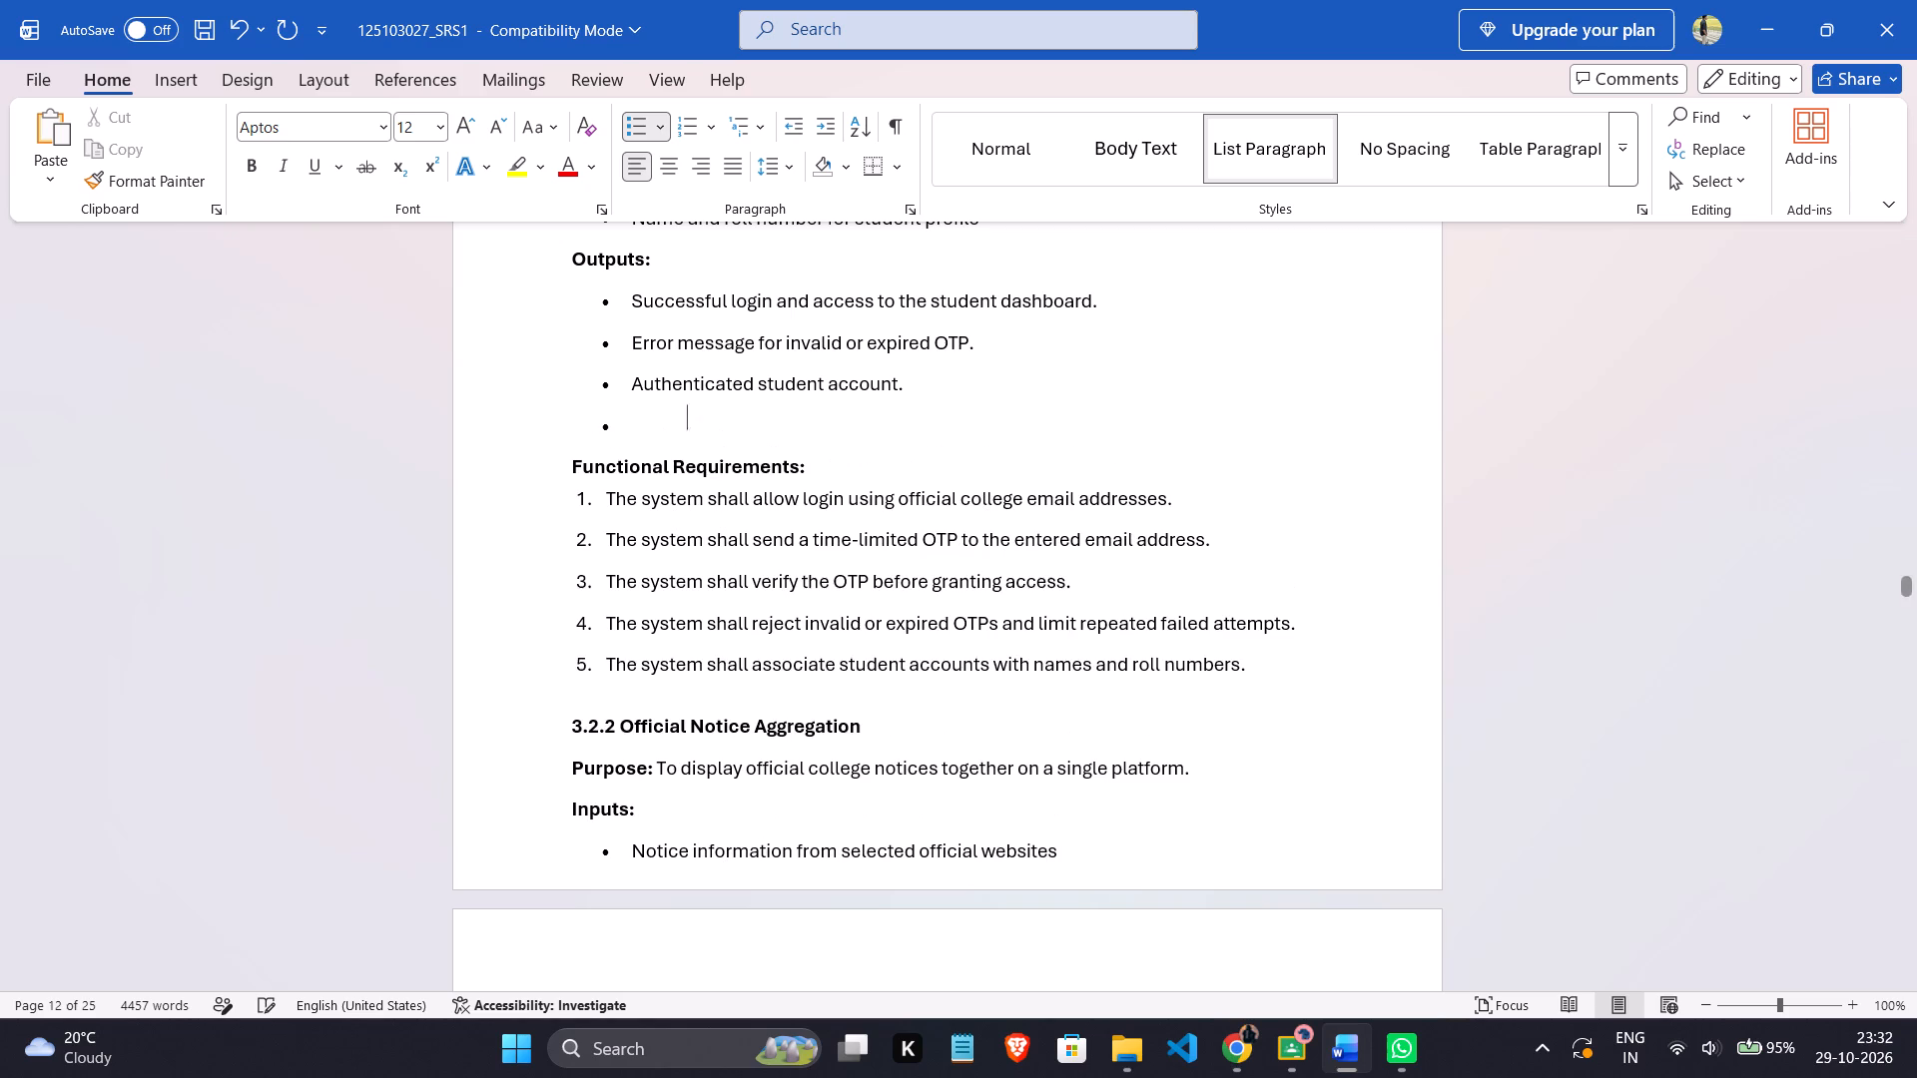
{"action": "key", "text": "BackSpace"}
{"action": "left_click", "coordinate": [442, 129]}
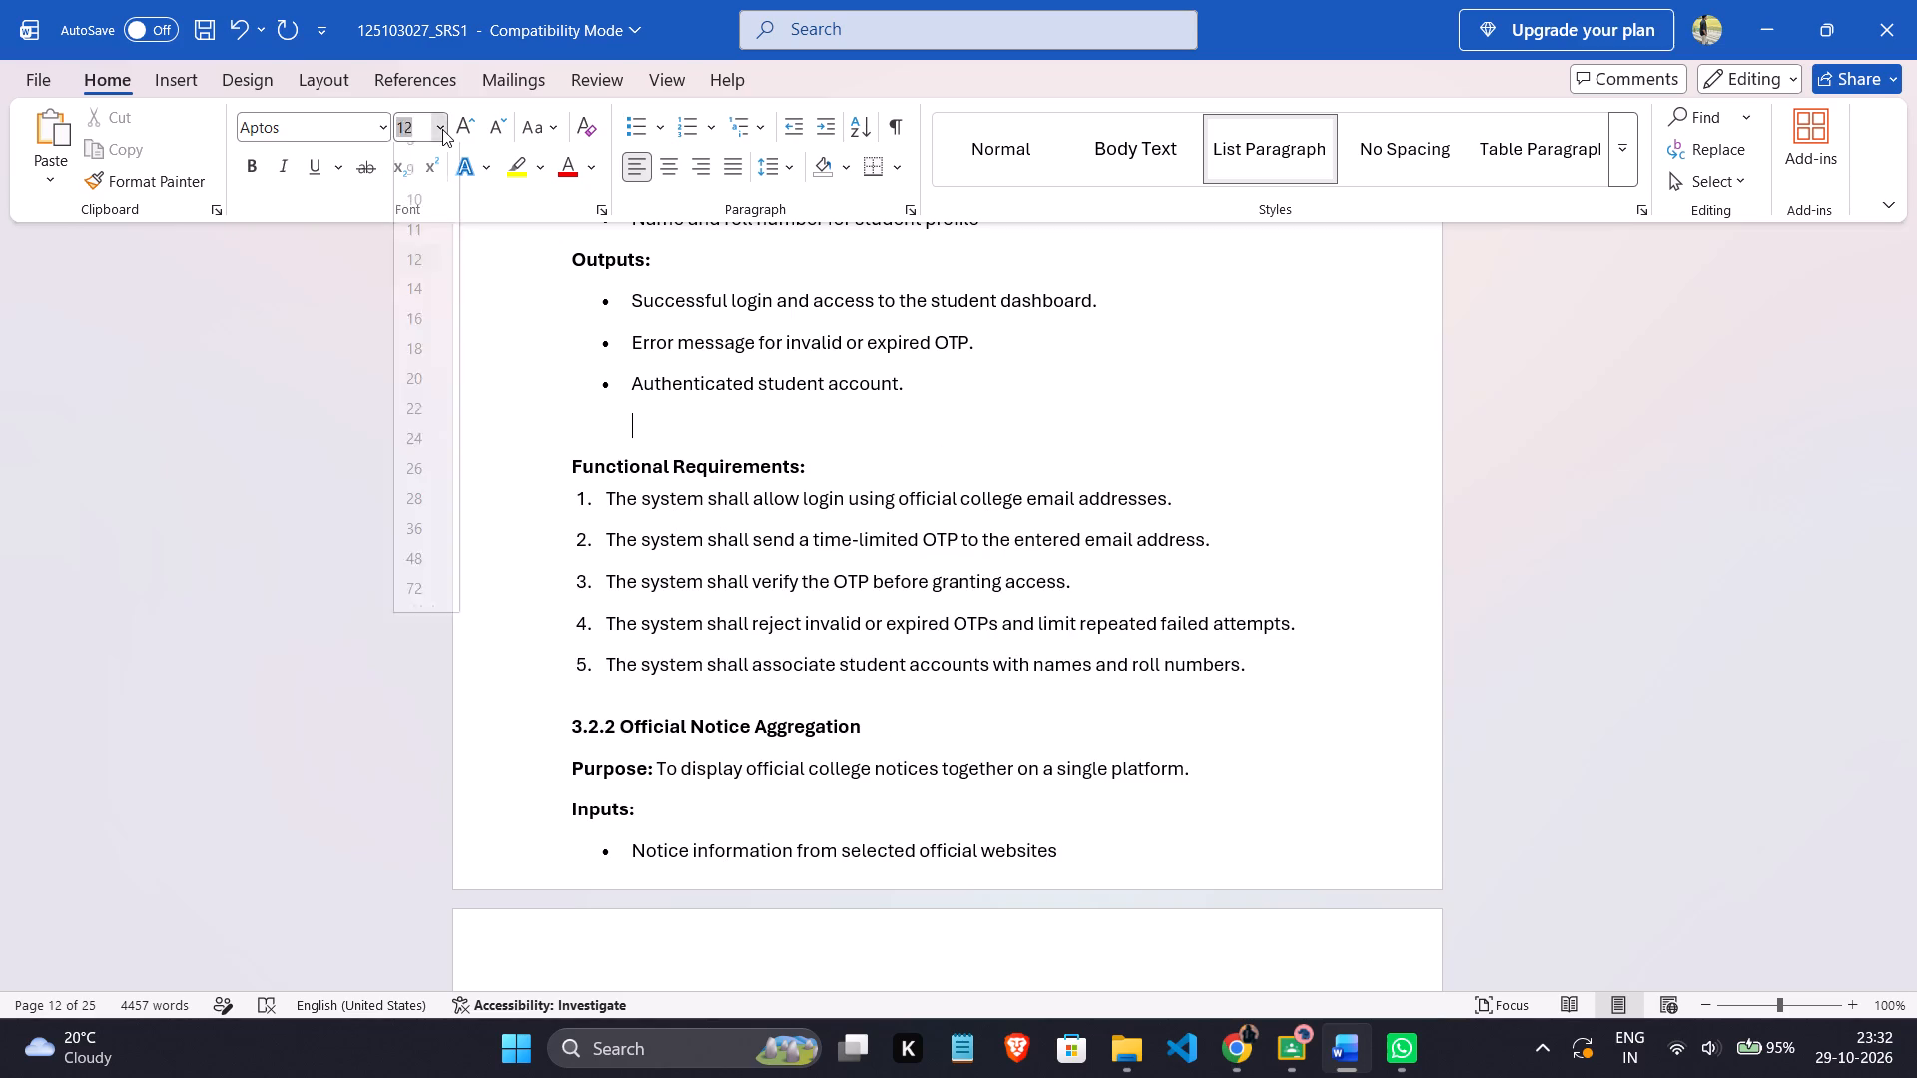
{"action": "key", "text": "2"}
{"action": "key", "text": "Return"}
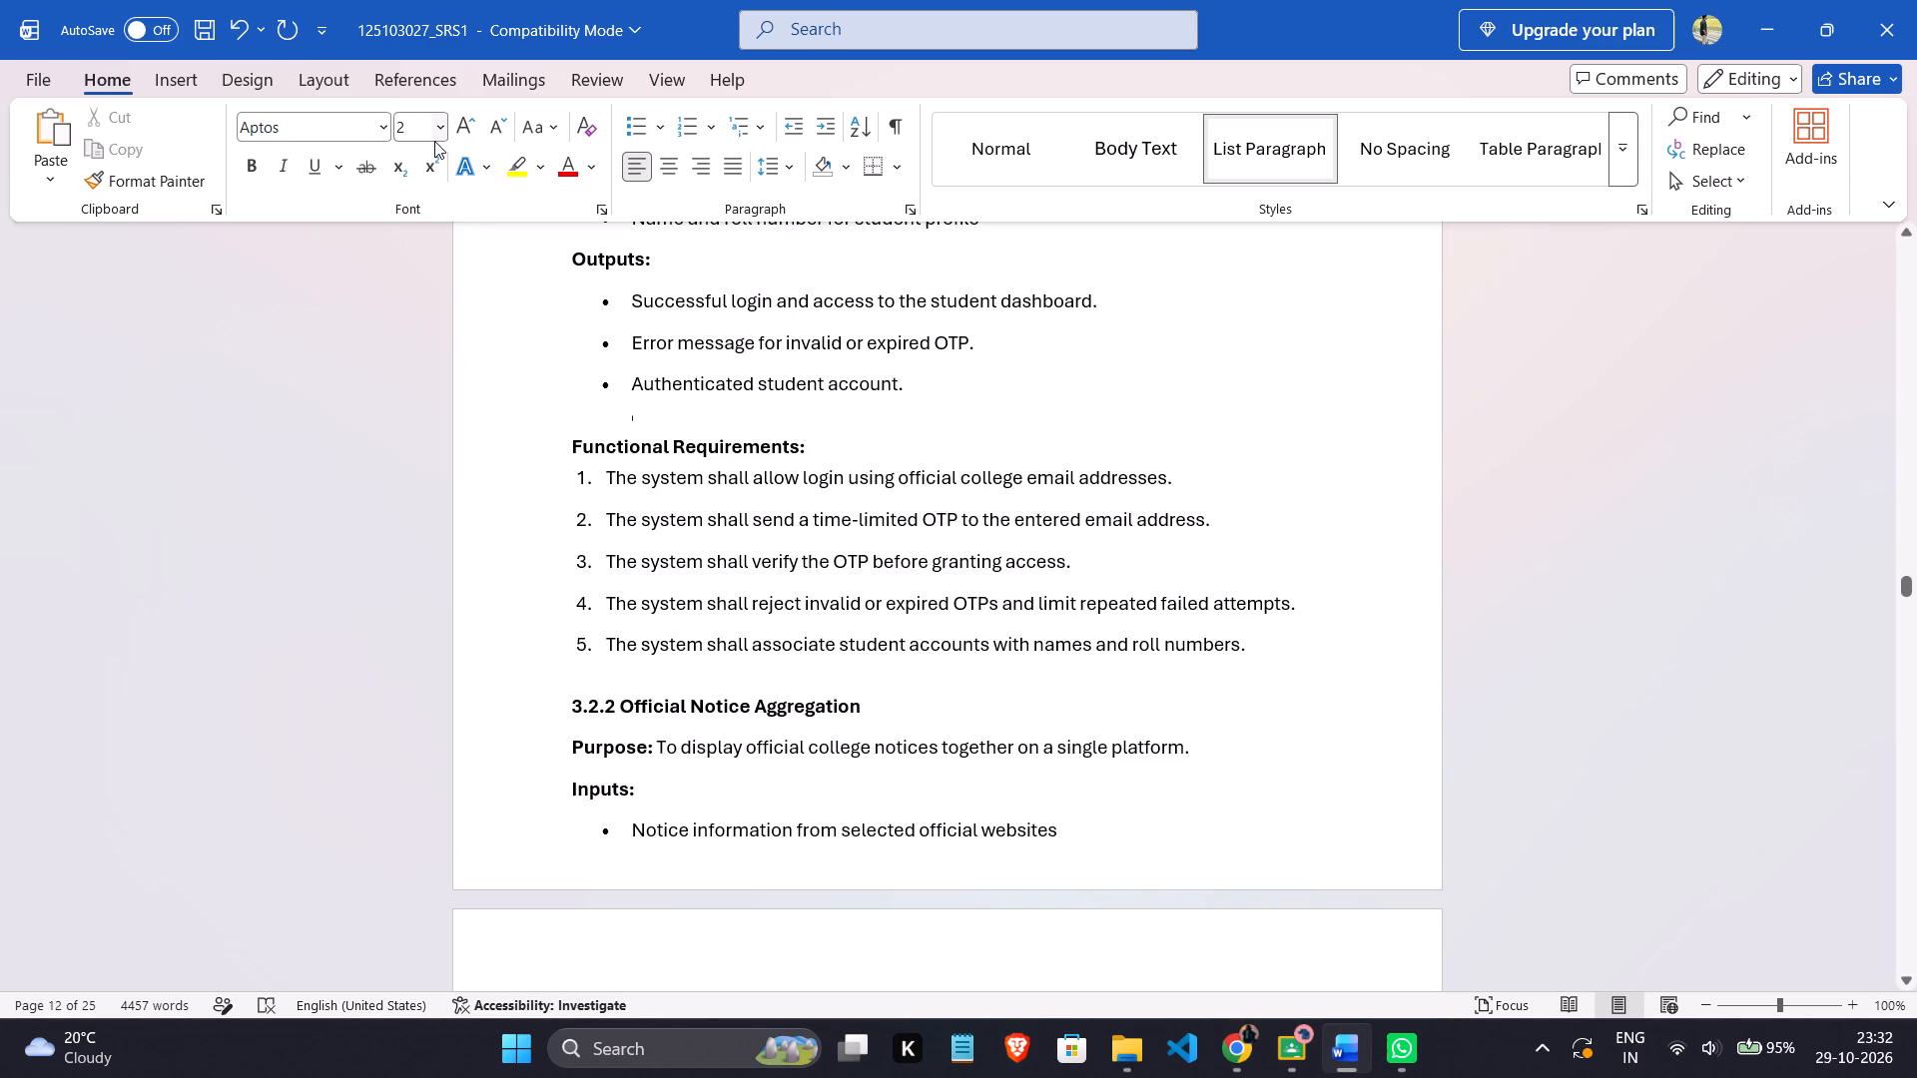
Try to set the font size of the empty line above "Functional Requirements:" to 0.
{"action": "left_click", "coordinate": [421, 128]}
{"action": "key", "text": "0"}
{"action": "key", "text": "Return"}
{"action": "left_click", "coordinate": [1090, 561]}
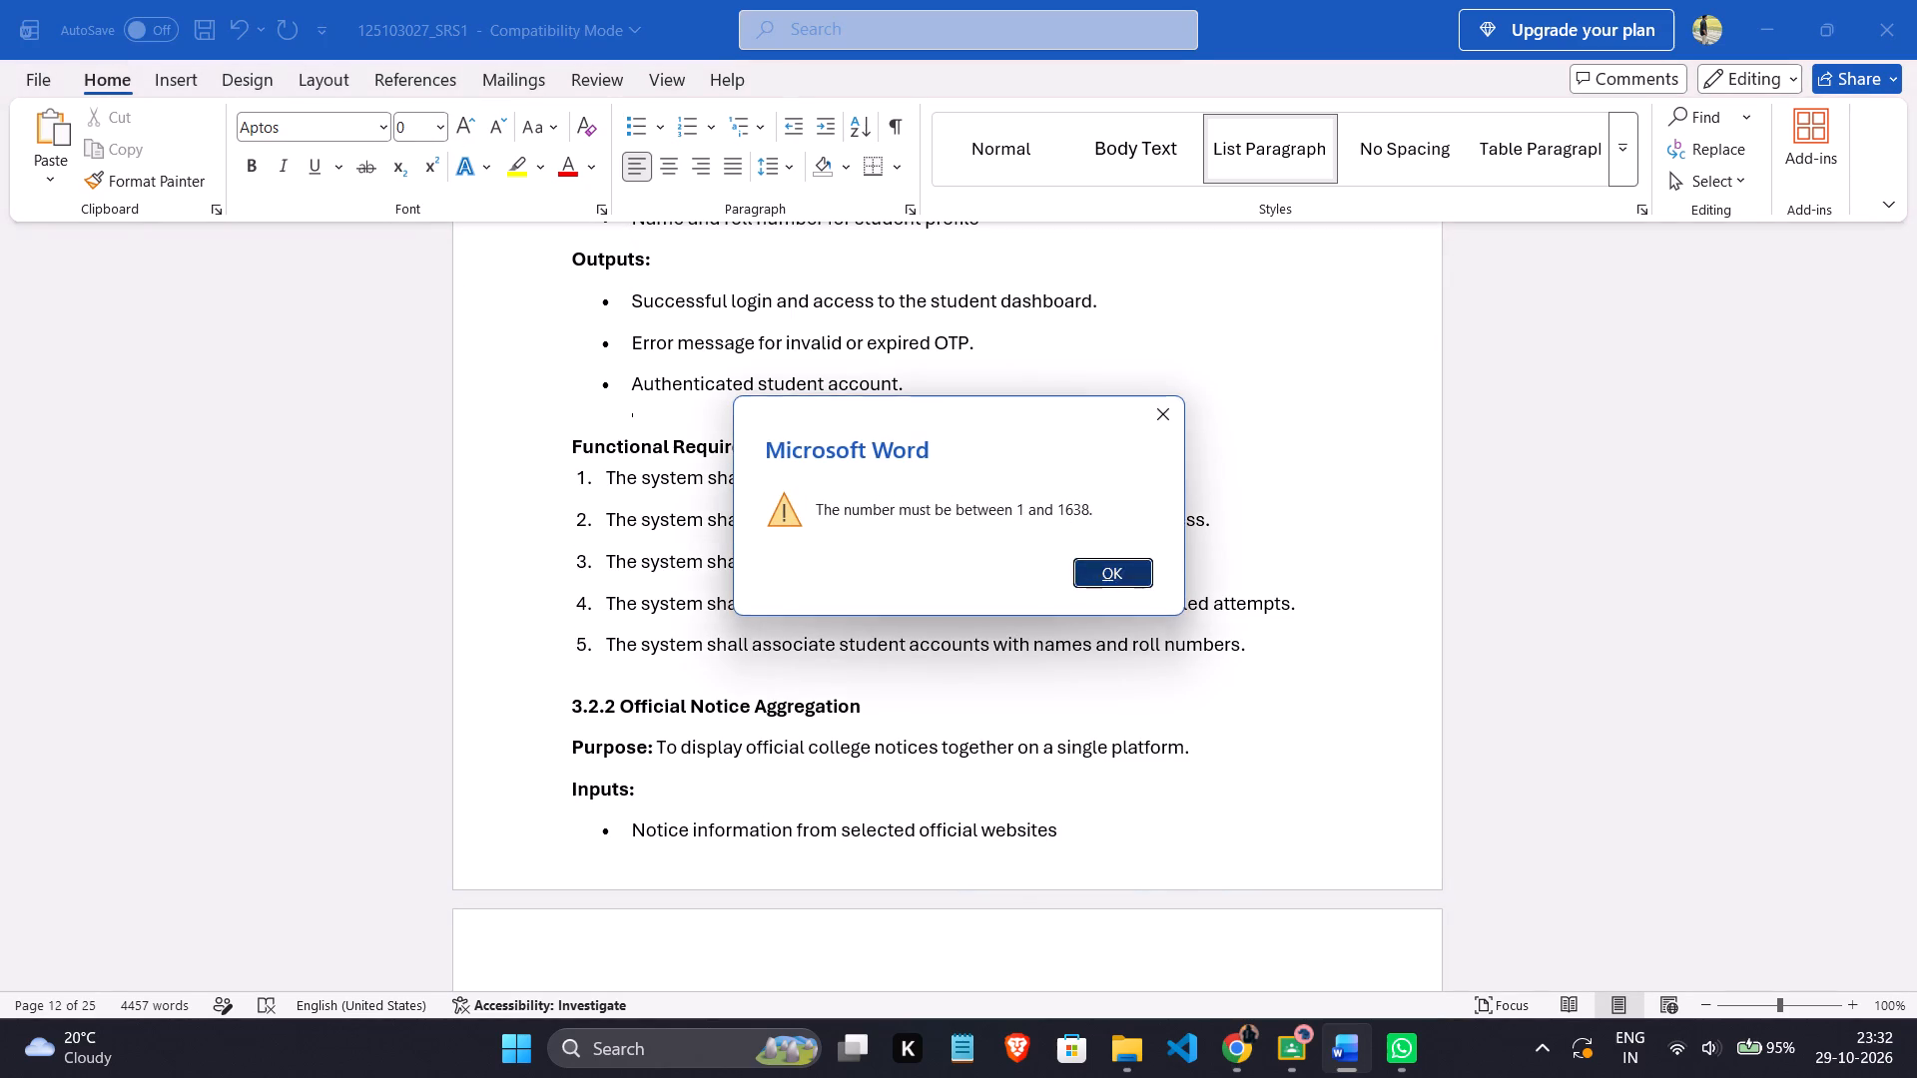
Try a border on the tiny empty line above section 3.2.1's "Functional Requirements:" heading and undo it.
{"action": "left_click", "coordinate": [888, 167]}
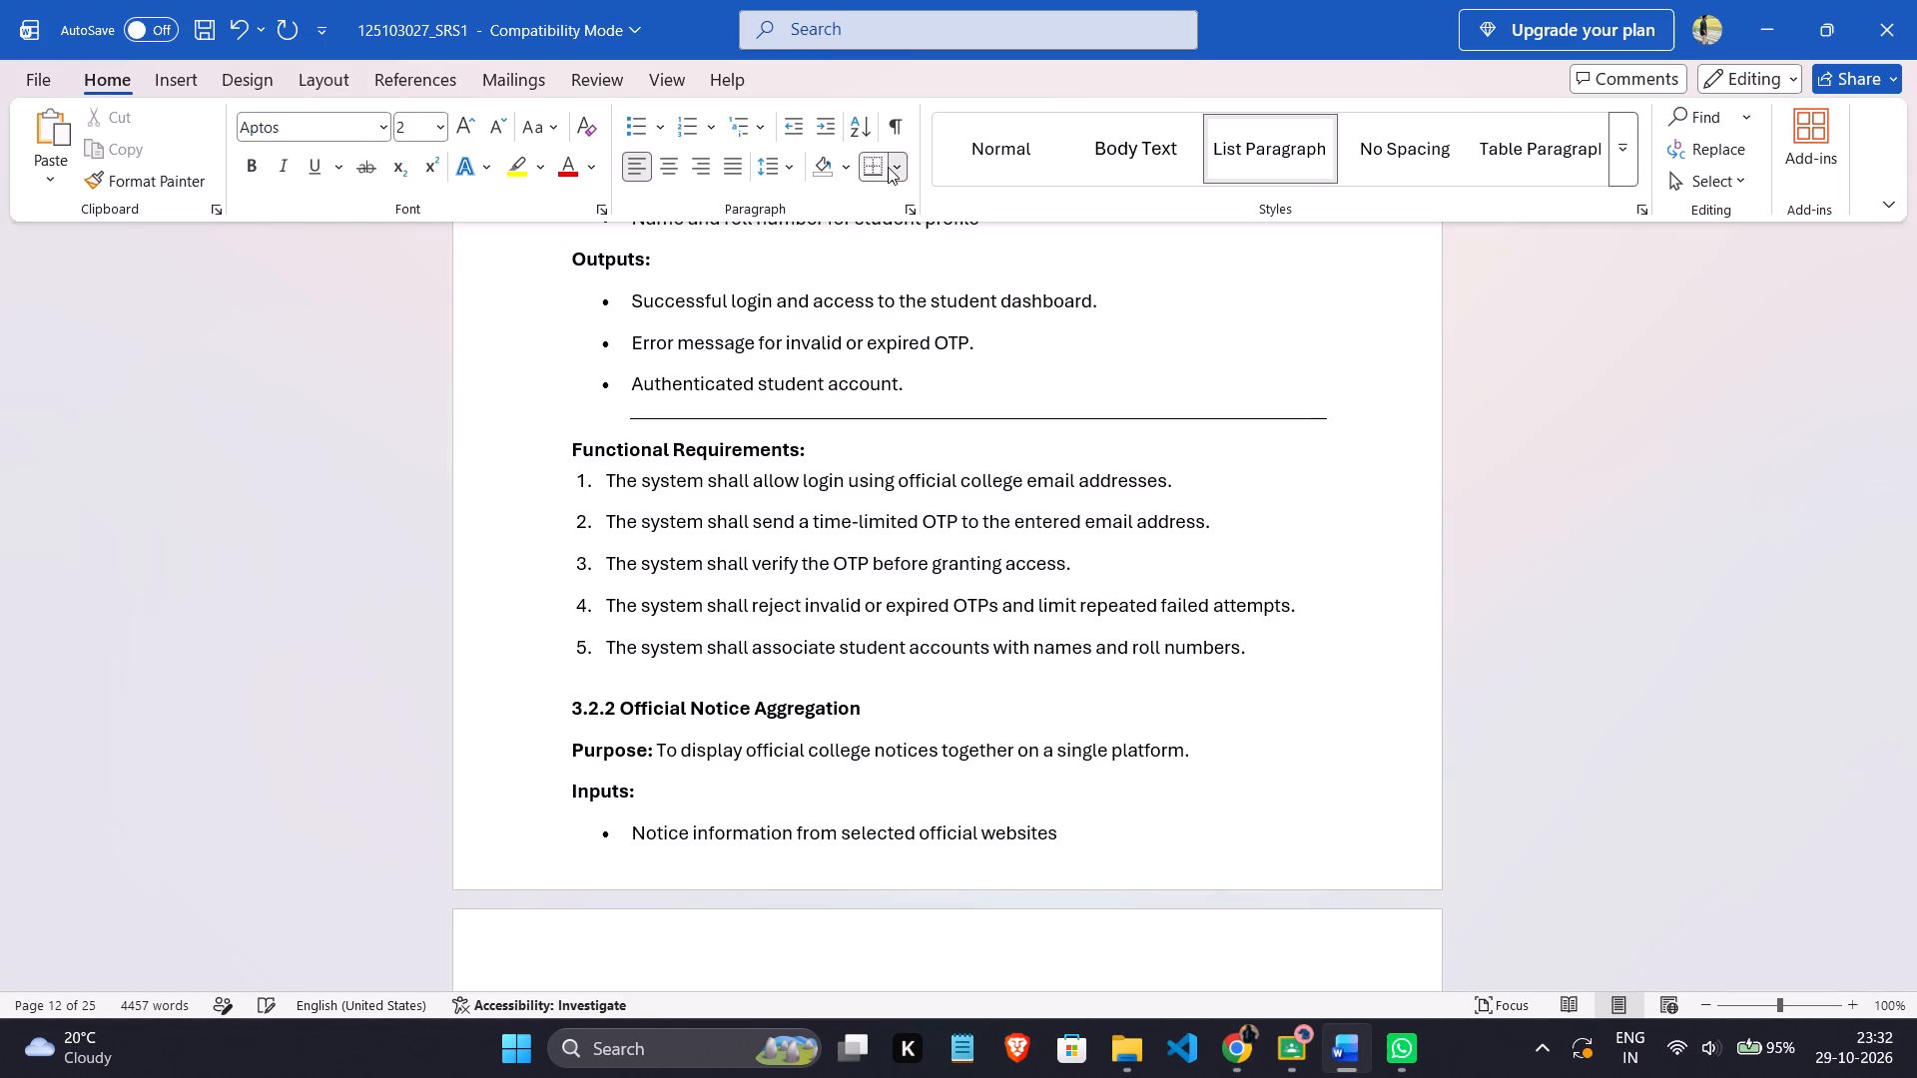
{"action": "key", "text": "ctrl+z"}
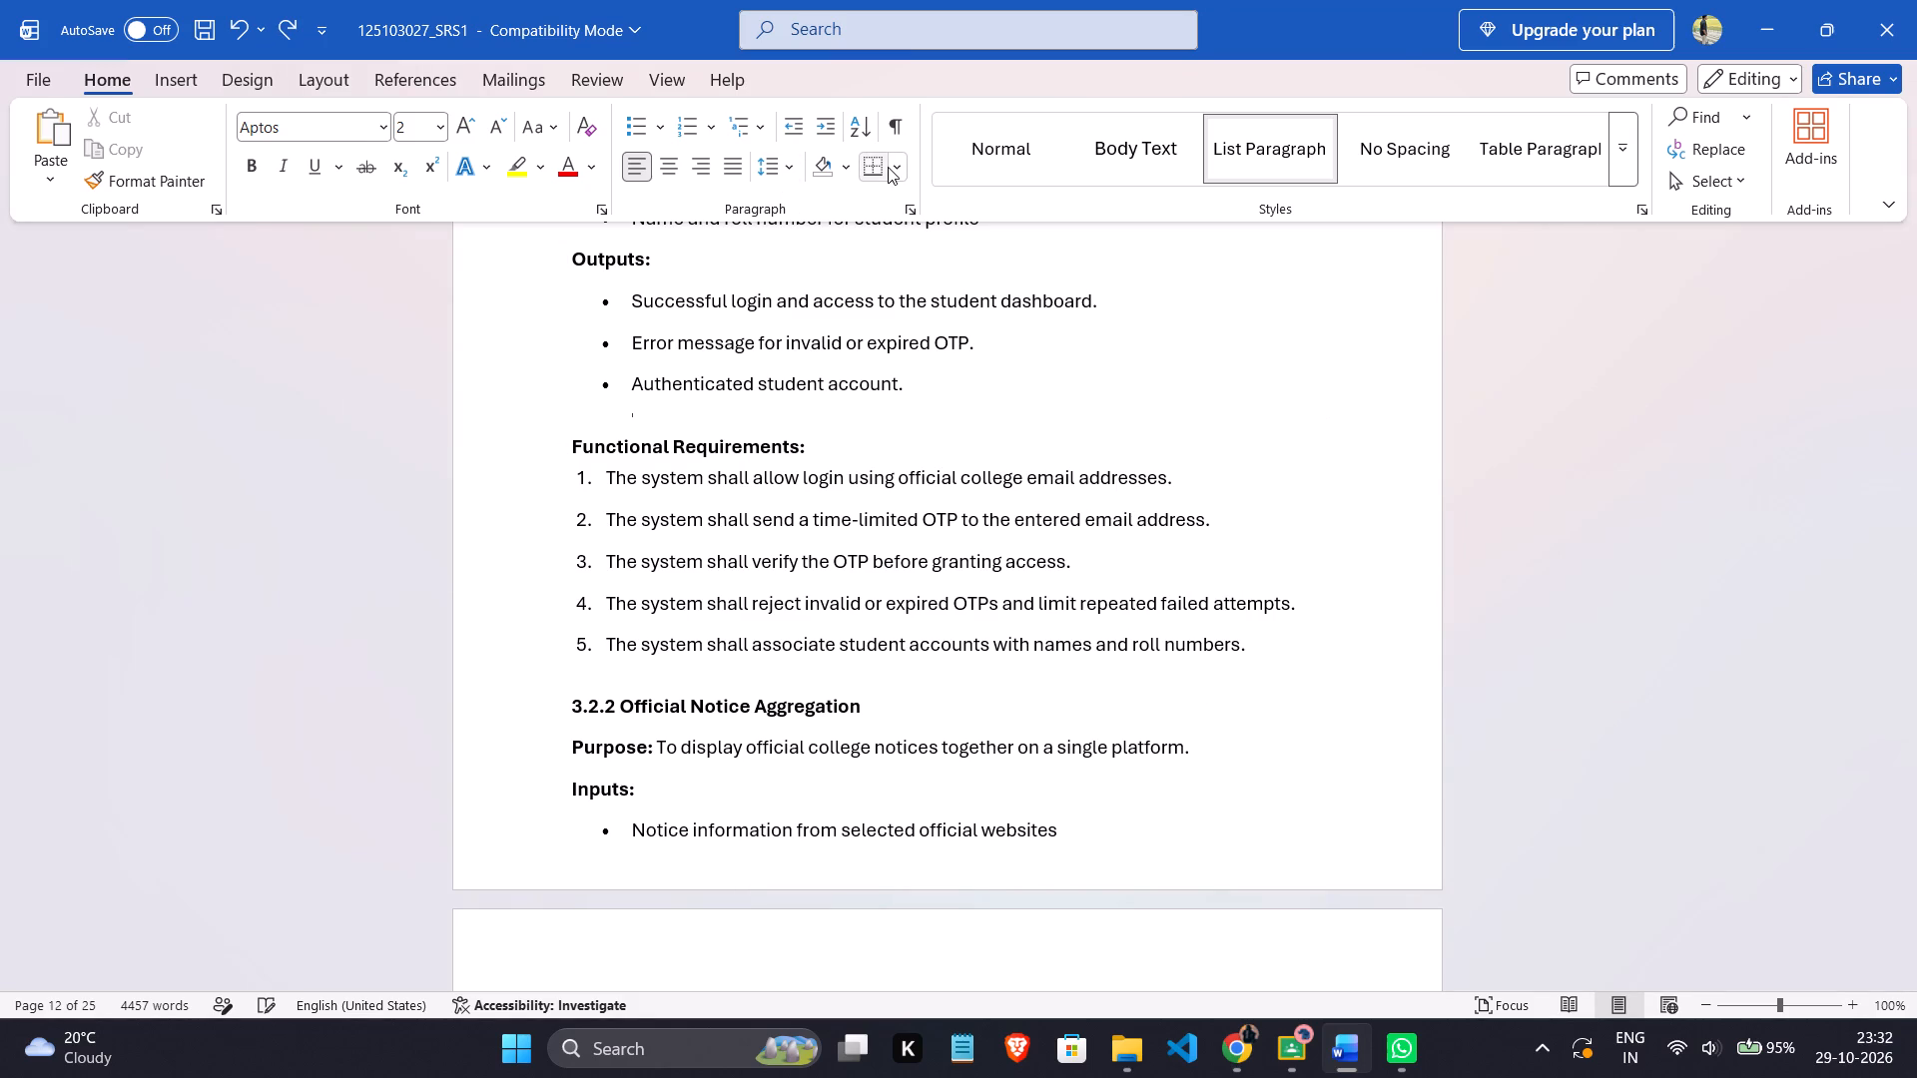
Tighten the gap above section 3.2.1's "Functional Requirements:" heading by pulling back the tiny empty line's indent.
{"action": "left_click_drag", "start_coordinate": [680, 426], "coordinate": [624, 406]}
{"action": "left_click", "coordinate": [591, 421]}
{"action": "left_click_drag", "start_coordinate": [570, 436], "coordinate": [566, 419]}
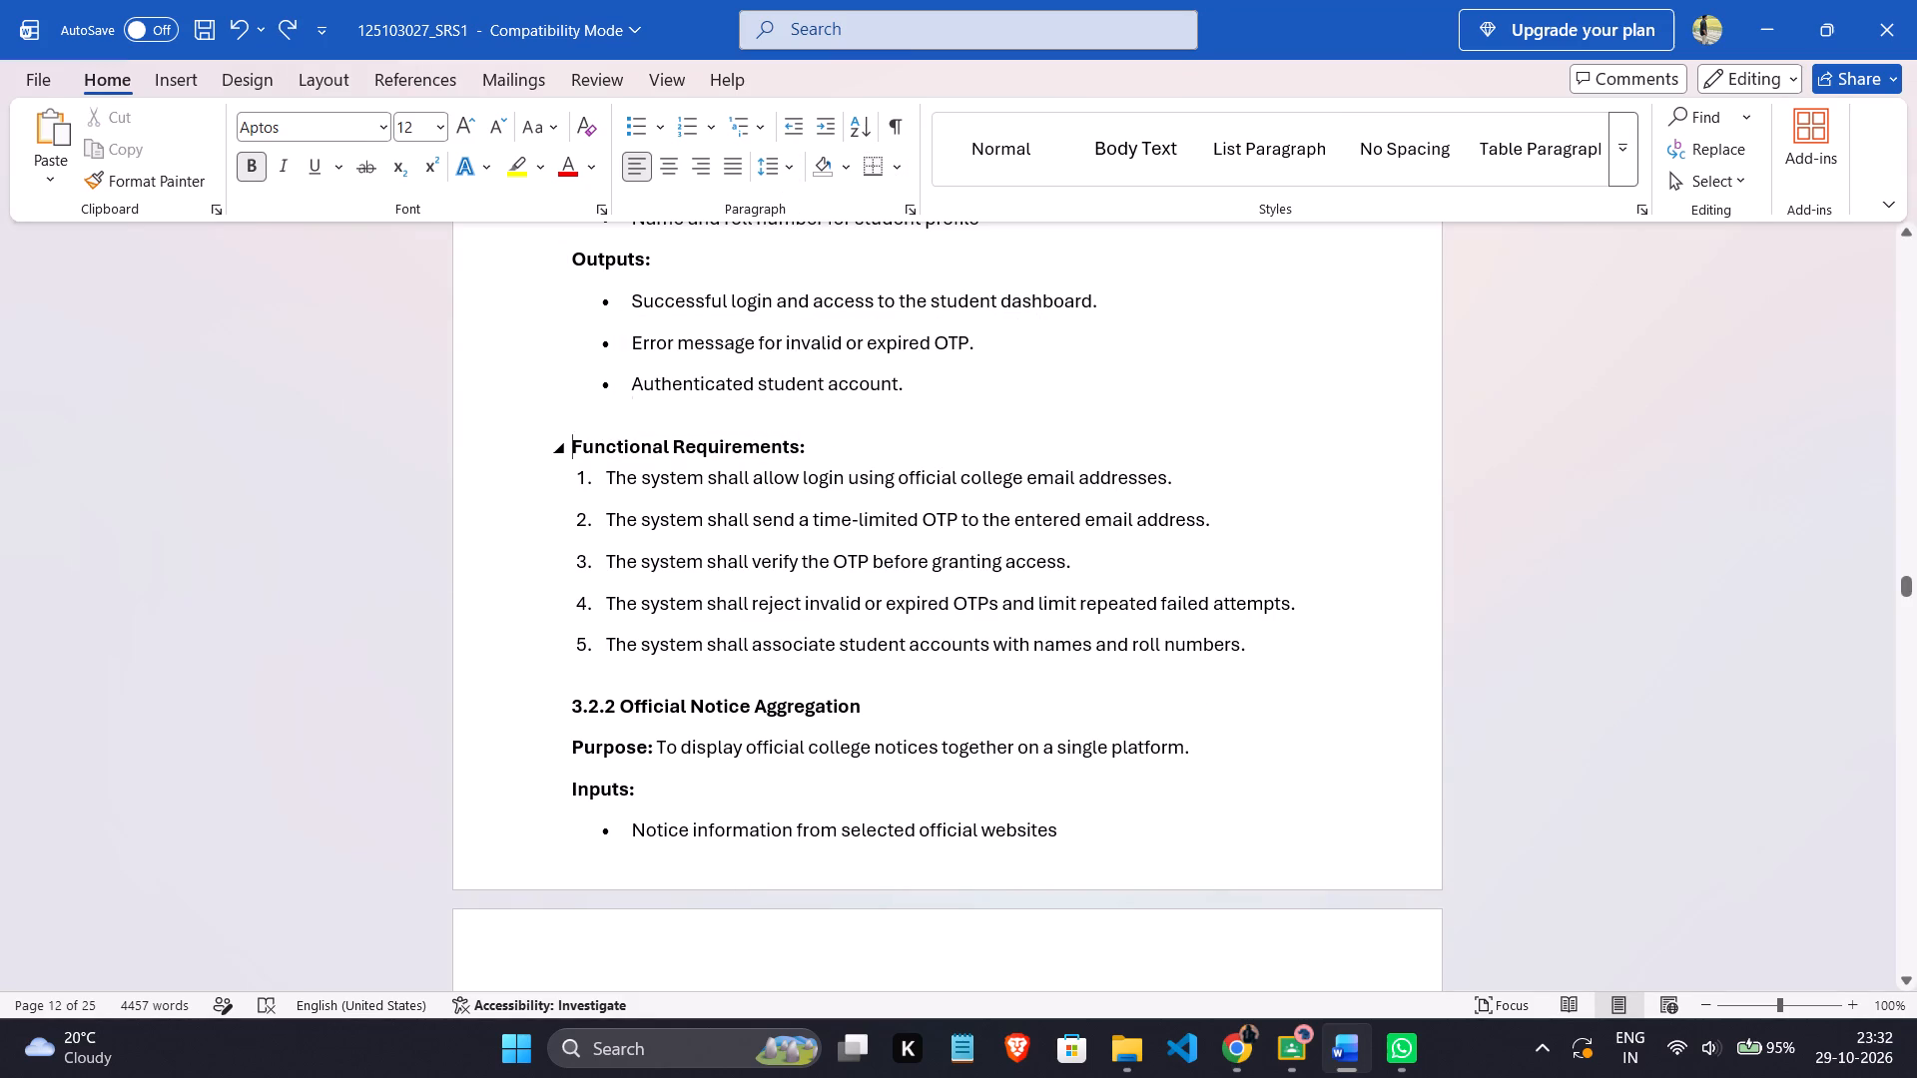
{"action": "left_click_drag", "start_coordinate": [566, 419], "coordinate": [753, 397]}
{"action": "double_click", "coordinate": [762, 402]}
{"action": "scroll", "coordinate": [765, 424], "scroll_direction": "down", "scroll_amount": 3}
{"action": "scroll", "coordinate": [765, 424], "scroll_direction": "up", "scroll_amount": 3}
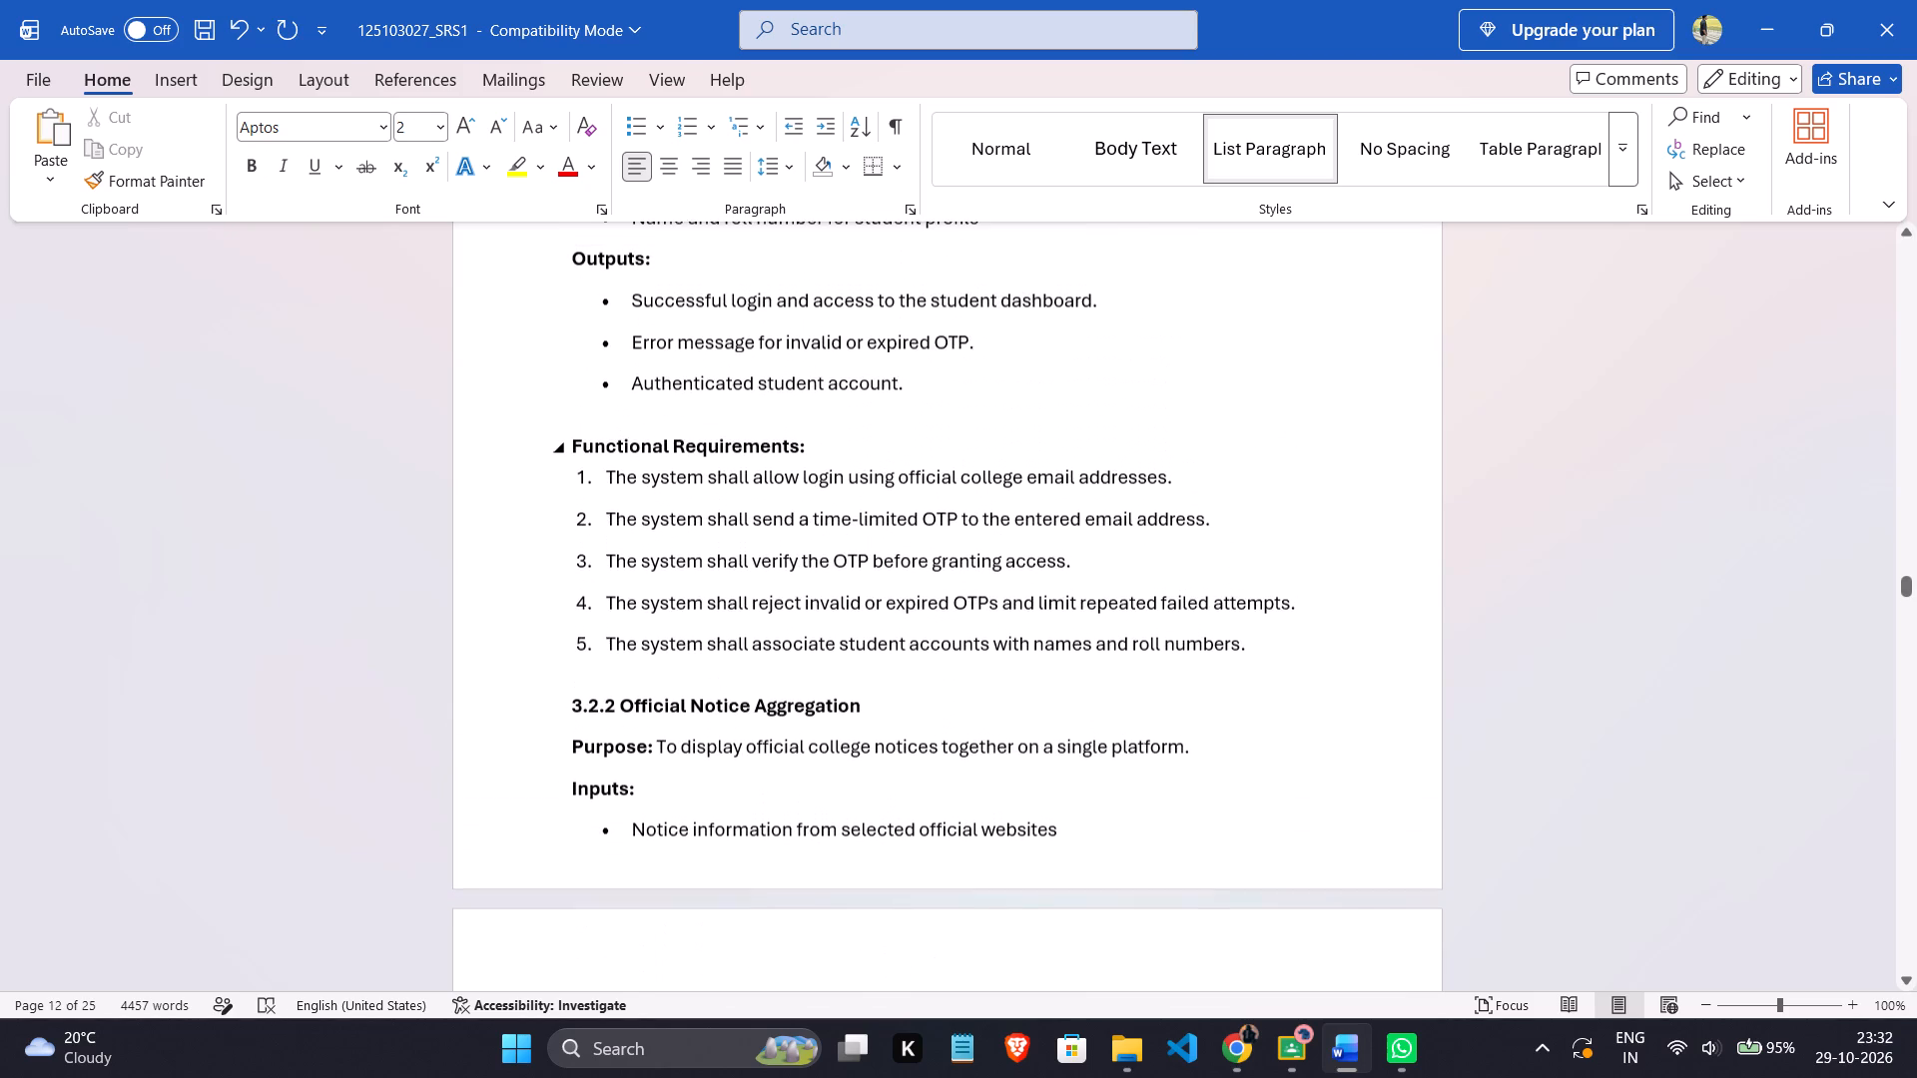
{"action": "left_click", "coordinate": [769, 389]}
{"action": "left_click", "coordinate": [762, 413]}
{"action": "key", "text": "BackSpace"}
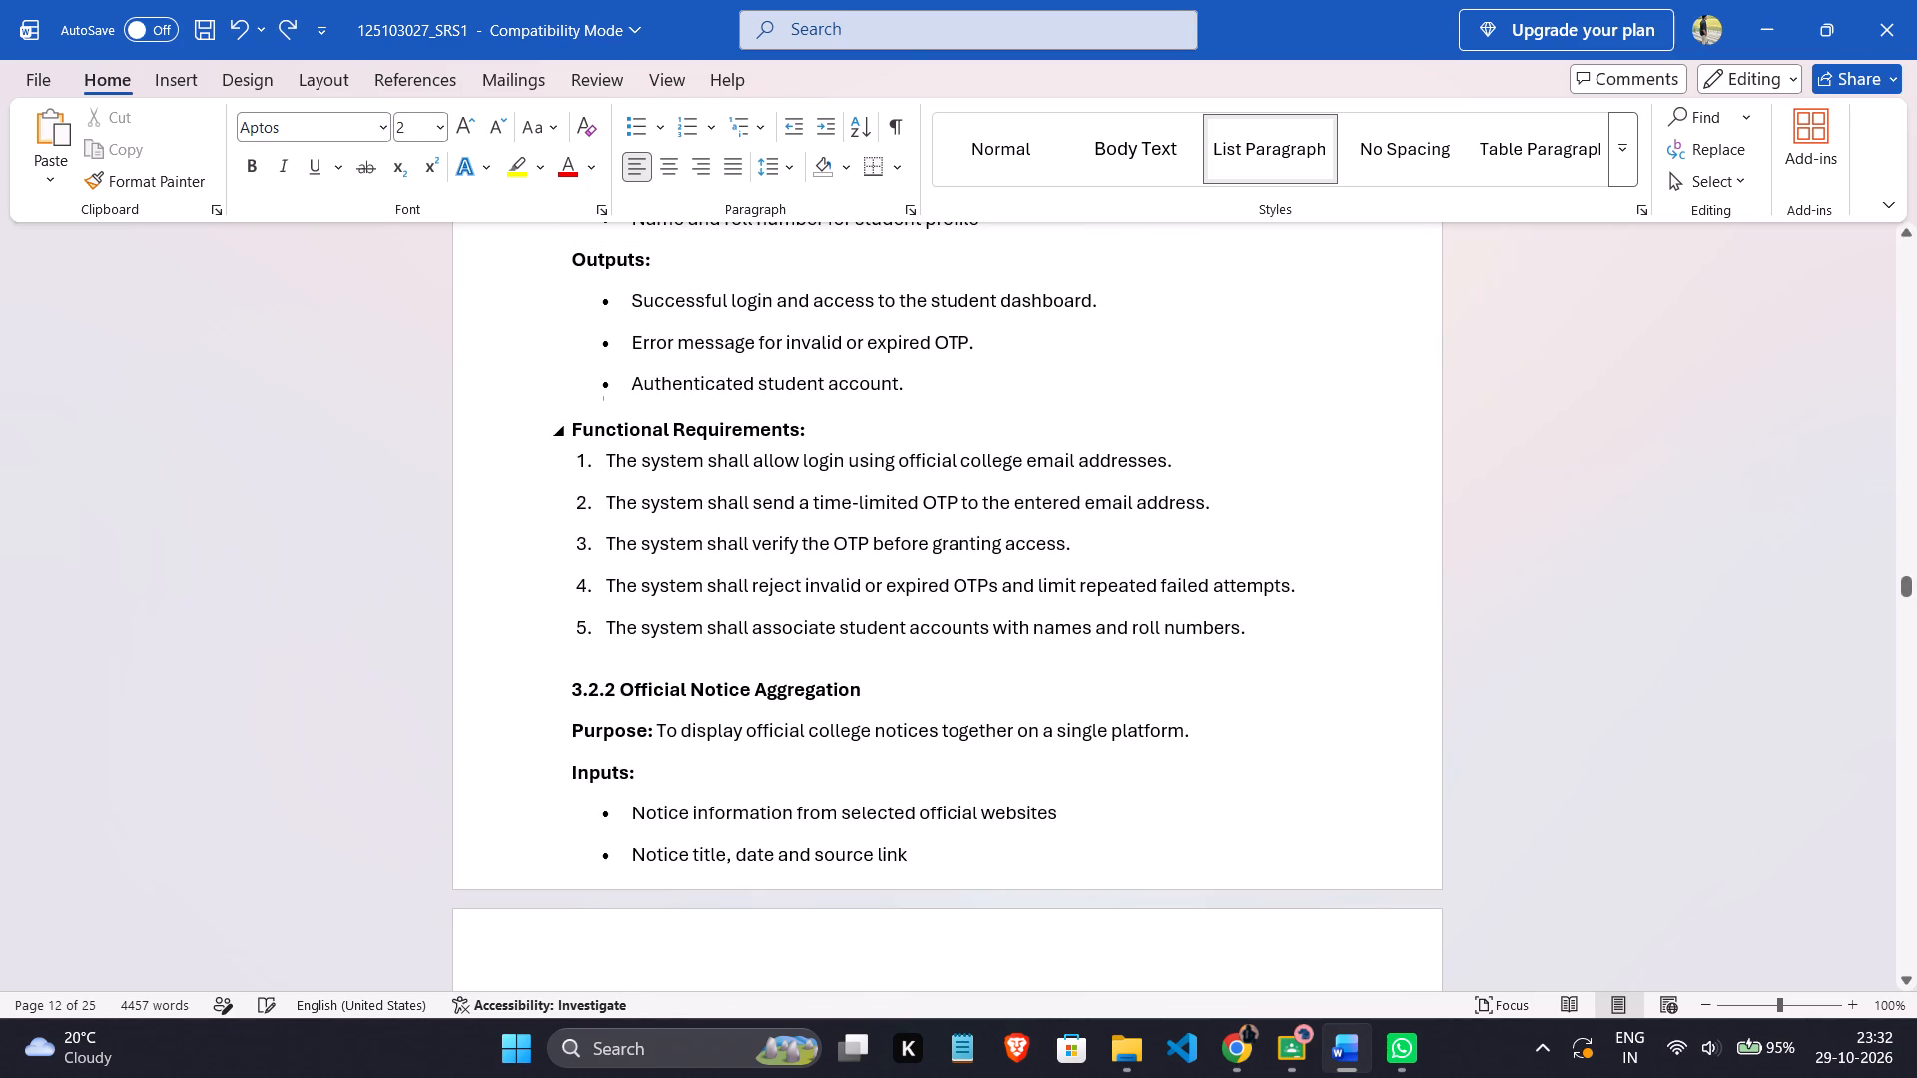
{"action": "left_click", "coordinate": [962, 425]}
{"action": "scroll", "coordinate": [954, 420], "scroll_direction": "down", "scroll_amount": 2}
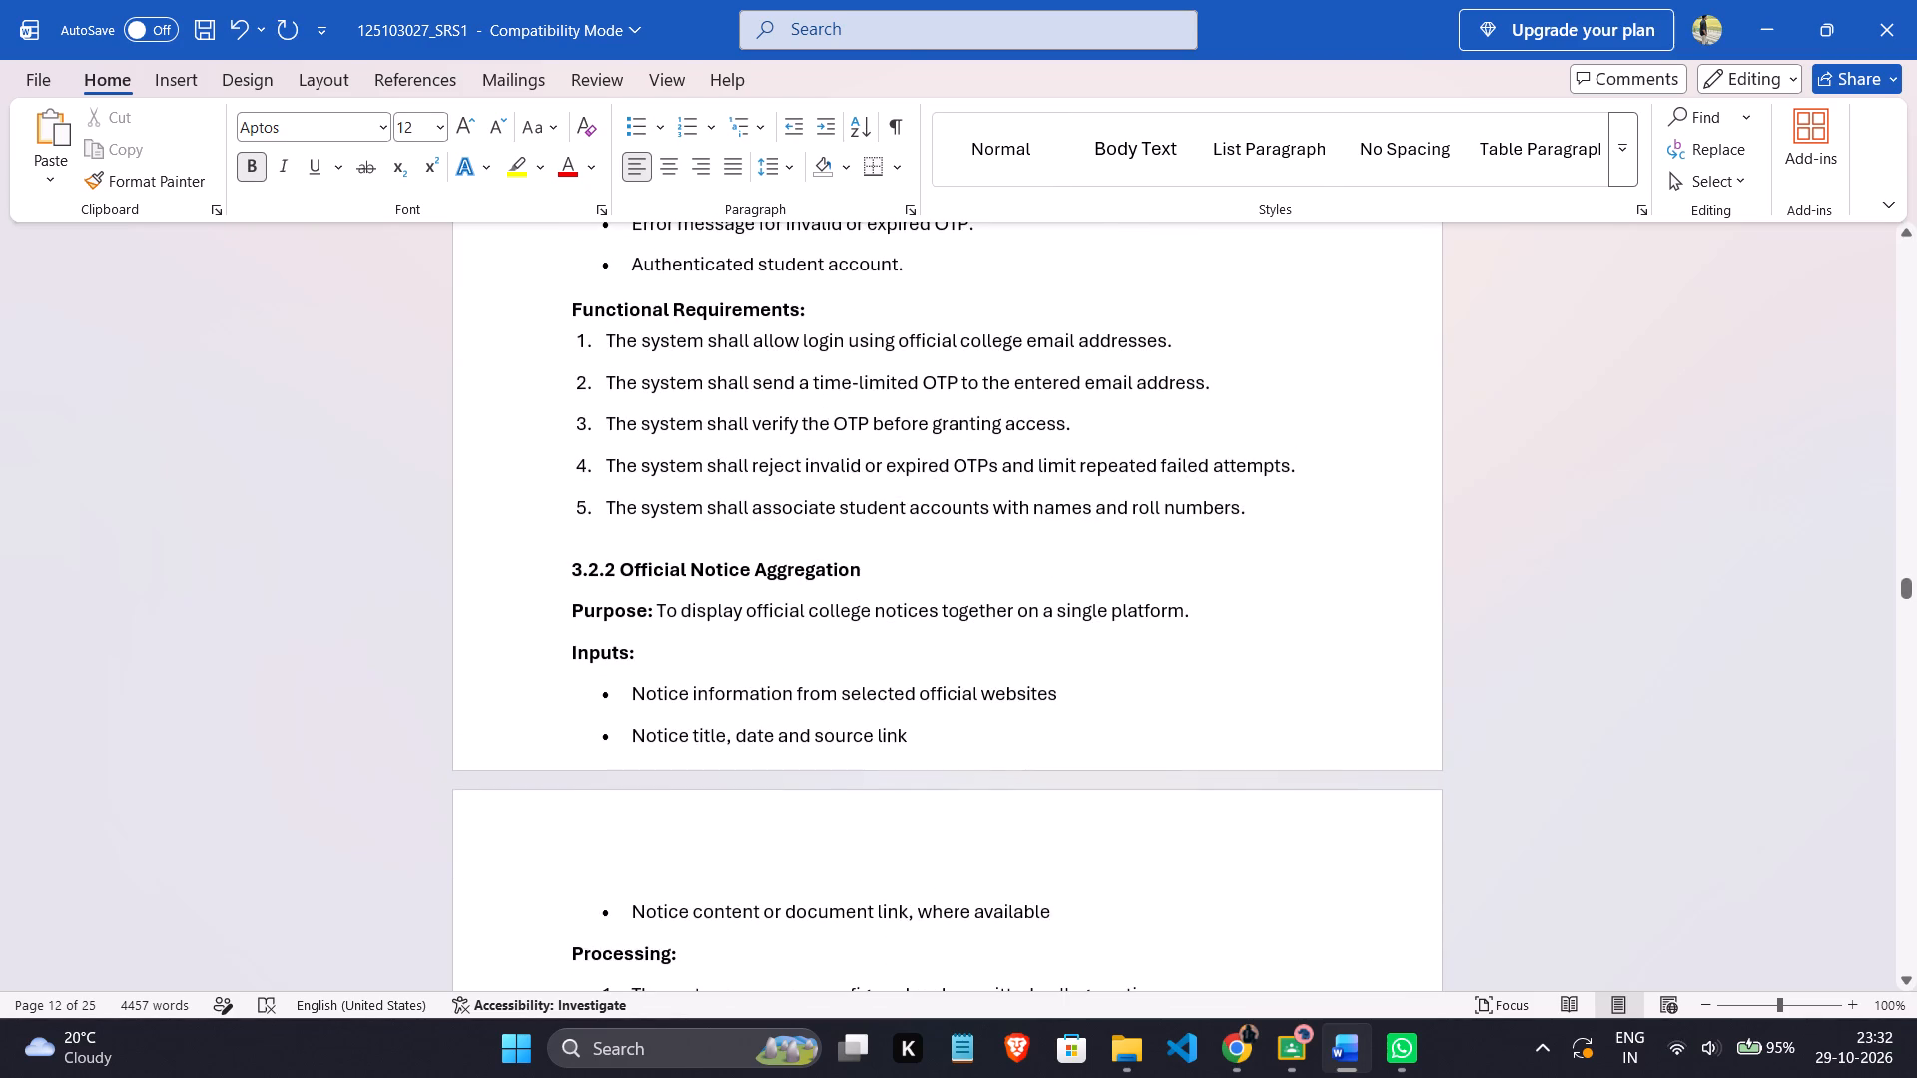
{"action": "scroll", "coordinate": [954, 420], "scroll_direction": "up", "scroll_amount": 4}
Delete the "Processing:" heading of section 3.2.2 together with its four numbered steps.
{"action": "scroll", "coordinate": [954, 420], "scroll_direction": "down", "scroll_amount": 6}
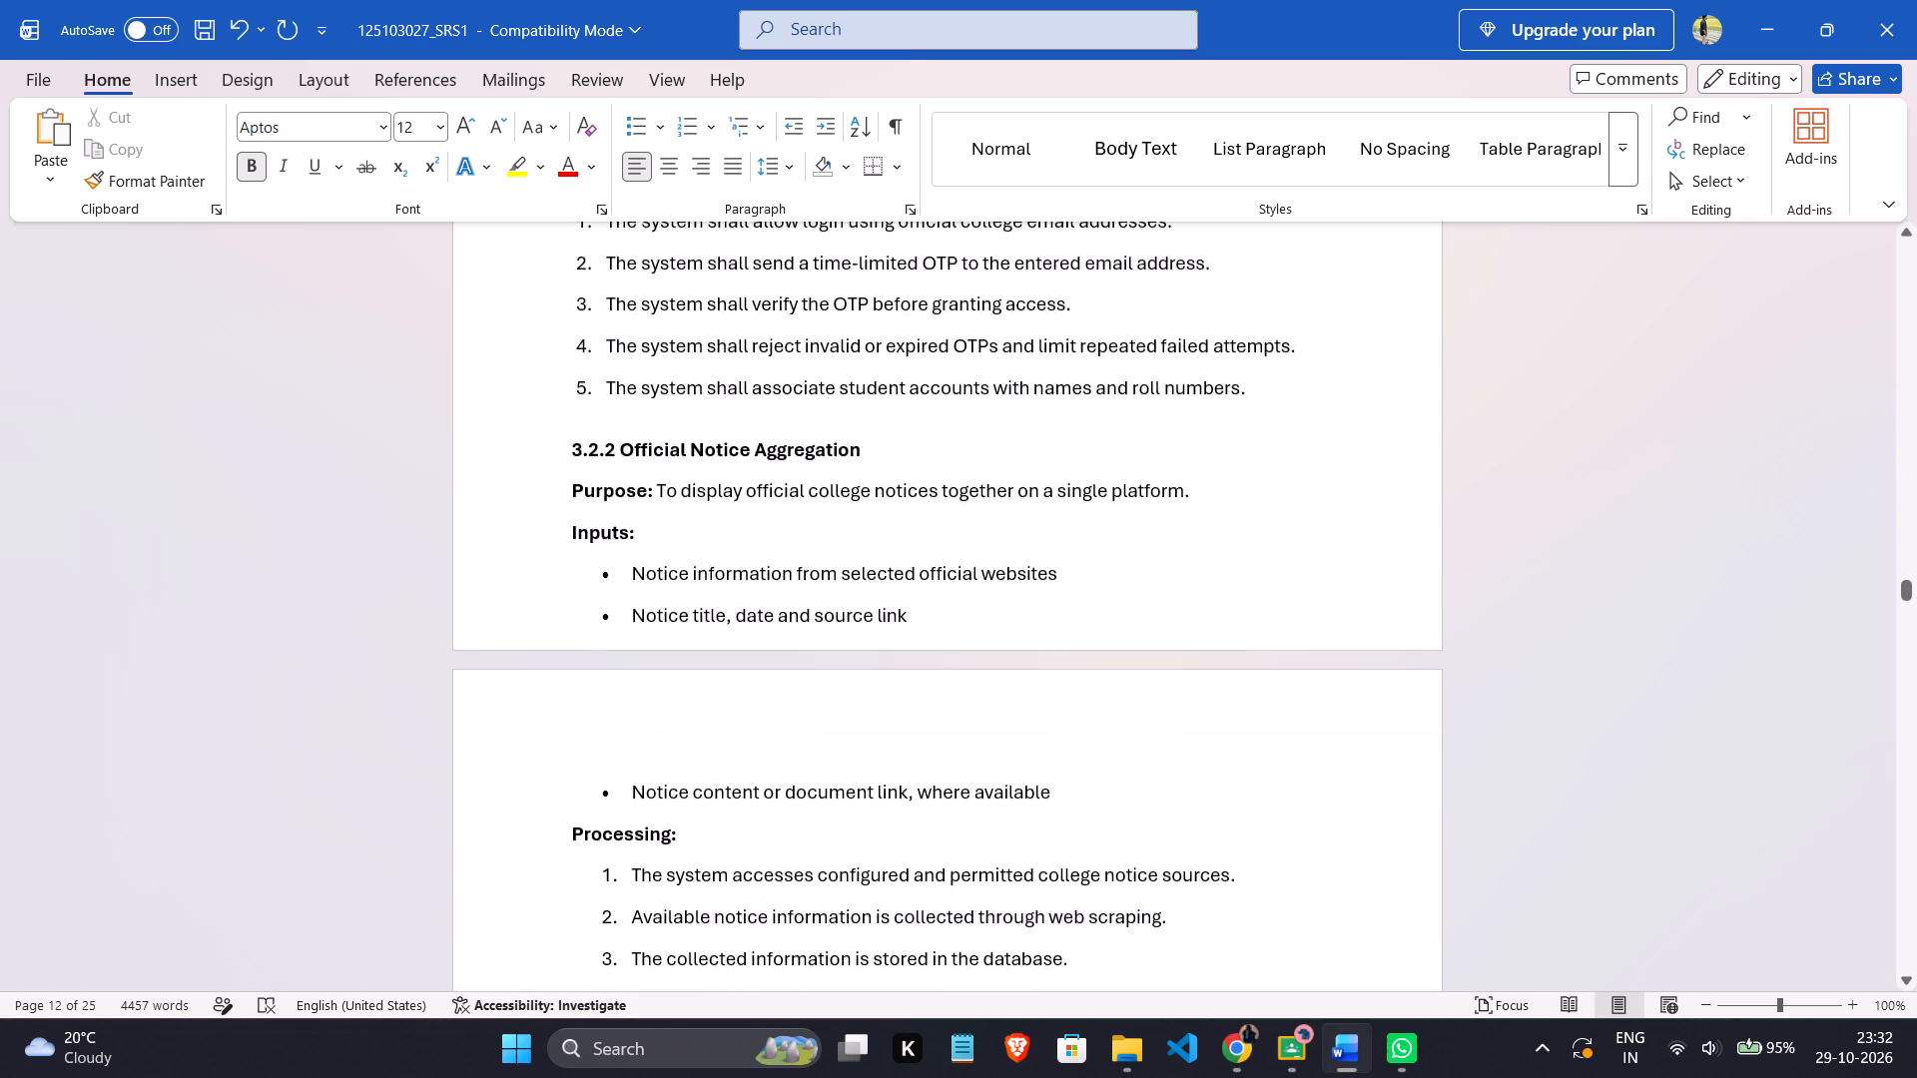
{"action": "scroll", "coordinate": [954, 420], "scroll_direction": "down", "scroll_amount": 9}
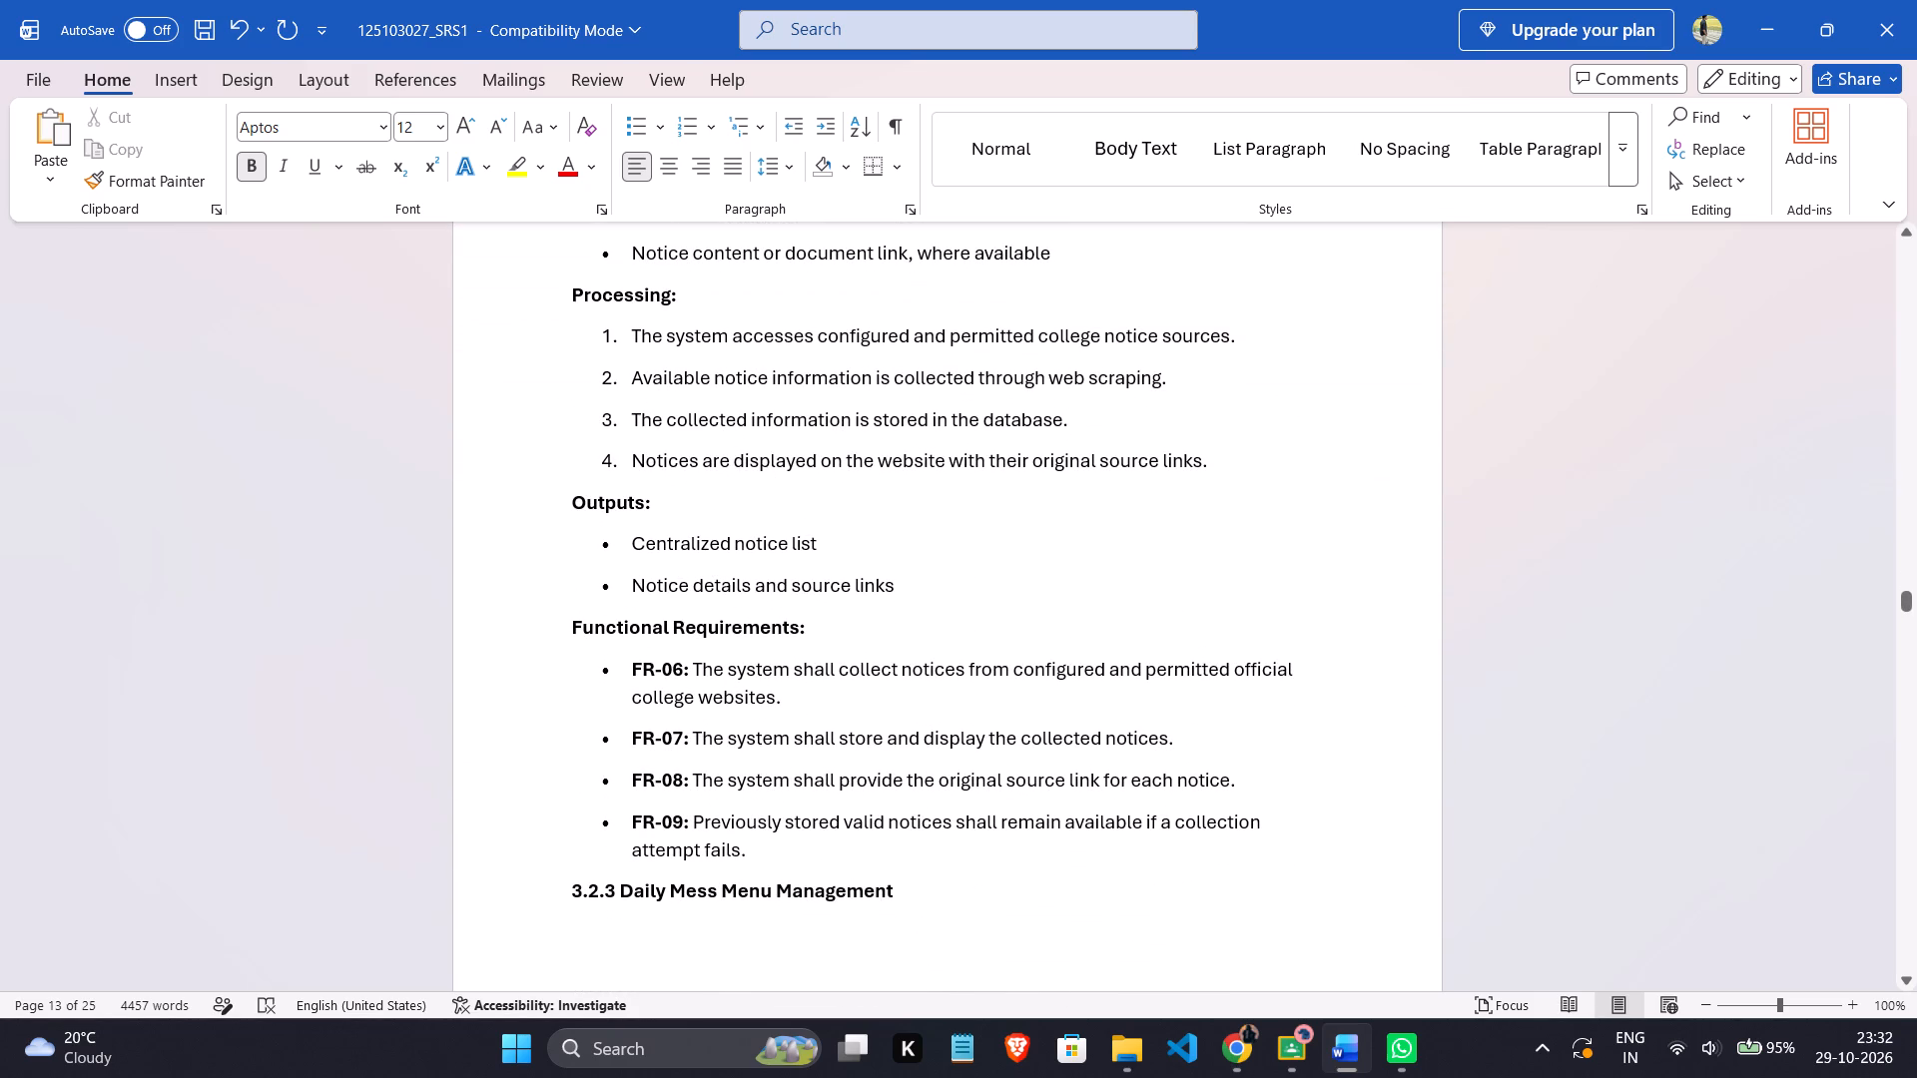
{"action": "scroll", "coordinate": [884, 545], "scroll_direction": "up", "scroll_amount": 2}
{"action": "left_click_drag", "start_coordinate": [561, 407], "coordinate": [575, 416]}
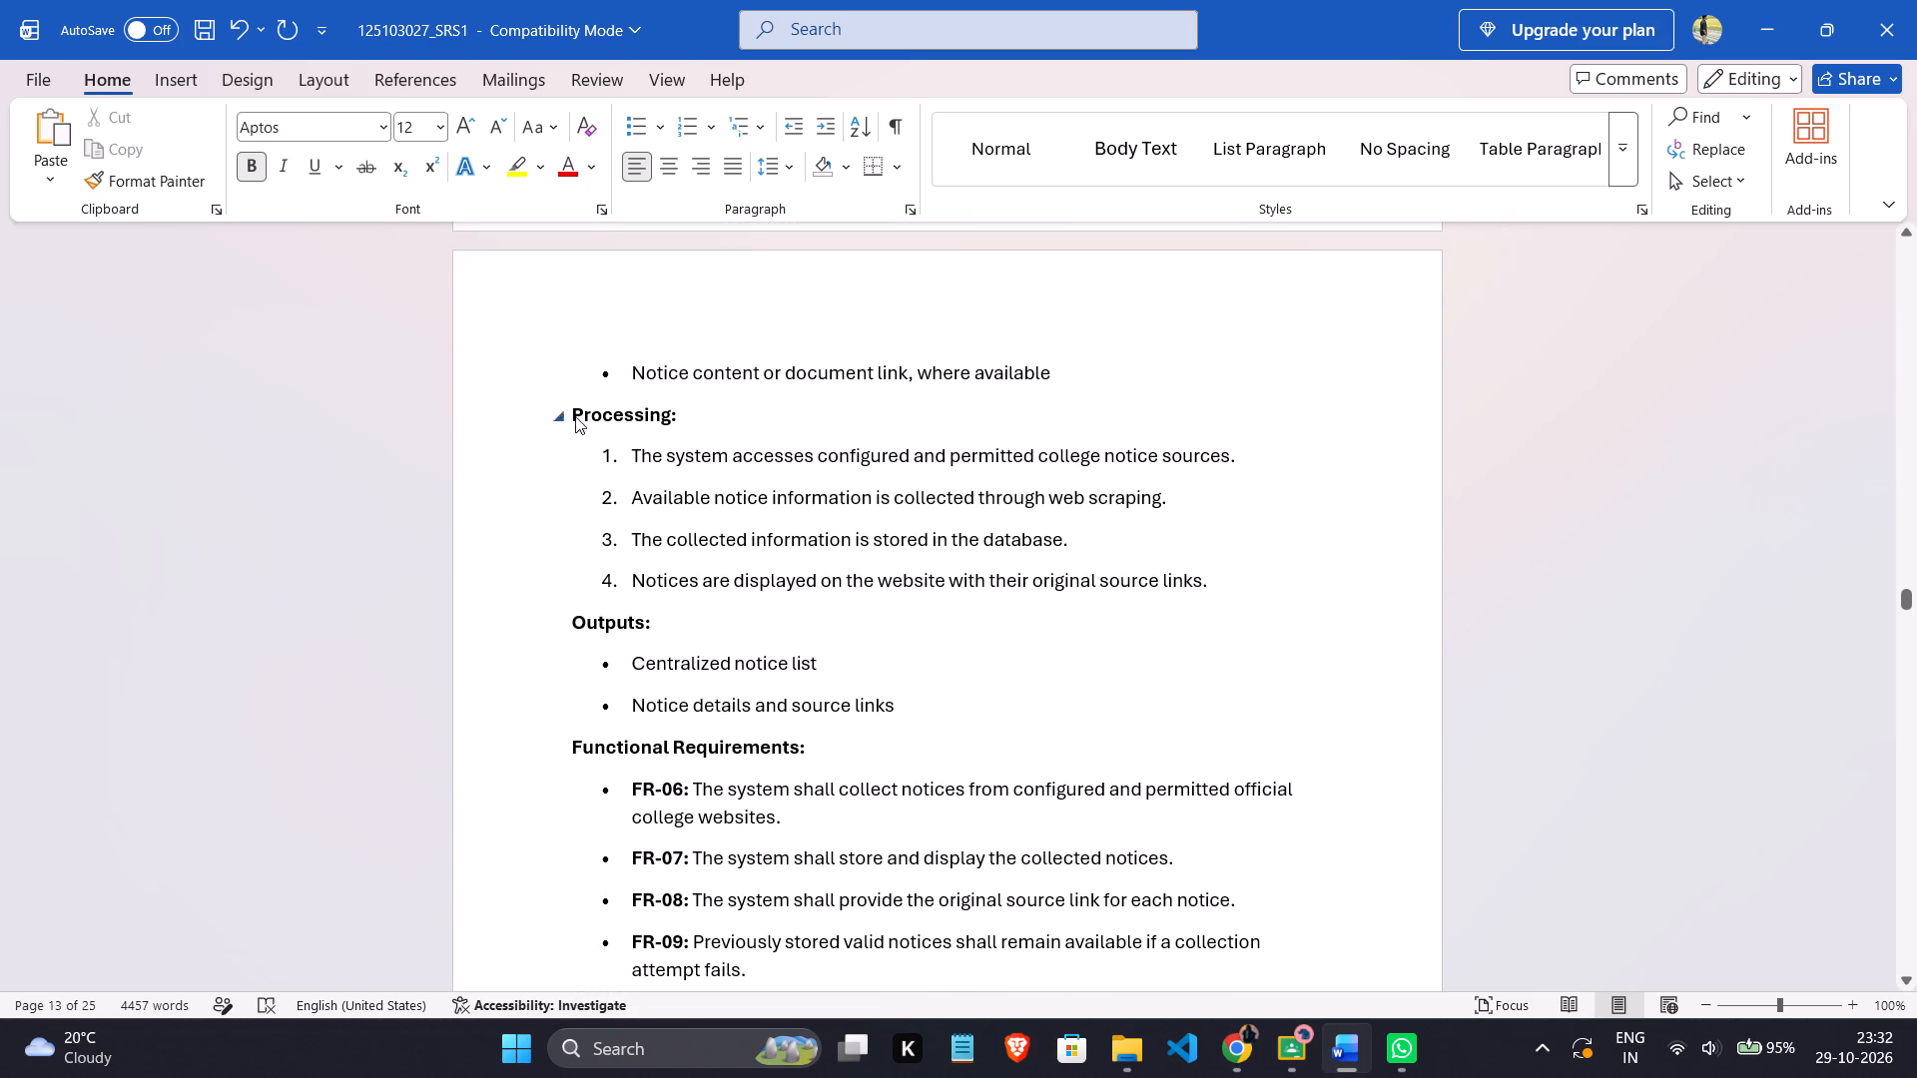
{"action": "left_click_drag", "start_coordinate": [575, 416], "coordinate": [997, 518]}
{"action": "left_click_drag", "start_coordinate": [733, 419], "coordinate": [526, 416]}
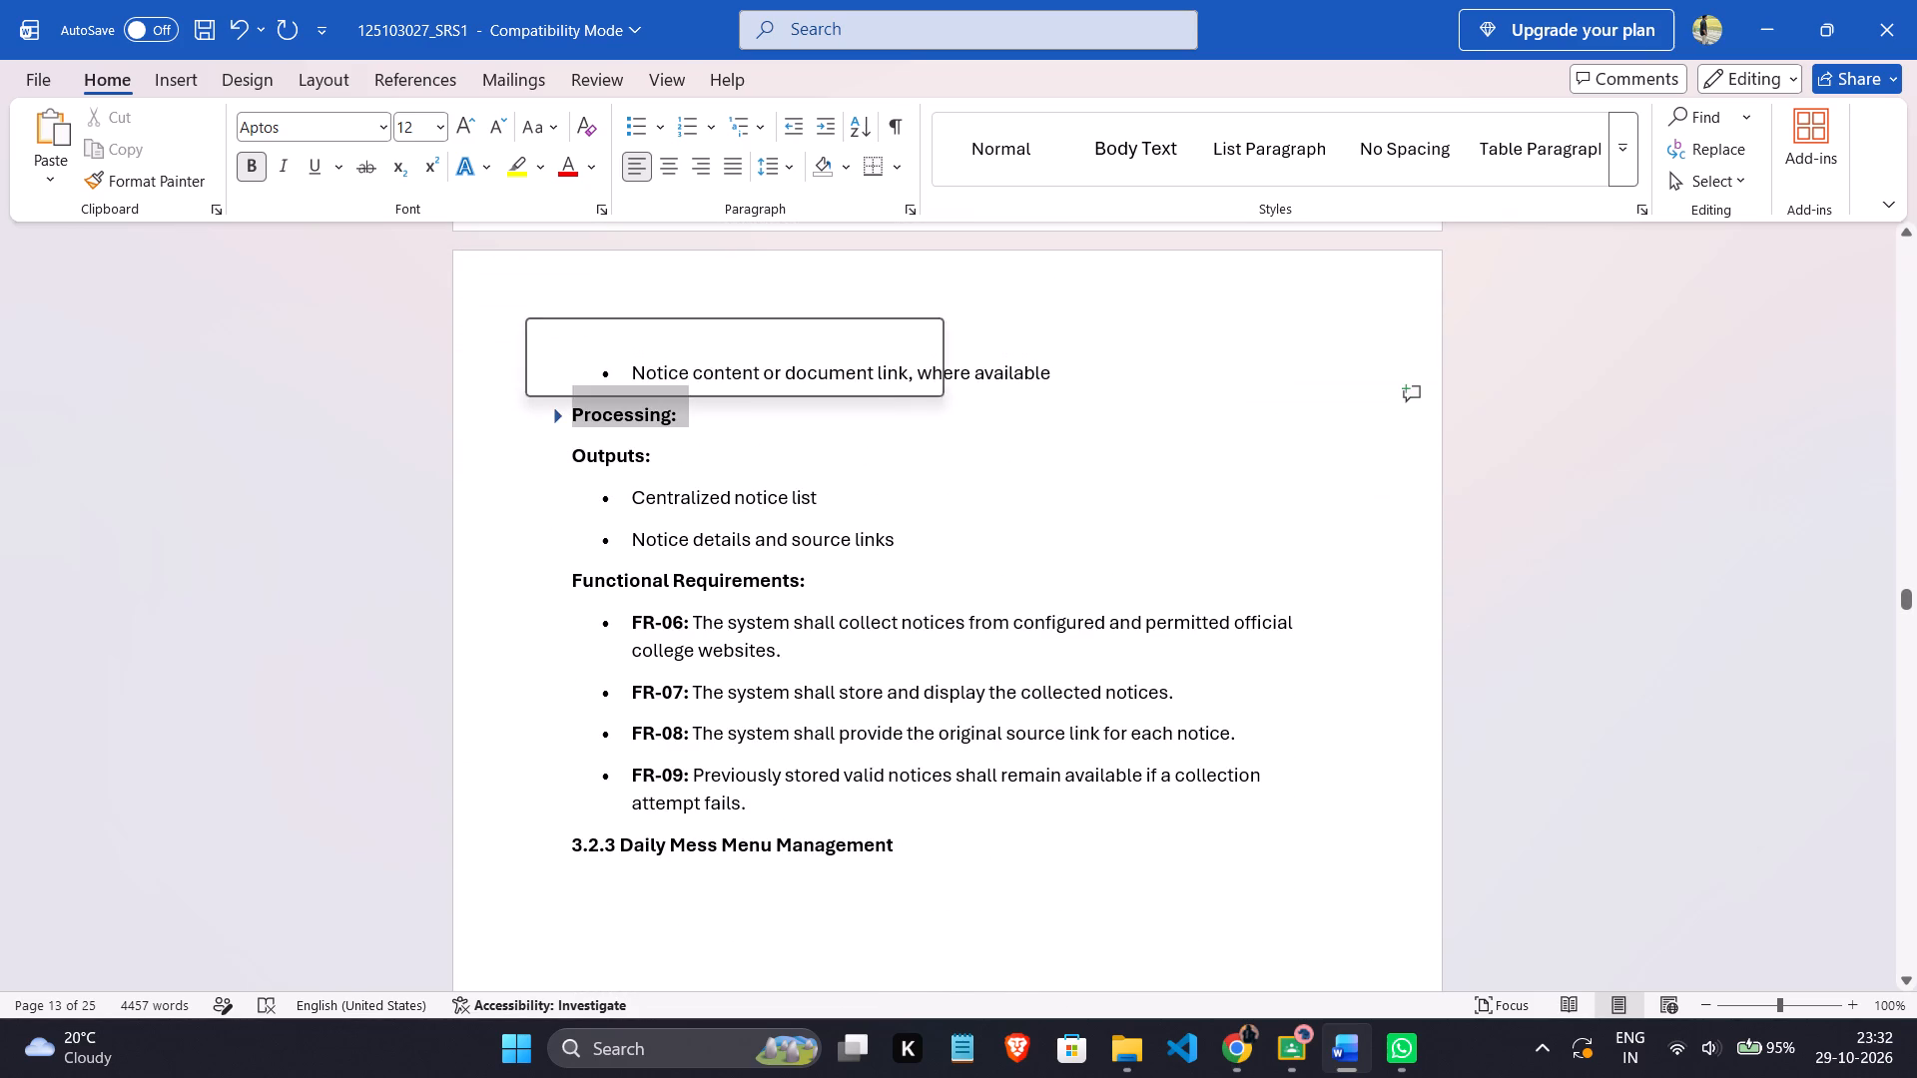
{"action": "key", "text": "Delete"}
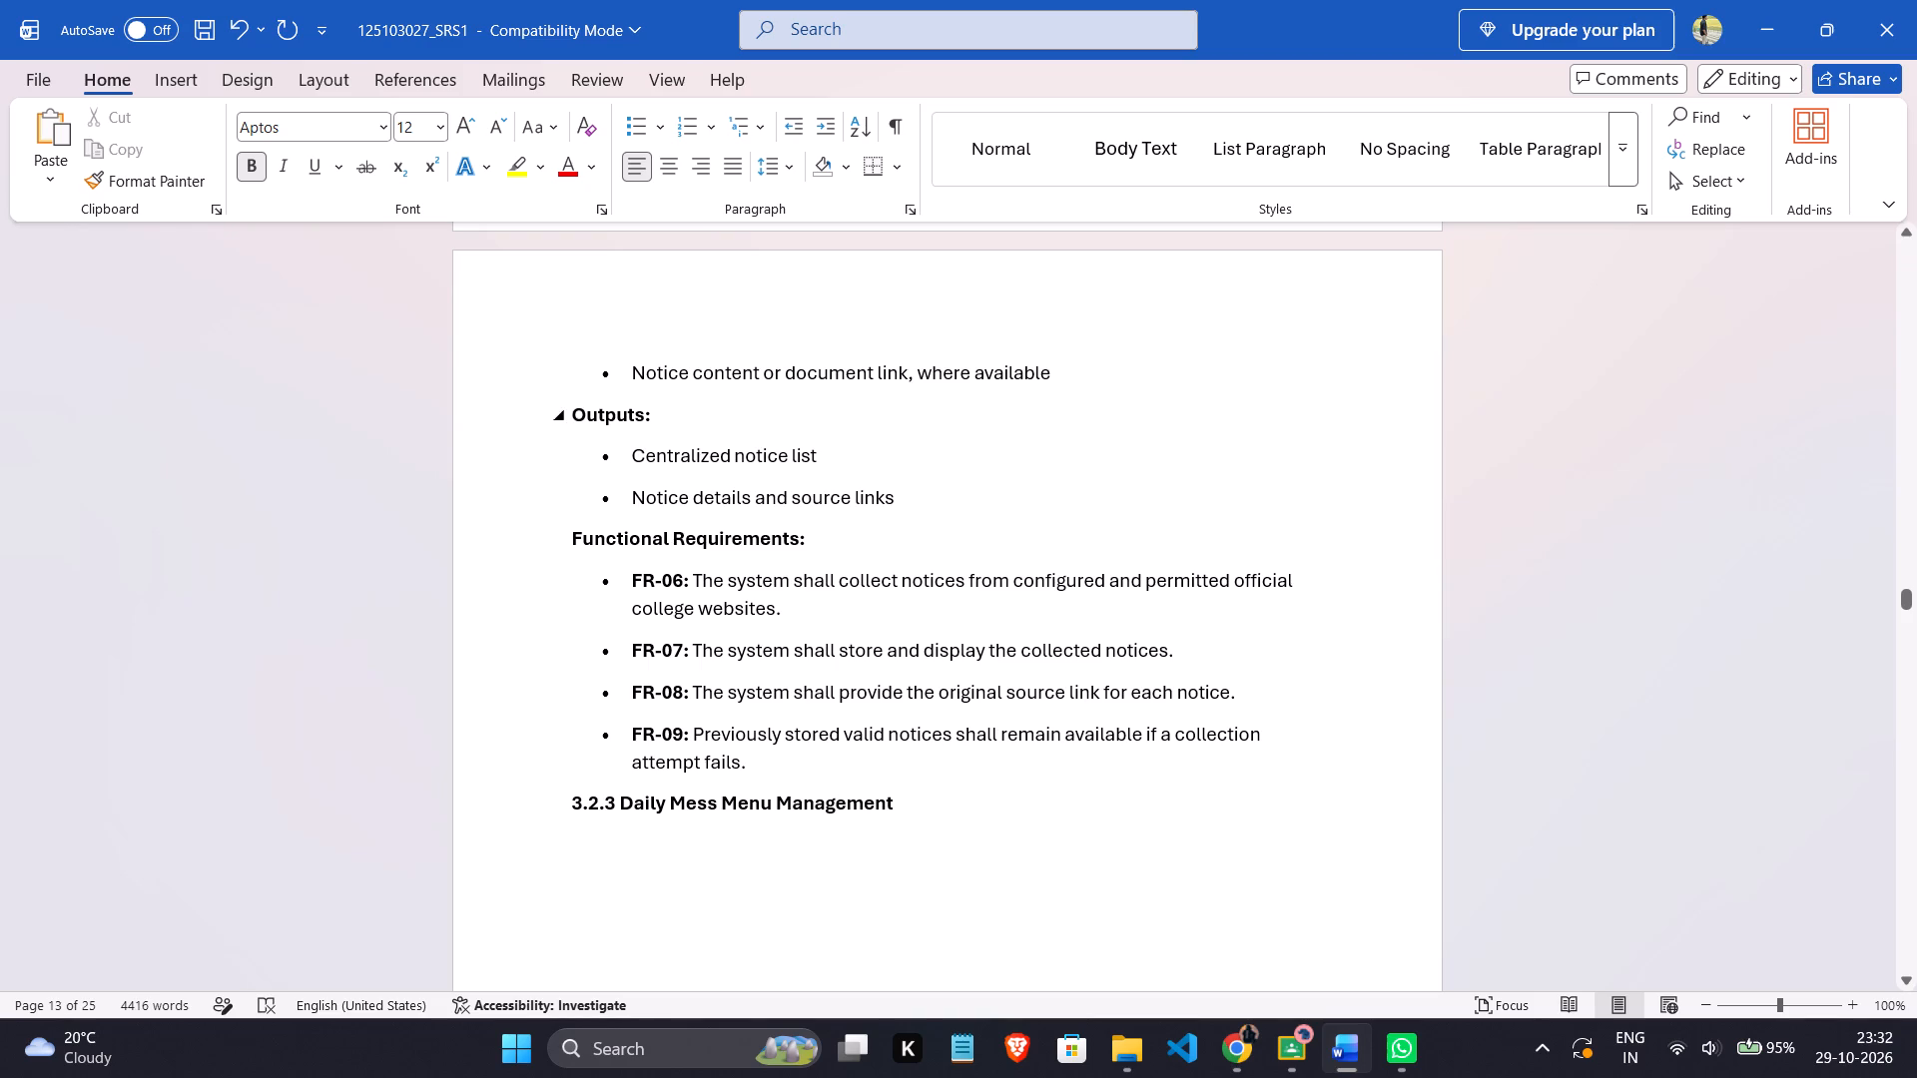
Remove the labels FR-06: to FR-09: from the functional requirements in section 3.2.2.
{"action": "left_click_drag", "start_coordinate": [629, 582], "coordinate": [673, 576]}
{"action": "left_click_drag", "start_coordinate": [673, 576], "coordinate": [691, 576]}
{"action": "key", "text": "BackSpace"}
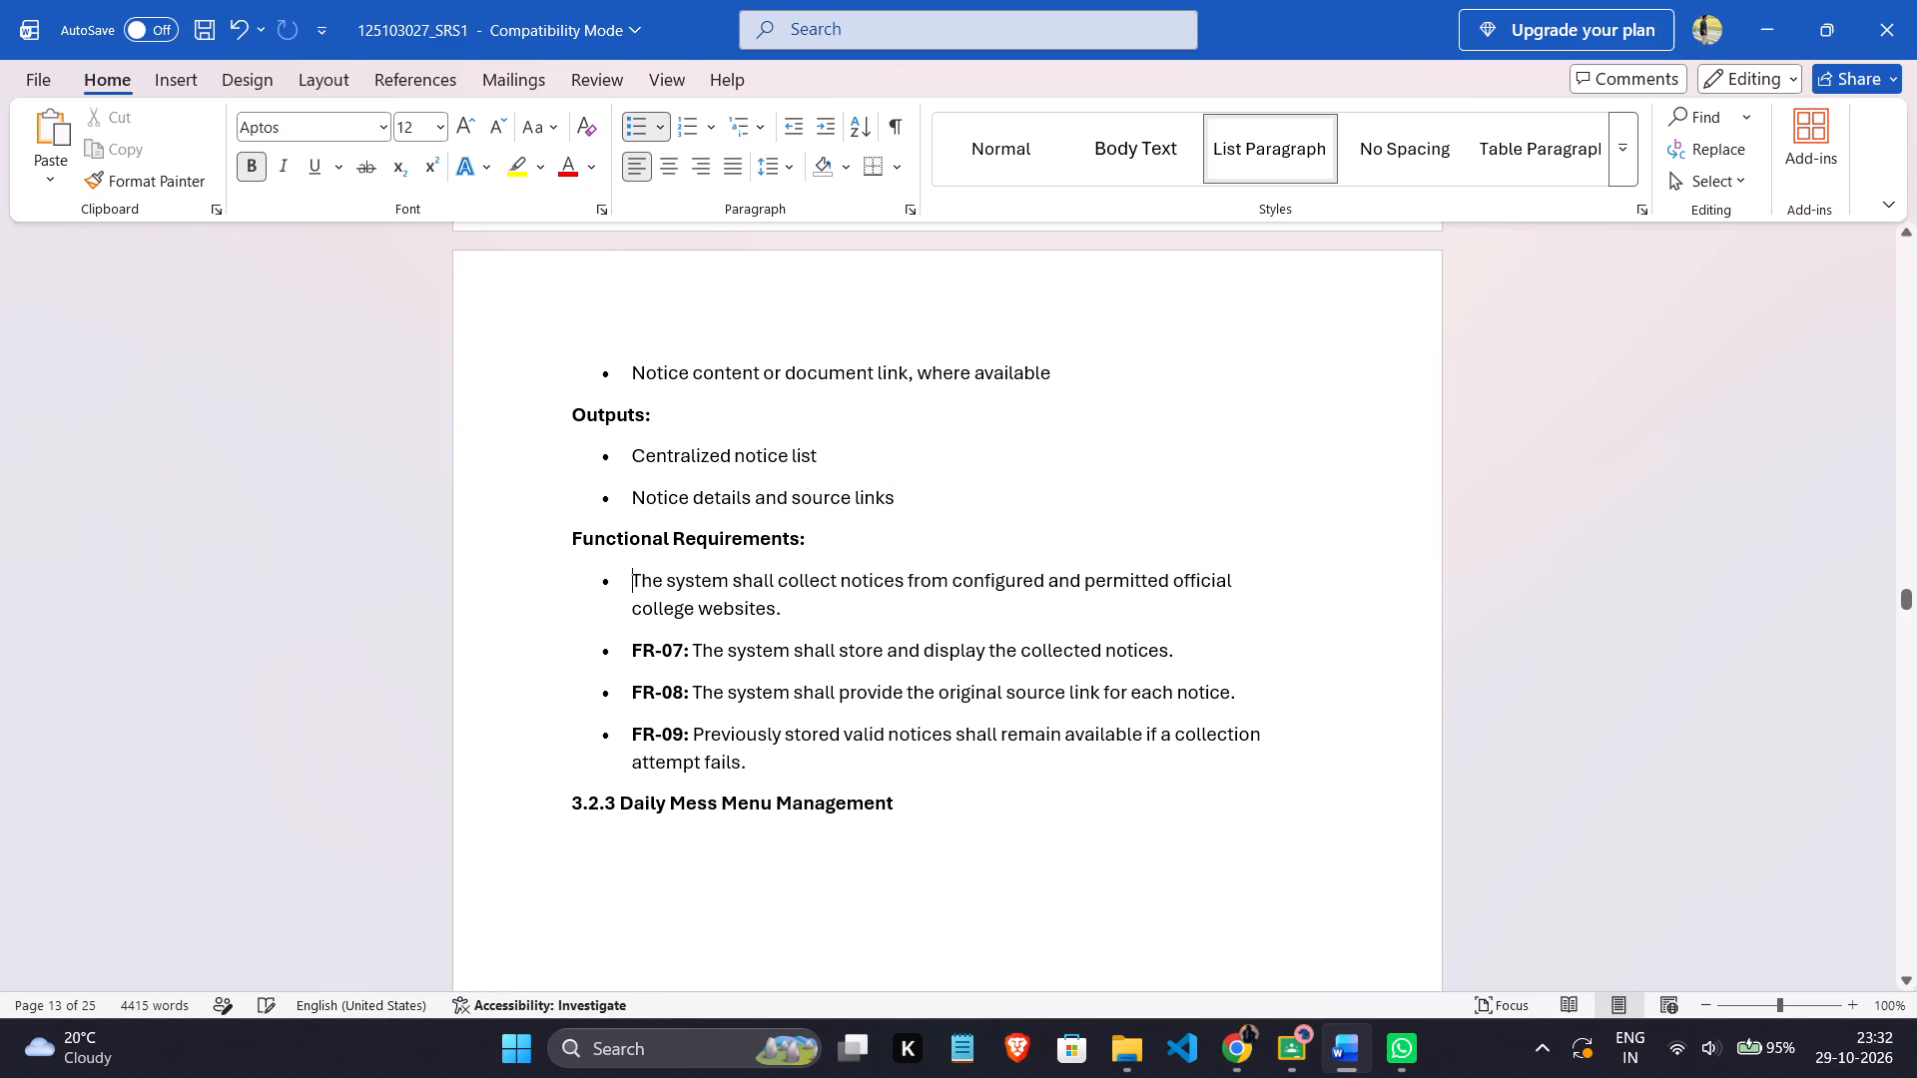
{"action": "left_click_drag", "start_coordinate": [627, 648], "coordinate": [693, 648]}
{"action": "key", "text": "BackSpace"}
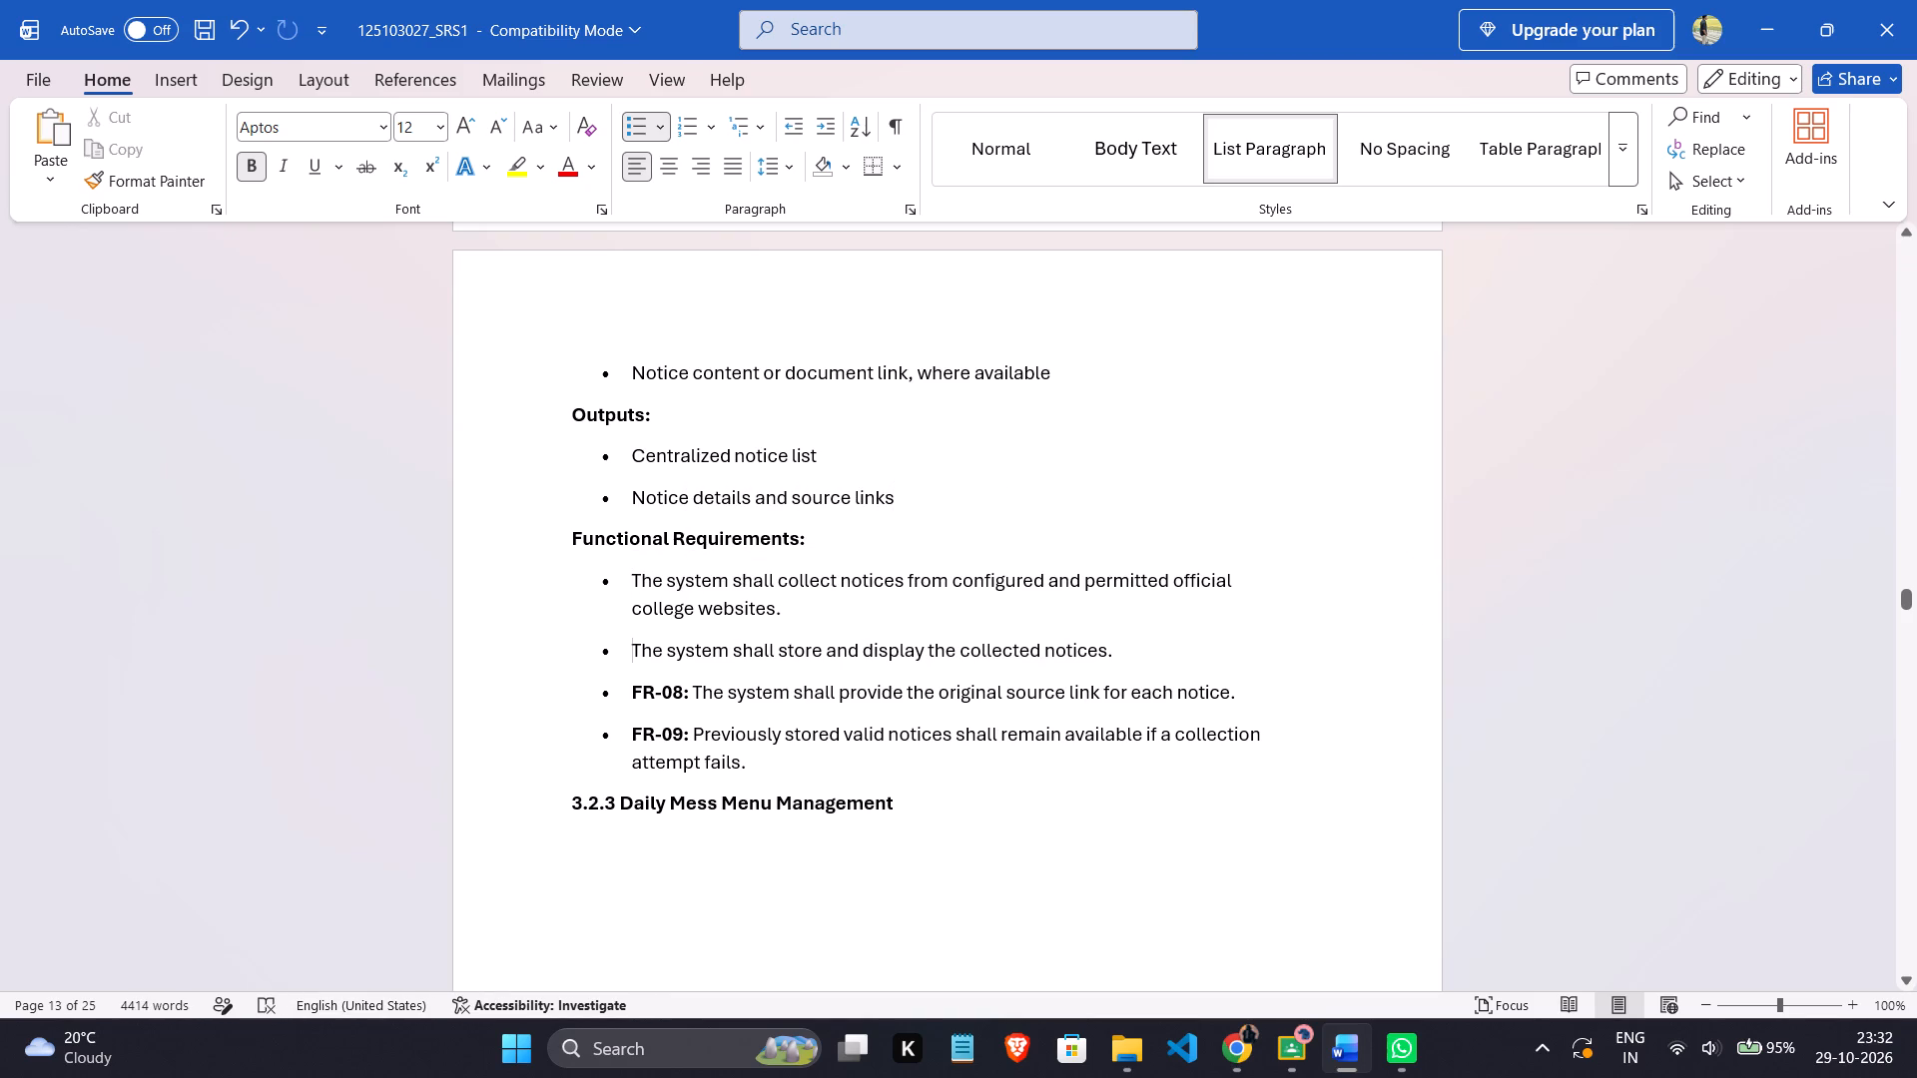
{"action": "left_click_drag", "start_coordinate": [626, 691], "coordinate": [690, 691]}
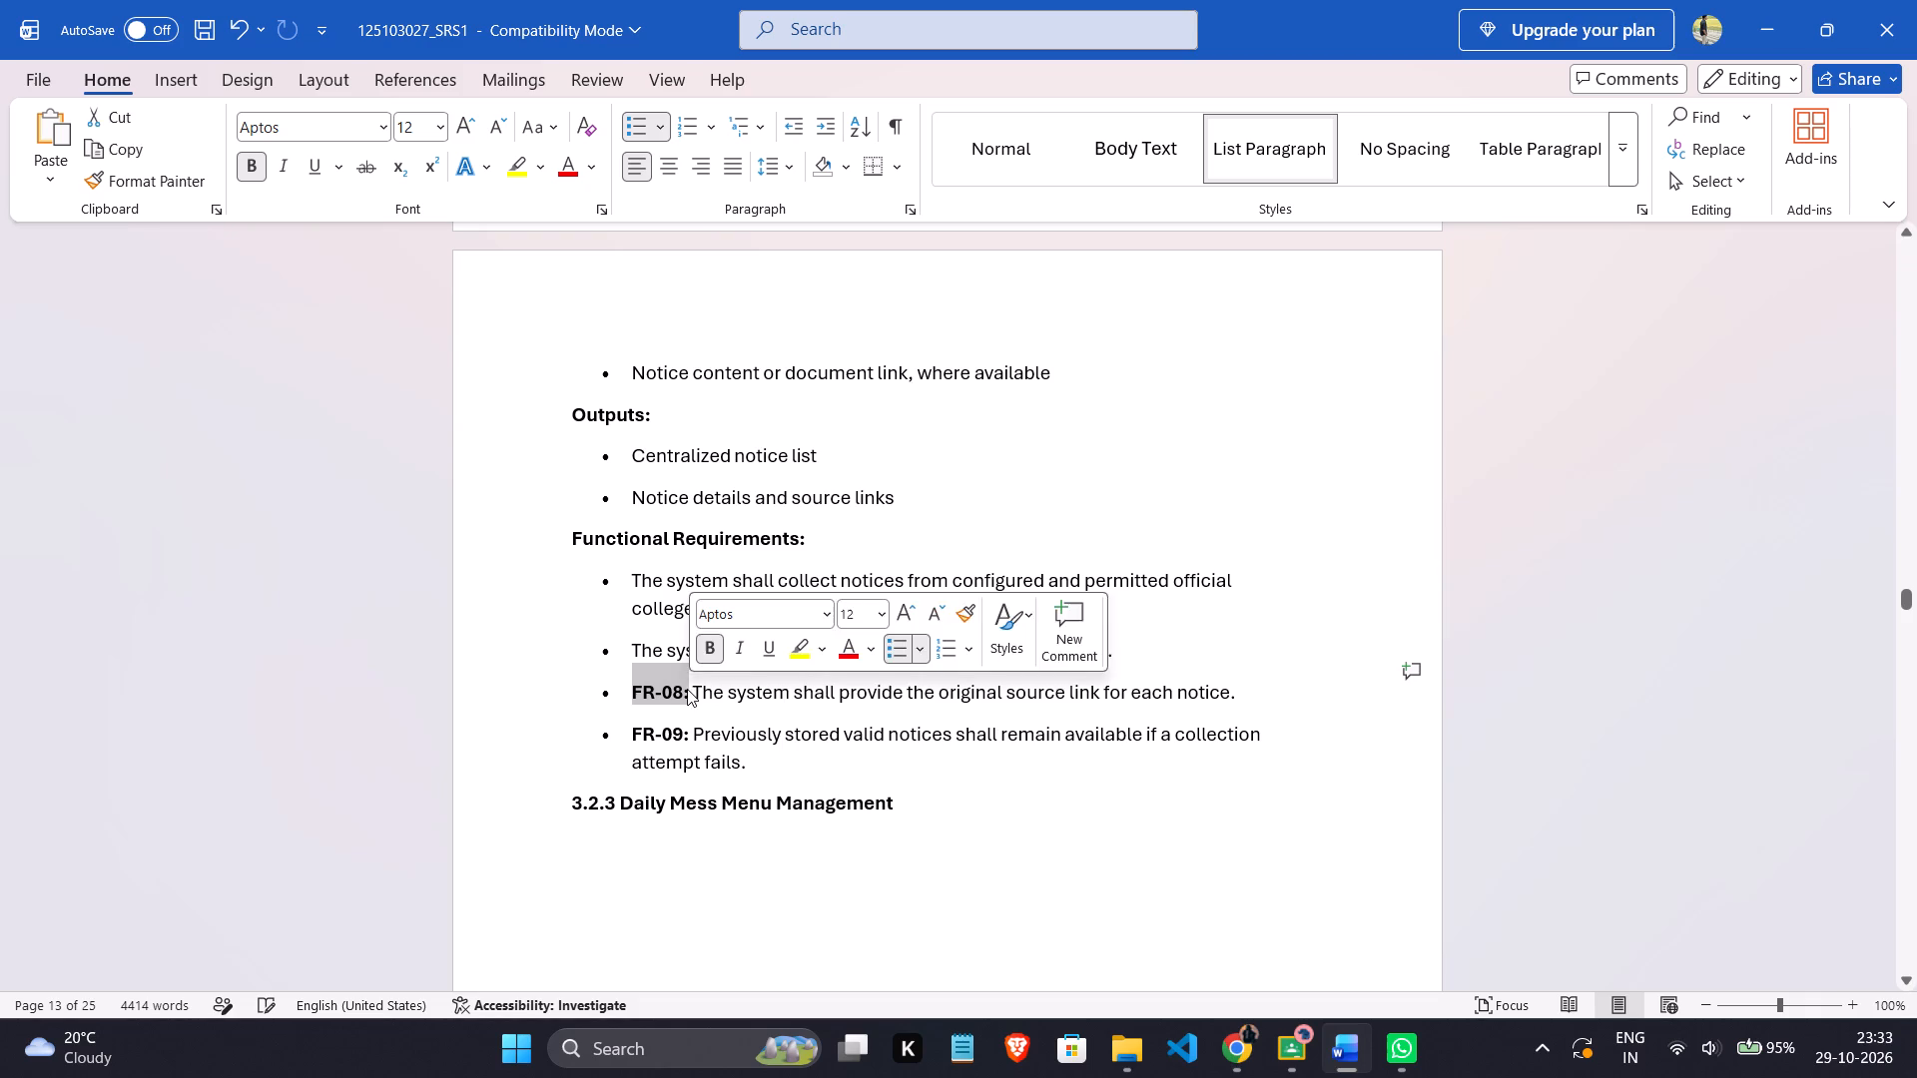
{"action": "key", "text": "BackSpace"}
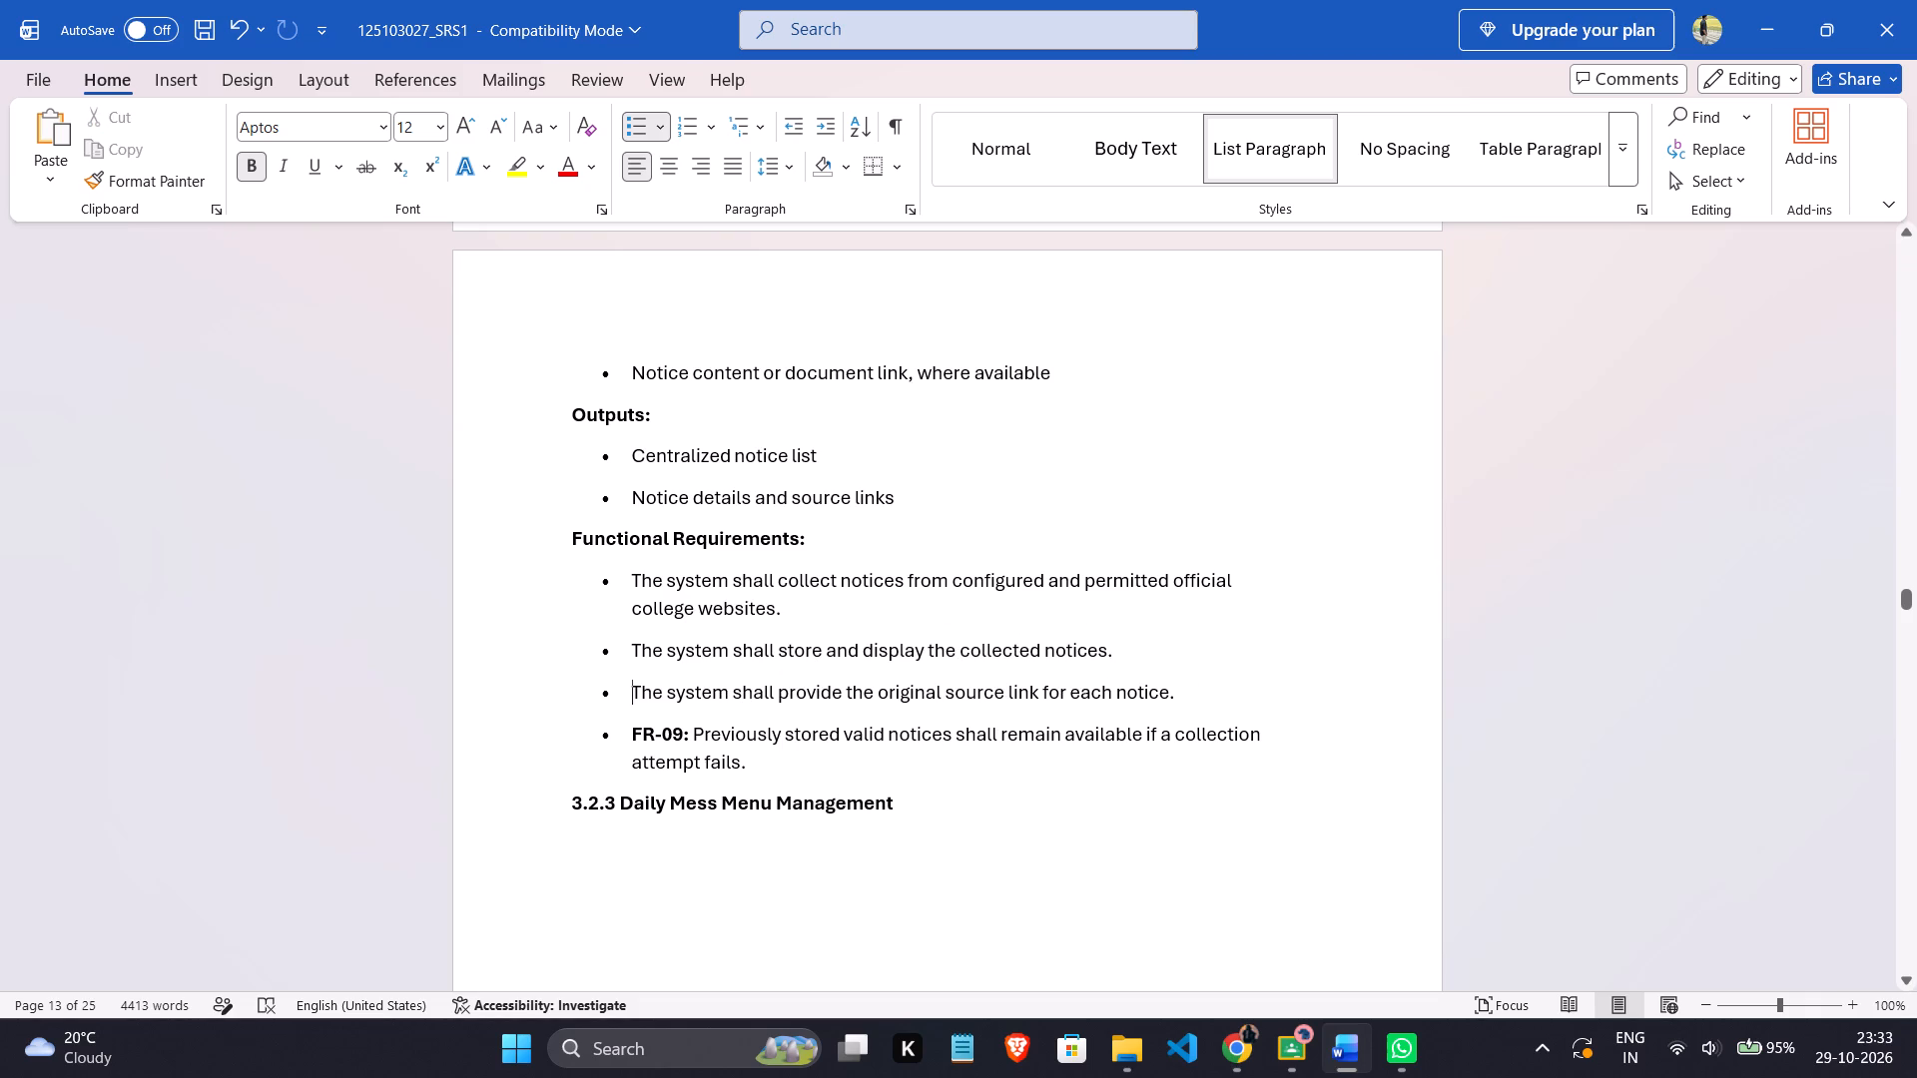
{"action": "left_click_drag", "start_coordinate": [635, 736], "coordinate": [686, 736]}
{"action": "key", "text": "BackSpace"}
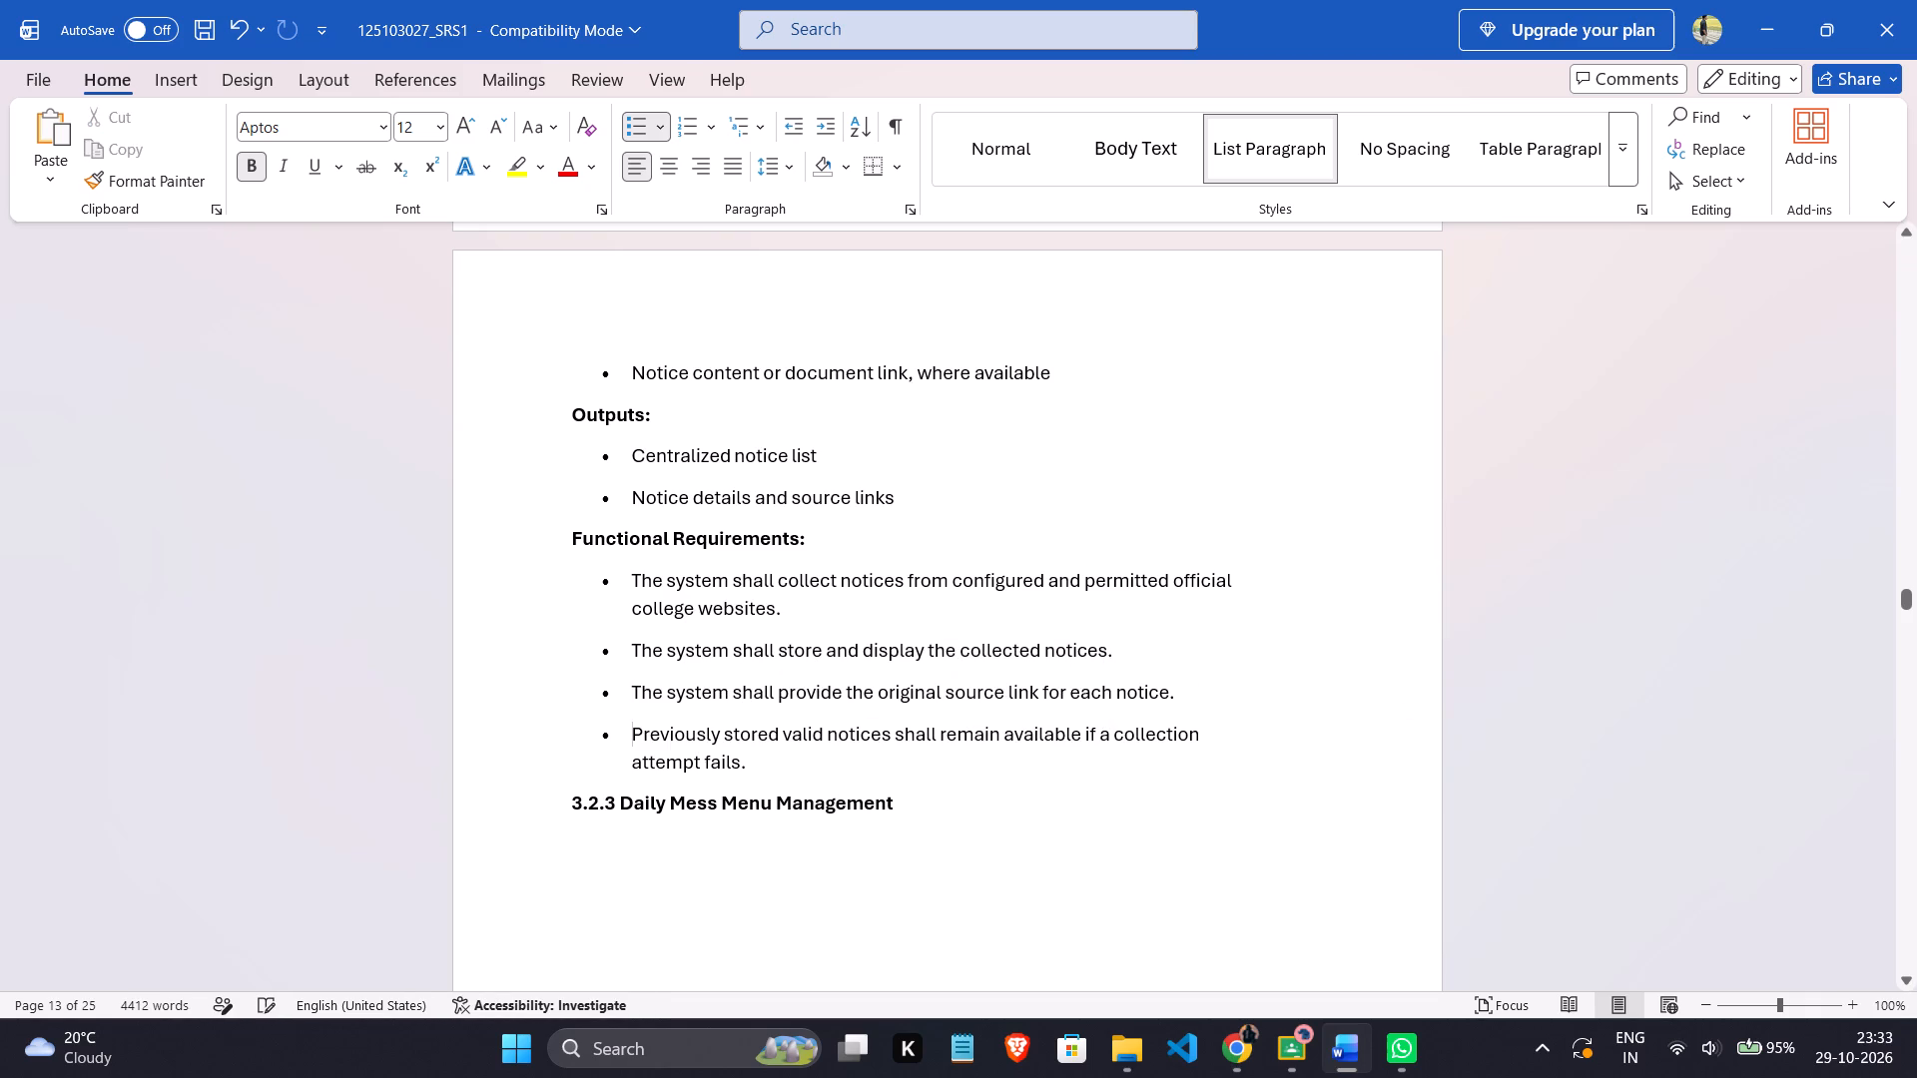
Convert section 3.2.2's four bulleted functional requirements into a list numbered 1 to 4 and decrease its indent one level.
{"action": "left_click_drag", "start_coordinate": [589, 600], "coordinate": [791, 763]}
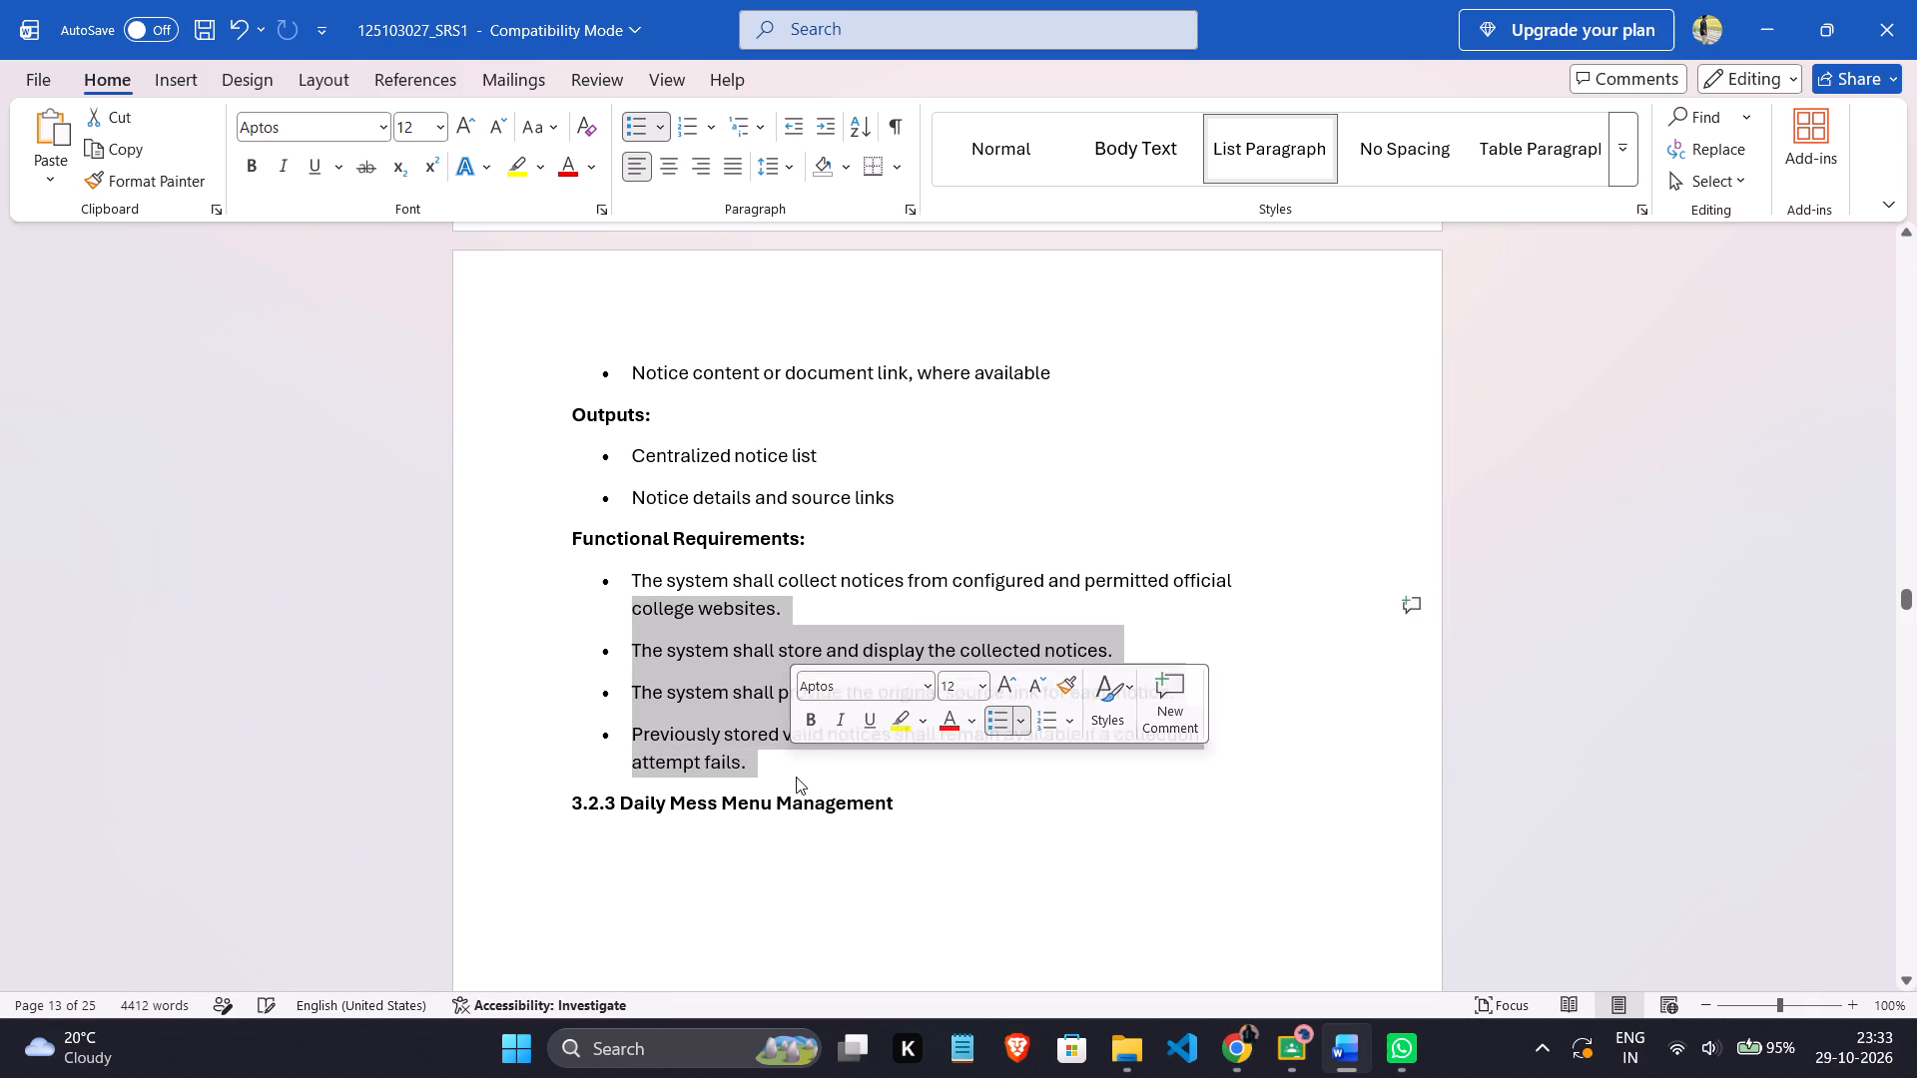
{"action": "left_click", "coordinate": [778, 765]}
{"action": "left_click_drag", "start_coordinate": [778, 765], "coordinate": [621, 589]}
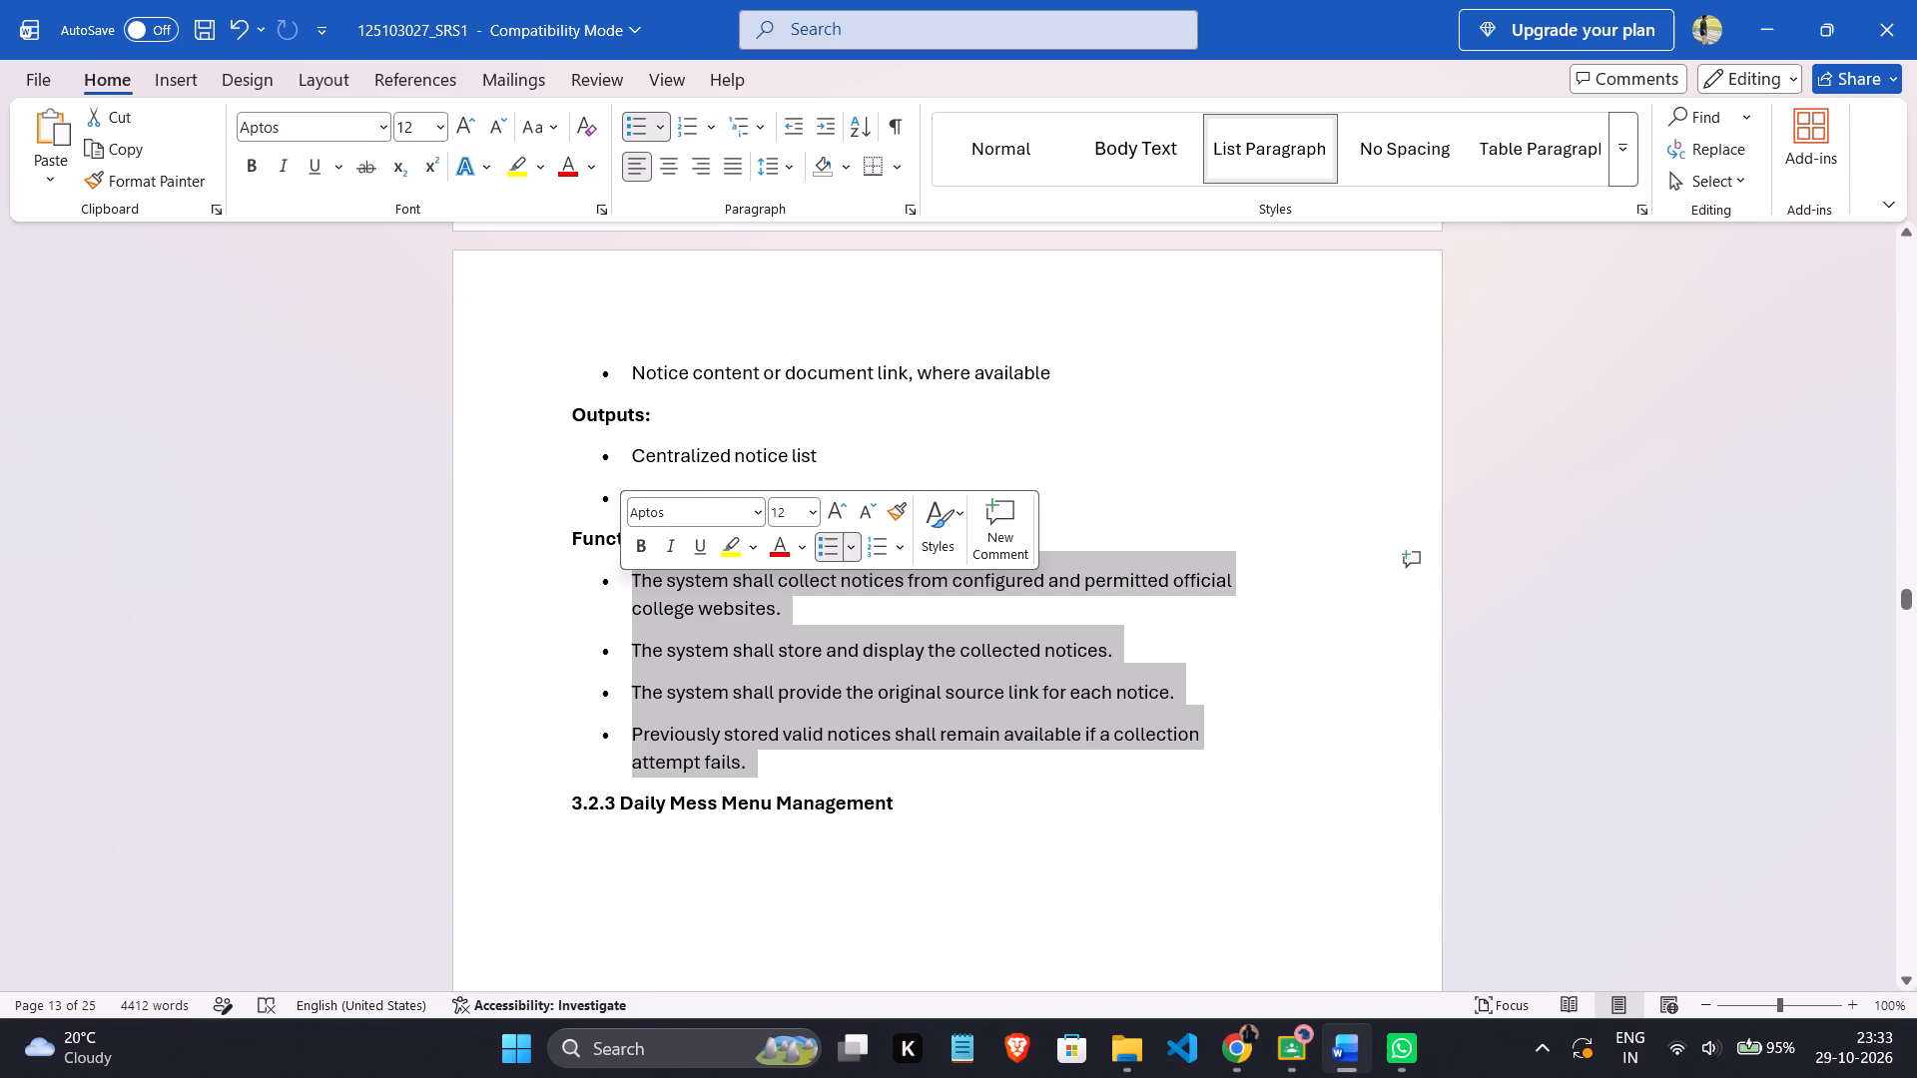
{"action": "left_click", "coordinate": [695, 129]}
{"action": "left_click", "coordinate": [695, 126]}
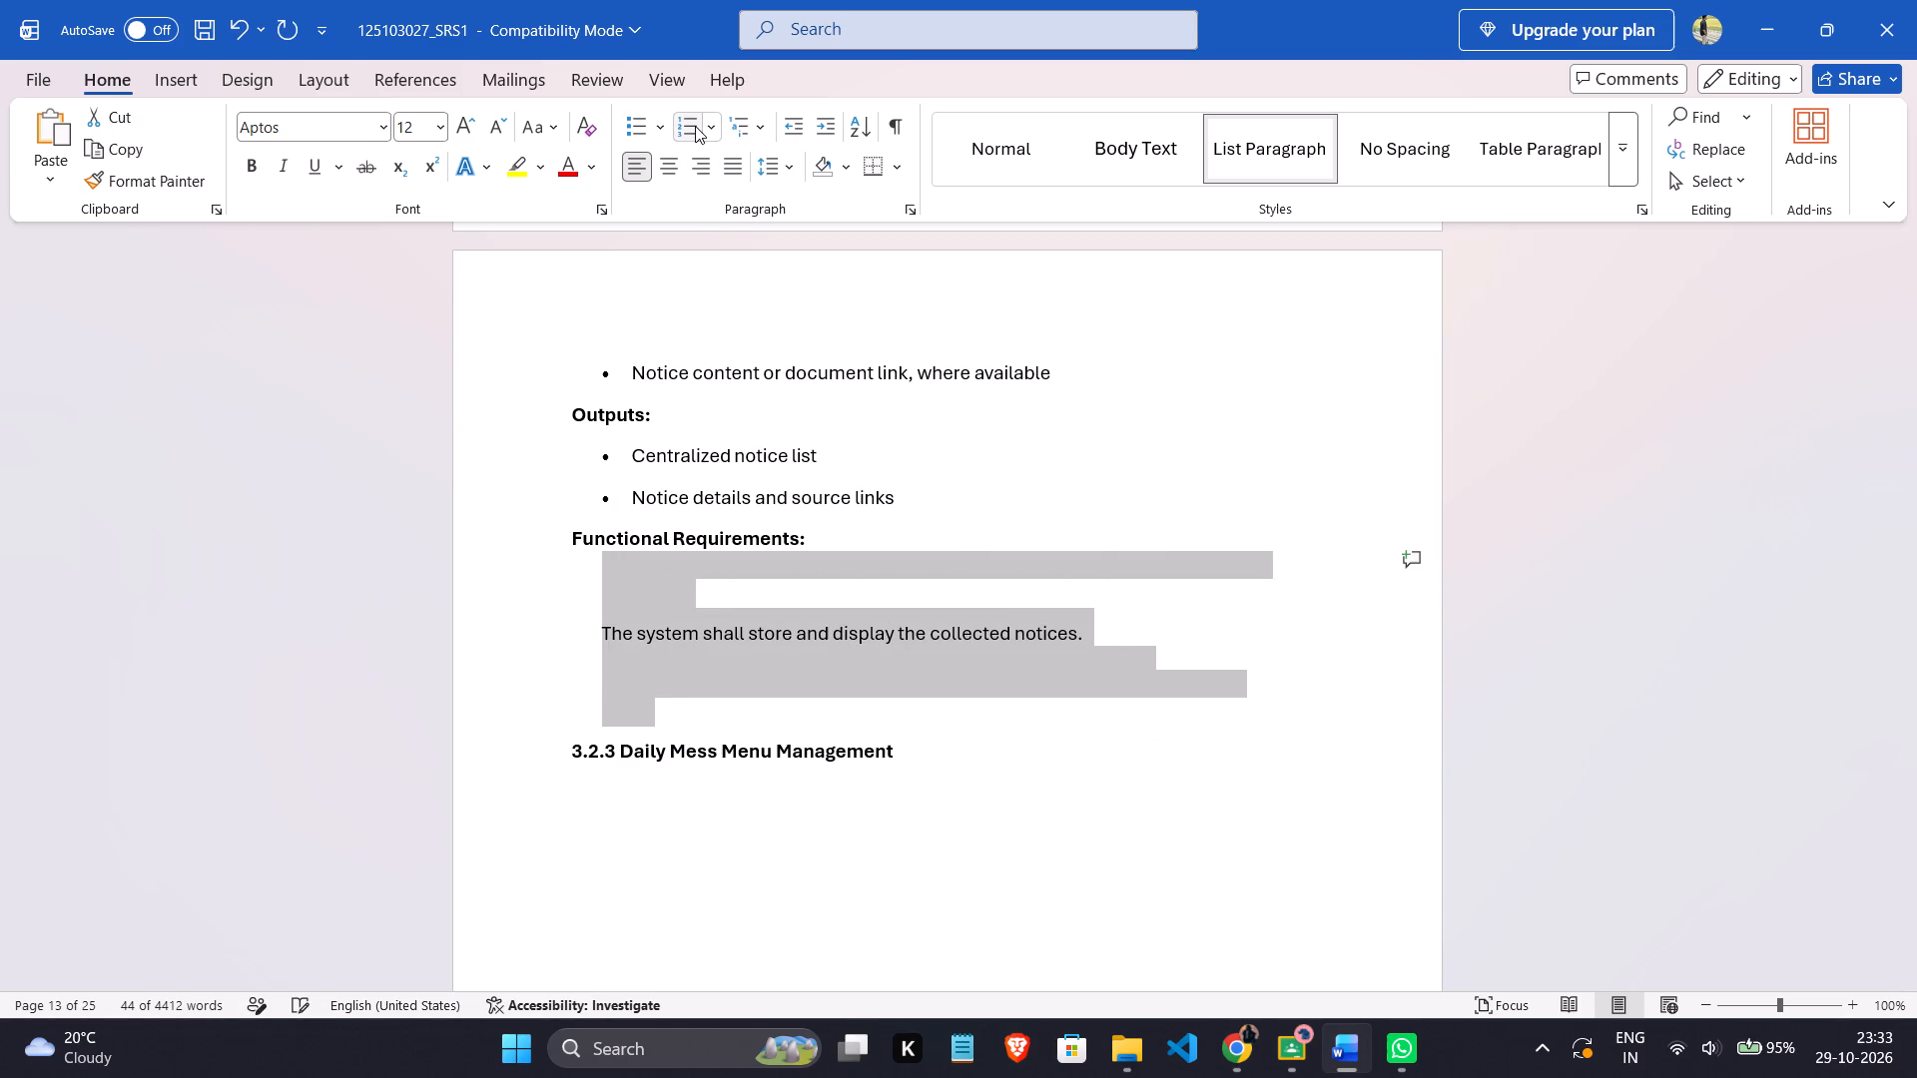
{"action": "left_click", "coordinate": [685, 126]}
{"action": "left_click", "coordinate": [685, 126]}
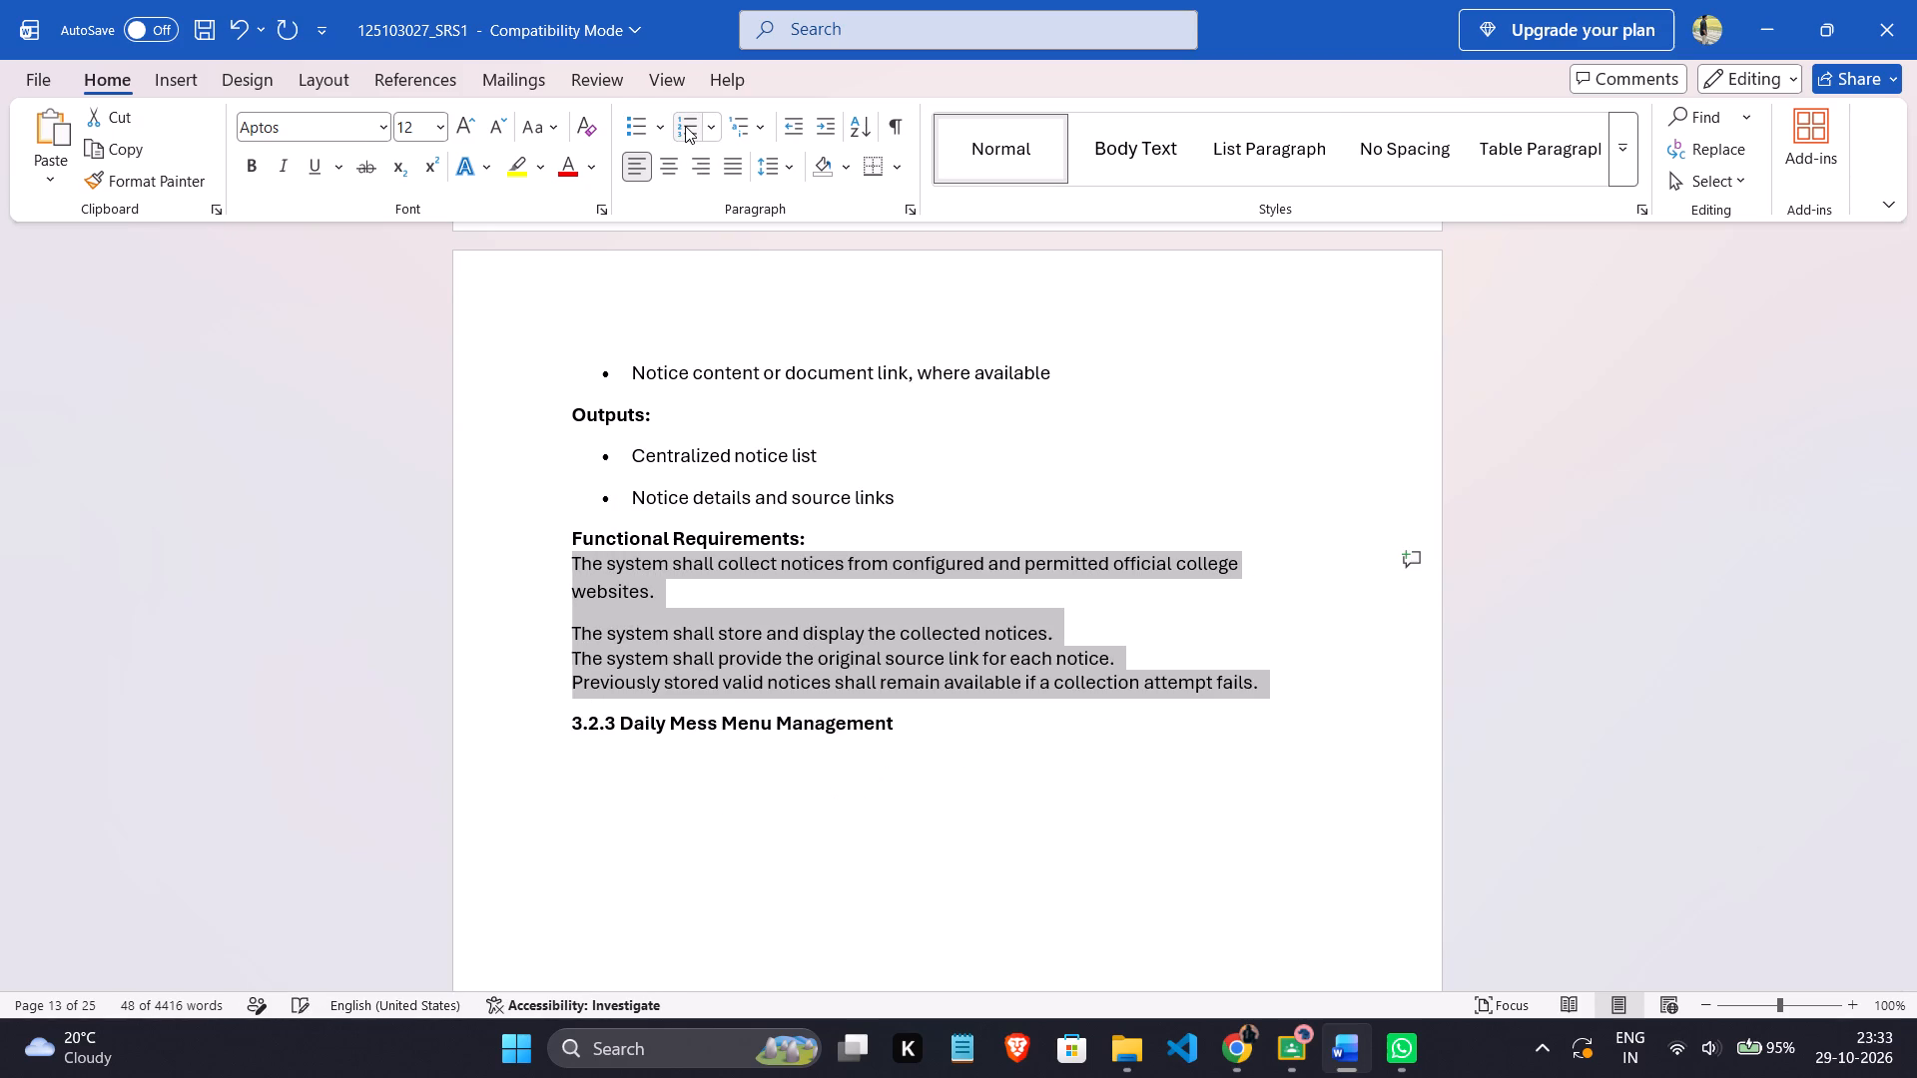
{"action": "left_click", "coordinate": [685, 126]}
{"action": "left_click", "coordinate": [685, 126]}
{"action": "left_click", "coordinate": [705, 127]}
{"action": "left_click", "coordinate": [698, 218]}
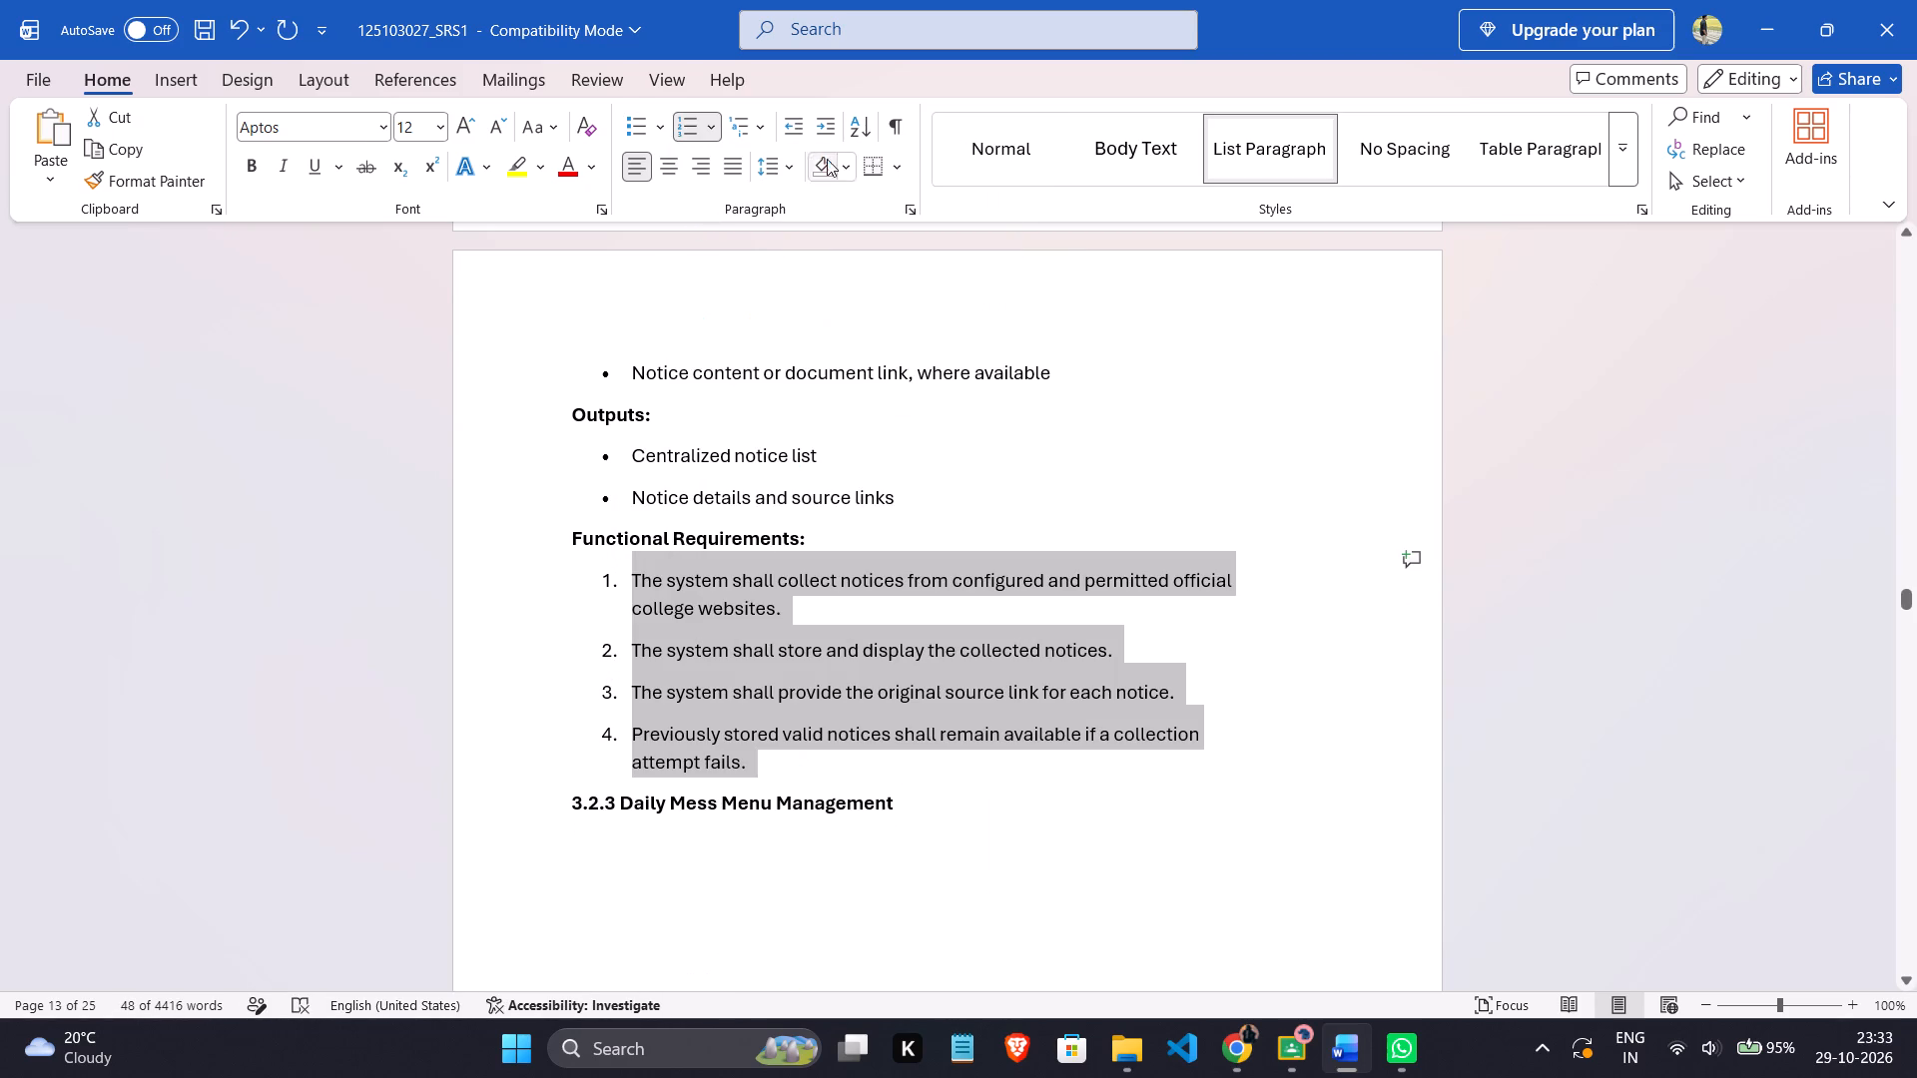
{"action": "left_click", "coordinate": [779, 129]}
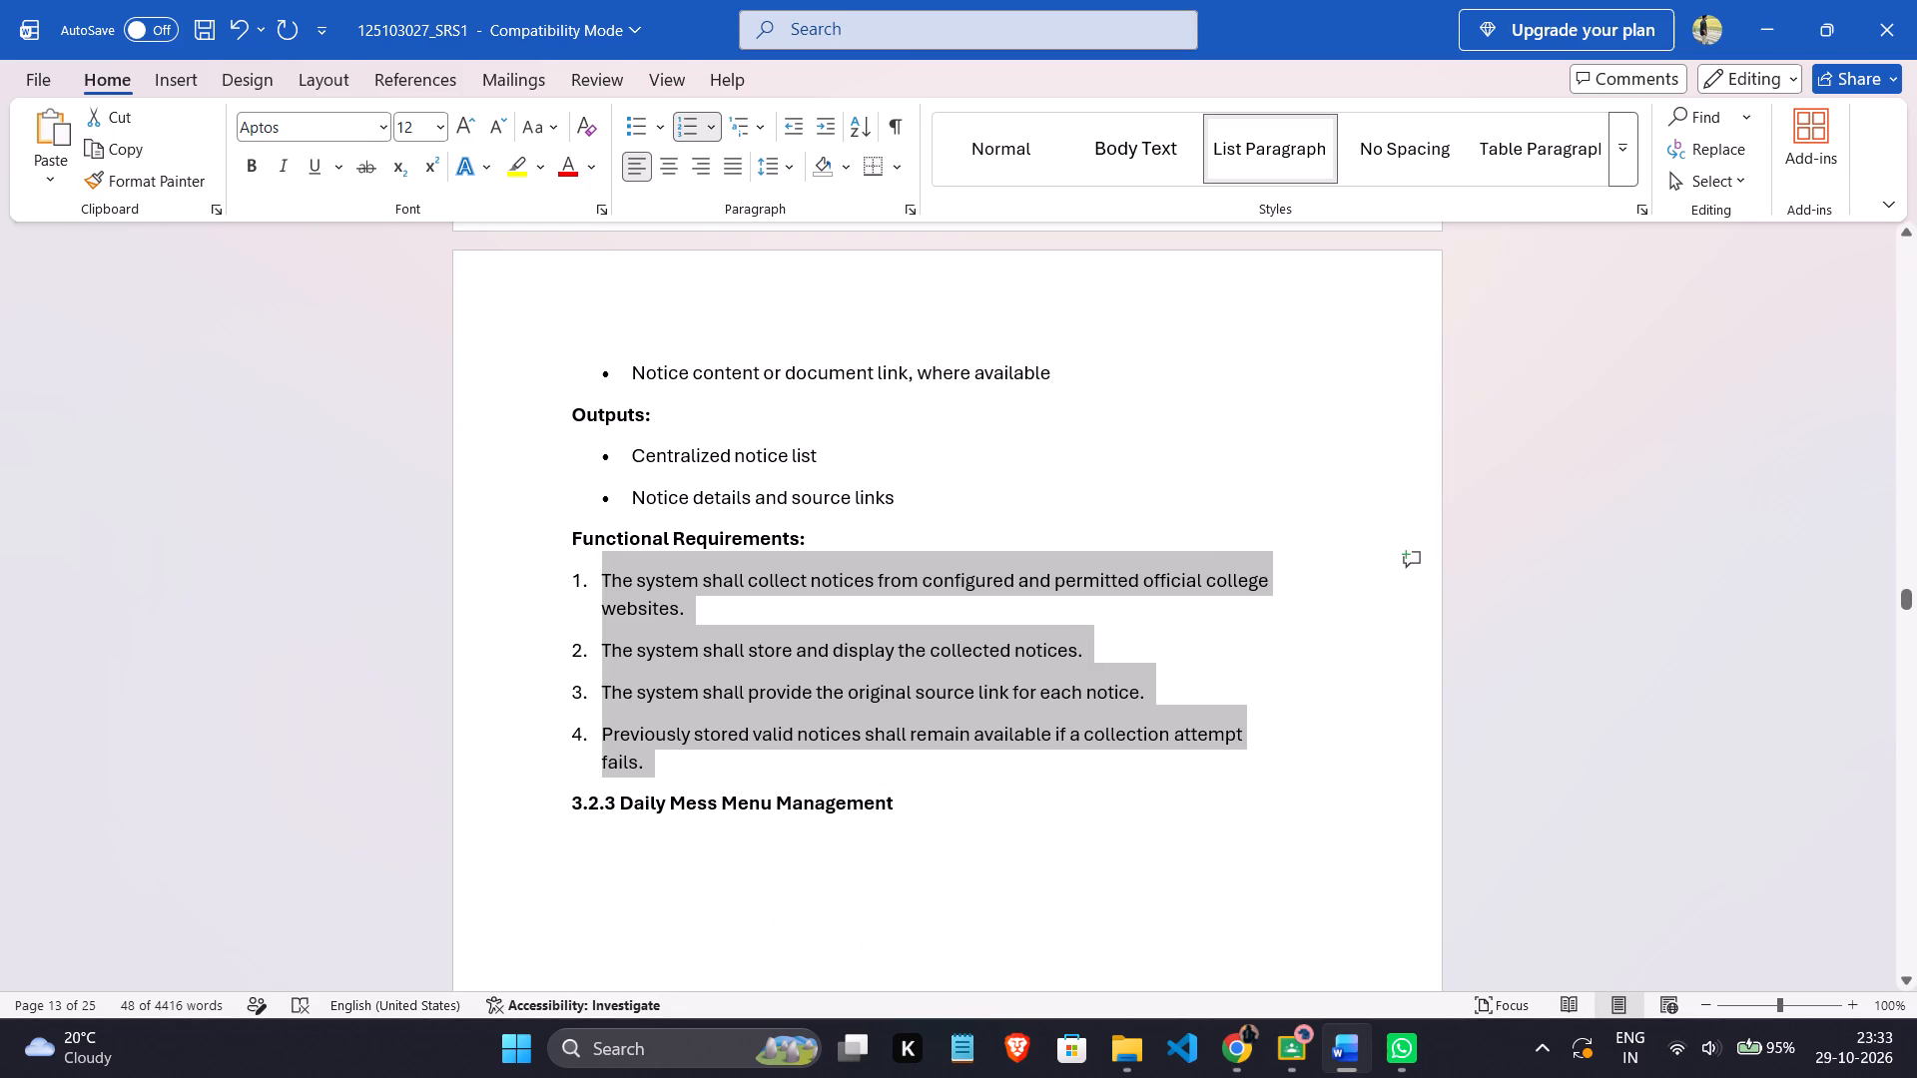
Compare the layout of section 3.2.2's functional requirements list with the one in section 3.2.1.
{"action": "left_click", "coordinate": [851, 510]}
{"action": "scroll", "coordinate": [877, 592], "scroll_direction": "up", "scroll_amount": 2}
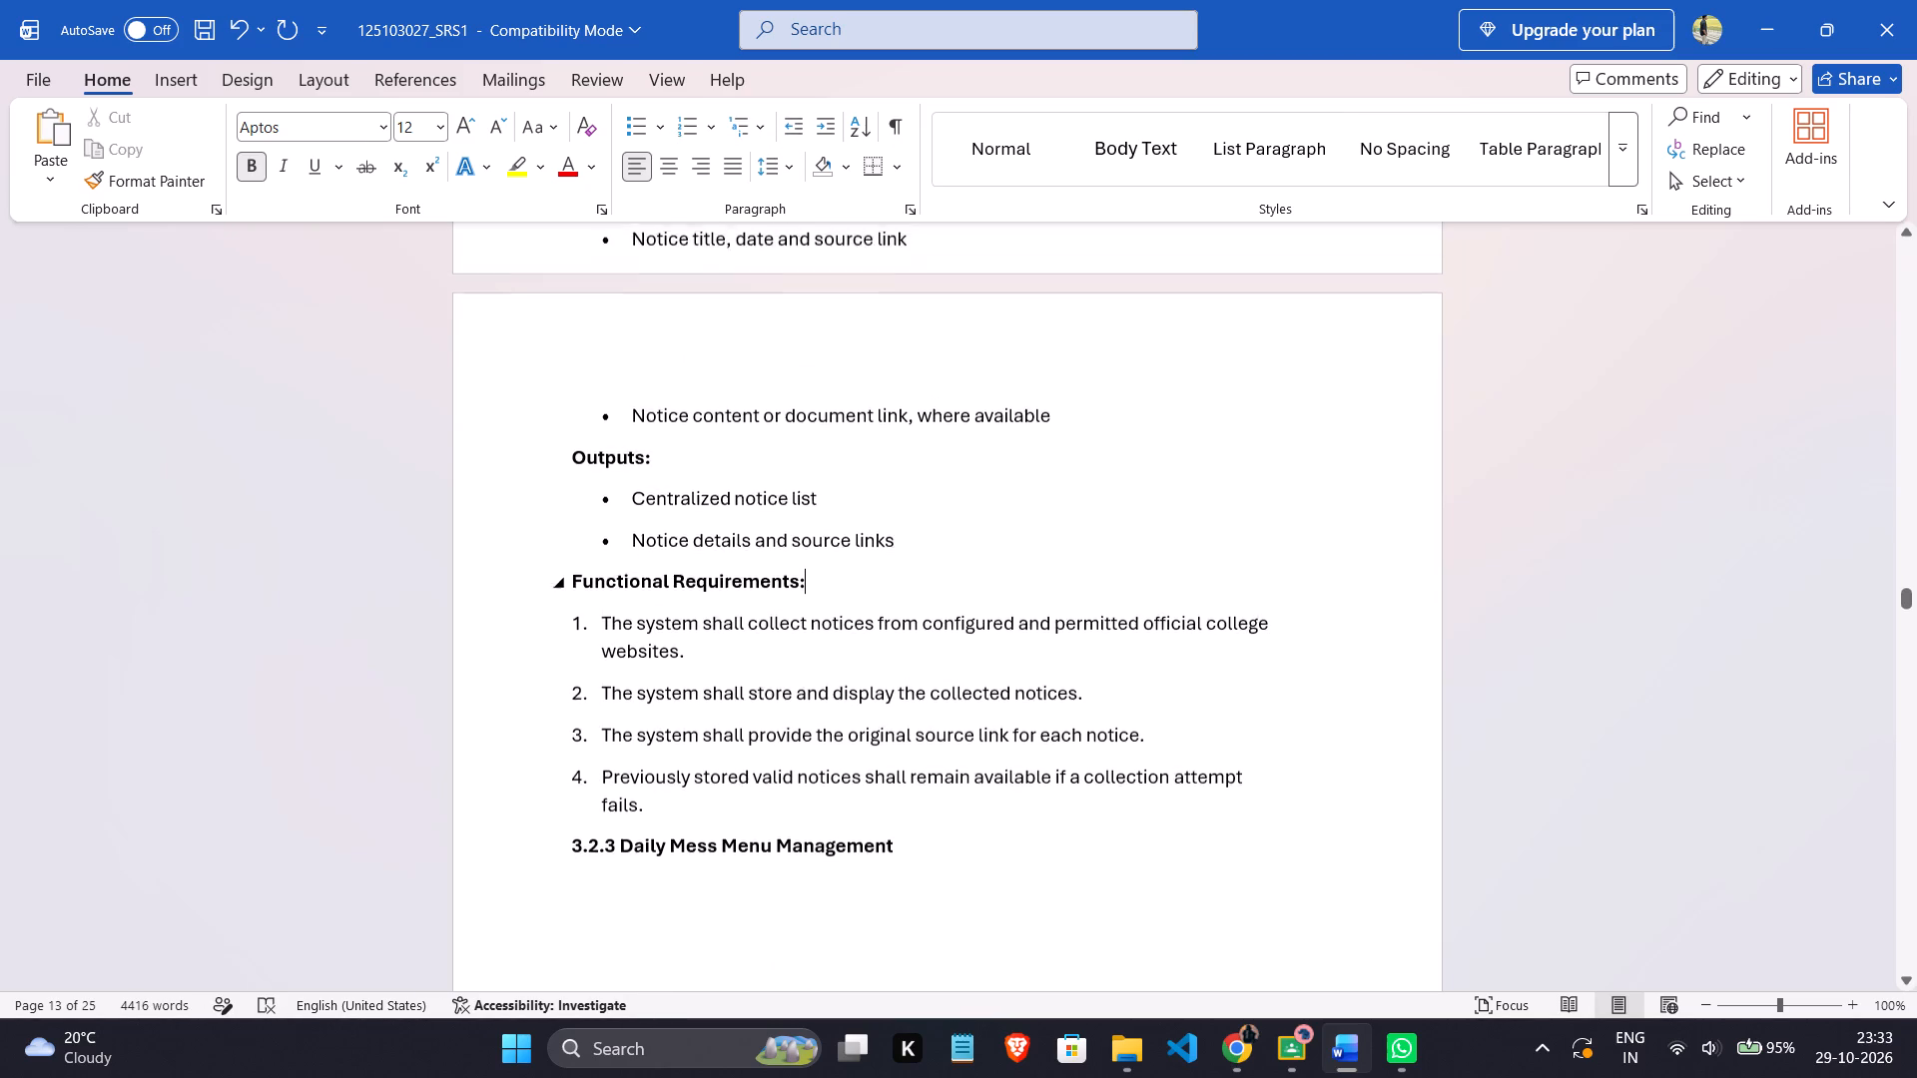
{"action": "scroll", "coordinate": [877, 592], "scroll_direction": "up", "scroll_amount": 10}
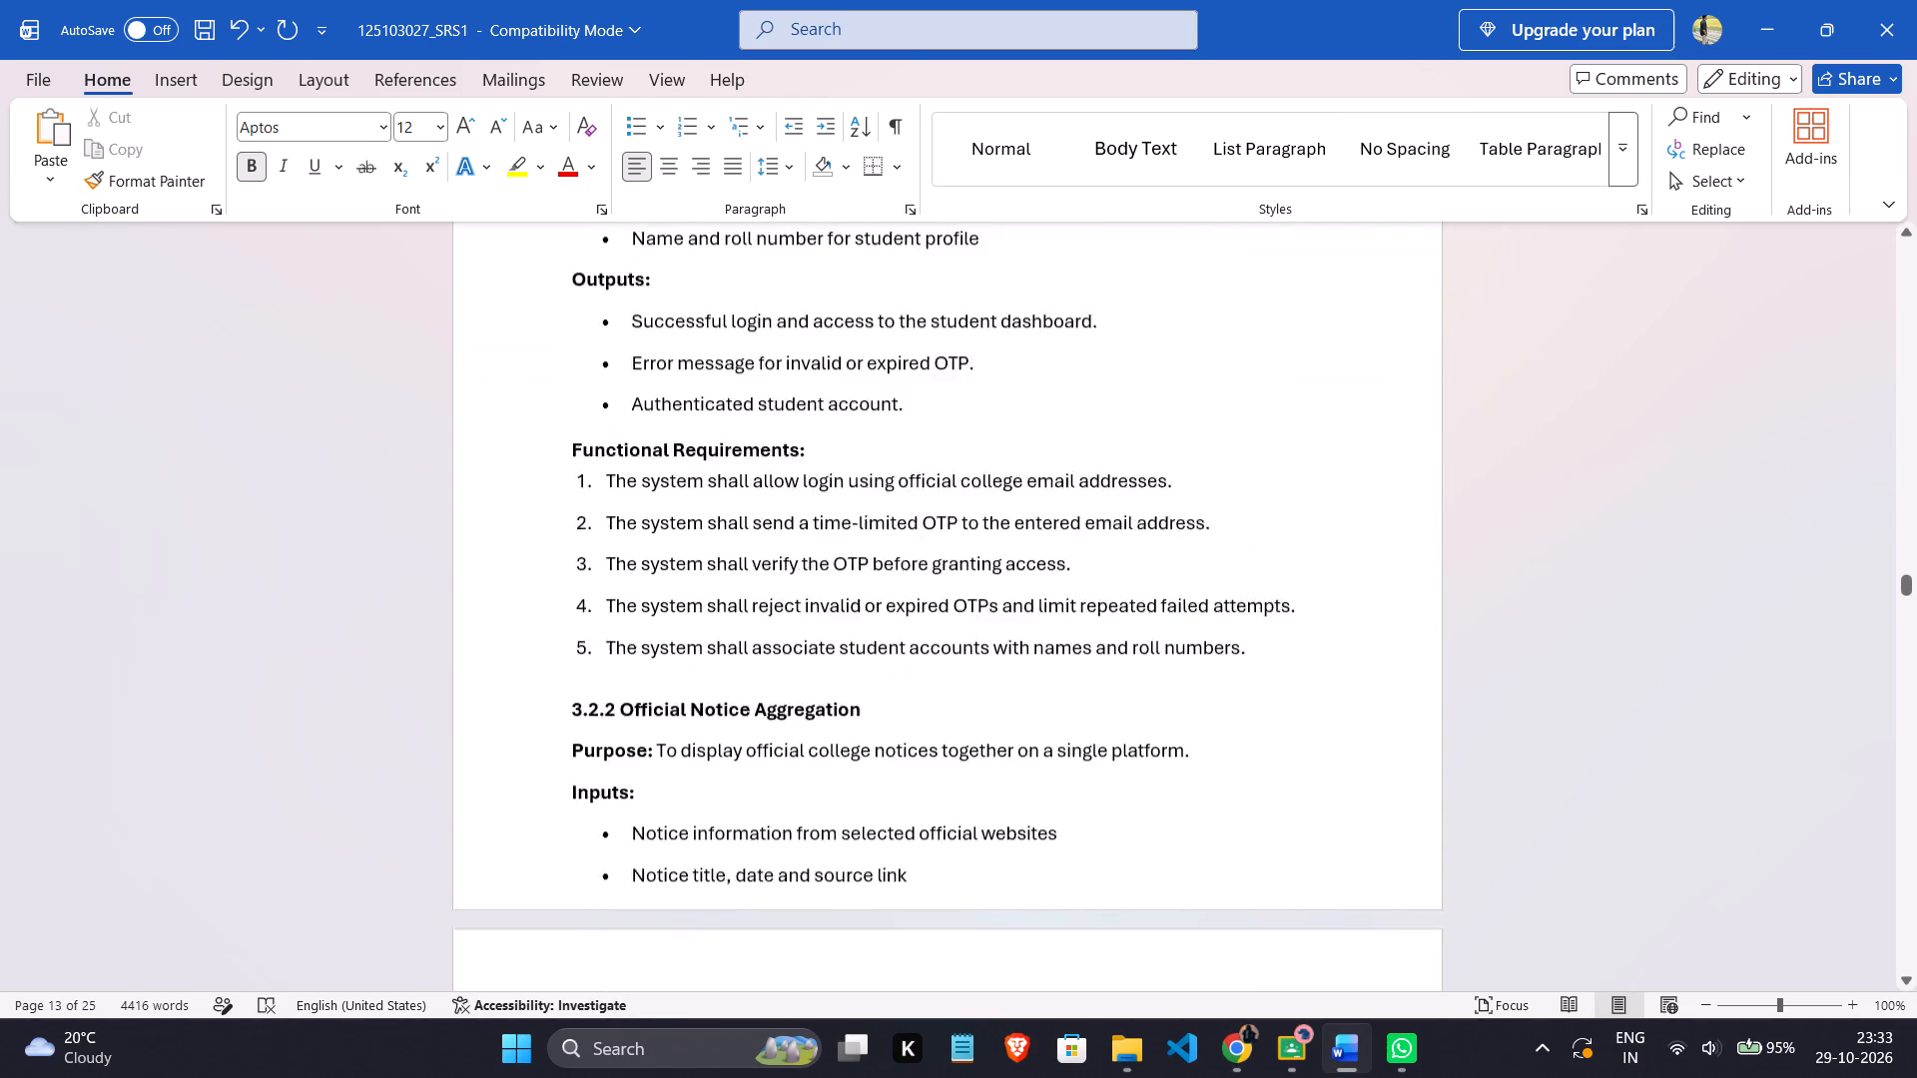
{"action": "scroll", "coordinate": [877, 592], "scroll_direction": "up", "scroll_amount": 1}
{"action": "scroll", "coordinate": [877, 592], "scroll_direction": "down", "scroll_amount": 16}
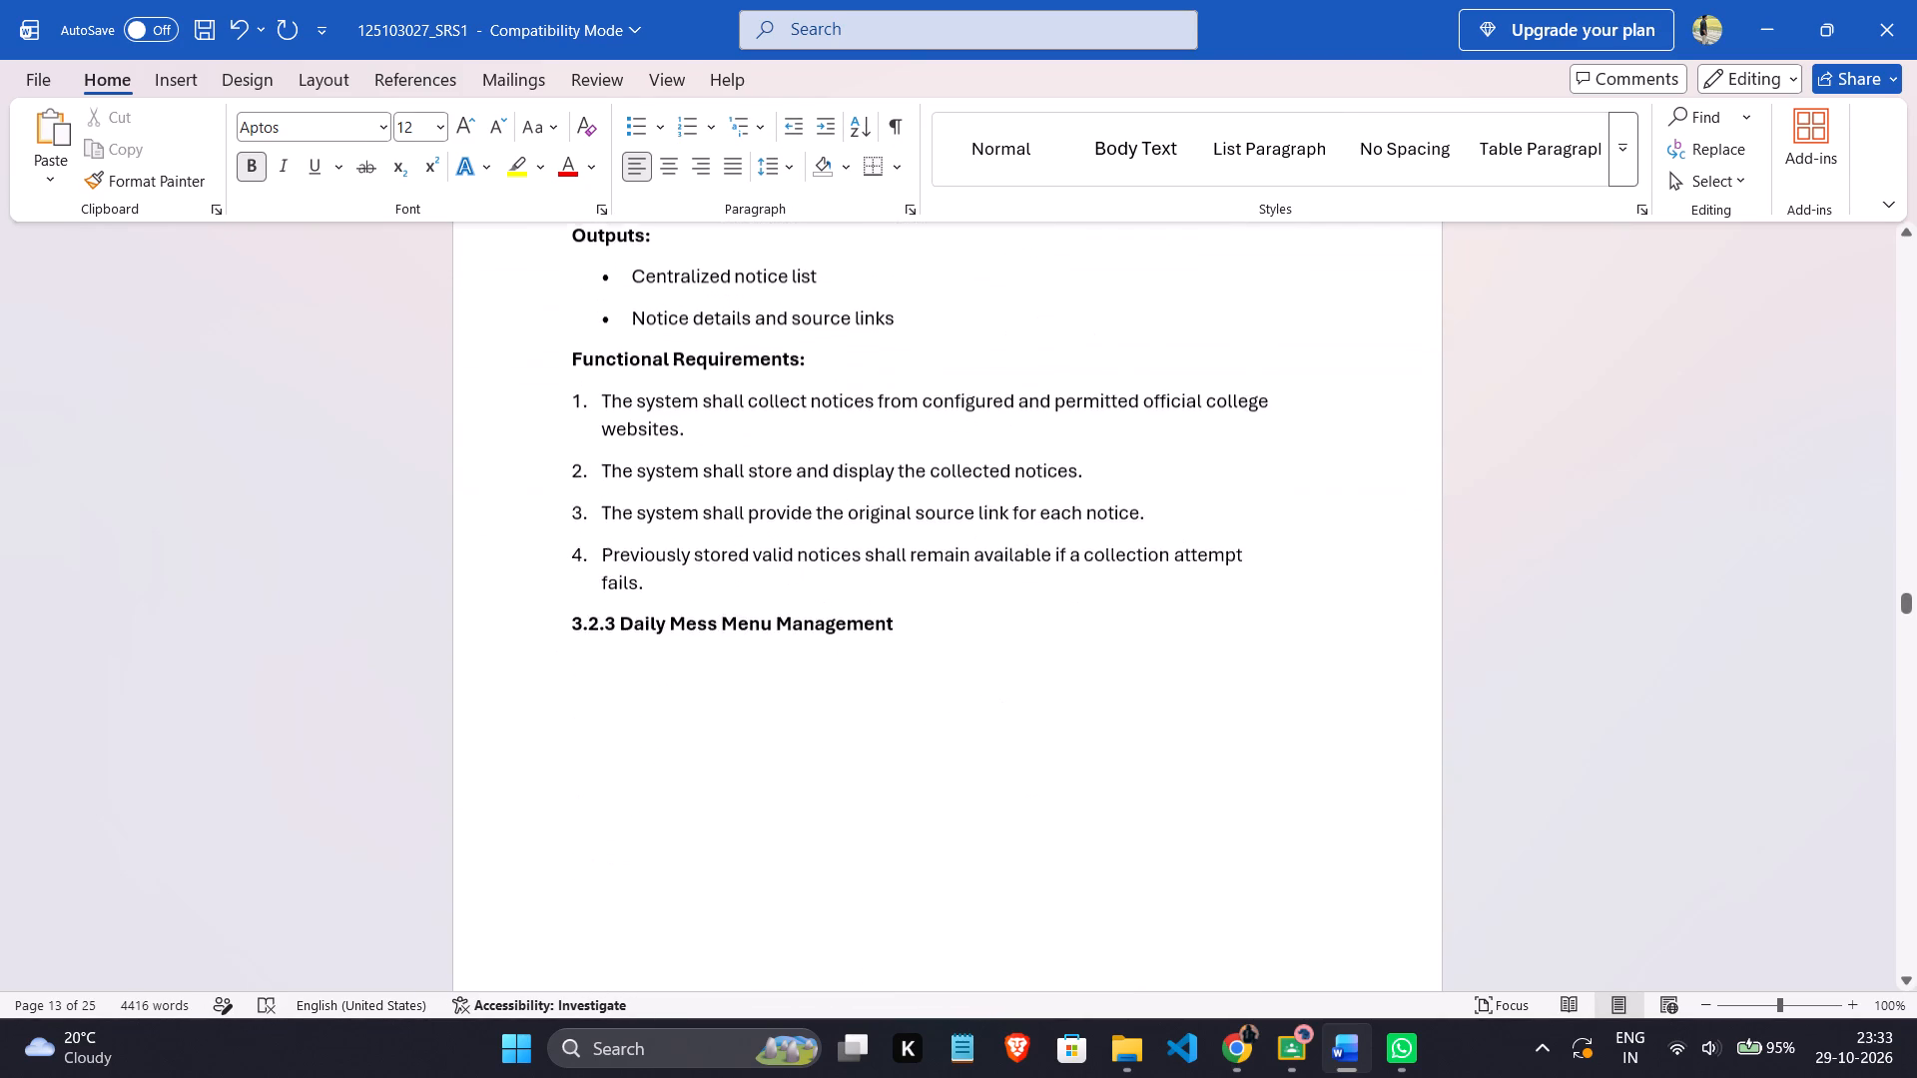
Remove the large blank gap between the heading 3.2.3 Daily Mess Menu Management and its Purpose paragraph on the following page.
{"action": "scroll", "coordinate": [877, 590], "scroll_direction": "down", "scroll_amount": 15}
{"action": "left_click", "coordinate": [654, 668]}
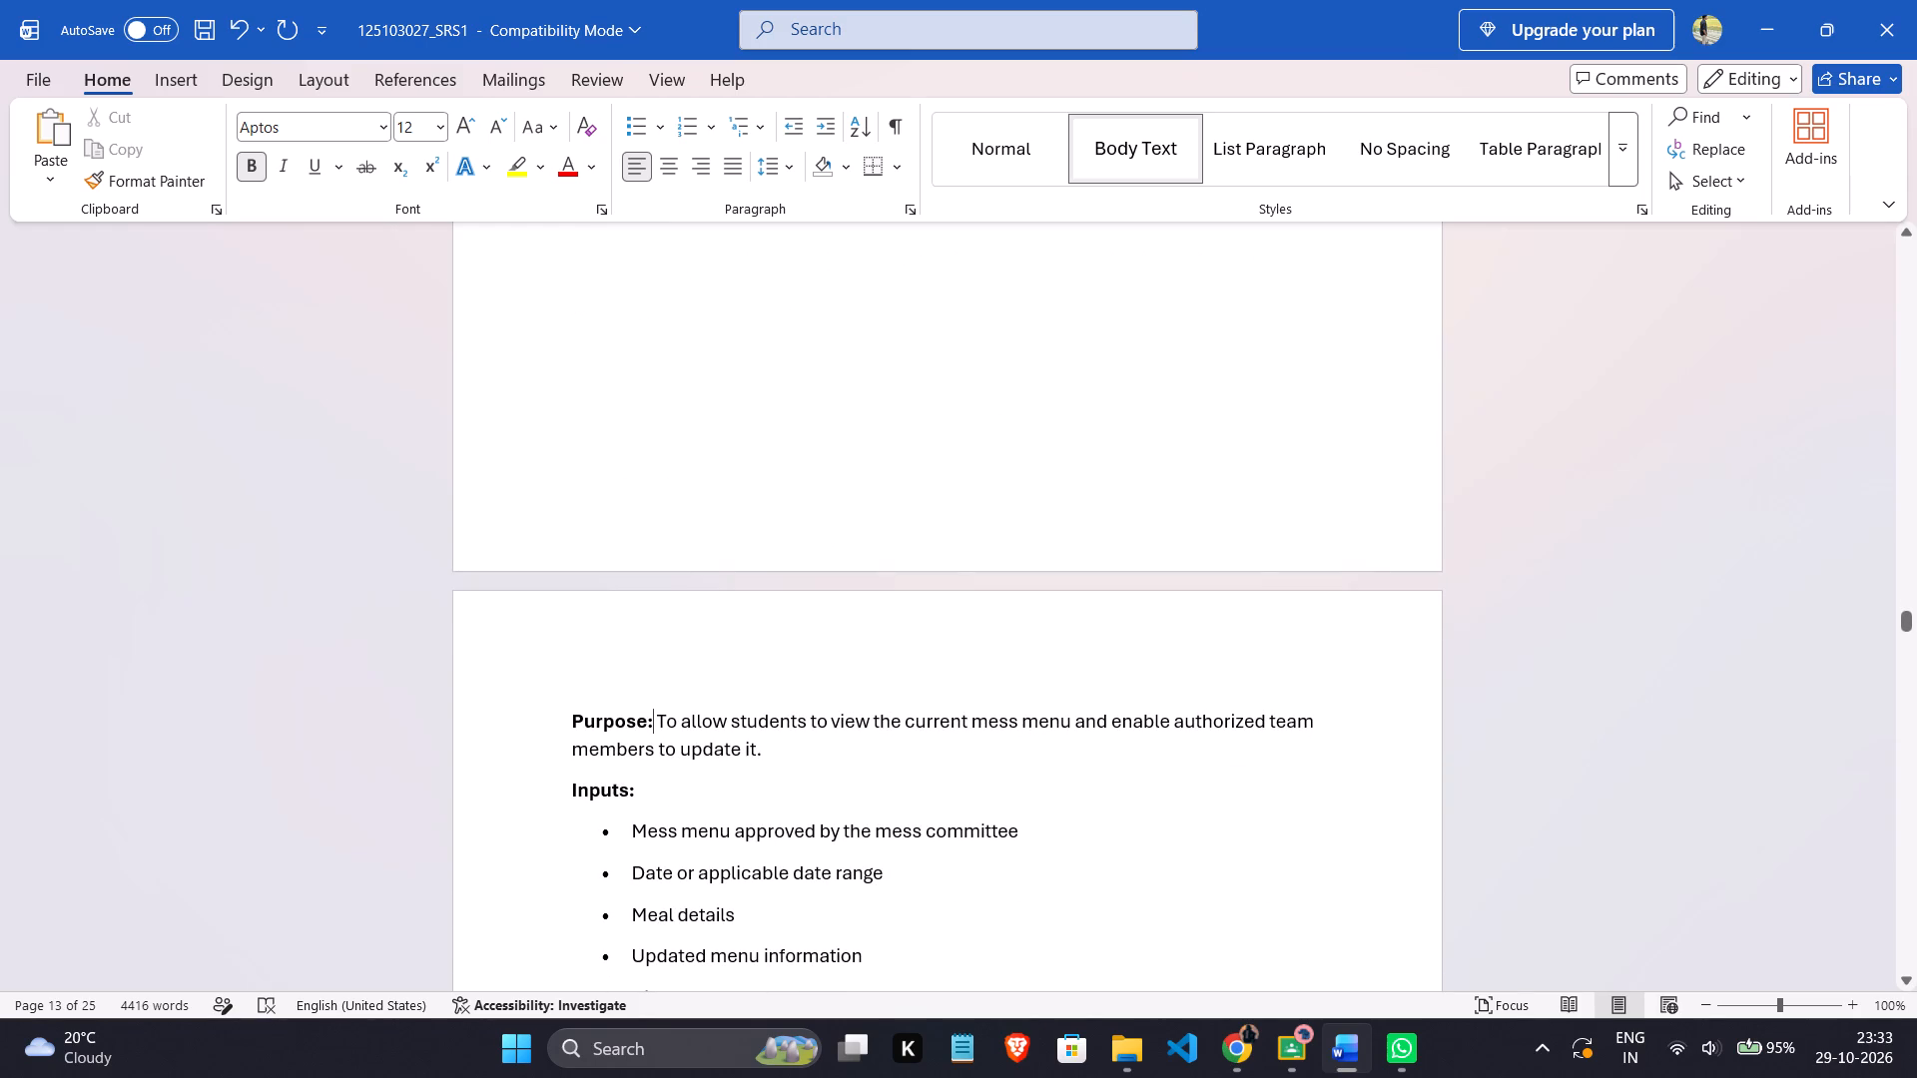
{"action": "left_click", "coordinate": [632, 669]}
{"action": "left_click", "coordinate": [572, 678]}
{"action": "key", "text": "BackSpace"}
{"action": "key", "text": "BackSpace"}
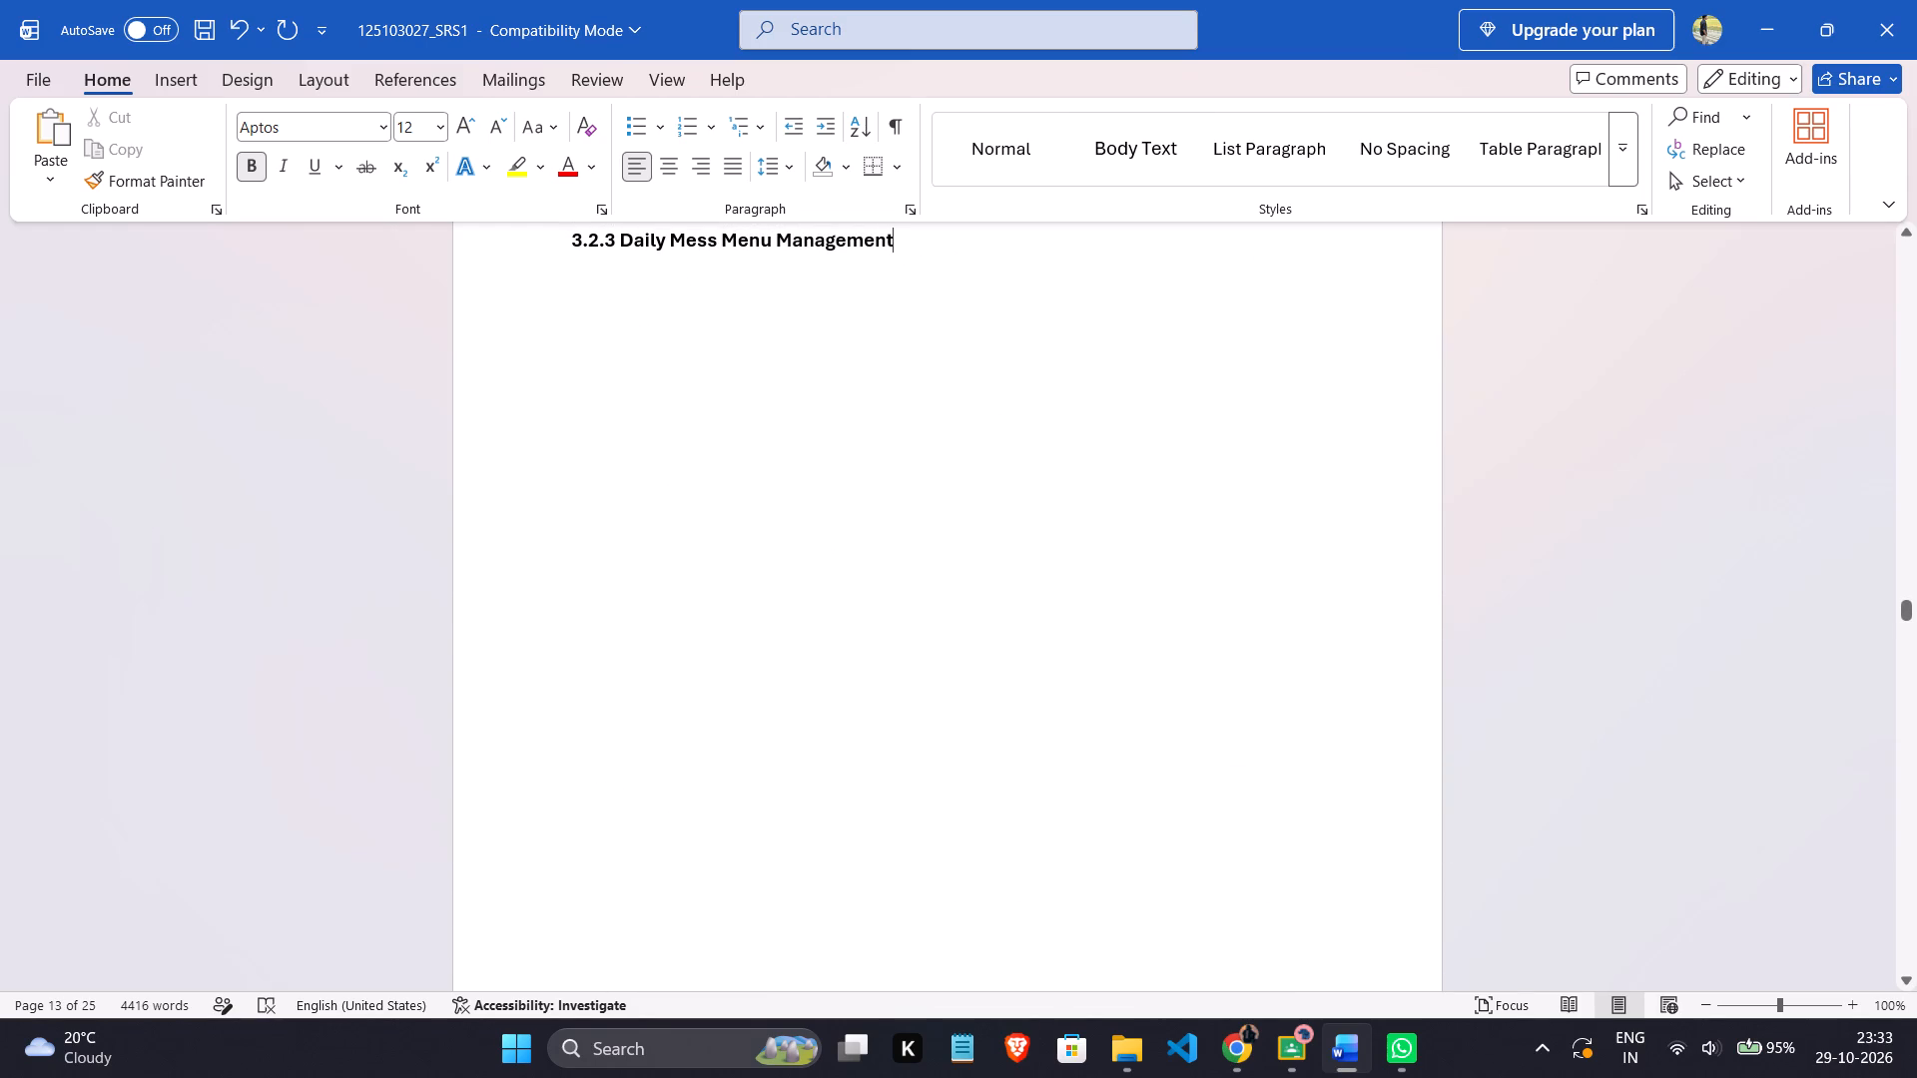
{"action": "scroll", "coordinate": [569, 695], "scroll_direction": "down", "scroll_amount": 8}
{"action": "left_click_drag", "start_coordinate": [547, 758], "coordinate": [560, 729]}
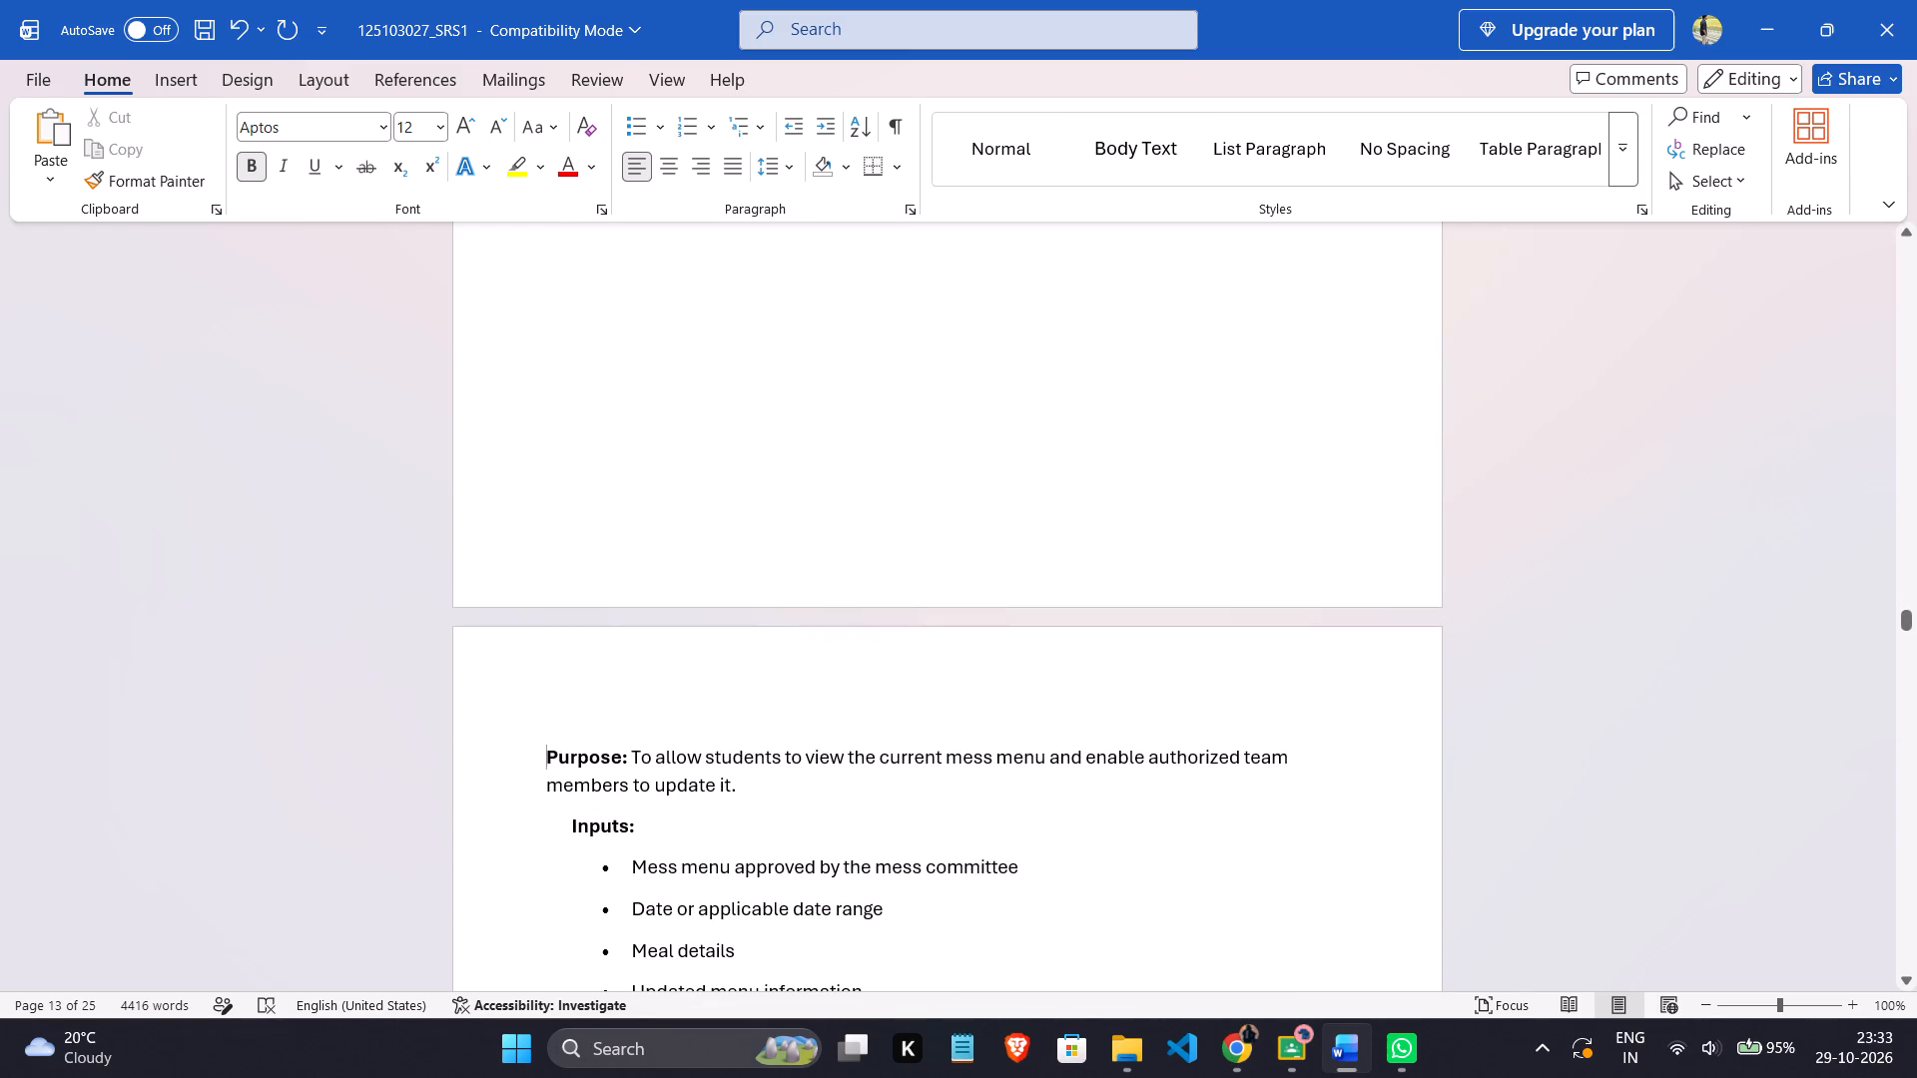
{"action": "left_click_drag", "start_coordinate": [560, 729], "coordinate": [542, 669]}
{"action": "left_click_drag", "start_coordinate": [559, 749], "coordinate": [568, 312]}
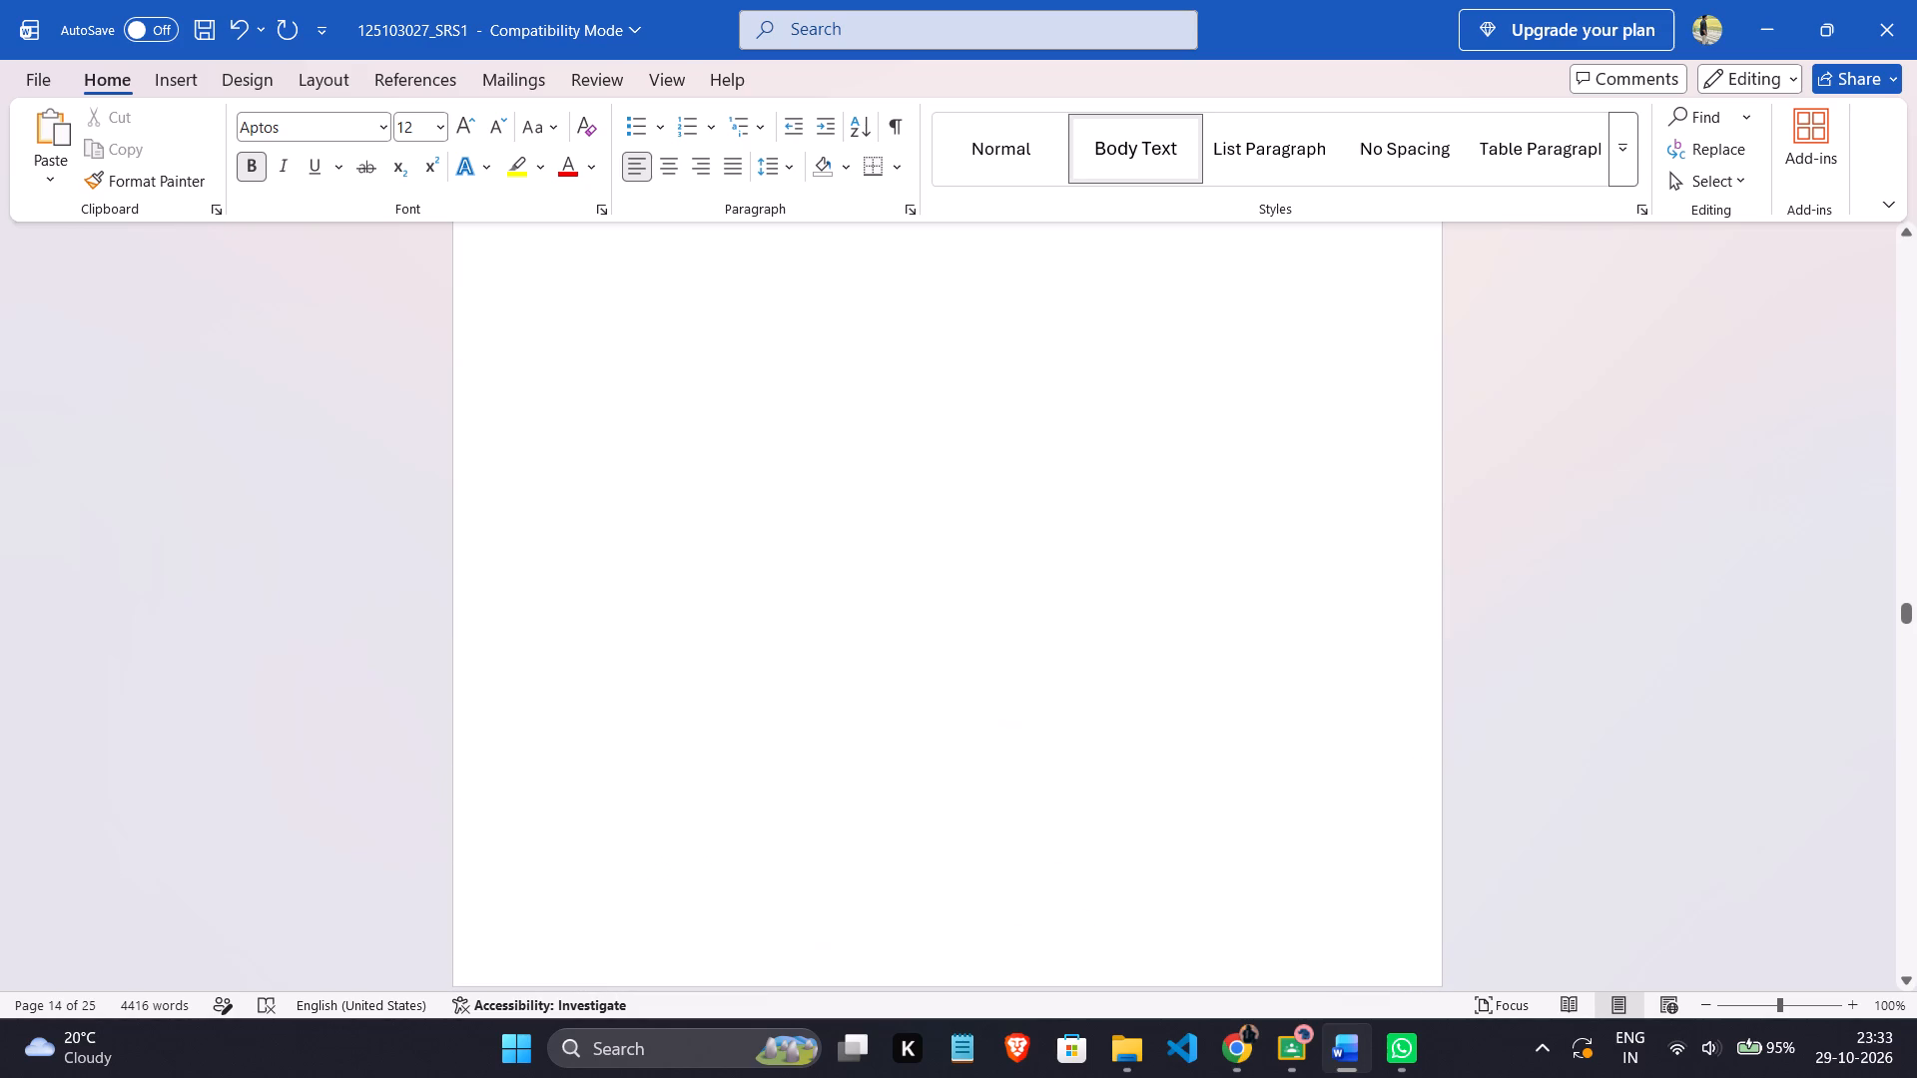
{"action": "left_click_drag", "start_coordinate": [568, 312], "coordinate": [759, 216]}
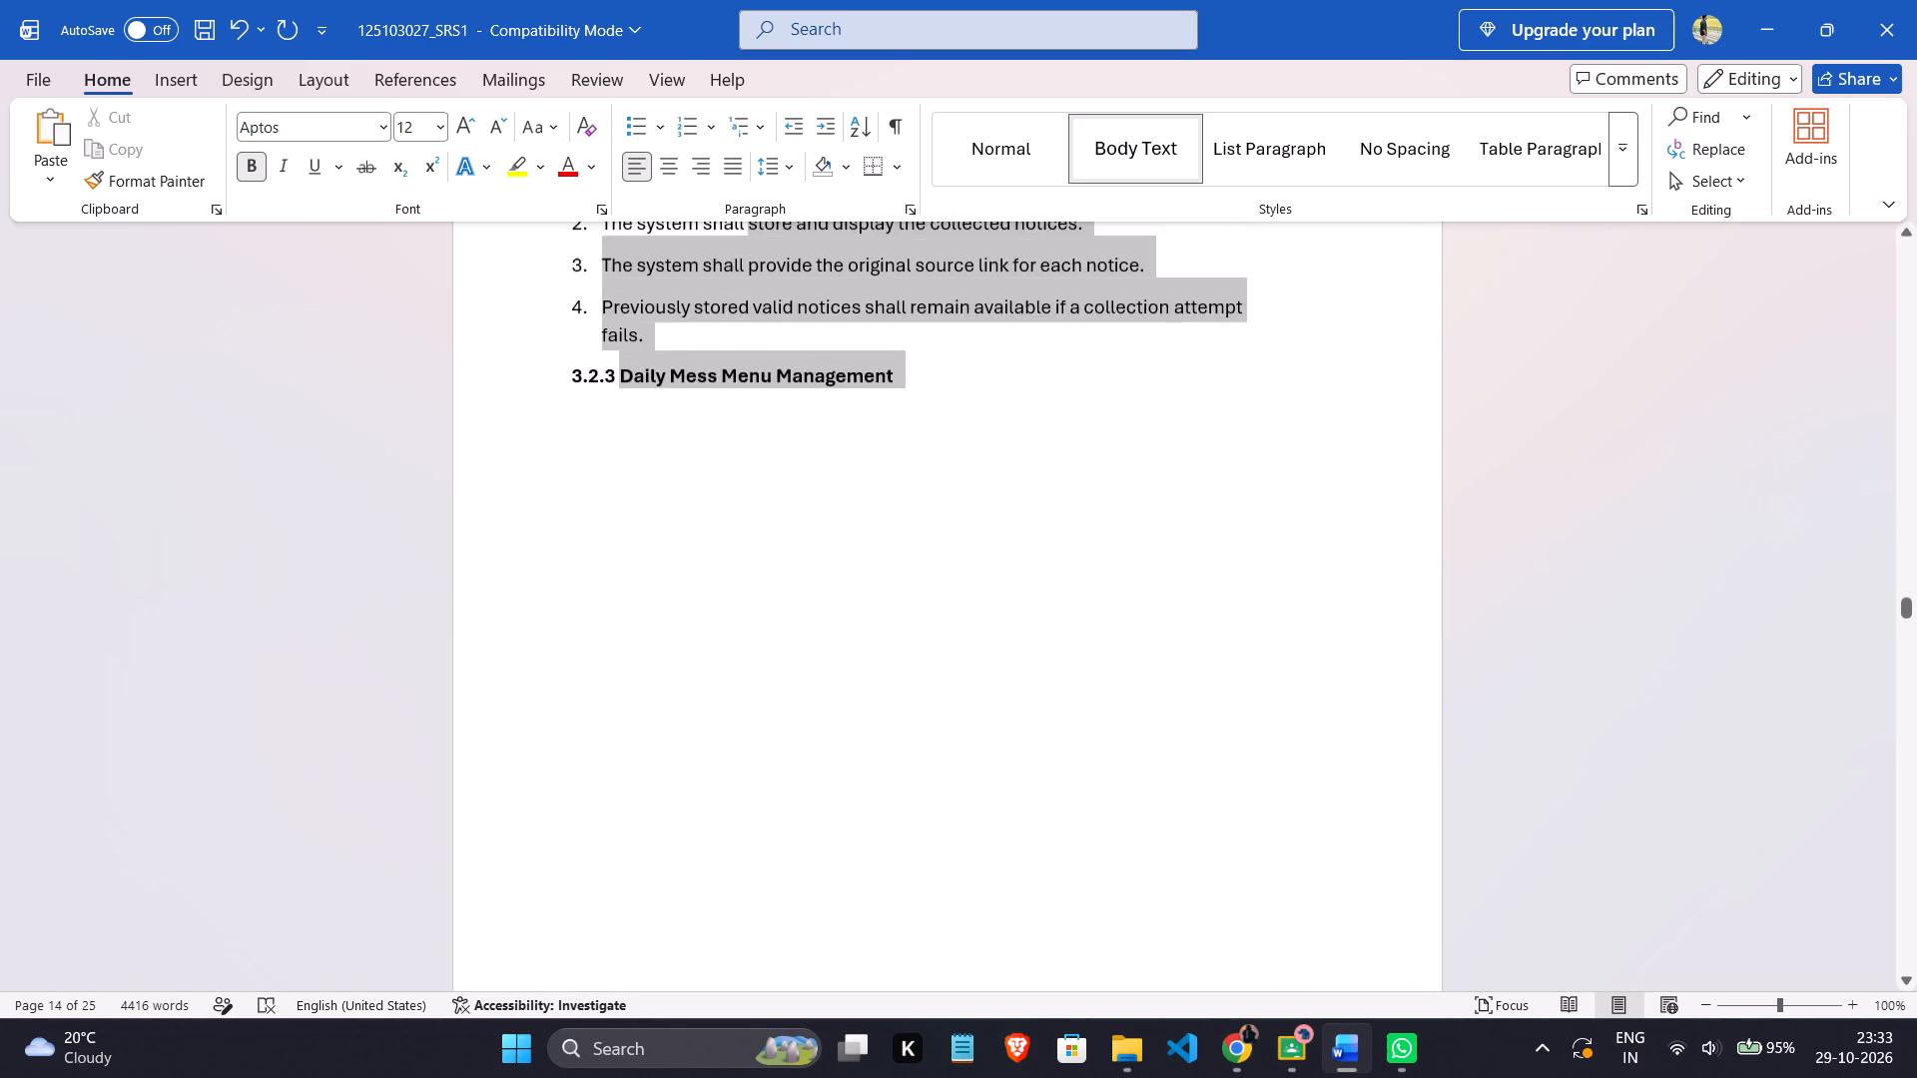
{"action": "left_click_drag", "start_coordinate": [759, 216], "coordinate": [931, 427]}
{"action": "key", "text": "BackSpace"}
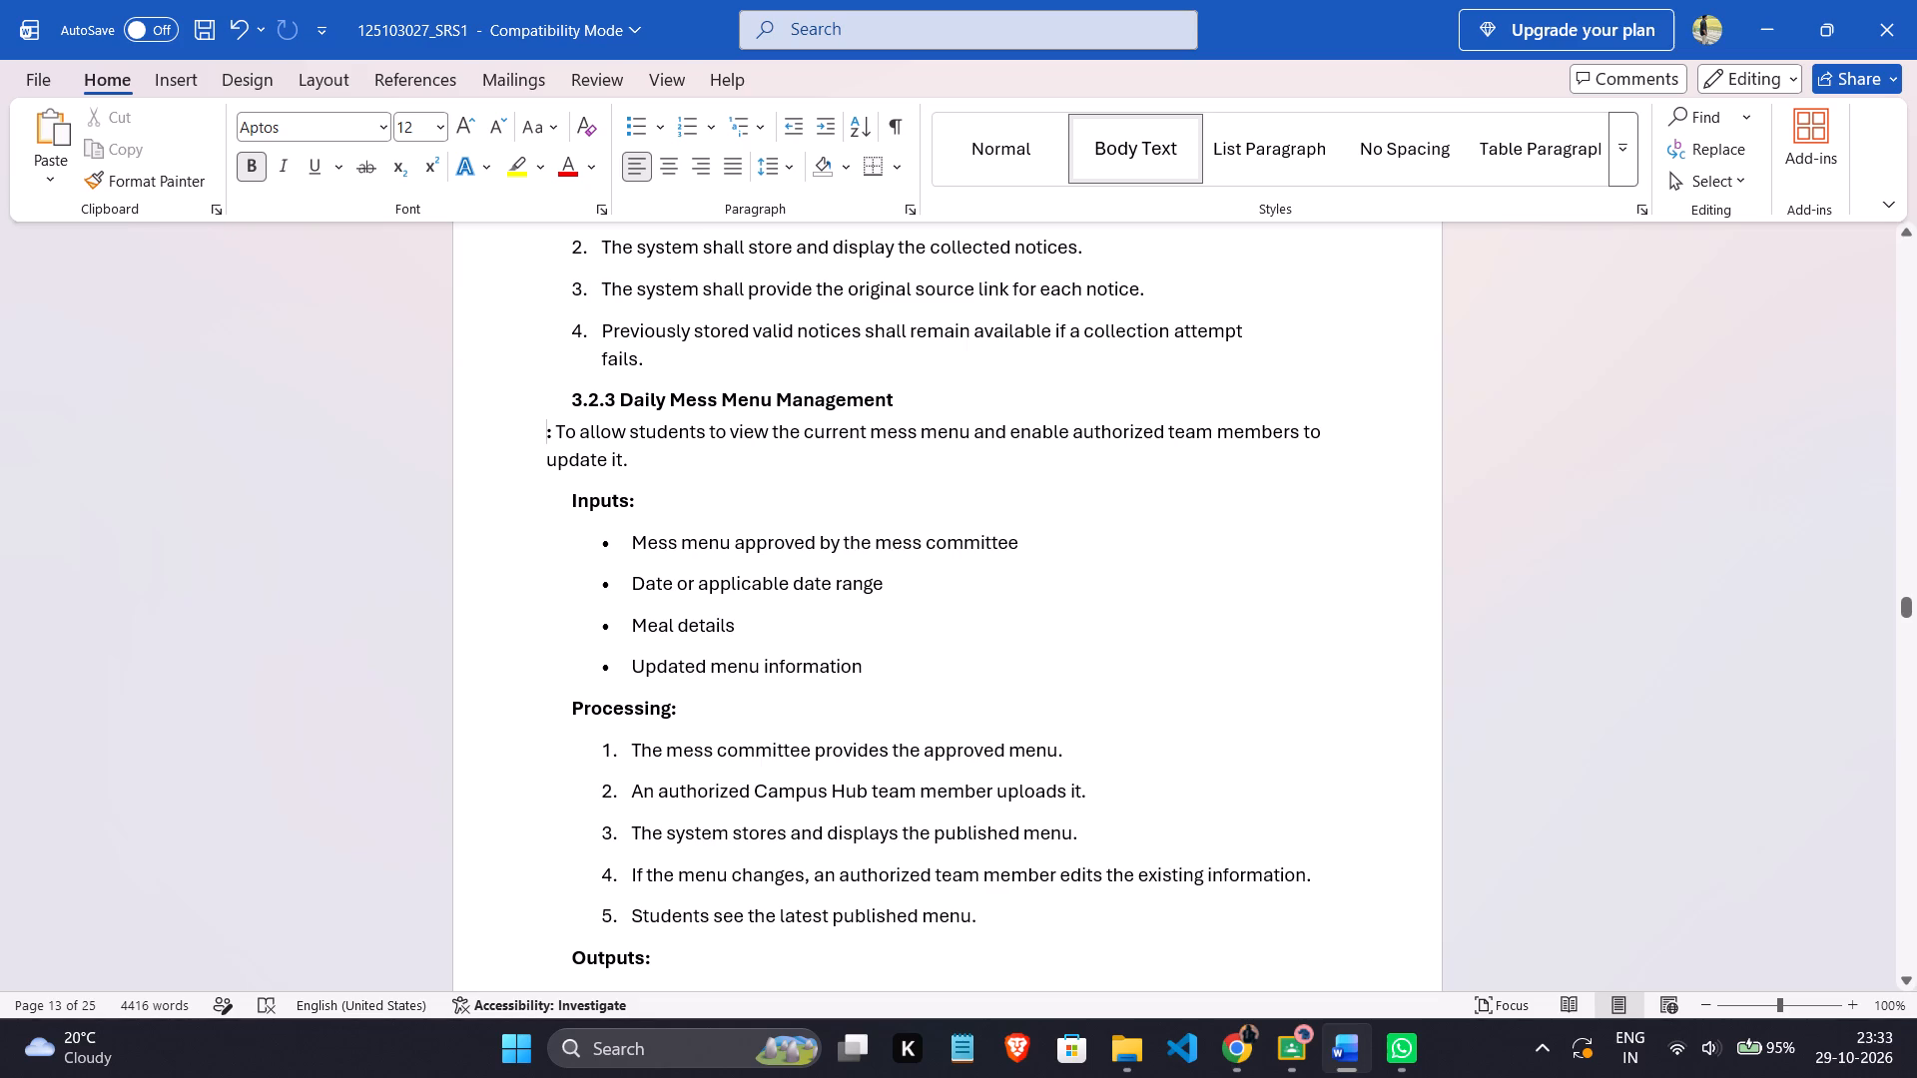
Restore the bold label "Purpose:" at the start of section 3.2.3's purpose paragraph by copying it from section 3.2.1, keeping a single colon.
{"action": "scroll", "coordinate": [694, 461], "scroll_direction": "up", "scroll_amount": 19}
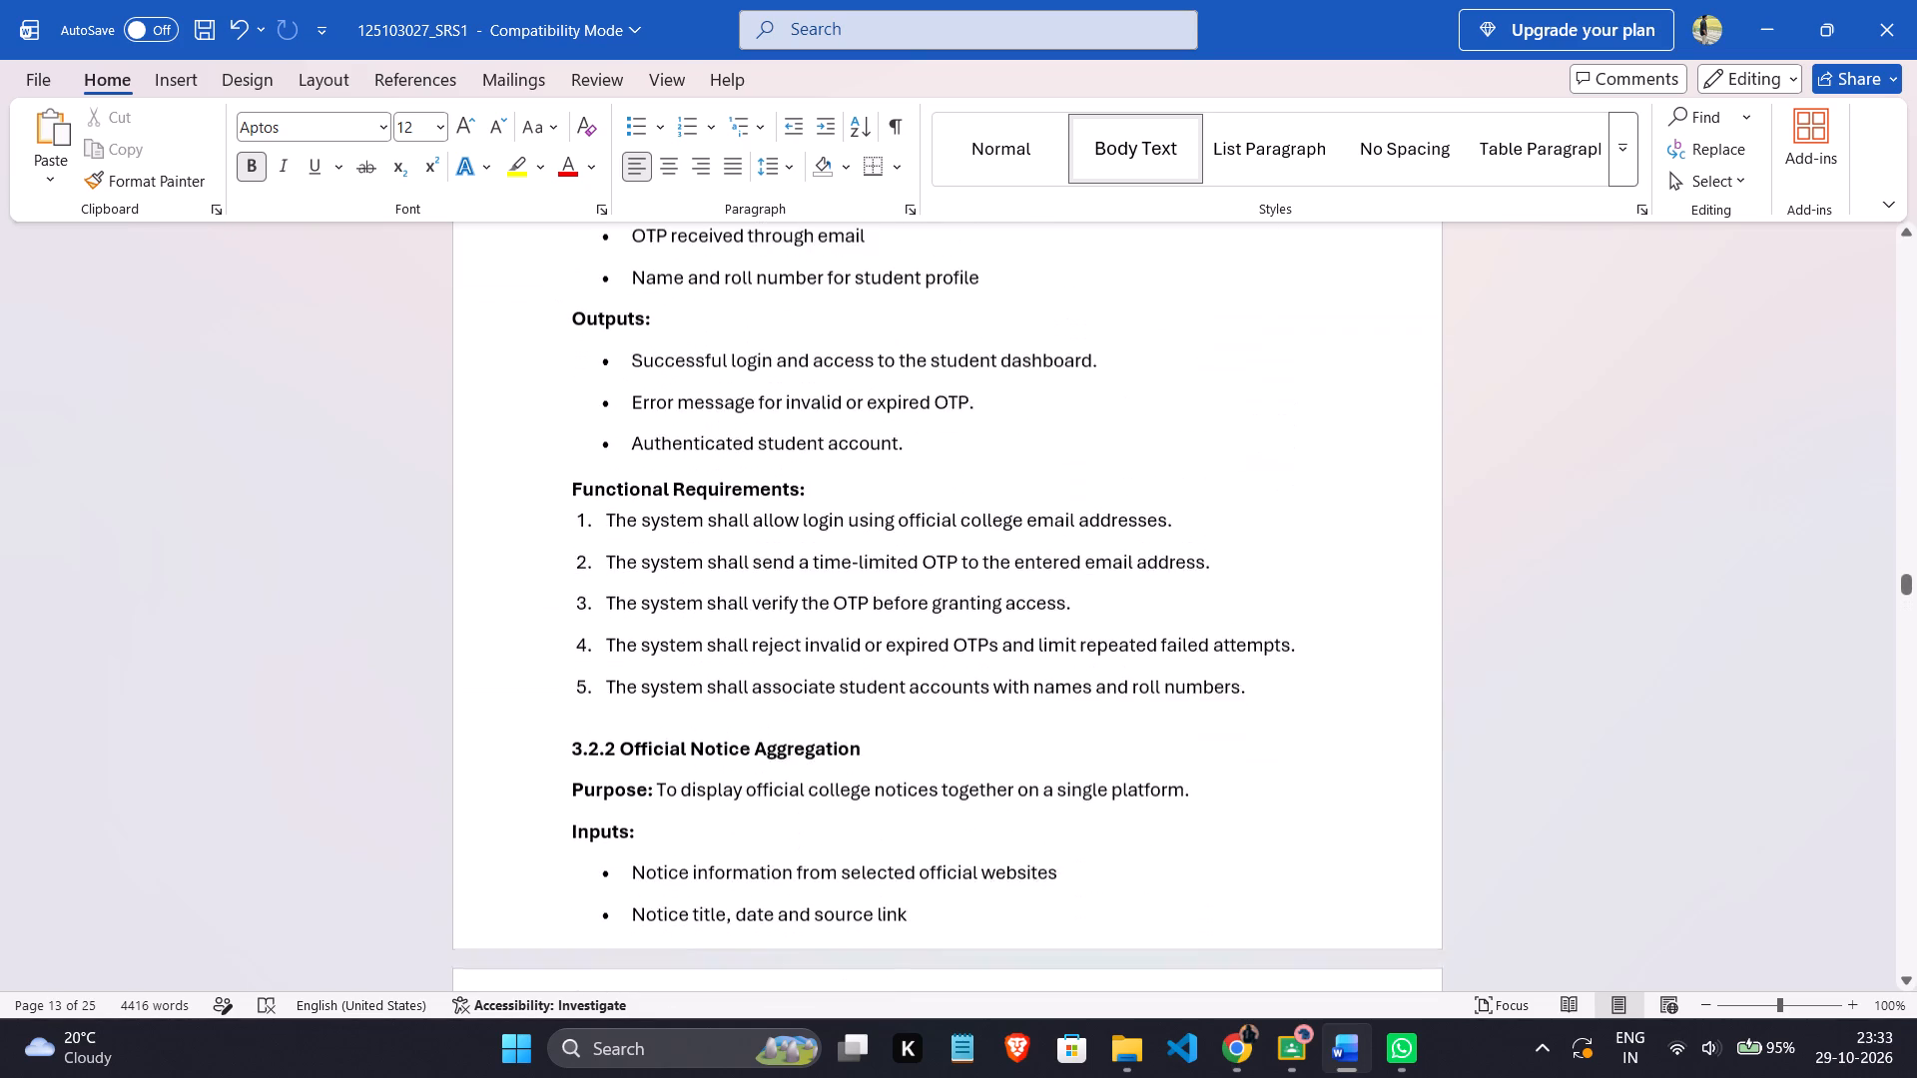
{"action": "scroll", "coordinate": [694, 461], "scroll_direction": "up", "scroll_amount": 6}
{"action": "left_click_drag", "start_coordinate": [572, 458], "coordinate": [575, 458]}
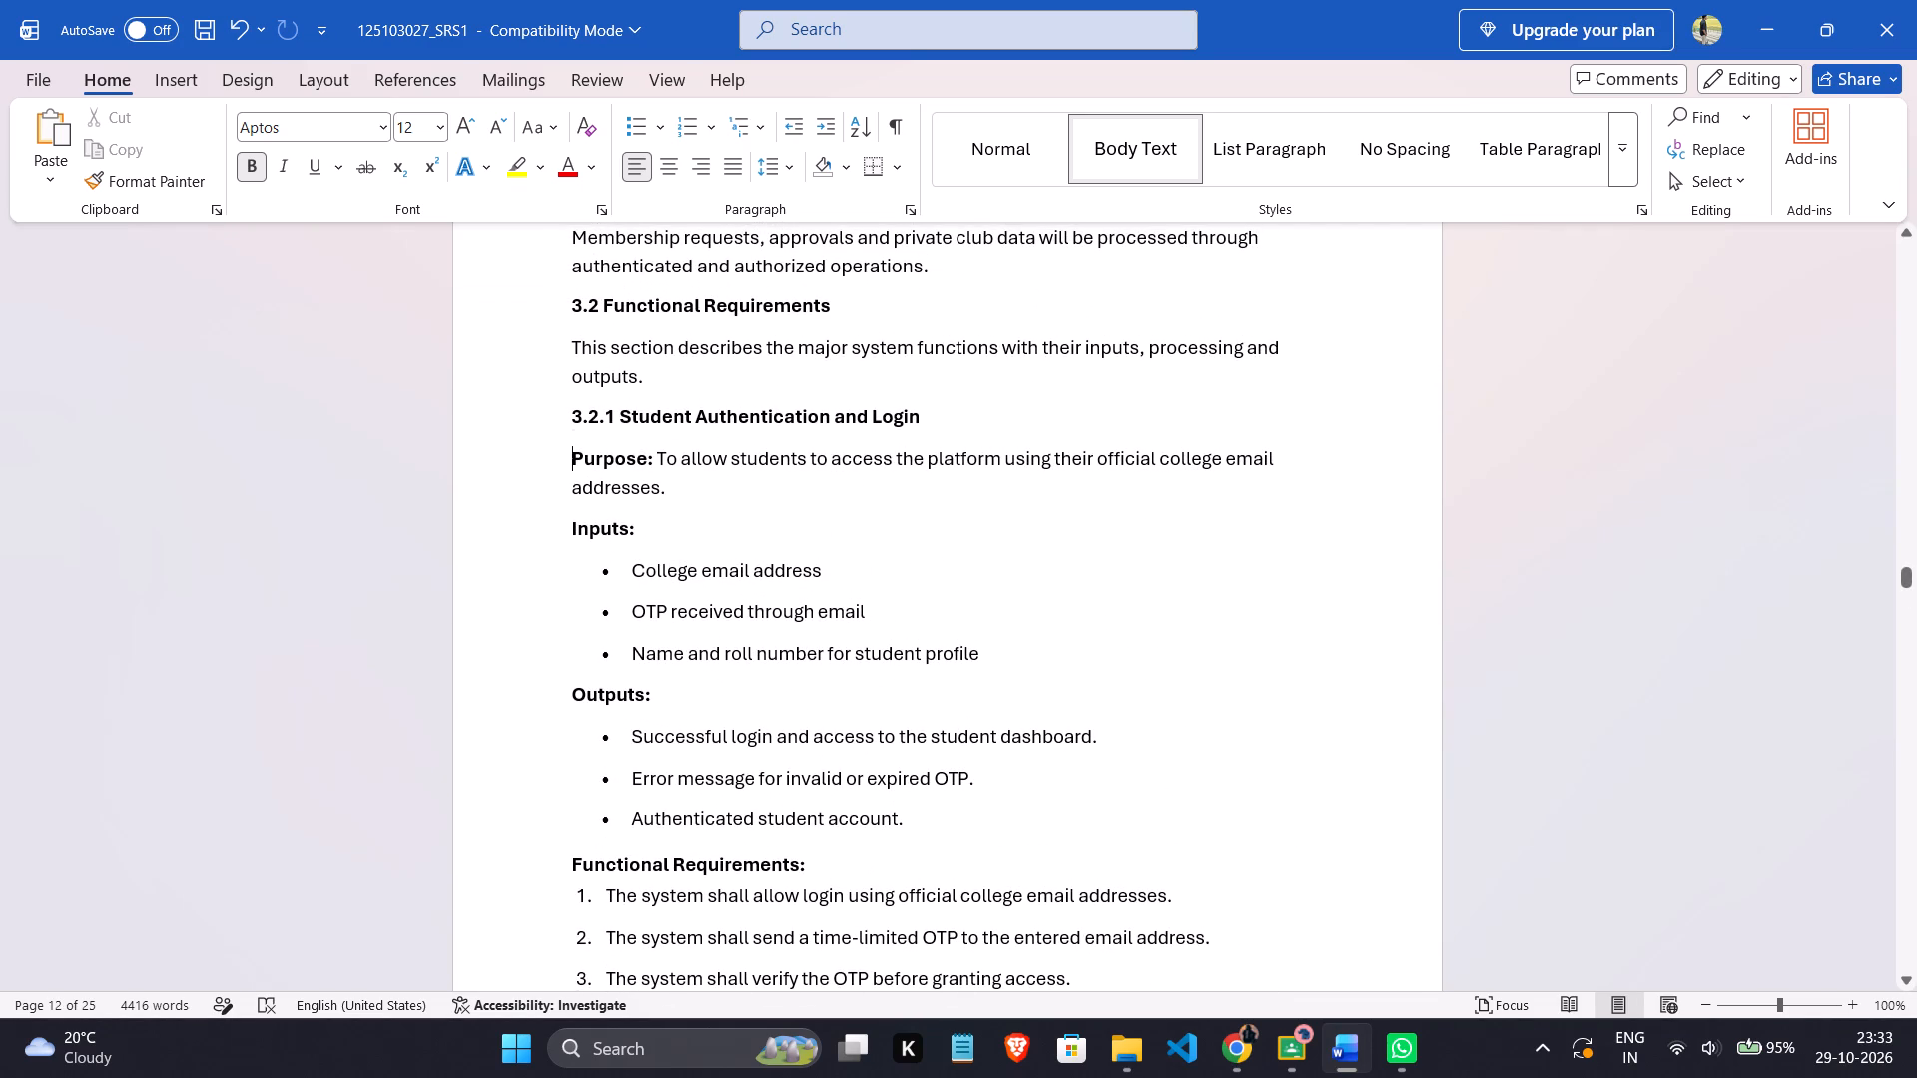
{"action": "left_click_drag", "start_coordinate": [575, 458], "coordinate": [651, 455]}
{"action": "key", "text": "ctrl+c"}
{"action": "left_click", "coordinate": [700, 541]}
{"action": "scroll", "coordinate": [700, 541], "scroll_direction": "down", "scroll_amount": 2}
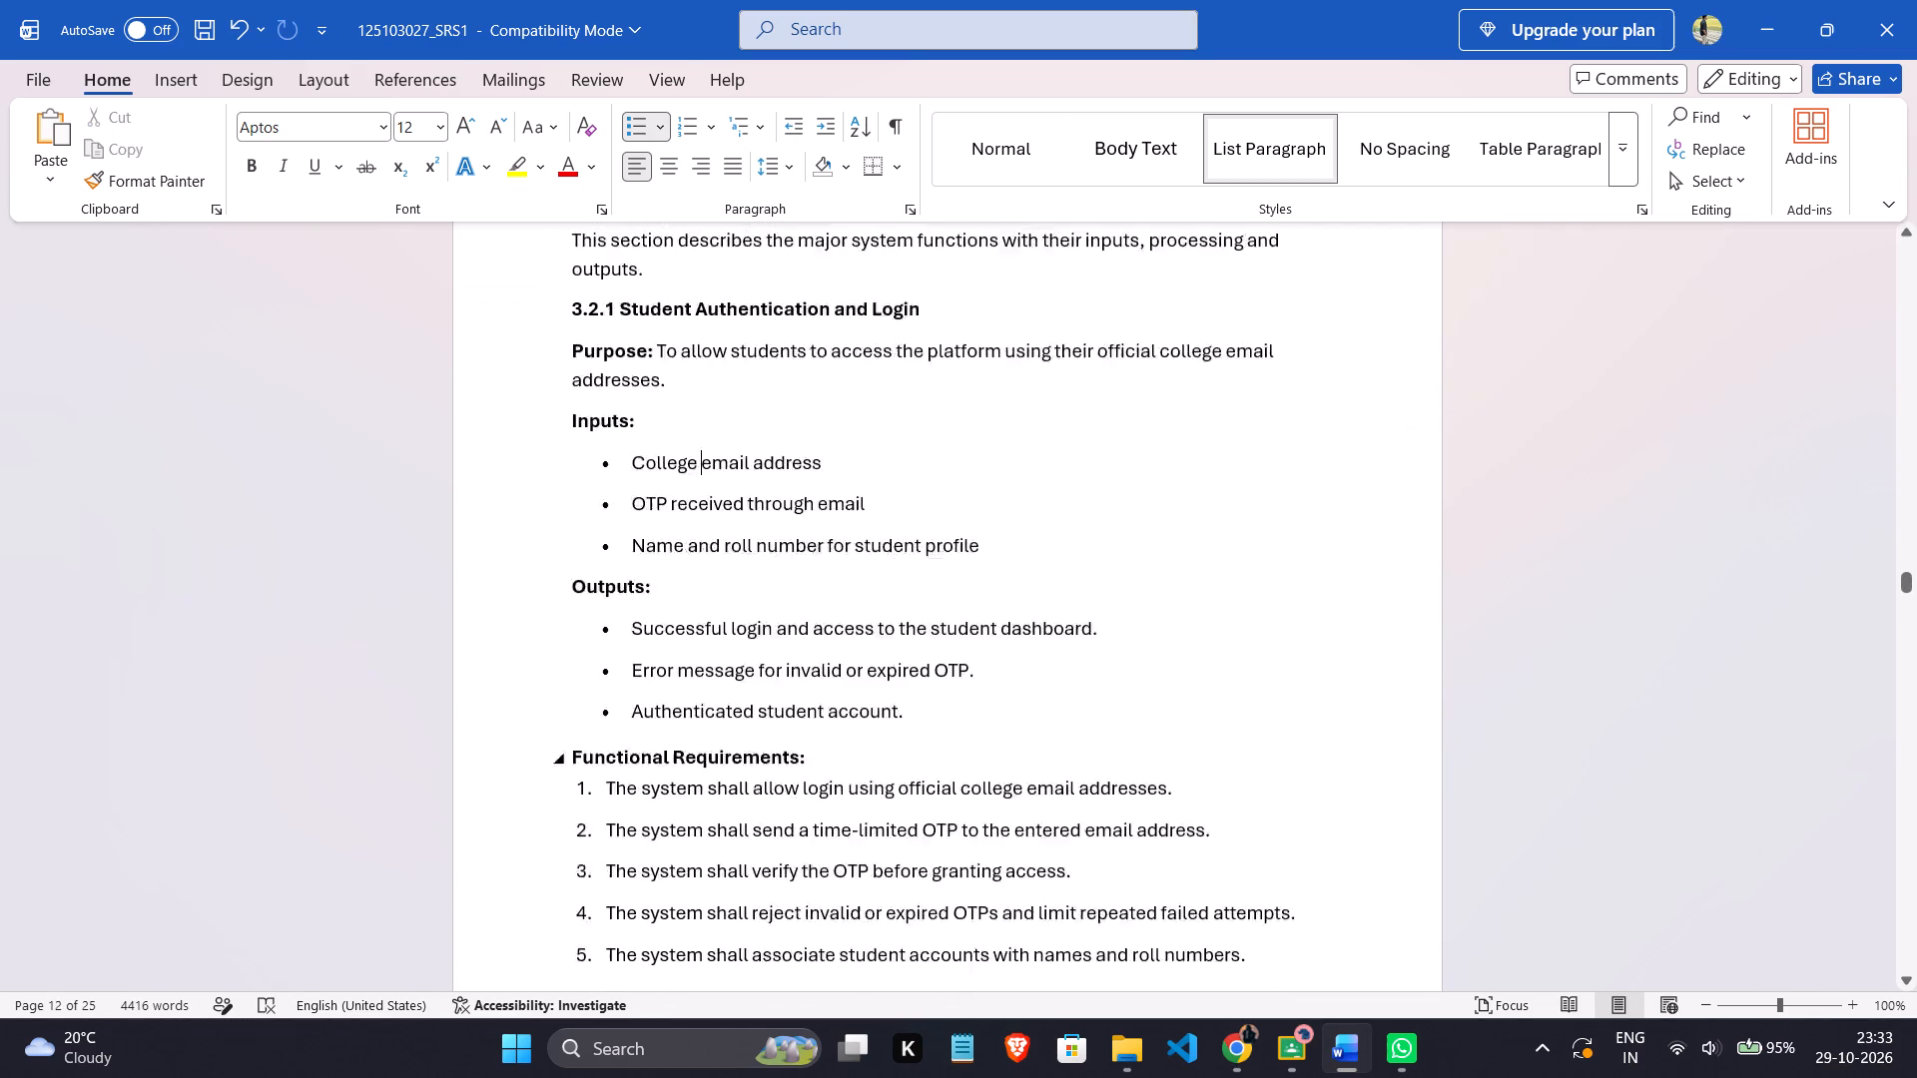
{"action": "scroll", "coordinate": [700, 541], "scroll_direction": "down", "scroll_amount": 20}
{"action": "scroll", "coordinate": [700, 541], "scroll_direction": "down", "scroll_amount": 1}
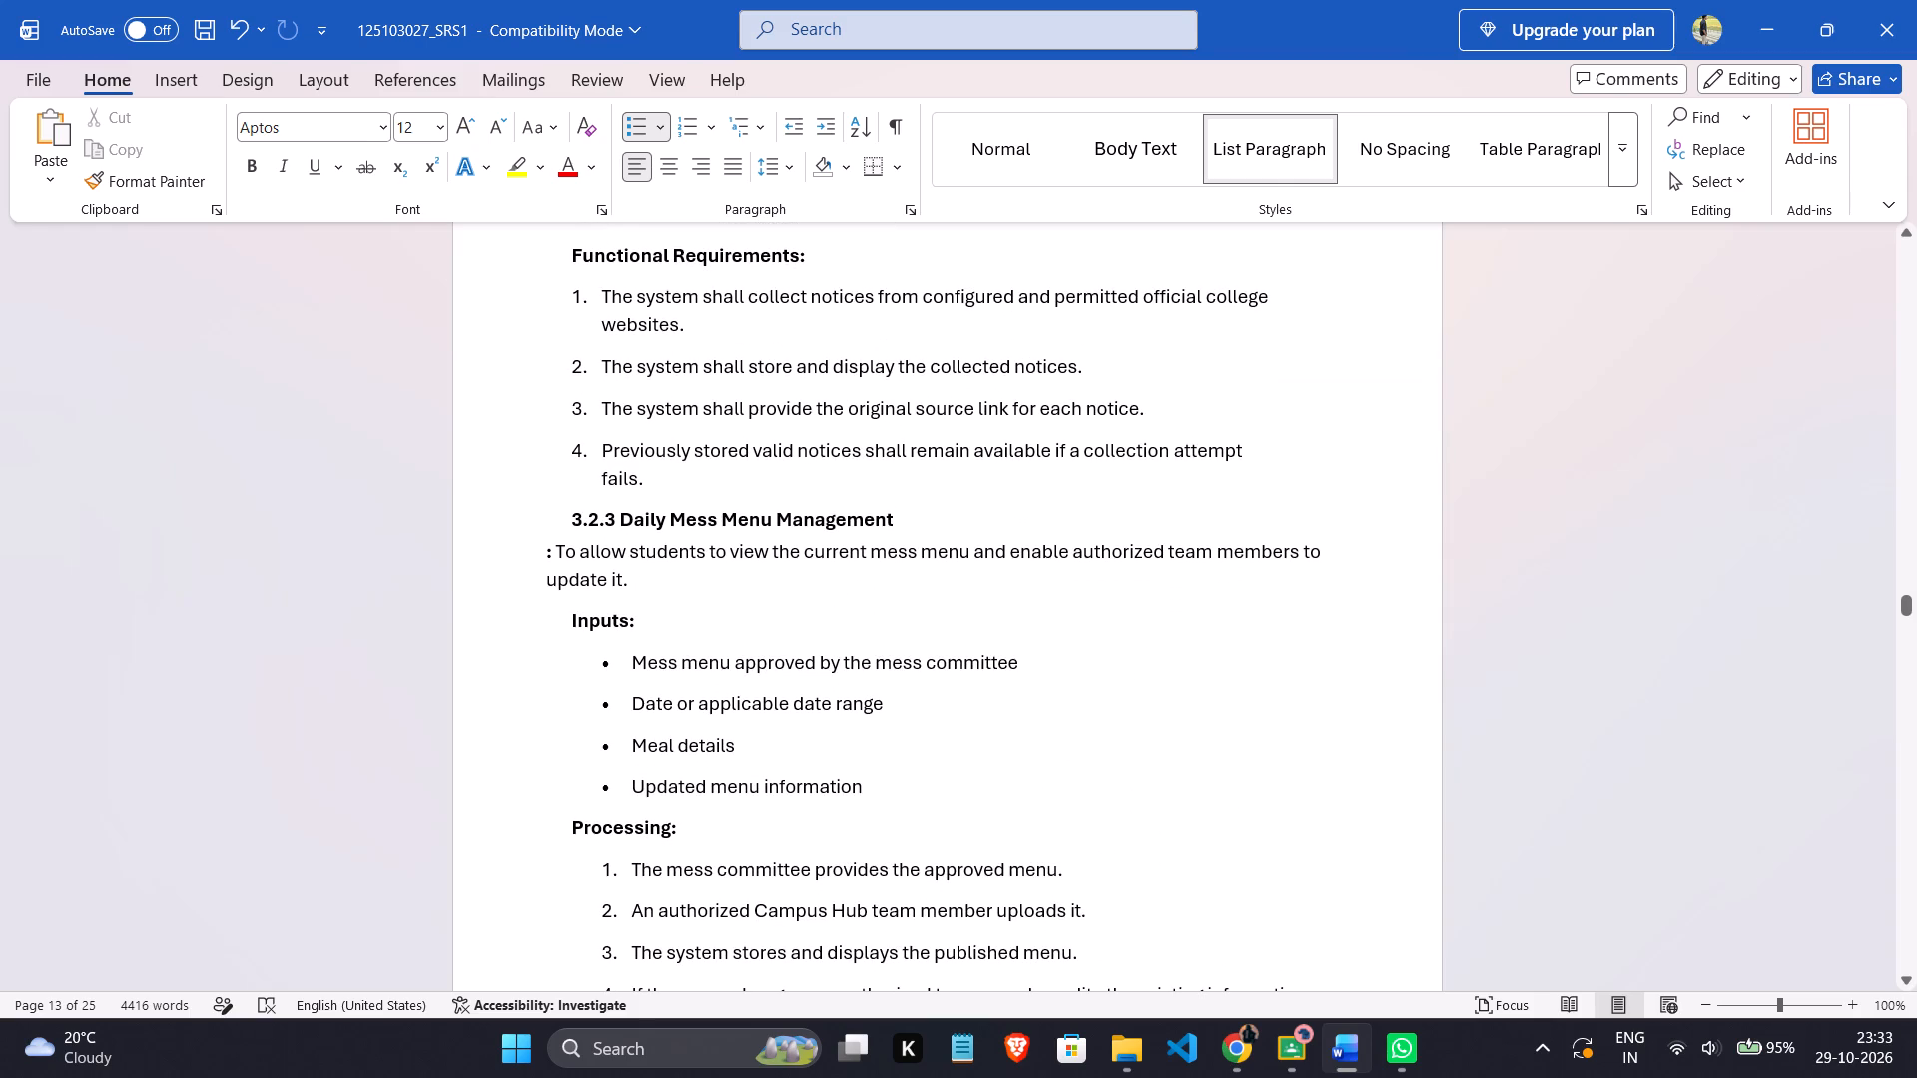
{"action": "left_click", "coordinate": [544, 549]}
{"action": "key", "text": "ctrl+v"}
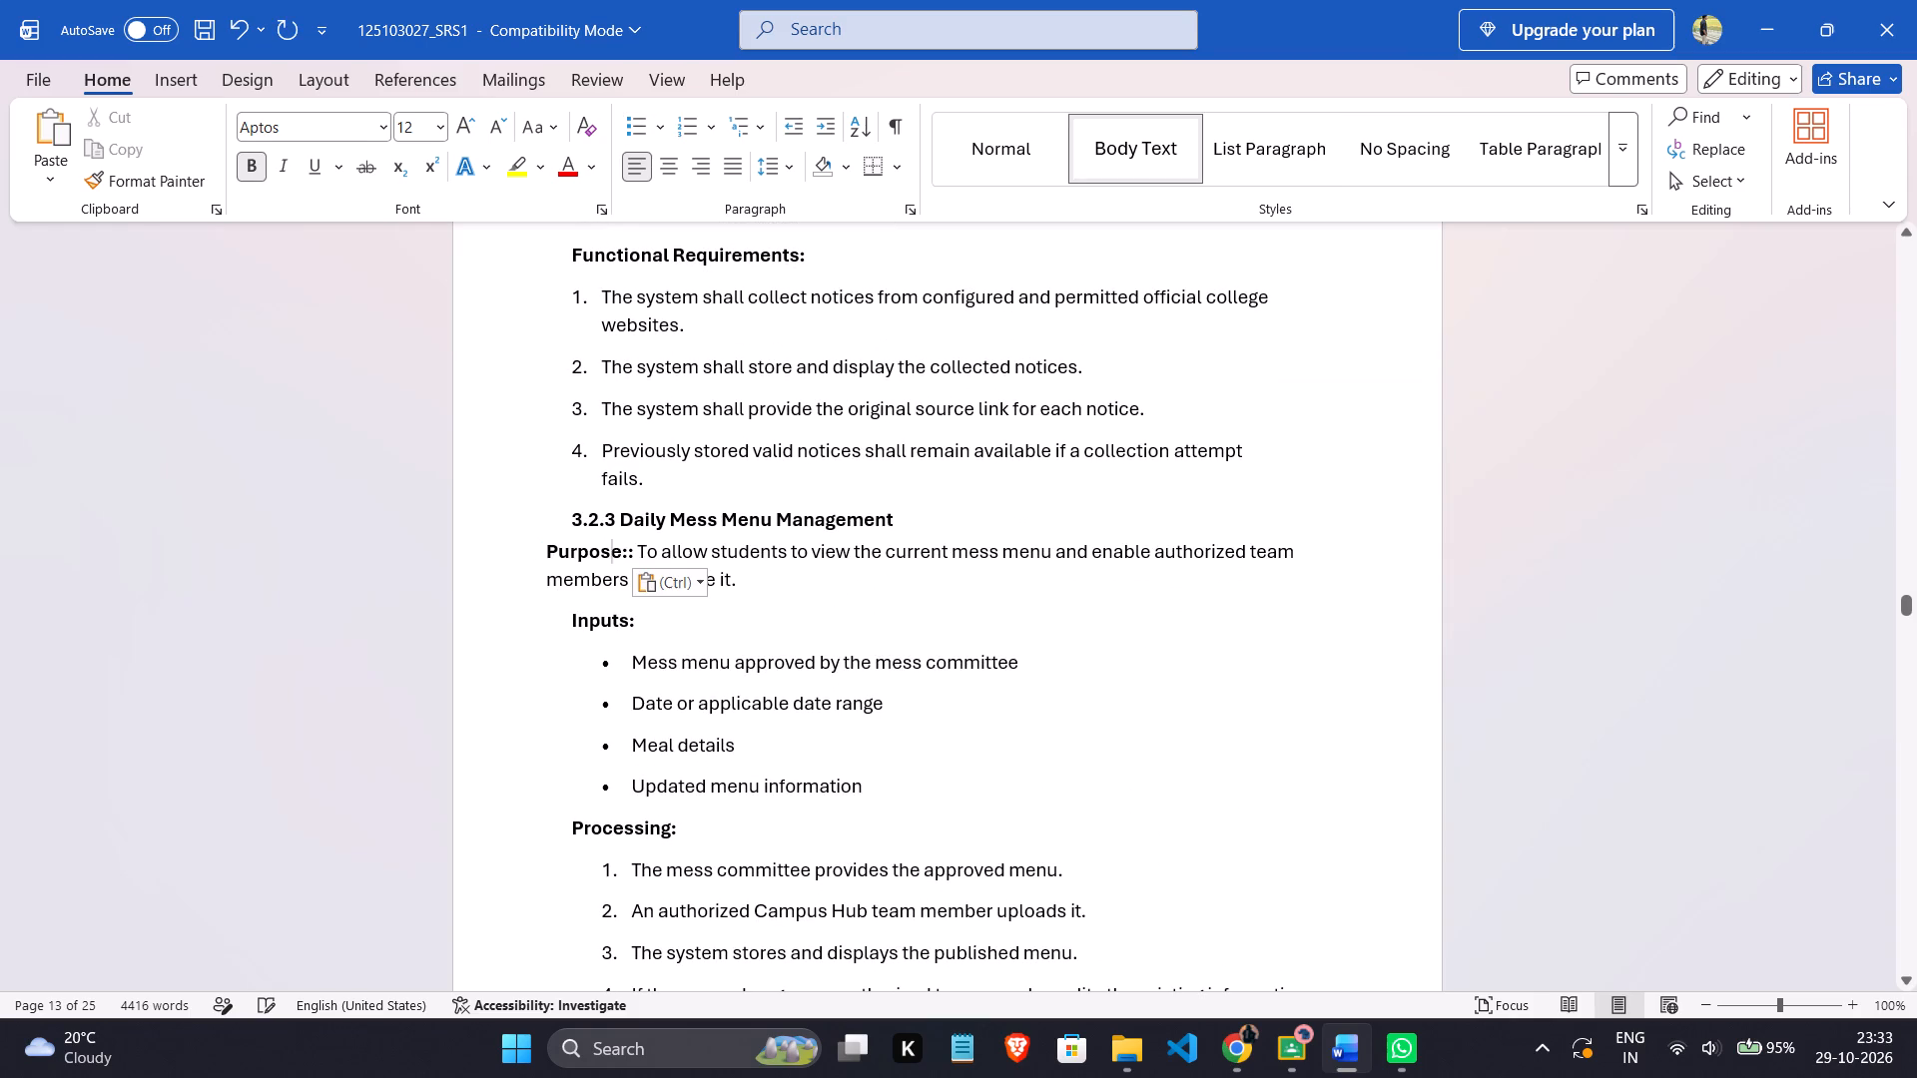
{"action": "key", "text": "BackSpace"}
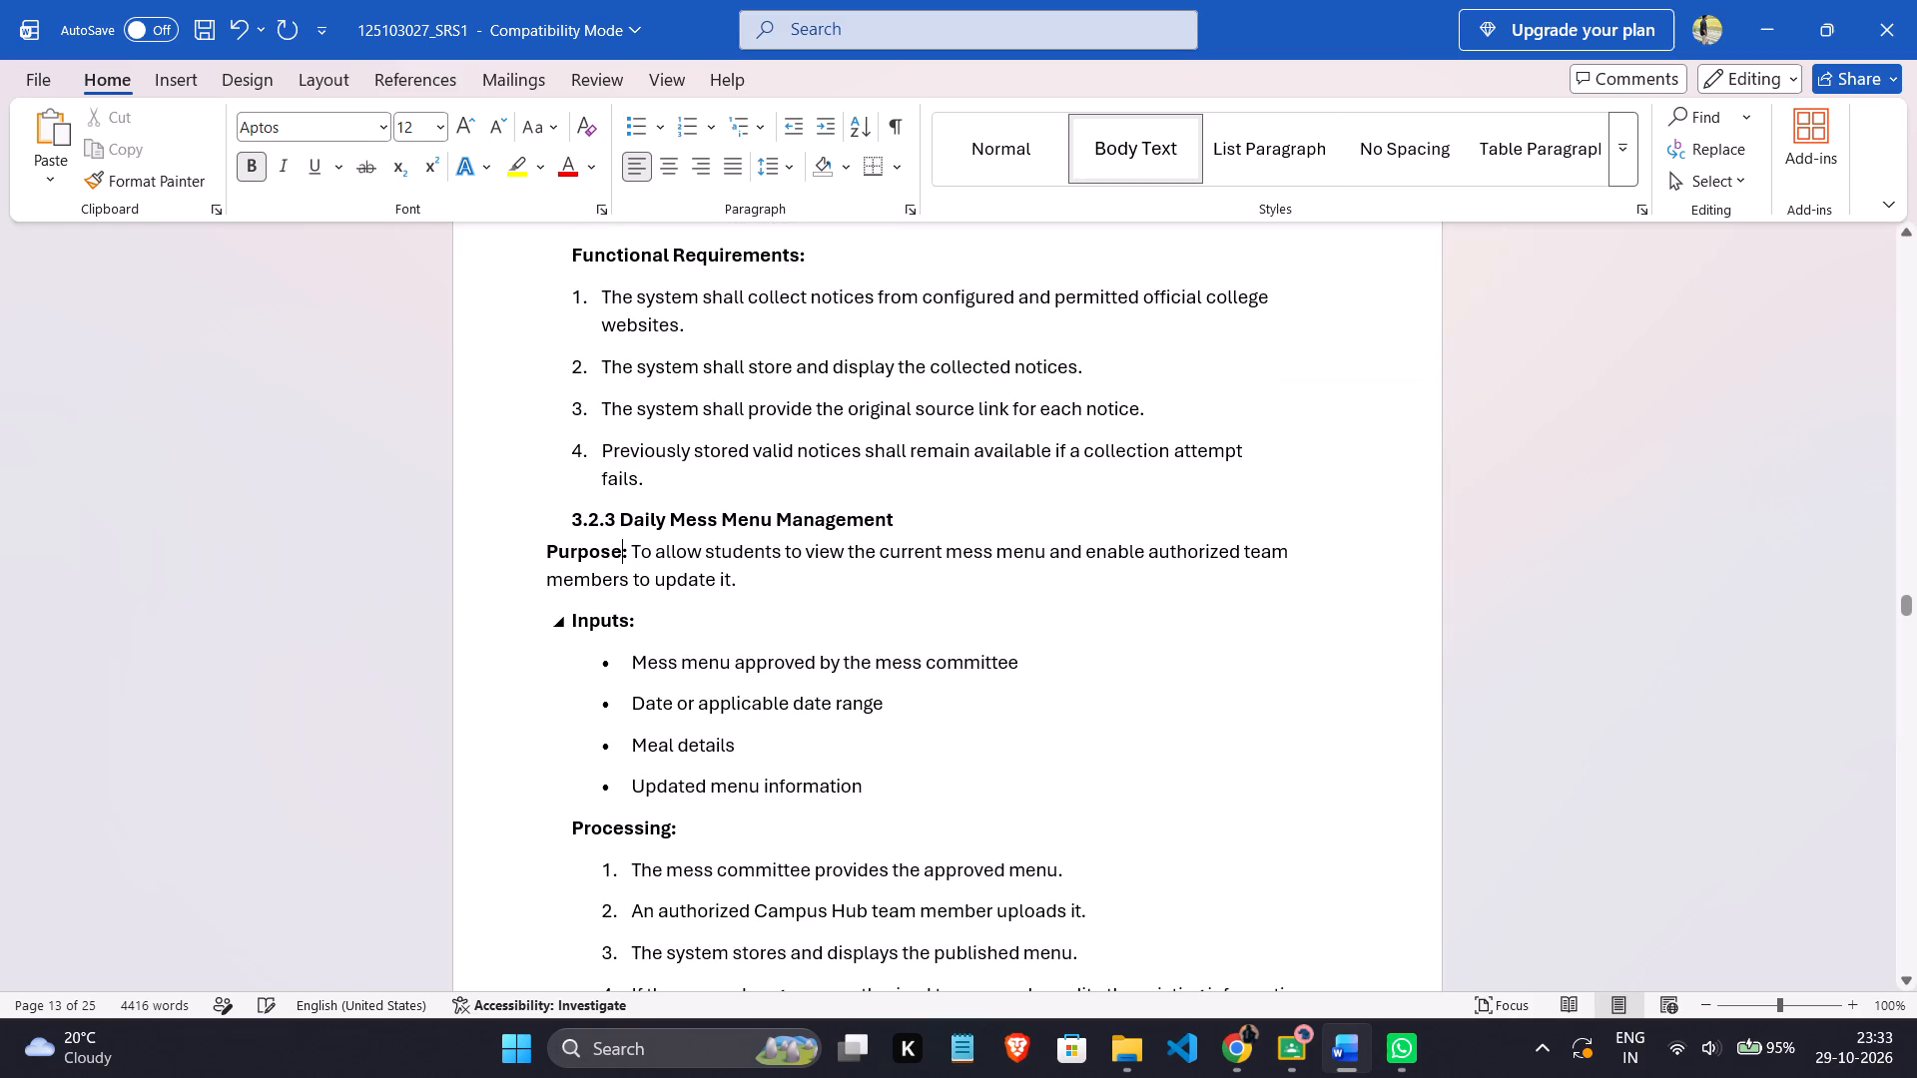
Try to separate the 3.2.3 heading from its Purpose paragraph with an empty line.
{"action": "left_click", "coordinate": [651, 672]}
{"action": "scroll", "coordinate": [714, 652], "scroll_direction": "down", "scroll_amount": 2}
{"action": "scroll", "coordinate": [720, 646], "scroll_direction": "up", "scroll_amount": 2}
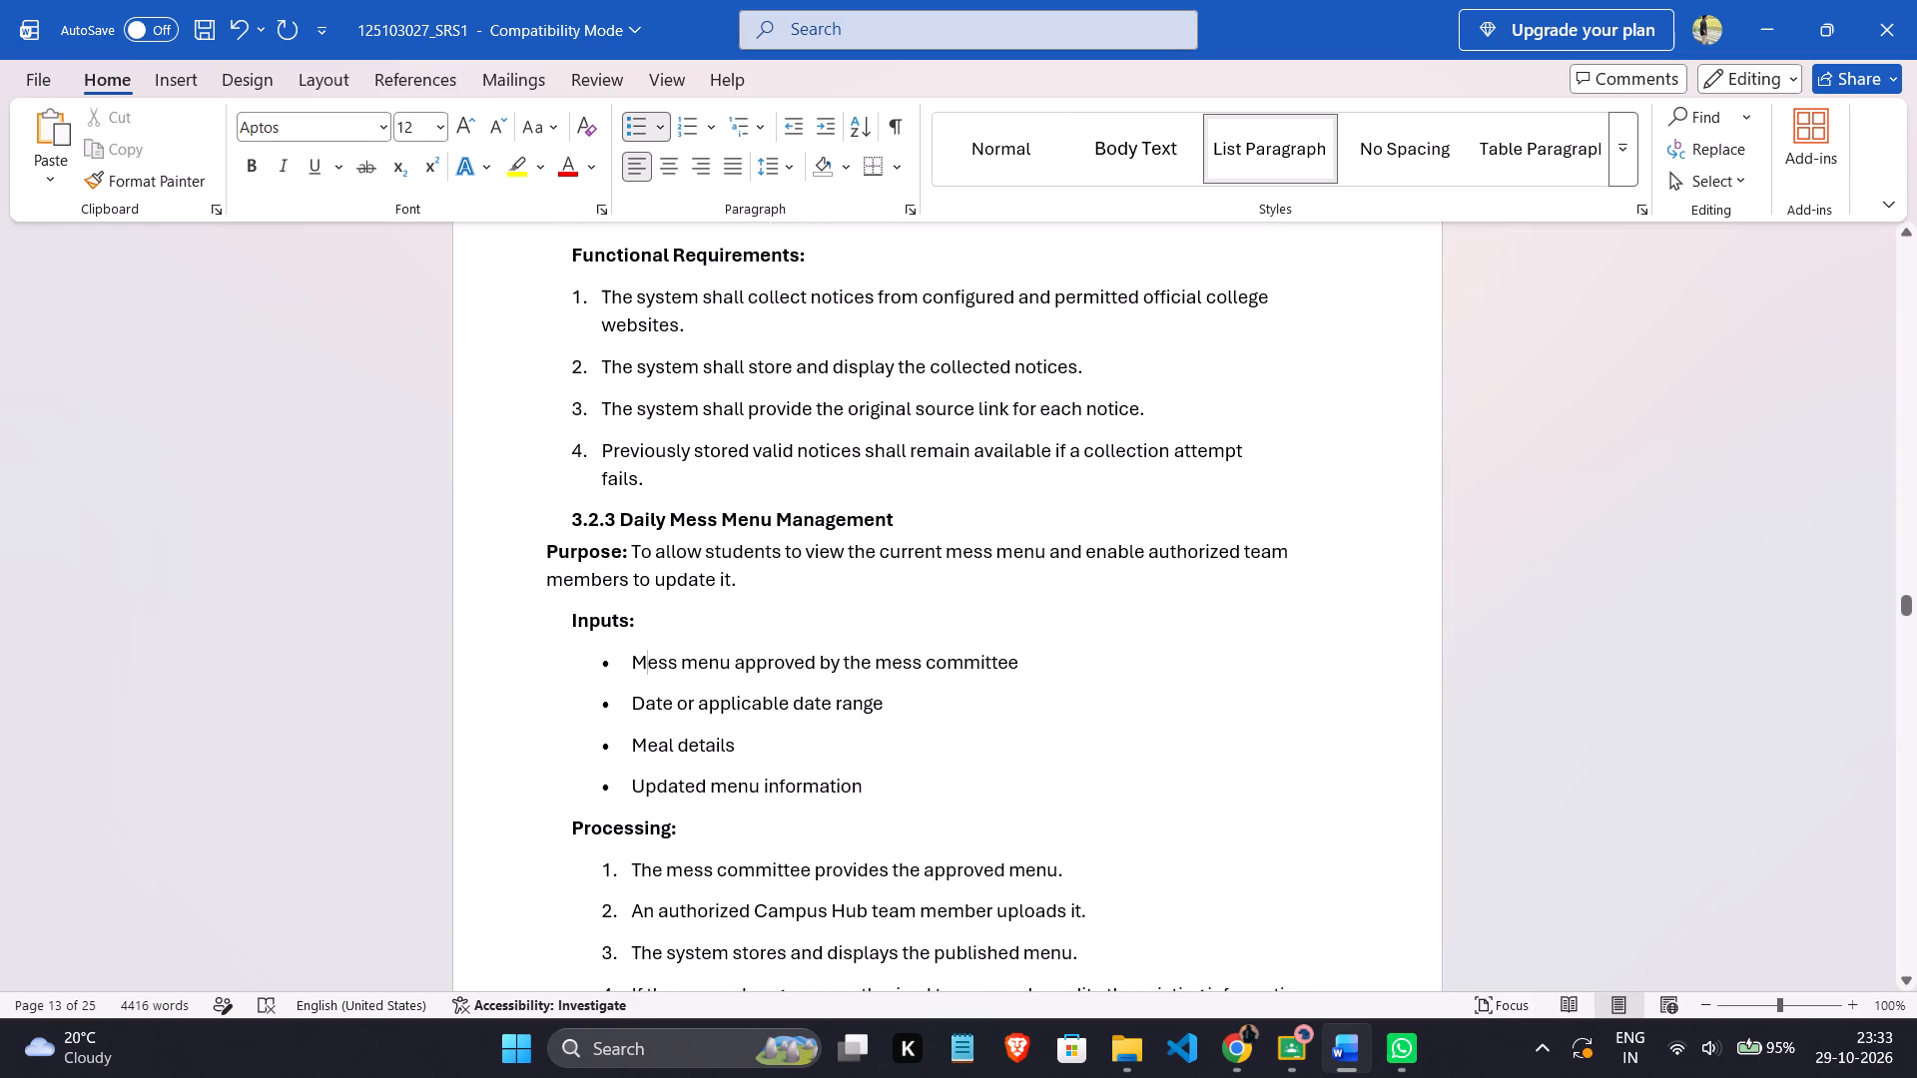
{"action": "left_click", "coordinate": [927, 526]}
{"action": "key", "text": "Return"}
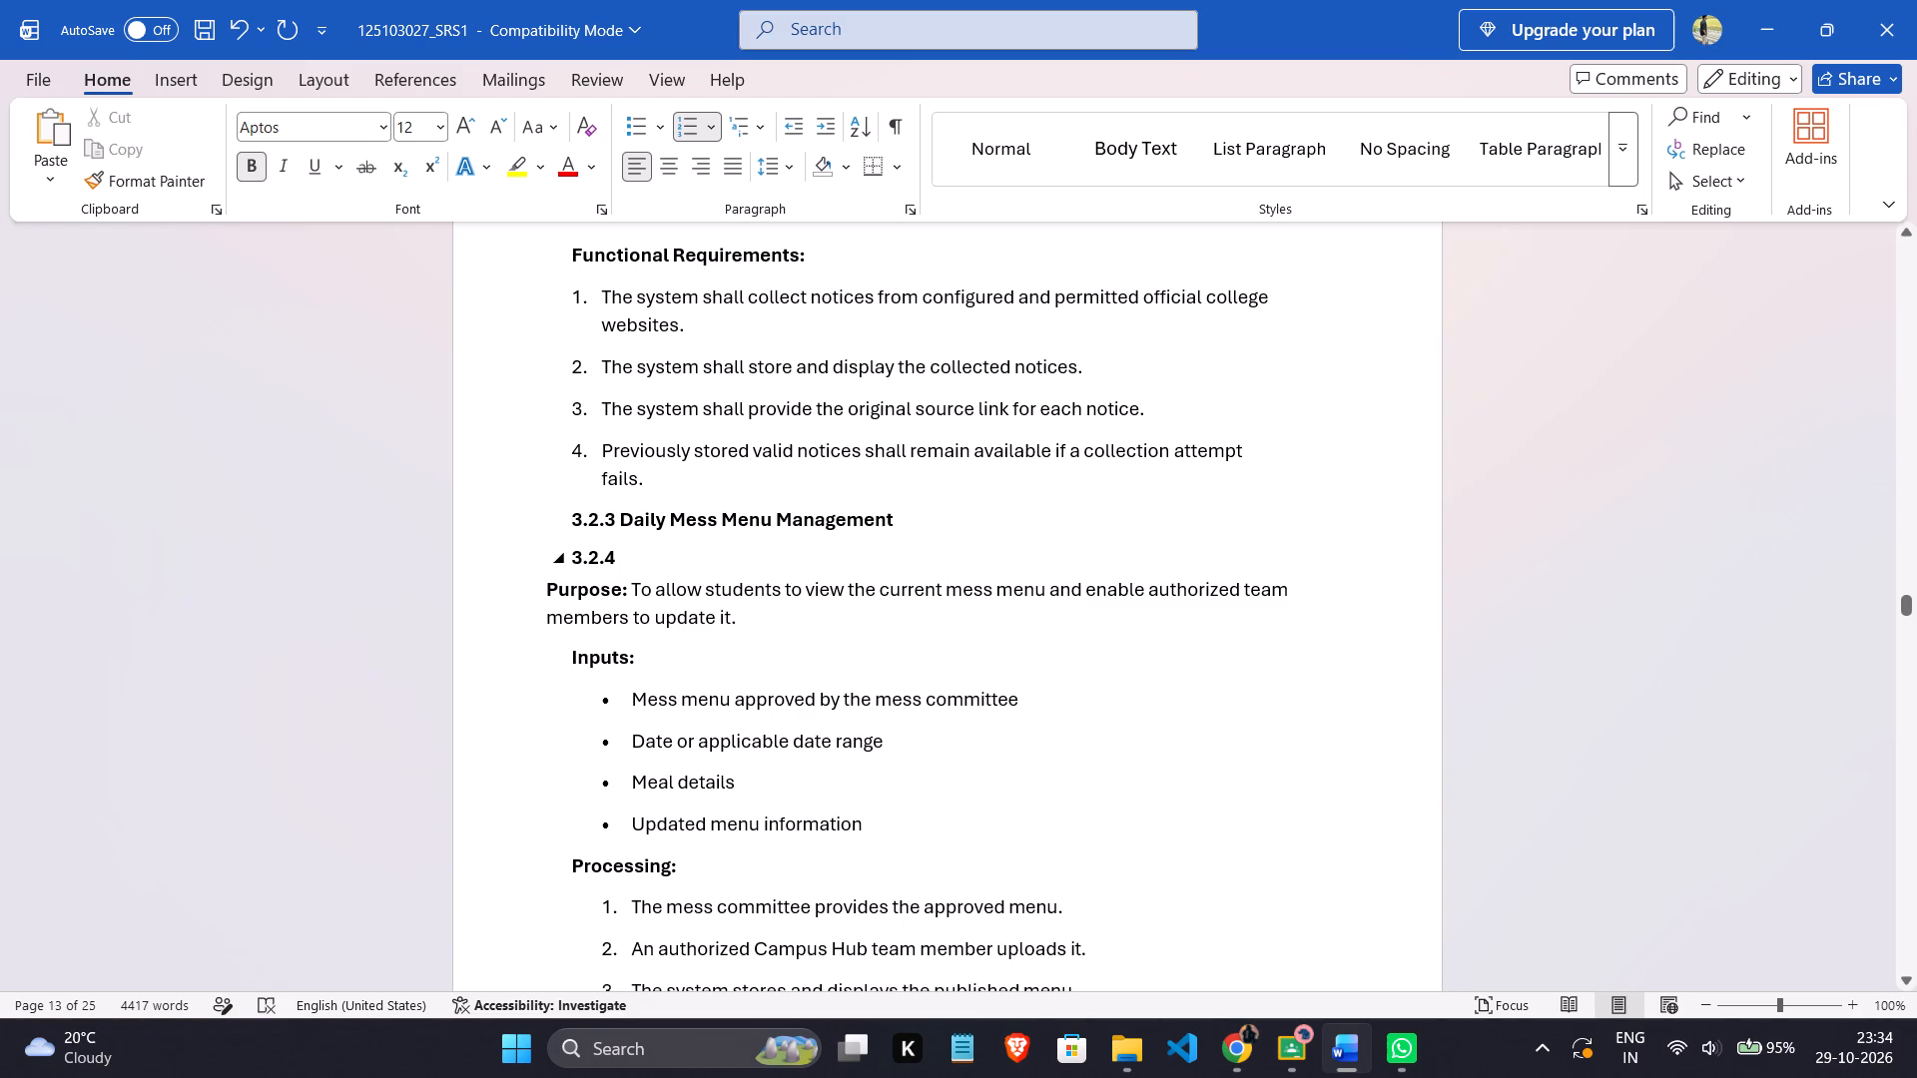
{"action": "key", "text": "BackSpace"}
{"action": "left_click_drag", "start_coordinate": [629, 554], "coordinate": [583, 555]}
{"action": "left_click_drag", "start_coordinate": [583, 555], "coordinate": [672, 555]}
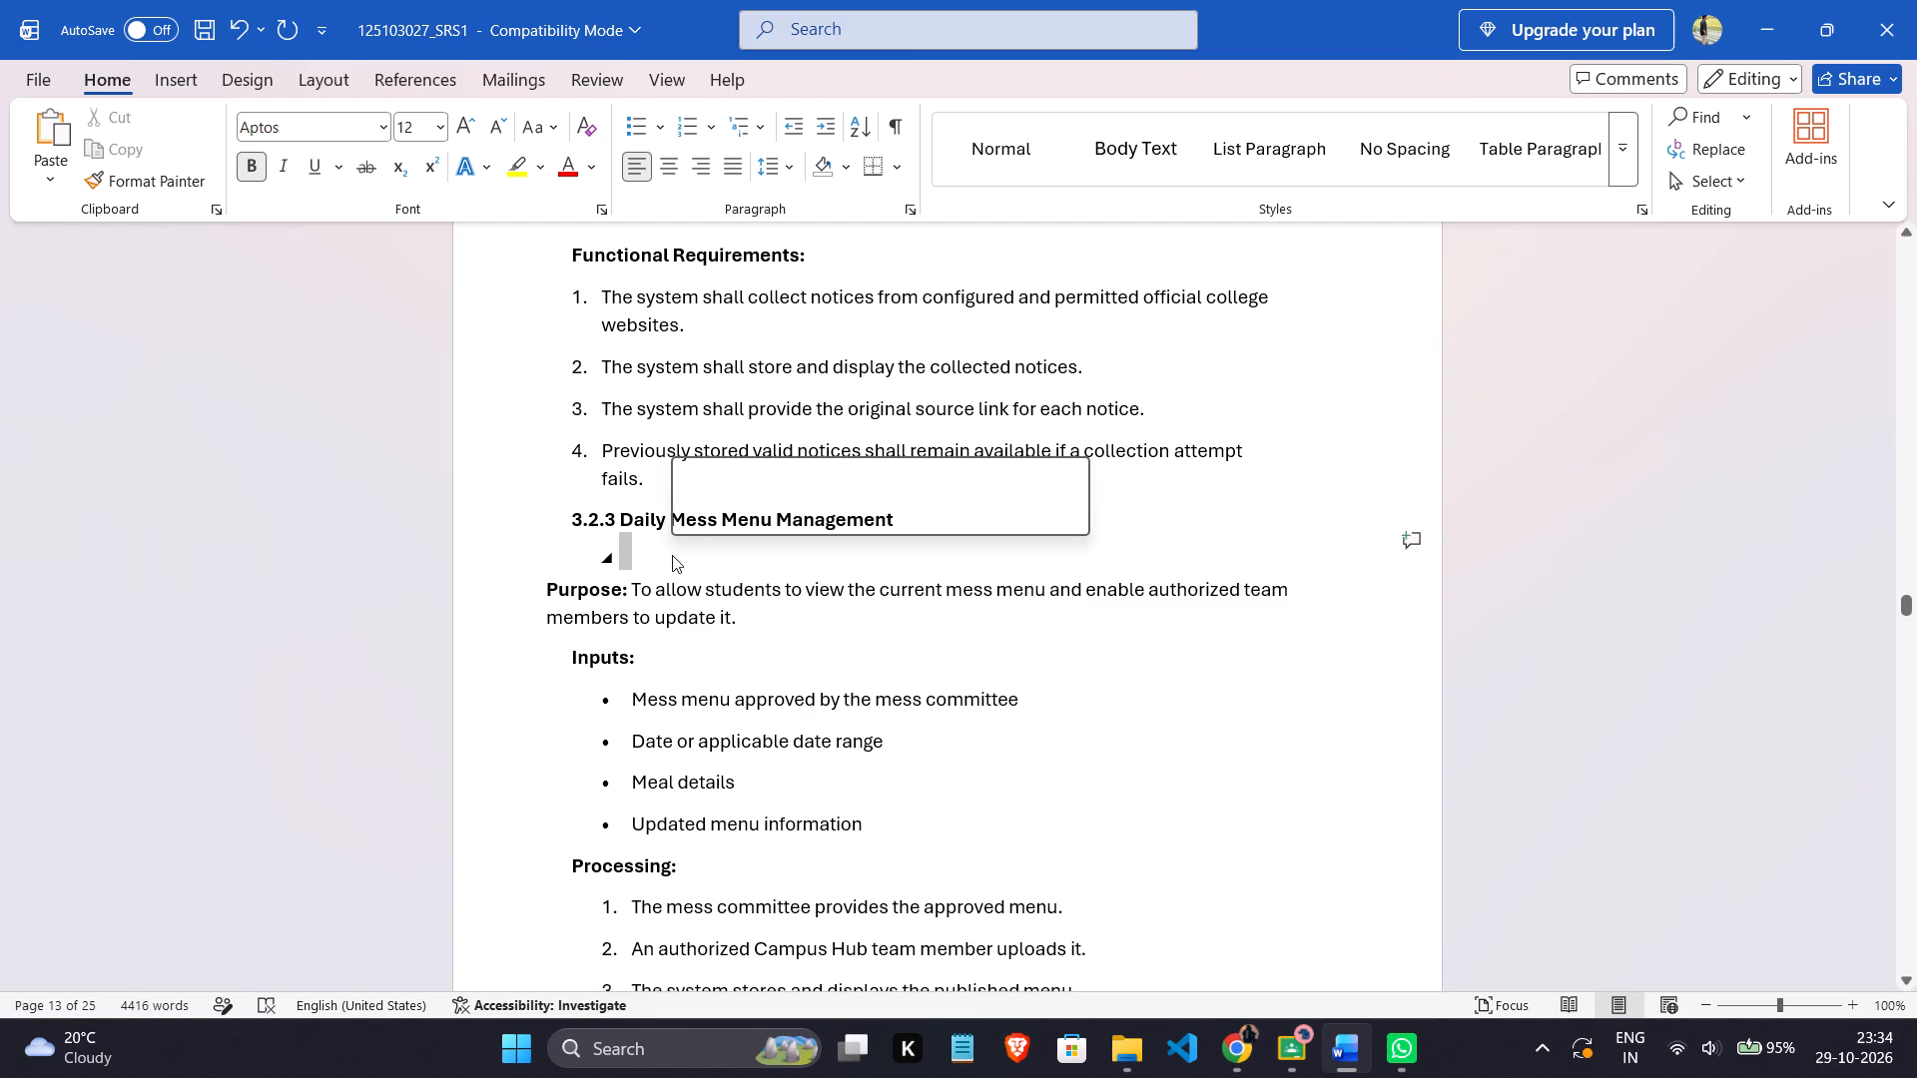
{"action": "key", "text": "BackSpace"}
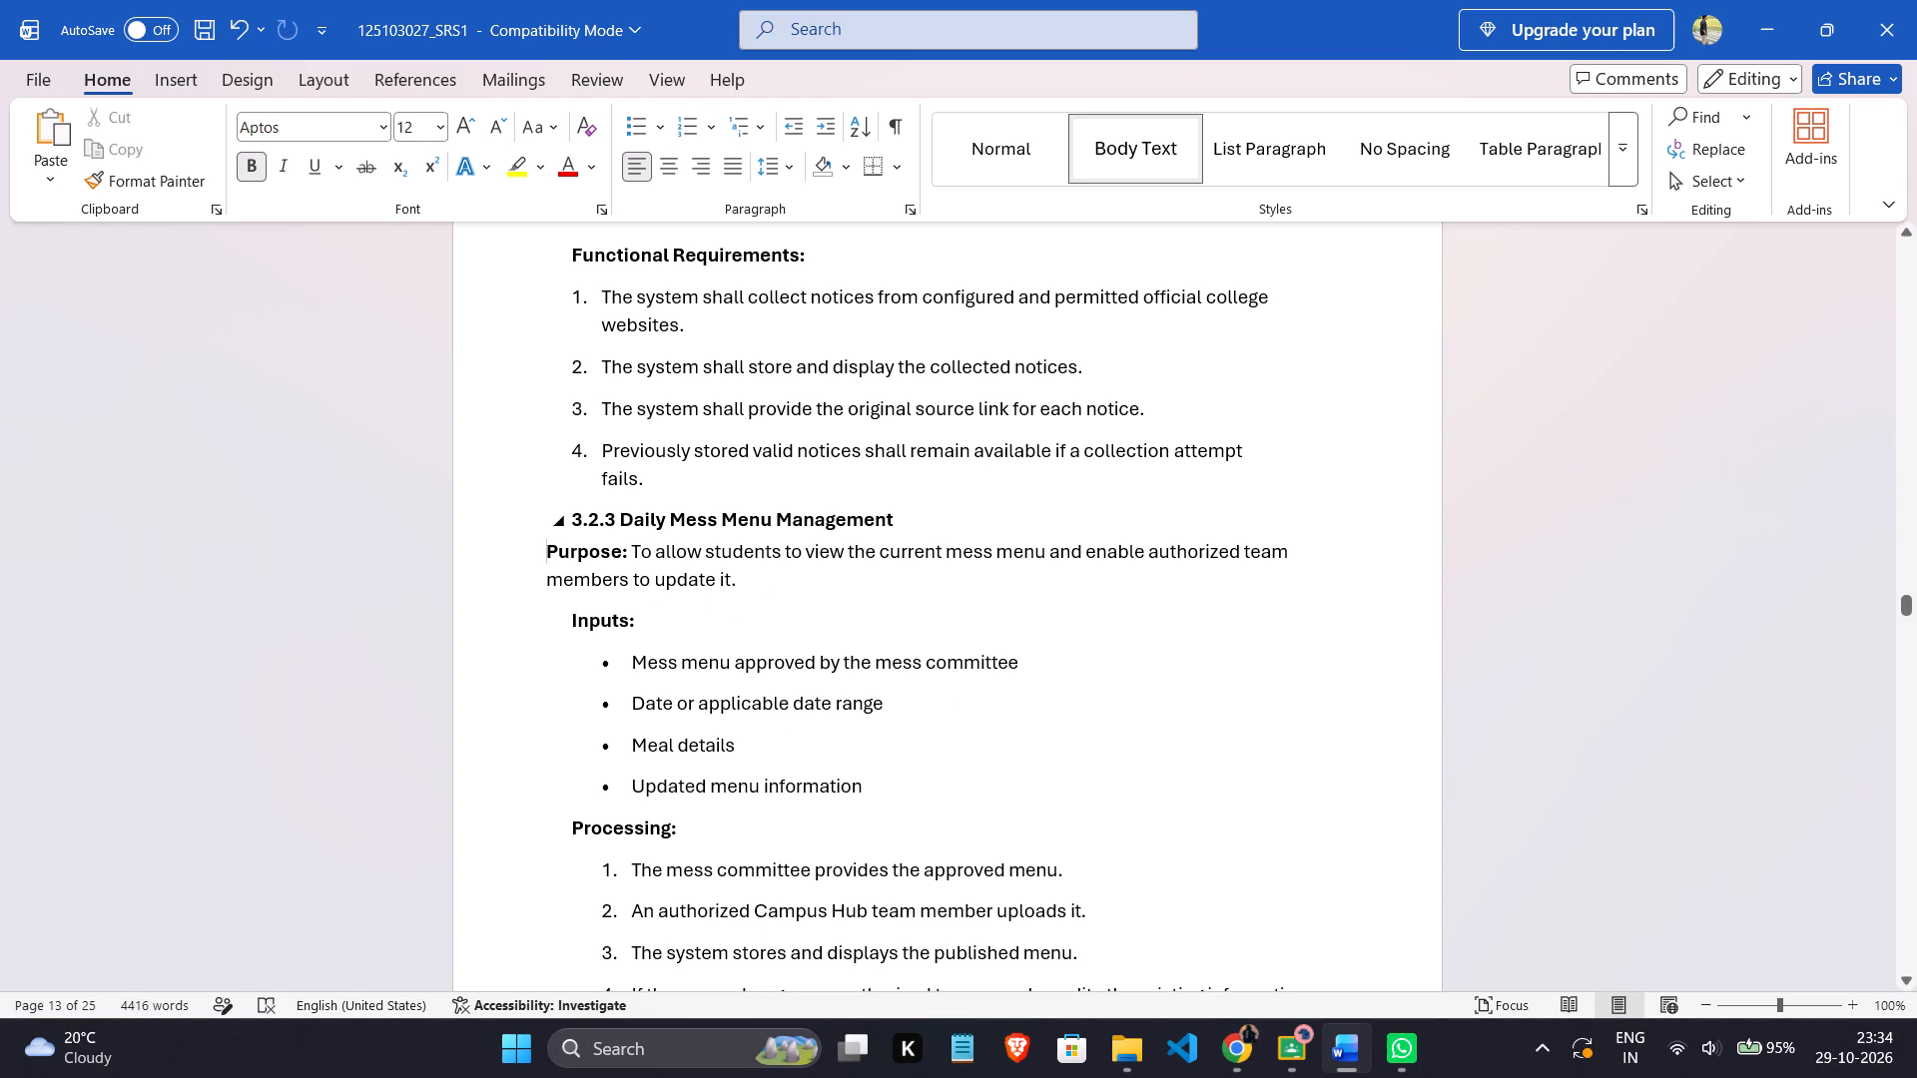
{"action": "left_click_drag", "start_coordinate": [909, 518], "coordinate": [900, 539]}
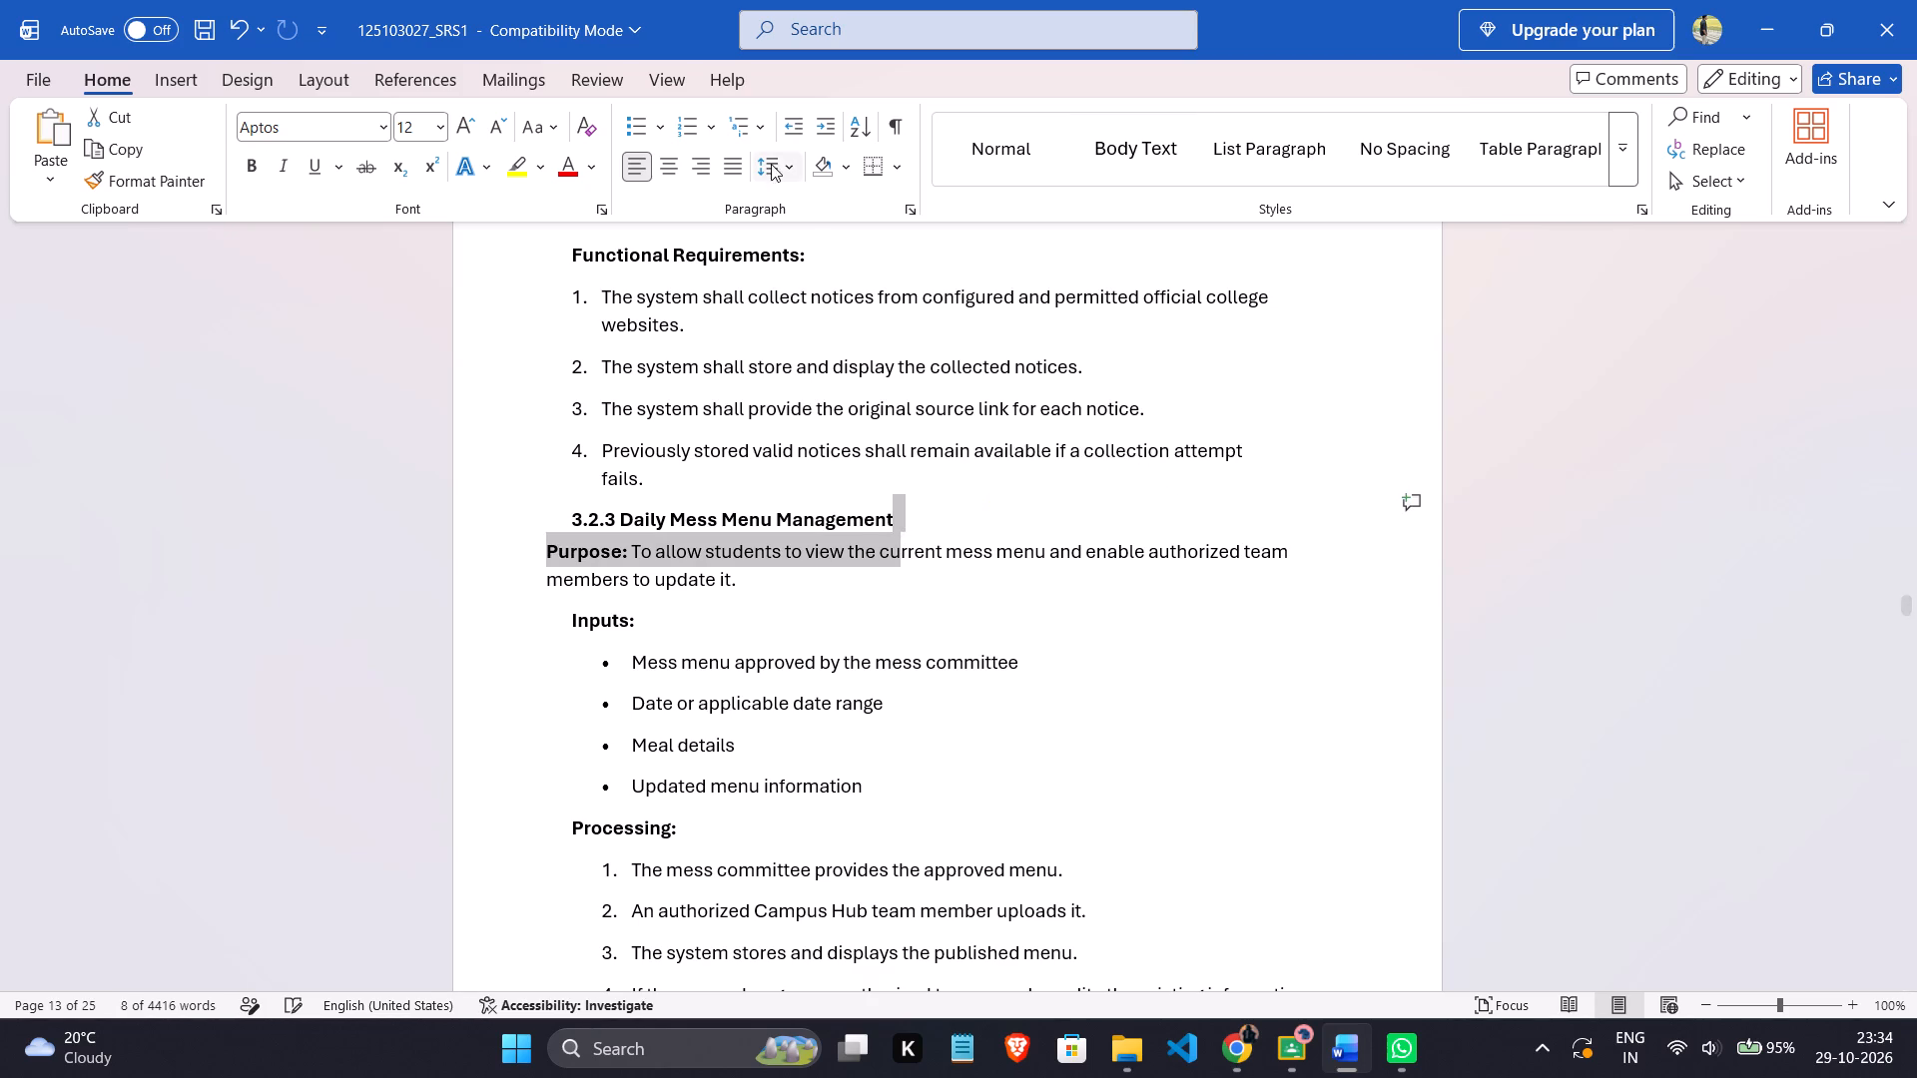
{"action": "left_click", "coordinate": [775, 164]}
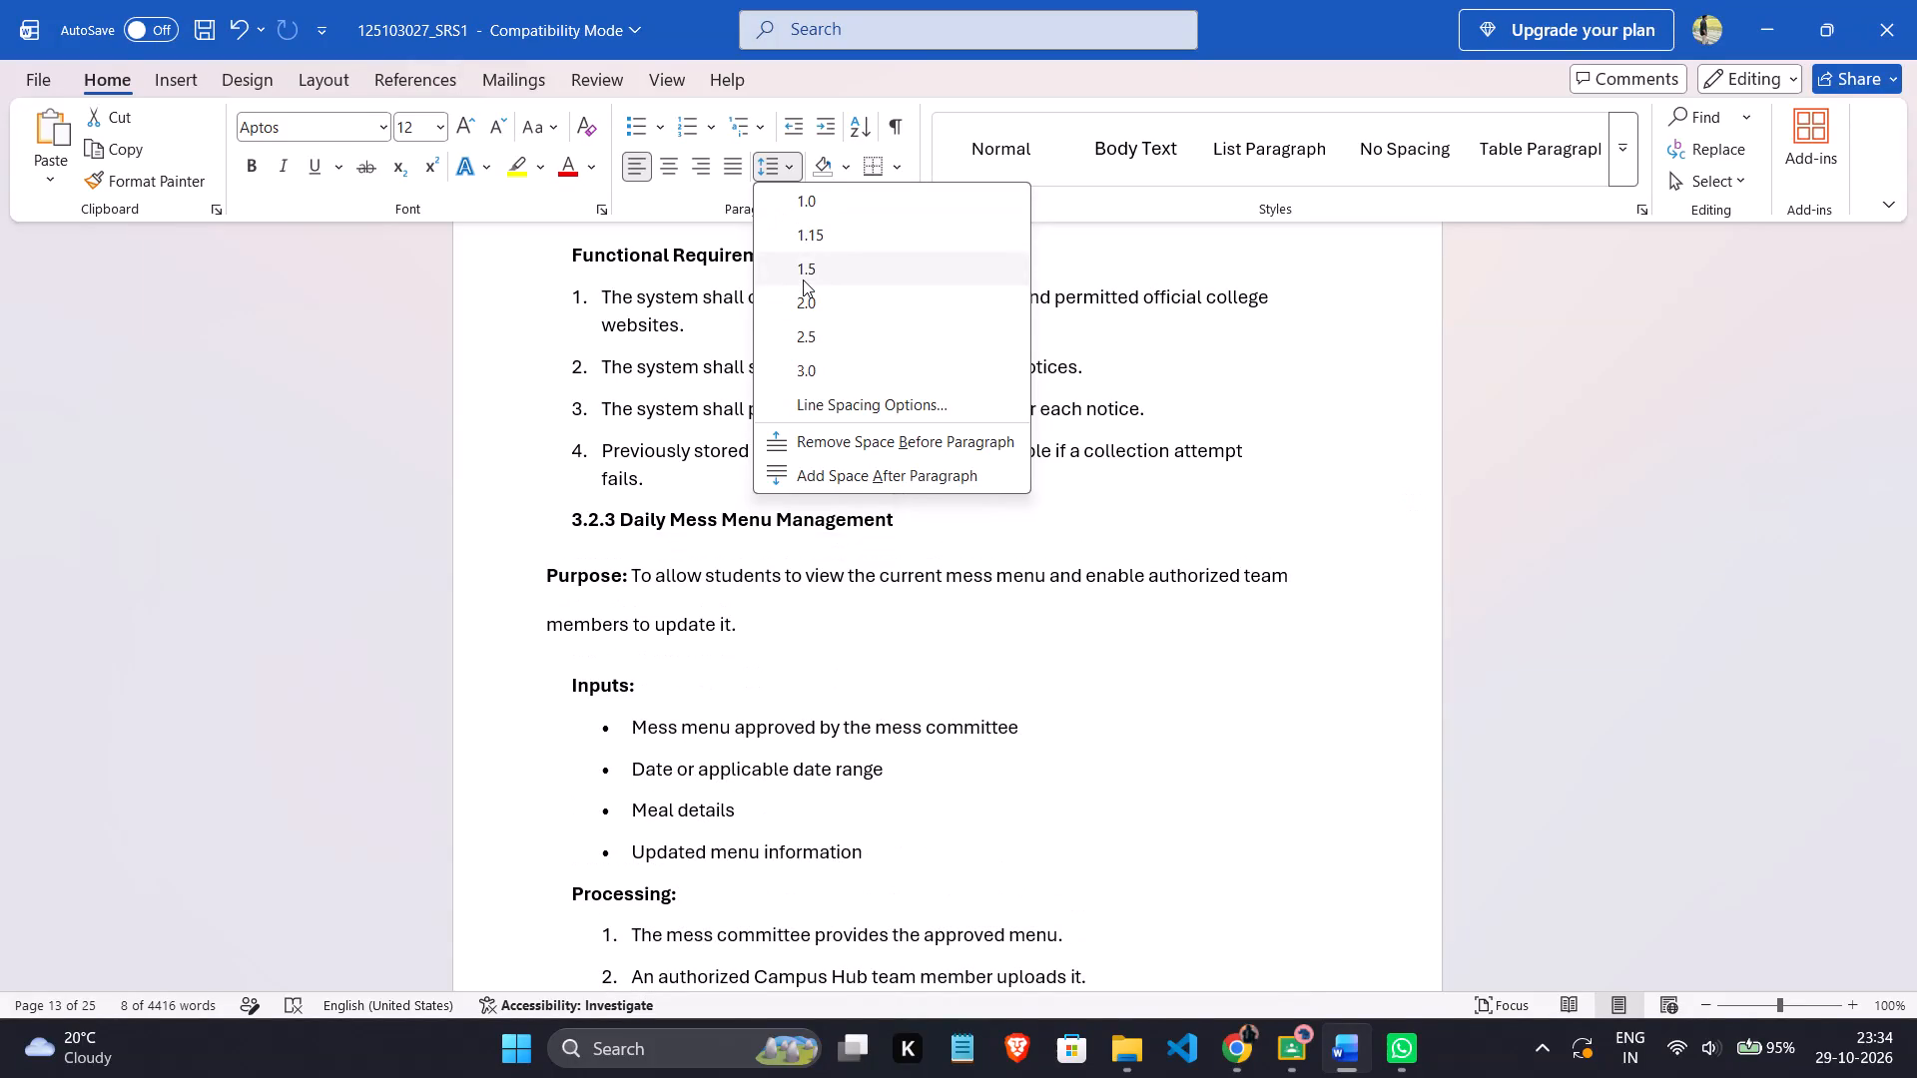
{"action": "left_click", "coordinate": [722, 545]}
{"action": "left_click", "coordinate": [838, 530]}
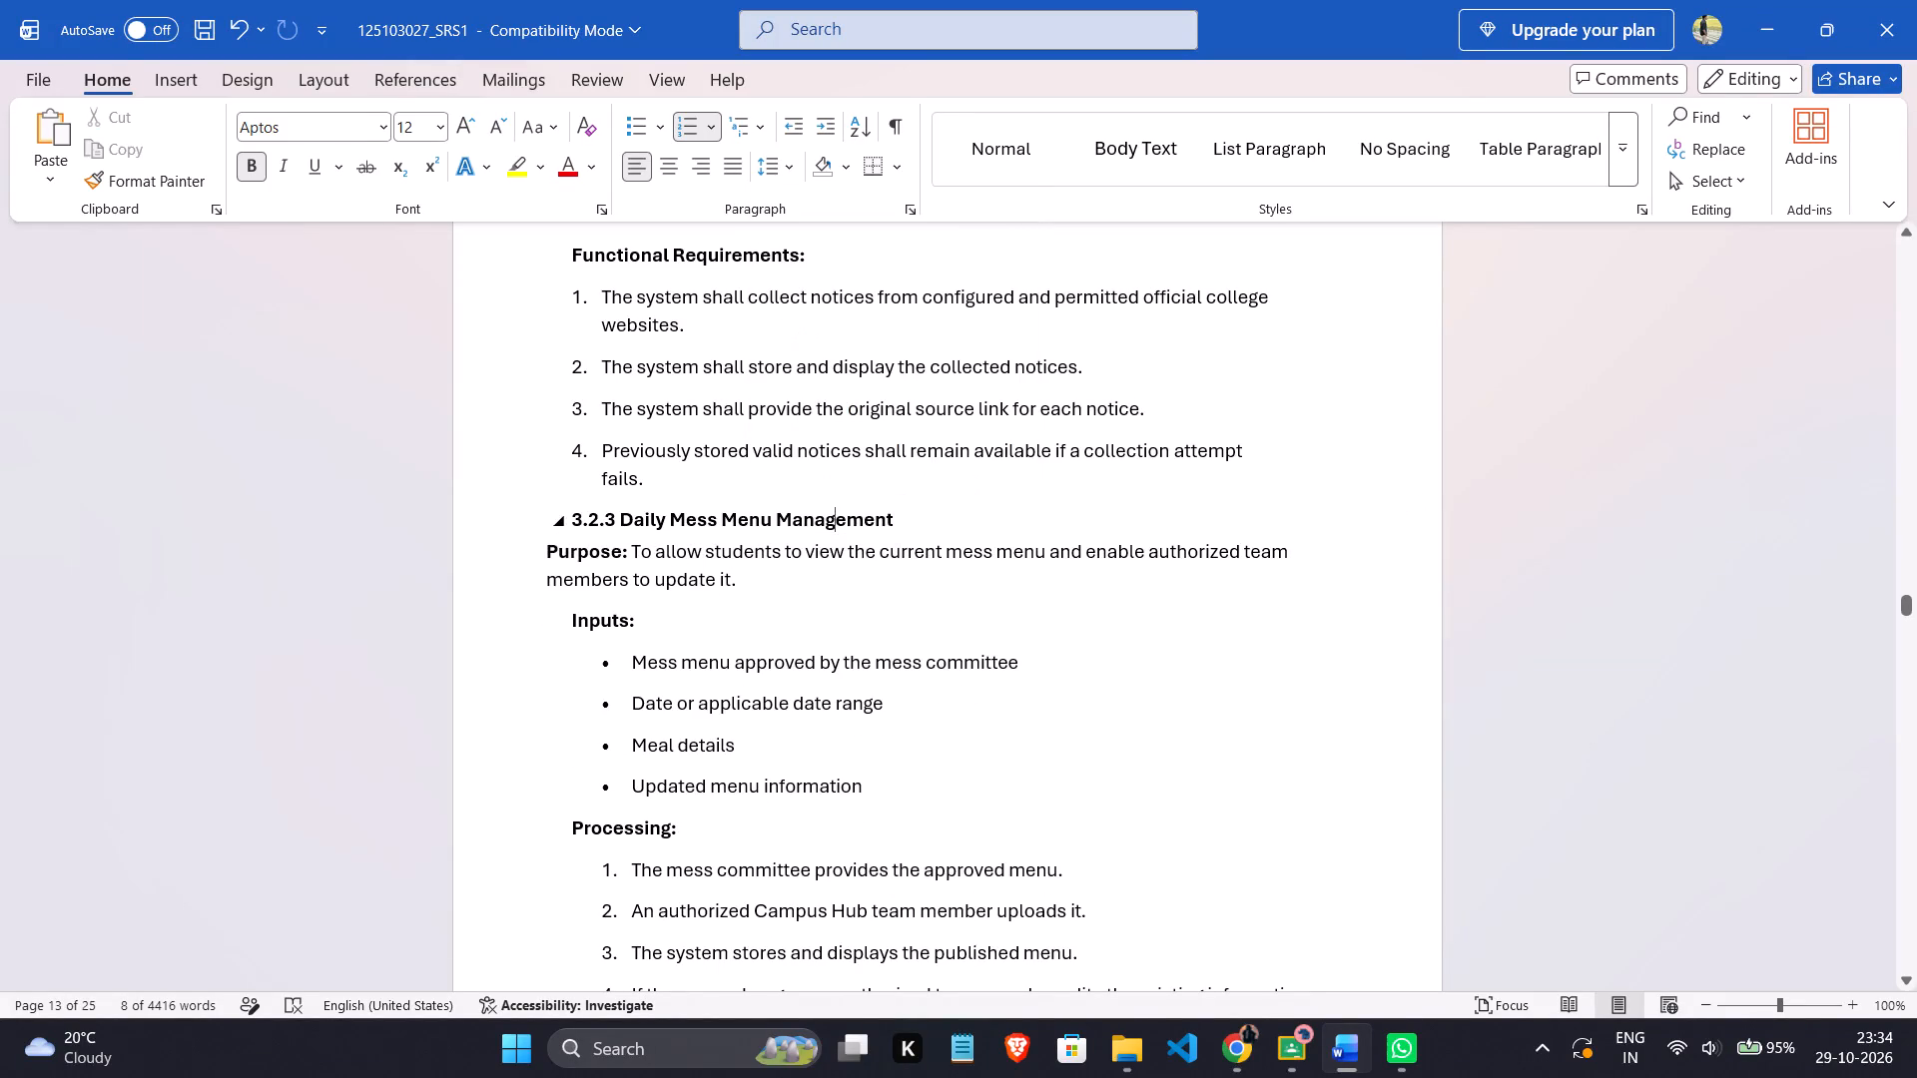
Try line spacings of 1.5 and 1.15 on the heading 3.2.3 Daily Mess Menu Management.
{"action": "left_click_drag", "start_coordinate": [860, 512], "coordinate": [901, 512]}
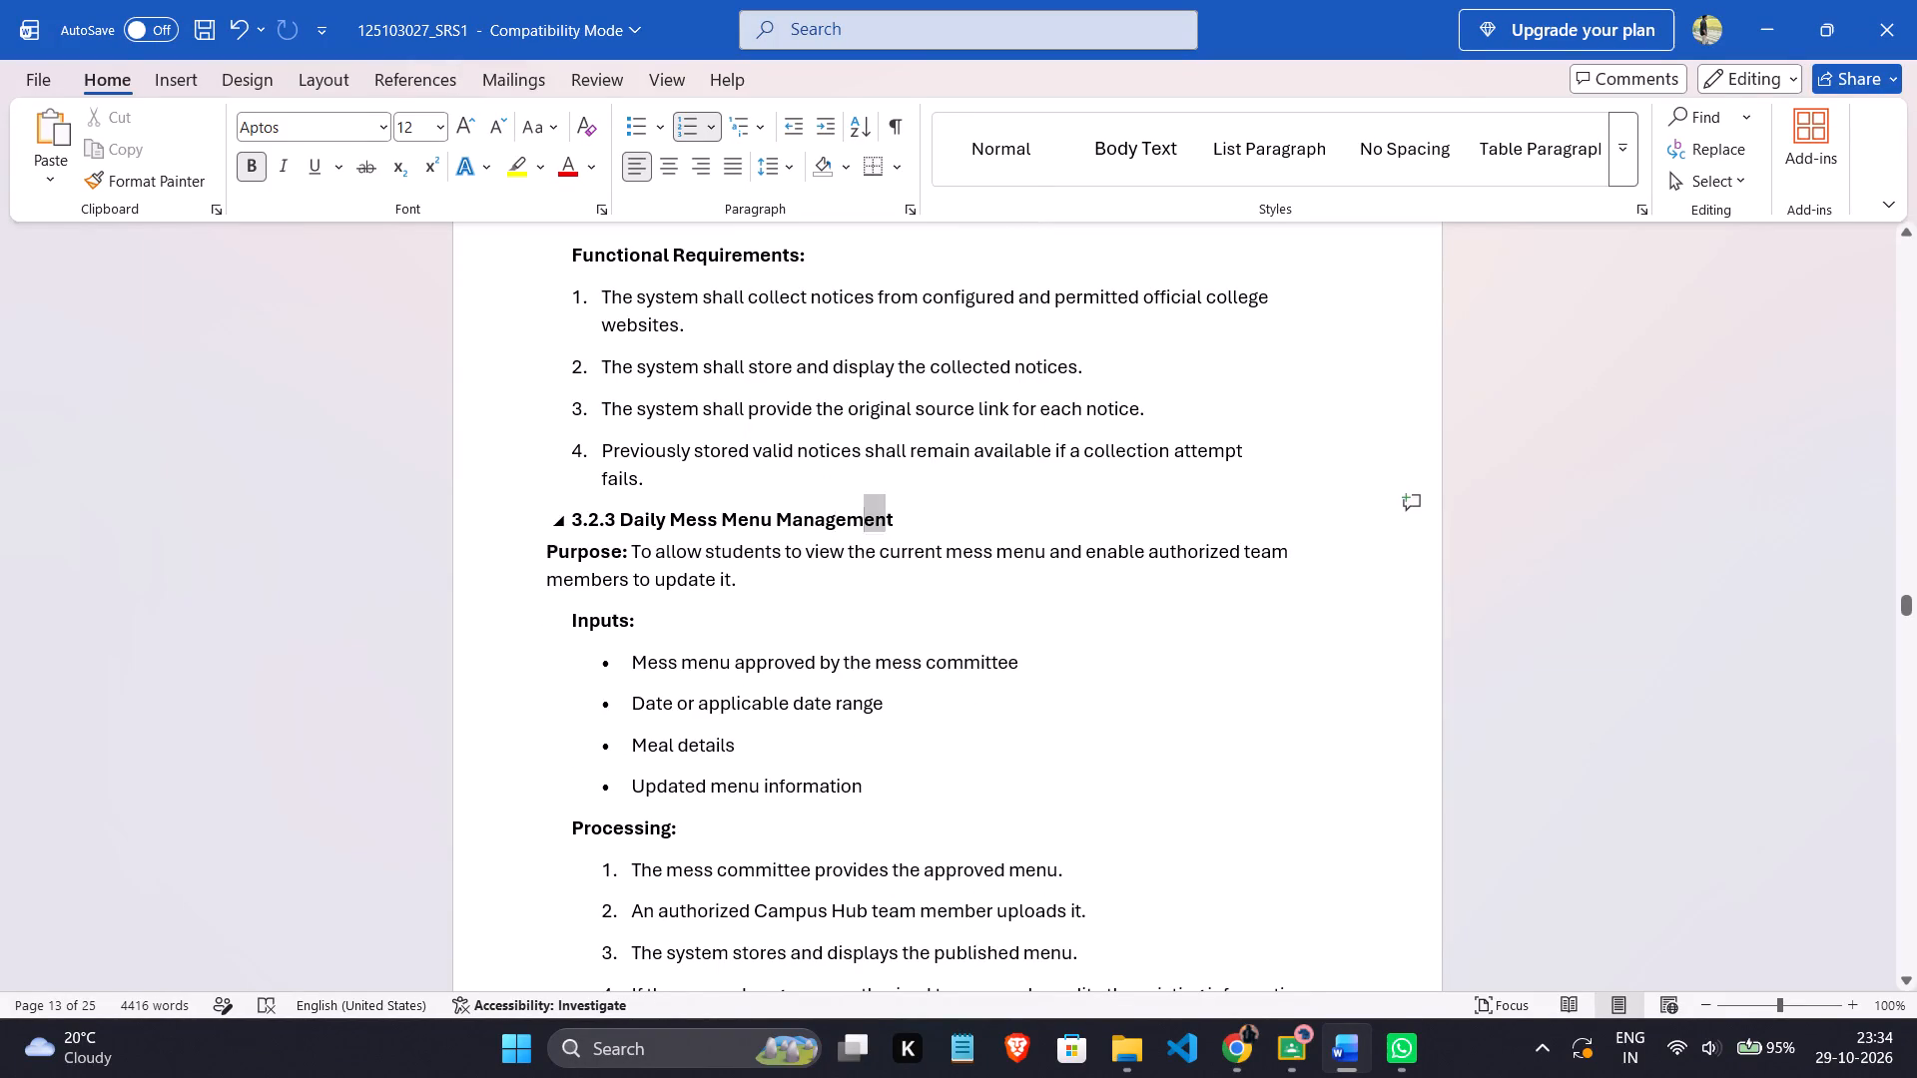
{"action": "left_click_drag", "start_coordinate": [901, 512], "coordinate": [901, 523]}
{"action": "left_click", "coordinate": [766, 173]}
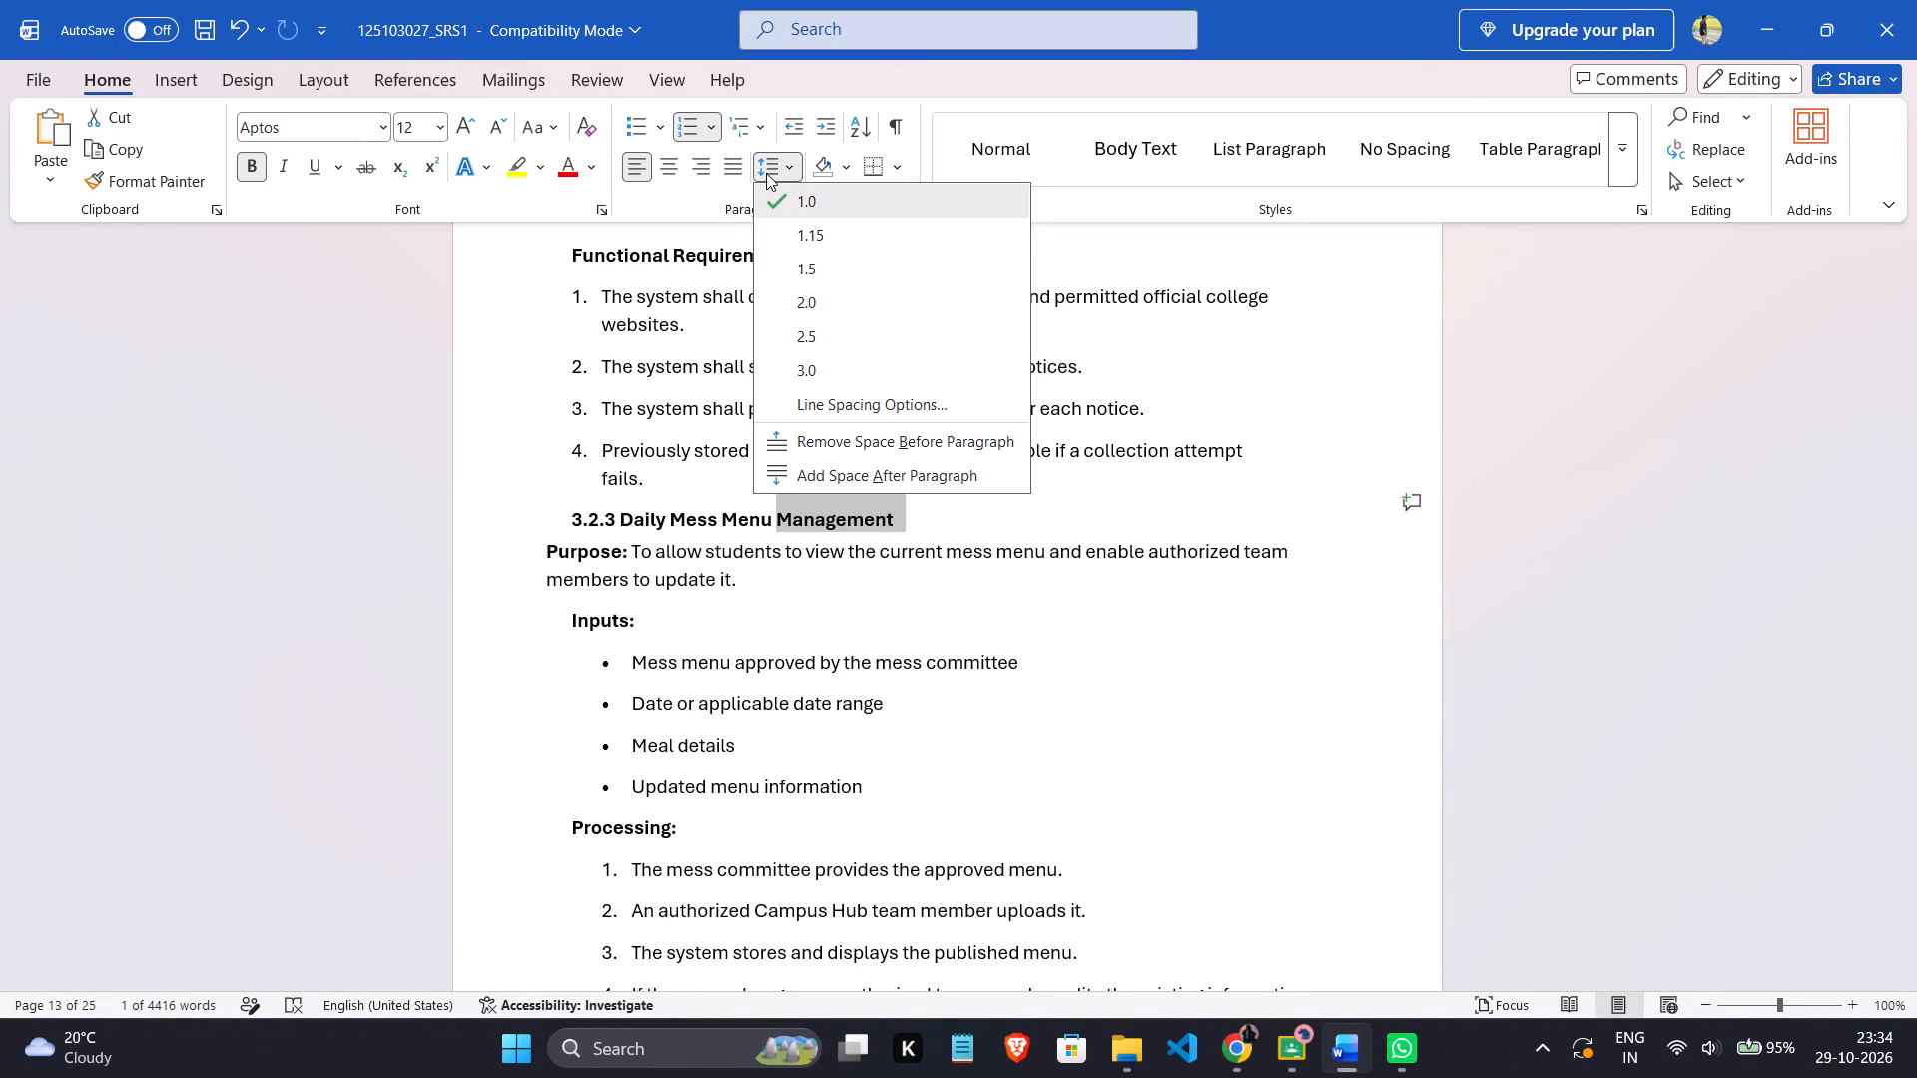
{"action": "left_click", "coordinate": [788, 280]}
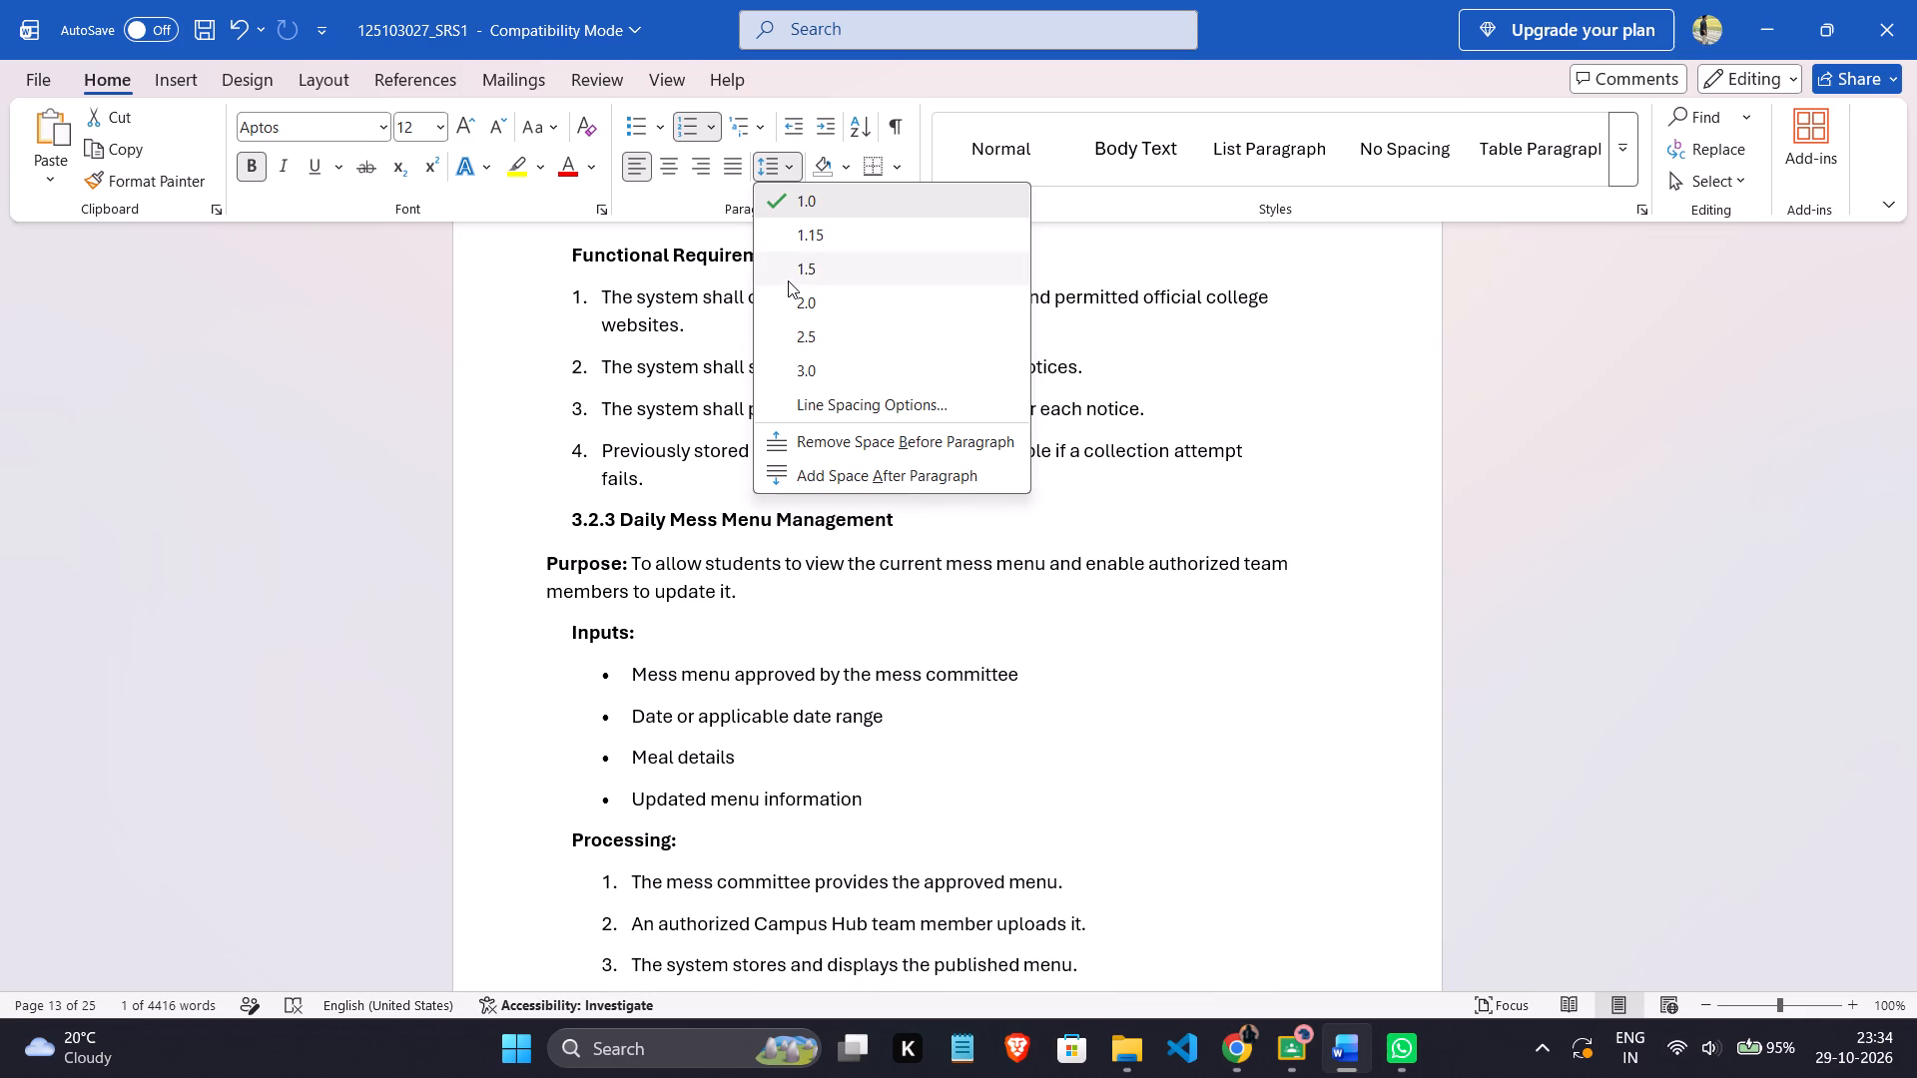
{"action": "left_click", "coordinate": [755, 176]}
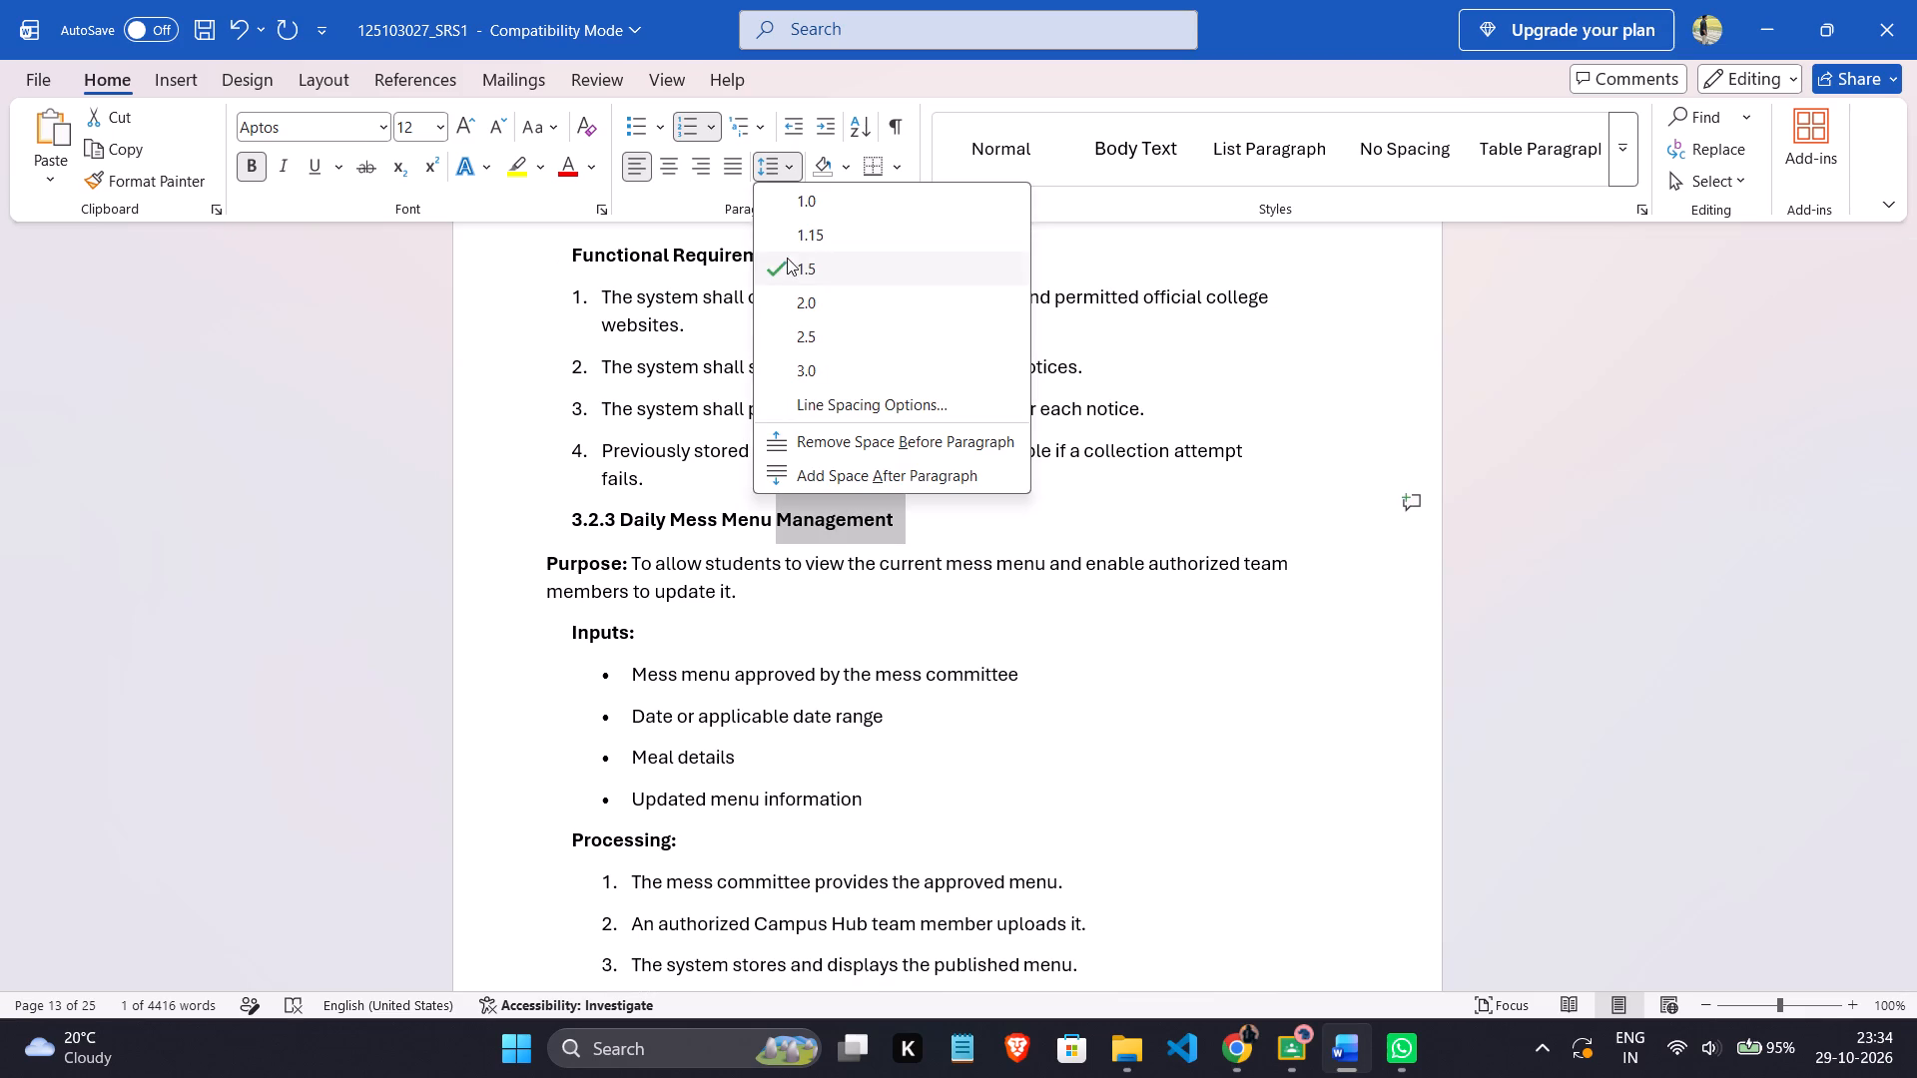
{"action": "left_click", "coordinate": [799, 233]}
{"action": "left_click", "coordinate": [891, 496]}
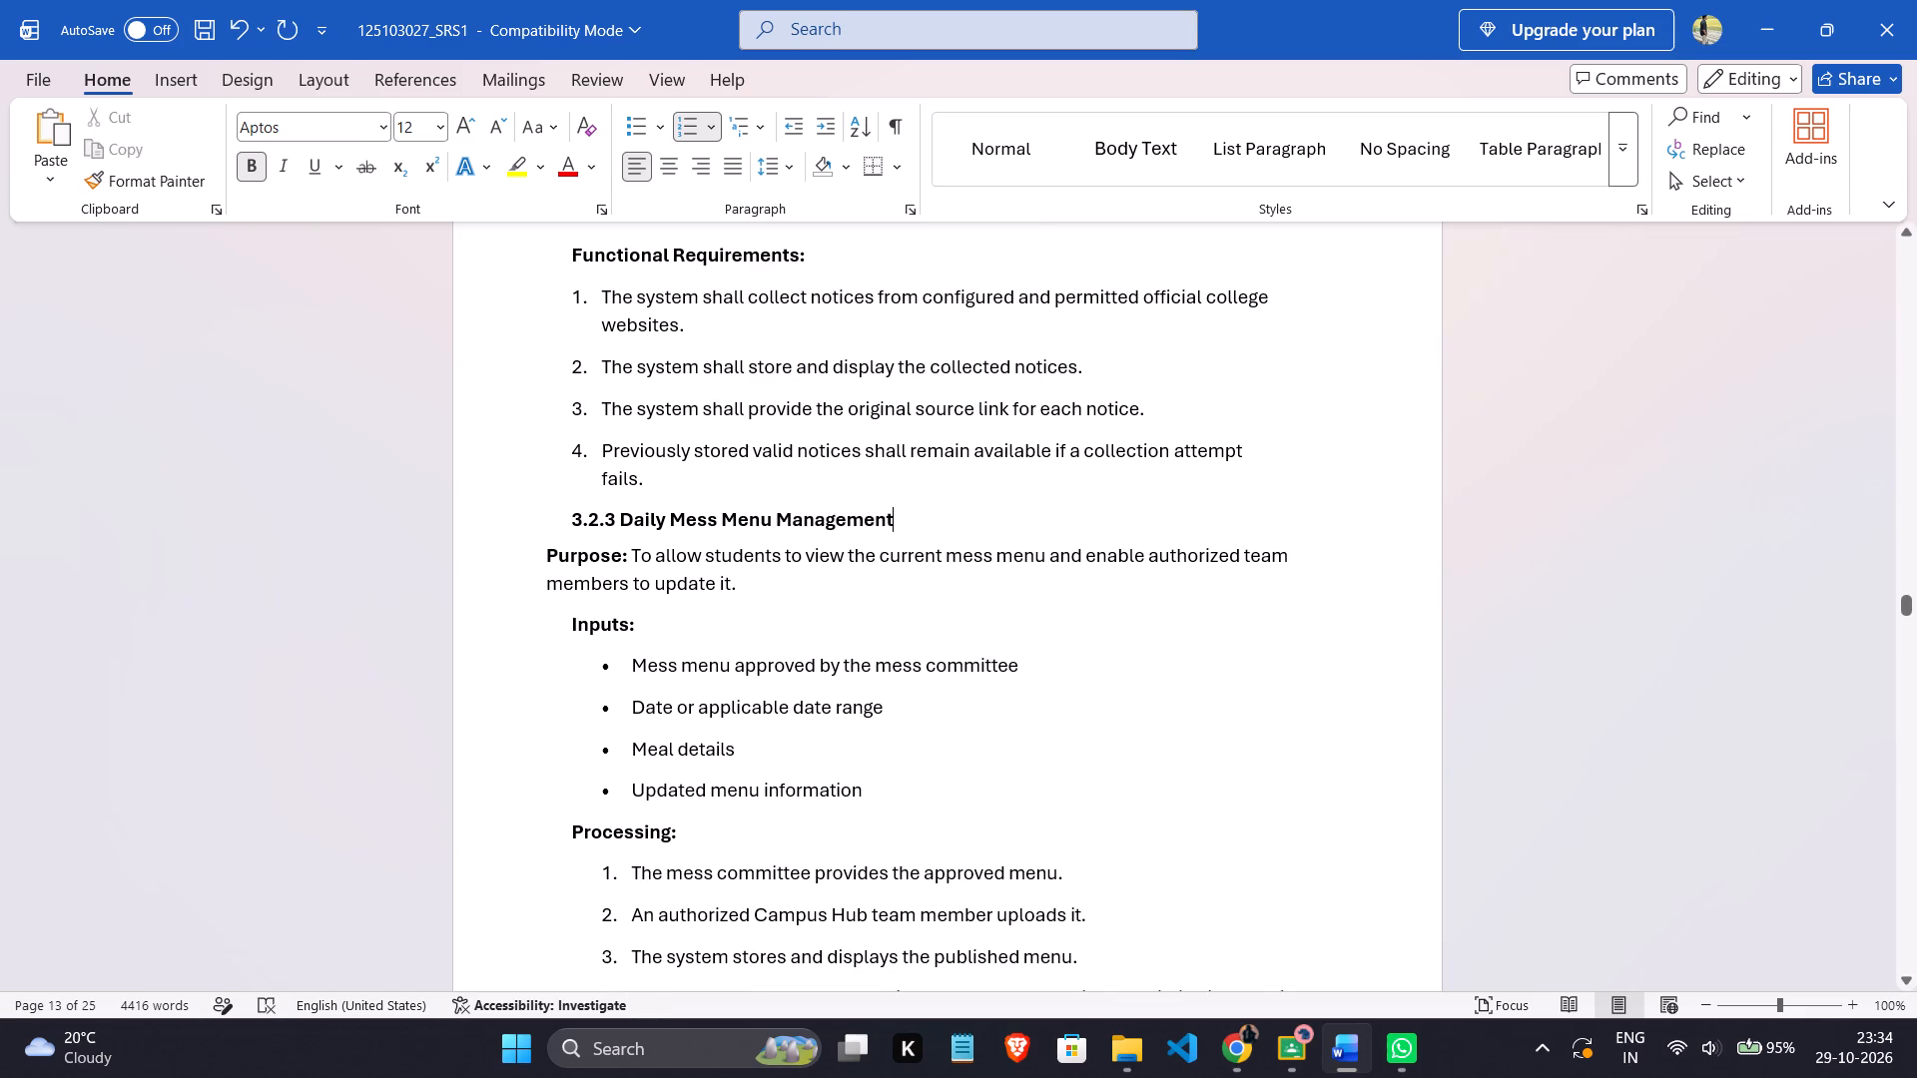
Compare the heading spacing with section 3.2.2 and set the line spacing of the 3.2.3 Daily Mess Menu Management heading to 1.5.
{"action": "scroll", "coordinate": [894, 493], "scroll_direction": "up", "scroll_amount": 14}
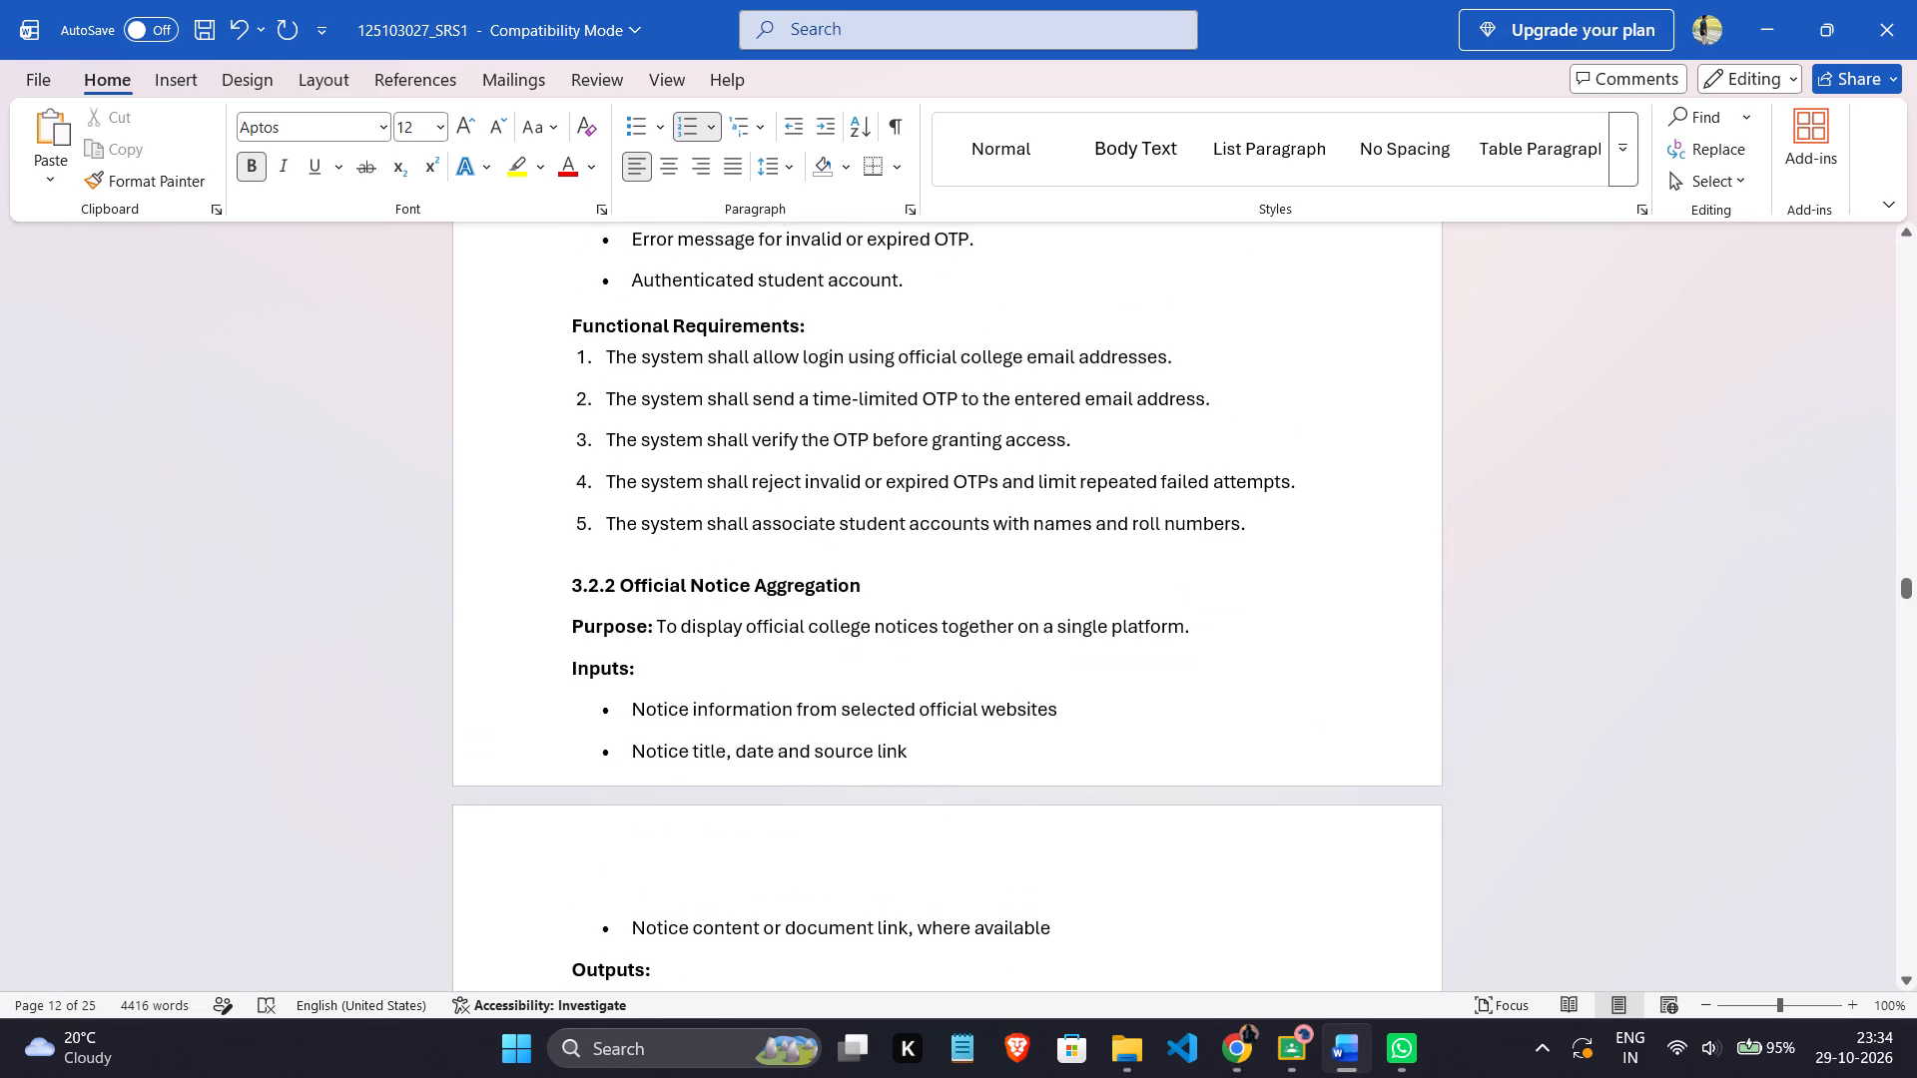
{"action": "scroll", "coordinate": [894, 493], "scroll_direction": "down", "scroll_amount": 16}
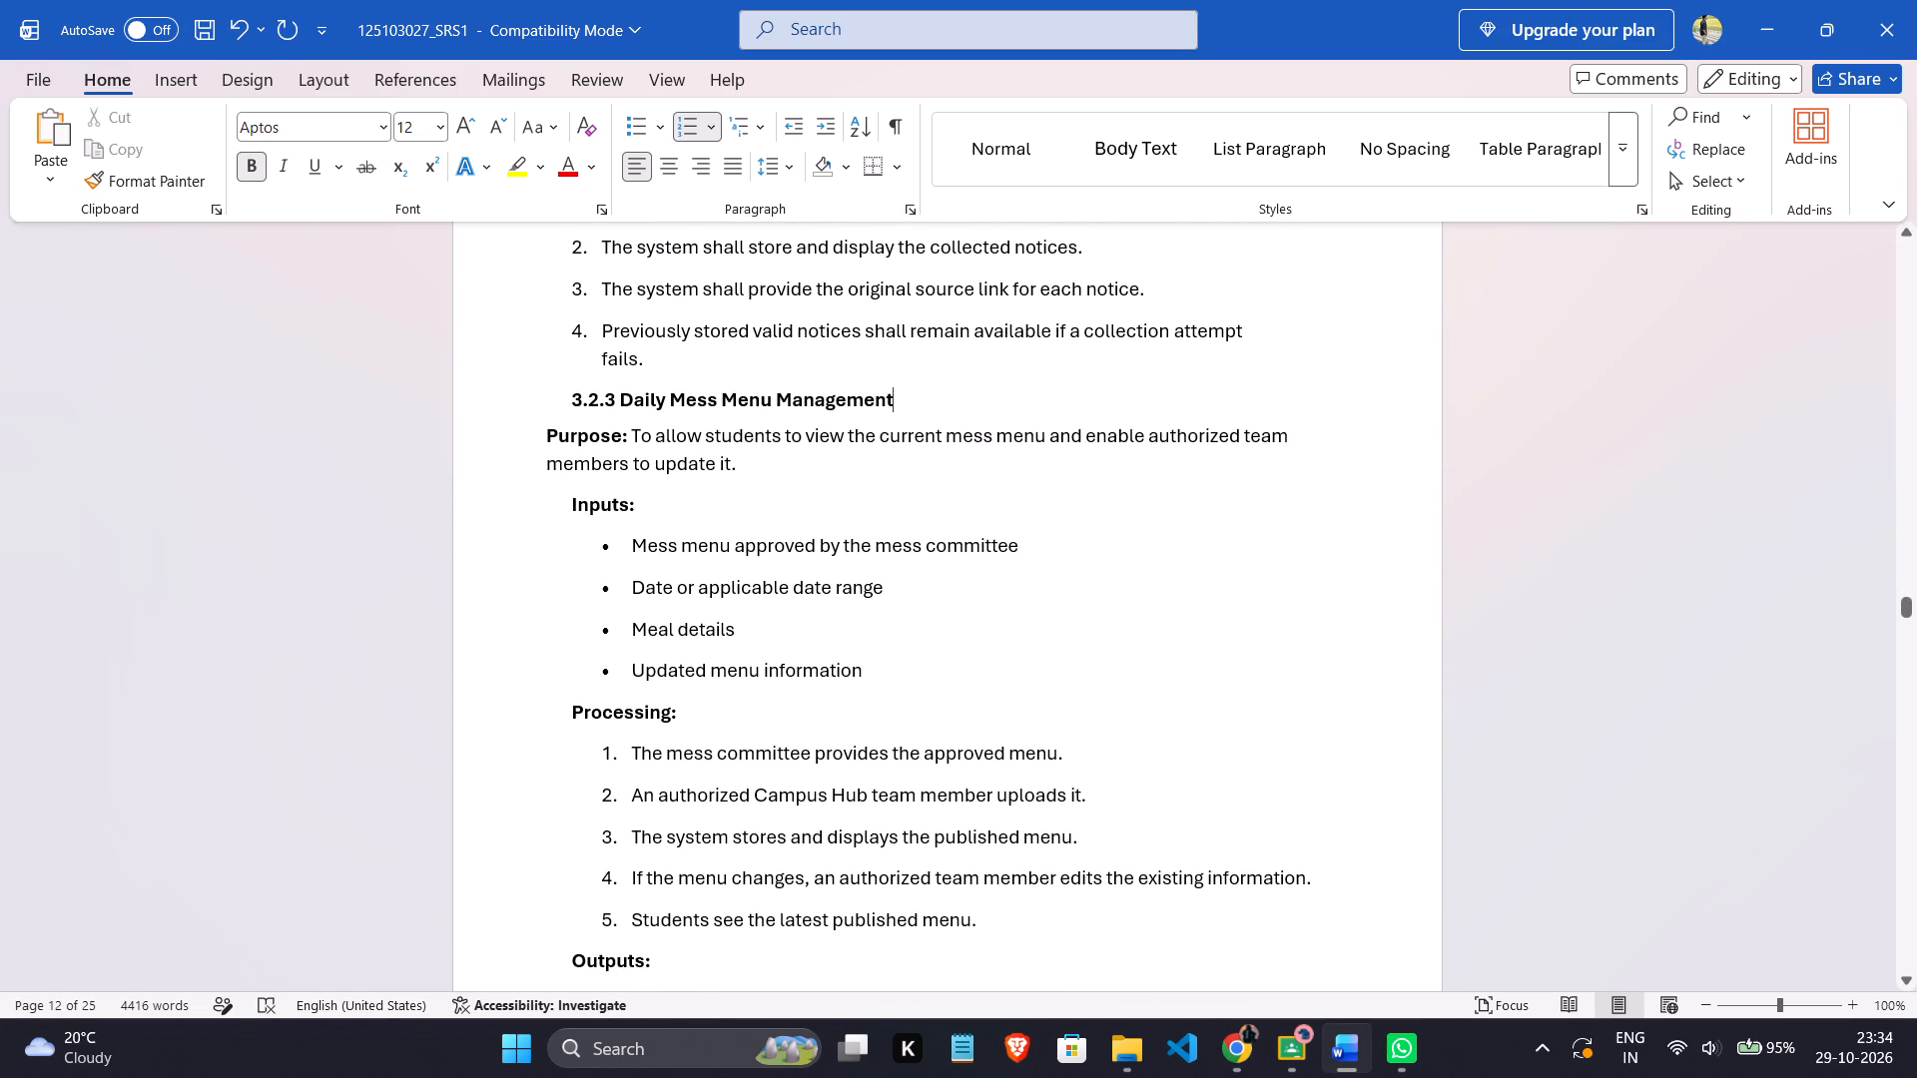
{"action": "left_click", "coordinate": [883, 420]}
{"action": "left_click_drag", "start_coordinate": [887, 404], "coordinate": [898, 404]}
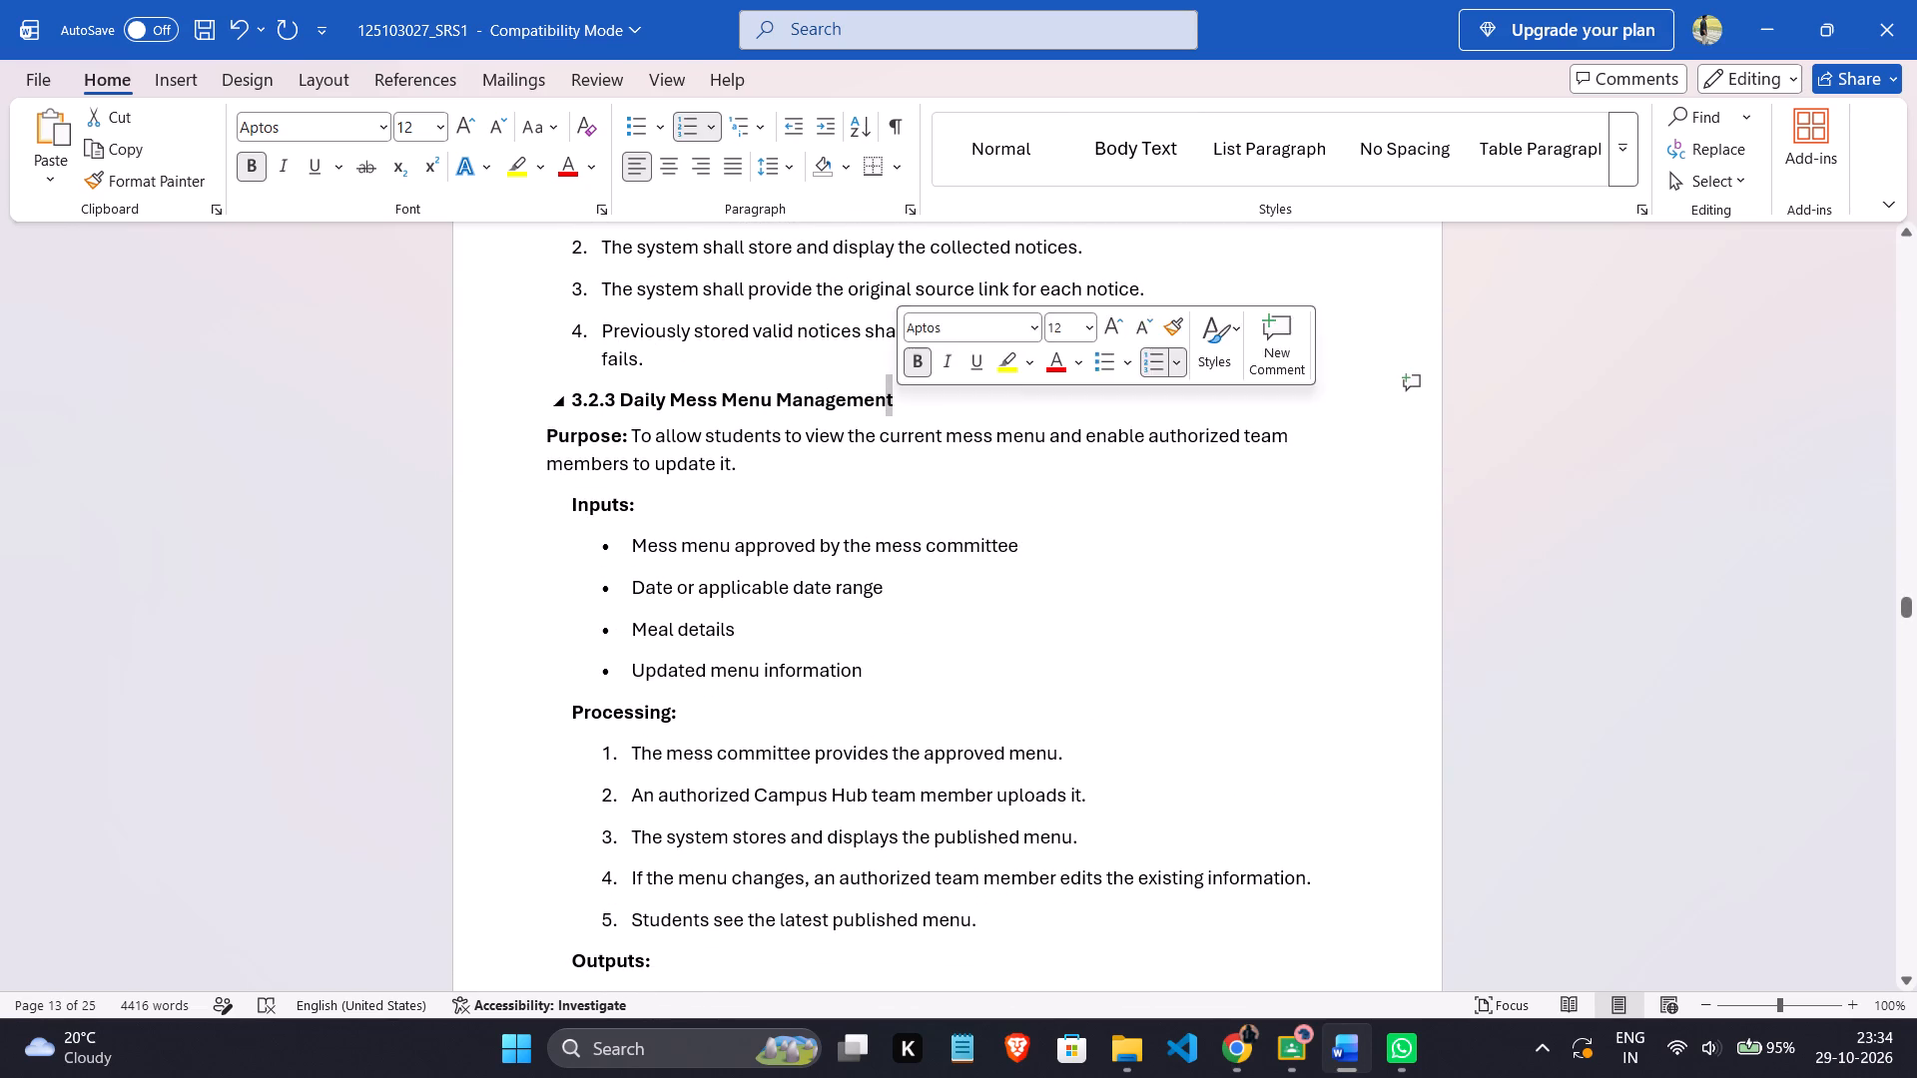
{"action": "left_click", "coordinate": [785, 165]}
{"action": "left_click", "coordinate": [805, 276]}
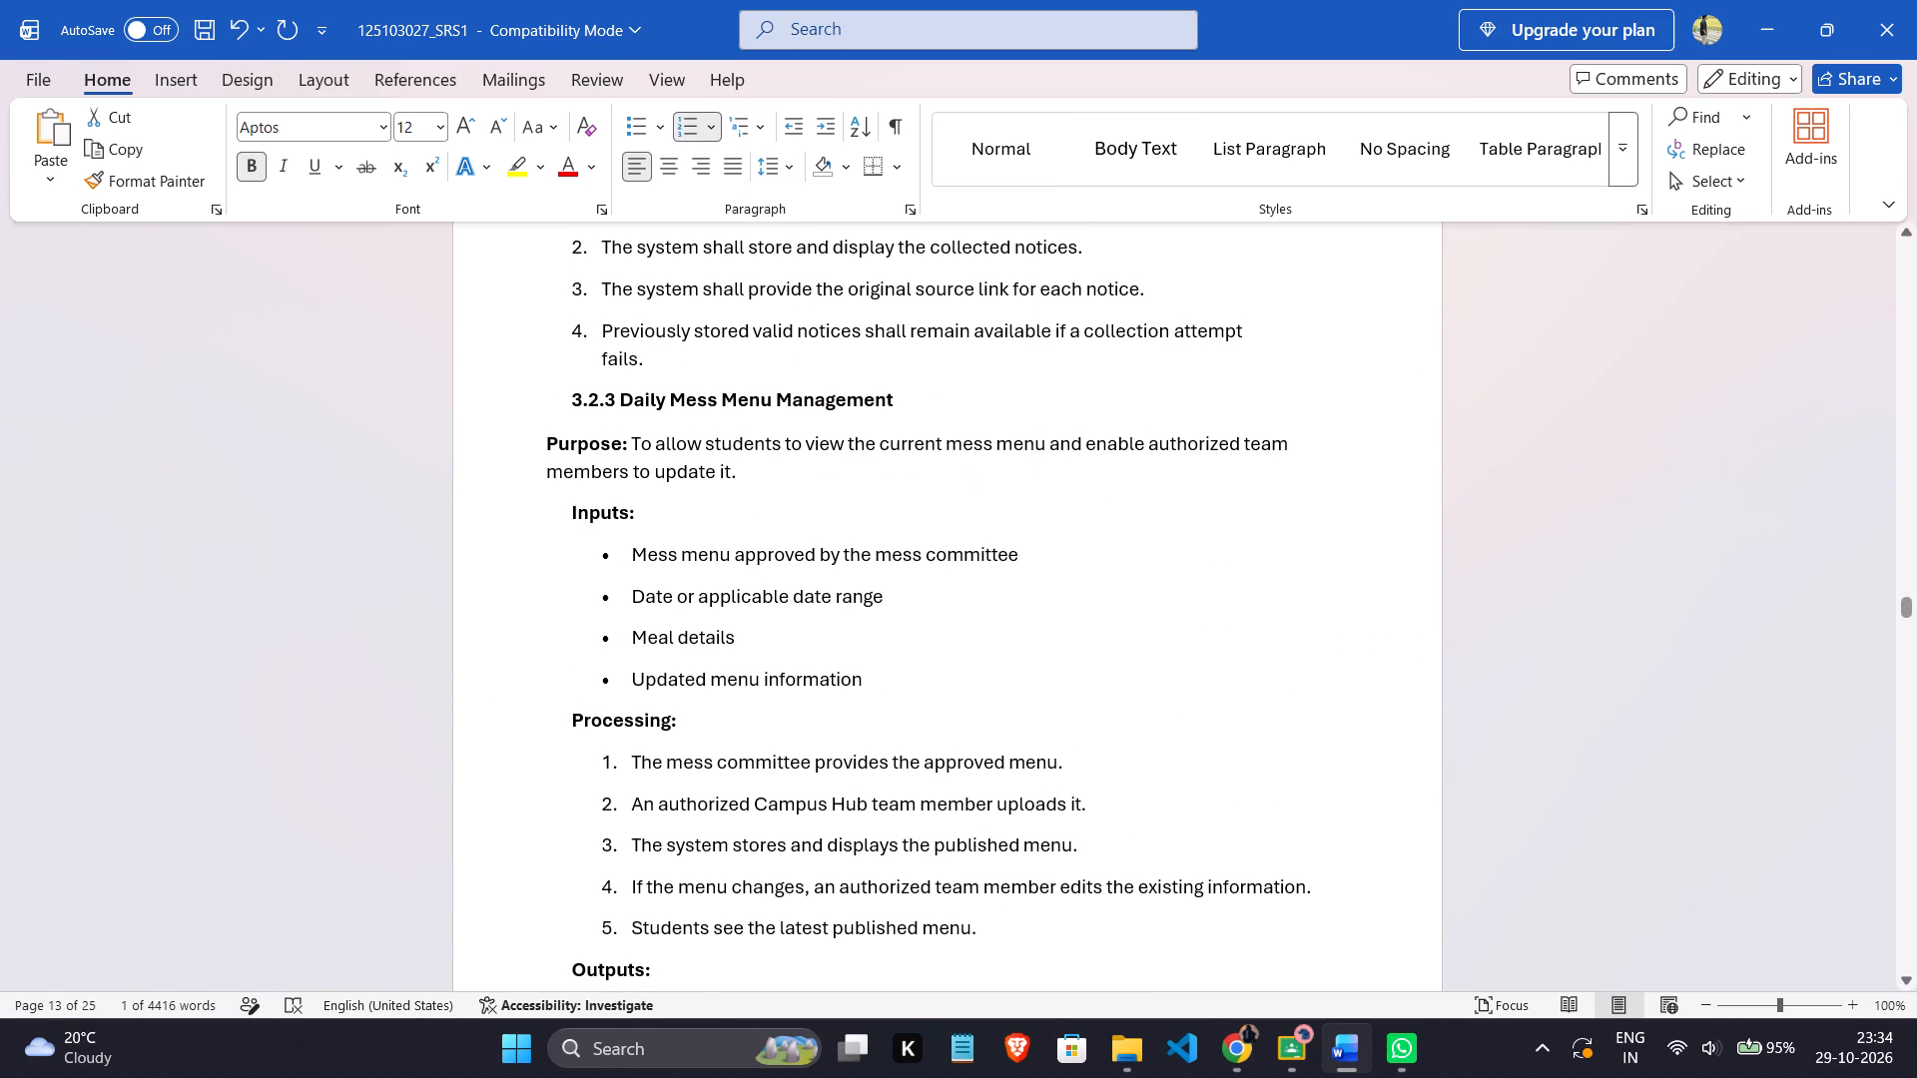
{"action": "left_click", "coordinate": [855, 454]}
{"action": "left_click_drag", "start_coordinate": [614, 358], "coordinate": [650, 357]}
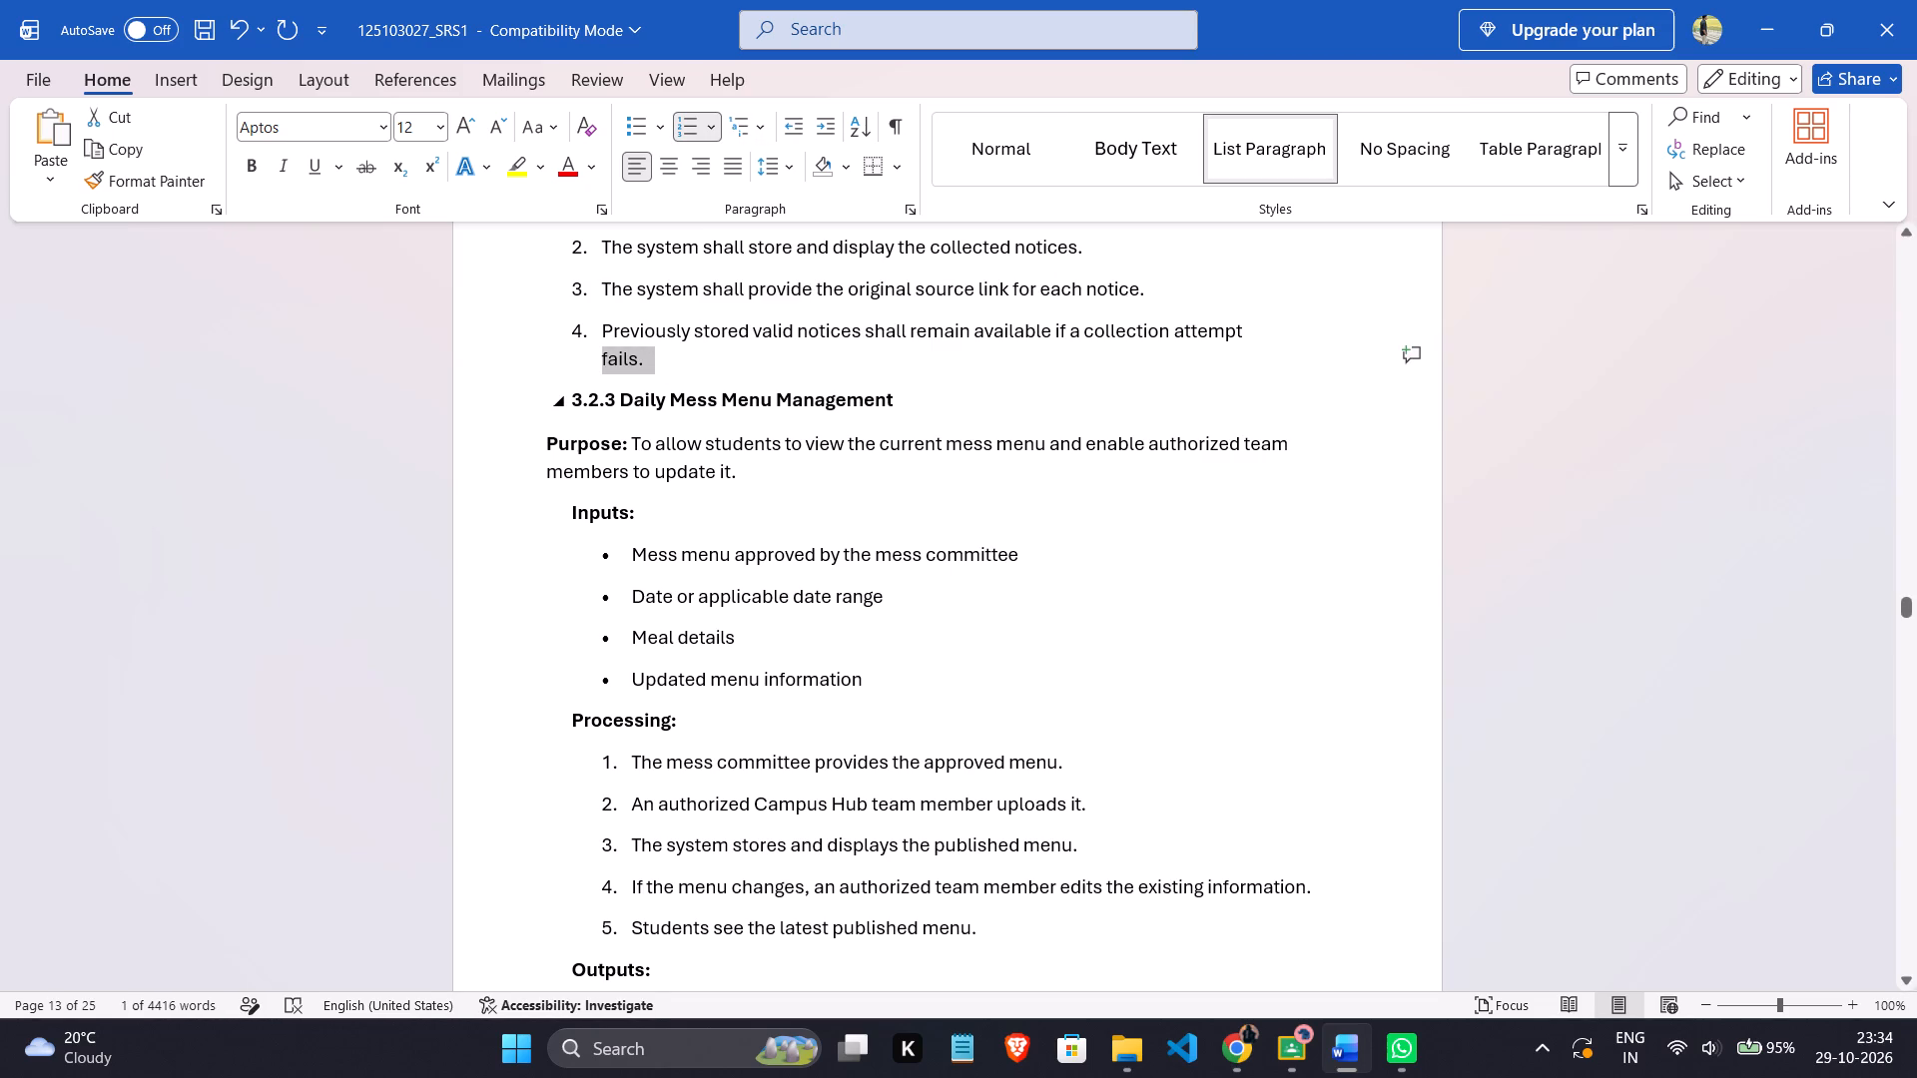
{"action": "left_click", "coordinate": [804, 388]}
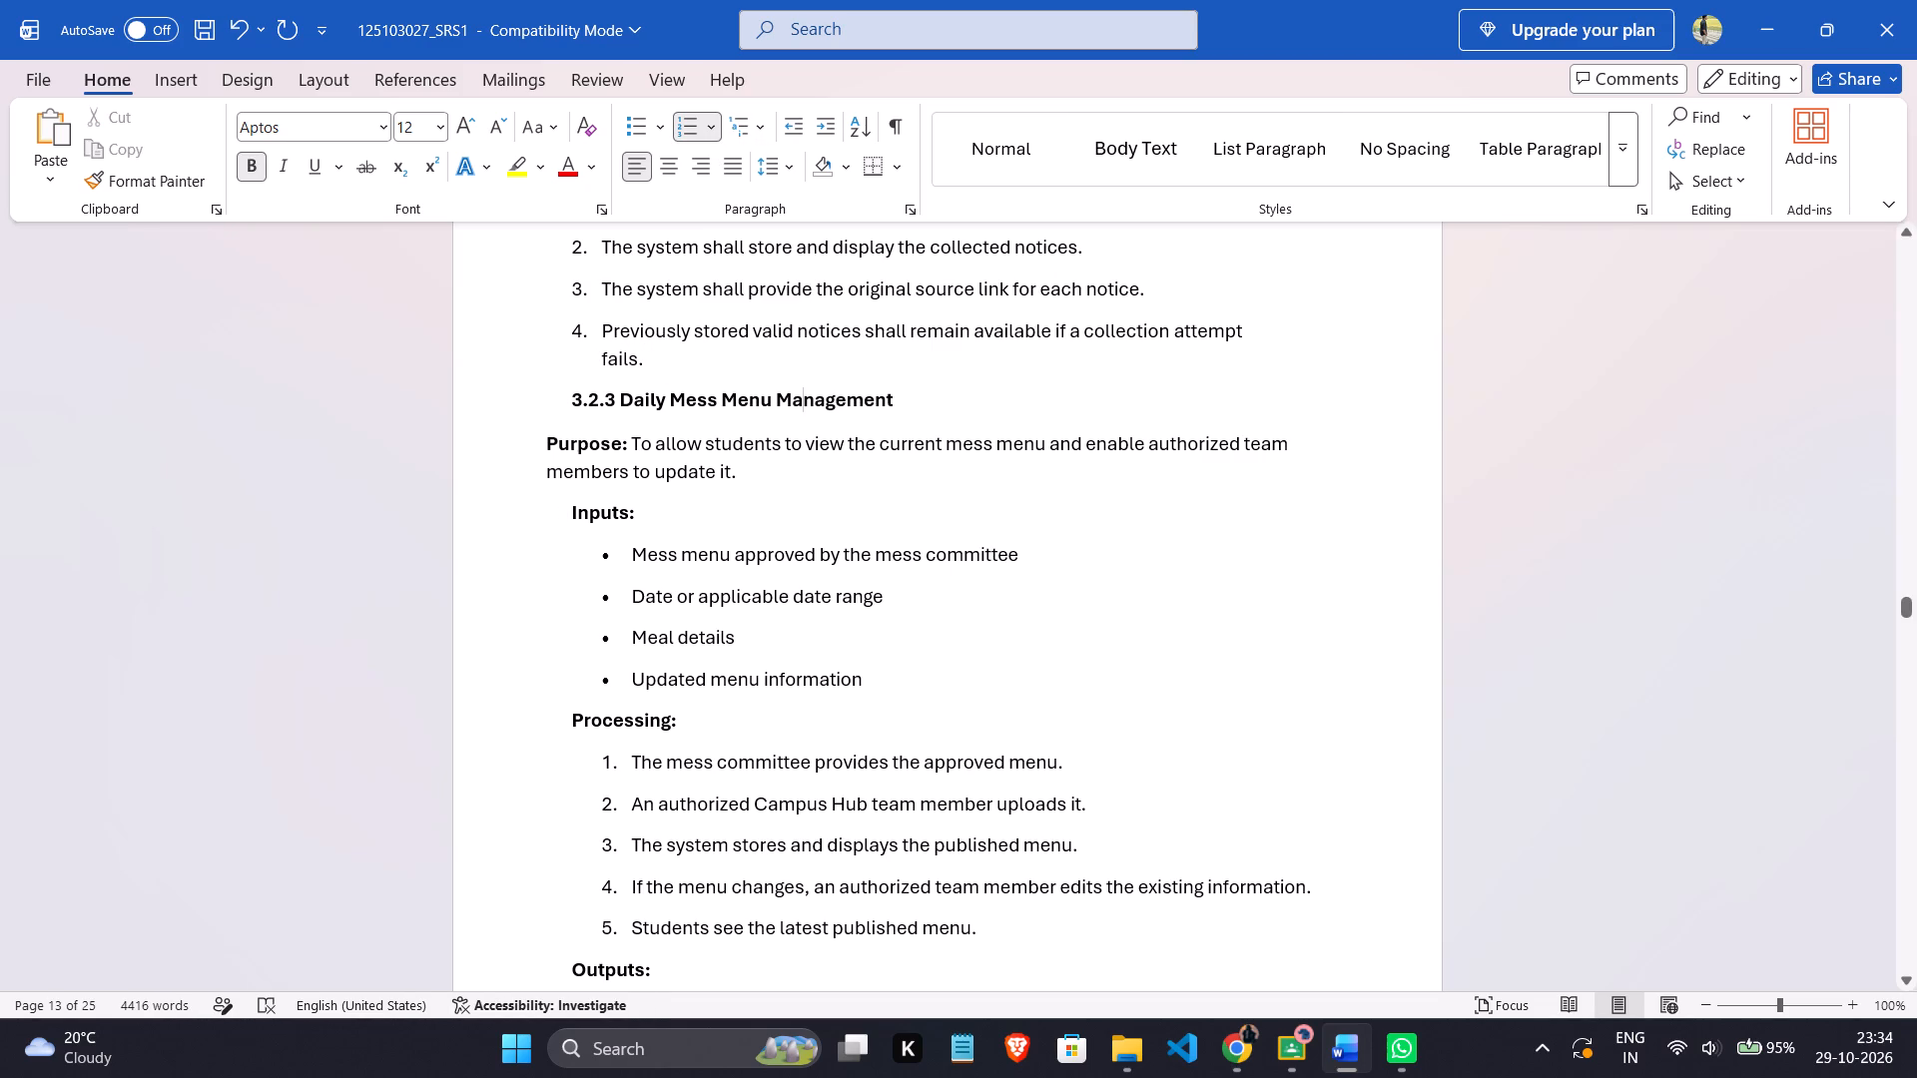
Delete the "Processing:" heading of section 3.2.3 together with its five numbered steps.
{"action": "scroll", "coordinate": [808, 532], "scroll_direction": "down", "scroll_amount": 3}
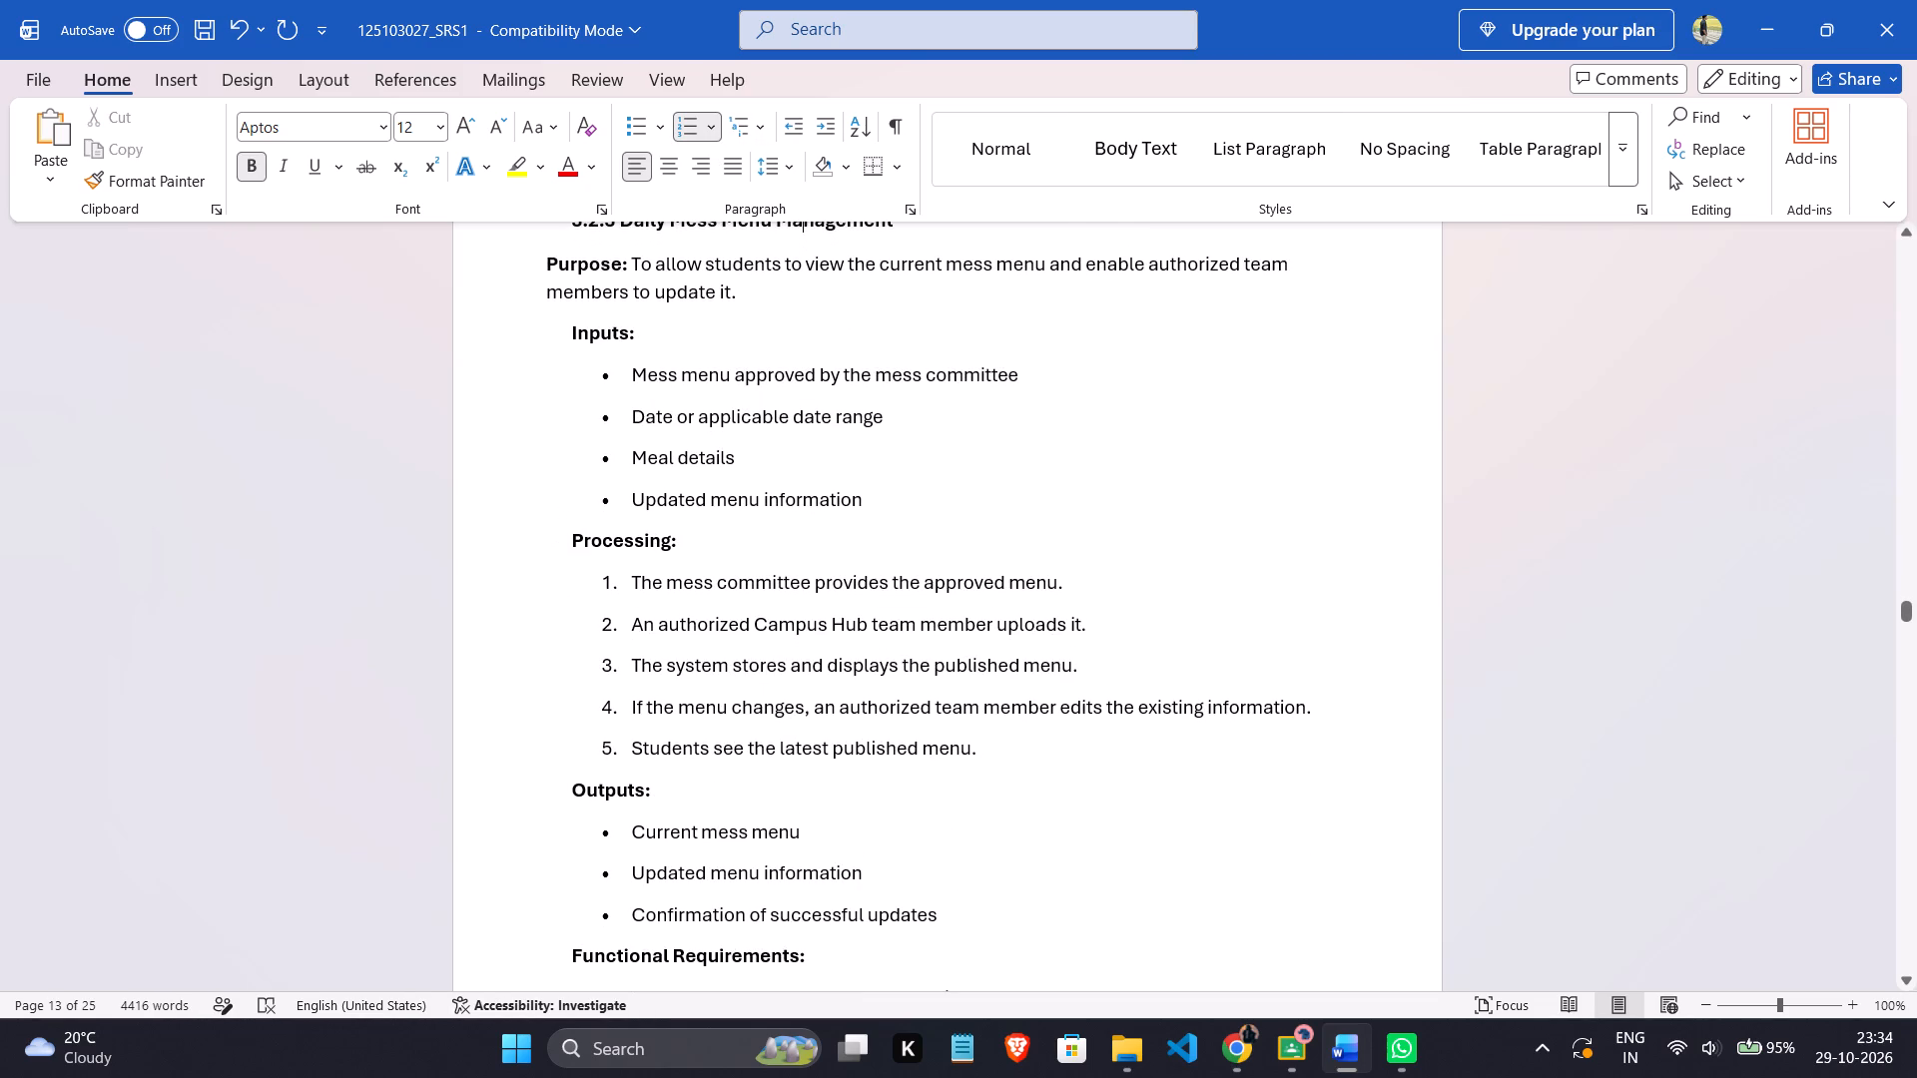
{"action": "left_click_drag", "start_coordinate": [986, 746], "coordinate": [558, 545]}
{"action": "key", "text": "Delete"}
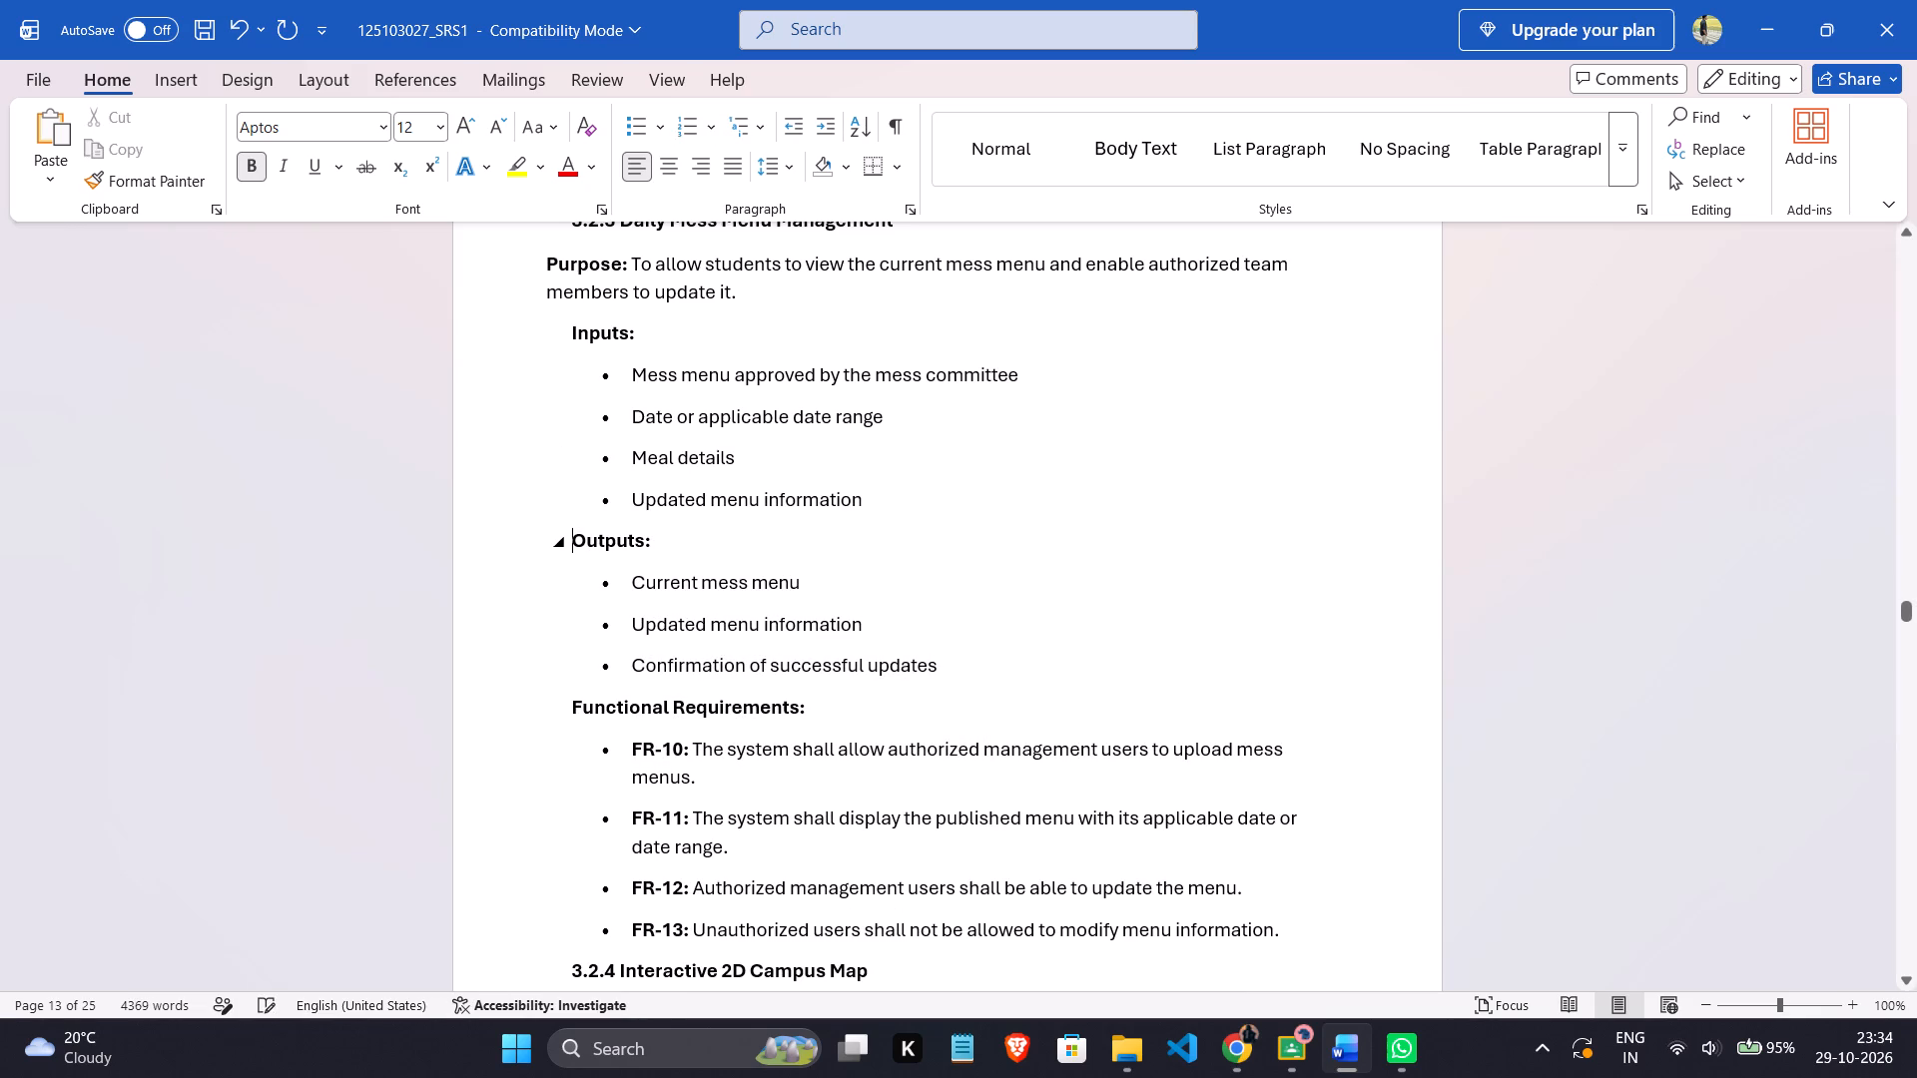
Remove the labels FR-10, FR-11, FR-12 and FR-13 from the functional requirements of section 3.2.3.
{"action": "scroll", "coordinate": [654, 618], "scroll_direction": "down", "scroll_amount": 4}
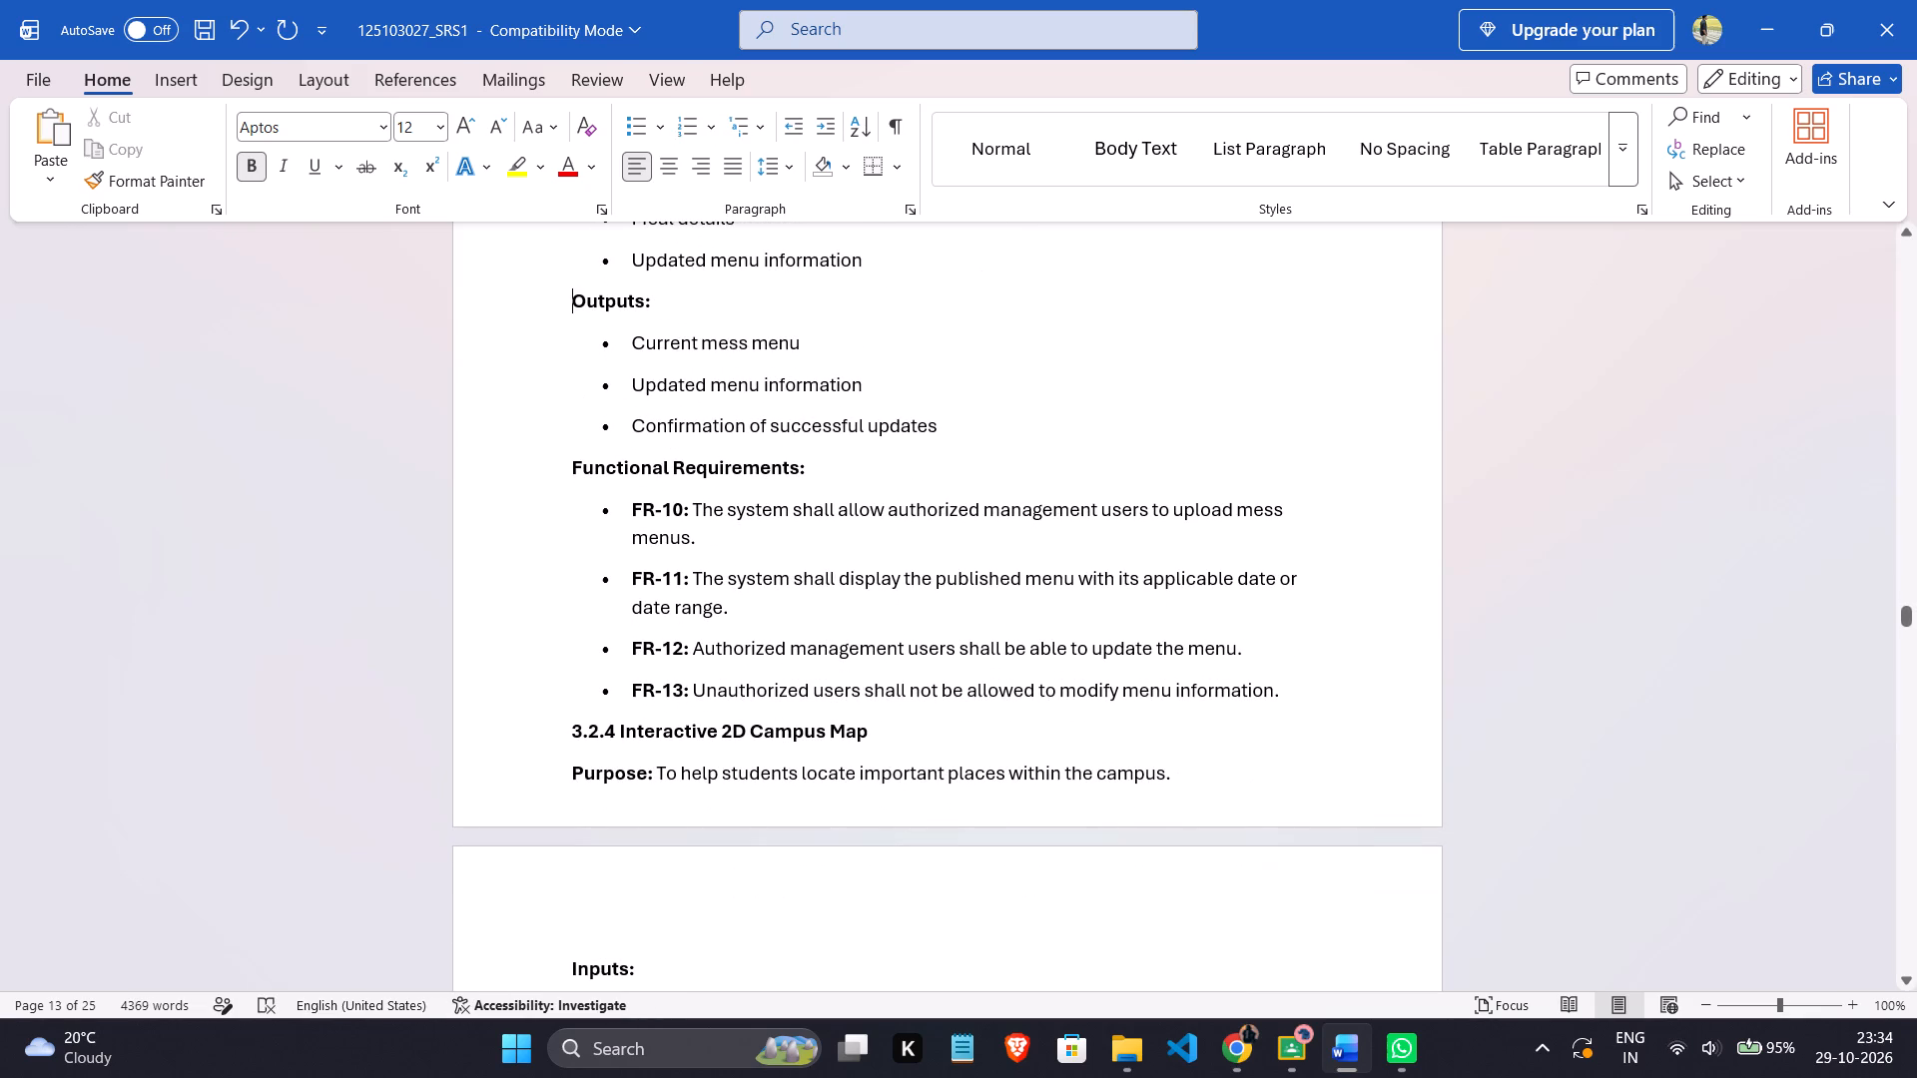
{"action": "left_click_drag", "start_coordinate": [633, 510], "coordinate": [693, 510]}
{"action": "key", "text": "BackSpace"}
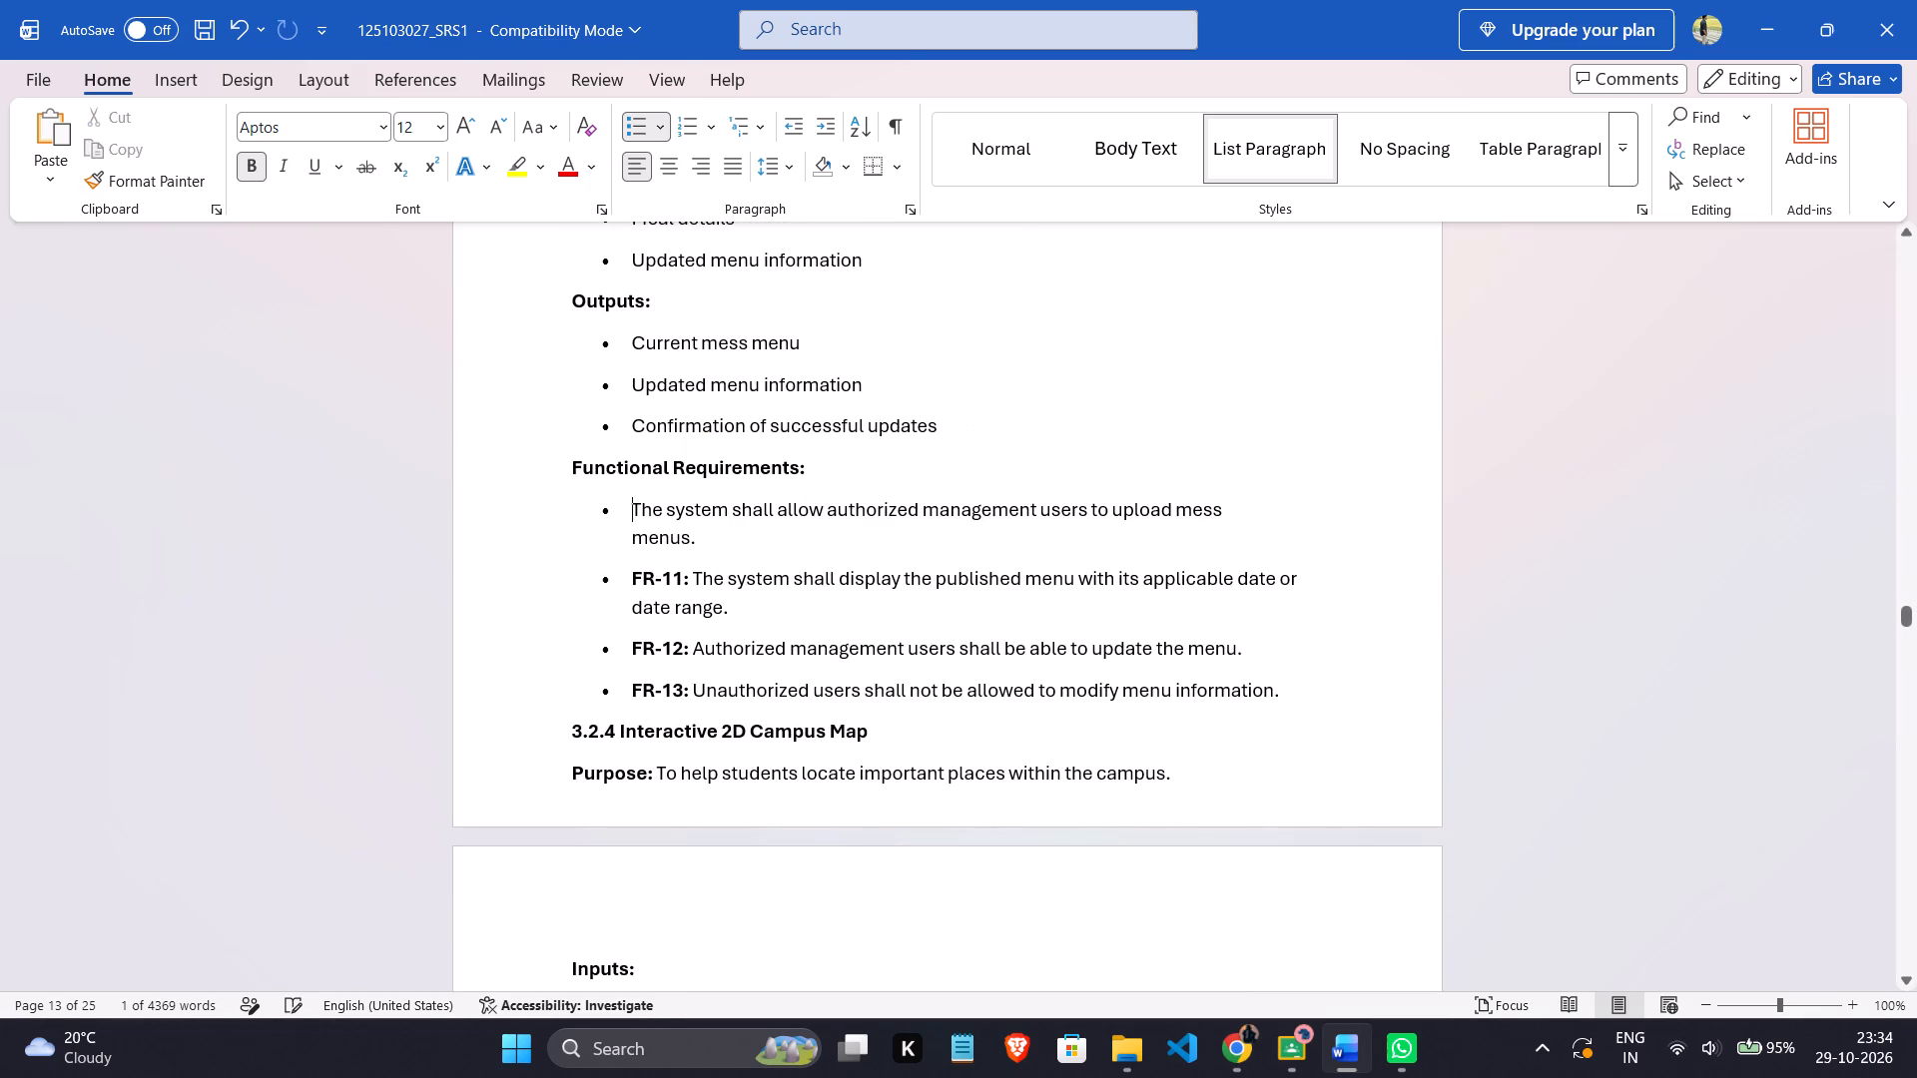
{"action": "left_click_drag", "start_coordinate": [633, 585], "coordinate": [690, 585]}
{"action": "key", "text": "BackSpace"}
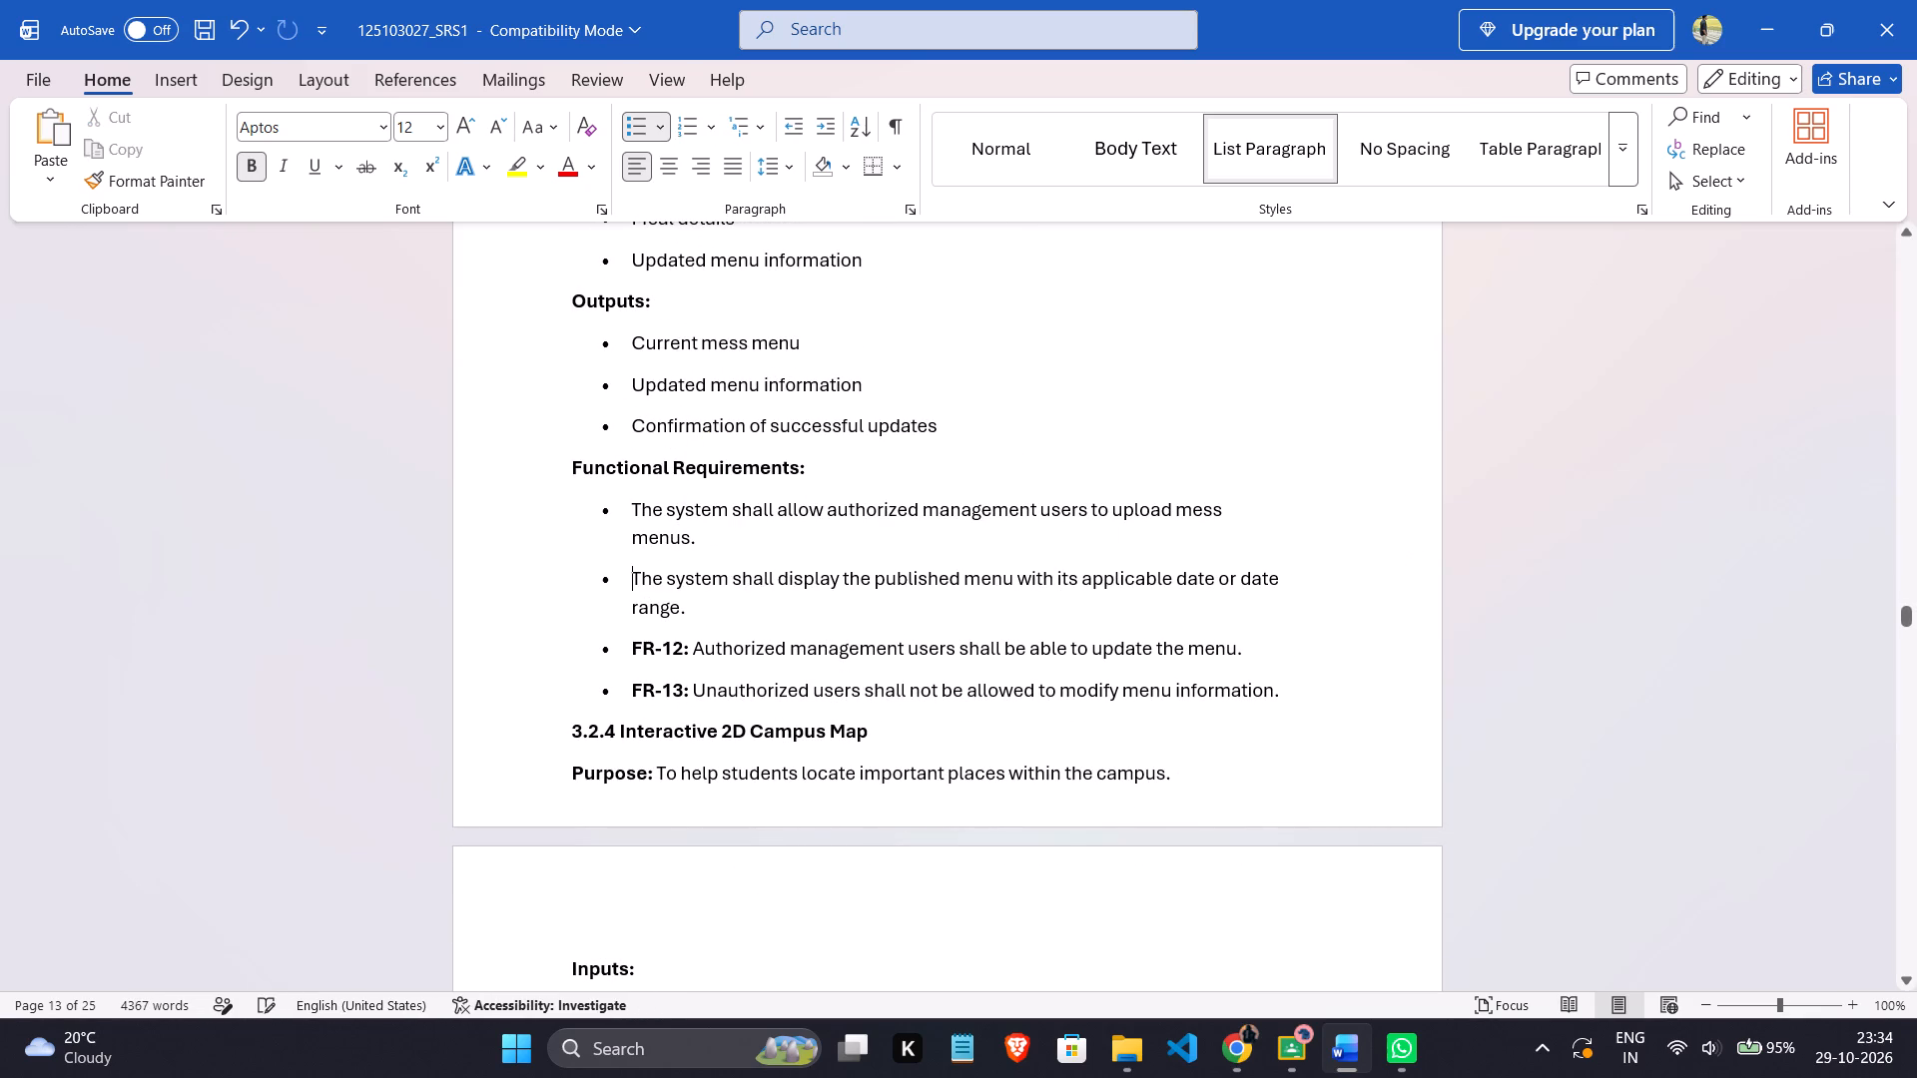
{"action": "left_click_drag", "start_coordinate": [625, 640], "coordinate": [687, 640]}
{"action": "key", "text": "BackSpace"}
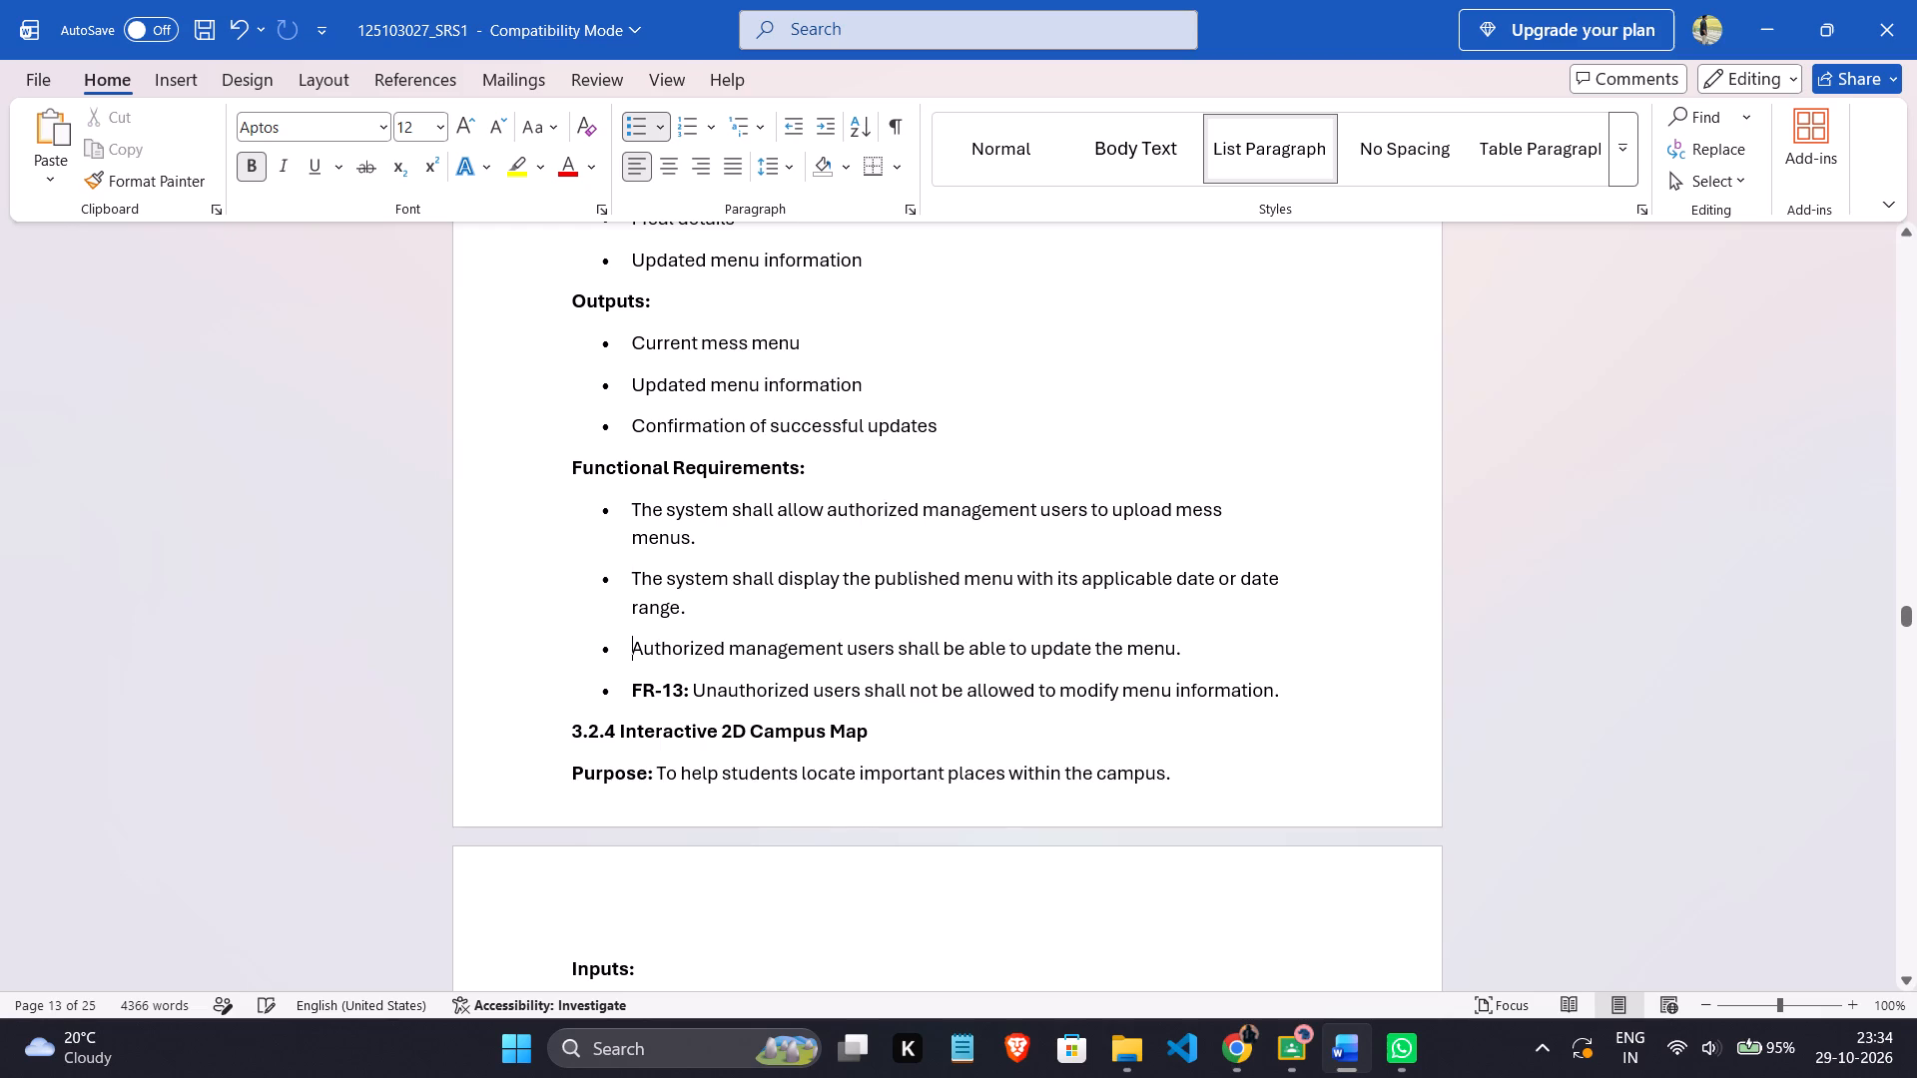
{"action": "left_click_drag", "start_coordinate": [629, 690], "coordinate": [692, 690]}
{"action": "key", "text": "BackSpace"}
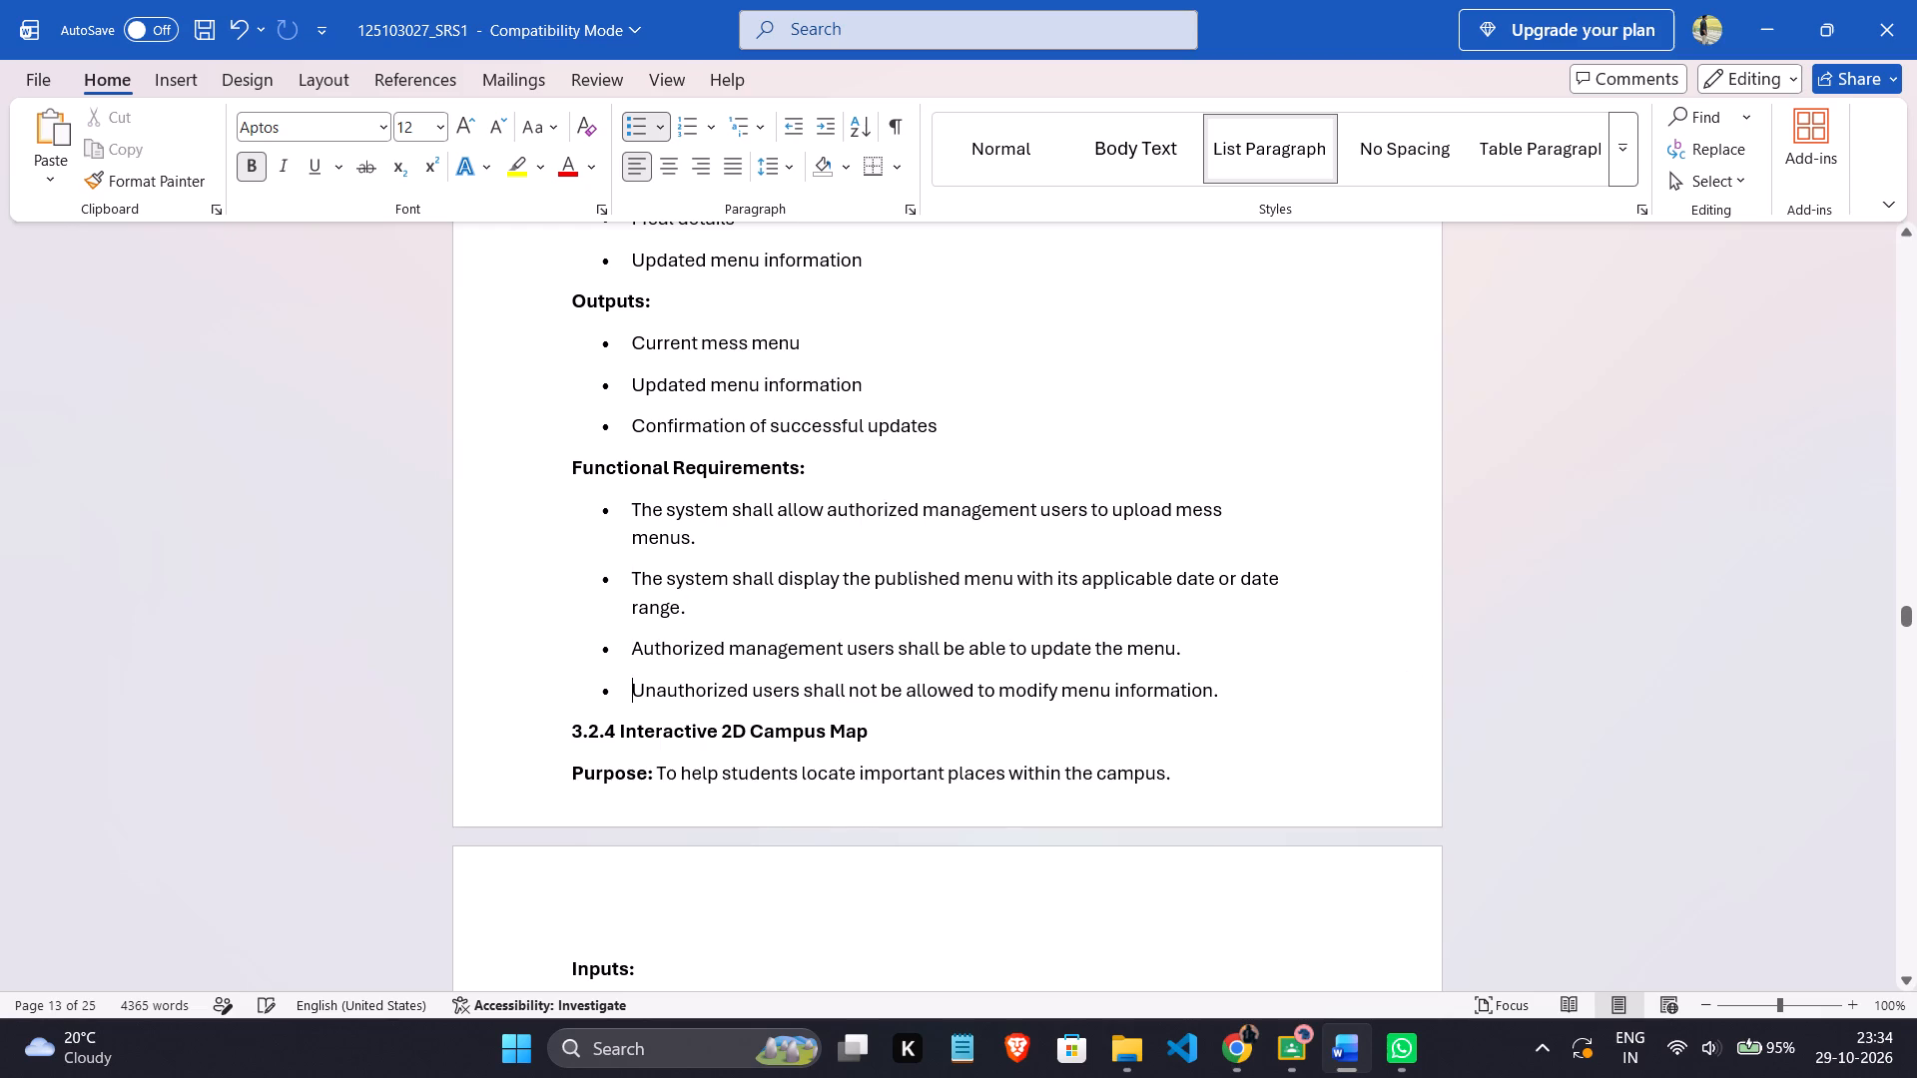
Convert the bulleted functional requirements of section 3.2.3 into a numbered list 1 to 4.
{"action": "left_click_drag", "start_coordinate": [616, 512], "coordinate": [748, 688]}
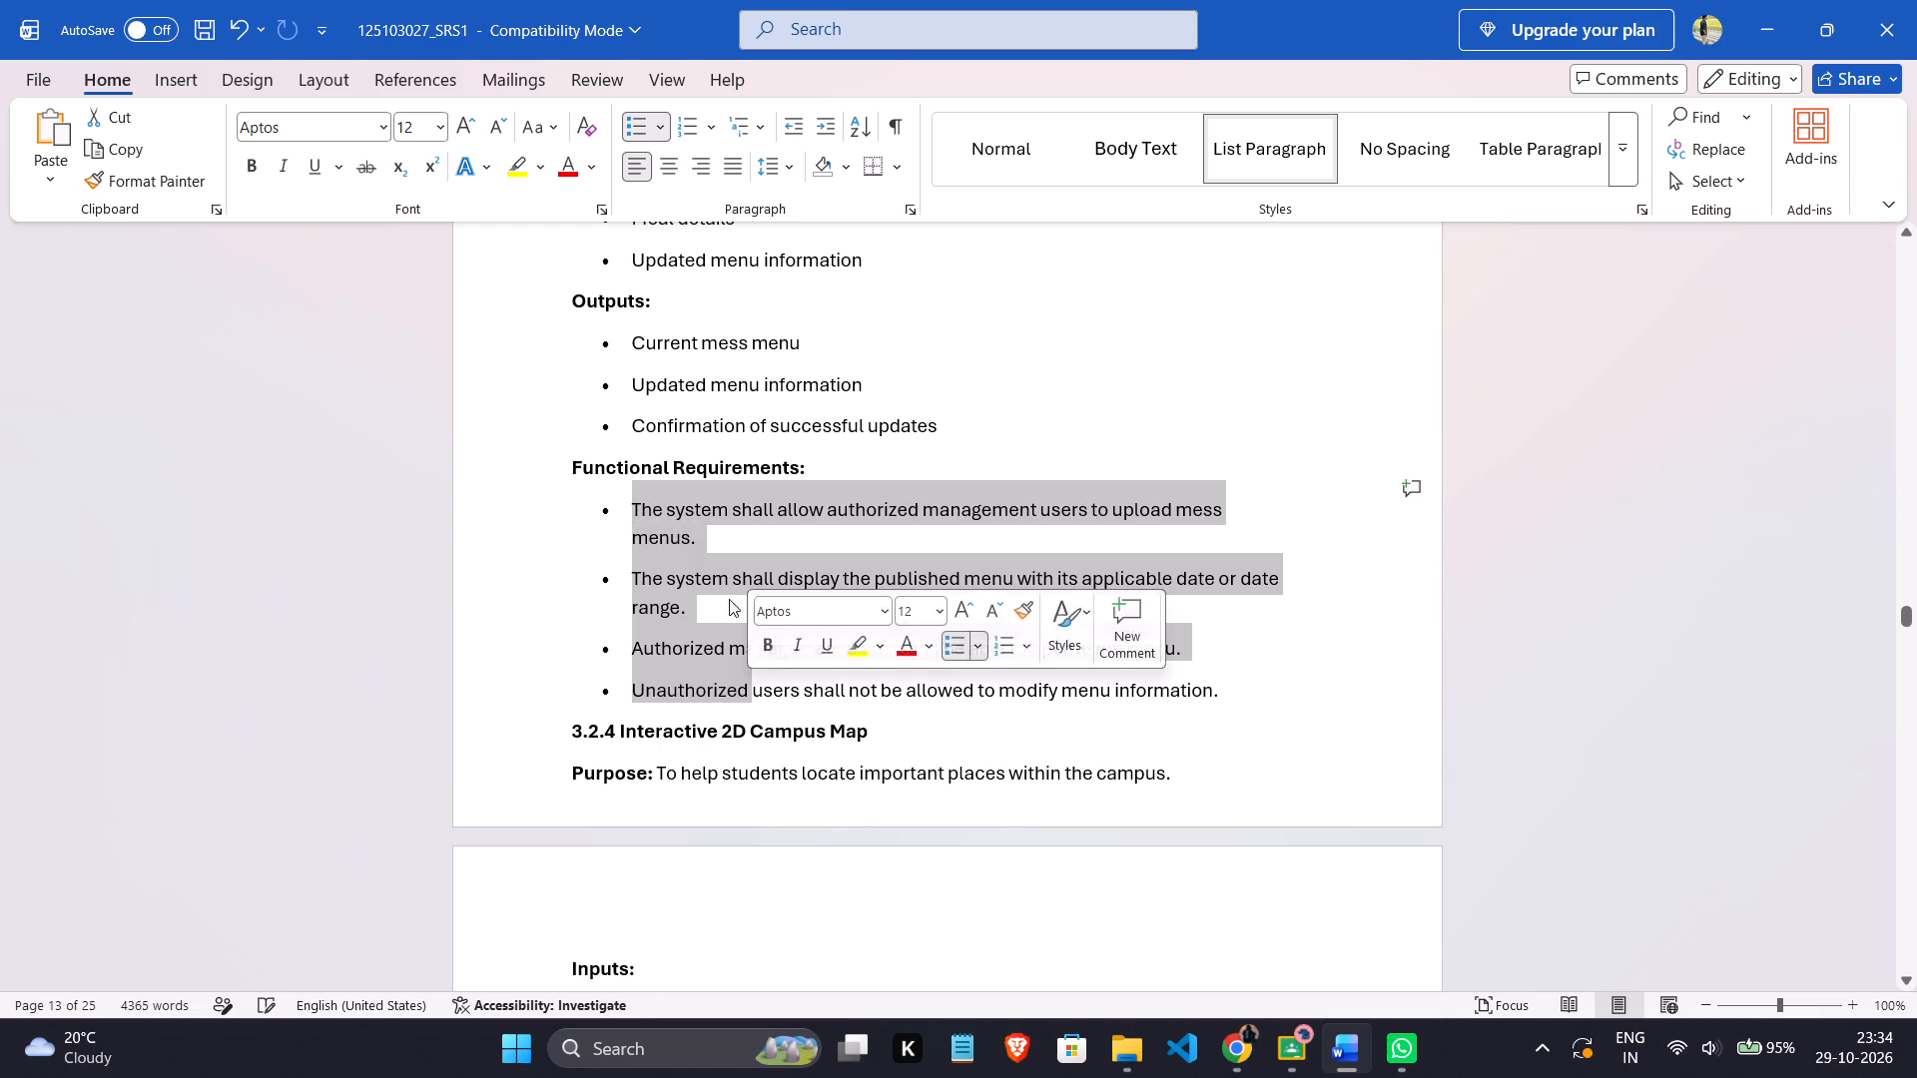
{"action": "left_click", "coordinate": [702, 136]}
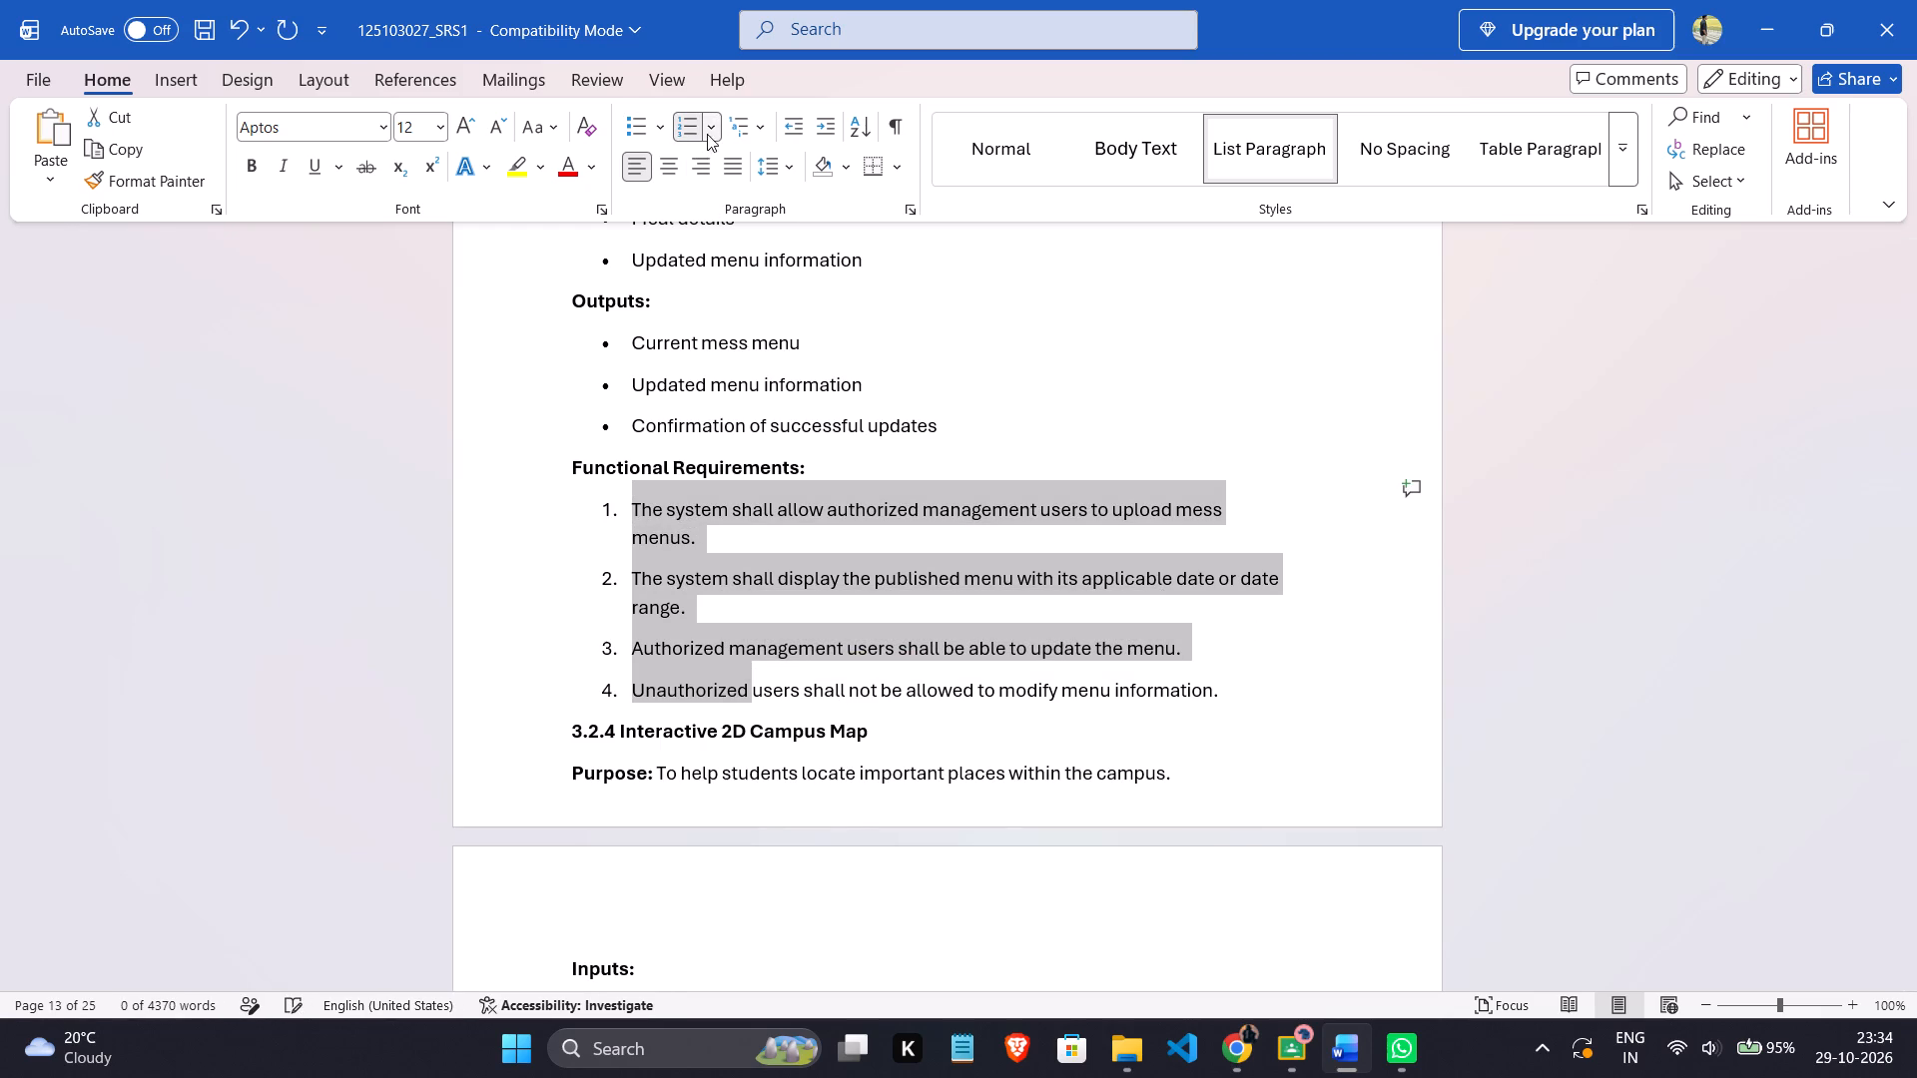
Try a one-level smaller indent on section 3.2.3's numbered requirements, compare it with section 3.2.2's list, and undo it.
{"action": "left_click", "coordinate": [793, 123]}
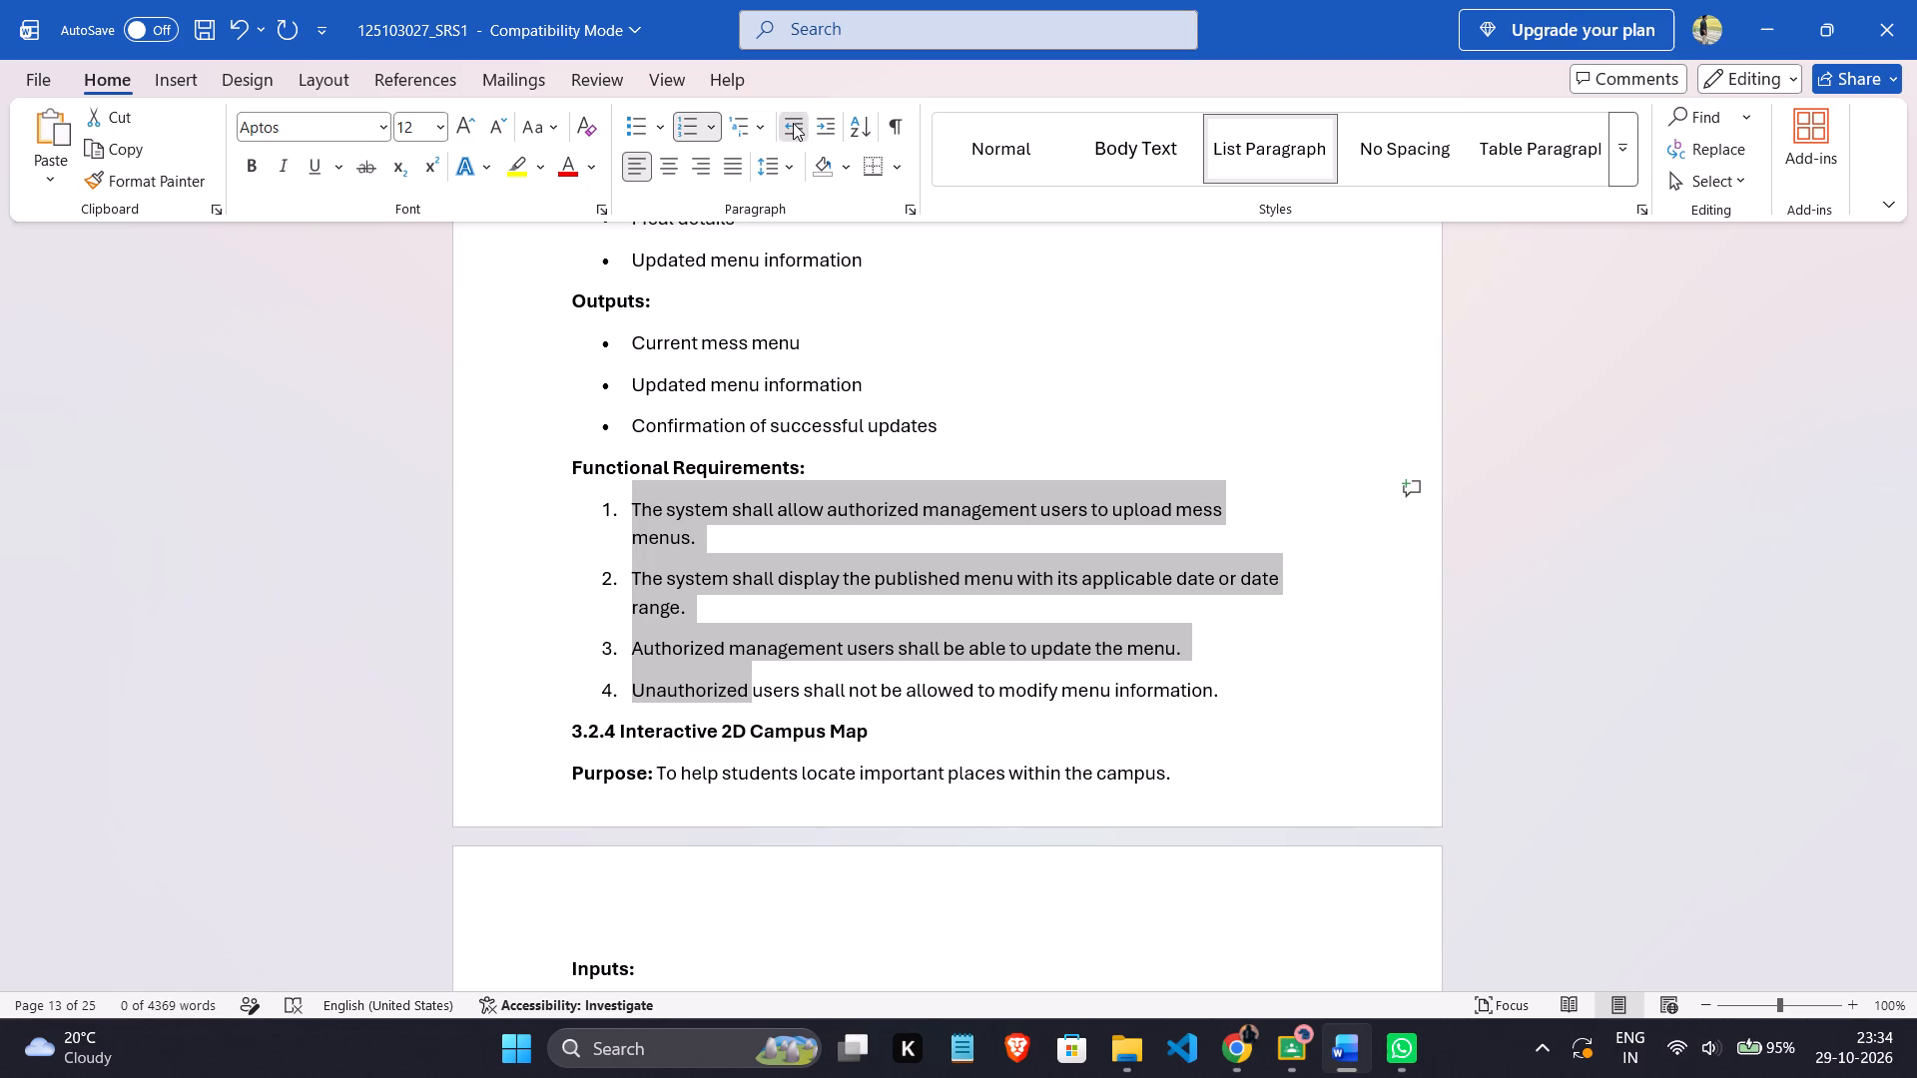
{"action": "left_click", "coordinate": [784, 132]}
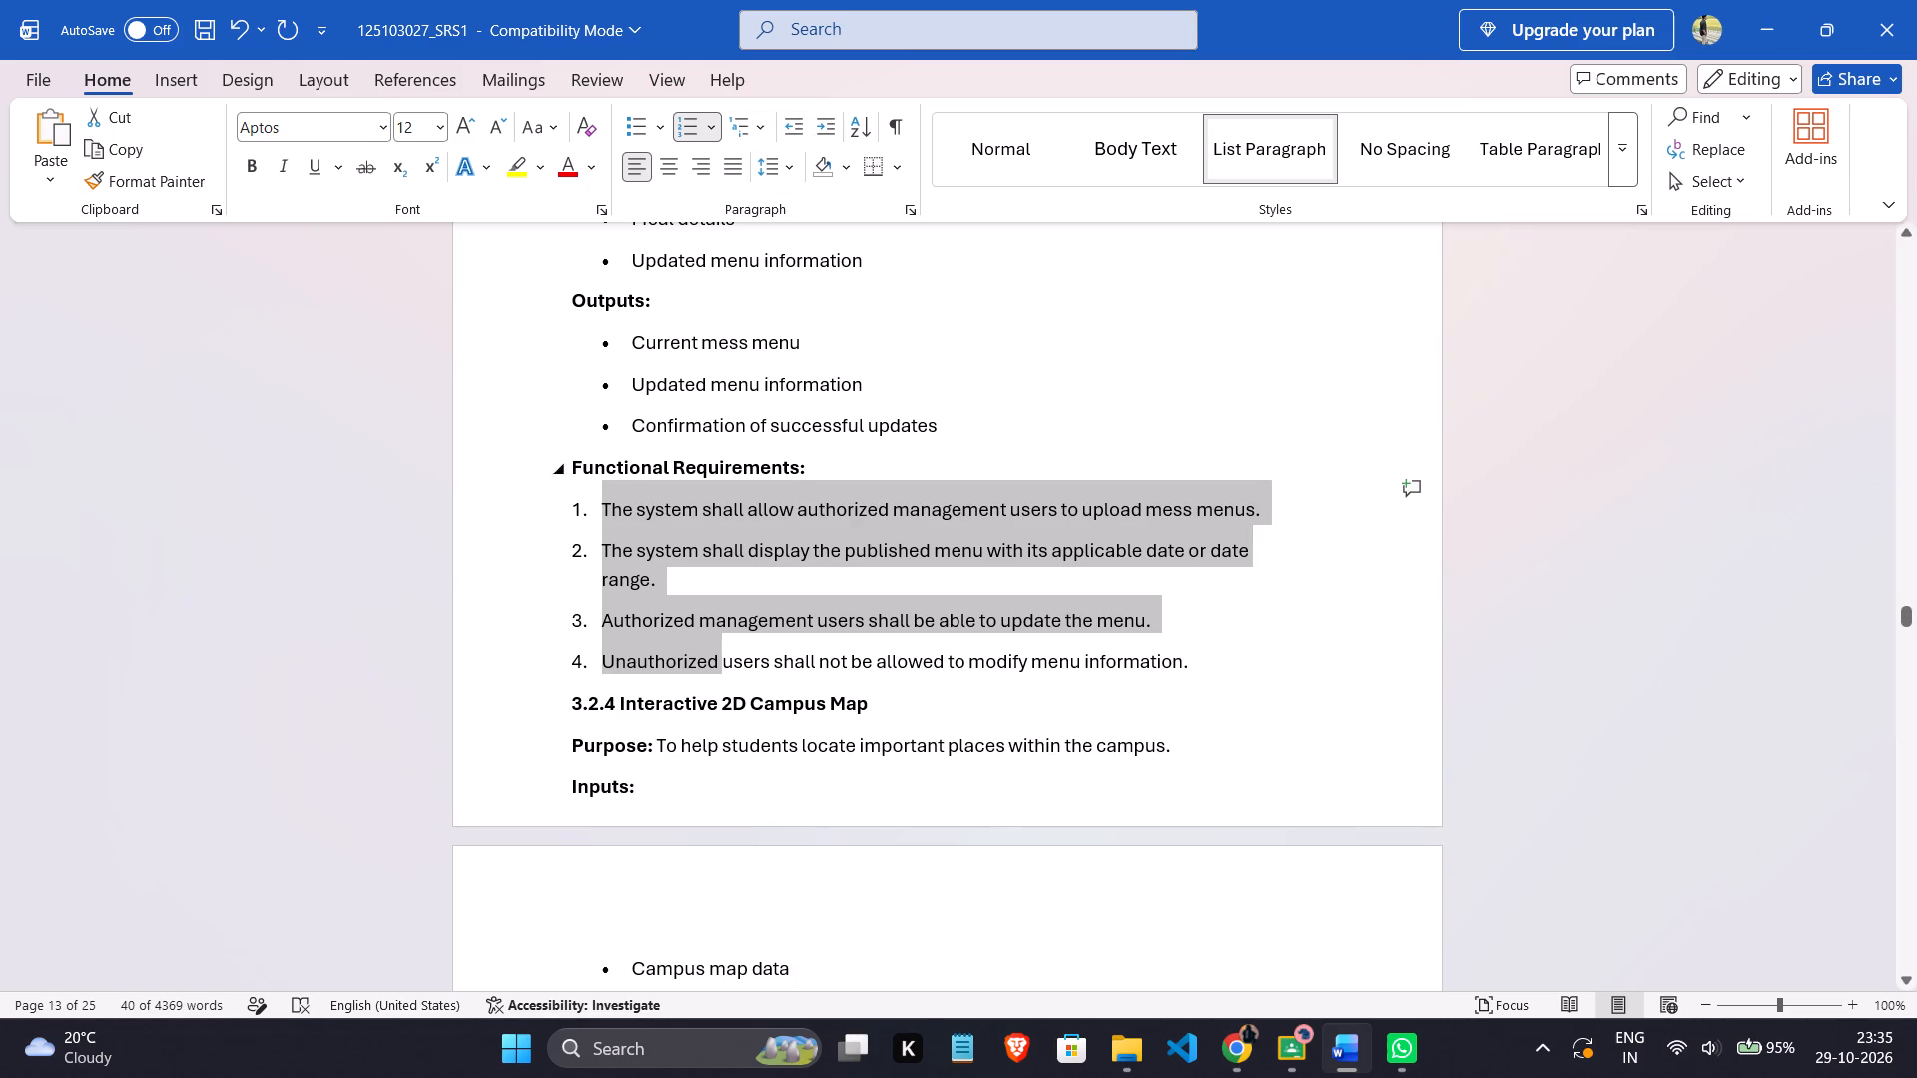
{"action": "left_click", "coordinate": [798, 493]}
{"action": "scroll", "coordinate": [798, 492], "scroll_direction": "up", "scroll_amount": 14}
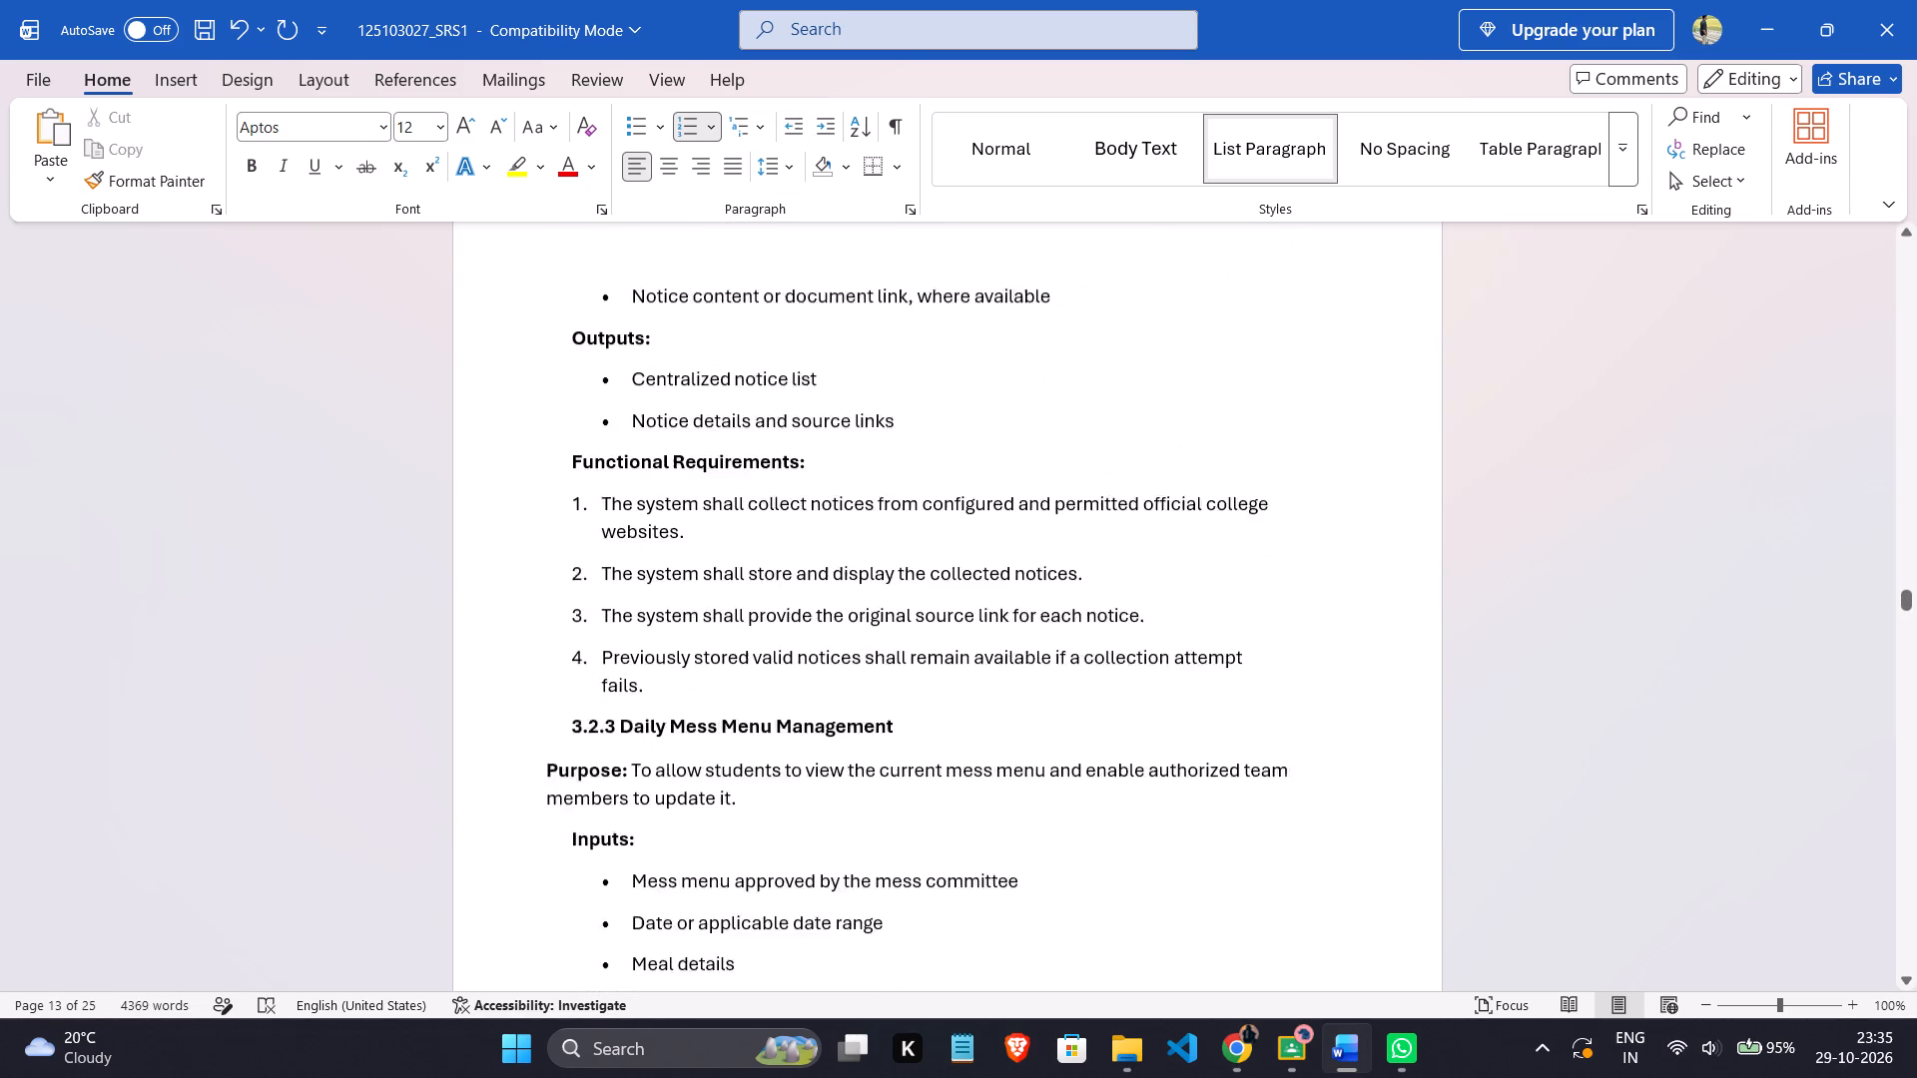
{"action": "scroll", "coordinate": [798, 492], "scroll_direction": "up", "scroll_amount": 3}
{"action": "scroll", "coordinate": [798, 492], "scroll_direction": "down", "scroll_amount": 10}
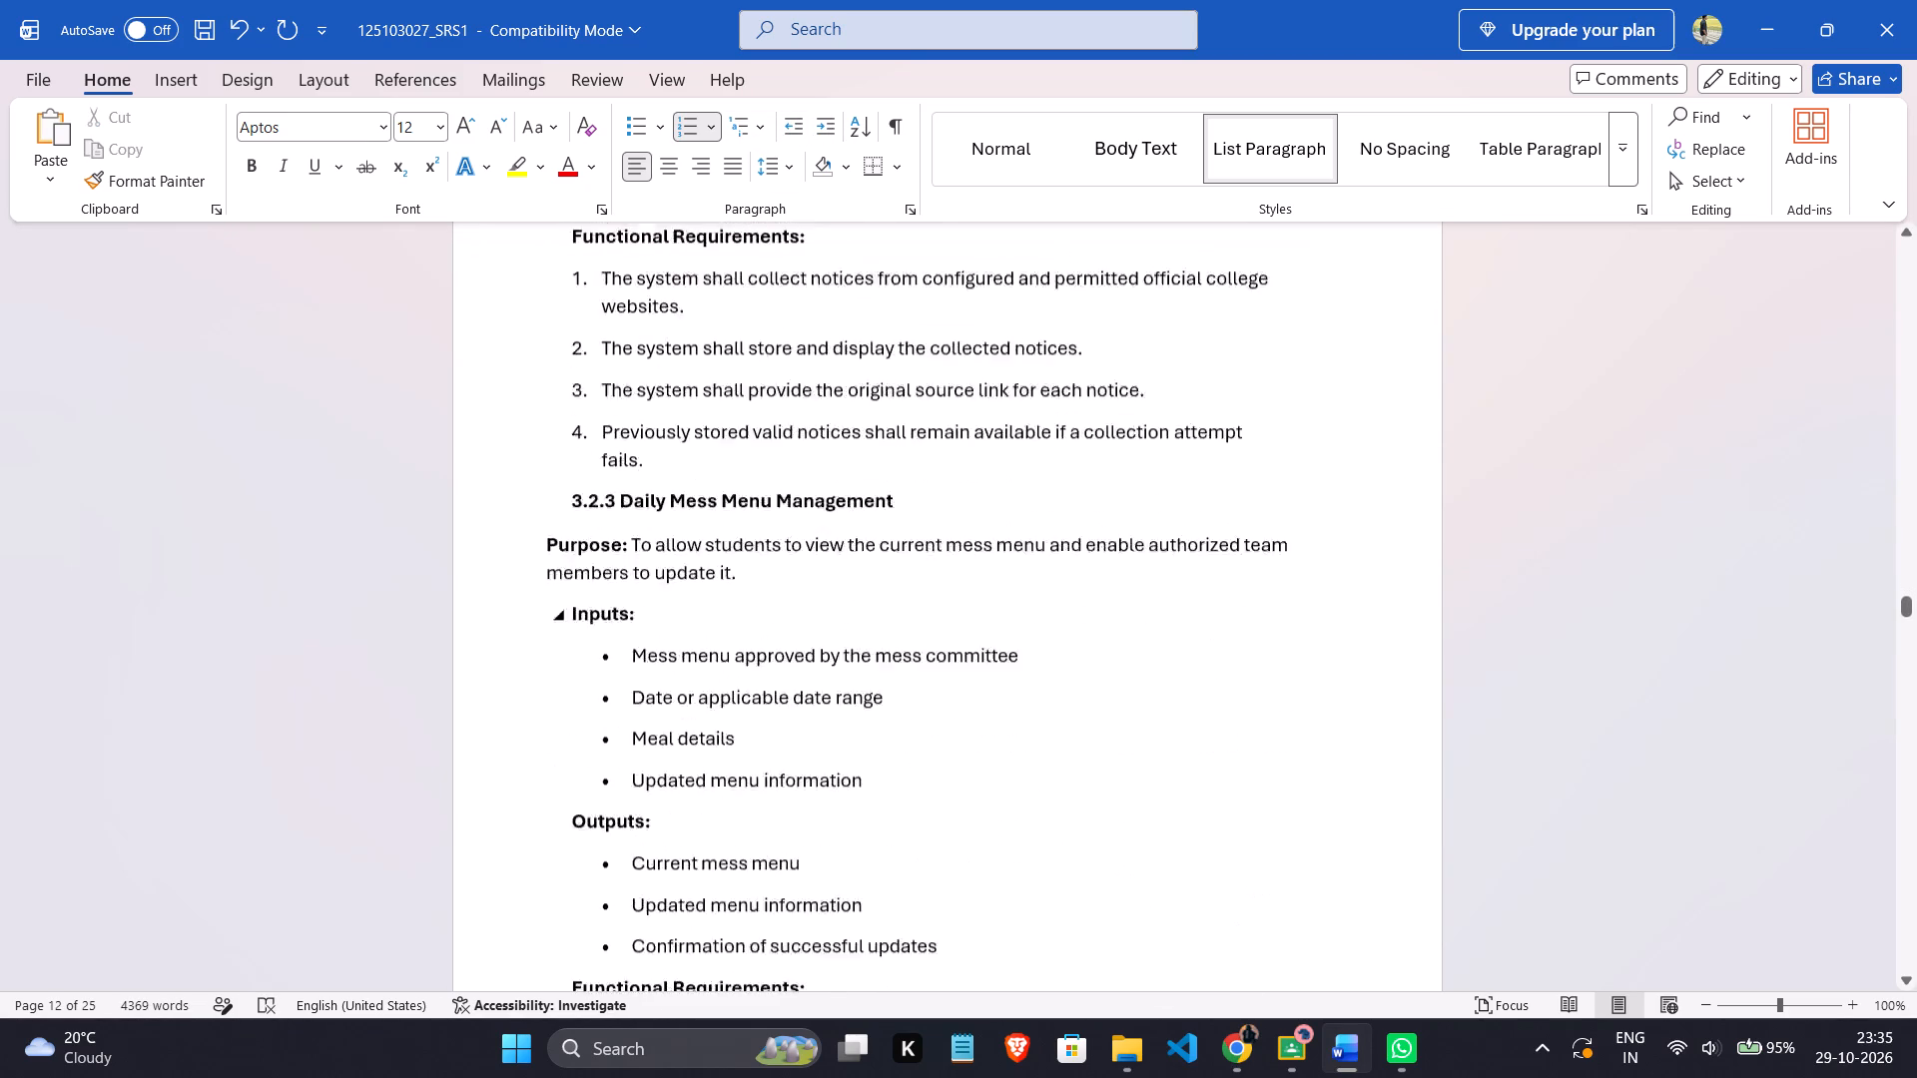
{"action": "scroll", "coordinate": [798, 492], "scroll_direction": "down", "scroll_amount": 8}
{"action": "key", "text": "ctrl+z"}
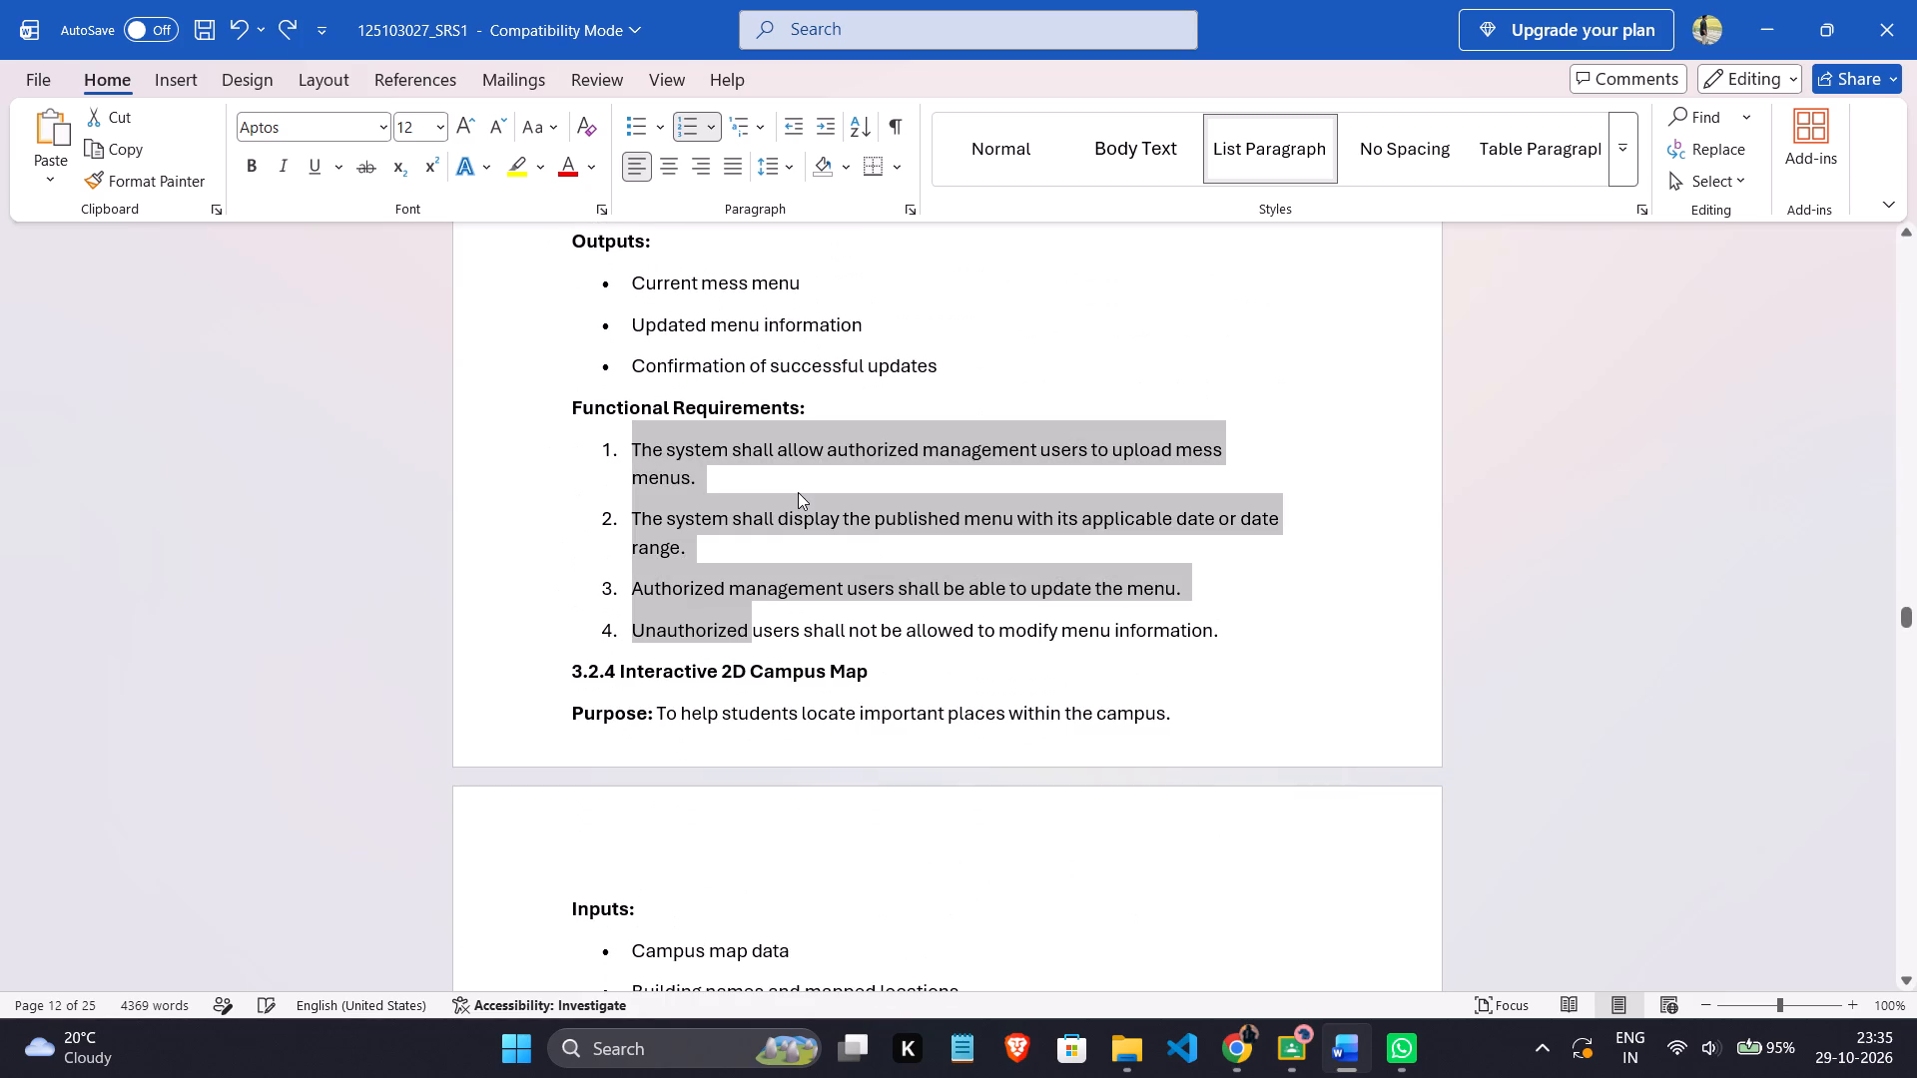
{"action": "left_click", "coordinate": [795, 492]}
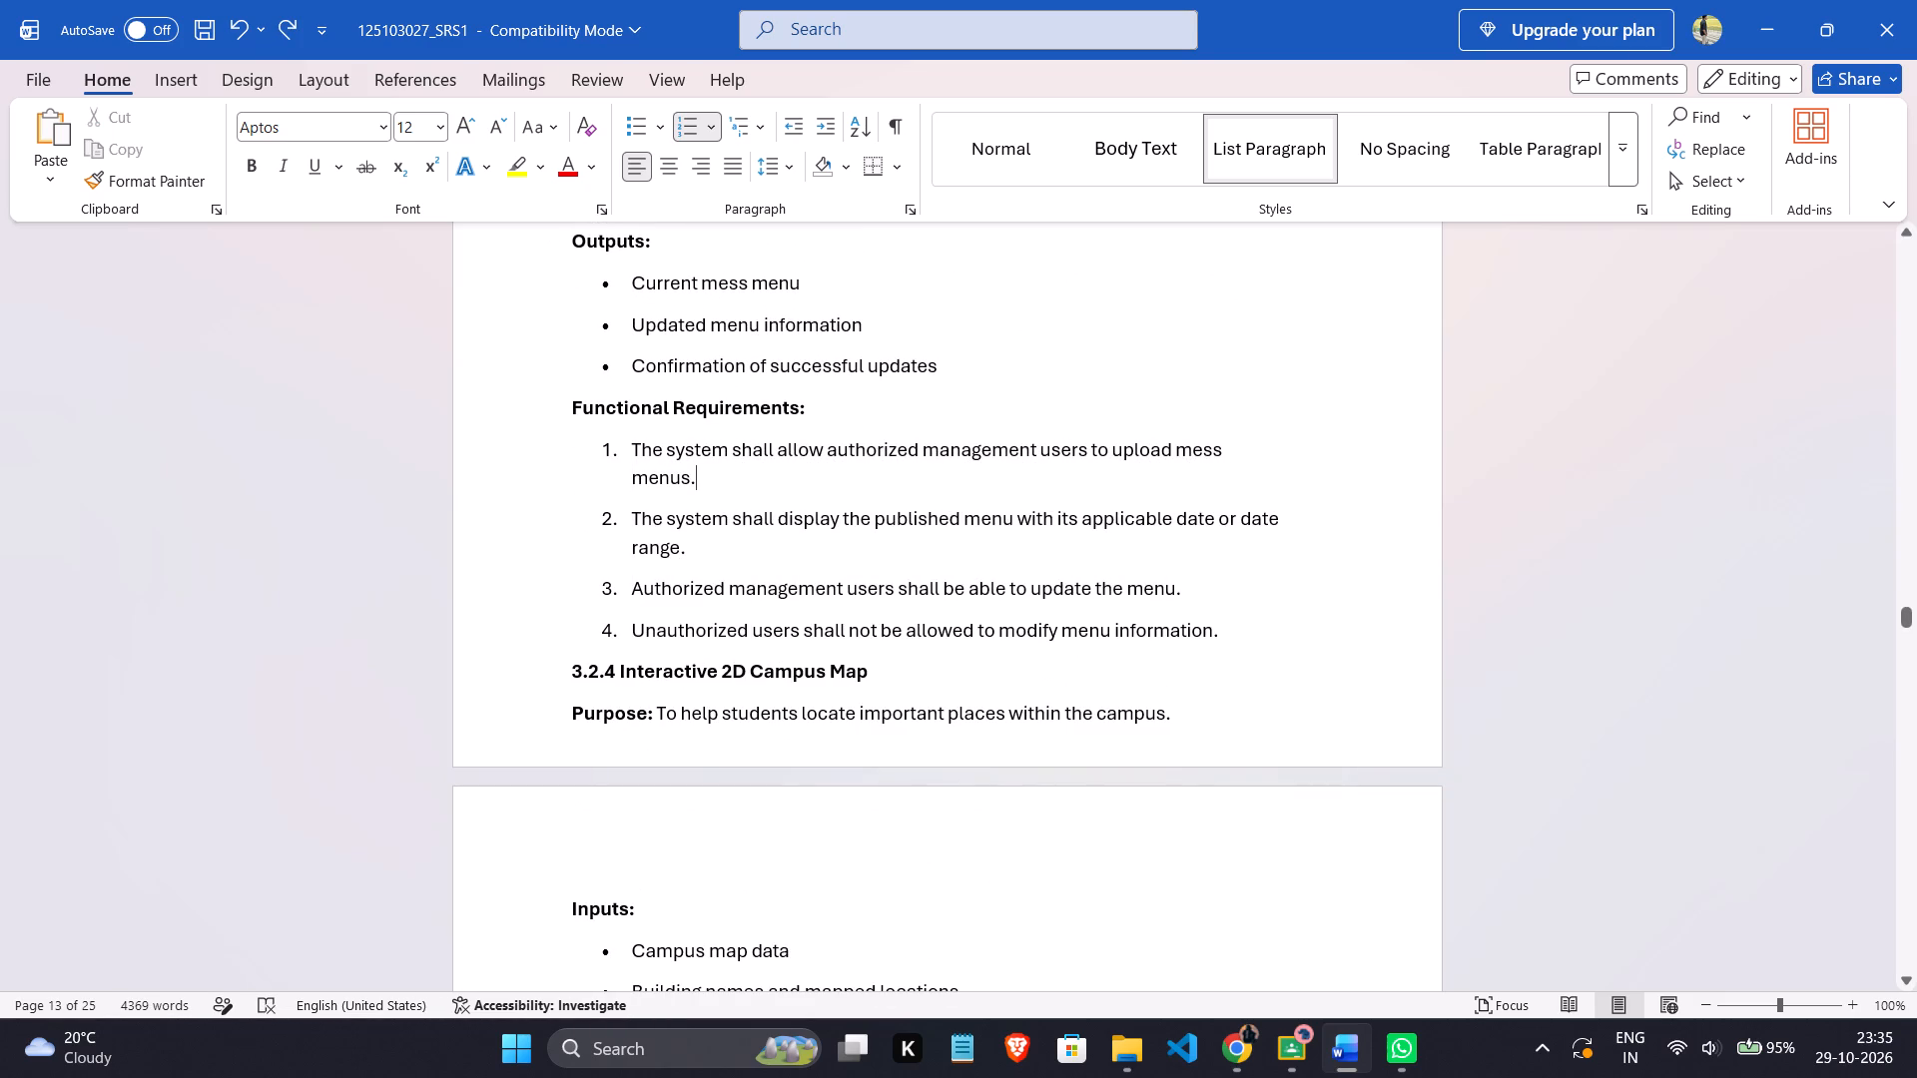
Increase the indent of section 3.2.2's four numbered functional requirements by one level.
{"action": "scroll", "coordinate": [795, 492], "scroll_direction": "up", "scroll_amount": 13}
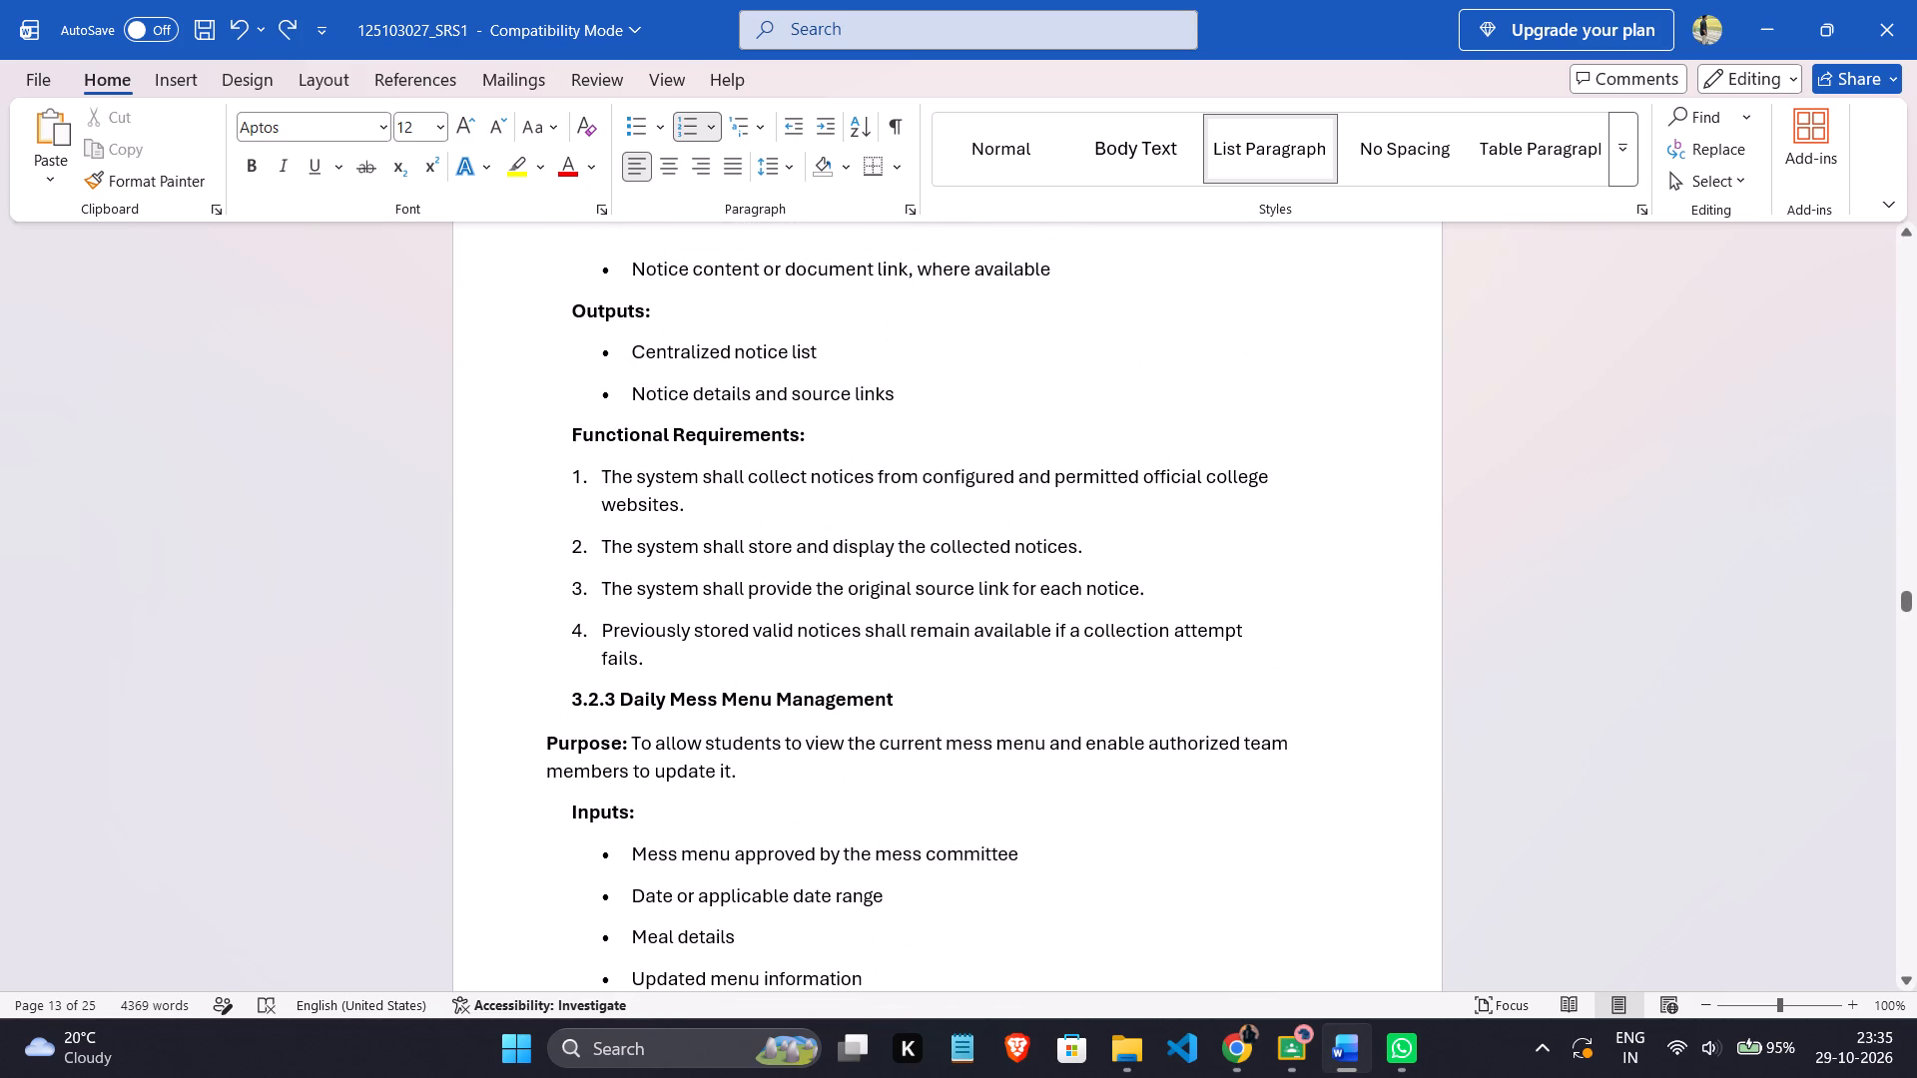
{"action": "left_click_drag", "start_coordinate": [576, 466], "coordinate": [699, 630]}
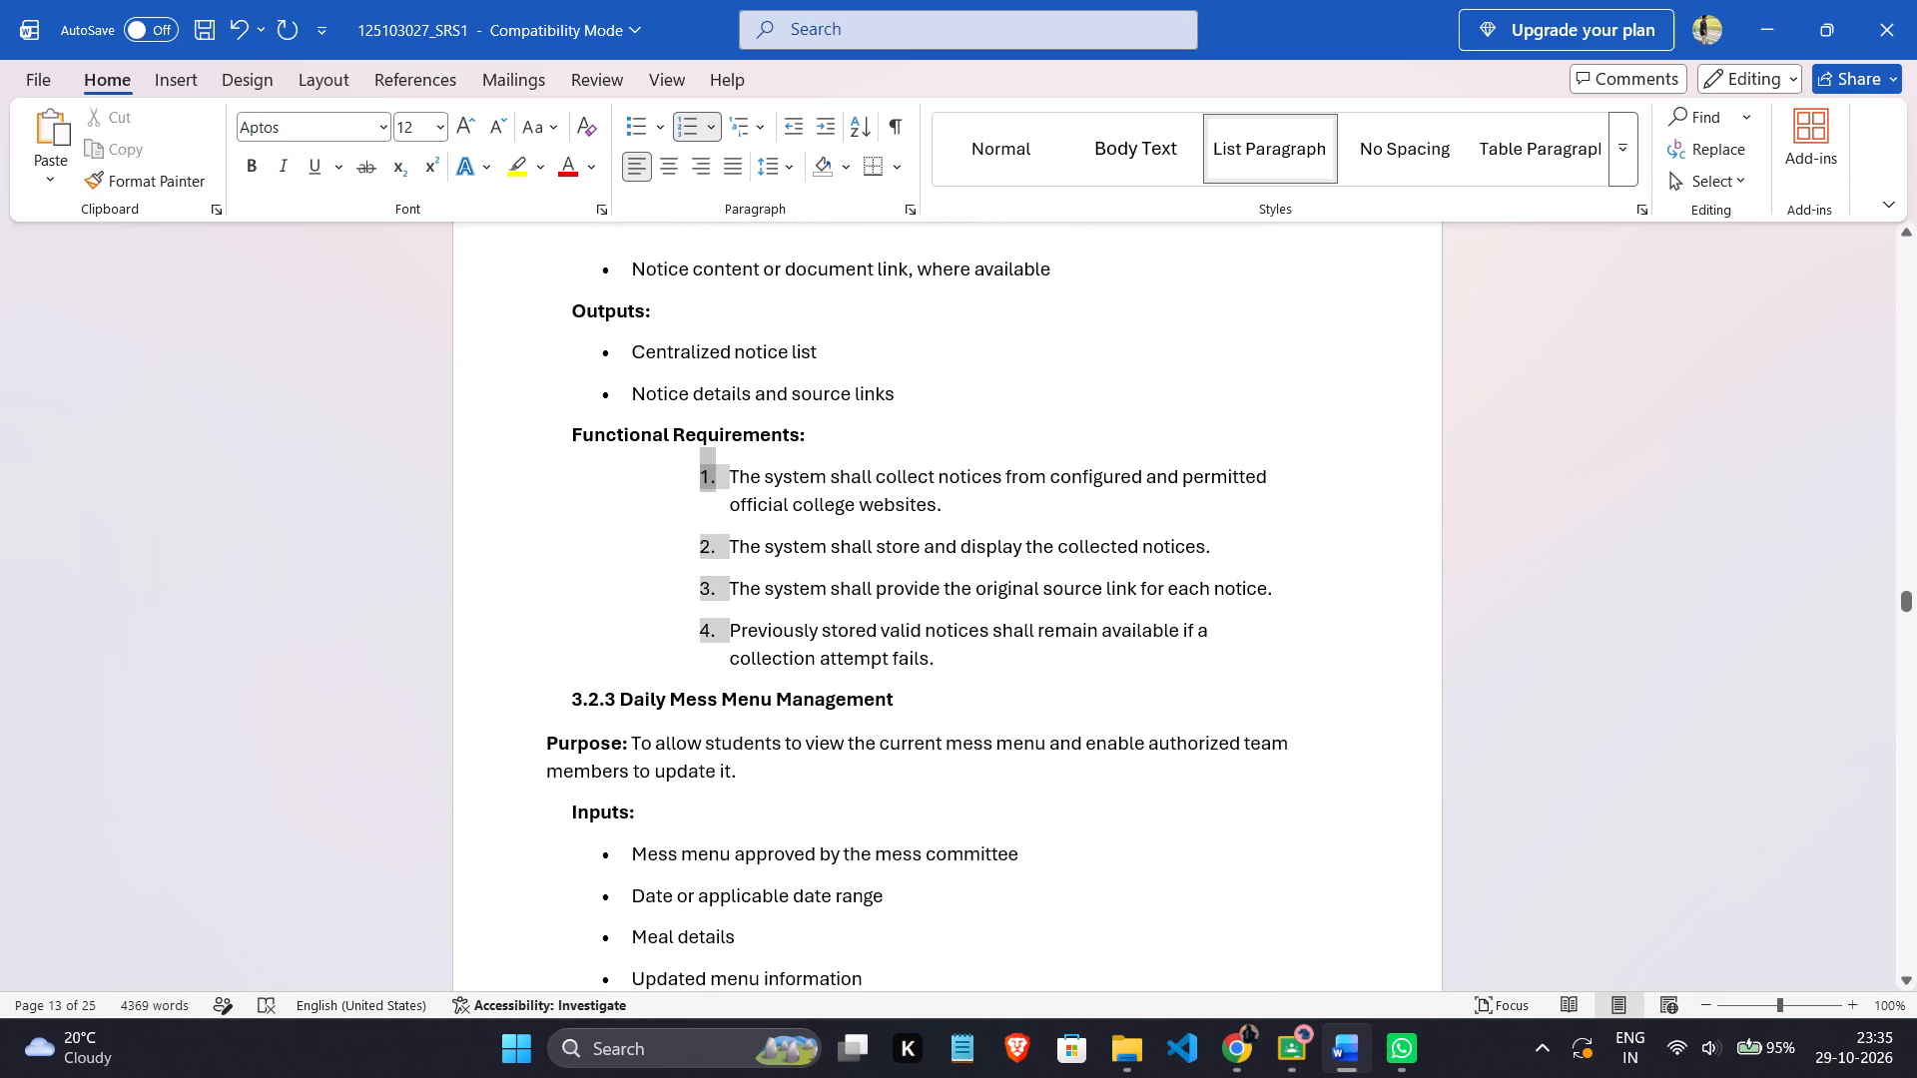
{"action": "key", "text": "ctrl+z"}
{"action": "left_click", "coordinate": [680, 639]}
{"action": "left_click_drag", "start_coordinate": [663, 658], "coordinate": [661, 655]}
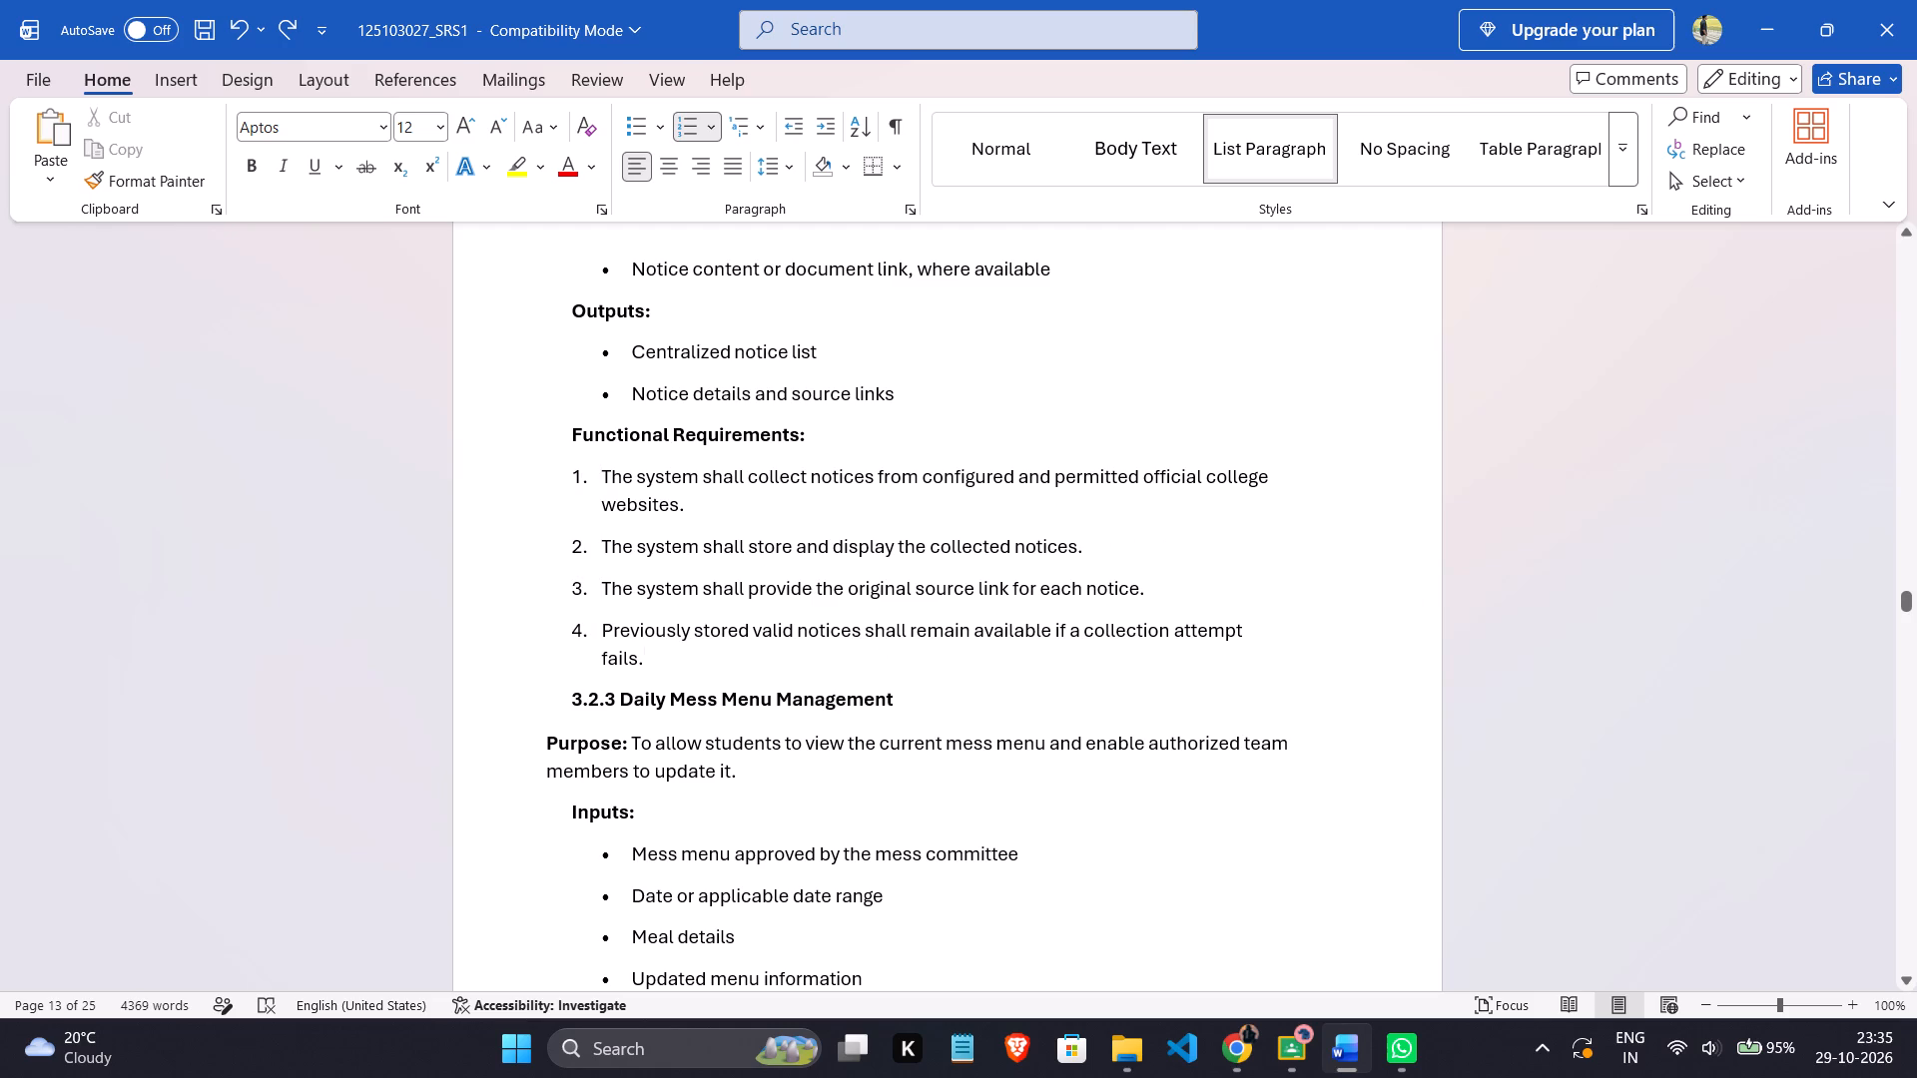
{"action": "left_click_drag", "start_coordinate": [661, 655], "coordinate": [602, 458]}
{"action": "left_click", "coordinate": [824, 120]}
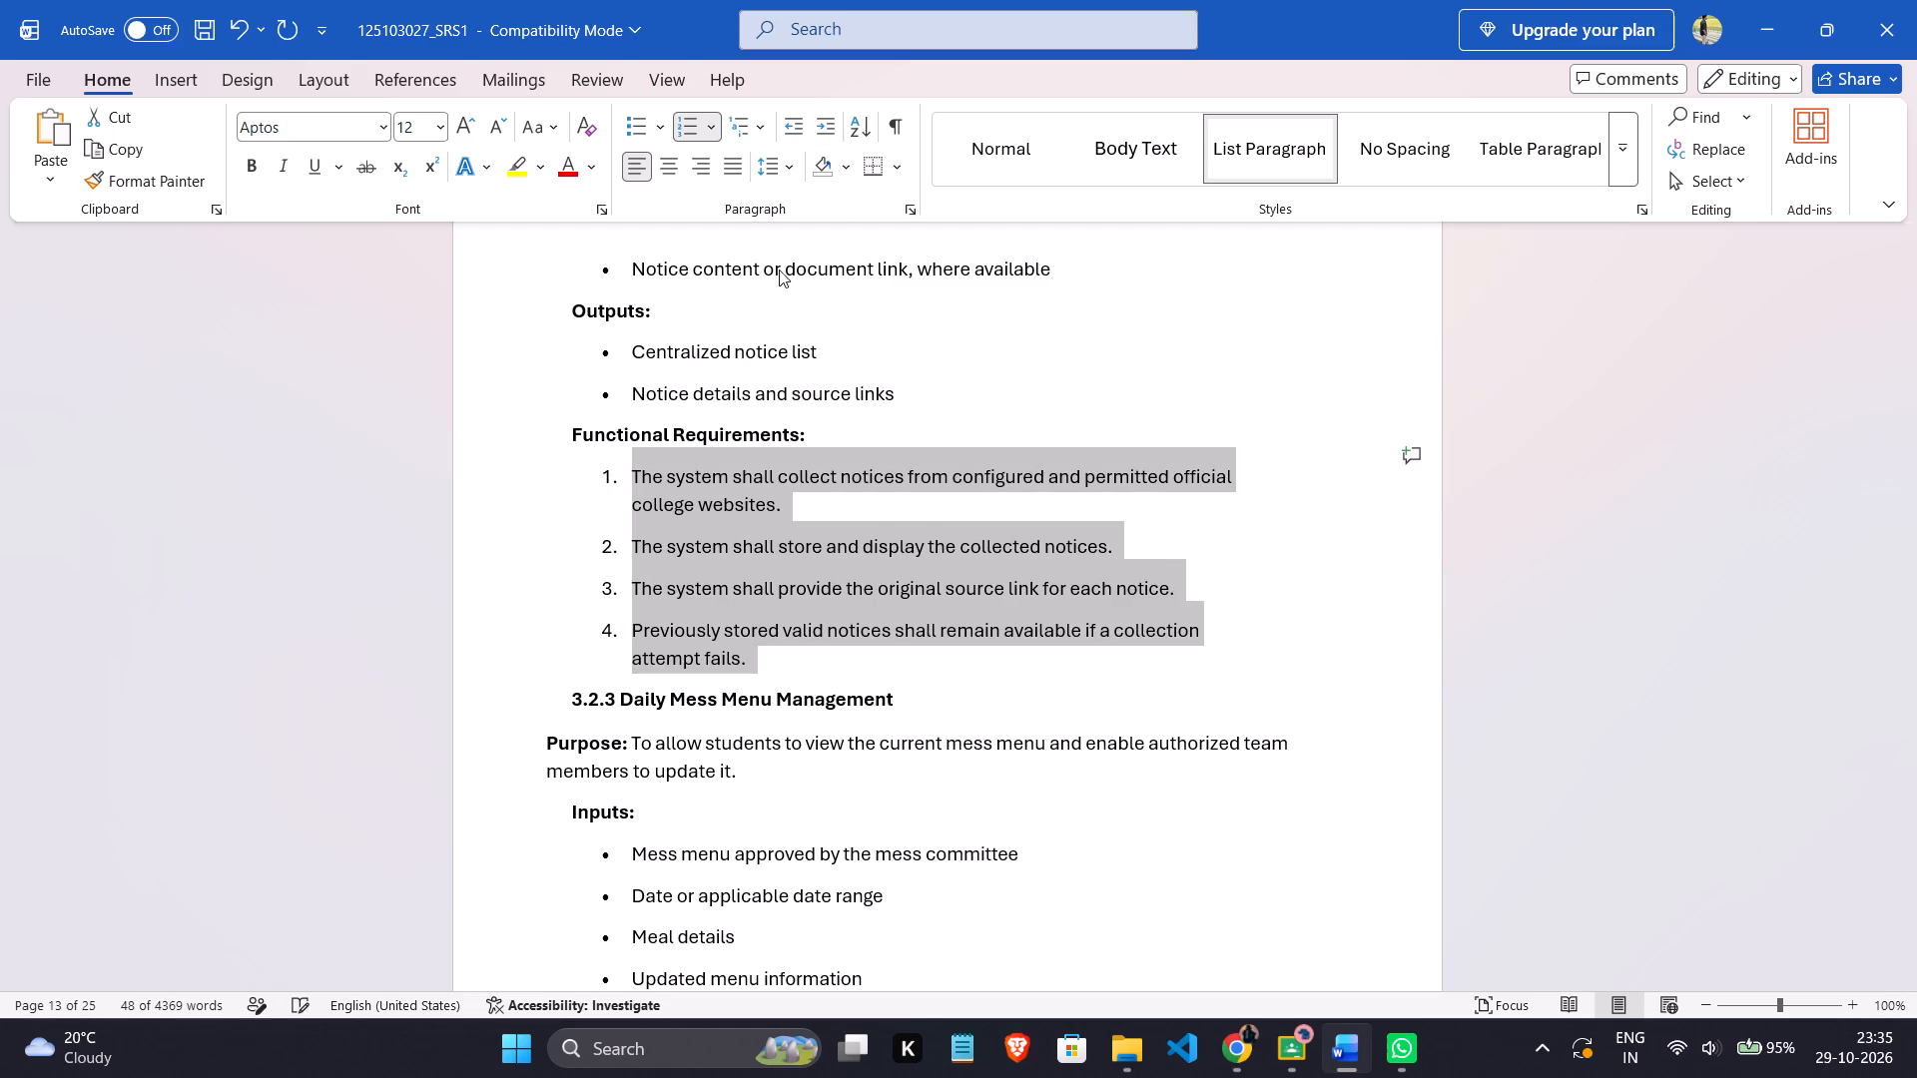
{"action": "left_click", "coordinate": [809, 500]}
Increase the indent of section 3.2.1's five numbered functional requirements by one level.
{"action": "scroll", "coordinate": [809, 498], "scroll_direction": "up", "scroll_amount": 8}
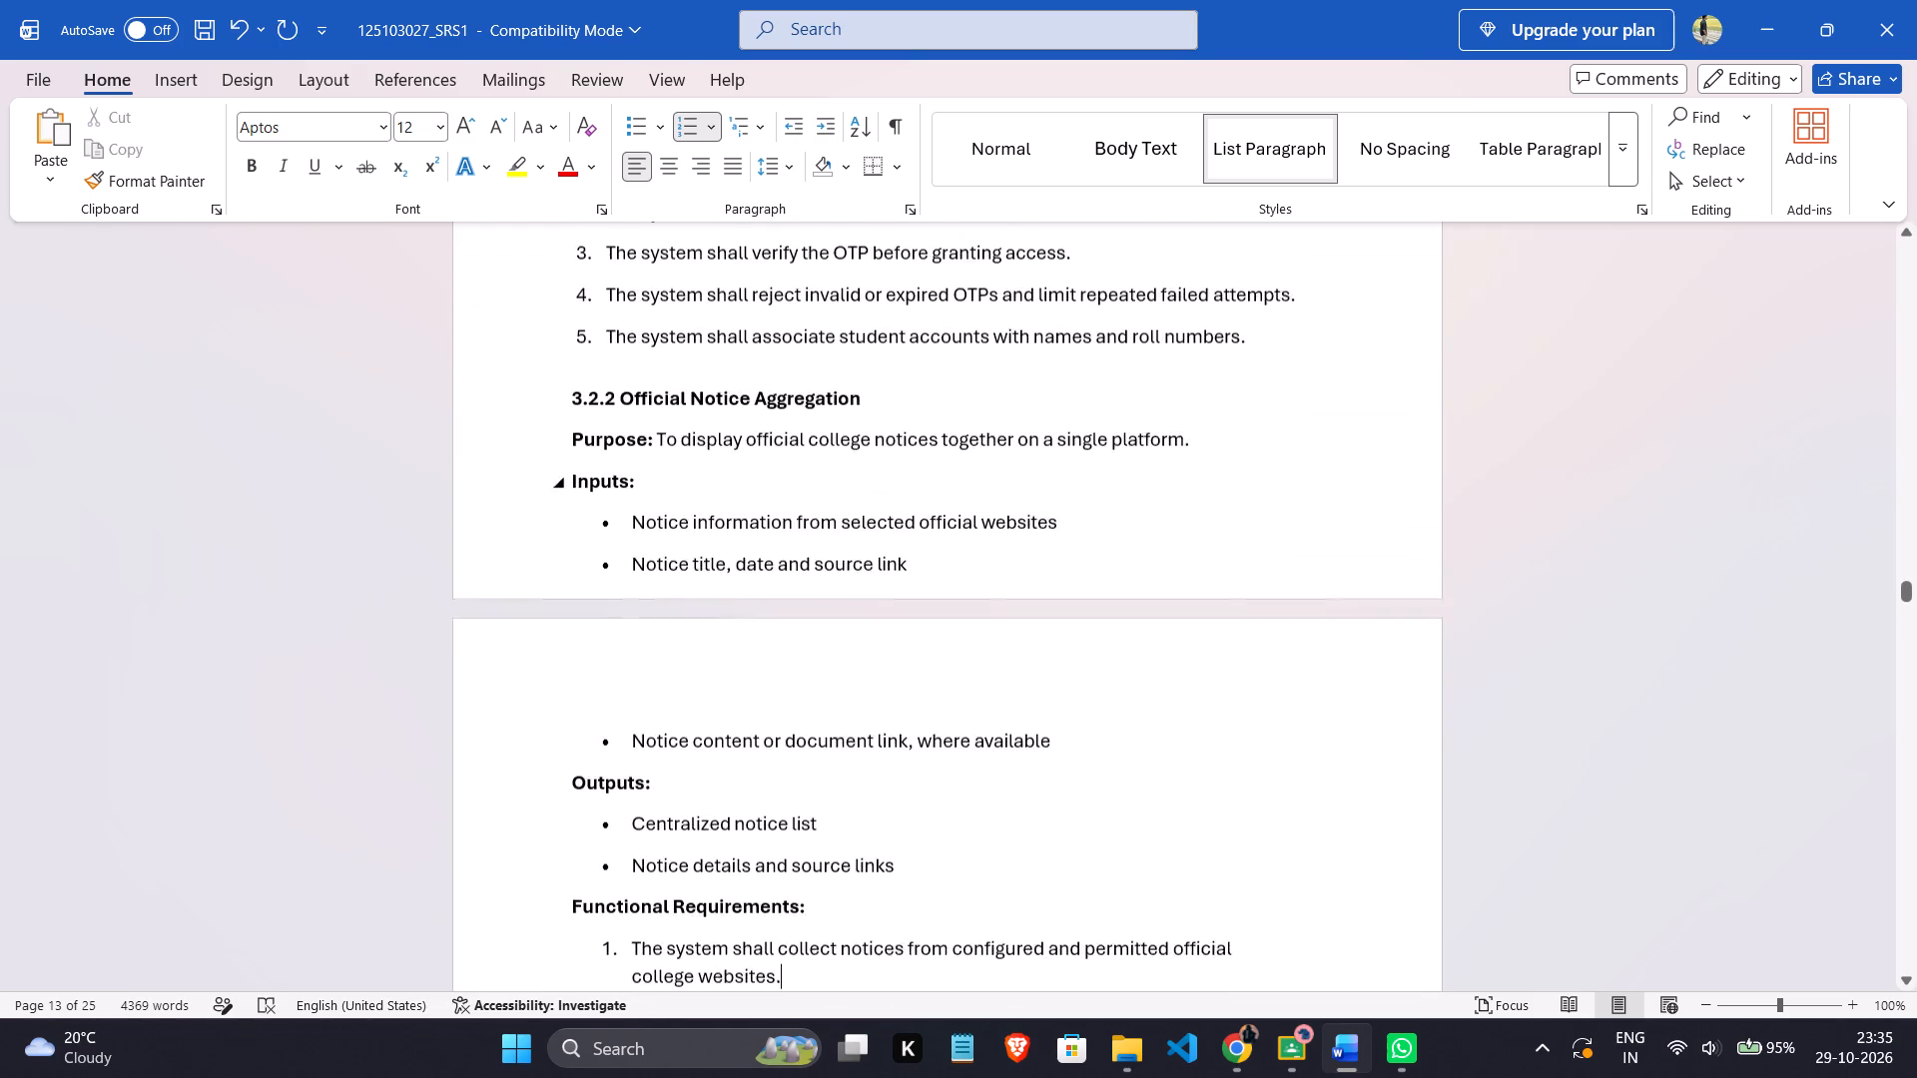
{"action": "scroll", "coordinate": [809, 498], "scroll_direction": "up", "scroll_amount": 5}
{"action": "left_click_drag", "start_coordinate": [779, 617], "coordinate": [714, 454]}
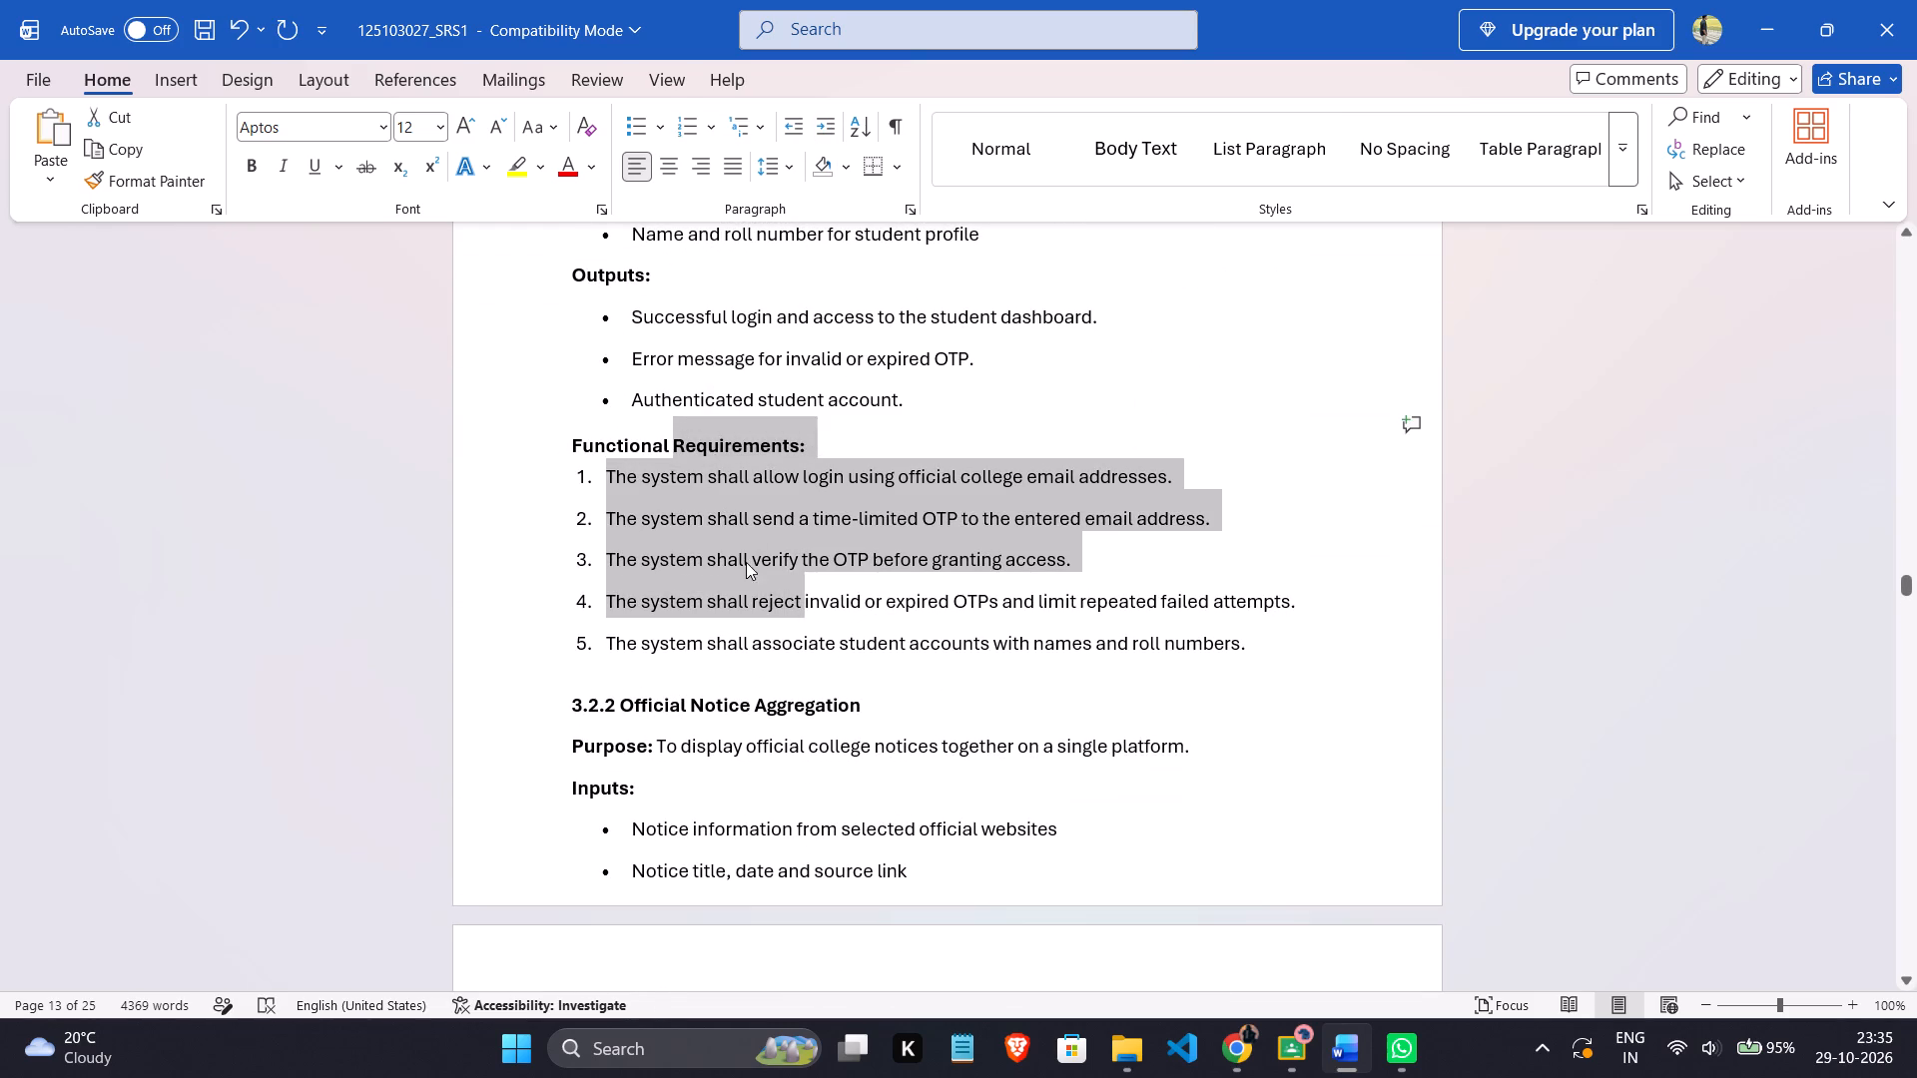
{"action": "left_click", "coordinate": [750, 621]}
{"action": "left_click_drag", "start_coordinate": [758, 646], "coordinate": [678, 485]}
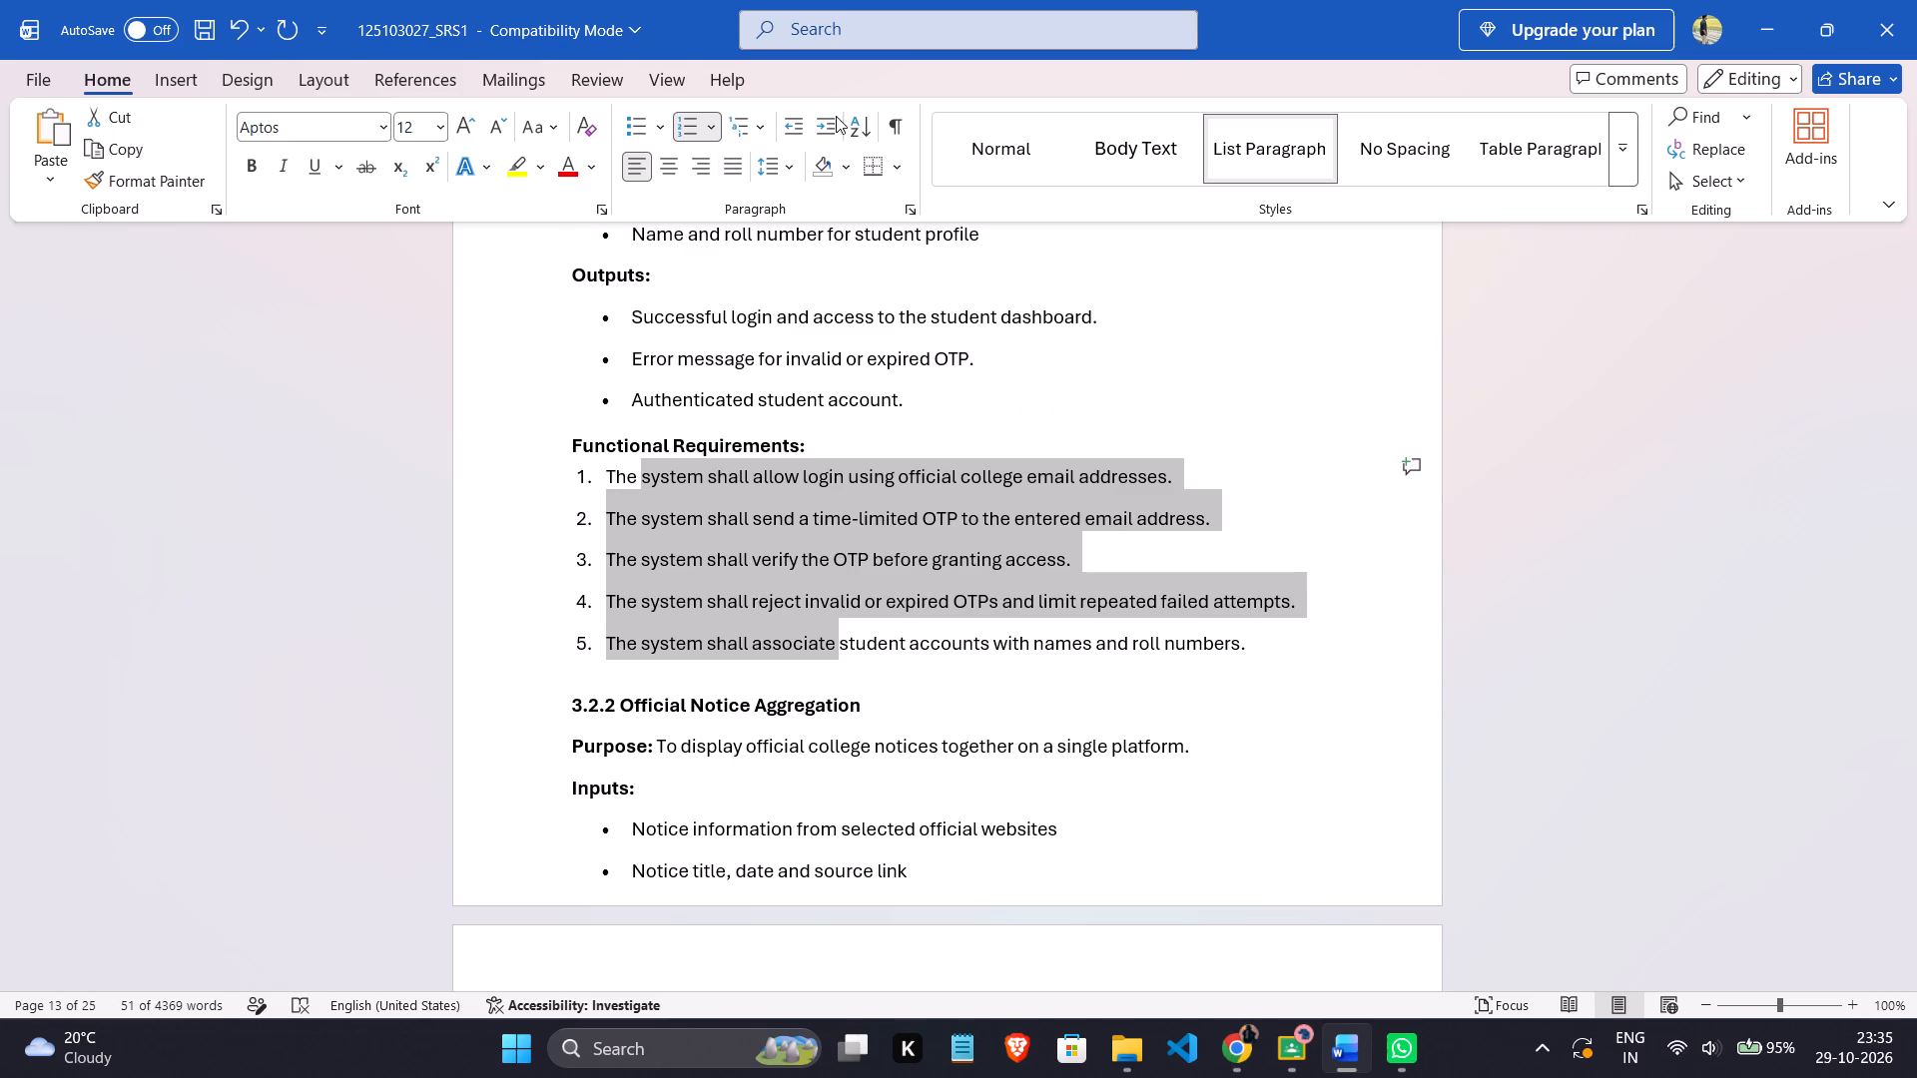
{"action": "left_click", "coordinate": [826, 122]}
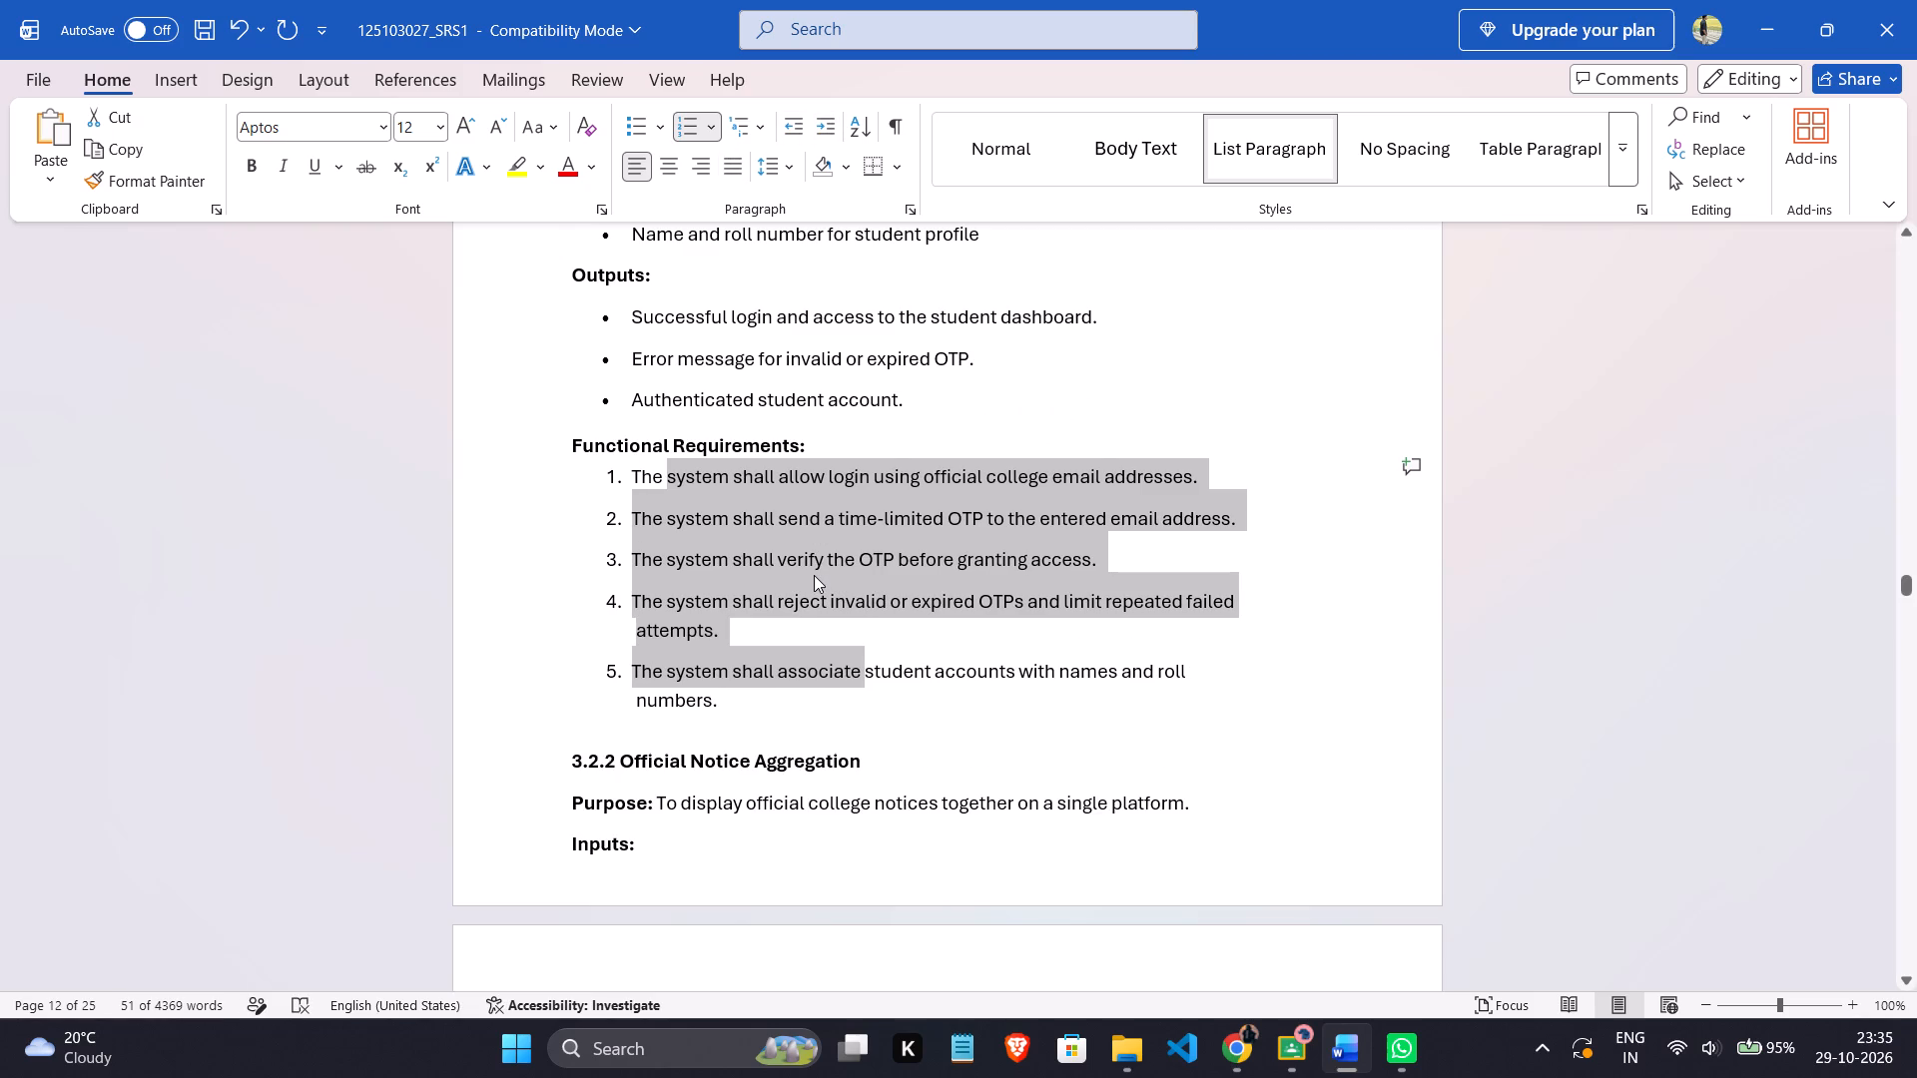
{"action": "left_click", "coordinate": [814, 575]}
Review the list indents and page layout from section 3.1.4 through section 3.2.3.
{"action": "scroll", "coordinate": [814, 575], "scroll_direction": "down", "scroll_amount": 3}
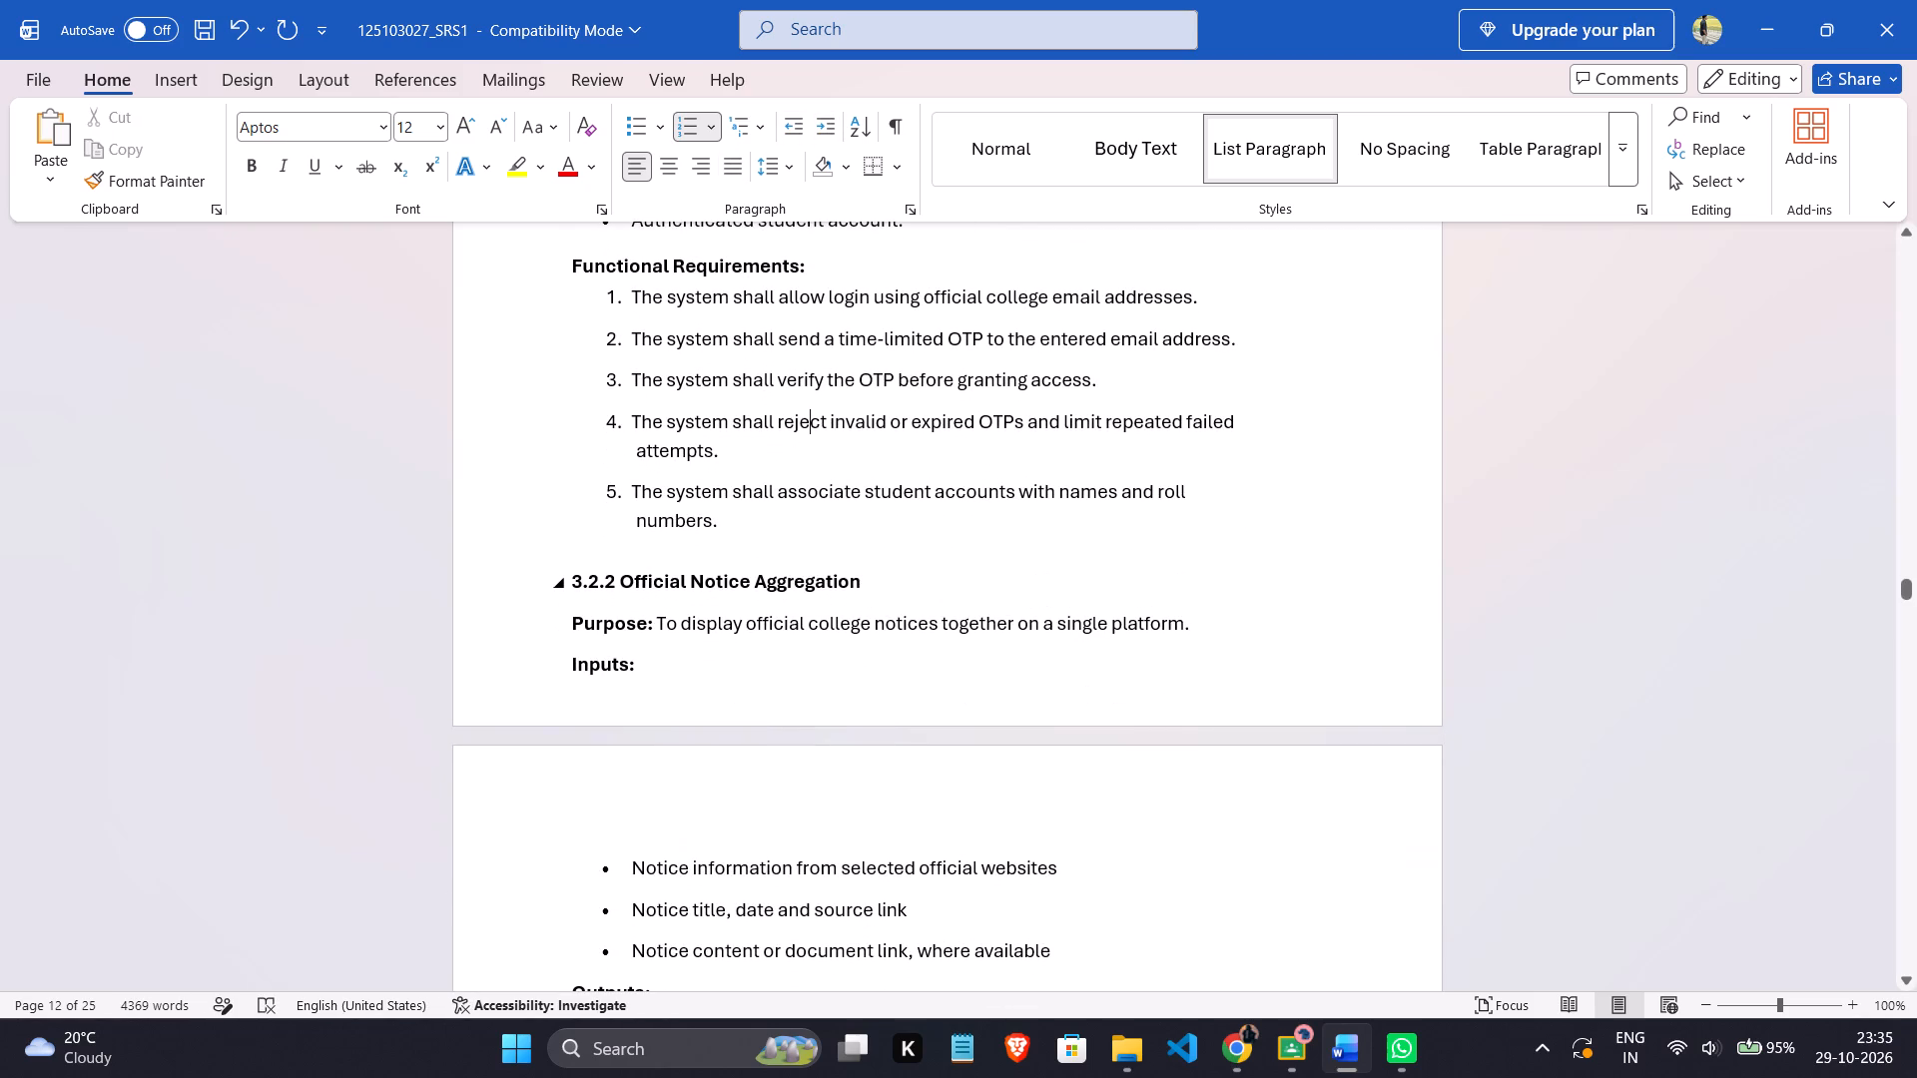
{"action": "scroll", "coordinate": [814, 575], "scroll_direction": "down", "scroll_amount": 9}
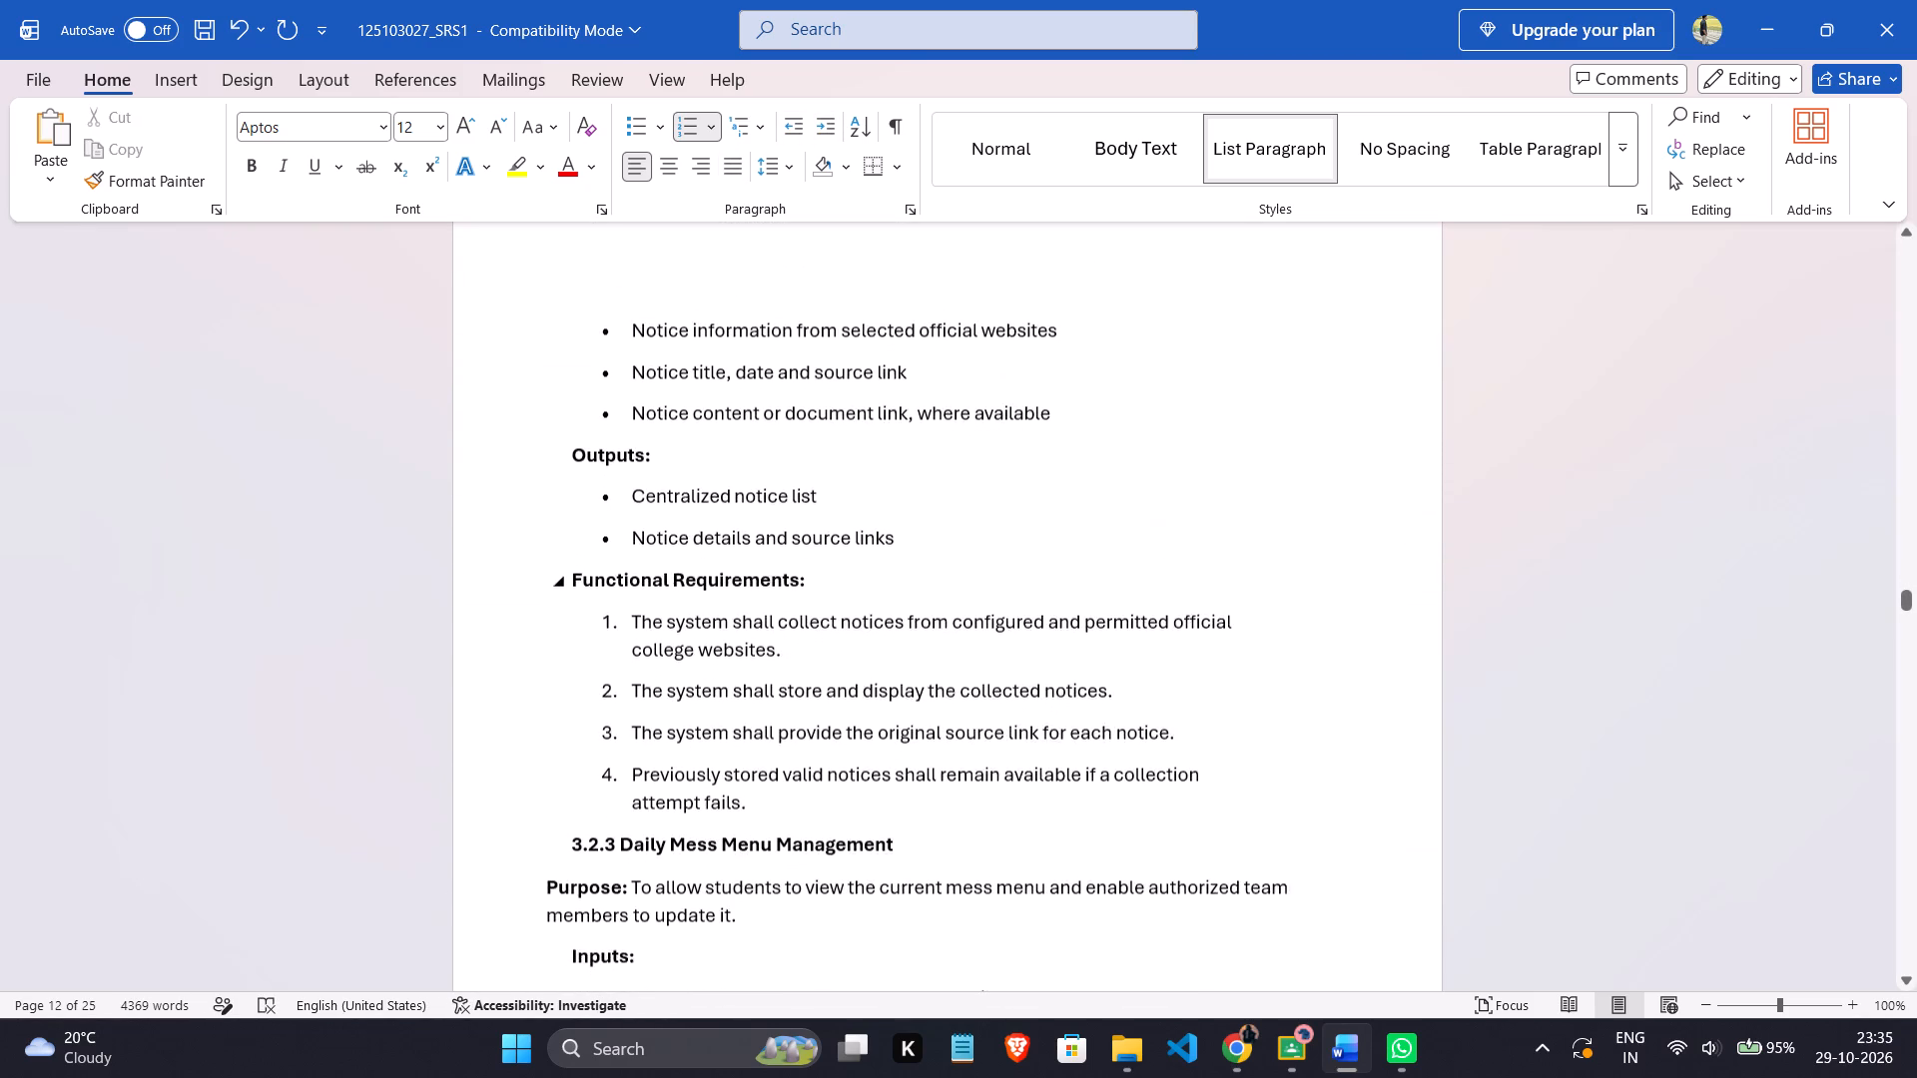
{"action": "scroll", "coordinate": [814, 572], "scroll_direction": "down", "scroll_amount": 2}
{"action": "scroll", "coordinate": [816, 572], "scroll_direction": "up", "scroll_amount": 17}
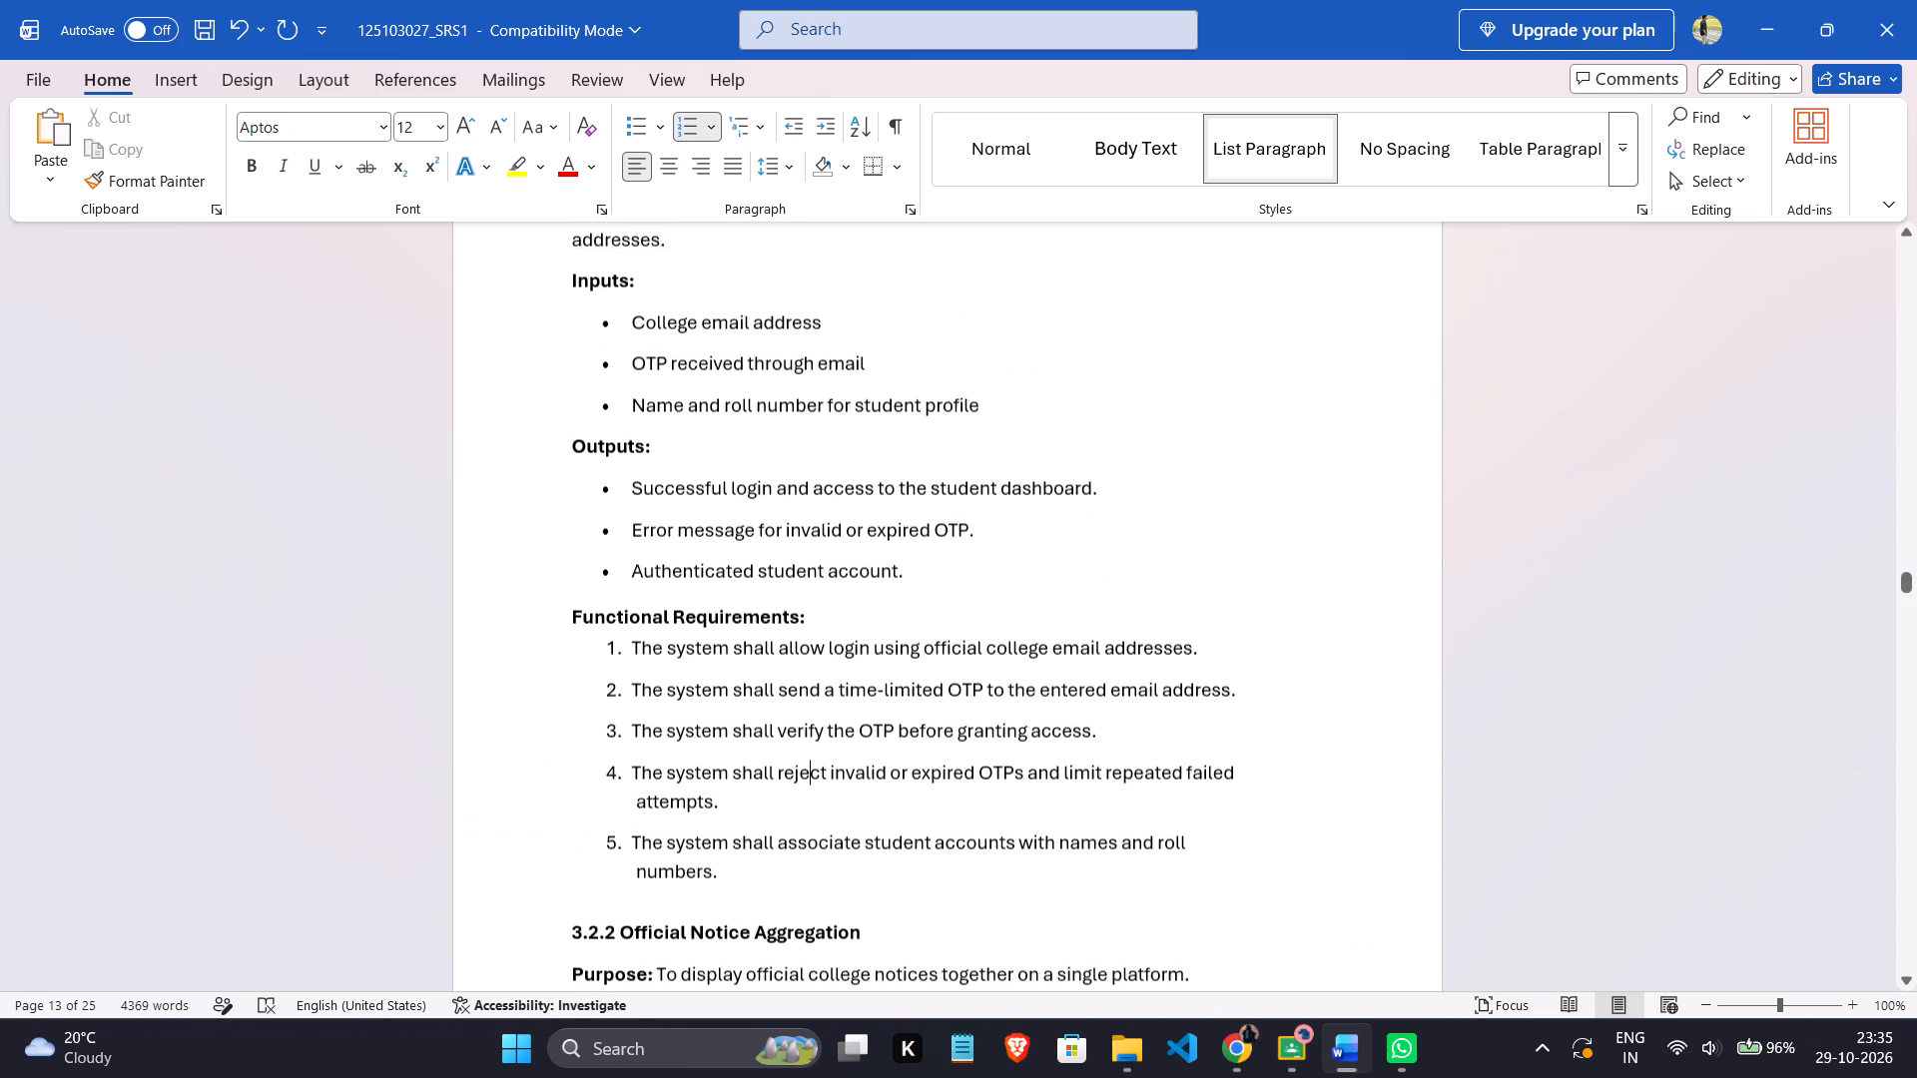
{"action": "scroll", "coordinate": [816, 572], "scroll_direction": "up", "scroll_amount": 13}
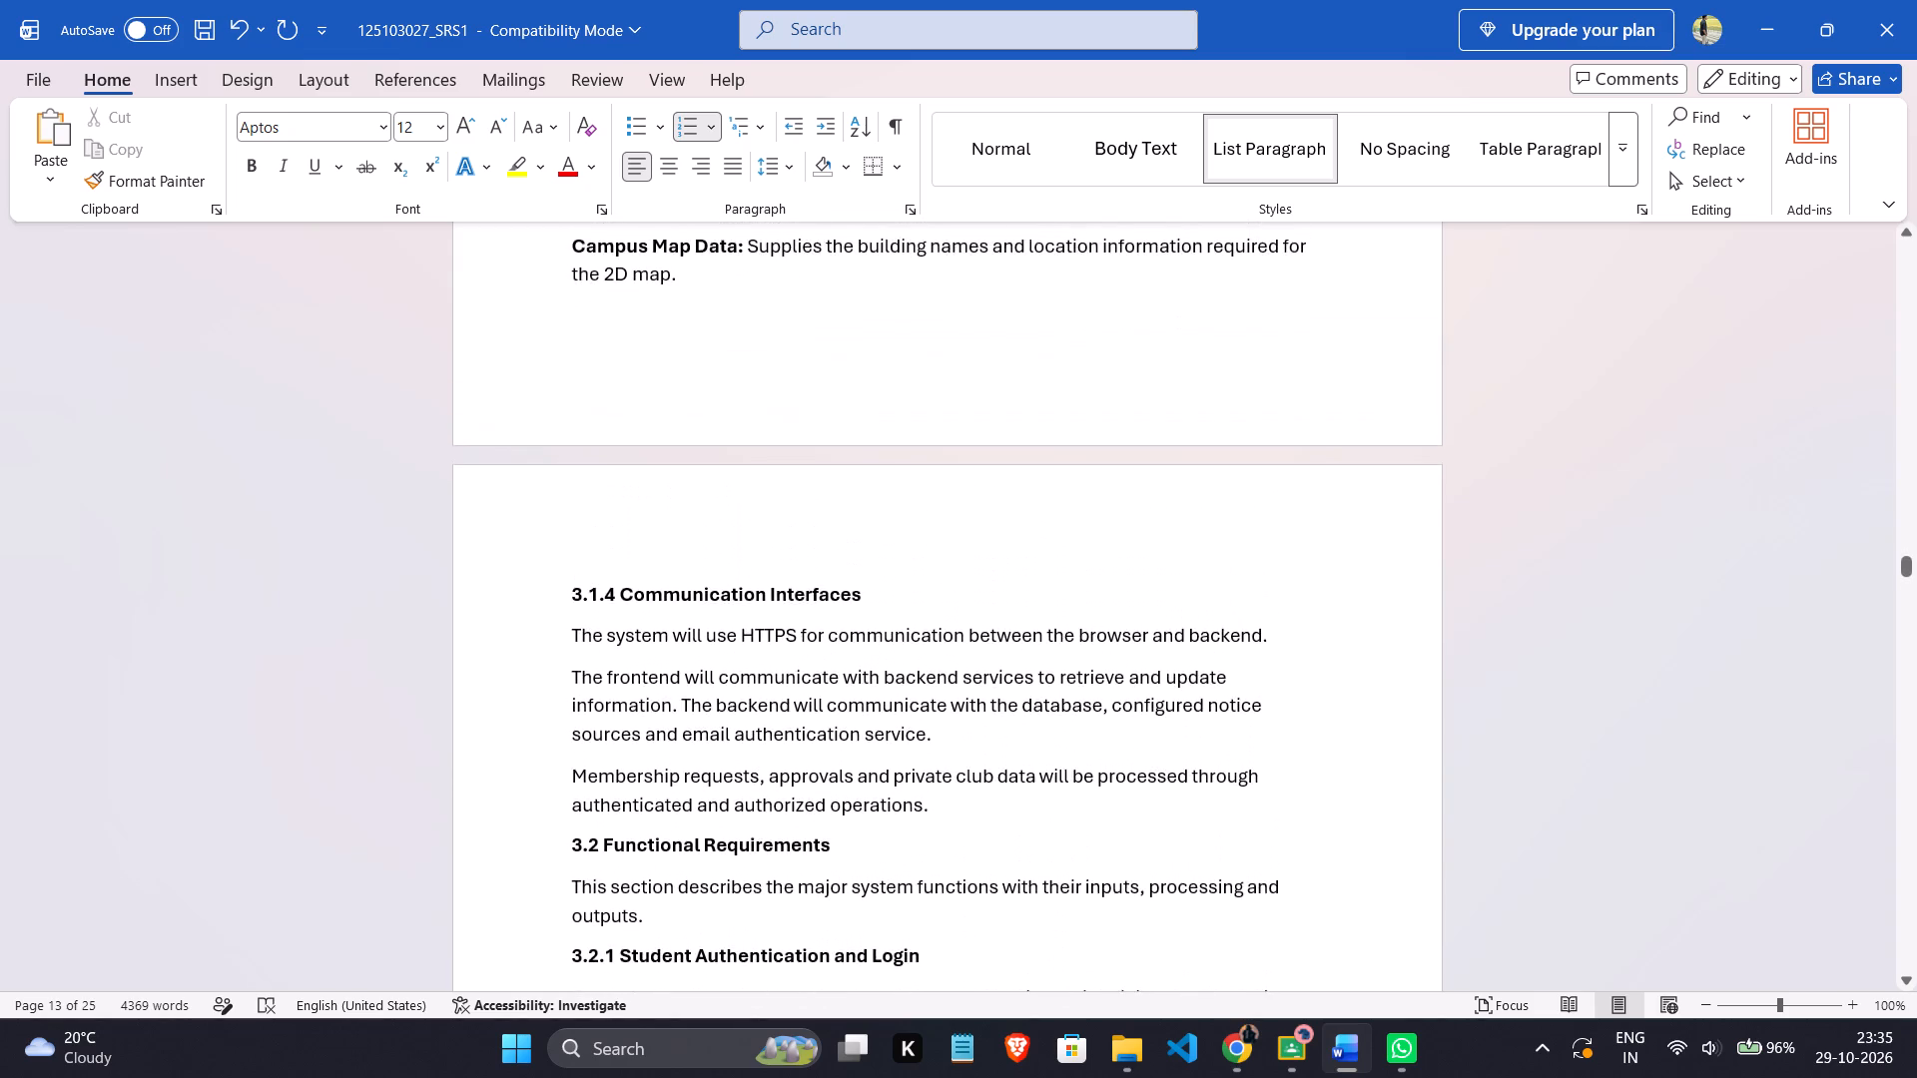
{"action": "scroll", "coordinate": [816, 572], "scroll_direction": "up", "scroll_amount": 5}
{"action": "scroll", "coordinate": [816, 572], "scroll_direction": "down", "scroll_amount": 18}
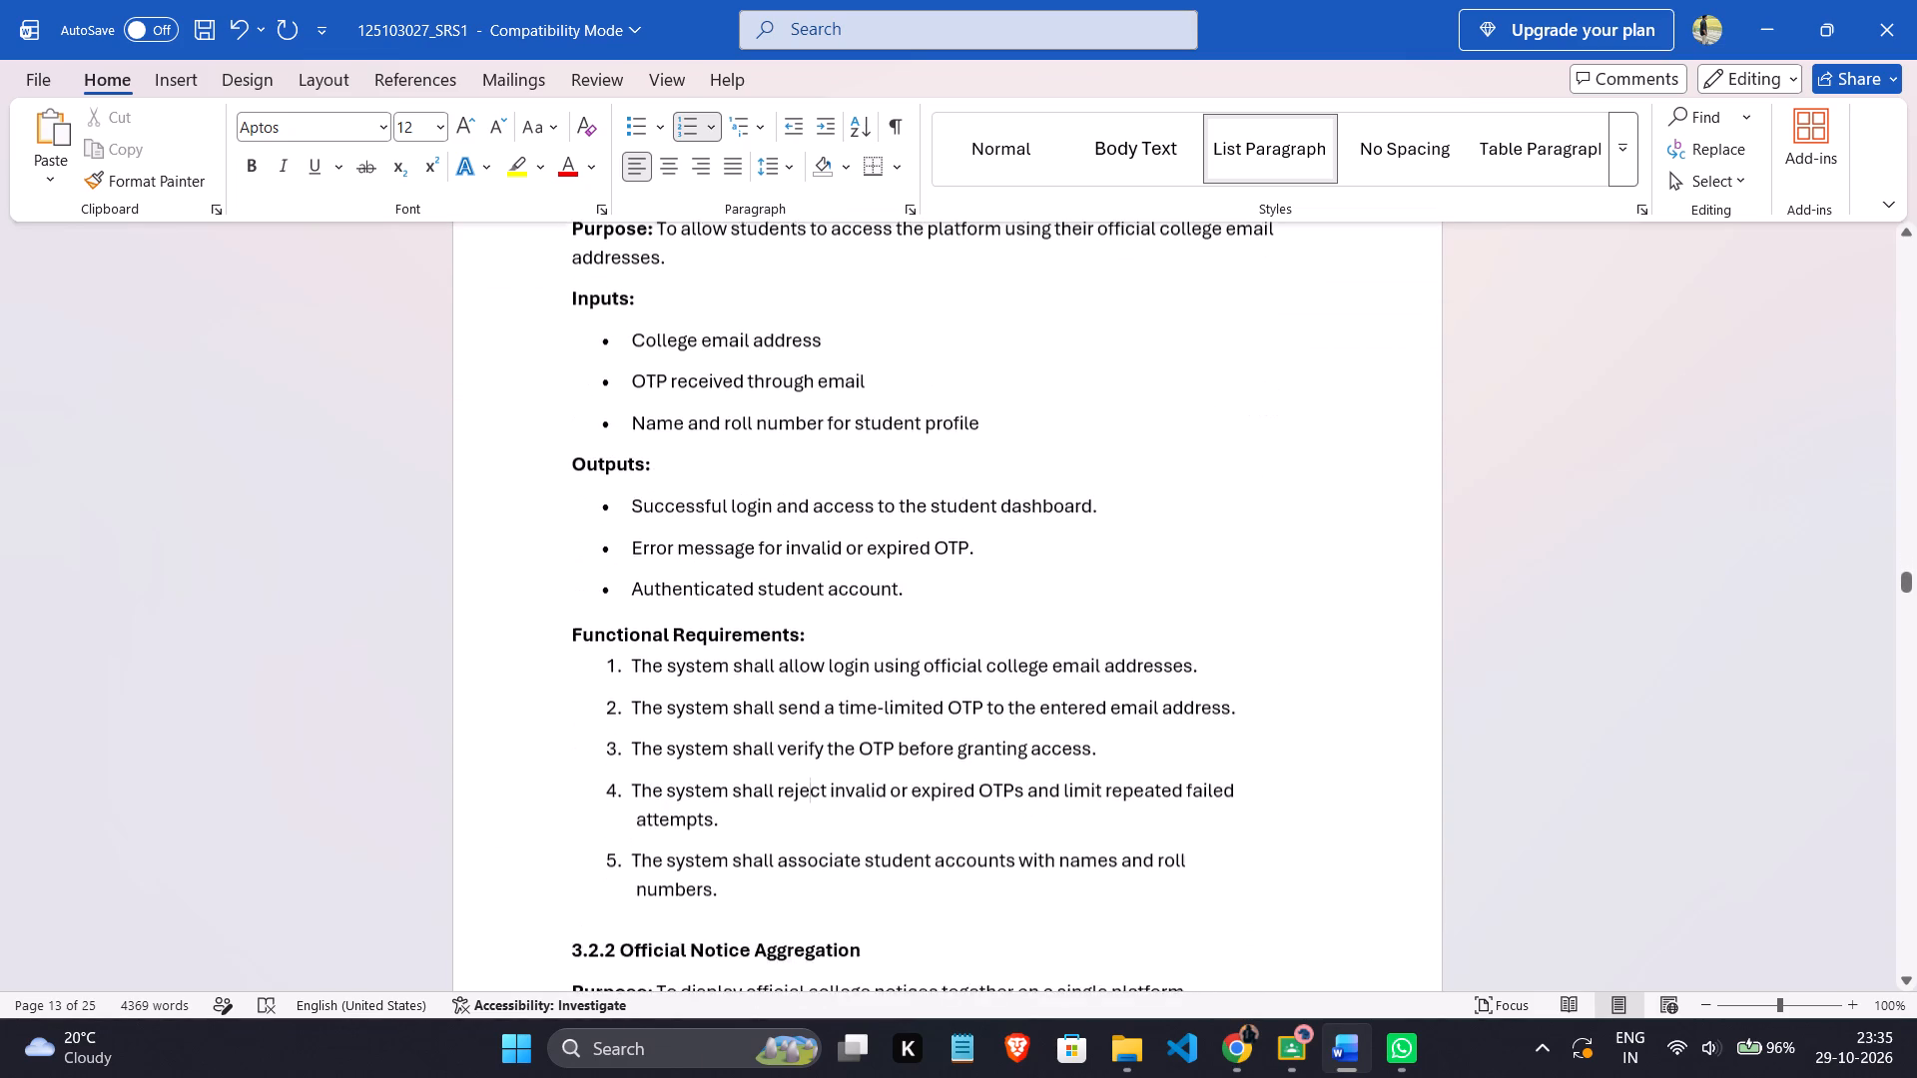
{"action": "scroll", "coordinate": [814, 570], "scroll_direction": "down", "scroll_amount": 14}
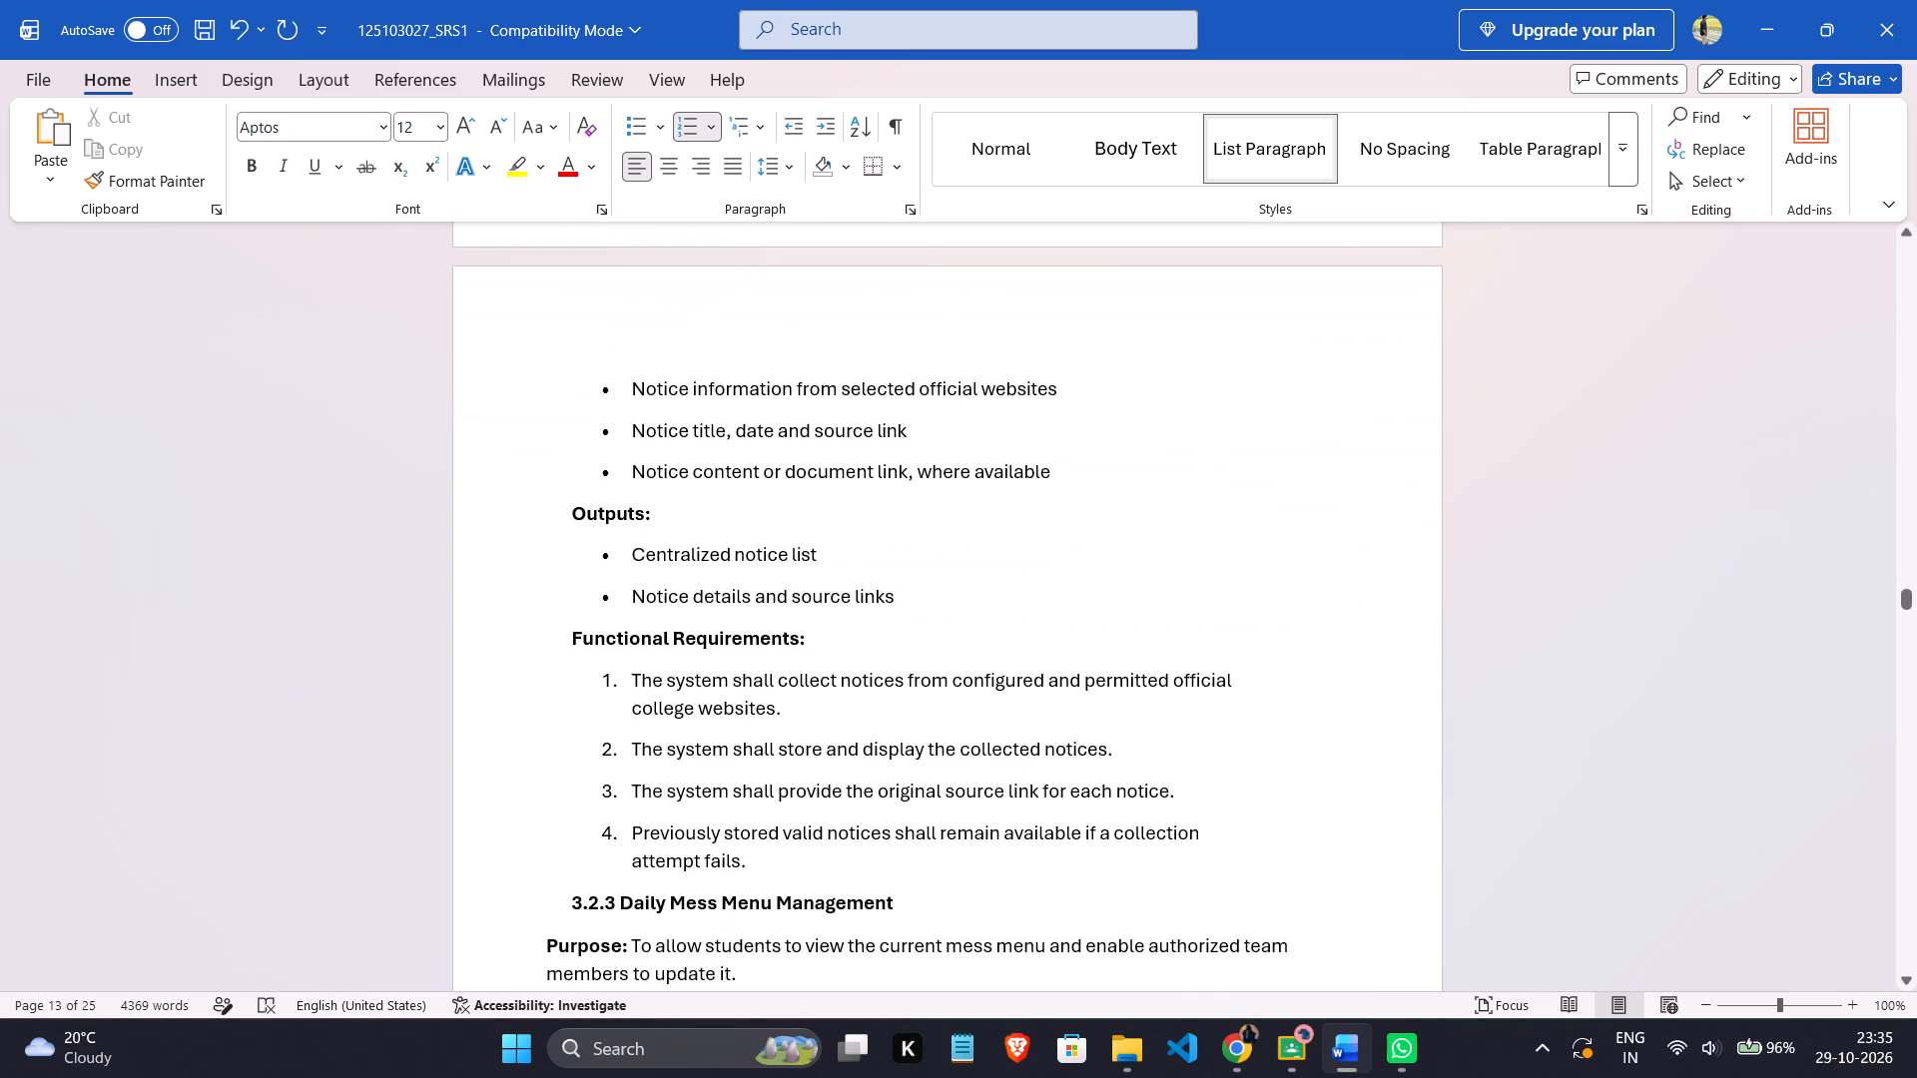
Insert an empty line before the "Inputs:" heading of section 3.2.2 to move it onto the page with its bullets.
{"action": "scroll", "coordinate": [814, 560], "scroll_direction": "up", "scroll_amount": 4}
{"action": "left_click", "coordinate": [566, 430]}
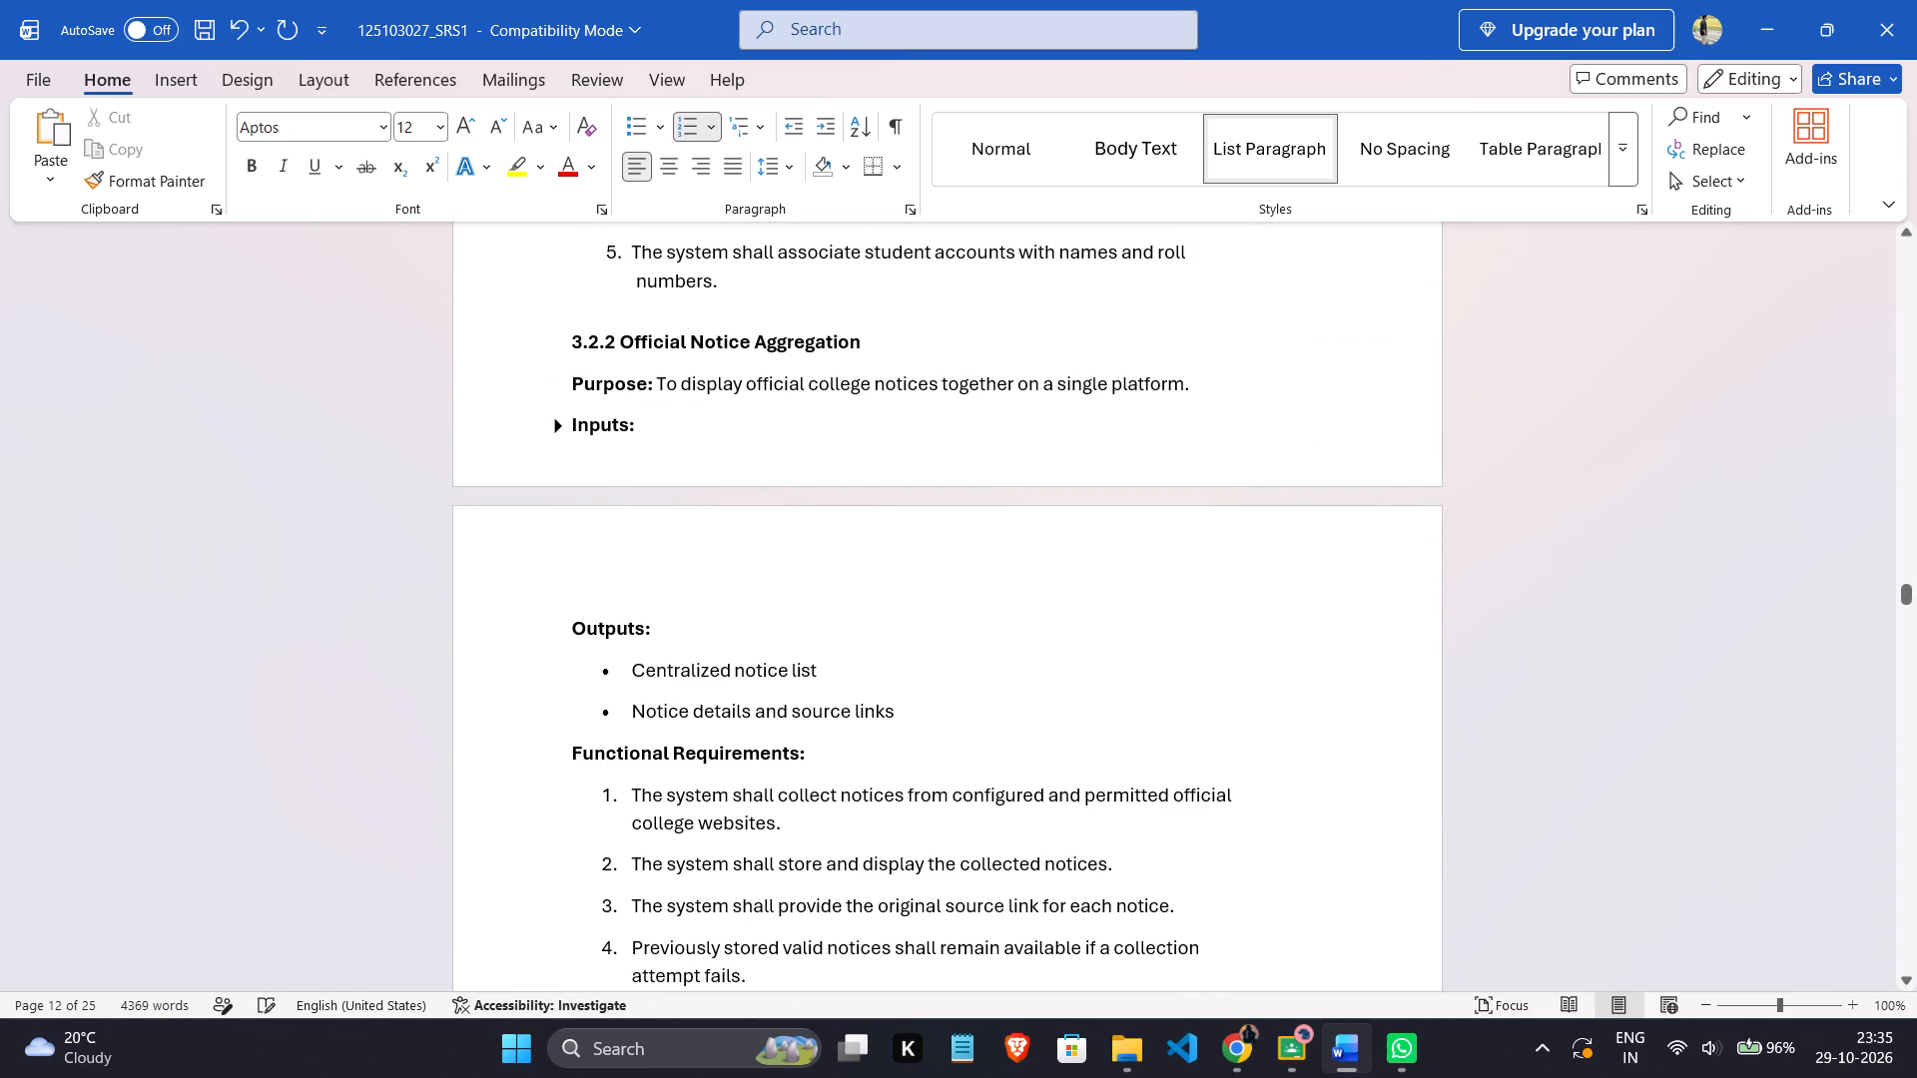
{"action": "left_click", "coordinate": [563, 428]}
{"action": "left_click", "coordinate": [579, 412]}
{"action": "left_click", "coordinate": [570, 418]}
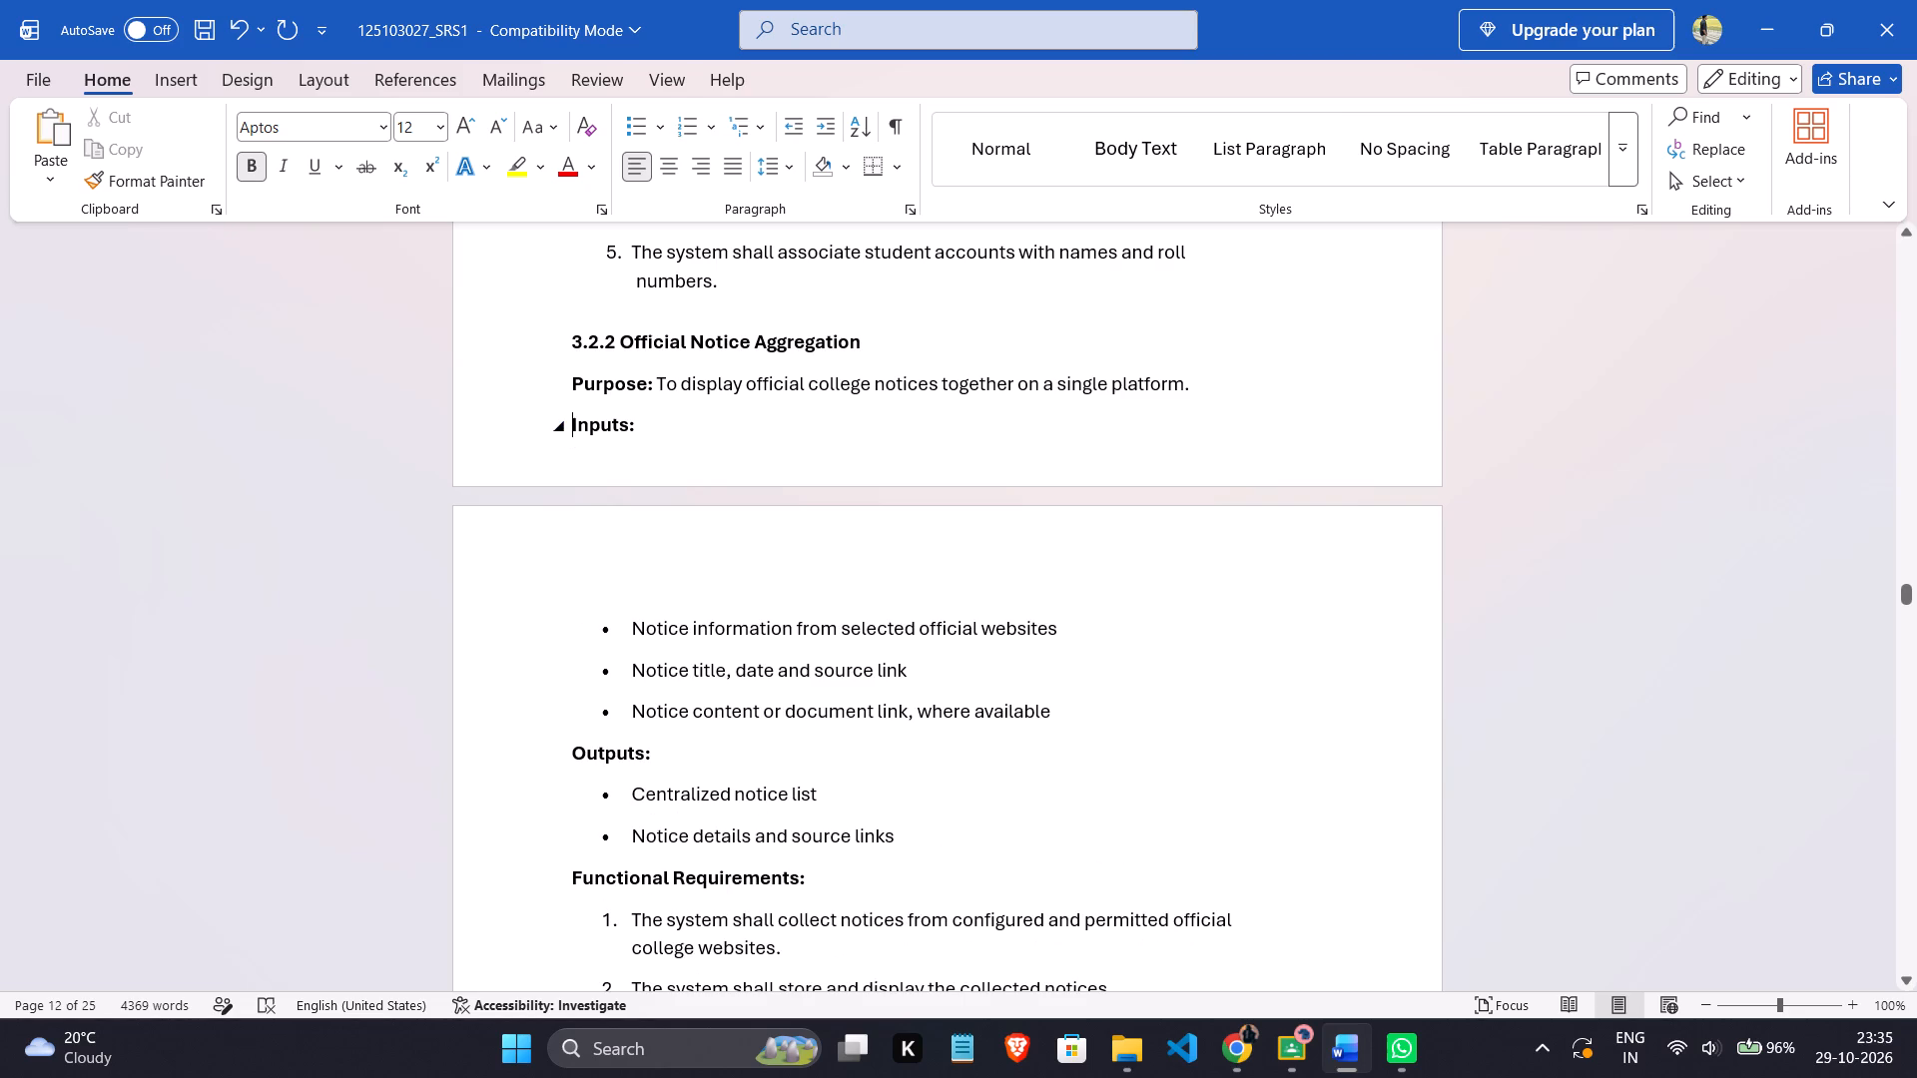
{"action": "left_click", "coordinate": [575, 417]}
{"action": "key", "text": "Return"}
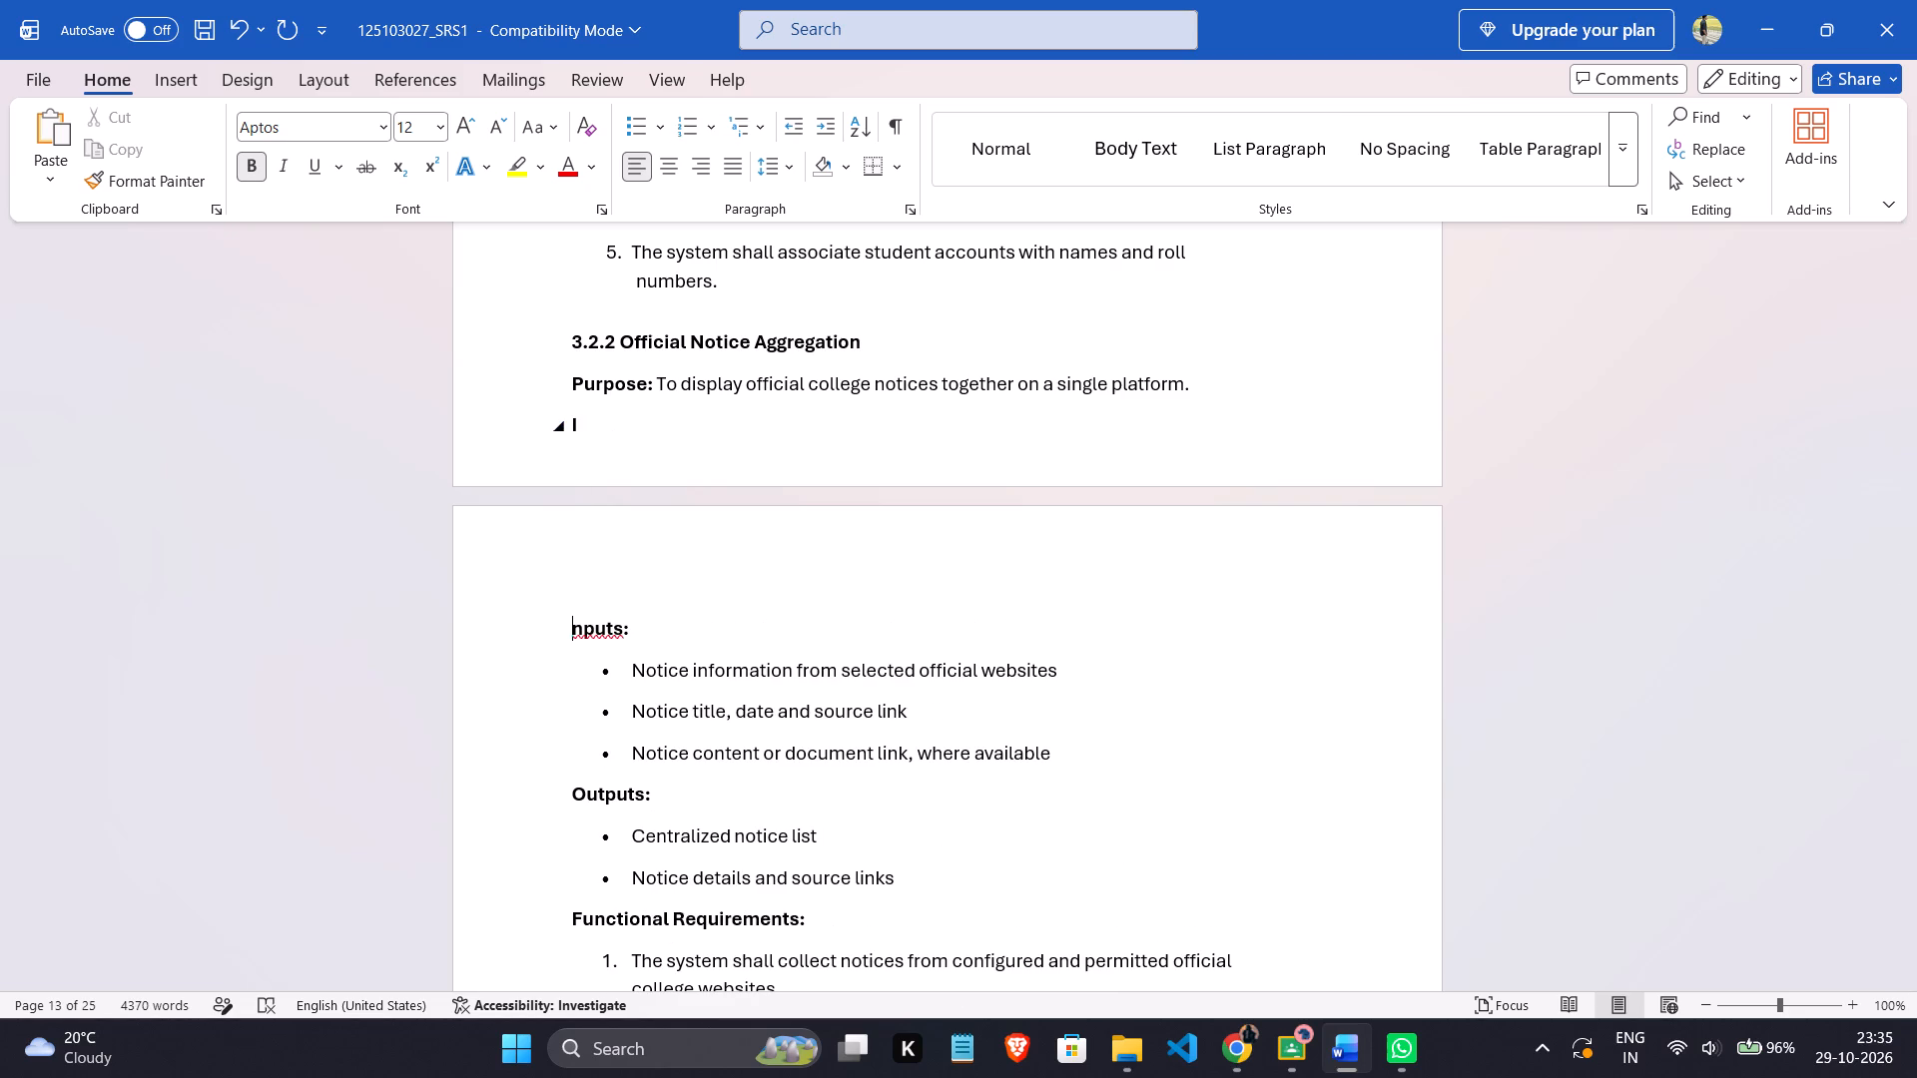
{"action": "key", "text": "ctrl+z"}
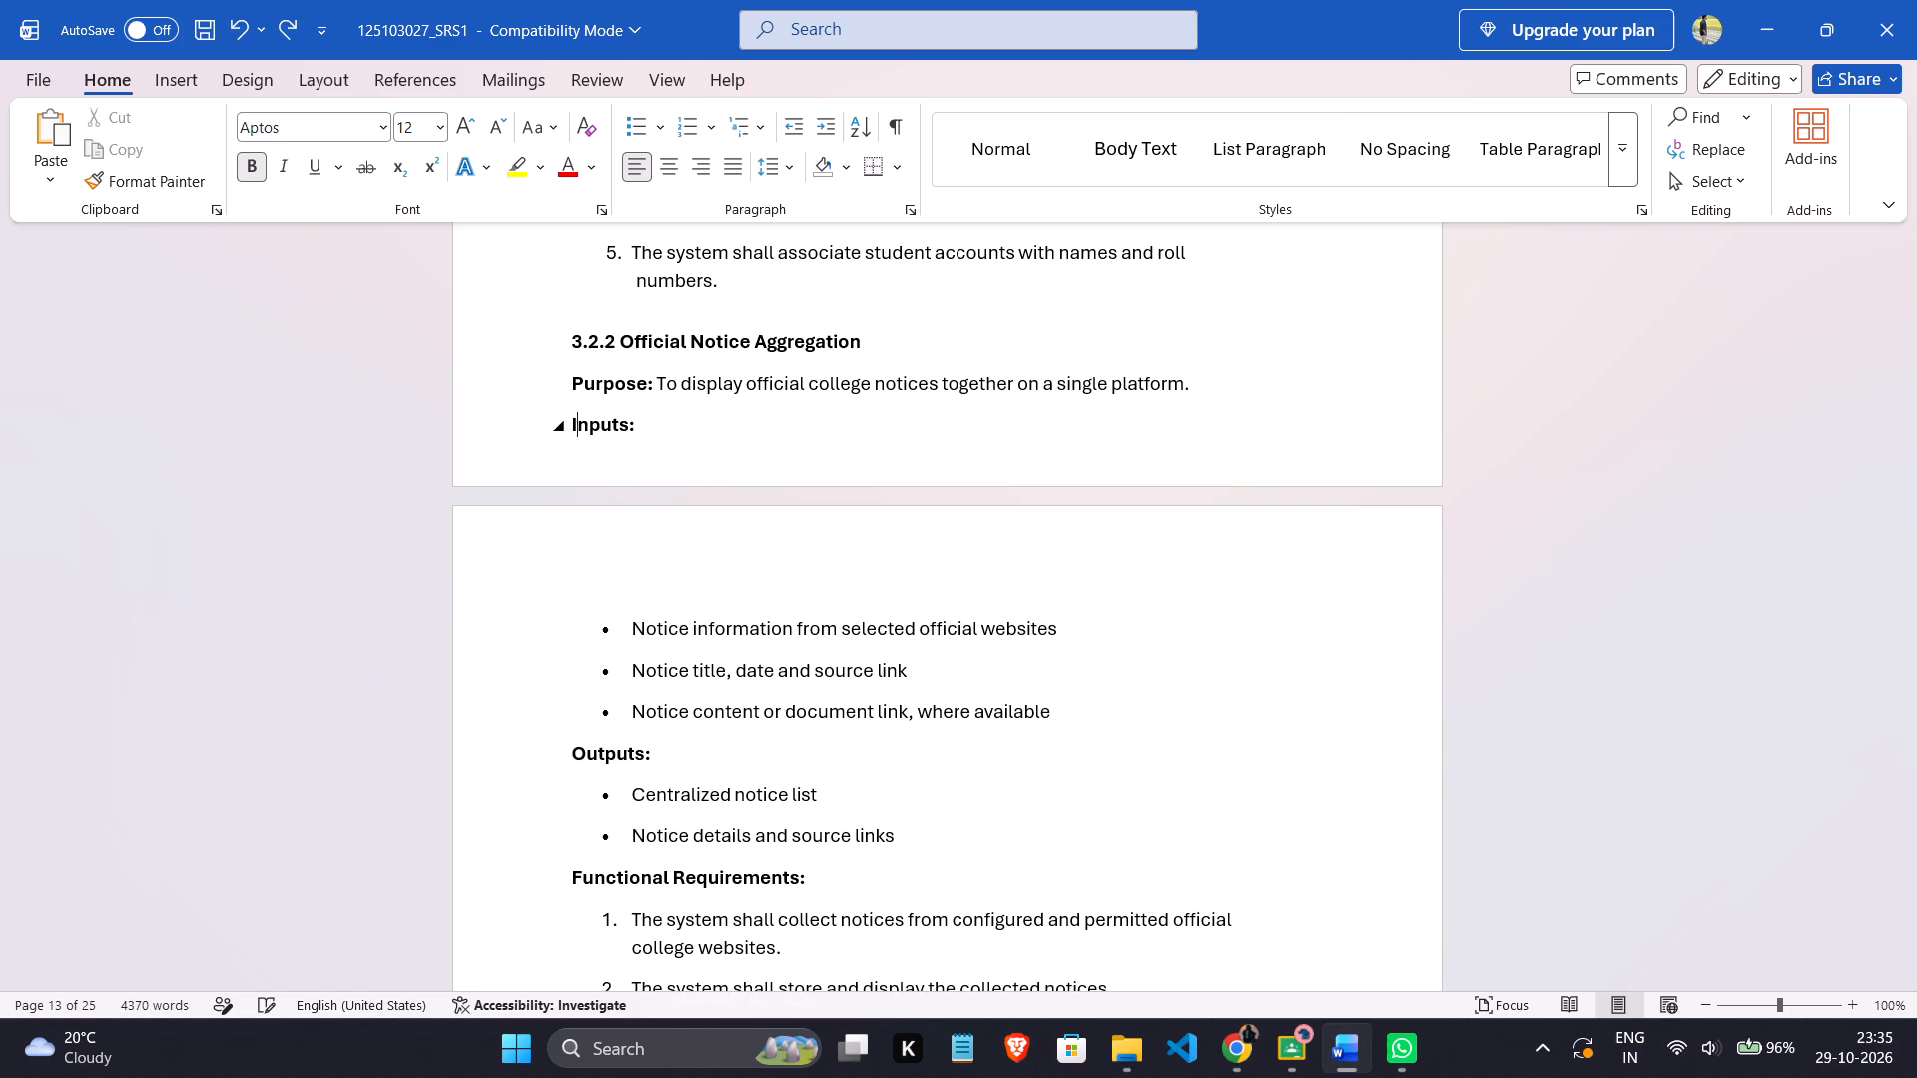
{"action": "key", "text": "Left"}
{"action": "key", "text": "Return"}
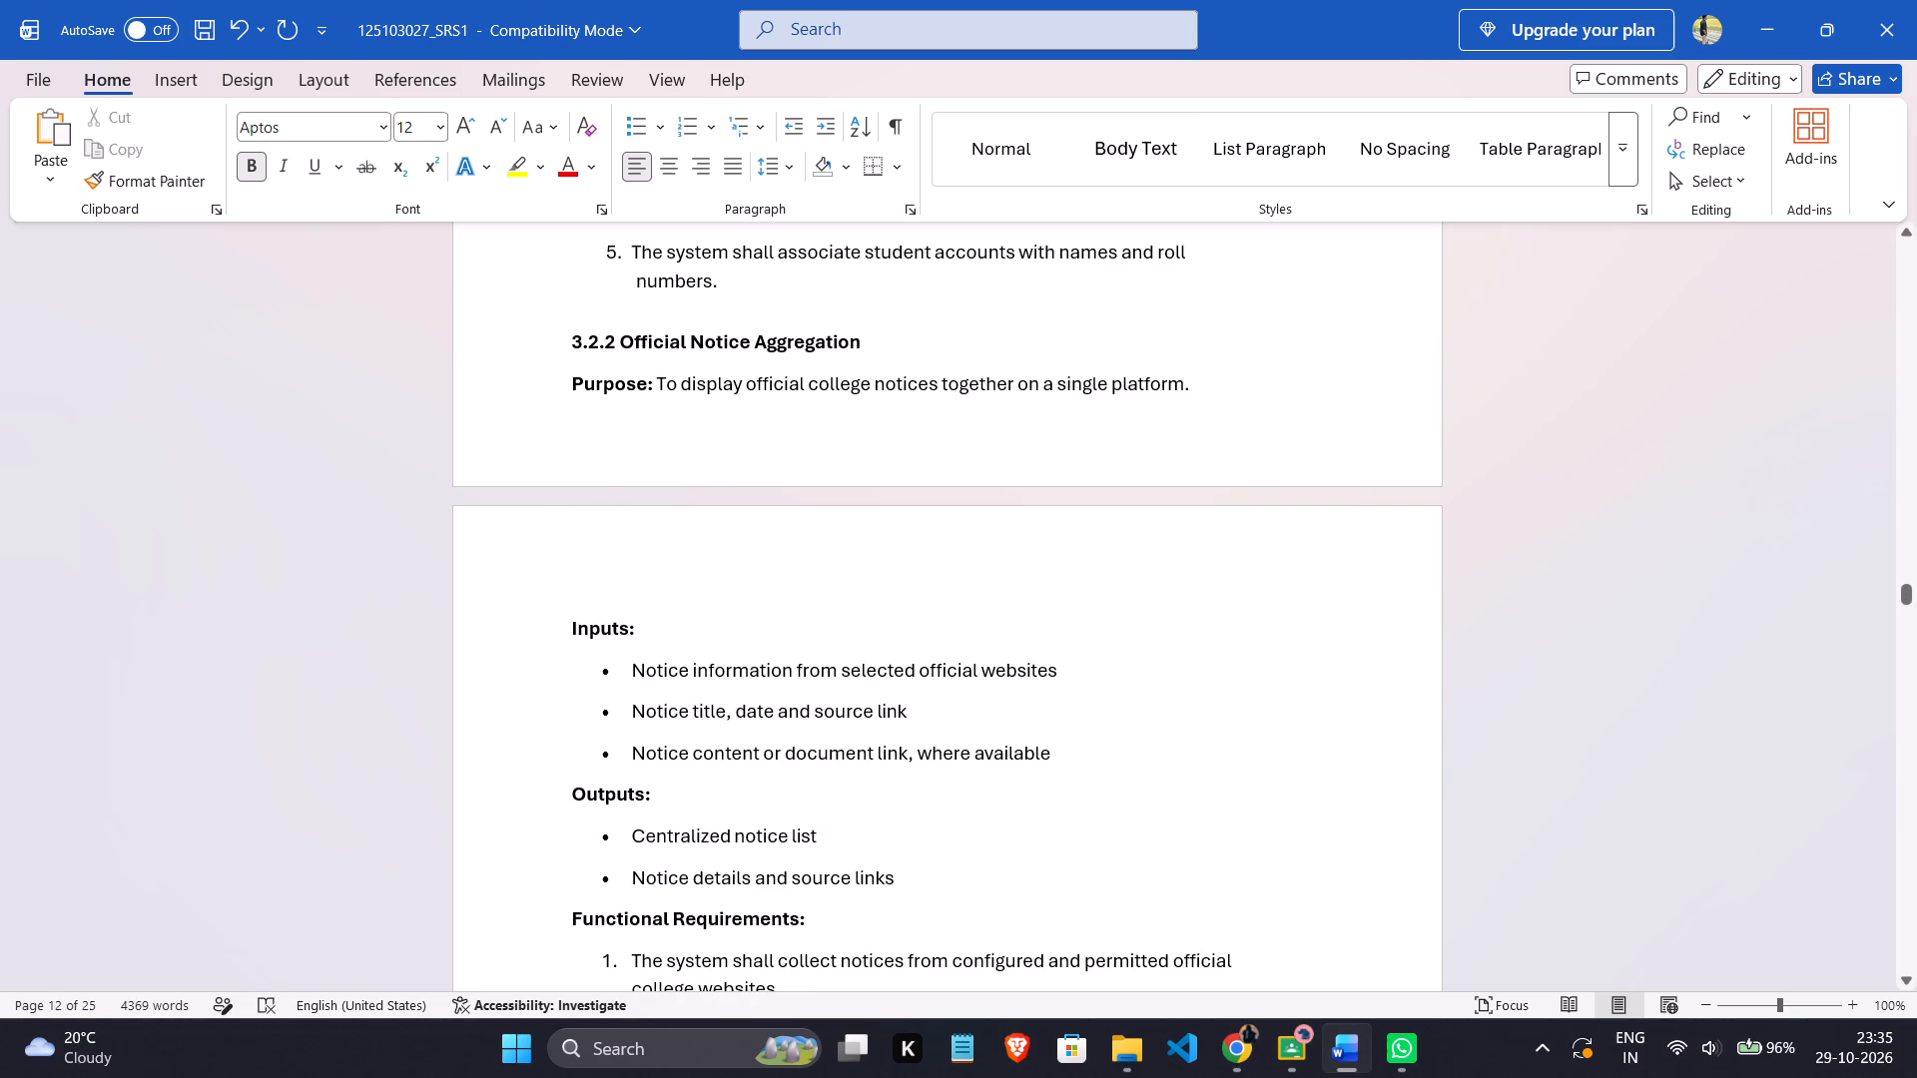
{"action": "left_click", "coordinate": [786, 589]}
Examine the list formatting and page breaks from section 3.2.2's Inputs through section 3.2.4's Functional Requirements.
{"action": "scroll", "coordinate": [846, 528], "scroll_direction": "down", "scroll_amount": 5}
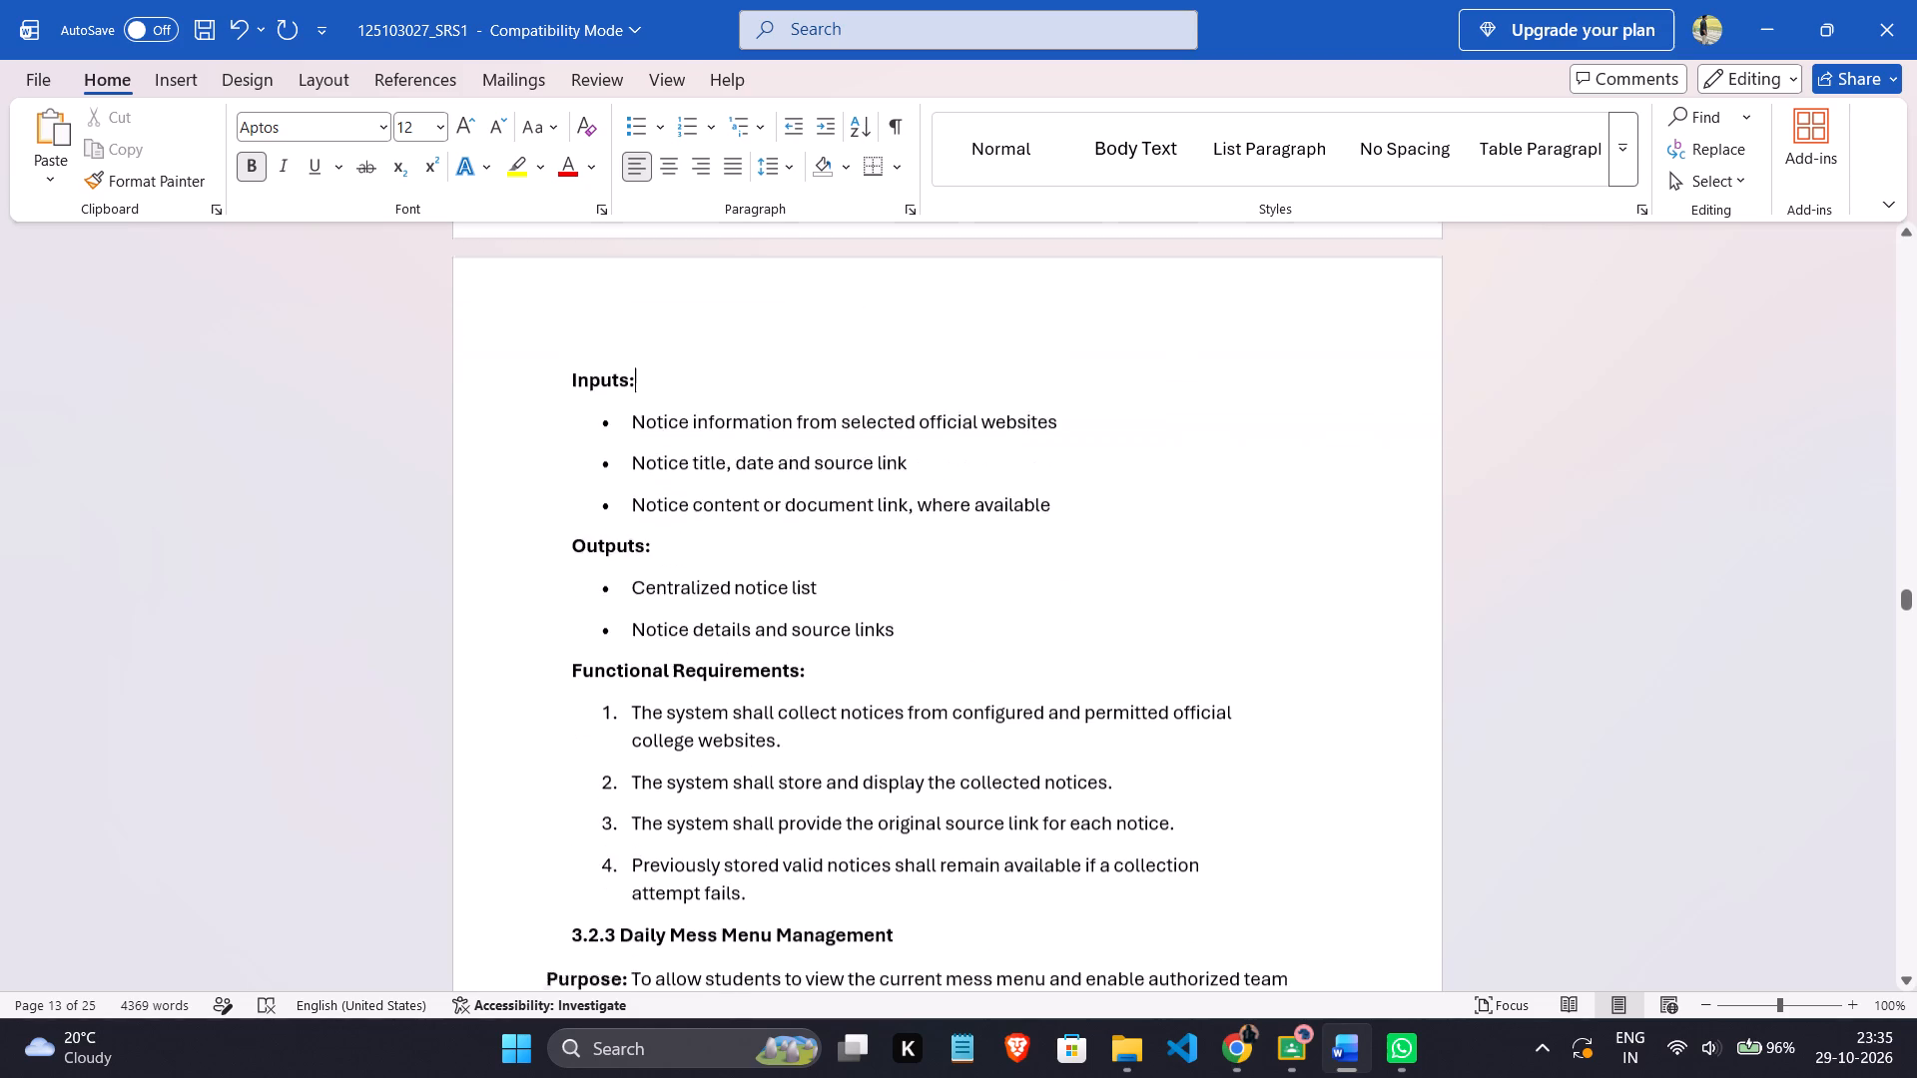
{"action": "scroll", "coordinate": [846, 528], "scroll_direction": "down", "scroll_amount": 11}
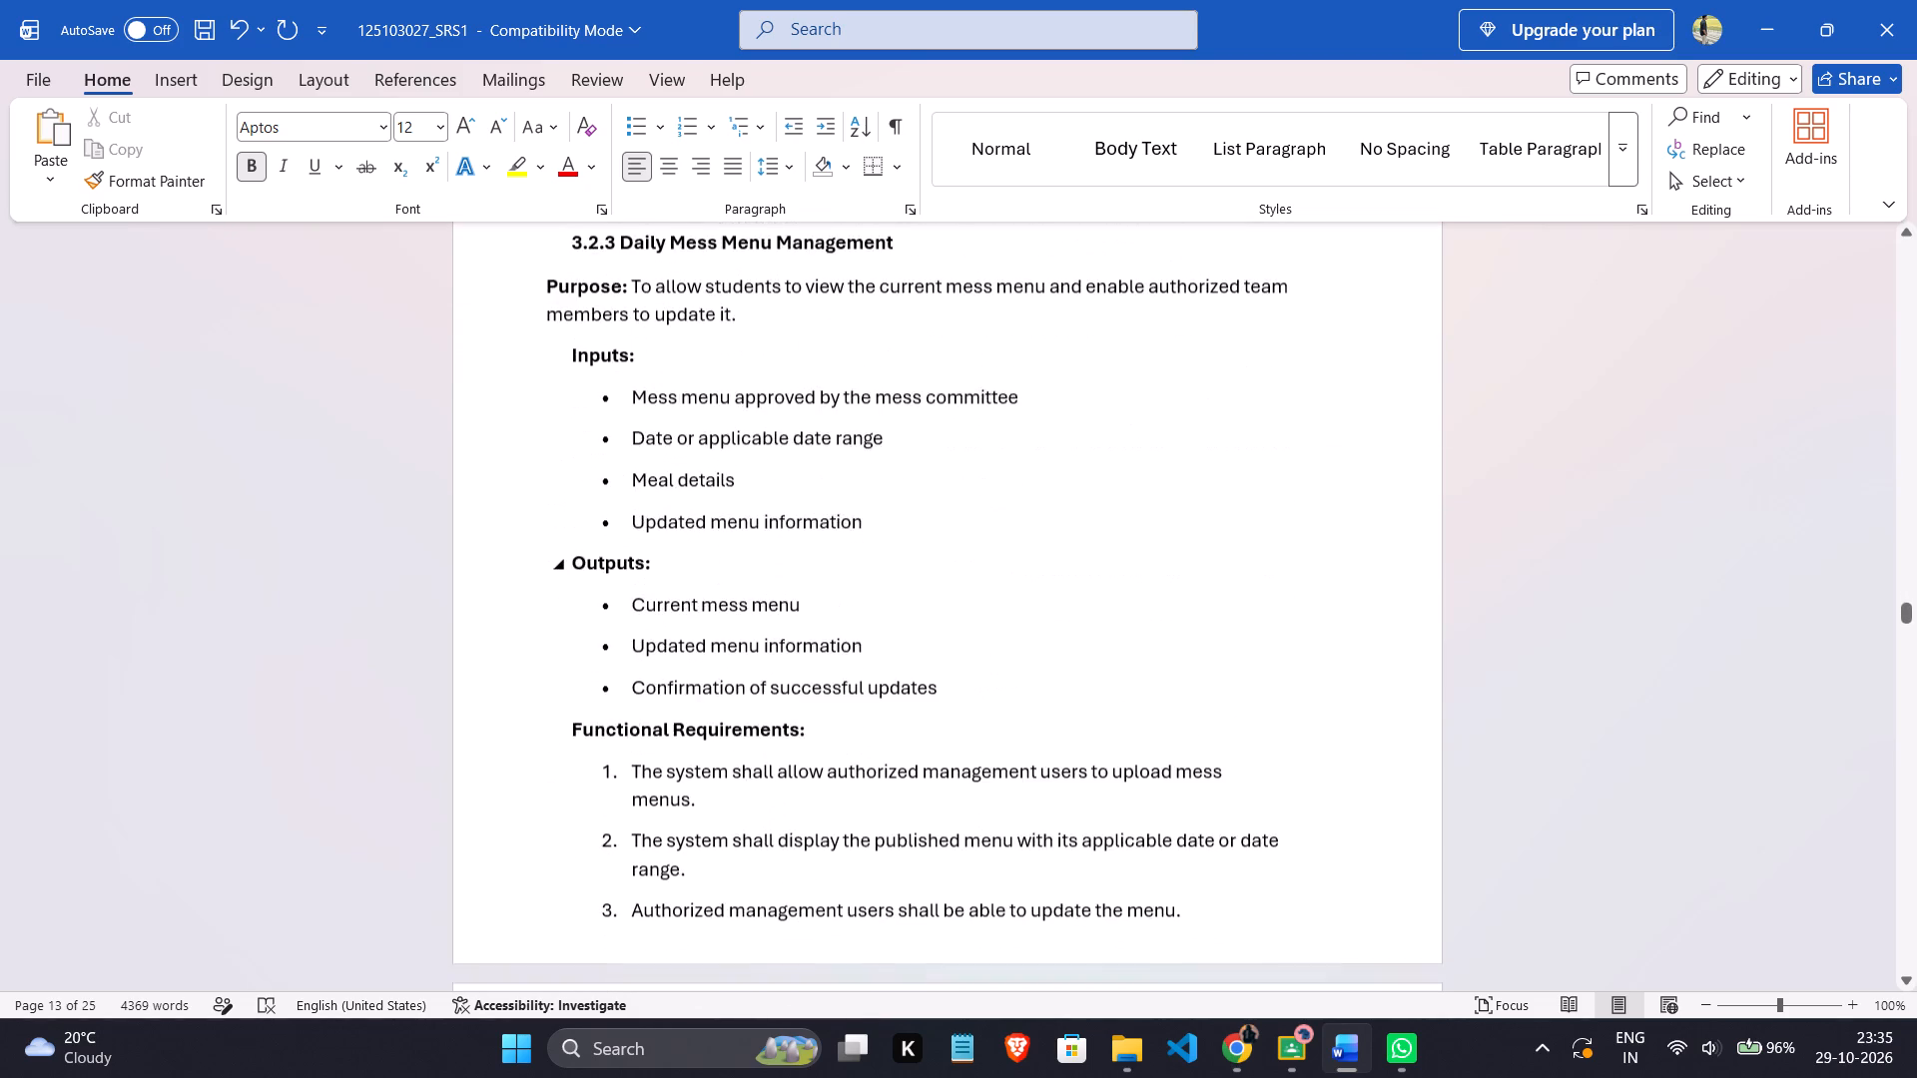
{"action": "scroll", "coordinate": [846, 528], "scroll_direction": "down", "scroll_amount": 12}
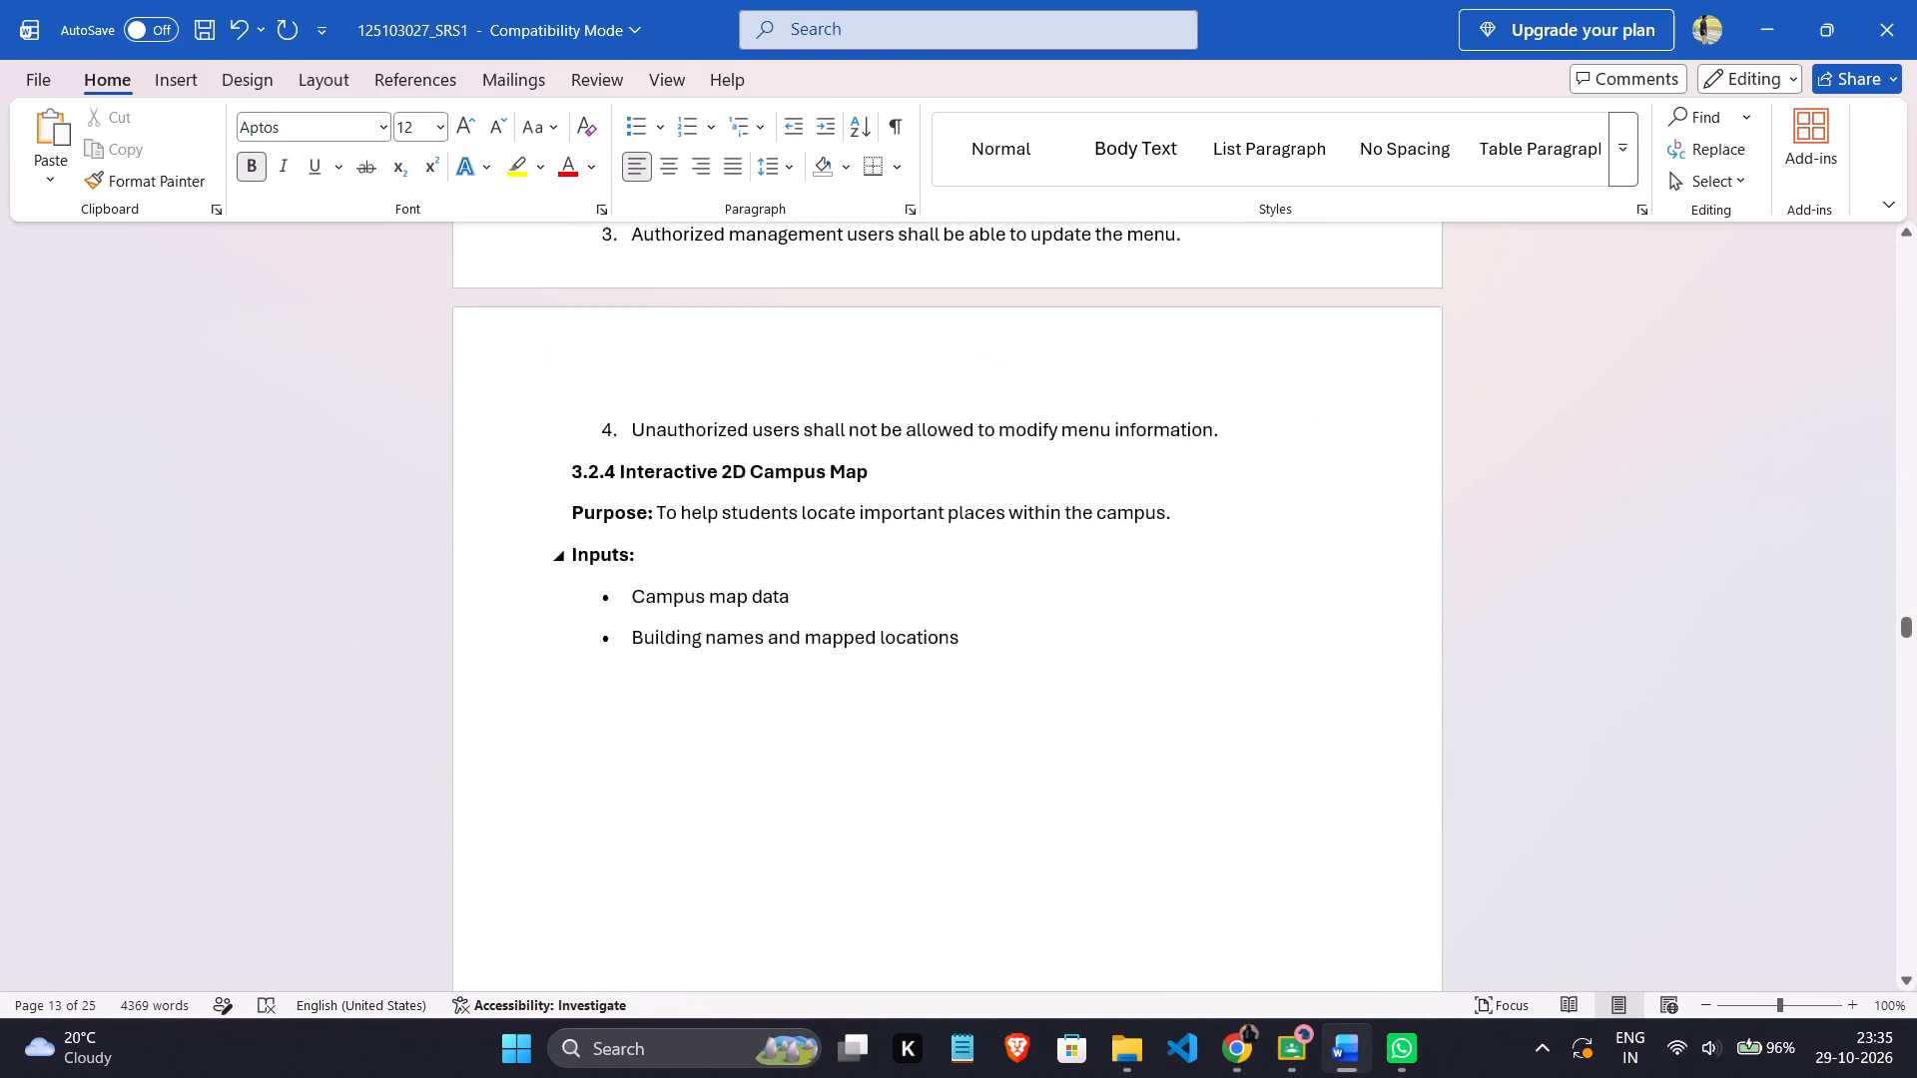
{"action": "scroll", "coordinate": [846, 528], "scroll_direction": "down", "scroll_amount": 20}
{"action": "scroll", "coordinate": [846, 528], "scroll_direction": "down", "scroll_amount": 1}
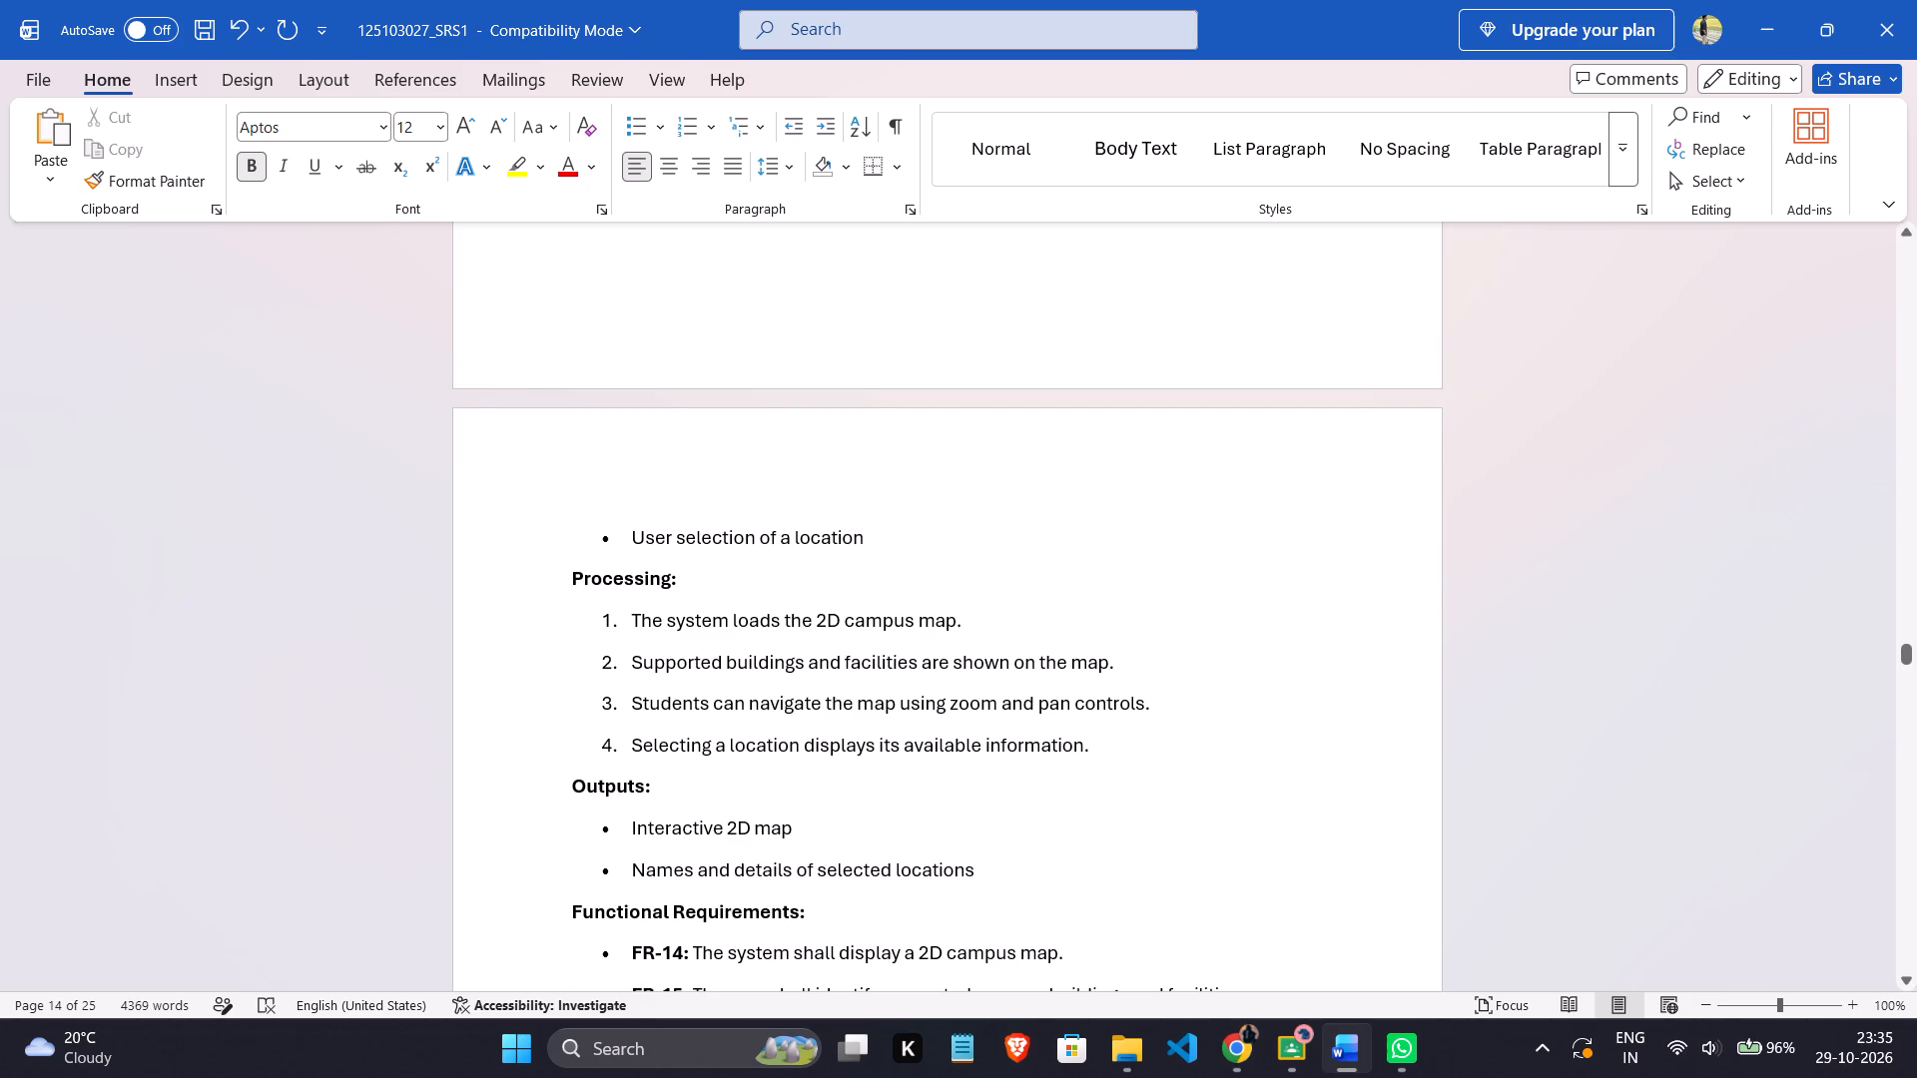
Remove the page gap between section 3.2.4's last two Inputs bullets by deleting everything from "locations" through "User".
{"action": "scroll", "coordinate": [647, 315], "scroll_direction": "up", "scroll_amount": 13}
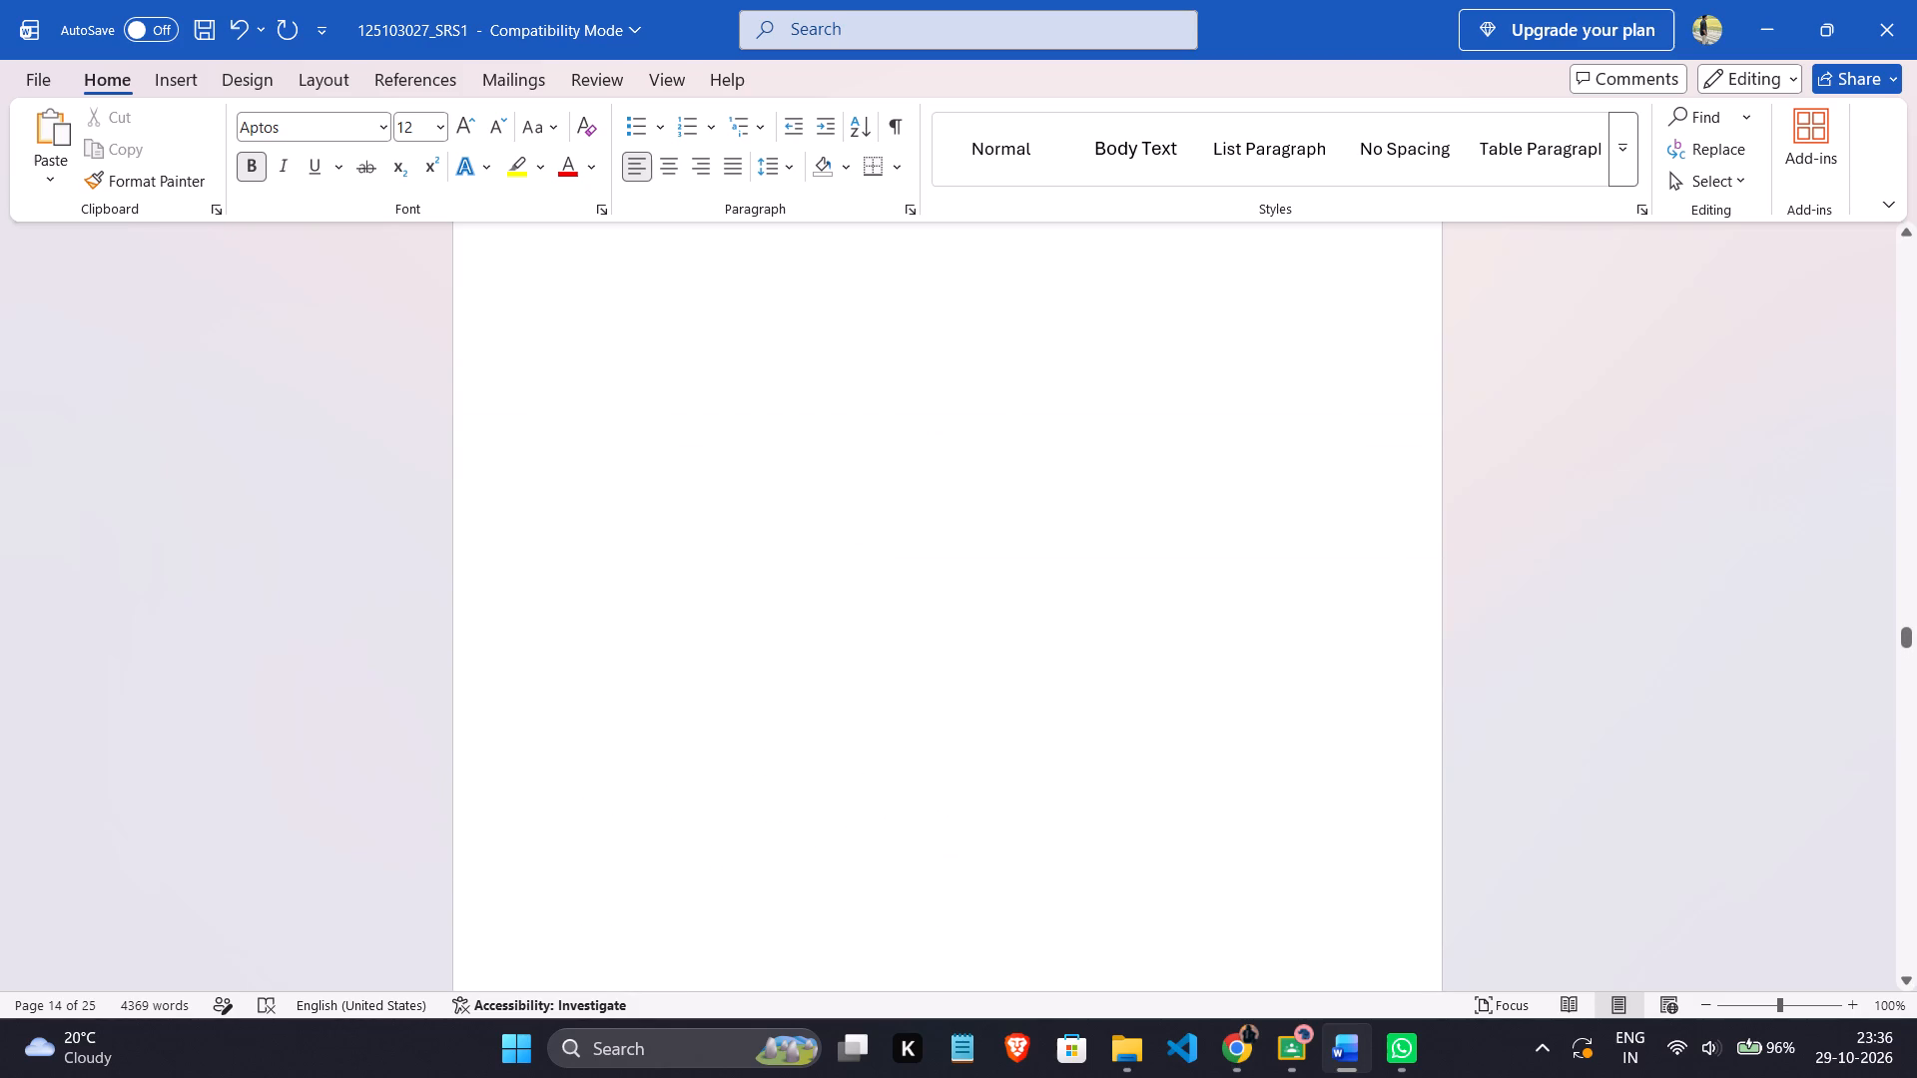
{"action": "scroll", "coordinate": [647, 315], "scroll_direction": "up", "scroll_amount": 5}
{"action": "left_click", "coordinate": [661, 417]}
{"action": "left_click", "coordinate": [1006, 398]}
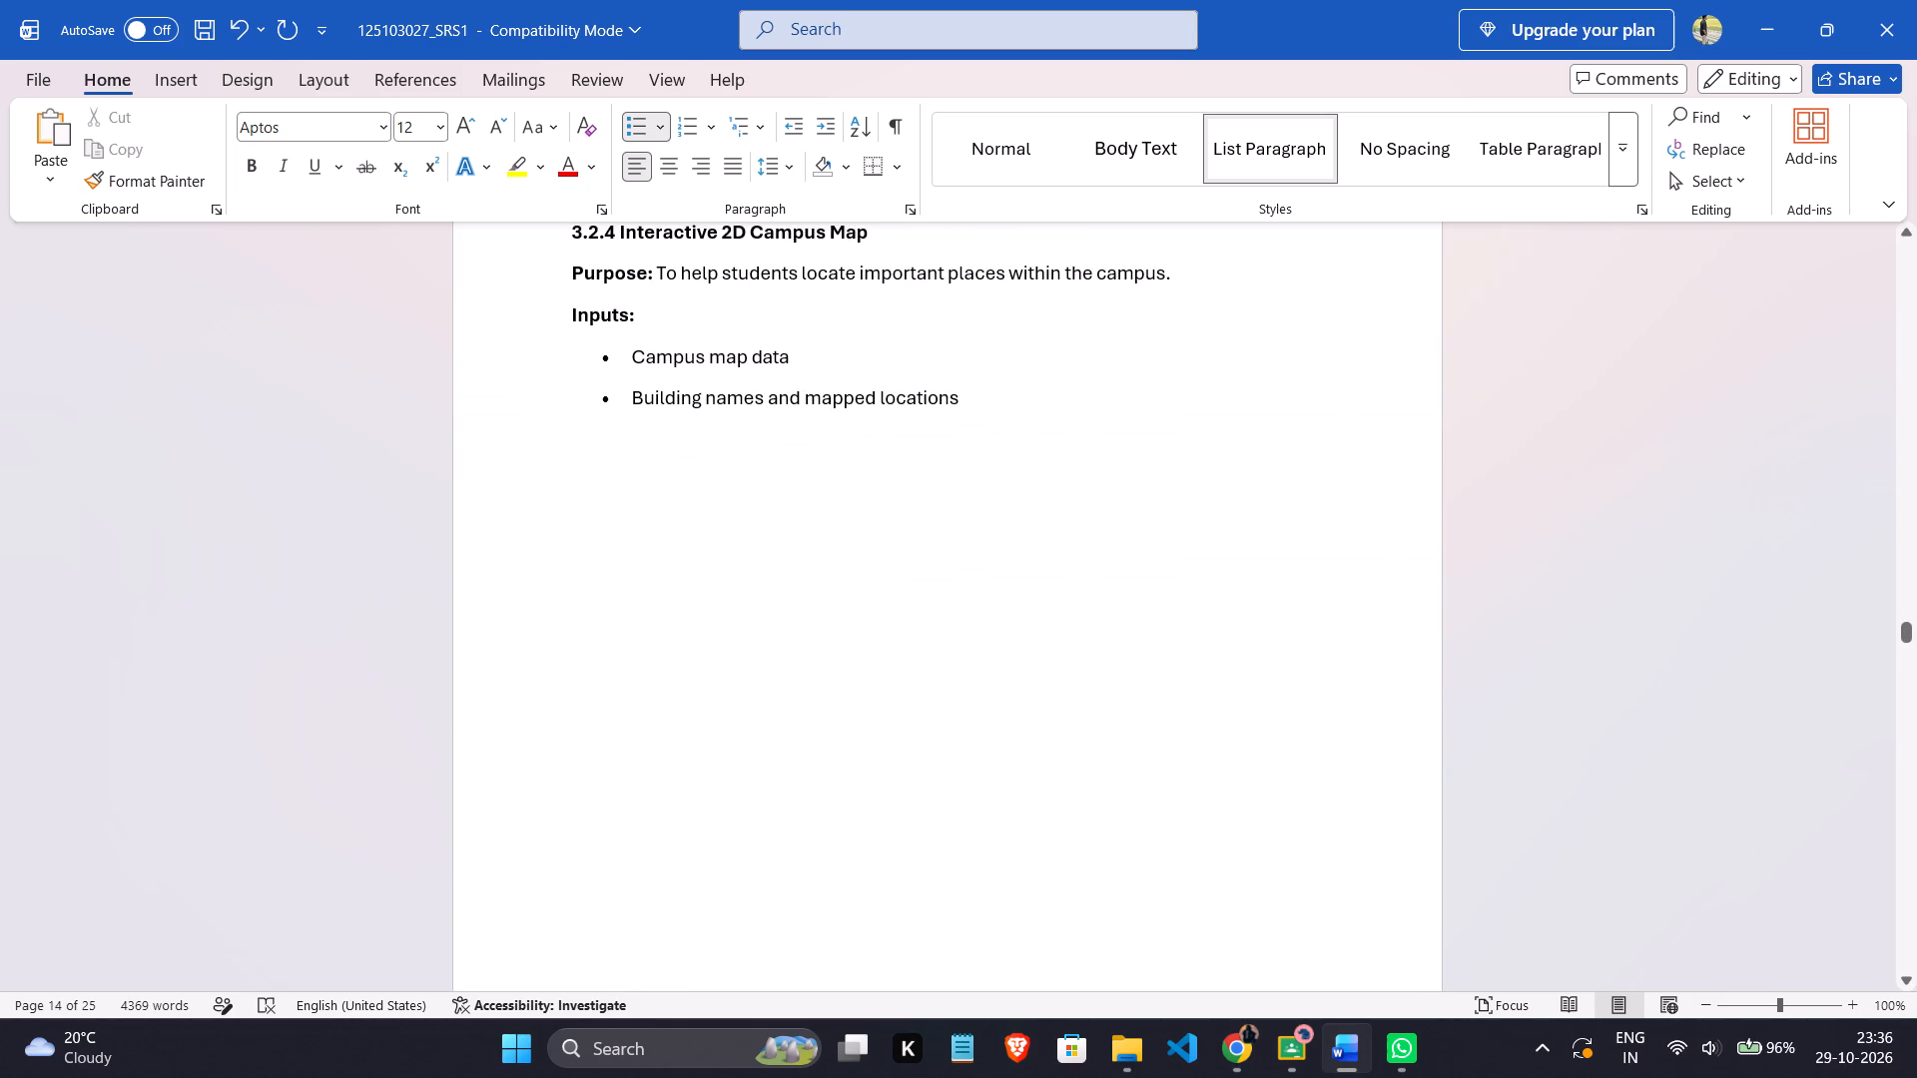
{"action": "left_click_drag", "start_coordinate": [1006, 398], "coordinate": [1026, 696]}
{"action": "left_click", "coordinate": [1114, 812]}
{"action": "left_click", "coordinate": [946, 401]}
{"action": "left_click_drag", "start_coordinate": [952, 396], "coordinate": [970, 429]}
{"action": "left_click", "coordinate": [955, 400]}
{"action": "left_click_drag", "start_coordinate": [950, 401], "coordinate": [993, 632]}
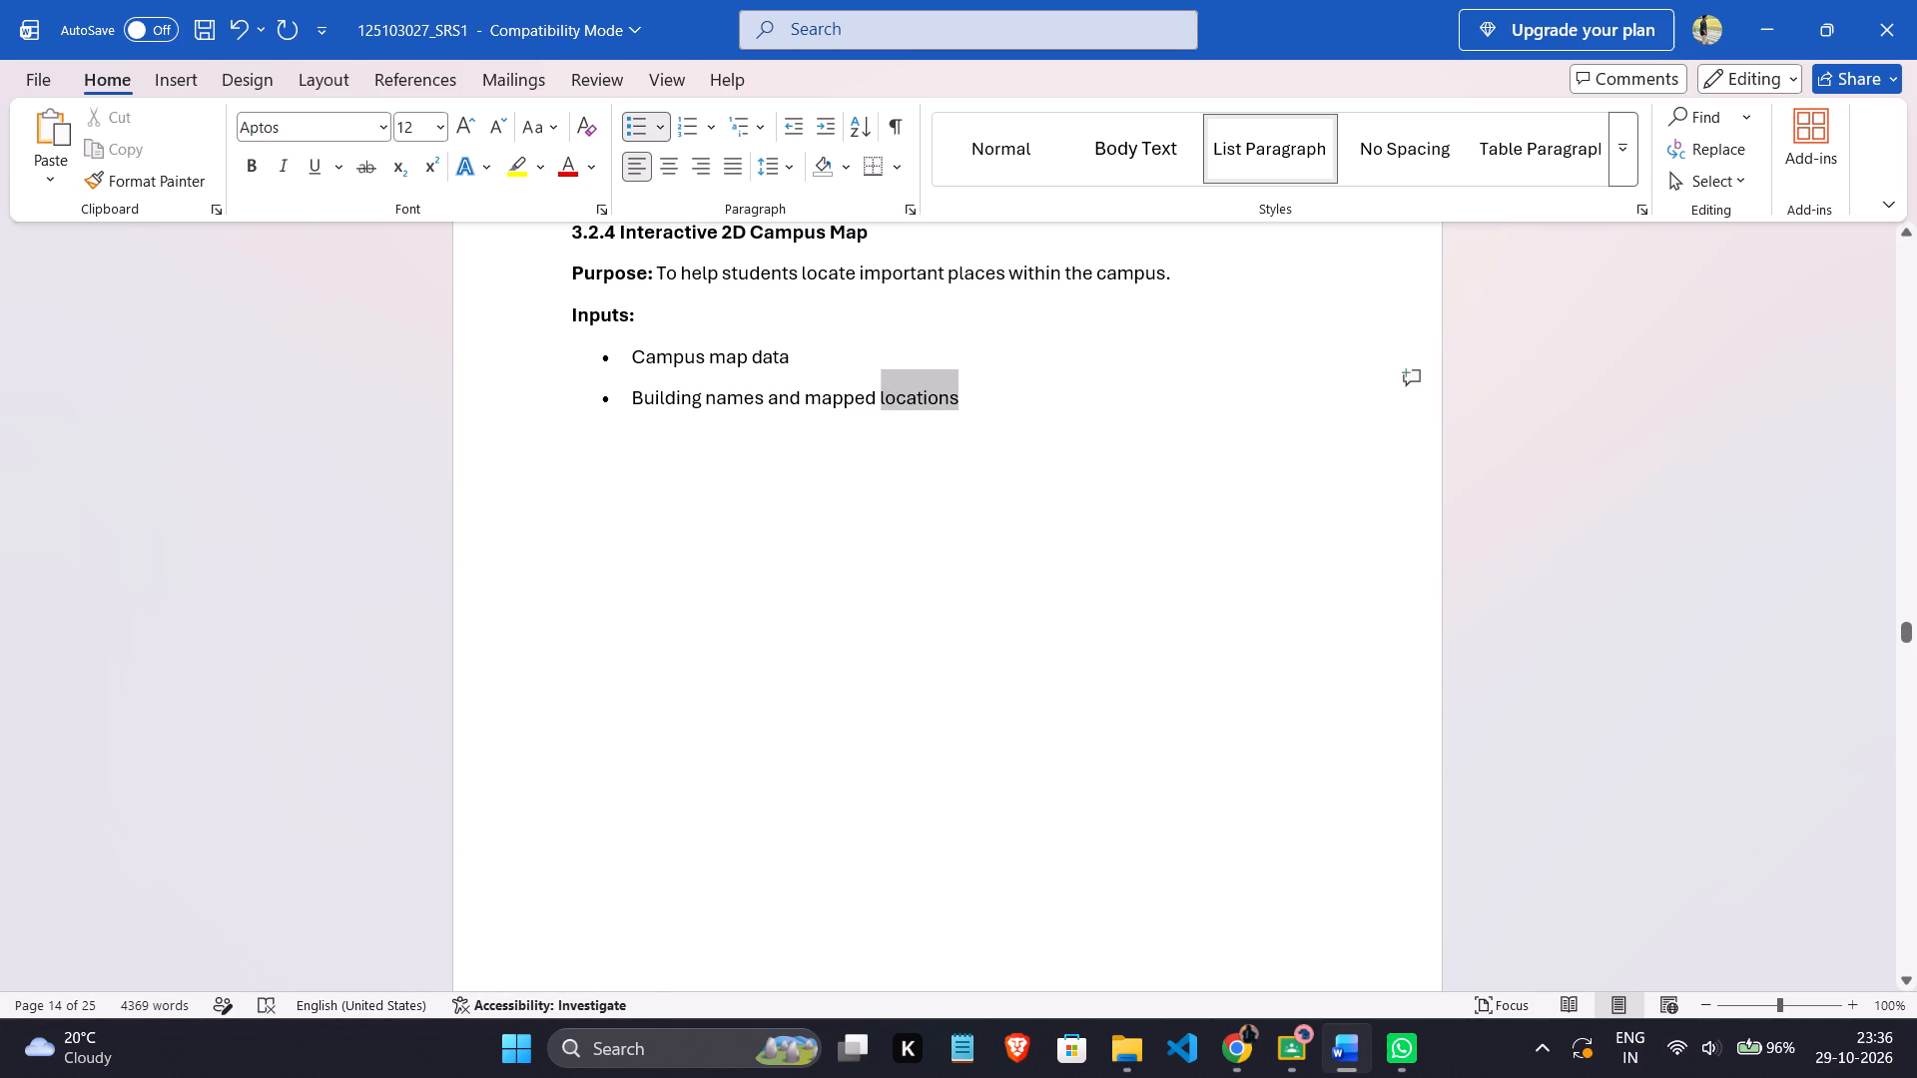
{"action": "left_click_drag", "start_coordinate": [993, 632], "coordinate": [1057, 681]}
{"action": "scroll", "coordinate": [1056, 655], "scroll_direction": "down", "scroll_amount": 8}
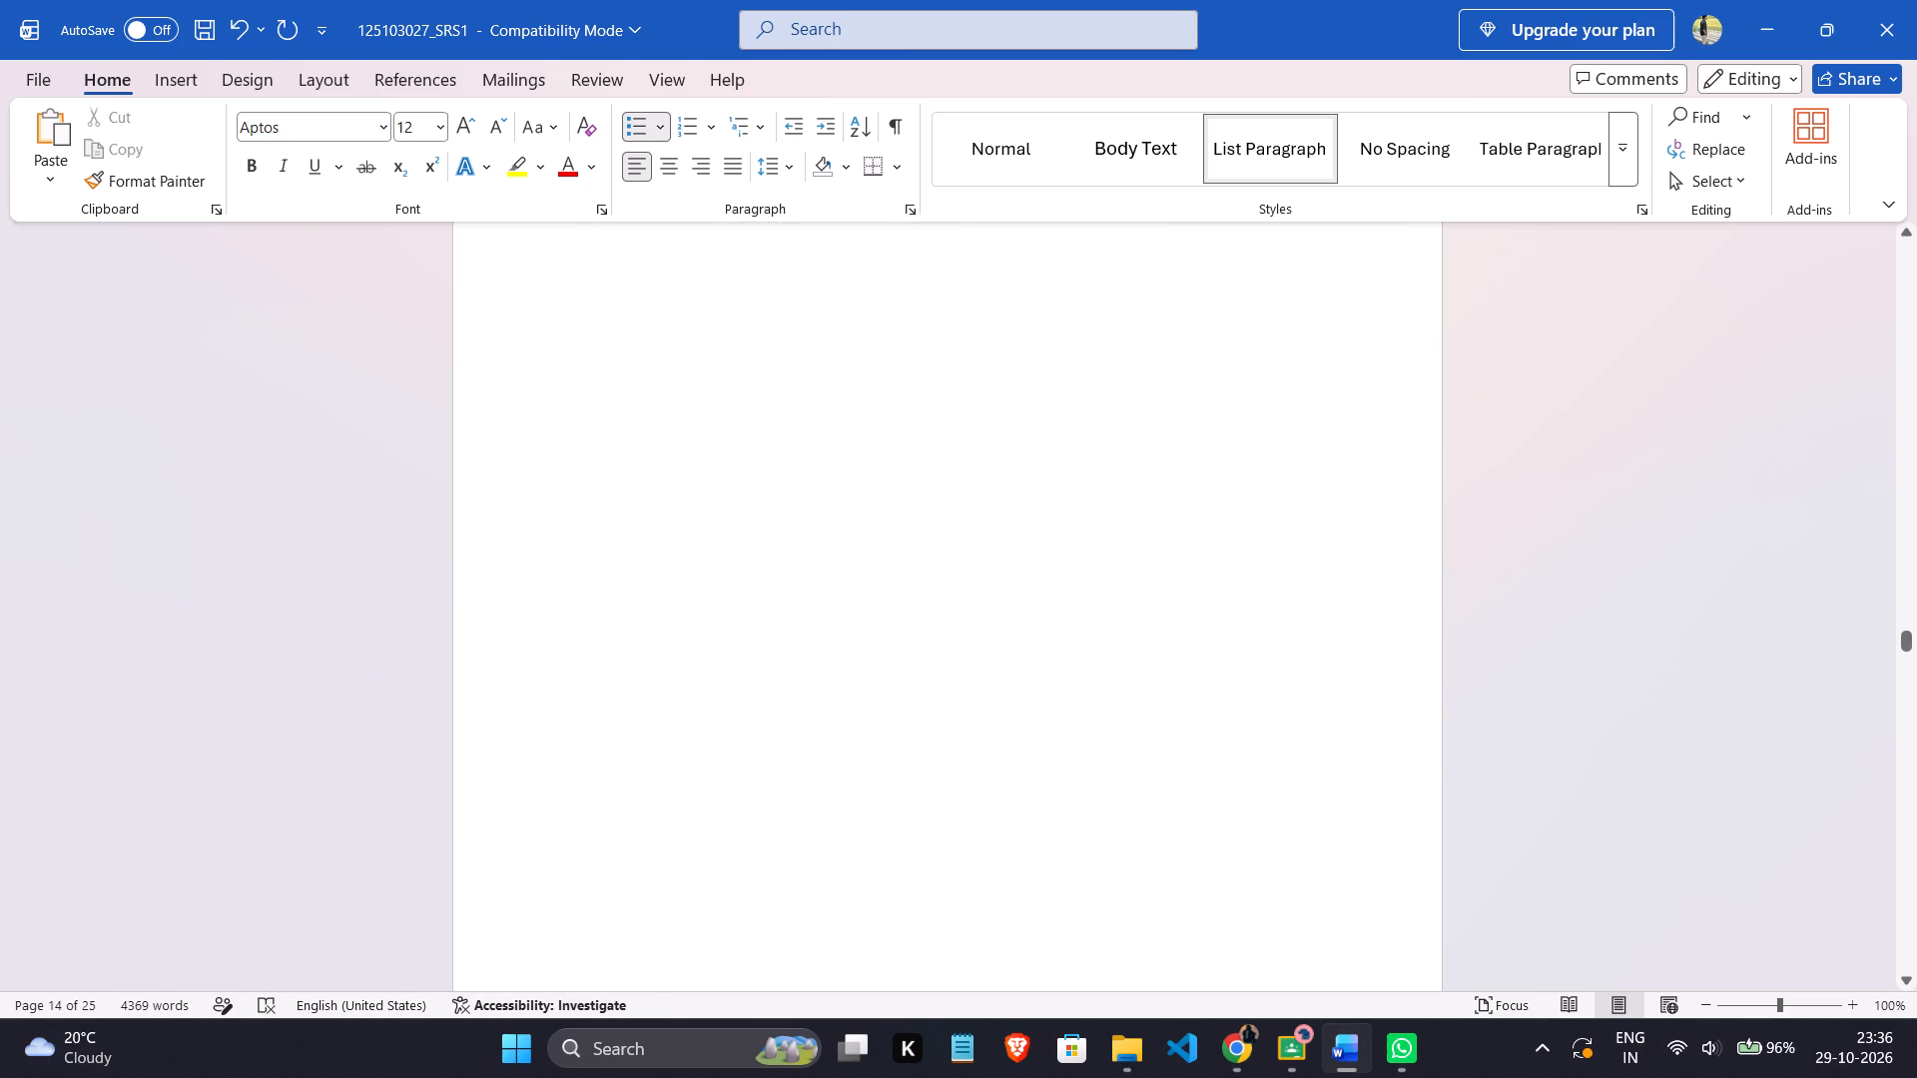
{"action": "left_click_drag", "start_coordinate": [1057, 681], "coordinate": [590, 605]}
{"action": "scroll", "coordinate": [1057, 681], "scroll_direction": "down", "scroll_amount": 9}
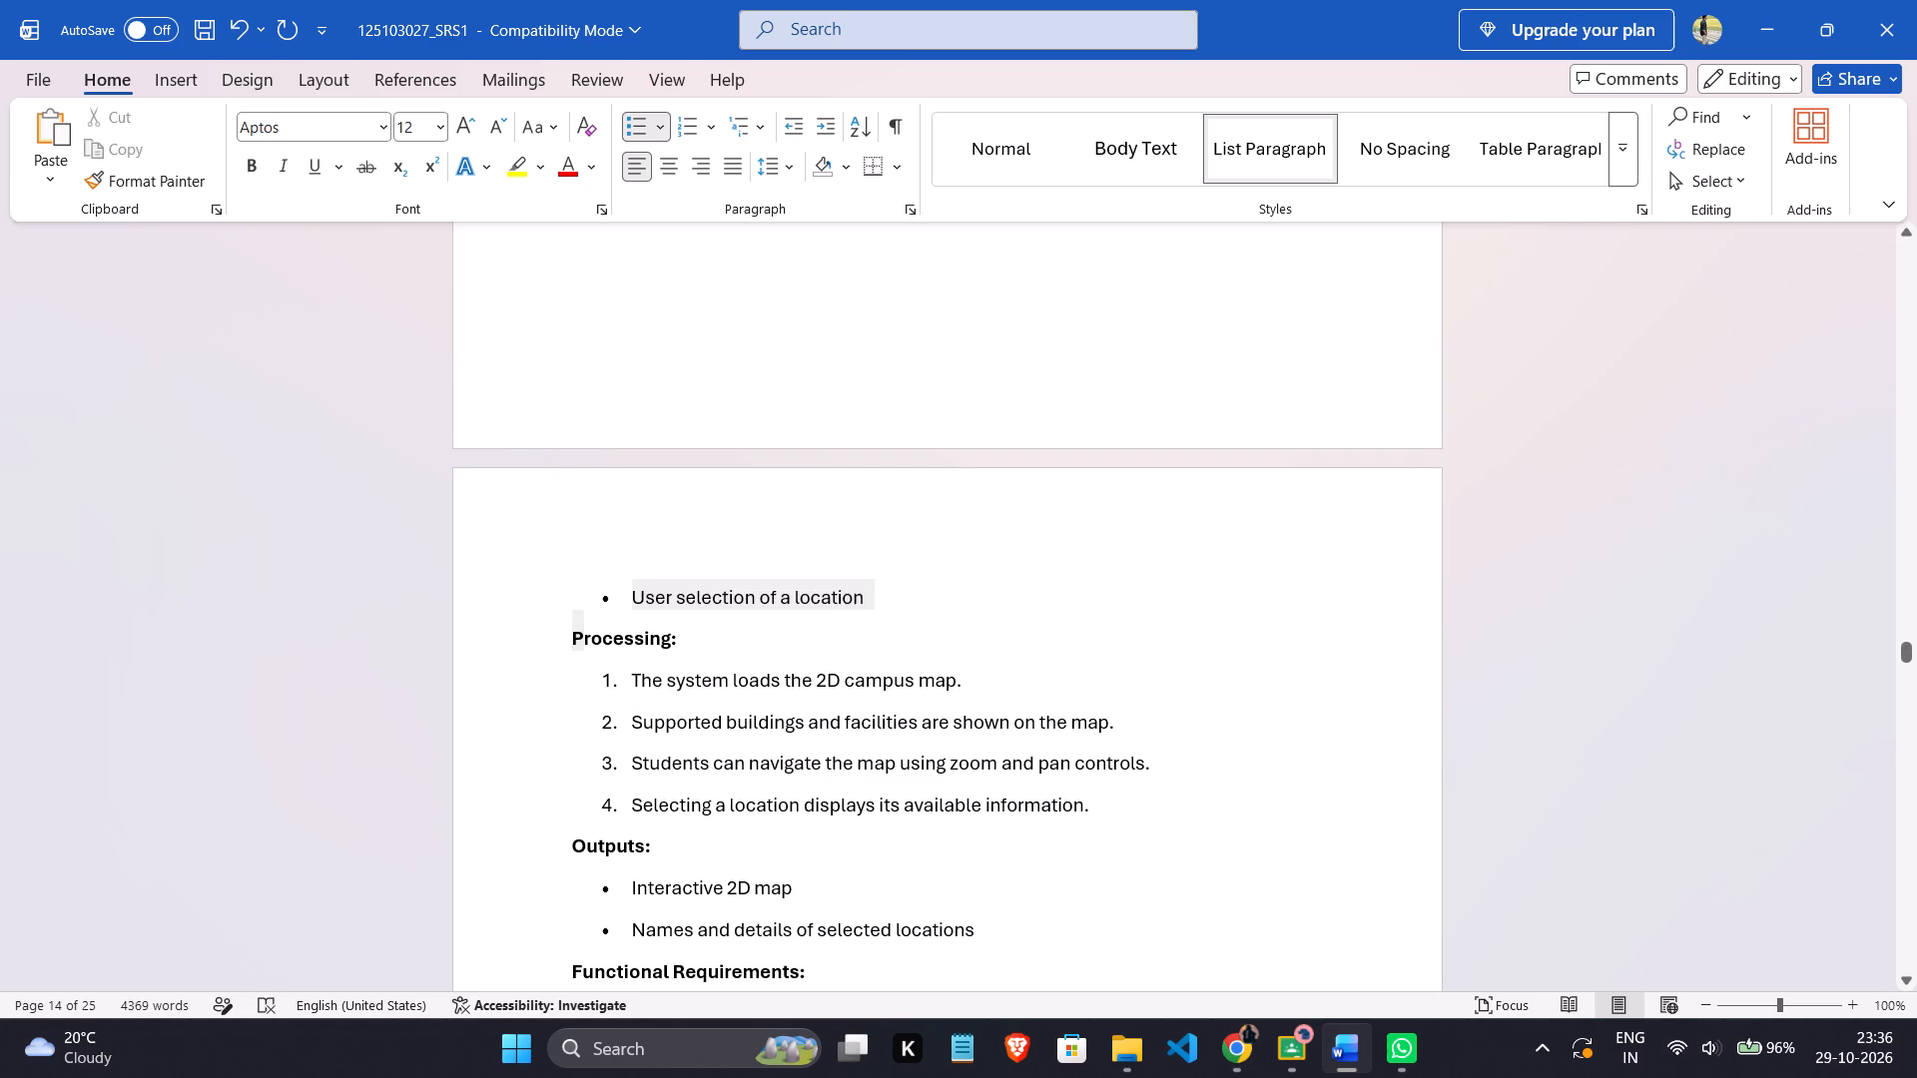
{"action": "left_click_drag", "start_coordinate": [590, 605], "coordinate": [643, 592]}
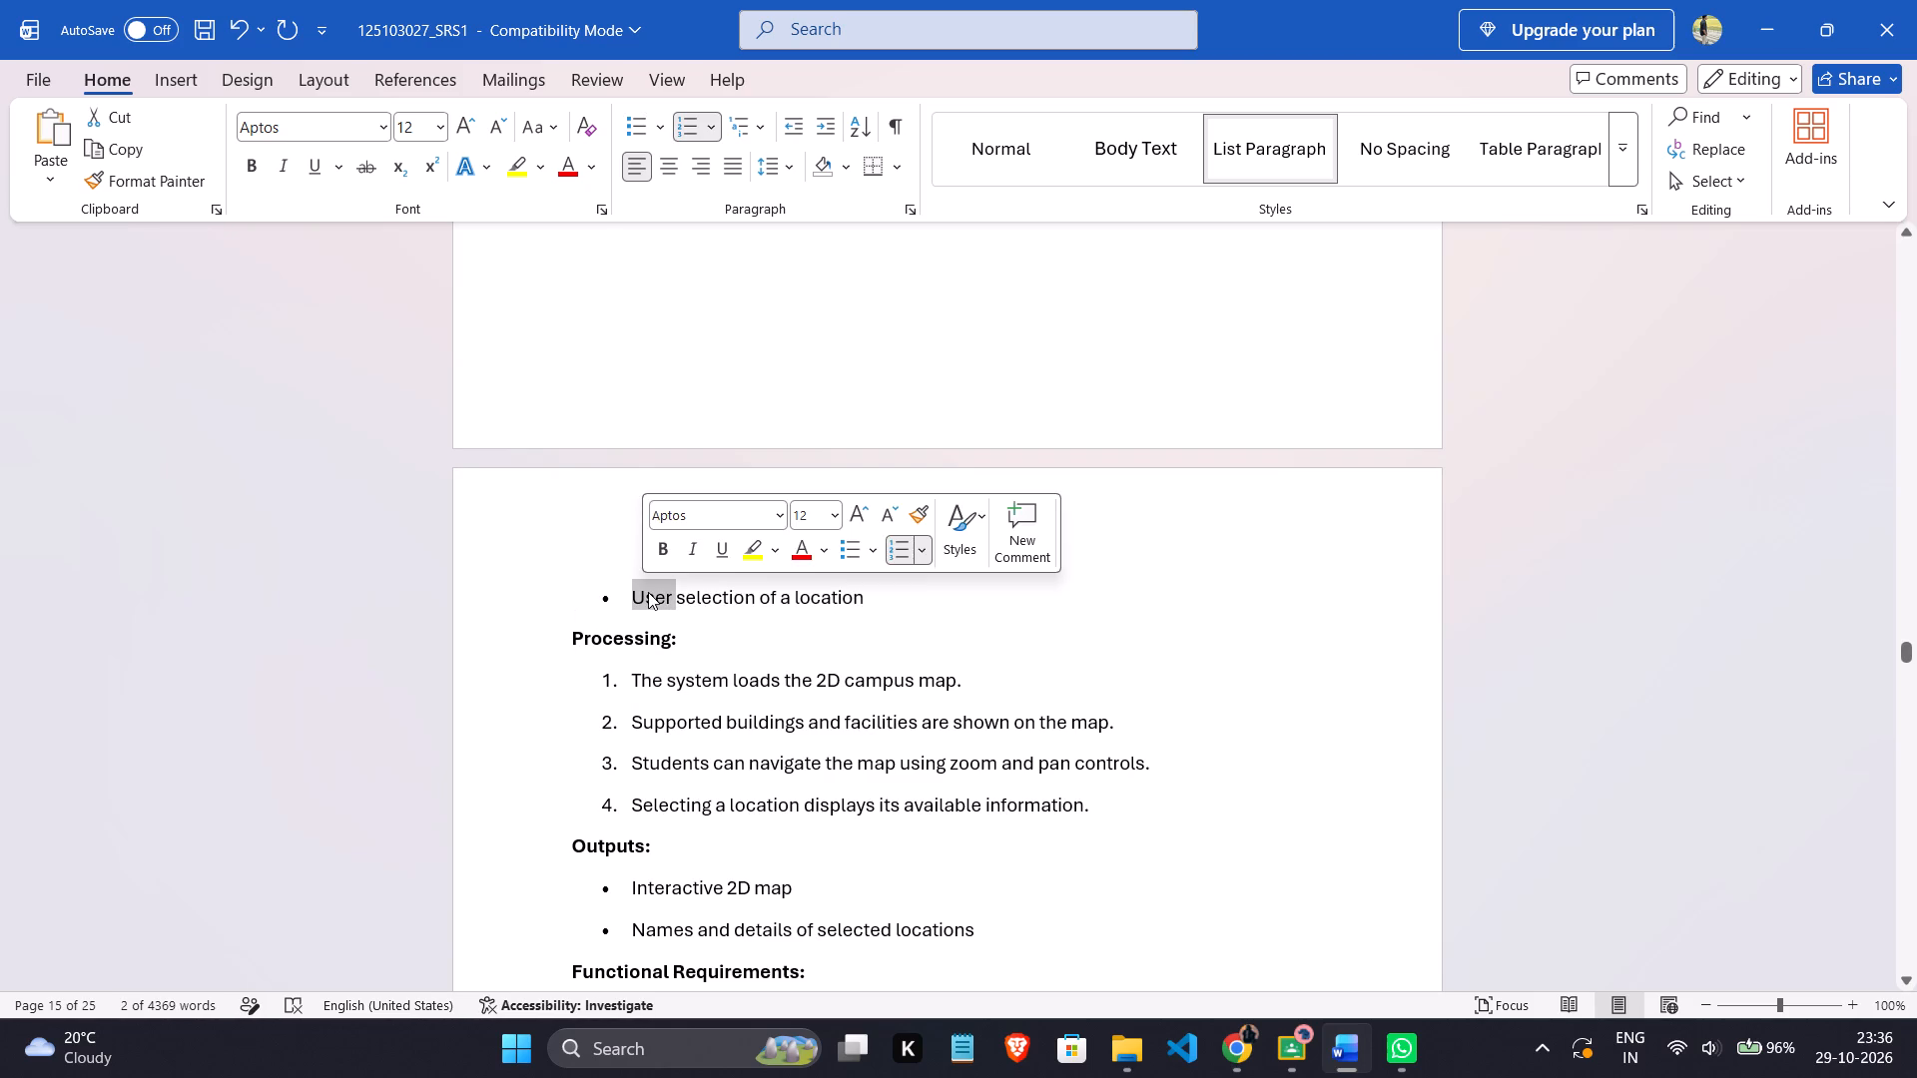
{"action": "key", "text": "Delete"}
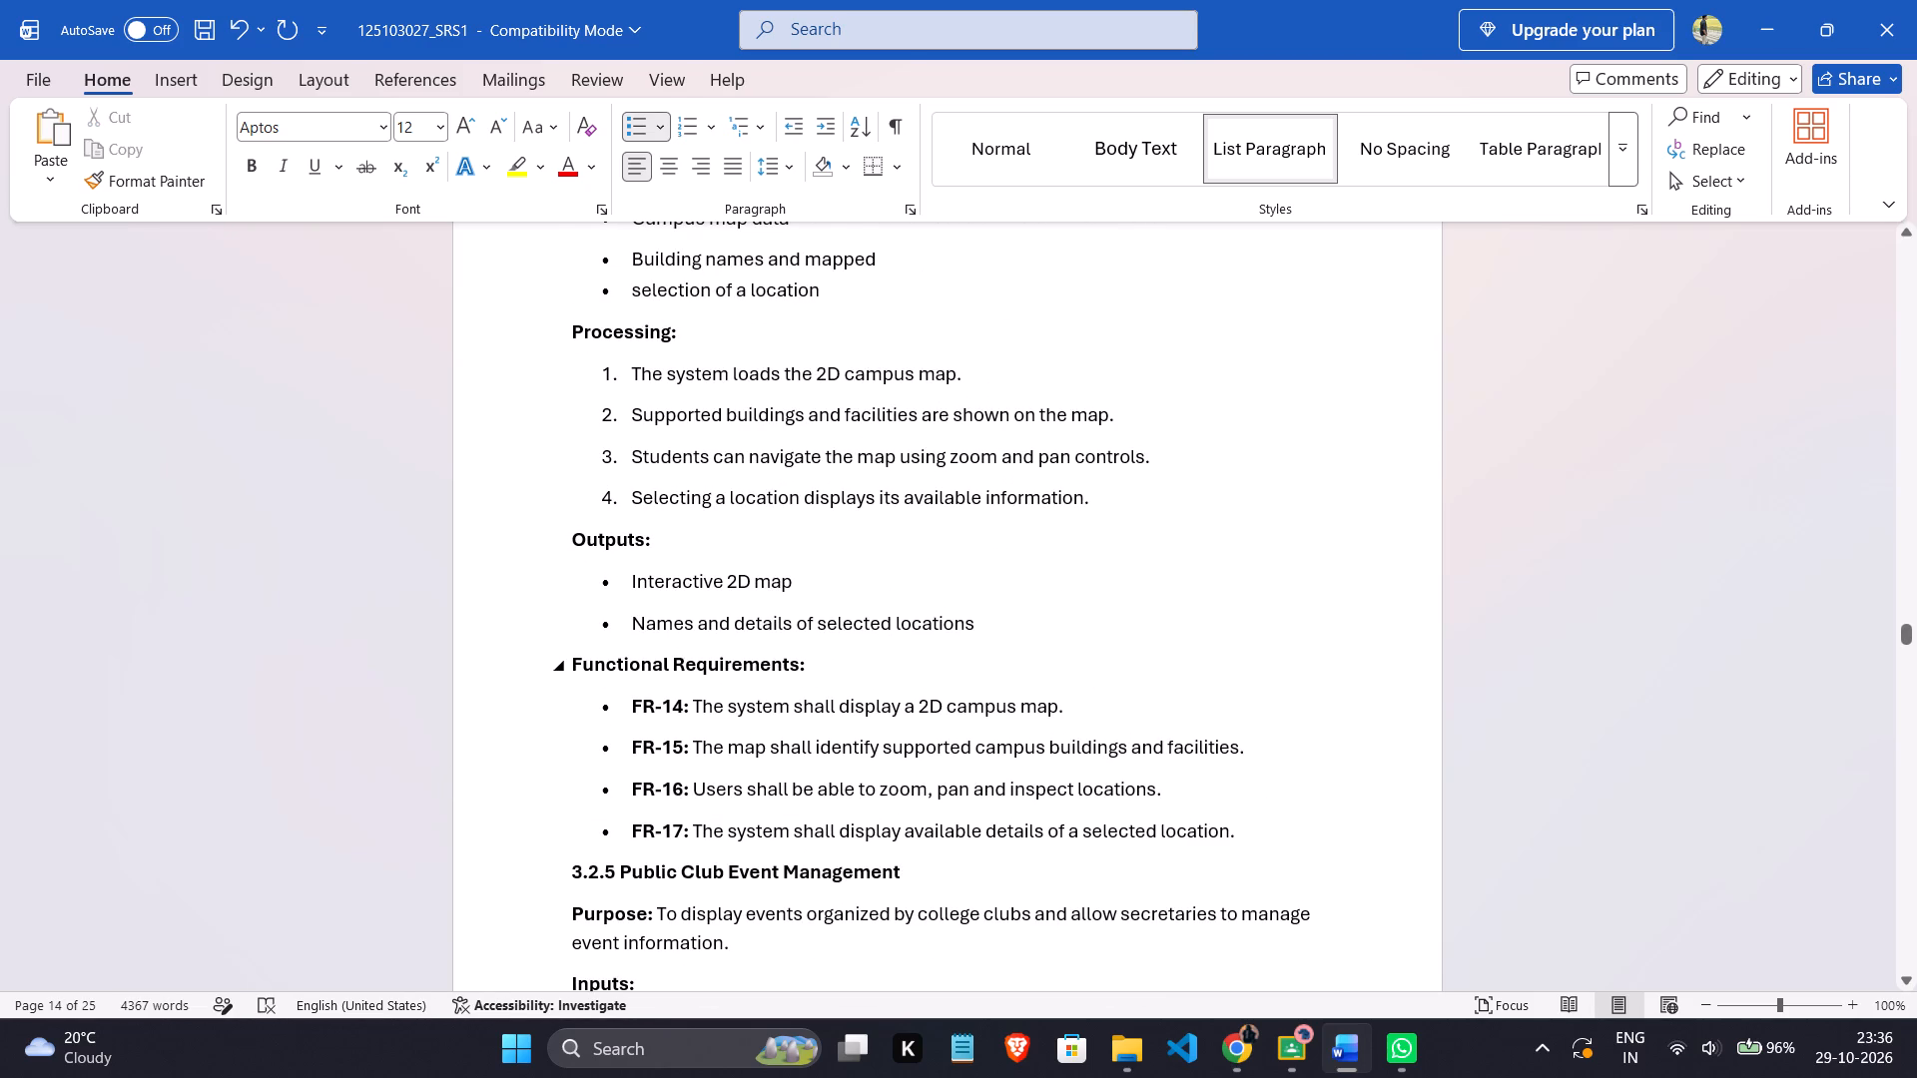
Restore "locations" at the end of section 3.2.4's second Inputs bullet and "User" at the start of the third.
{"action": "scroll", "coordinate": [993, 509], "scroll_direction": "up", "scroll_amount": 4}
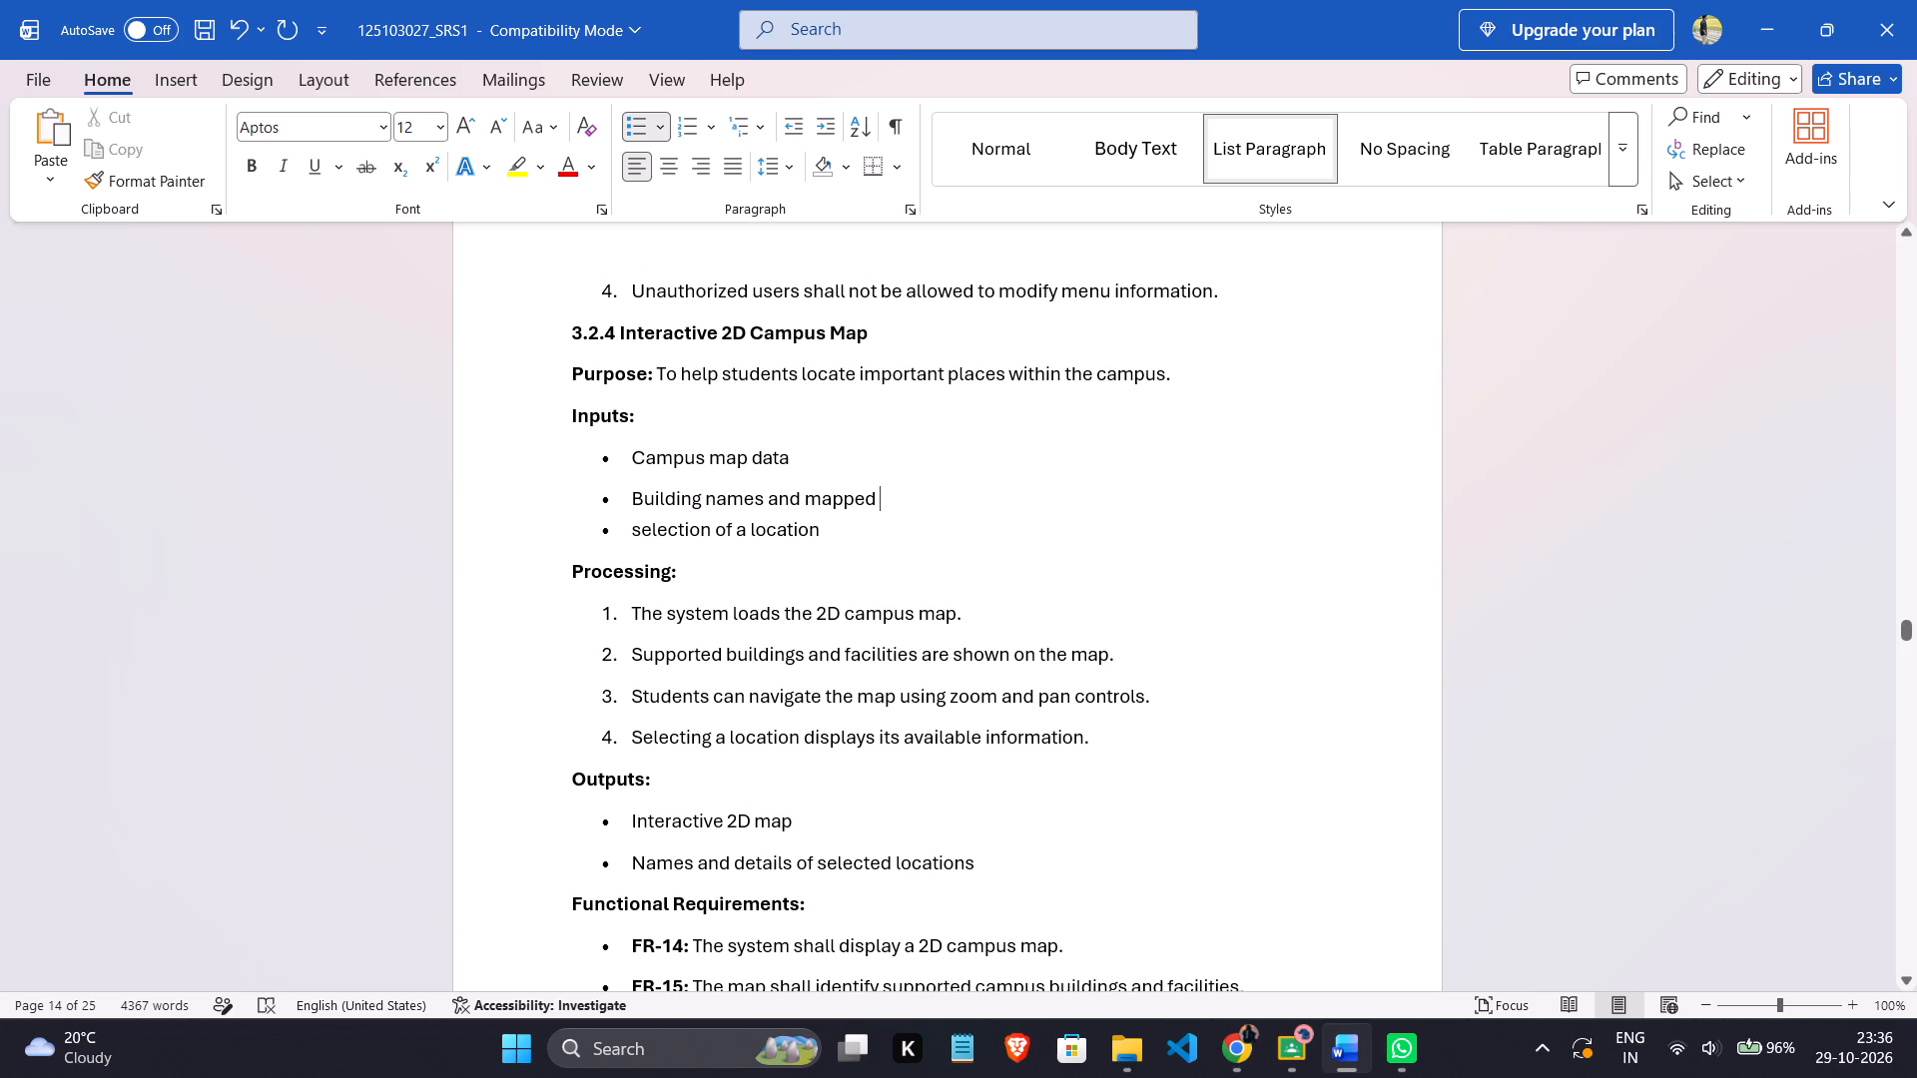
{"action": "key", "text": "l"}
{"action": "key", "text": "o"}
{"action": "type", "text": "cations"}
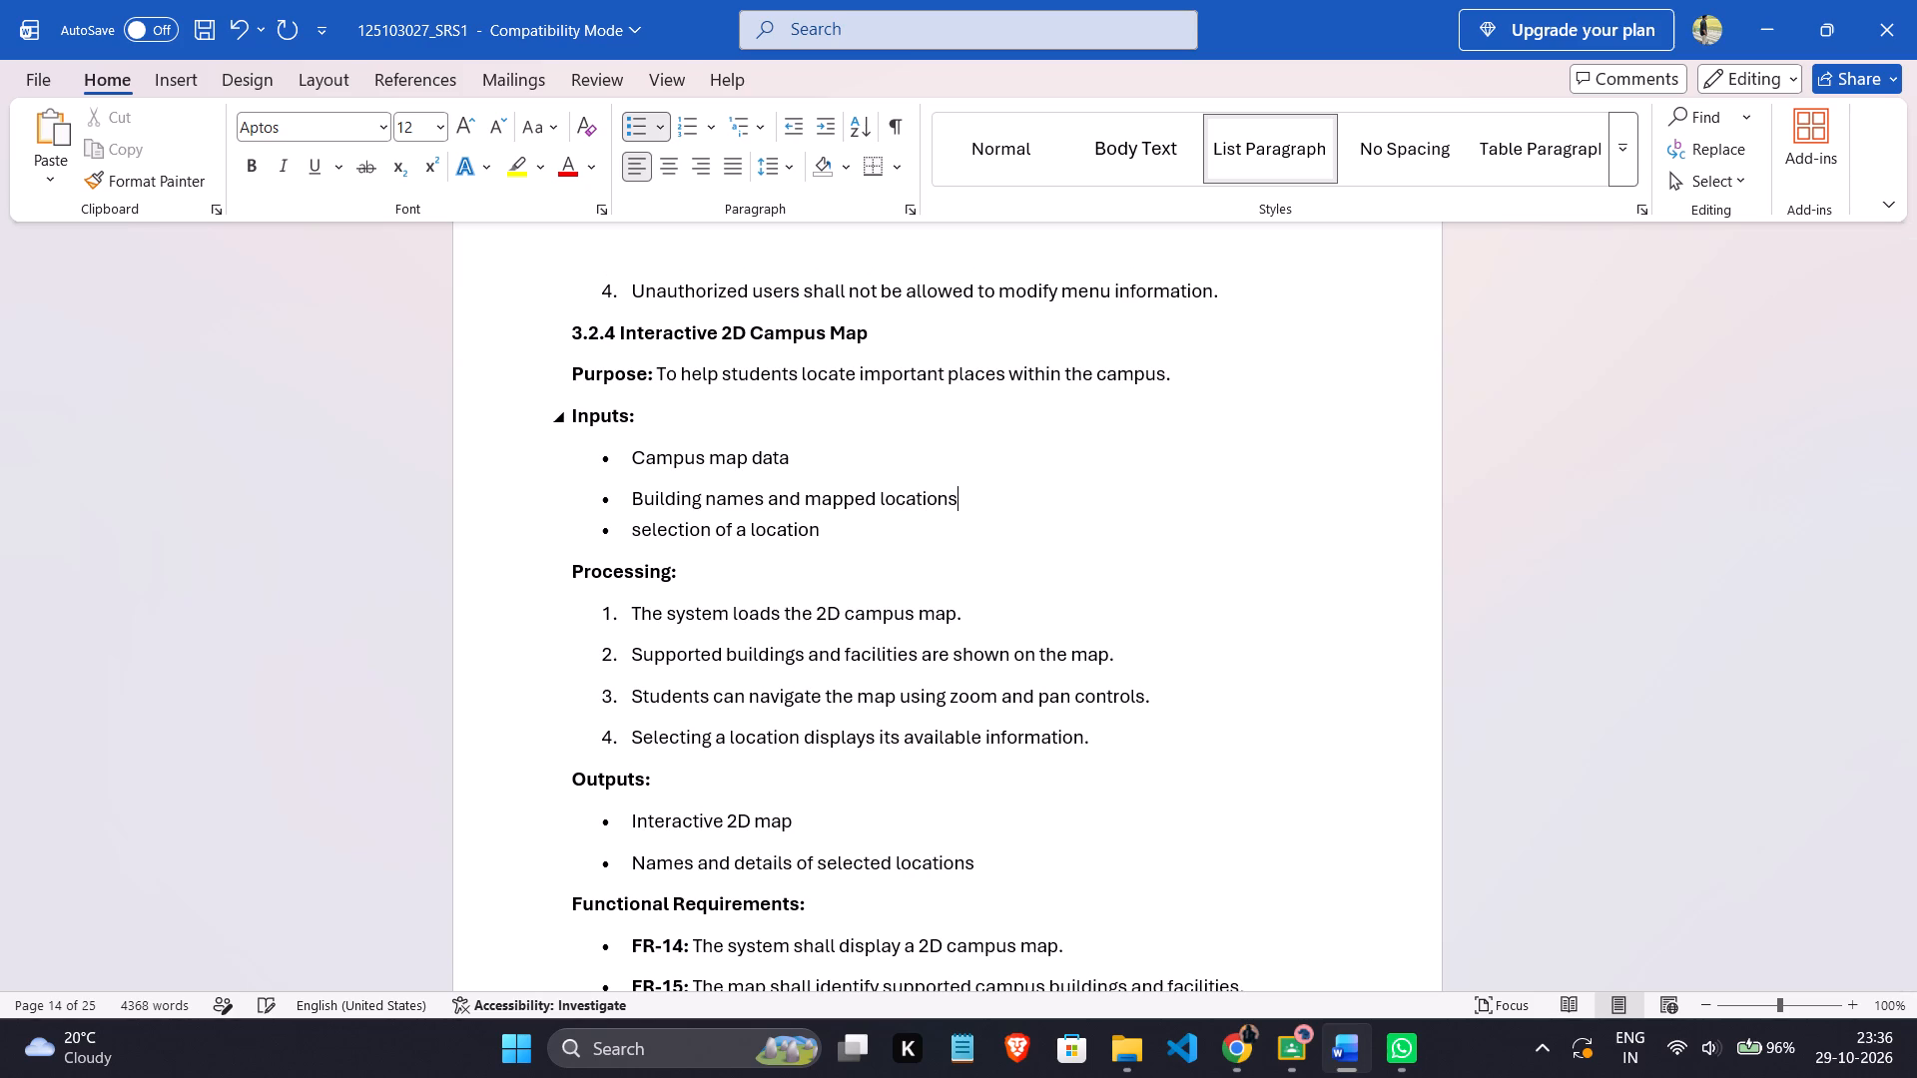
{"action": "left_click", "coordinate": [629, 533]}
{"action": "type", "text": "User"}
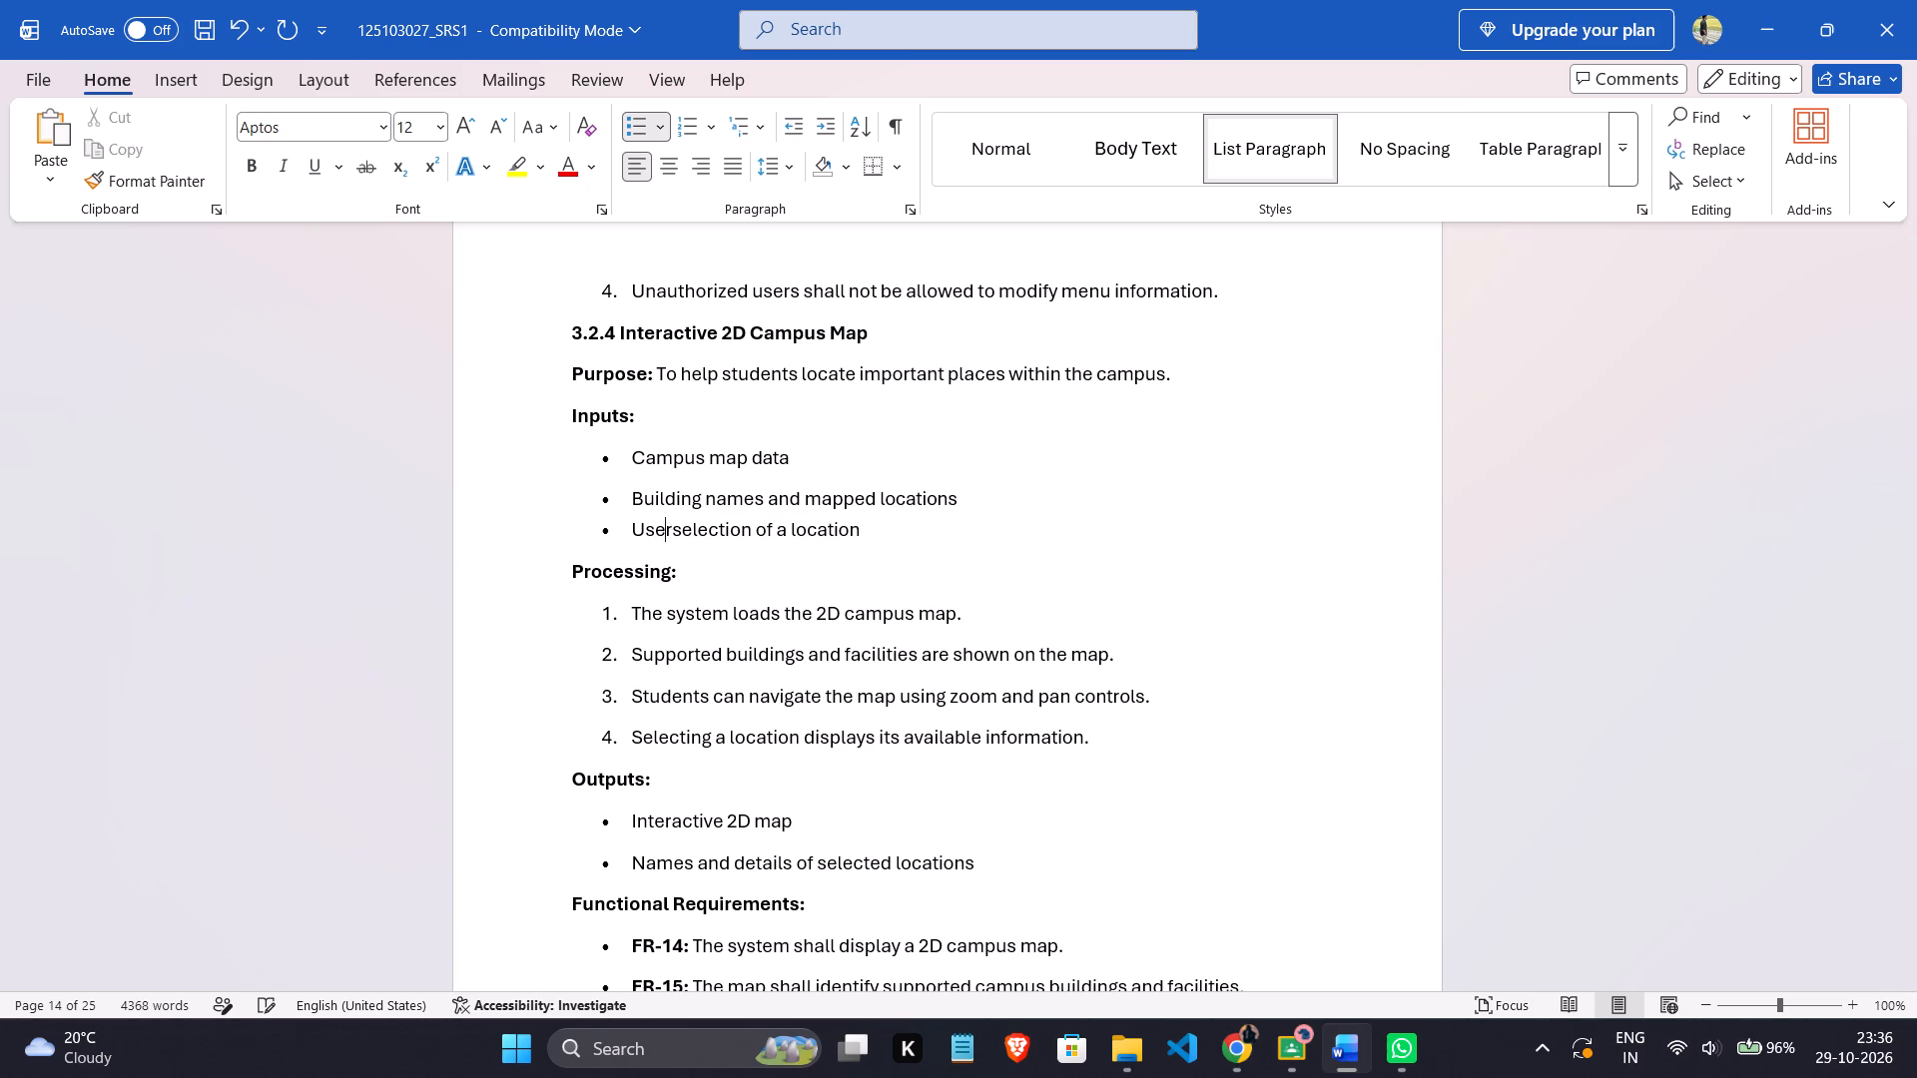
{"action": "key", "text": "space"}
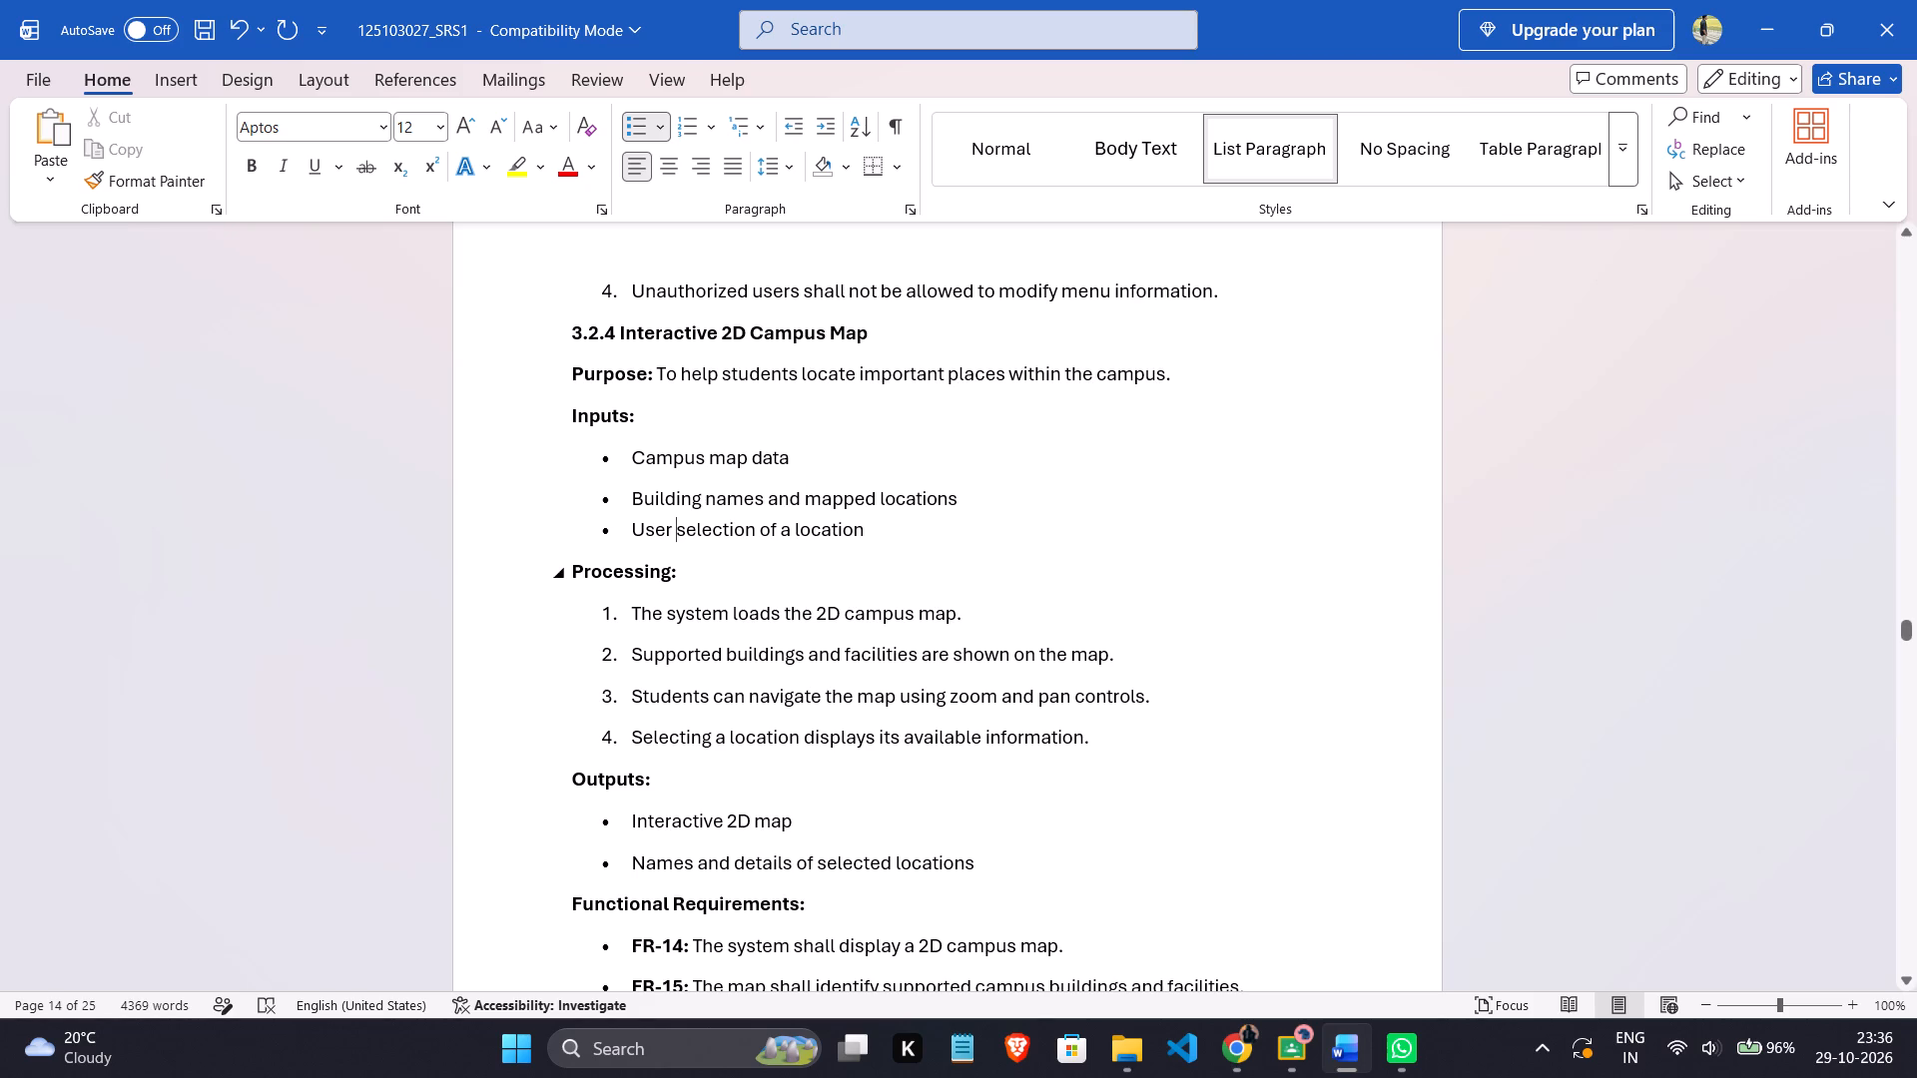
Delete the Processing heading and its four numbered items from section 3.2.4.
{"action": "scroll", "coordinate": [690, 542], "scroll_direction": "down", "scroll_amount": 5}
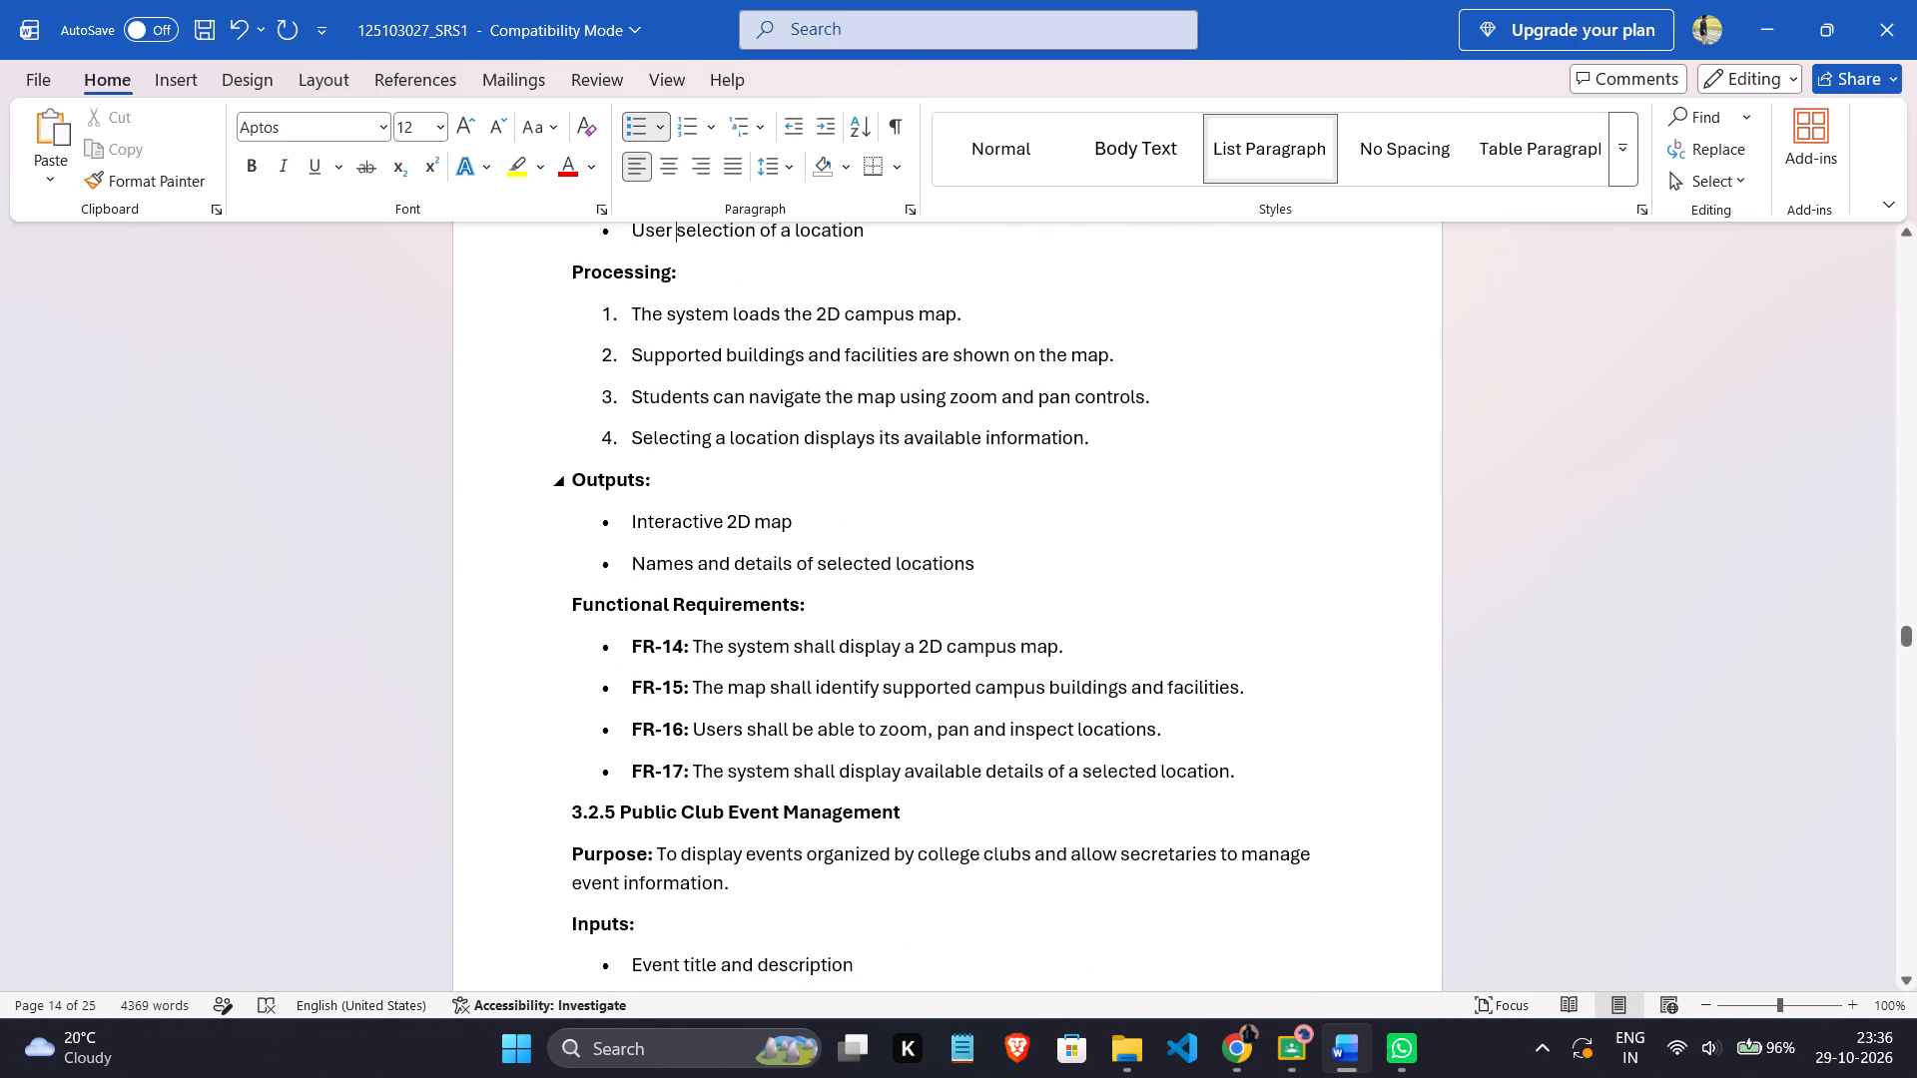
{"action": "left_click_drag", "start_coordinate": [1150, 439], "coordinate": [557, 276]}
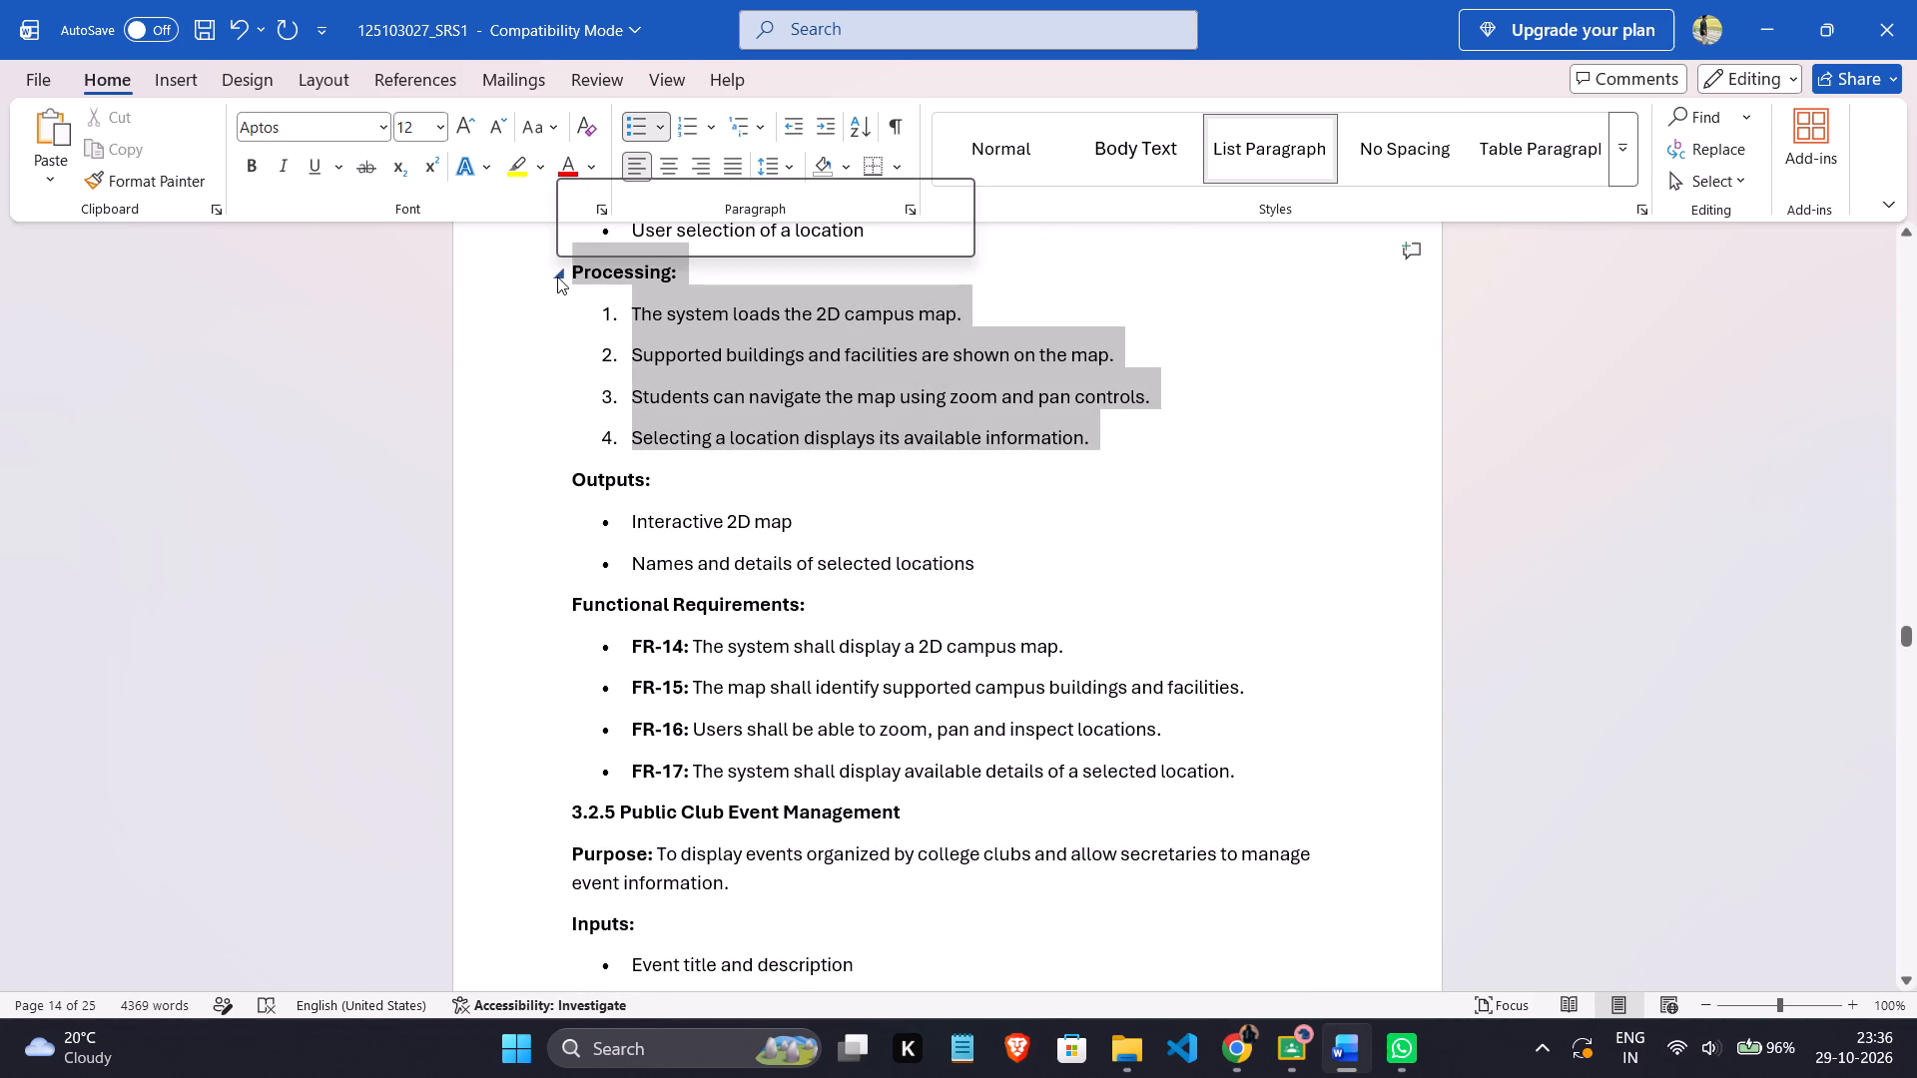
{"action": "key", "text": "BackSpace"}
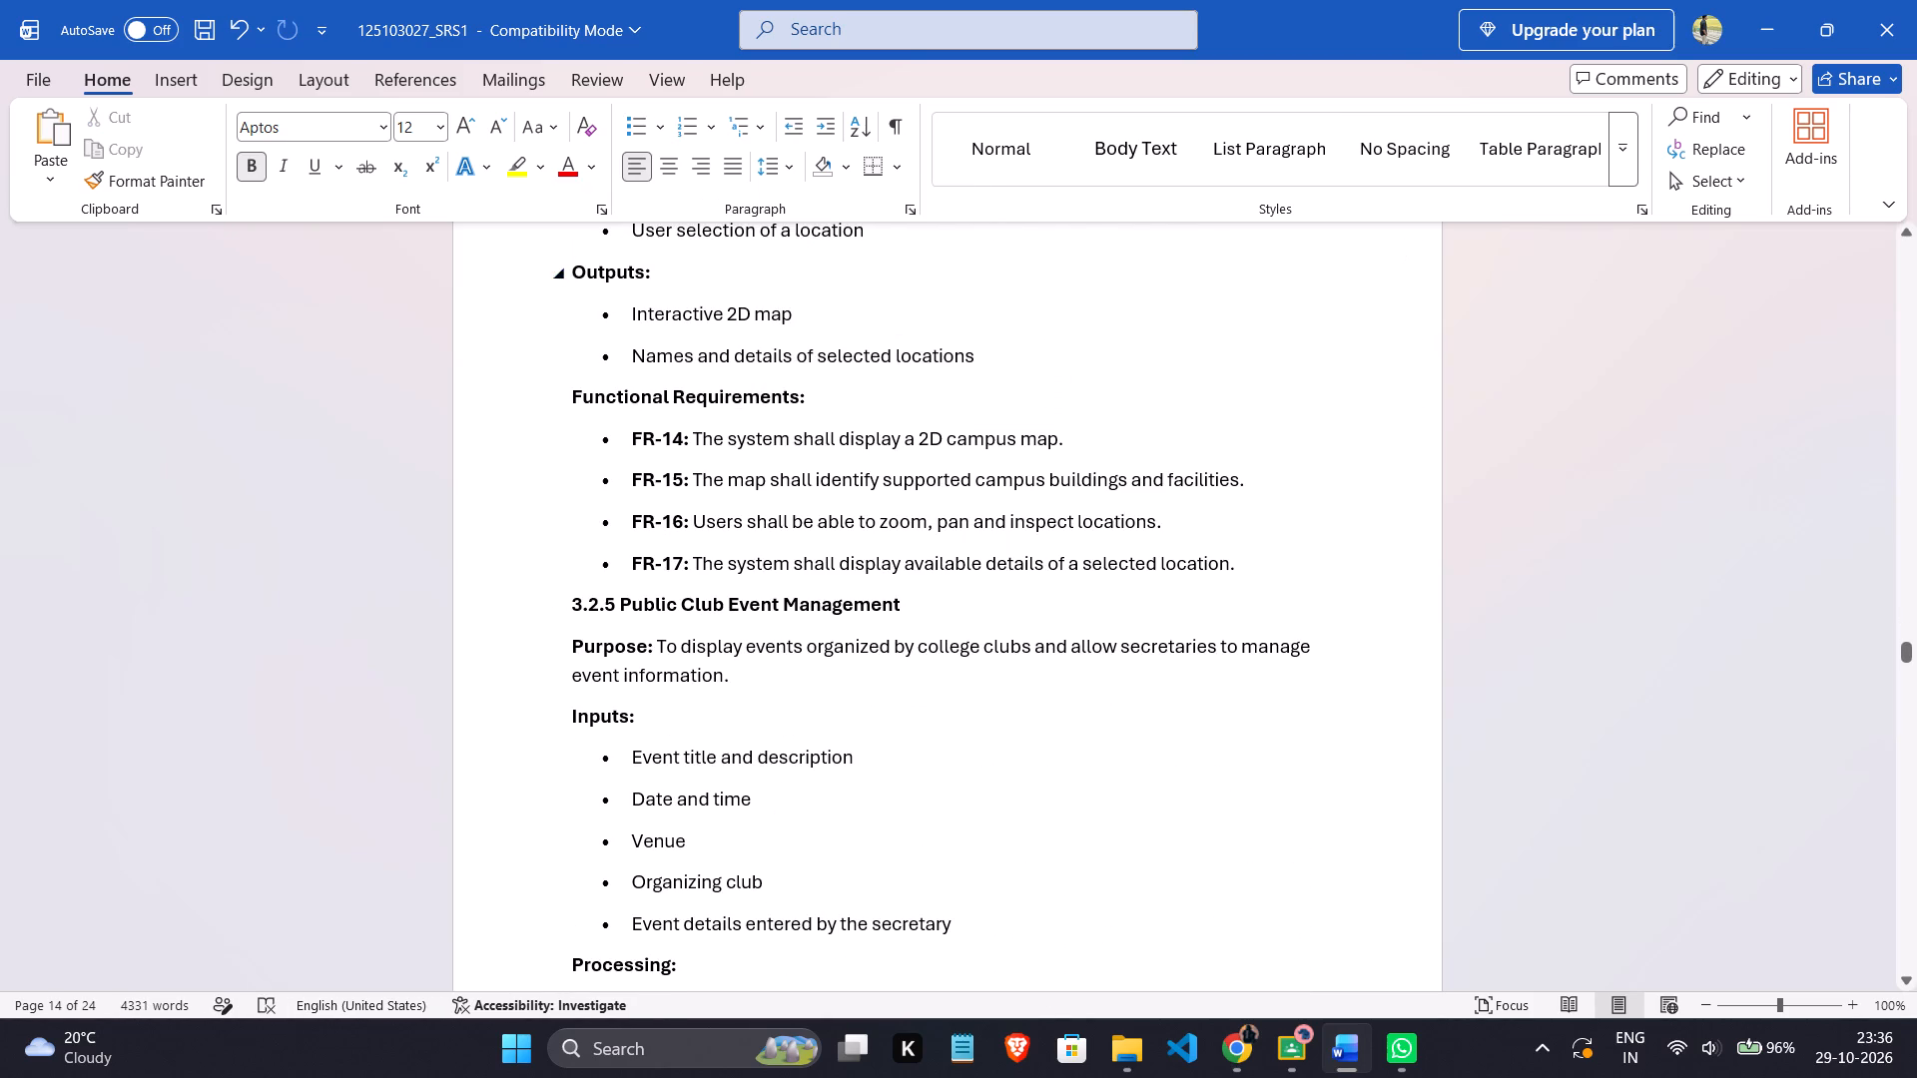
Remove the labels FR-14 through FR-17 from section 3.2.4's functional requirements.
{"action": "scroll", "coordinate": [565, 281], "scroll_direction": "down", "scroll_amount": 2}
{"action": "left_click_drag", "start_coordinate": [622, 317], "coordinate": [694, 319]}
{"action": "key", "text": "BackSpace"}
{"action": "left_click_drag", "start_coordinate": [629, 355], "coordinate": [686, 358]}
{"action": "key", "text": "BackSpace"}
{"action": "left_click_drag", "start_coordinate": [636, 403], "coordinate": [694, 401]}
{"action": "key", "text": "BackSpace"}
{"action": "left_click_drag", "start_coordinate": [626, 442], "coordinate": [693, 440]}
{"action": "key", "text": "BackSpace"}
Convert section 3.2.4's four bulleted functional requirements into a numbered list starting at 1.
{"action": "left_click_drag", "start_coordinate": [631, 301], "coordinate": [672, 446]}
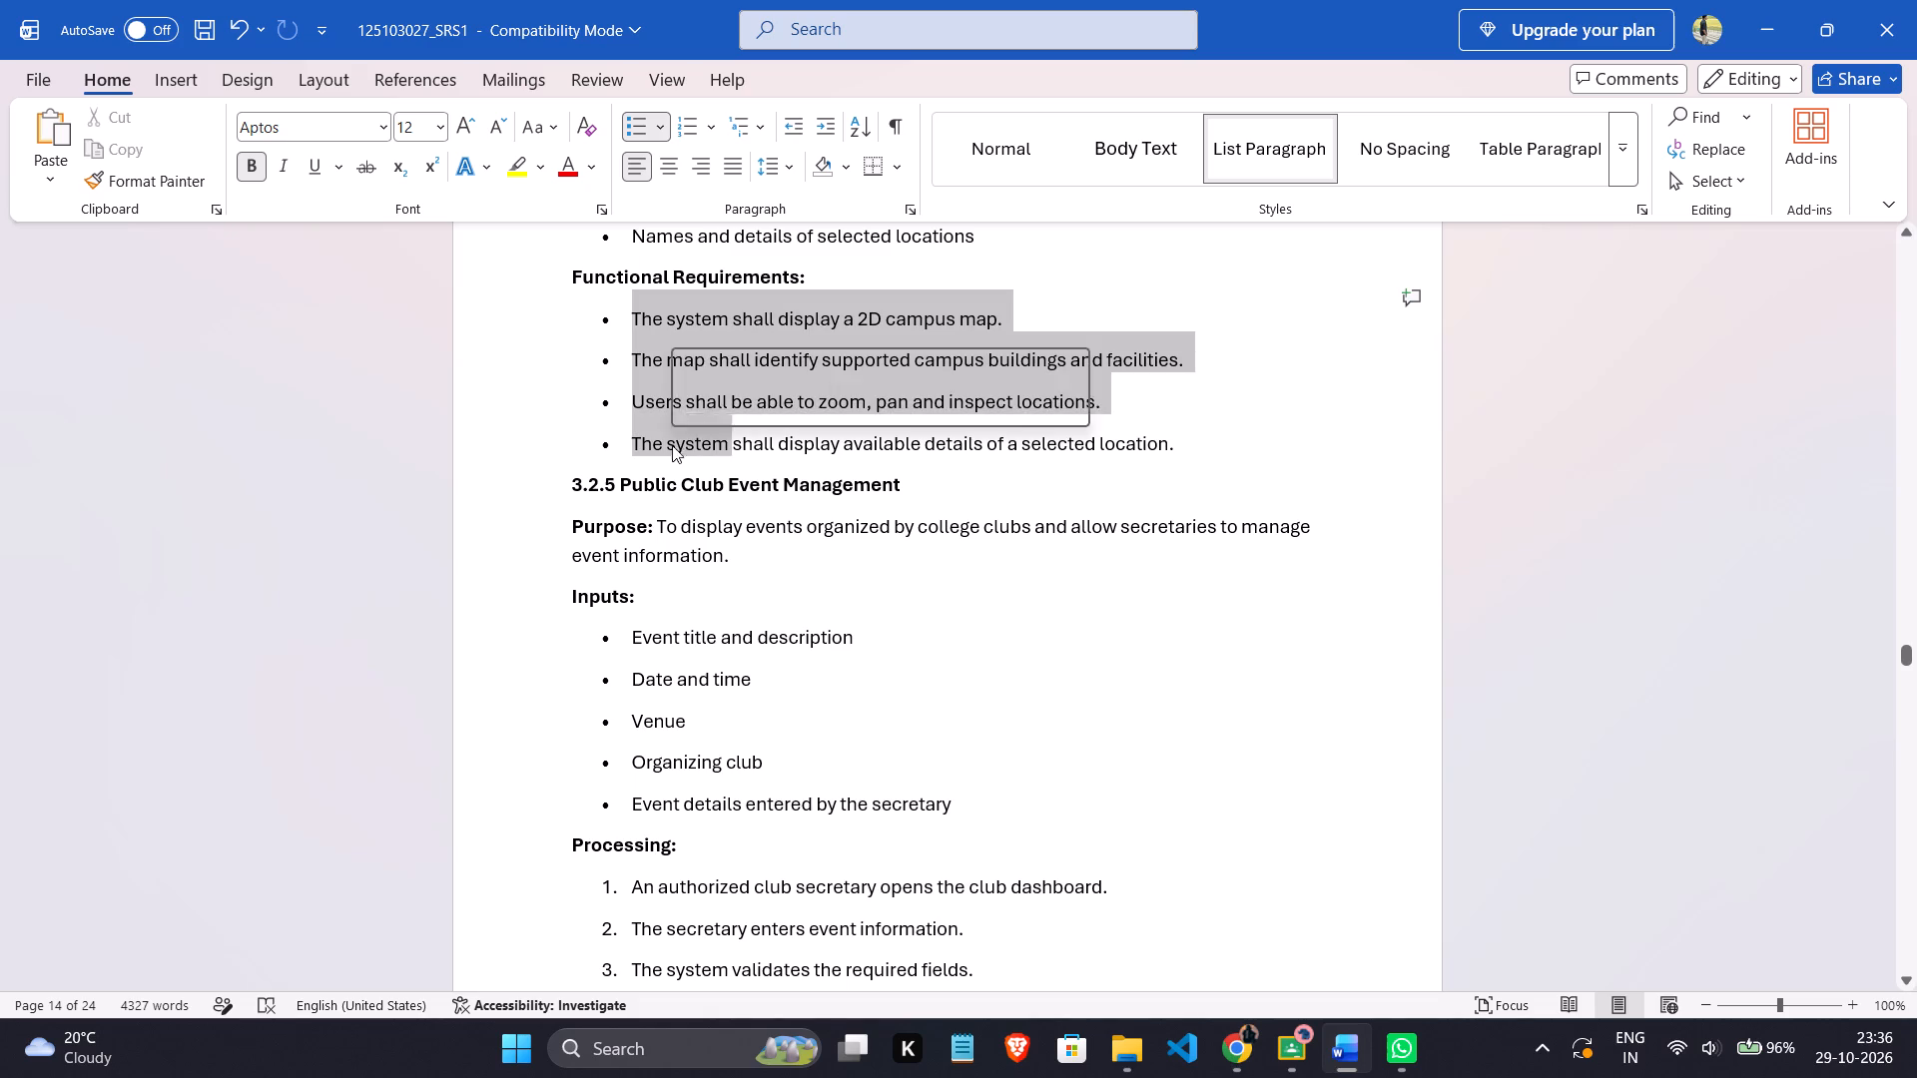
{"action": "left_click", "coordinate": [711, 130]}
{"action": "left_click", "coordinate": [695, 224]}
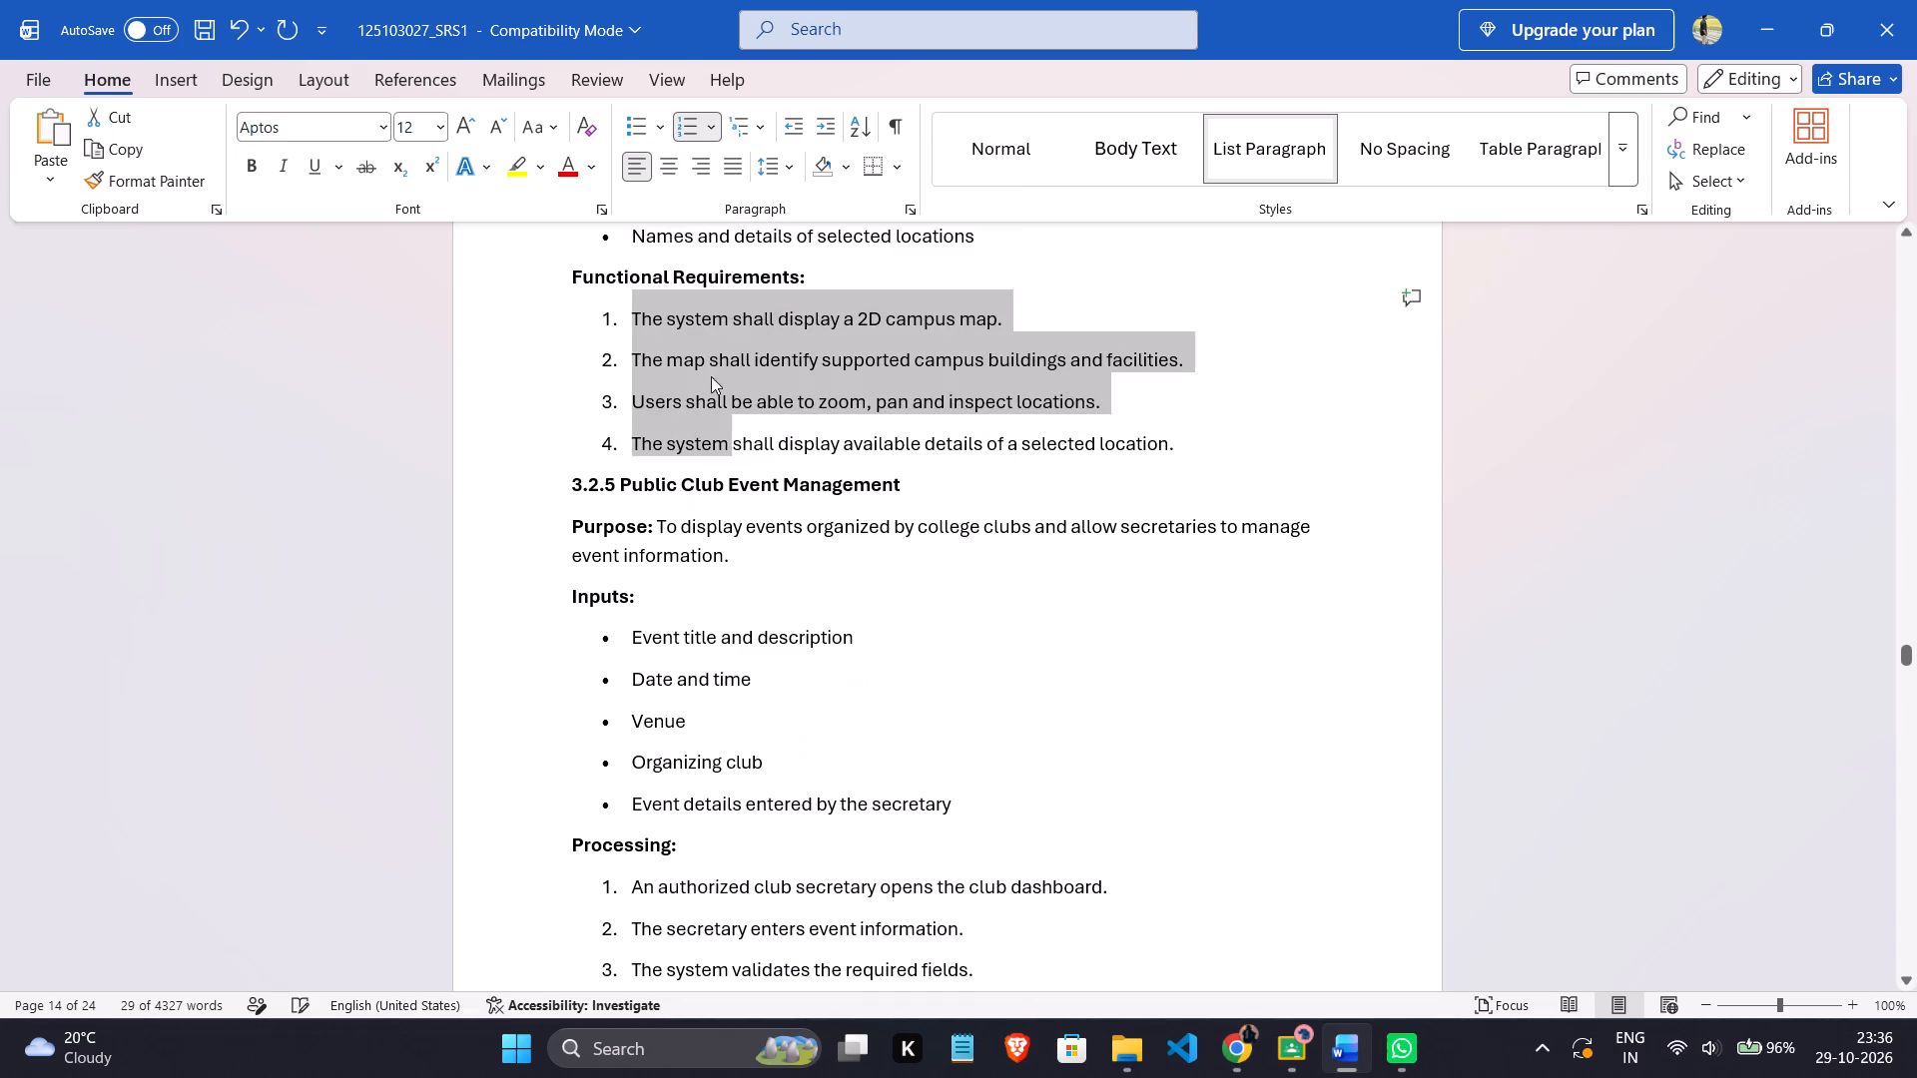
{"action": "left_click", "coordinate": [711, 397]}
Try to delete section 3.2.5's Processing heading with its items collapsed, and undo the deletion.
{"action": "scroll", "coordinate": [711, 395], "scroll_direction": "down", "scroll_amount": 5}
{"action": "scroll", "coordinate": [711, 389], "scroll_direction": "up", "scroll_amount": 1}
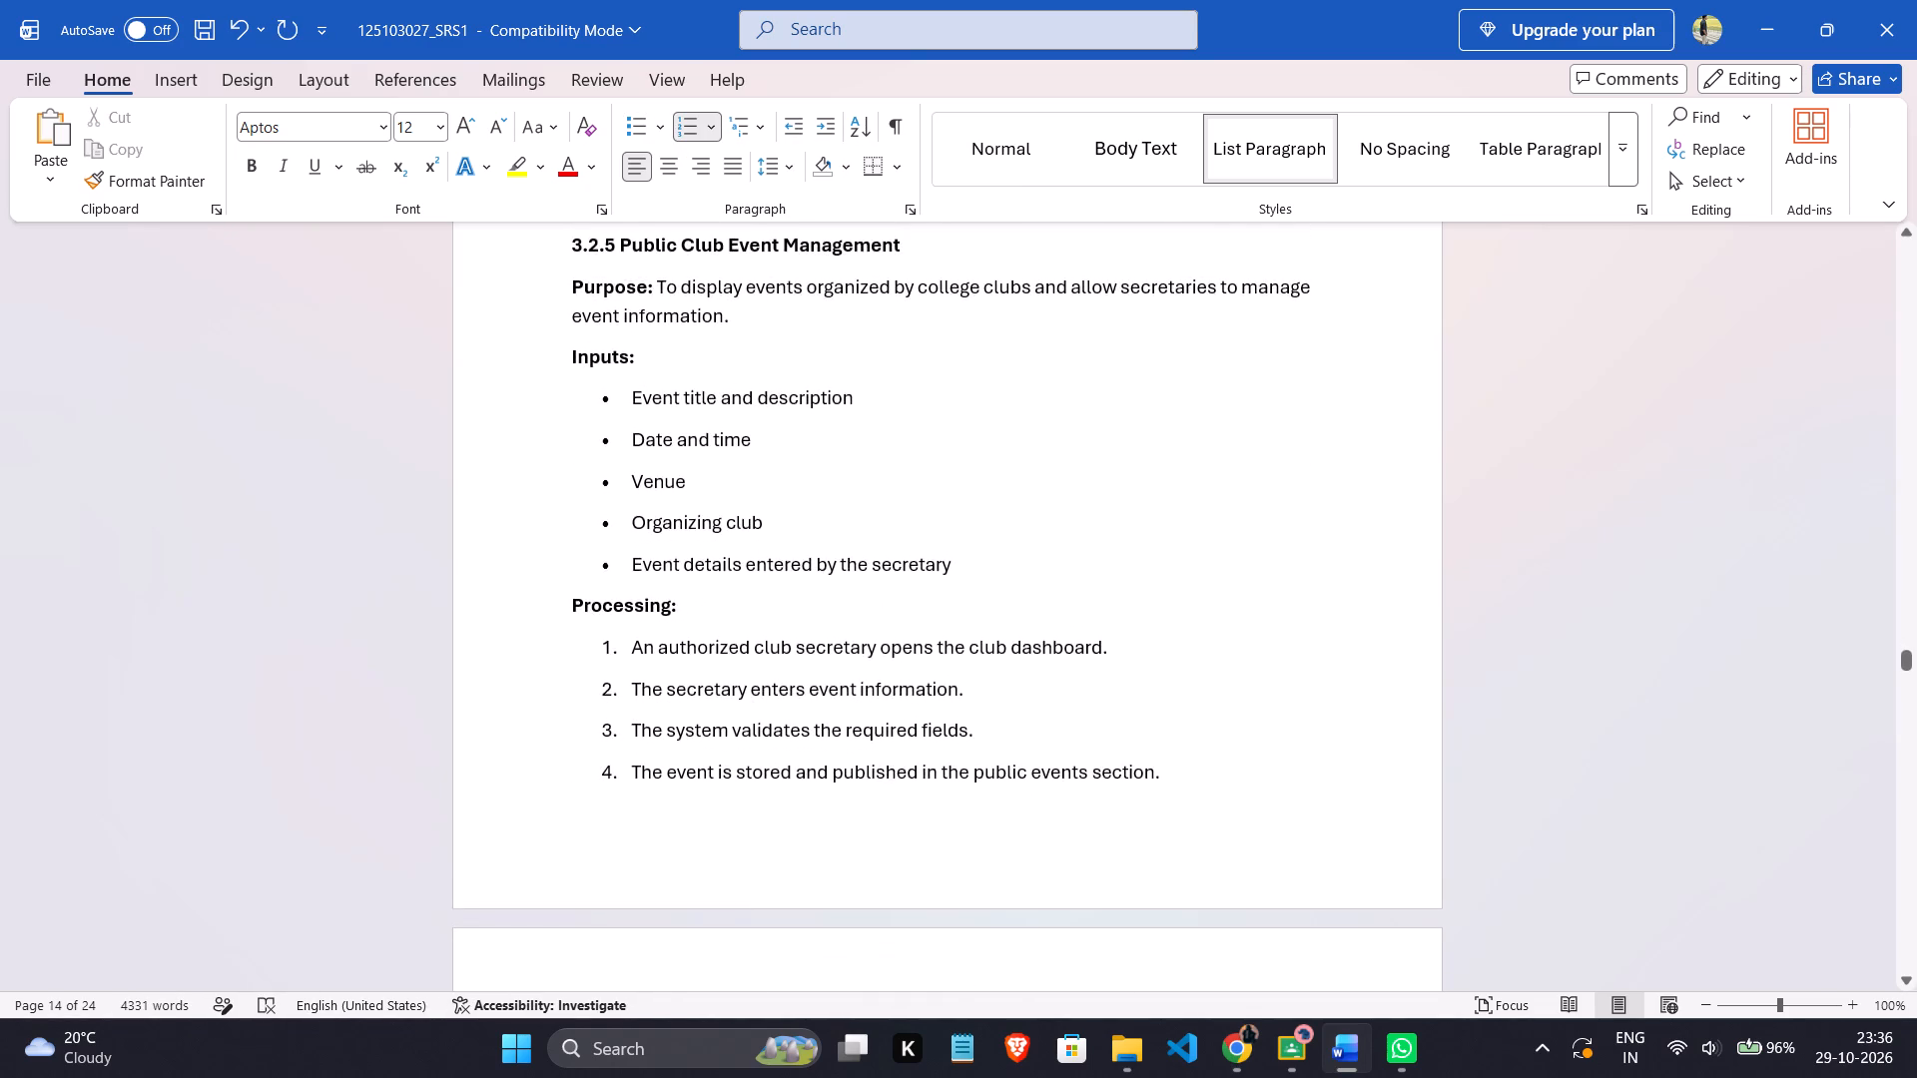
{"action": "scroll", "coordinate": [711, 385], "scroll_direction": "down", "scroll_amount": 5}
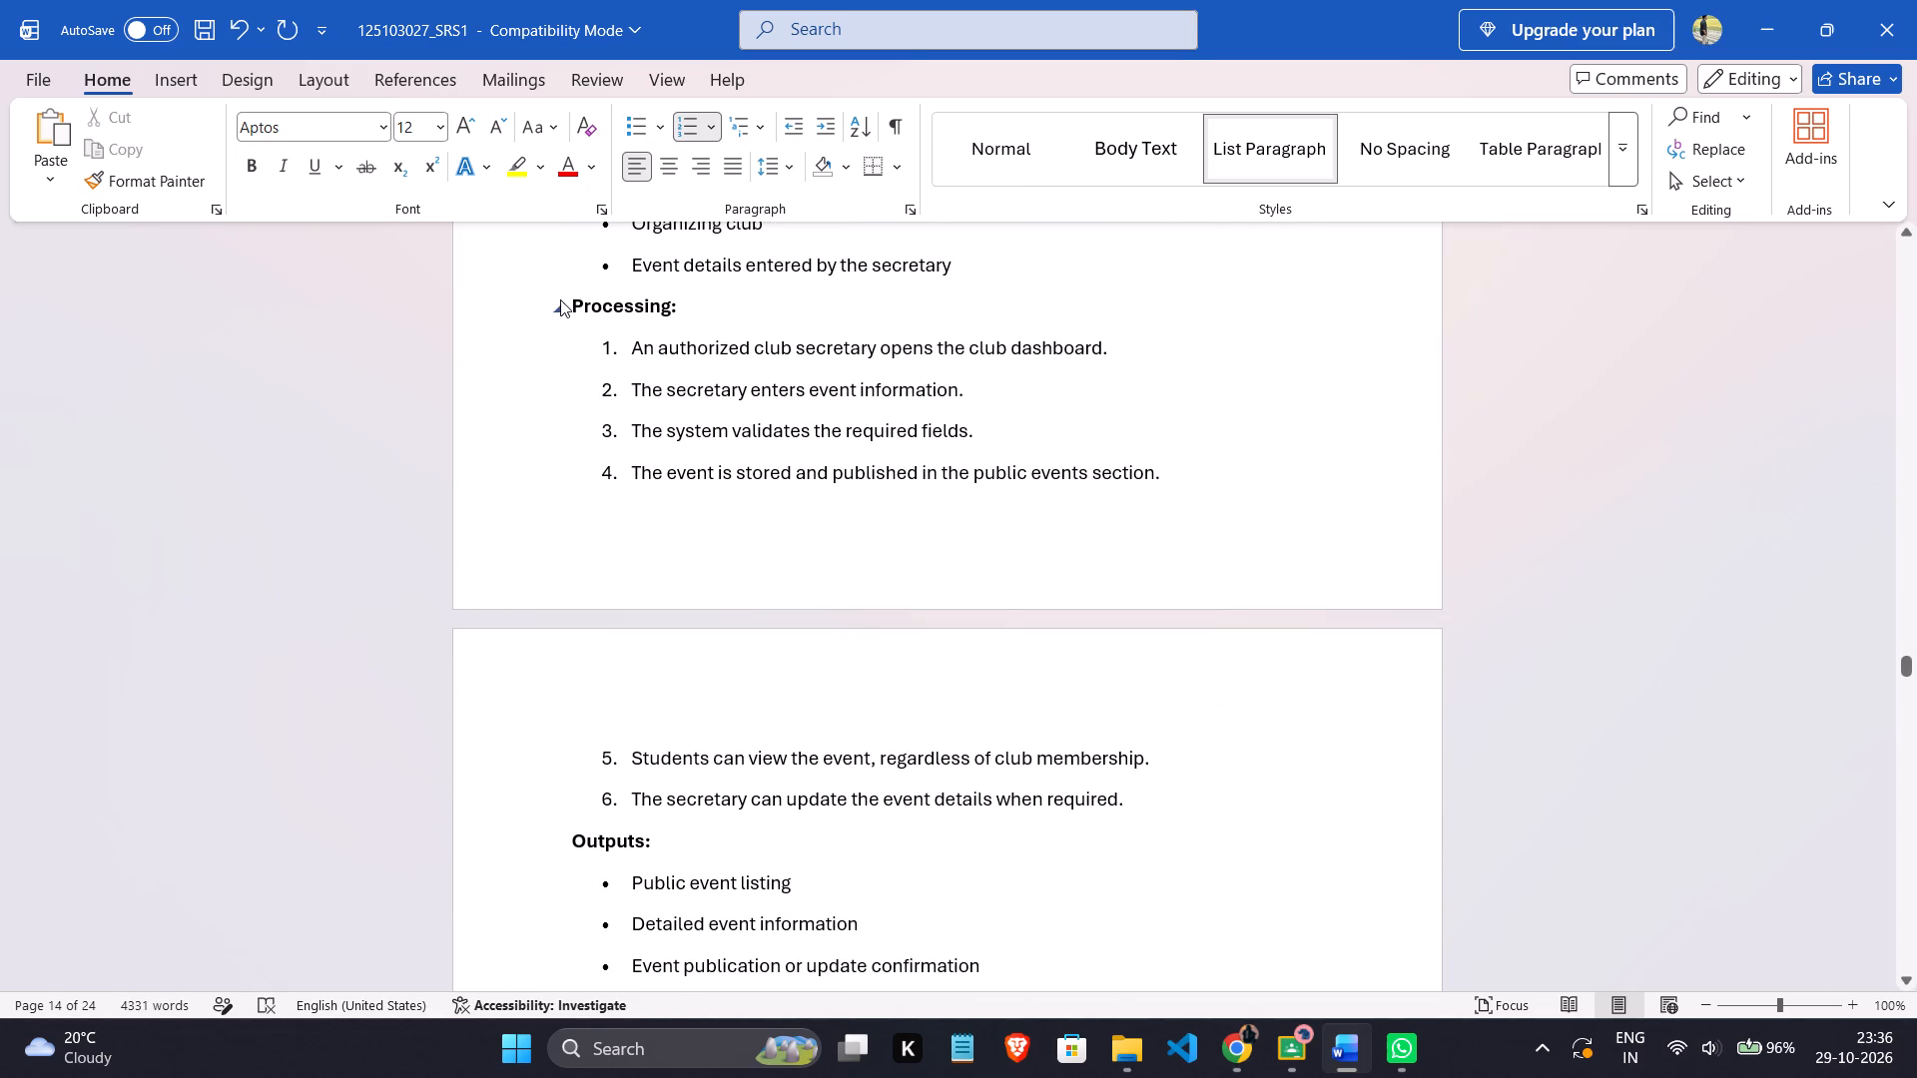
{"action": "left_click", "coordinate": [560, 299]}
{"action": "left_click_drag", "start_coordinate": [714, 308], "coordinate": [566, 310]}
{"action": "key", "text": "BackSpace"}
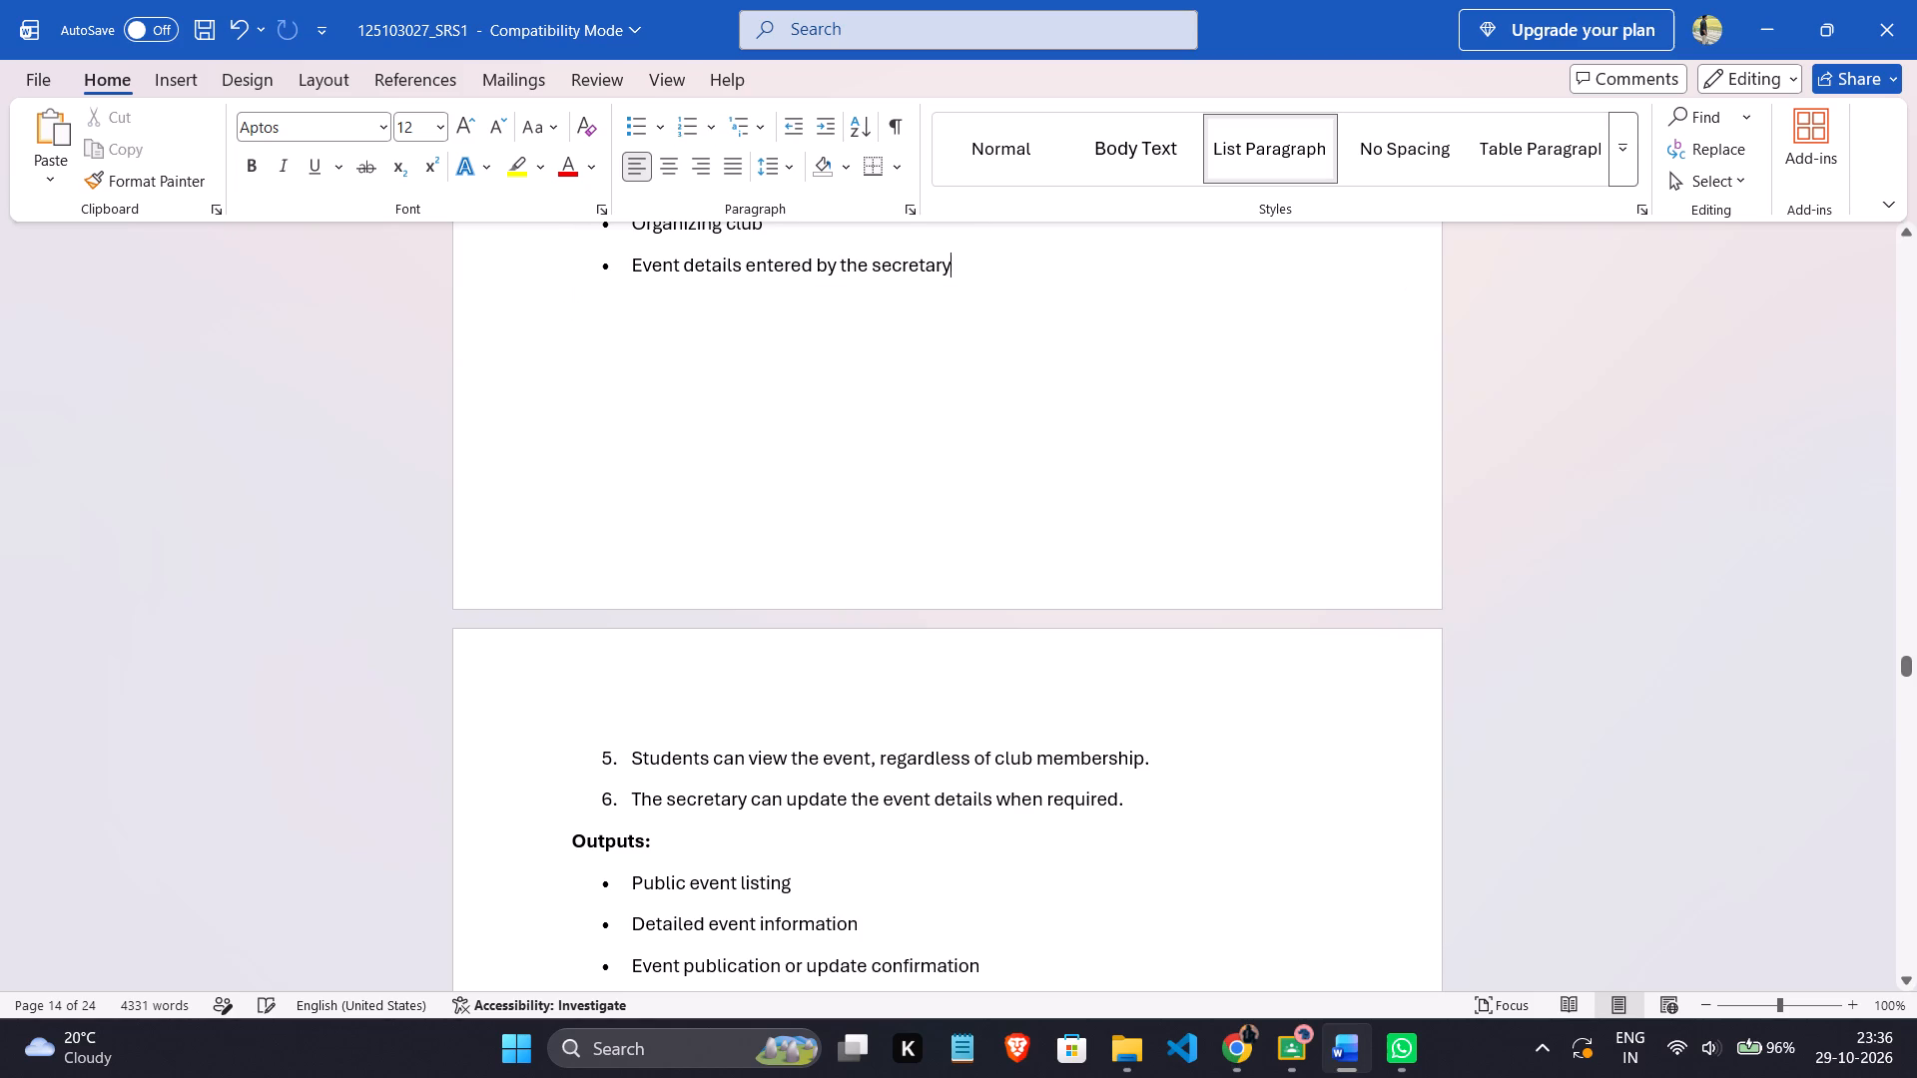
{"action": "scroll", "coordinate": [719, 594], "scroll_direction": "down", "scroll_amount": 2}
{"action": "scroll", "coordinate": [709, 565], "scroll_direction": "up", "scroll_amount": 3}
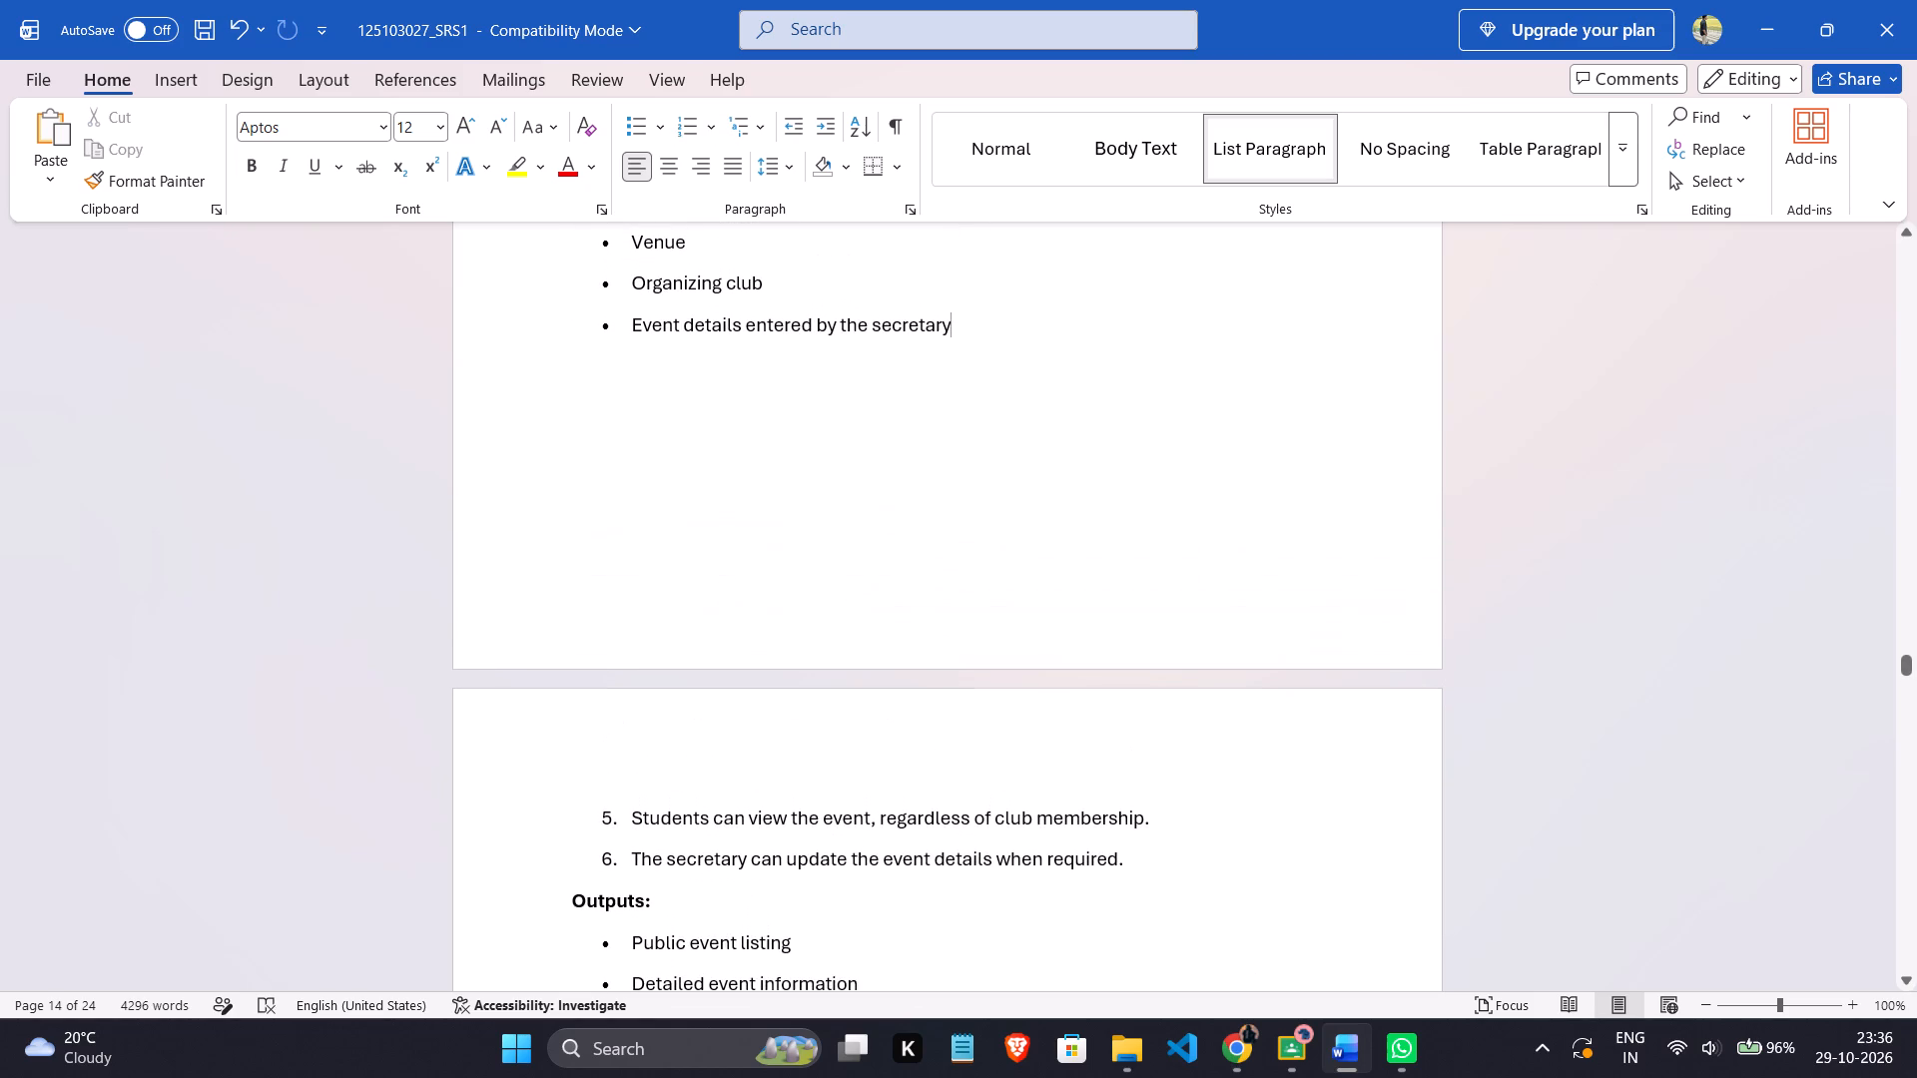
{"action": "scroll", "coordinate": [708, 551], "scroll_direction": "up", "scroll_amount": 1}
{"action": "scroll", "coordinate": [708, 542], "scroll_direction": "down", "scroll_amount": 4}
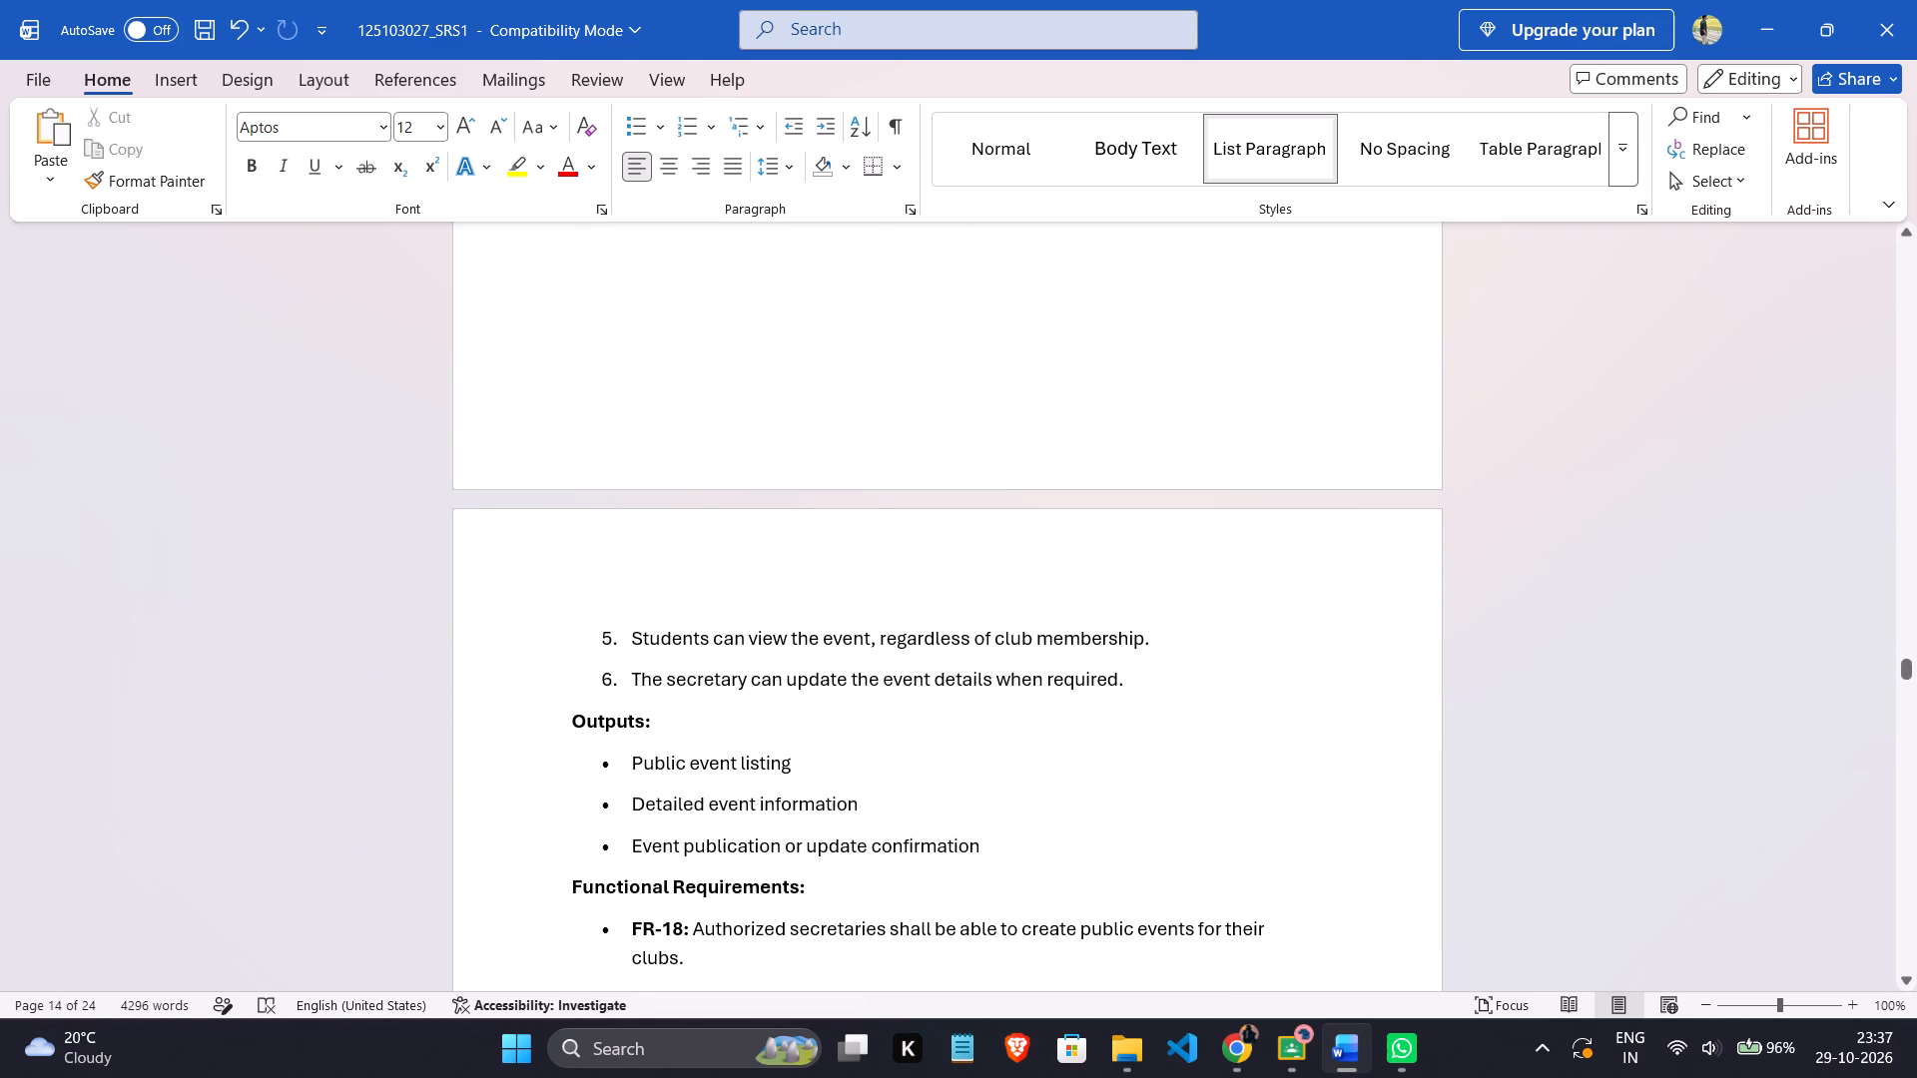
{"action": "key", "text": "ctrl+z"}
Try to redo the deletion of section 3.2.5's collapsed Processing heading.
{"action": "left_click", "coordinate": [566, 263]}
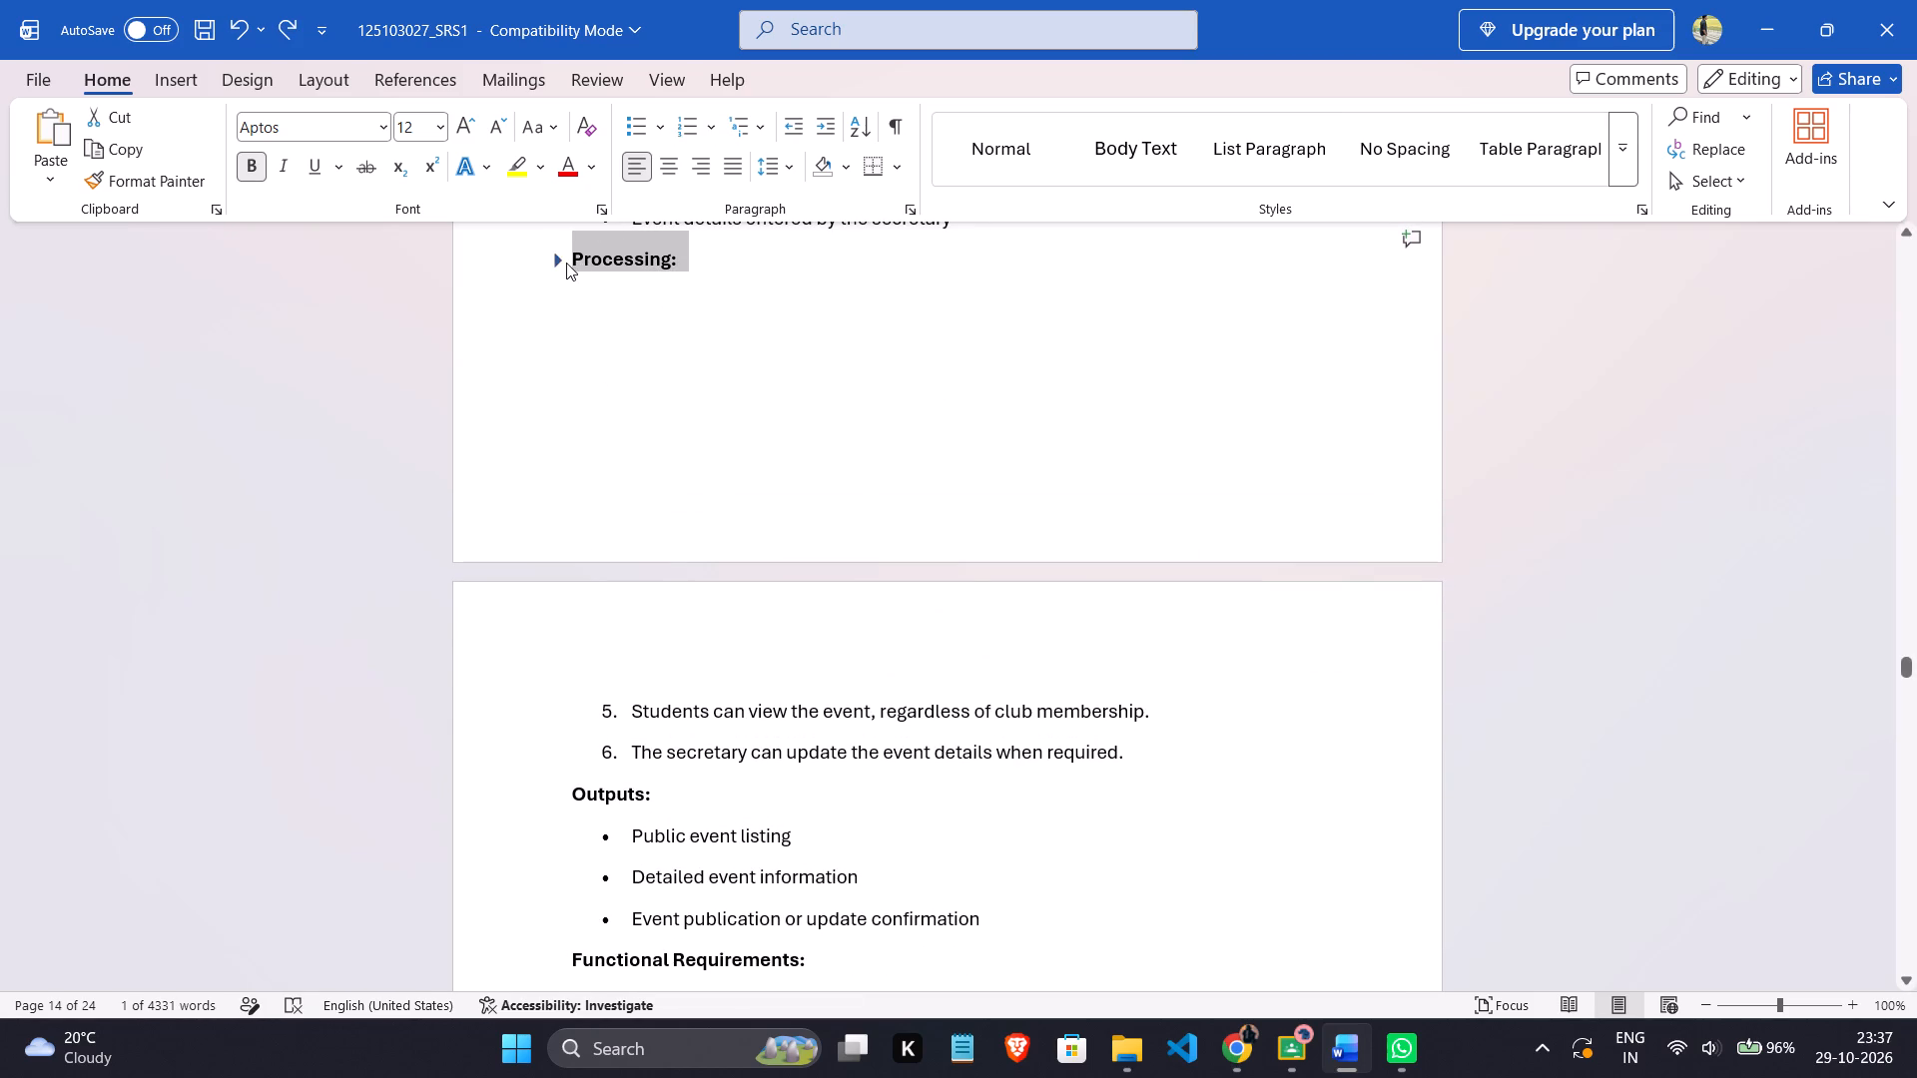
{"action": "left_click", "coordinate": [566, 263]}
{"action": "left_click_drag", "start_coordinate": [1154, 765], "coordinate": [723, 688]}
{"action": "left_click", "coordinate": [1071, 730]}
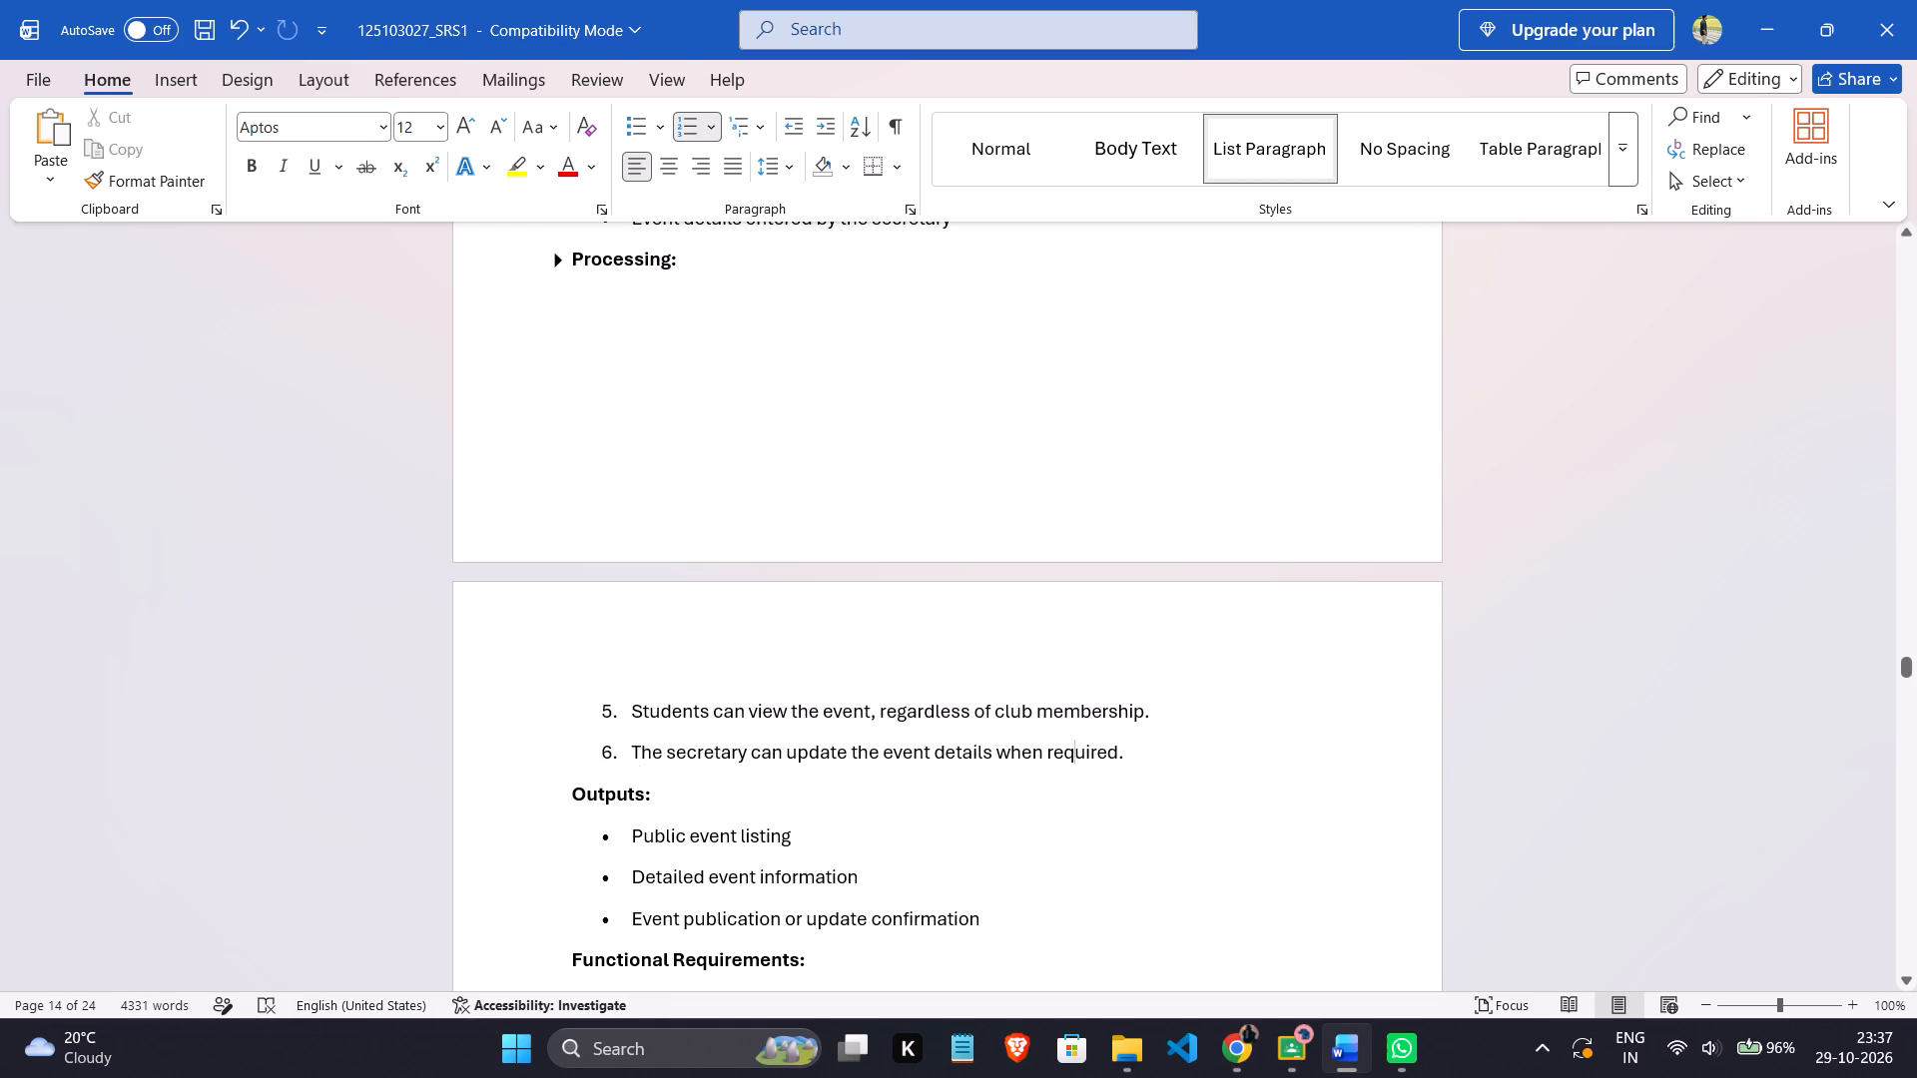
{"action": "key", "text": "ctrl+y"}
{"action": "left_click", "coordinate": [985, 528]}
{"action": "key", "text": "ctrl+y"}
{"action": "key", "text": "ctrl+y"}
Delete section 3.2.5's Processing heading together with its collapsed items.
{"action": "left_click_drag", "start_coordinate": [725, 258], "coordinate": [688, 258]}
{"action": "left_click_drag", "start_coordinate": [688, 258], "coordinate": [941, 249]}
{"action": "left_click", "coordinate": [1064, 299]}
{"action": "left_click_drag", "start_coordinate": [886, 301], "coordinate": [553, 299]}
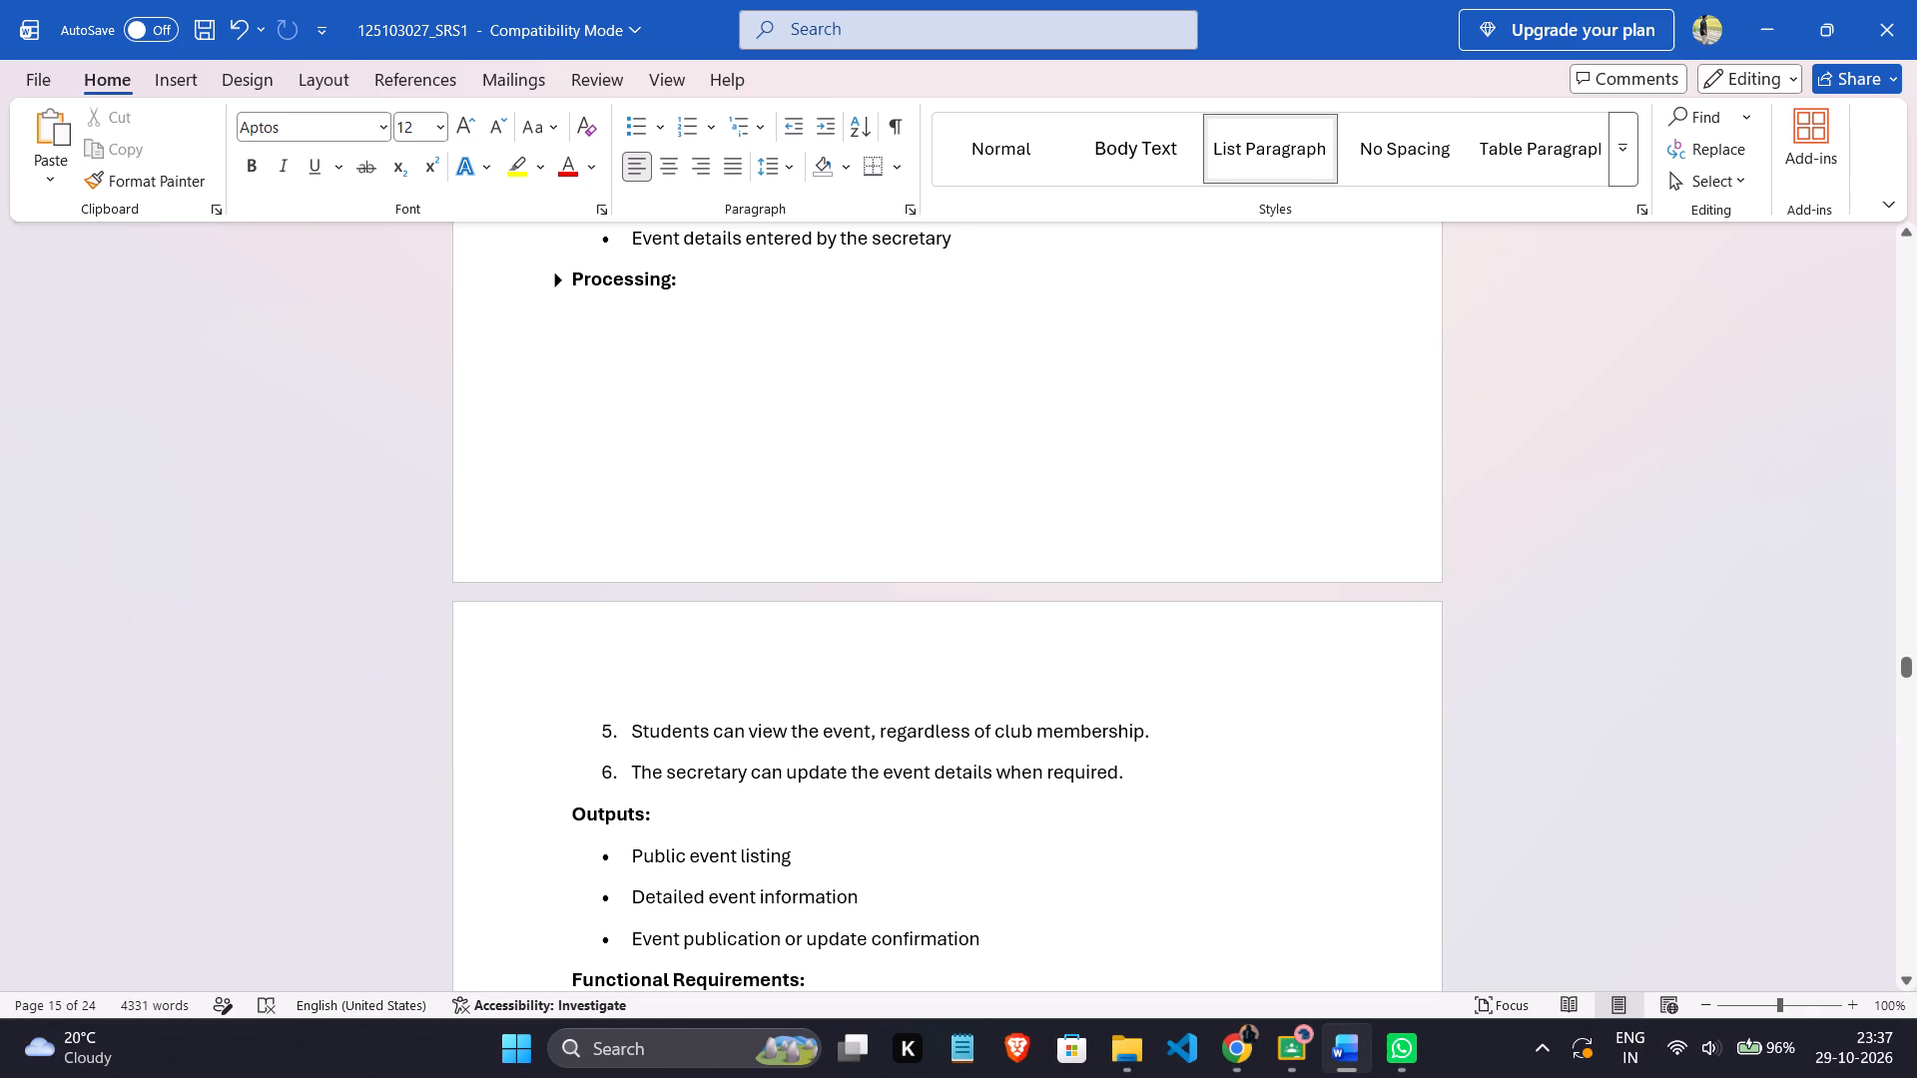
{"action": "left_click", "coordinate": [567, 288]}
{"action": "left_click_drag", "start_coordinate": [569, 287], "coordinate": [706, 287]}
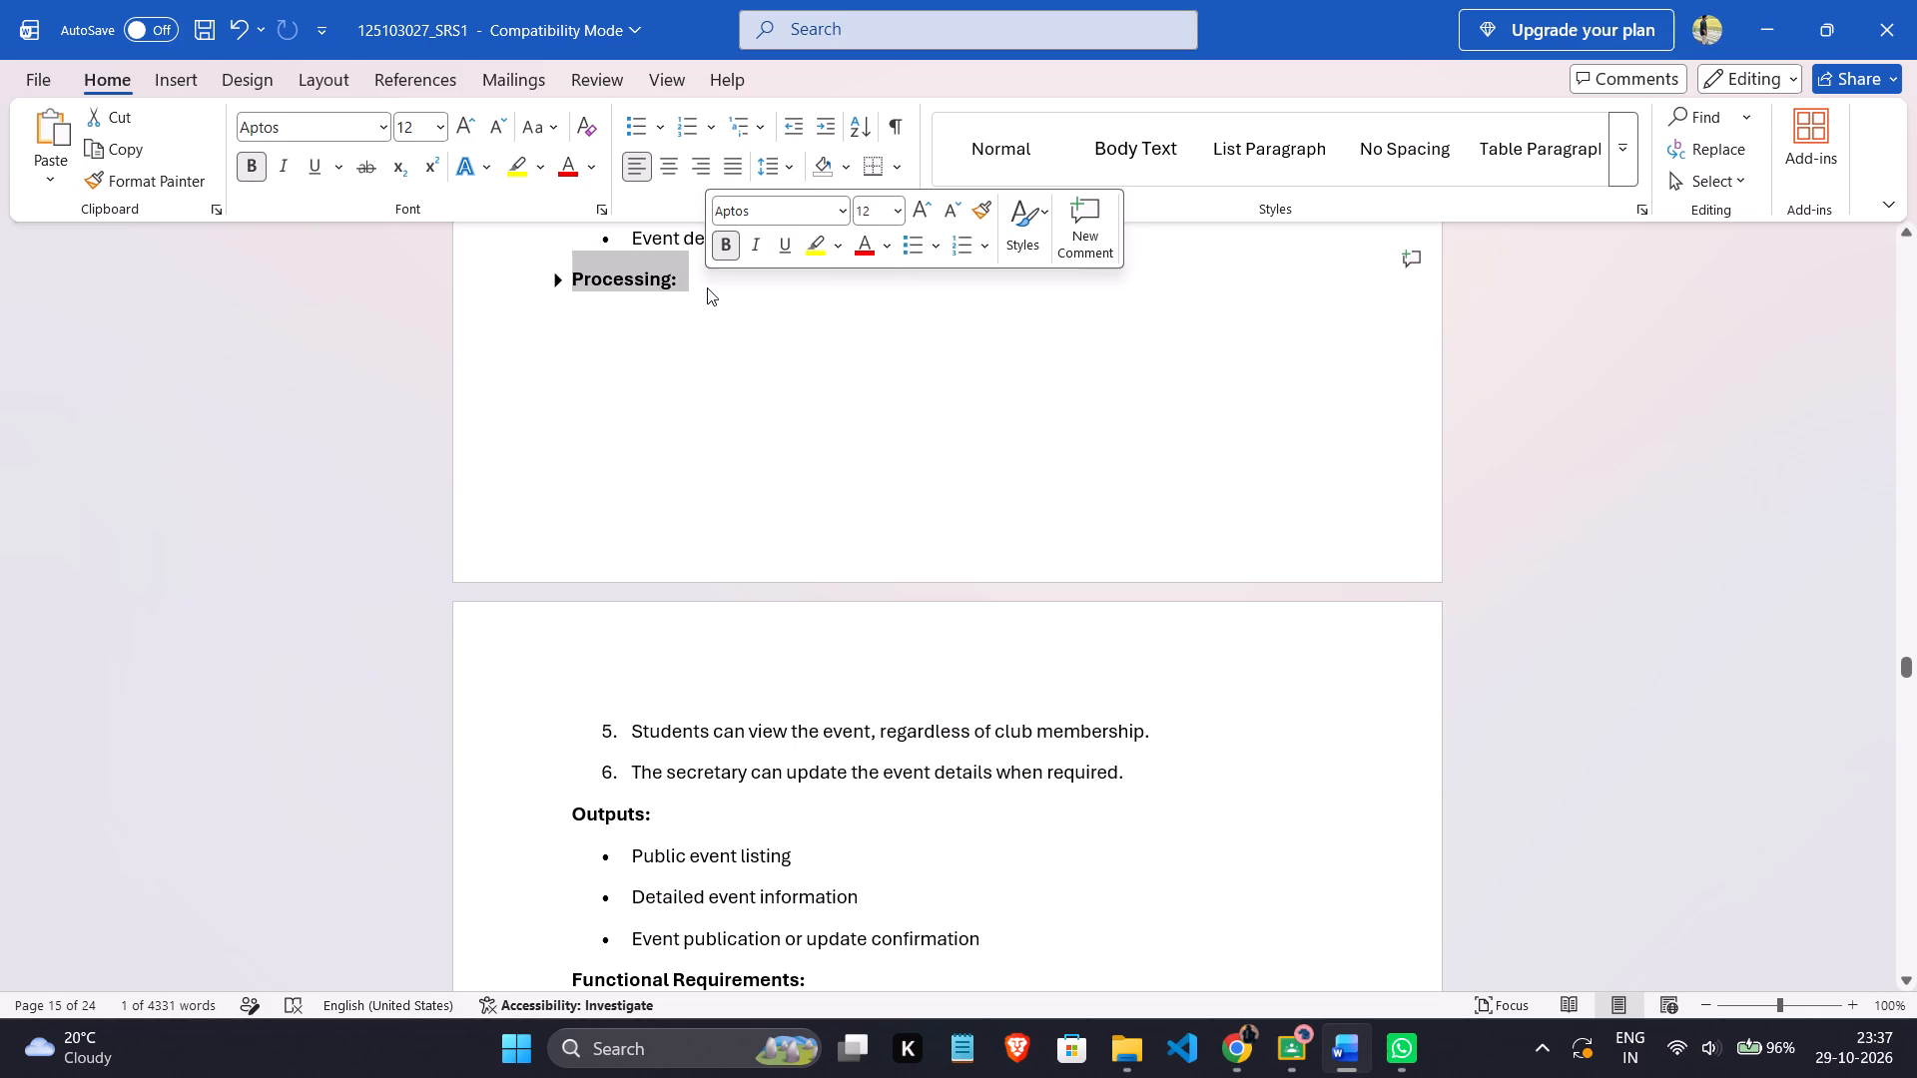
{"action": "key", "text": "BackSpace"}
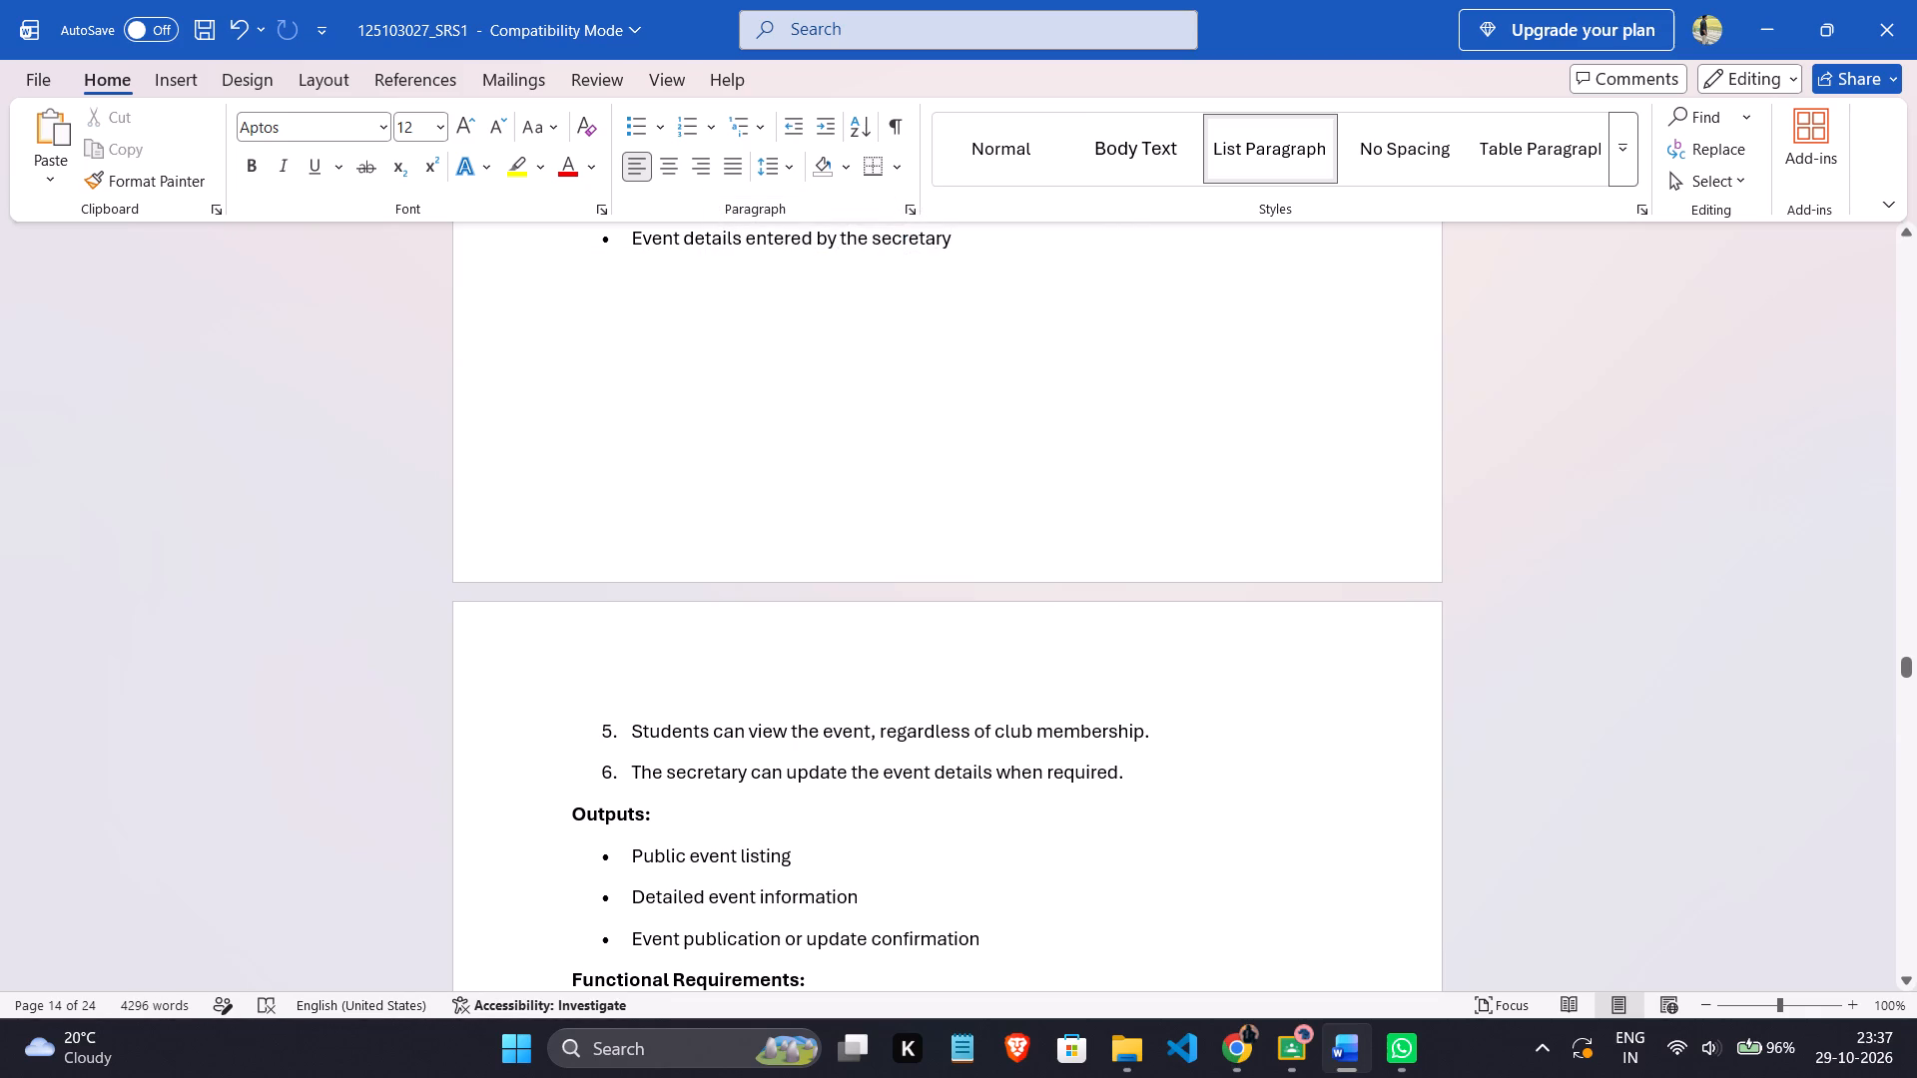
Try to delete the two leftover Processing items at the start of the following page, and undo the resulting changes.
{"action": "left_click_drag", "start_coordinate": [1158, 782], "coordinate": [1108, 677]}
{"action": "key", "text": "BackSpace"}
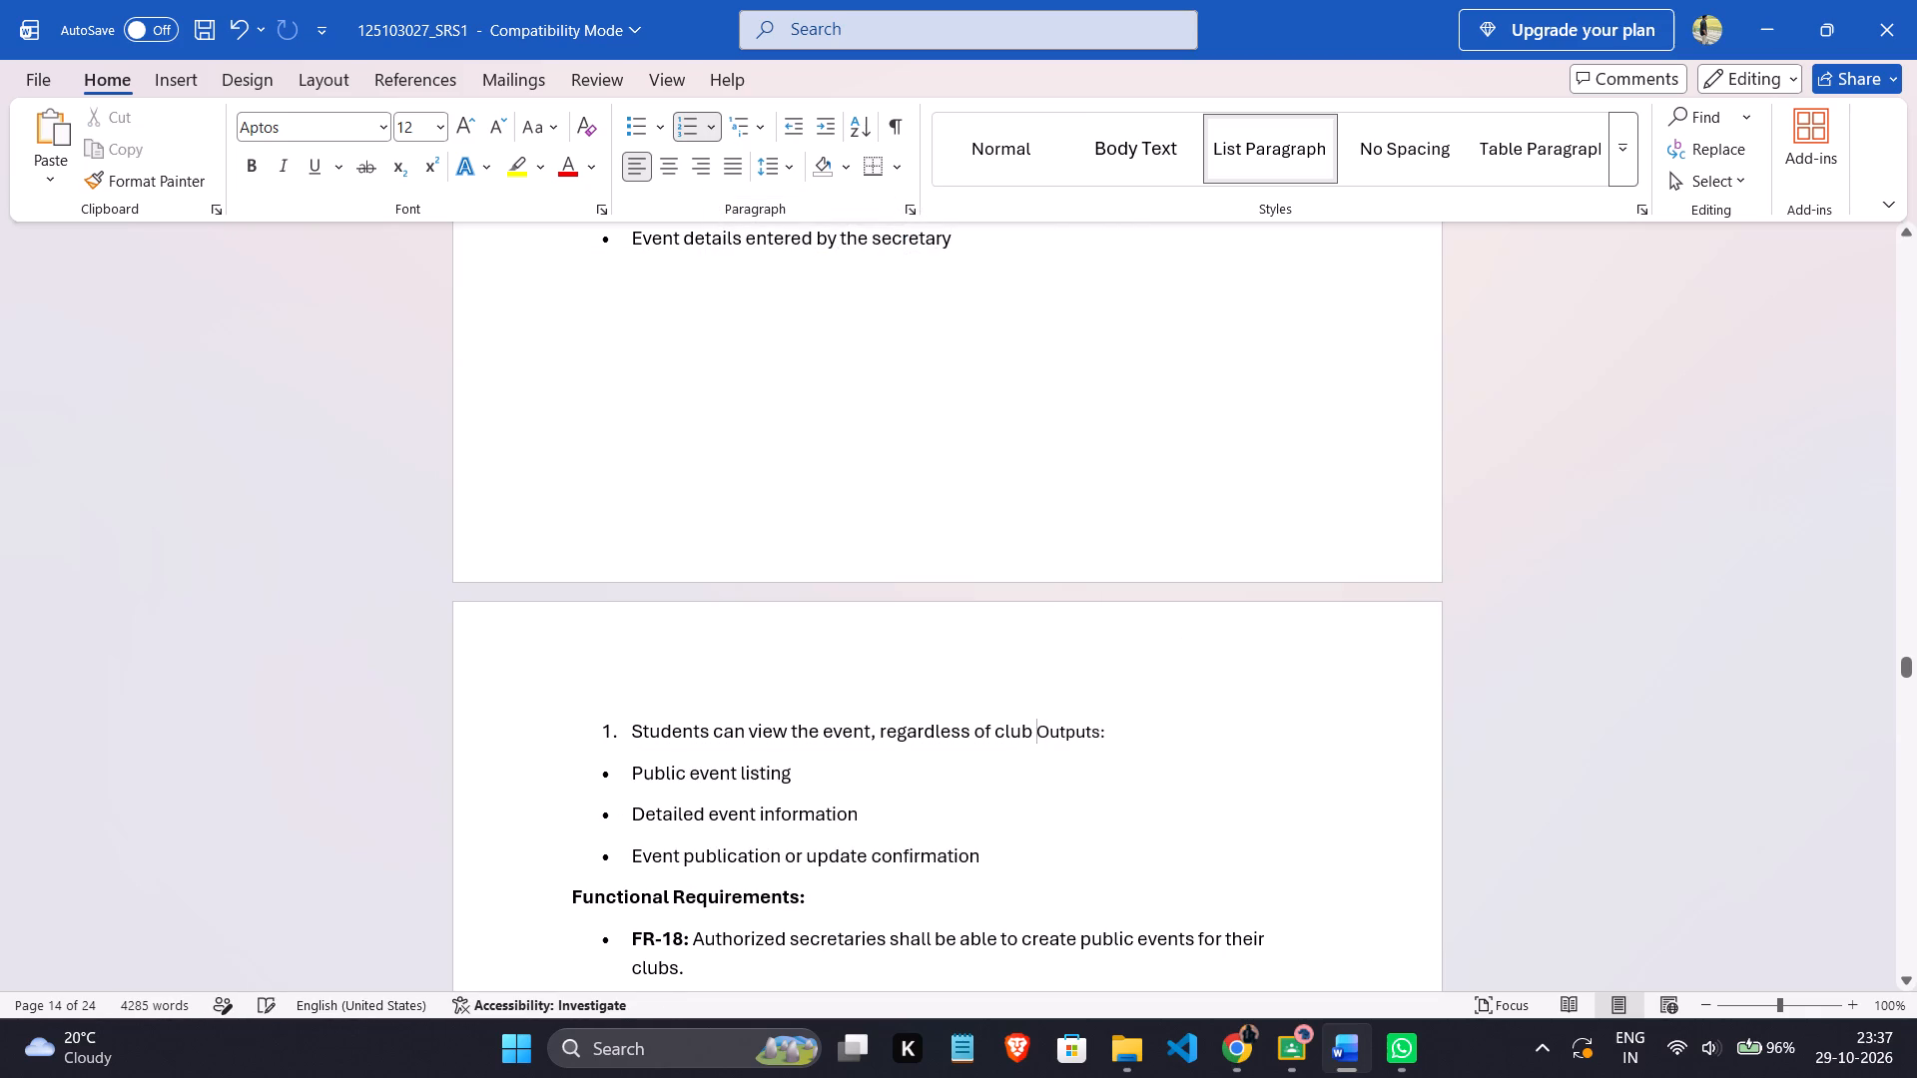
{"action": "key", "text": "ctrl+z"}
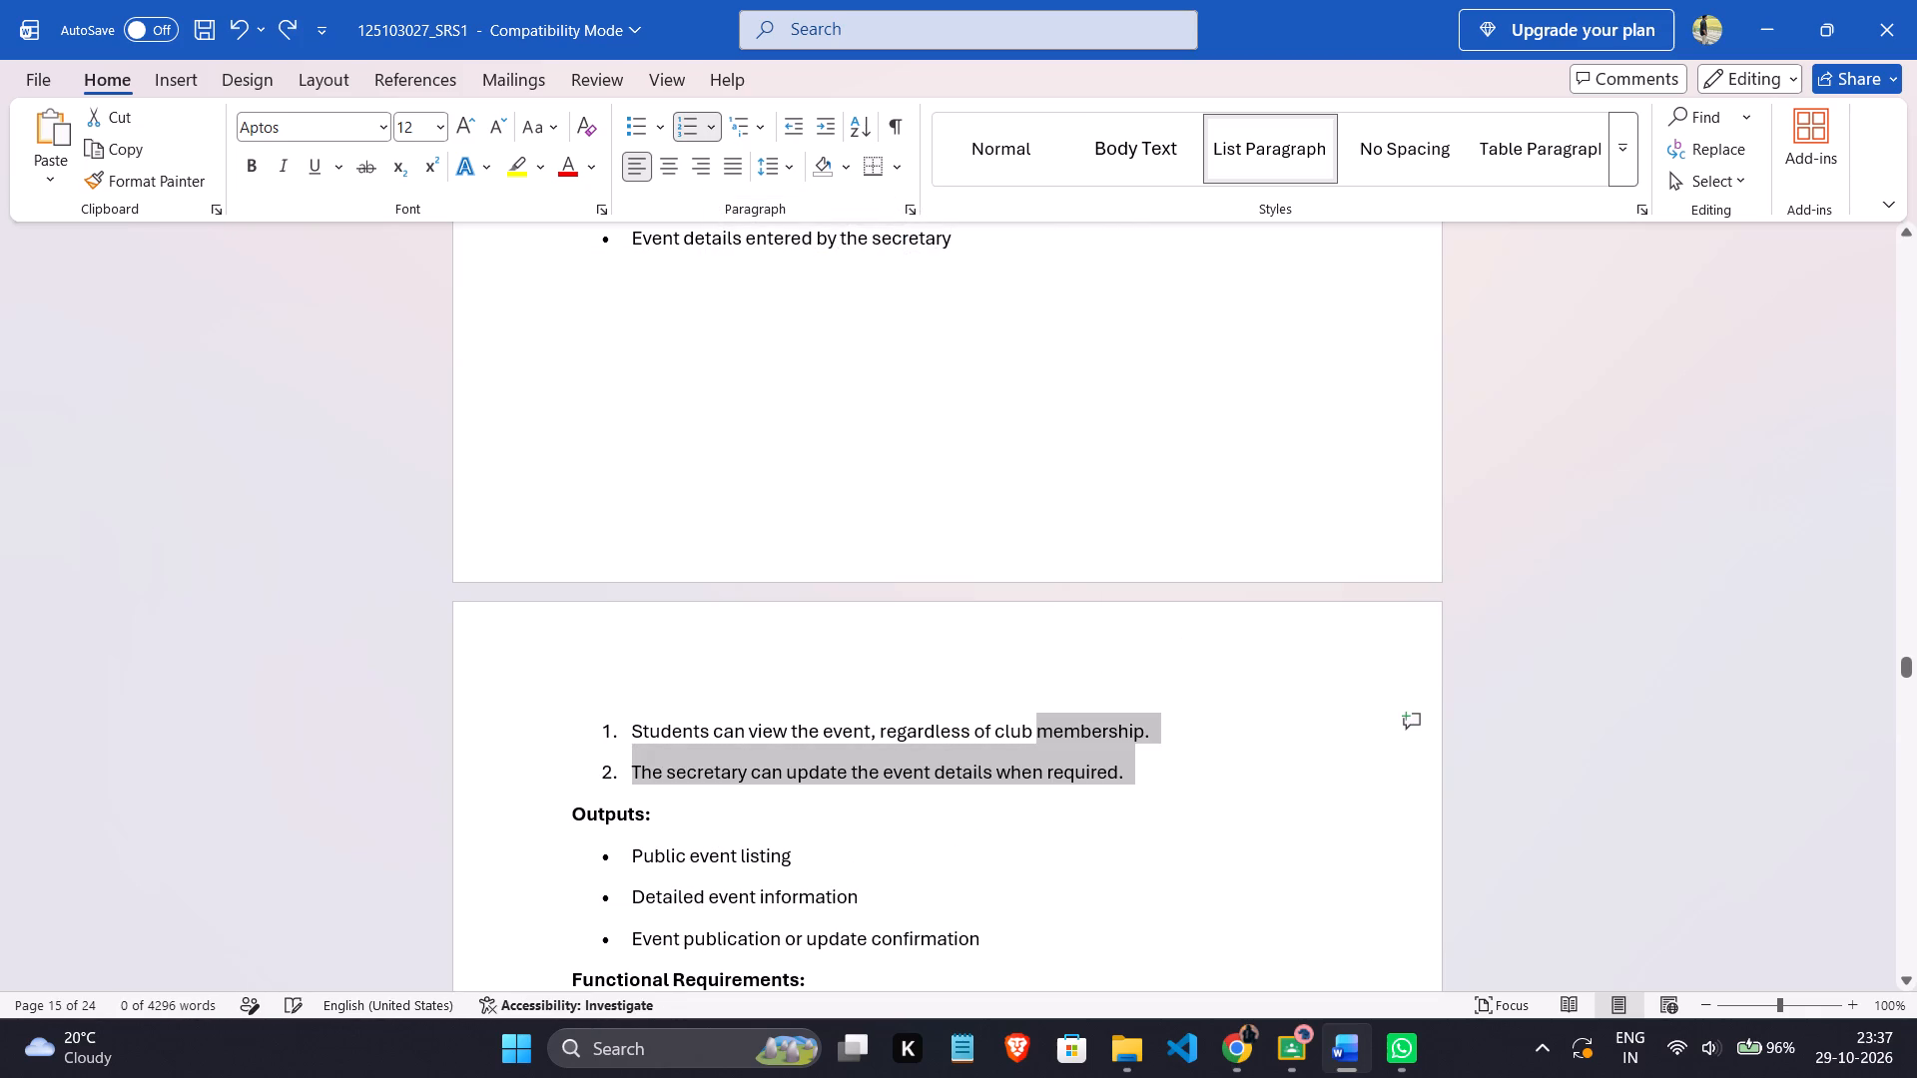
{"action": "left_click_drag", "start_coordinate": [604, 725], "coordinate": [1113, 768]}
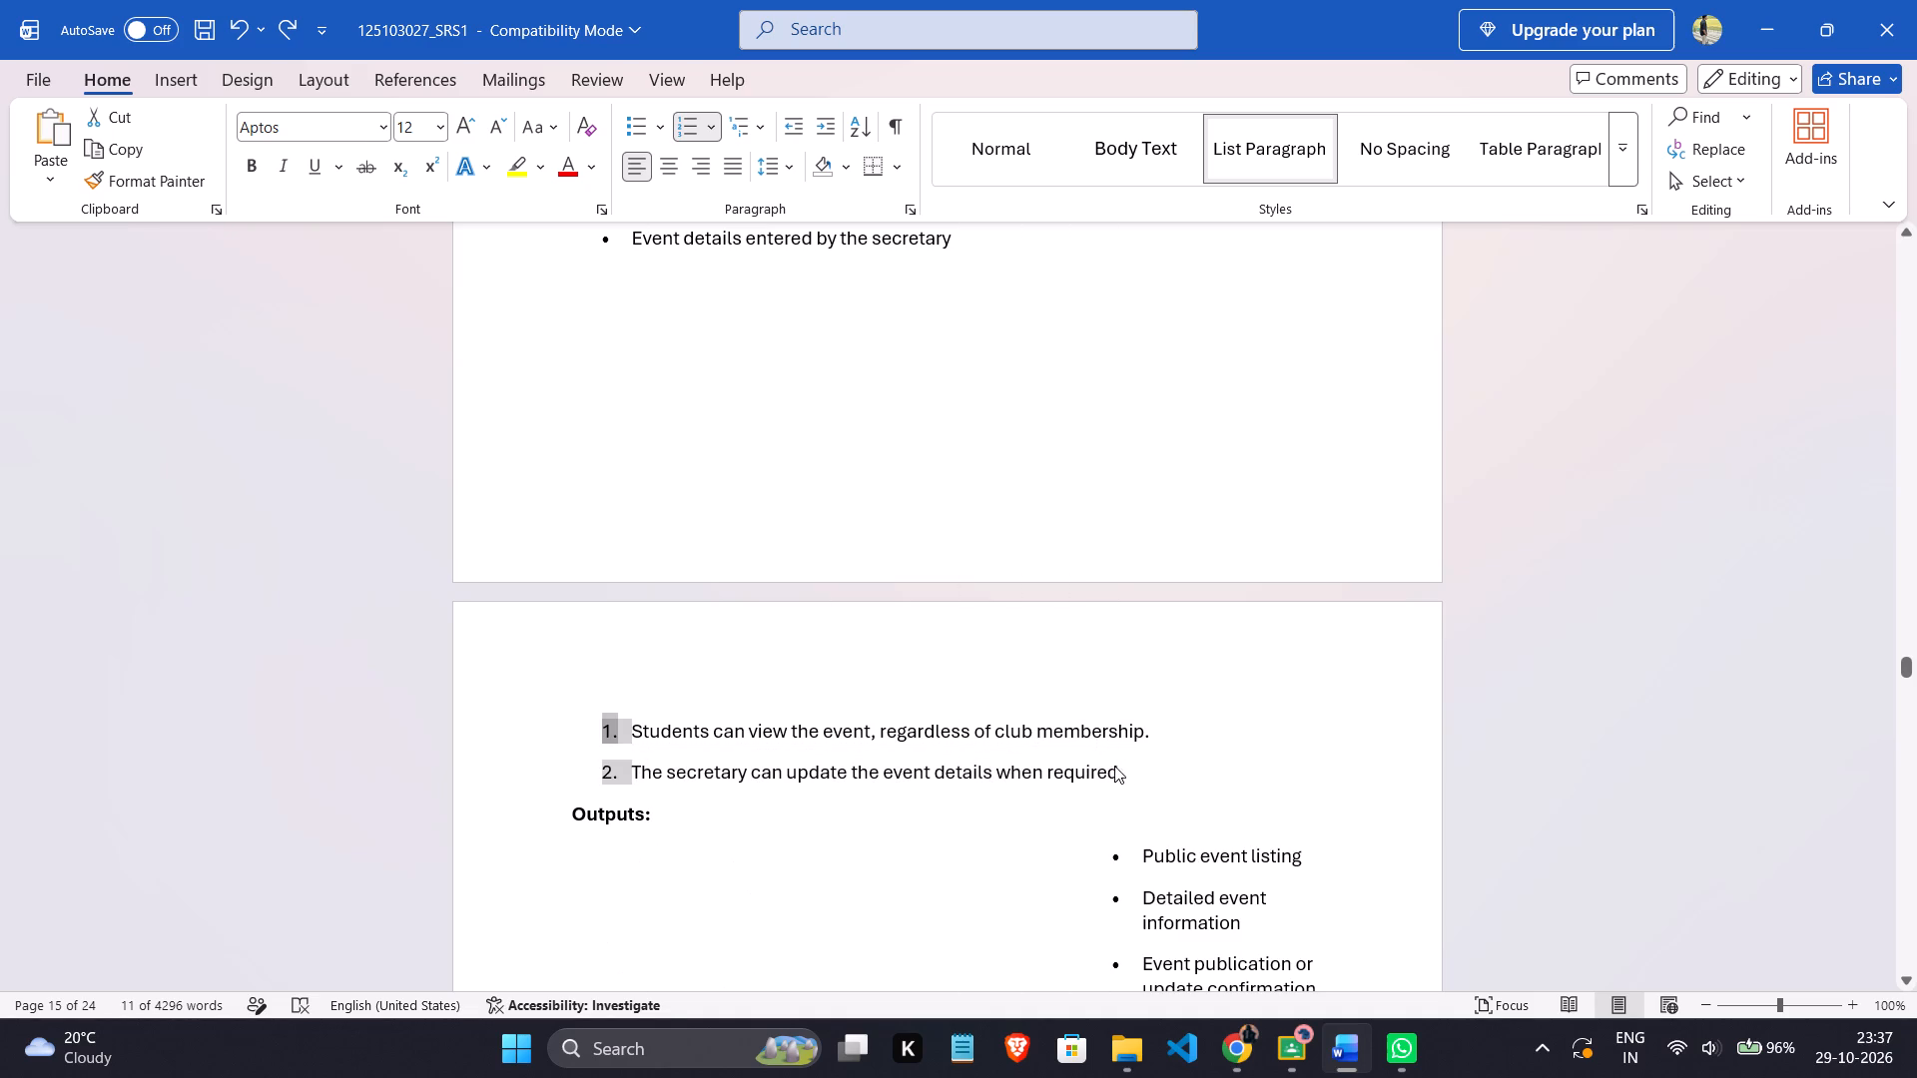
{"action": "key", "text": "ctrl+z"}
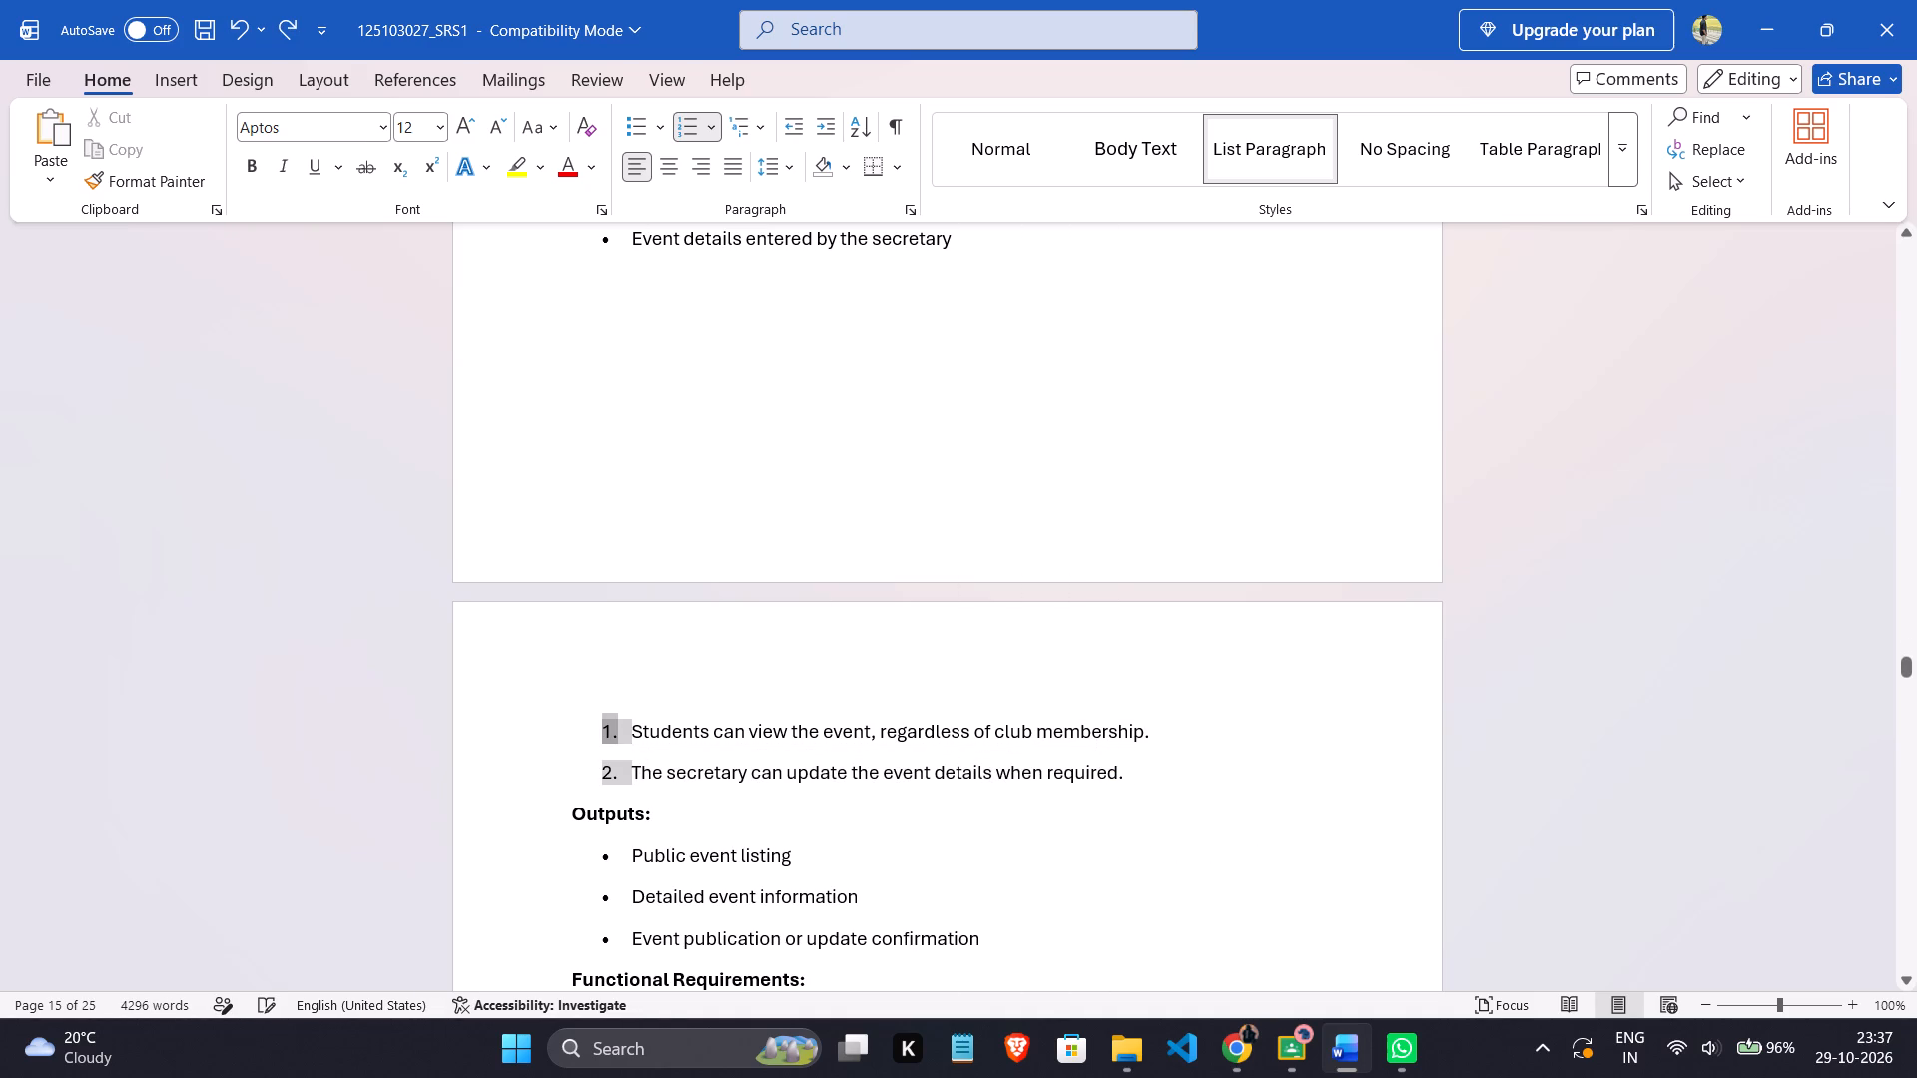
Delete the two leftover Processing items about students viewing the event and the secretary updating event details.
{"action": "left_click", "coordinate": [1121, 765]}
{"action": "left_click_drag", "start_coordinate": [1132, 773], "coordinate": [588, 698]}
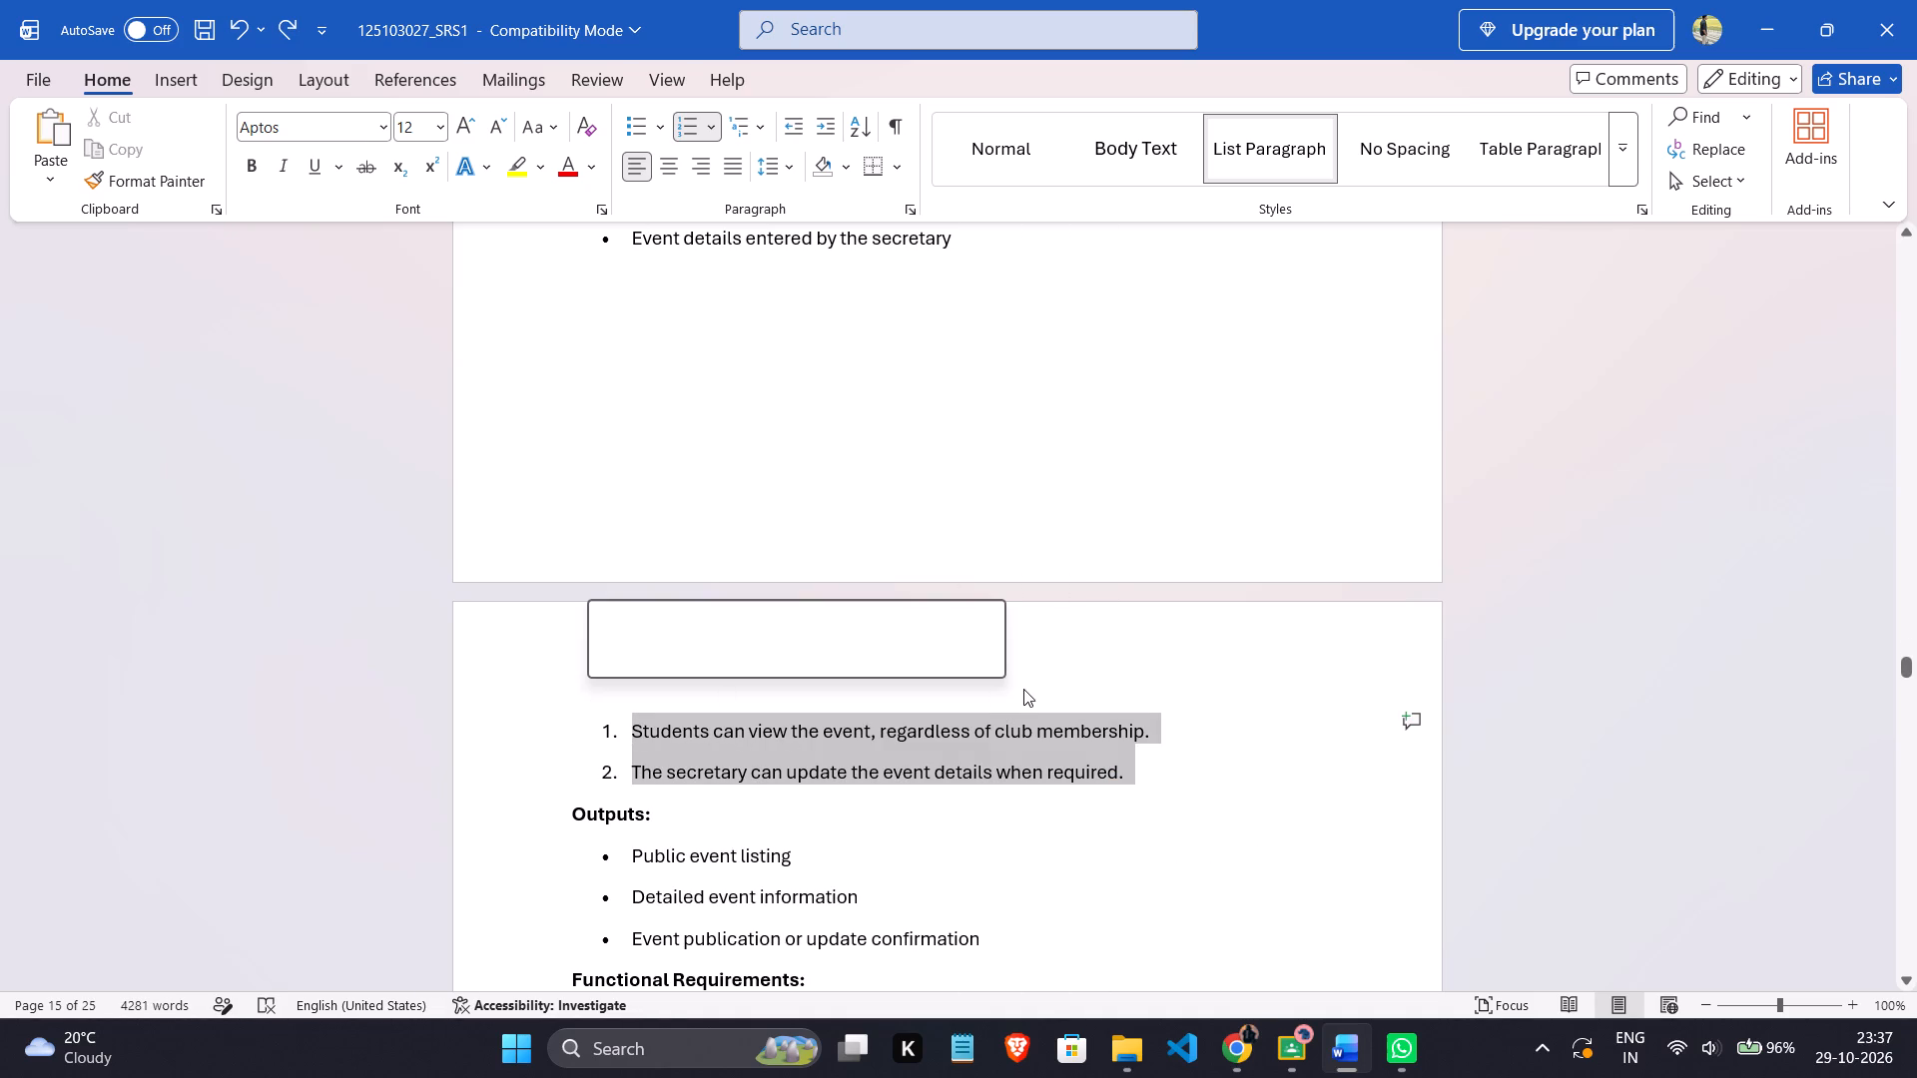
{"action": "key", "text": "BackSpace"}
{"action": "key", "text": "BackSpace"}
{"action": "key", "text": "BackSpace"}
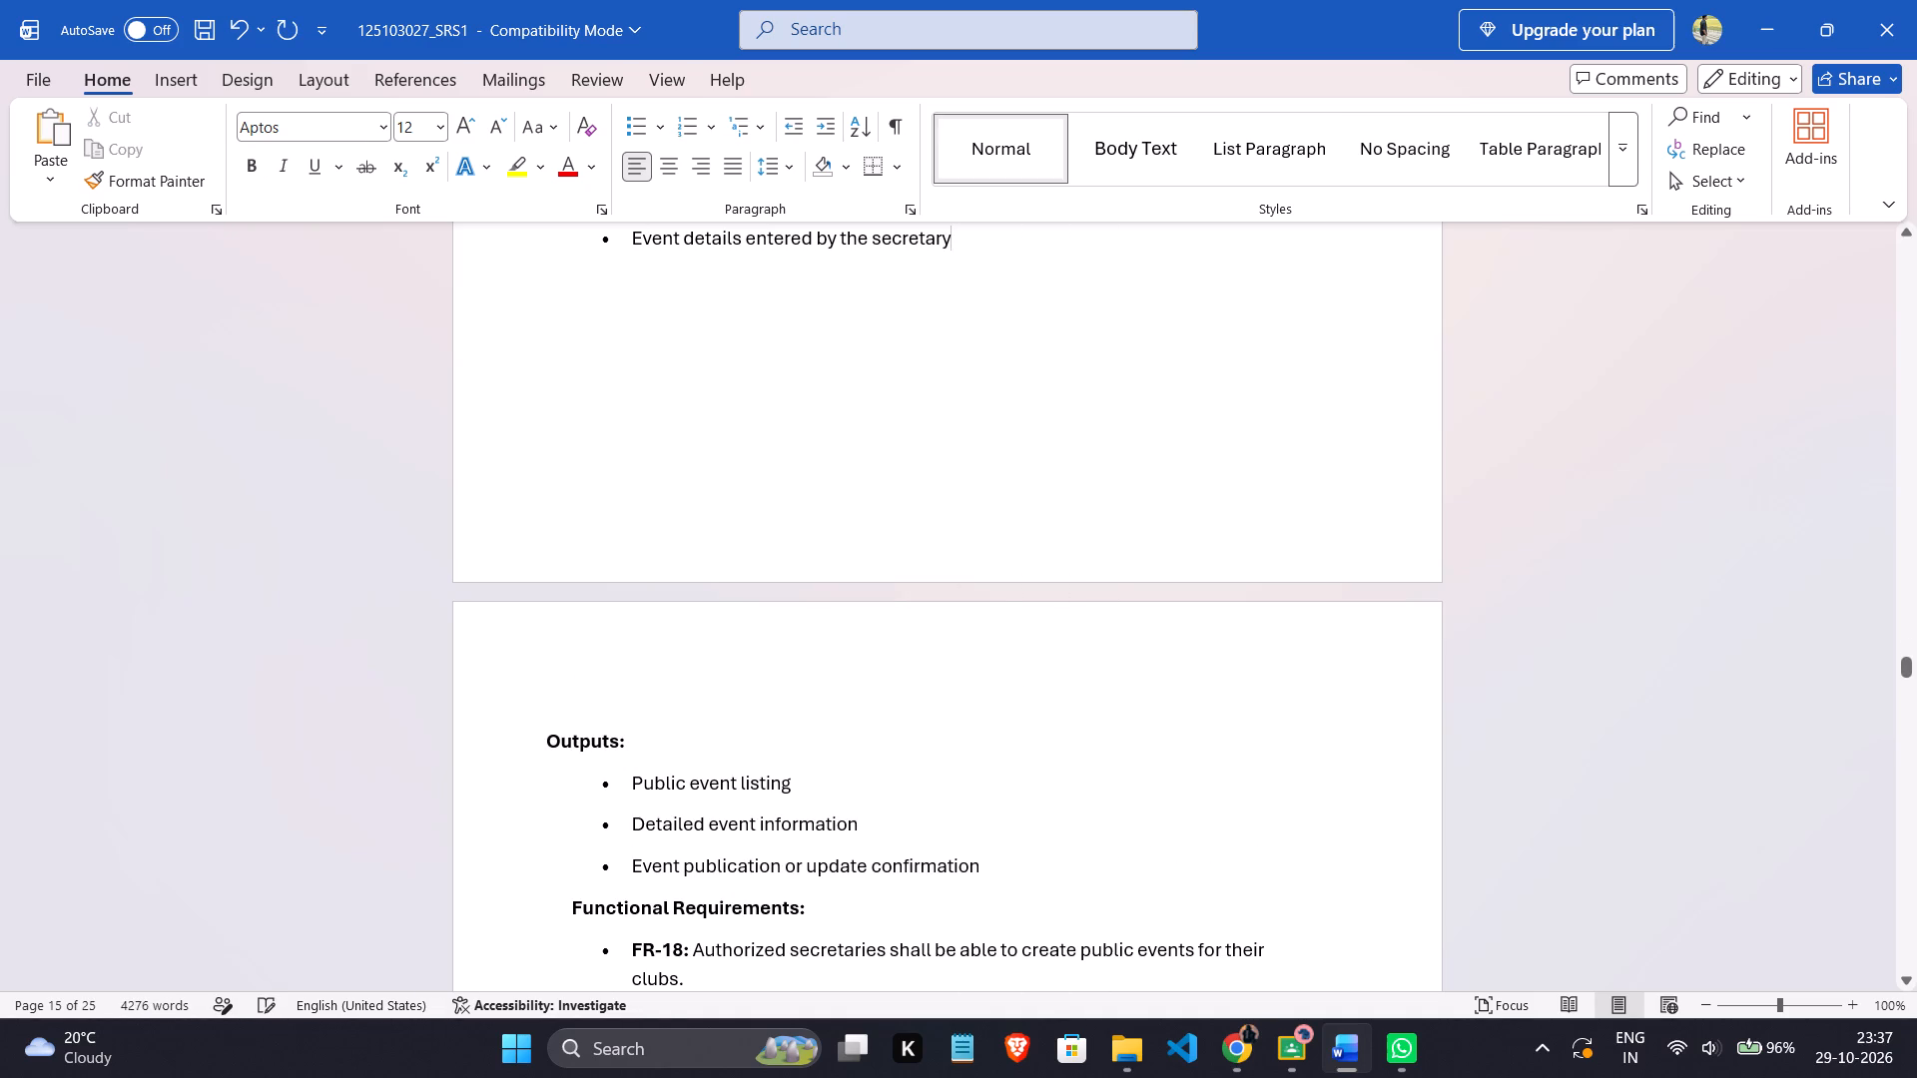
Close the page gap between section 3.2.5's Inputs list and its Outputs heading, restoring the heading word "Outputs".
{"action": "left_click_drag", "start_coordinate": [951, 240], "coordinate": [937, 416]}
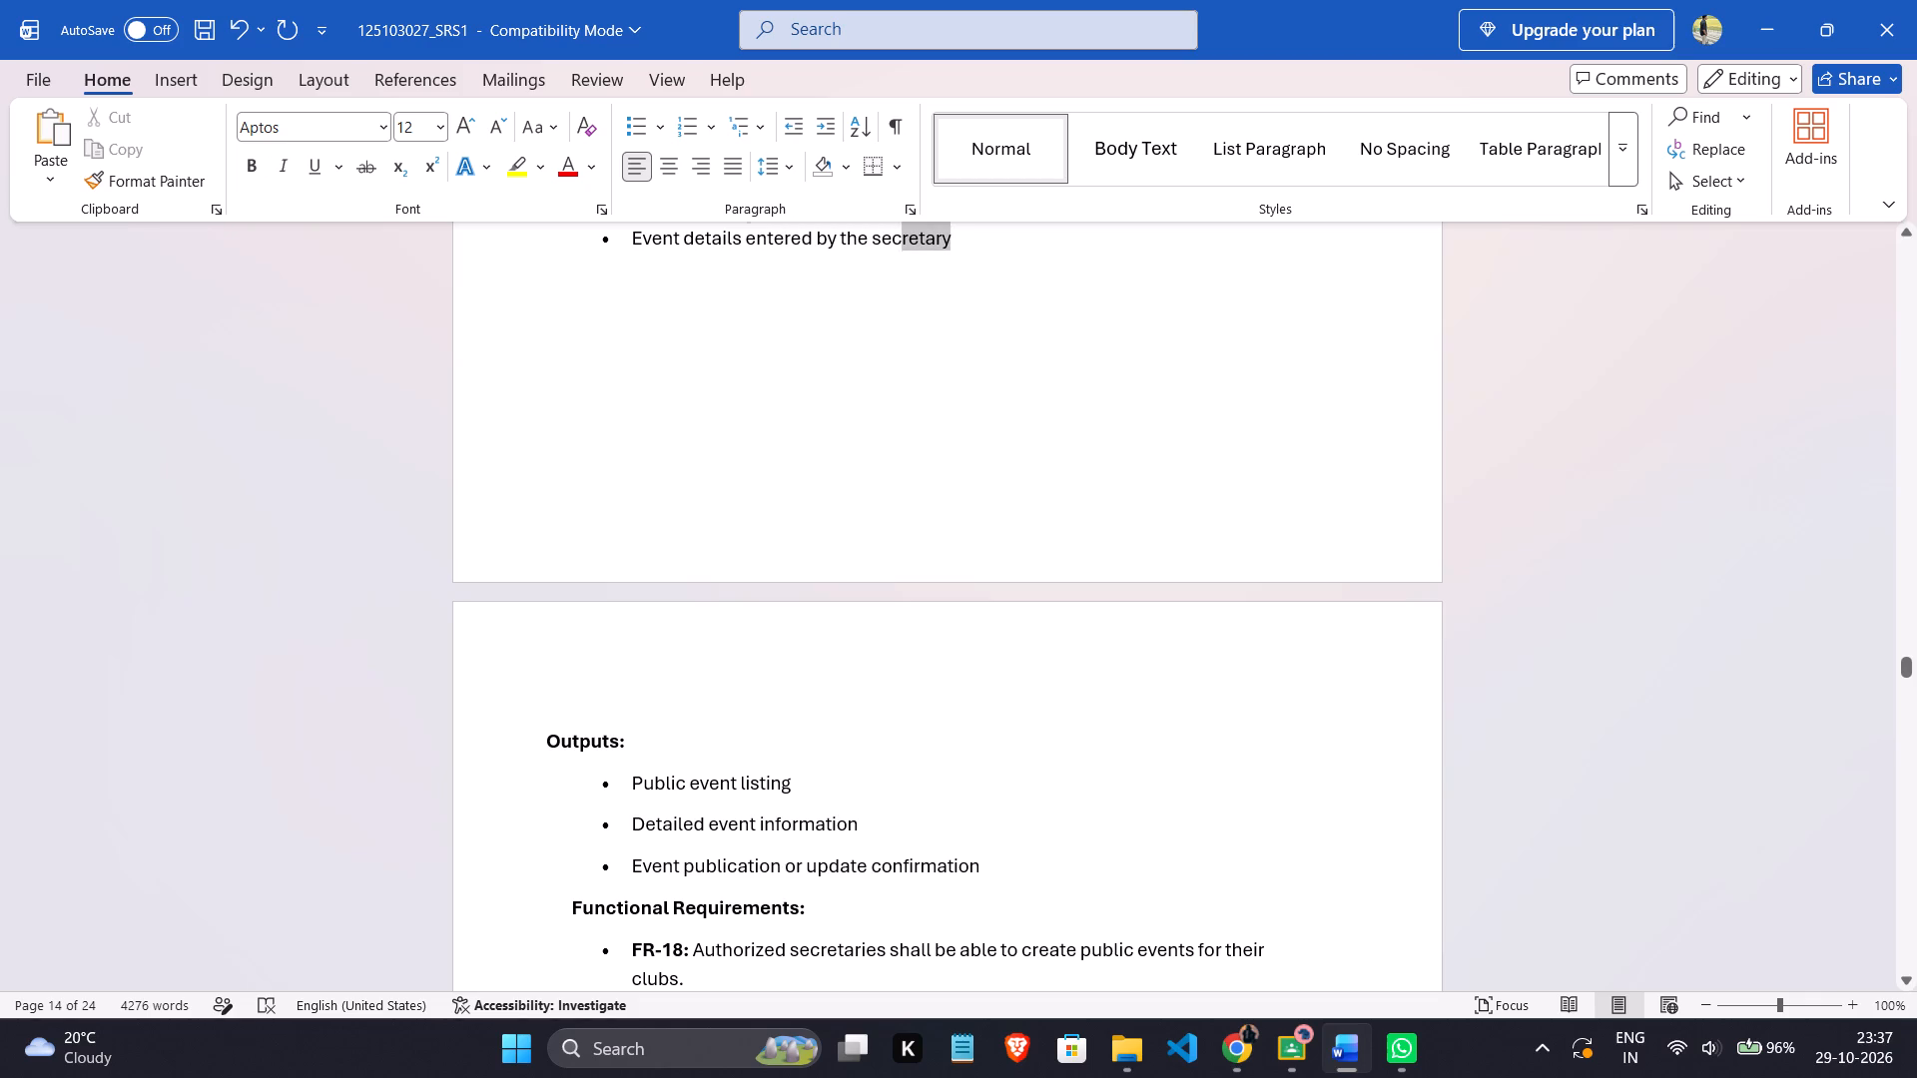
{"action": "left_click_drag", "start_coordinate": [937, 416], "coordinate": [1023, 376]}
{"action": "left_click", "coordinate": [911, 232]}
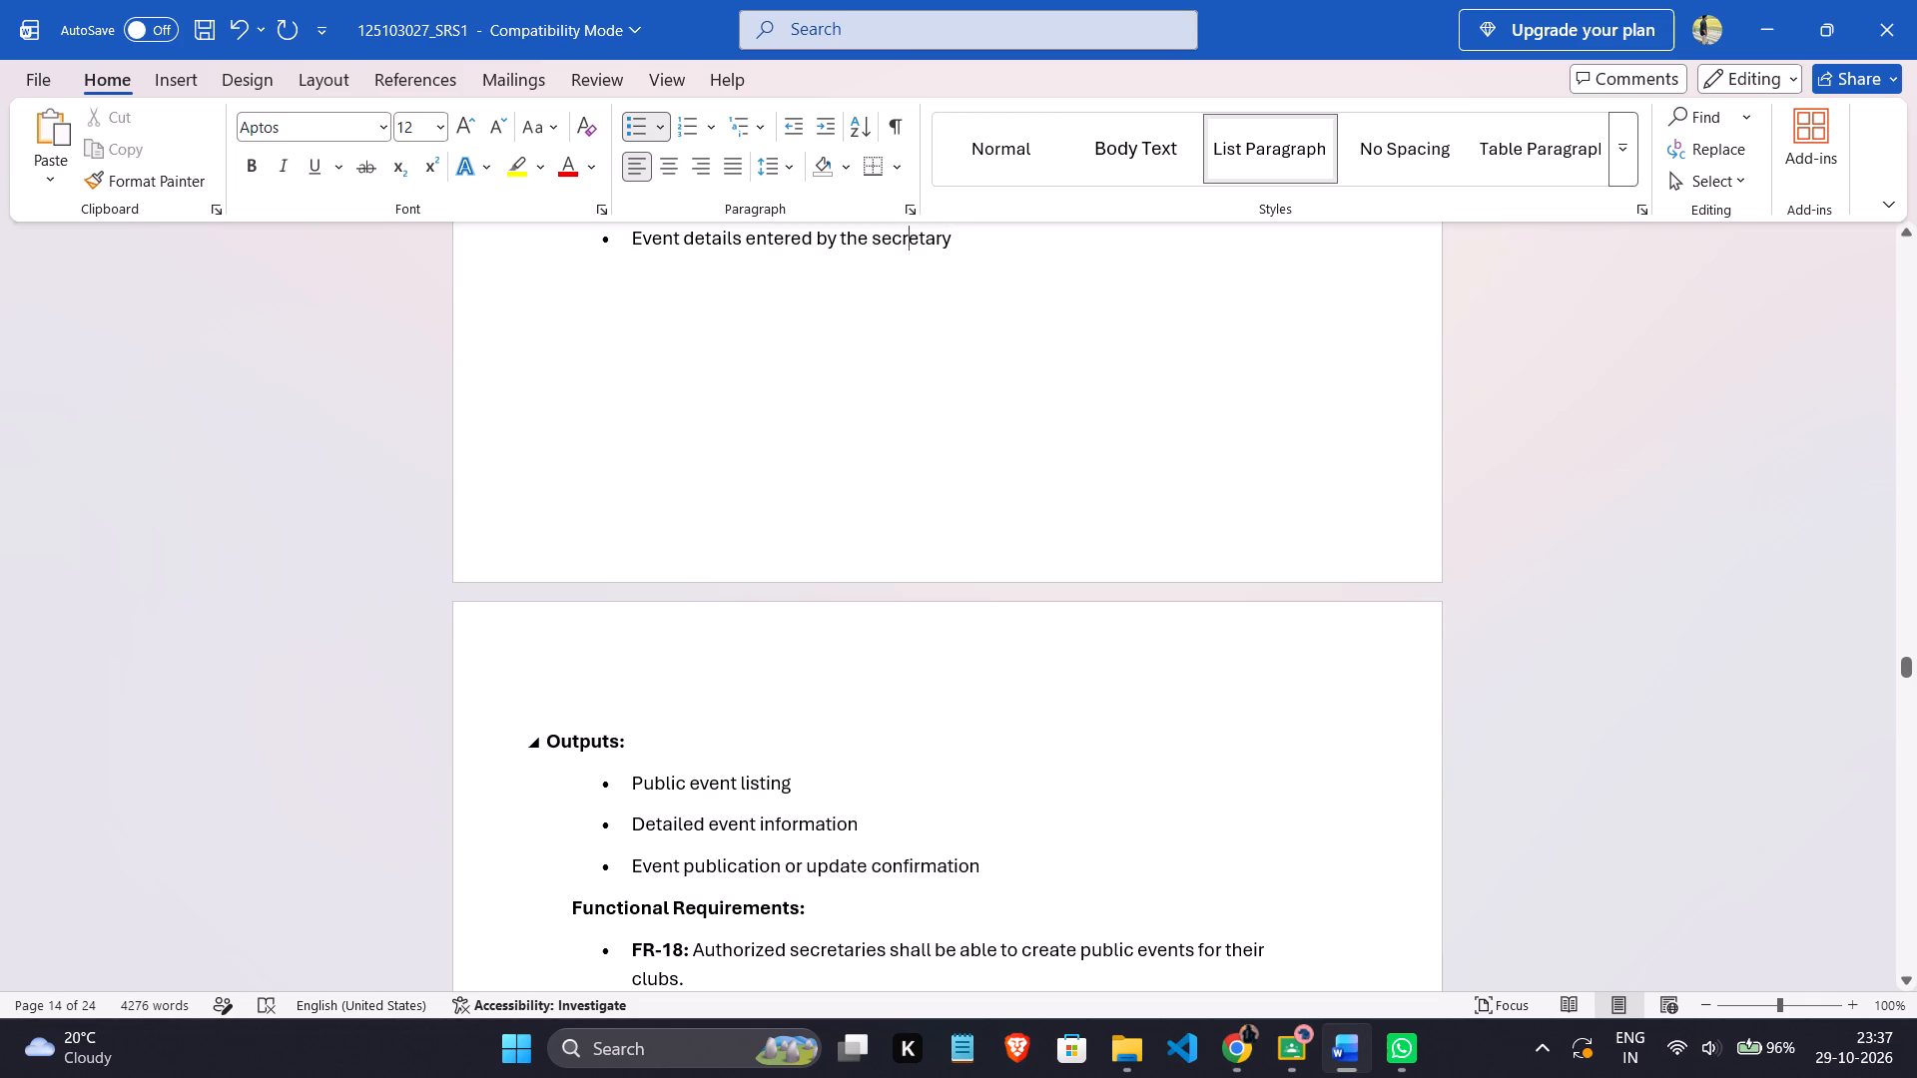
{"action": "left_click", "coordinate": [553, 748]}
{"action": "left_click_drag", "start_coordinate": [563, 747], "coordinate": [562, 432]}
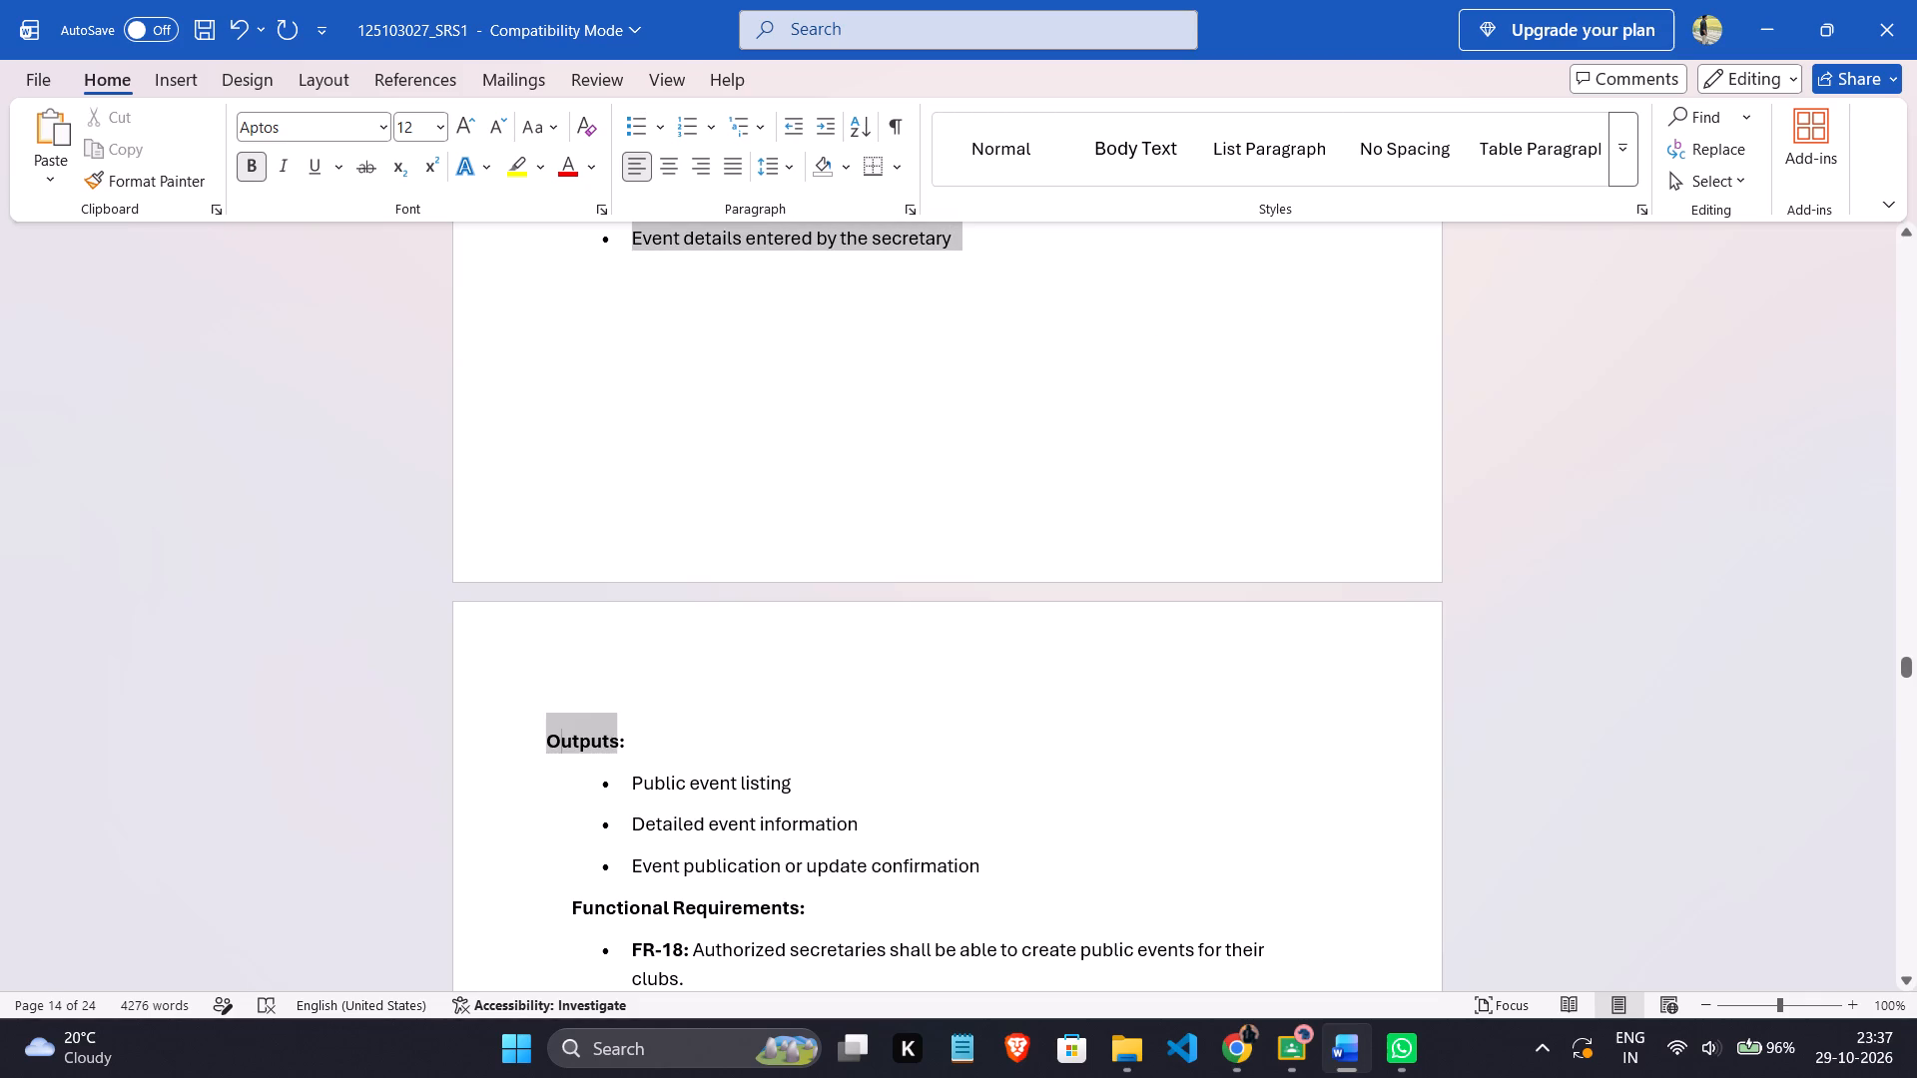
{"action": "left_click_drag", "start_coordinate": [562, 432], "coordinate": [956, 265]}
{"action": "key", "text": "BackSpace"}
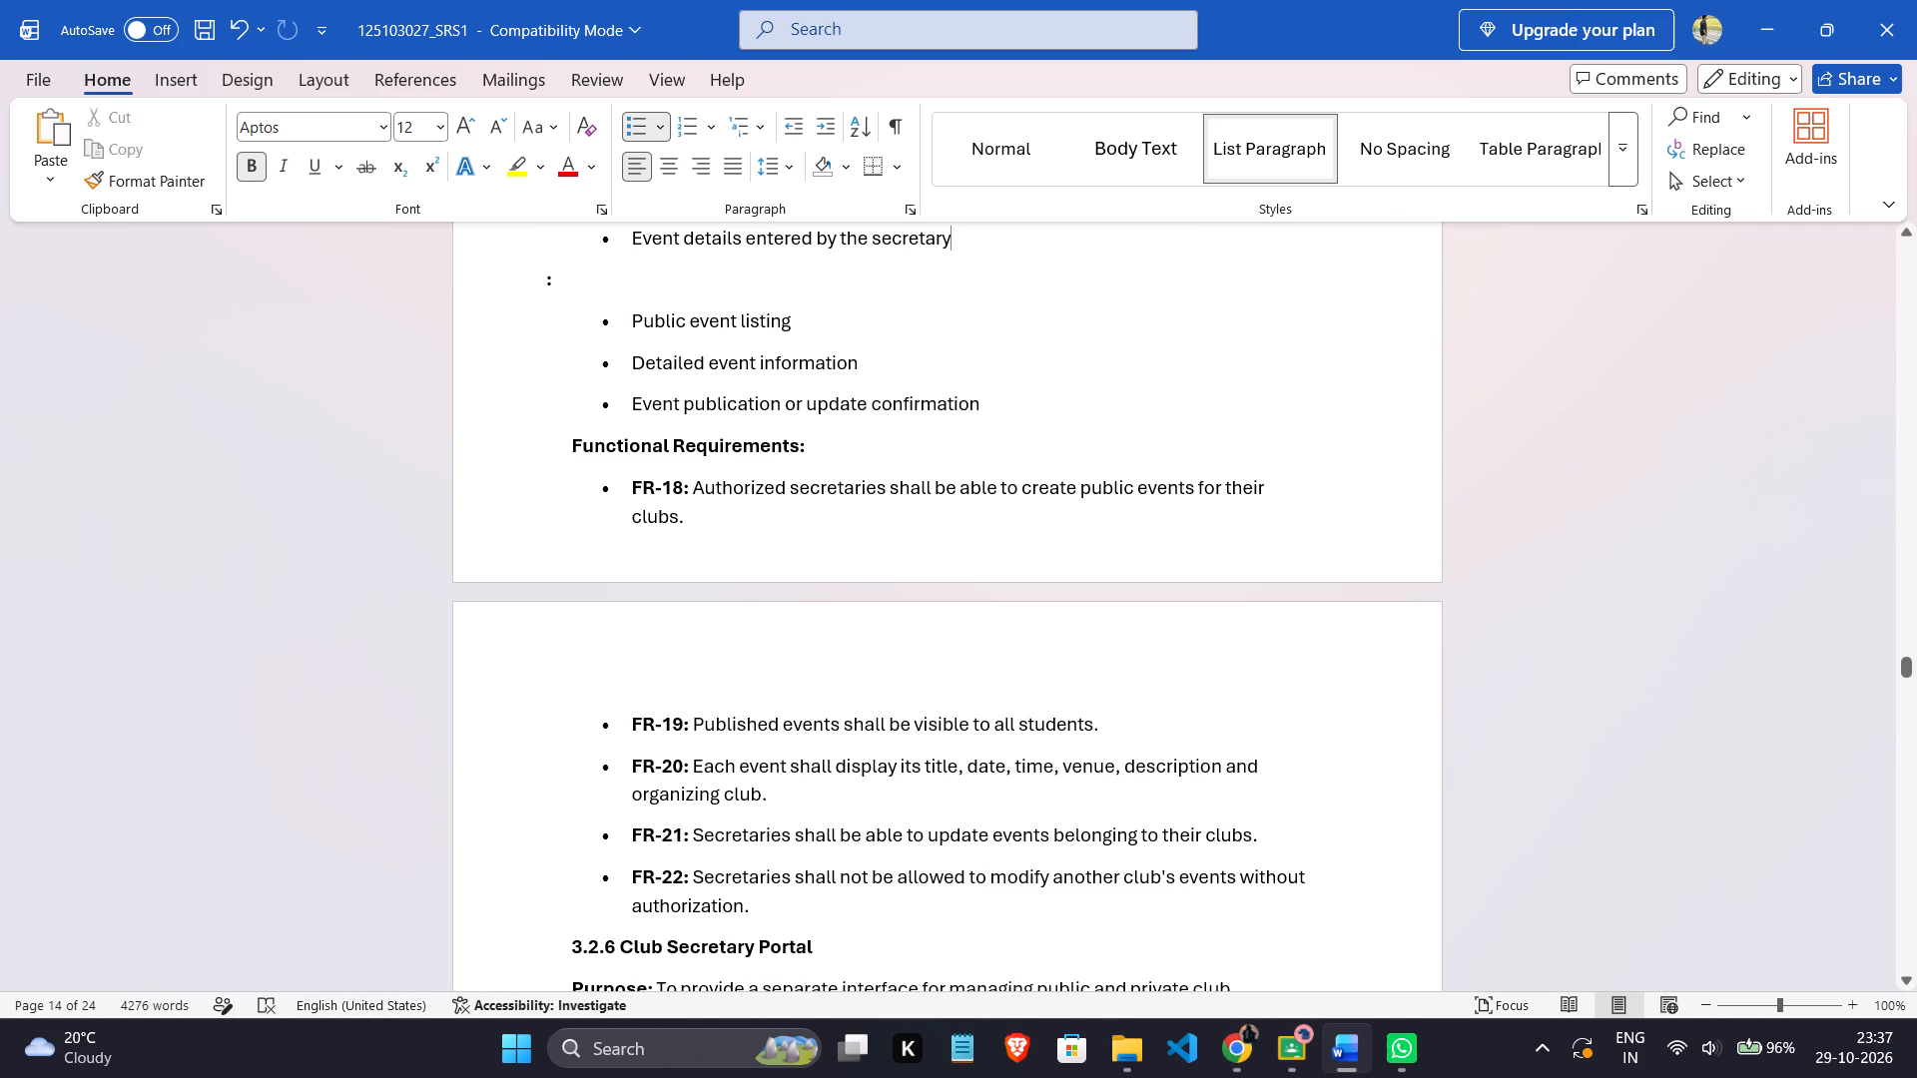
{"action": "key", "text": "shift+o"}
{"action": "key", "text": "BackSpace"}
{"action": "left_click", "coordinate": [545, 283]}
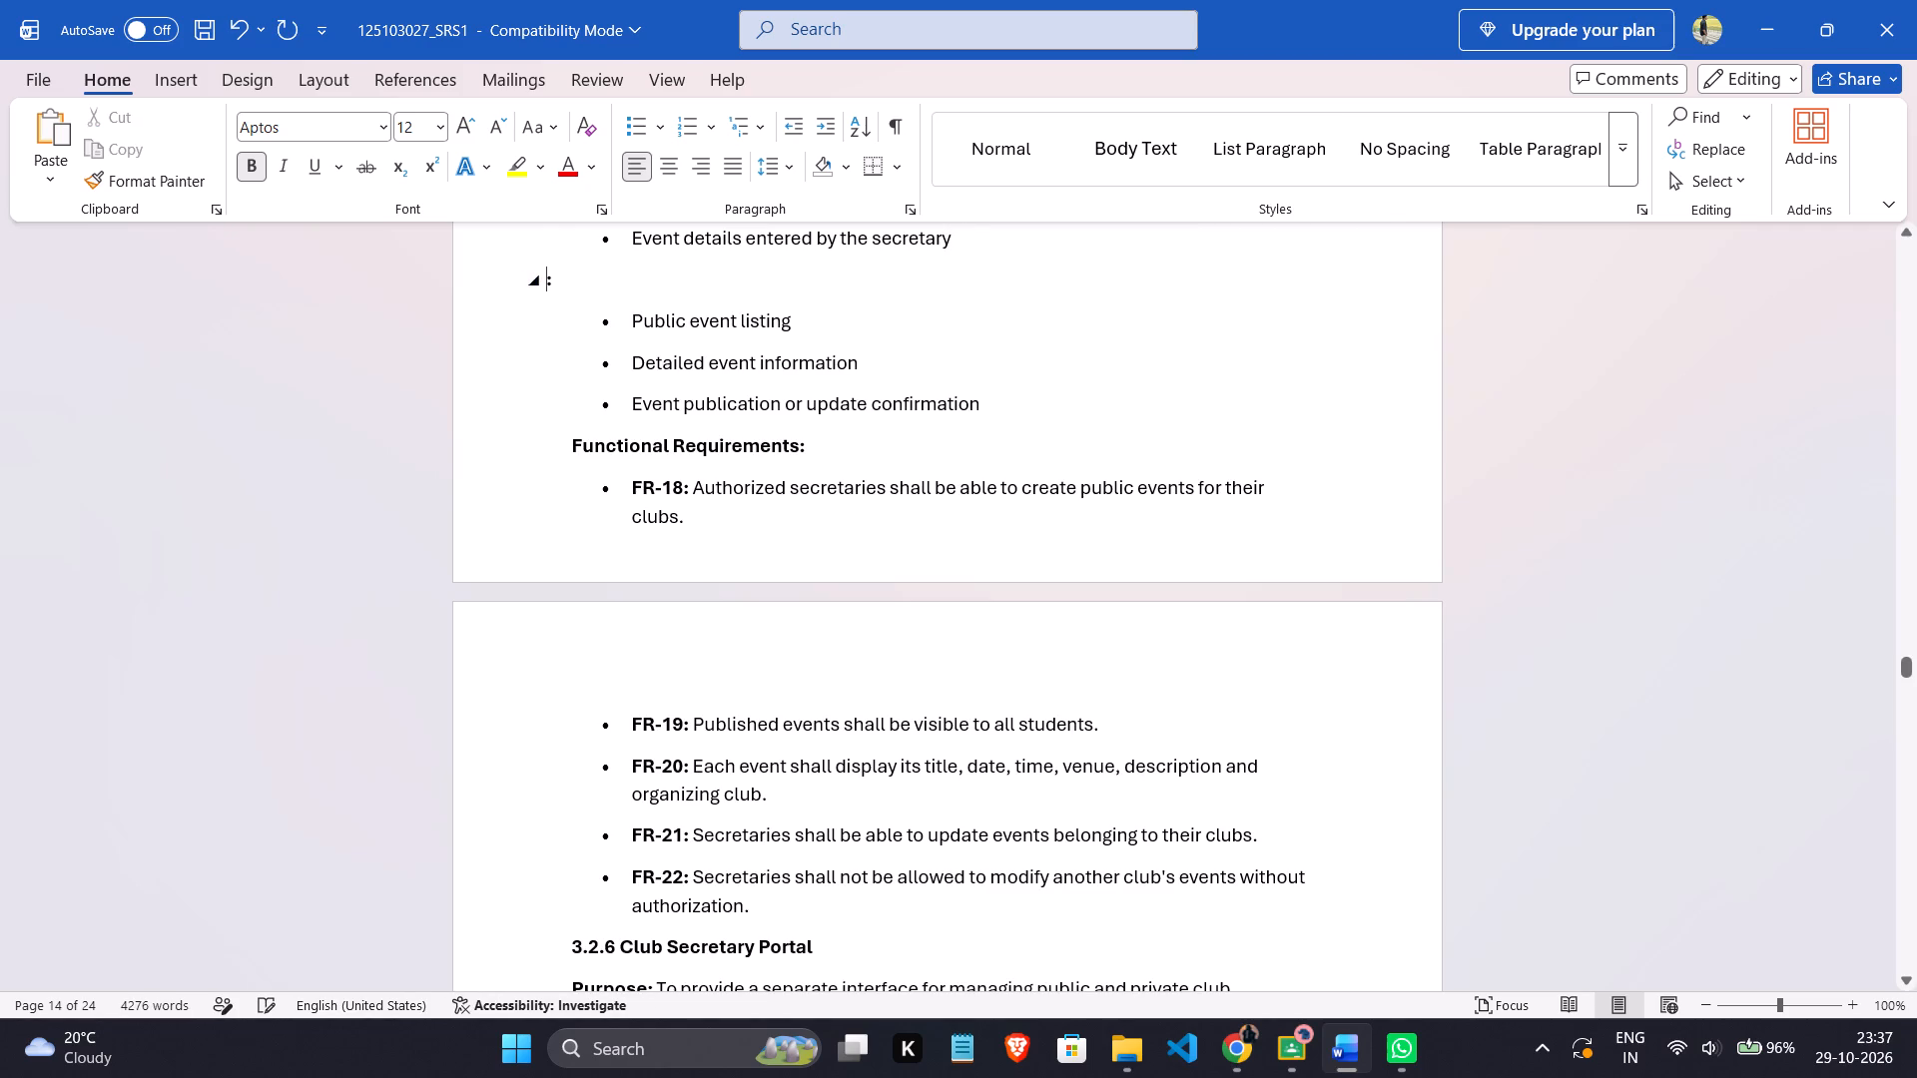
{"action": "type", "text": "Outputs"}
Shift section 3.2.5's Outputs heading with six leading spaces to line up with the Inputs and Functional Requirements headings.
{"action": "scroll", "coordinate": [438, 308], "scroll_direction": "up", "scroll_amount": 4}
{"action": "left_click", "coordinate": [541, 525]}
{"action": "left_click", "coordinate": [538, 521]}
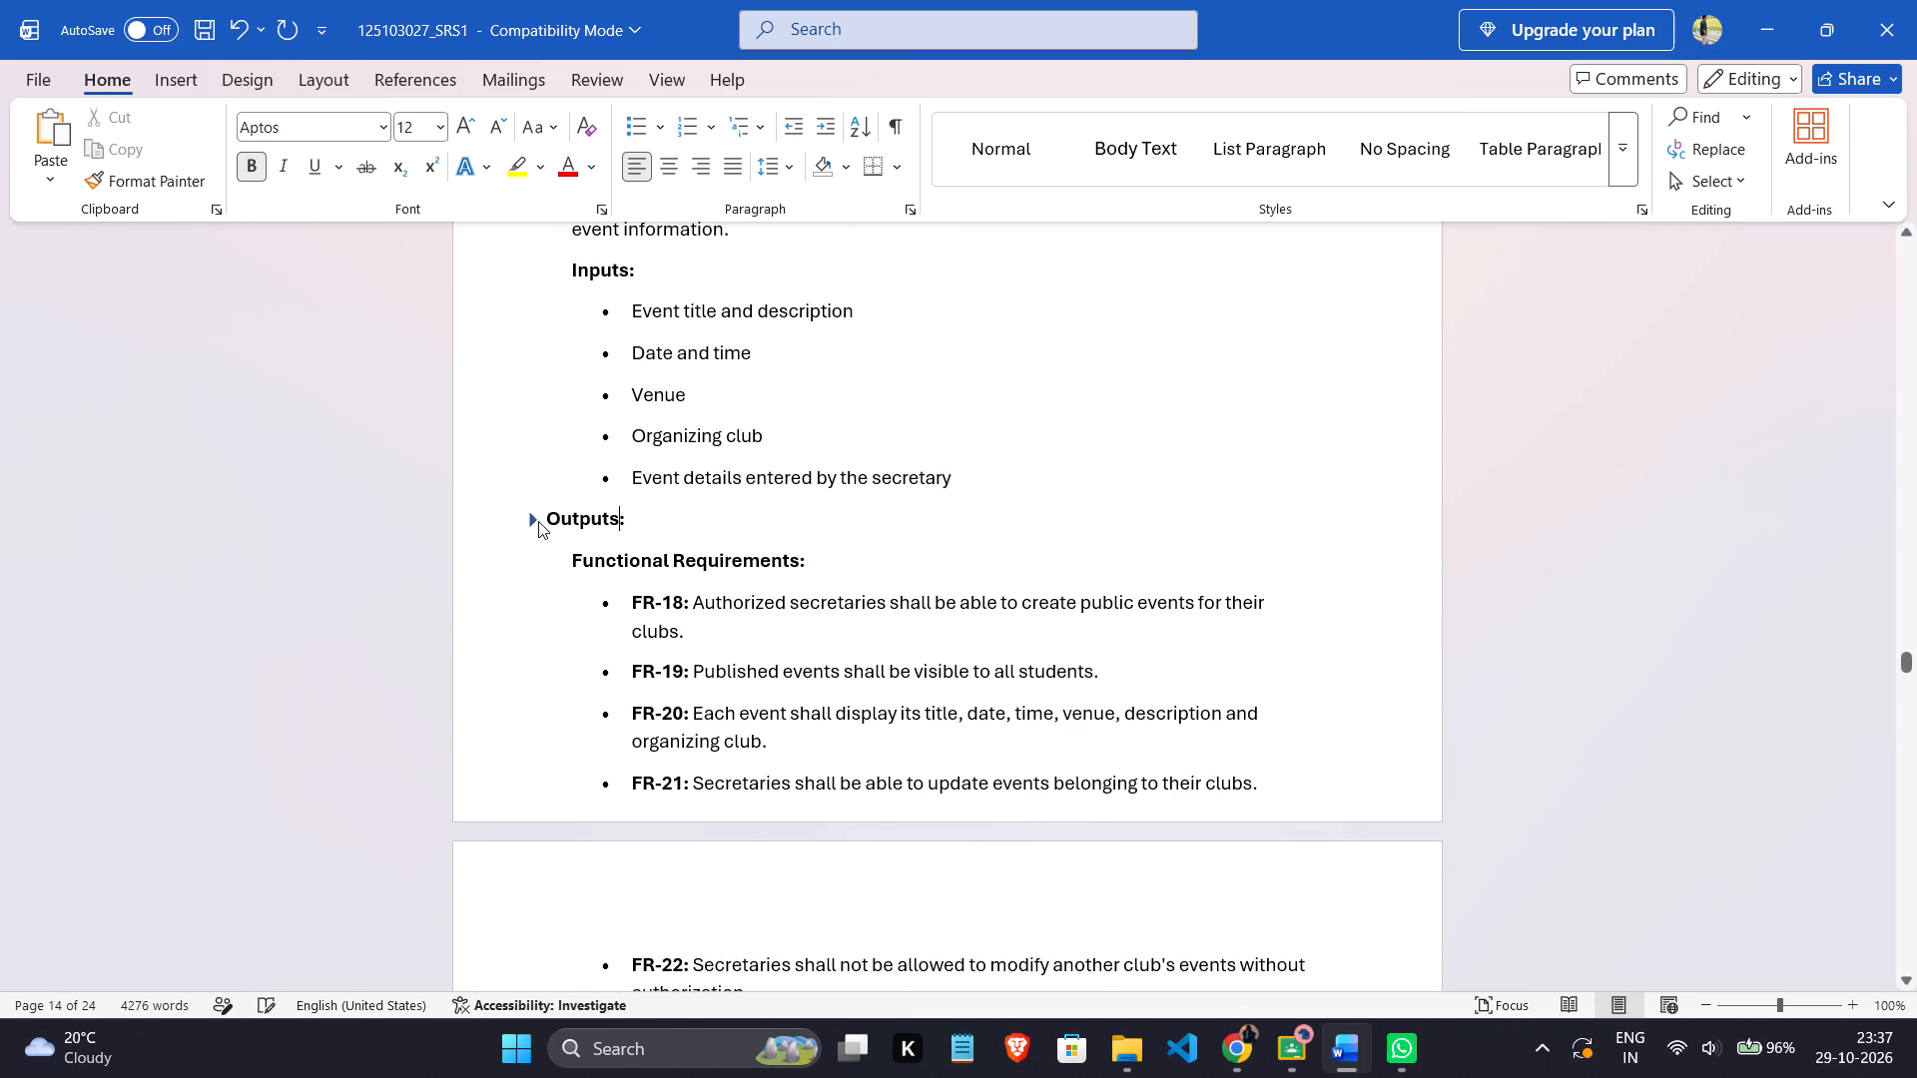
{"action": "left_click", "coordinate": [548, 524]}
{"action": "key", "text": "space"}
{"action": "key", "text": "space"}
{"action": "key", "text": "space"}
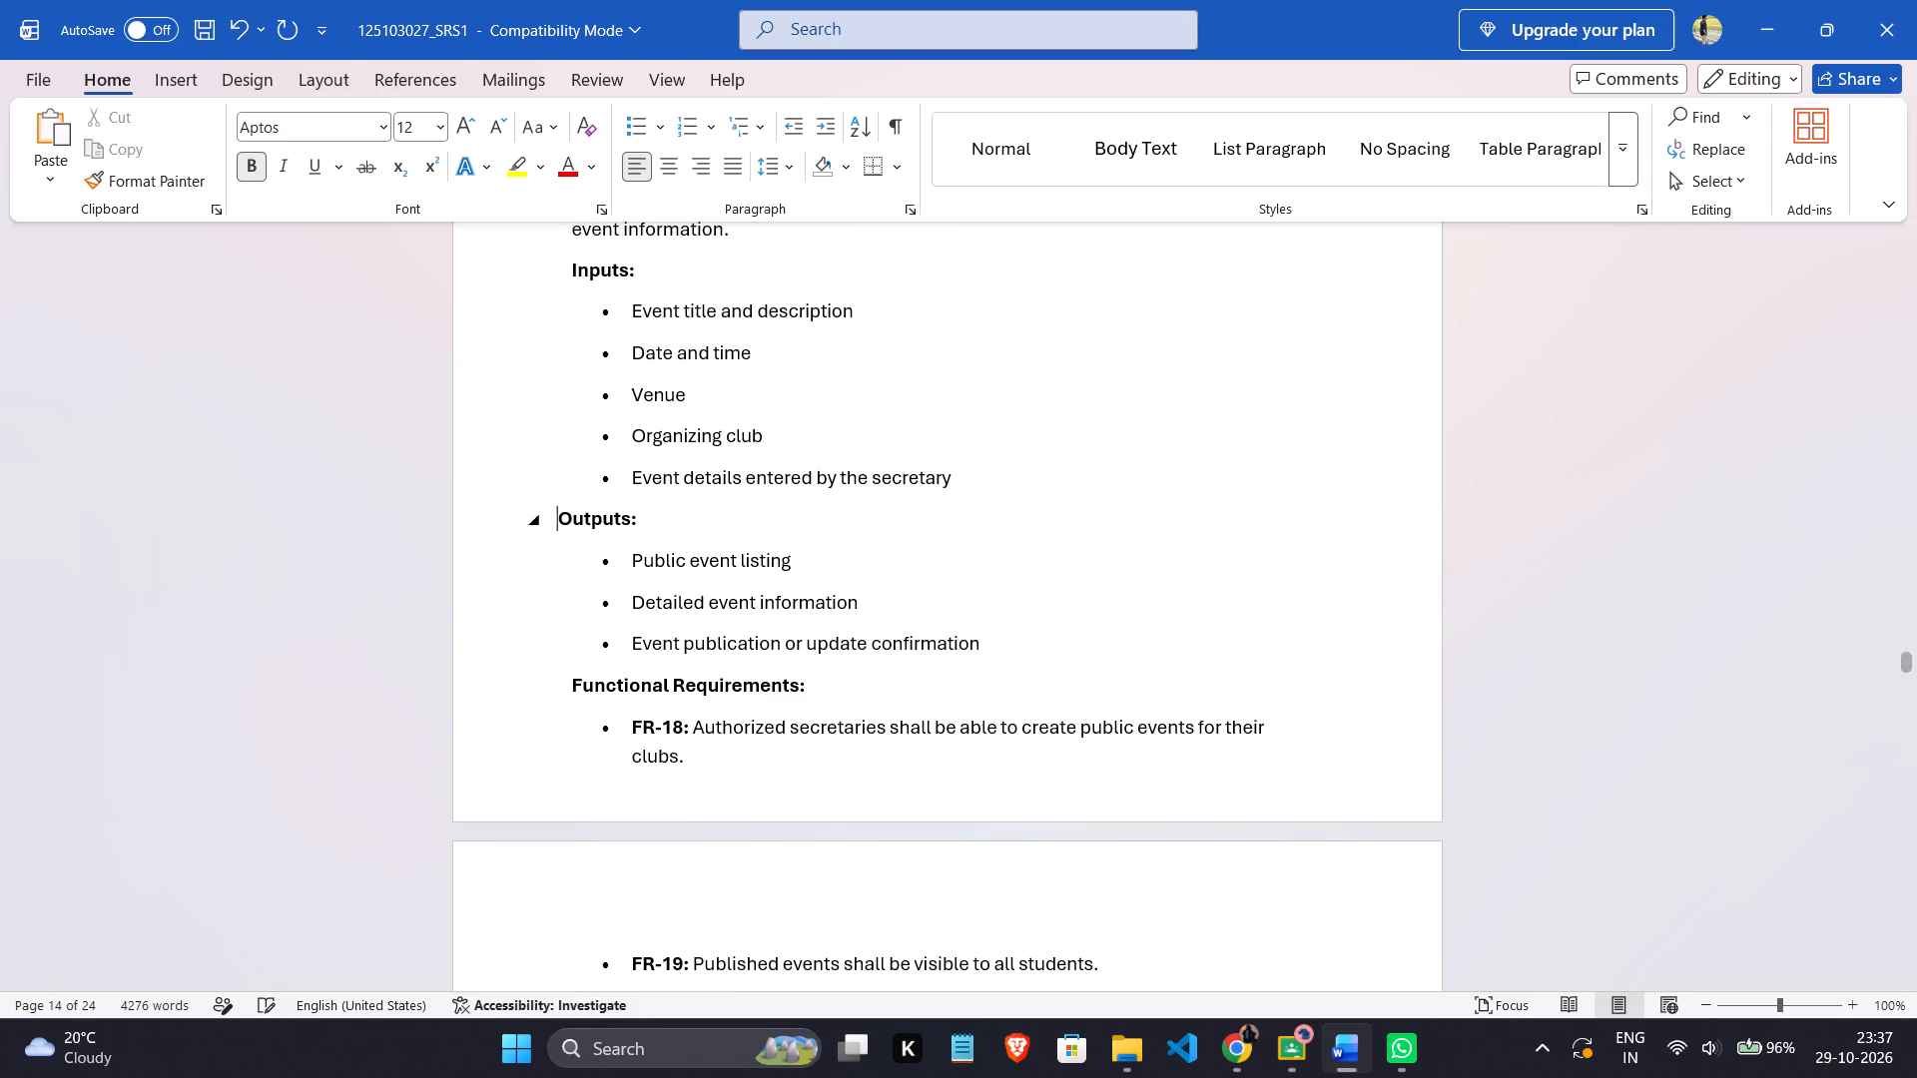
{"action": "key", "text": "space"}
{"action": "key", "text": "space"}
{"action": "key", "text": "space"}
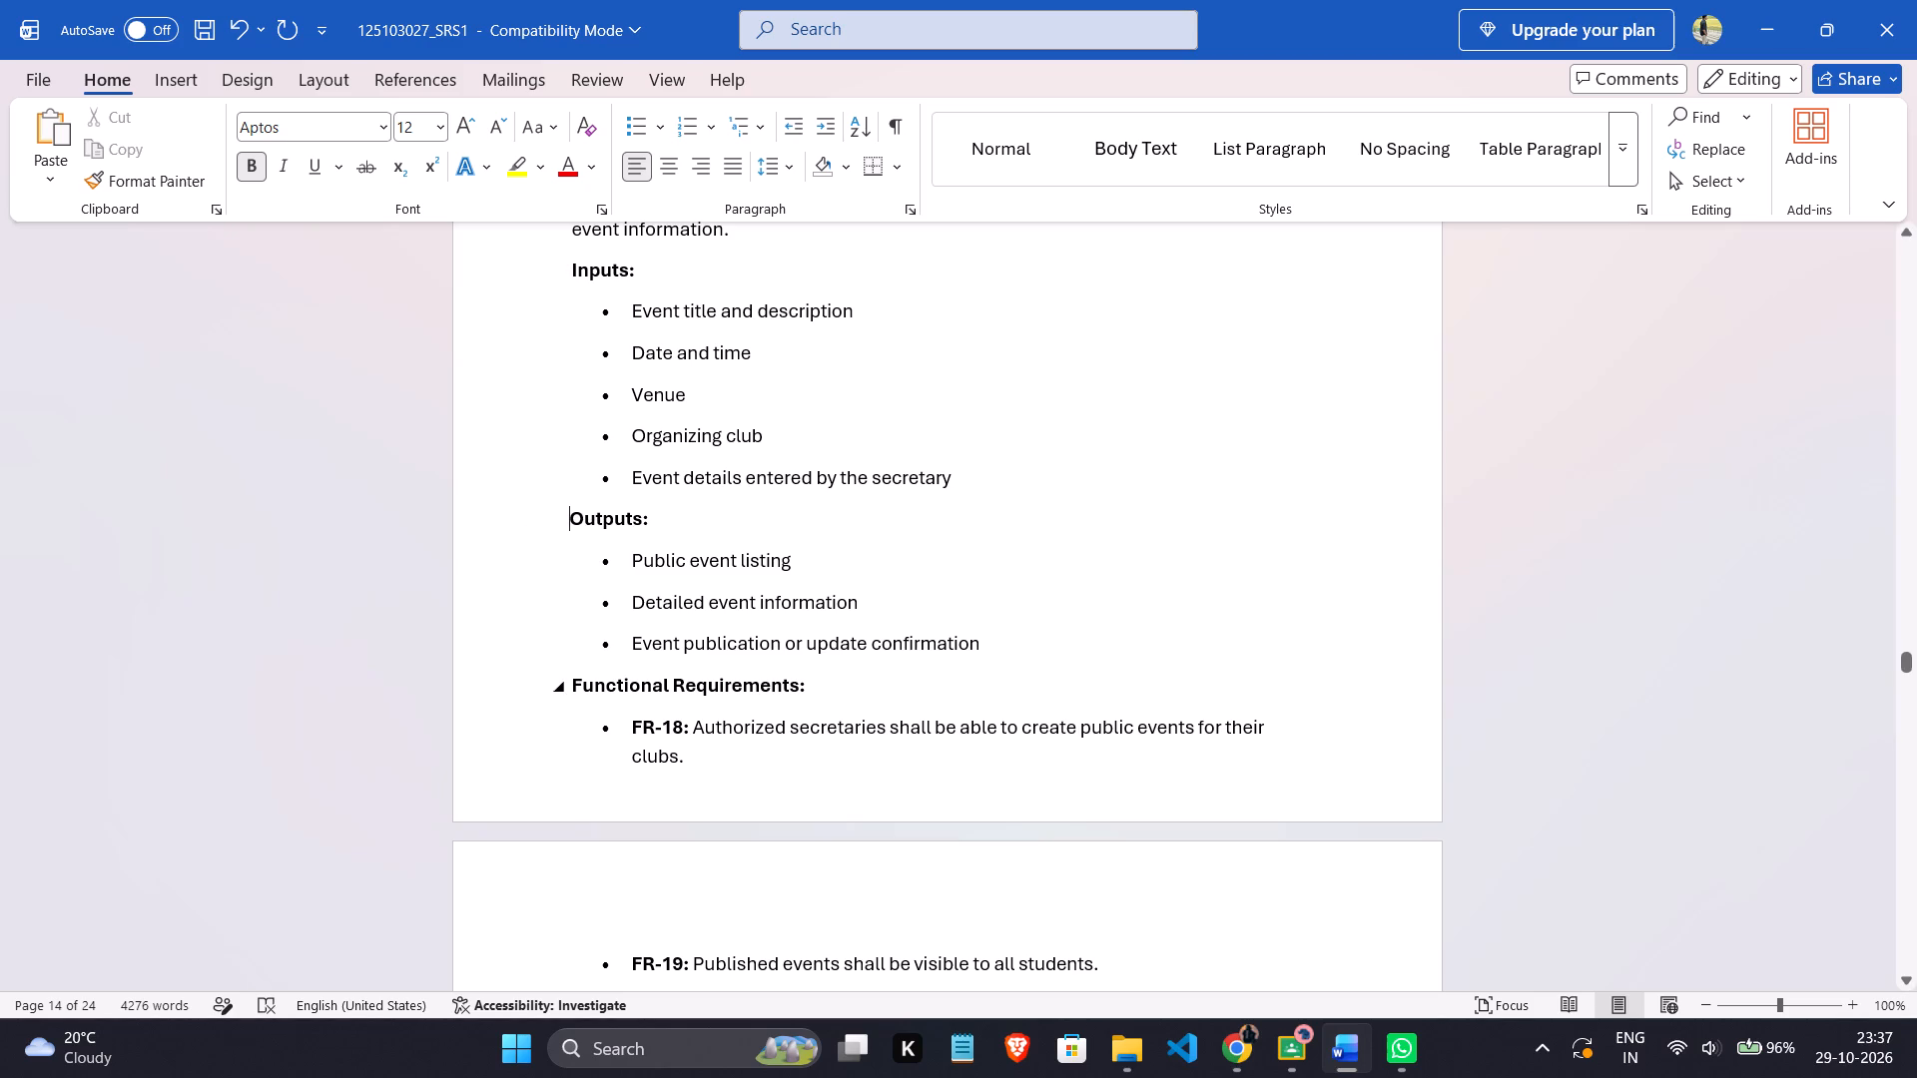
Remove the labels FR-18 through FR-22 from section 3.2.5's functional requirements.
{"action": "scroll", "coordinate": [800, 565], "scroll_direction": "down", "scroll_amount": 4}
{"action": "left_click_drag", "start_coordinate": [620, 484], "coordinate": [632, 487]}
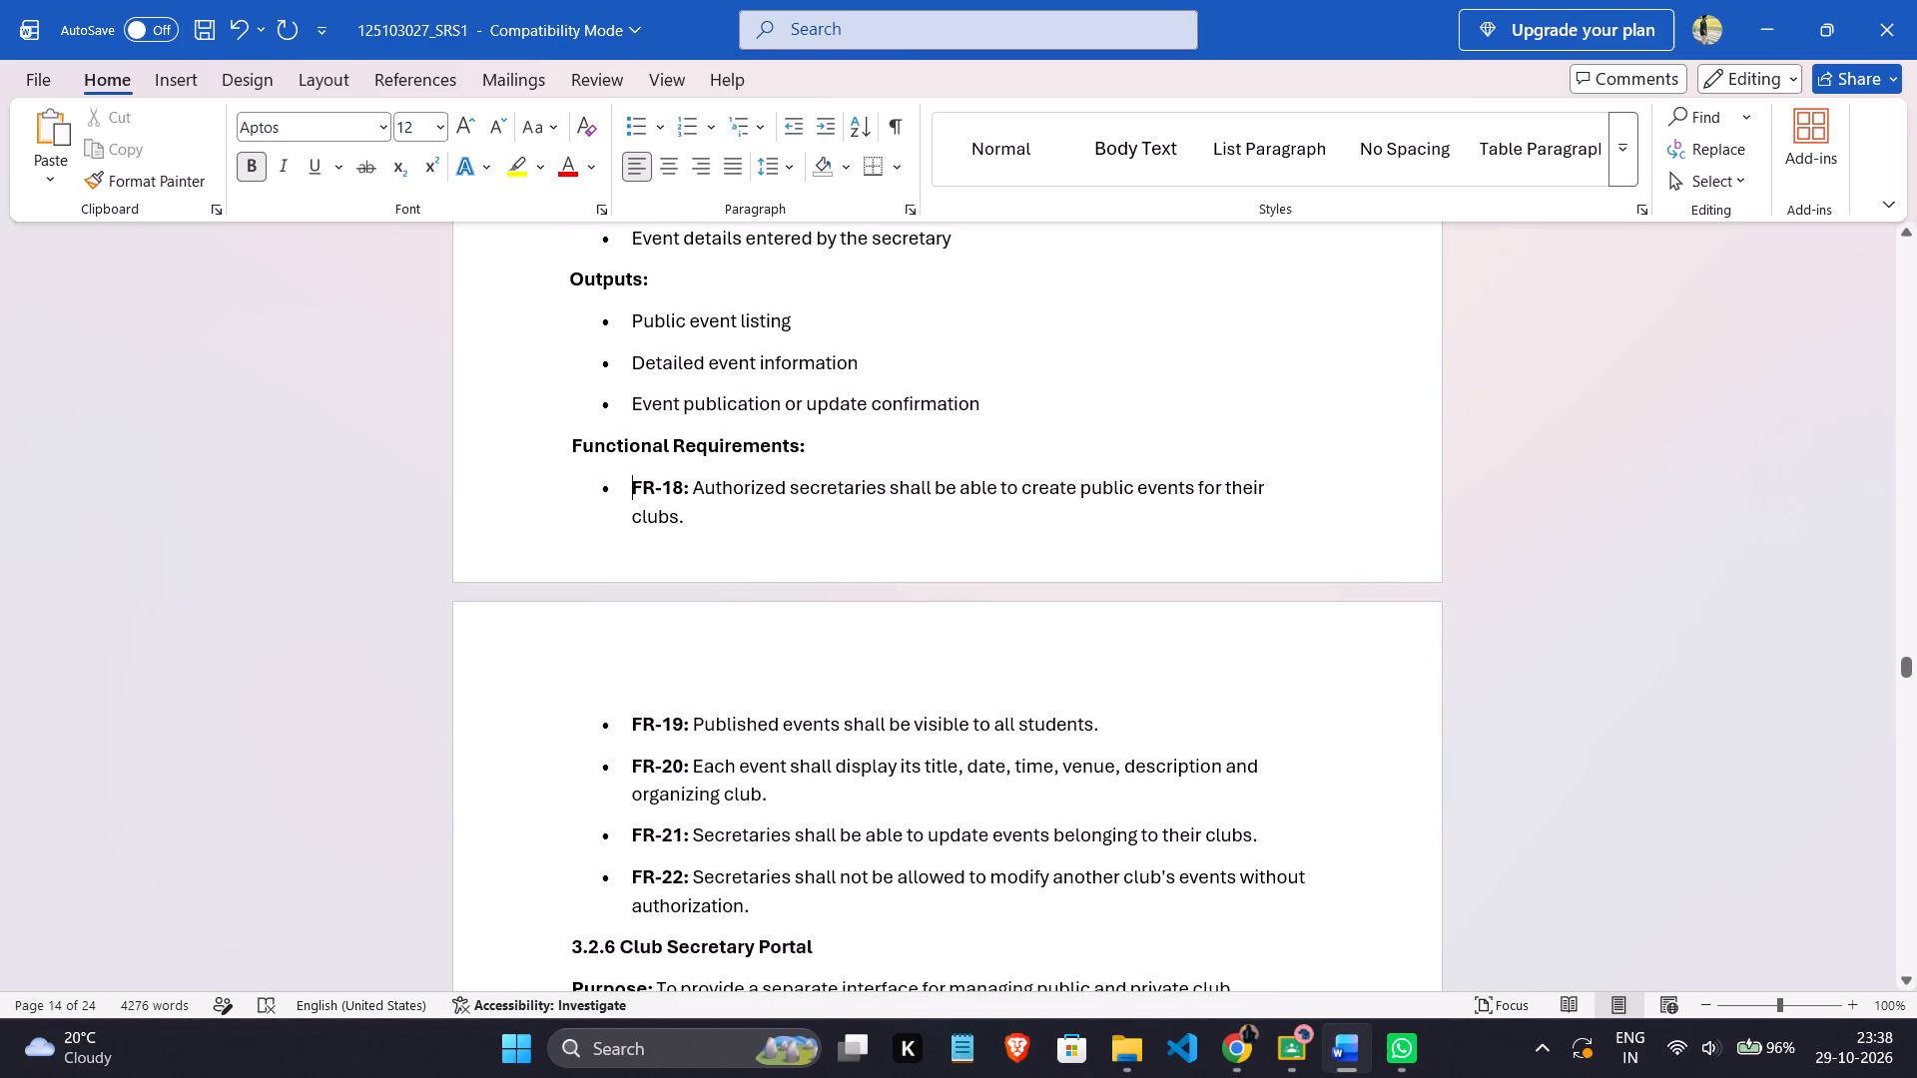
{"action": "left_click_drag", "start_coordinate": [632, 487], "coordinate": [690, 482]}
{"action": "key", "text": "BackSpace"}
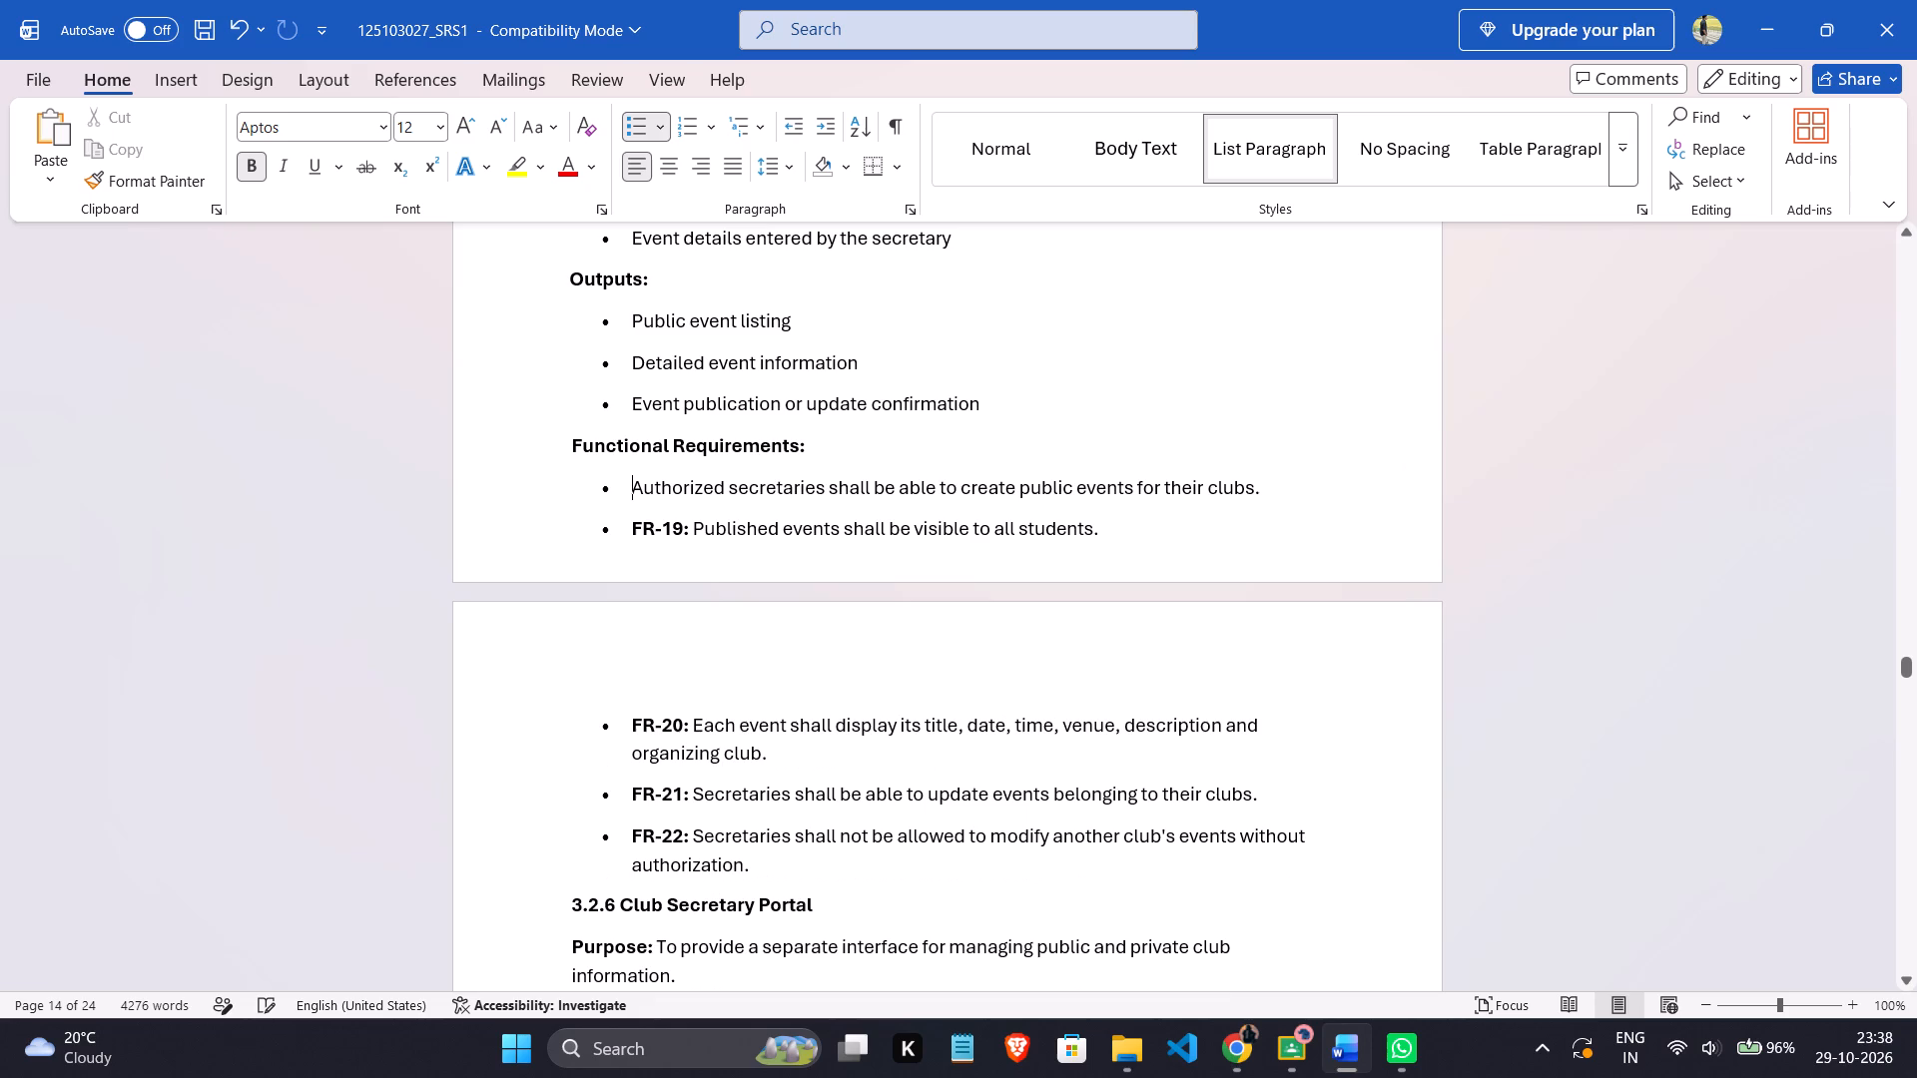
{"action": "left_click_drag", "start_coordinate": [627, 541], "coordinate": [690, 530]}
{"action": "key", "text": "BackSpace"}
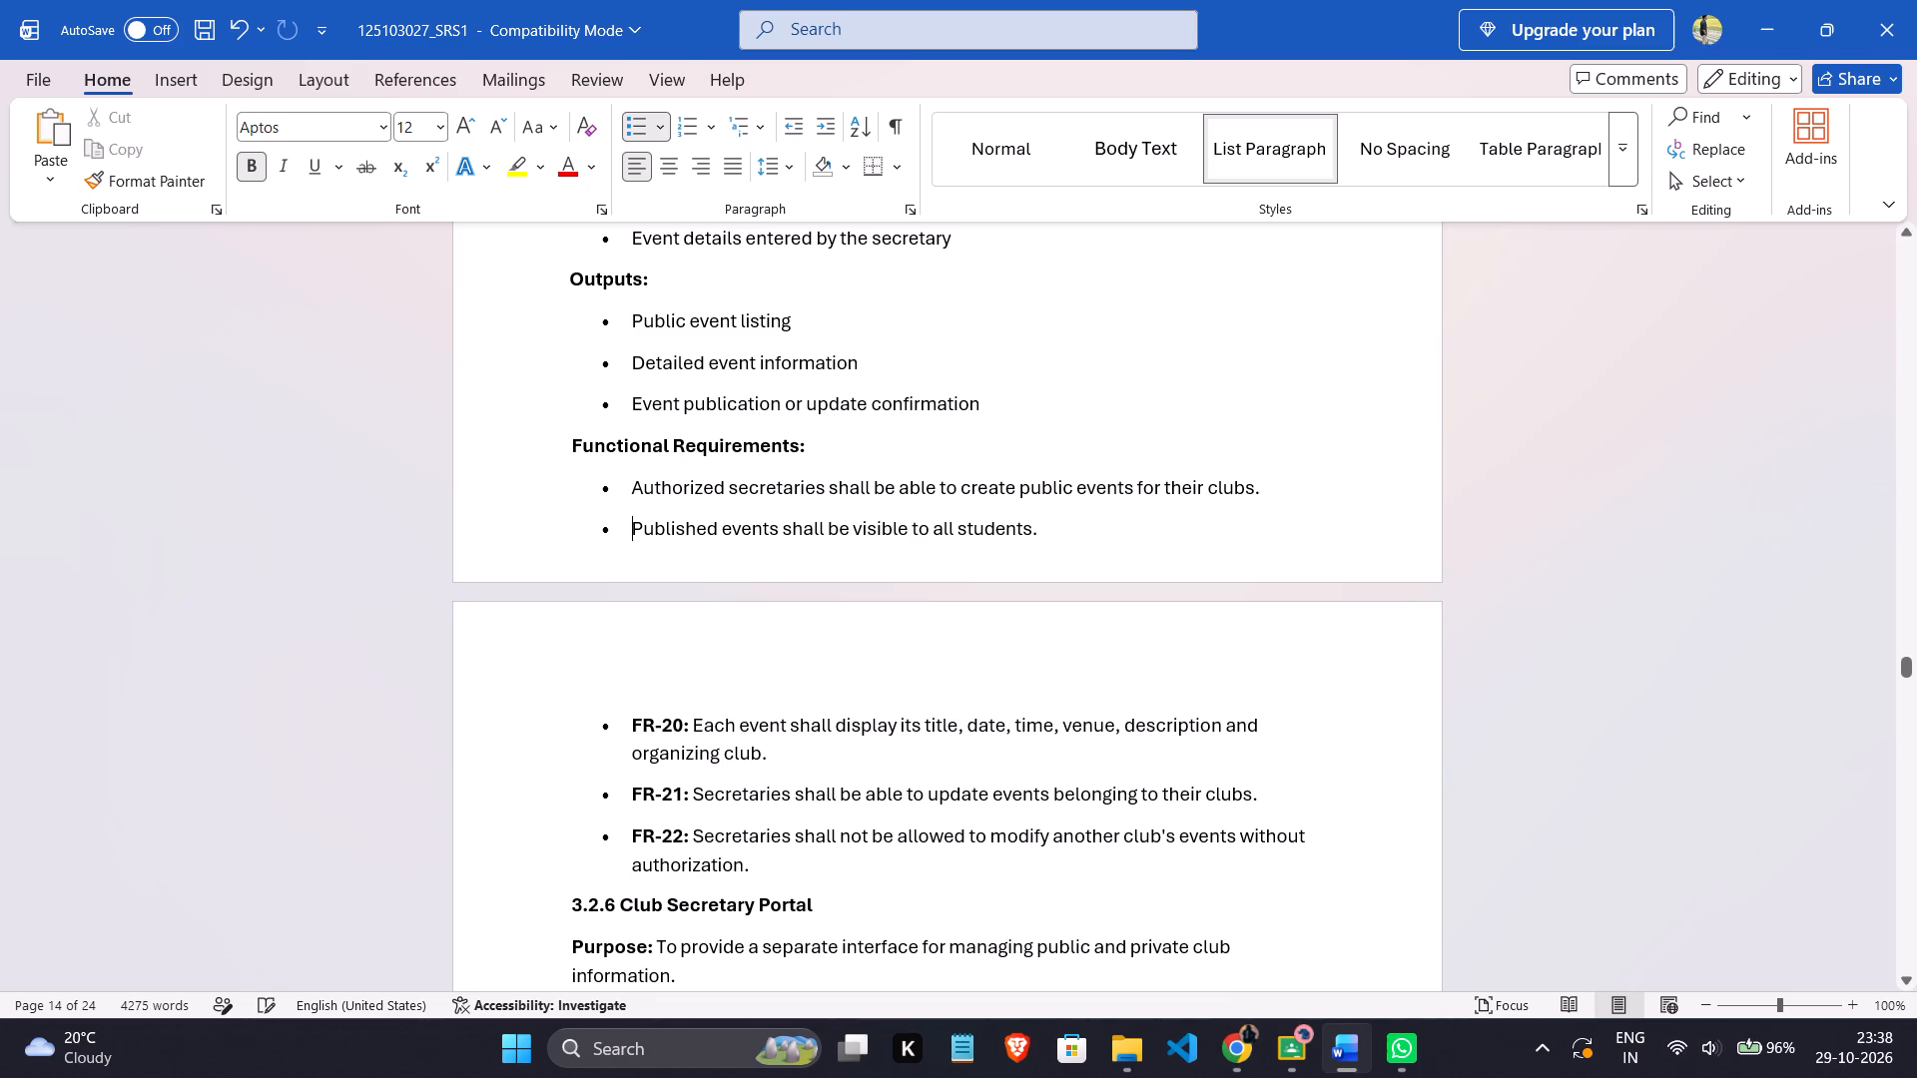
{"action": "left_click_drag", "start_coordinate": [632, 722], "coordinate": [688, 728]}
{"action": "key", "text": "BackSpace"}
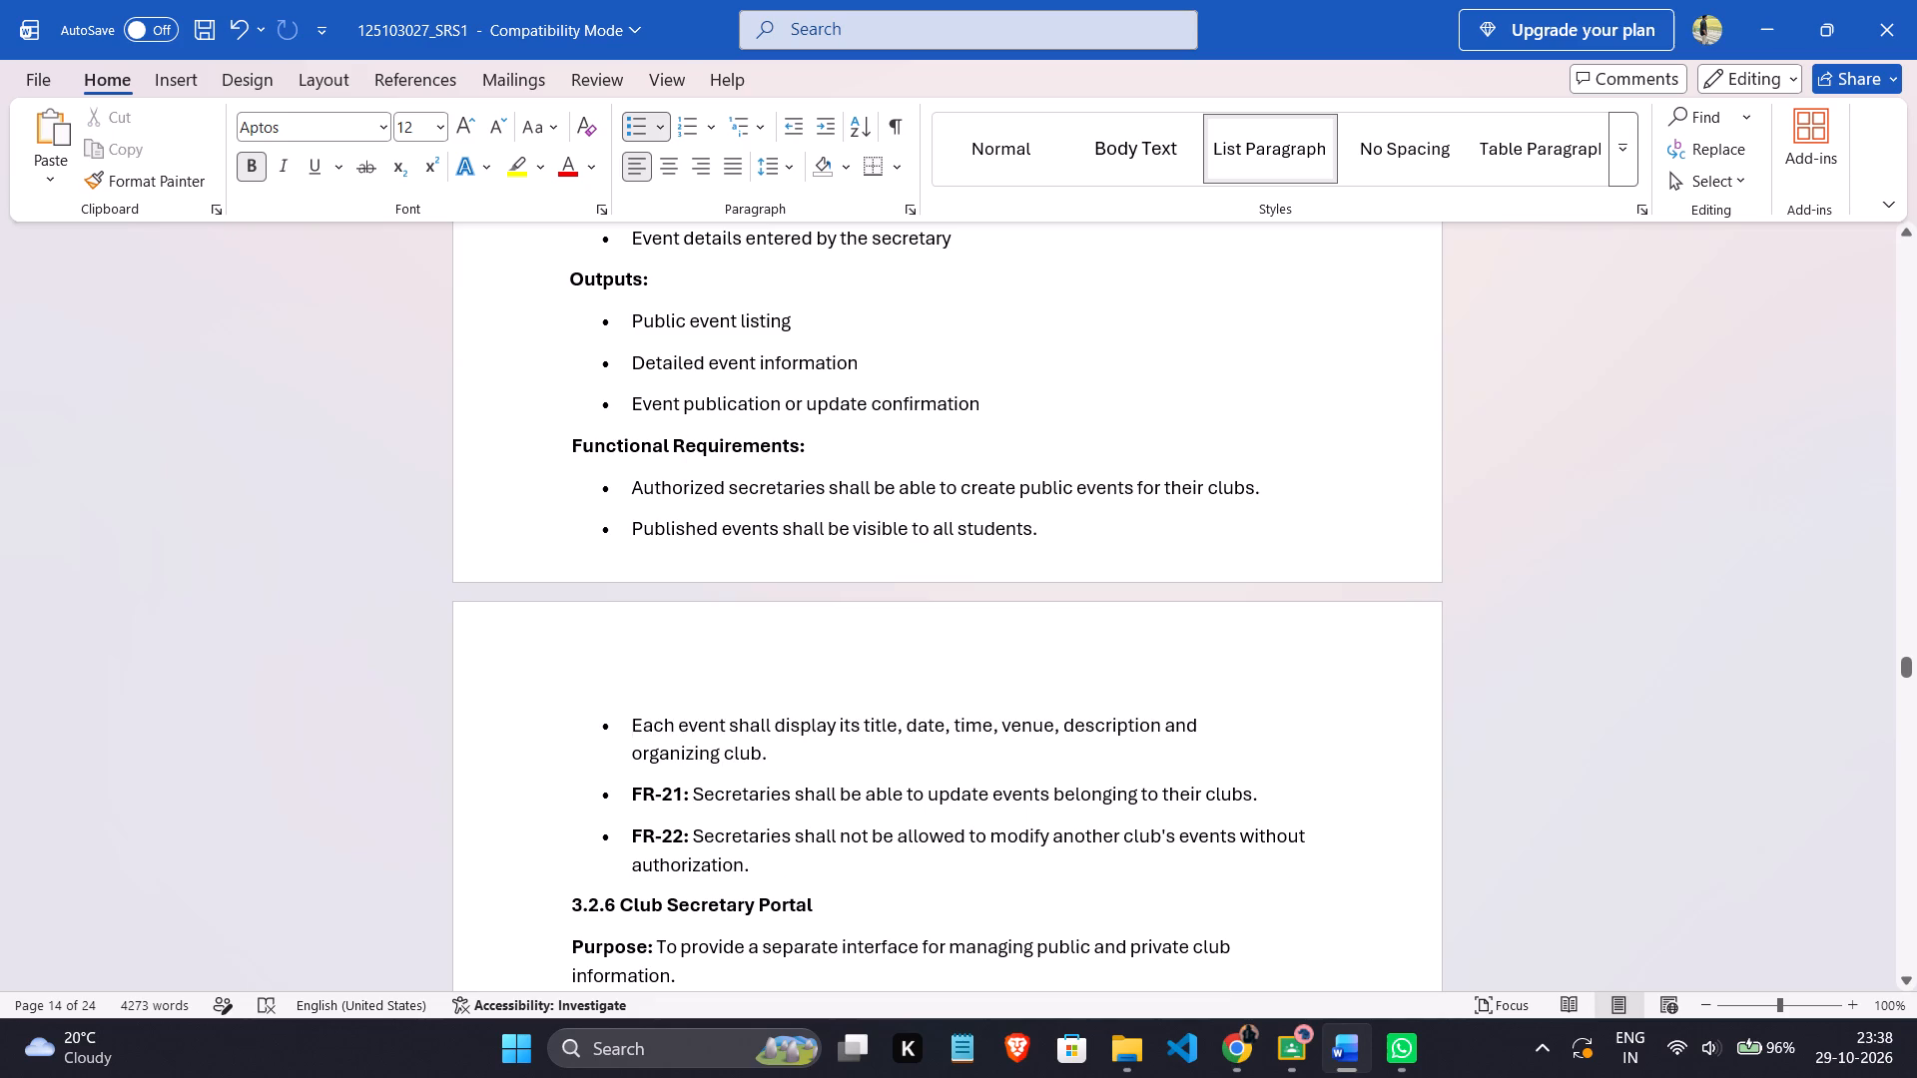
{"action": "left_click_drag", "start_coordinate": [625, 796], "coordinate": [698, 803]}
{"action": "key", "text": "BackSpace"}
{"action": "left_click_drag", "start_coordinate": [633, 832], "coordinate": [660, 832]}
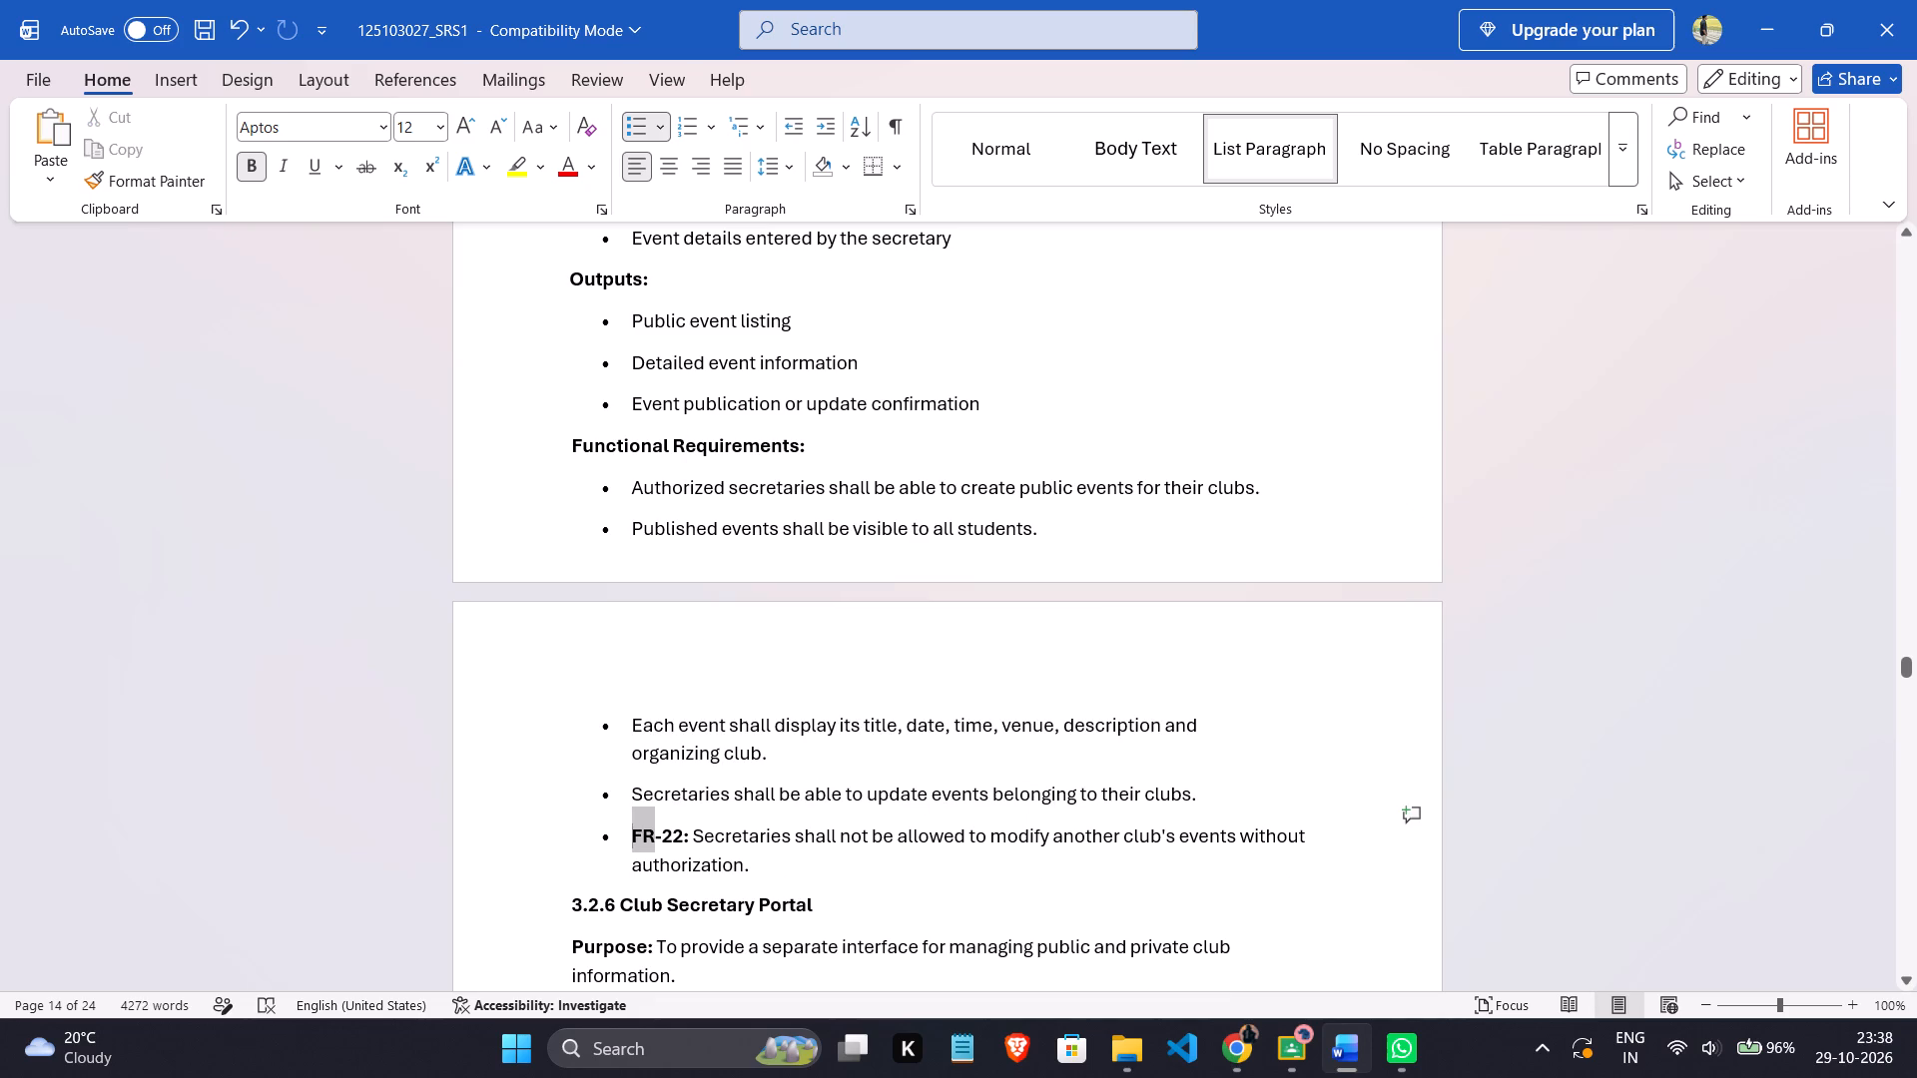
{"action": "left_click_drag", "start_coordinate": [660, 832], "coordinate": [694, 833]}
{"action": "key", "text": "BackSpace"}
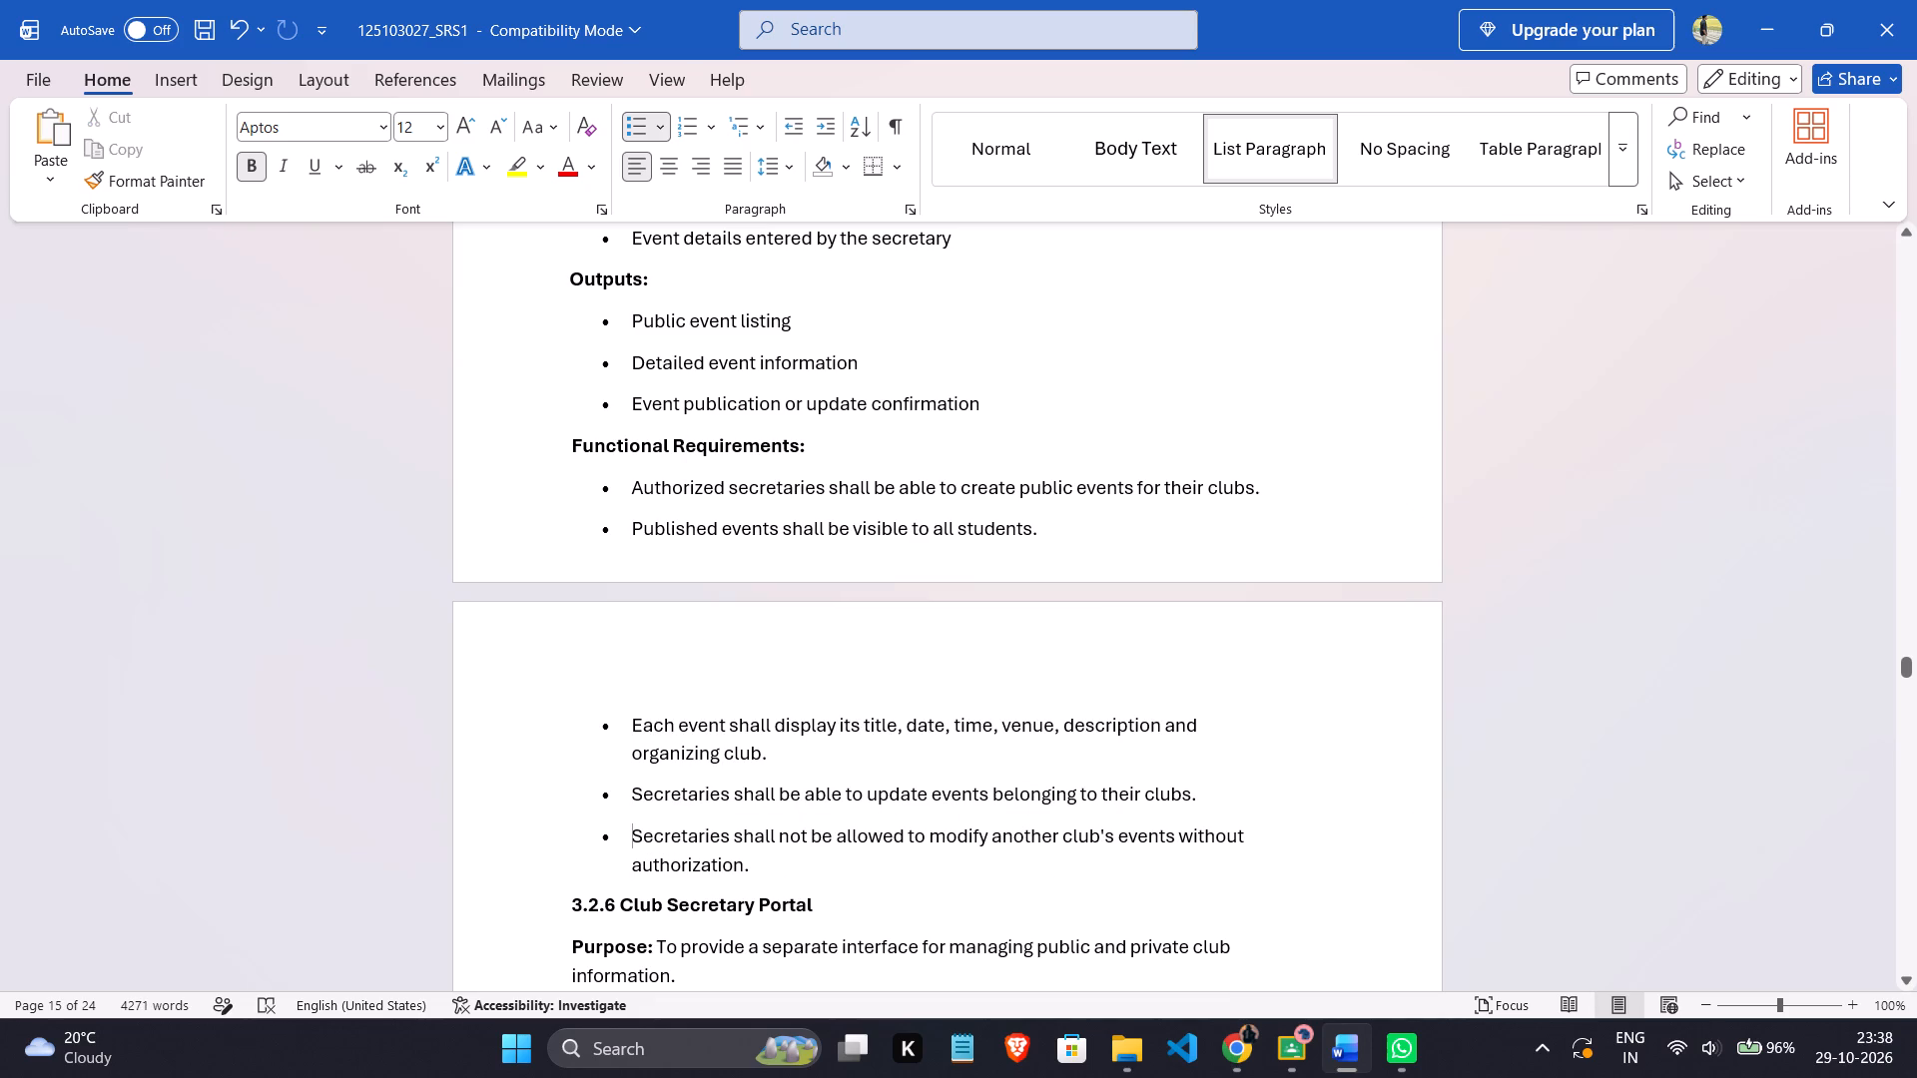
Convert section 3.2.5's five bulleted functional requirements into a numbered list starting at 1.
{"action": "left_click_drag", "start_coordinate": [625, 491], "coordinate": [770, 875]}
{"action": "left_click", "coordinate": [720, 125]}
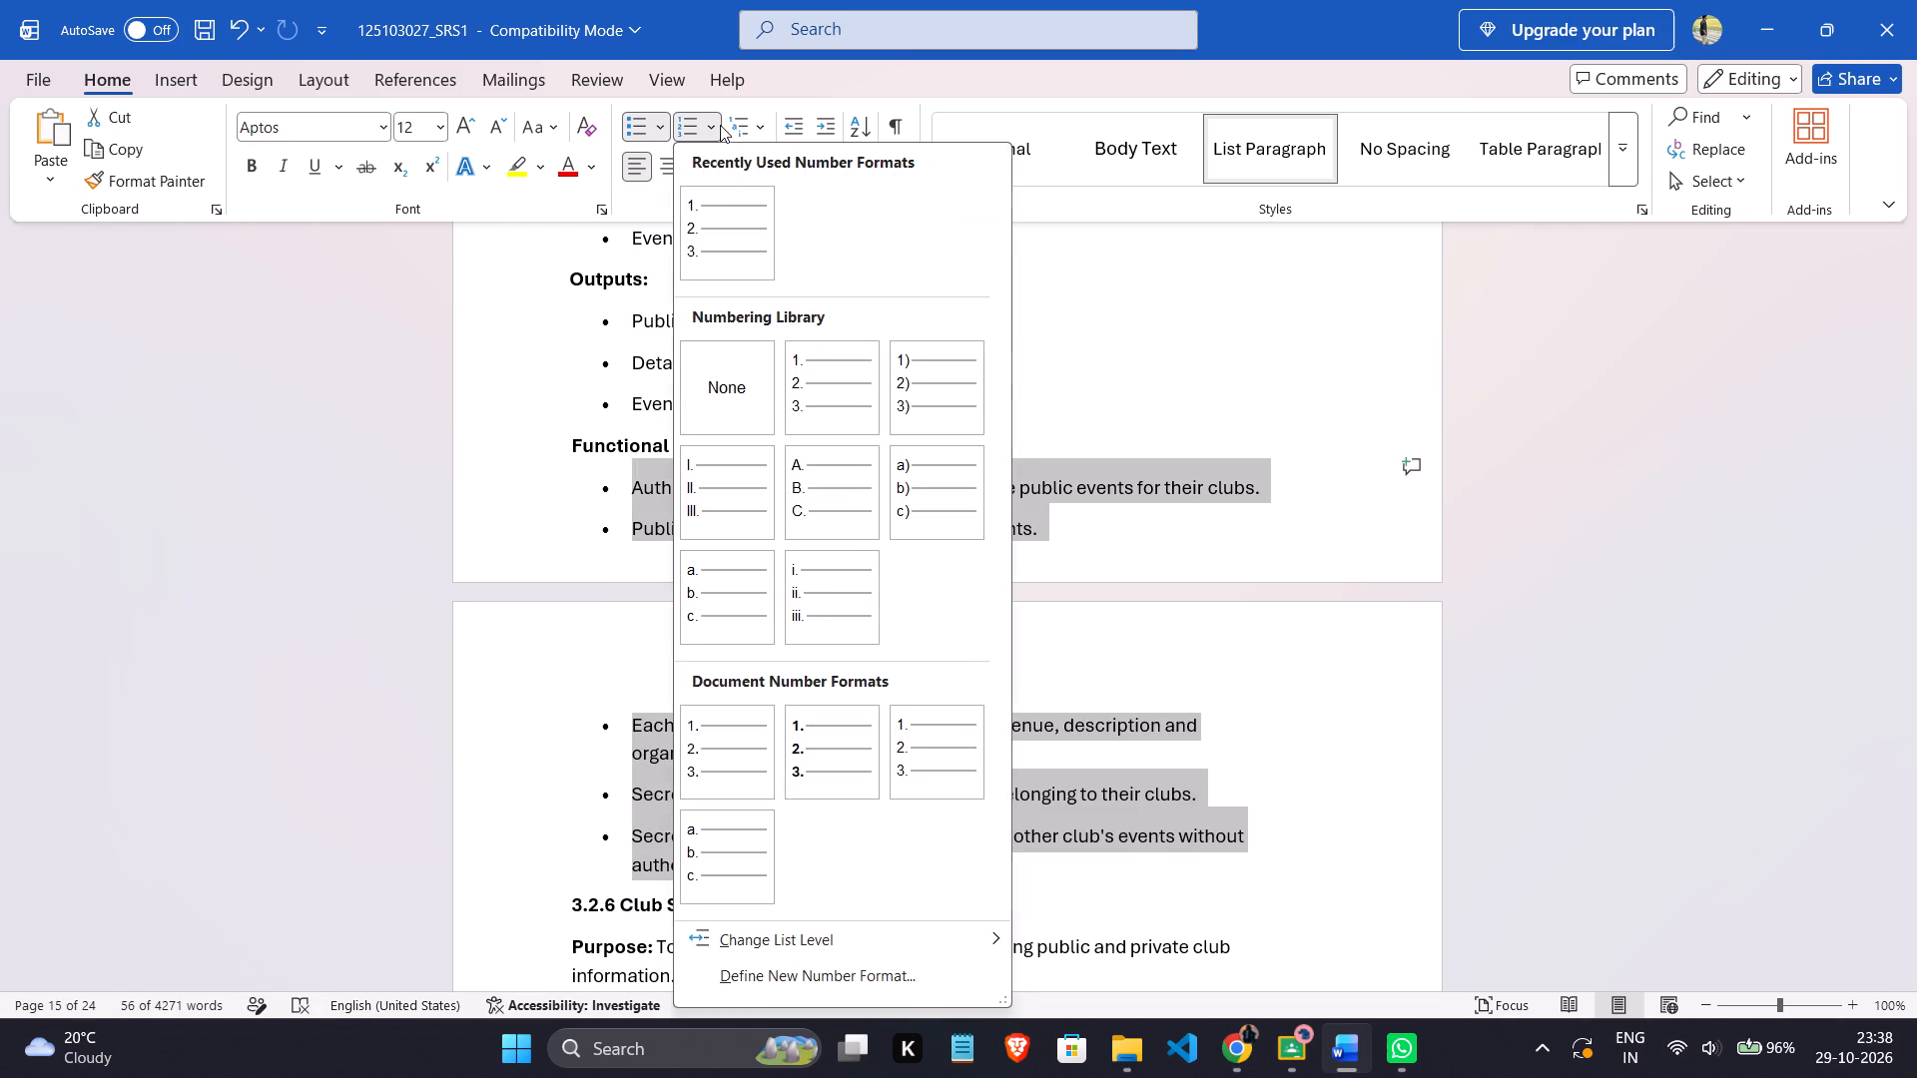
{"action": "left_click", "coordinate": [704, 215]}
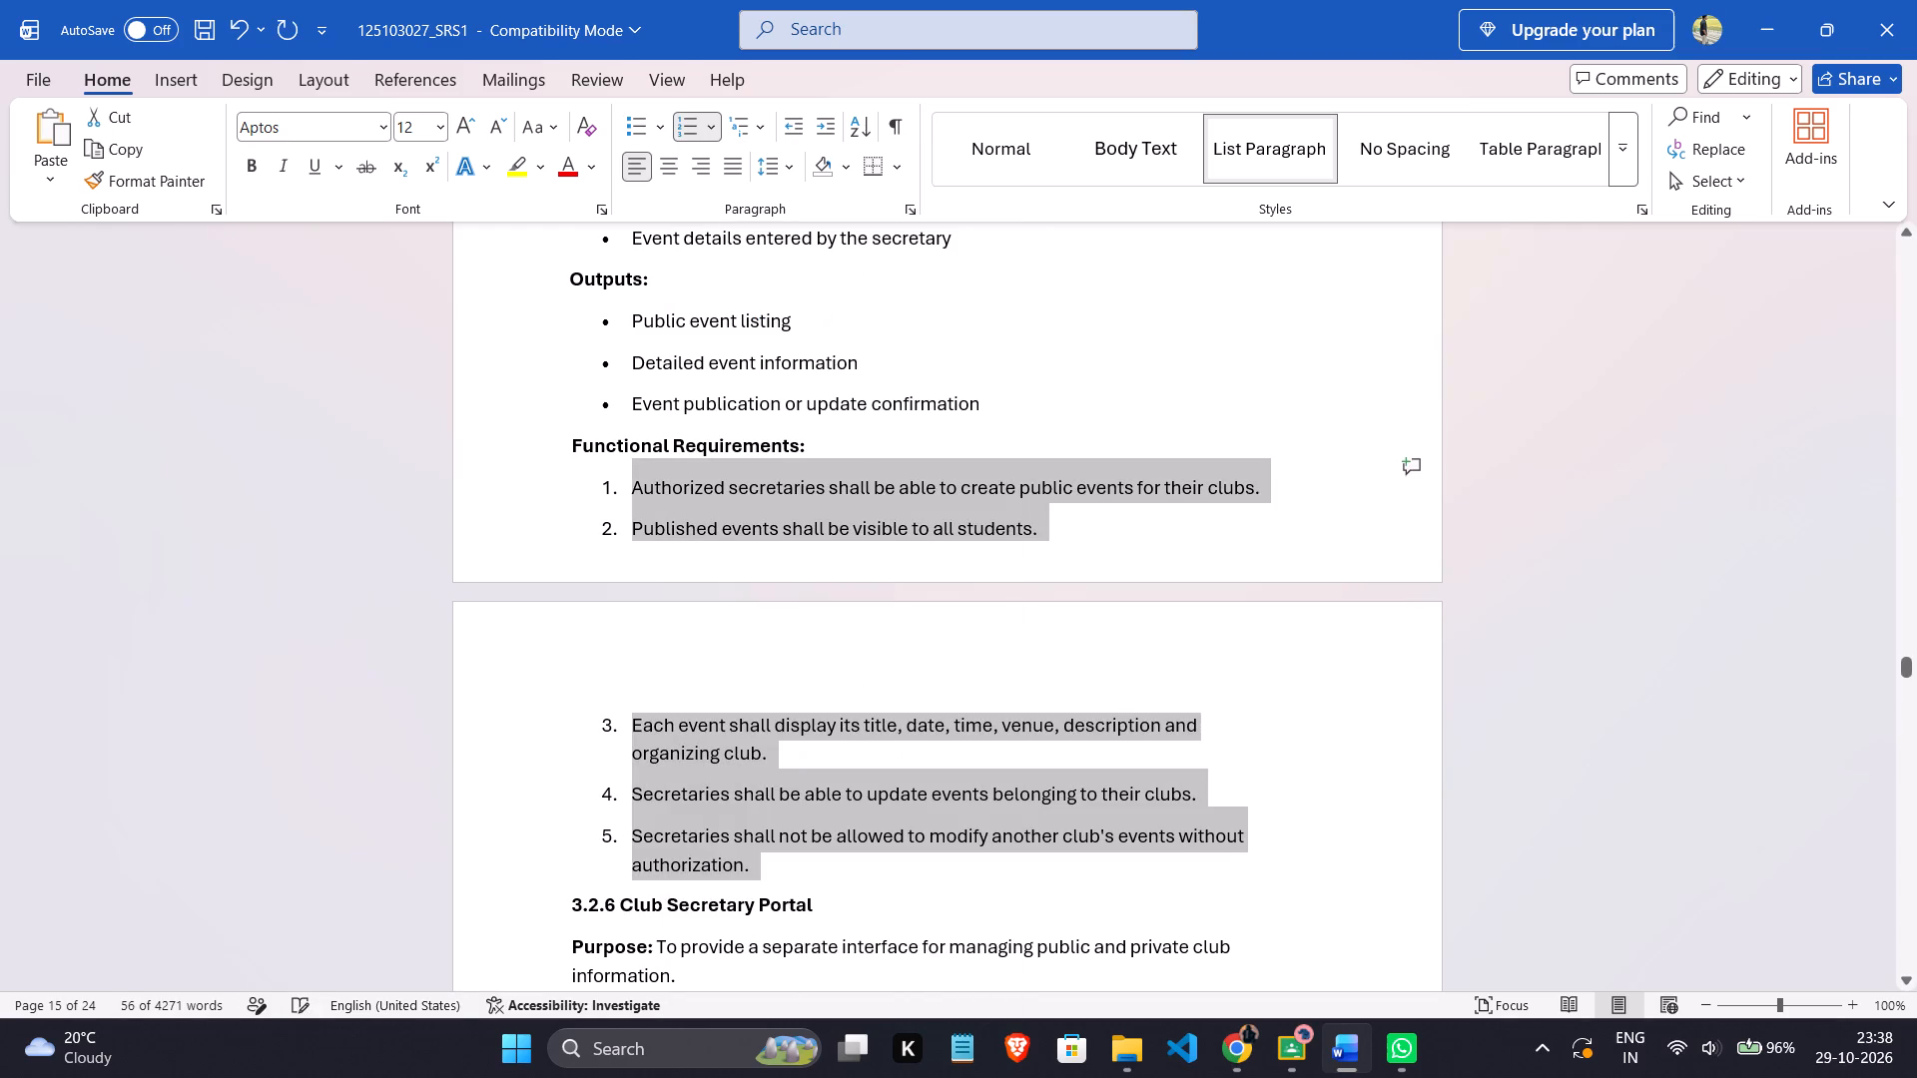
{"action": "left_click", "coordinate": [857, 562]}
Delete section 3.2.6's Processing heading and all five of its numbered items across the page break.
{"action": "scroll", "coordinate": [857, 560], "scroll_direction": "down", "scroll_amount": 10}
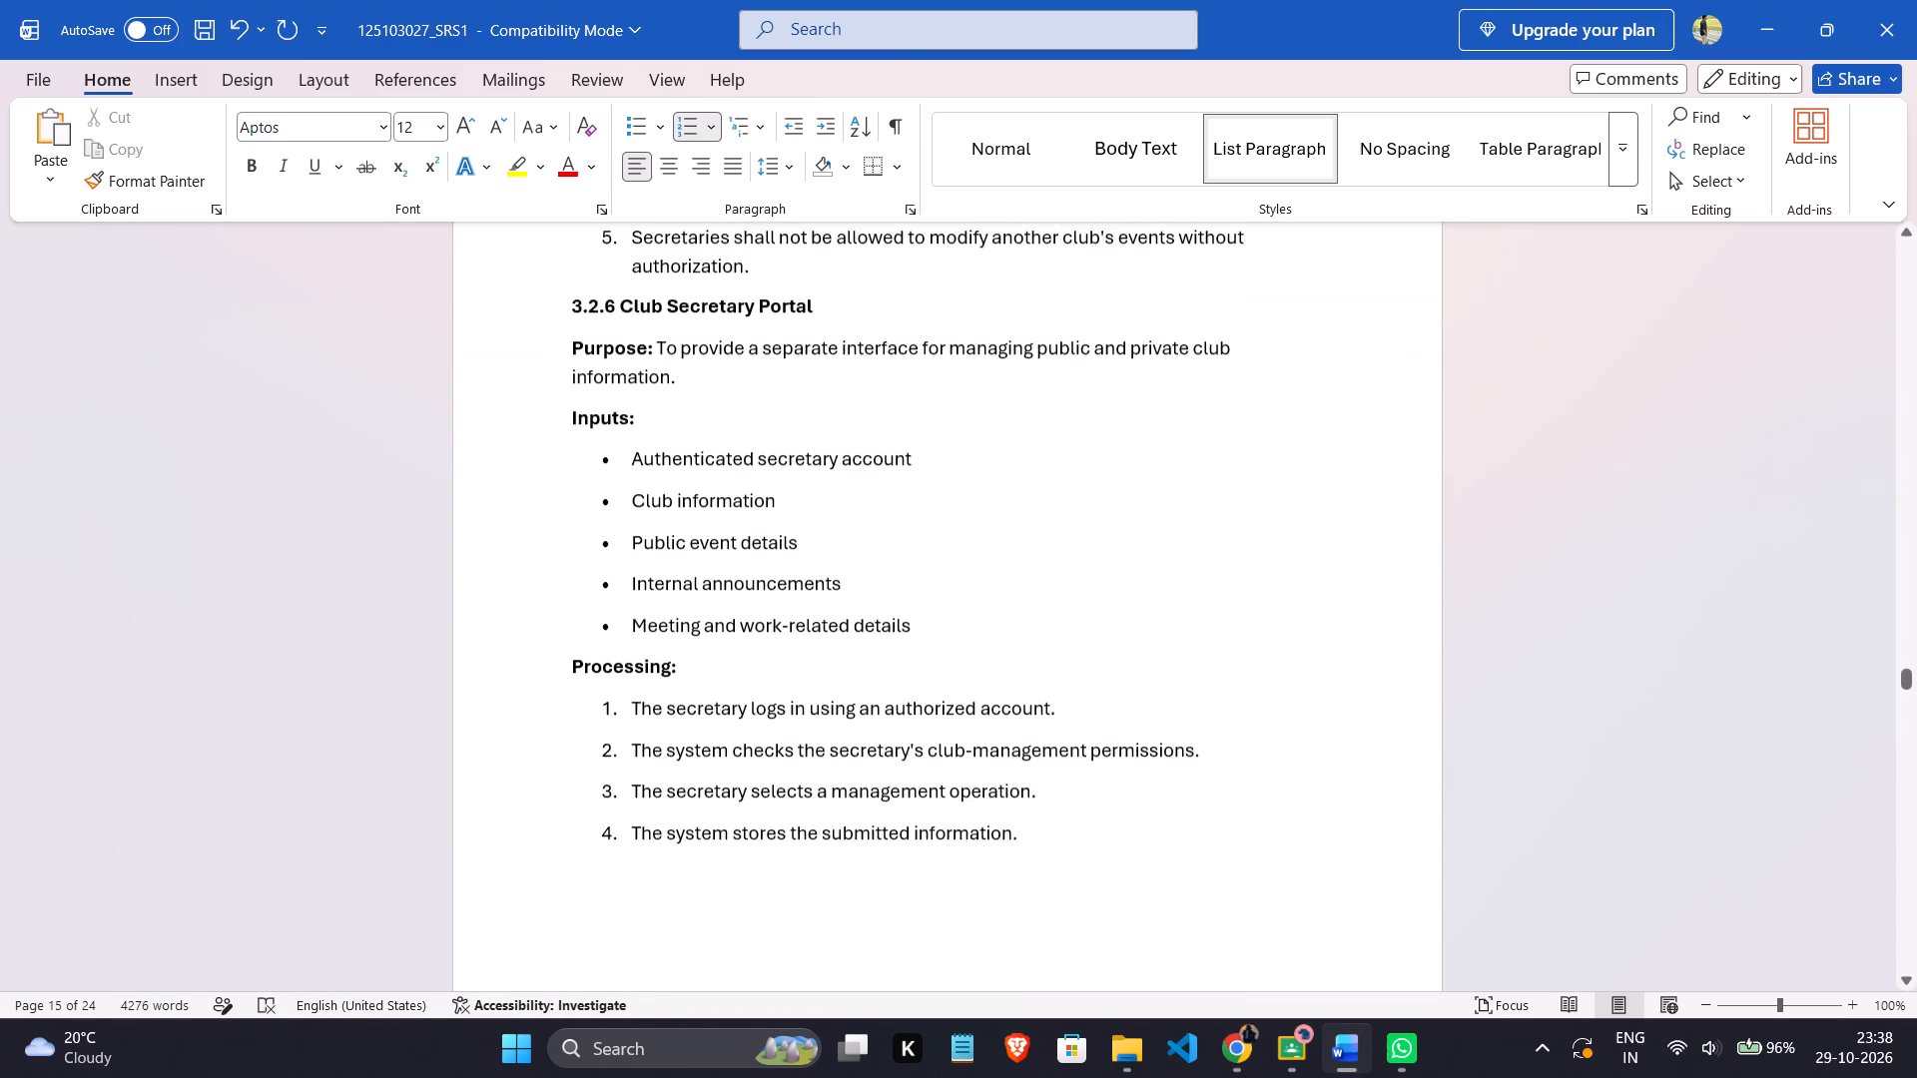
{"action": "scroll", "coordinate": [858, 537], "scroll_direction": "down", "scroll_amount": 5}
{"action": "left_click_drag", "start_coordinate": [1051, 532], "coordinate": [522, 393]}
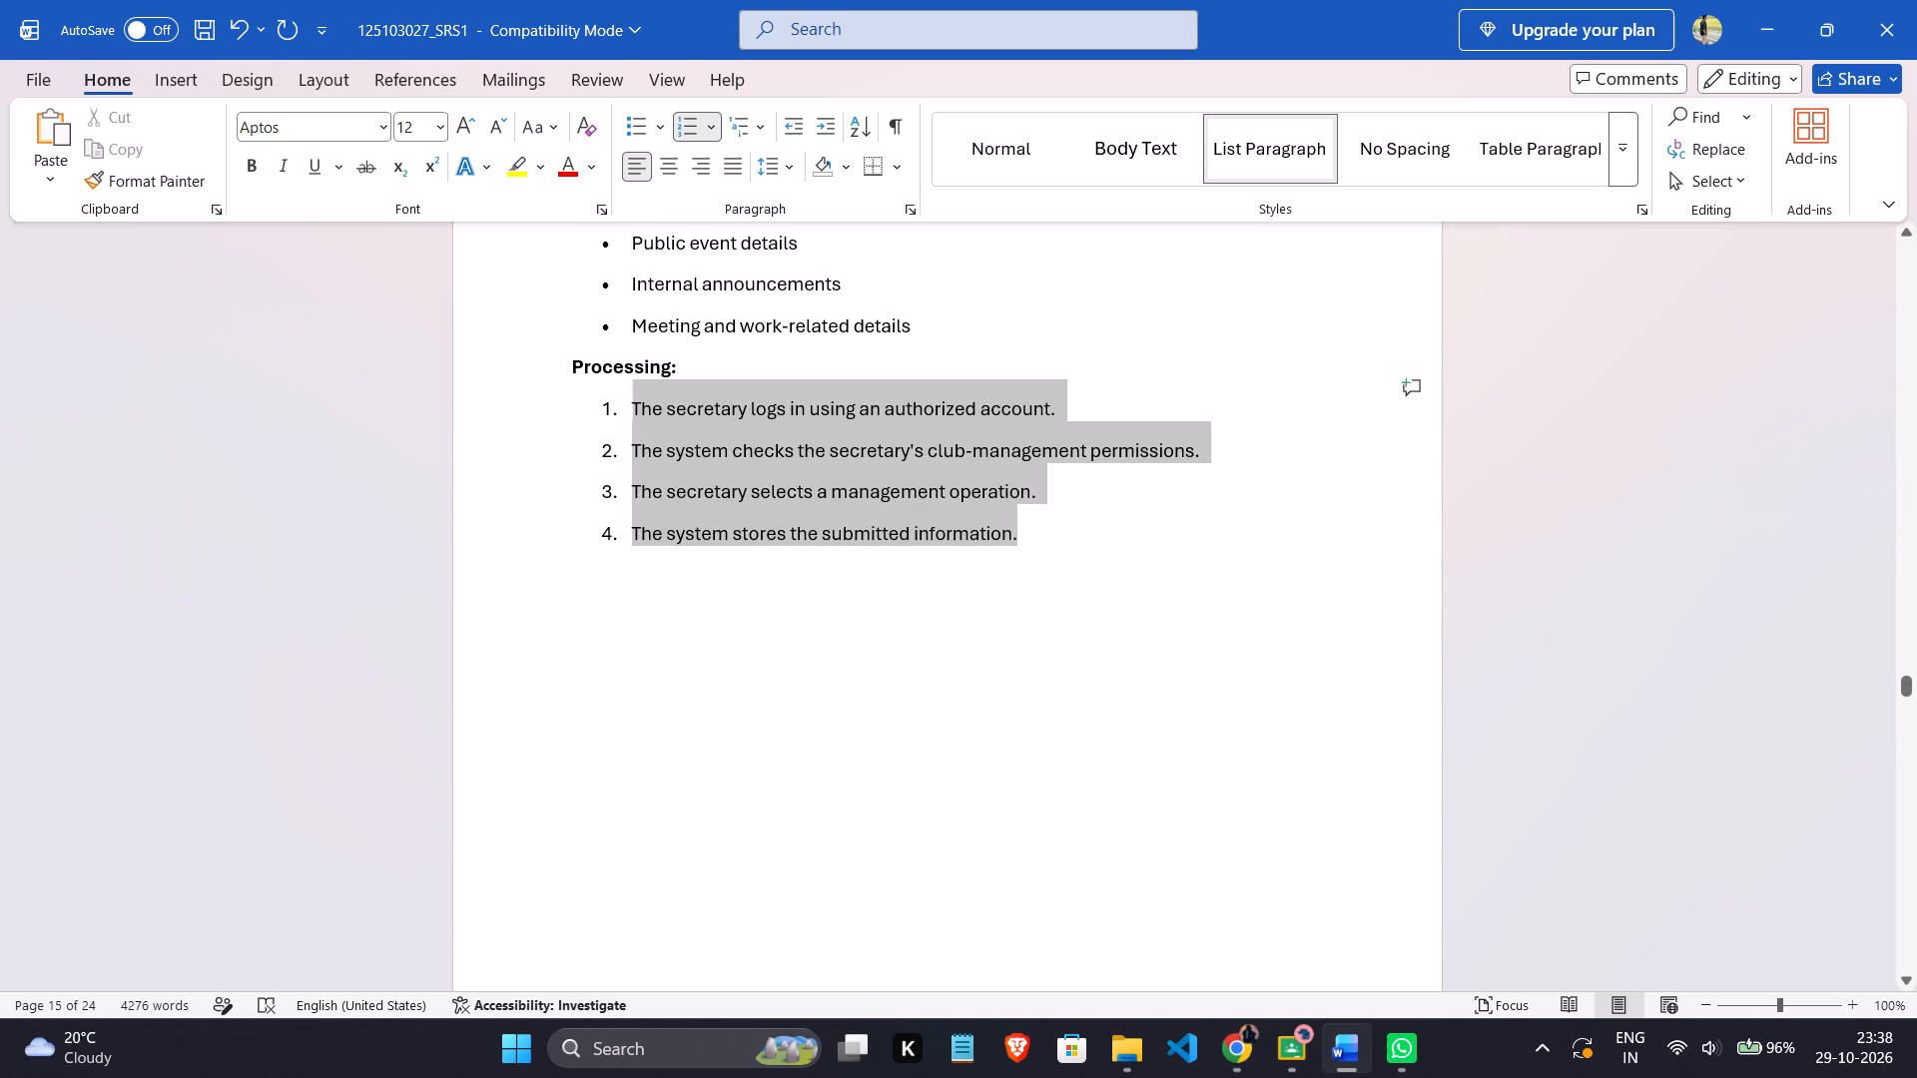
{"action": "left_click_drag", "start_coordinate": [522, 393], "coordinate": [541, 367]}
{"action": "key", "text": "BackSpace"}
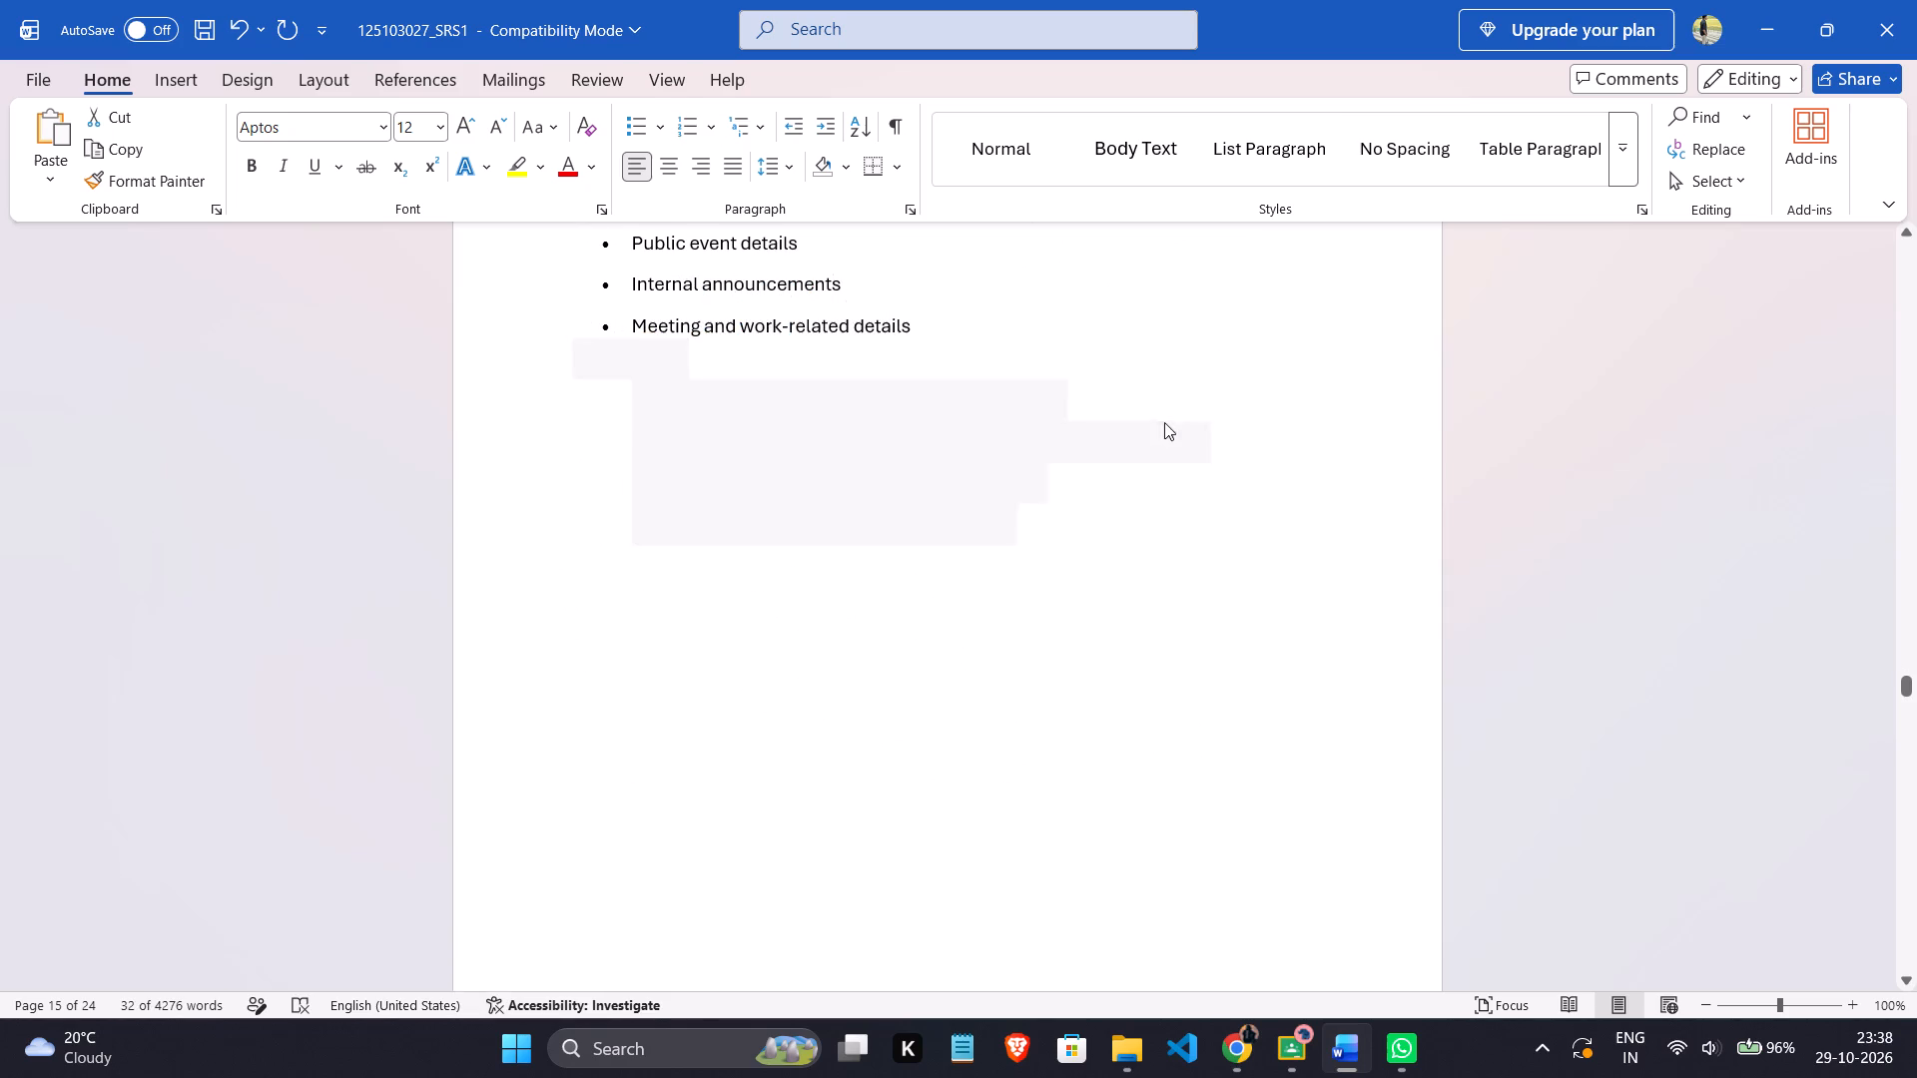
{"action": "scroll", "coordinate": [860, 595], "scroll_direction": "down", "scroll_amount": 10}
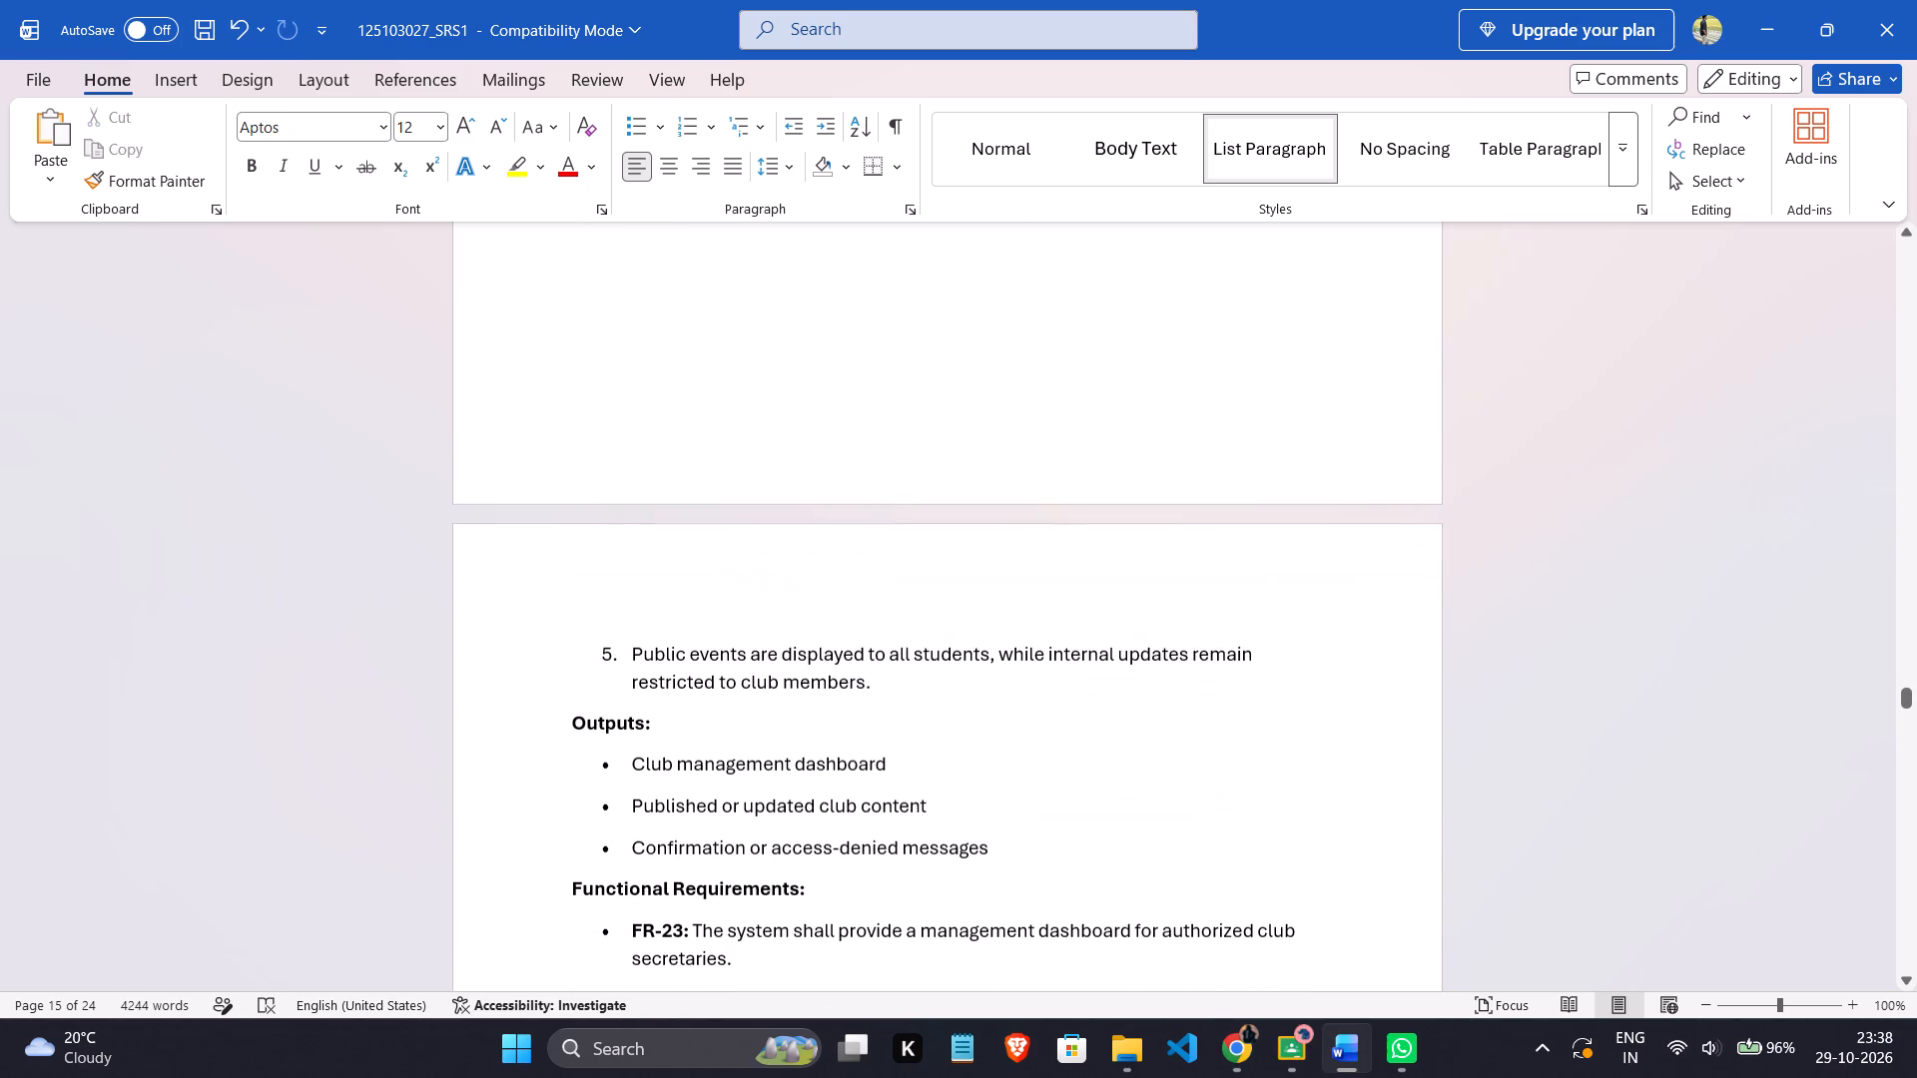
{"action": "left_click_drag", "start_coordinate": [880, 682], "coordinate": [636, 629]}
{"action": "key", "text": "BackSpace"}
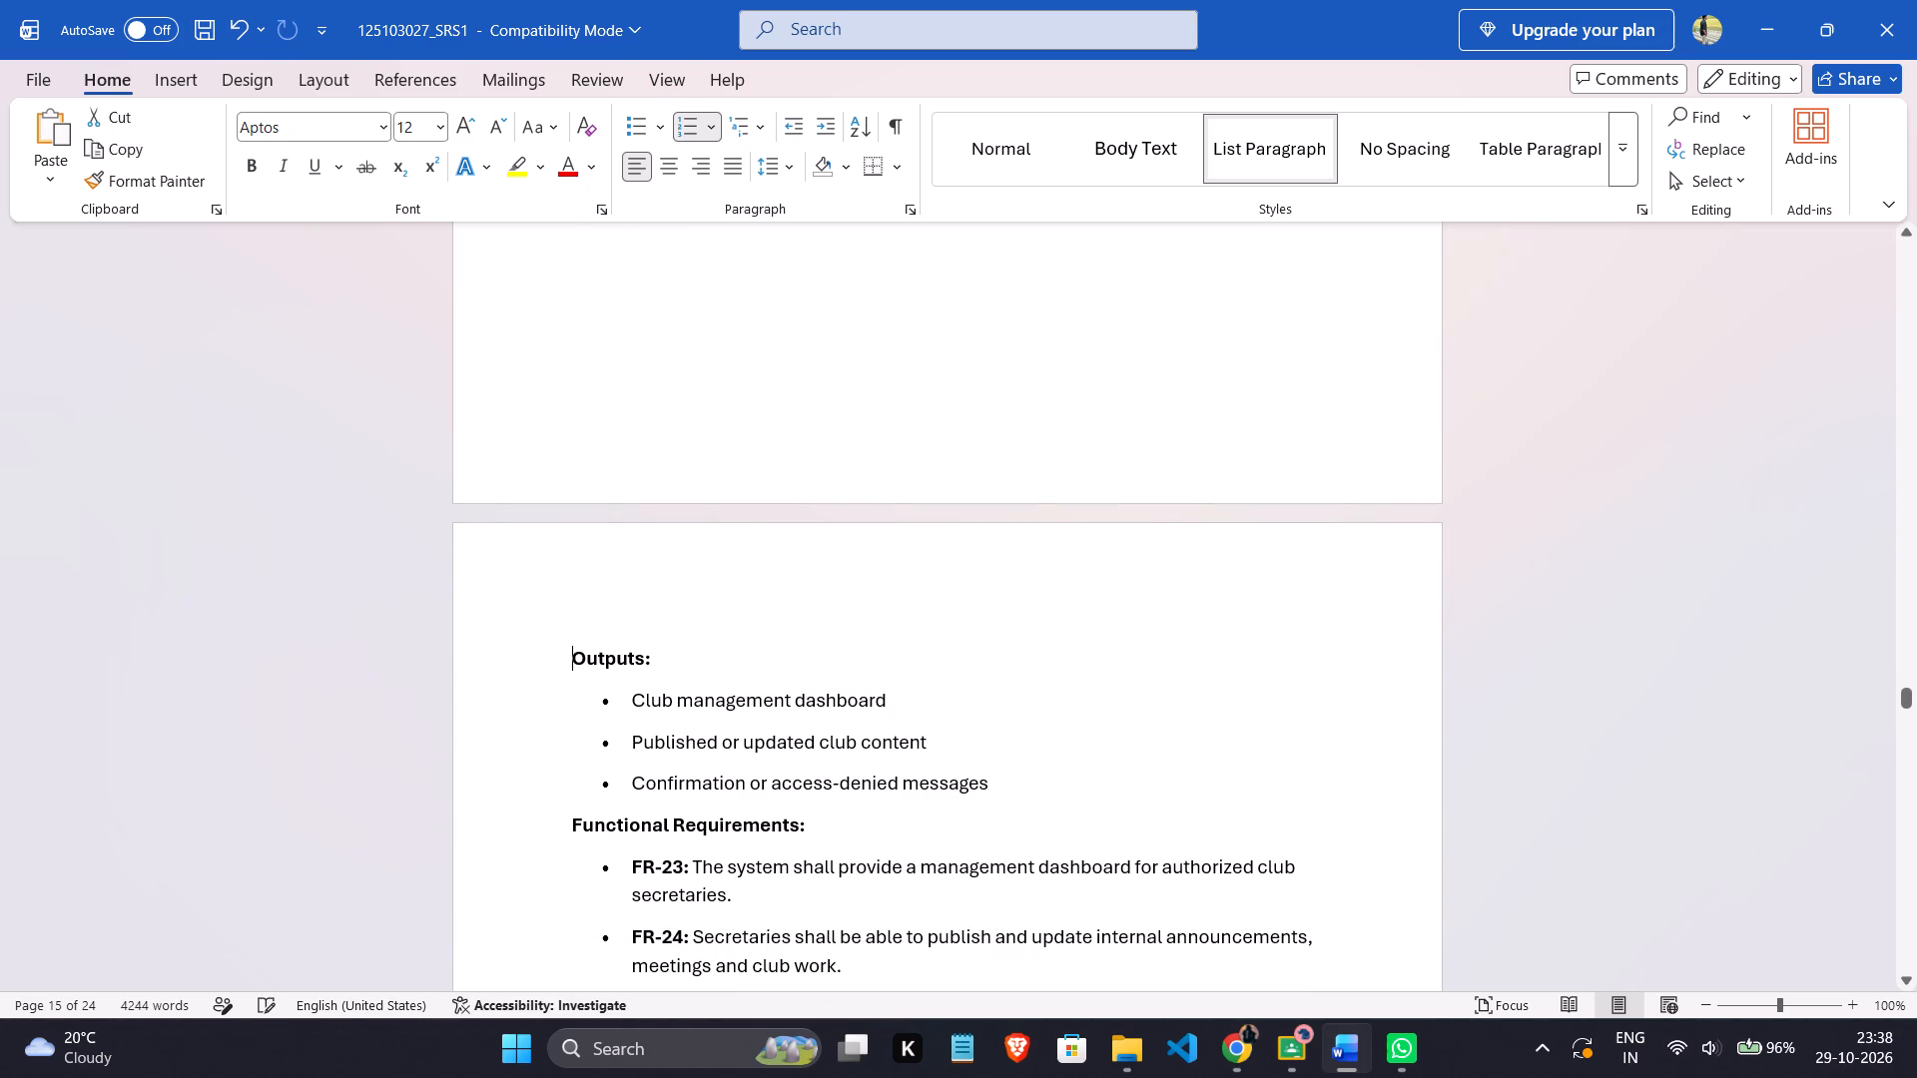
Delete the blank gap between section 3.2.6's Inputs list and its Outputs heading, restoring the heading text "Outputs".
{"action": "scroll", "coordinate": [679, 609], "scroll_direction": "up", "scroll_amount": 11}
{"action": "key", "text": "BackSpace"}
{"action": "scroll", "coordinate": [679, 608], "scroll_direction": "down", "scroll_amount": 7}
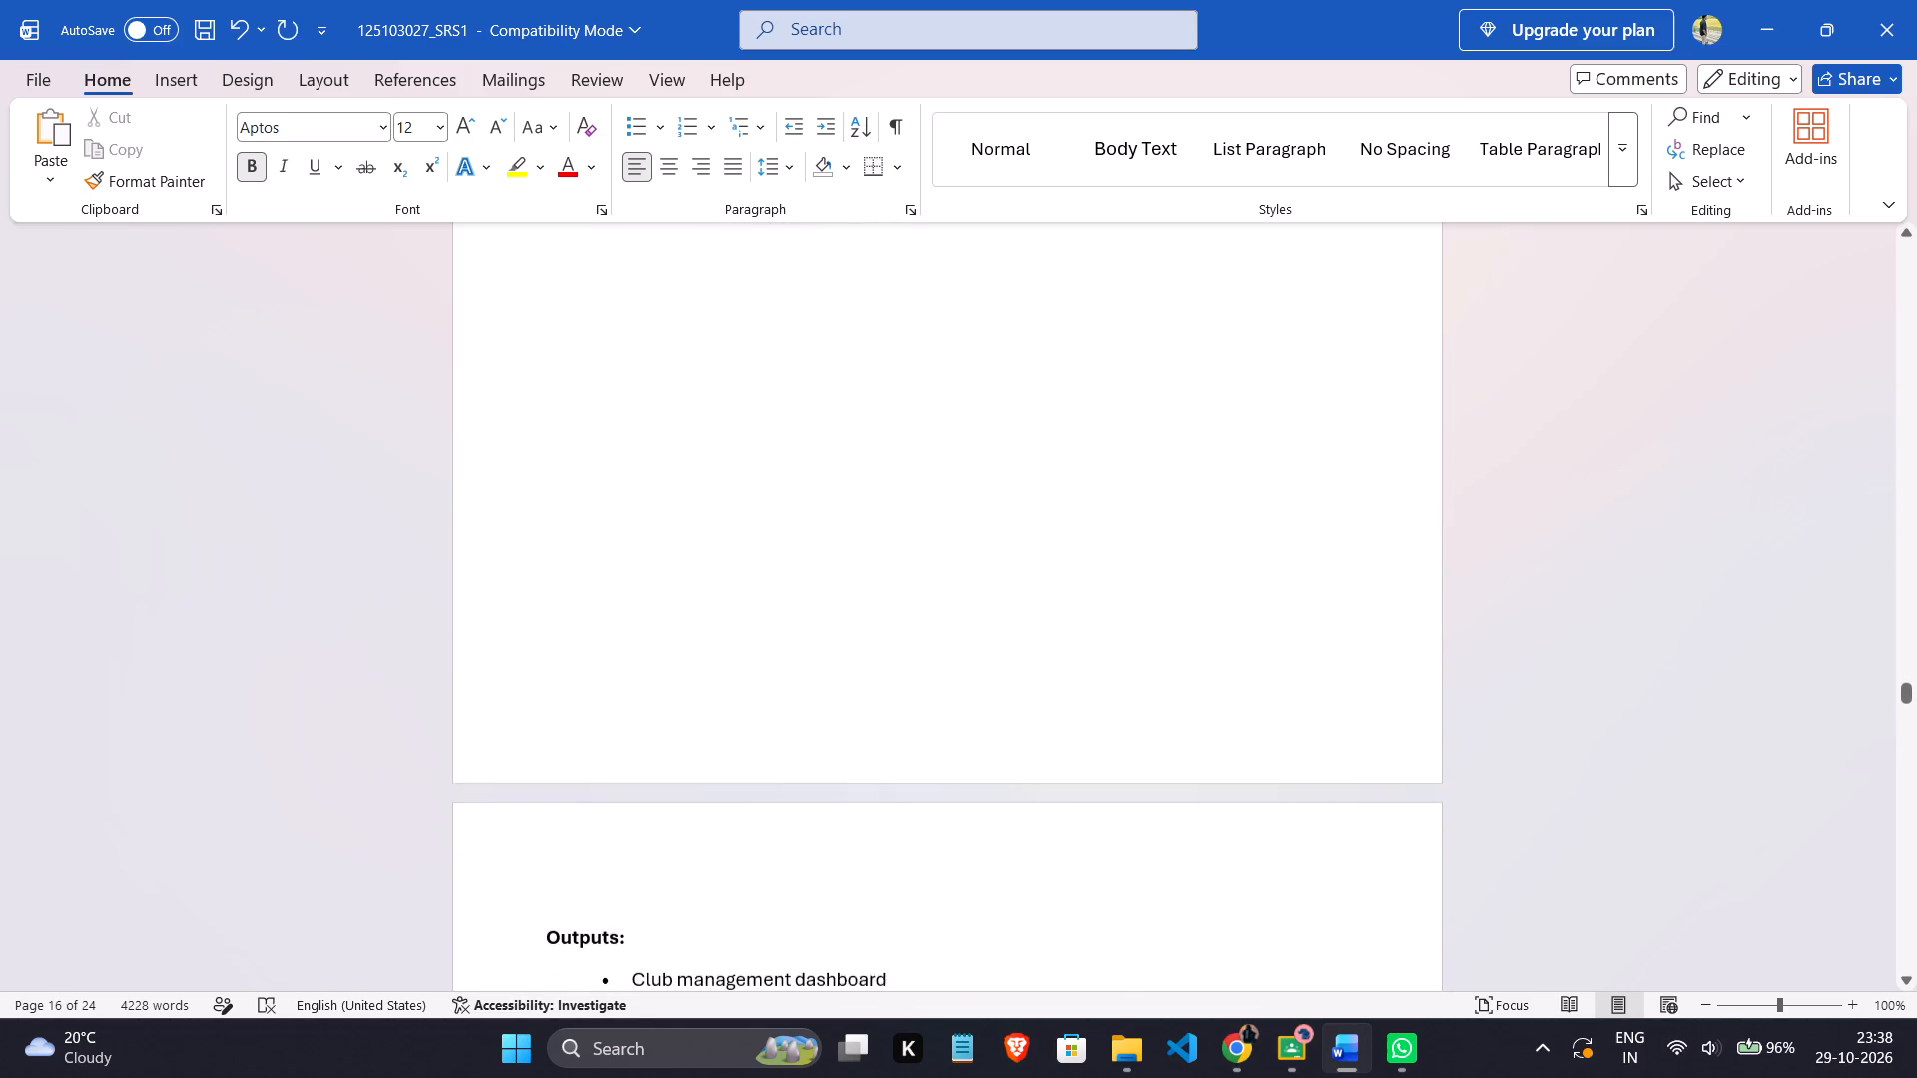
{"action": "scroll", "coordinate": [682, 603], "scroll_direction": "down", "scroll_amount": 3}
{"action": "key", "text": "BackSpace"}
{"action": "scroll", "coordinate": [682, 603], "scroll_direction": "down", "scroll_amount": 4}
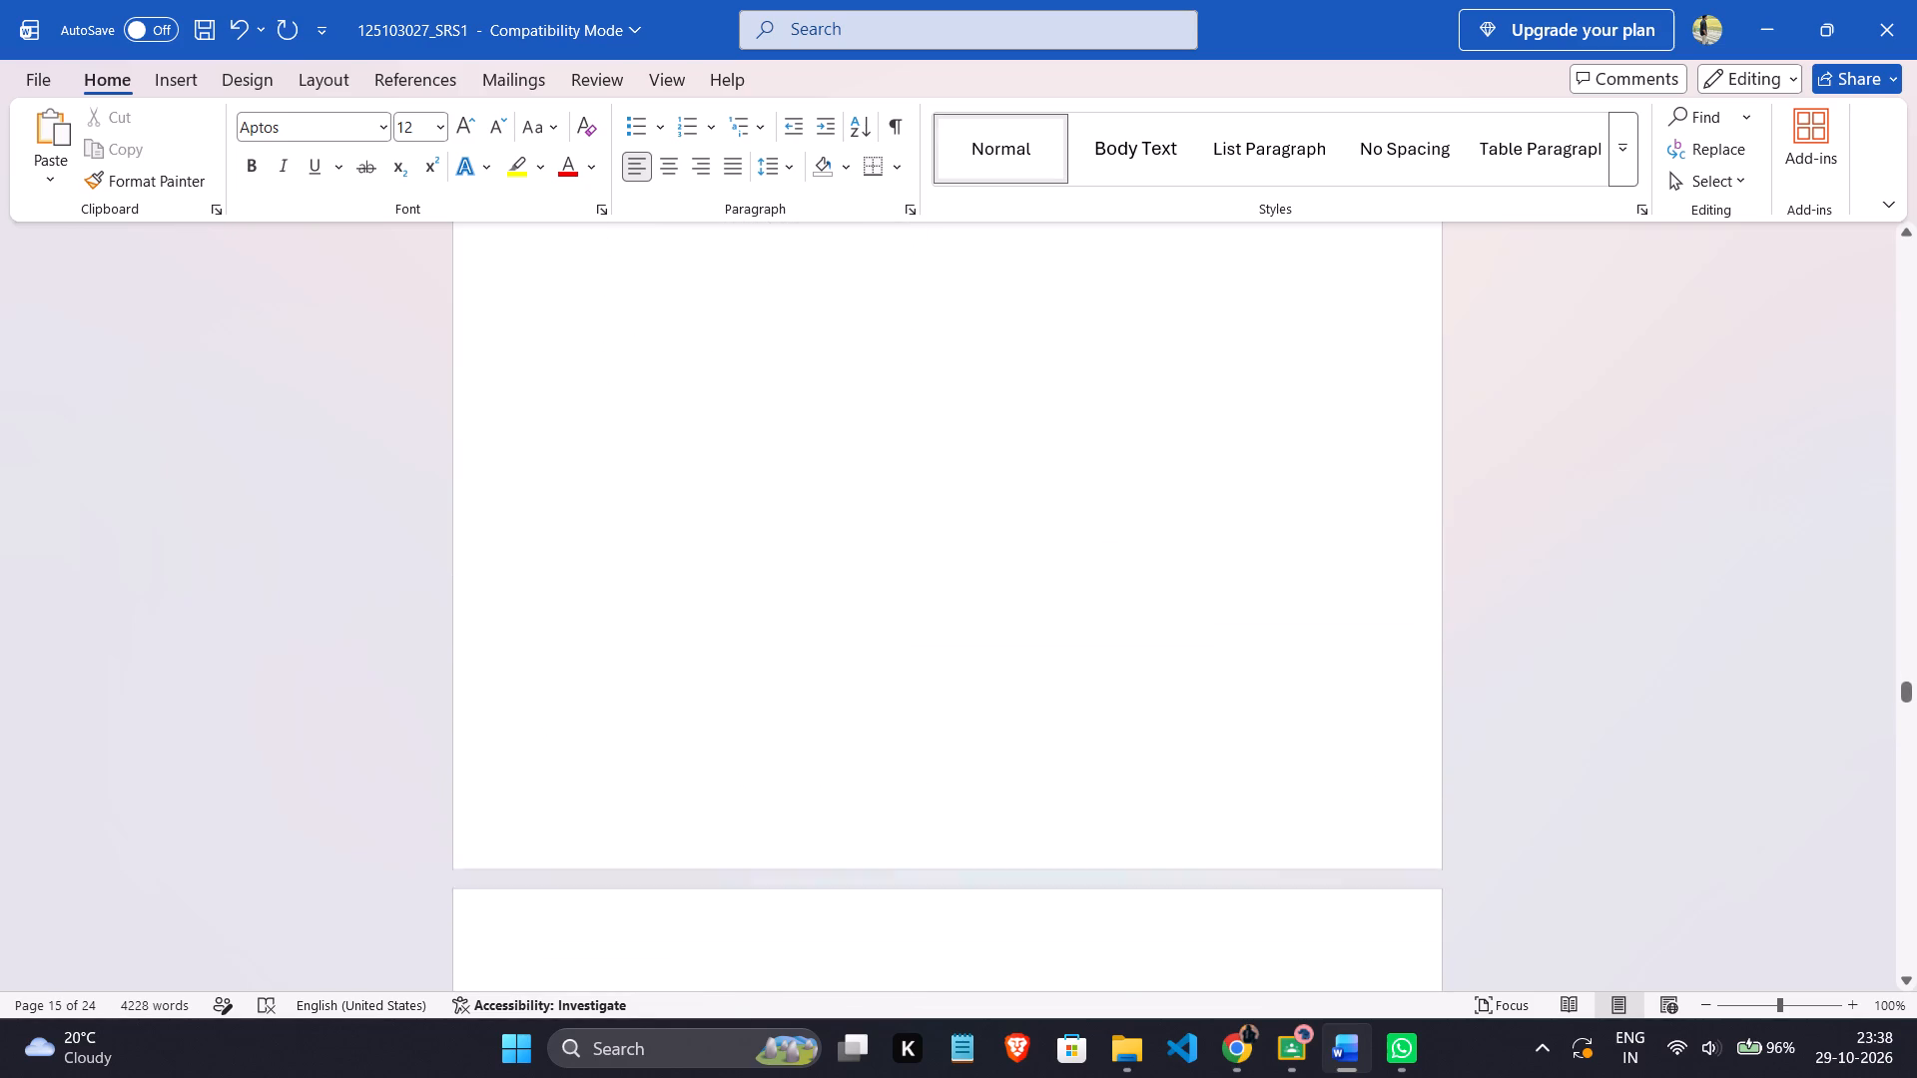
{"action": "scroll", "coordinate": [686, 597], "scroll_direction": "up", "scroll_amount": 1}
{"action": "scroll", "coordinate": [686, 597], "scroll_direction": "down", "scroll_amount": 2}
{"action": "left_click_drag", "start_coordinate": [558, 869], "coordinate": [943, 389]}
{"action": "scroll", "coordinate": [939, 391], "scroll_direction": "up", "scroll_amount": 6}
{"action": "key", "text": "BackSpace"}
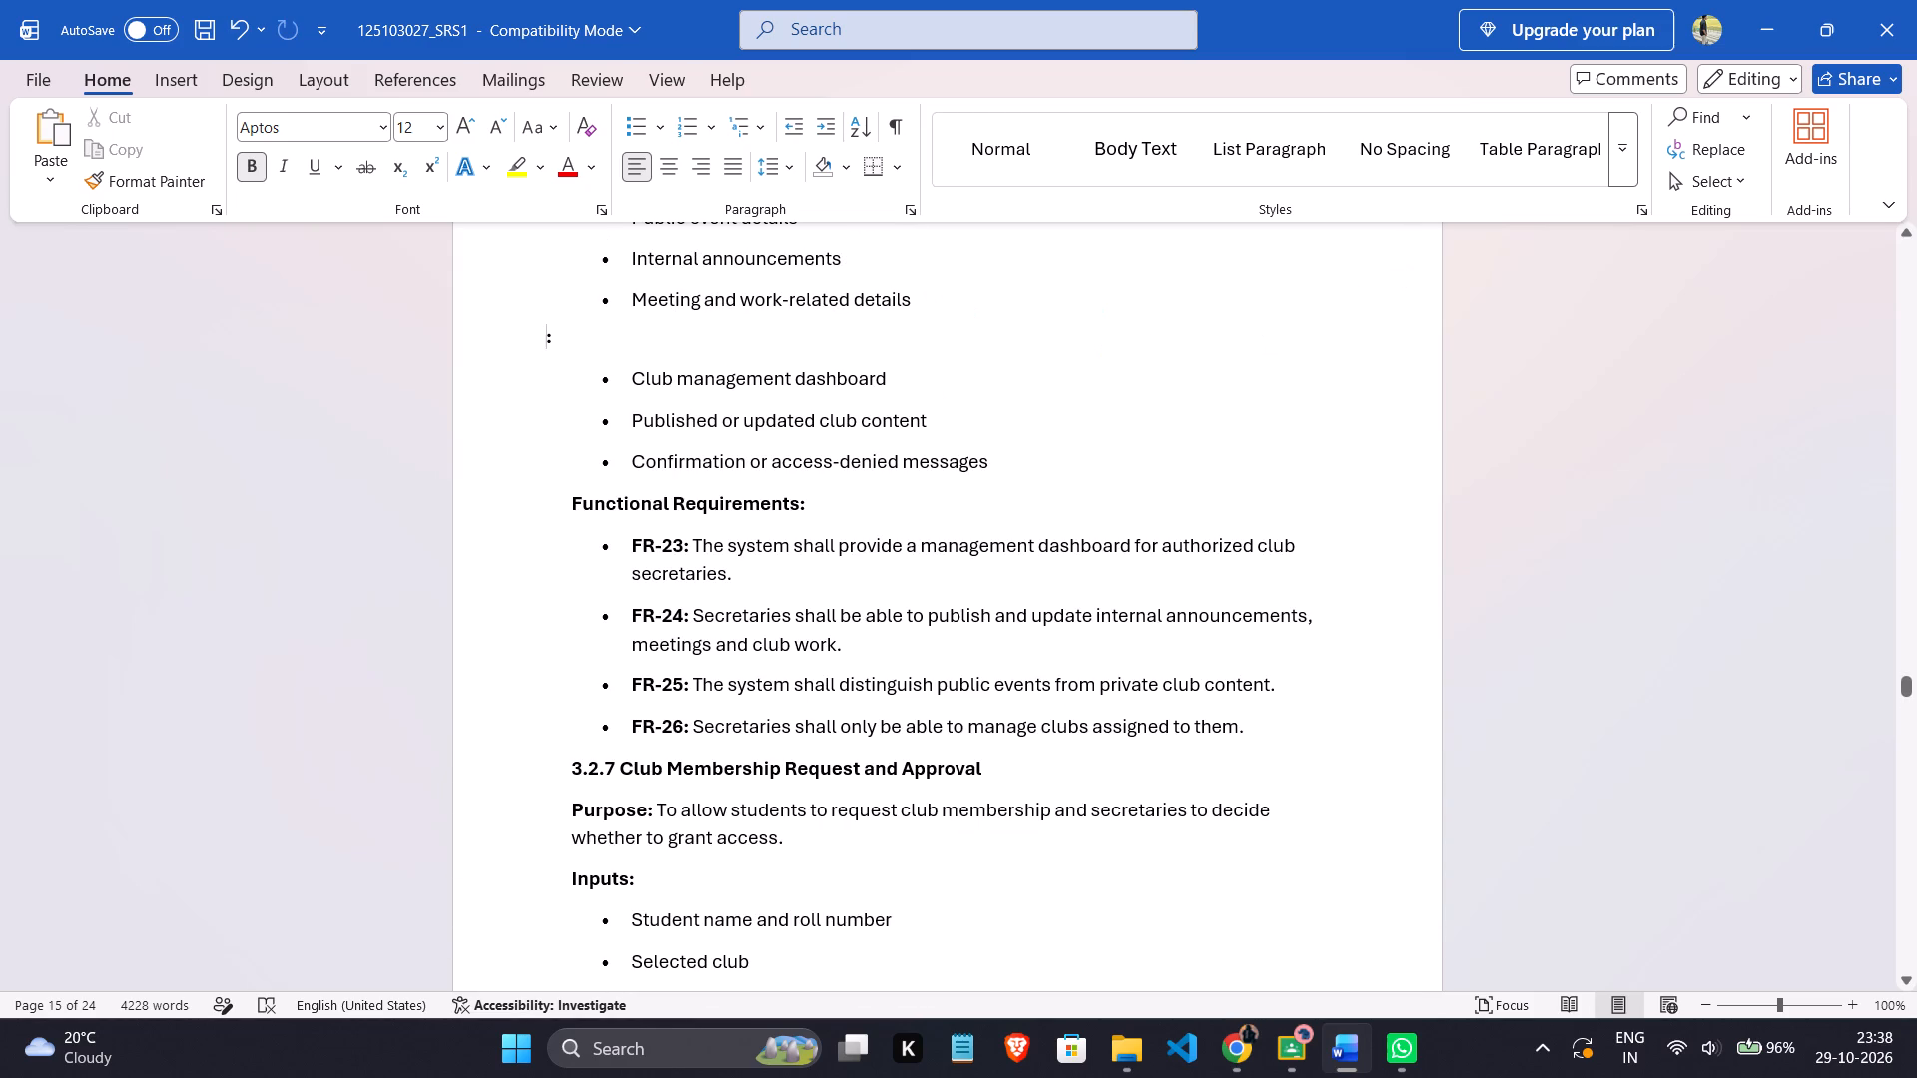
{"action": "type", "text": "Ou"}
{"action": "type", "text": "tputs"}
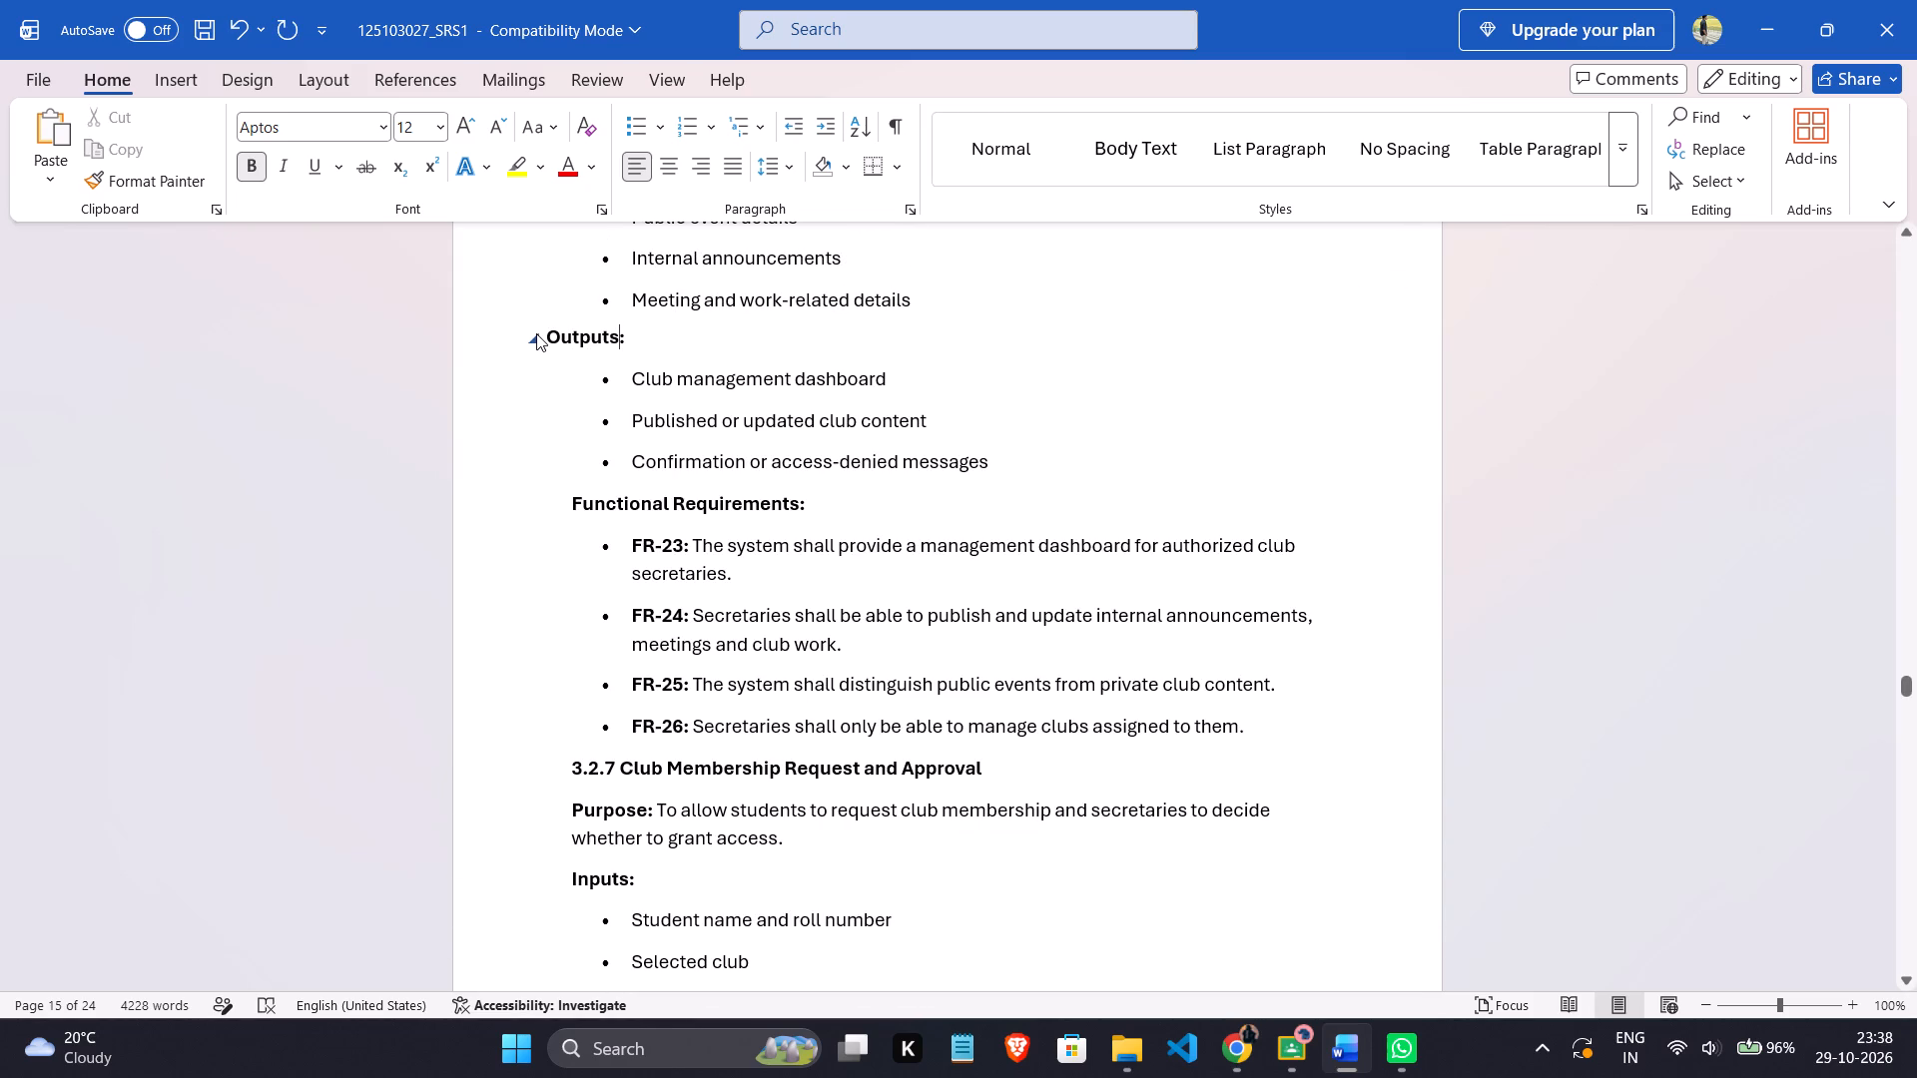
Shift section 3.2.6's Outputs heading with six leading spaces to line up with the Inputs and Functional Requirements headings.
{"action": "left_click", "coordinate": [546, 331]}
{"action": "key", "text": "space"}
{"action": "key", "text": "space"}
{"action": "key", "text": "space"}
{"action": "key", "text": "space"}
{"action": "key", "text": "space"}
{"action": "key", "text": "space"}
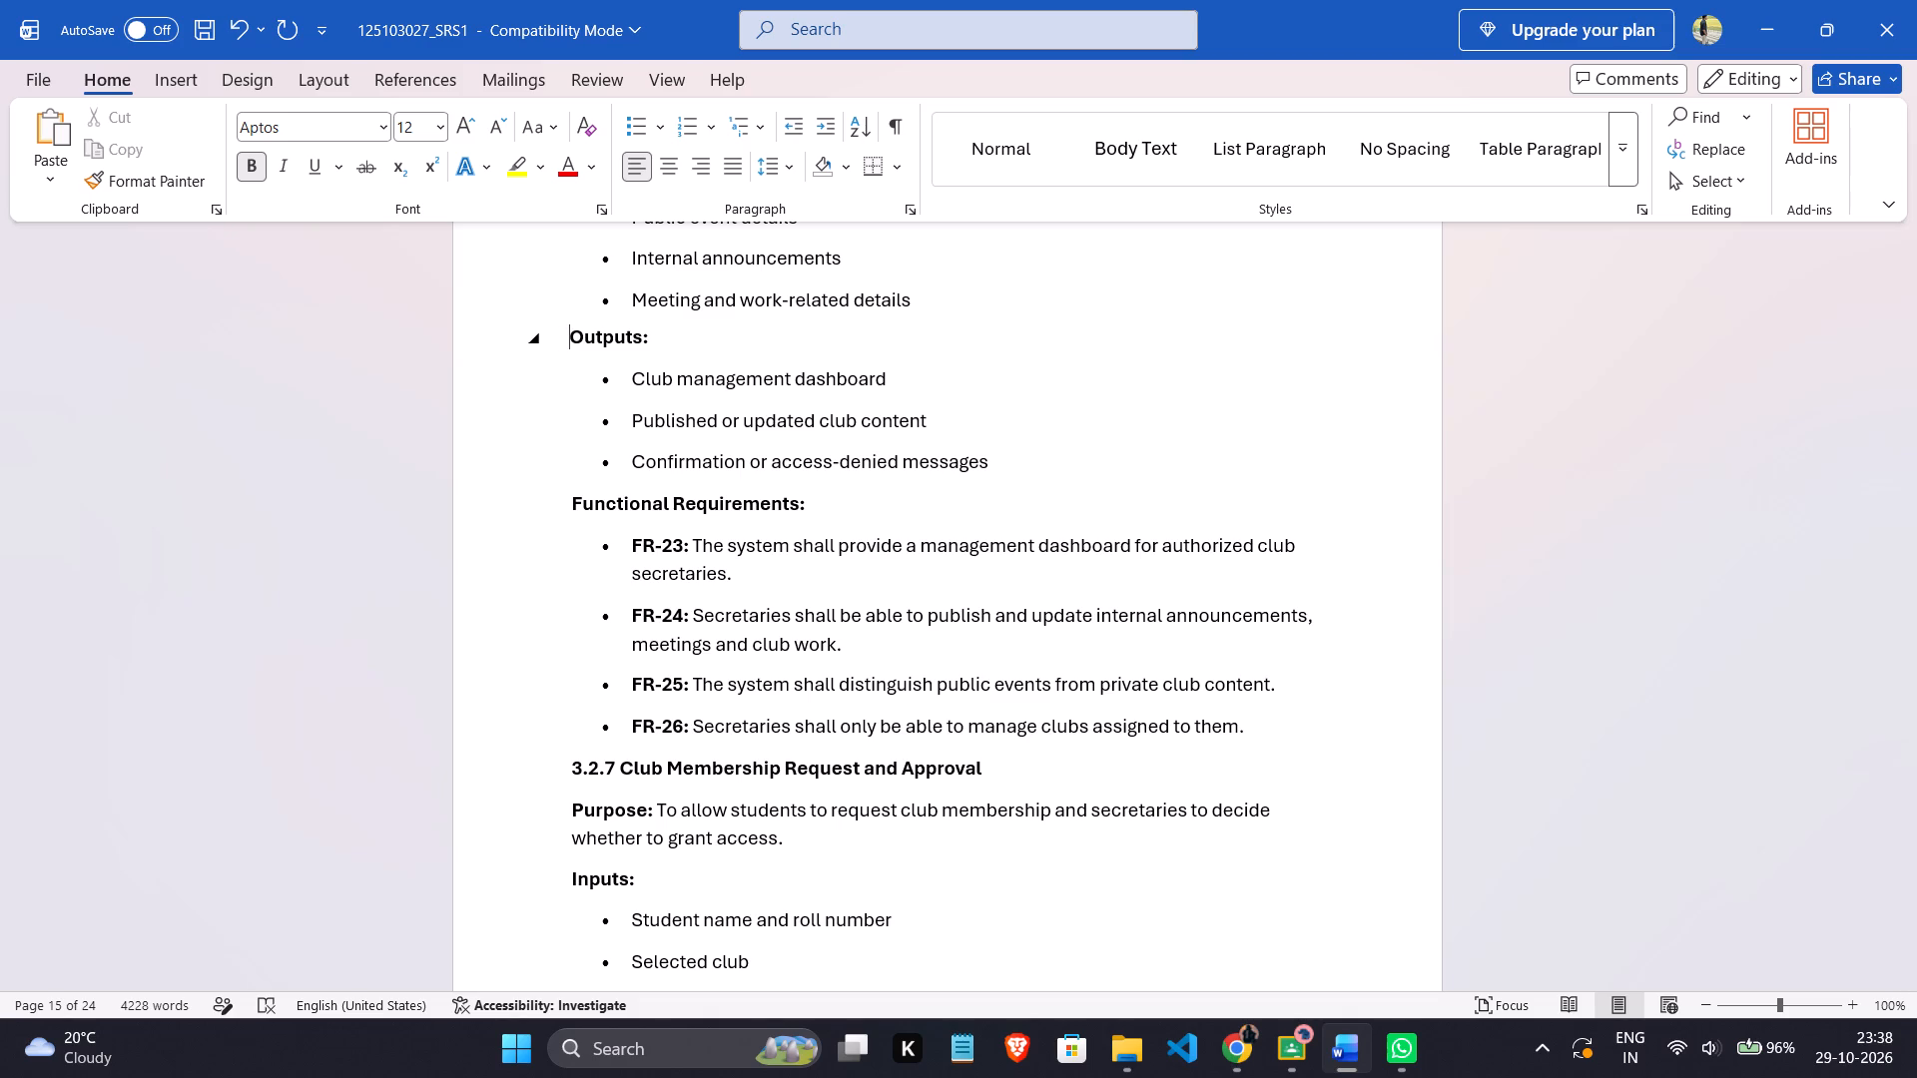
{"action": "key", "text": "space"}
{"action": "scroll", "coordinate": [611, 334], "scroll_direction": "up", "scroll_amount": 4}
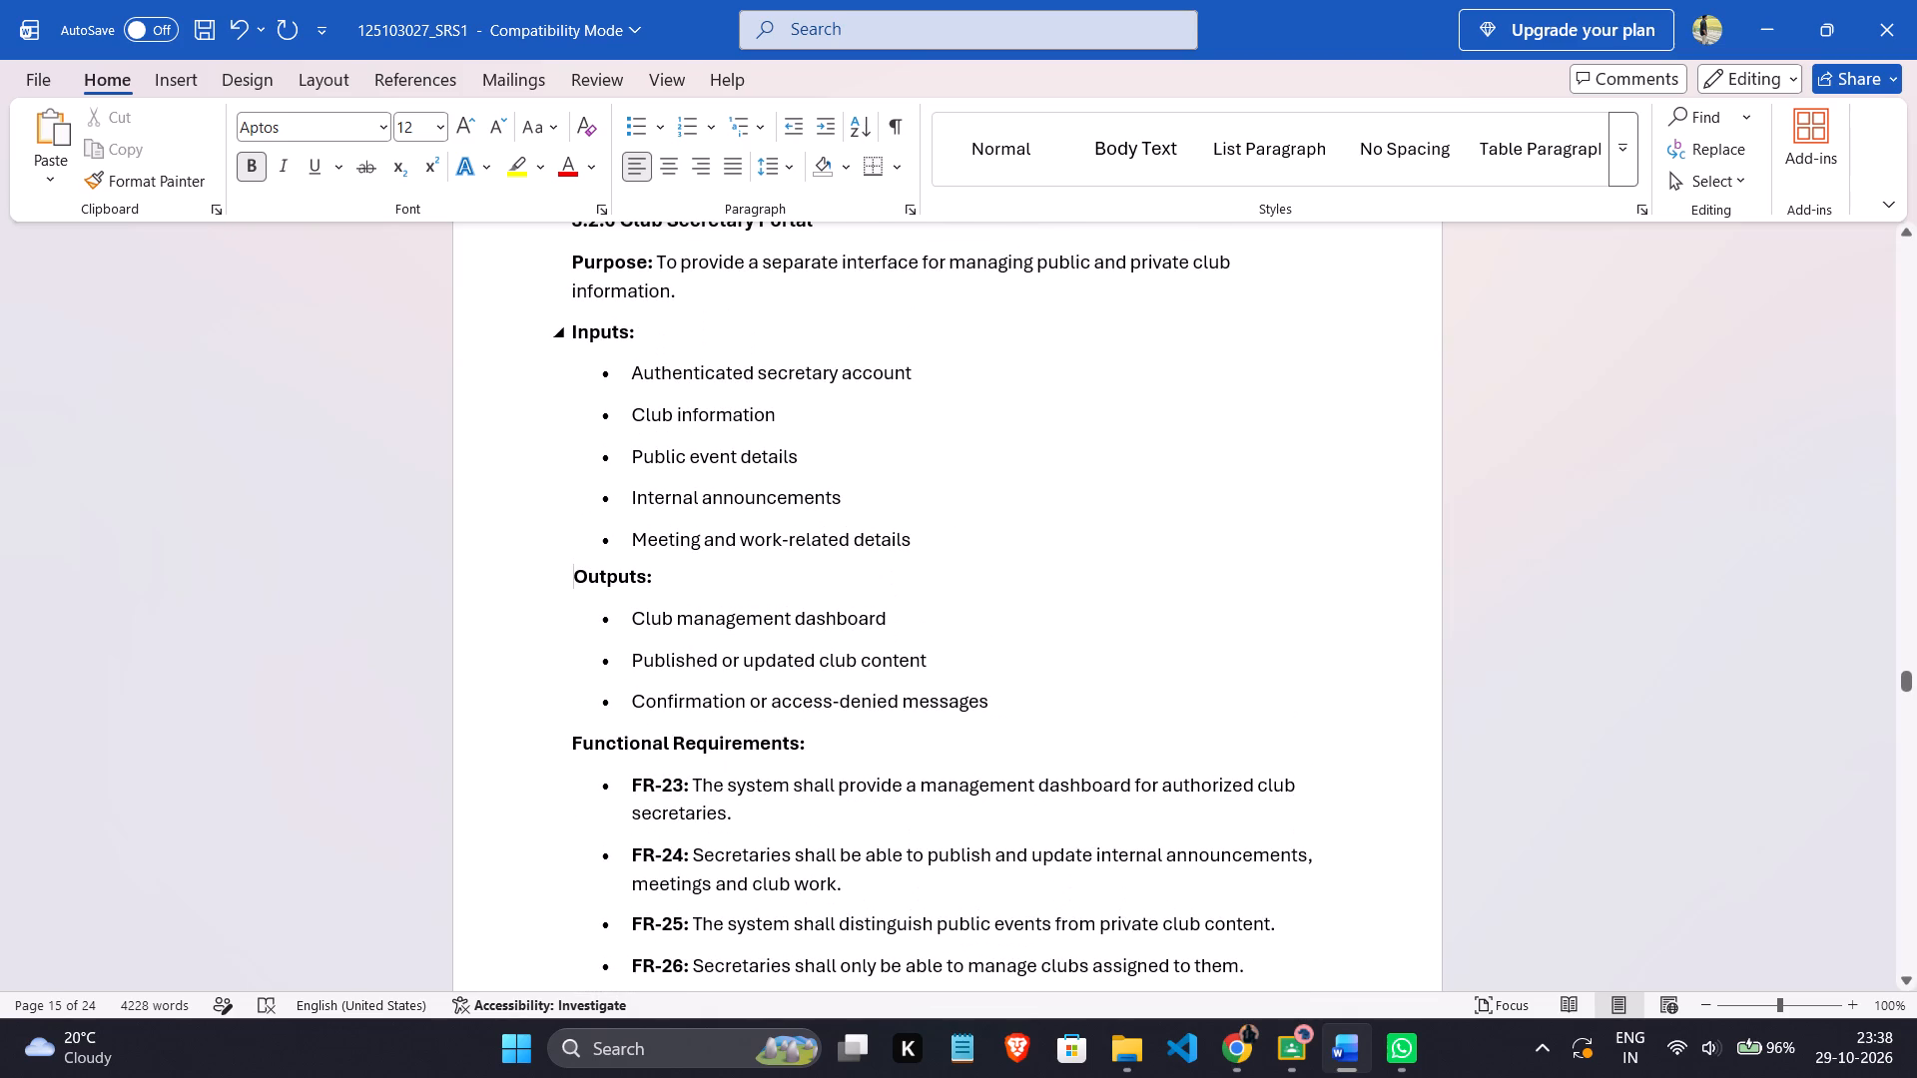
{"action": "key", "text": "BackSpace"}
Remove the labels FR-23 through FR-26 from section 3.2.6's functional requirements.
{"action": "scroll", "coordinate": [611, 470], "scroll_direction": "down", "scroll_amount": 5}
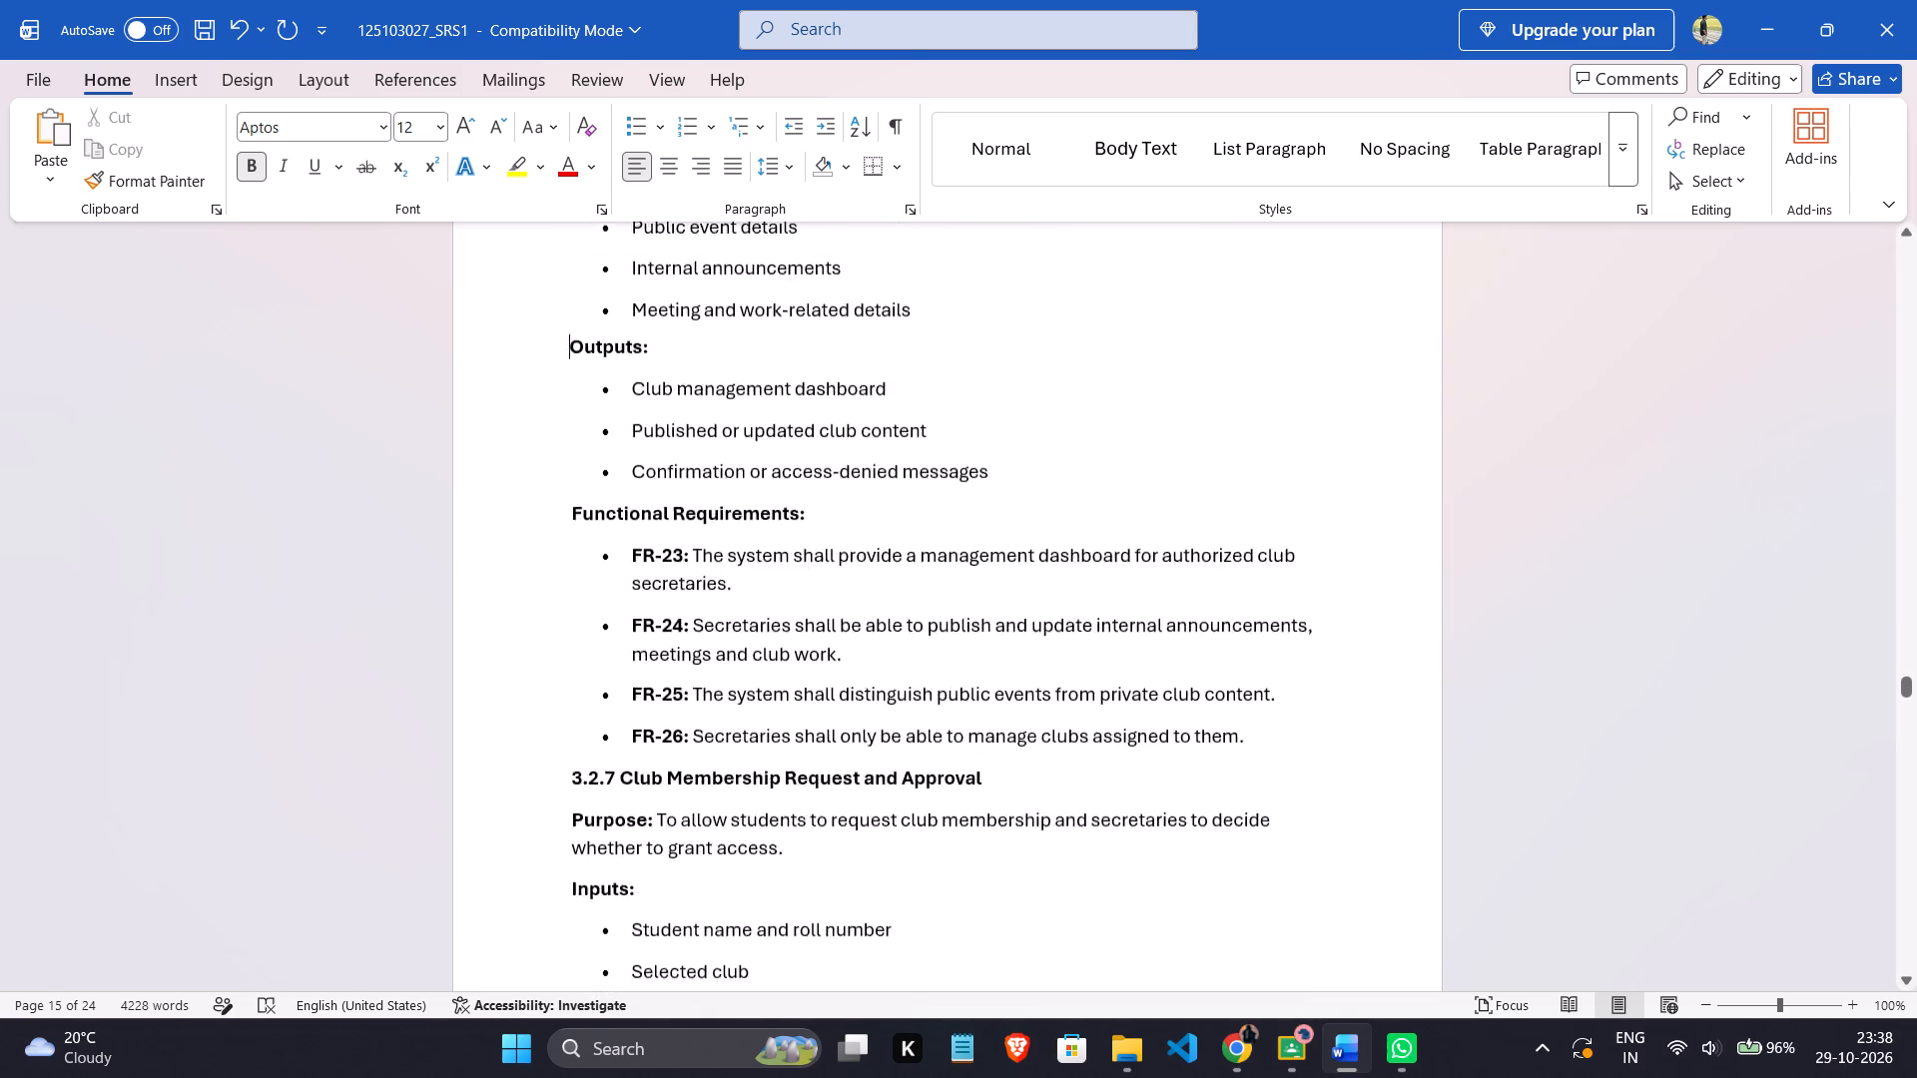
{"action": "scroll", "coordinate": [616, 486], "scroll_direction": "down", "scroll_amount": 1}
{"action": "left_click_drag", "start_coordinate": [625, 435], "coordinate": [691, 422]}
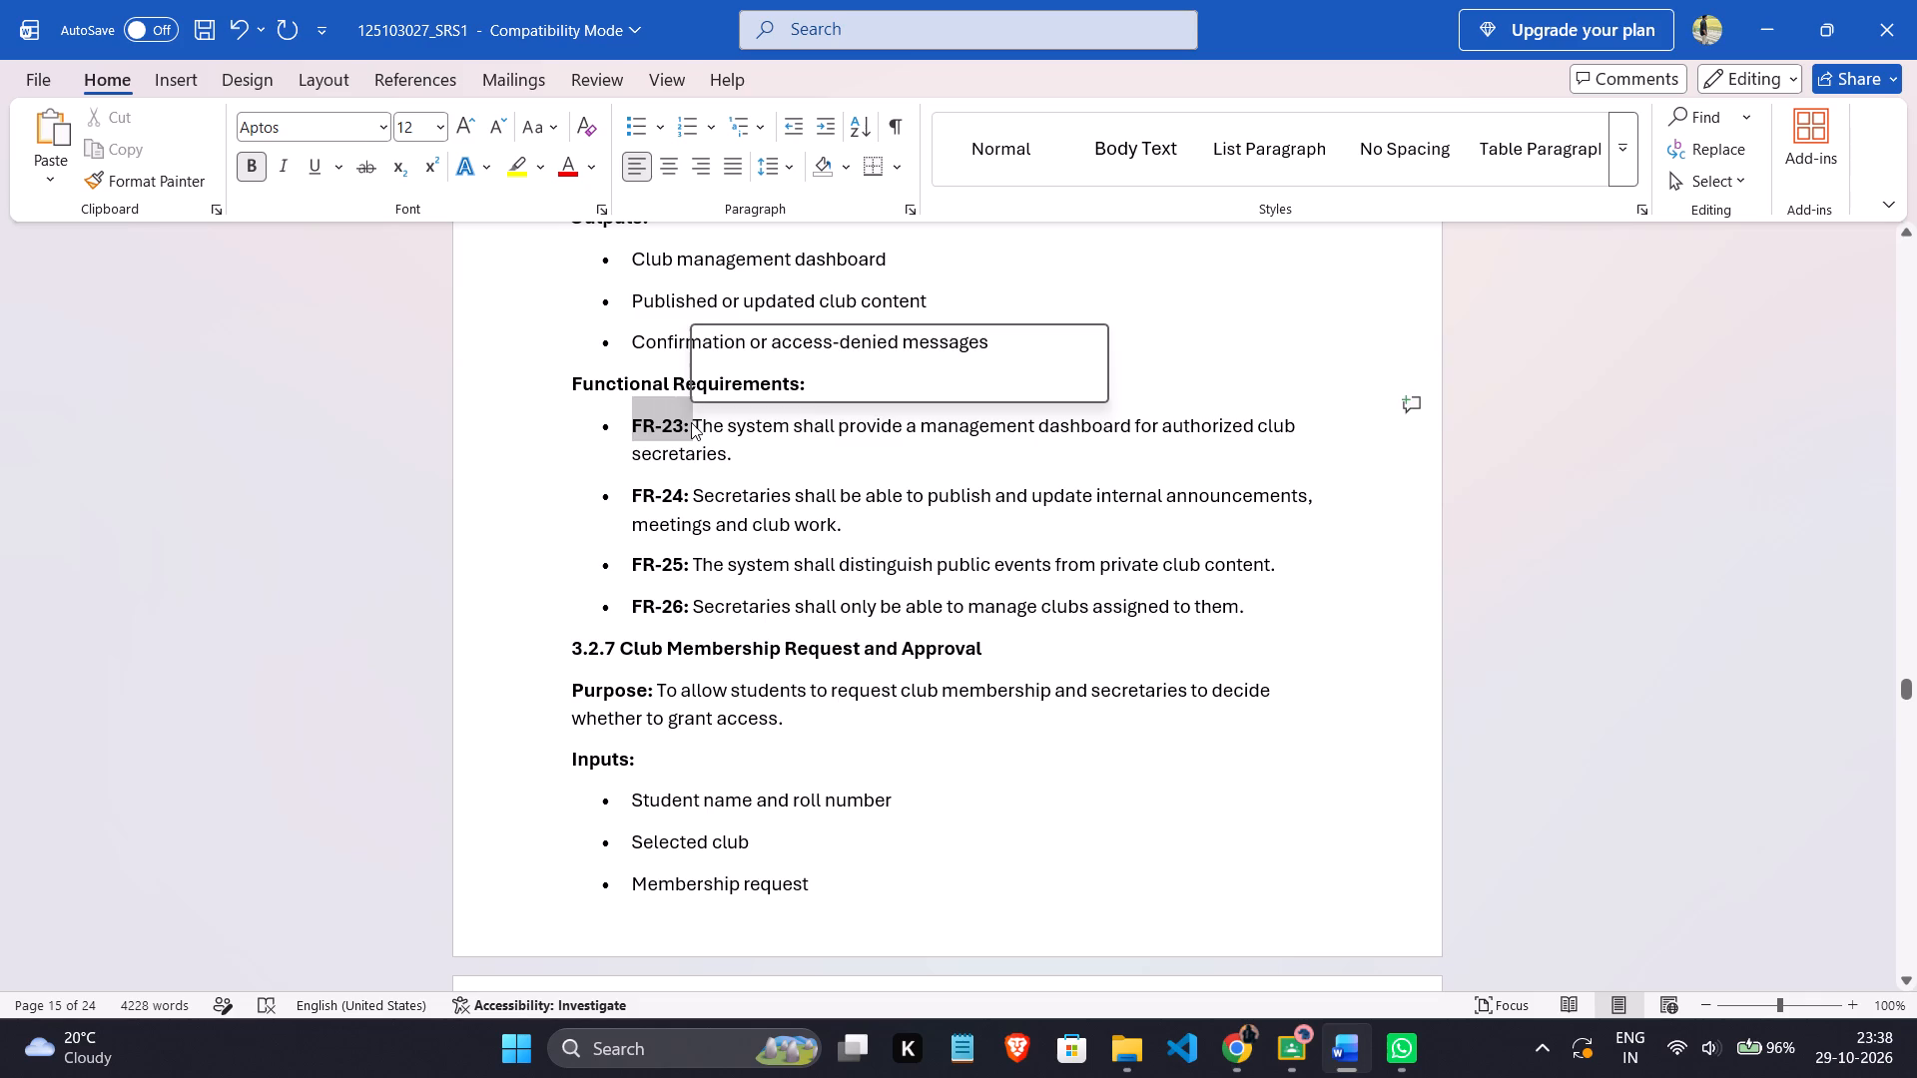
{"action": "key", "text": "BackSpace"}
{"action": "left_click_drag", "start_coordinate": [631, 497], "coordinate": [693, 497]}
{"action": "key", "text": "BackSpace"}
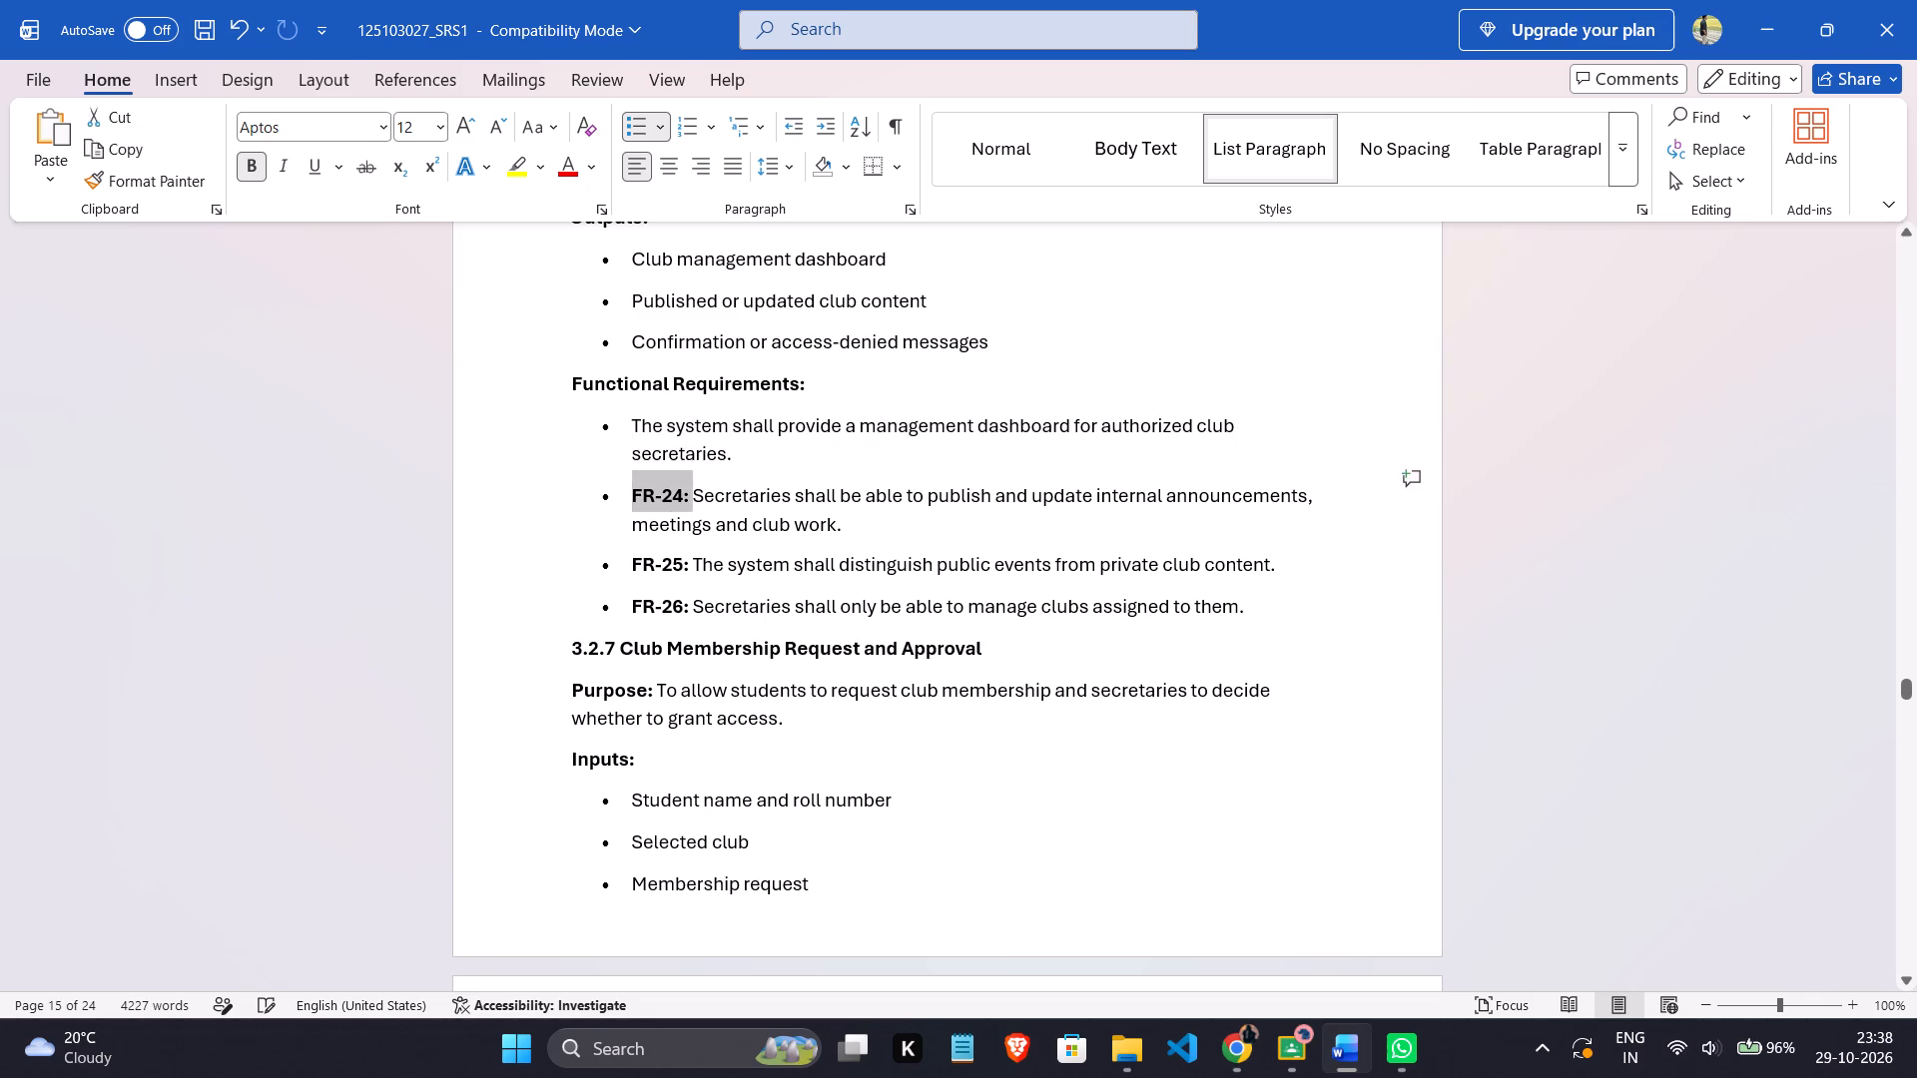
{"action": "left_click_drag", "start_coordinate": [630, 555], "coordinate": [693, 556]}
{"action": "key", "text": "BackSpace"}
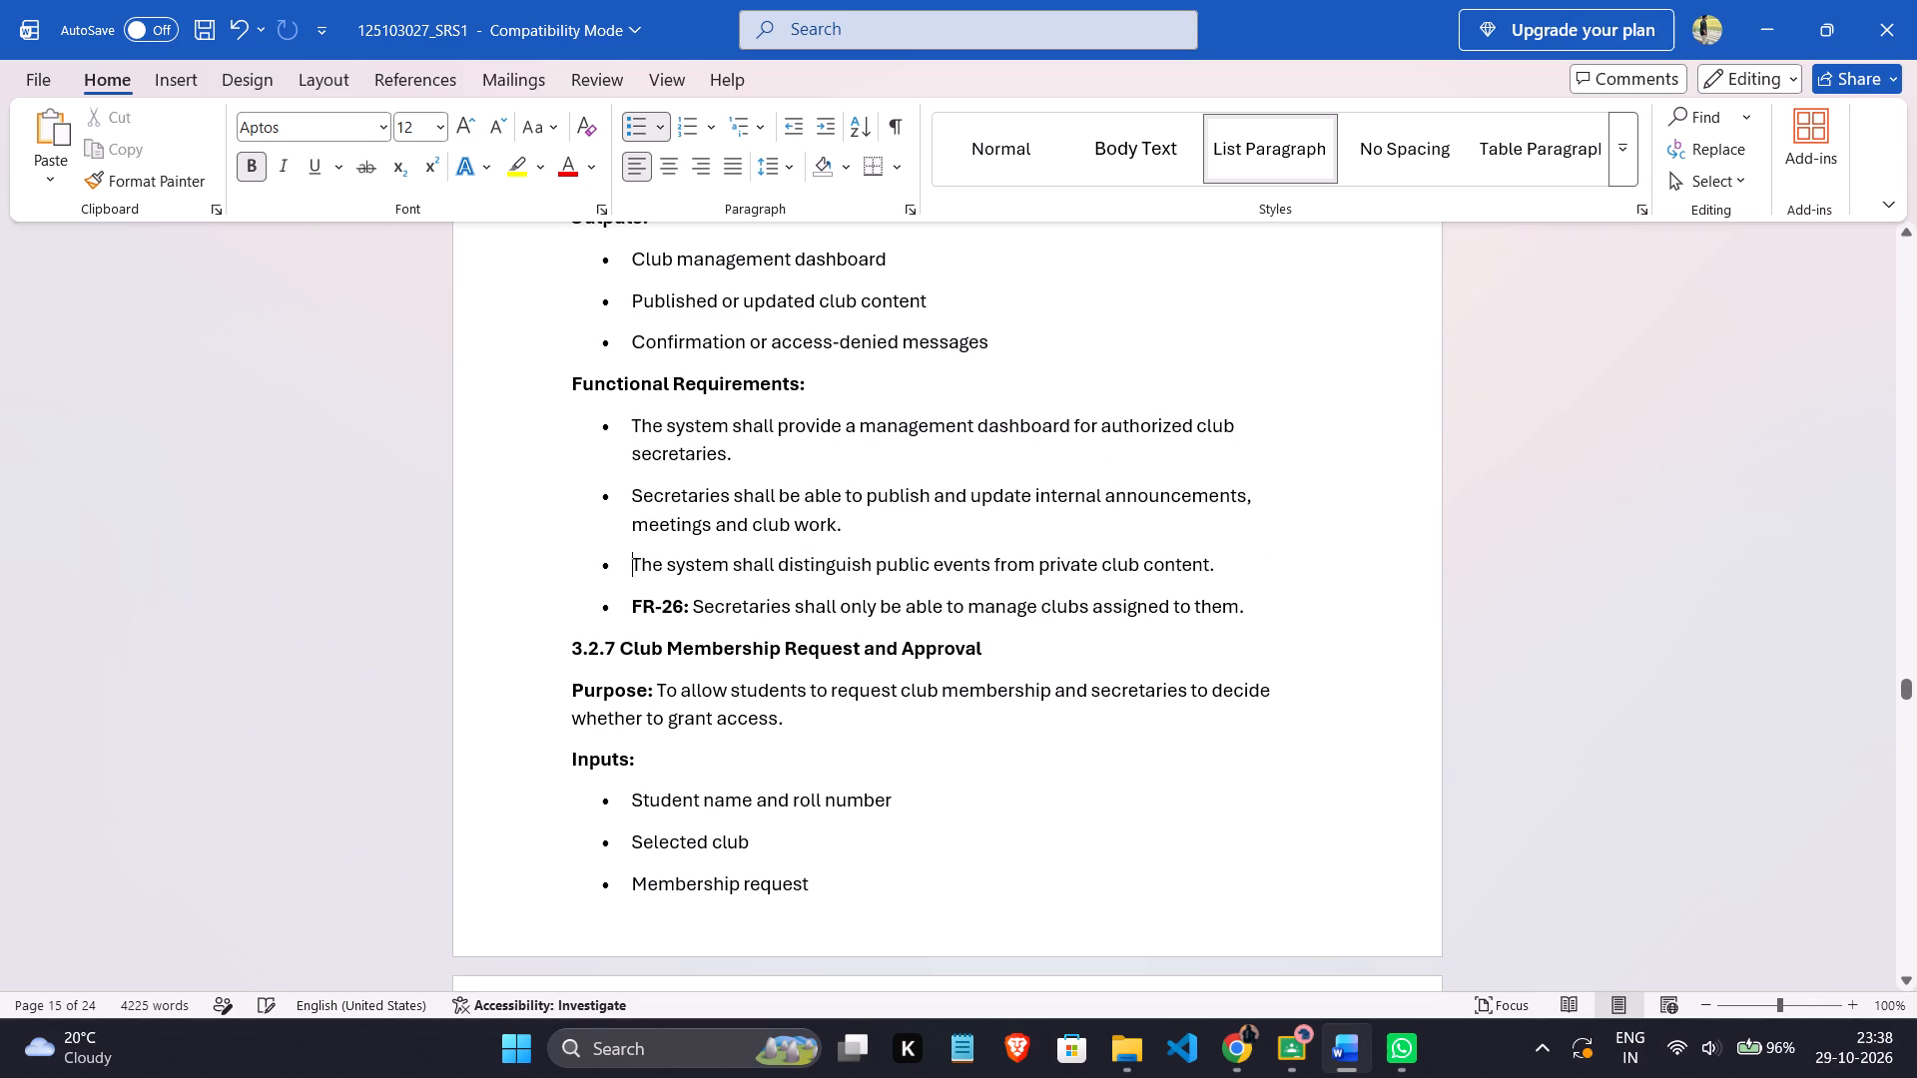
{"action": "left_click_drag", "start_coordinate": [629, 605], "coordinate": [694, 607]}
{"action": "key", "text": "BackSpace"}
Convert section 3.2.6's four bulleted functional requirements into a numbered list starting at 1.
{"action": "left_click", "coordinate": [634, 435]}
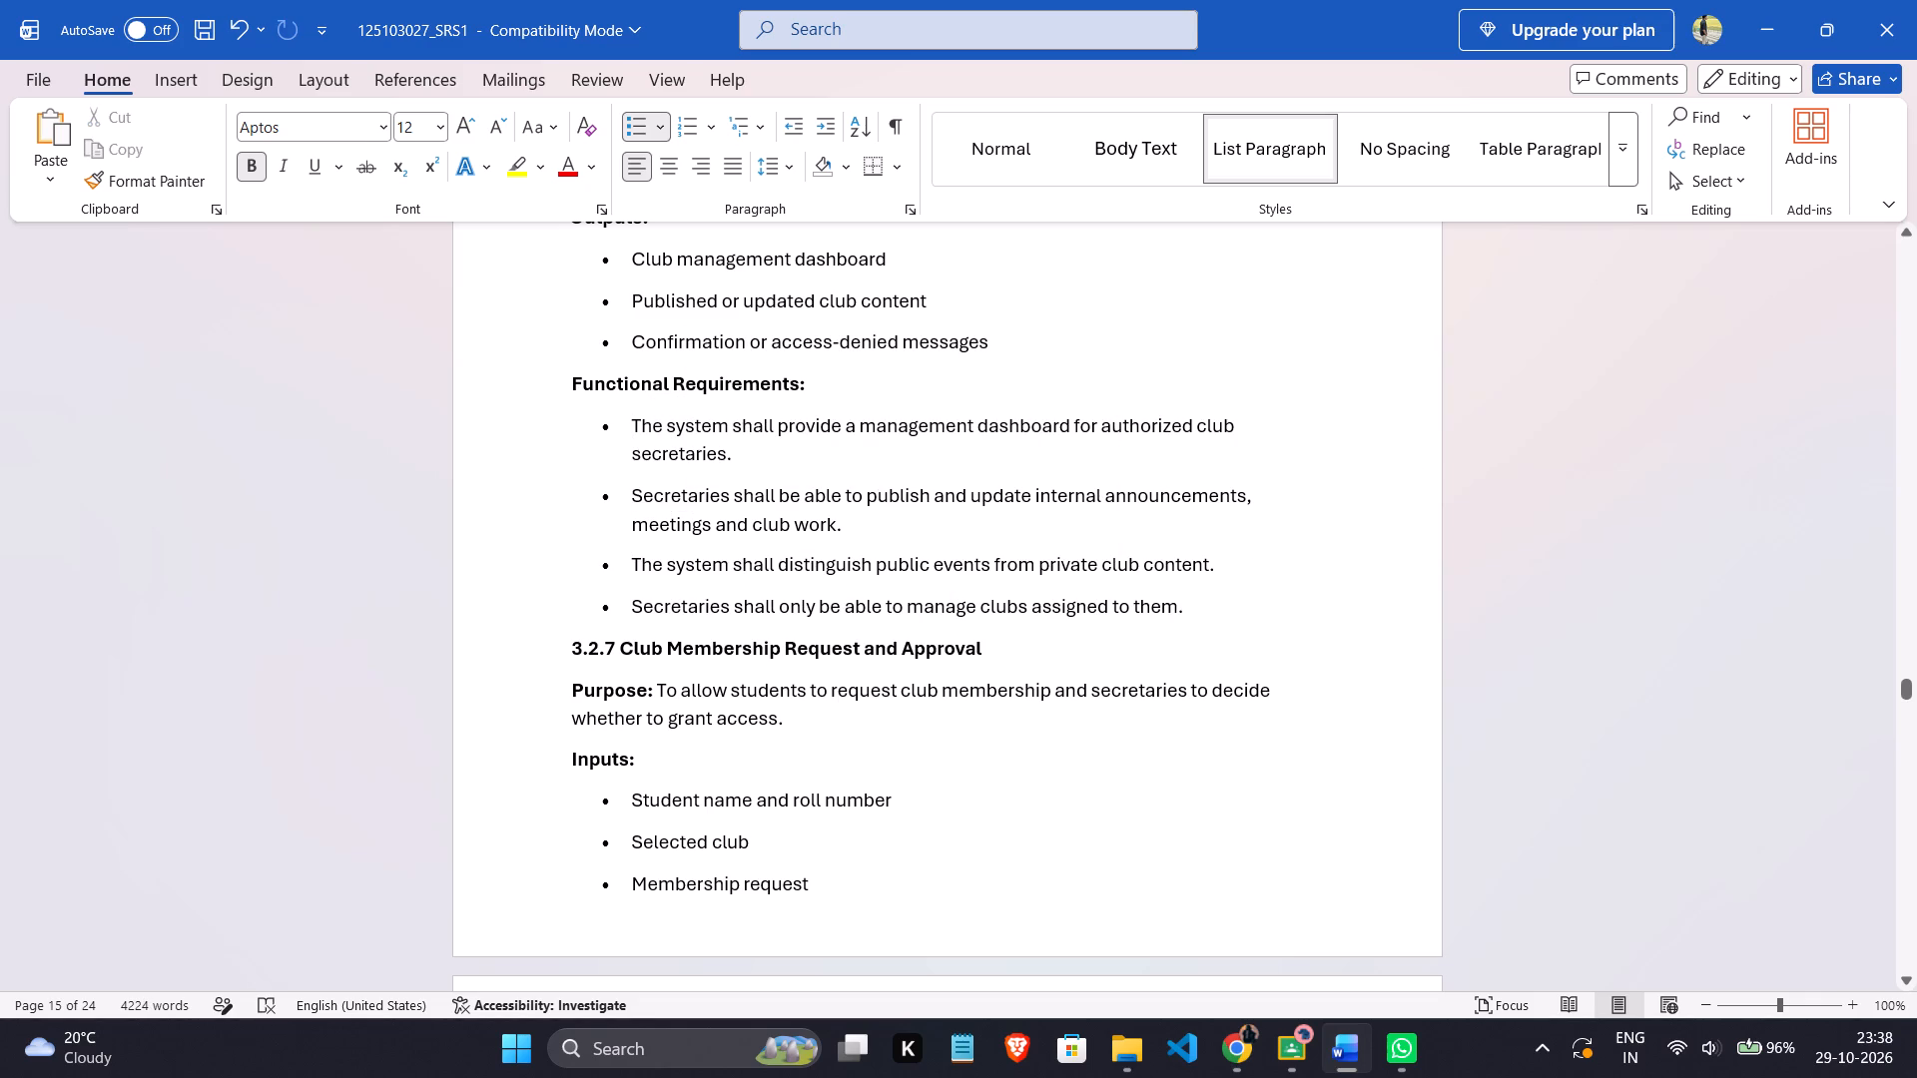
{"action": "left_click_drag", "start_coordinate": [634, 428], "coordinate": [677, 609]}
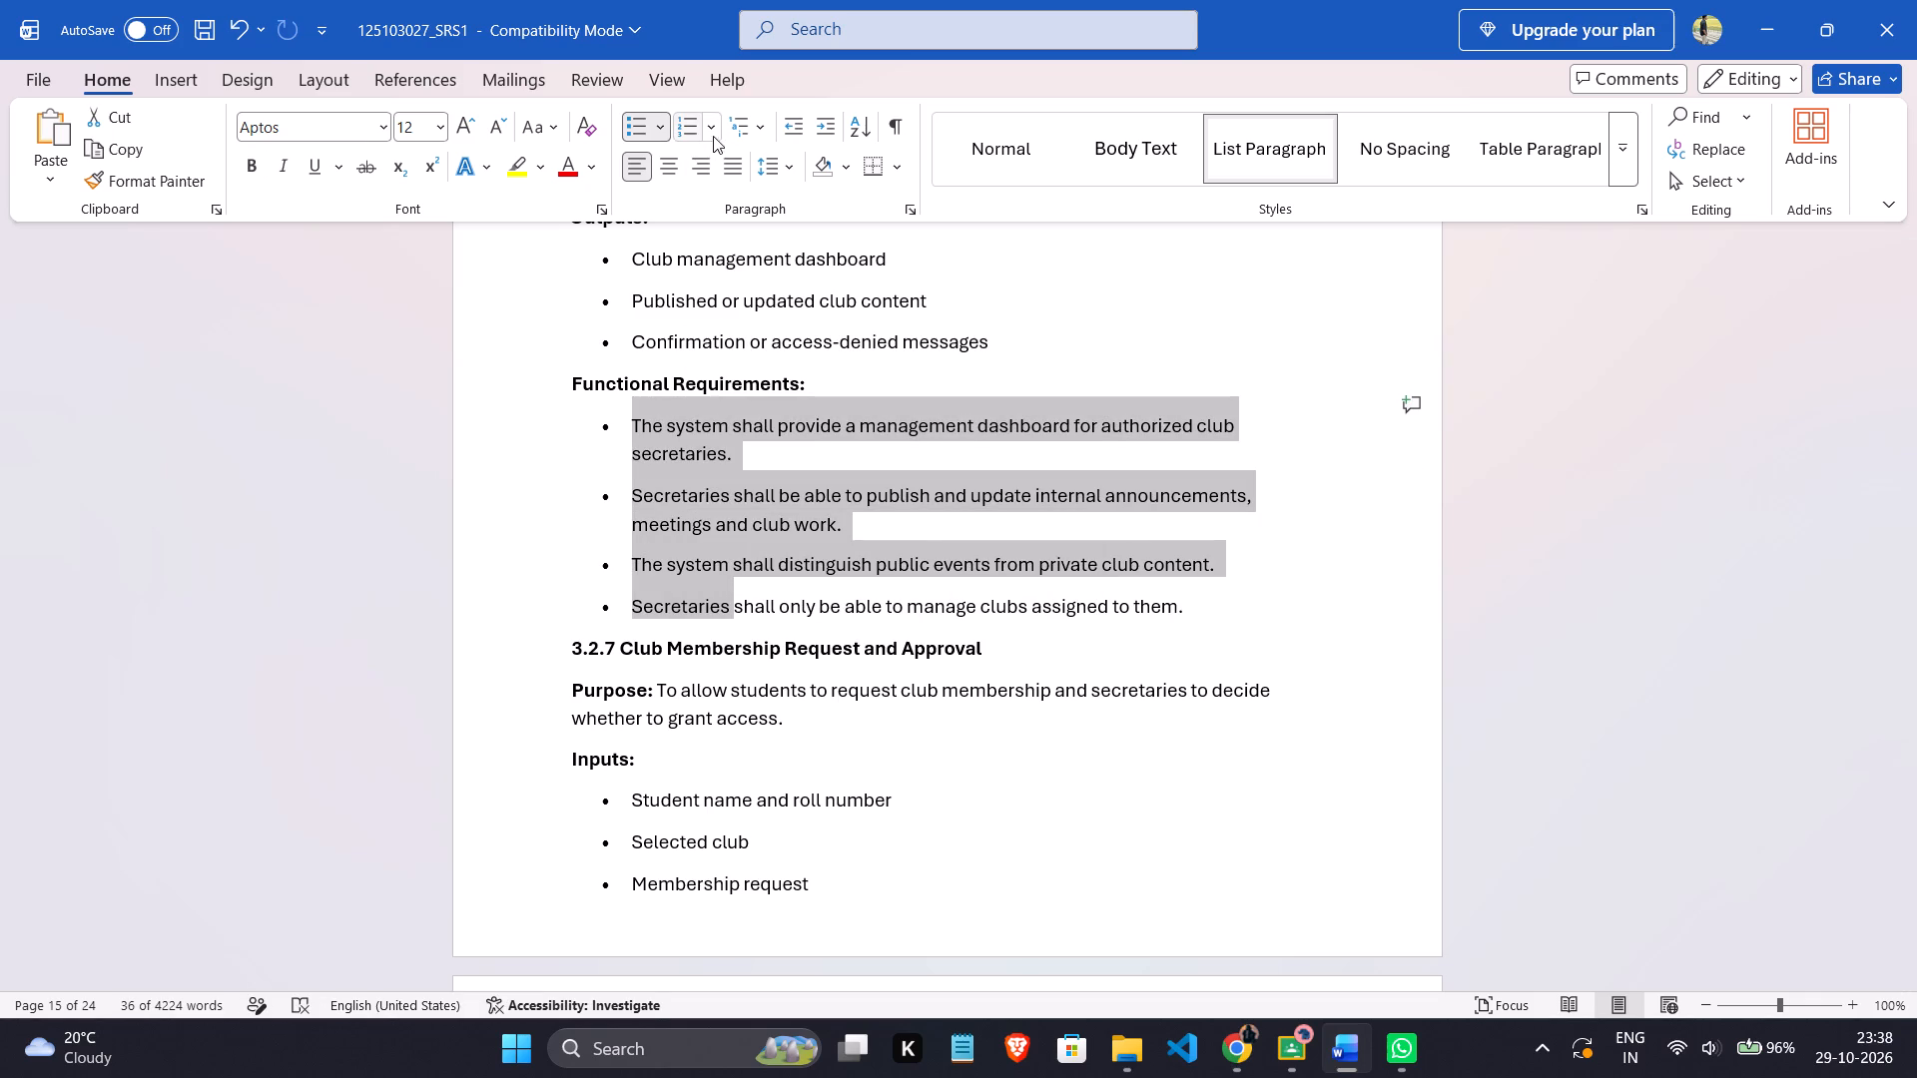
{"action": "left_click", "coordinate": [716, 135]}
{"action": "left_click", "coordinate": [697, 222]}
{"action": "left_click", "coordinate": [724, 440]}
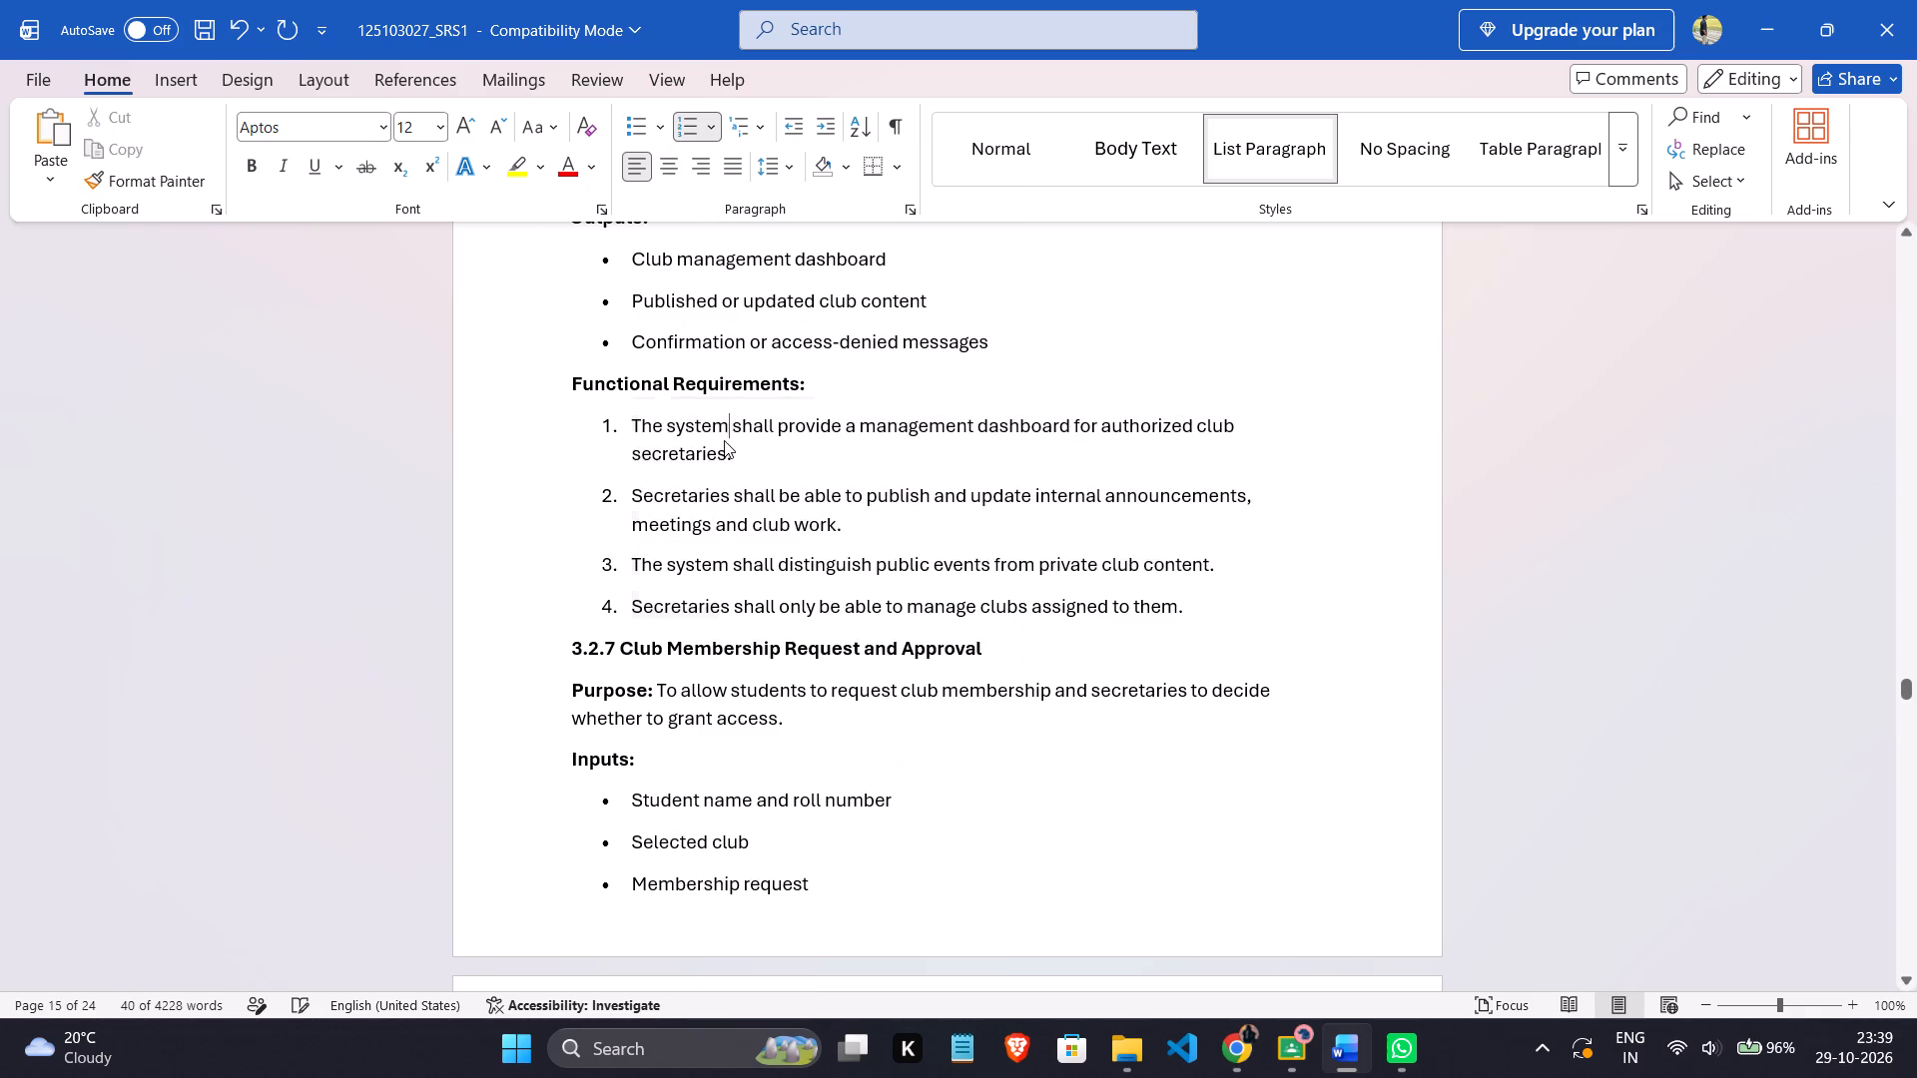
Delete section 3.2.7's Processing heading together with its six numbered items.
{"action": "scroll", "coordinate": [728, 436], "scroll_direction": "down", "scroll_amount": 10}
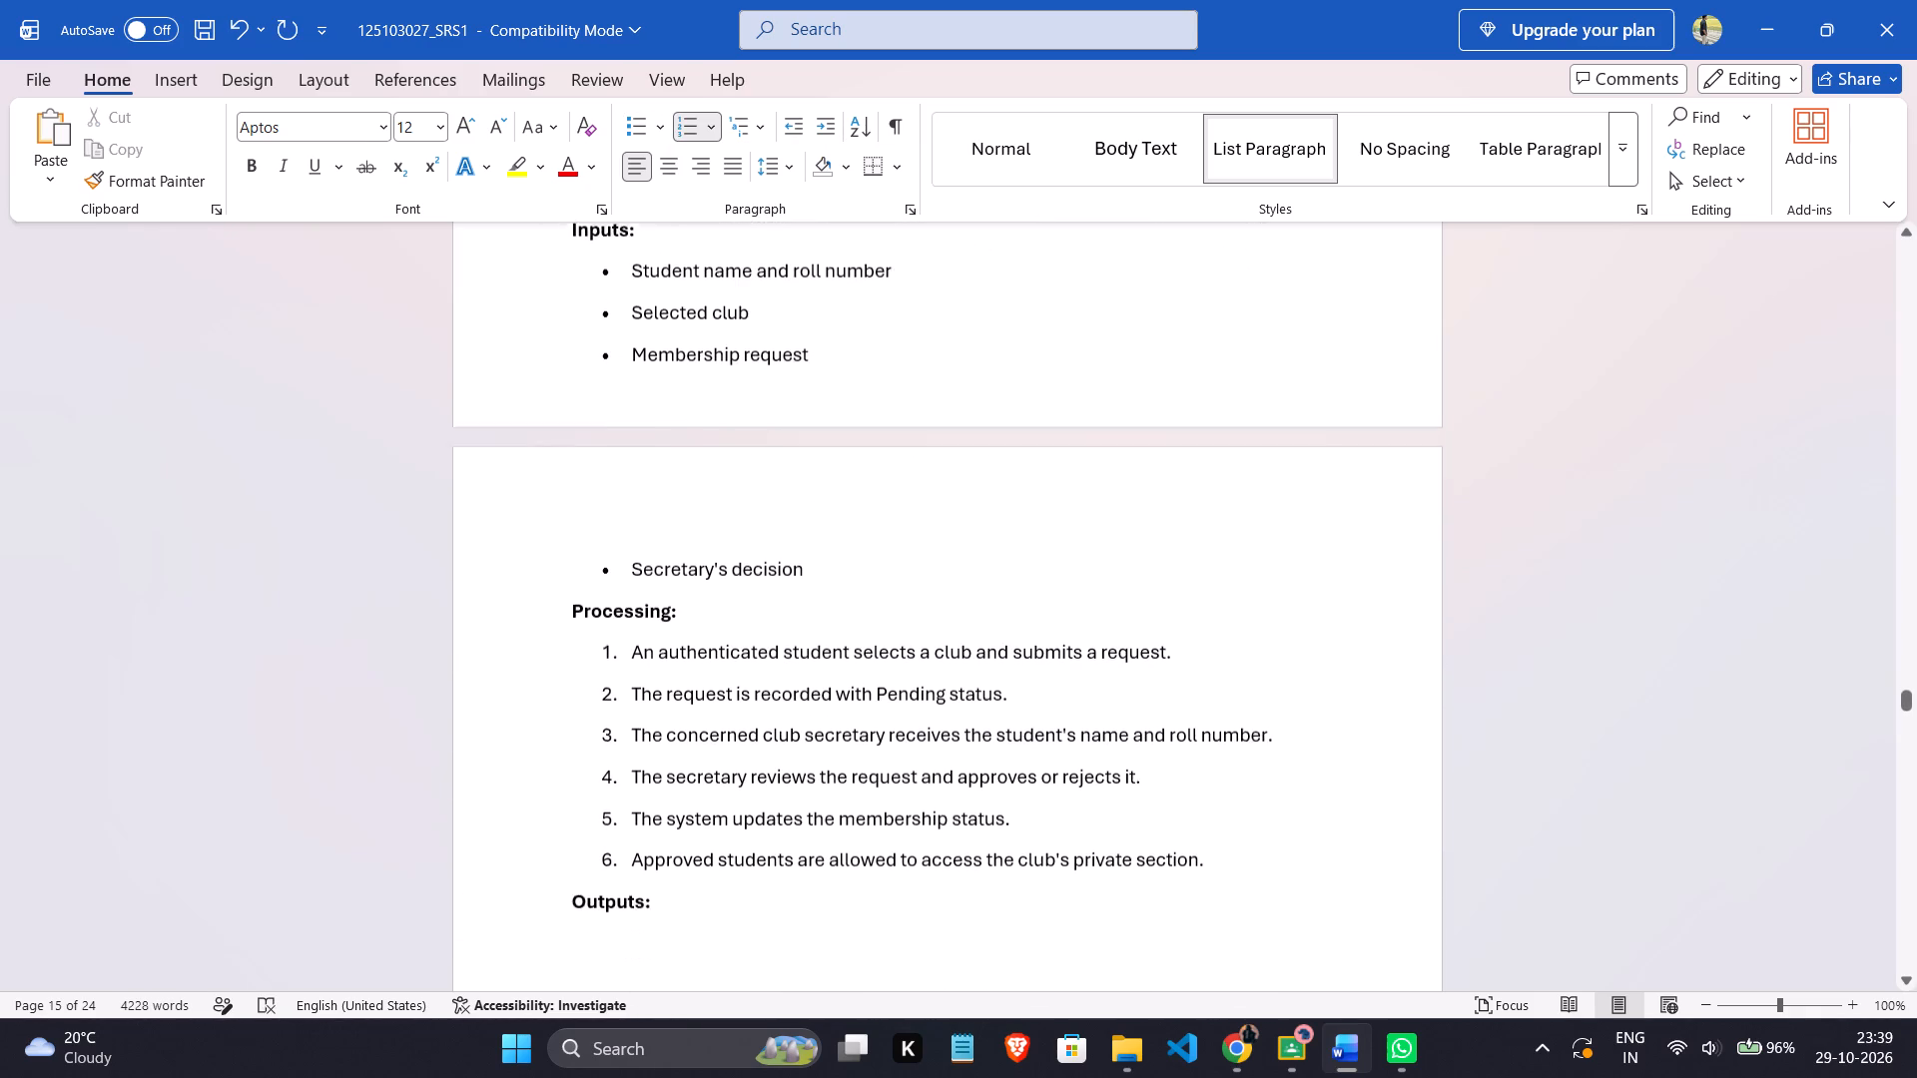
{"action": "left_click", "coordinate": [556, 544]}
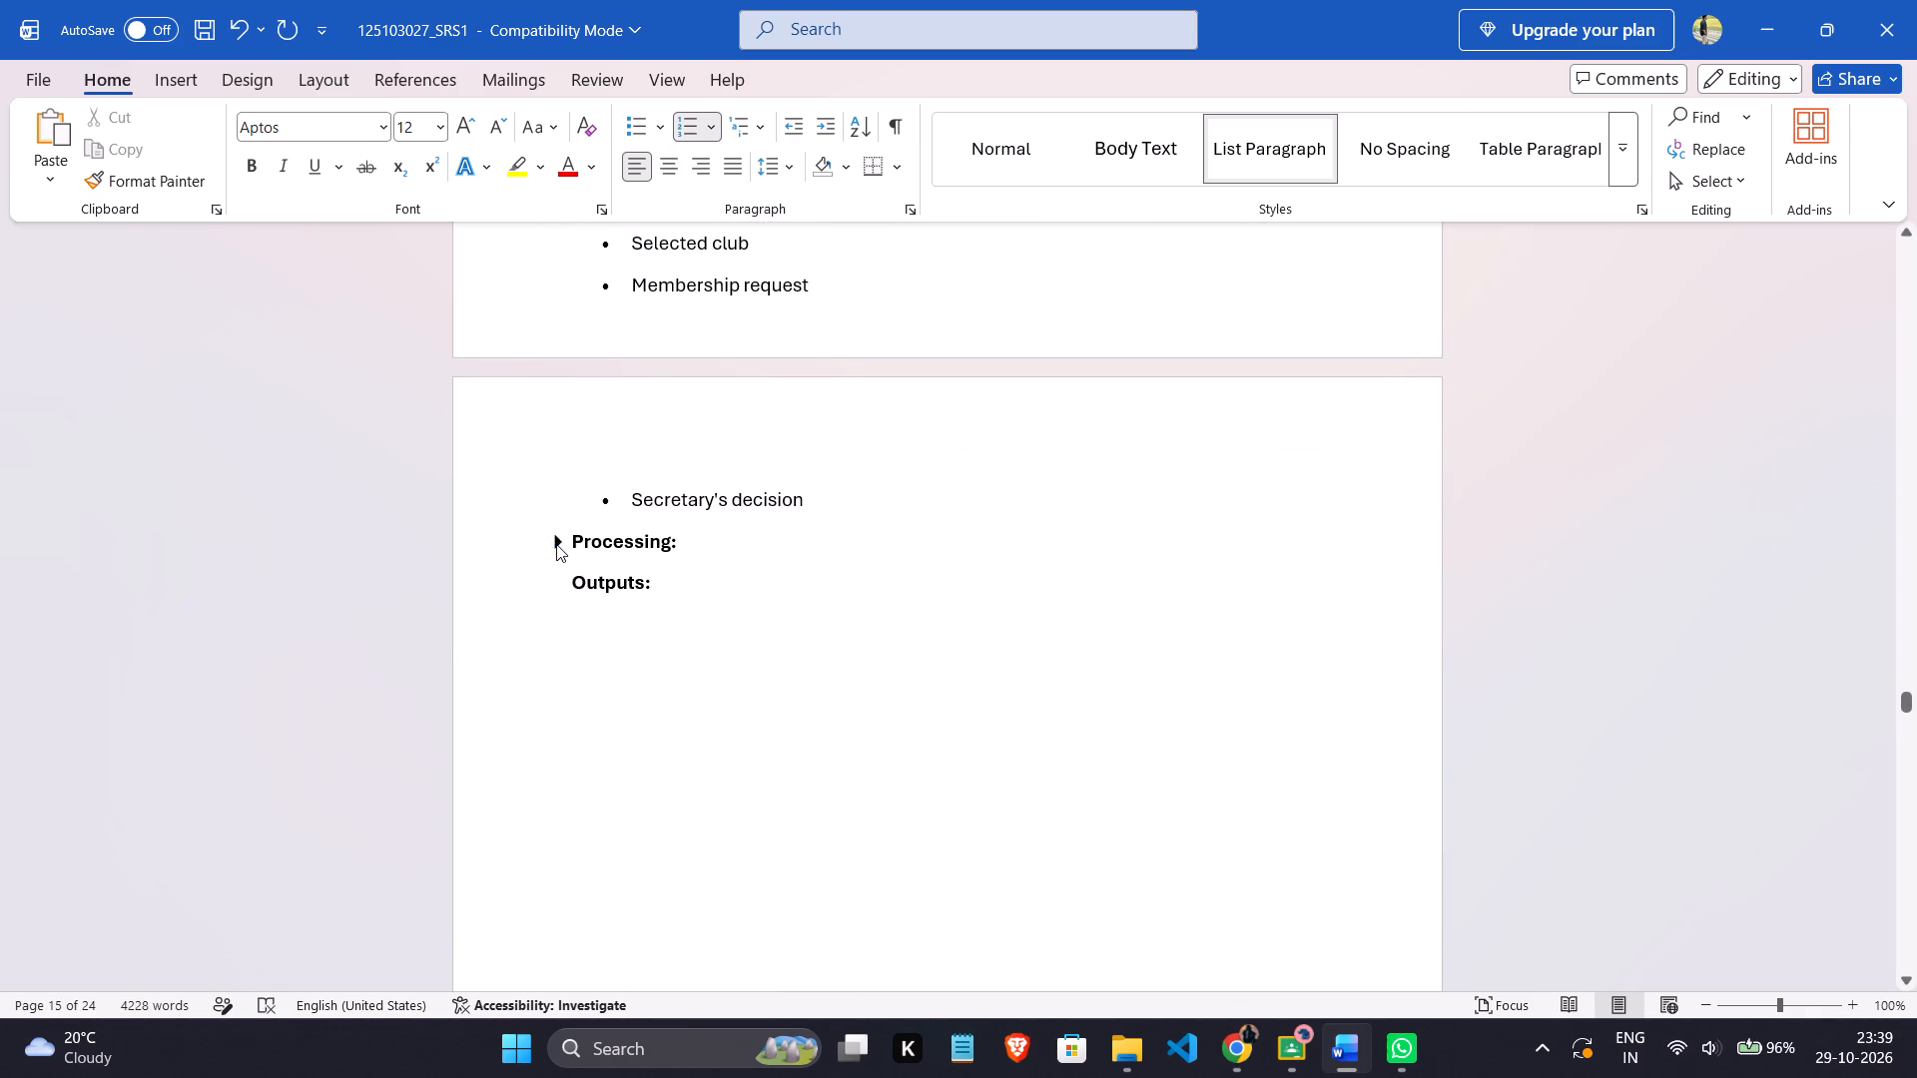
{"action": "left_click_drag", "start_coordinate": [707, 537], "coordinate": [583, 542]}
{"action": "key", "text": "BackSpace"}
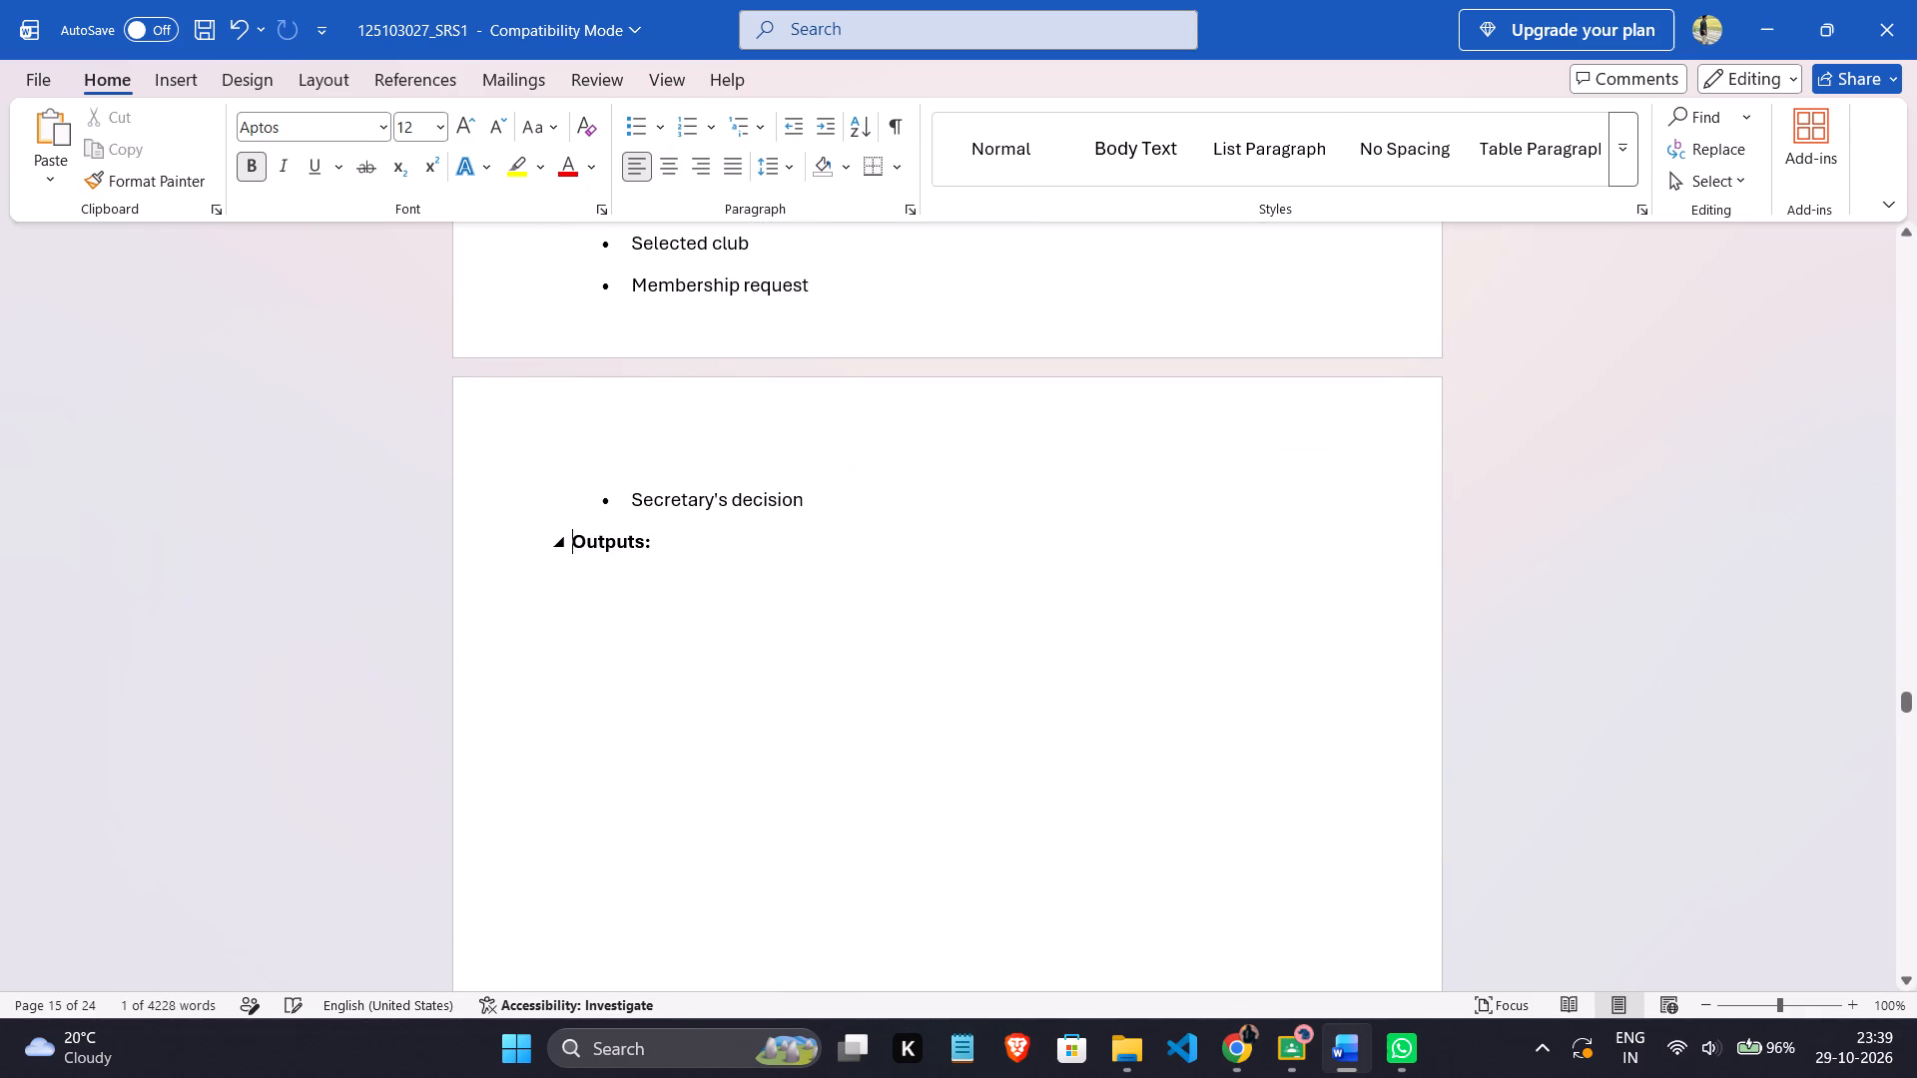
Strip the bullet and indent from the "Membership request confirmation" item in section 3.2.7's Outputs list.
{"action": "scroll", "coordinate": [626, 635], "scroll_direction": "down", "scroll_amount": 10}
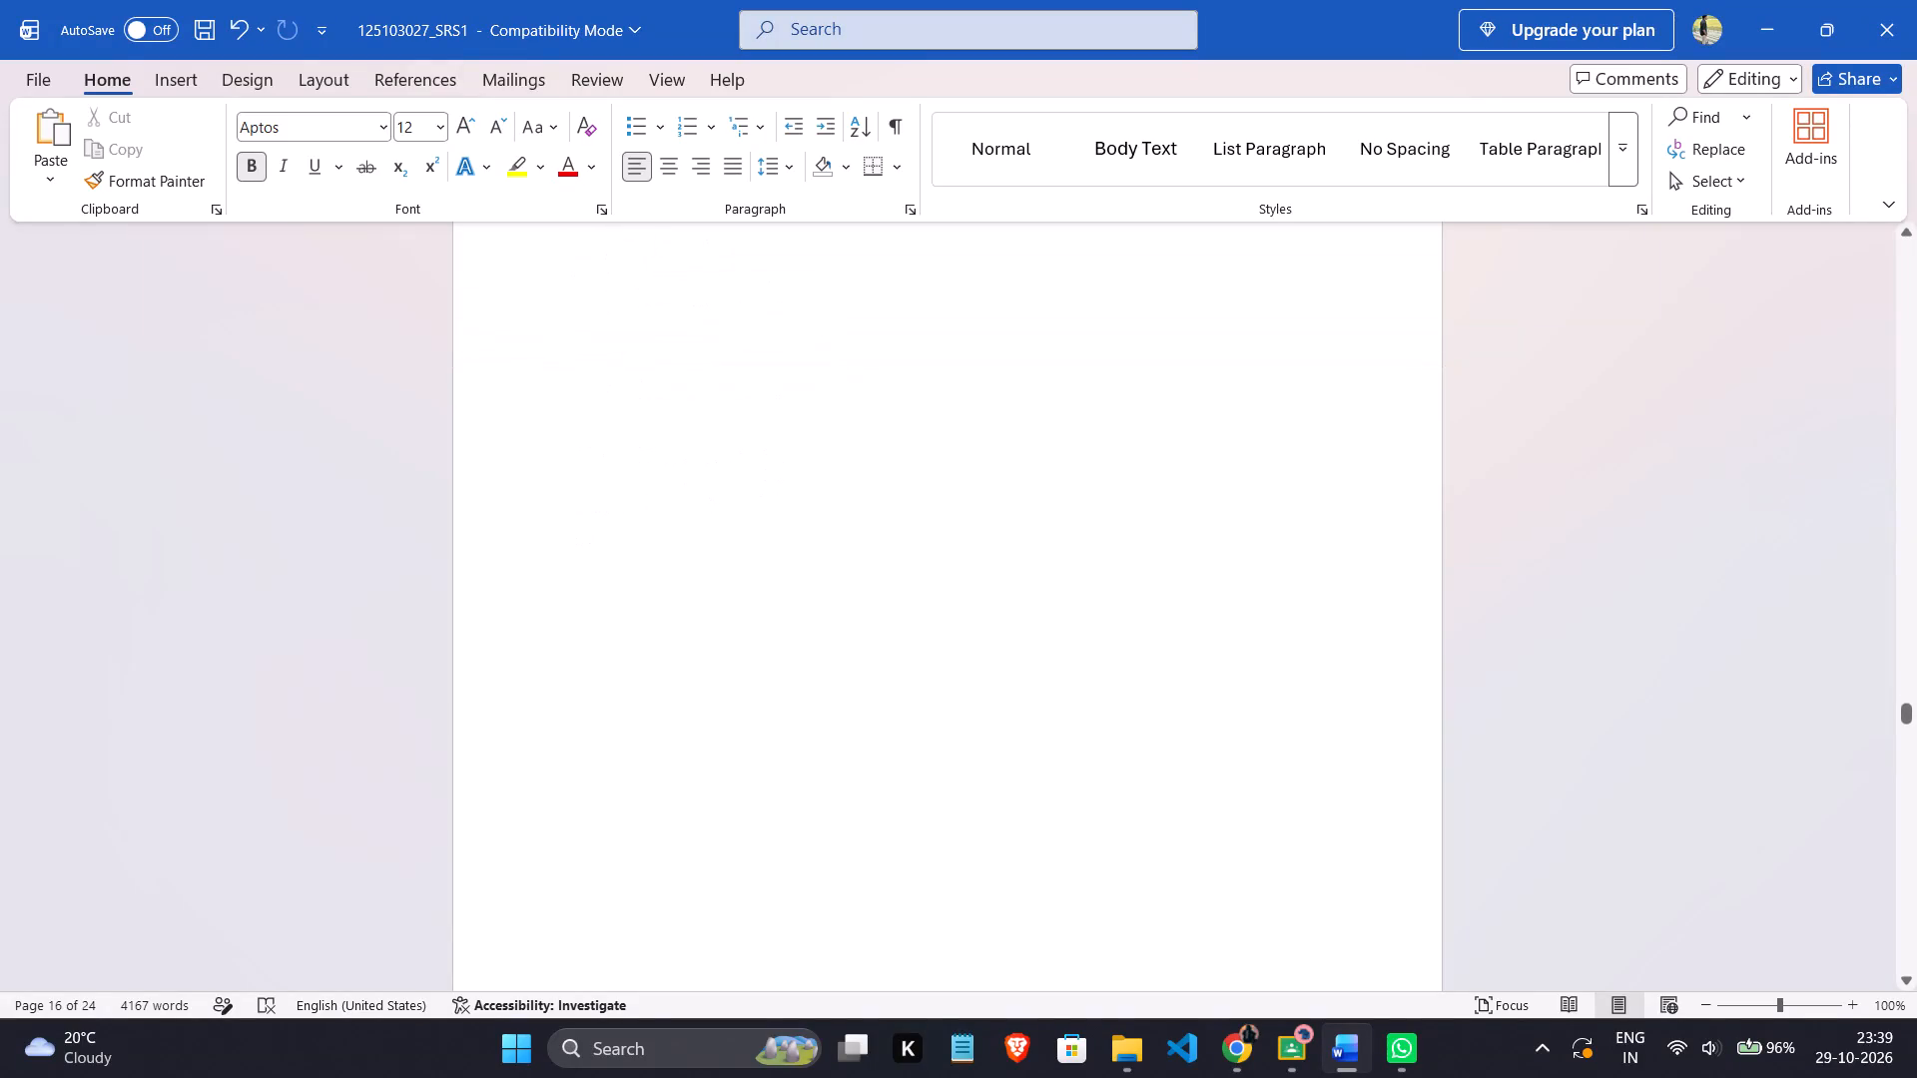
{"action": "scroll", "coordinate": [638, 612], "scroll_direction": "down", "scroll_amount": 12}
{"action": "left_click", "coordinate": [629, 610]}
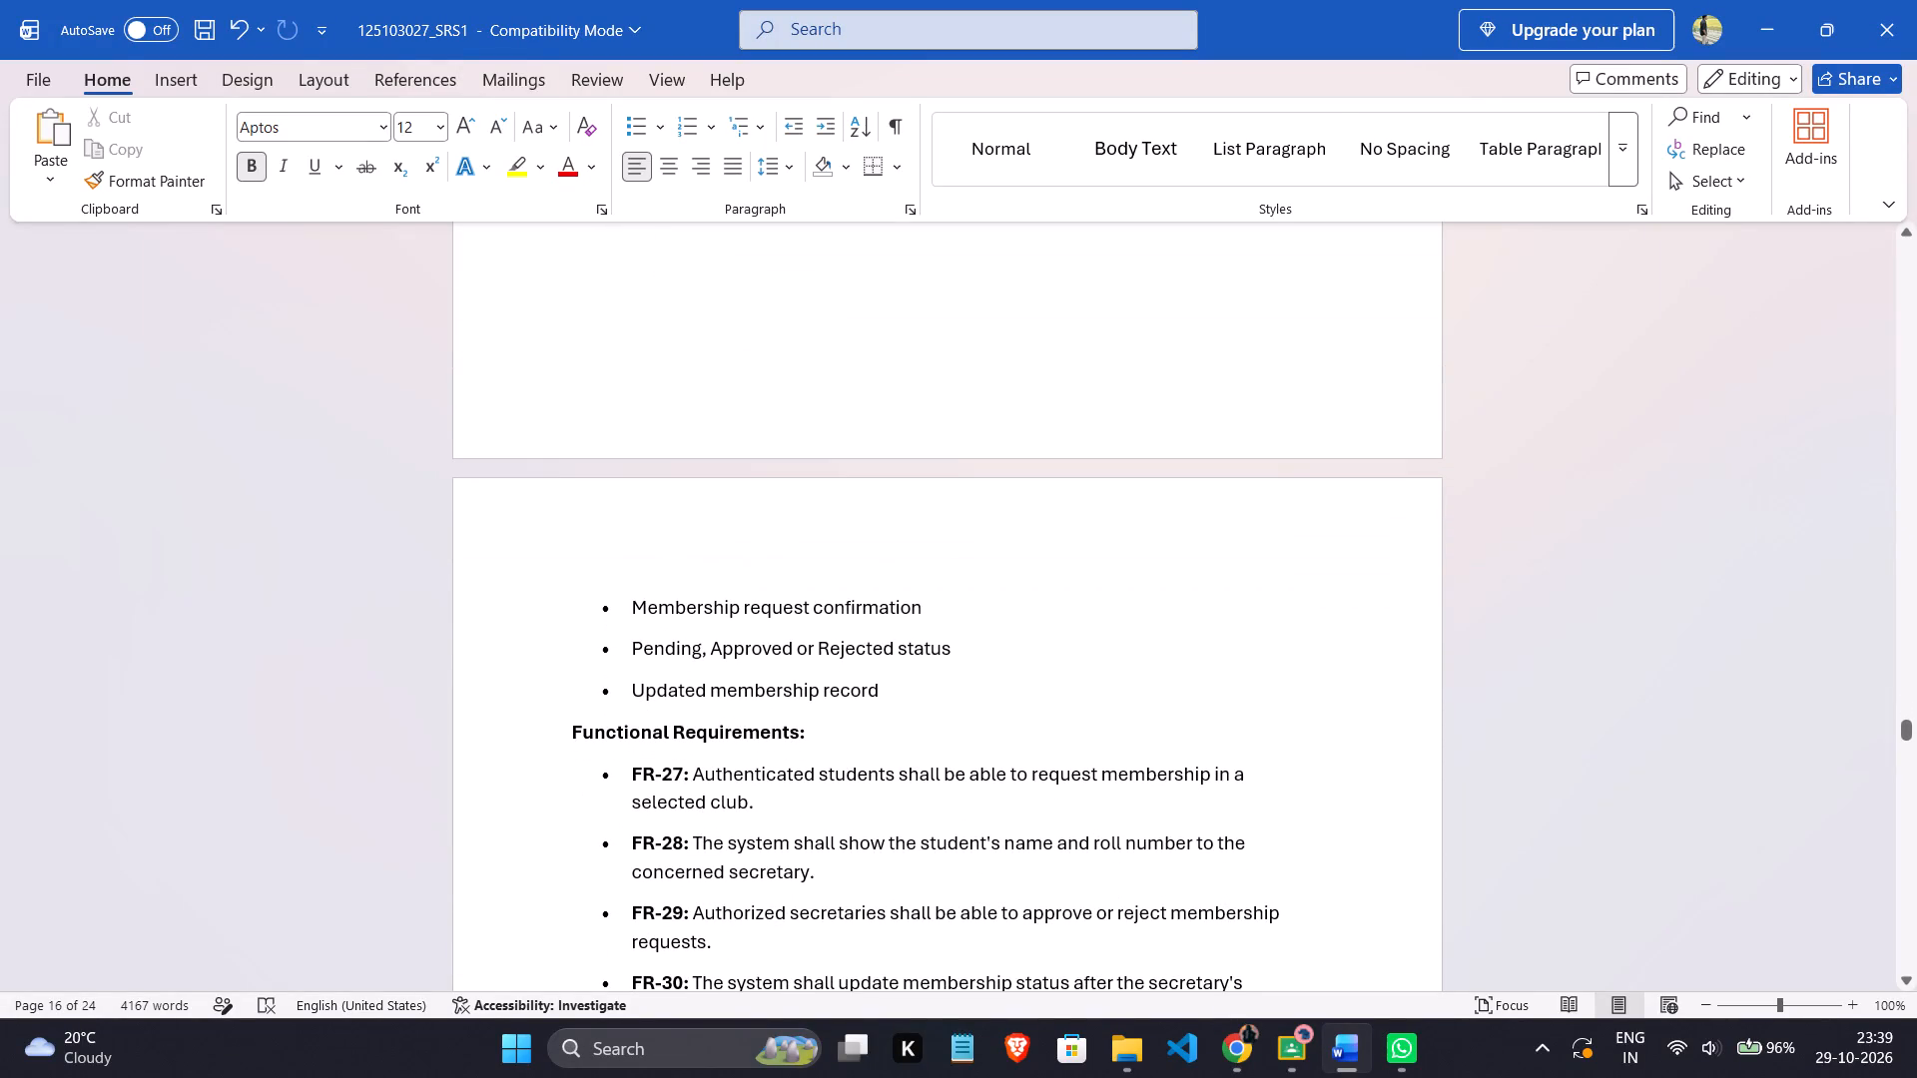
{"action": "scroll", "coordinate": [616, 575], "scroll_direction": "up", "scroll_amount": 3}
{"action": "key", "text": "BackSpace"}
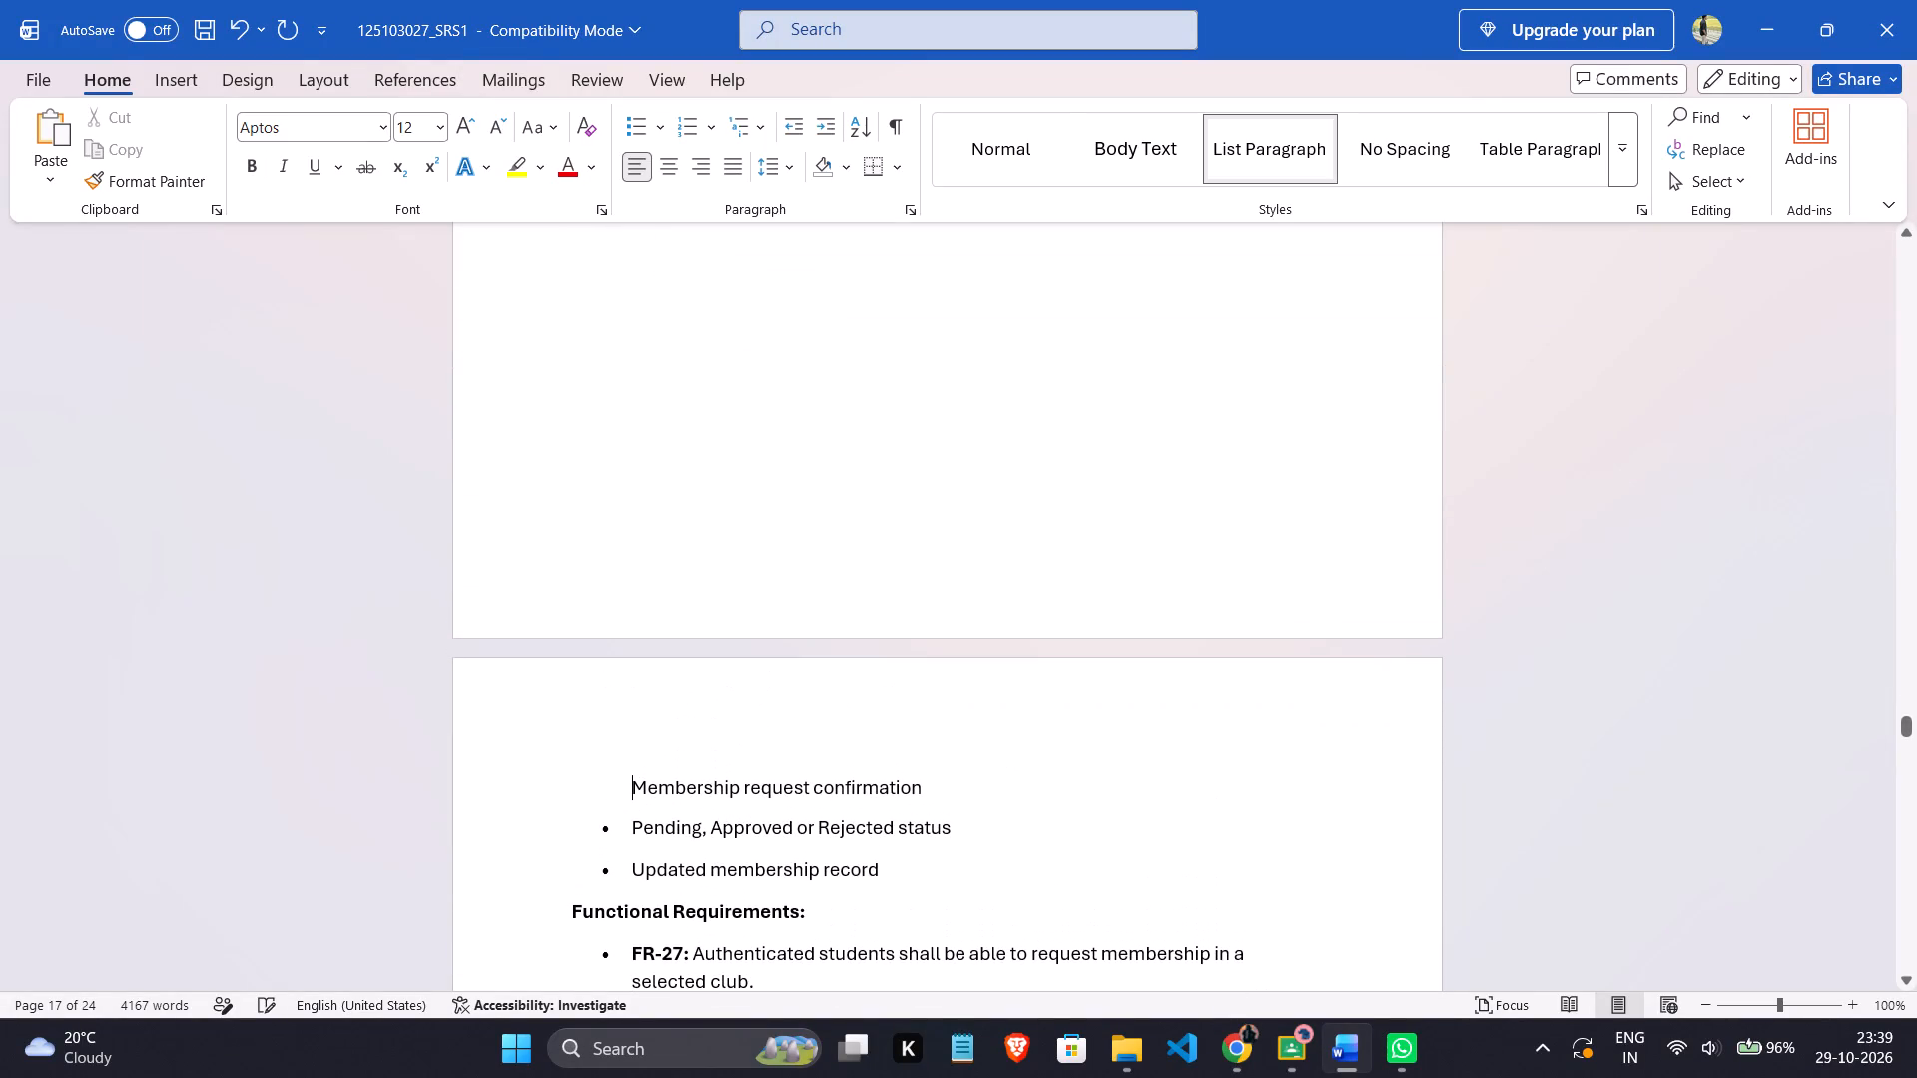
{"action": "key", "text": "BackSpace"}
{"action": "key", "text": "BackSpace"}
{"action": "scroll", "coordinate": [616, 573], "scroll_direction": "down", "scroll_amount": 9}
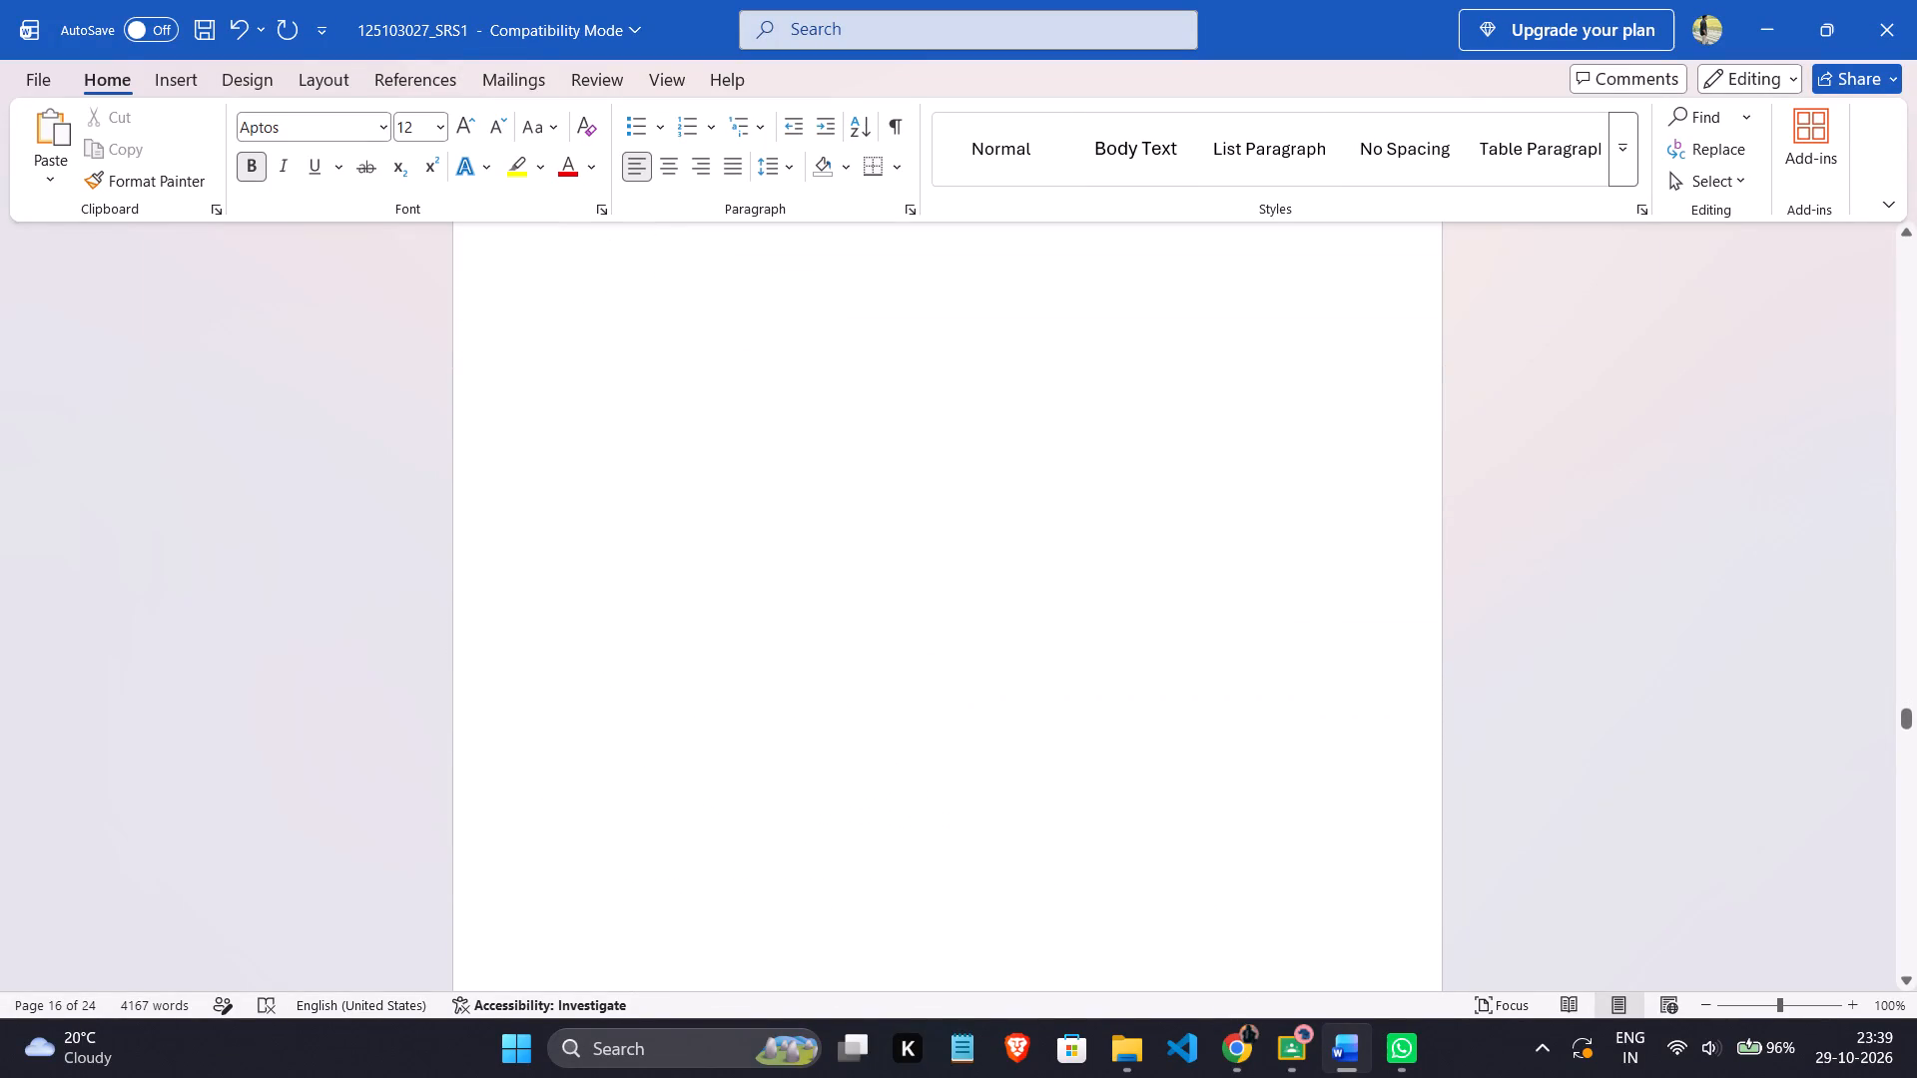
{"action": "scroll", "coordinate": [619, 569], "scroll_direction": "down", "scroll_amount": 4}
Delete the blank gap beneath section 3.2.7's Outputs heading and replace the first item's opening word with "Memberships".
{"action": "left_click_drag", "start_coordinate": [562, 844], "coordinate": [595, 604]}
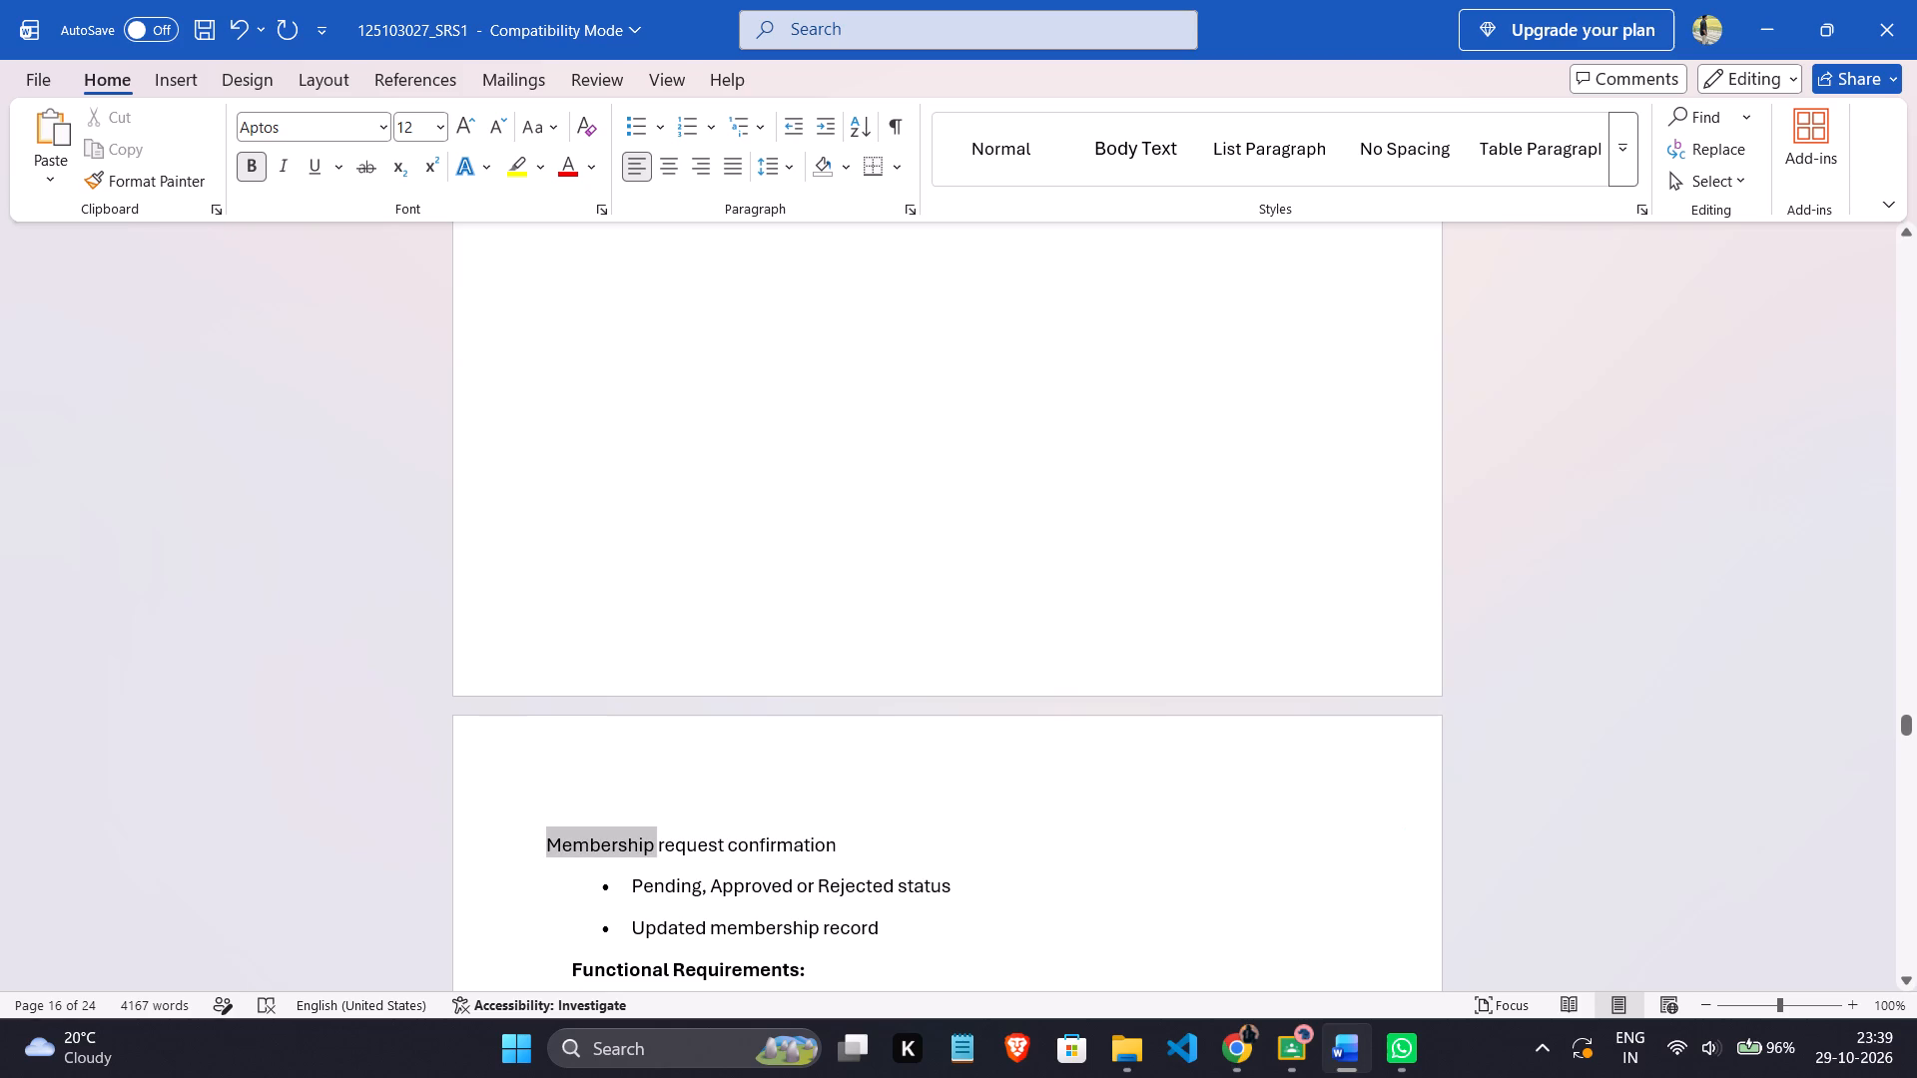
{"action": "left_click_drag", "start_coordinate": [595, 604], "coordinate": [713, 369]}
{"action": "scroll", "coordinate": [713, 367], "scroll_direction": "up", "scroll_amount": 10}
{"action": "left_click_drag", "start_coordinate": [713, 369], "coordinate": [713, 373]}
{"action": "scroll", "coordinate": [713, 369], "scroll_direction": "up", "scroll_amount": 5}
{"action": "key", "text": "BackSpace"}
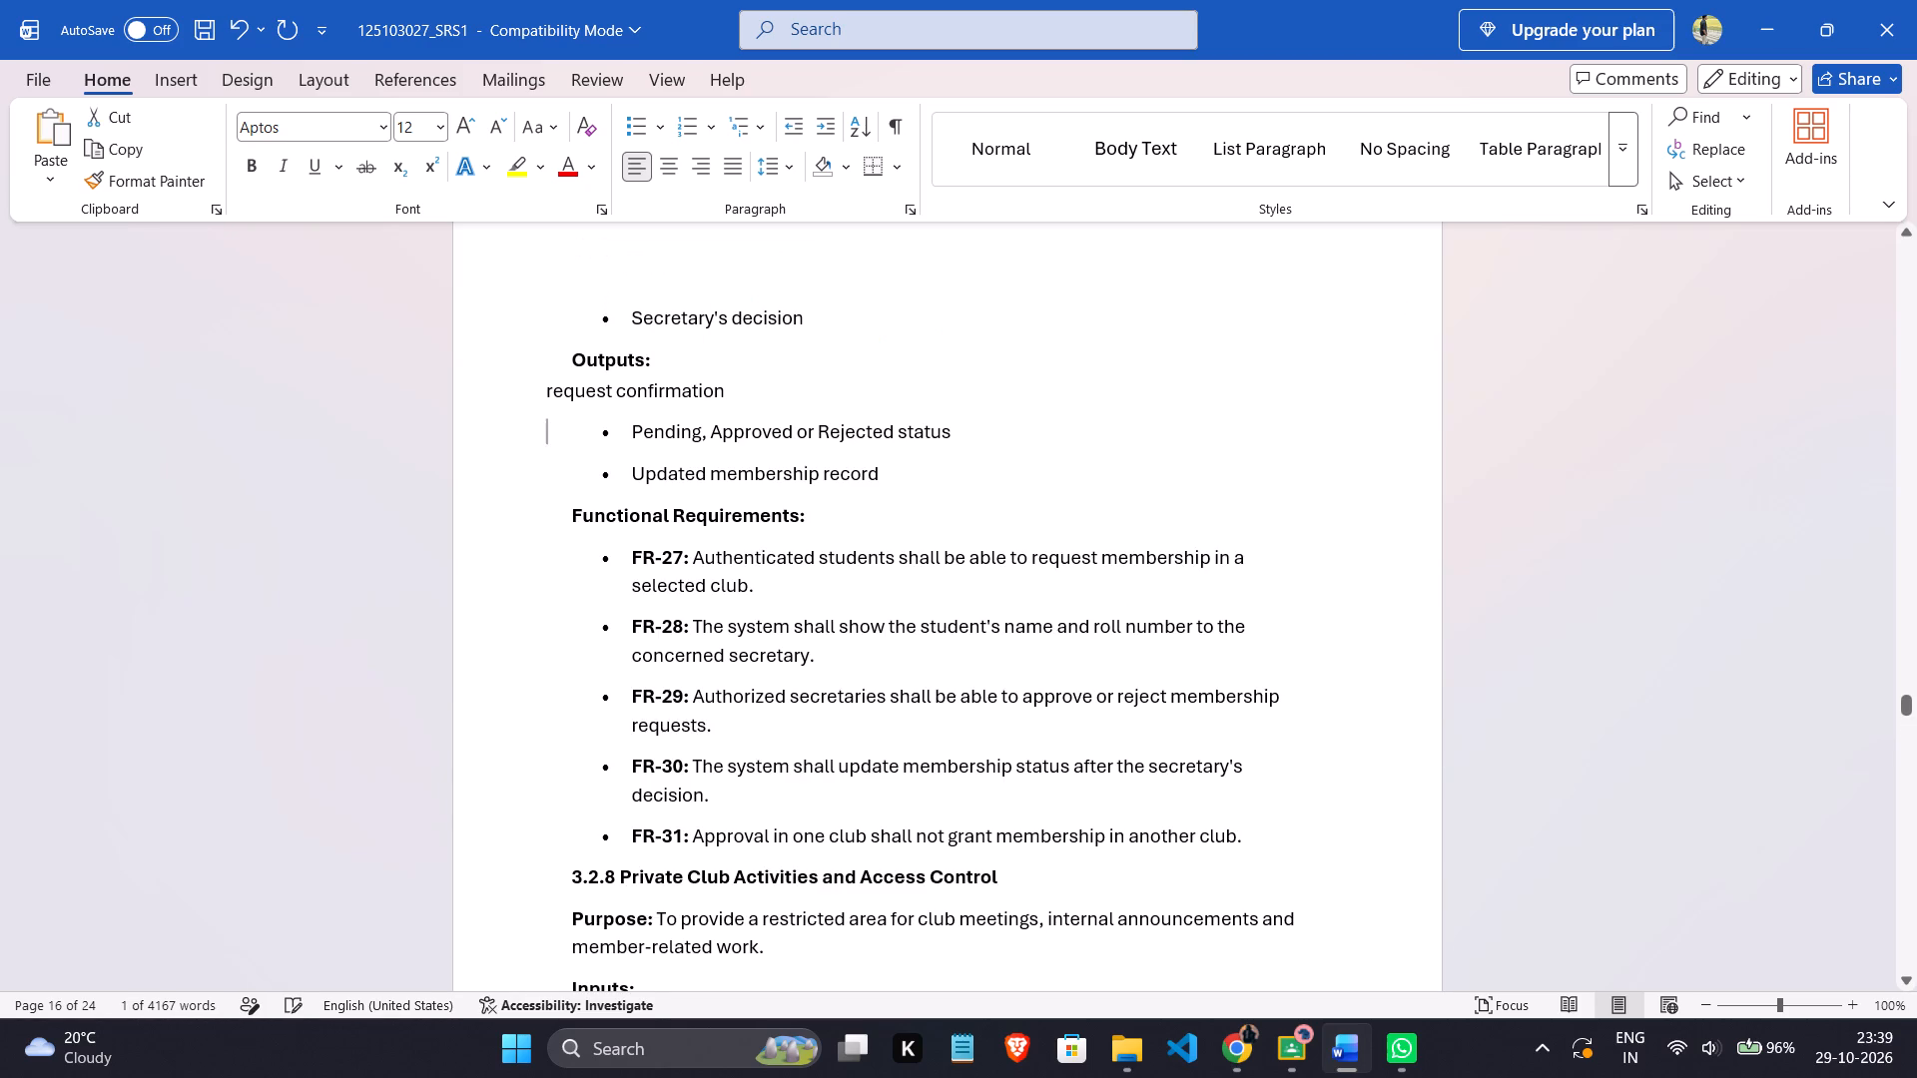
{"action": "type", "text": "Memberships"}
{"action": "key", "text": "space"}
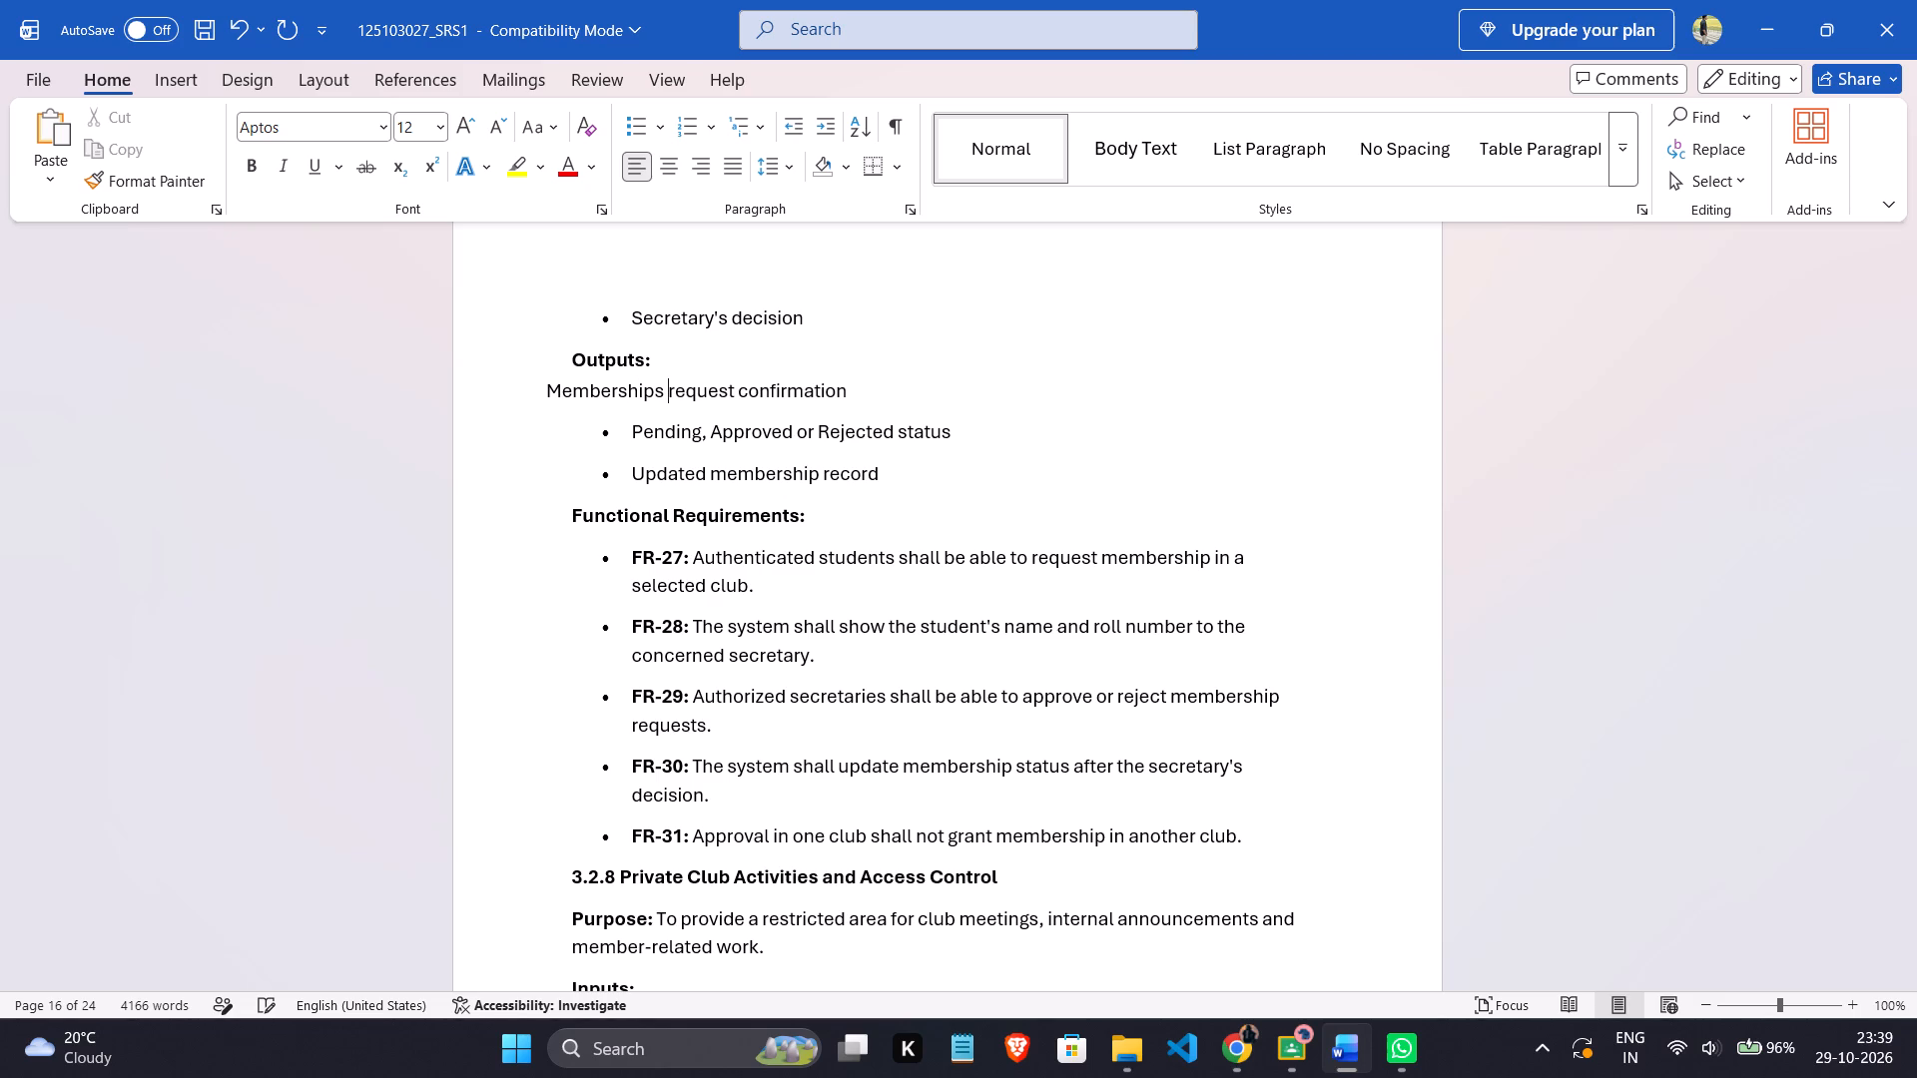
Indent the "Memberships request confirmation" line with 21 leading spaces to align with the Outputs items below it.
{"action": "left_click", "coordinate": [549, 389]}
{"action": "key", "text": "space"}
{"action": "key", "text": "space"}
{"action": "key", "text": "space"}
{"action": "key", "text": "space"}
{"action": "key", "text": "space"}
{"action": "key", "text": "space"}
{"action": "key", "text": "space"}
{"action": "key", "text": "space"}
{"action": "key", "text": "space"}
{"action": "key", "text": "space"}
{"action": "key", "text": "space"}
{"action": "key", "text": "space"}
{"action": "key", "text": "space"}
{"action": "key", "text": "space"}
{"action": "key", "text": "space"}
{"action": "key", "text": "space"}
{"action": "key", "text": "space"}
{"action": "key", "text": "space"}
{"action": "key", "text": "space"}
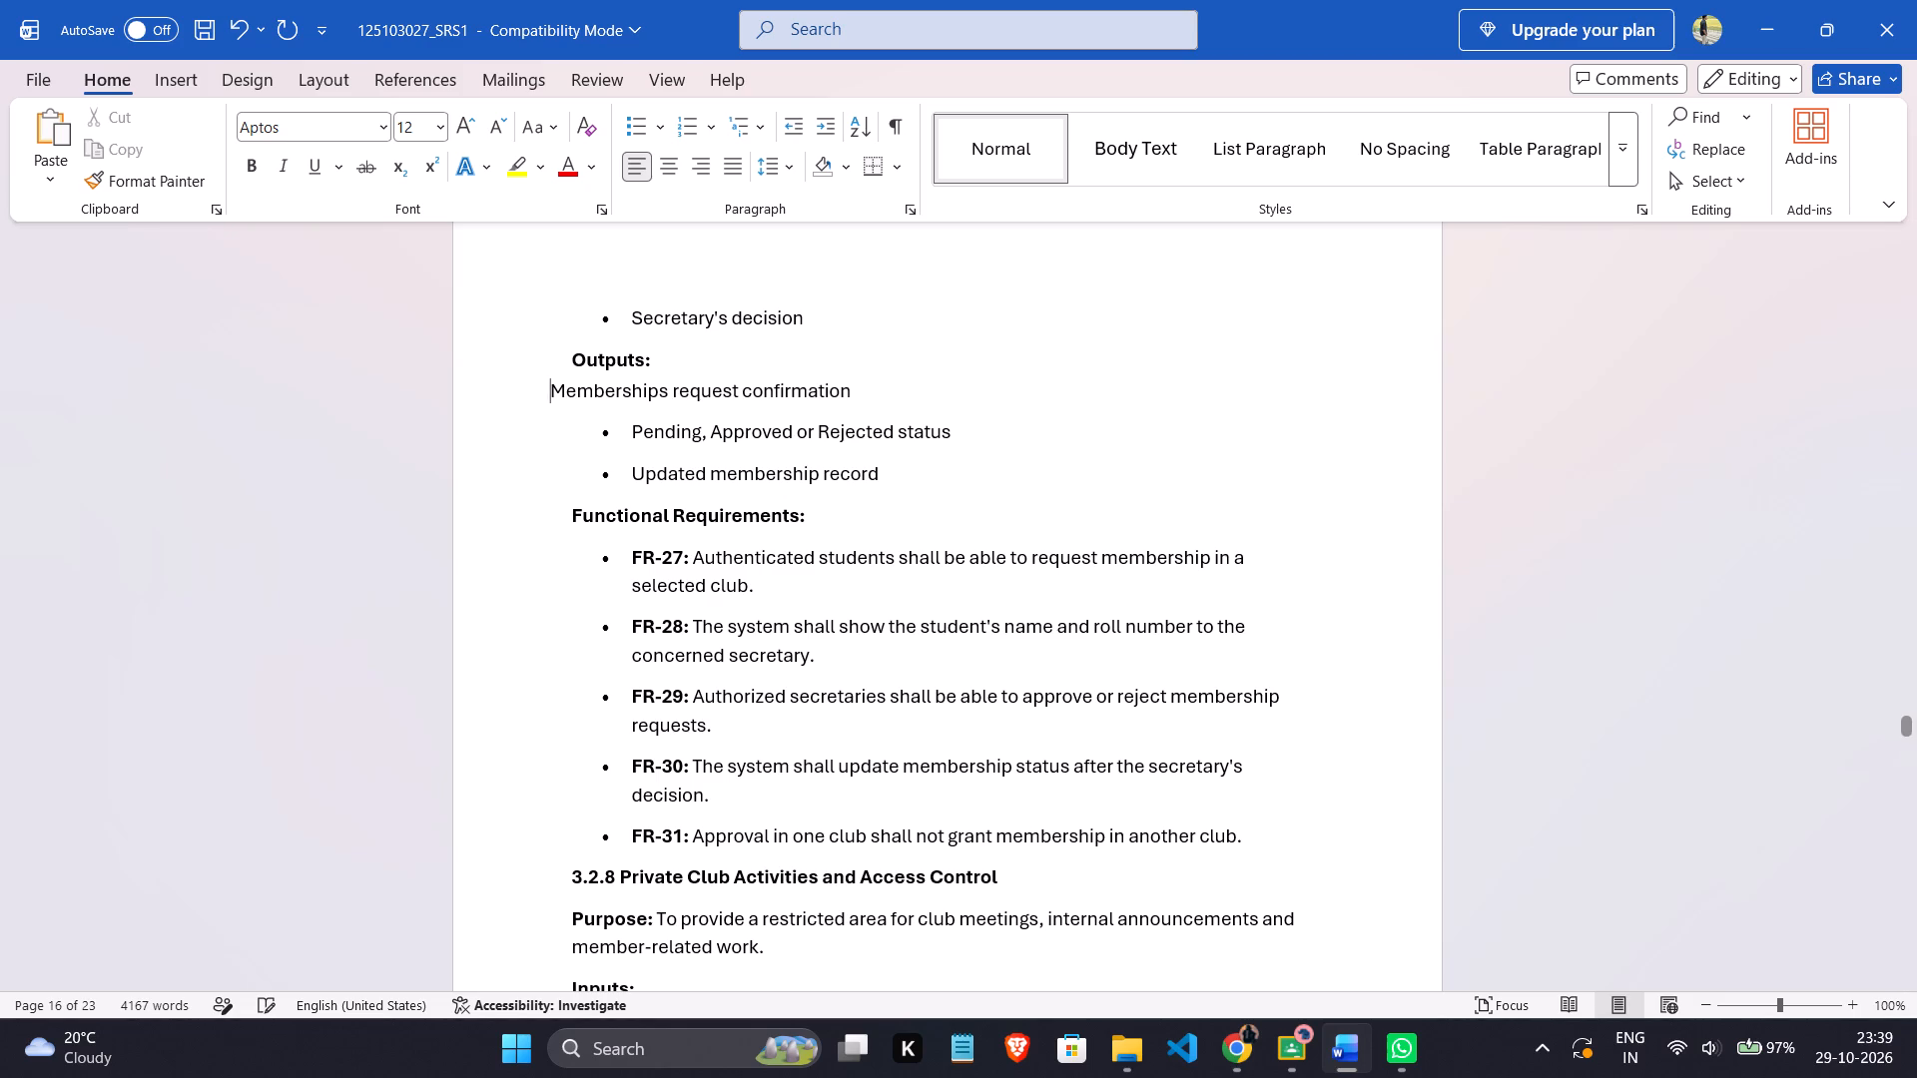
{"action": "key", "text": "space"}
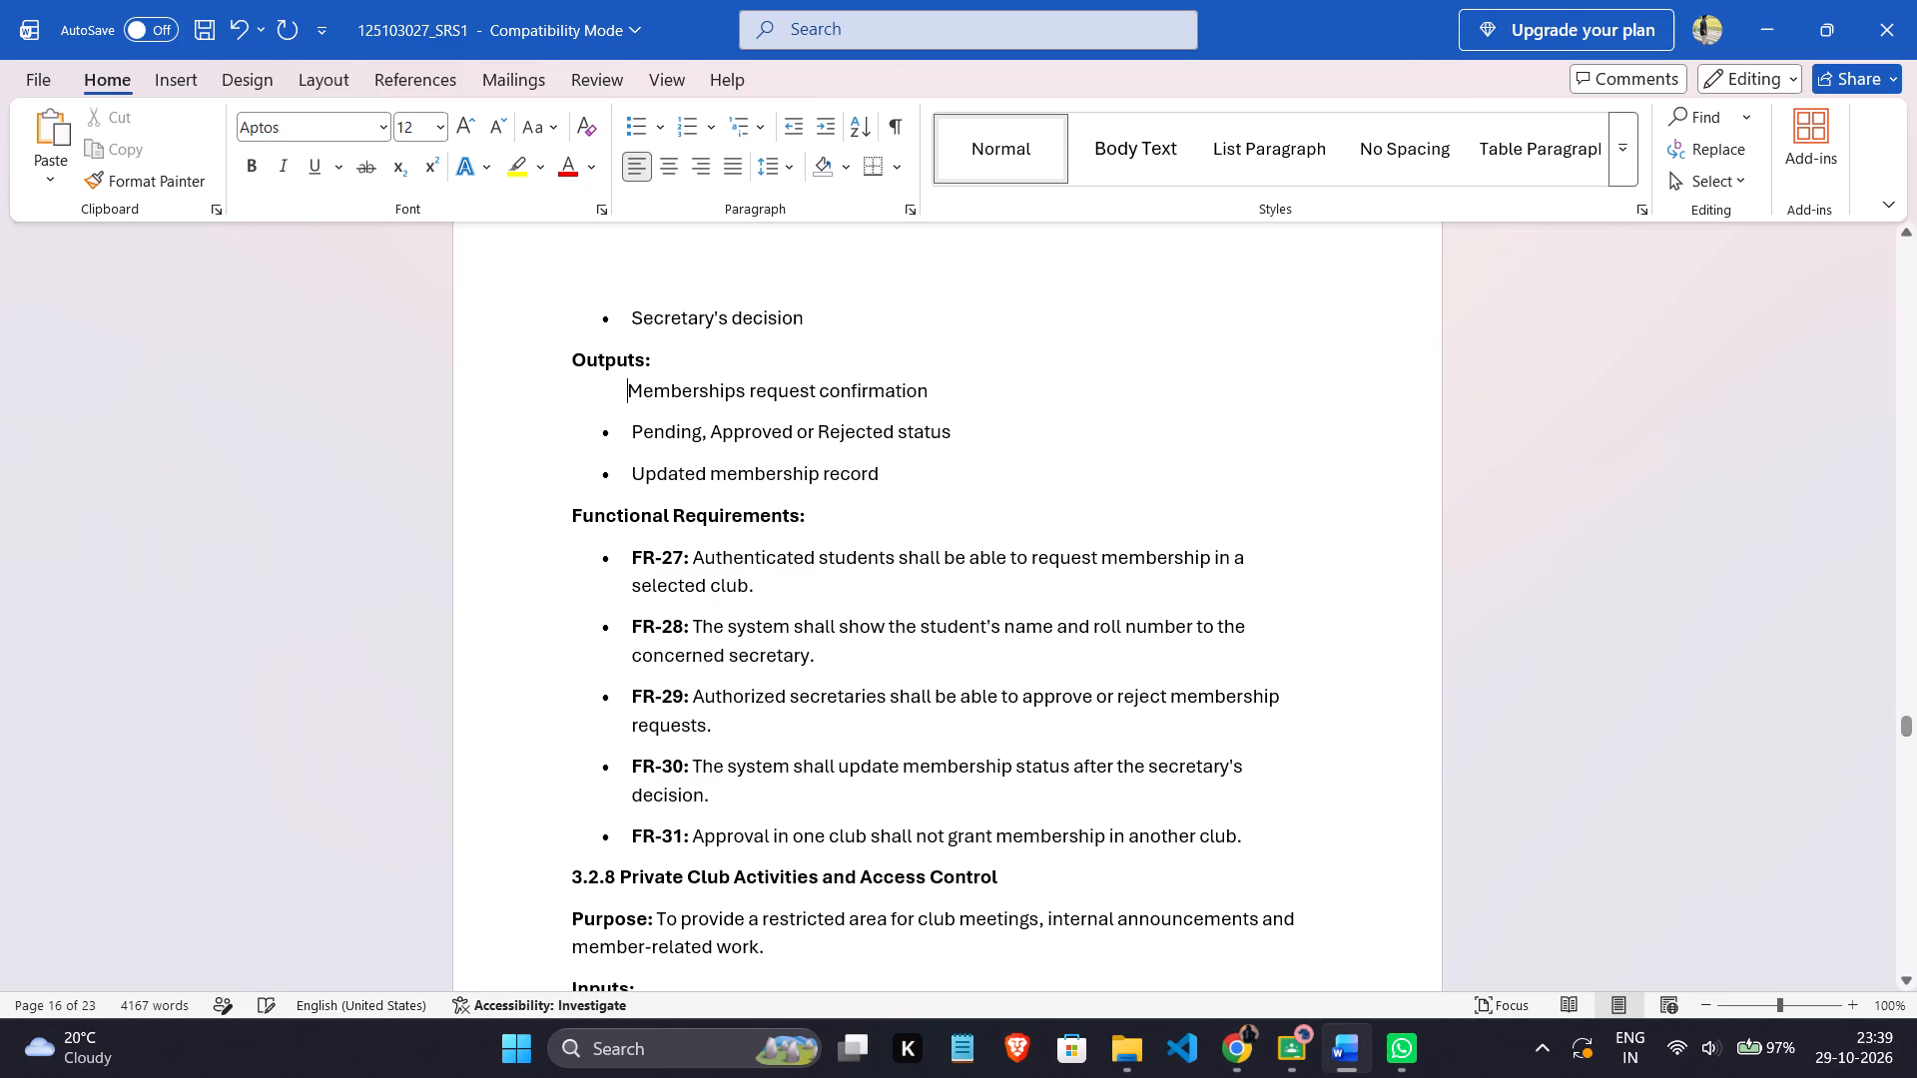
{"action": "key", "text": "space"}
Format section 3.2.7's three Outputs items as one solid round bulleted list, indented beneath the Outputs heading.
{"action": "left_click_drag", "start_coordinate": [625, 387], "coordinate": [808, 516]}
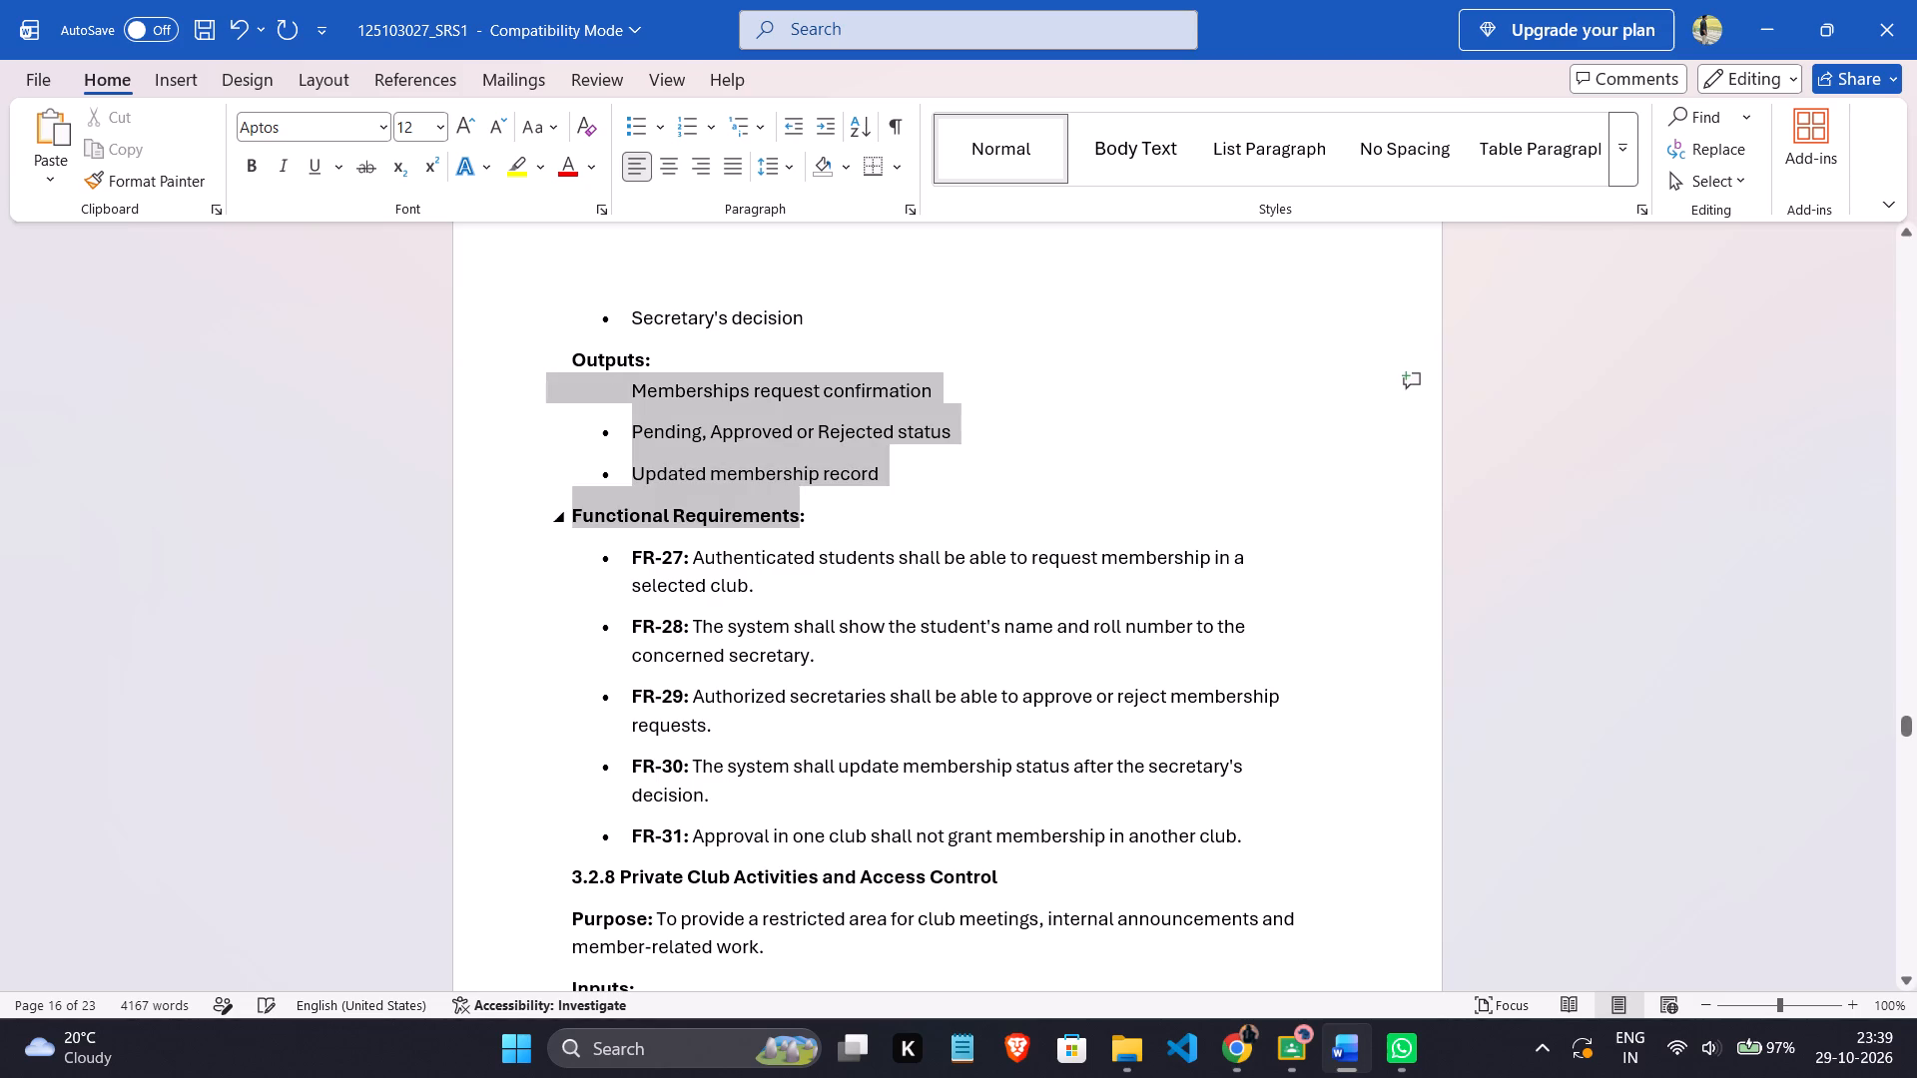
{"action": "left_click_drag", "start_coordinate": [808, 516], "coordinate": [894, 456]}
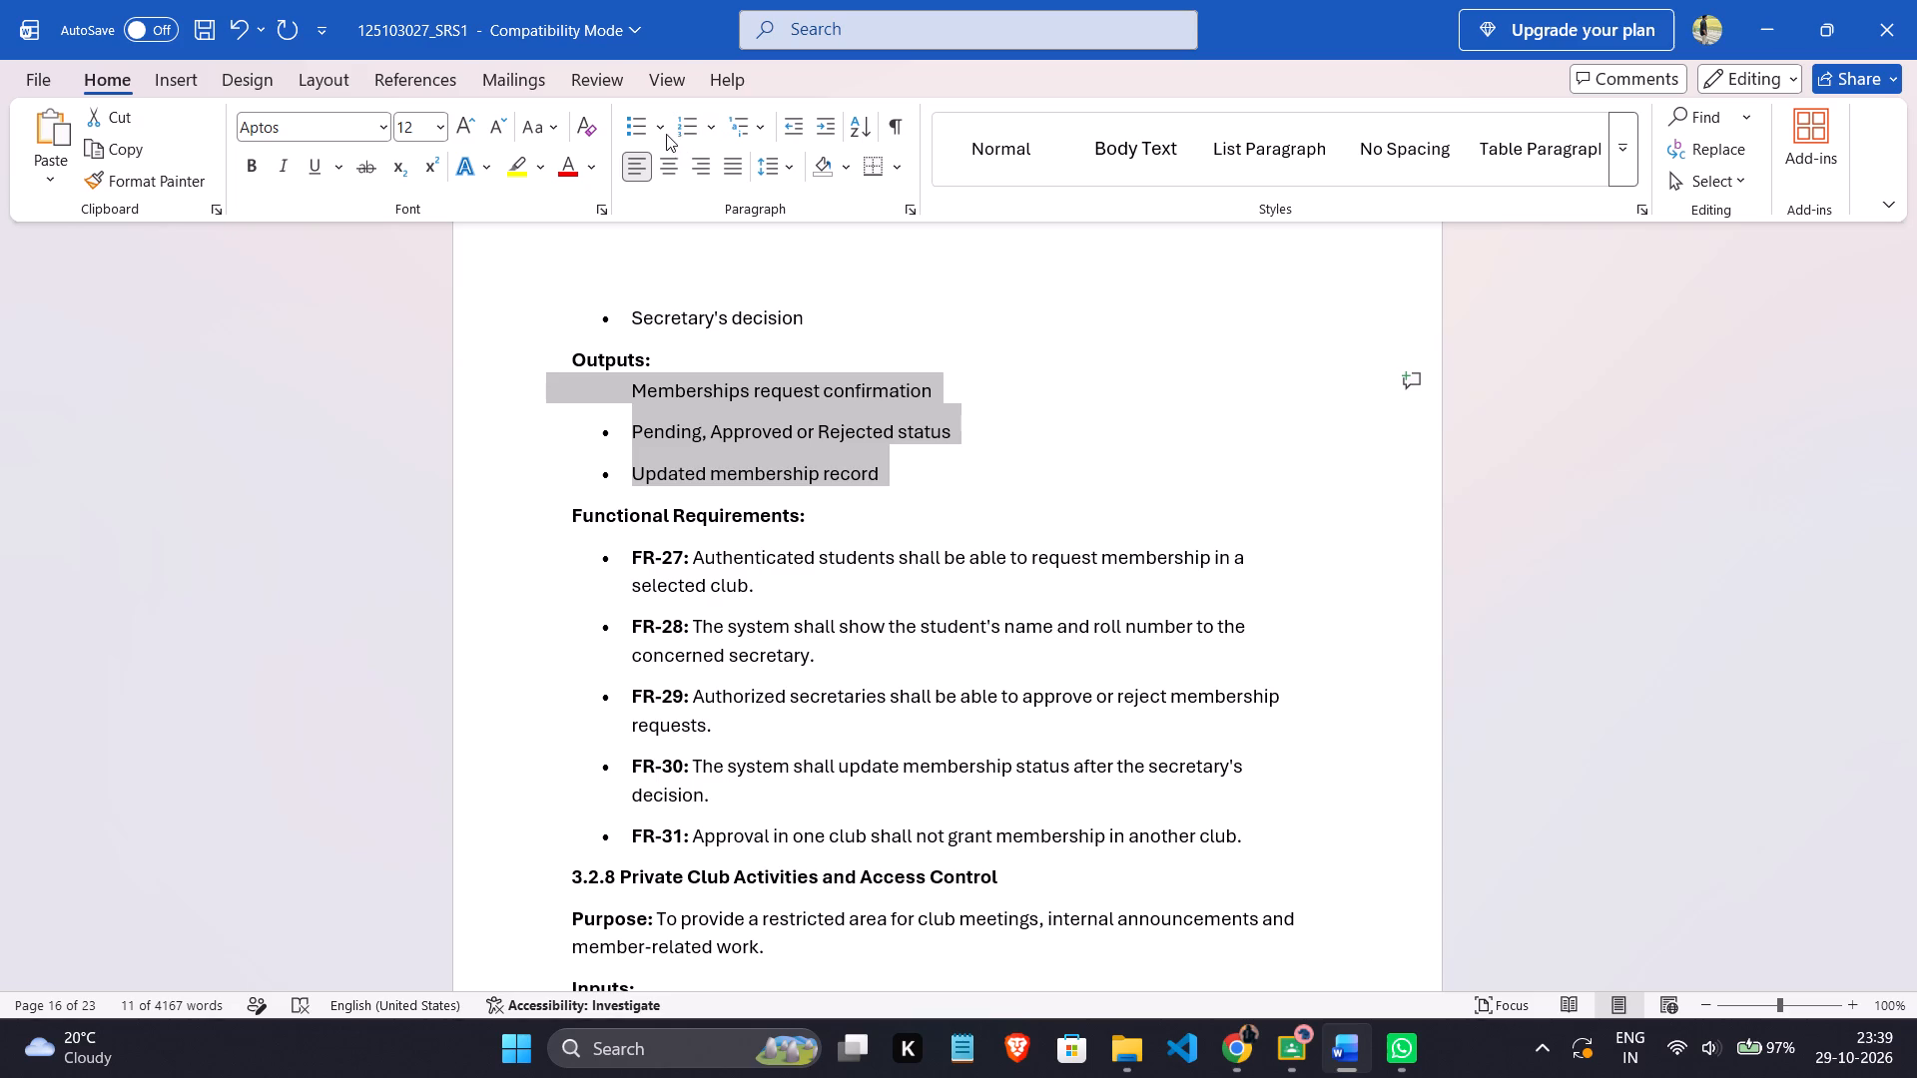
{"action": "left_click", "coordinate": [660, 129]}
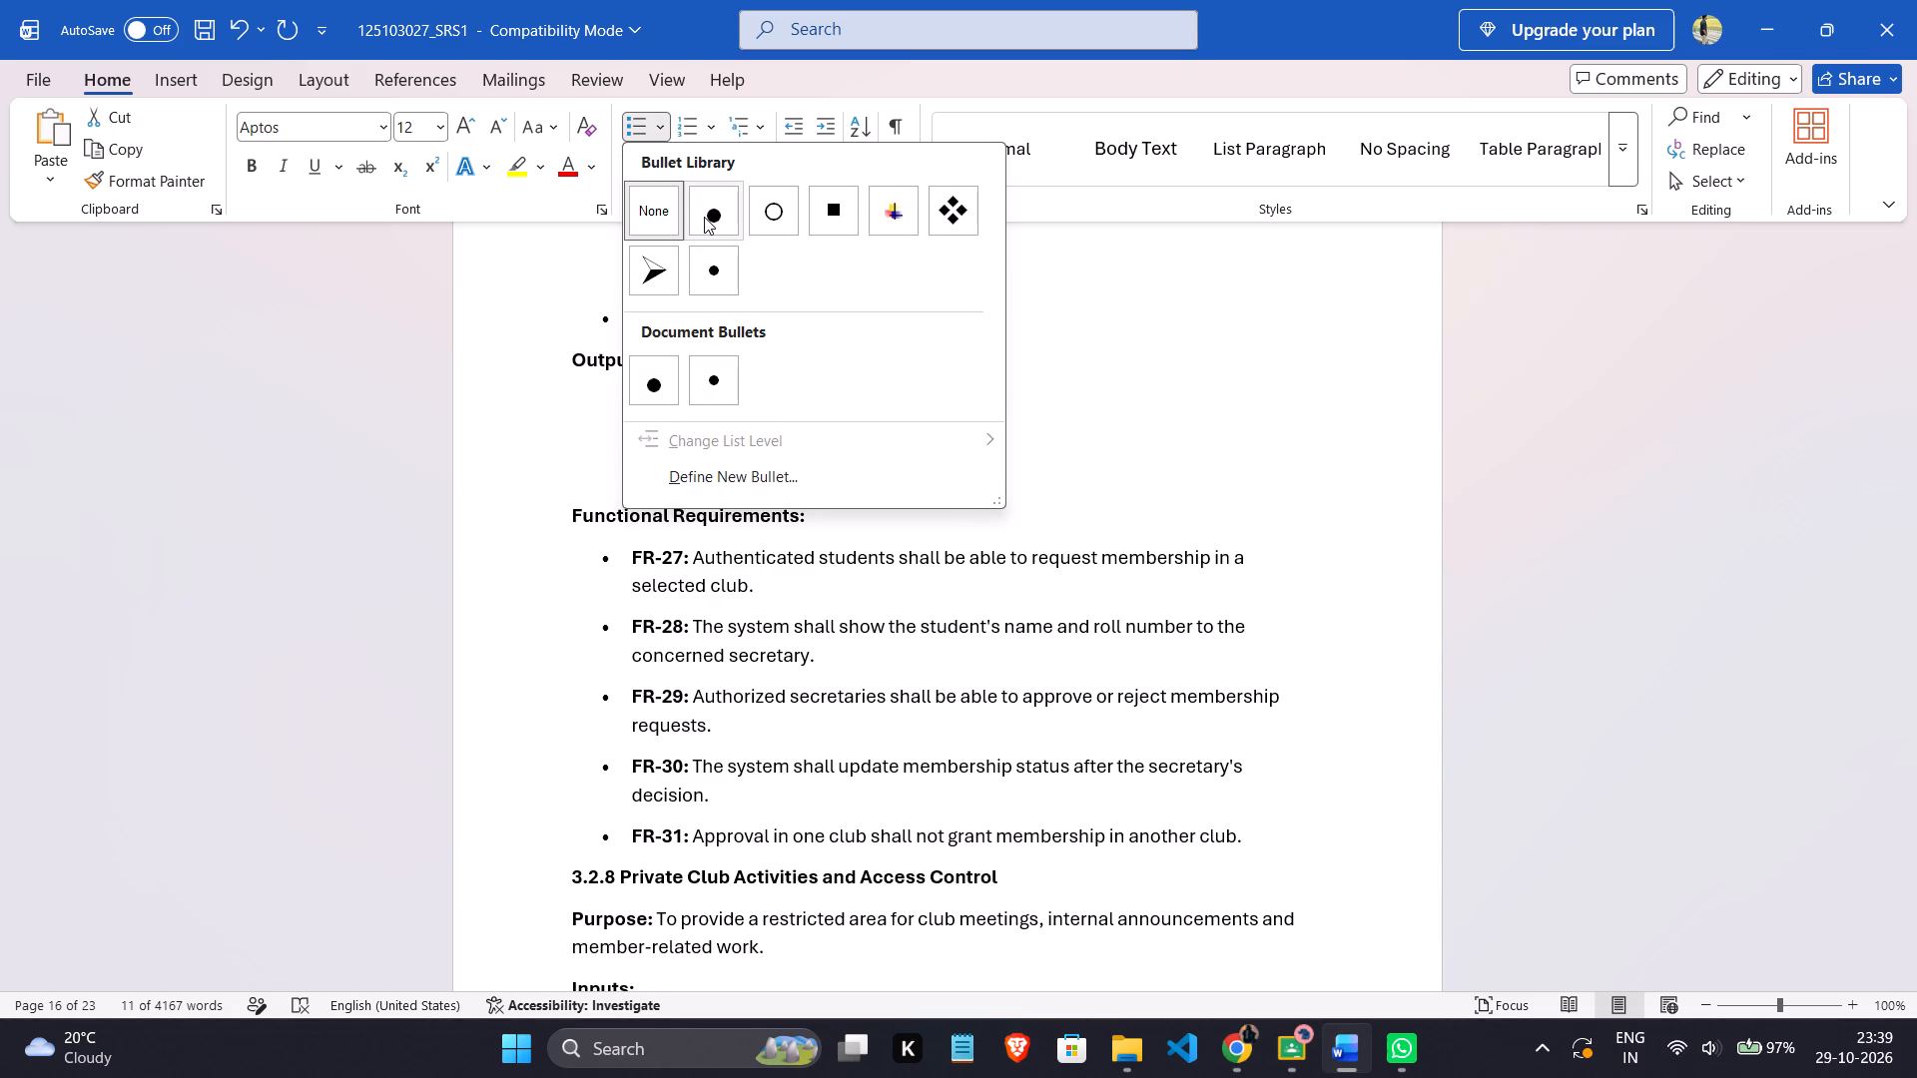
{"action": "left_click", "coordinate": [704, 214]}
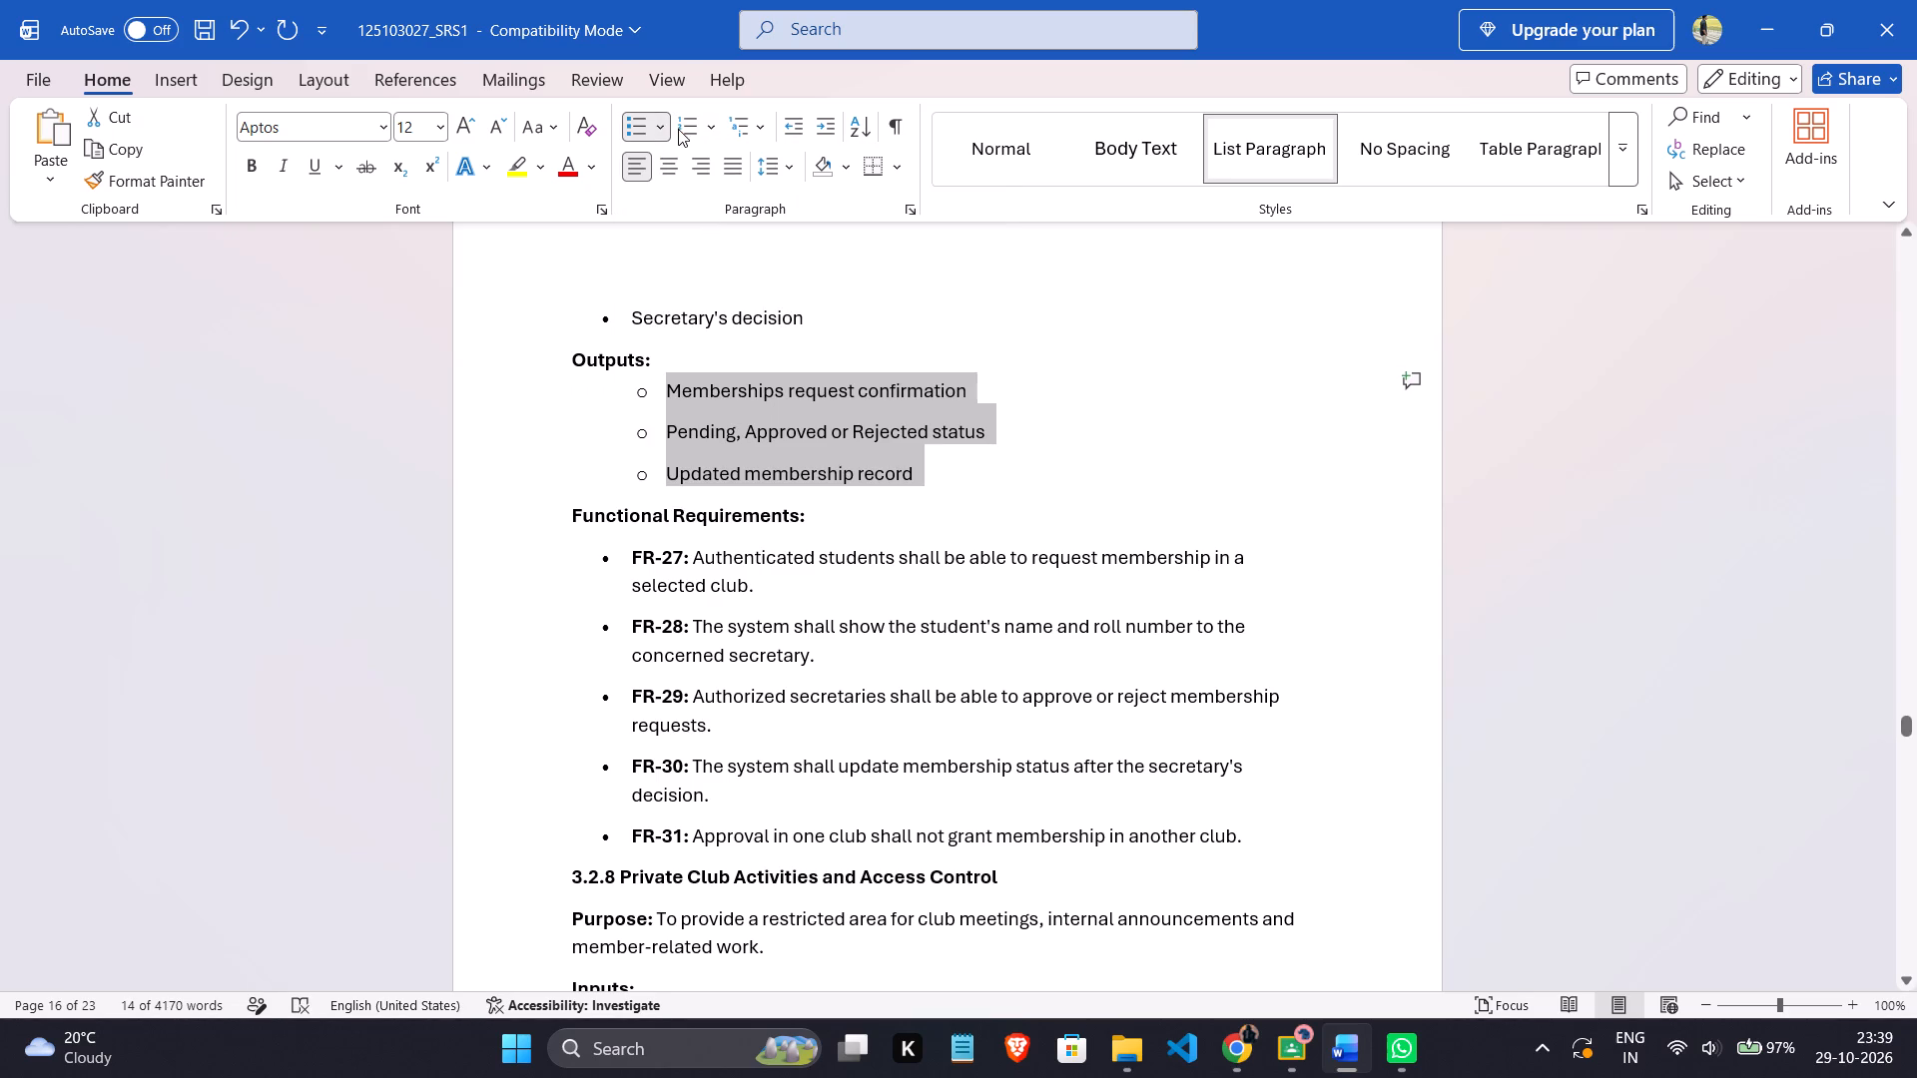
{"action": "left_click", "coordinate": [667, 131]}
{"action": "left_click", "coordinate": [711, 385]}
{"action": "left_click", "coordinate": [797, 119]}
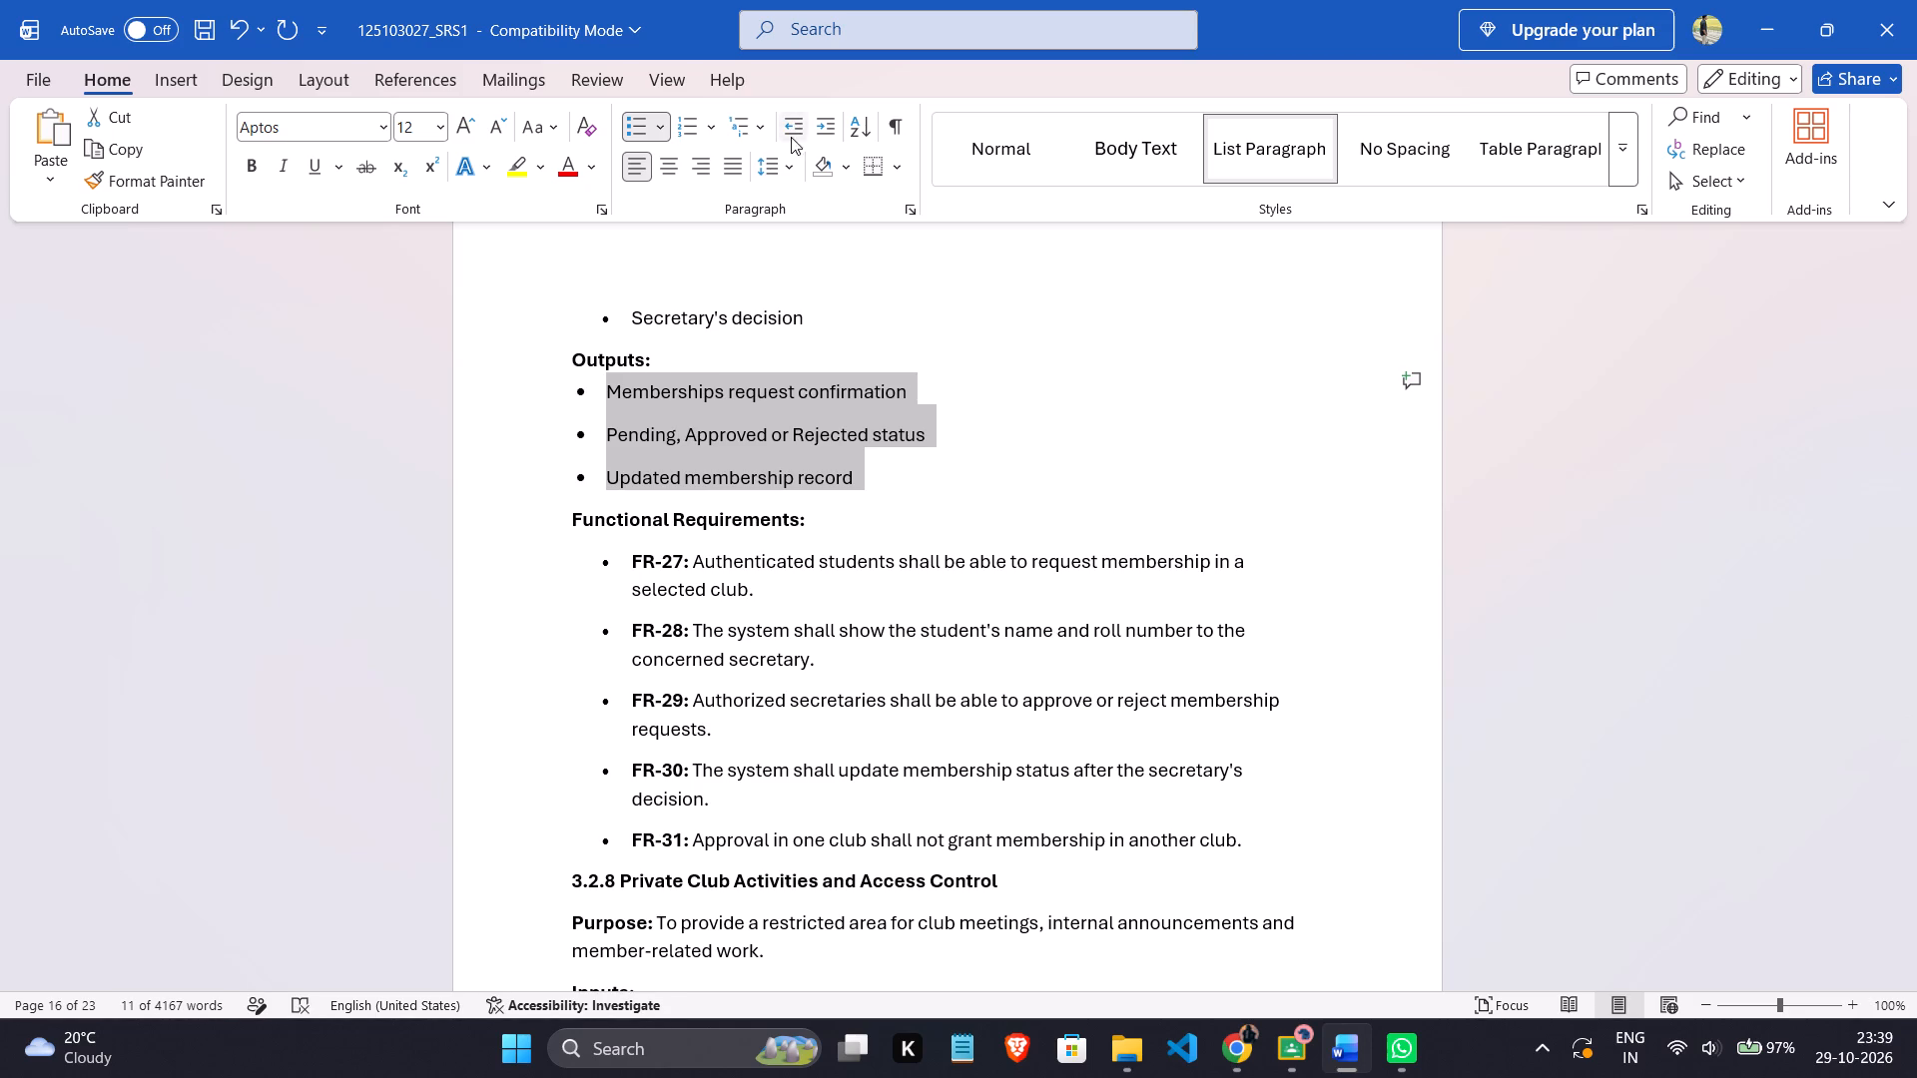
{"action": "left_click", "coordinate": [826, 124]}
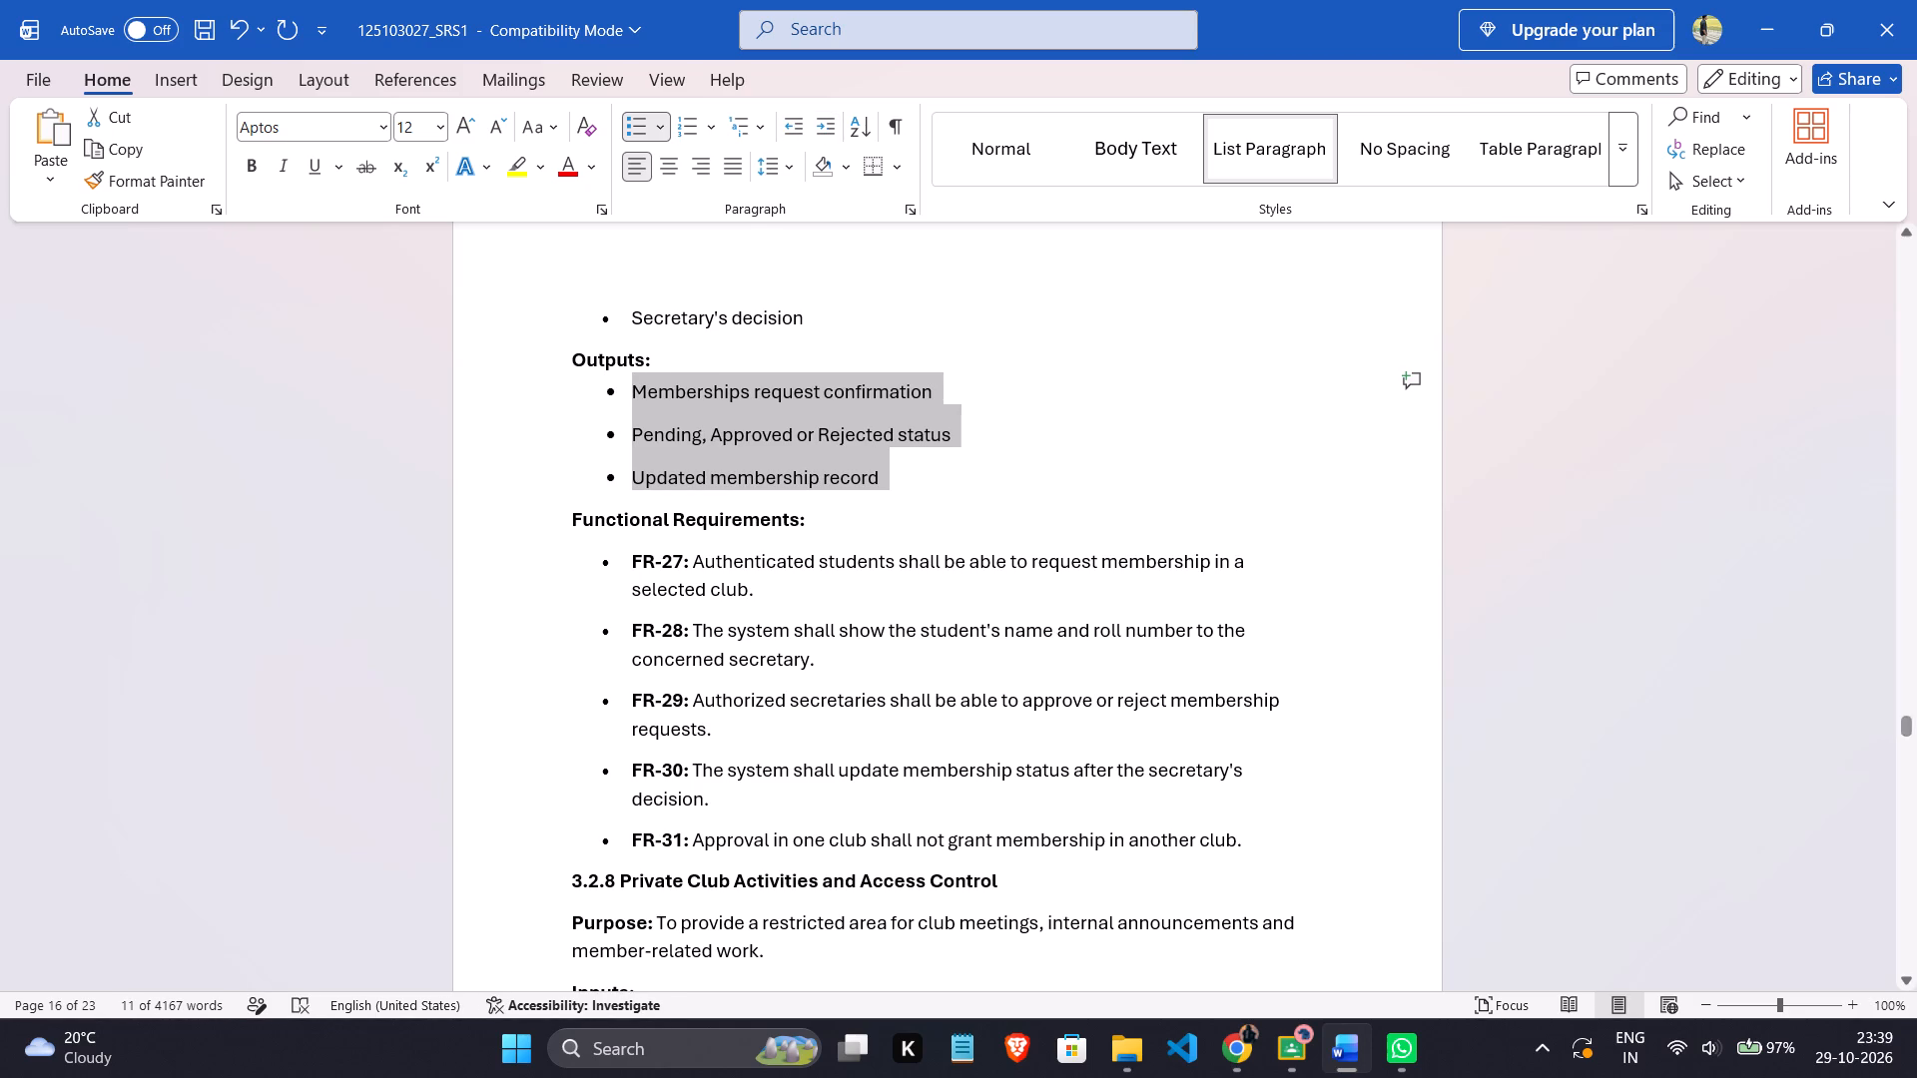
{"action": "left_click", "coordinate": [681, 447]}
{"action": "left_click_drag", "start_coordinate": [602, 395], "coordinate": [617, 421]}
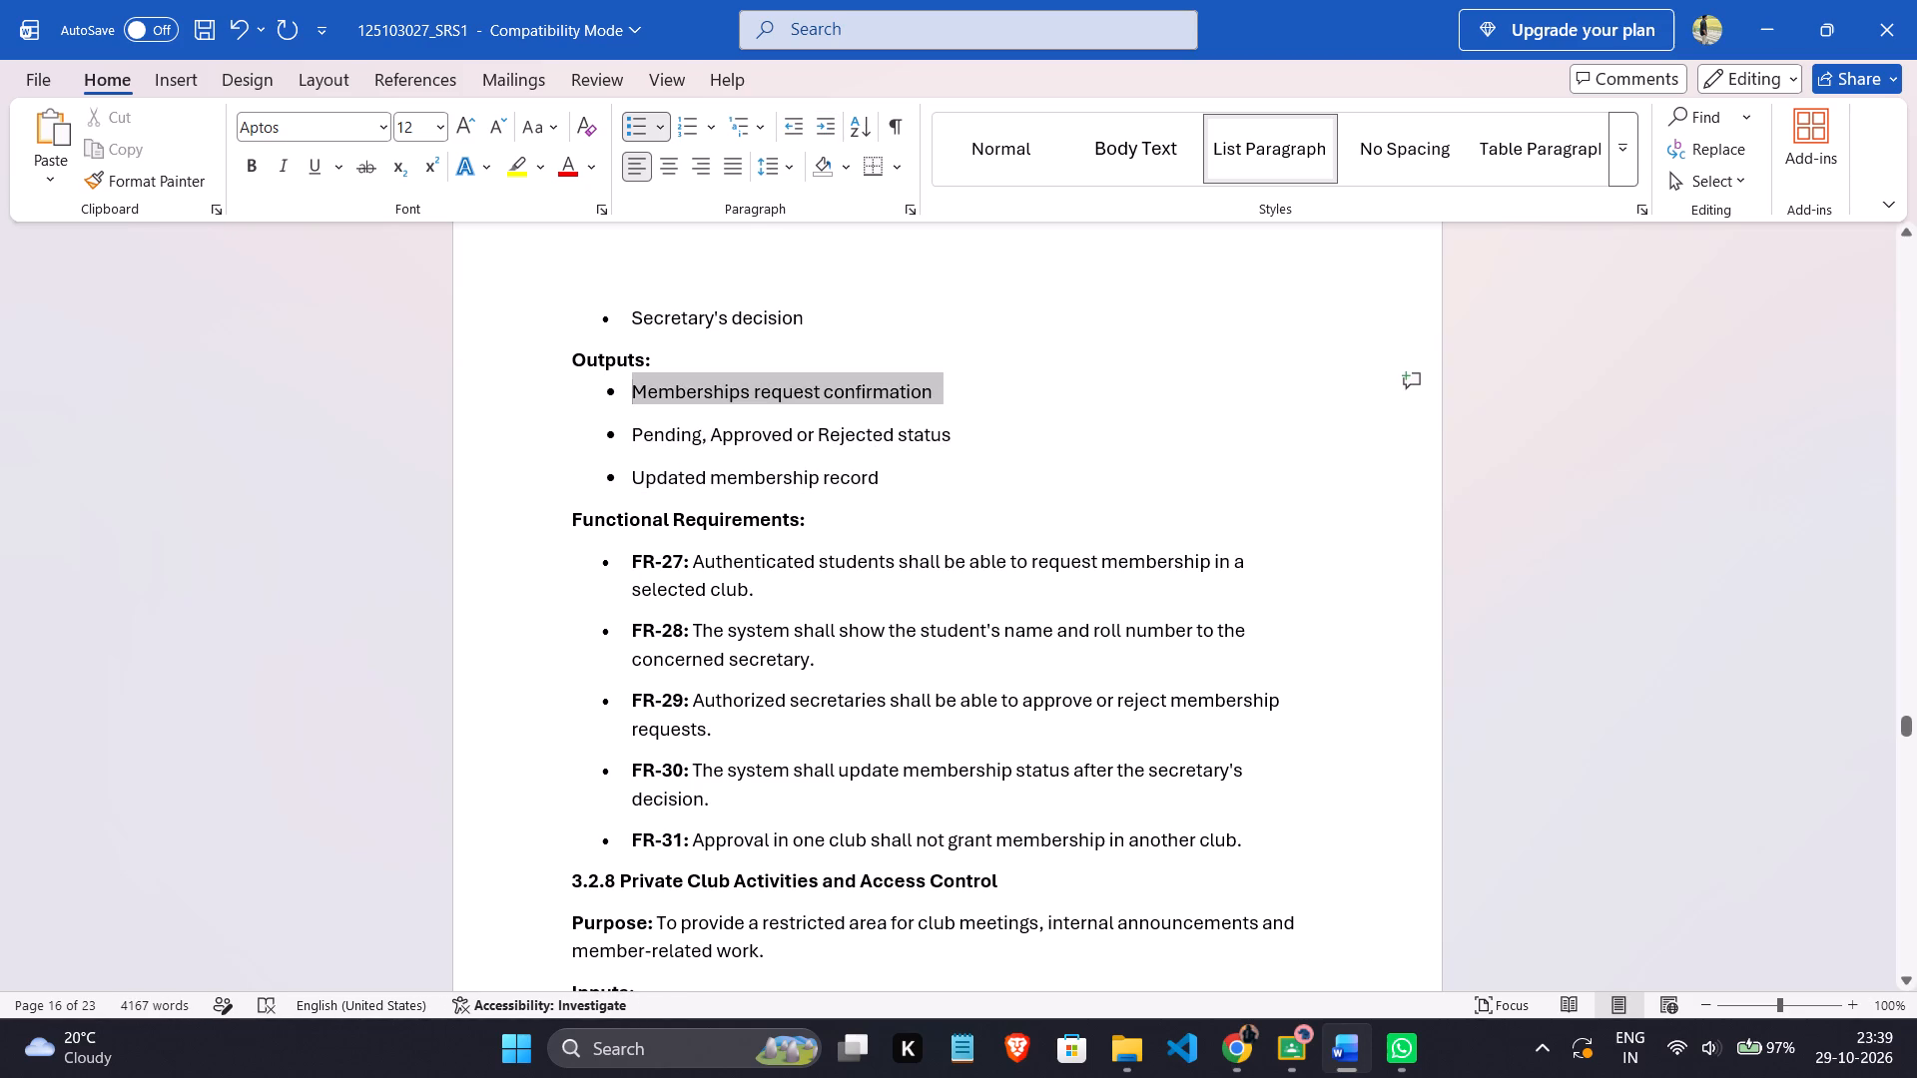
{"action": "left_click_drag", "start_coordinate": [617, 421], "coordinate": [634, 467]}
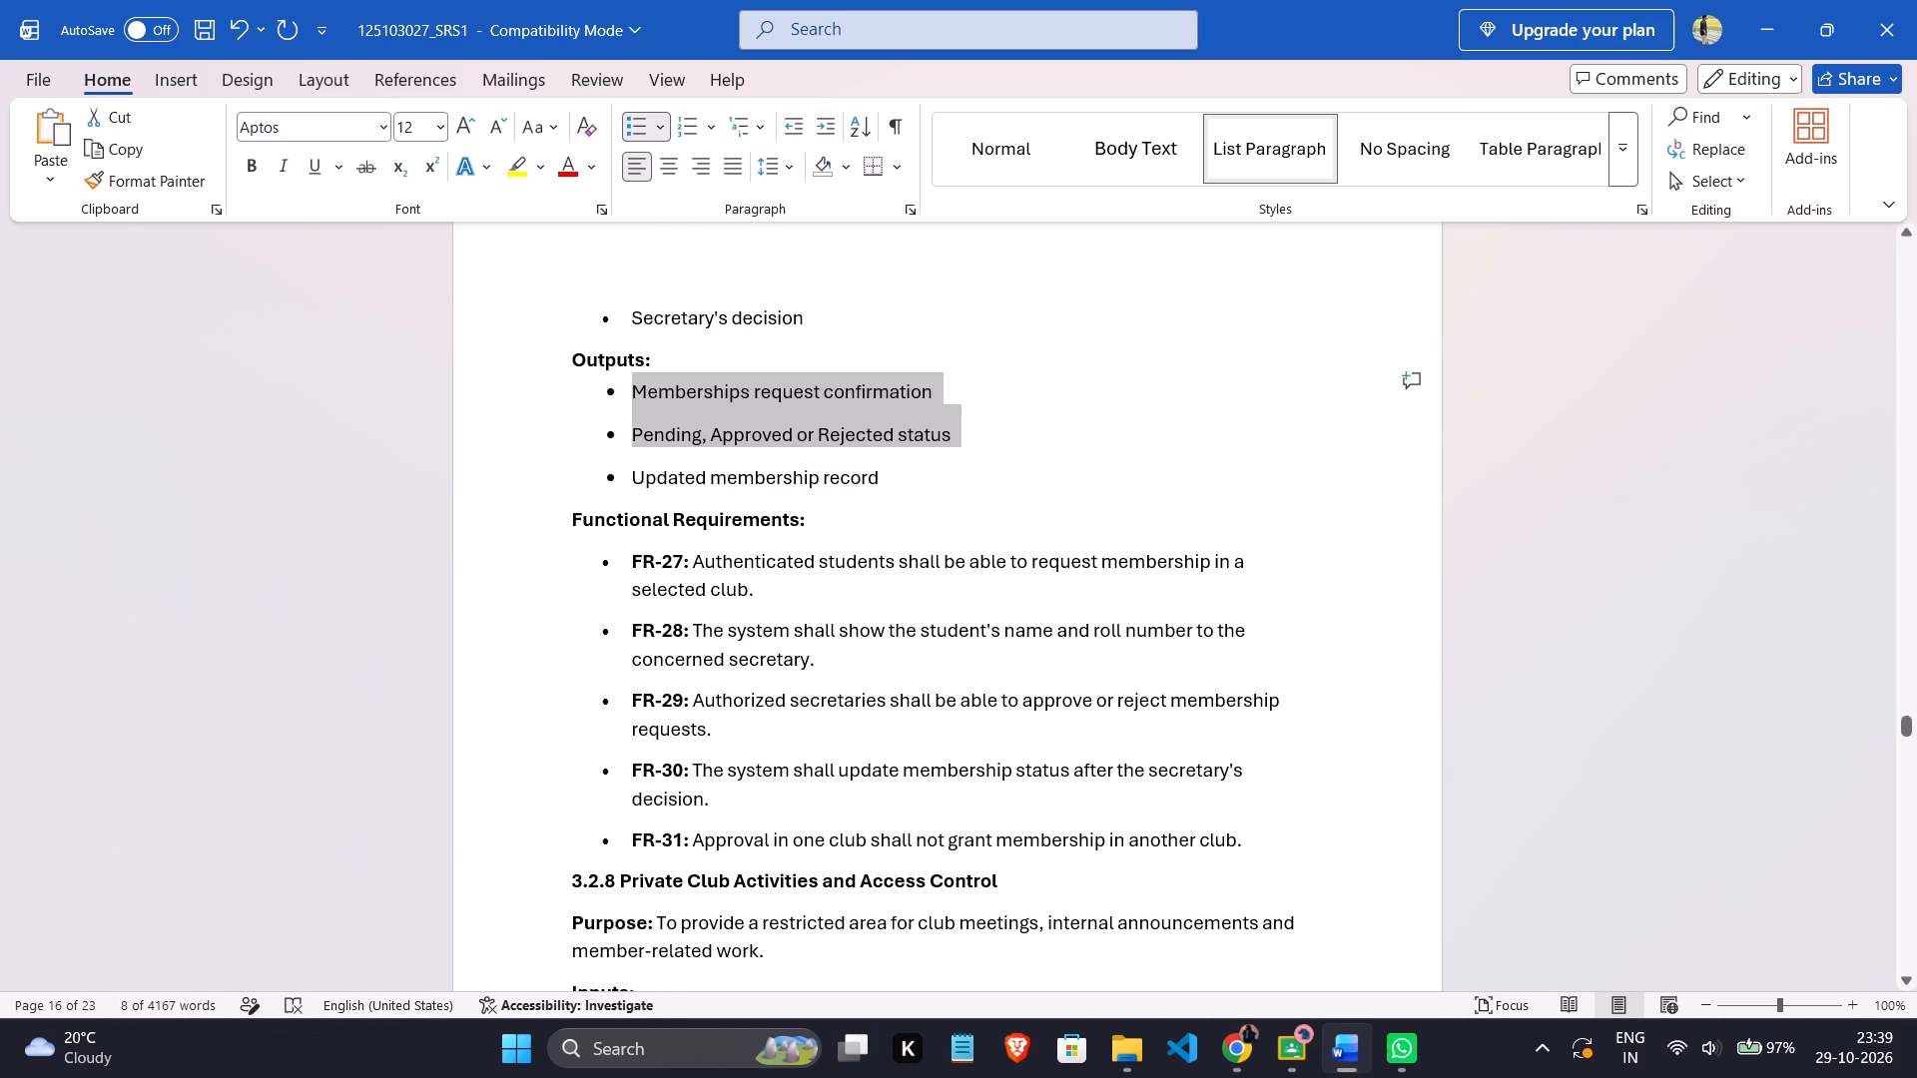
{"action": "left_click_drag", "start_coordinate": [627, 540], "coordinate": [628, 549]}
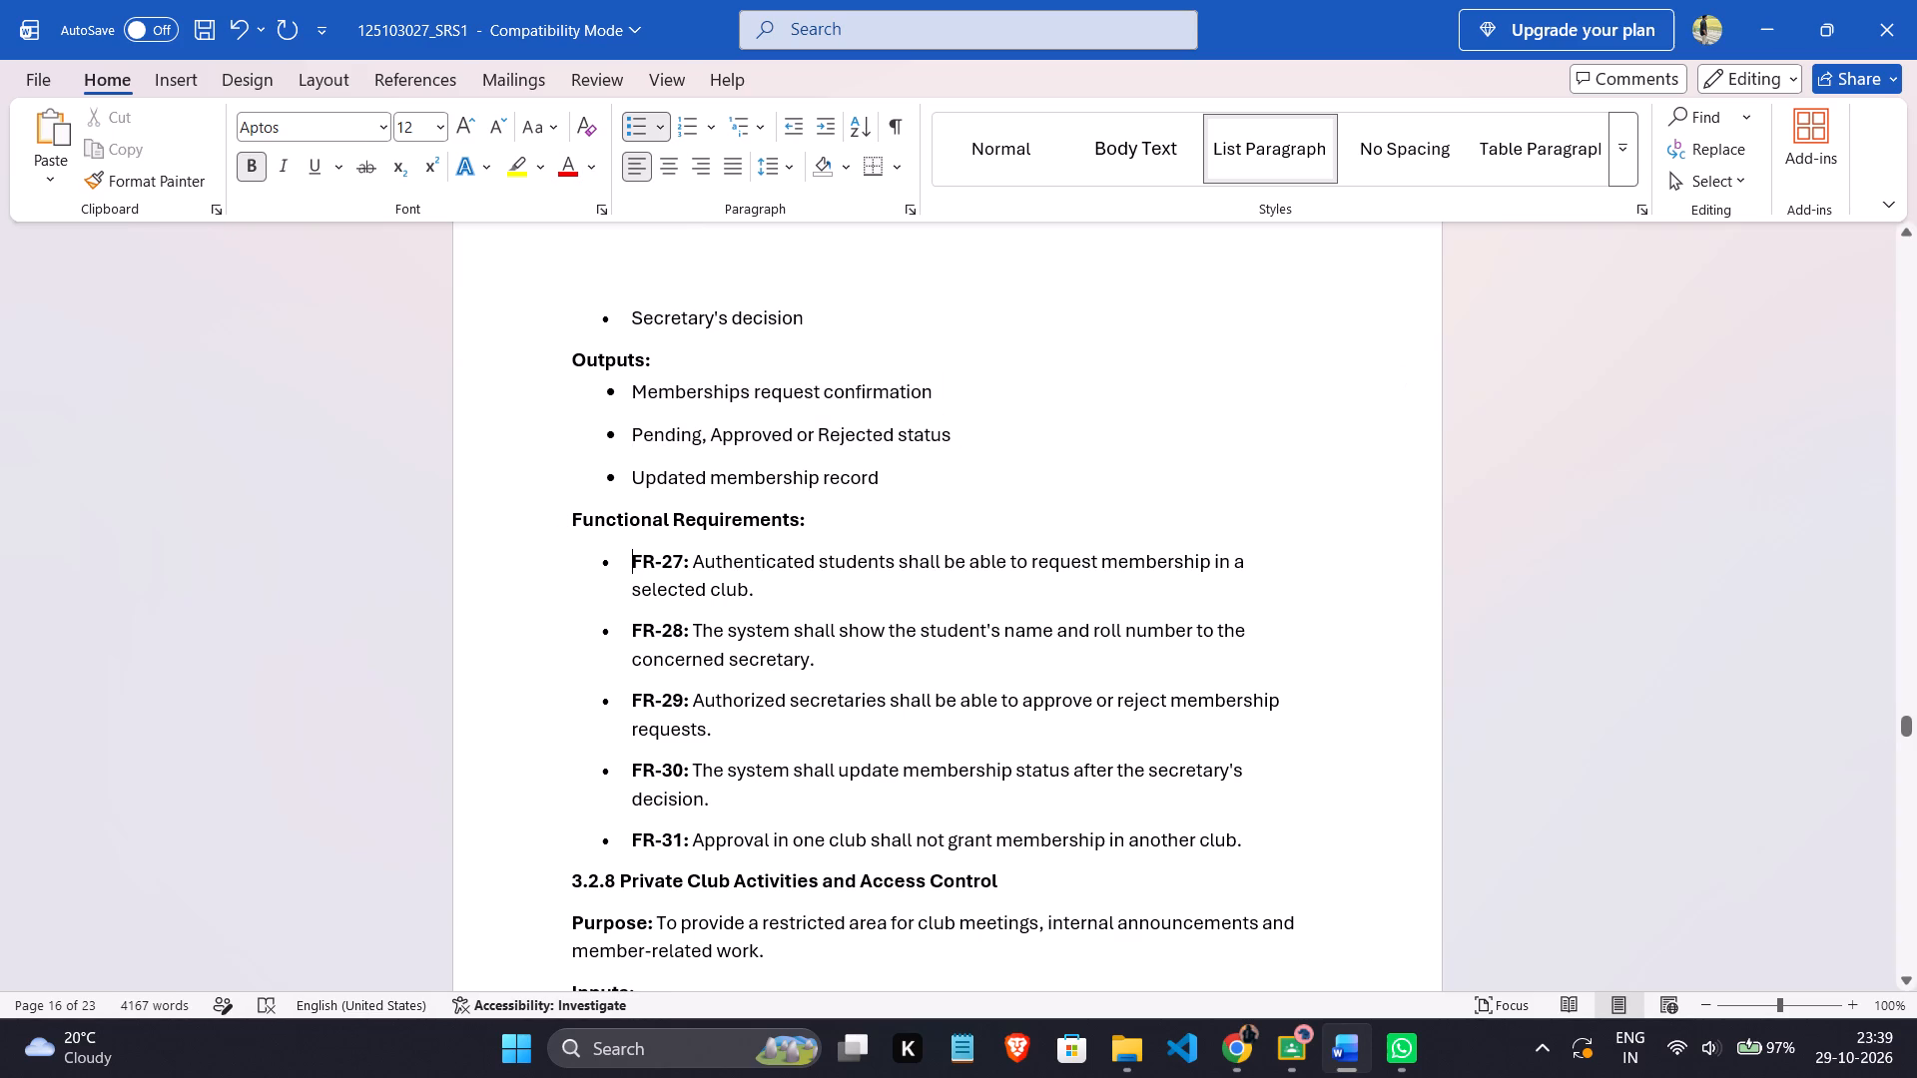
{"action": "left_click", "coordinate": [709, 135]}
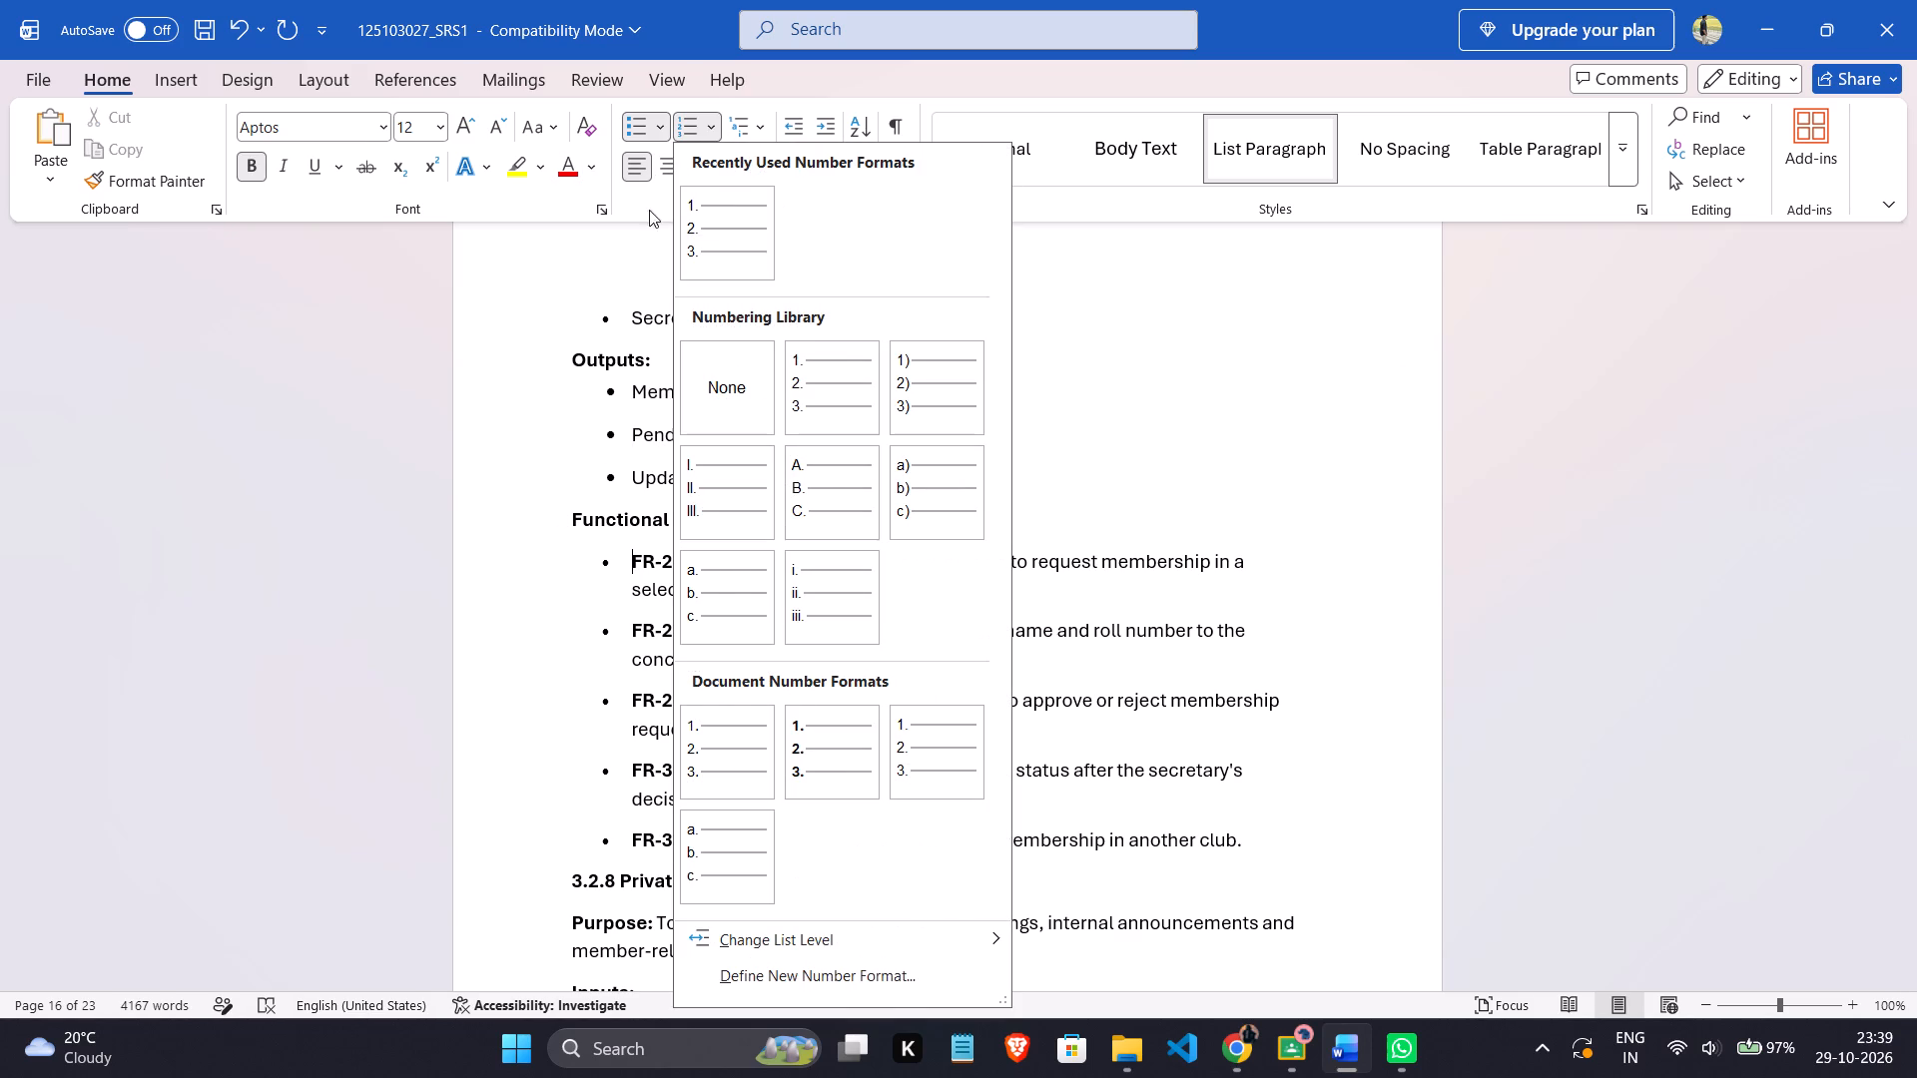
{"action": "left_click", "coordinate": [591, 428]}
Switch section 3.2.7's three Outputs items to the smaller round bullet already used in the document.
{"action": "left_click_drag", "start_coordinate": [629, 382], "coordinate": [692, 481]}
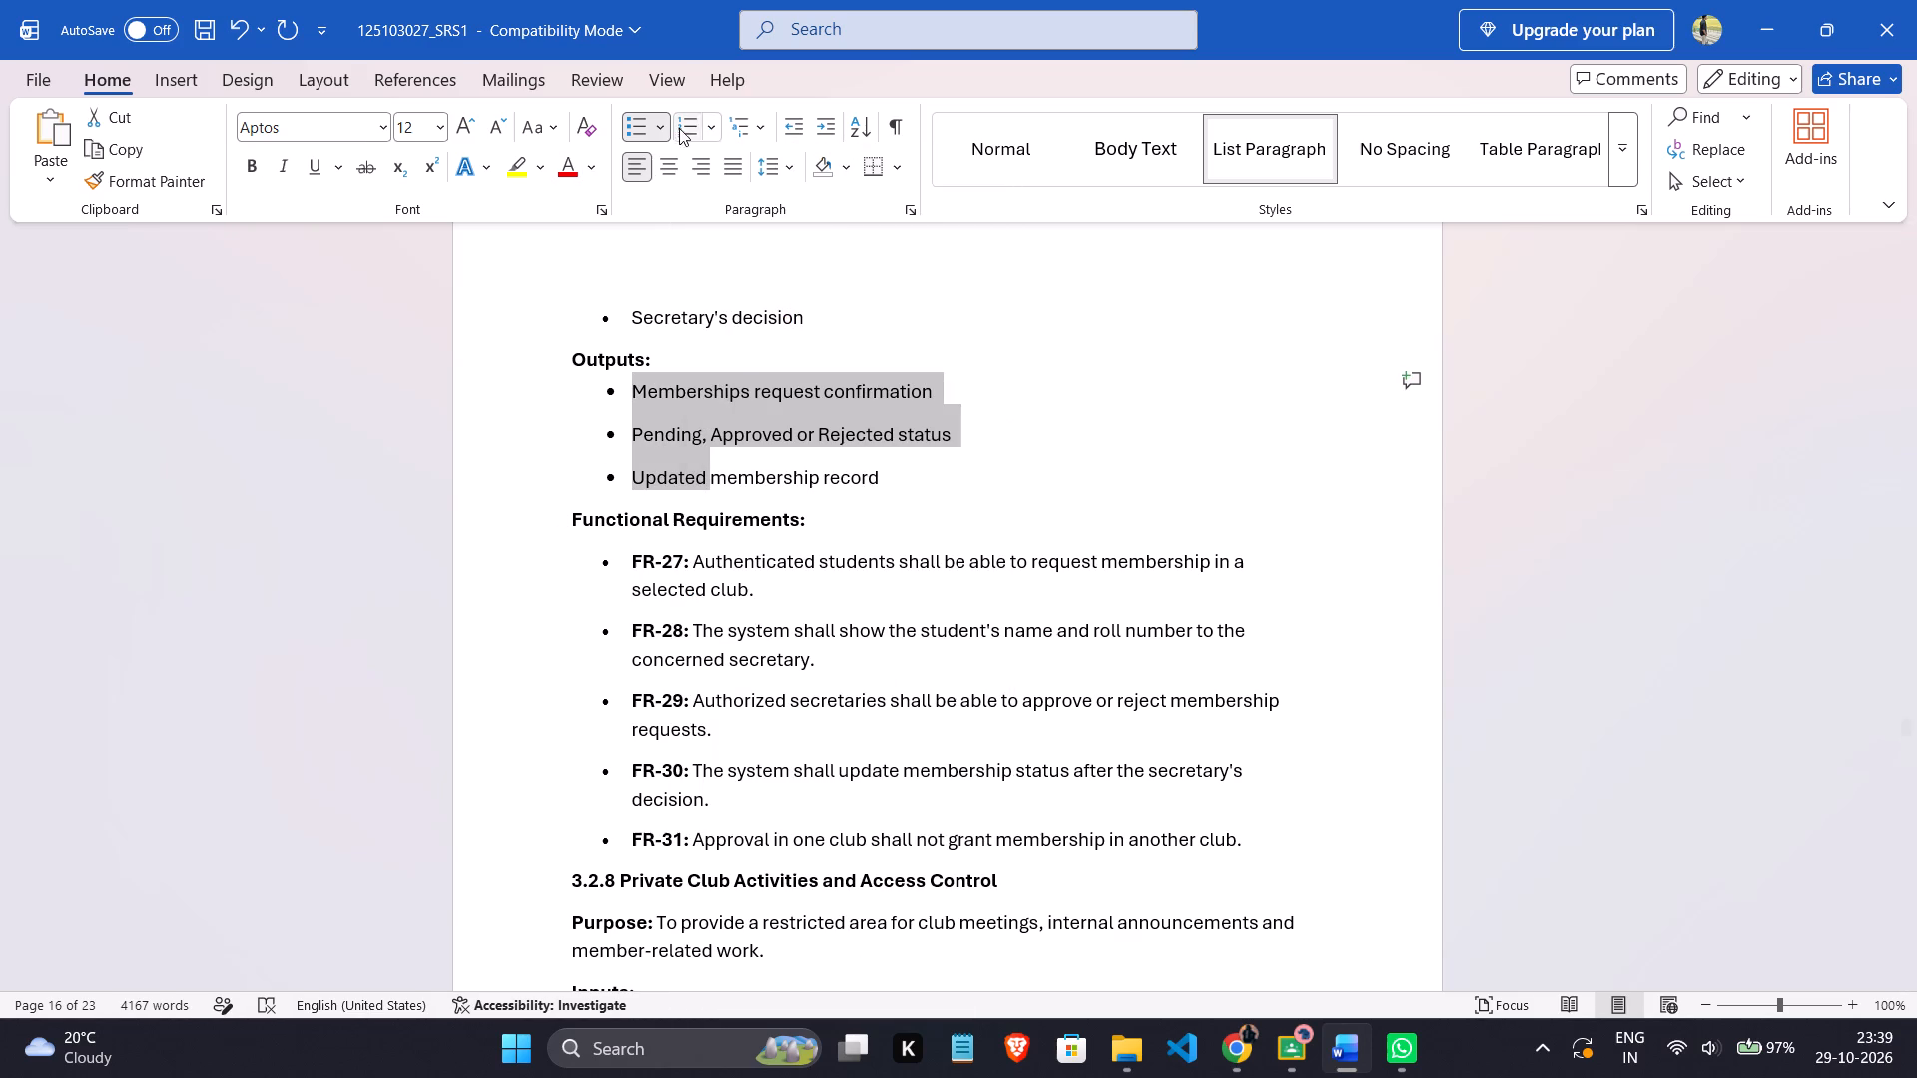
{"action": "left_click", "coordinate": [662, 136]}
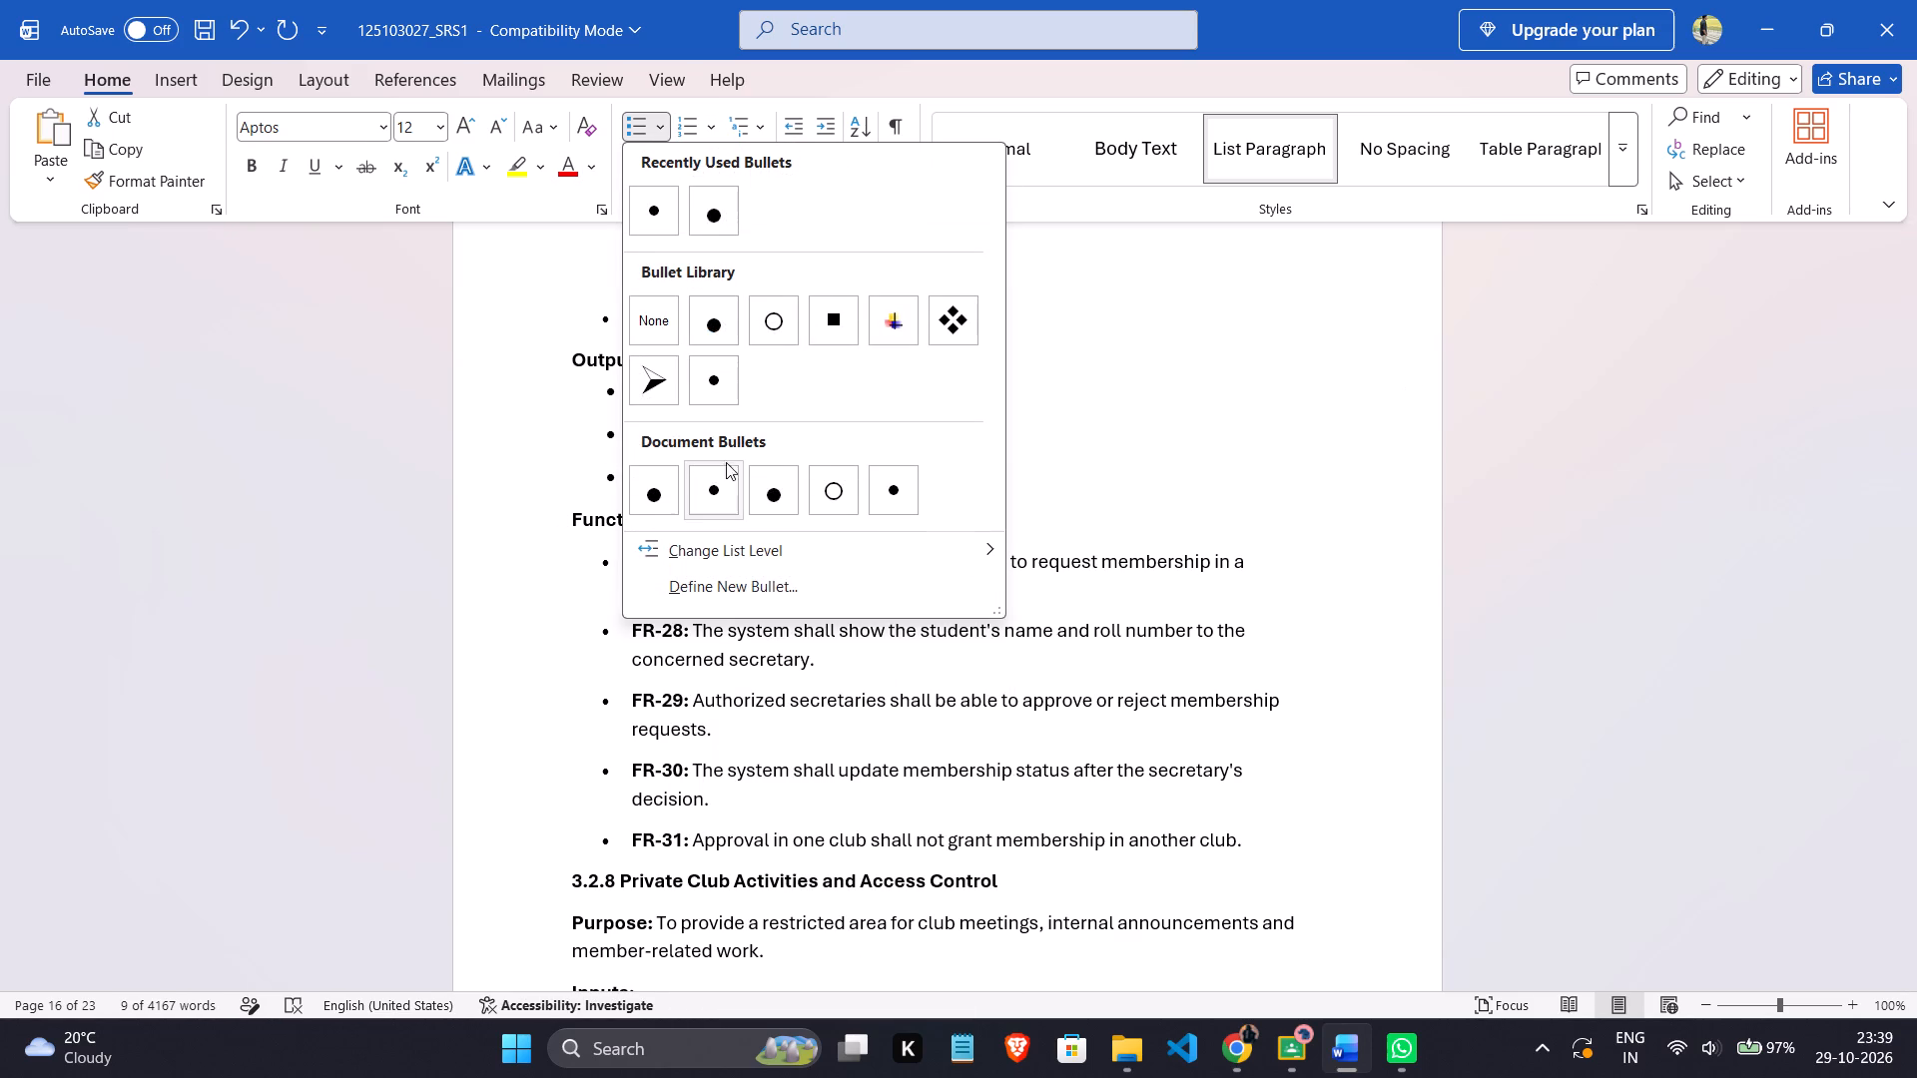
{"action": "left_click", "coordinate": [900, 496]}
{"action": "left_click", "coordinate": [935, 397]}
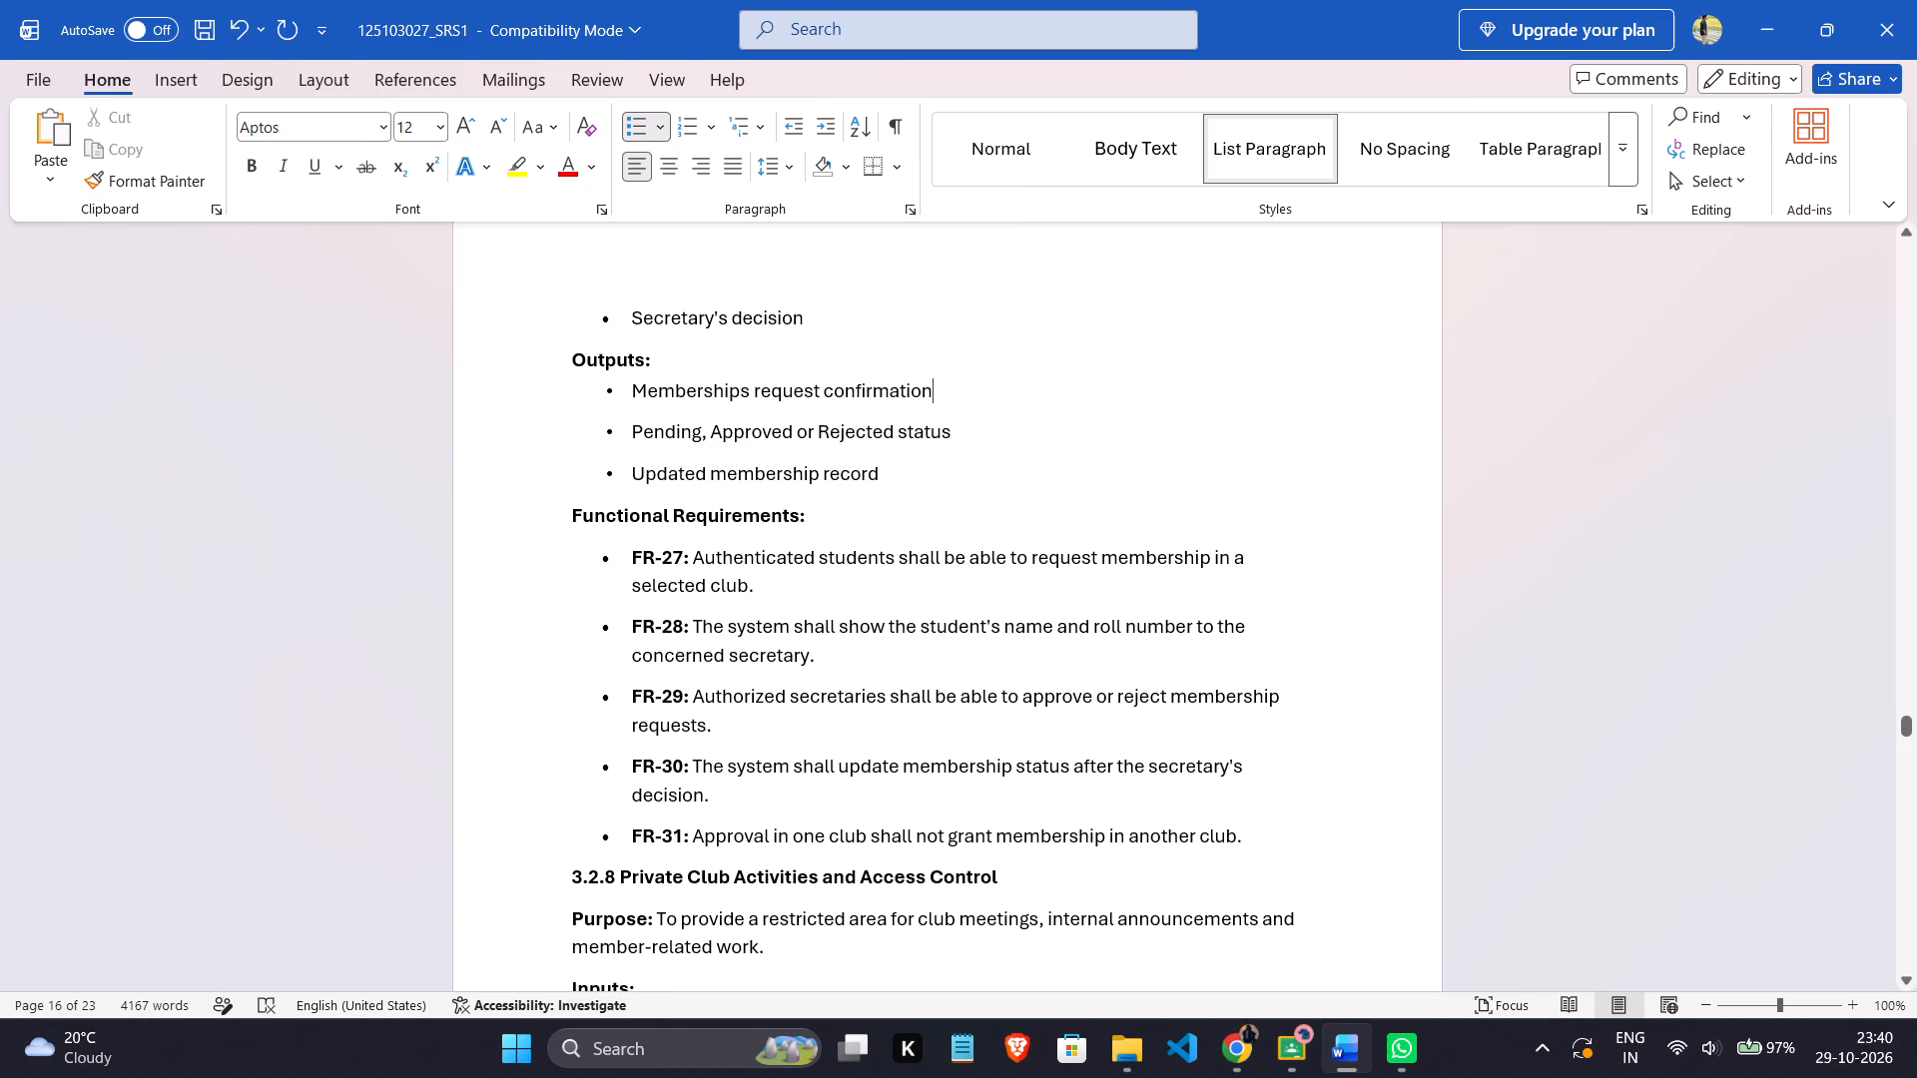
Delete the labels FR-27 through FR-31 from section 3.2.7's functional requirements.
{"action": "scroll", "coordinate": [807, 549], "scroll_direction": "down", "scroll_amount": 3}
{"action": "left_click_drag", "start_coordinate": [629, 375], "coordinate": [687, 375]}
{"action": "key", "text": "BackSpace"}
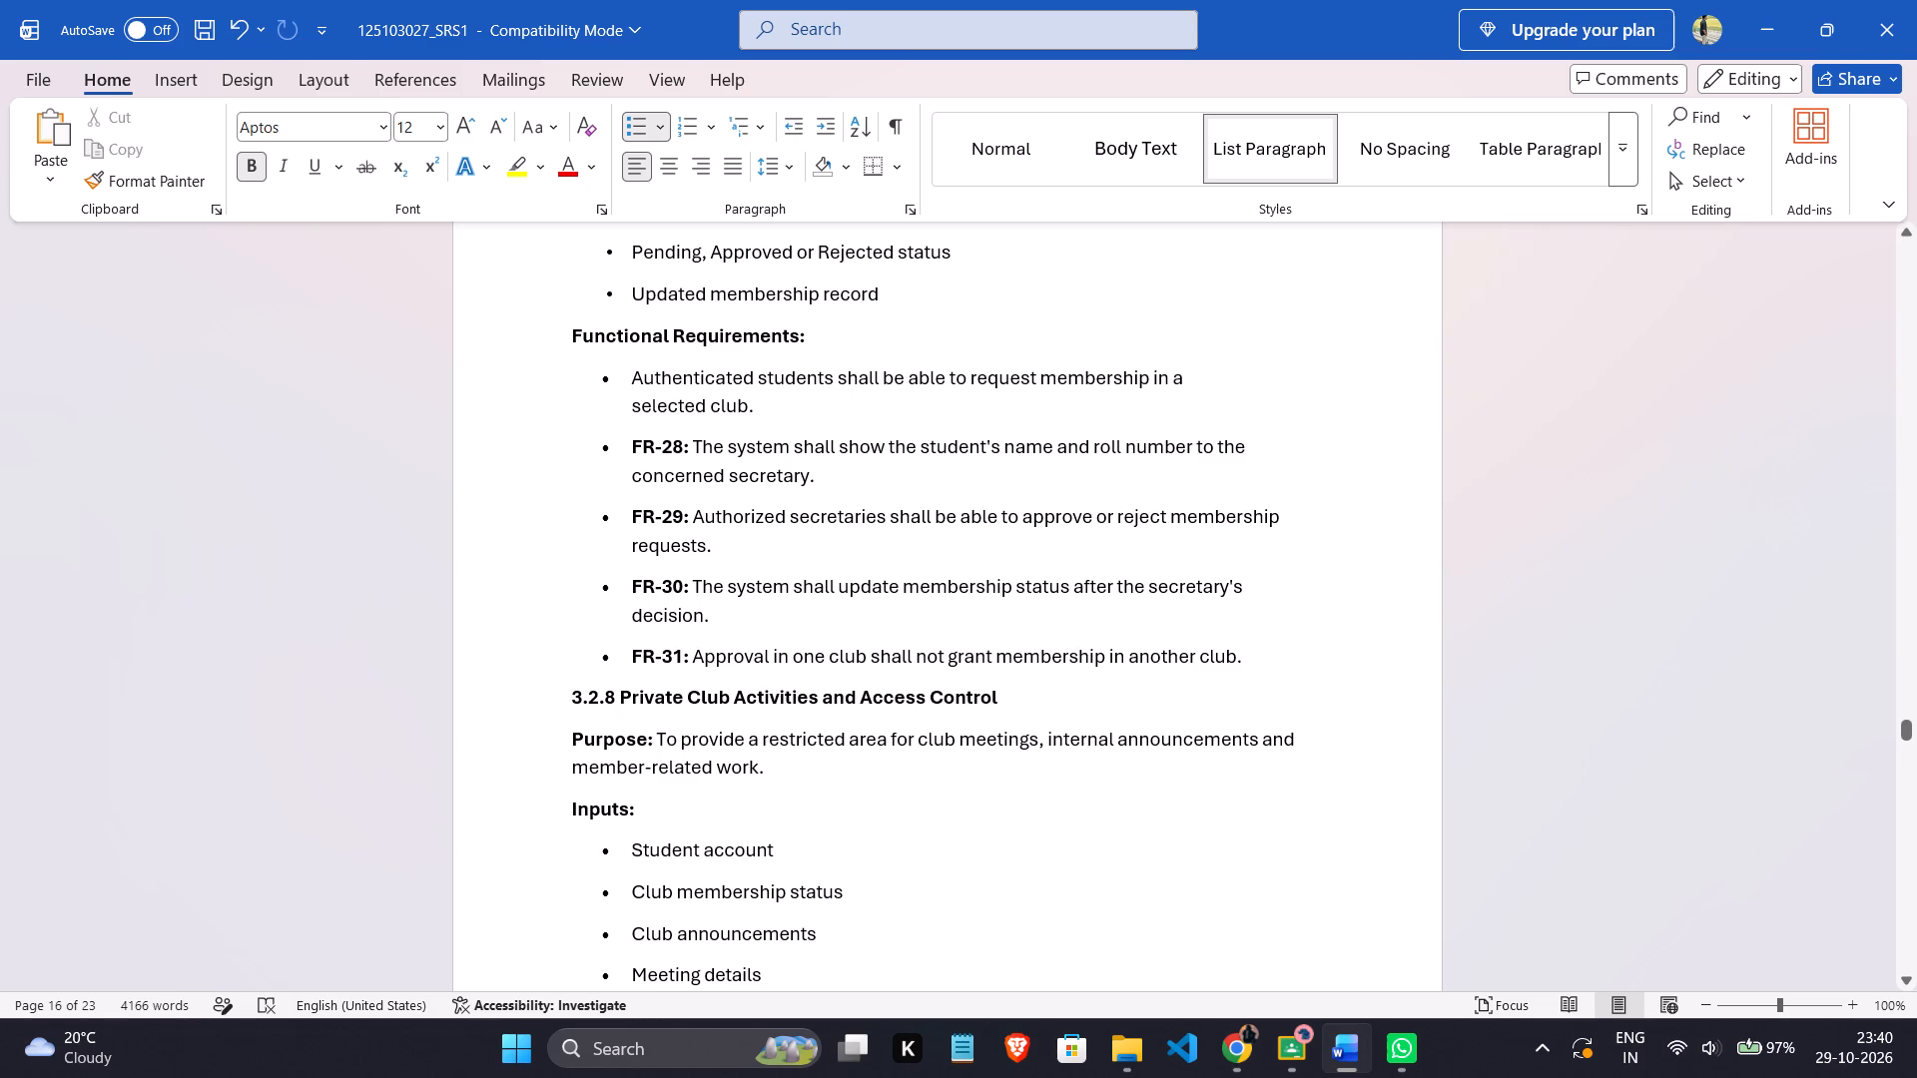
{"action": "left_click_drag", "start_coordinate": [635, 453], "coordinate": [691, 453]}
{"action": "key", "text": "BackSpace"}
{"action": "left_click_drag", "start_coordinate": [619, 518], "coordinate": [621, 519]}
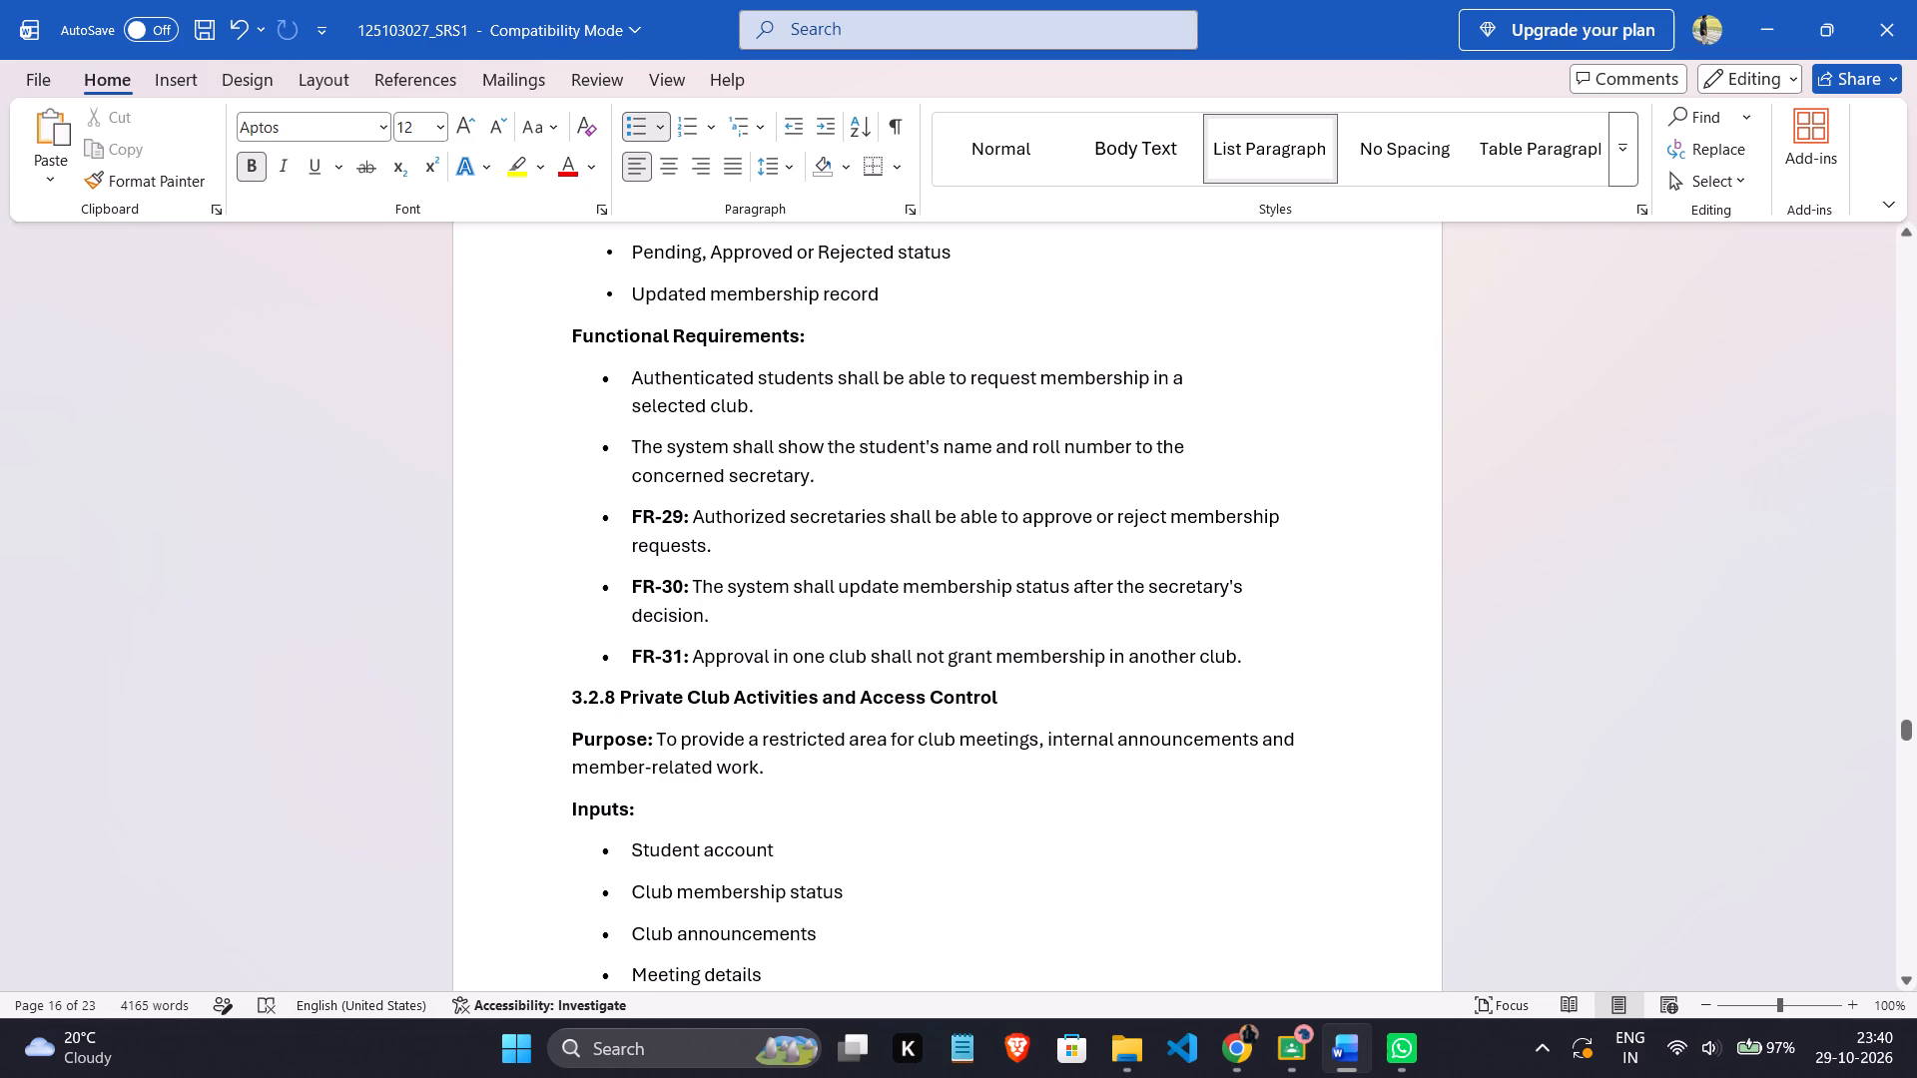
{"action": "left_click_drag", "start_coordinate": [621, 519], "coordinate": [690, 518]}
{"action": "key", "text": "BackSpace"}
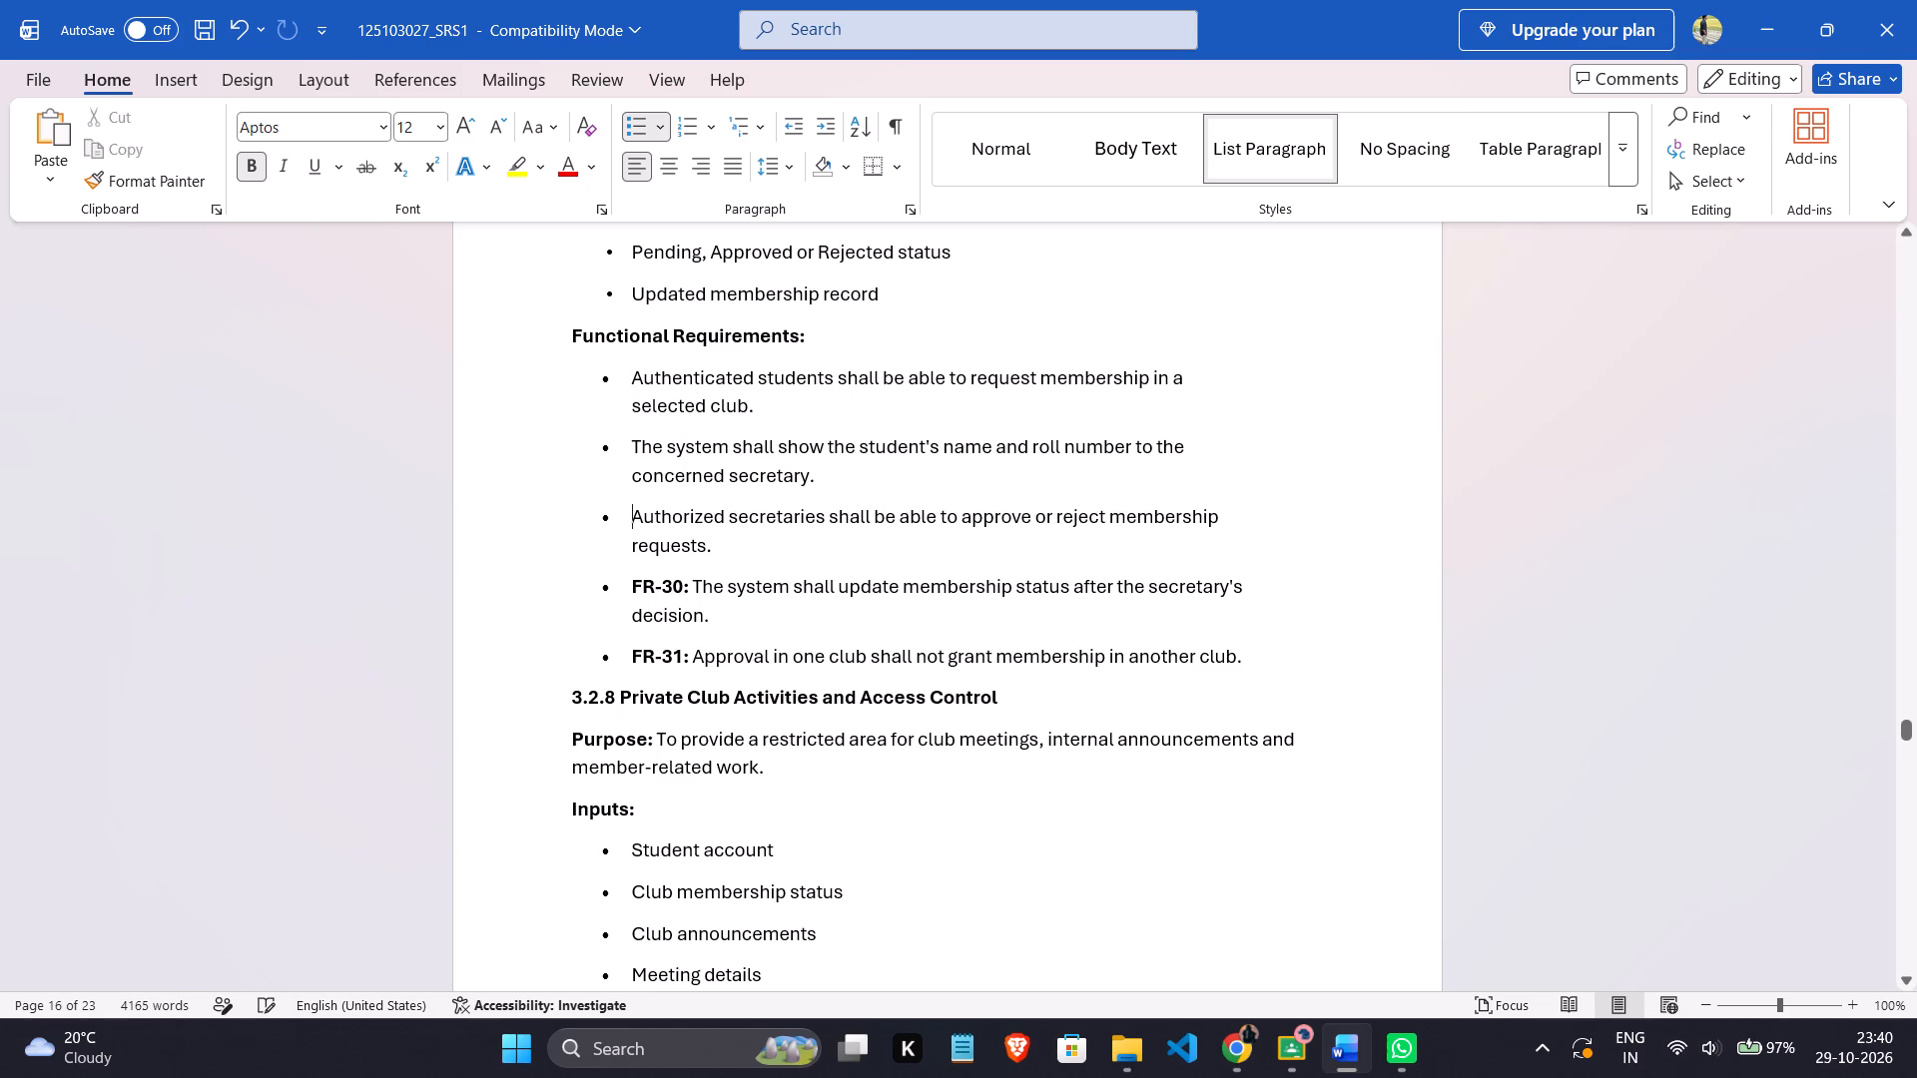
{"action": "left_click_drag", "start_coordinate": [631, 582], "coordinate": [692, 582]}
{"action": "key", "text": "BackSpace"}
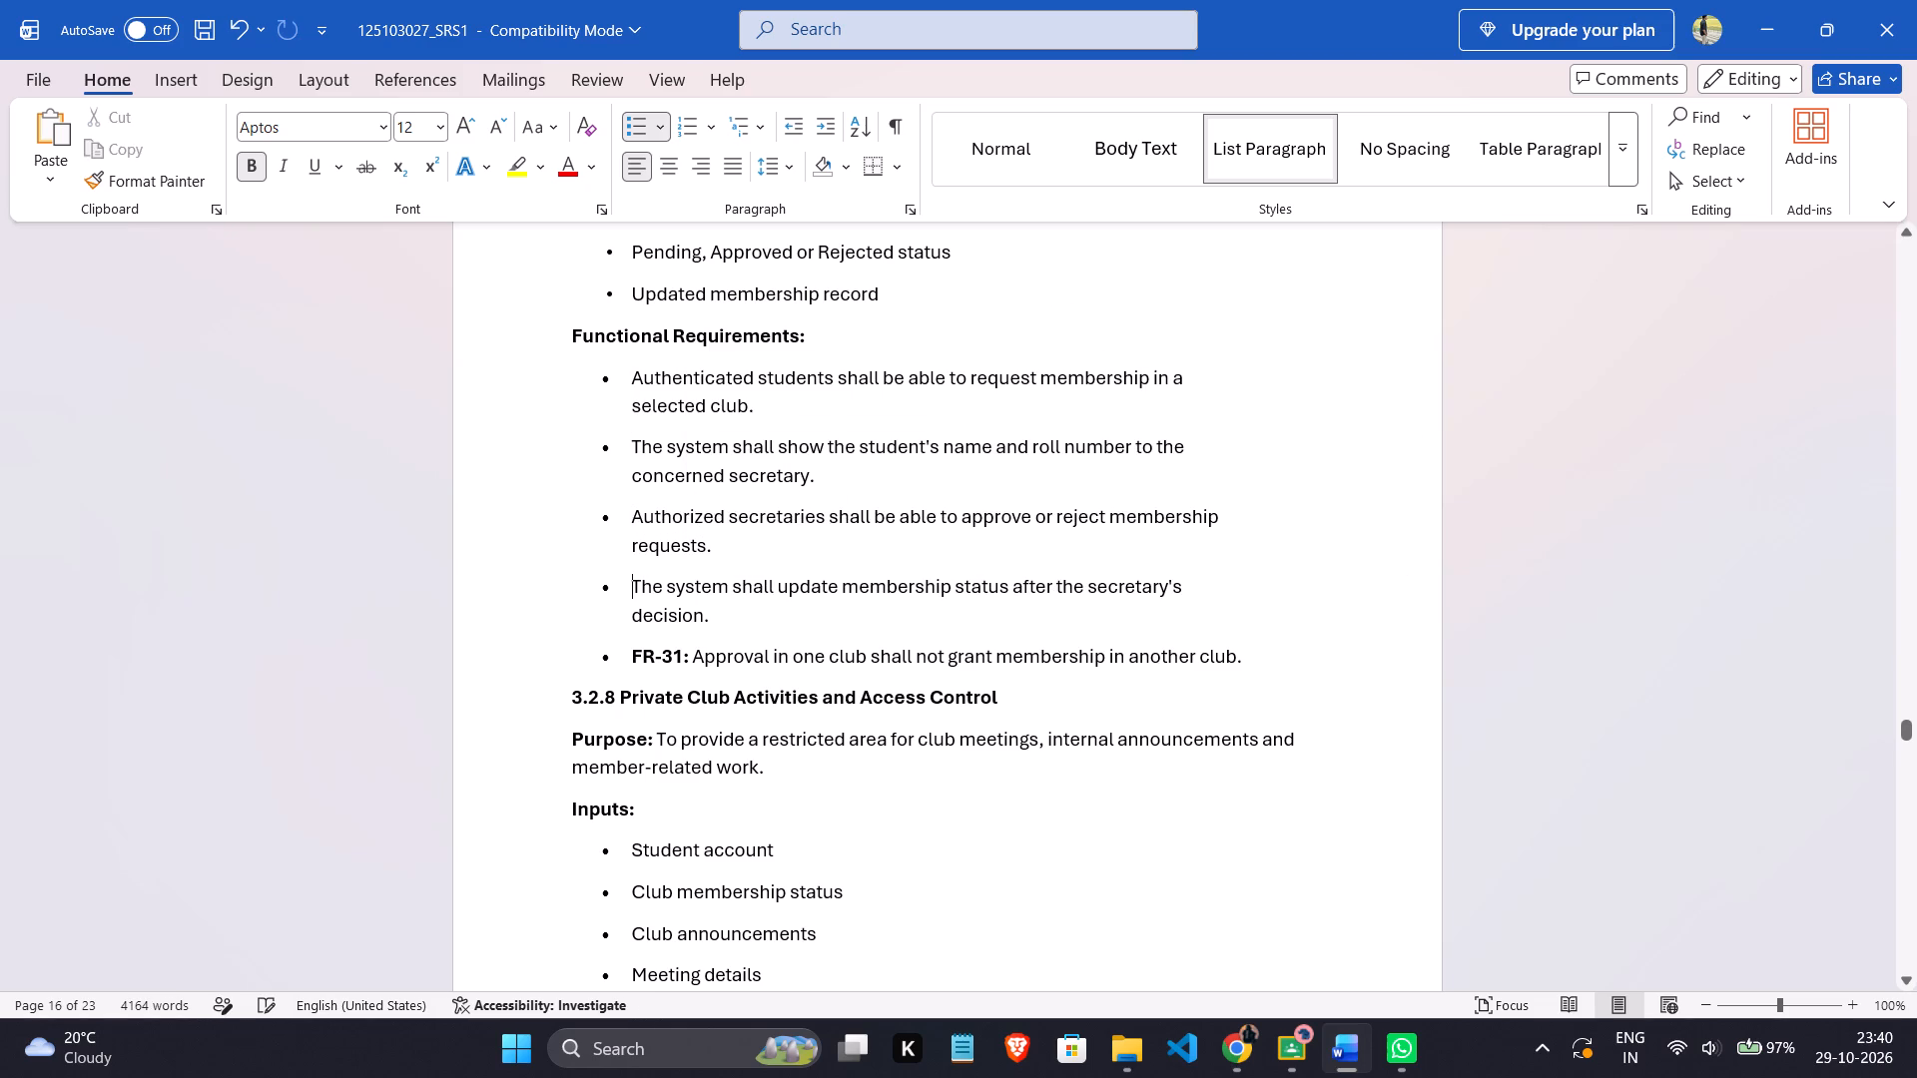
{"action": "left_click_drag", "start_coordinate": [630, 658], "coordinate": [692, 656]}
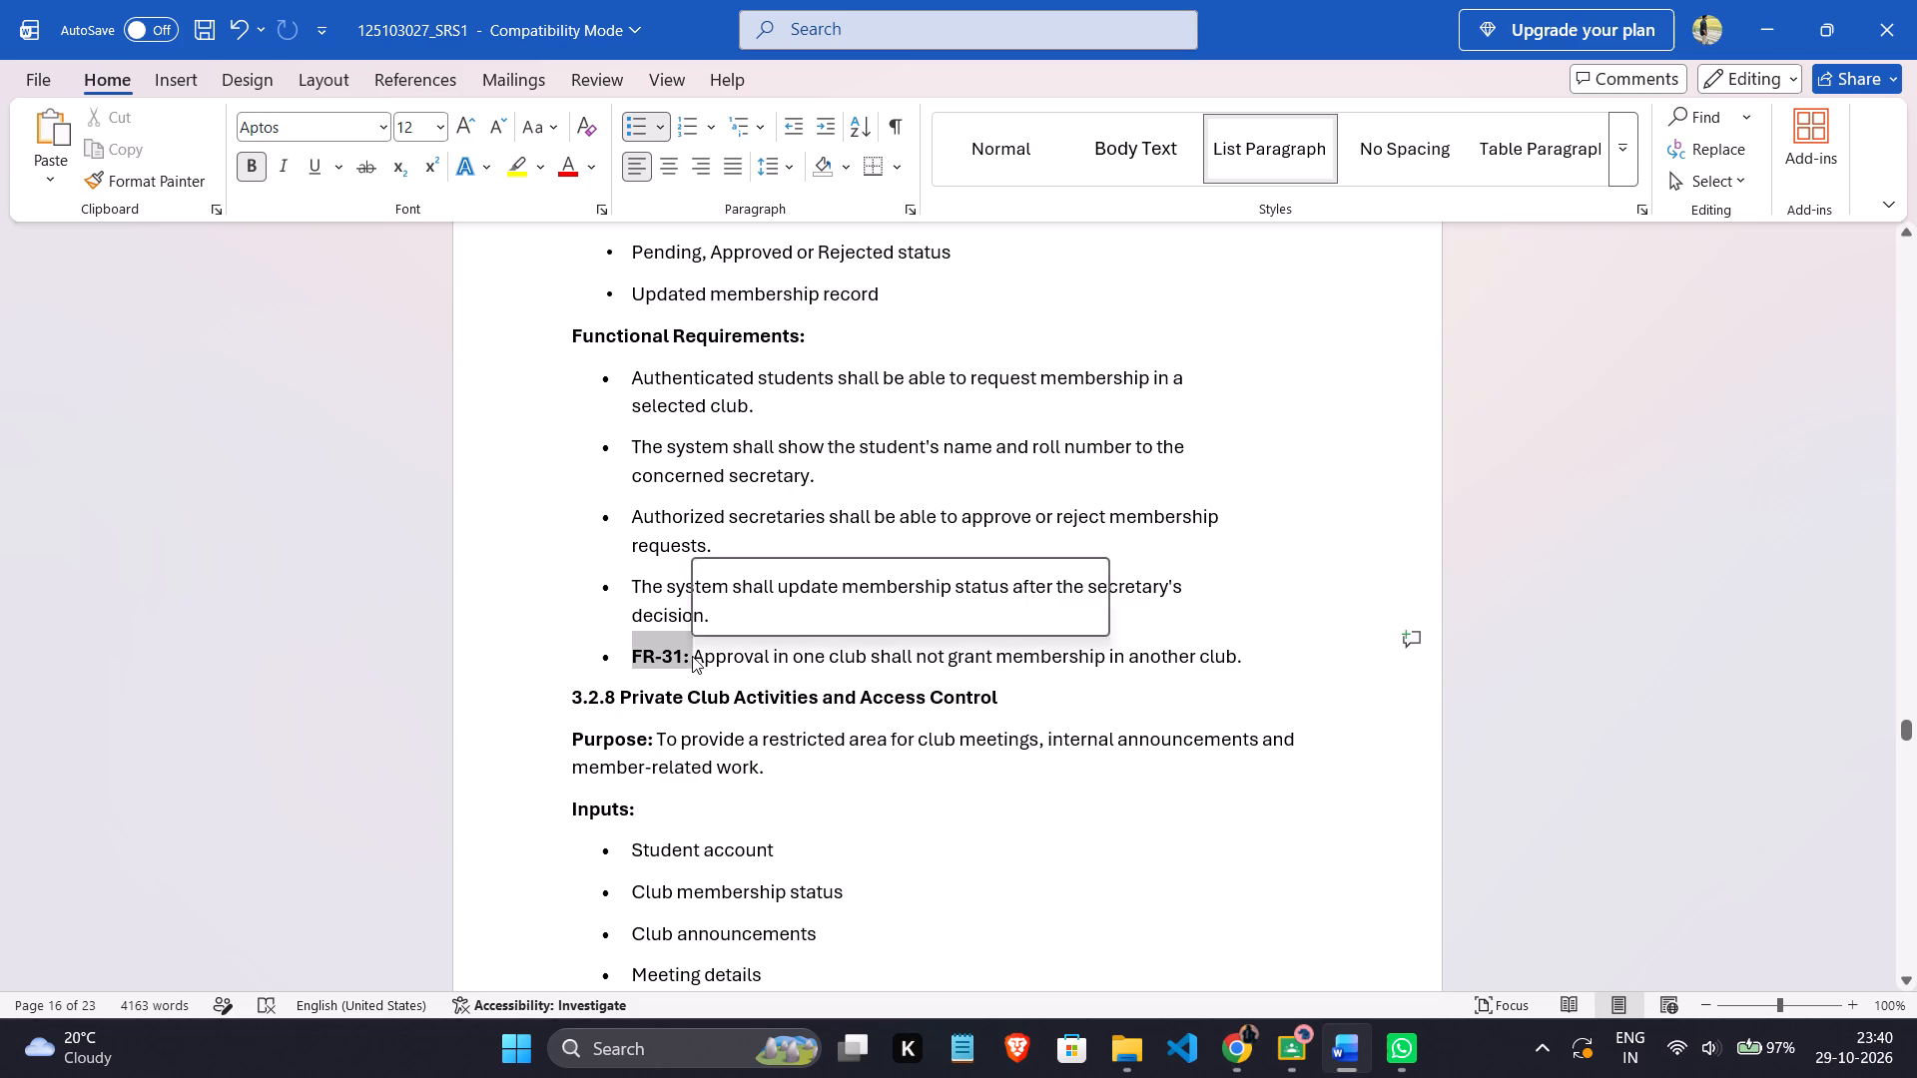
{"action": "key", "text": "BackSpace"}
Convert section 3.2.7's five functional requirements from bullets to a 1., 2., 3. numbered list.
{"action": "left_click_drag", "start_coordinate": [619, 379], "coordinate": [703, 617]}
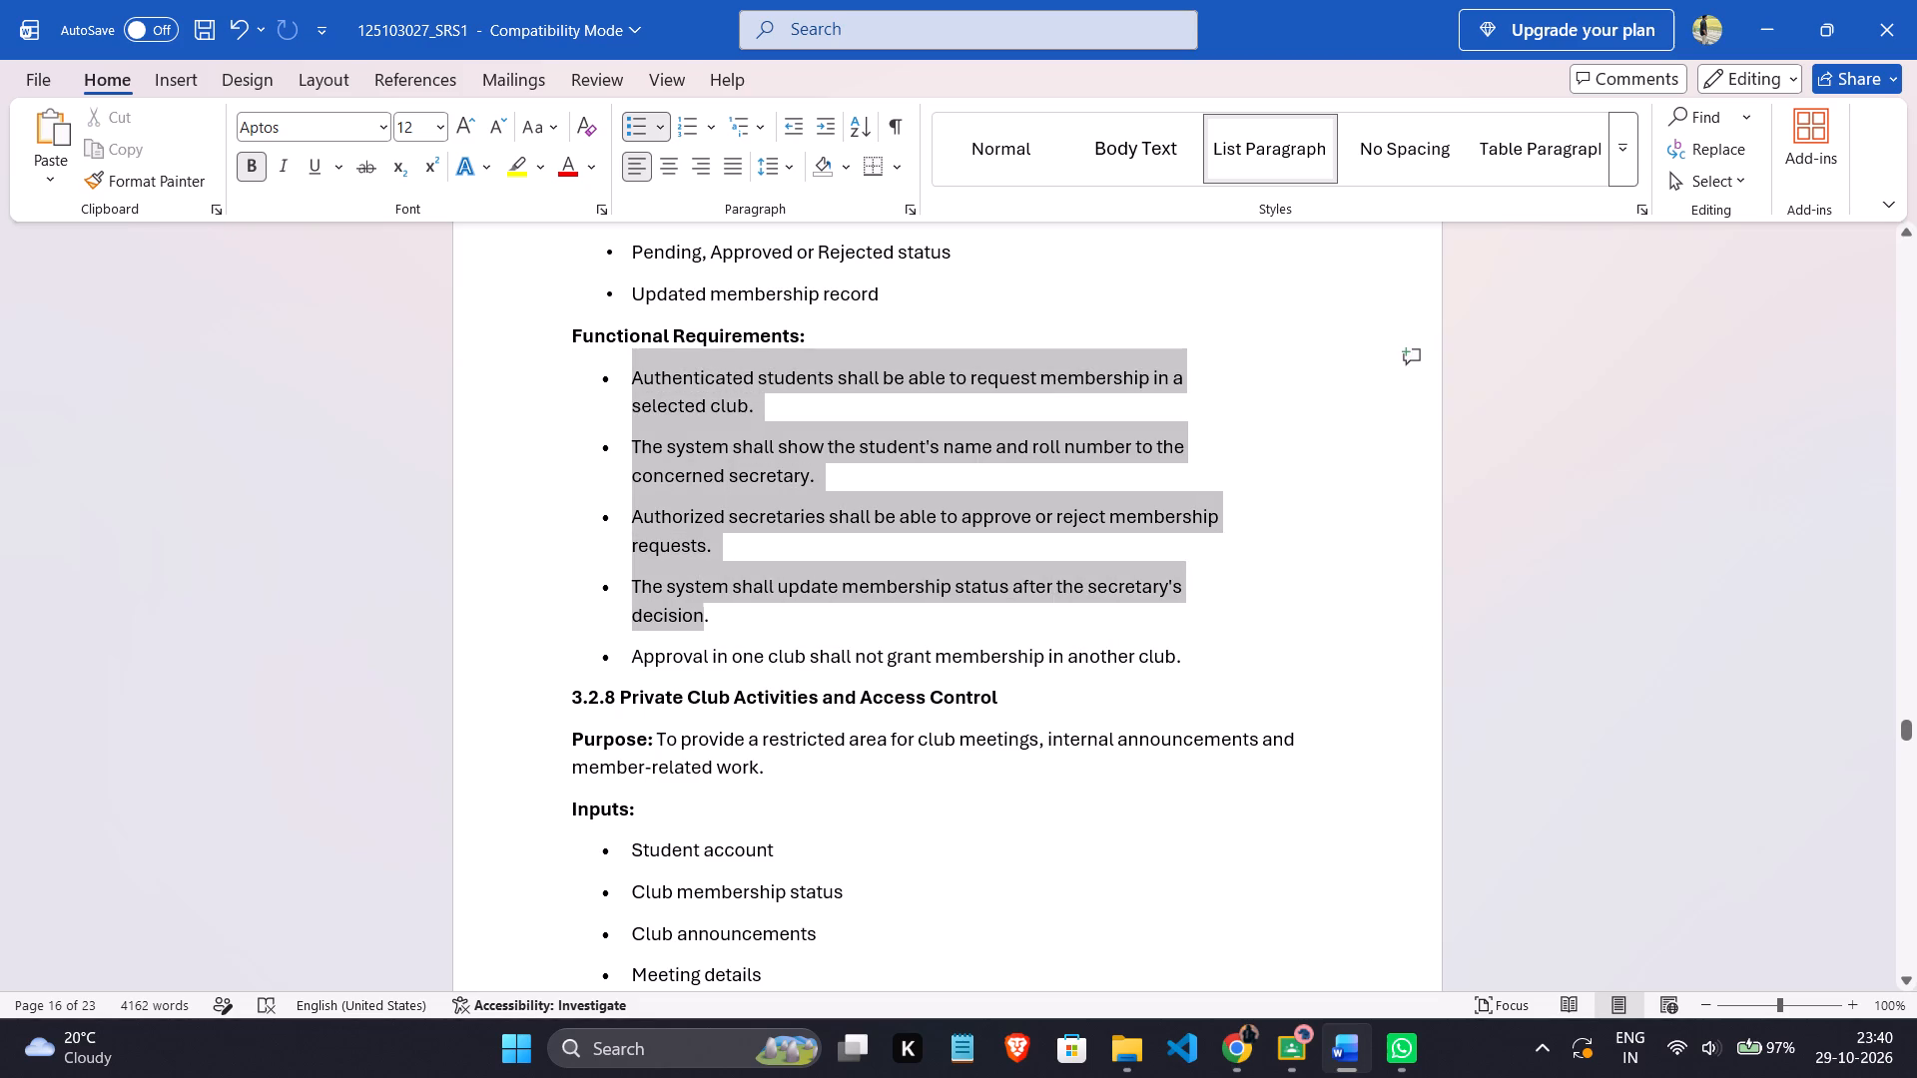
{"action": "left_click_drag", "start_coordinate": [703, 617], "coordinate": [712, 654]}
{"action": "left_click", "coordinate": [717, 137]}
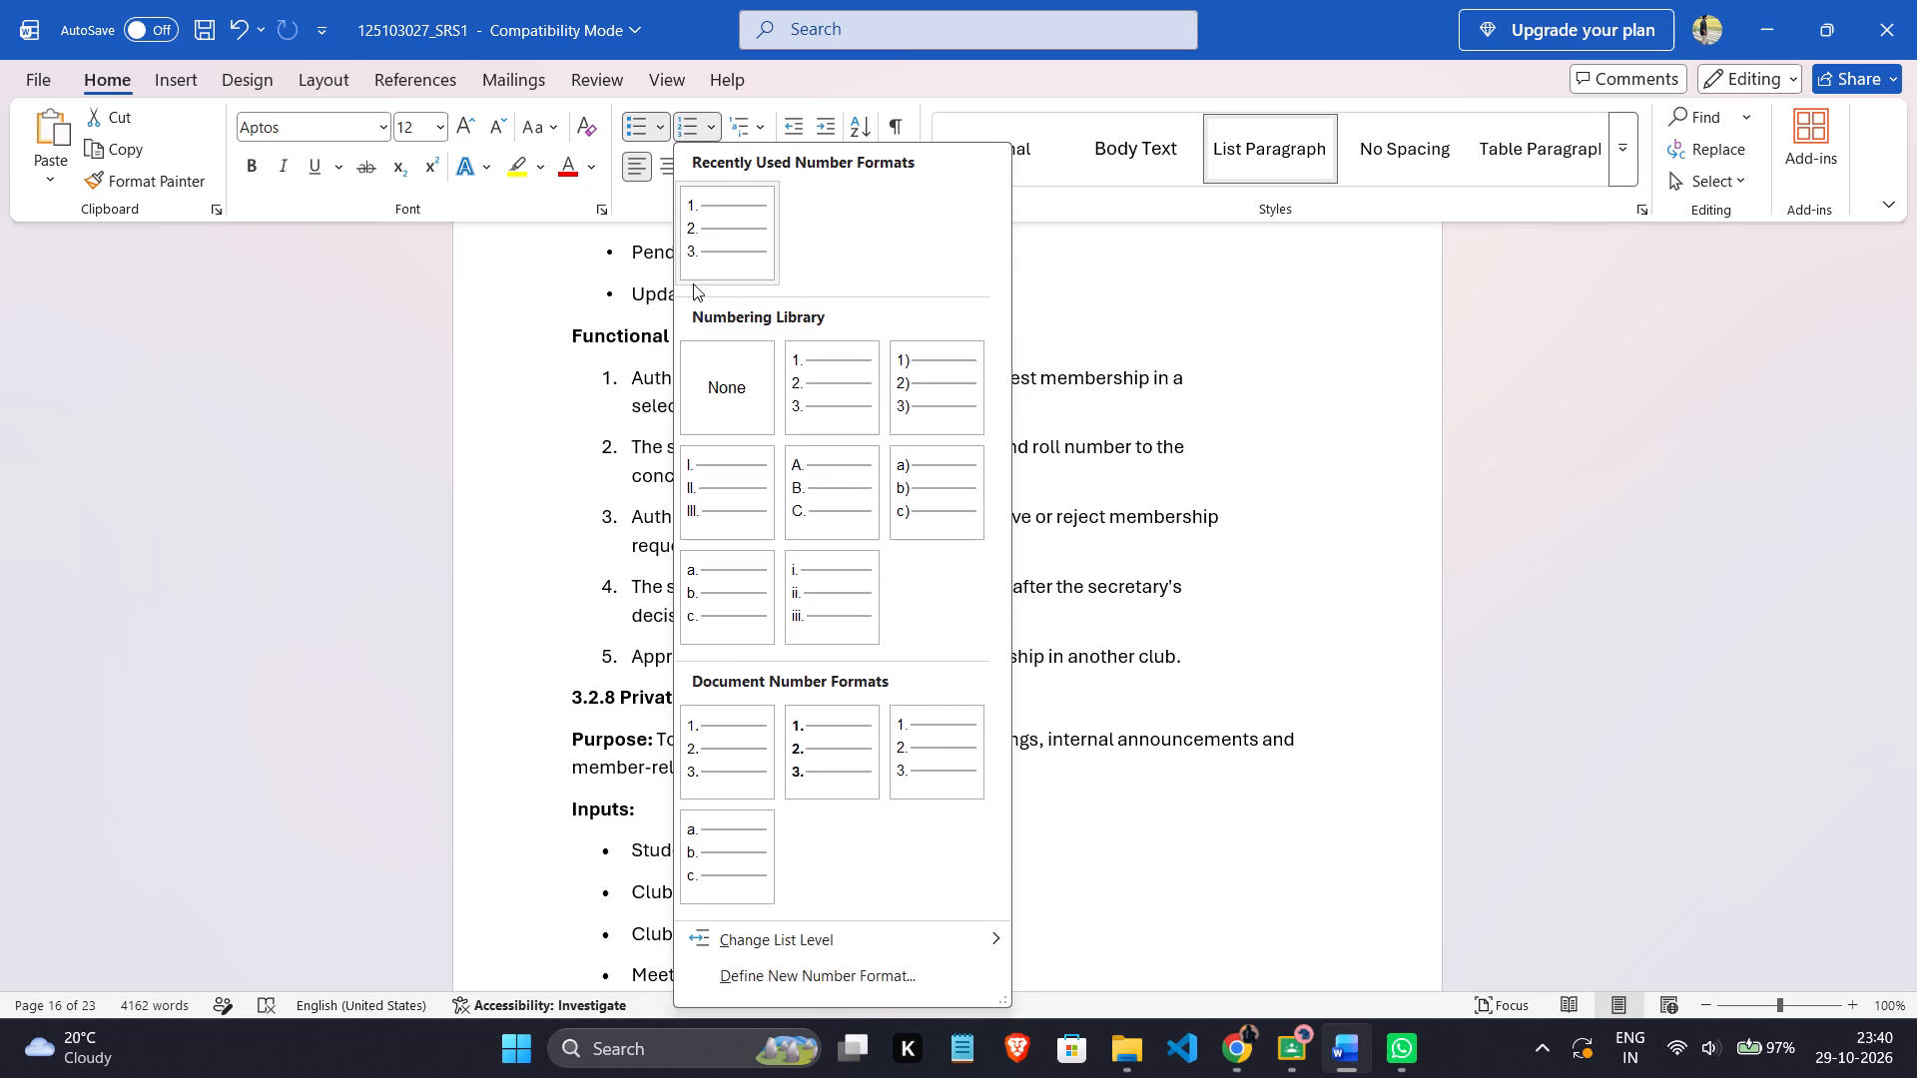
{"action": "left_click", "coordinate": [710, 258]}
{"action": "left_click", "coordinate": [756, 554]}
Delete section 3.2.8's Processing heading together with its numbered steps.
{"action": "scroll", "coordinate": [764, 532], "scroll_direction": "down", "scroll_amount": 11}
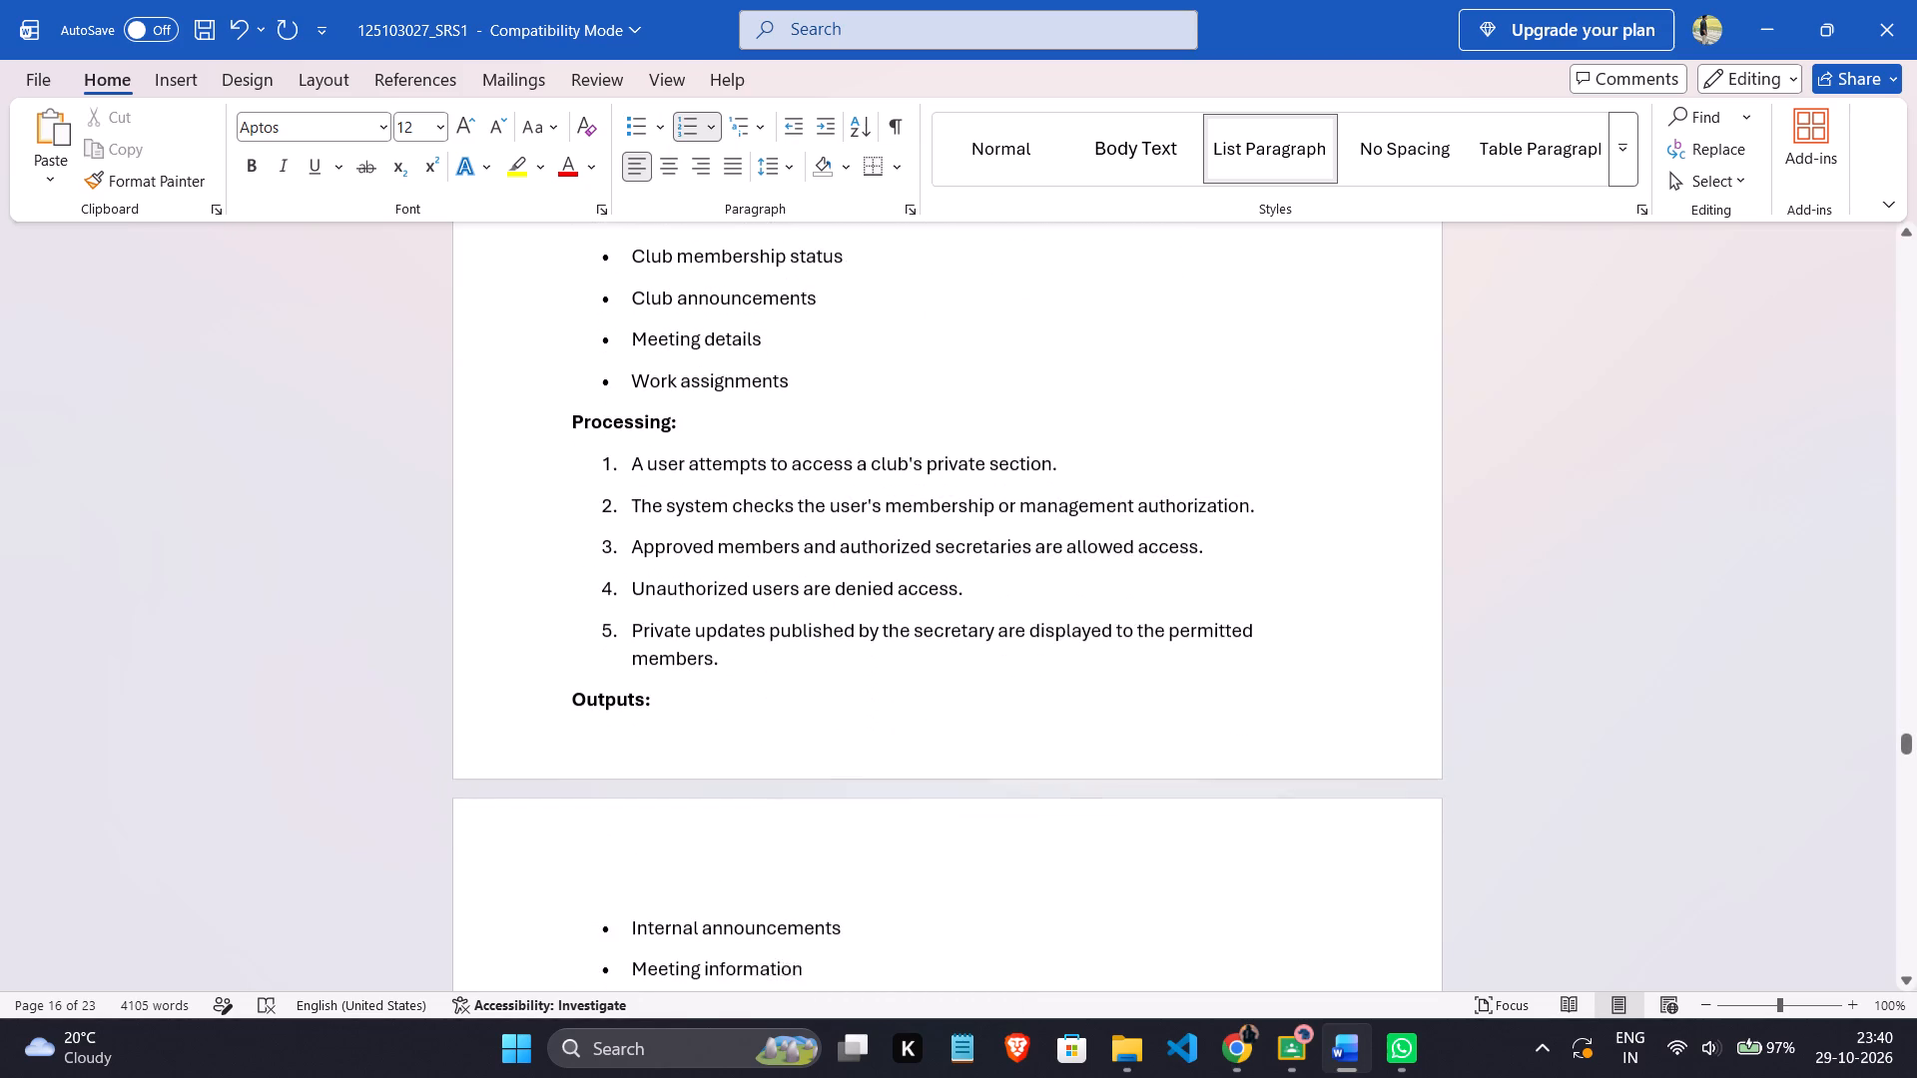
{"action": "left_click", "coordinate": [562, 402]}
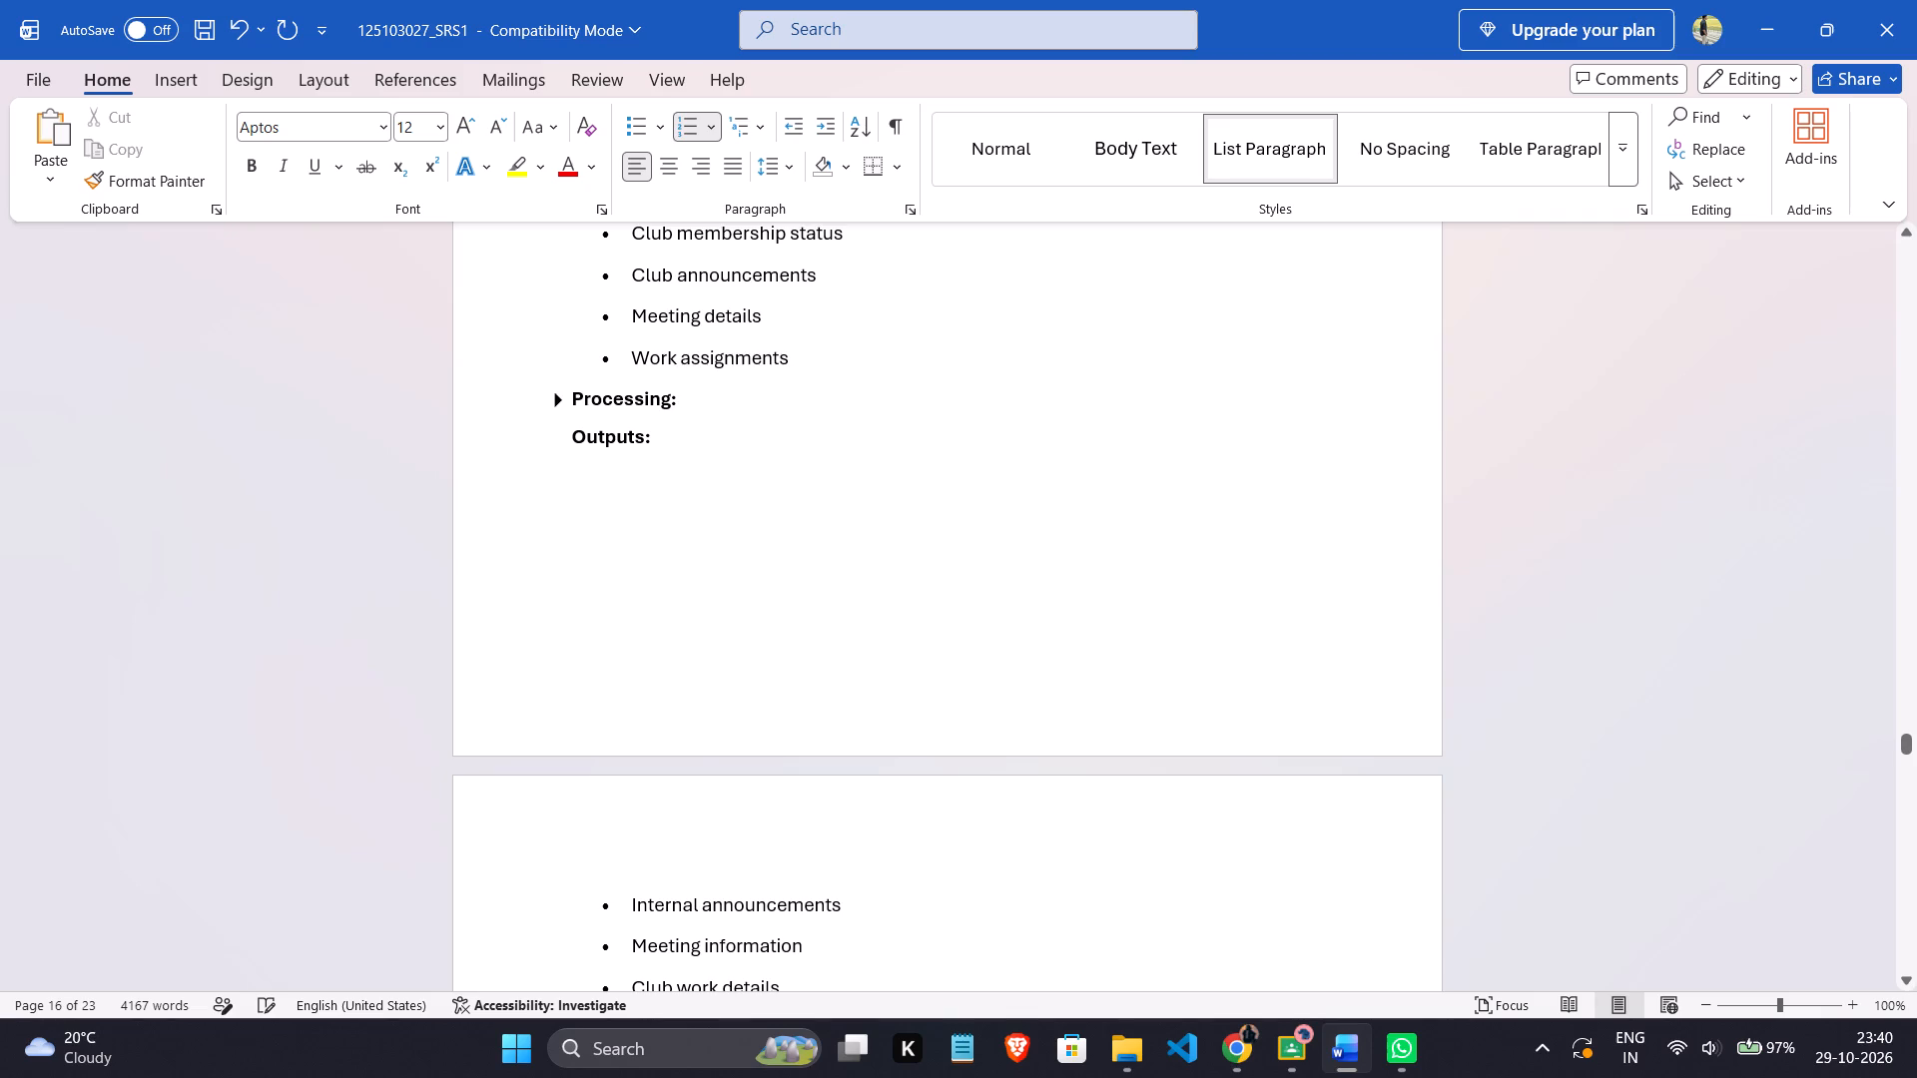
{"action": "left_click_drag", "start_coordinate": [706, 403], "coordinate": [538, 408]}
{"action": "key", "text": "BackSpace"}
Remove the blank gap beneath section 3.2.8's Outputs heading and retype "Internal" at the start of the announcements item.
{"action": "scroll", "coordinate": [592, 527], "scroll_direction": "down", "scroll_amount": 4}
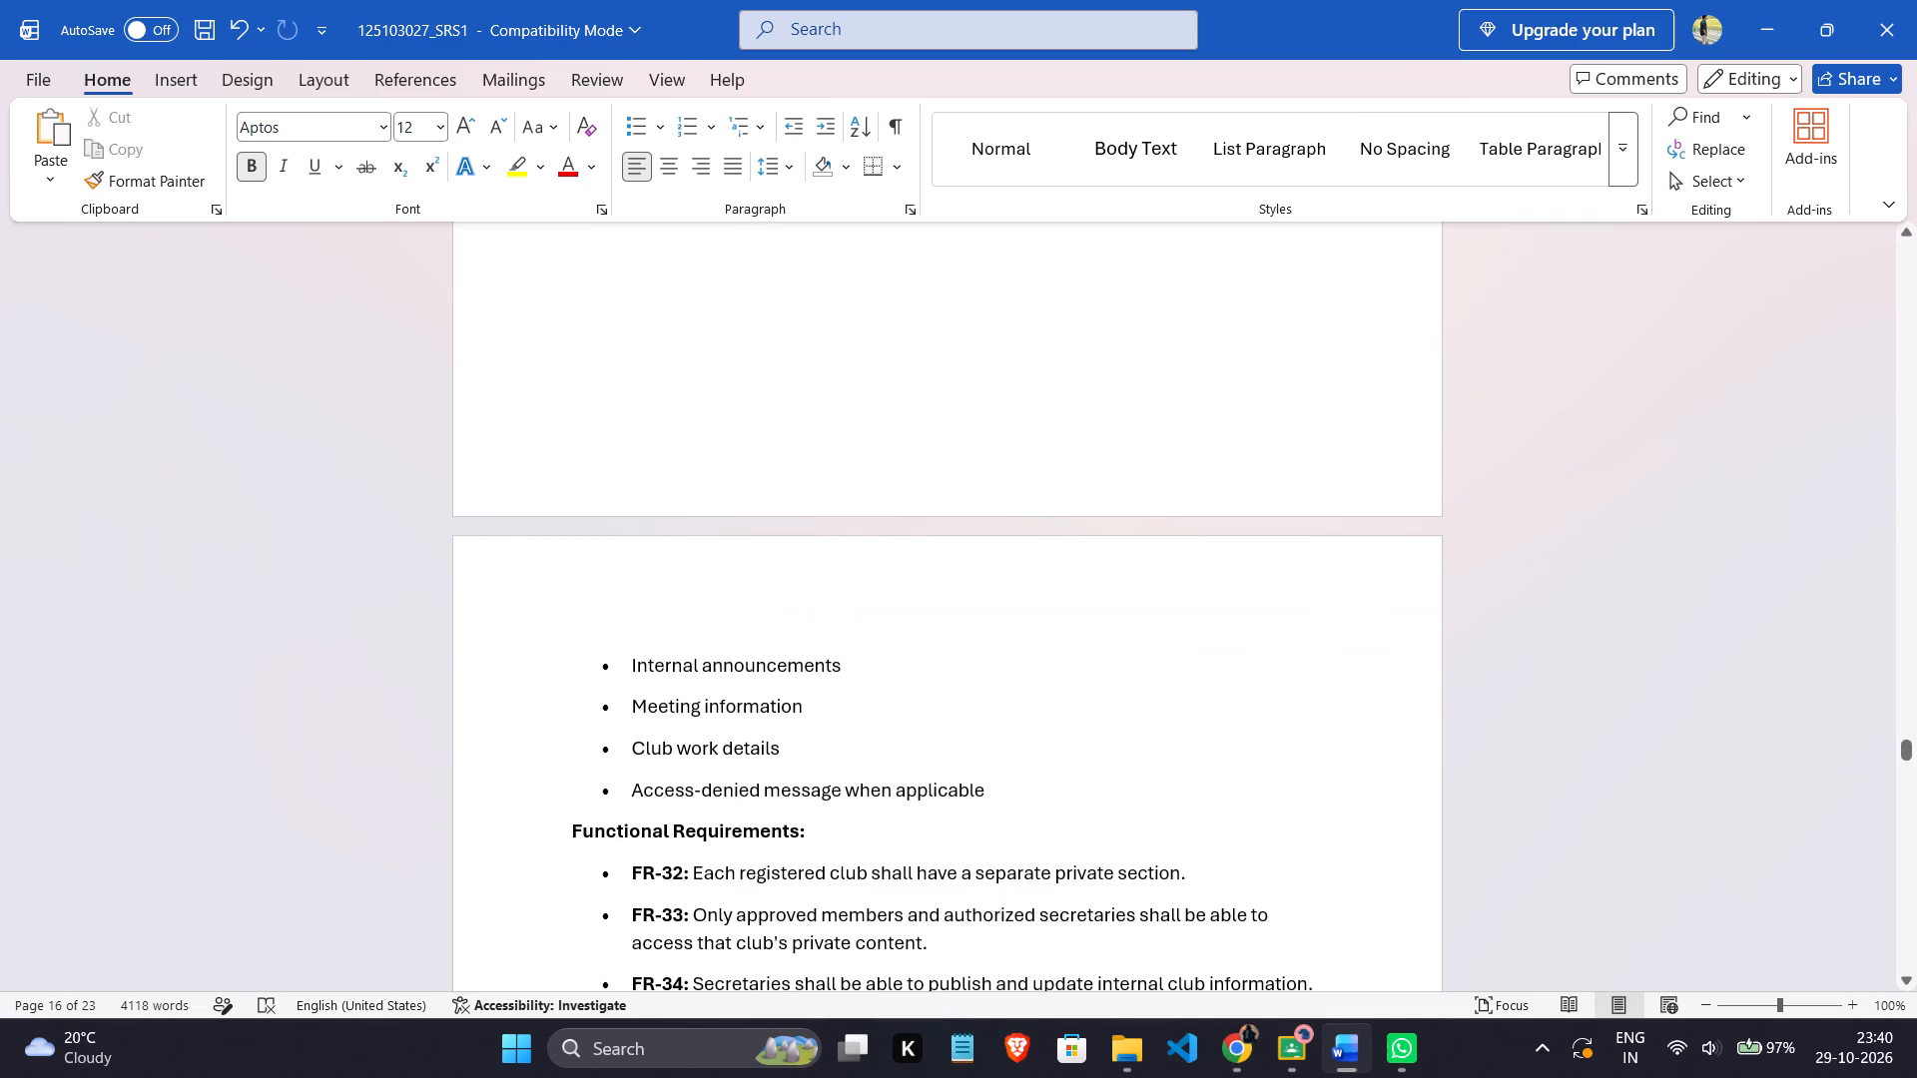
{"action": "left_click", "coordinate": [596, 653]}
{"action": "left_click_drag", "start_coordinate": [633, 669], "coordinate": [629, 329]}
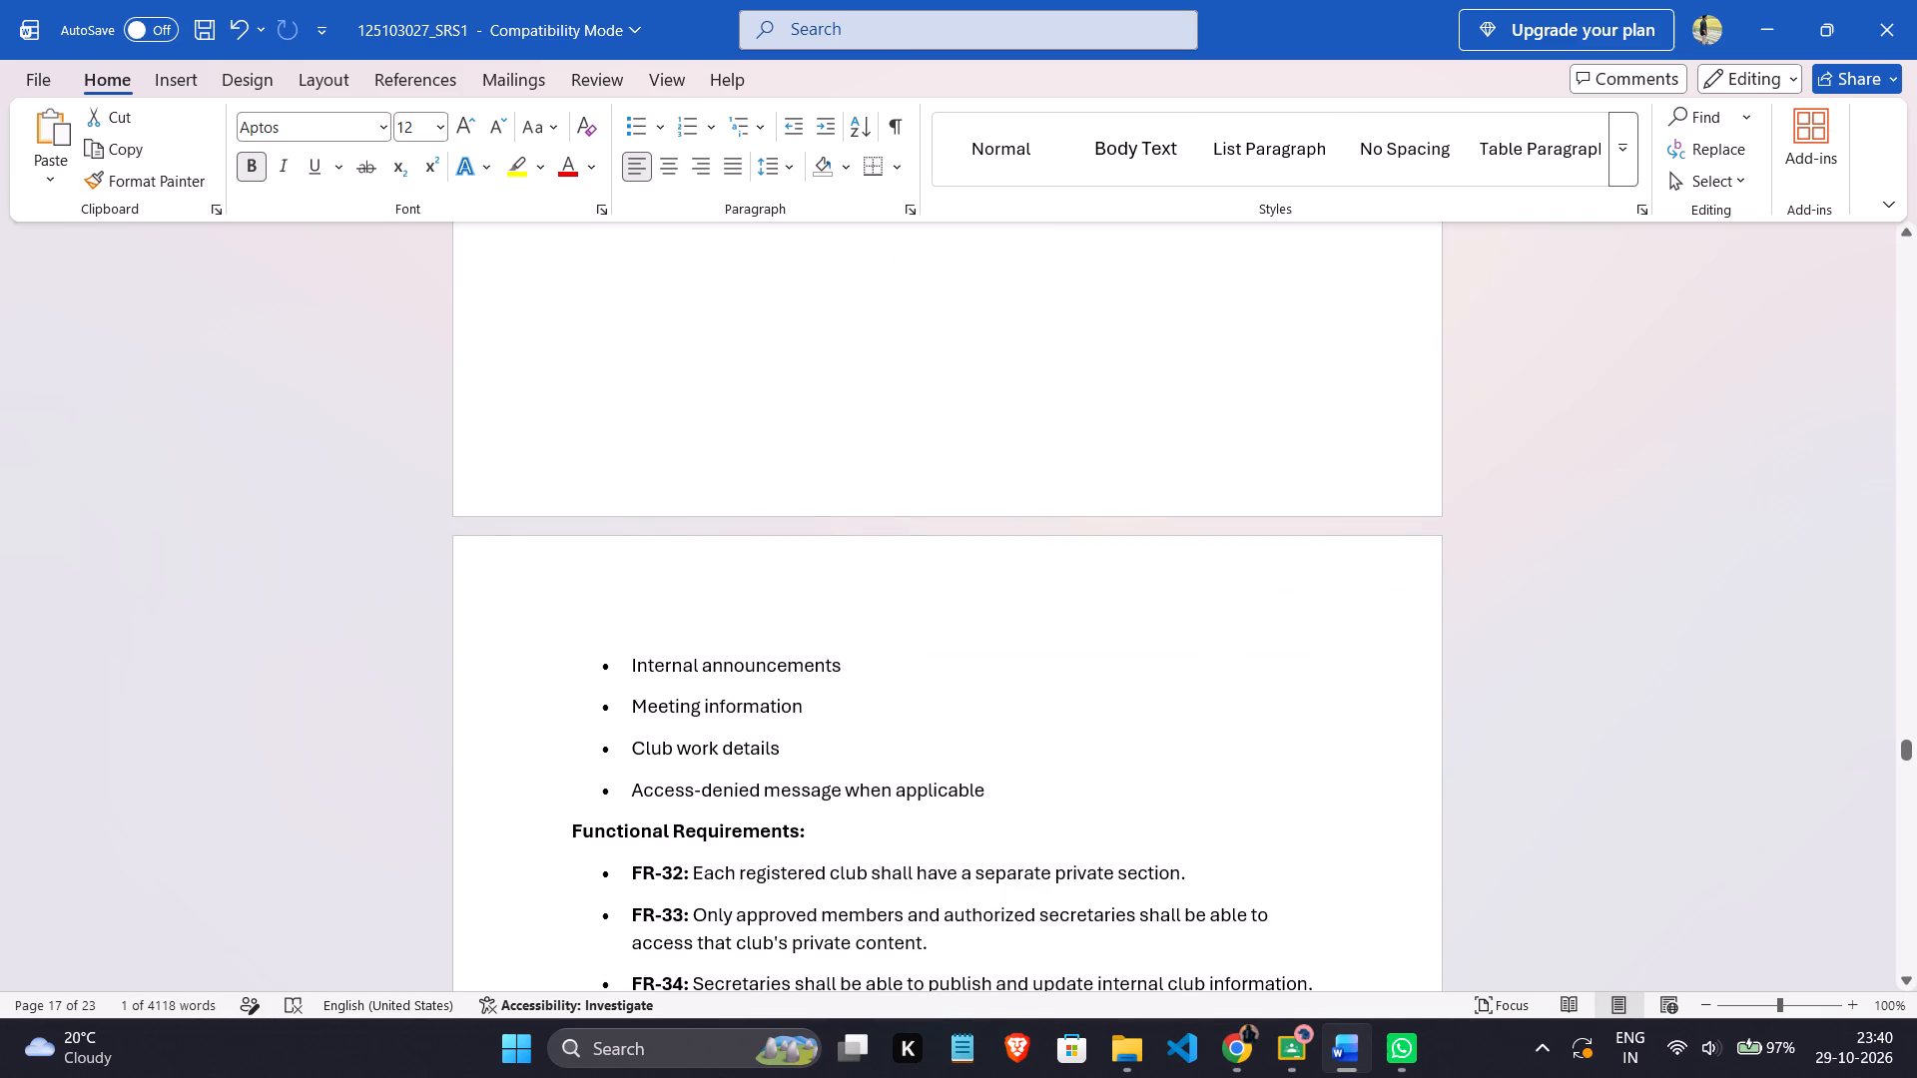
{"action": "left_click_drag", "start_coordinate": [664, 656], "coordinate": [623, 451]}
{"action": "scroll", "coordinate": [623, 454], "scroll_direction": "up", "scroll_amount": 4}
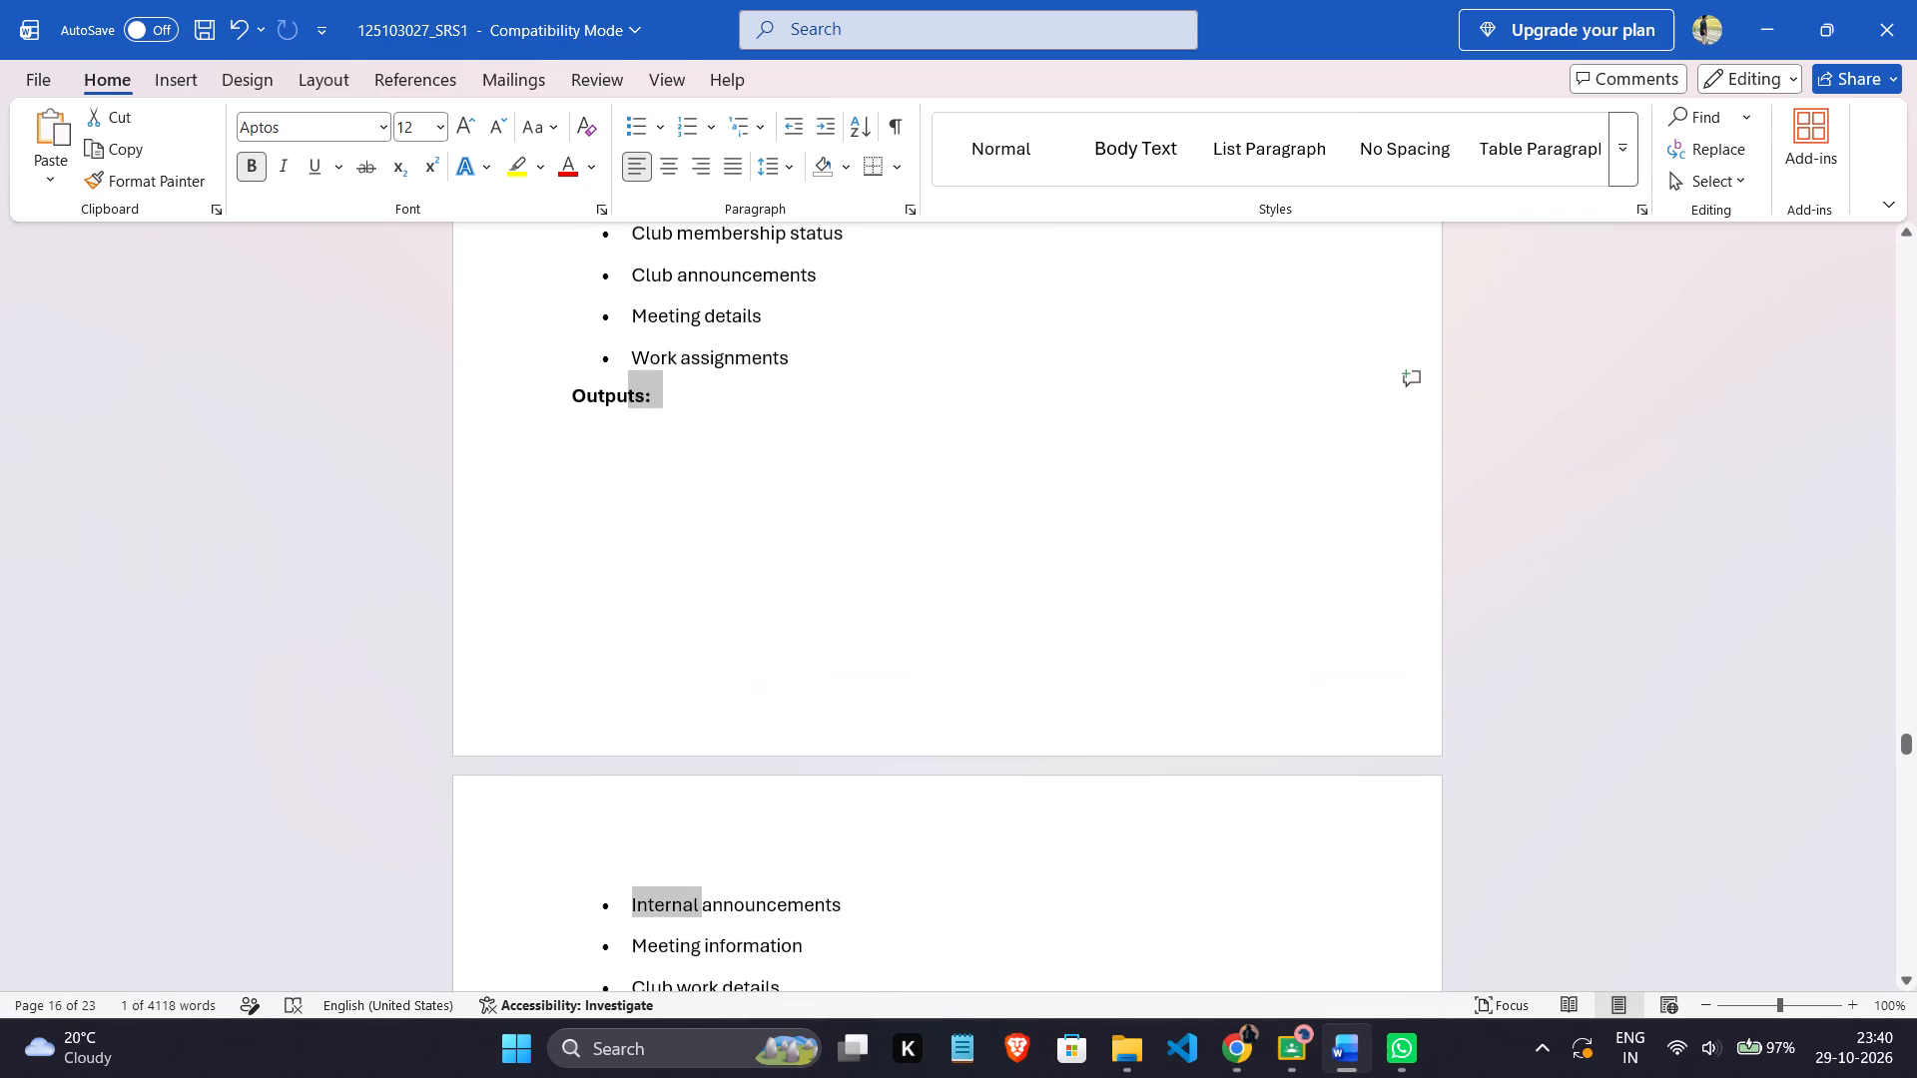
{"action": "left_click_drag", "start_coordinate": [623, 451], "coordinate": [656, 428]}
{"action": "key", "text": "BackSpace"}
{"action": "left_click", "coordinate": [630, 431]}
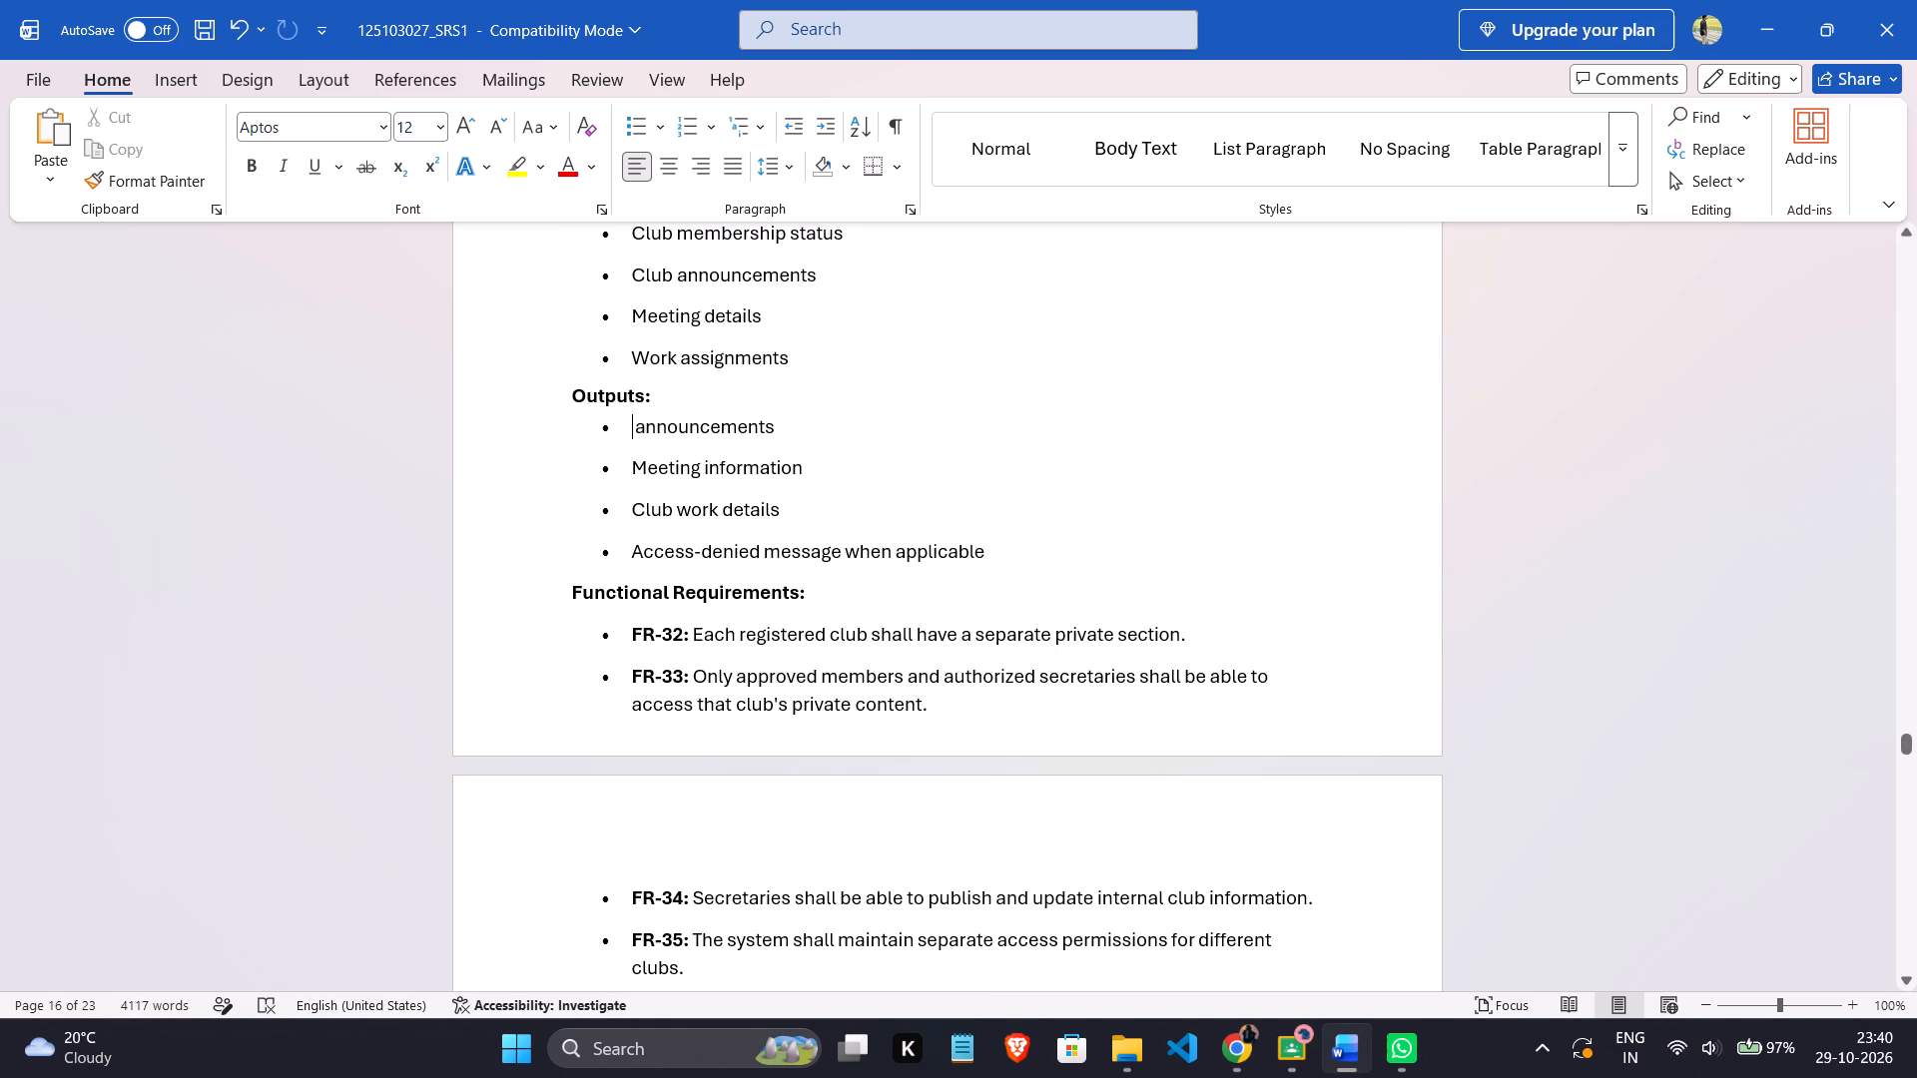
{"action": "type", "text": "Internal"}
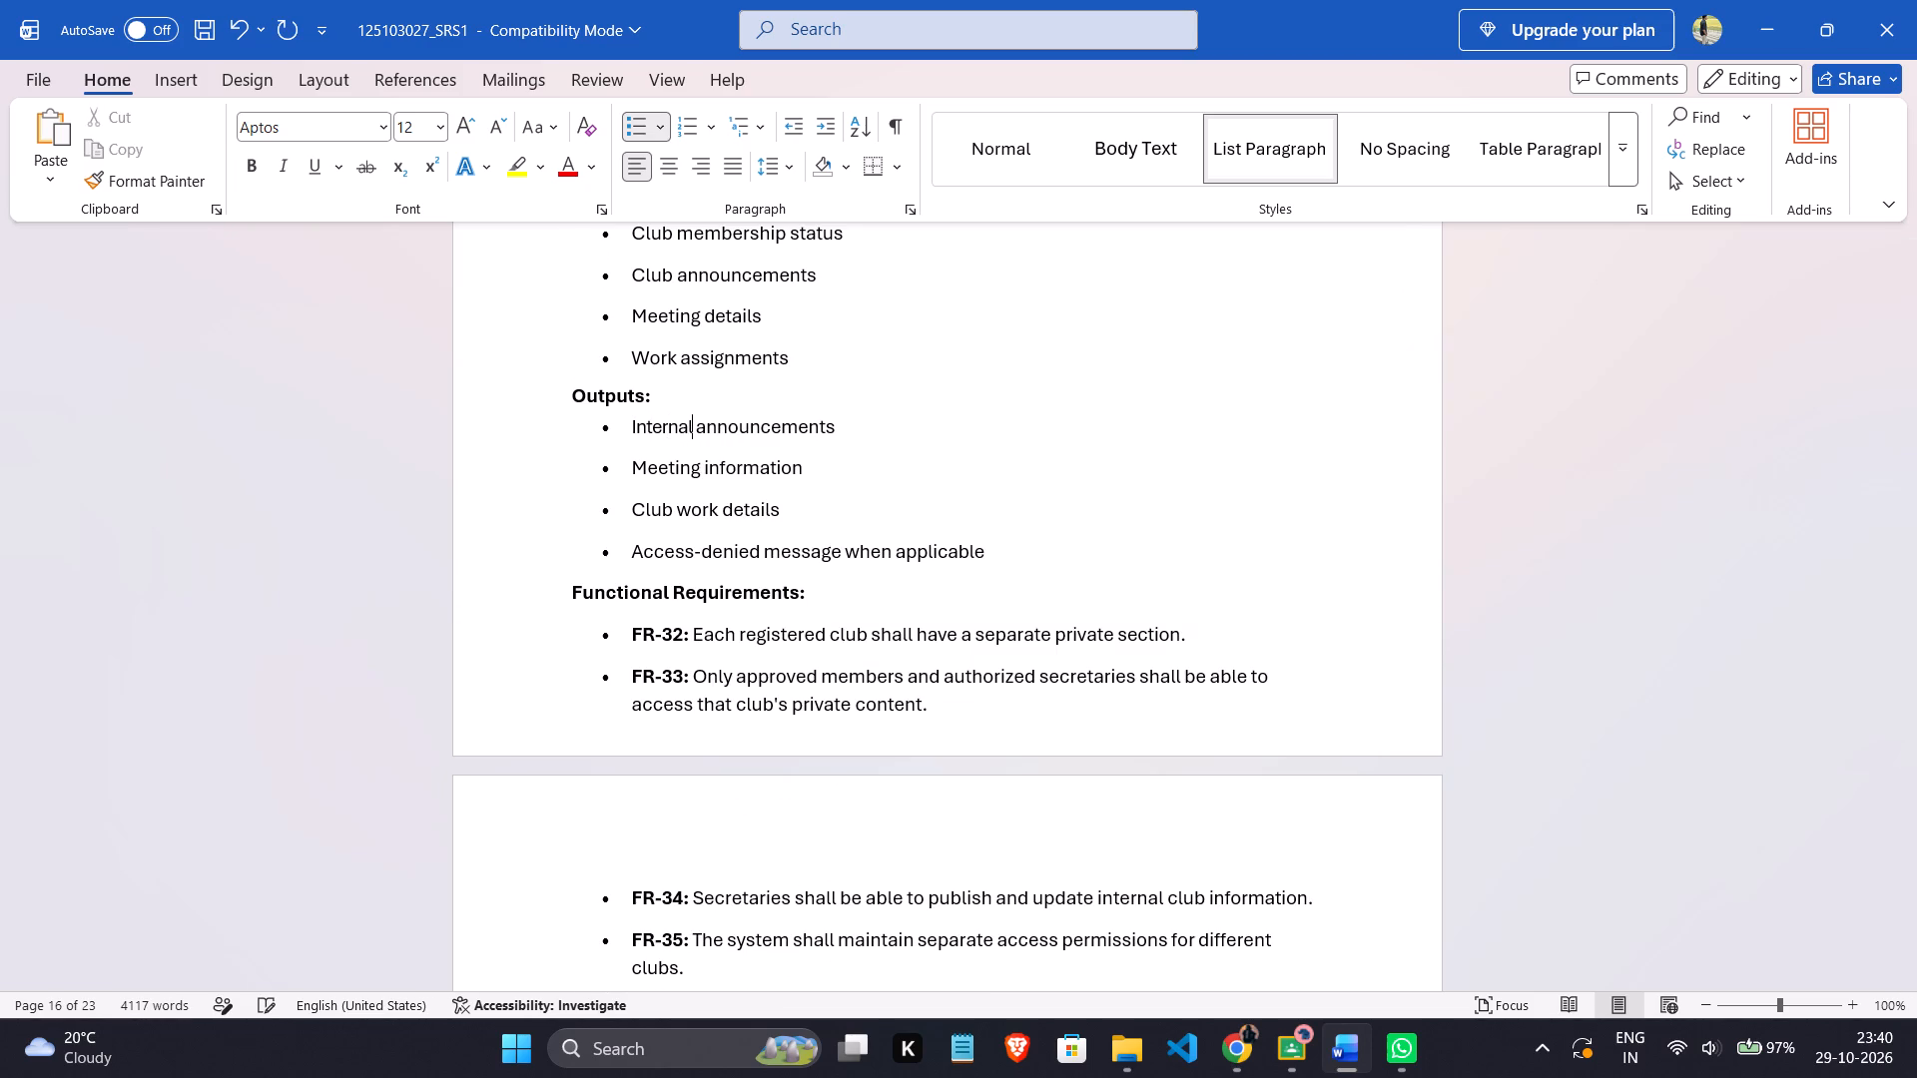
Delete the labels FR-32 through FR-35 from section 3.2.8's functional requirements.
{"action": "scroll", "coordinate": [648, 564], "scroll_direction": "down", "scroll_amount": 2}
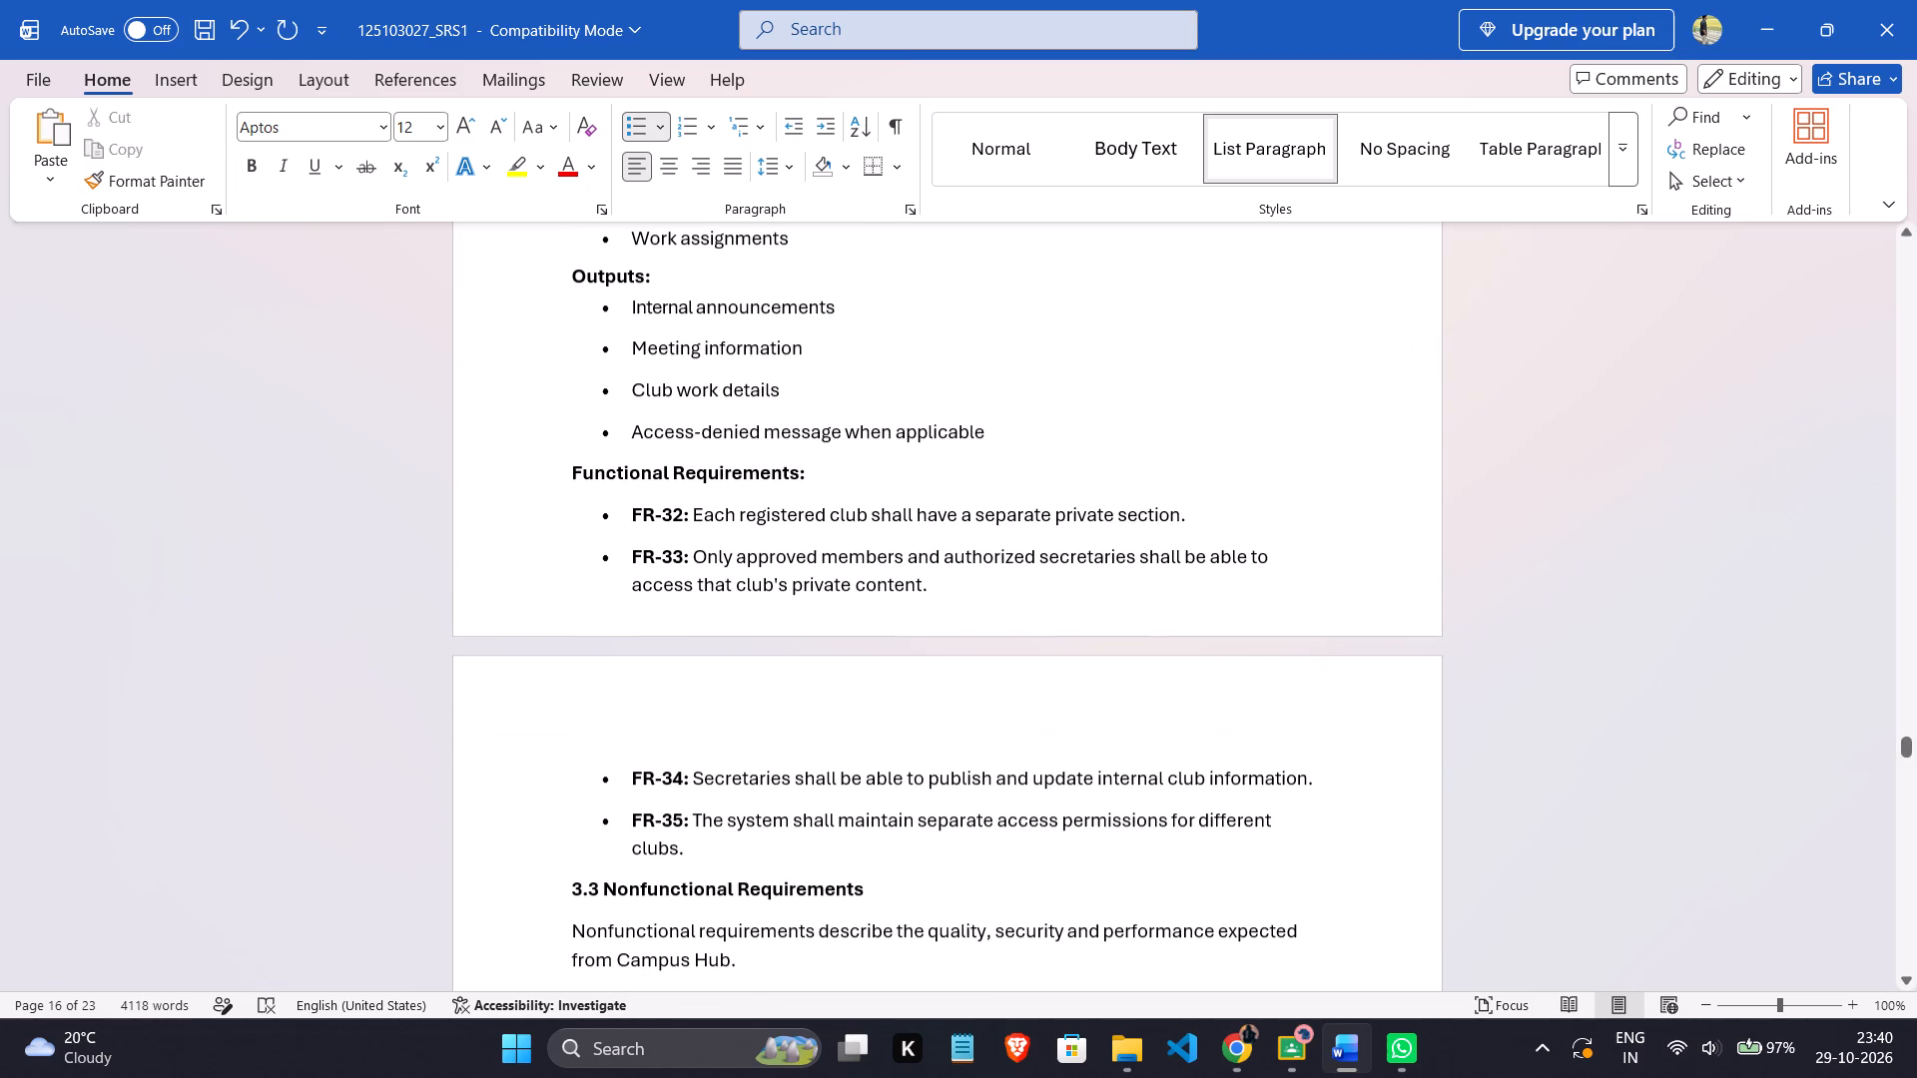
{"action": "left_click_drag", "start_coordinate": [629, 516], "coordinate": [697, 508]}
{"action": "key", "text": "BackSpace"}
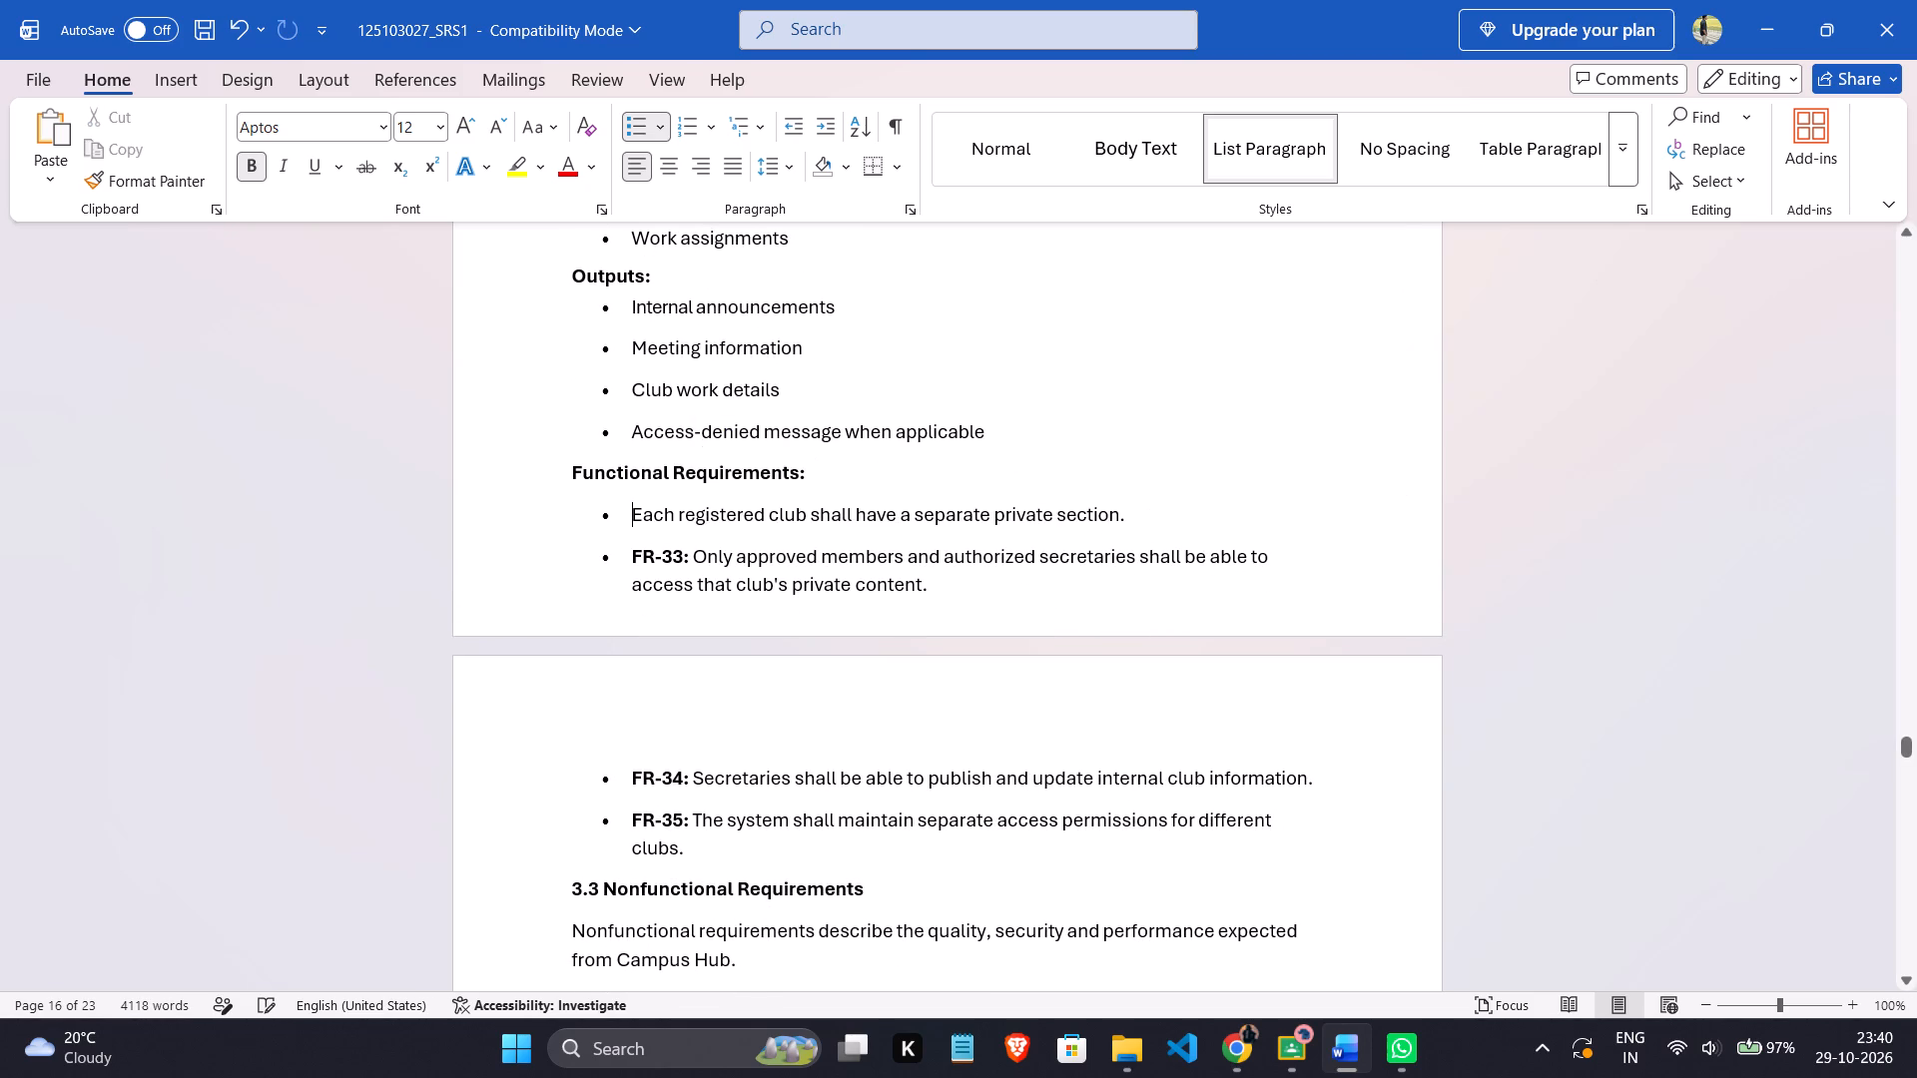
{"action": "left_click_drag", "start_coordinate": [631, 562], "coordinate": [694, 552]}
{"action": "key", "text": "BackSpace"}
{"action": "left_click_drag", "start_coordinate": [693, 552], "coordinate": [686, 562]}
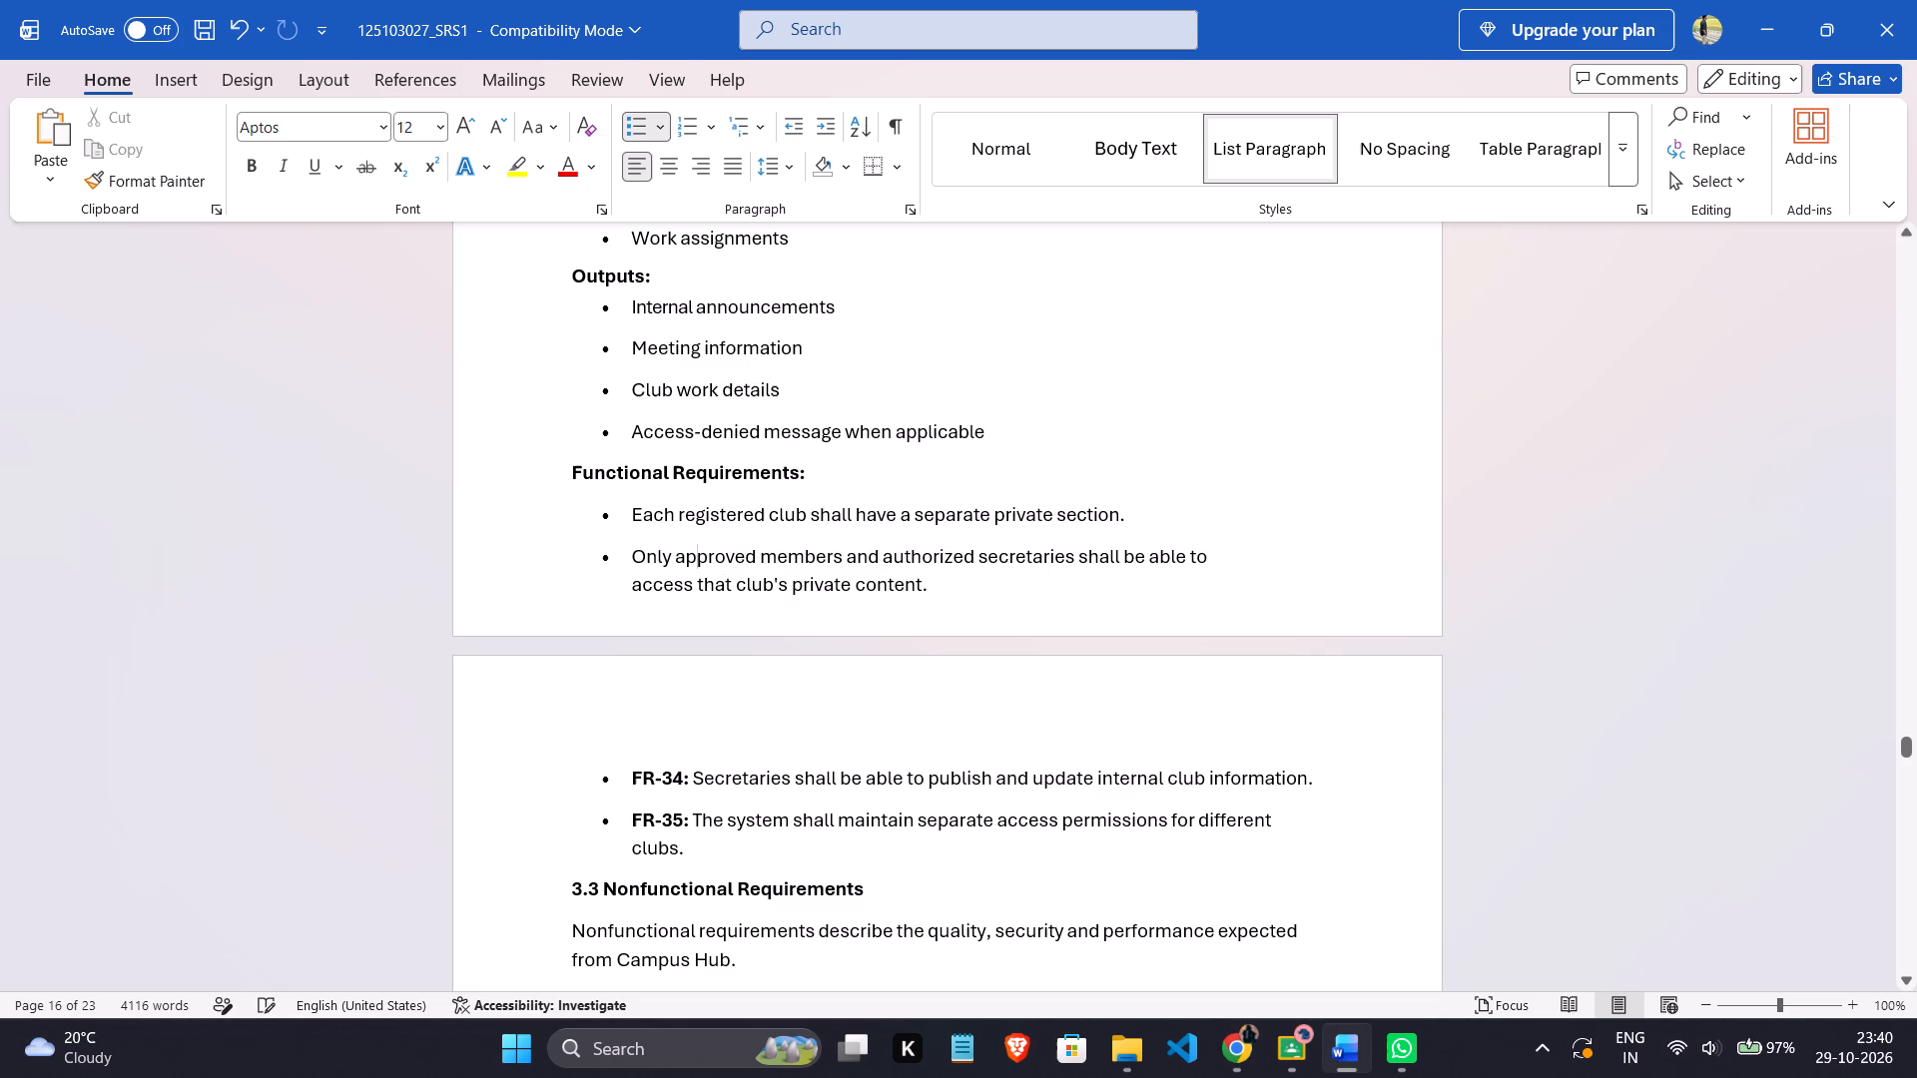
{"action": "key", "text": "ctrl+z"}
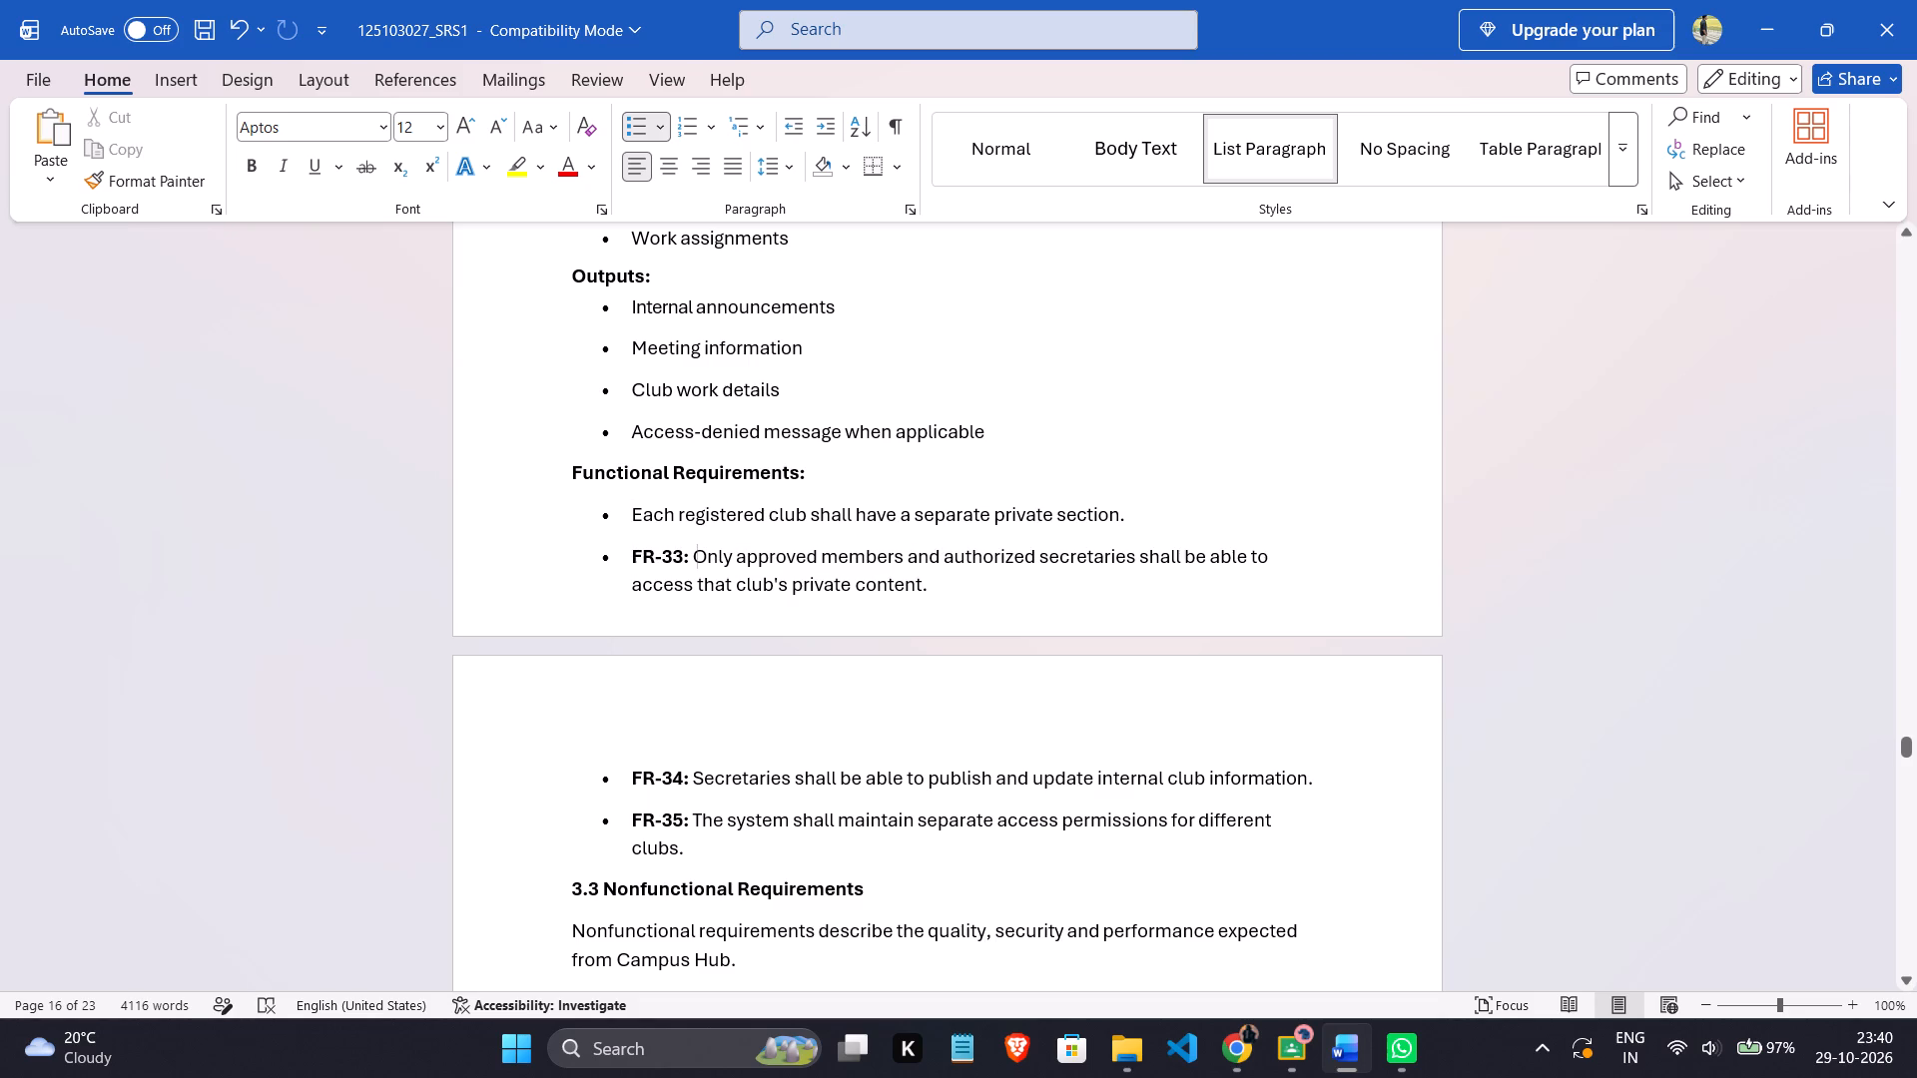
{"action": "key", "text": "ctrl+y"}
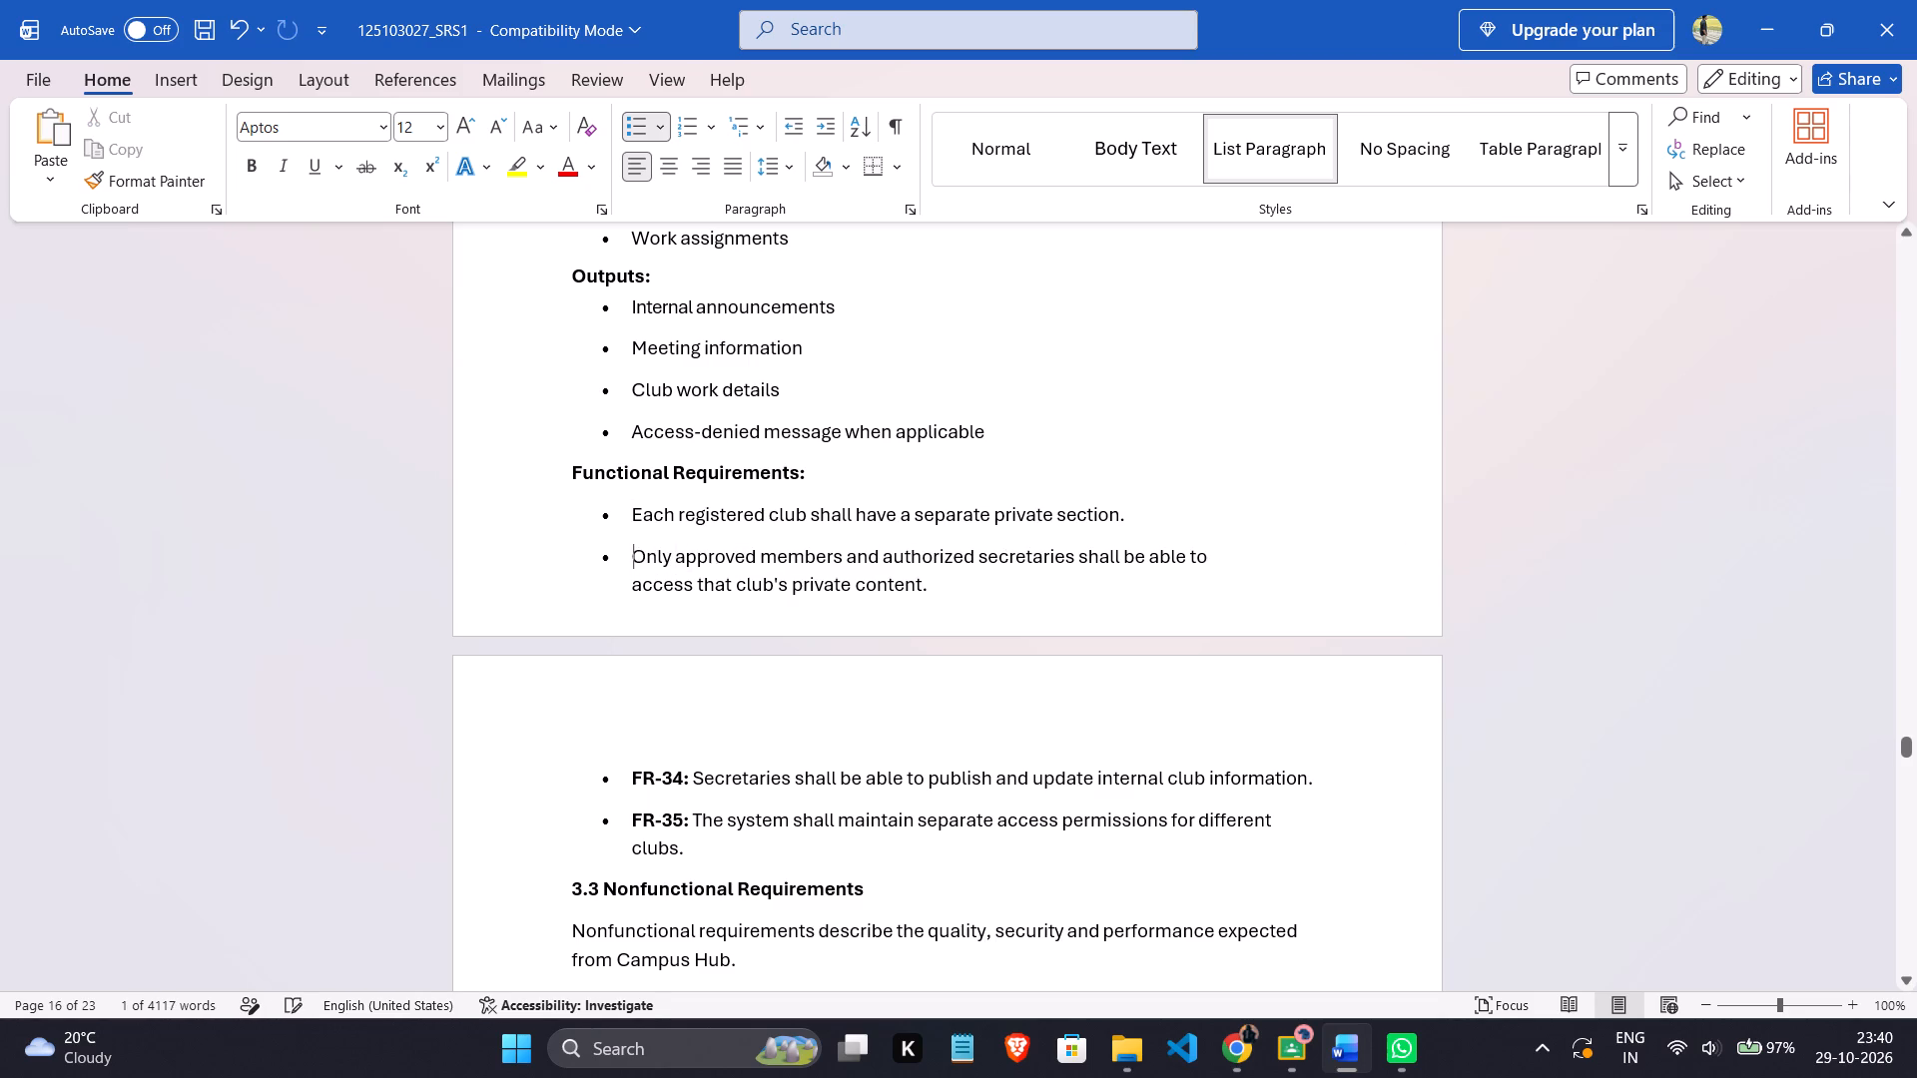
{"action": "left_click_drag", "start_coordinate": [635, 774], "coordinate": [691, 770]}
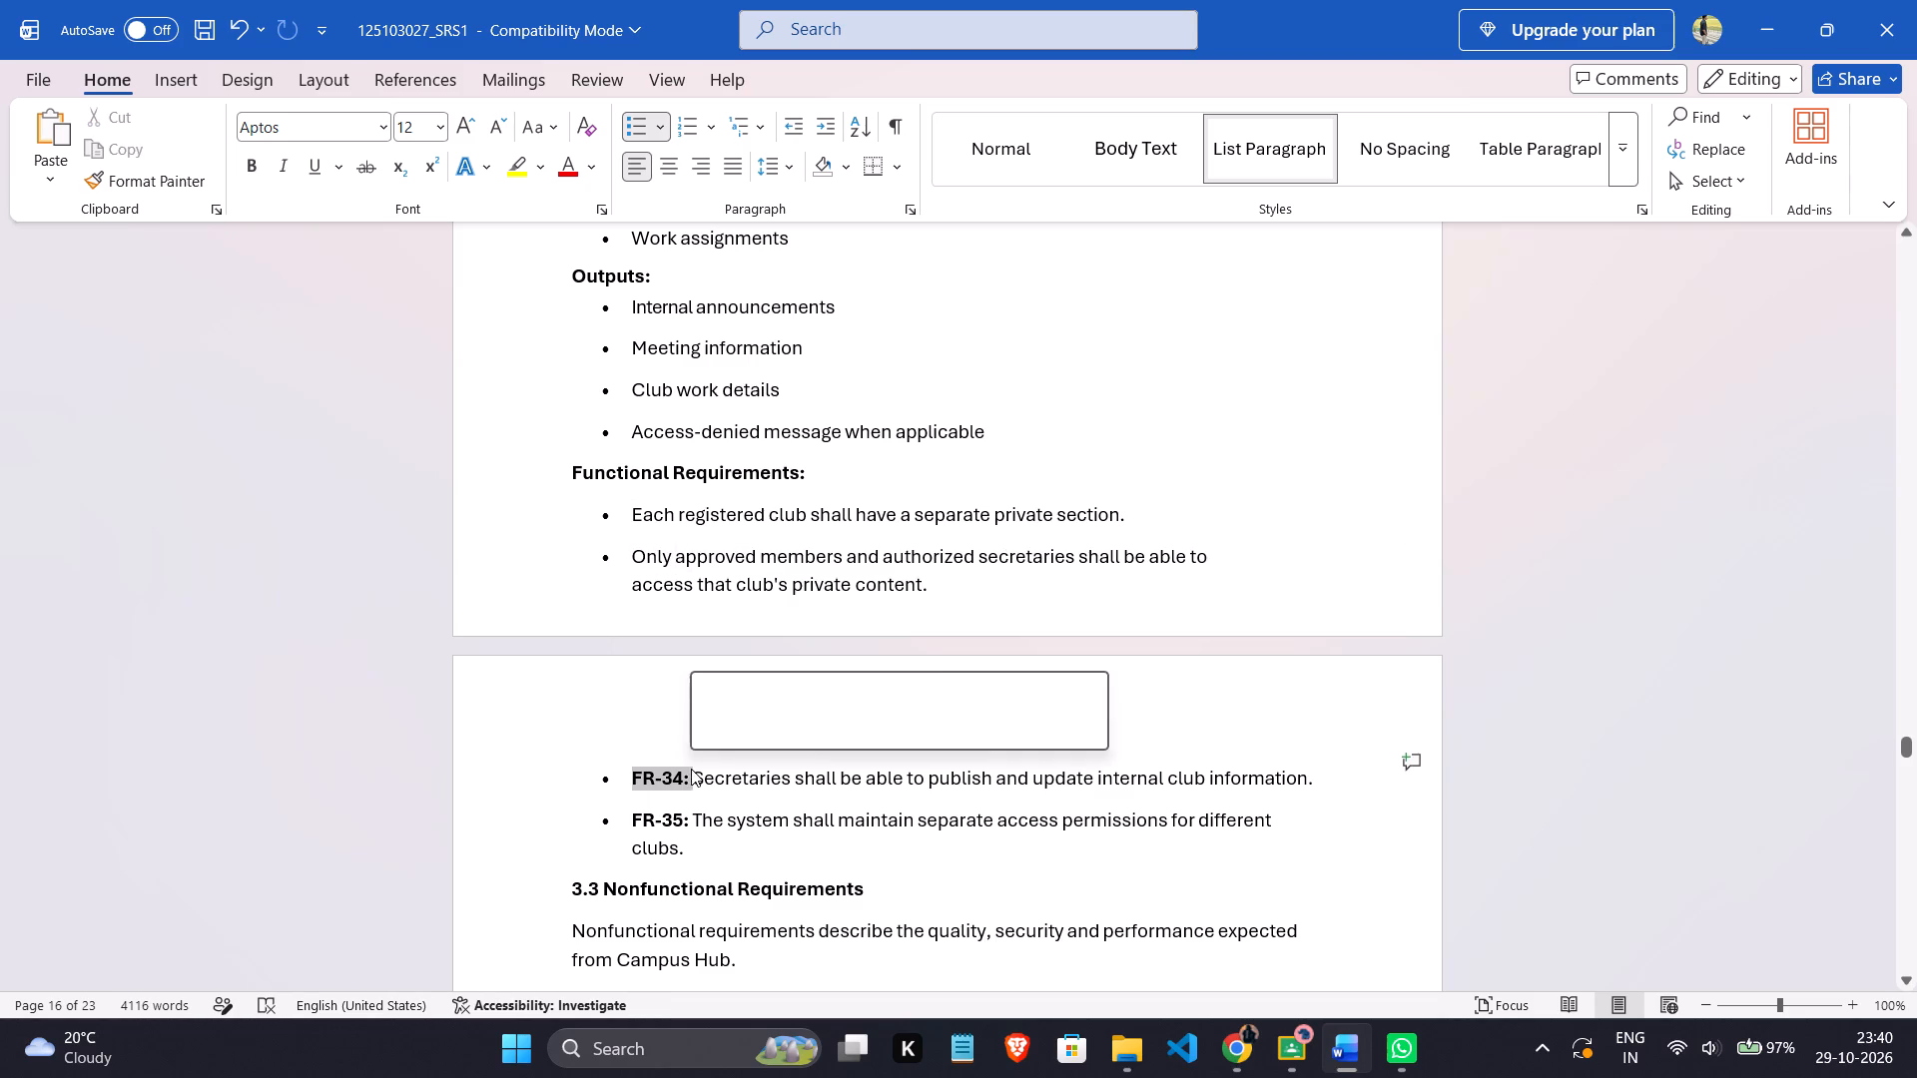
{"action": "key", "text": "BackSpace"}
{"action": "left_click_drag", "start_coordinate": [635, 819], "coordinate": [678, 815]}
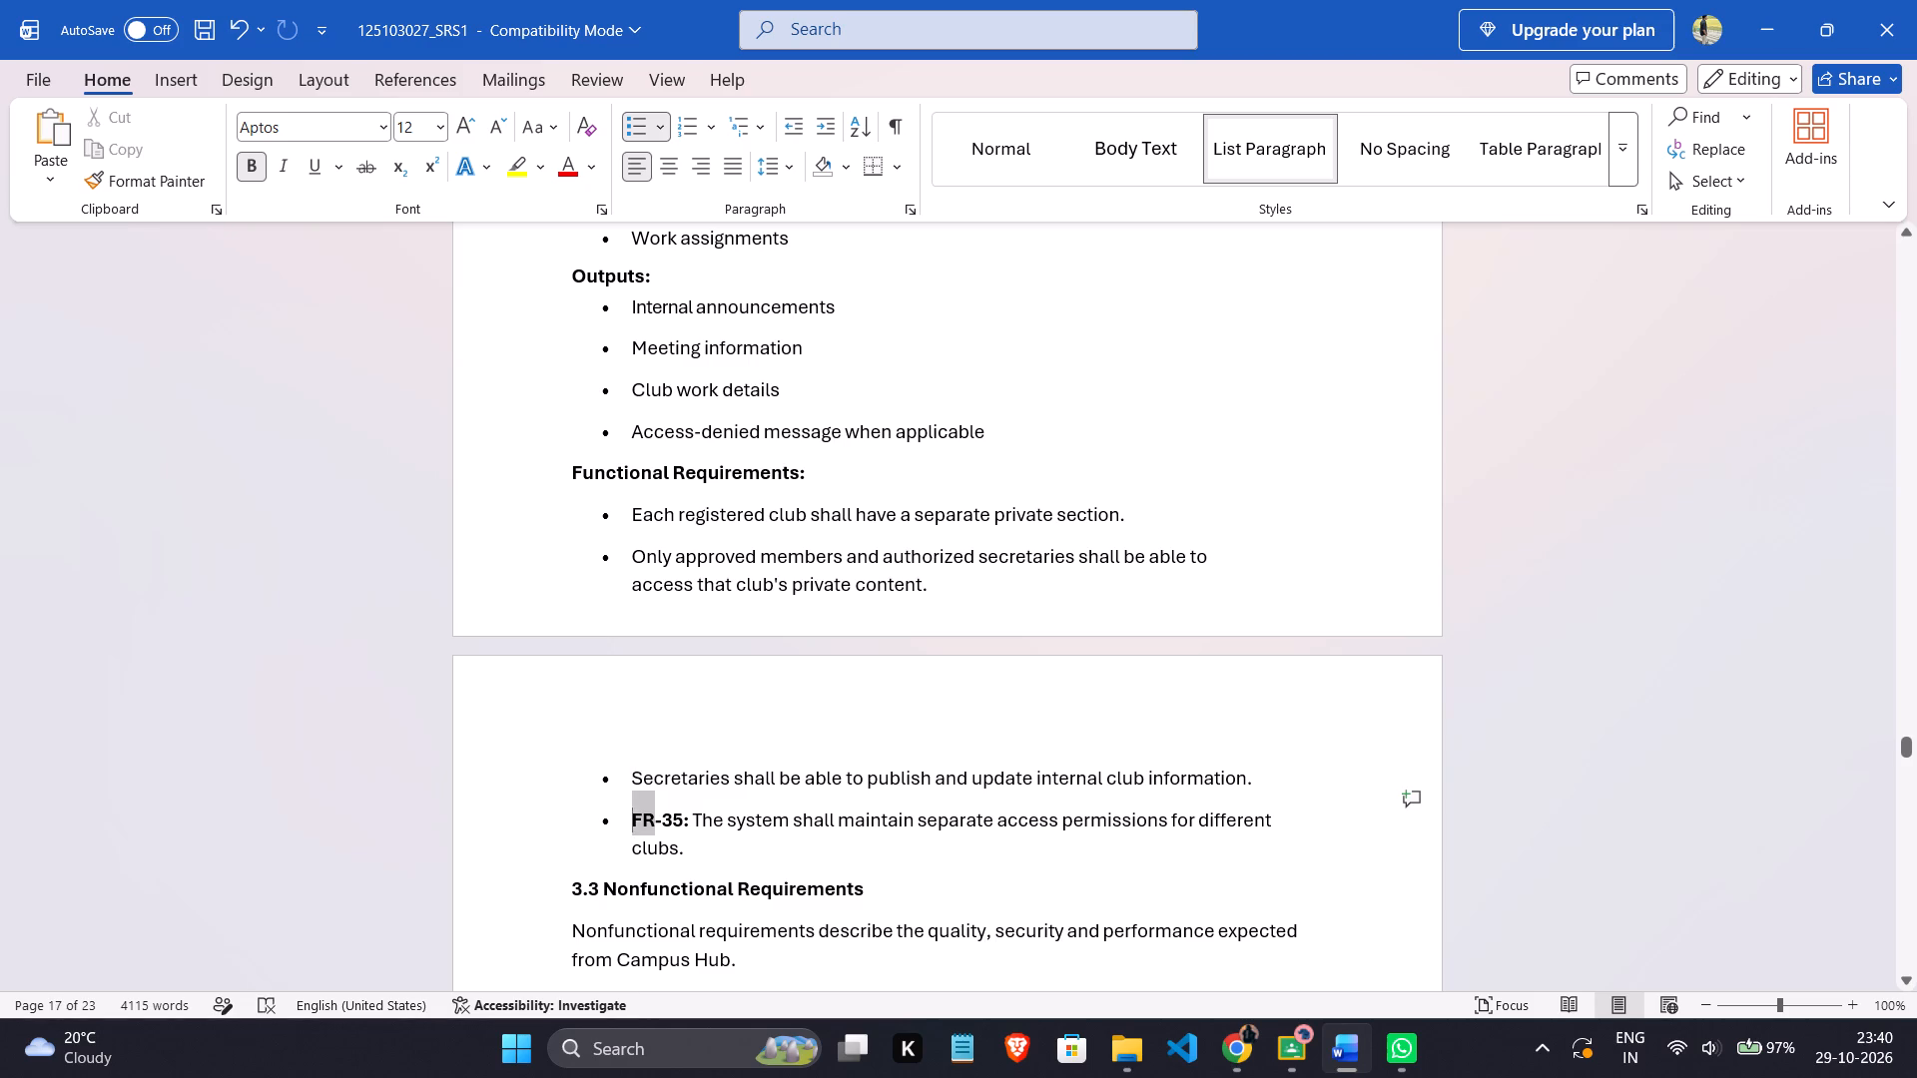
{"action": "left_click_drag", "start_coordinate": [678, 815], "coordinate": [689, 812]}
{"action": "key", "text": "BackSpace"}
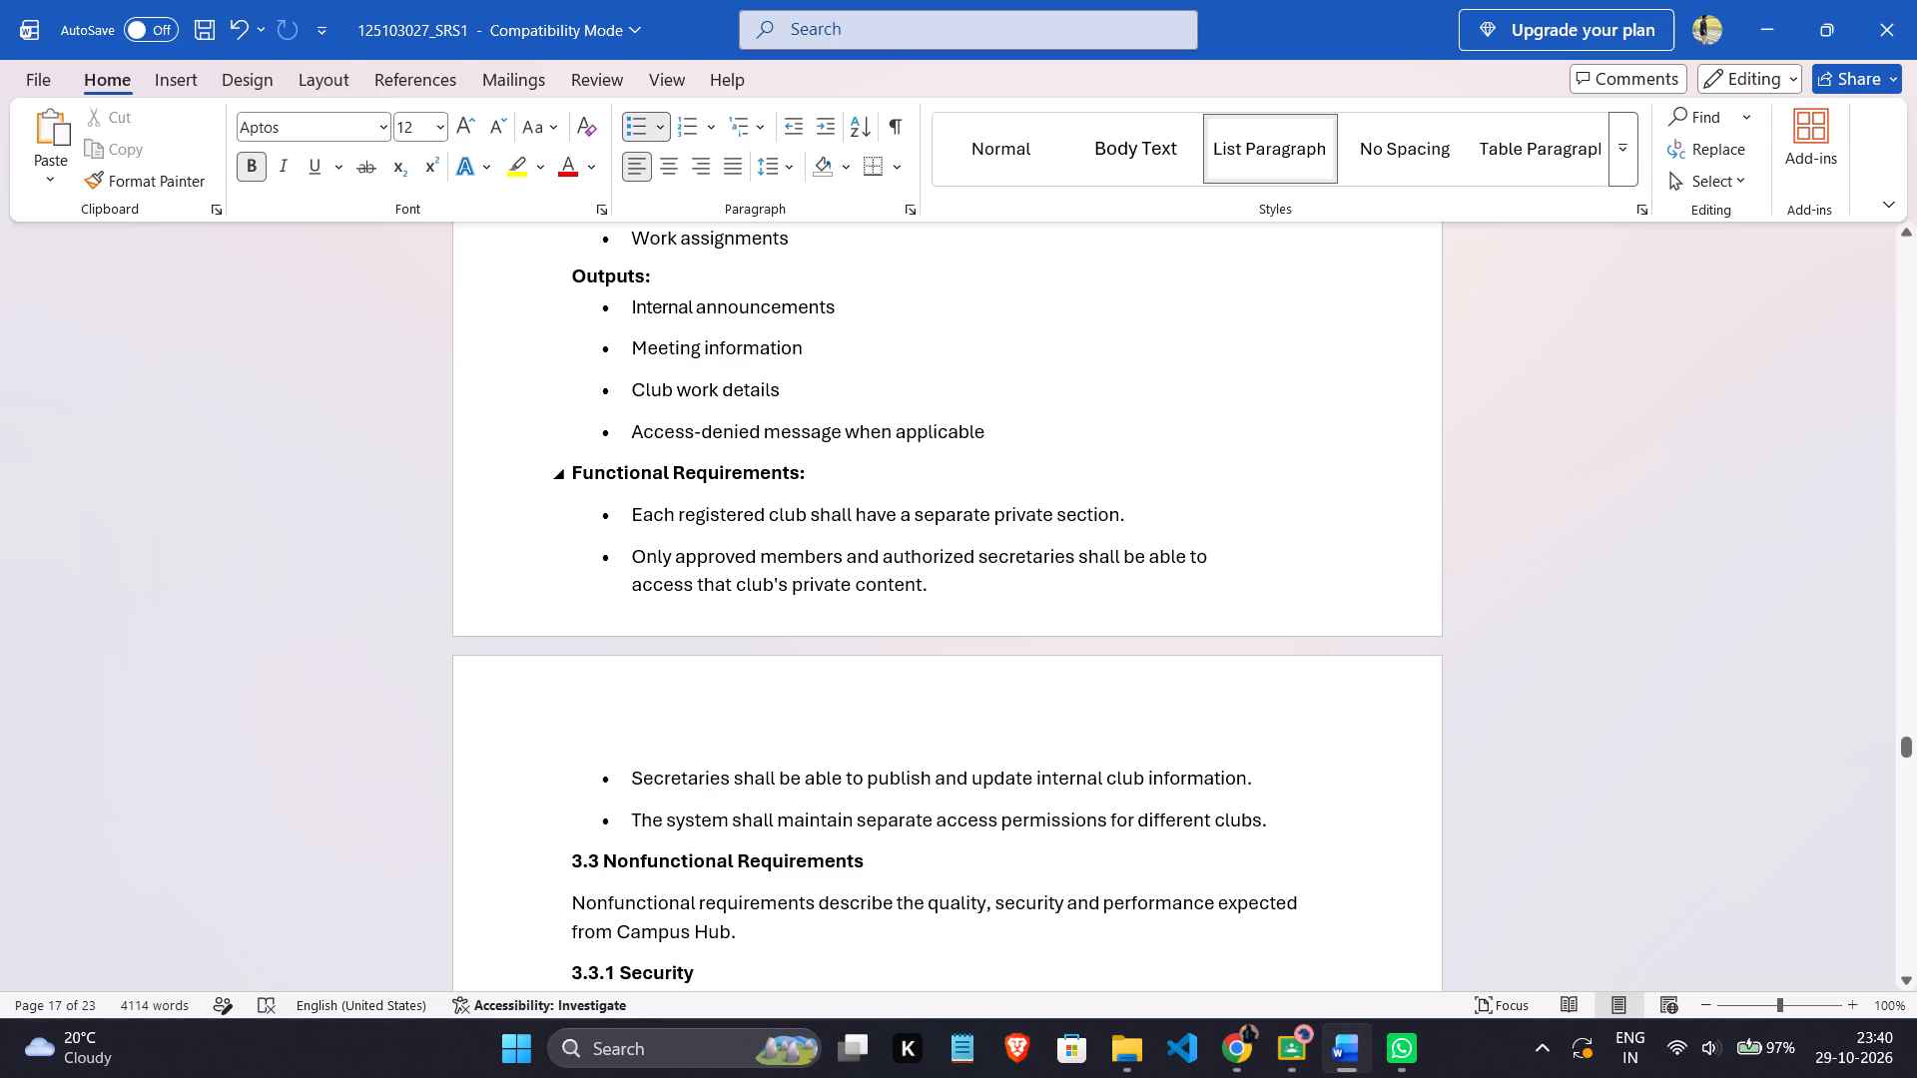
Convert section 3.2.8's four functional requirements from bullets to a 1., 2., 3. numbered list.
{"action": "left_click_drag", "start_coordinate": [629, 510], "coordinate": [713, 814]}
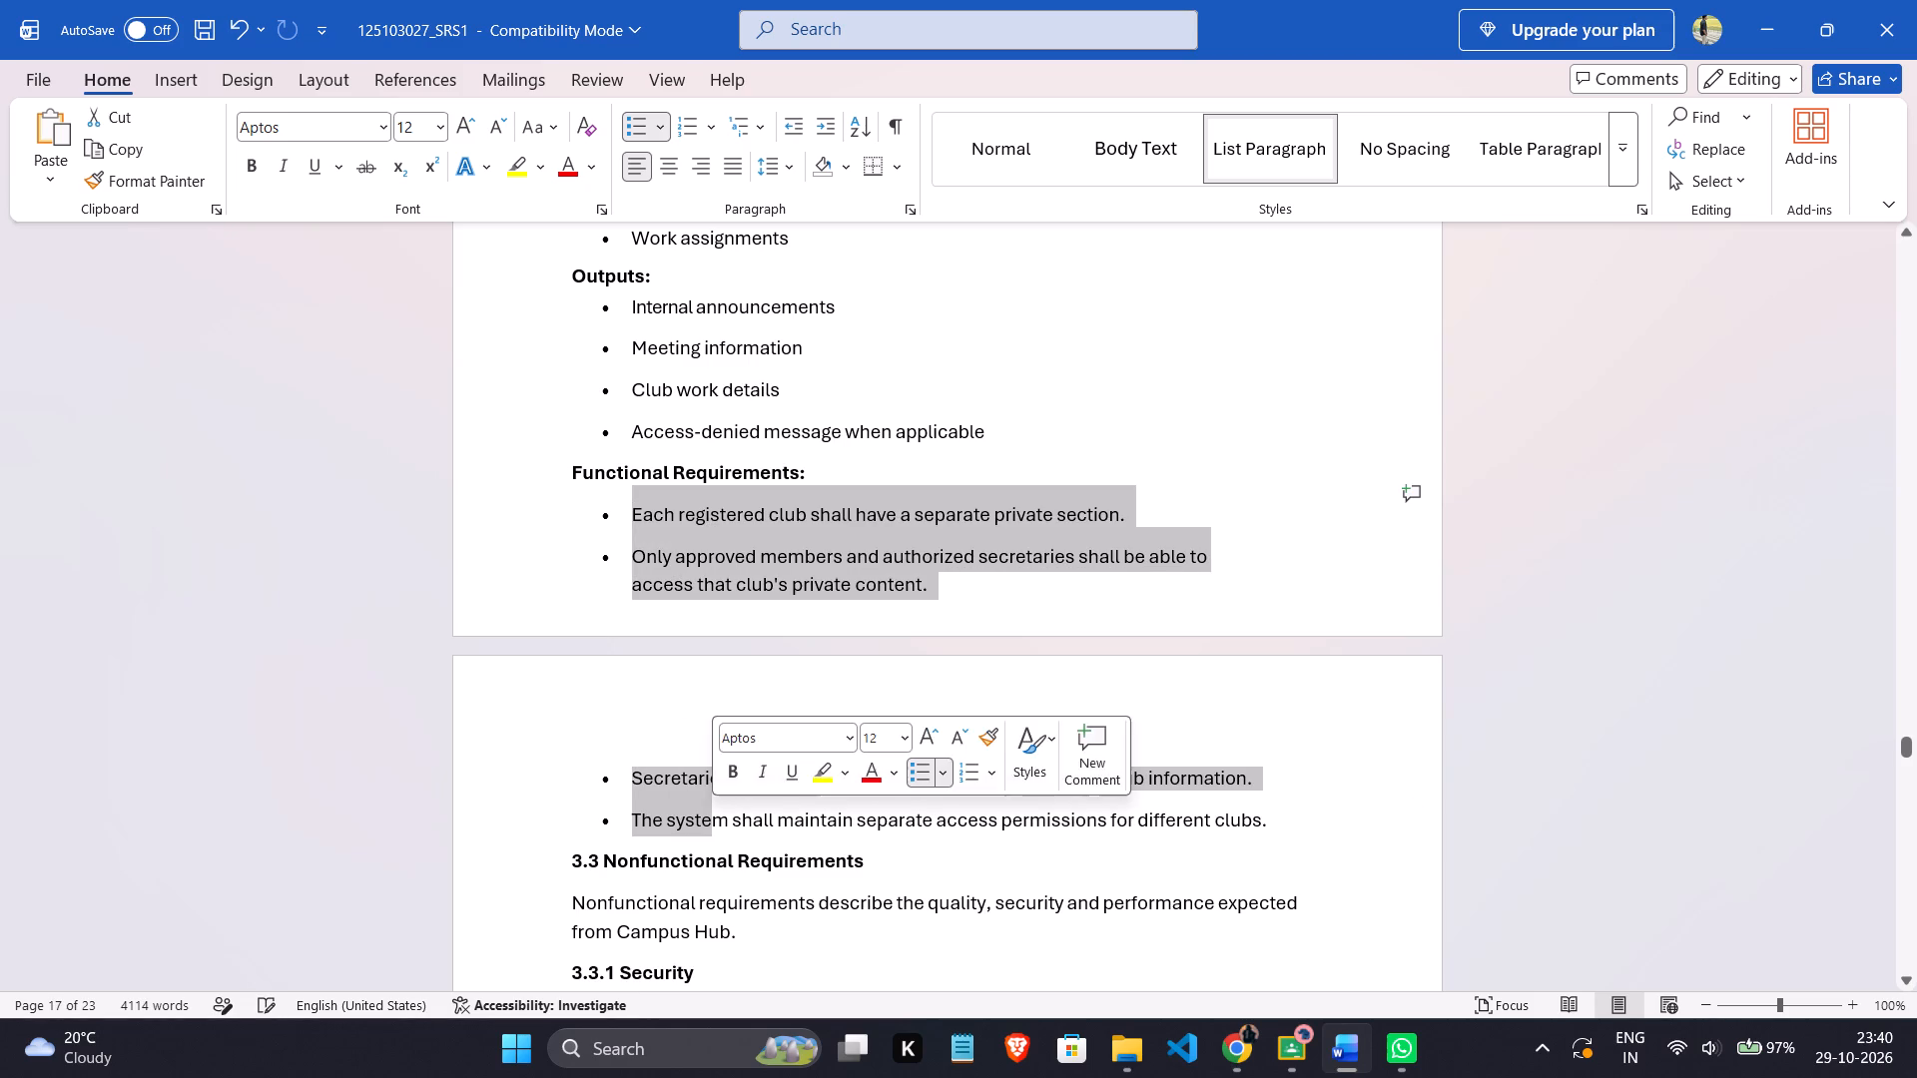
{"action": "left_click", "coordinate": [709, 133]}
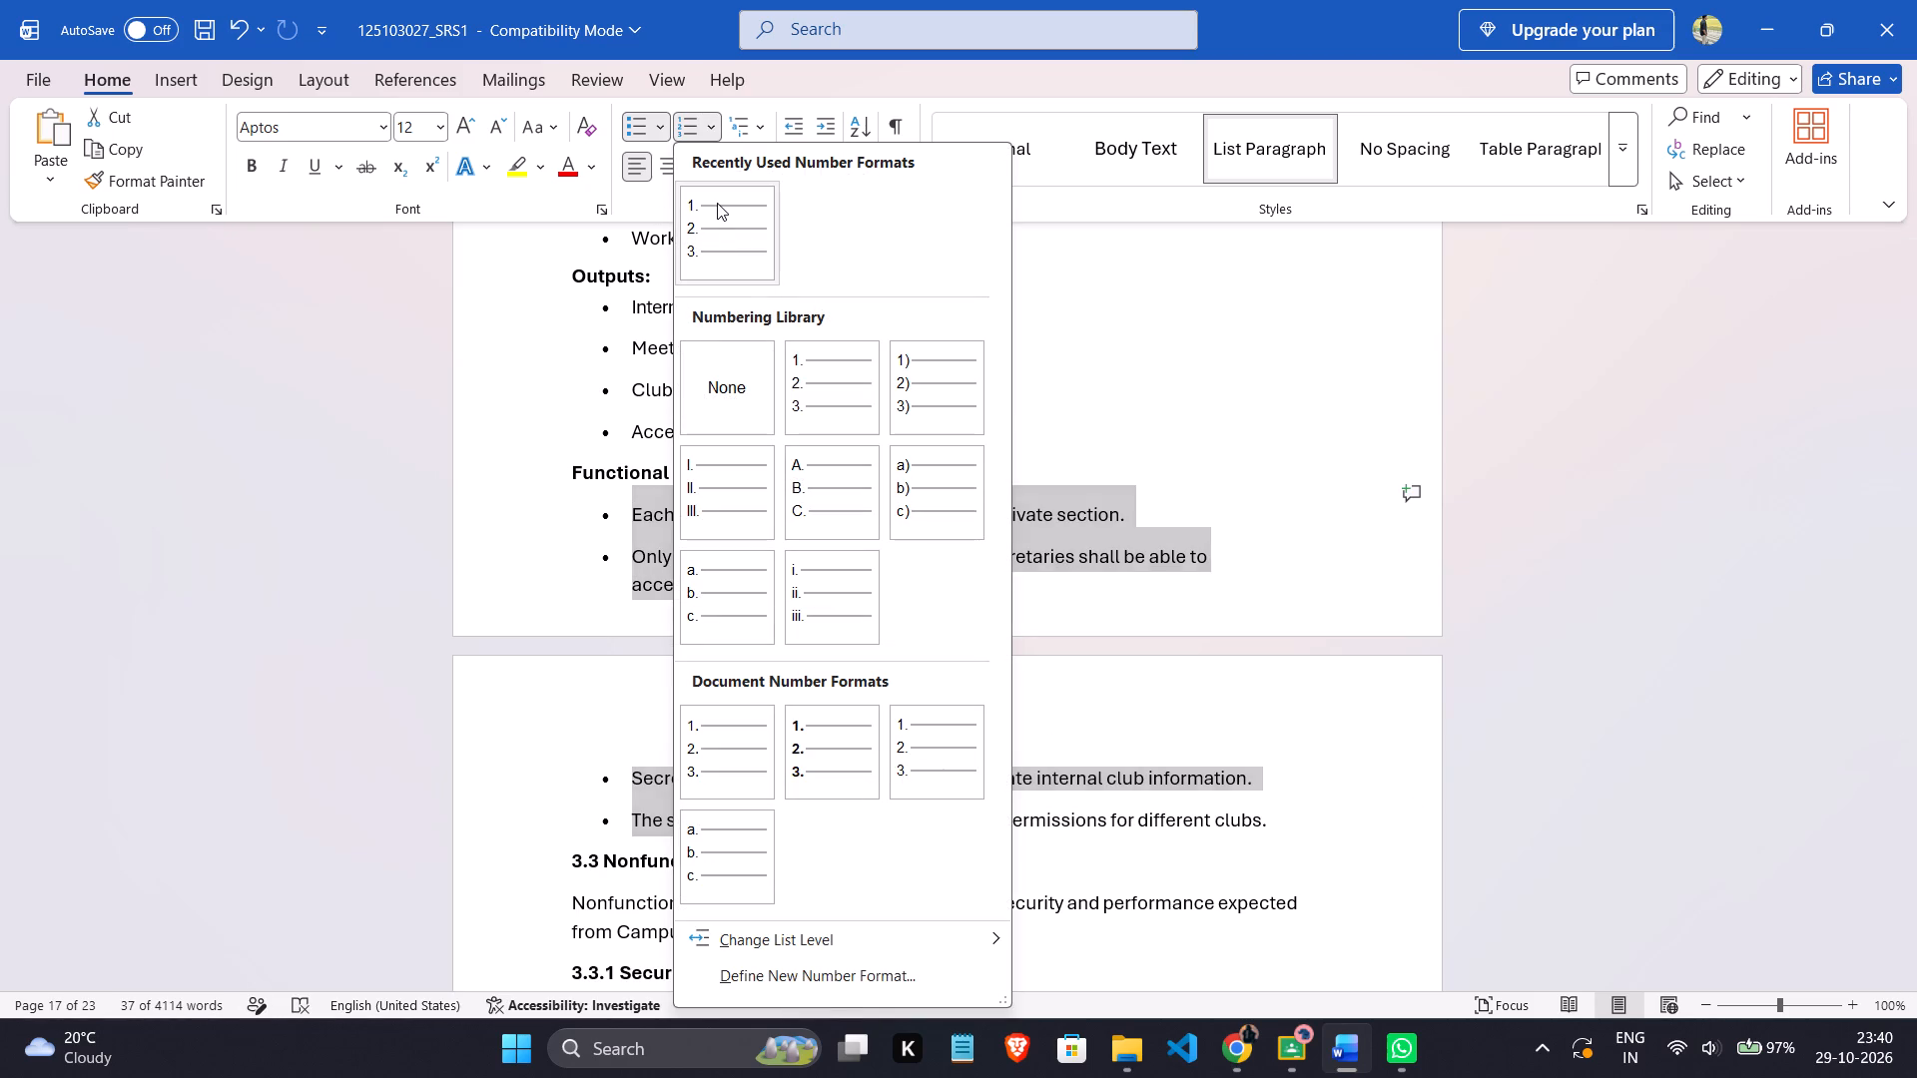
{"action": "left_click", "coordinate": [717, 203]}
{"action": "left_click", "coordinate": [748, 641]}
Look over section 3.3's nonfunctional requirements and the revised lists in sections 3.2.7 and 3.2.8.
{"action": "scroll", "coordinate": [748, 640], "scroll_direction": "down", "scroll_amount": 2}
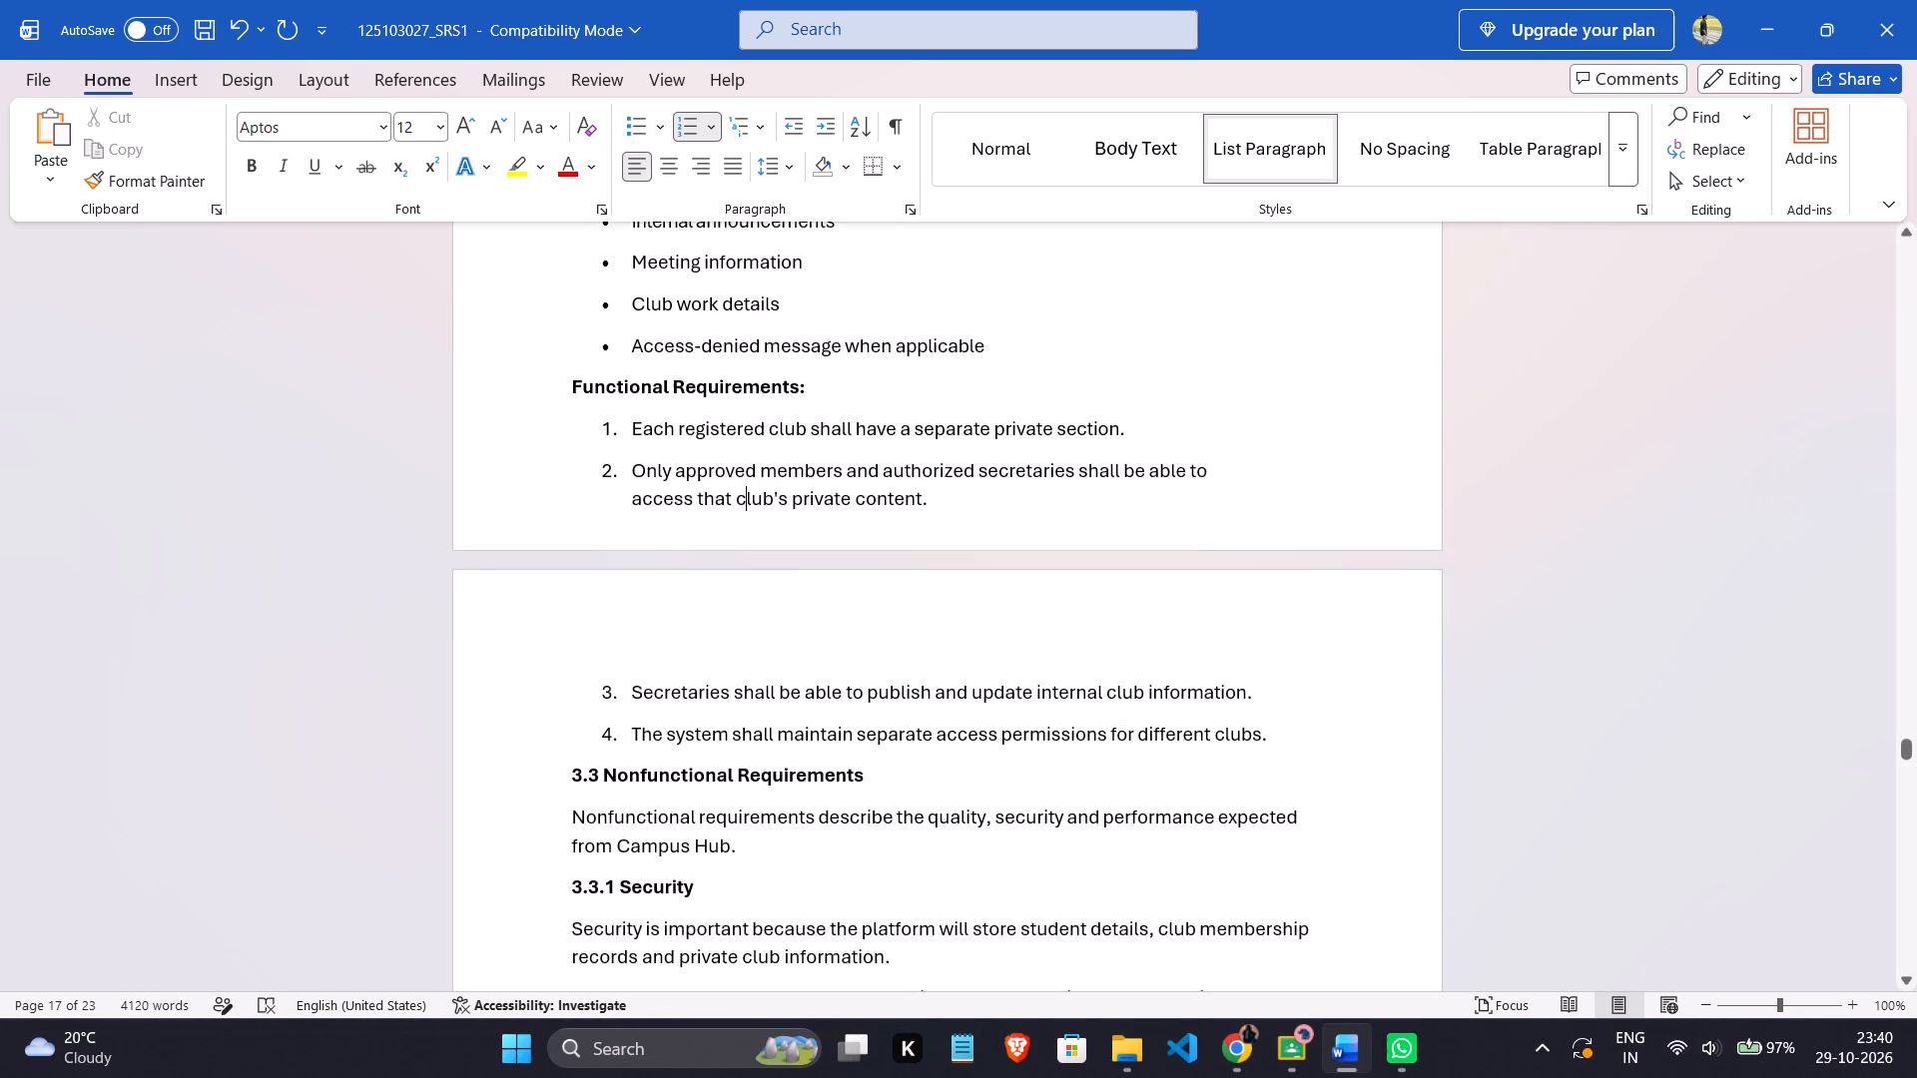
{"action": "scroll", "coordinate": [748, 637], "scroll_direction": "down", "scroll_amount": 8}
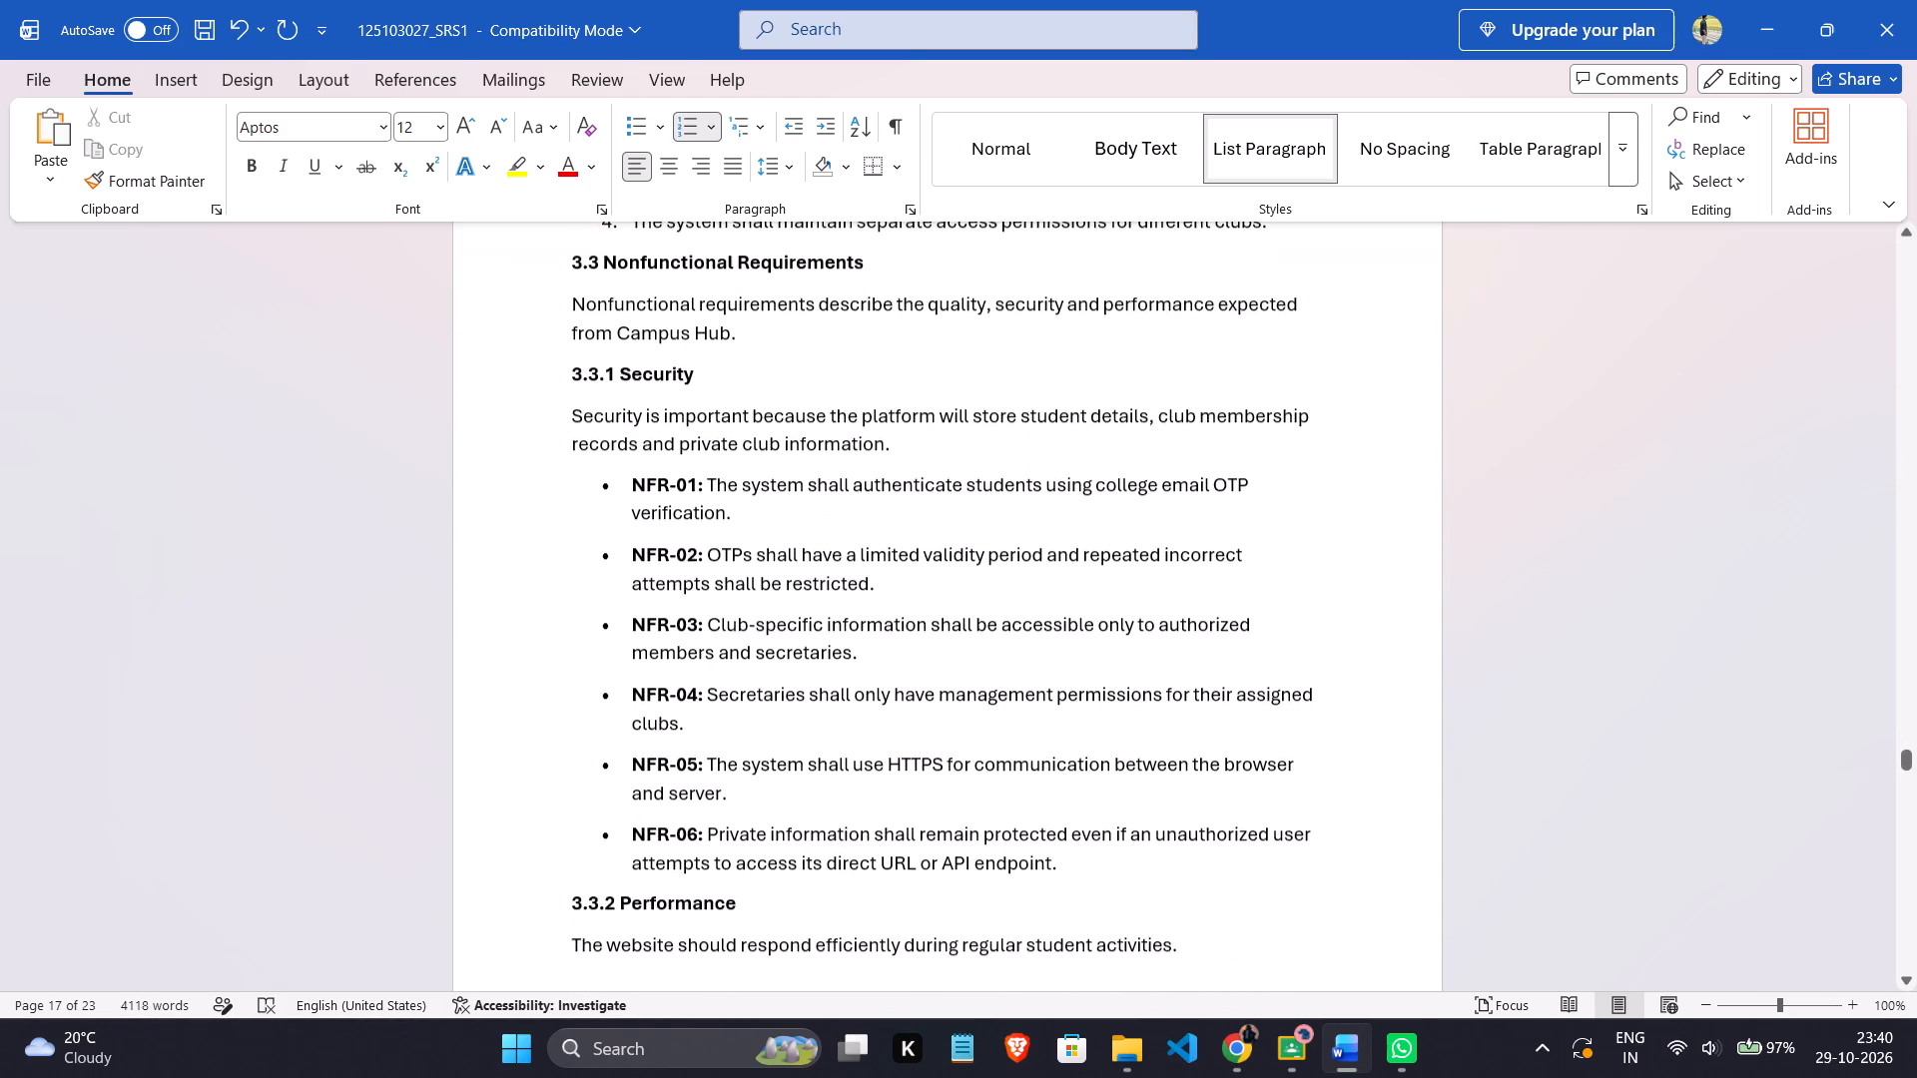
{"action": "scroll", "coordinate": [748, 629], "scroll_direction": "up", "scroll_amount": 20}
{"action": "scroll", "coordinate": [748, 629], "scroll_direction": "up", "scroll_amount": 4}
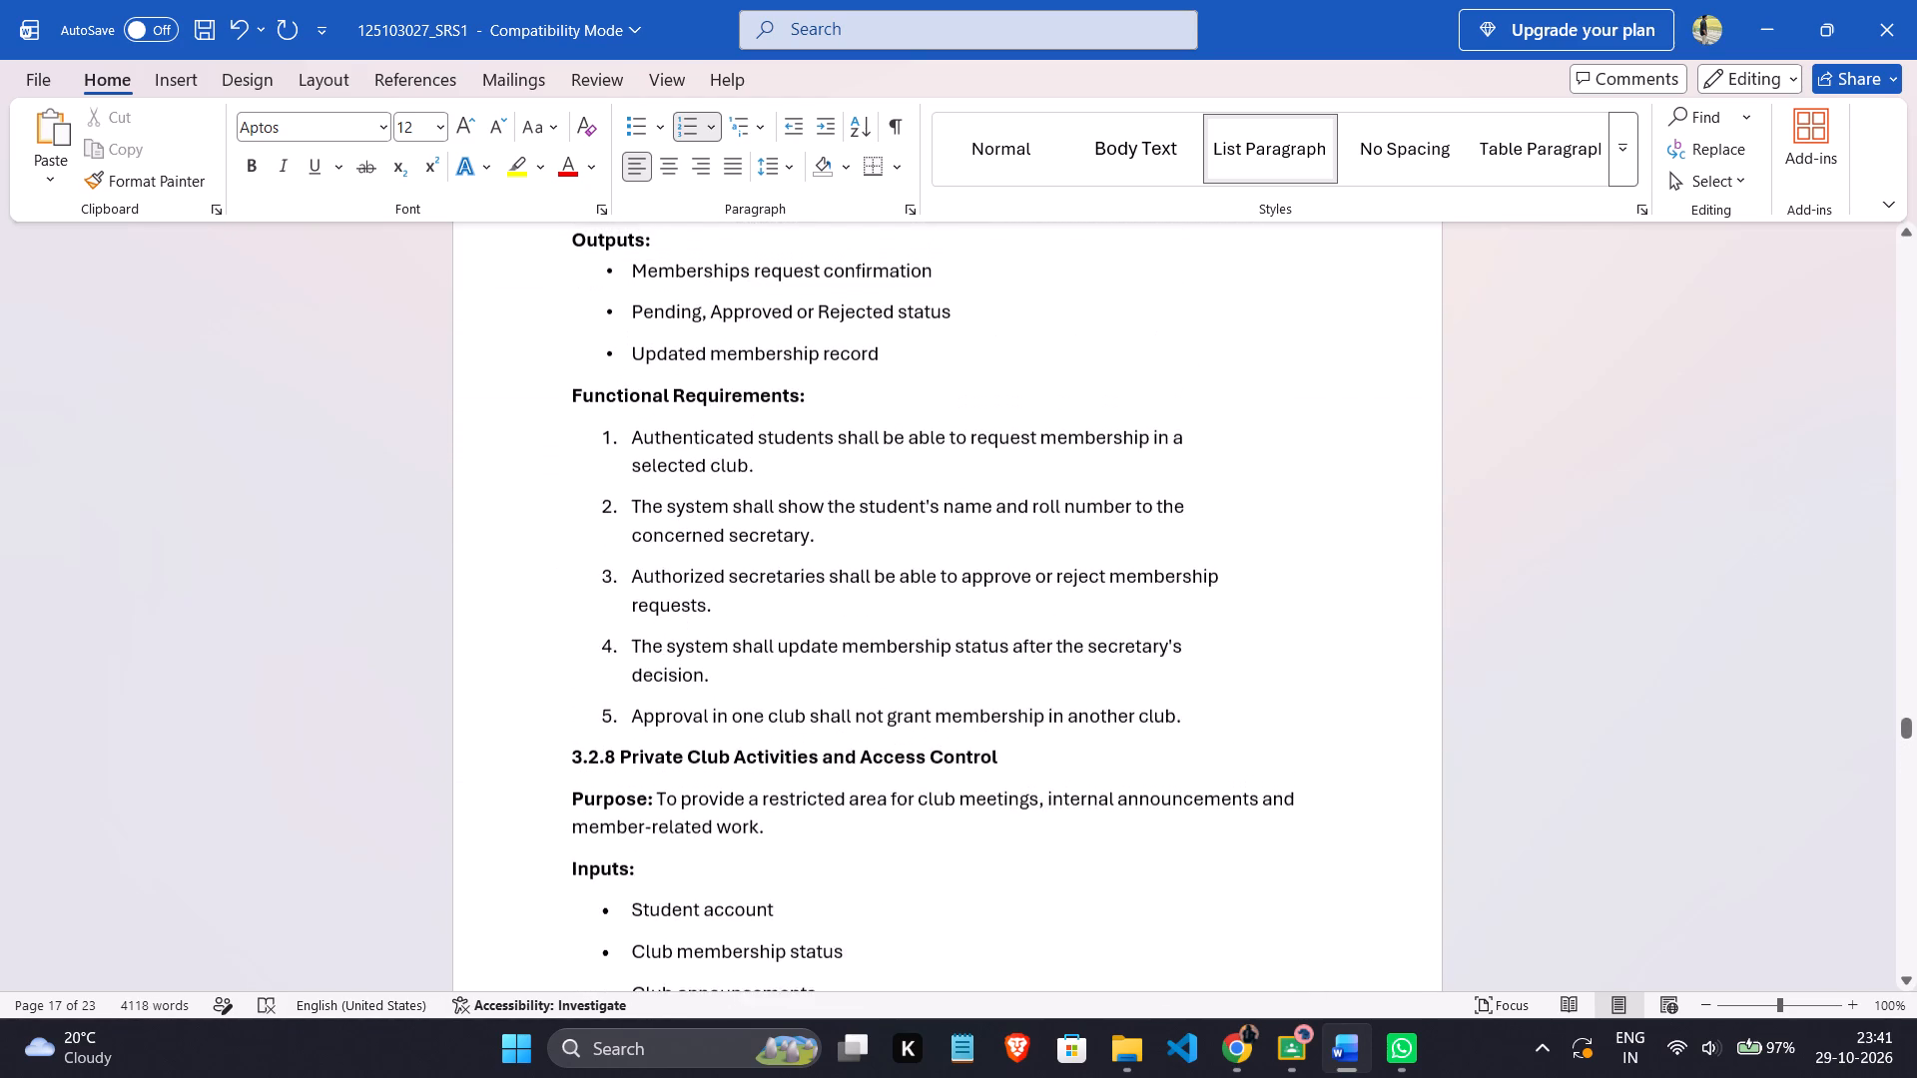
Review the club event, 3.2.6, 3.2.7 and 3.2.8 requirement lists and the start of section 3.3's nonfunctional requirements.
{"action": "scroll", "coordinate": [748, 629], "scroll_direction": "up", "scroll_amount": 10}
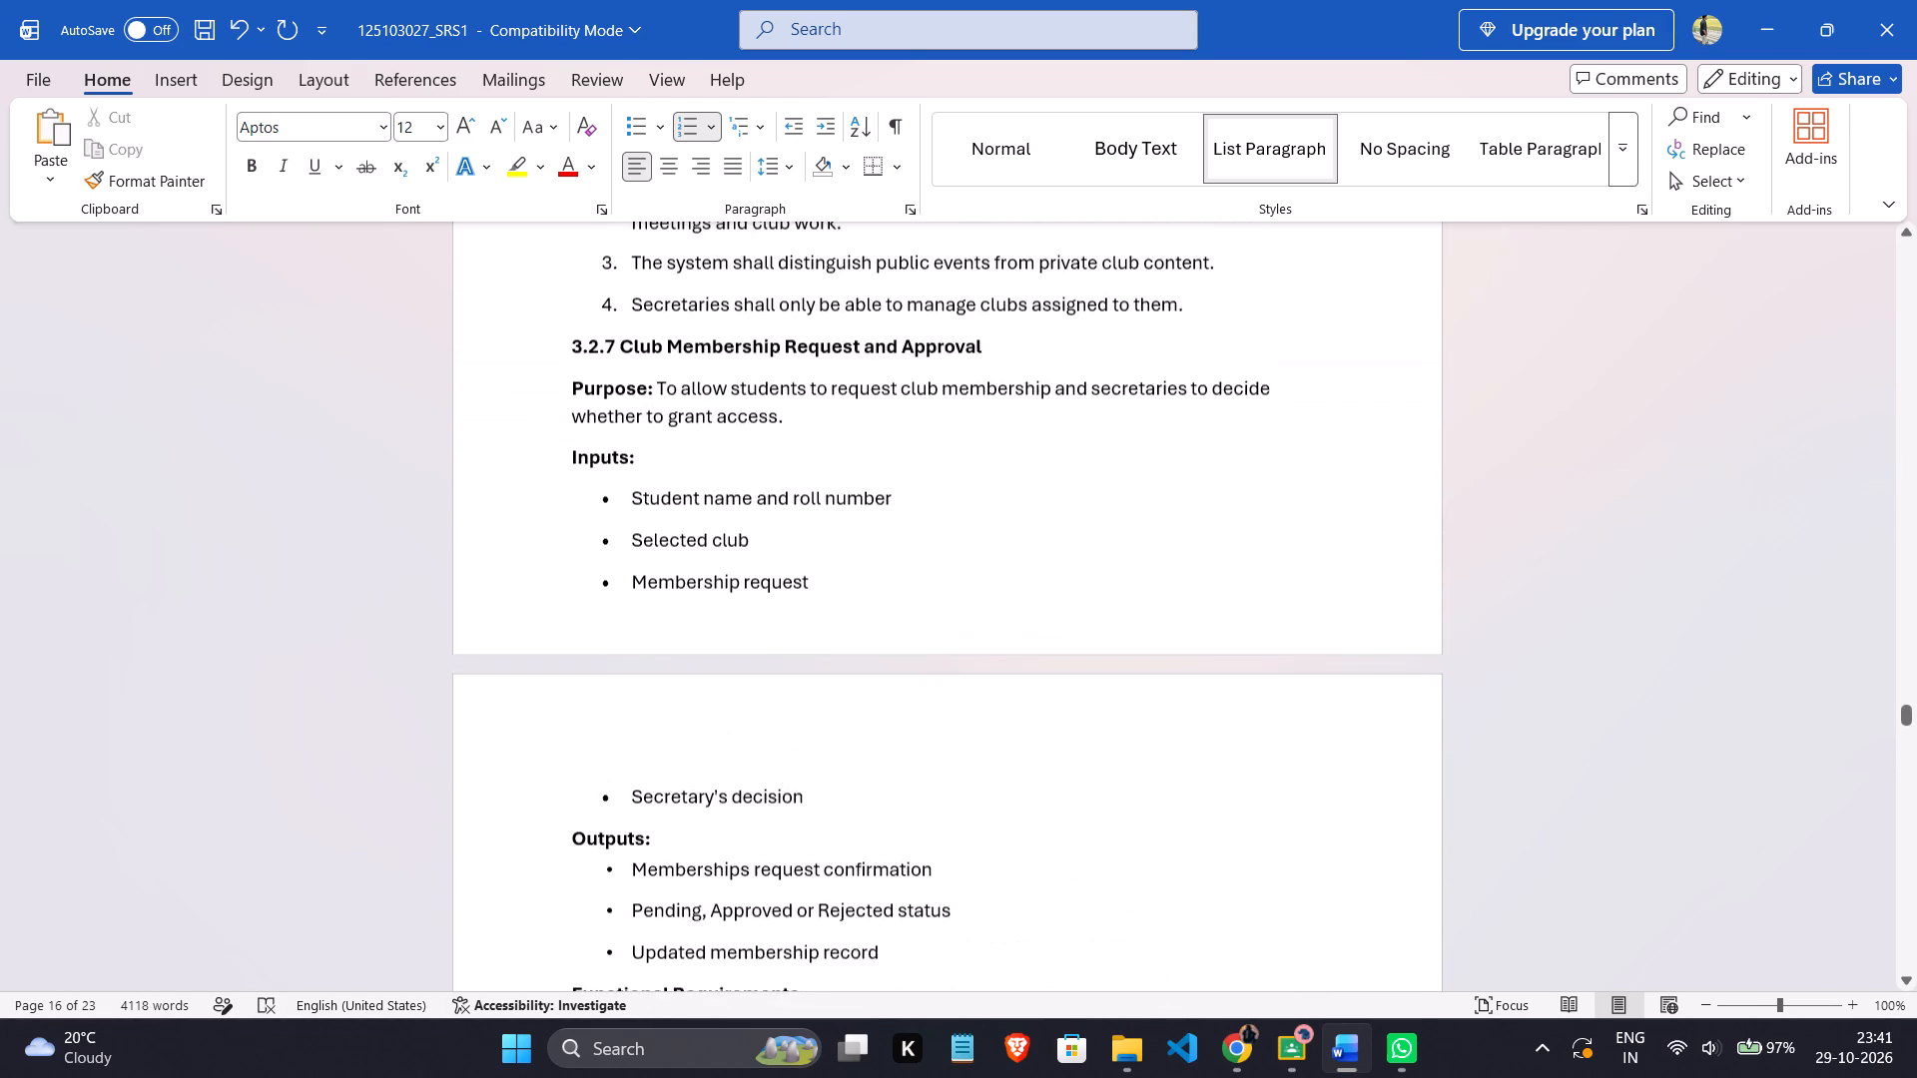
{"action": "scroll", "coordinate": [748, 629], "scroll_direction": "up", "scroll_amount": 19}
{"action": "scroll", "coordinate": [748, 629], "scroll_direction": "up", "scroll_amount": 2}
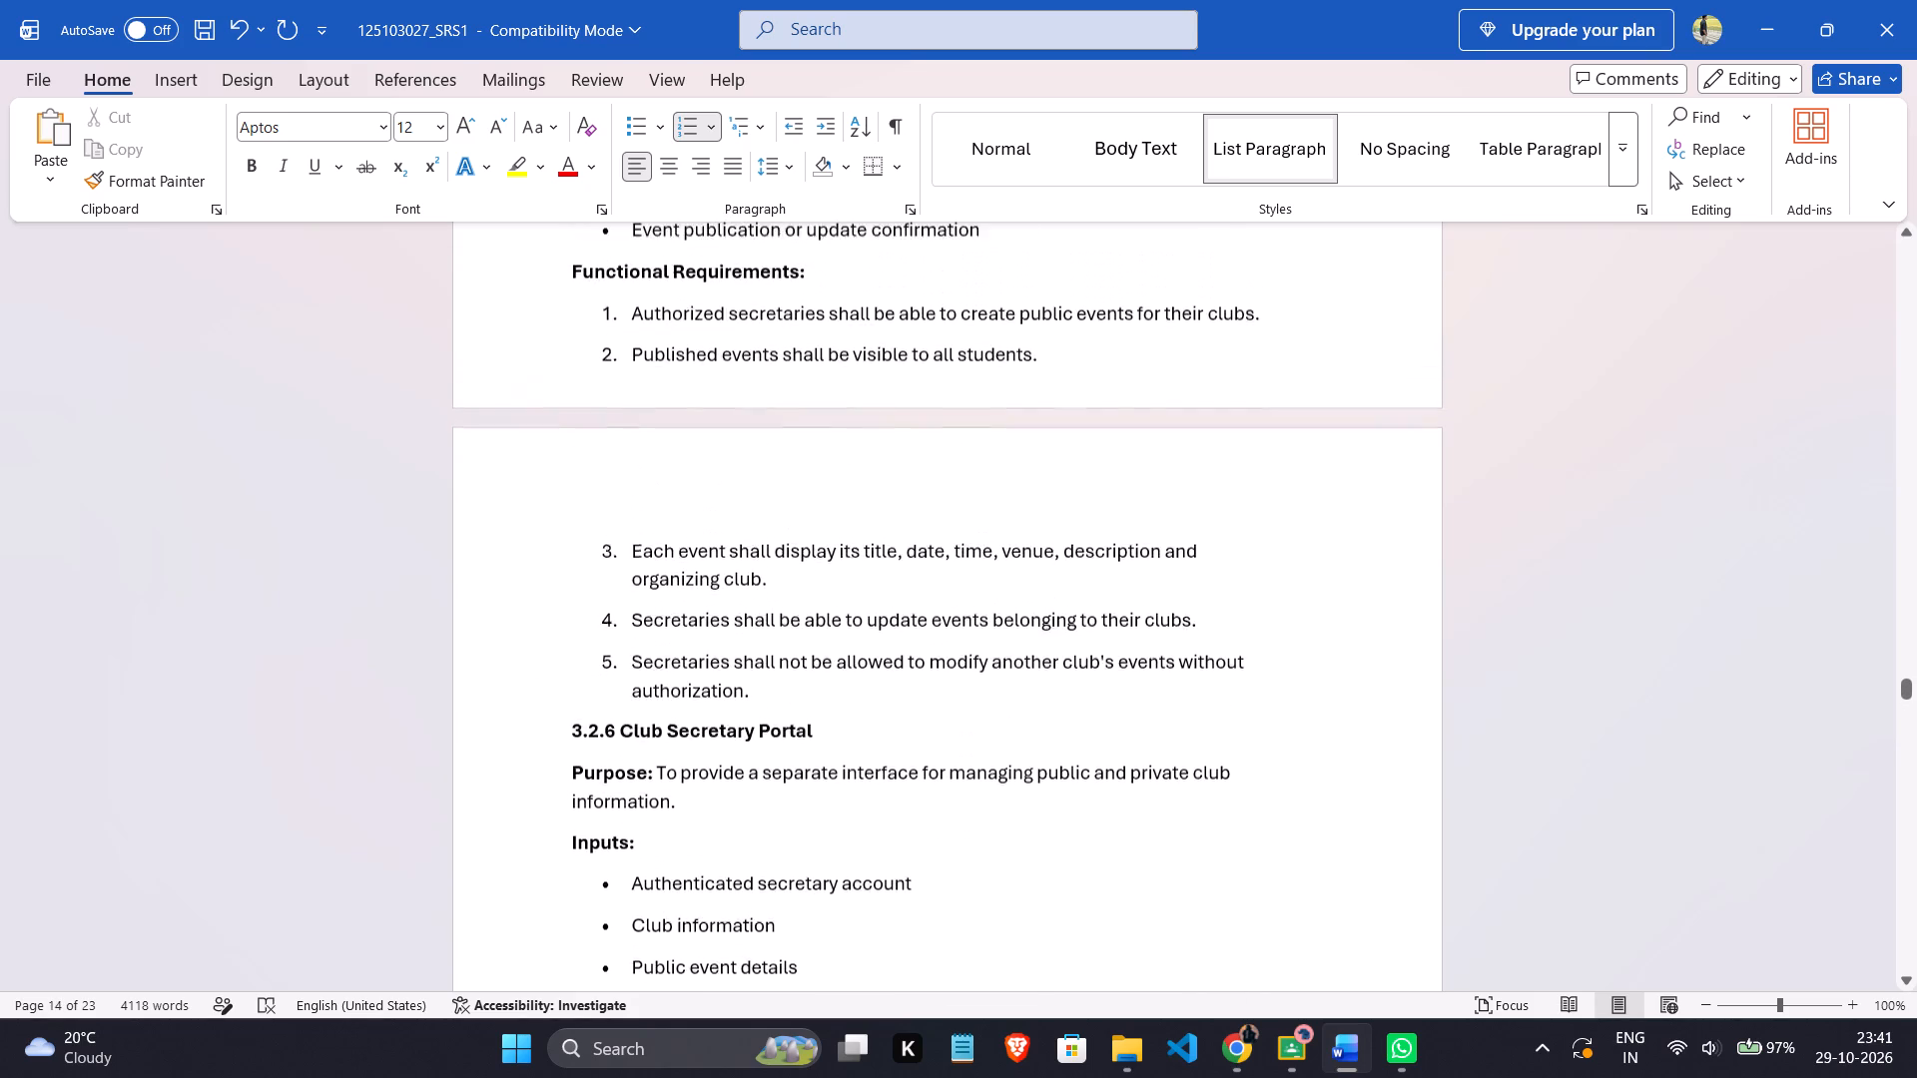
{"action": "scroll", "coordinate": [748, 629], "scroll_direction": "up", "scroll_amount": 2}
{"action": "scroll", "coordinate": [748, 629], "scroll_direction": "down", "scroll_amount": 20}
{"action": "scroll", "coordinate": [748, 629], "scroll_direction": "down", "scroll_amount": 5}
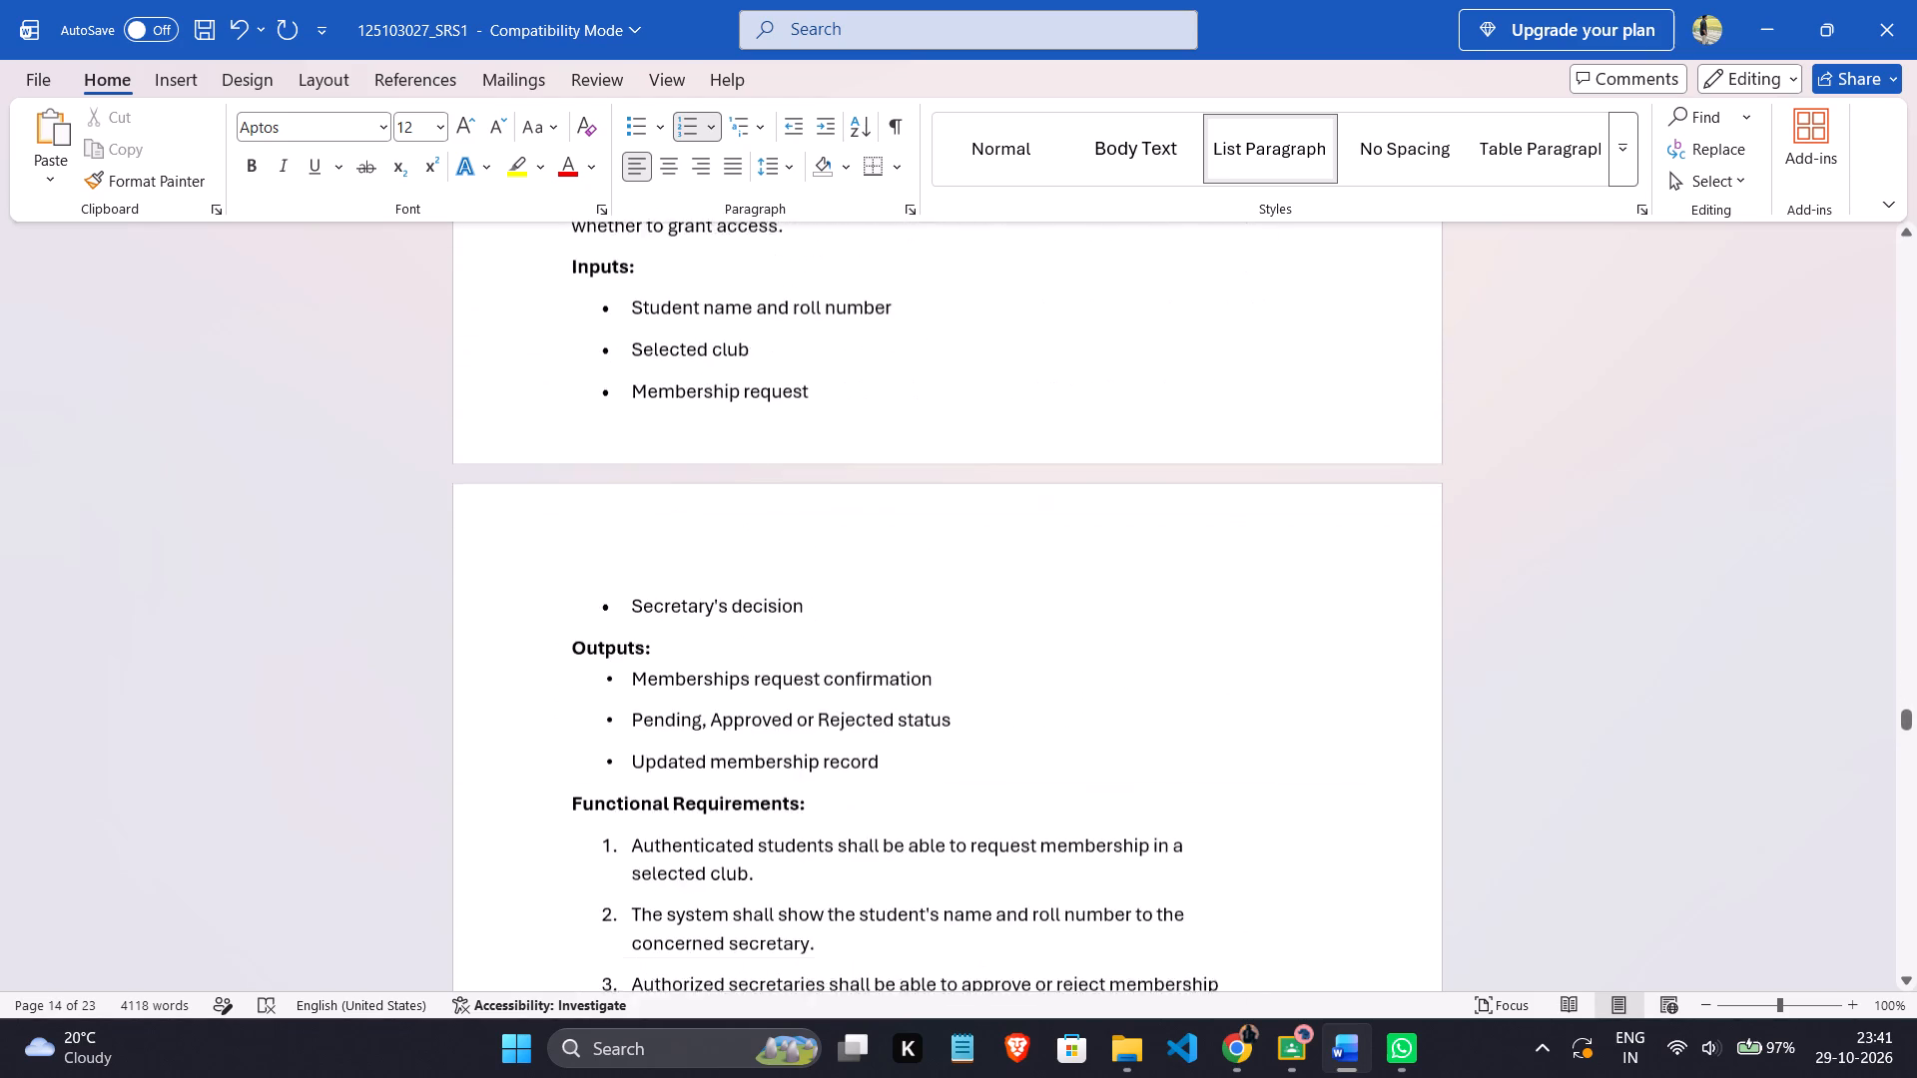
{"action": "scroll", "coordinate": [748, 629], "scroll_direction": "down", "scroll_amount": 20}
{"action": "scroll", "coordinate": [748, 629], "scroll_direction": "down", "scroll_amount": 6}
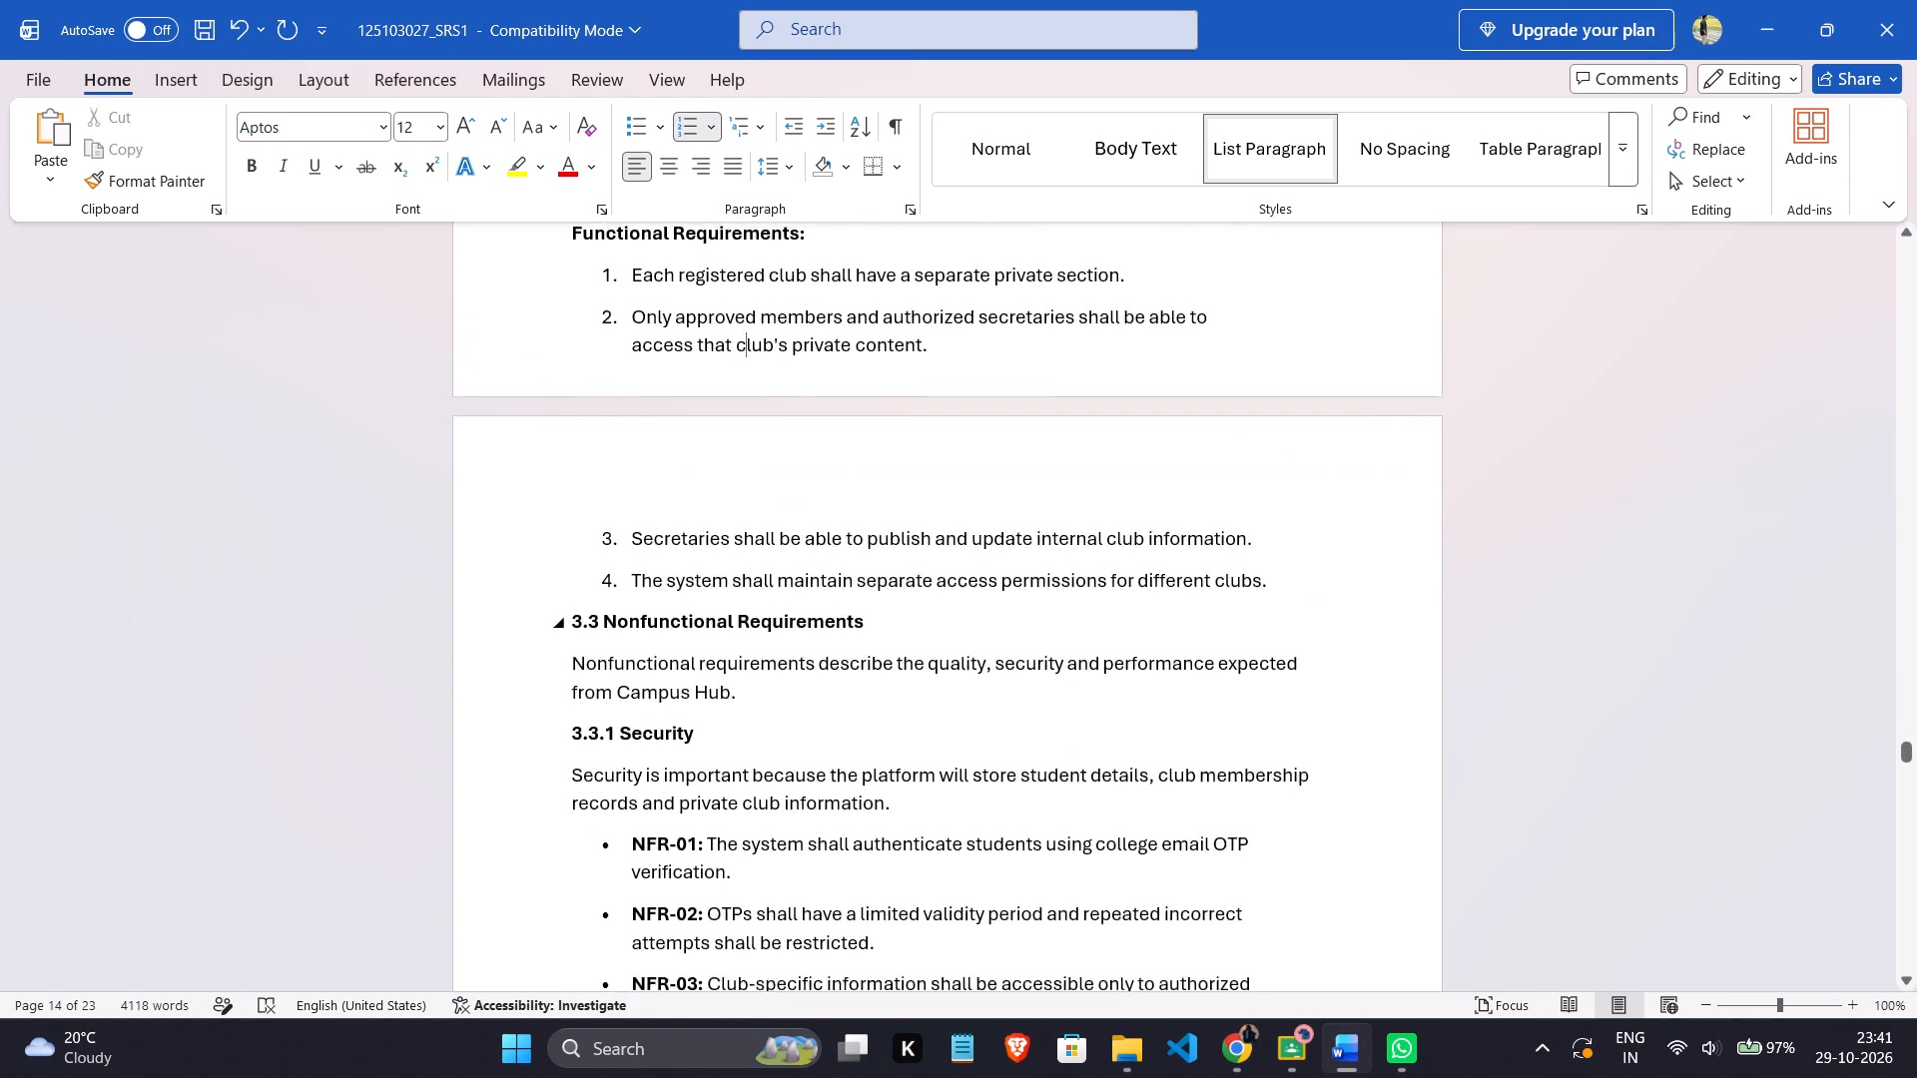
{"action": "scroll", "coordinate": [748, 626], "scroll_direction": "down", "scroll_amount": 2}
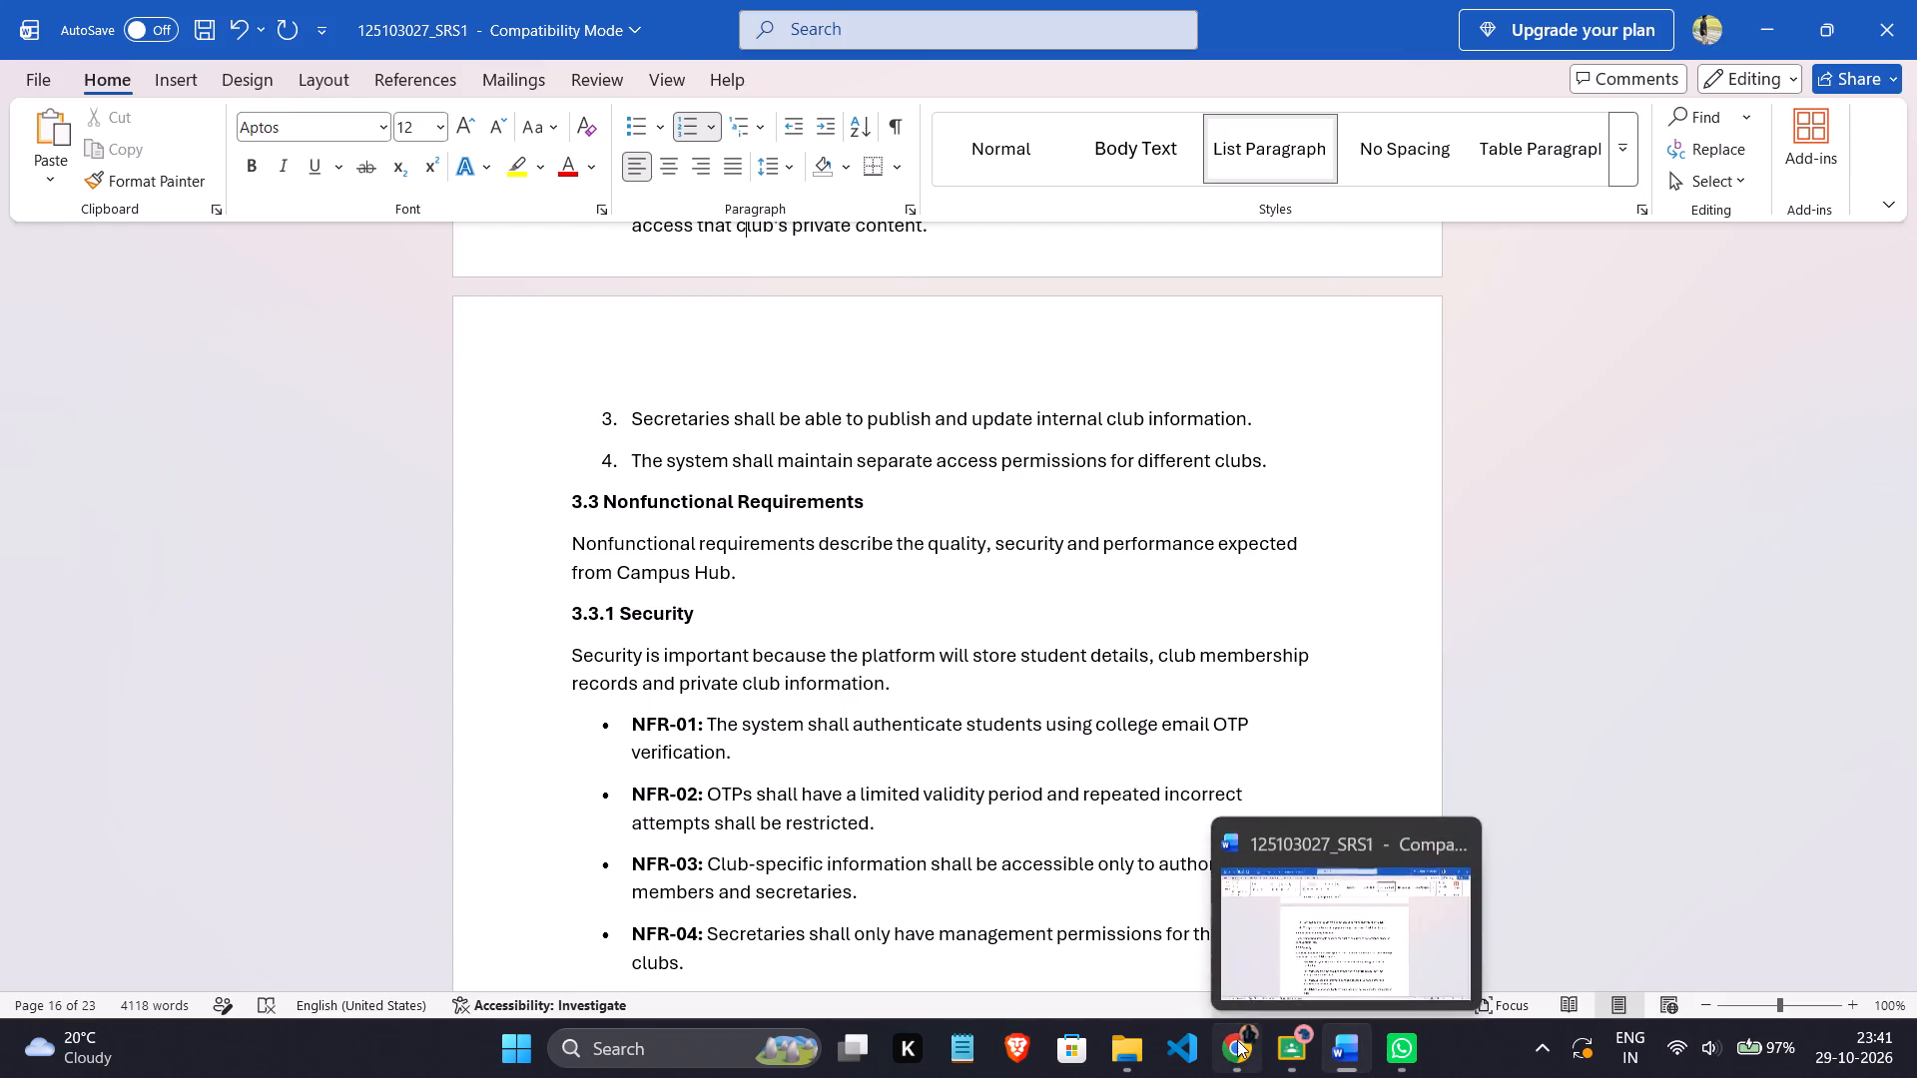
Switch to the Chrome window holding the SRS reference tabs.
{"action": "left_click", "coordinate": [1231, 1043]}
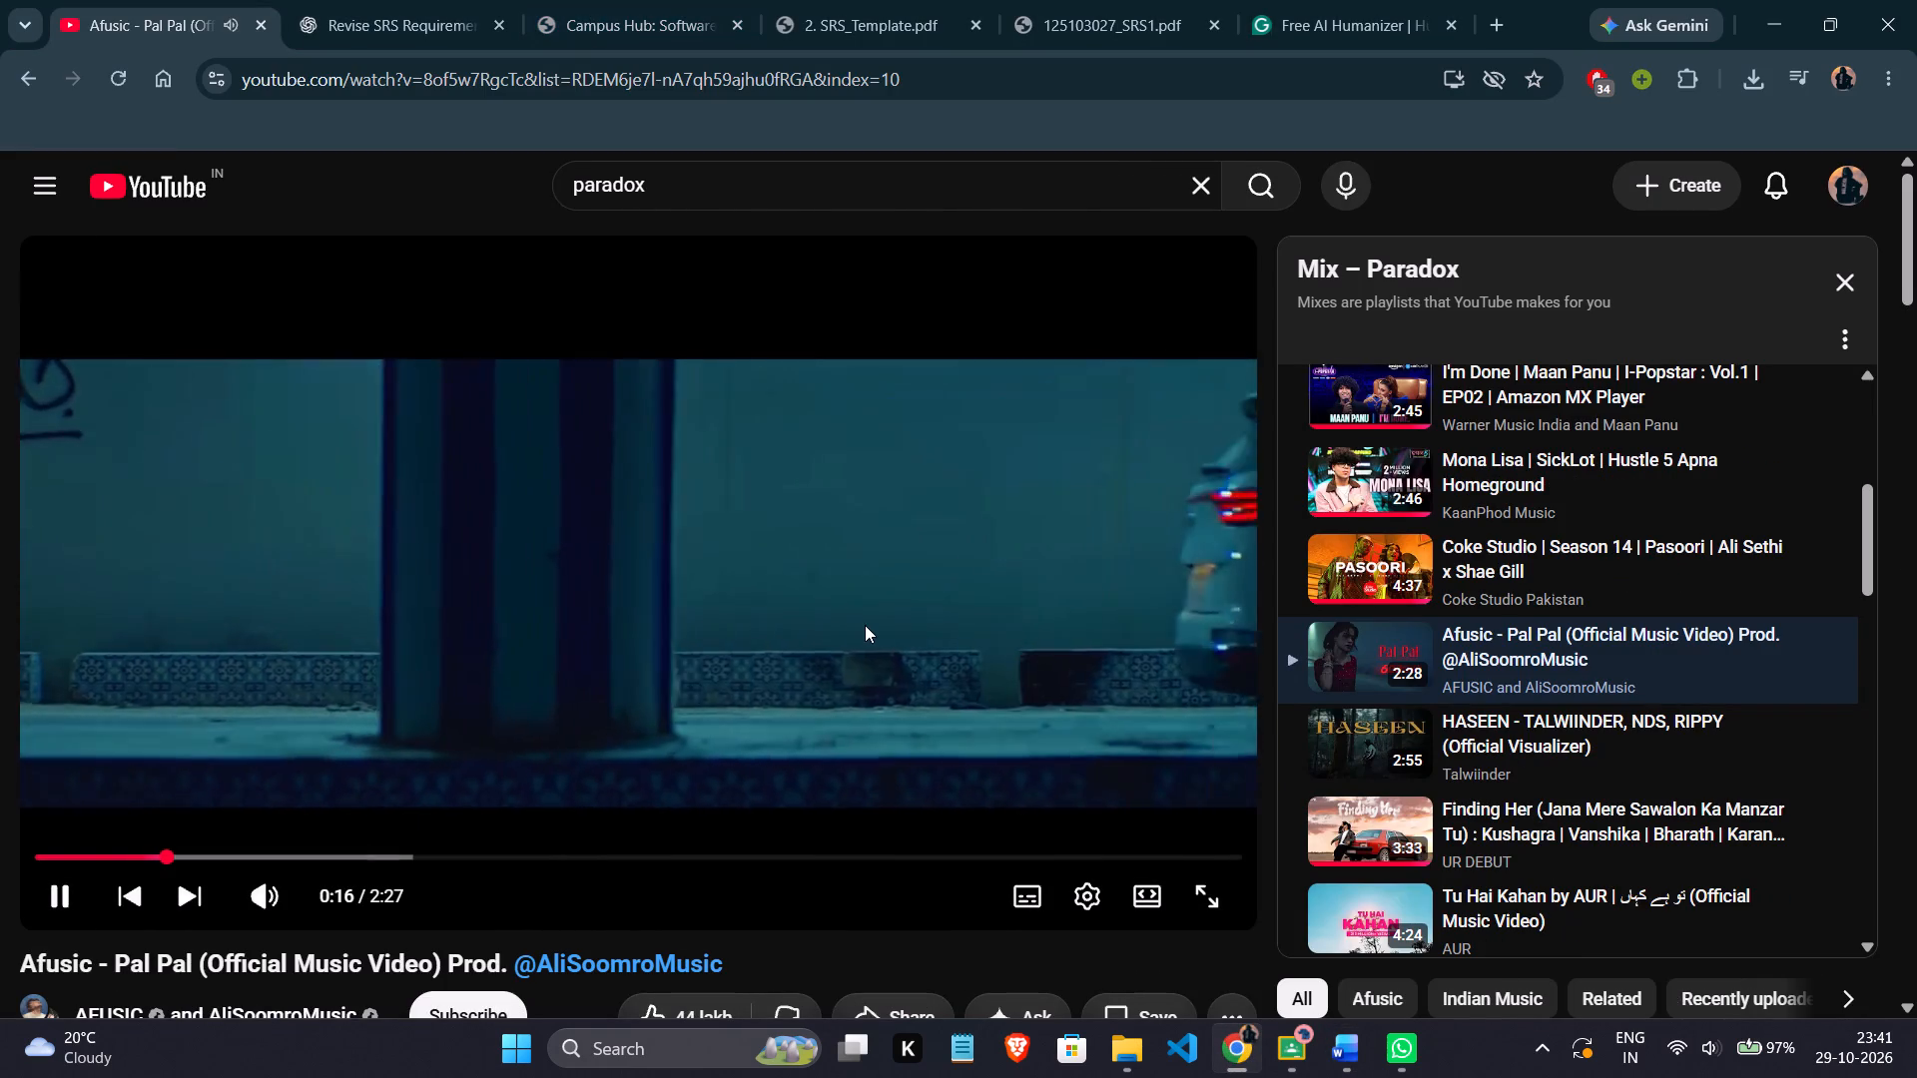
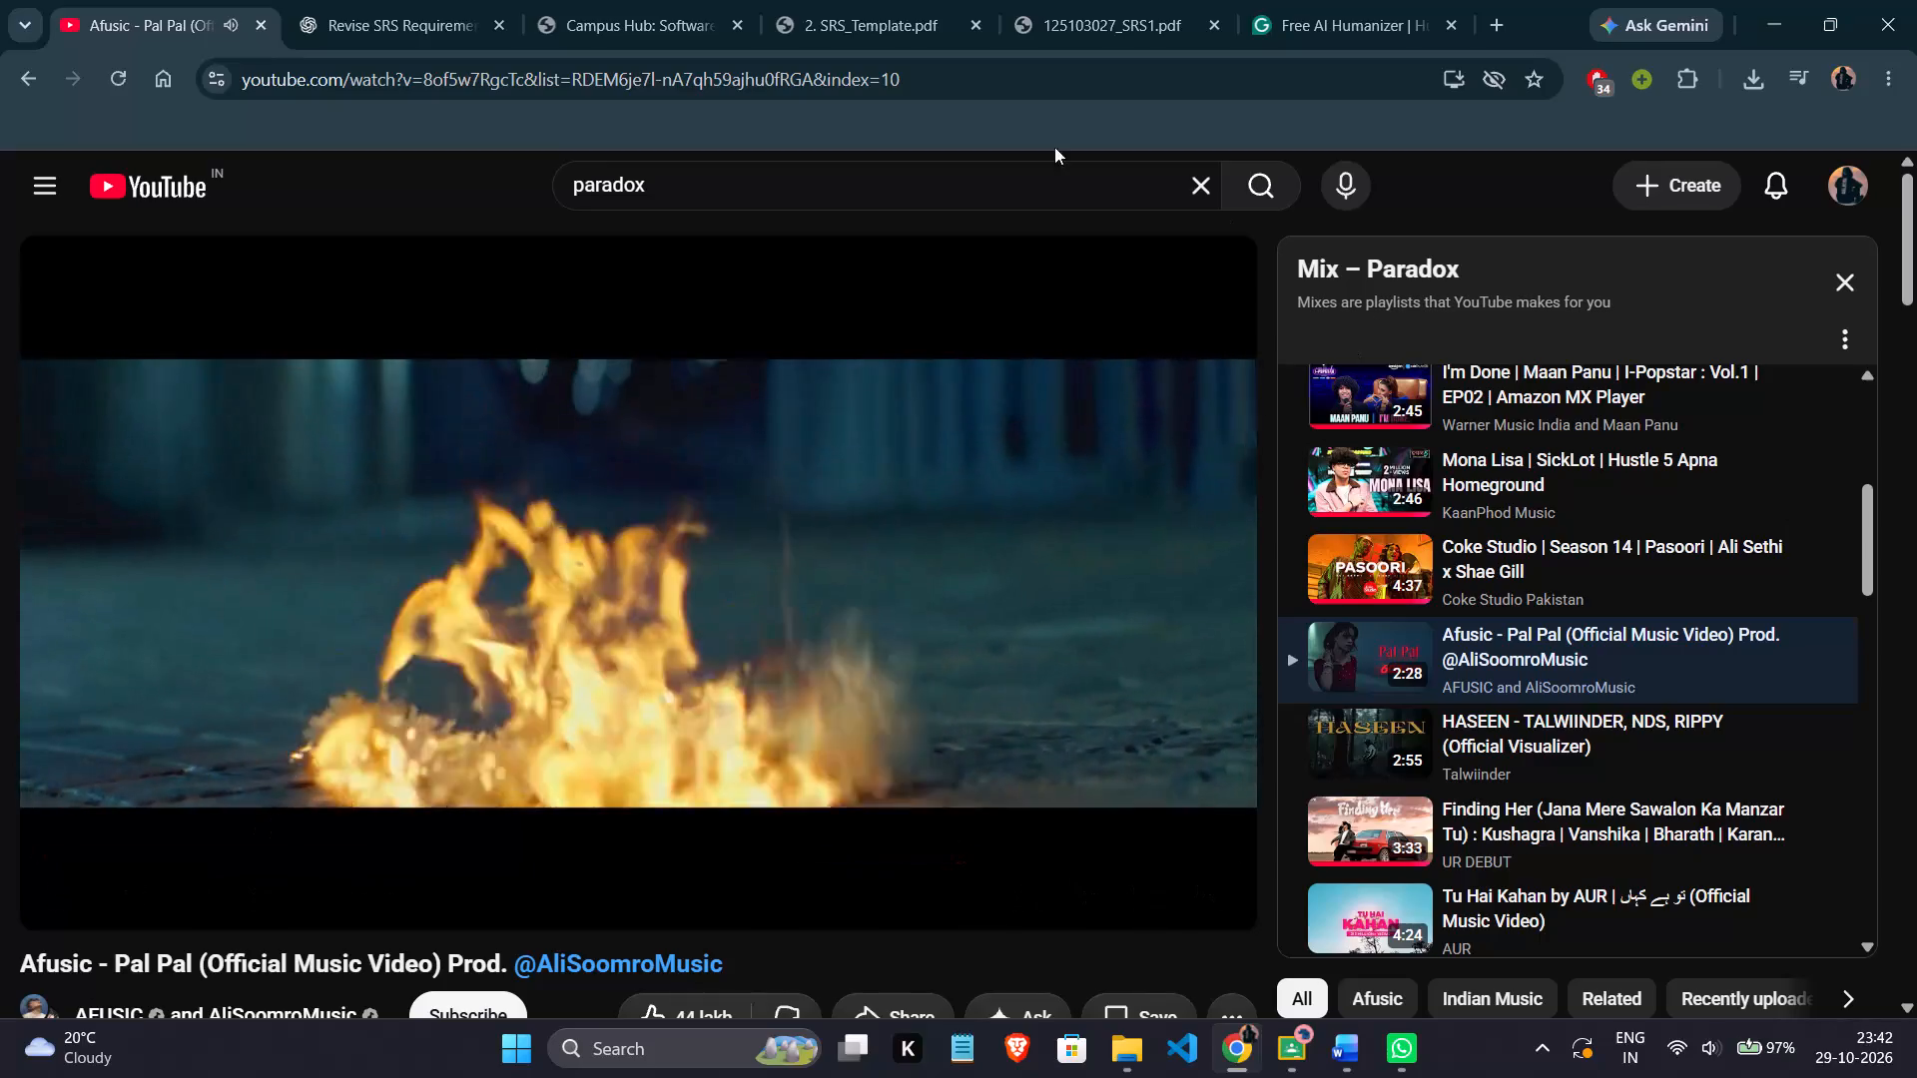
{"action": "left_click", "coordinate": [658, 0]}
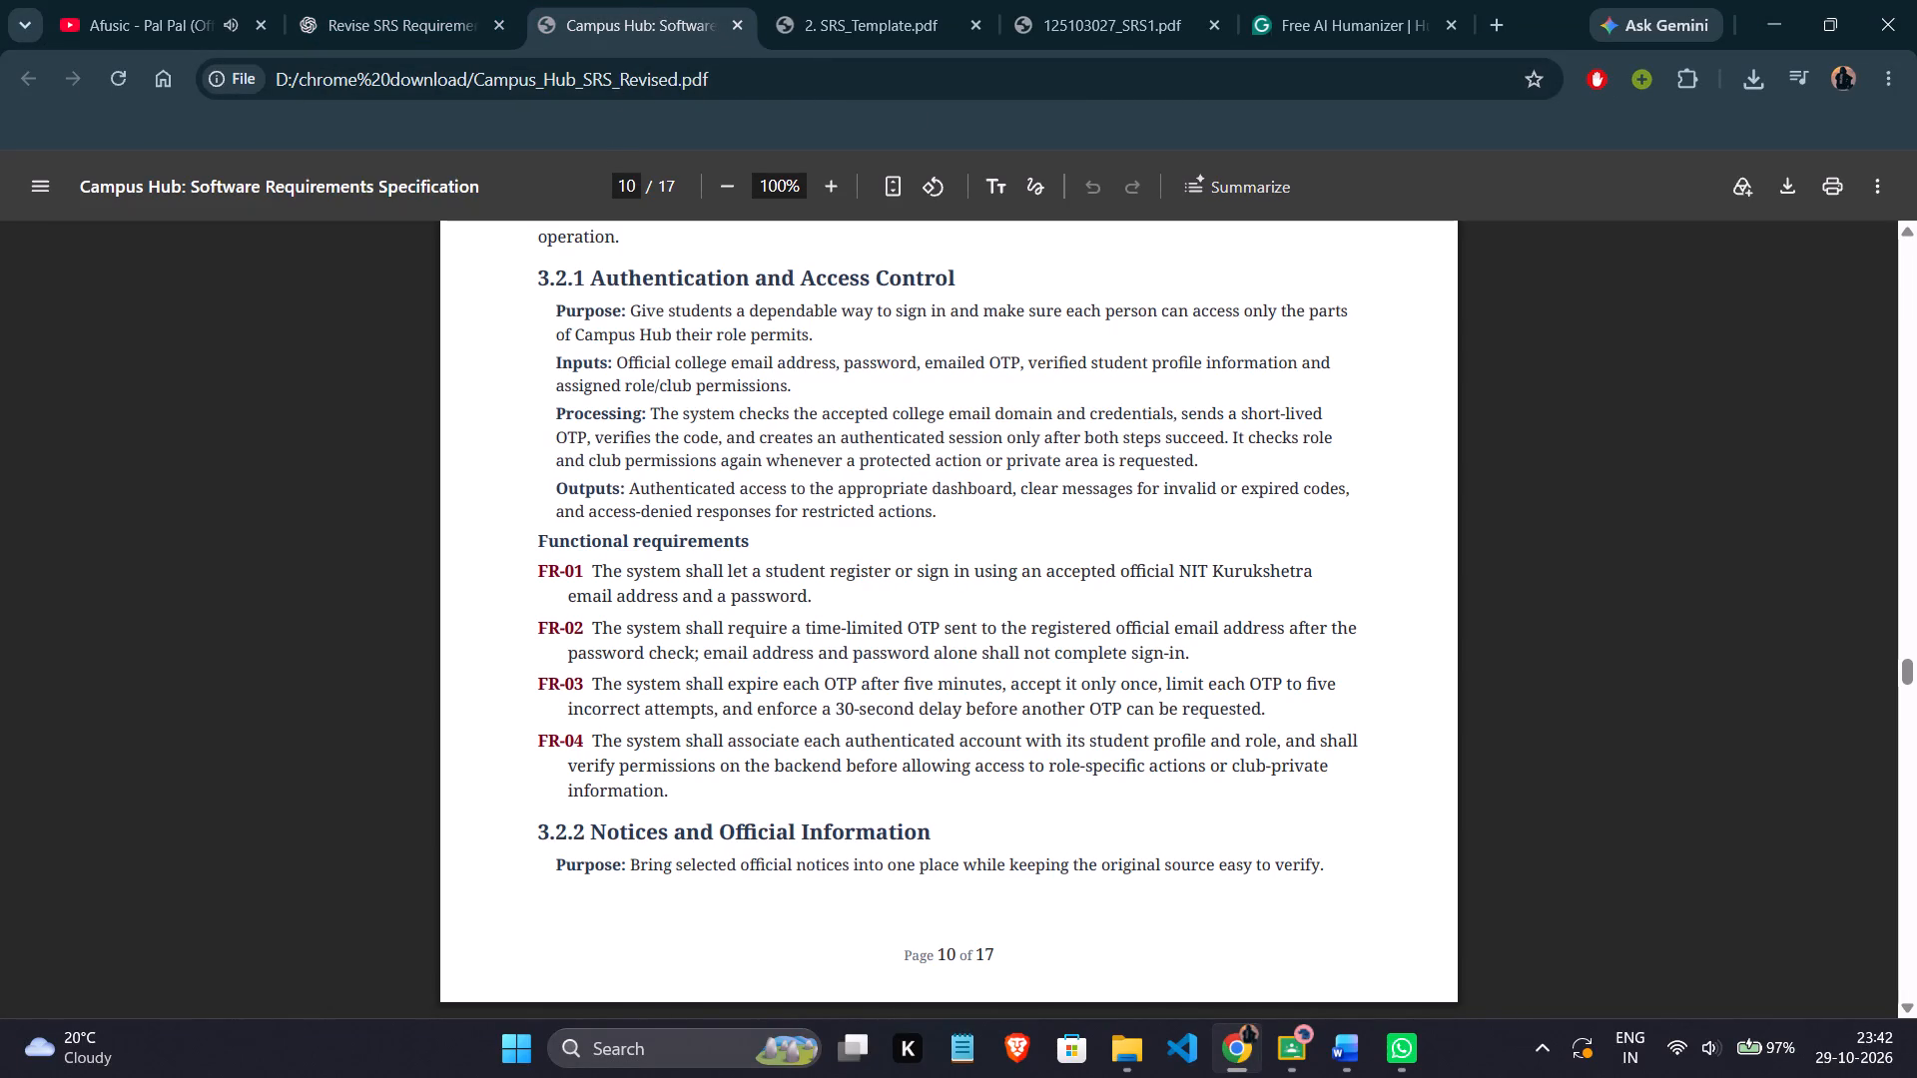
{"action": "scroll", "coordinate": [732, 564], "scroll_direction": "down", "scroll_amount": 13}
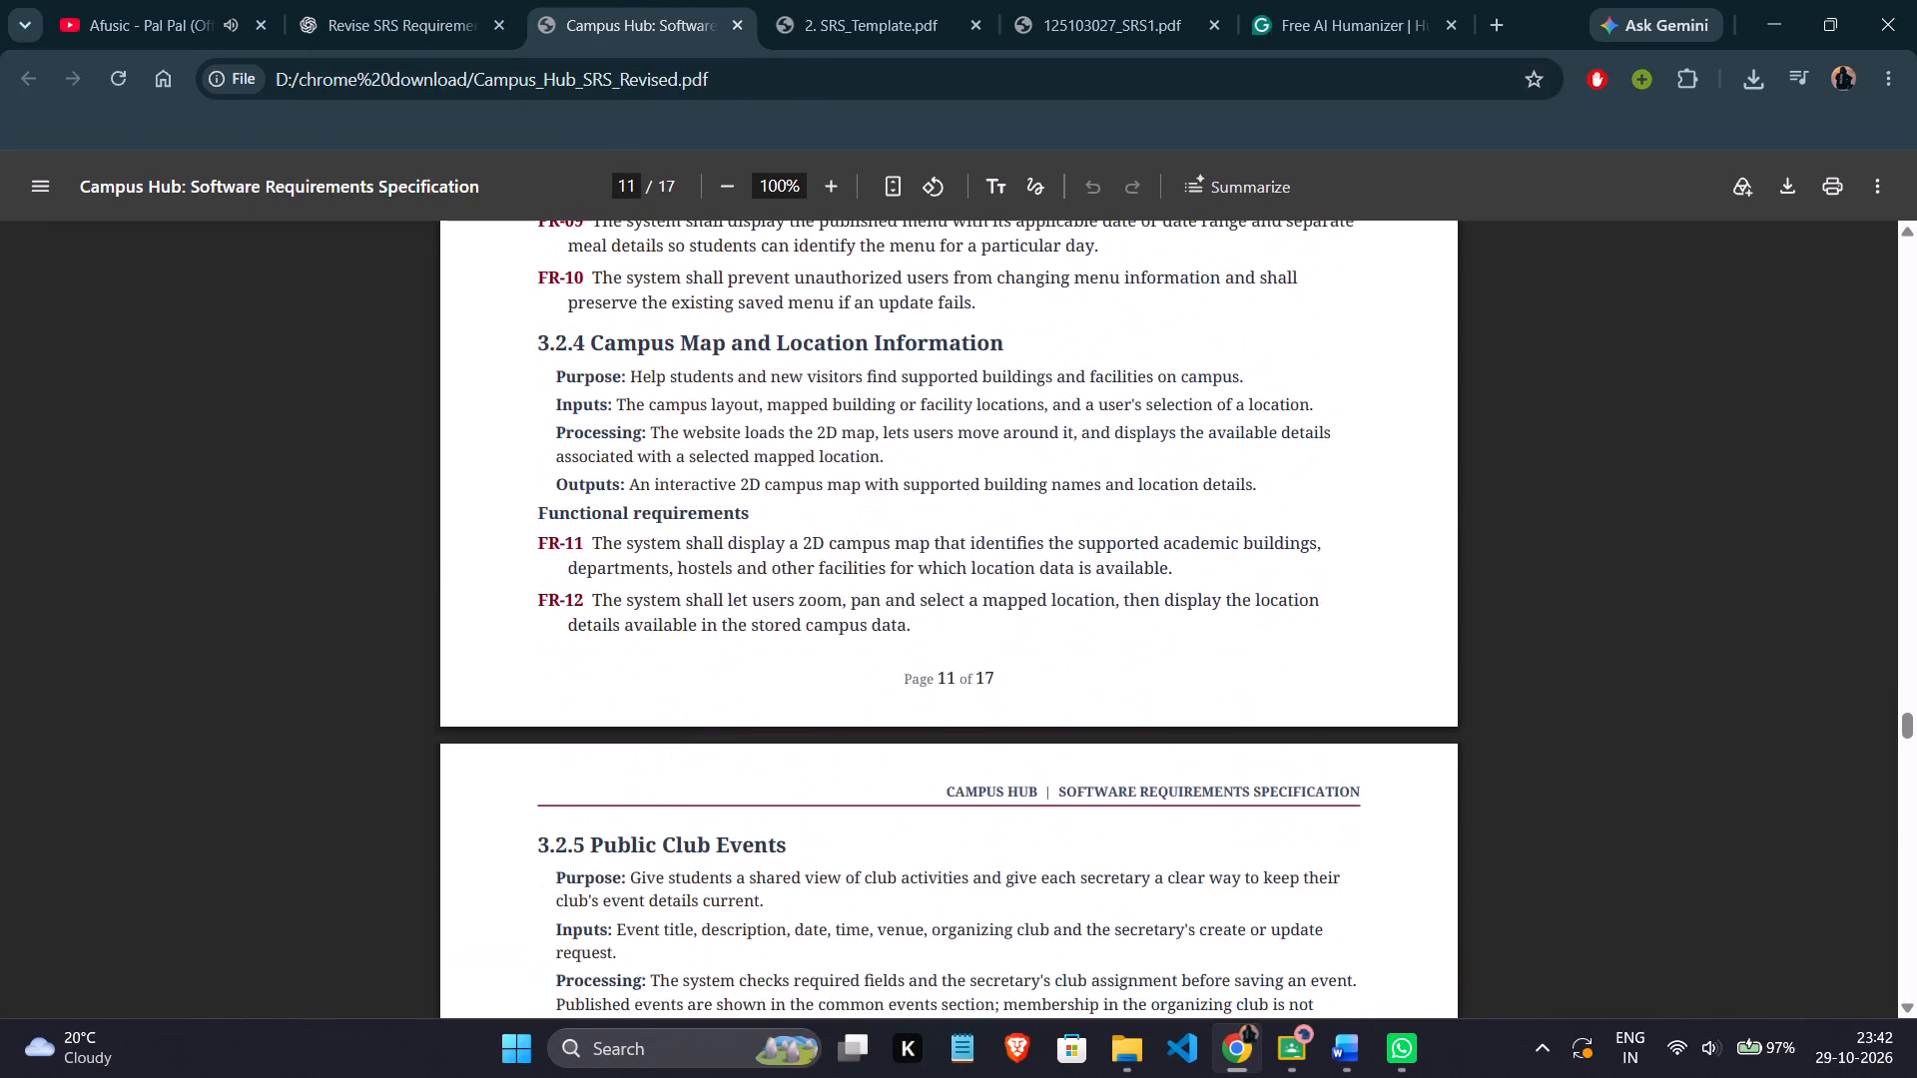
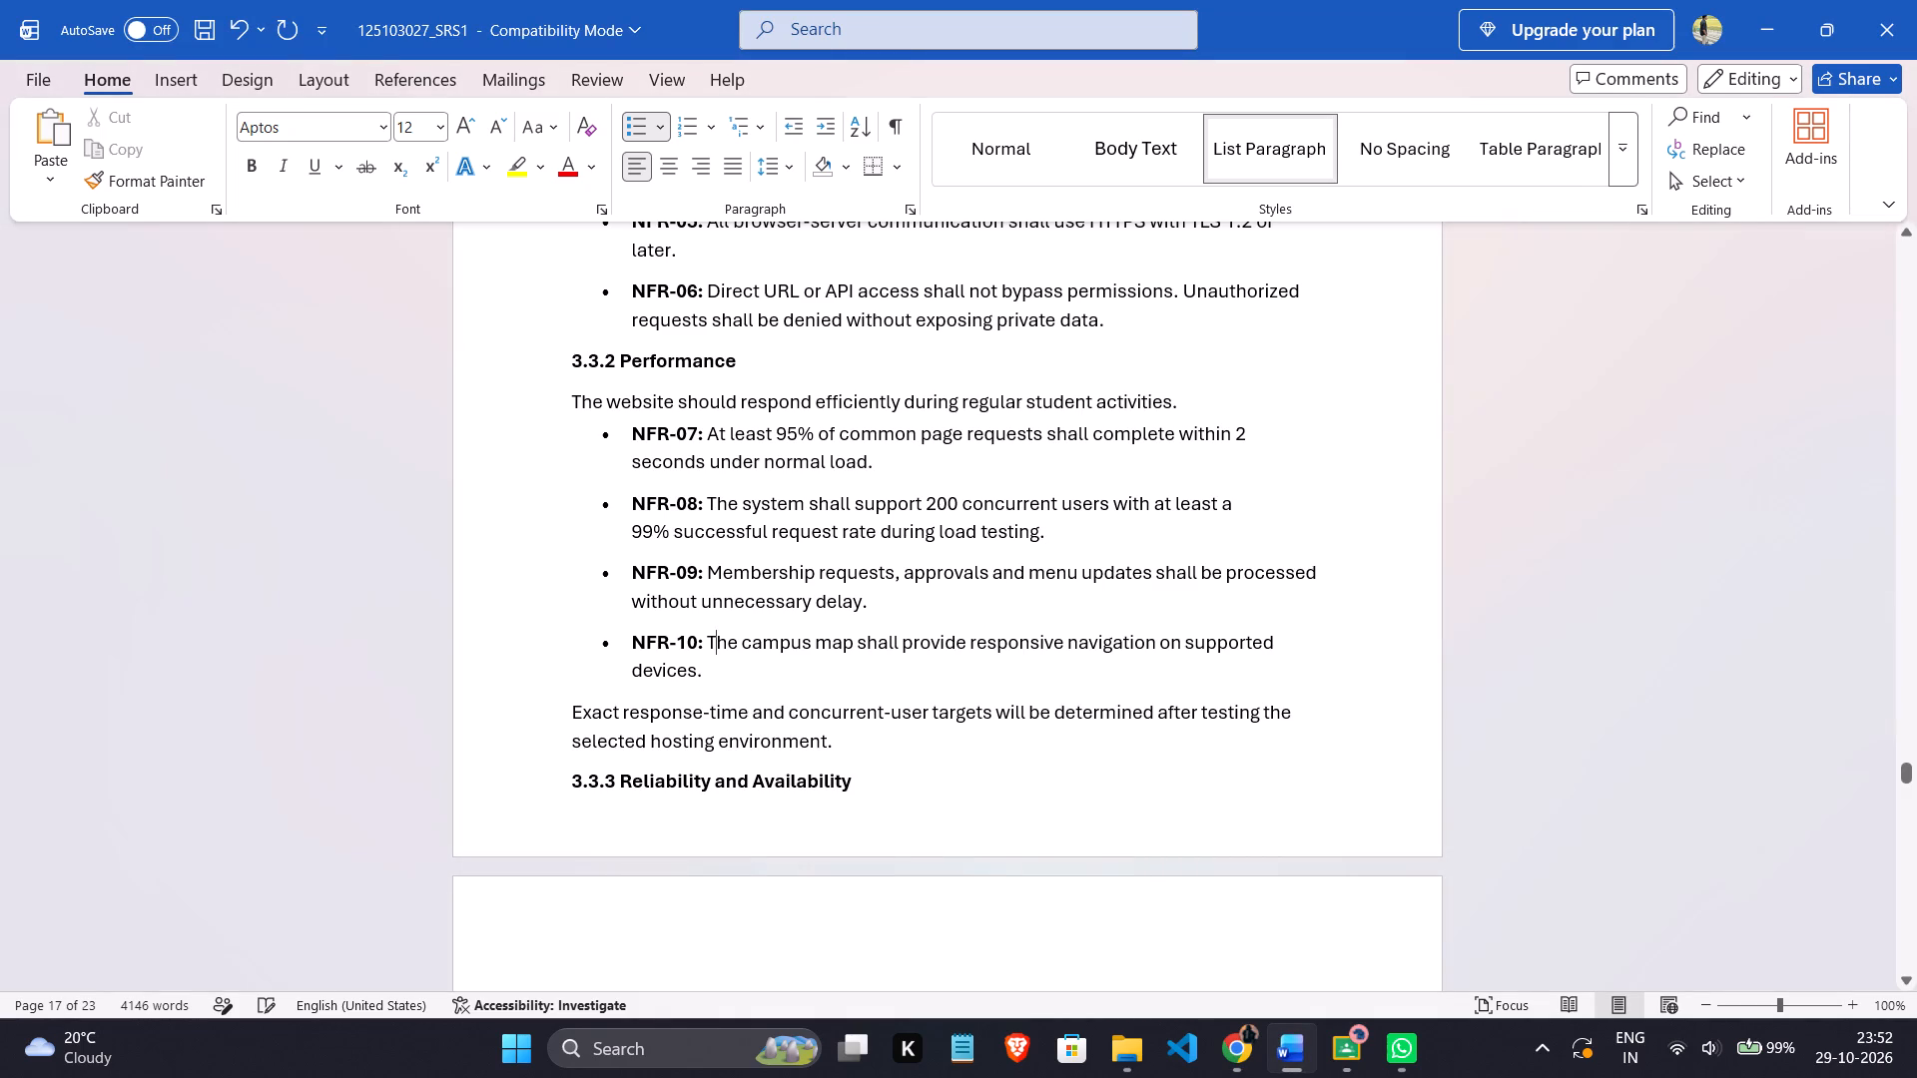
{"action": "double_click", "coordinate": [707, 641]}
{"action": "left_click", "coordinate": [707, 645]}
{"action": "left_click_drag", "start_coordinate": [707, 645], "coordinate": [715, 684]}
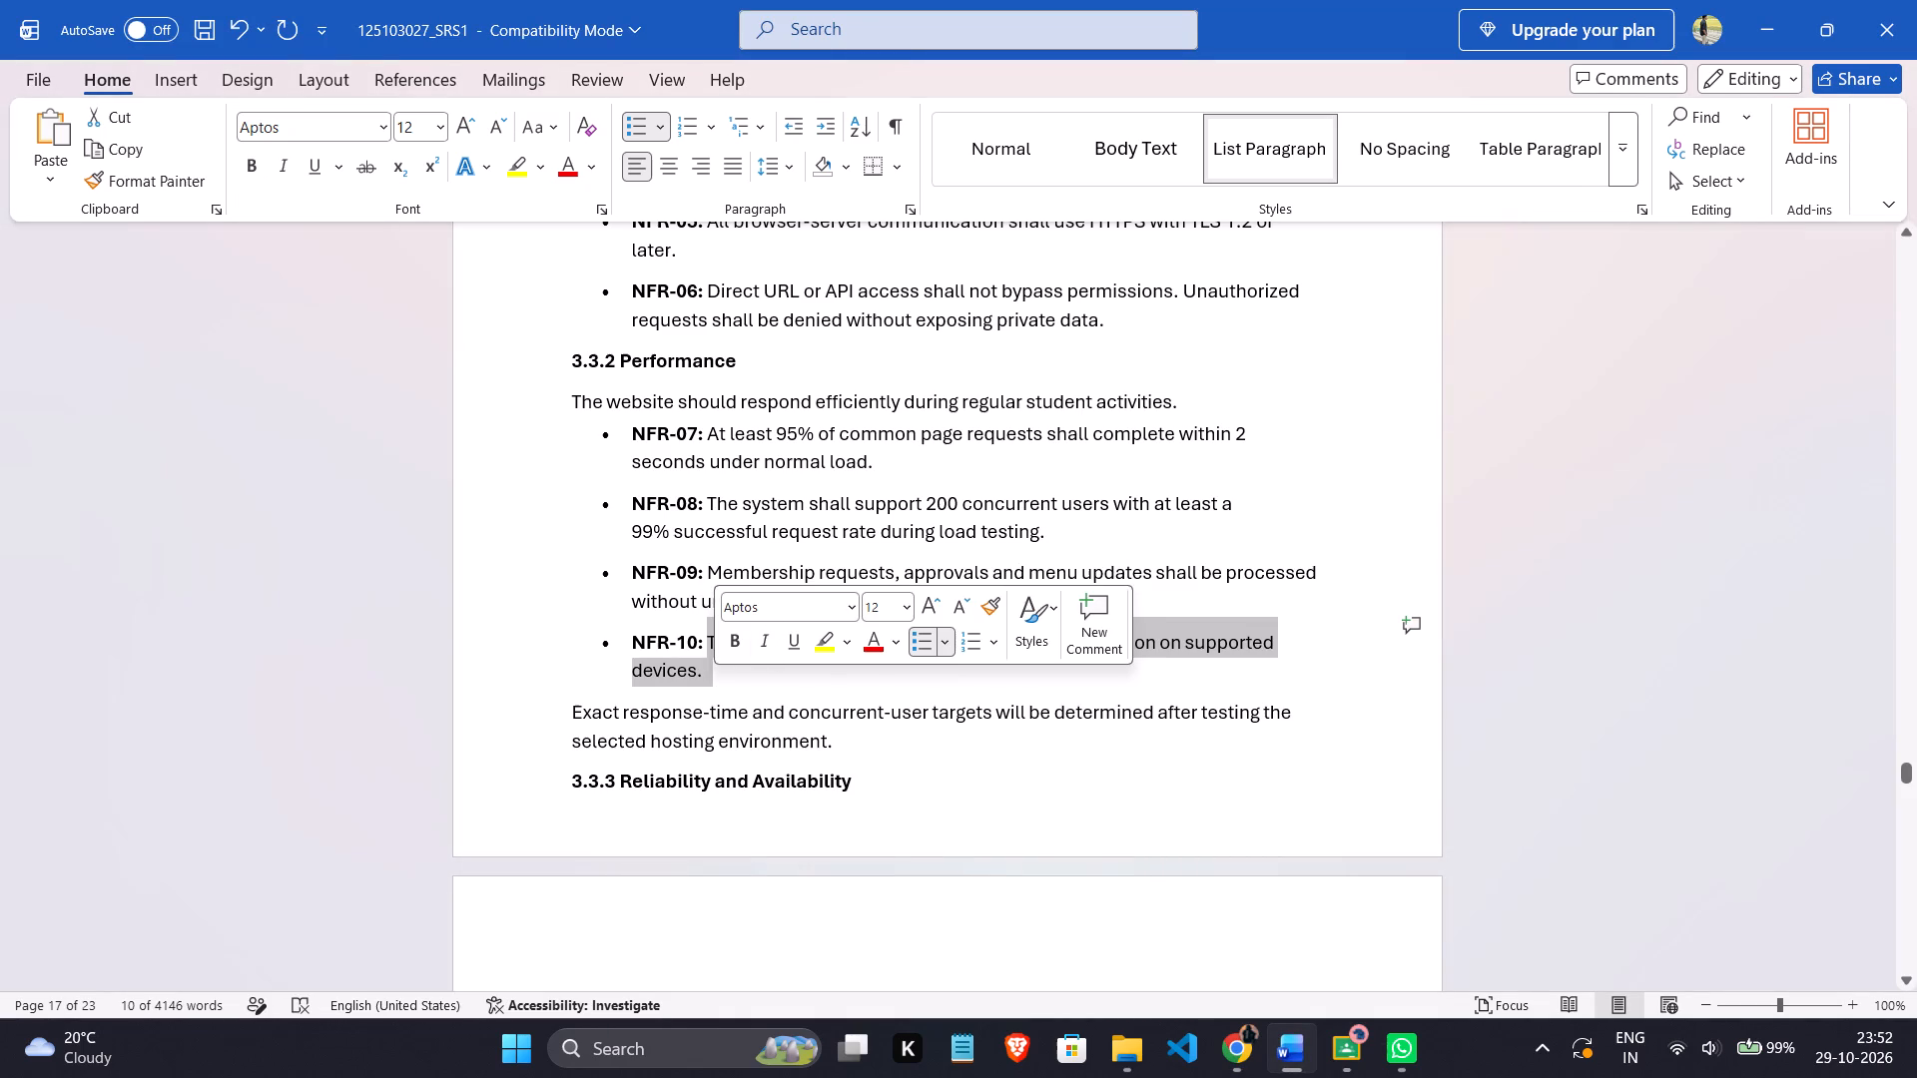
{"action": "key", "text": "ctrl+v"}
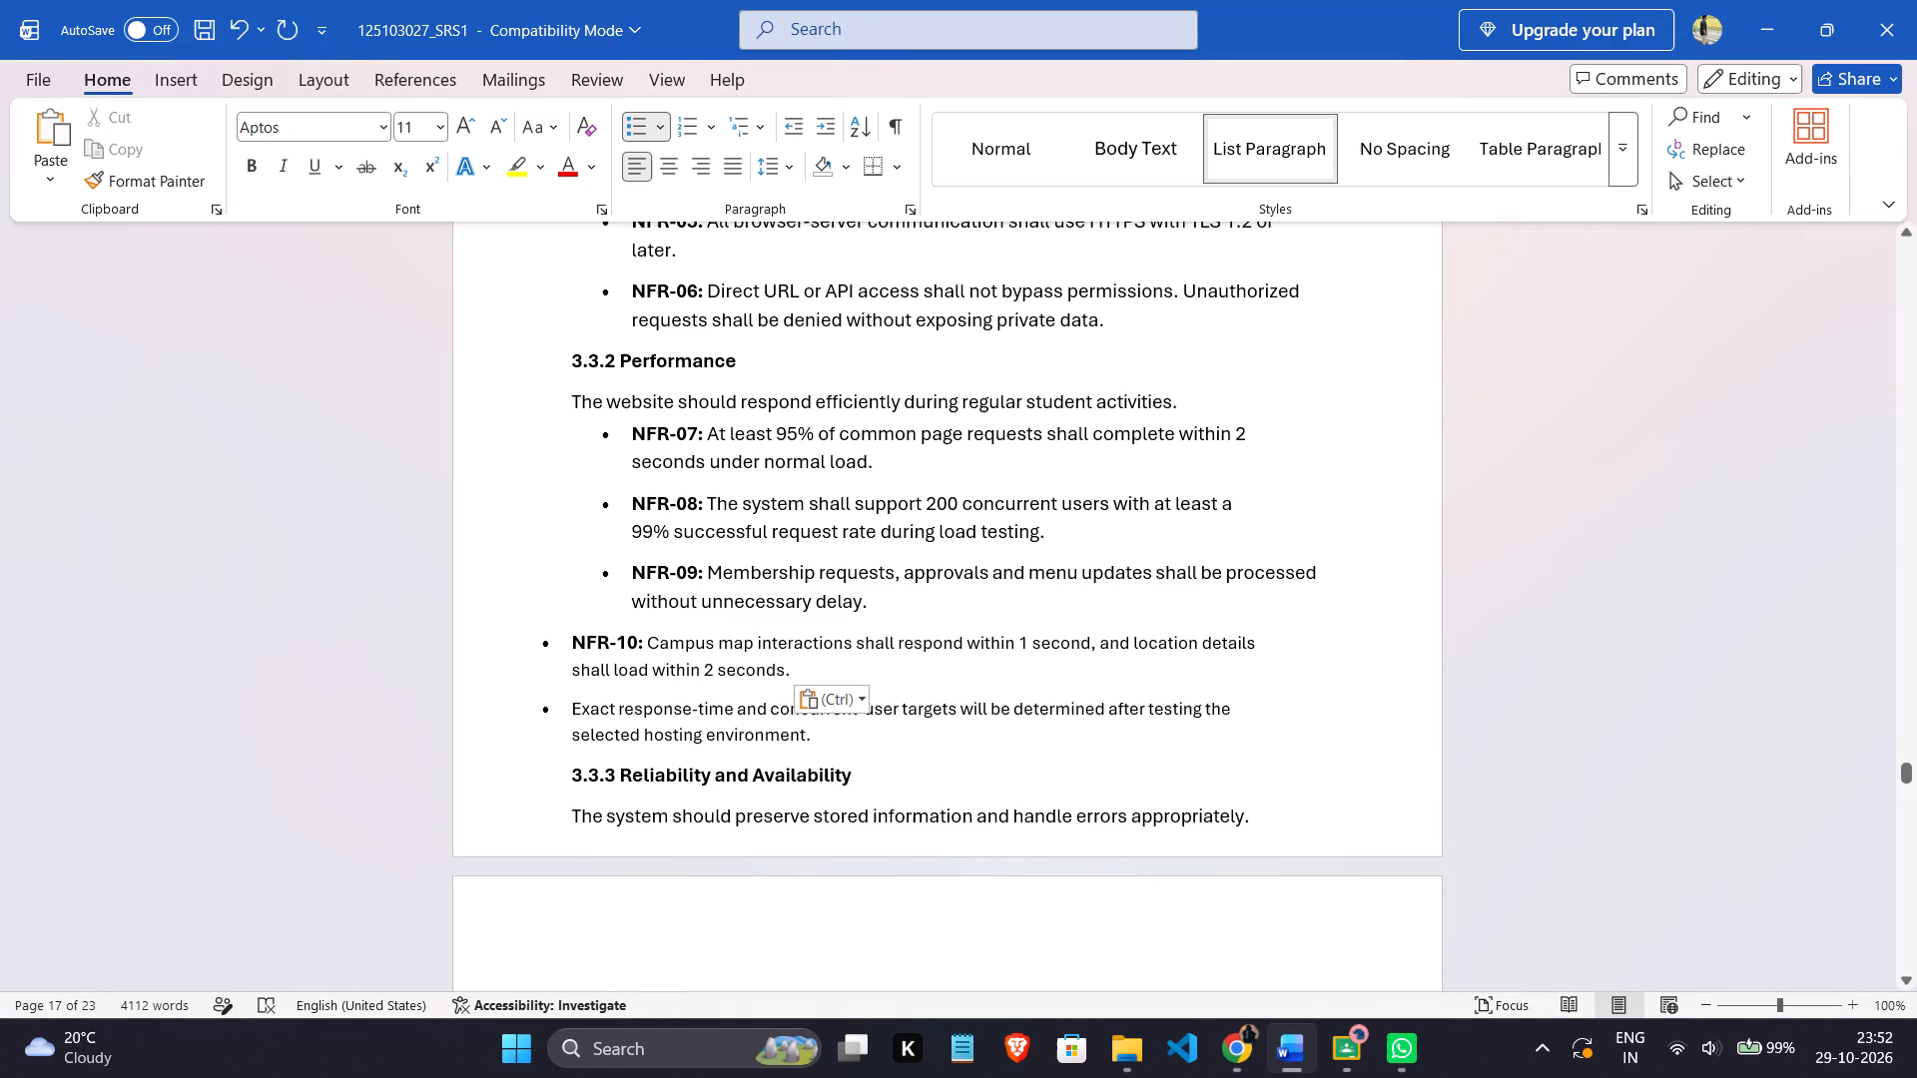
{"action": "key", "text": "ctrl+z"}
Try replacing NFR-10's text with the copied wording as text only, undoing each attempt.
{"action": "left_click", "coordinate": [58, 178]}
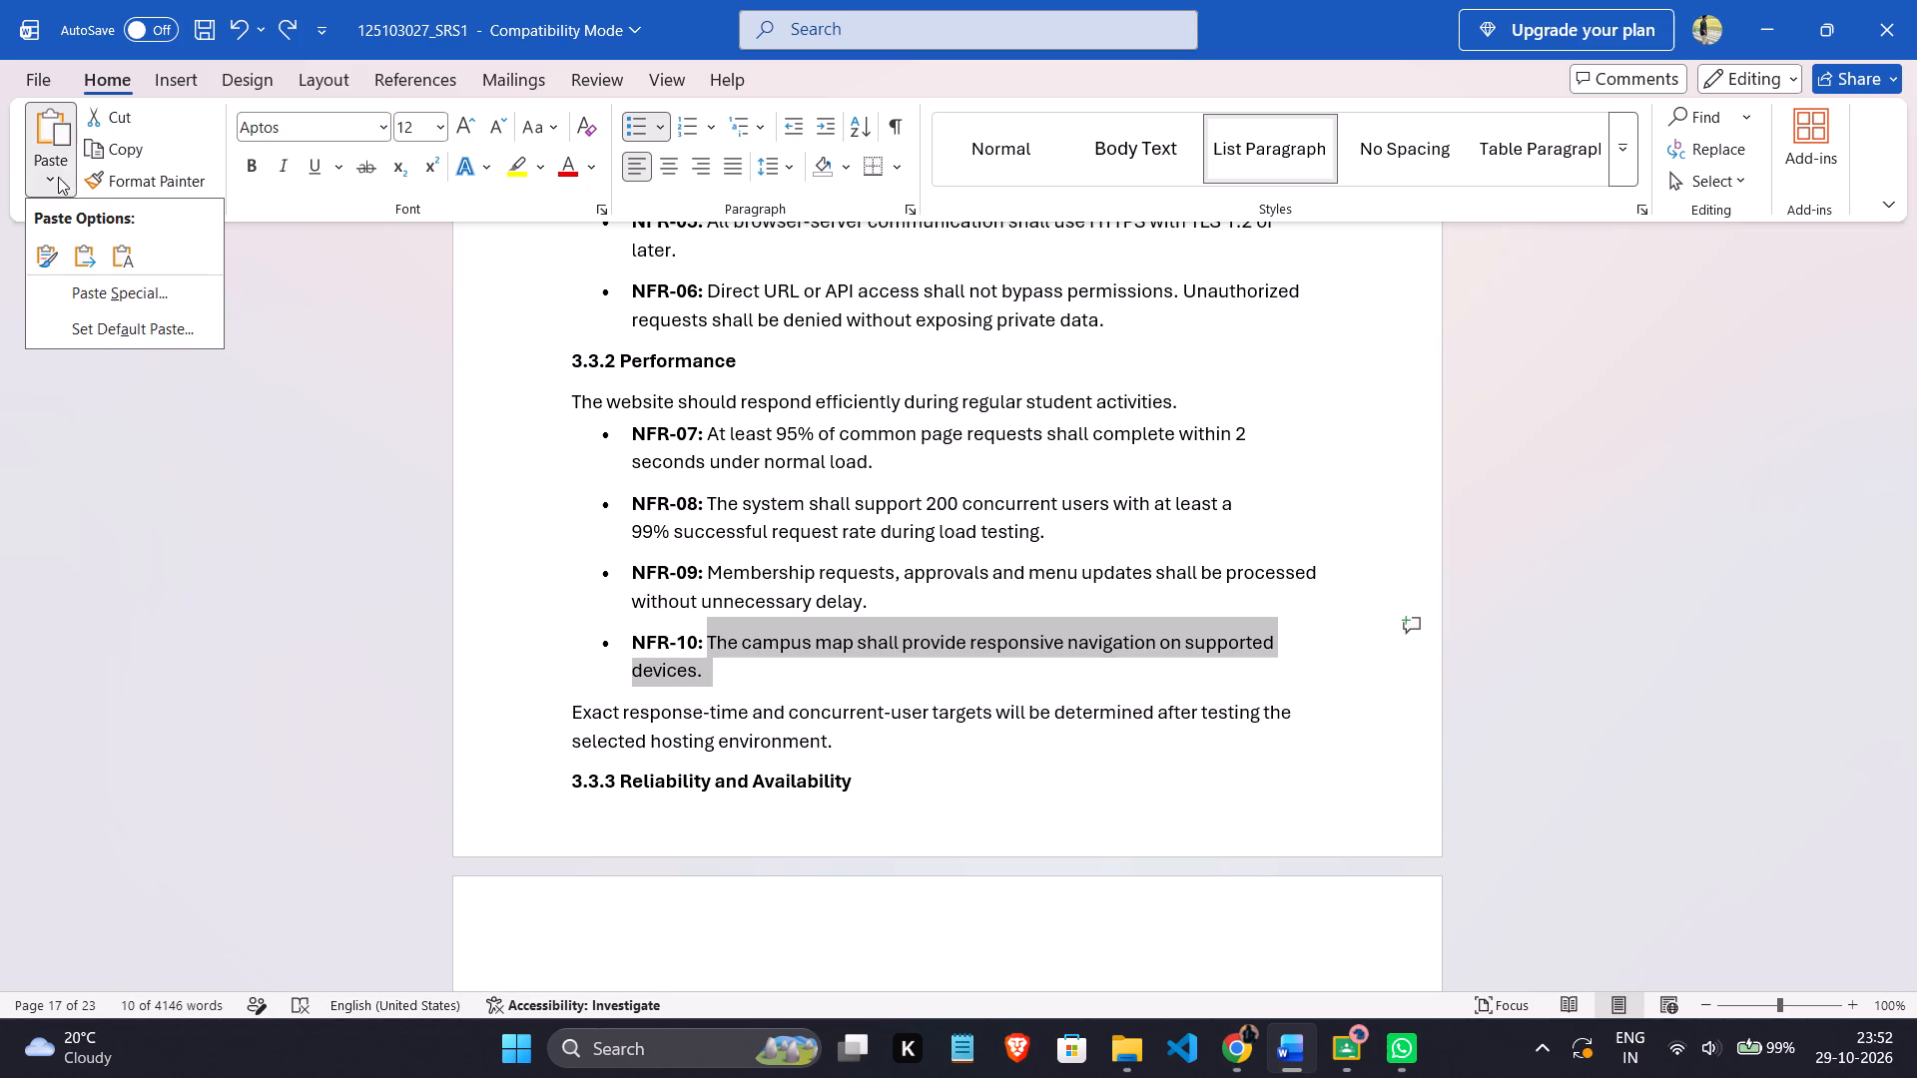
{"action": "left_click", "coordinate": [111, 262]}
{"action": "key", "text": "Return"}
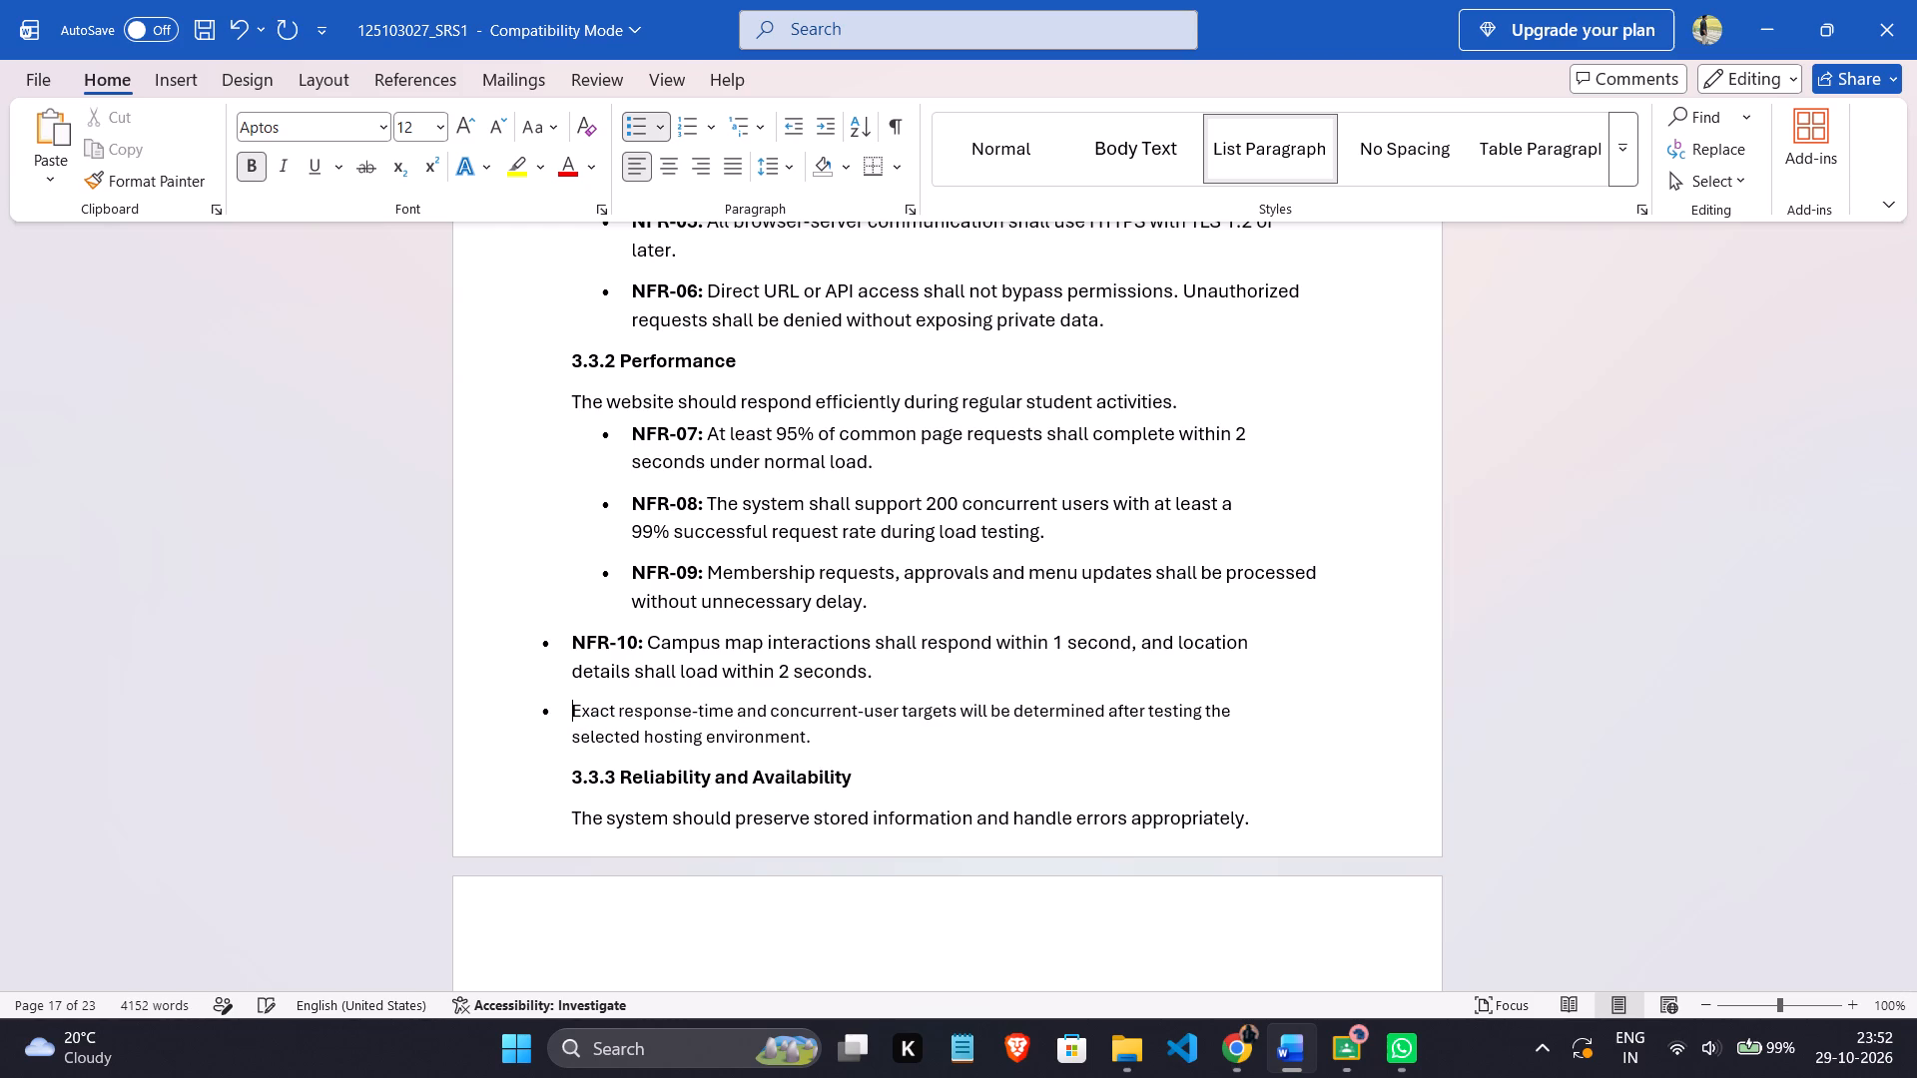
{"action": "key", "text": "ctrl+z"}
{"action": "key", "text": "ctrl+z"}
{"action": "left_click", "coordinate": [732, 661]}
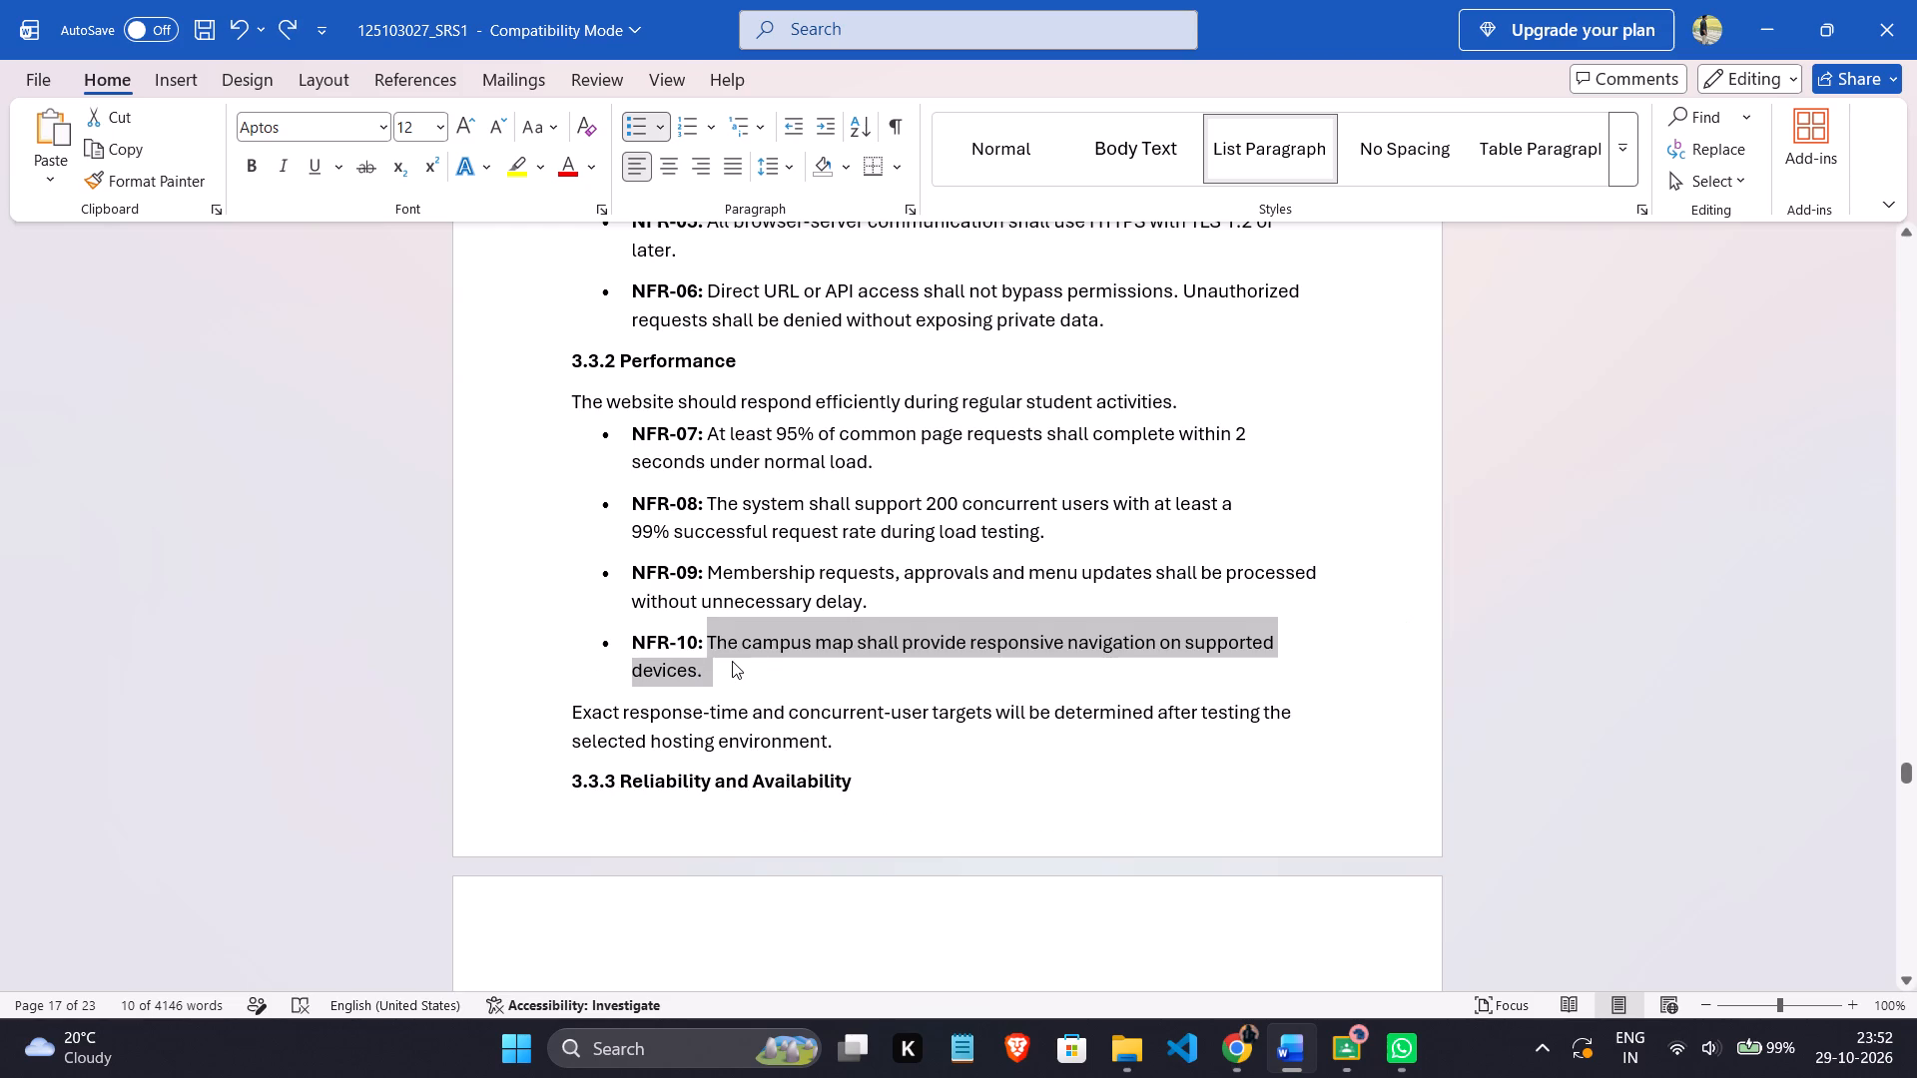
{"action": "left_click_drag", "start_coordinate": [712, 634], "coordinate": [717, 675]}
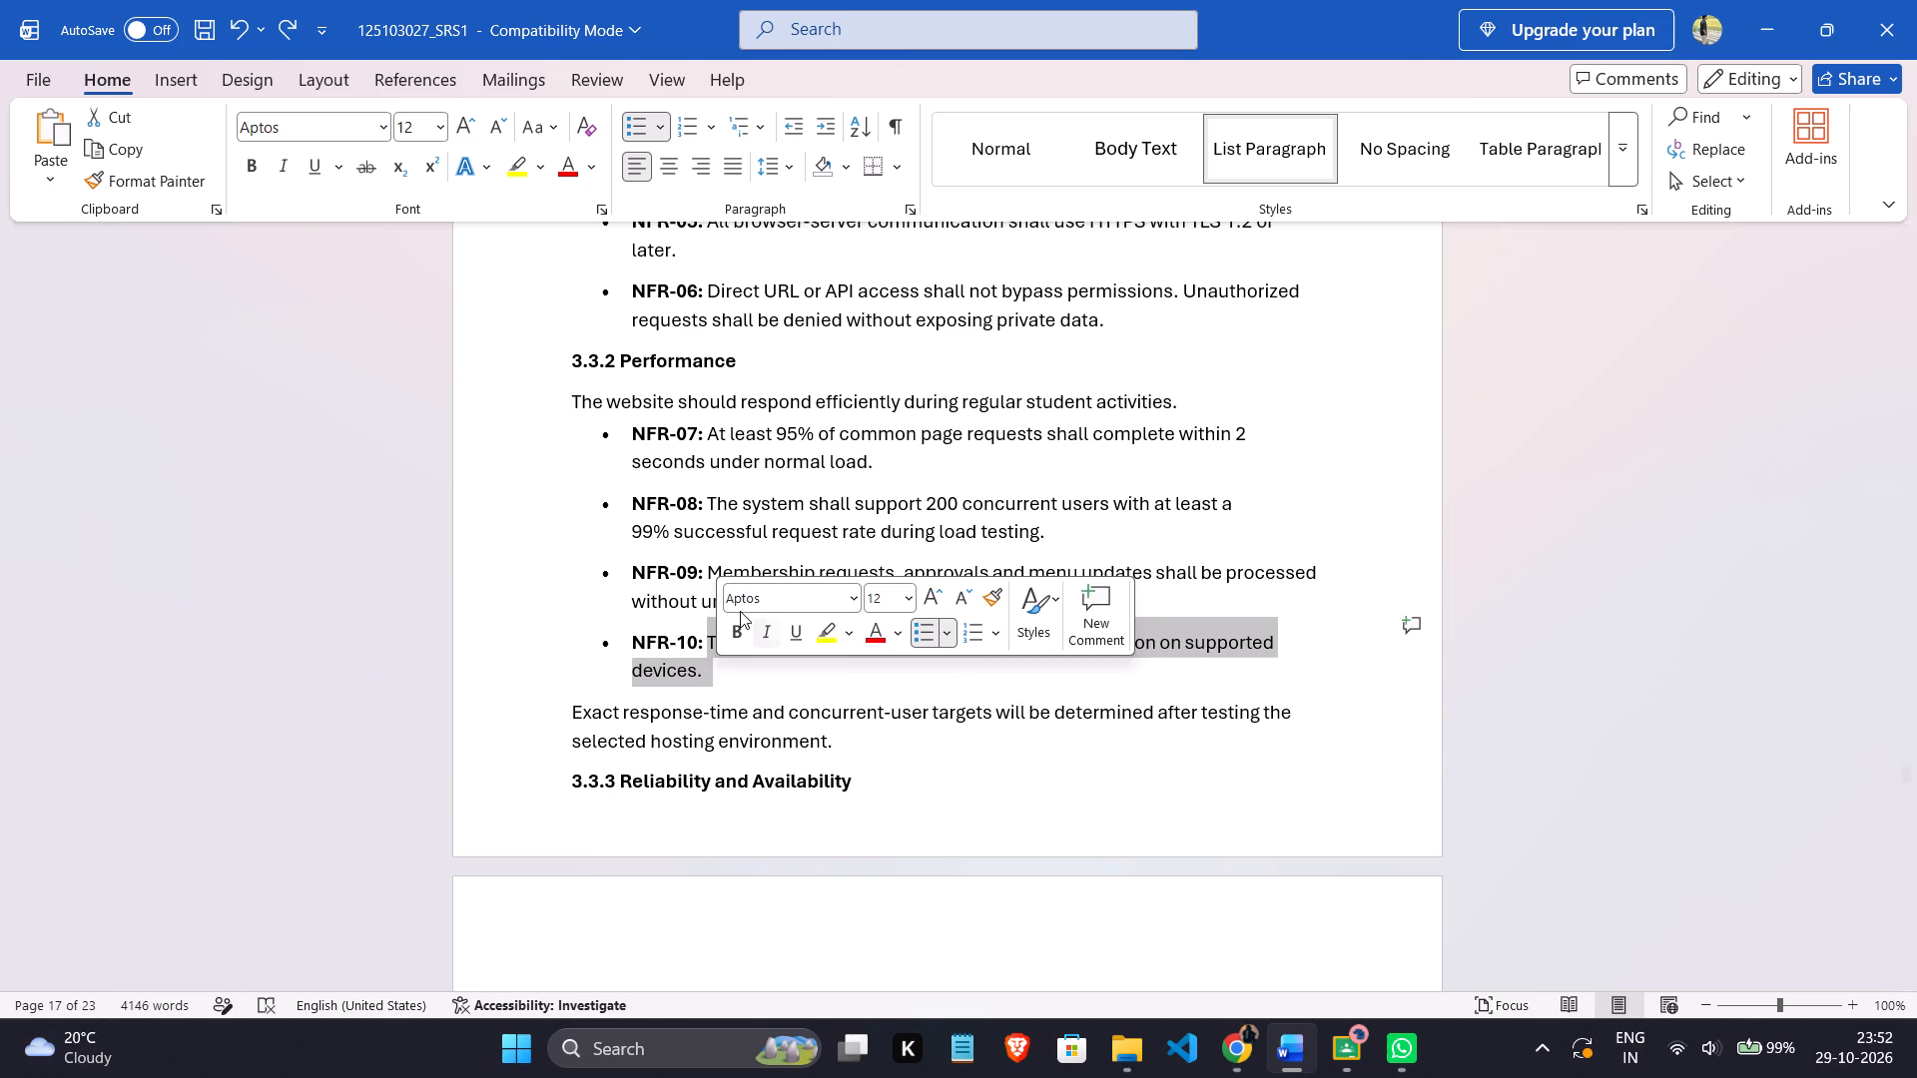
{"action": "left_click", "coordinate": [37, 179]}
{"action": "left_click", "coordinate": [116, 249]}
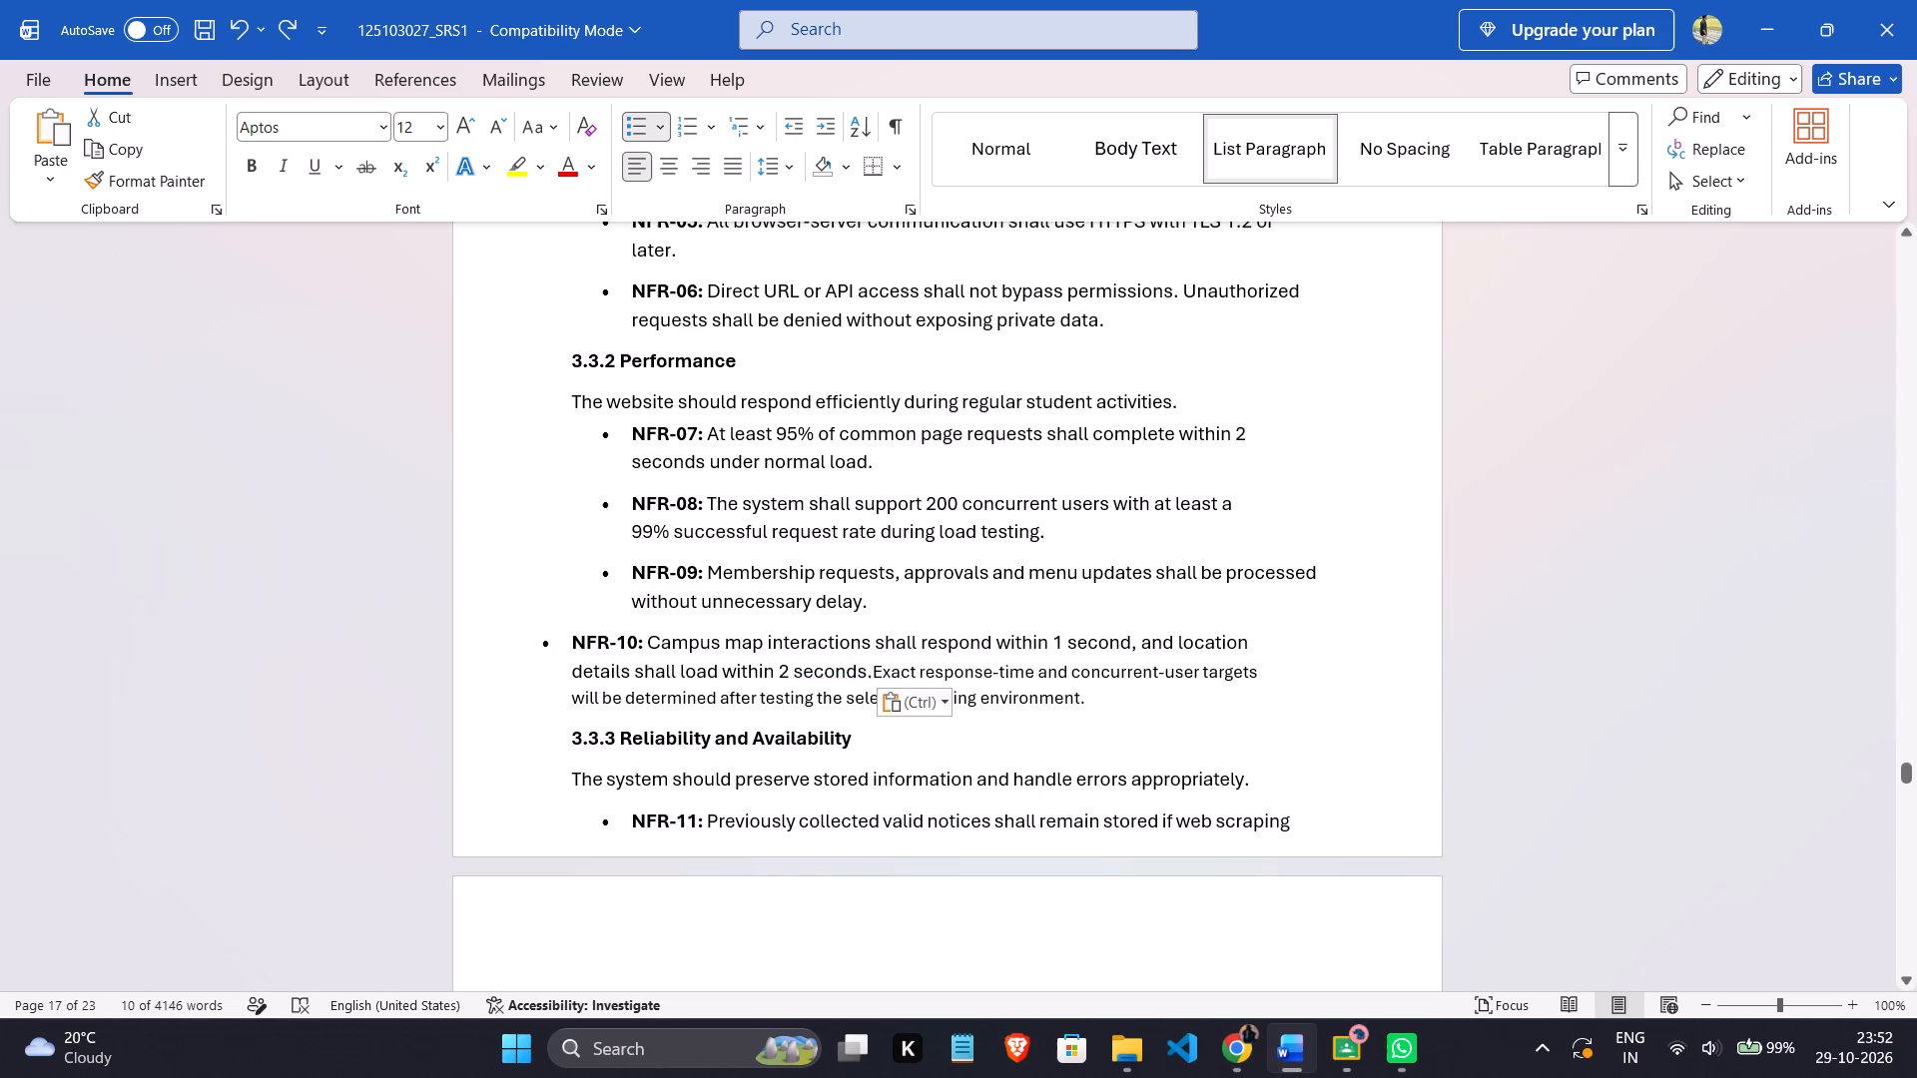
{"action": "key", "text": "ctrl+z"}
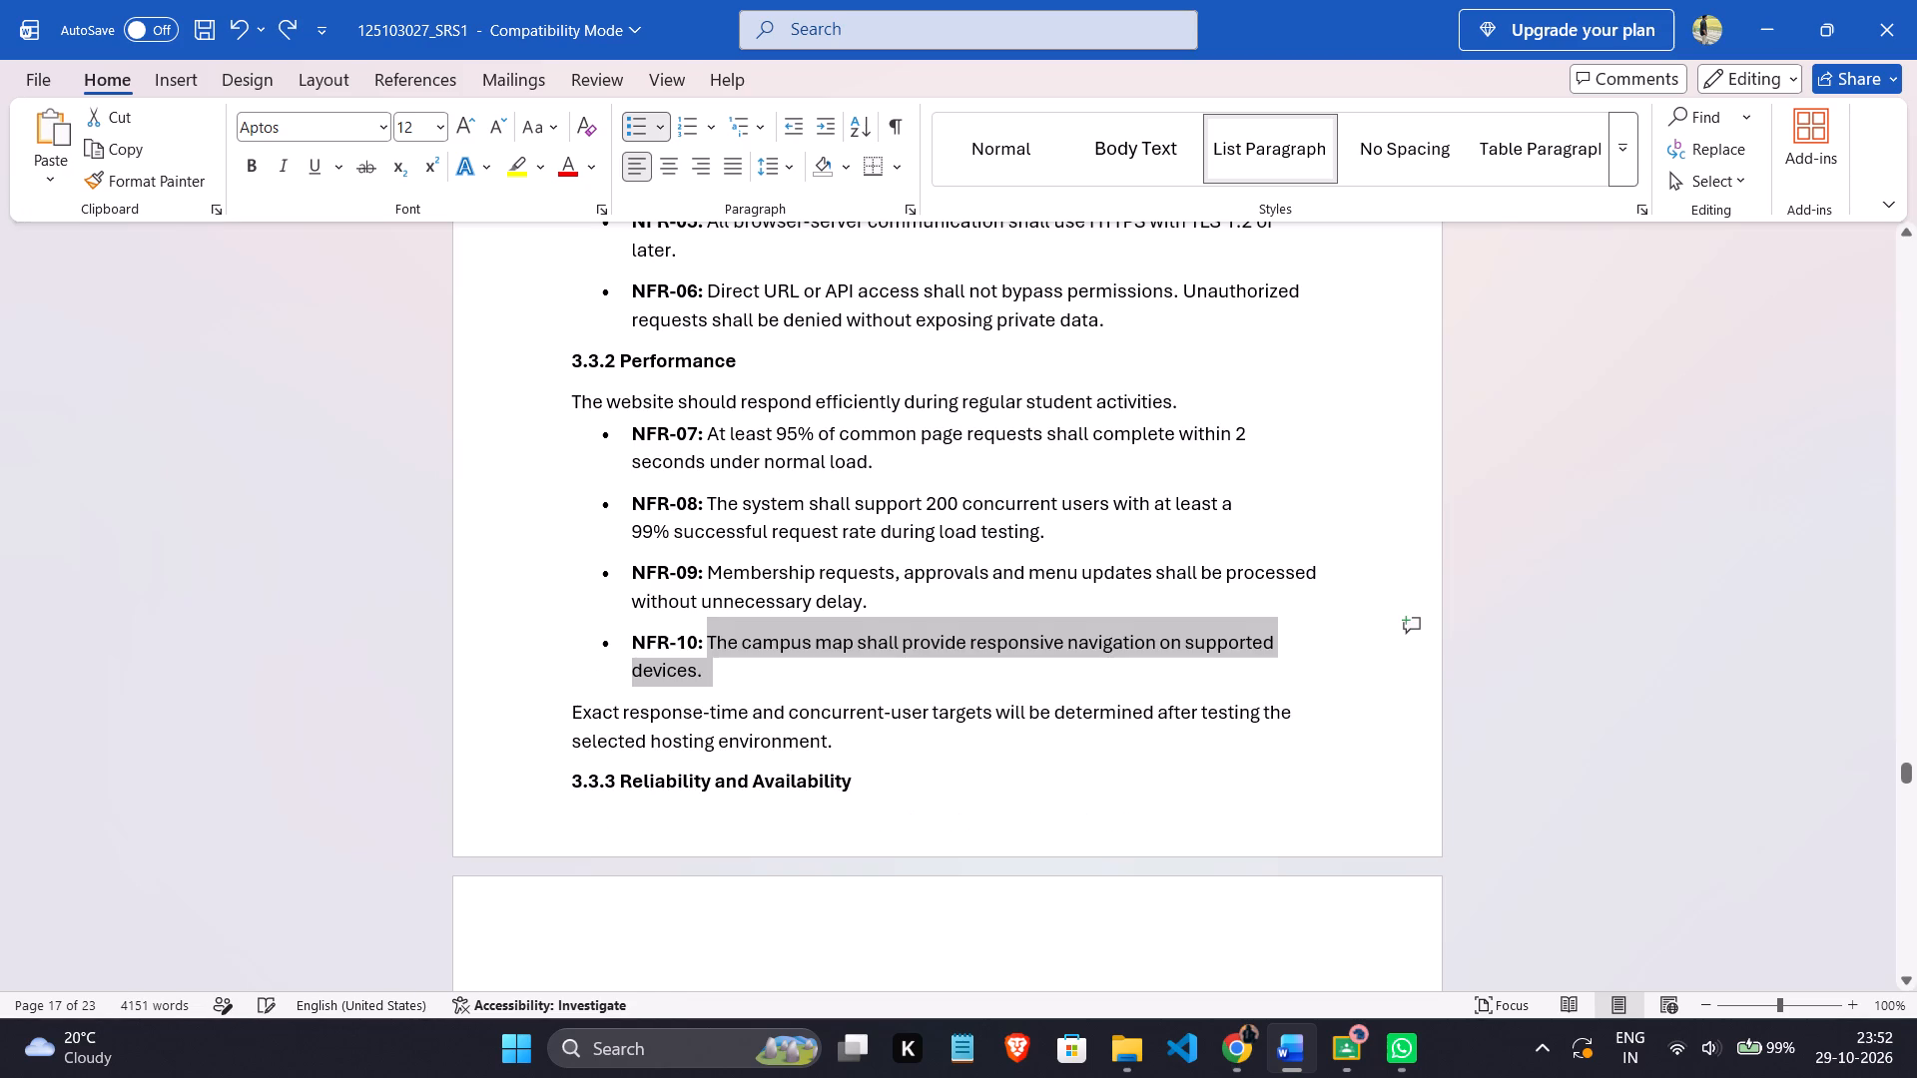
Replace NFR-10's text, as text only, with "Campus map interactions shall respond within 1 second, and location details shall load within 2 seconds.".
{"action": "right_click", "coordinate": [715, 655]}
{"action": "left_click", "coordinate": [708, 683]}
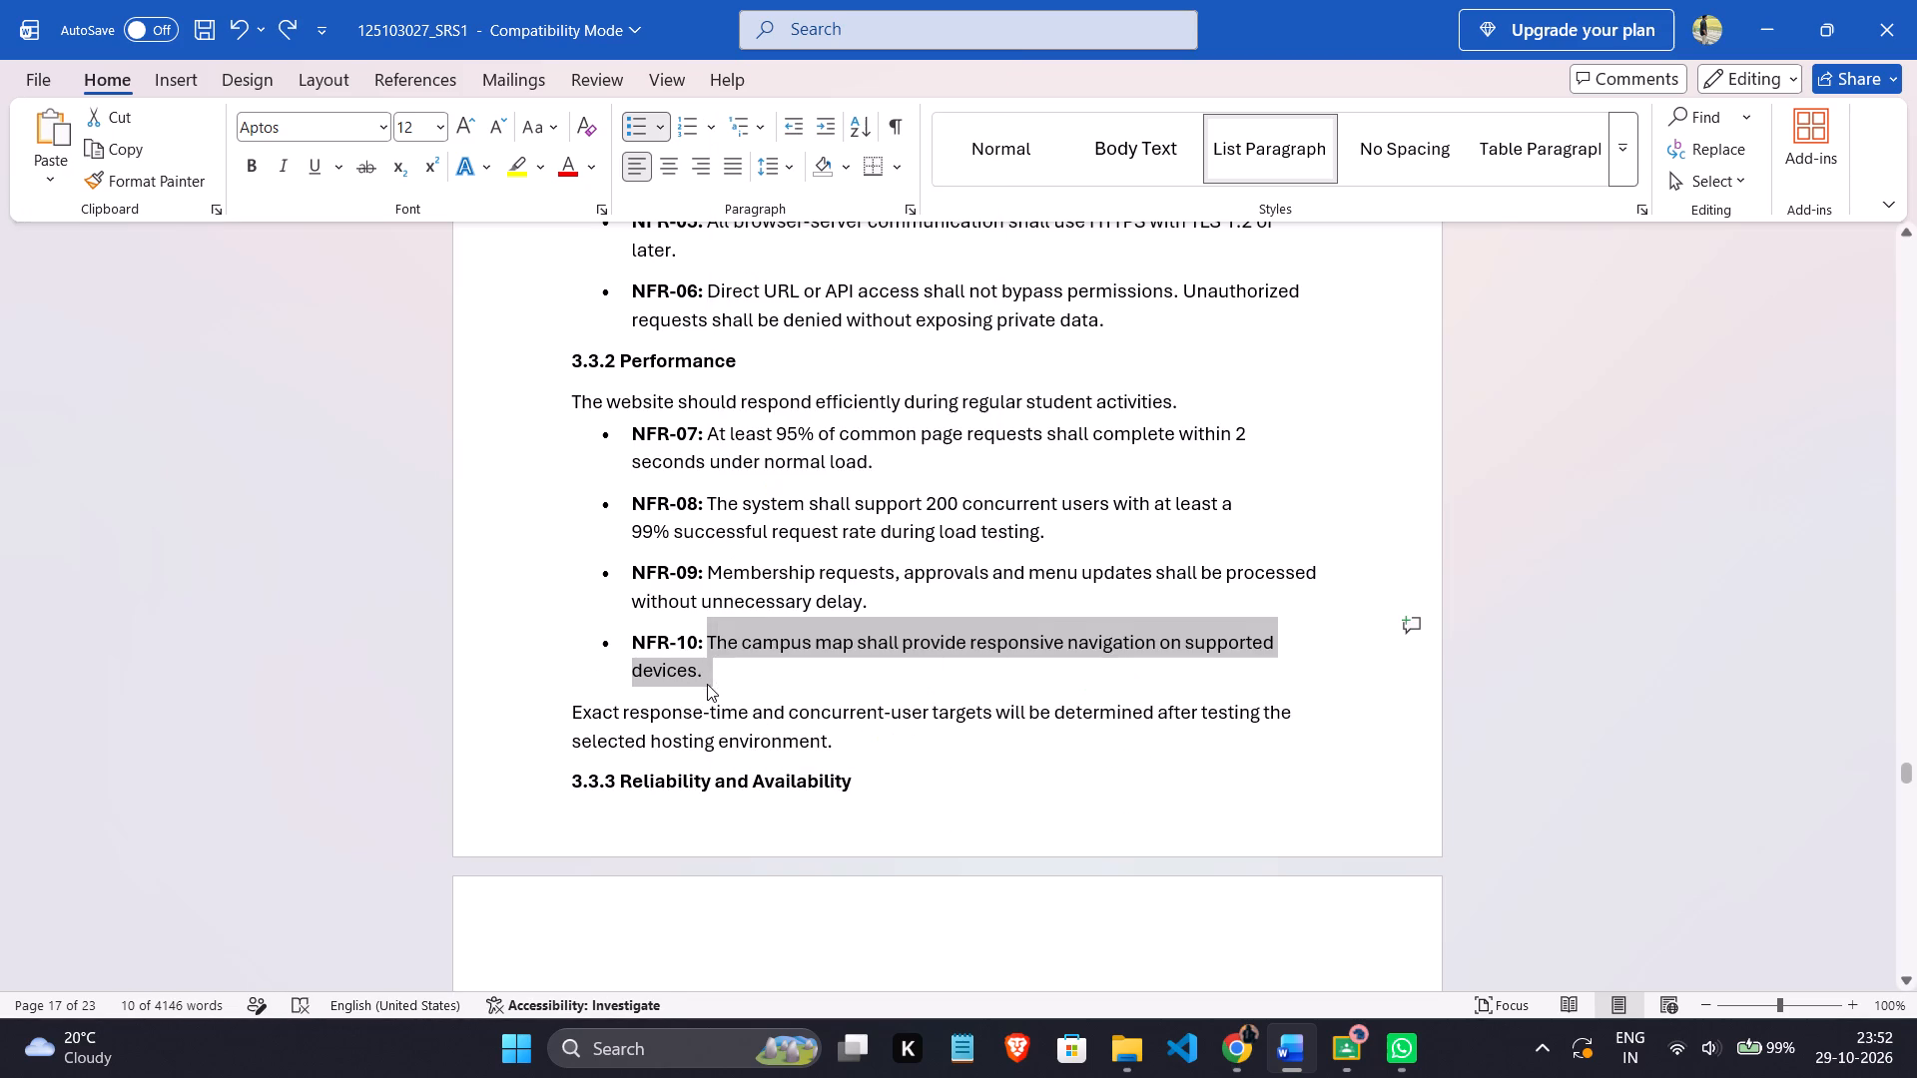
{"action": "left_click", "coordinate": [701, 678]}
{"action": "left_click_drag", "start_coordinate": [701, 676], "coordinate": [705, 649]}
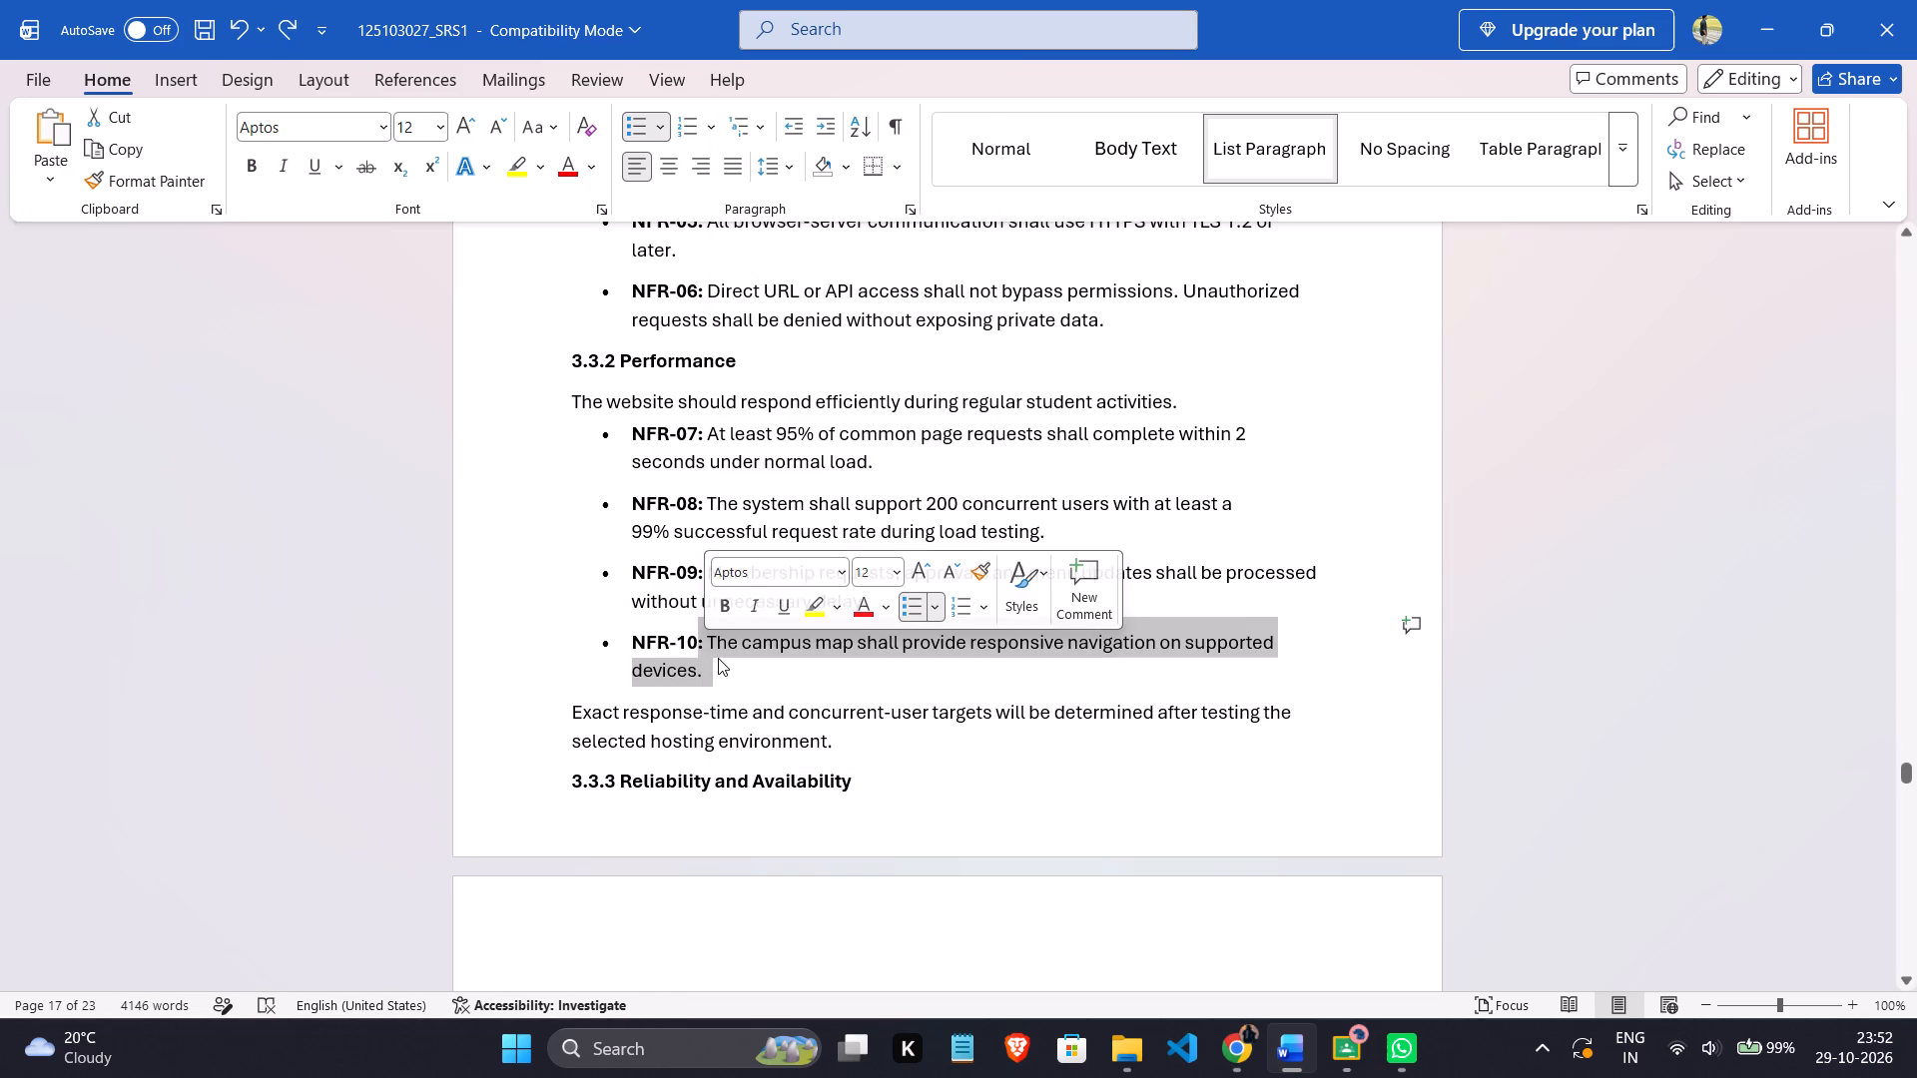
{"action": "left_click", "coordinate": [722, 643]}
{"action": "left_click_drag", "start_coordinate": [711, 640], "coordinate": [711, 669]}
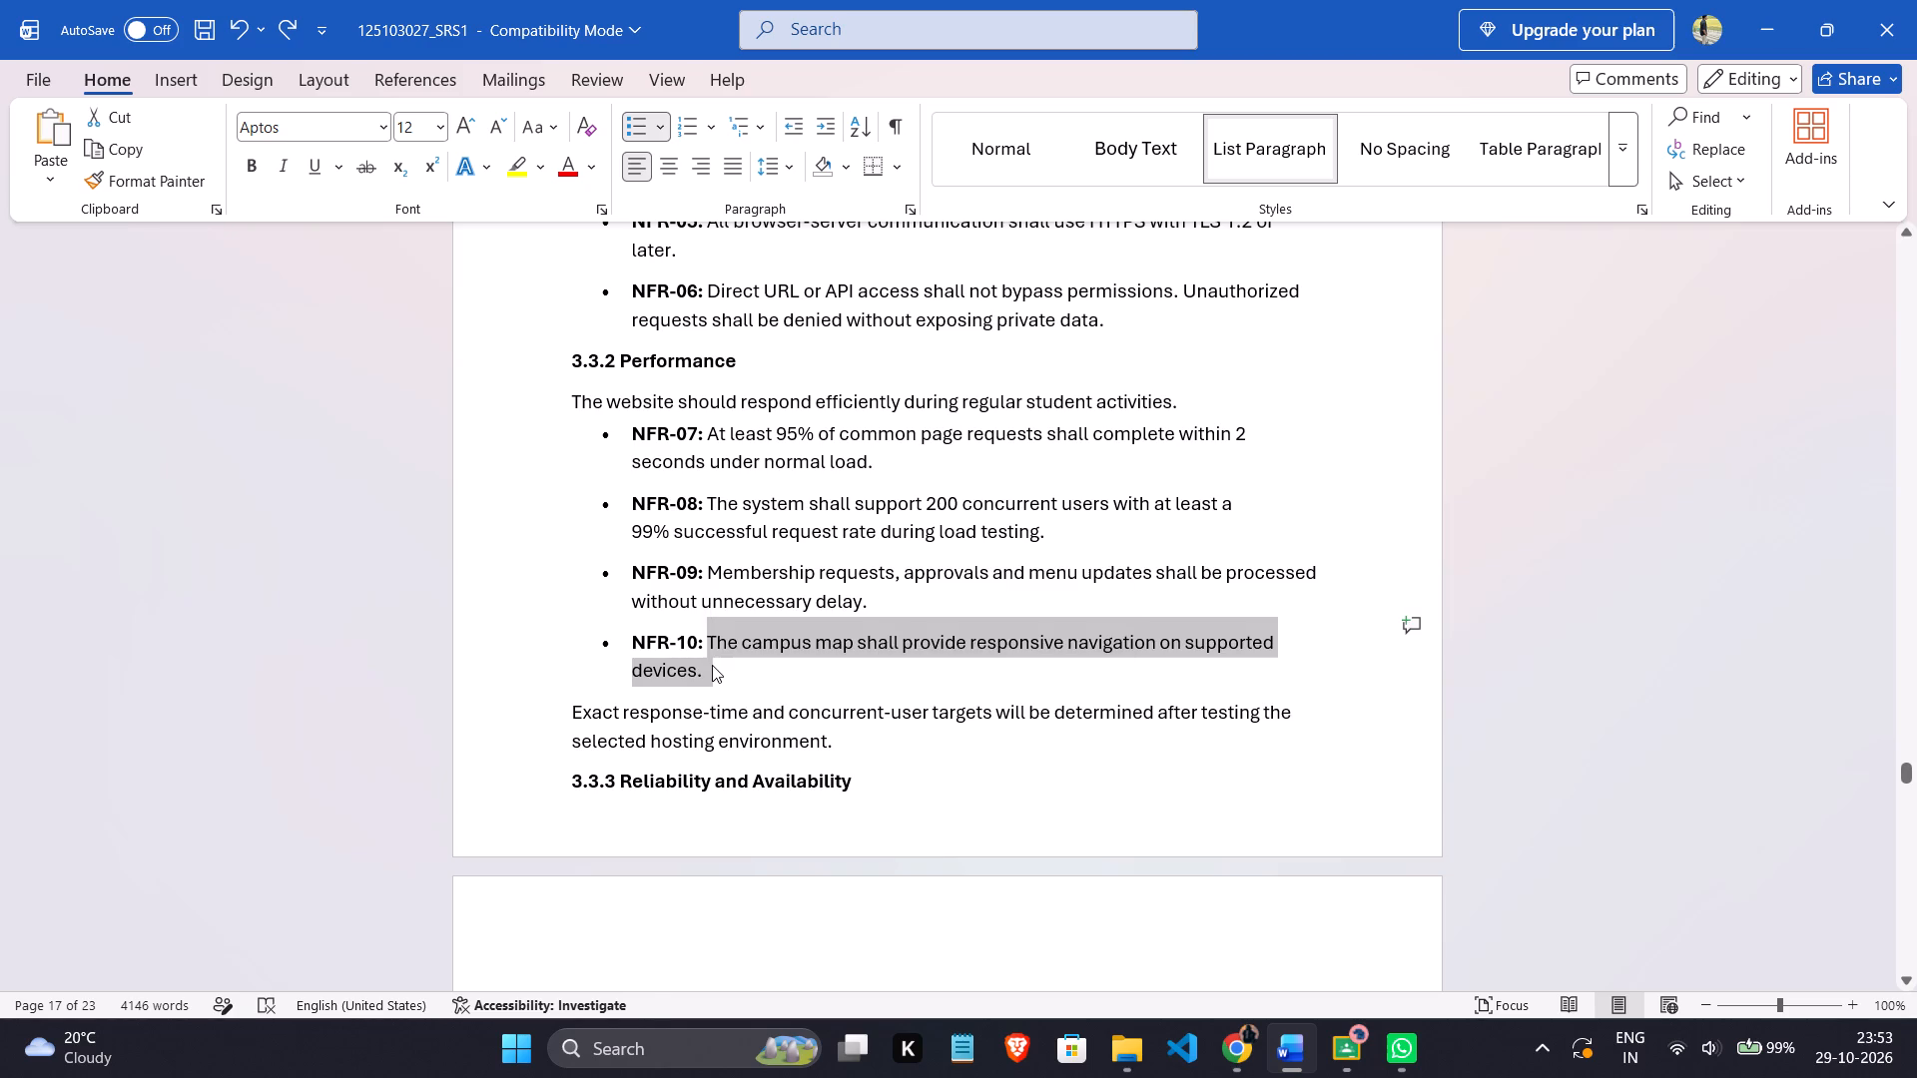
{"action": "key", "text": "ctrl+v"}
{"action": "left_click", "coordinate": [834, 702]}
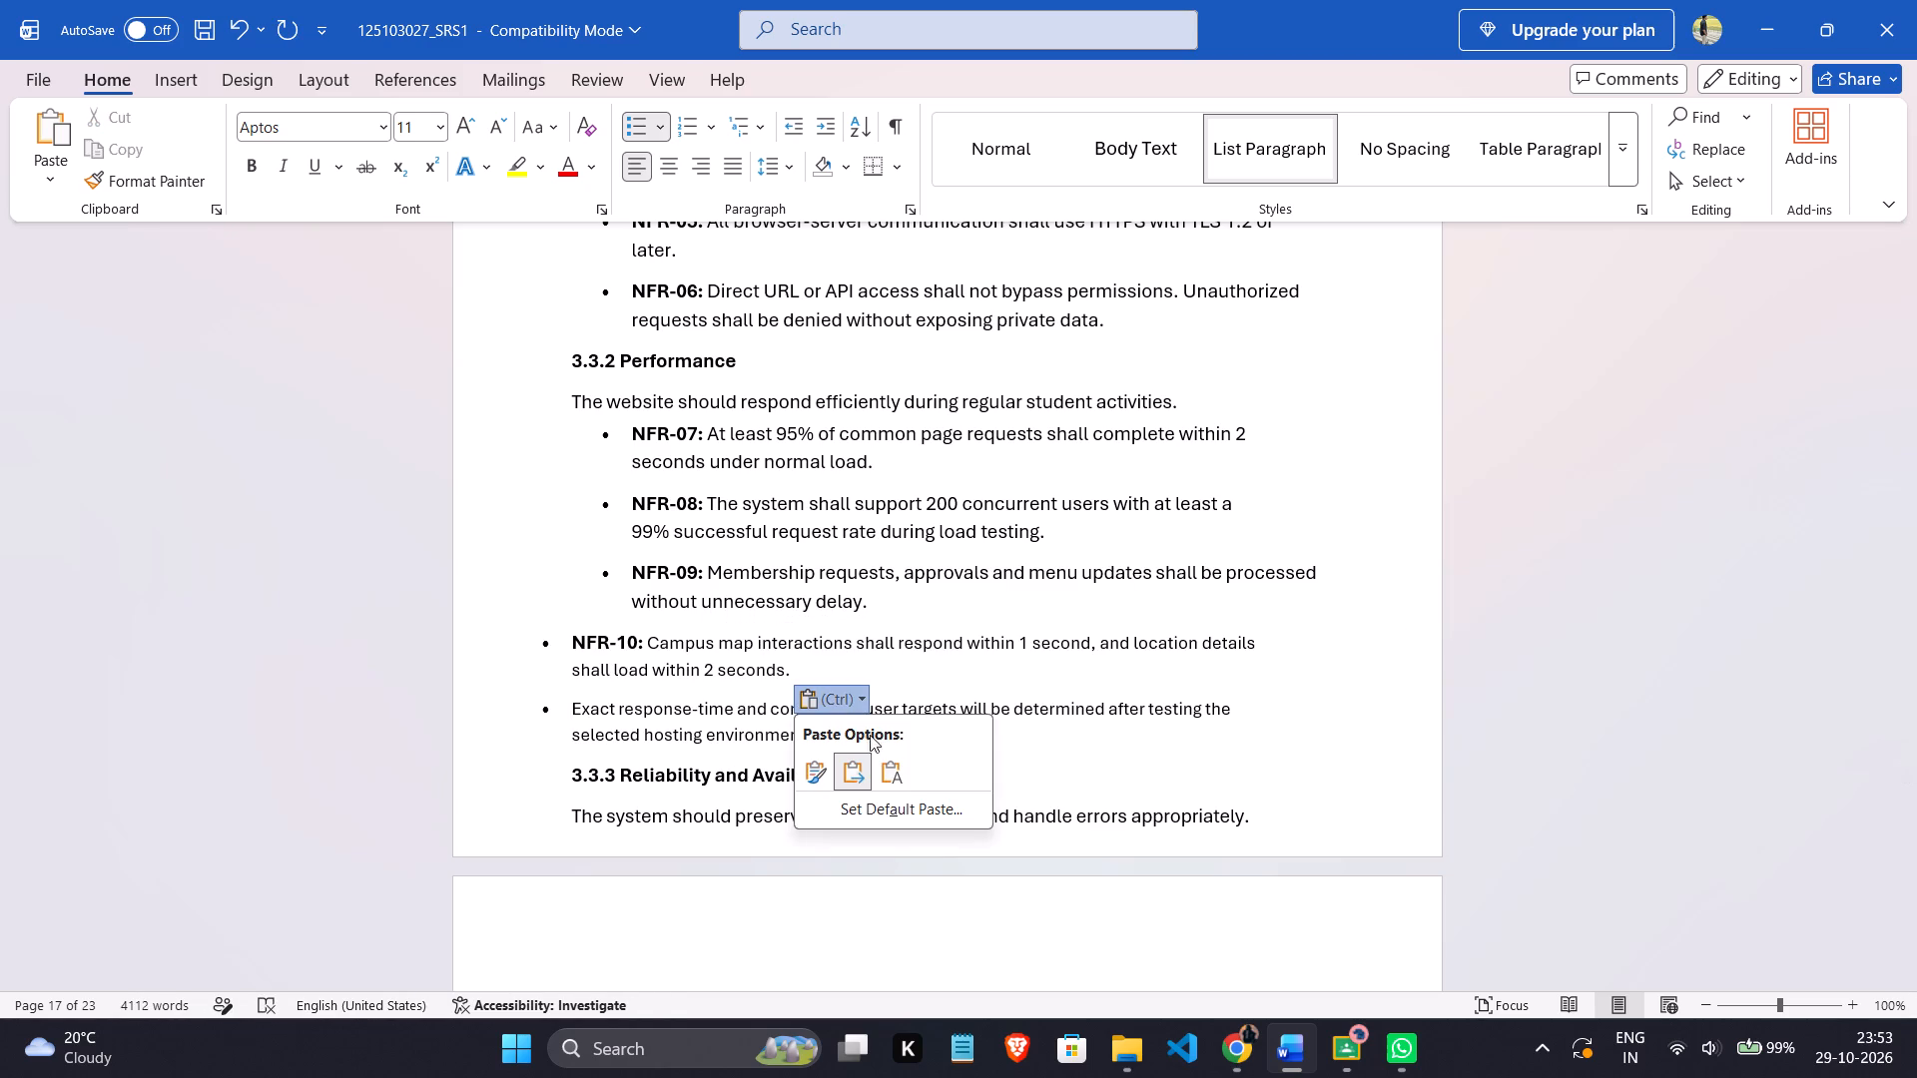
{"action": "left_click", "coordinate": [889, 768]}
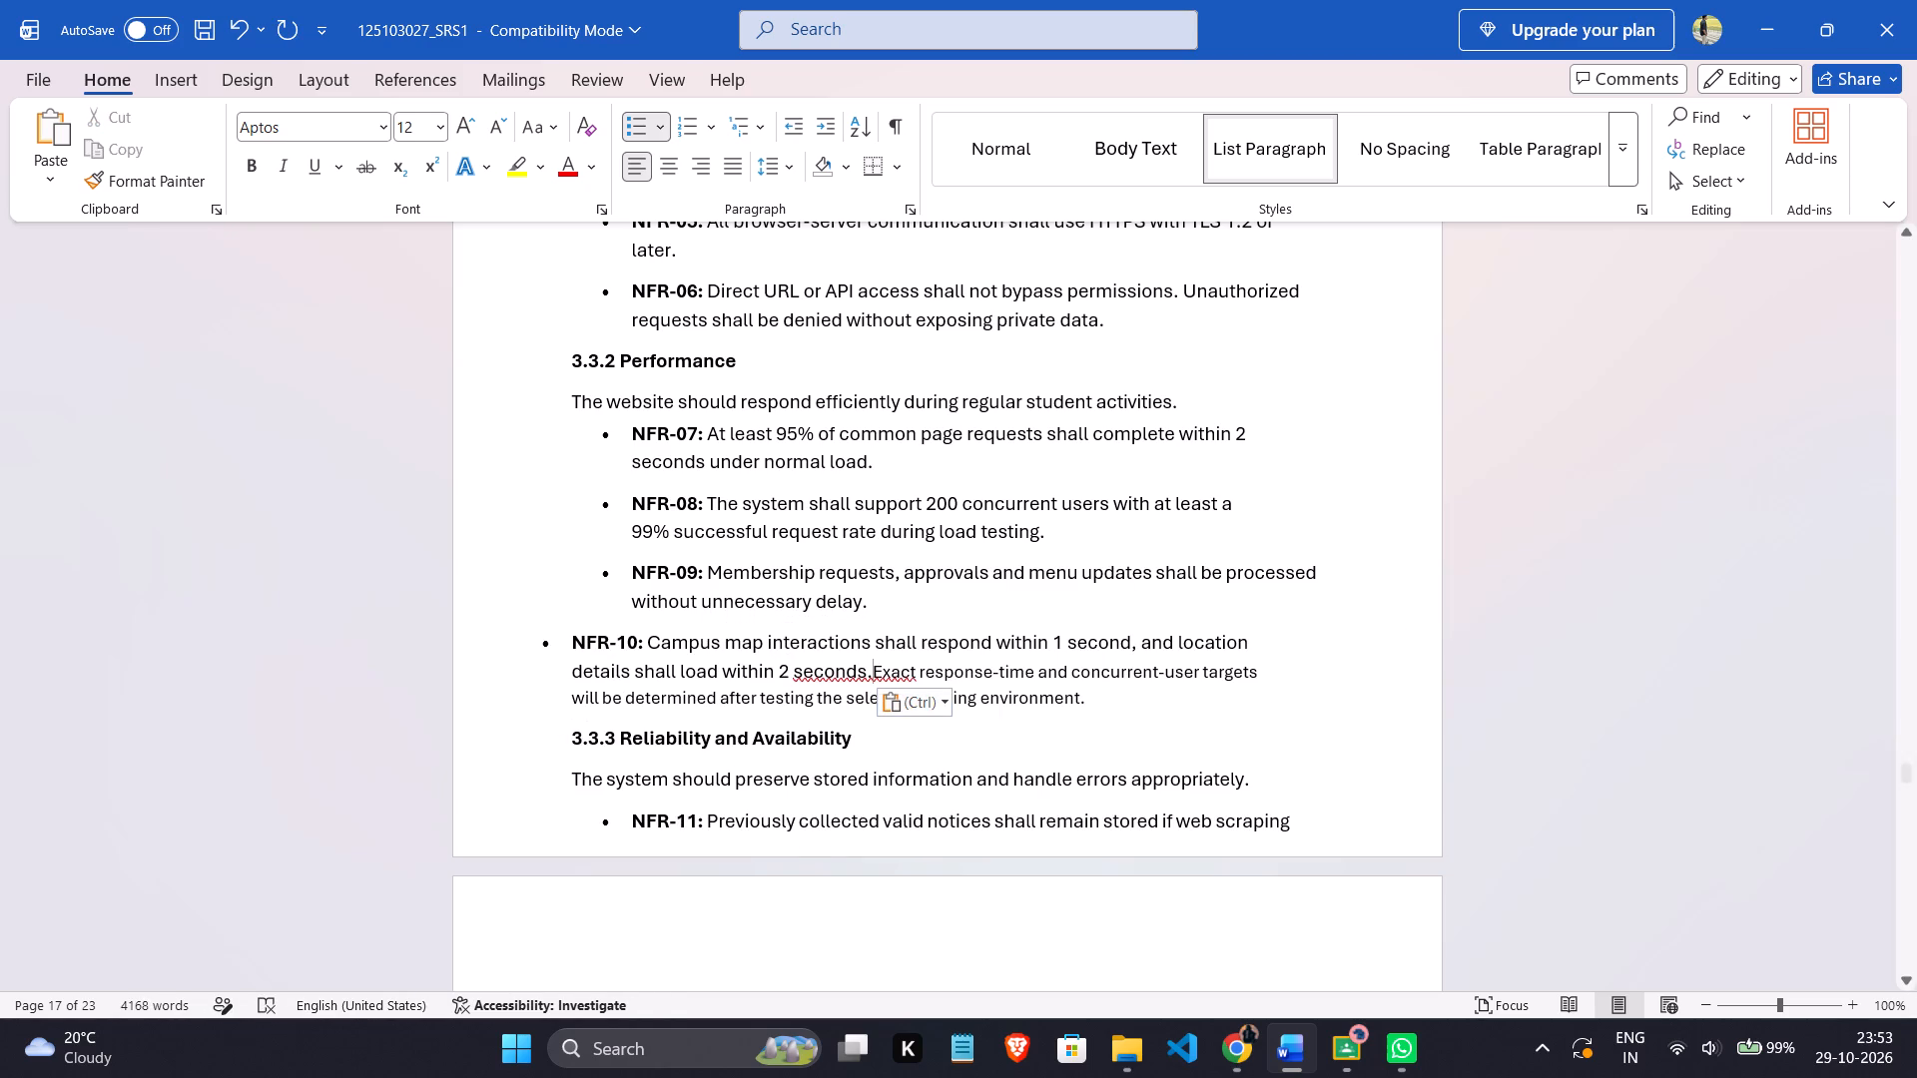
Separate the "Exact response-time" note from NFR-10 into its own paragraph without a bullet.
{"action": "key", "text": "Return"}
{"action": "key", "text": "BackSpace"}
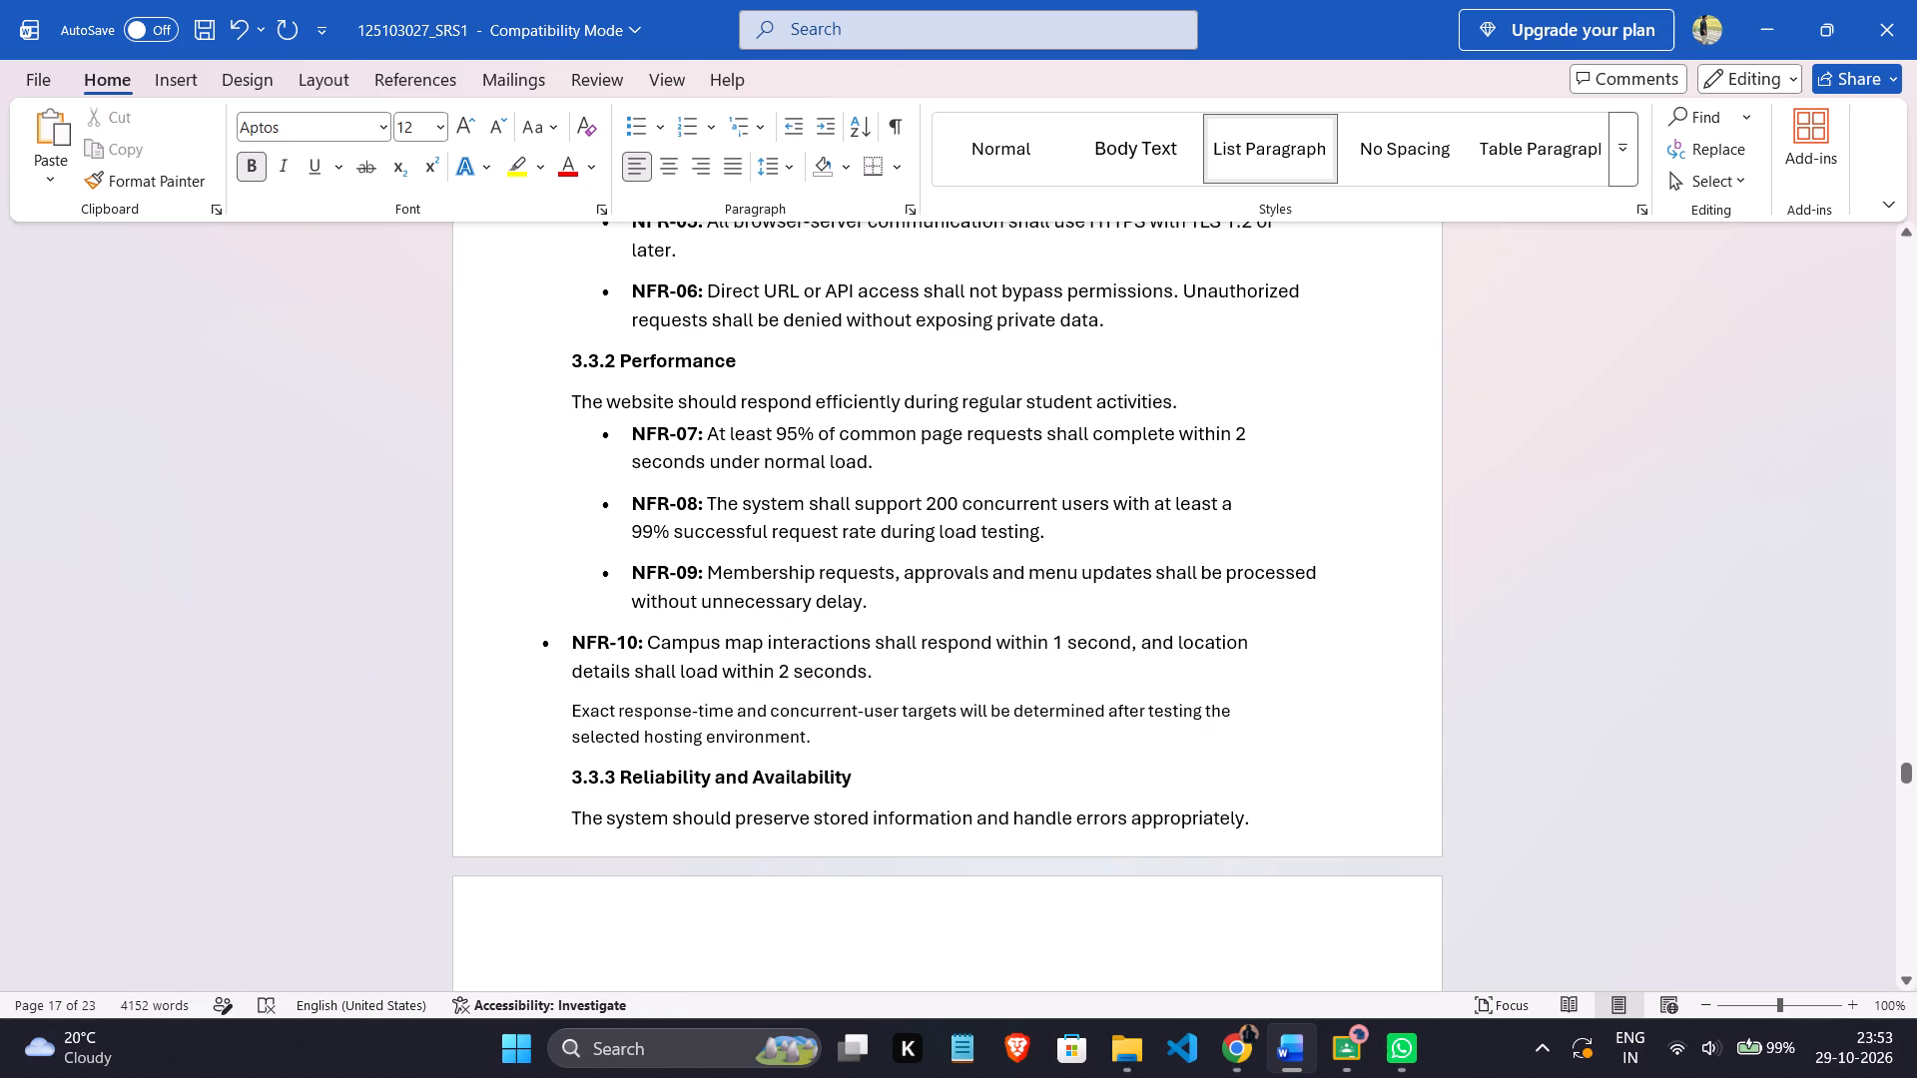
Indent the NFR-10 bullet to align with NFR-07 through NFR-09.
{"action": "left_click", "coordinate": [572, 639]}
{"action": "left_click_drag", "start_coordinate": [572, 640], "coordinate": [870, 671]}
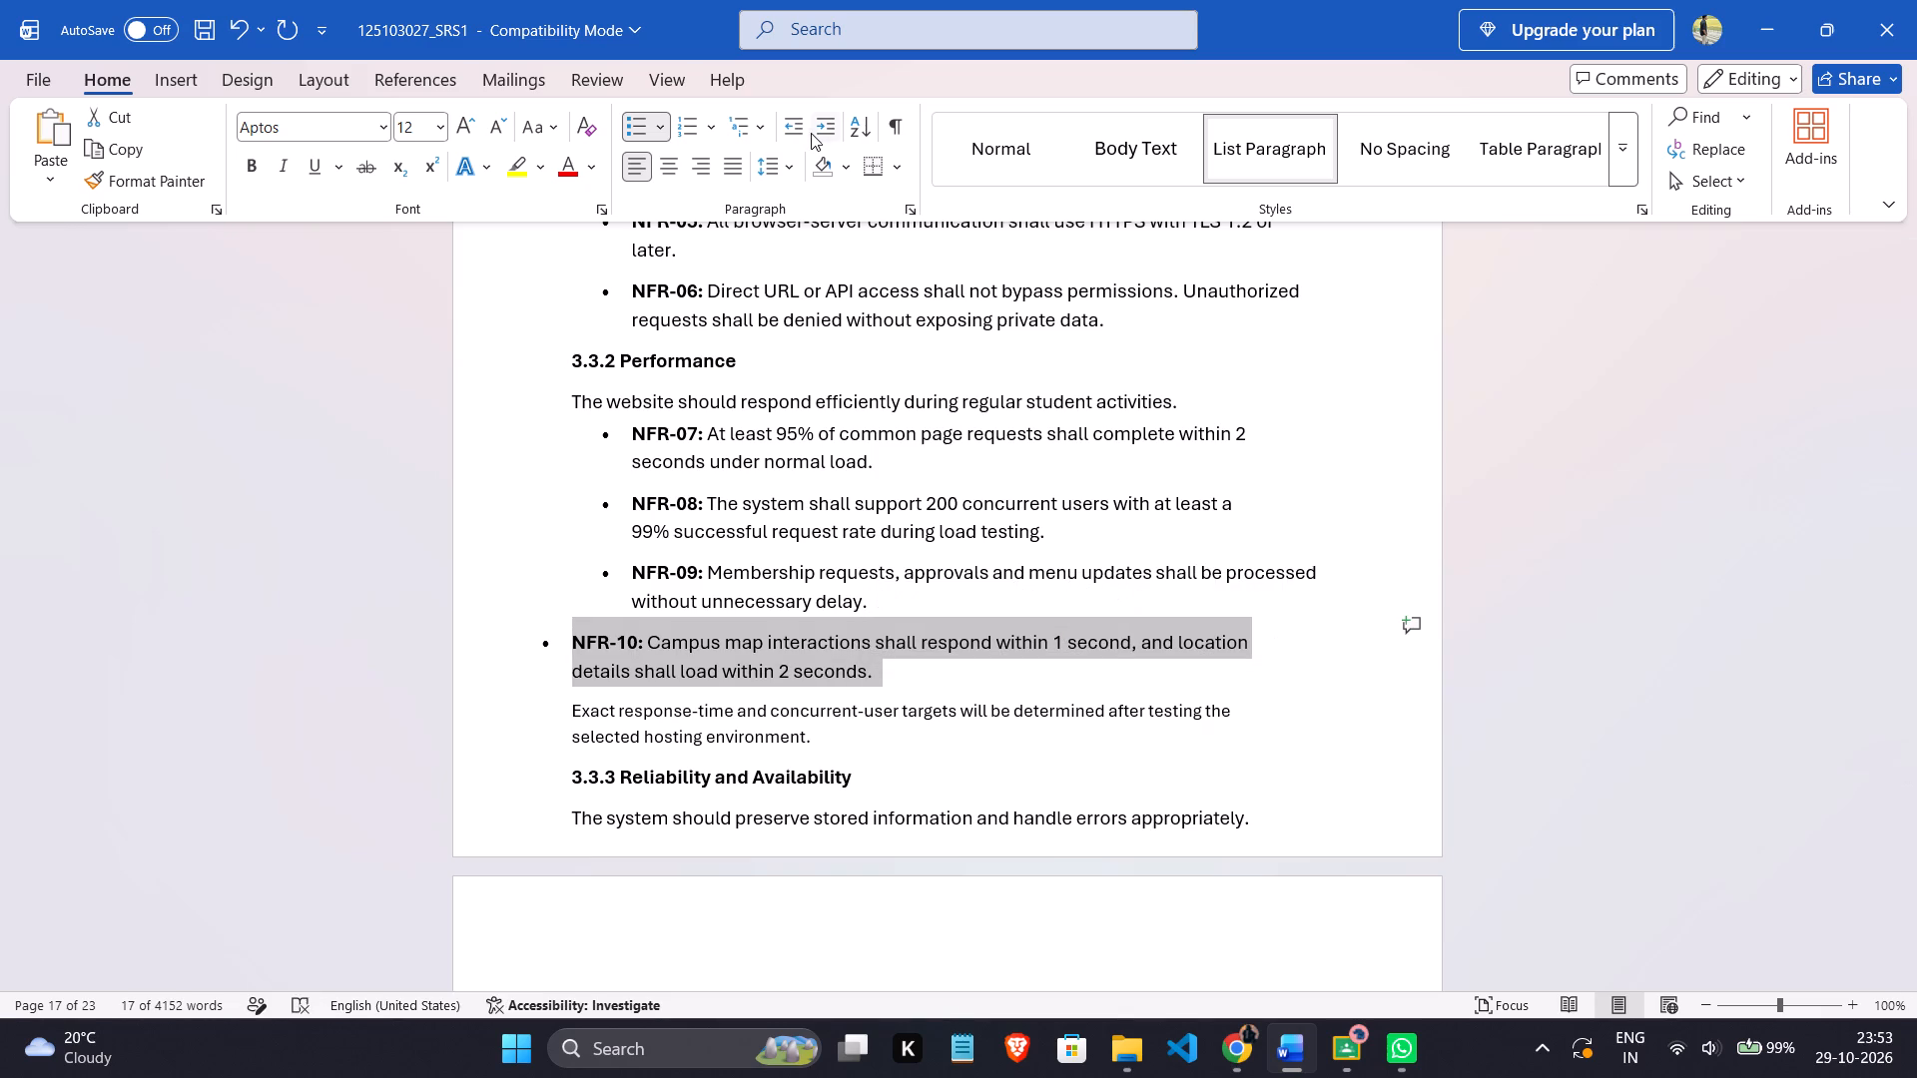
{"action": "left_click", "coordinate": [813, 131]}
{"action": "left_click", "coordinate": [779, 116]}
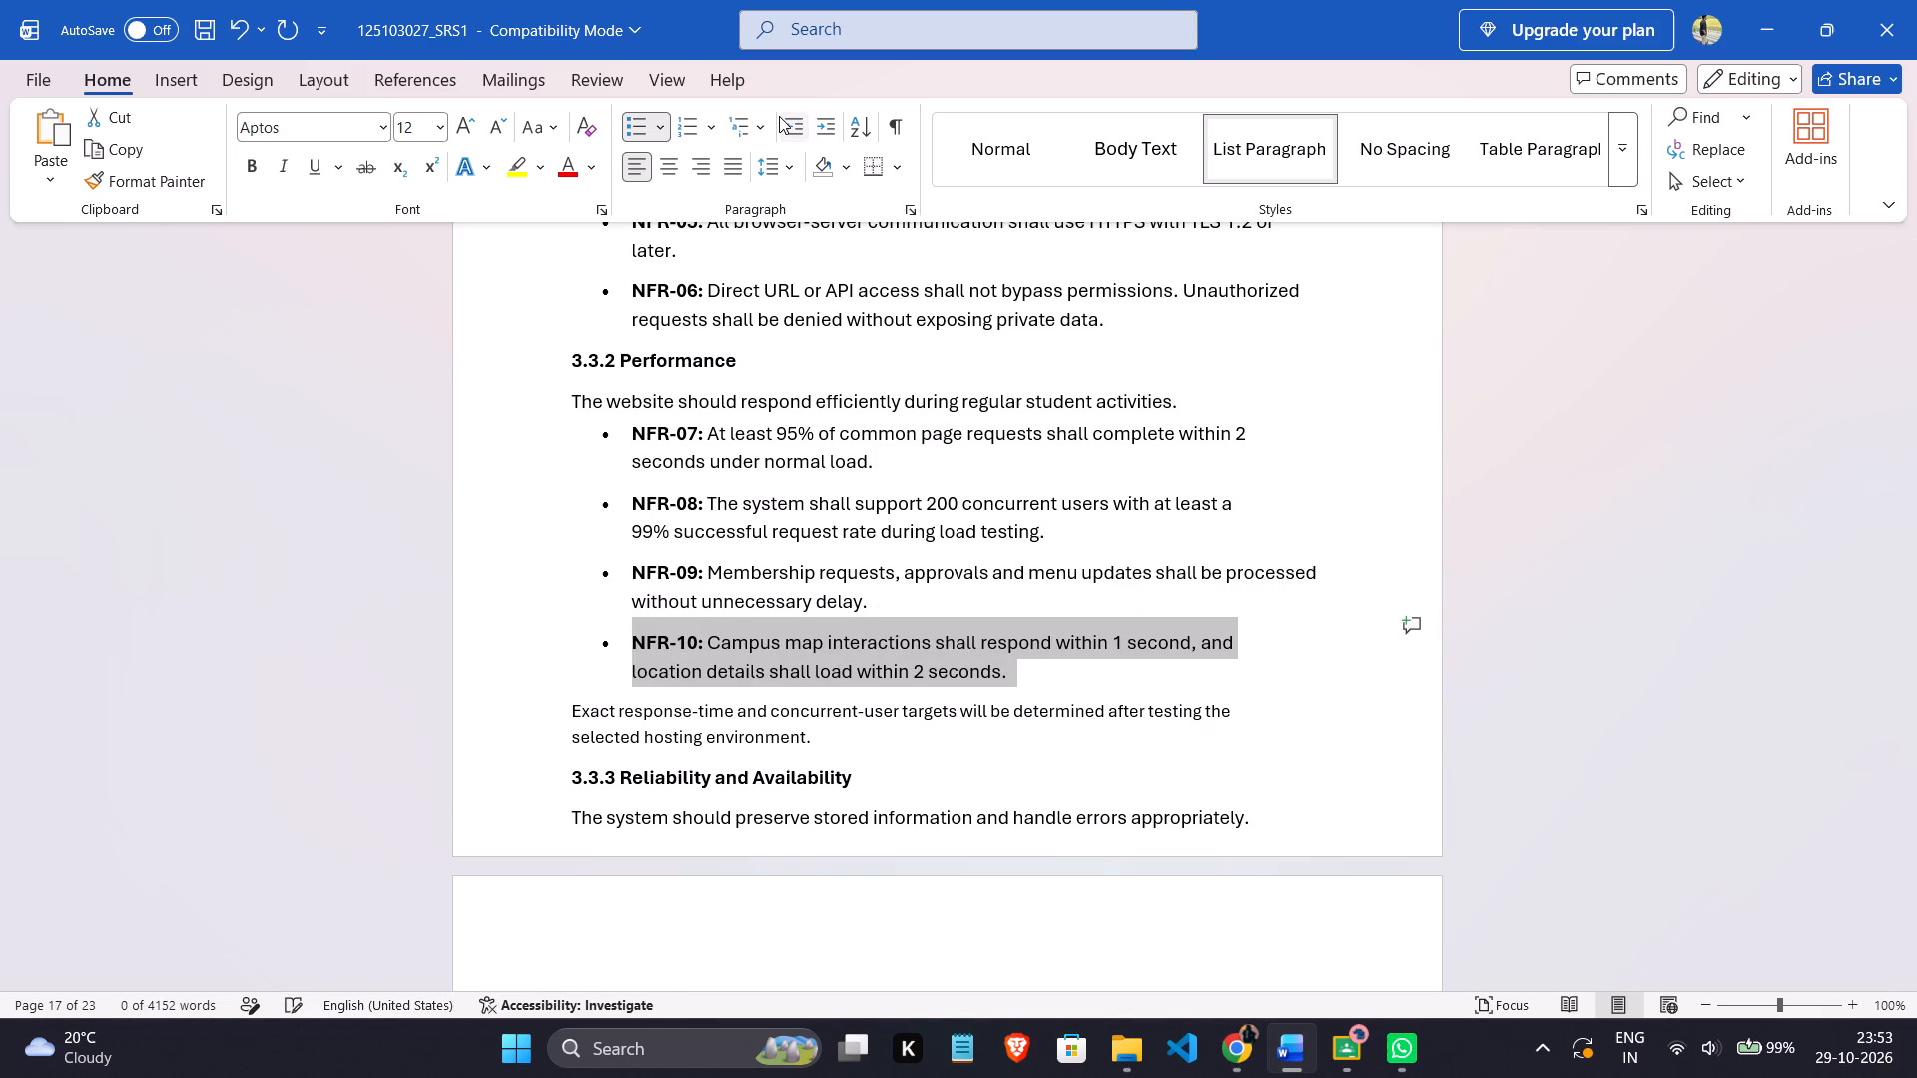
{"action": "left_click", "coordinate": [1000, 672]}
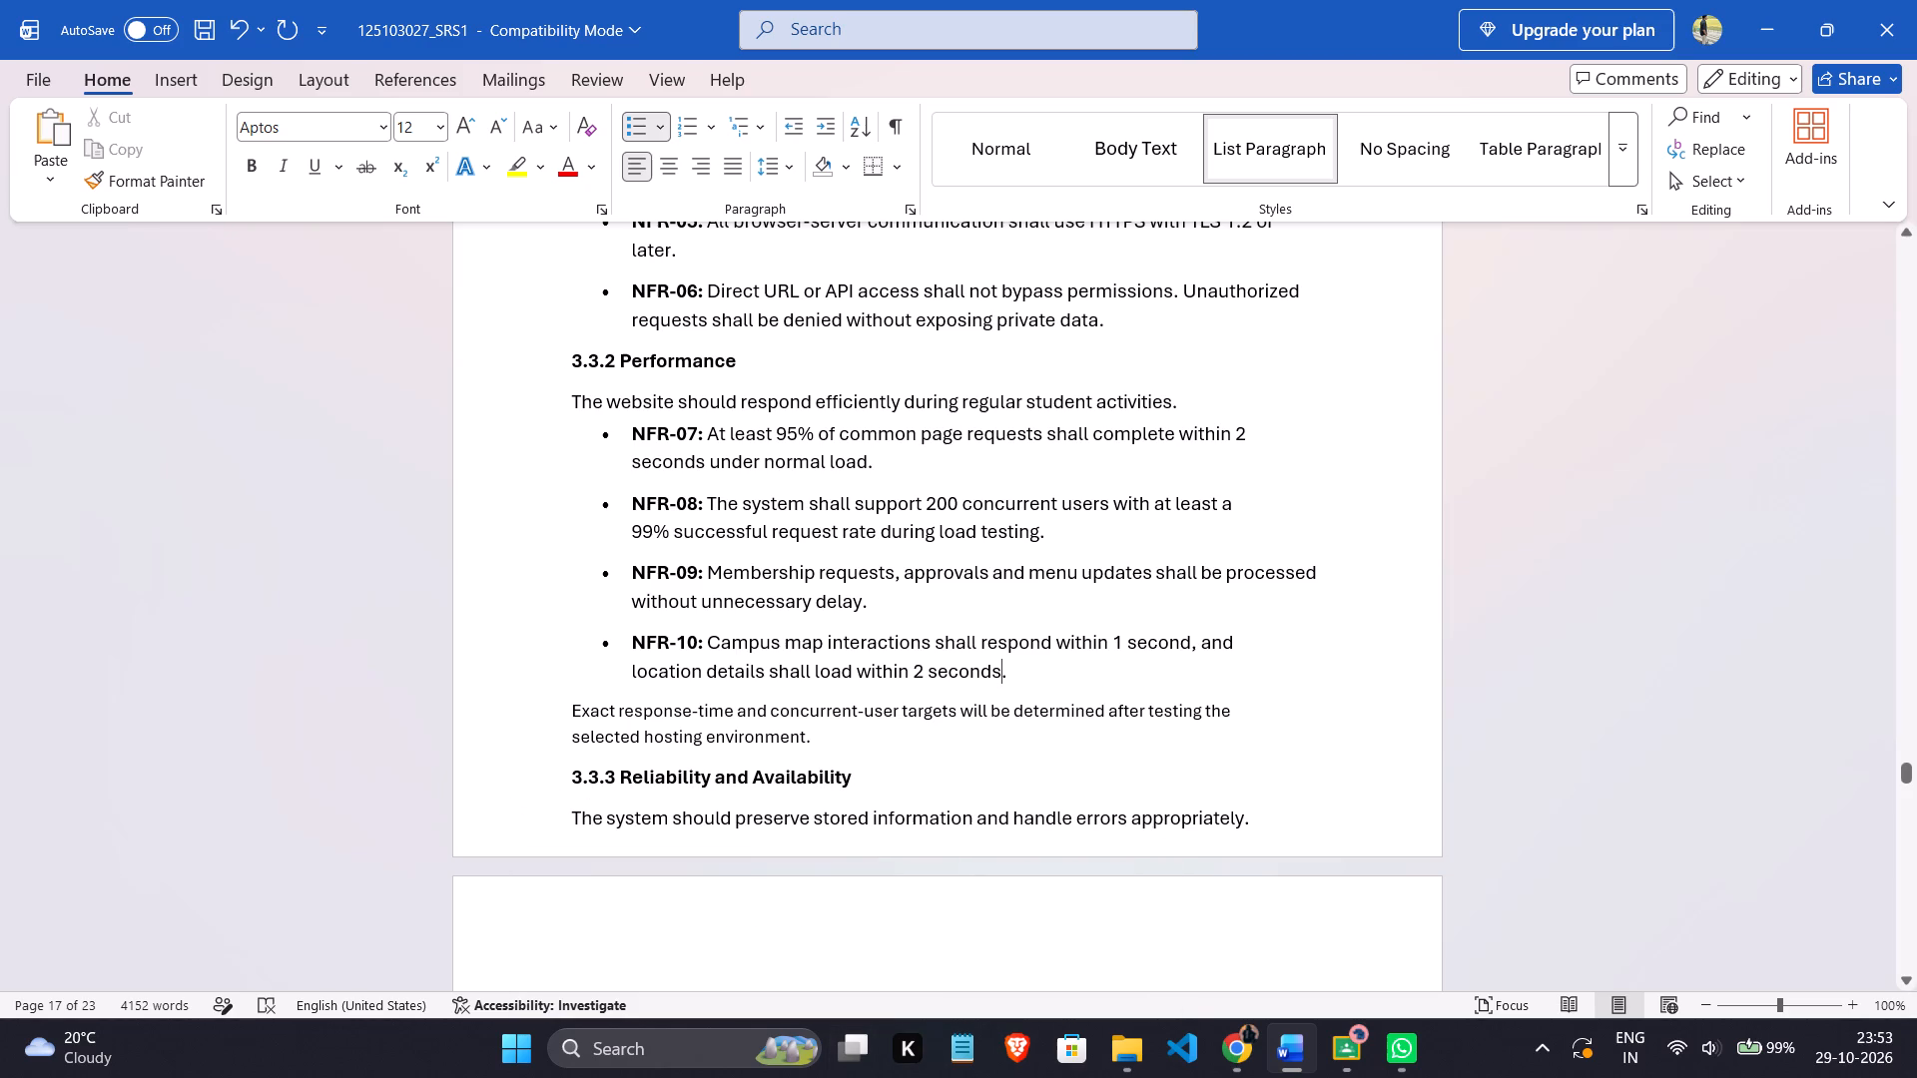
Increase the font size of the "Exact response-time and concurrent-user targets" note below NFR-10 to 12.
{"action": "left_click", "coordinate": [770, 730]}
{"action": "left_click", "coordinate": [1226, 1054]}
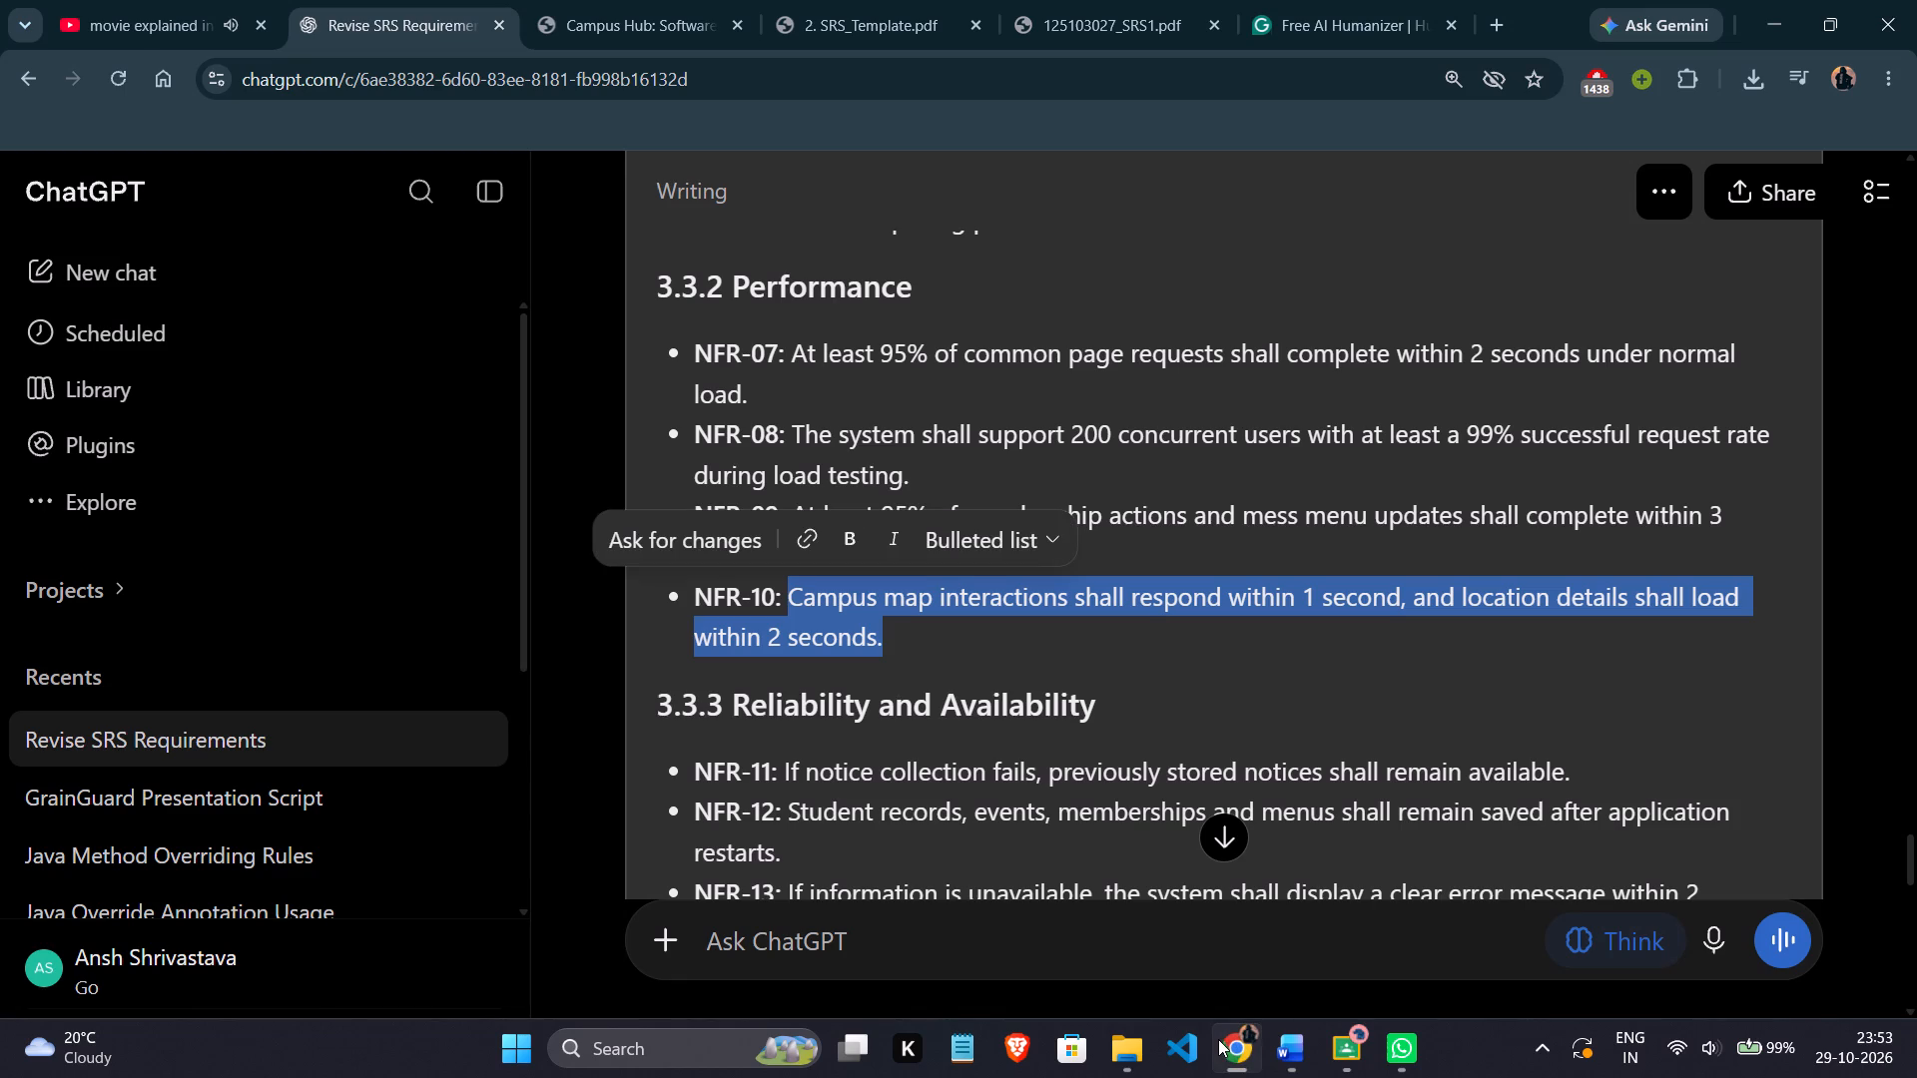
{"action": "left_click", "coordinate": [1213, 1031]}
{"action": "left_click", "coordinate": [803, 731]}
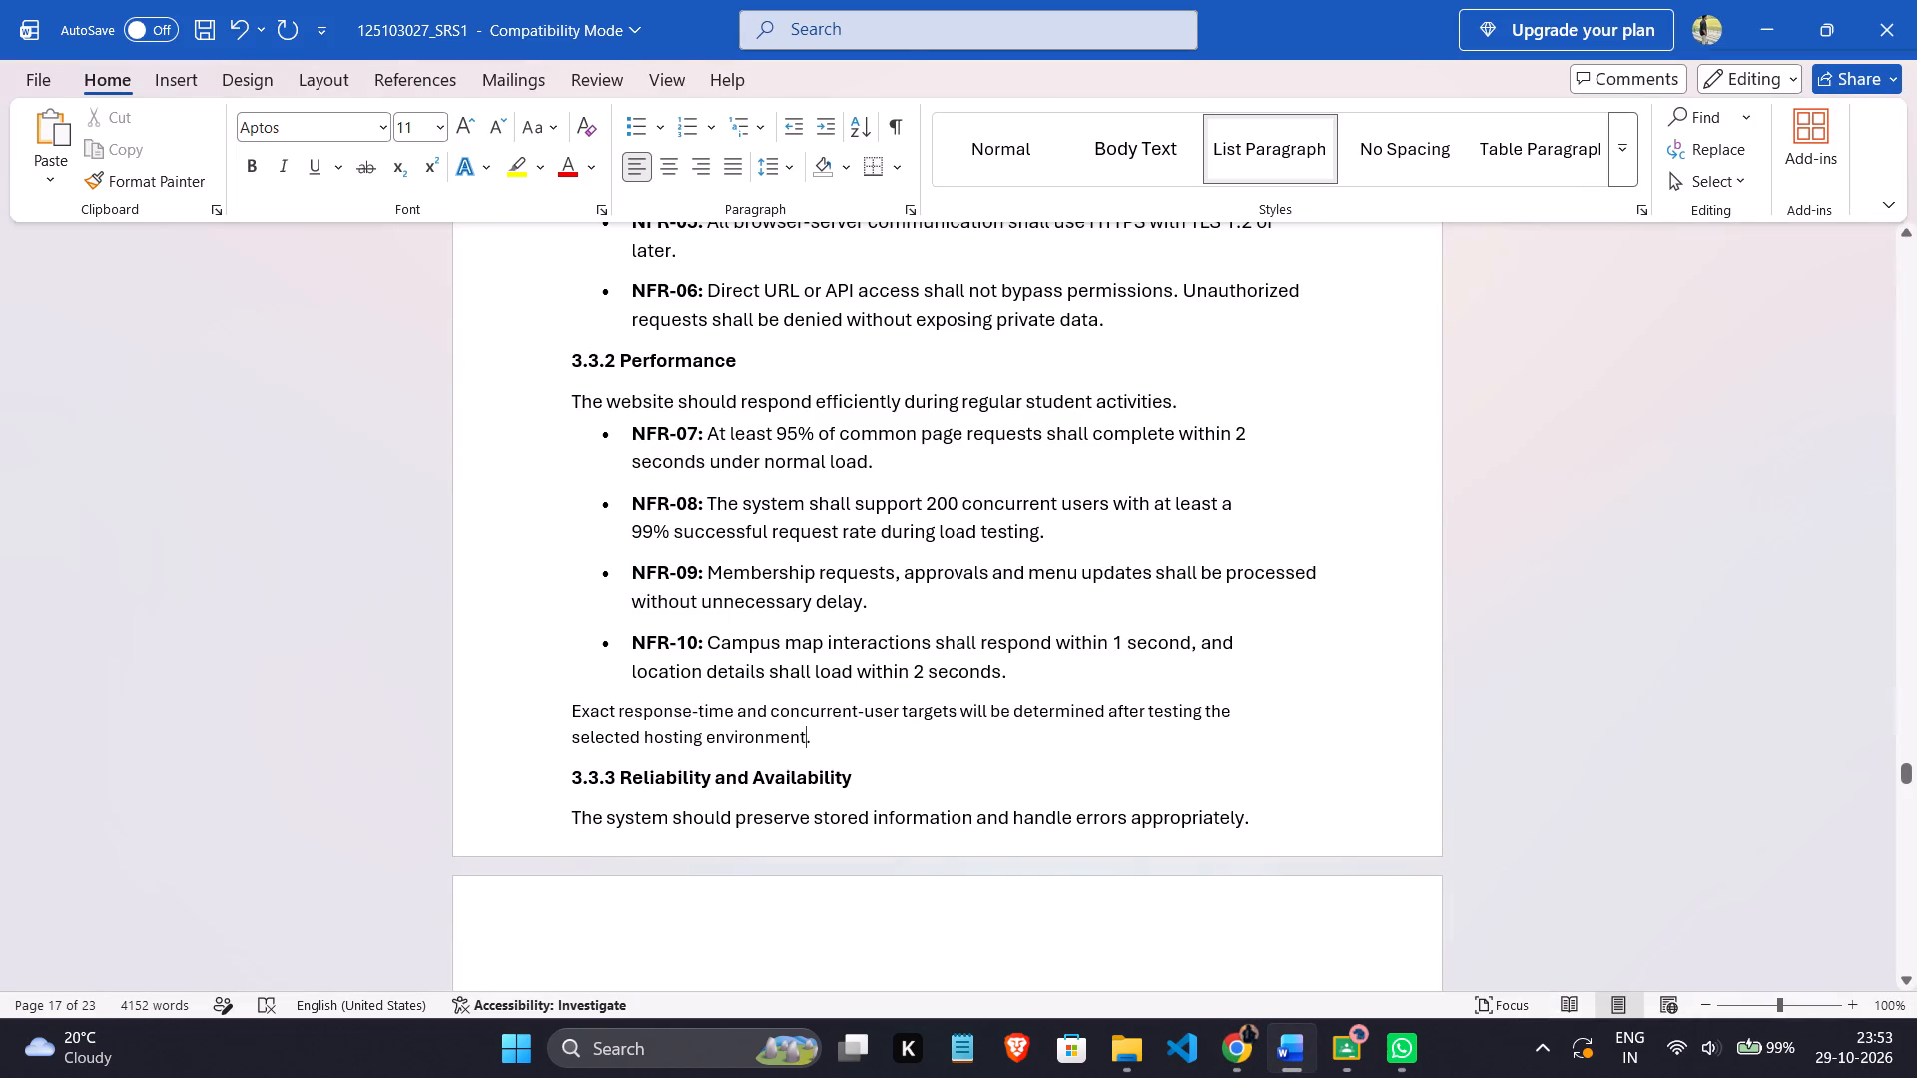
{"action": "left_click_drag", "start_coordinate": [834, 733], "coordinate": [577, 705]}
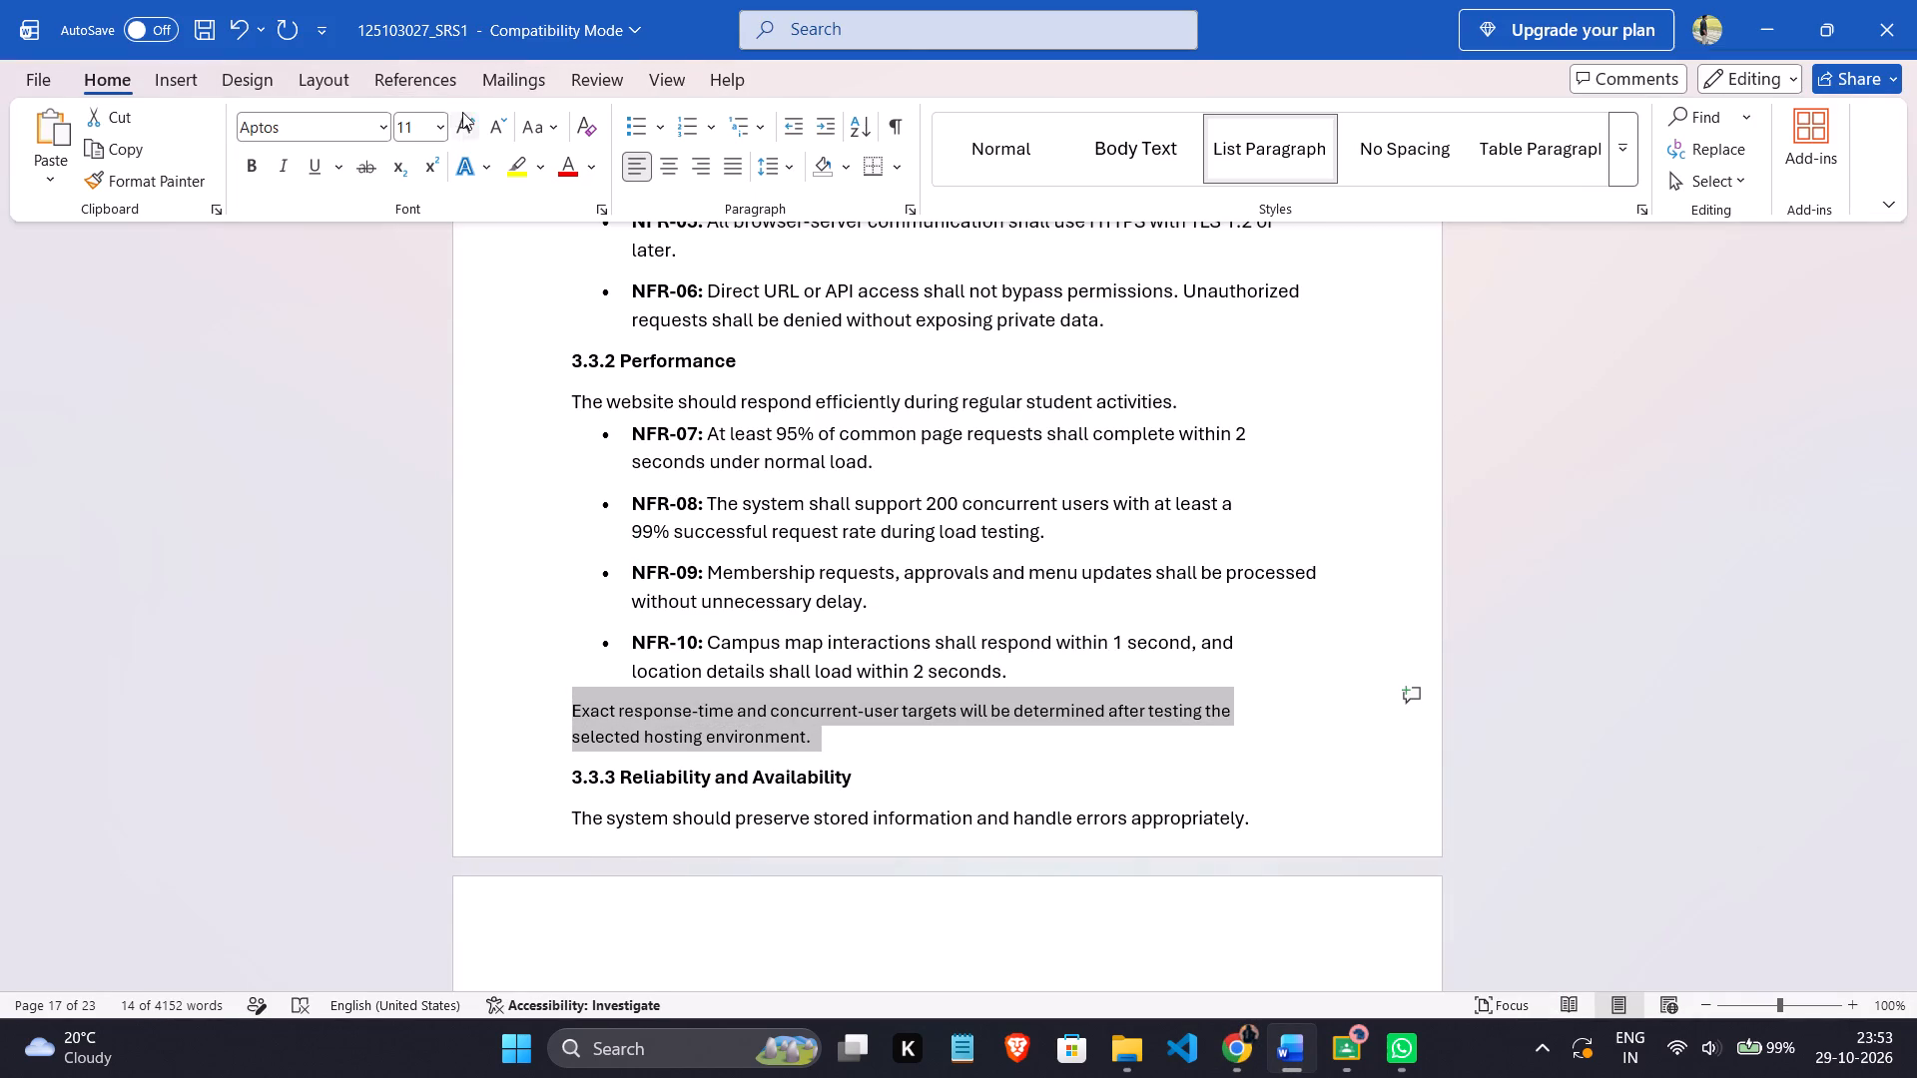
{"action": "left_click", "coordinate": [460, 115]}
{"action": "left_click", "coordinate": [1066, 789]}
Add an empty paragraph after the response-time note so the 3.3.3 Reliability and Availability heading moves to the following page.
{"action": "scroll", "coordinate": [1064, 781], "scroll_direction": "down", "scroll_amount": 2}
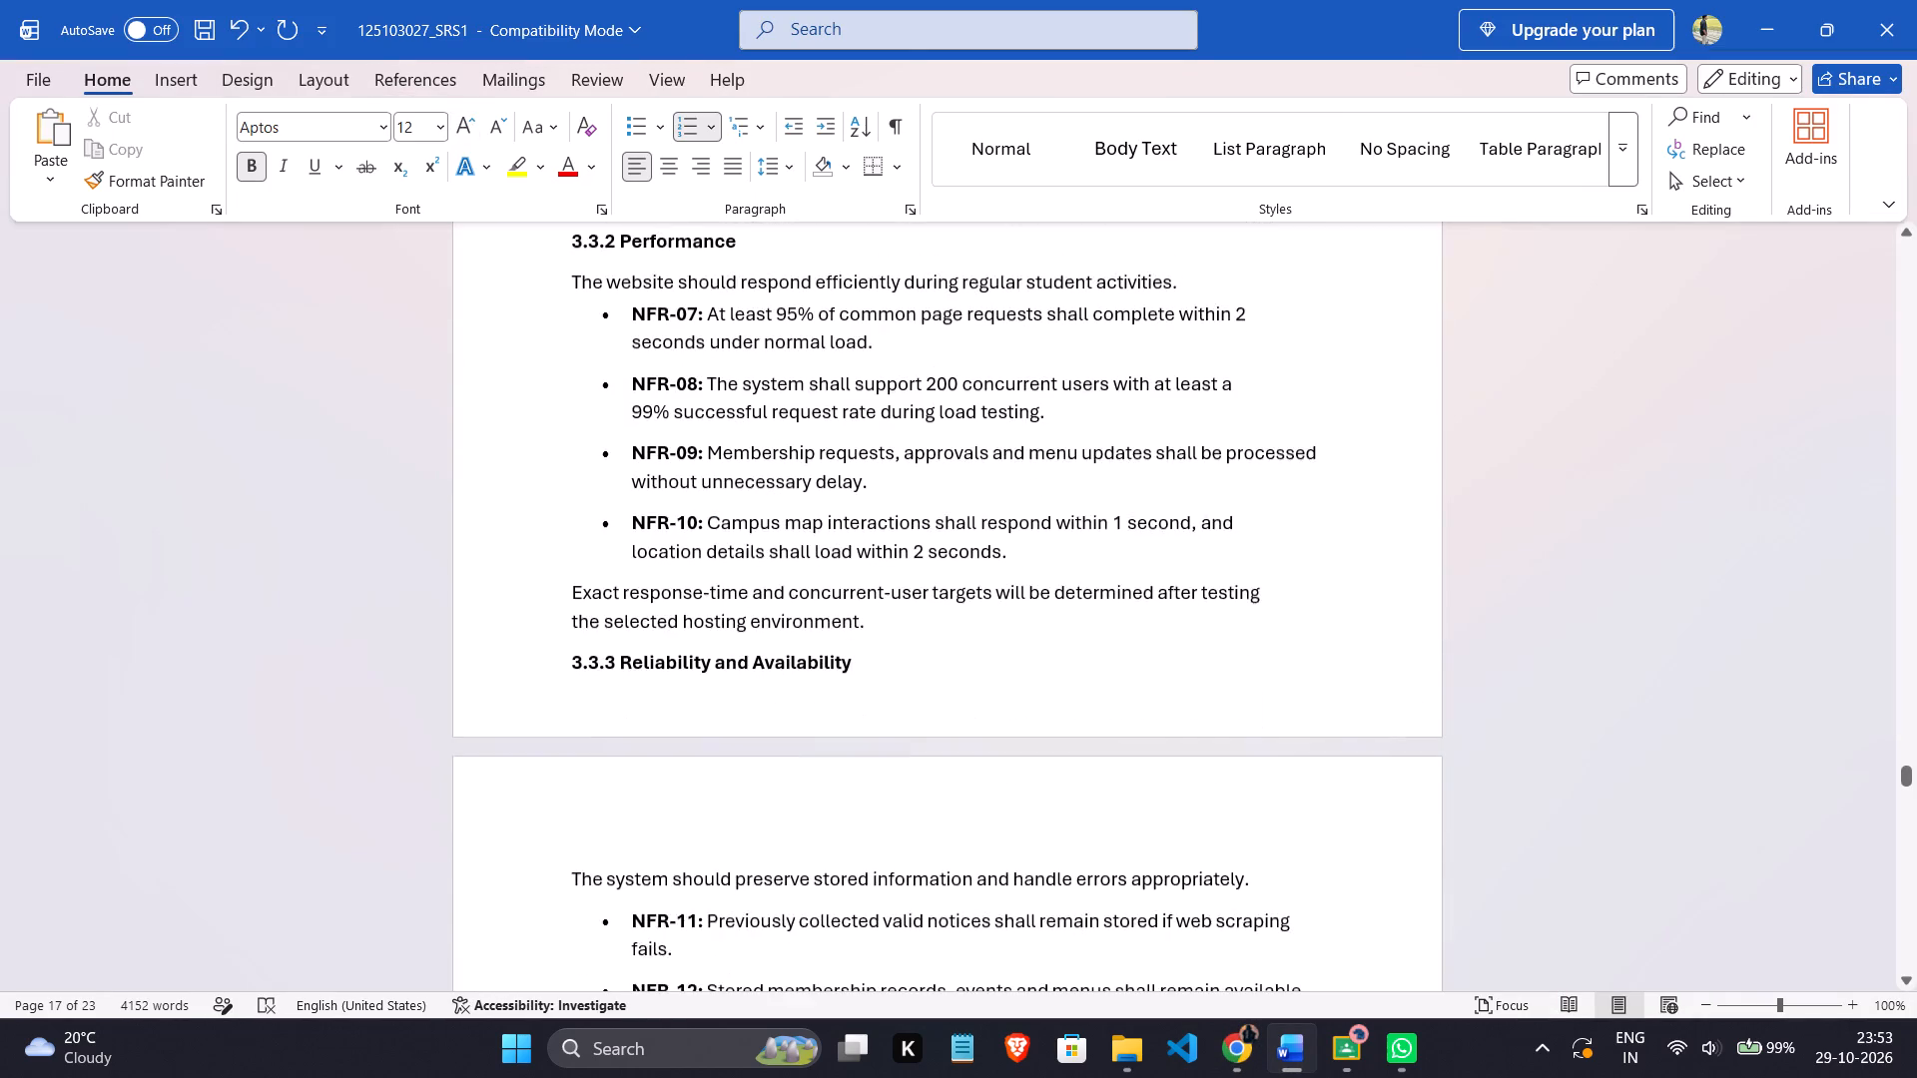
{"action": "scroll", "coordinate": [1062, 783], "scroll_direction": "down", "scroll_amount": 2}
{"action": "left_click", "coordinate": [882, 490]}
{"action": "key", "text": "Return"}
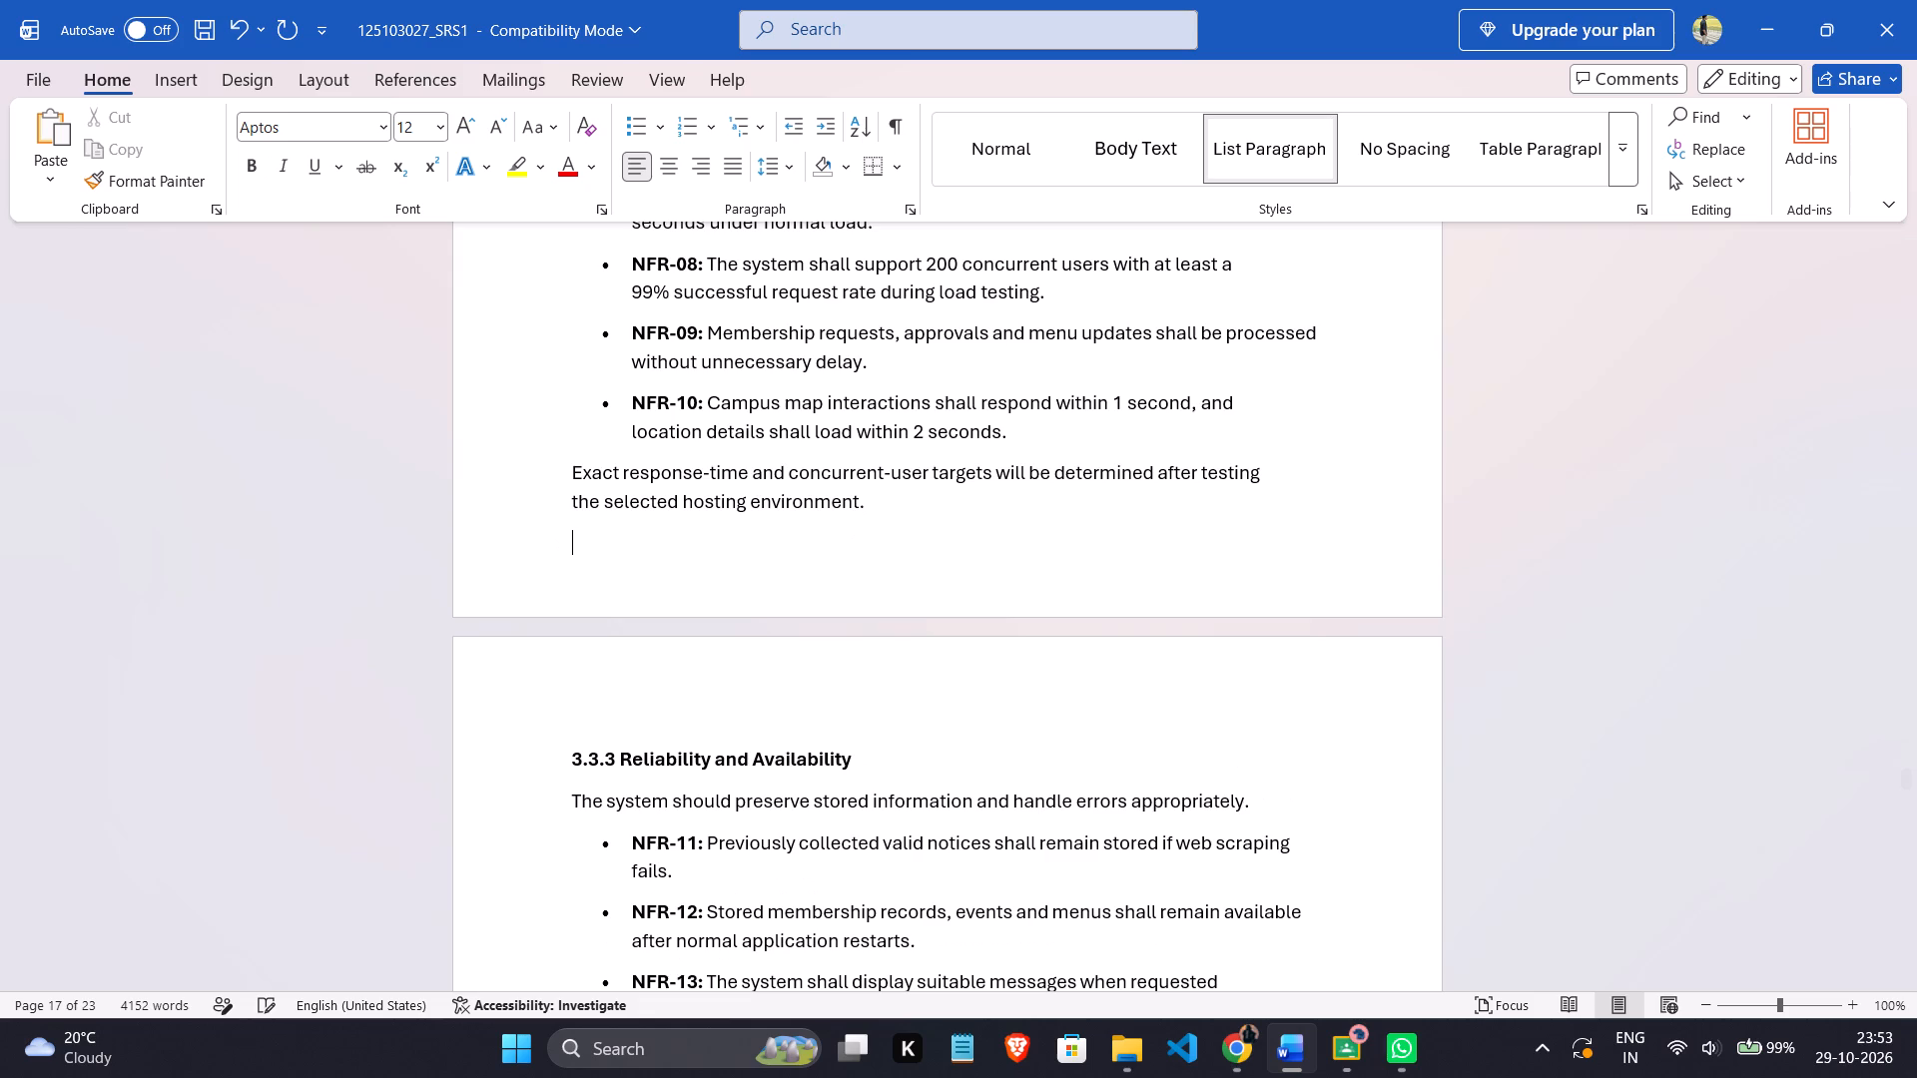
Examine the page transition after section 3.3.2 and the requirements NFR-11 to NFR-15 in section 3.3.3.
{"action": "scroll", "coordinate": [909, 663], "scroll_direction": "down", "scroll_amount": 5}
{"action": "scroll", "coordinate": [909, 663], "scroll_direction": "up", "scroll_amount": 3}
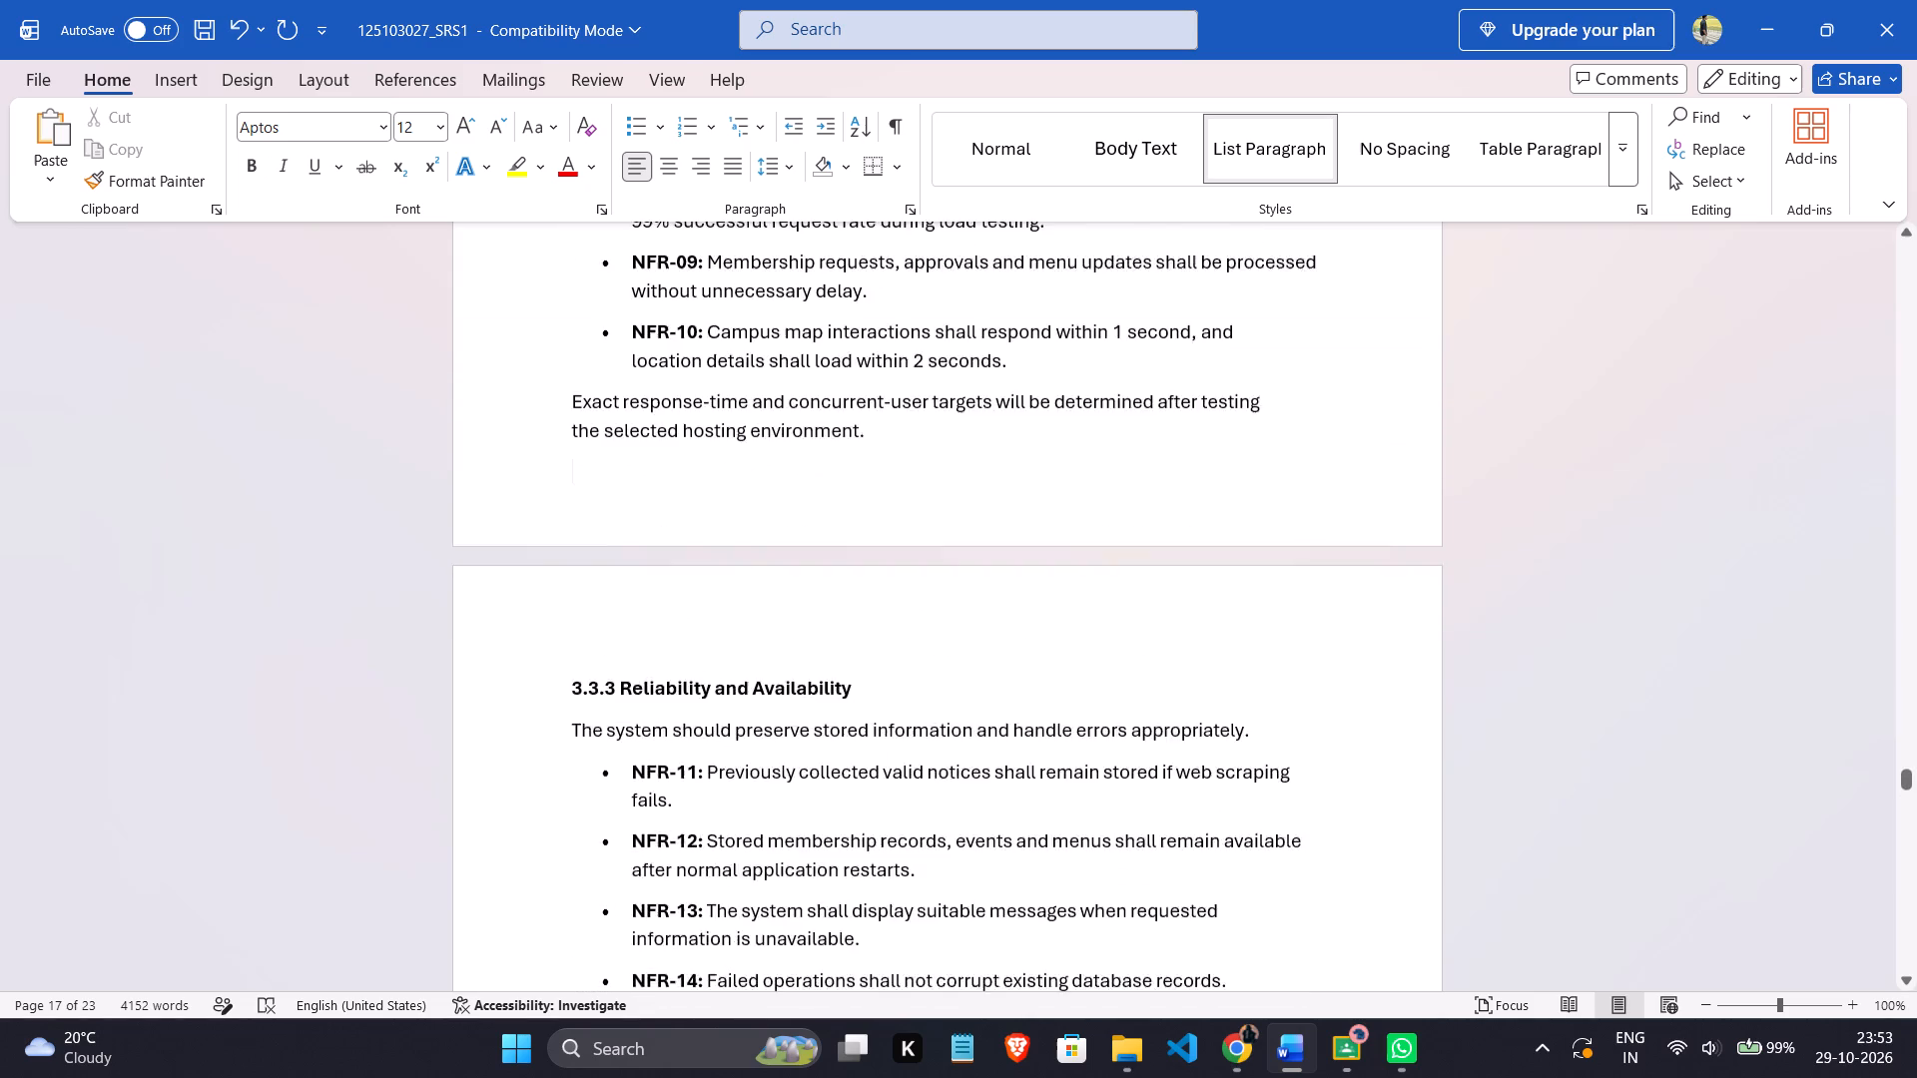
{"action": "scroll", "coordinate": [909, 663], "scroll_direction": "up", "scroll_amount": 7}
{"action": "scroll", "coordinate": [896, 672], "scroll_direction": "down", "scroll_amount": 7}
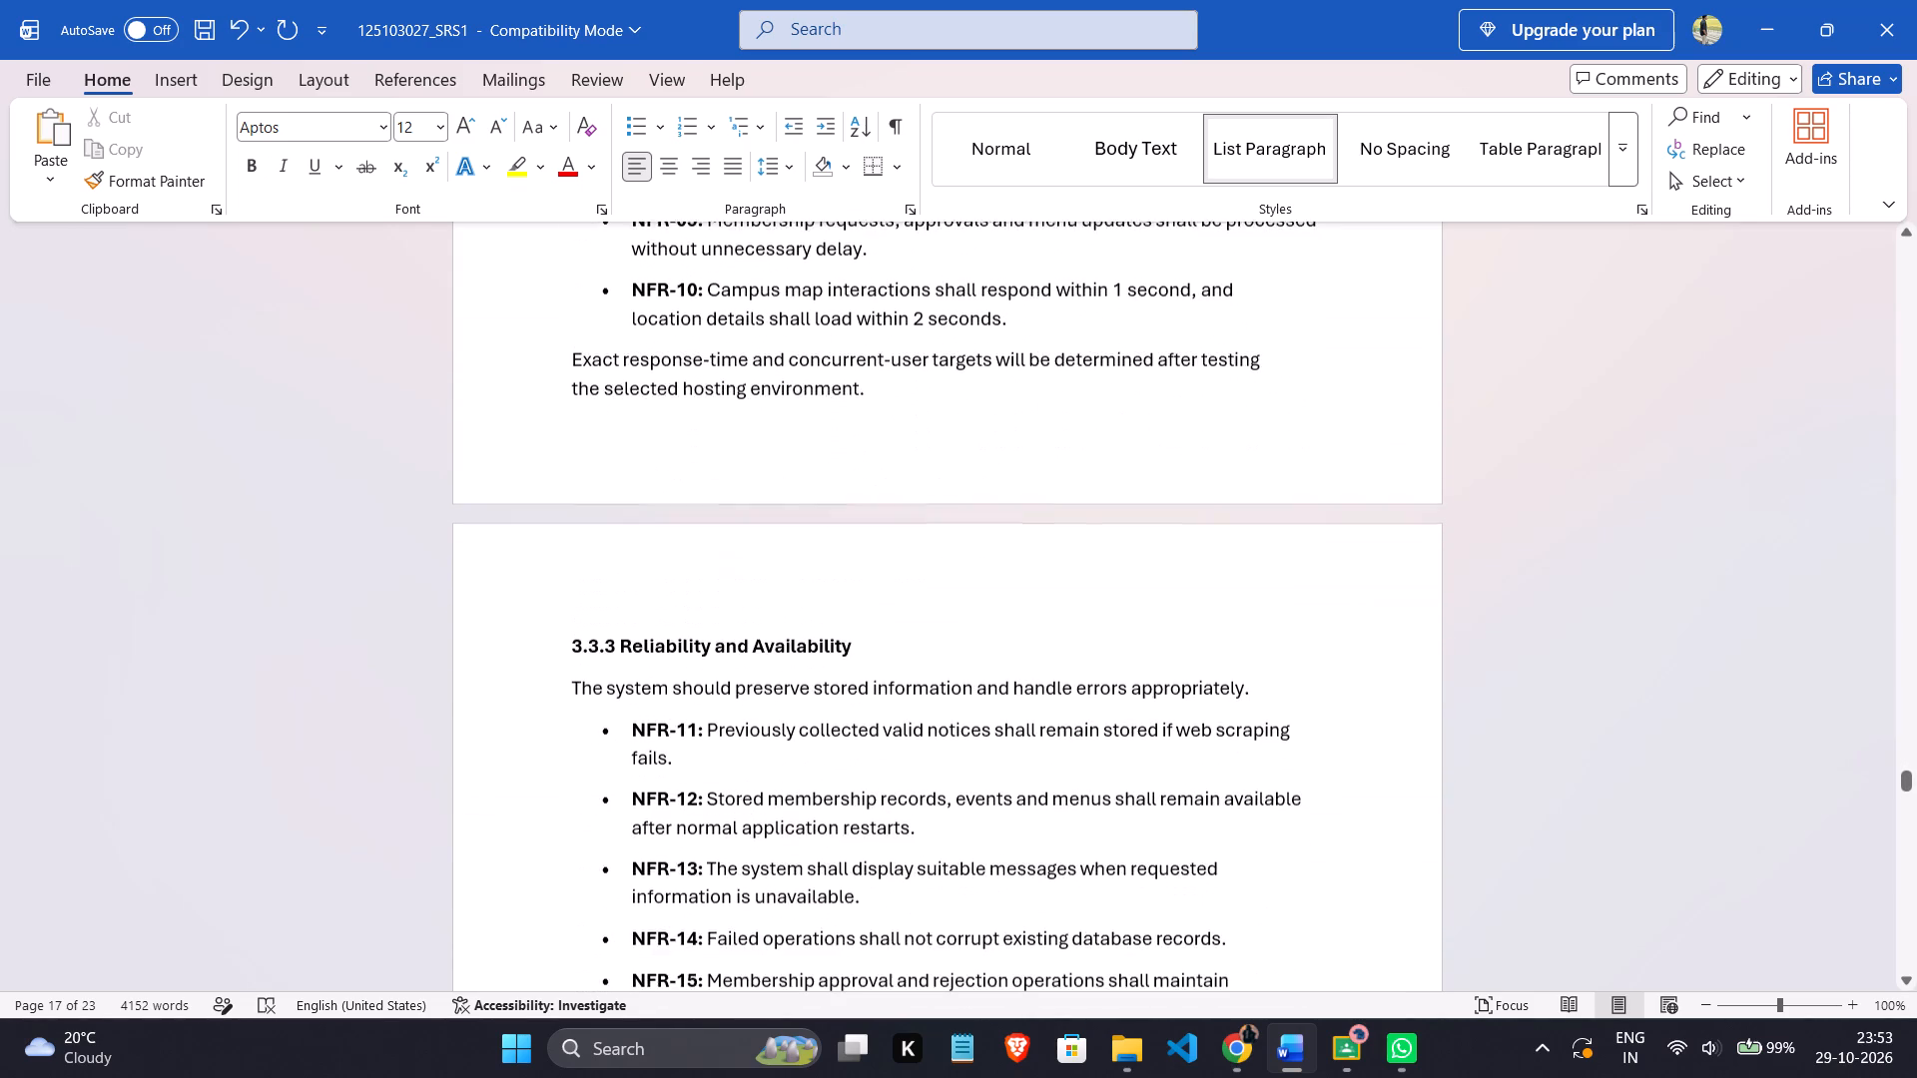
{"action": "scroll", "coordinate": [895, 672], "scroll_direction": "down", "scroll_amount": 4}
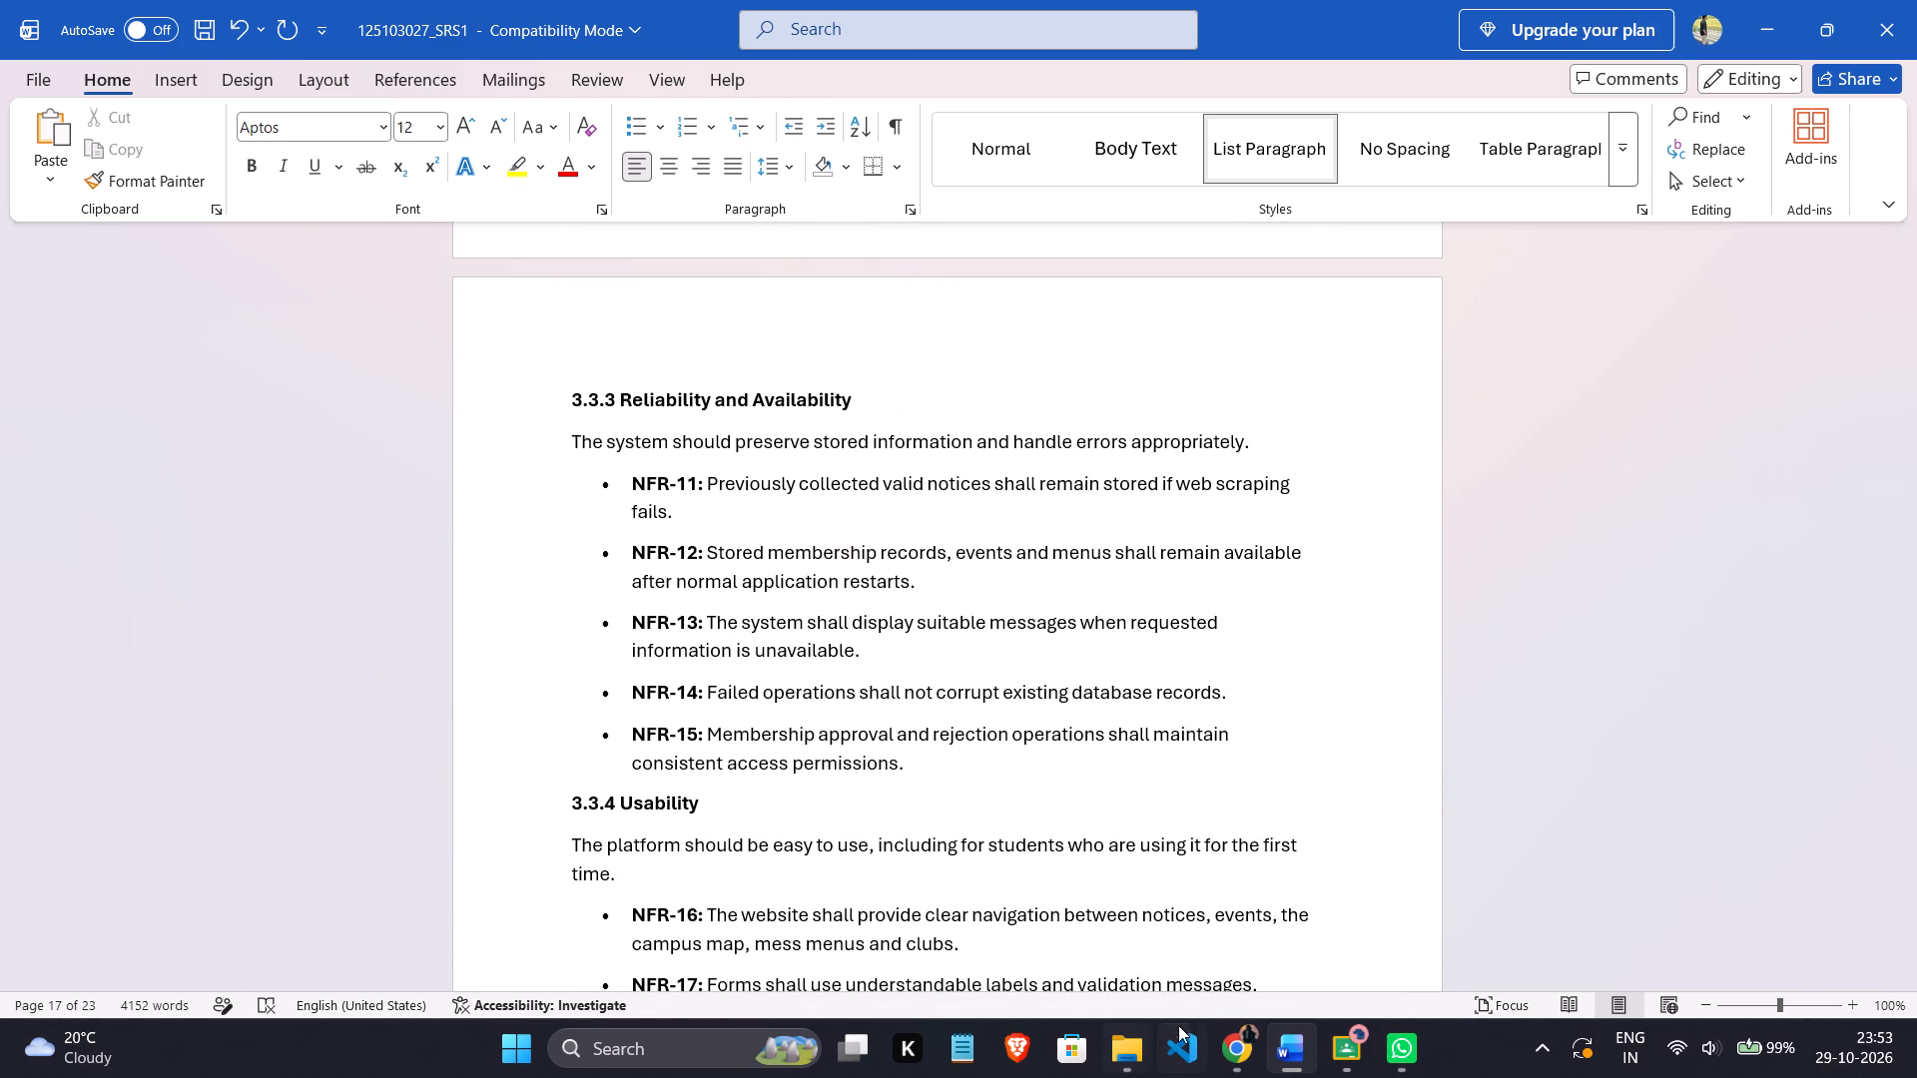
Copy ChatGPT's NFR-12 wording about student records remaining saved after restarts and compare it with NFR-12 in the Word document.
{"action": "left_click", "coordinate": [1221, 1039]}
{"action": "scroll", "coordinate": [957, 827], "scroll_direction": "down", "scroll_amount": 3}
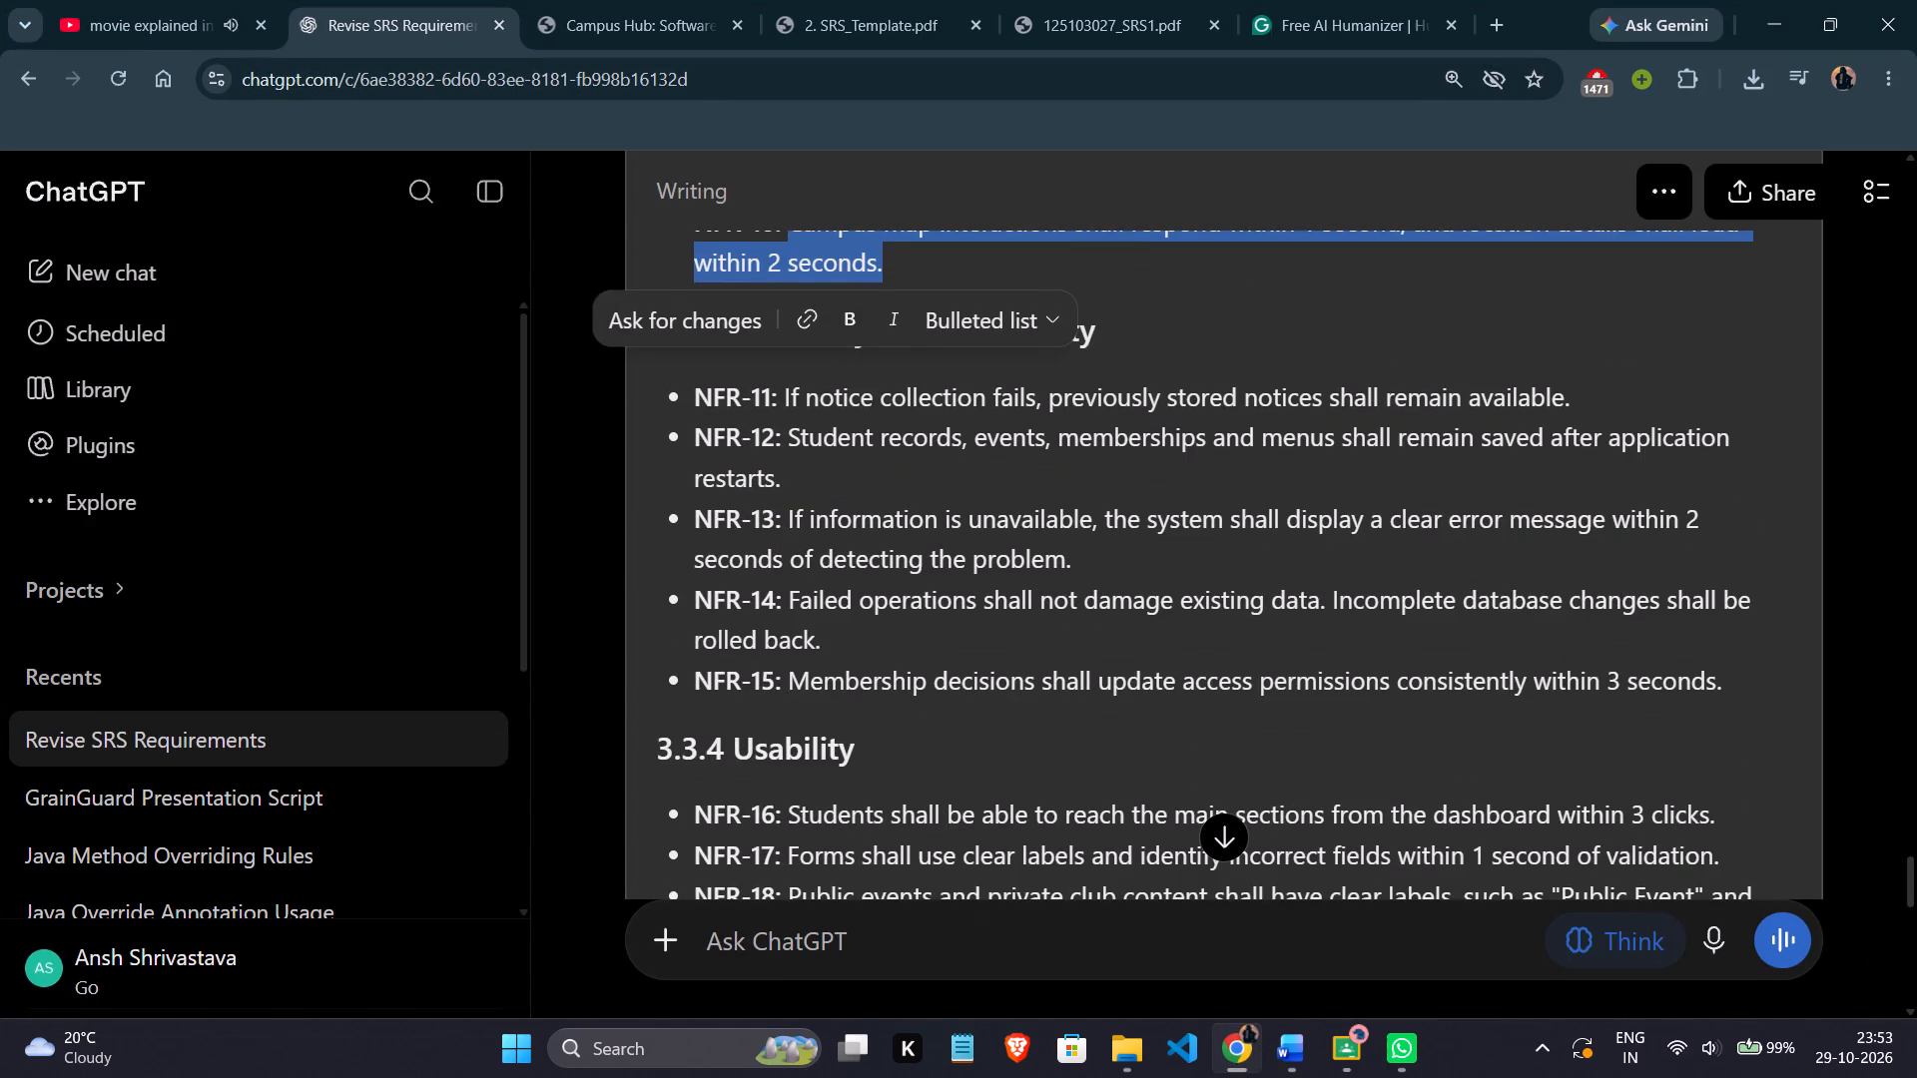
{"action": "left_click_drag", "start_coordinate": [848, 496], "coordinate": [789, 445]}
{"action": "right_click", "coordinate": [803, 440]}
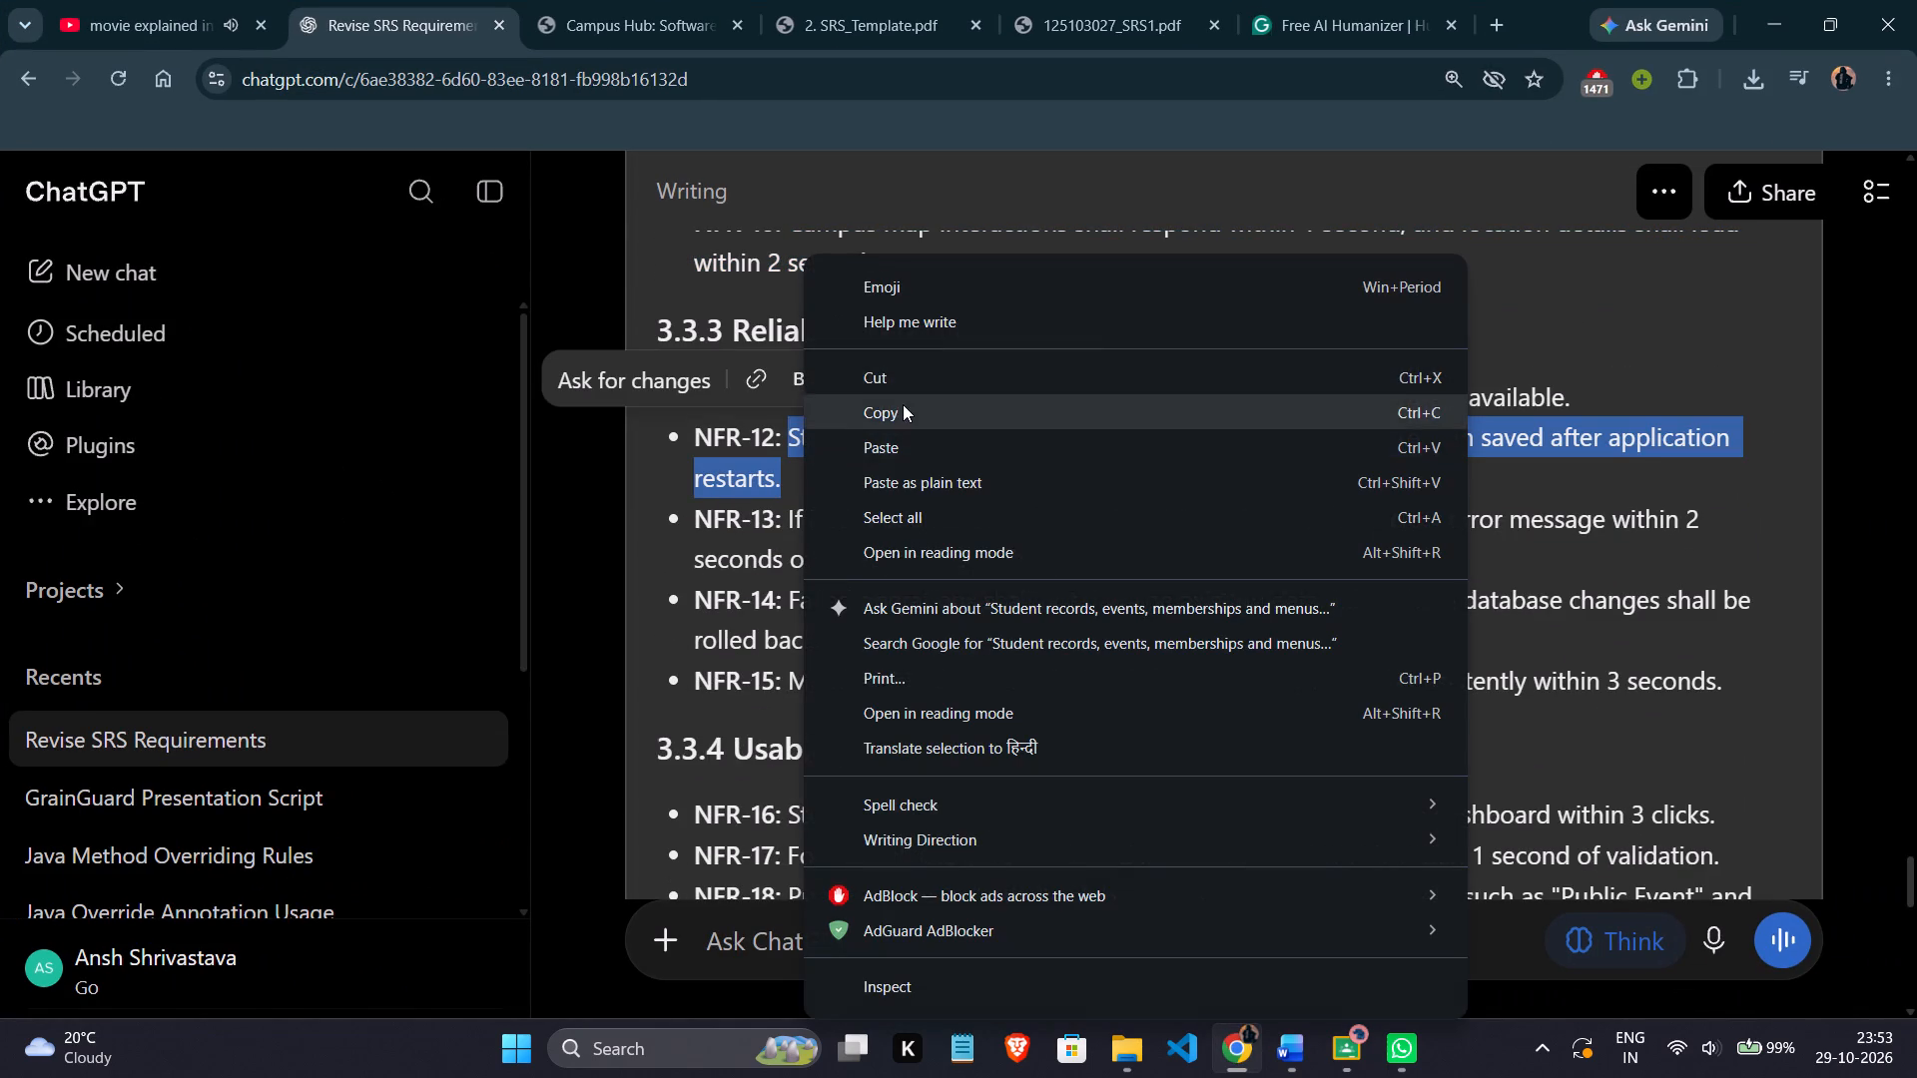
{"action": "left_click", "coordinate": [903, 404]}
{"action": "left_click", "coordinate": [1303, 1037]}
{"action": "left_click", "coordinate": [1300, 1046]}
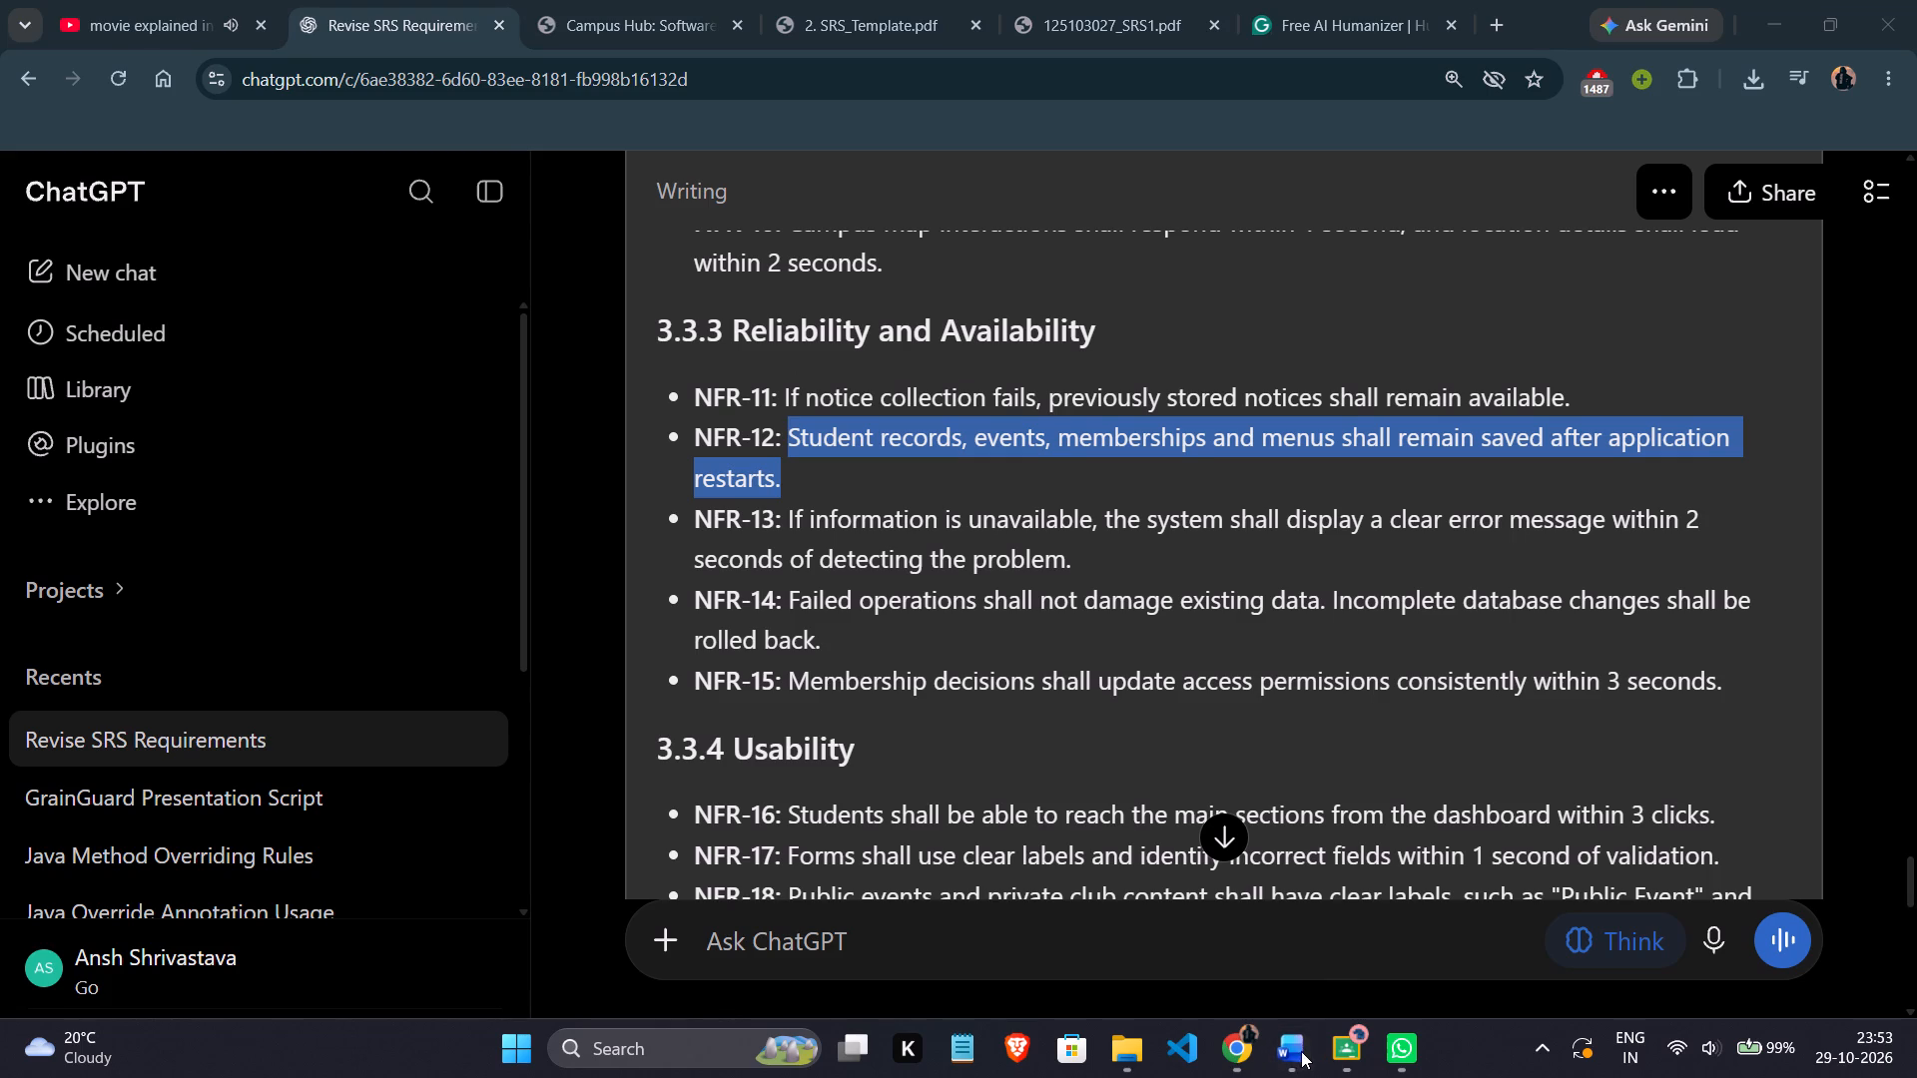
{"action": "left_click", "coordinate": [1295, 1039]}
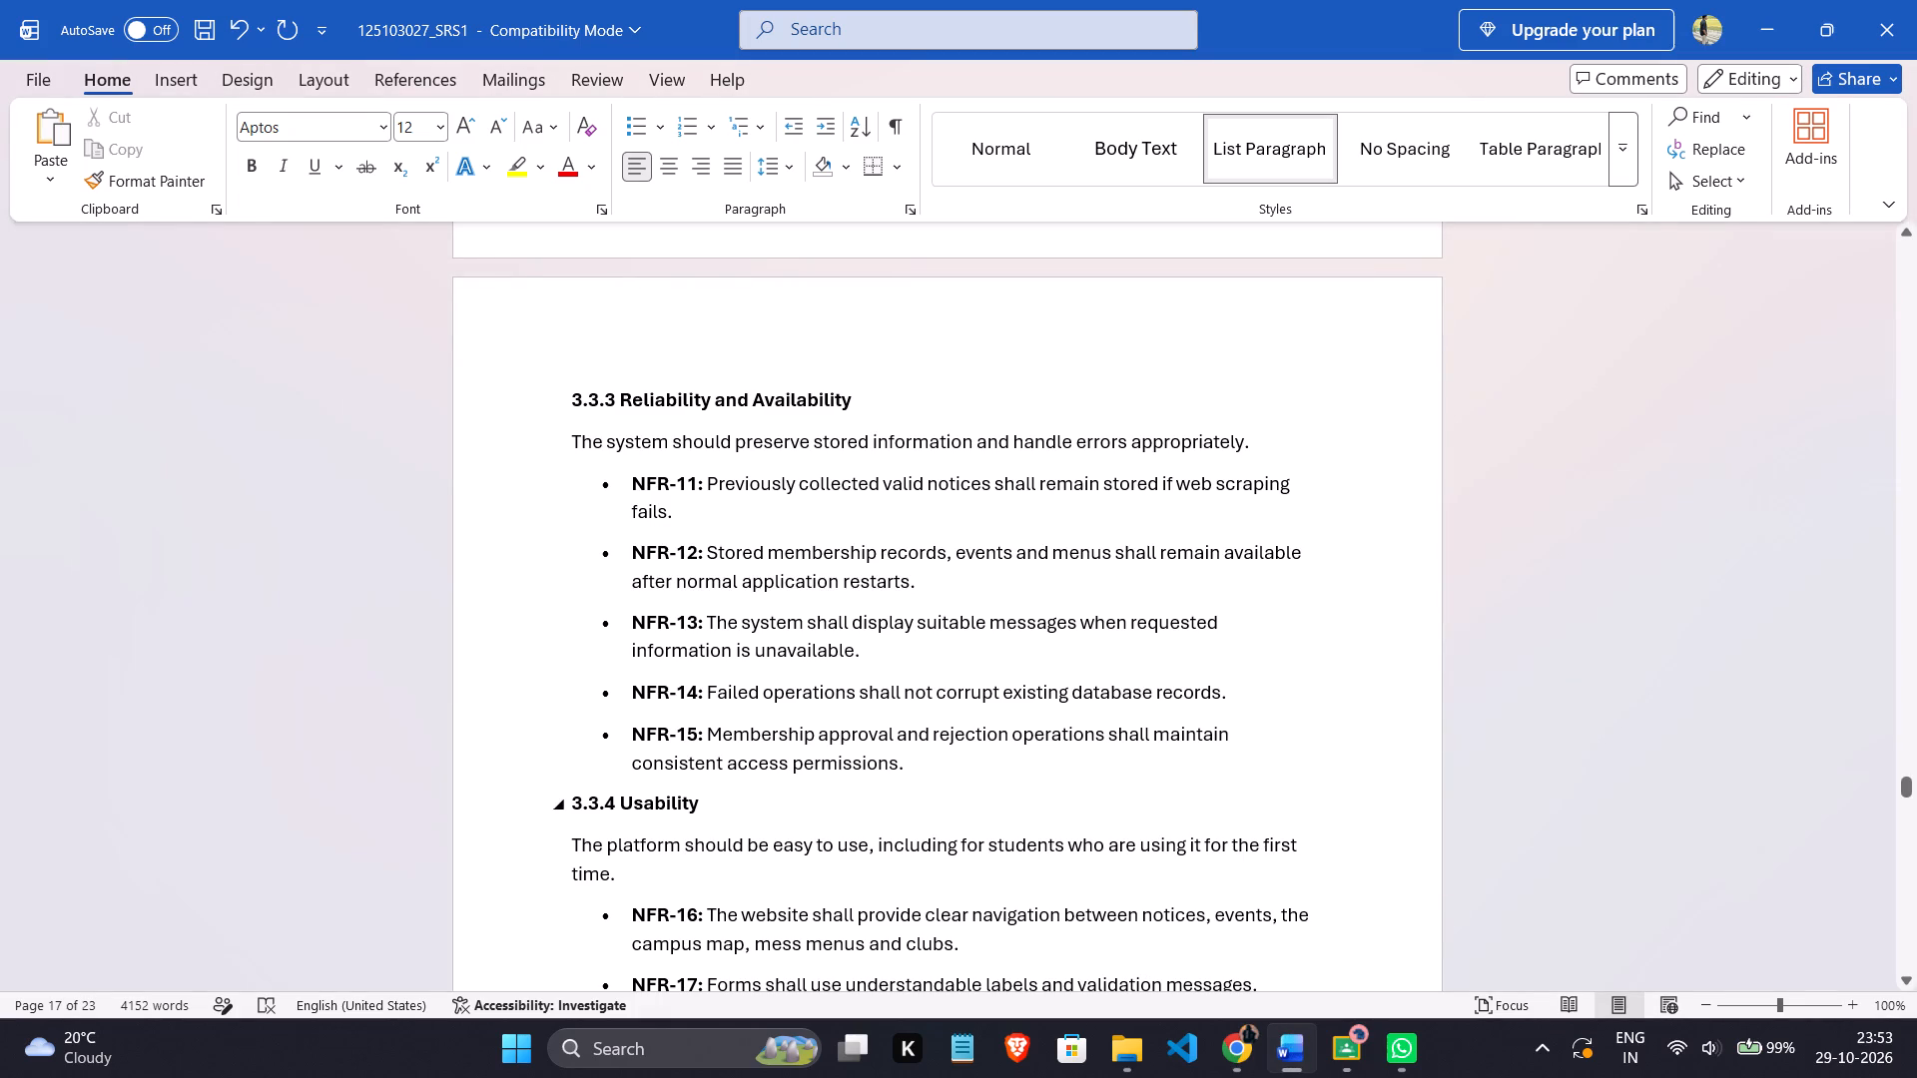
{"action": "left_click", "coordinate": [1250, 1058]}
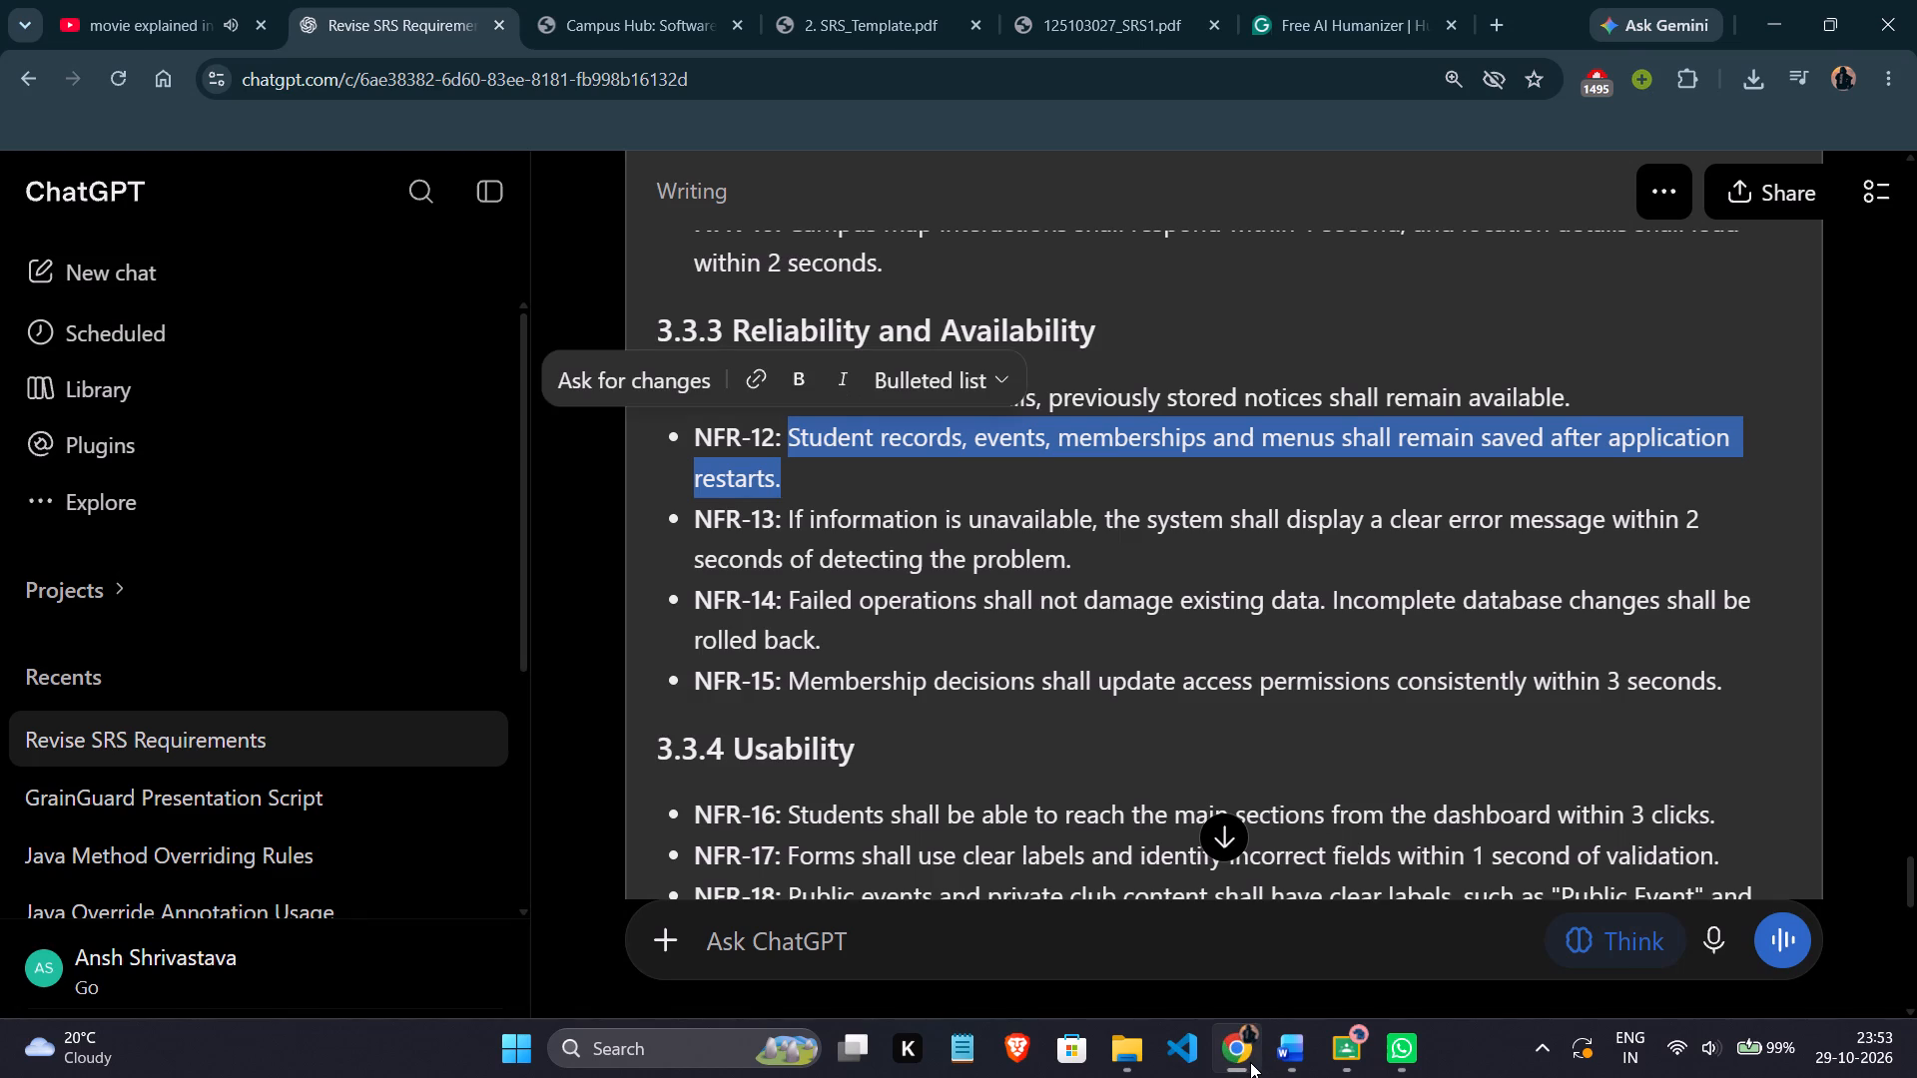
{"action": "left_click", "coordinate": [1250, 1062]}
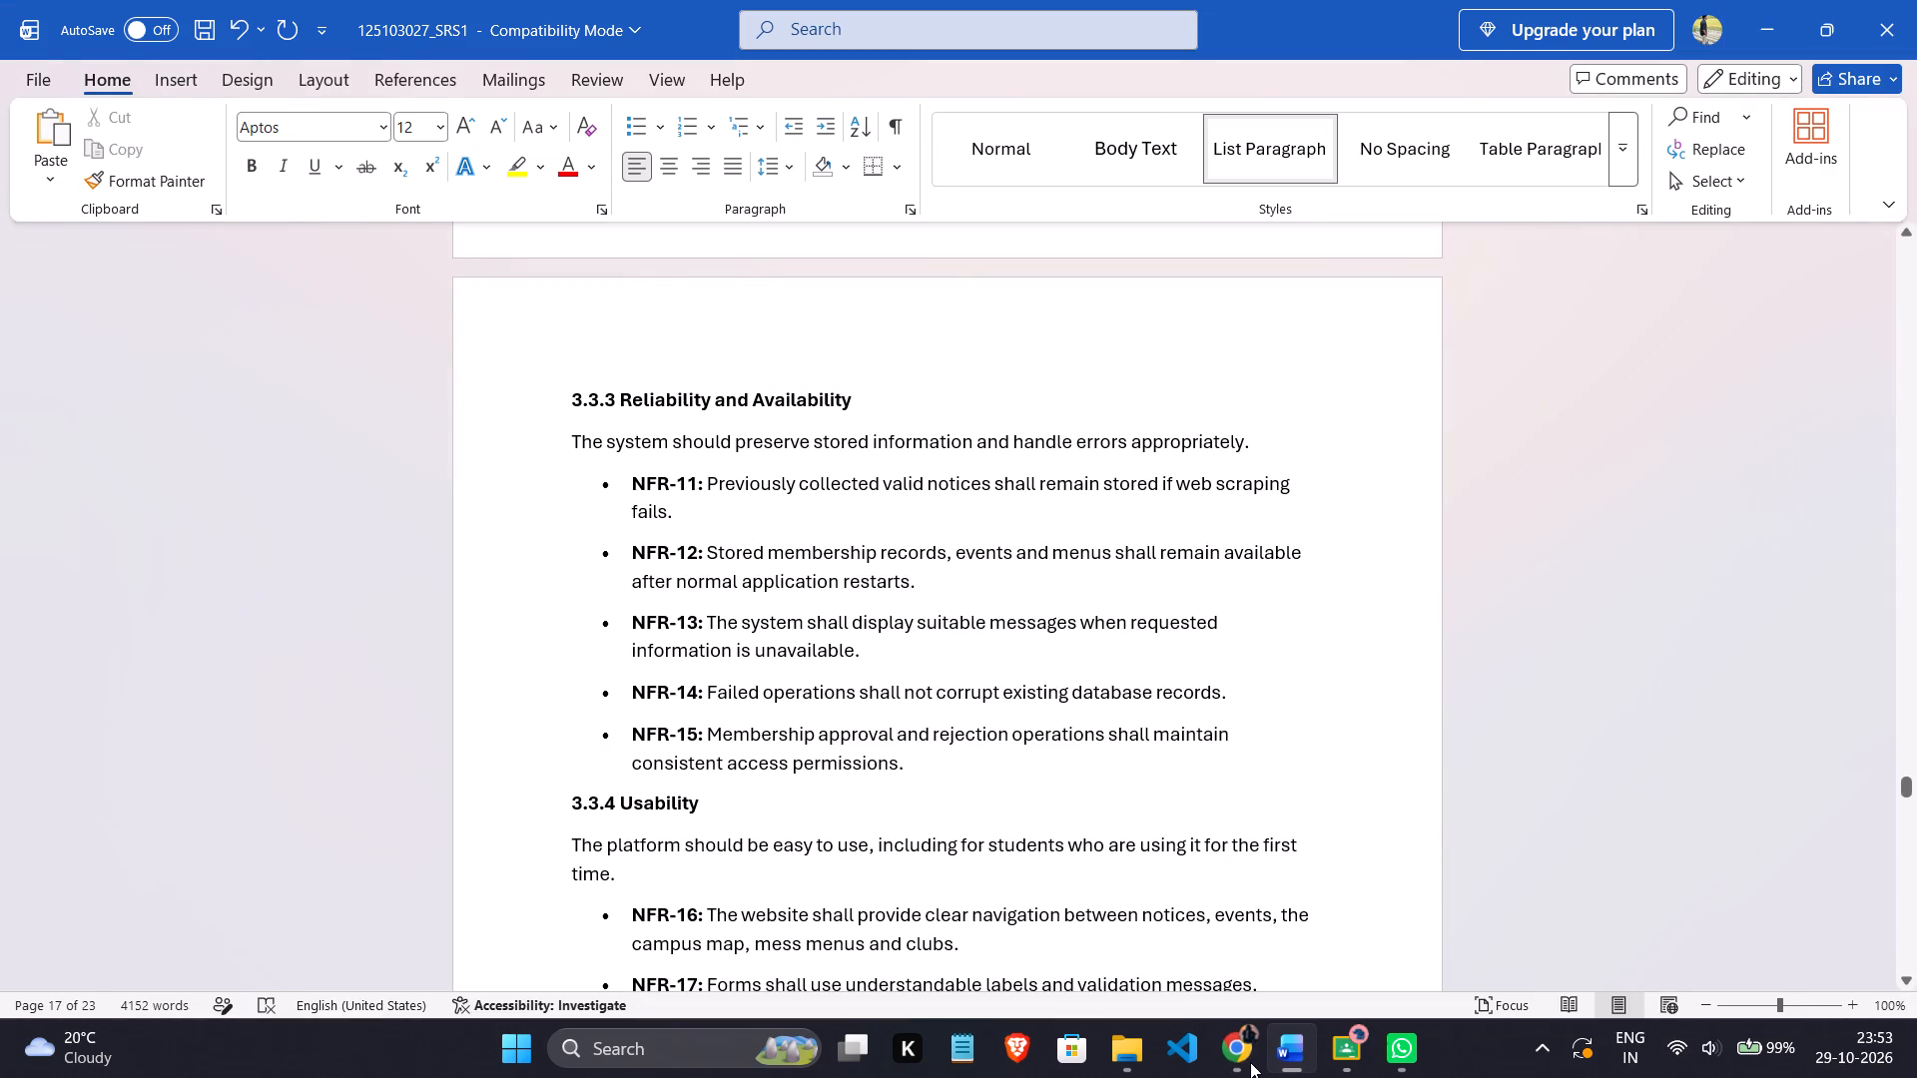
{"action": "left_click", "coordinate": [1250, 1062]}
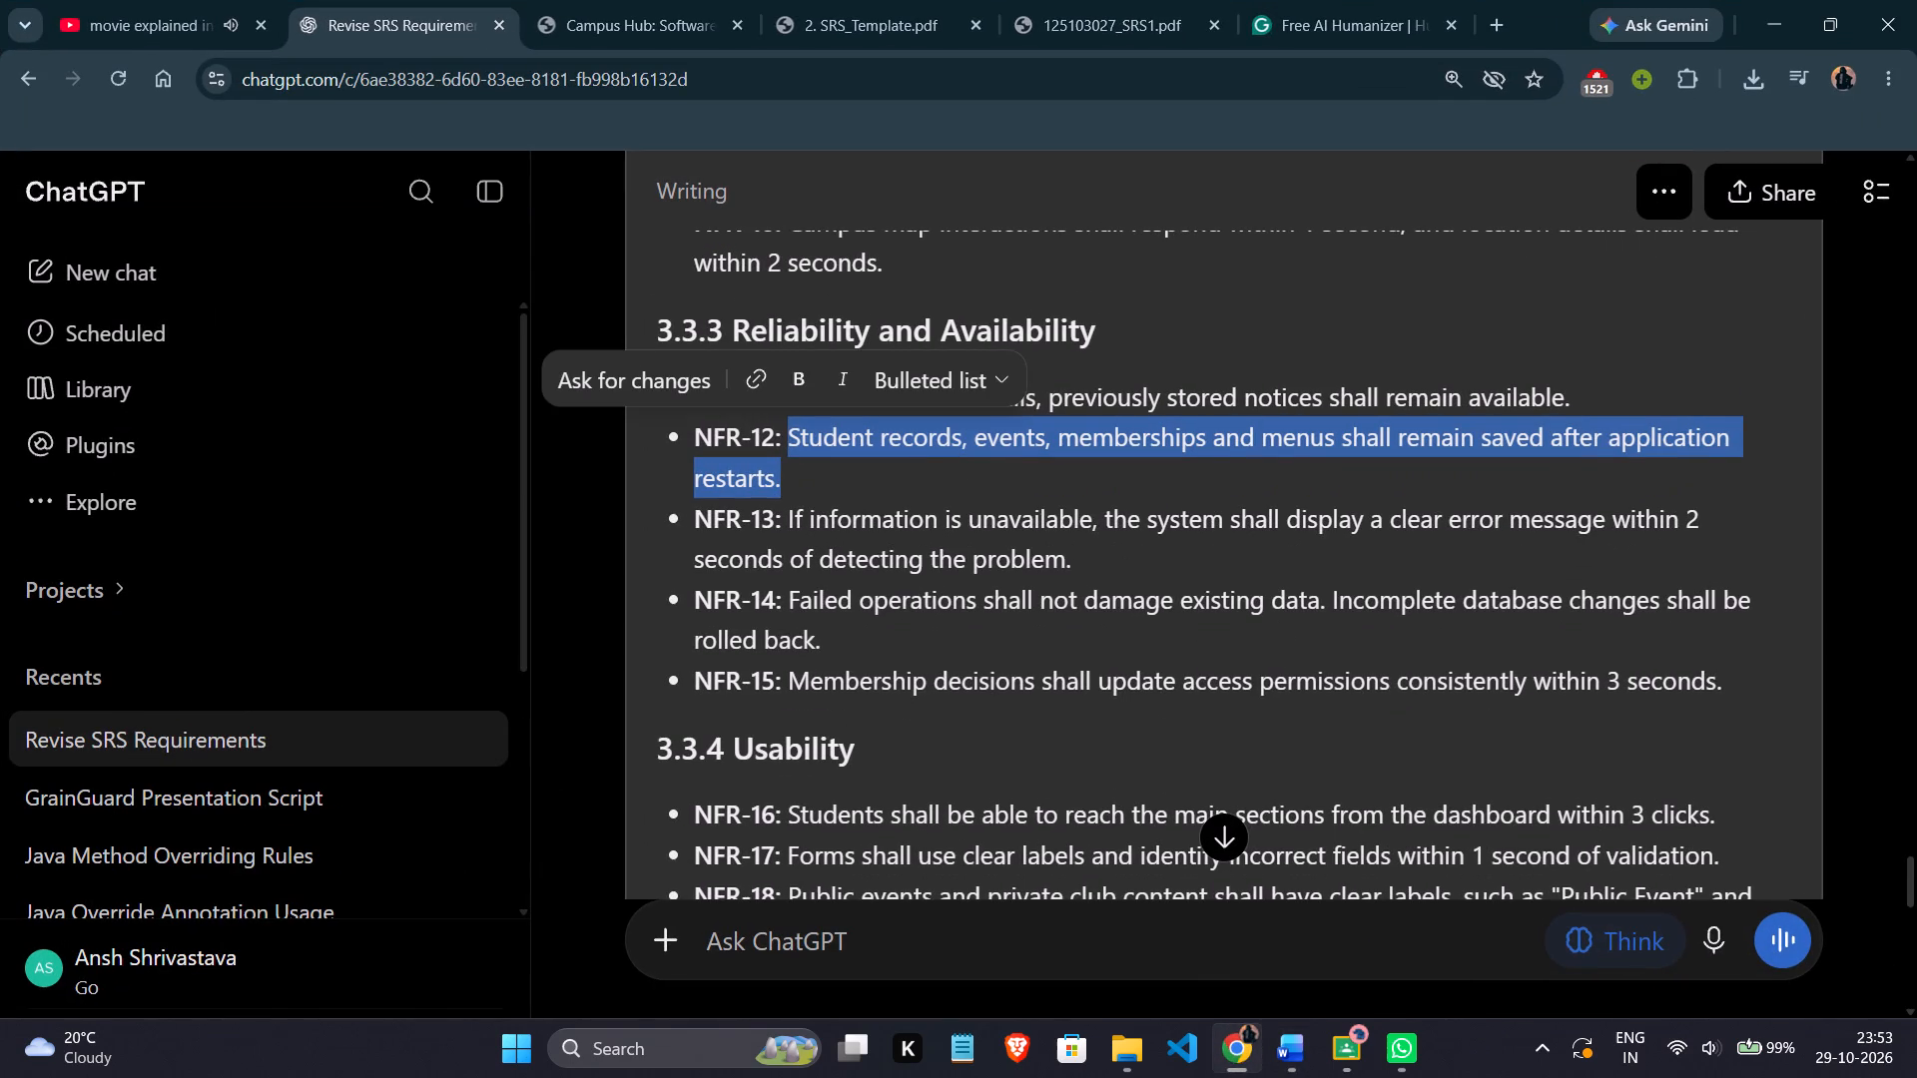
Replace NFR-15's text in Word with ChatGPT's "Membership decisions shall update access permissions consistently within 3 seconds." and leave no empty bullet below it.
{"action": "left_click_drag", "start_coordinate": [788, 686], "coordinate": [1806, 687]}
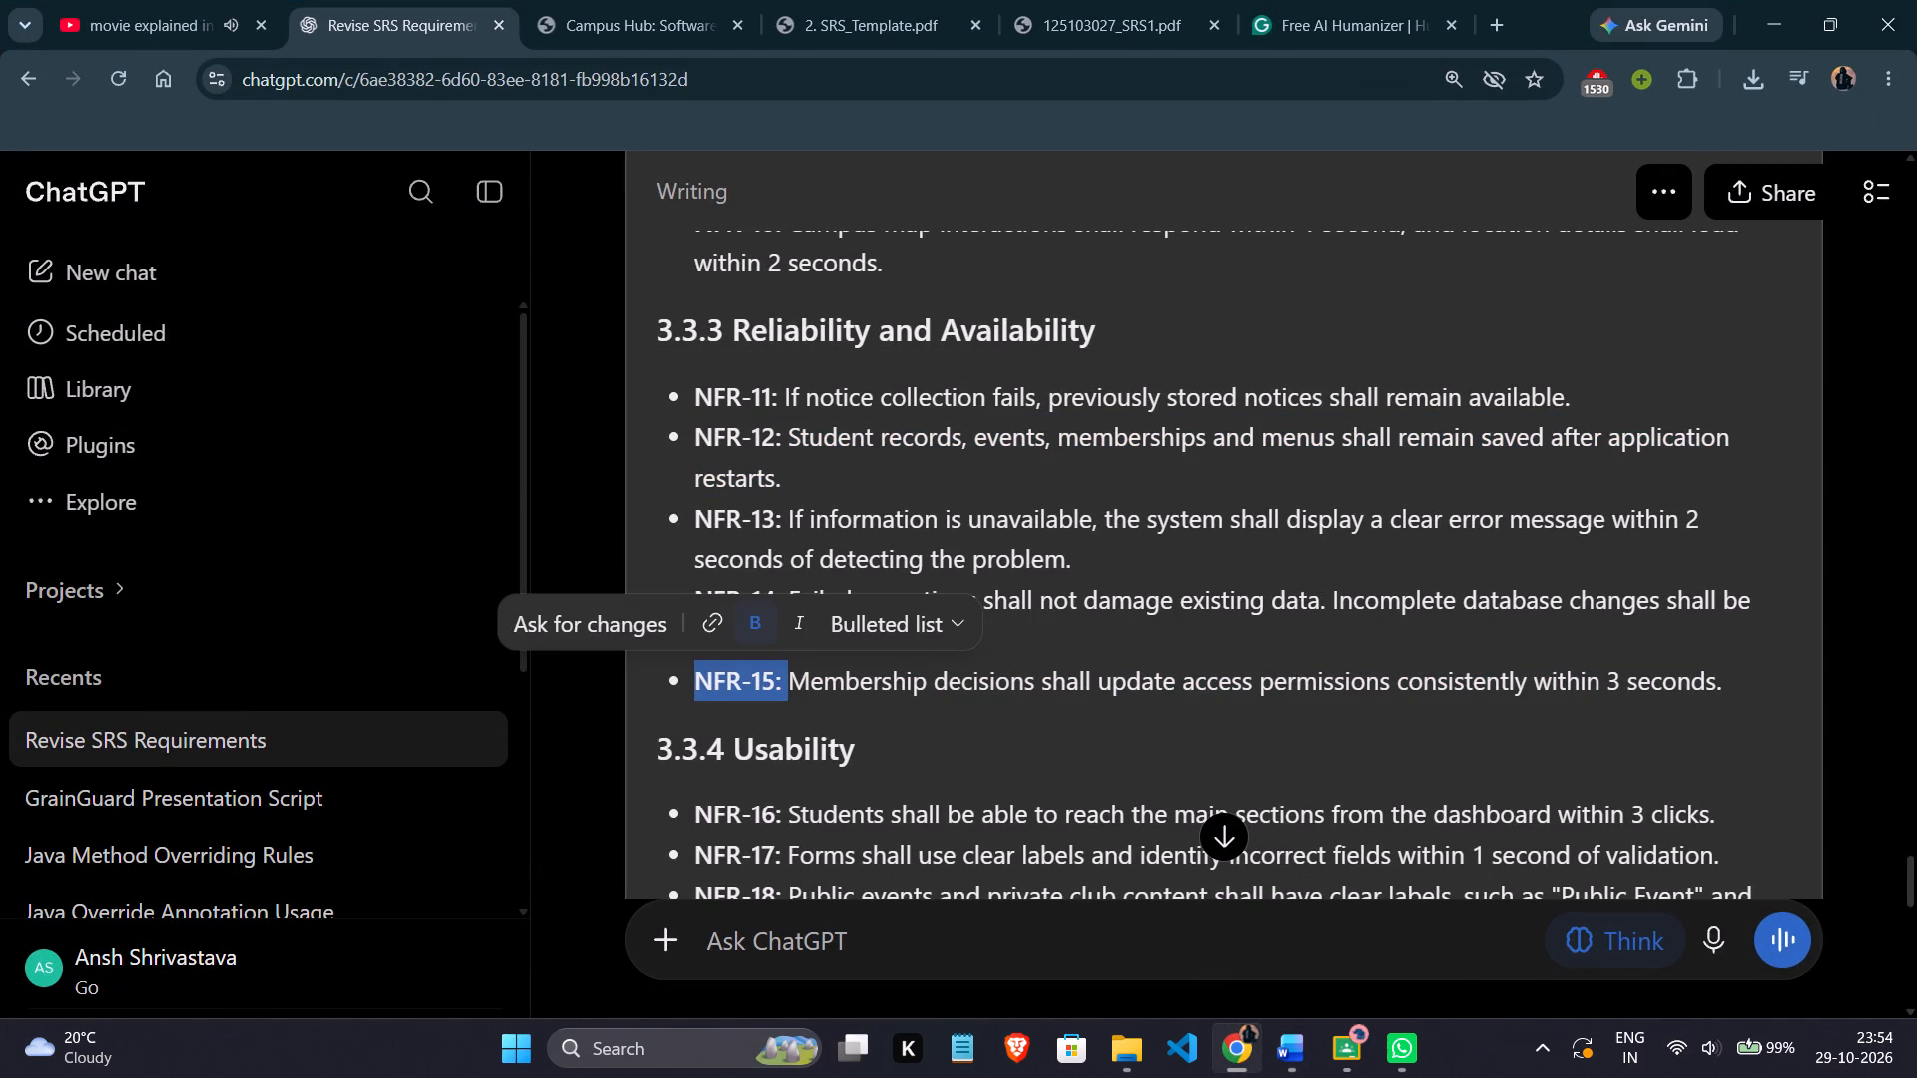
{"action": "left_click", "coordinate": [1758, 690]}
{"action": "left_click_drag", "start_coordinate": [1758, 690], "coordinate": [813, 683]}
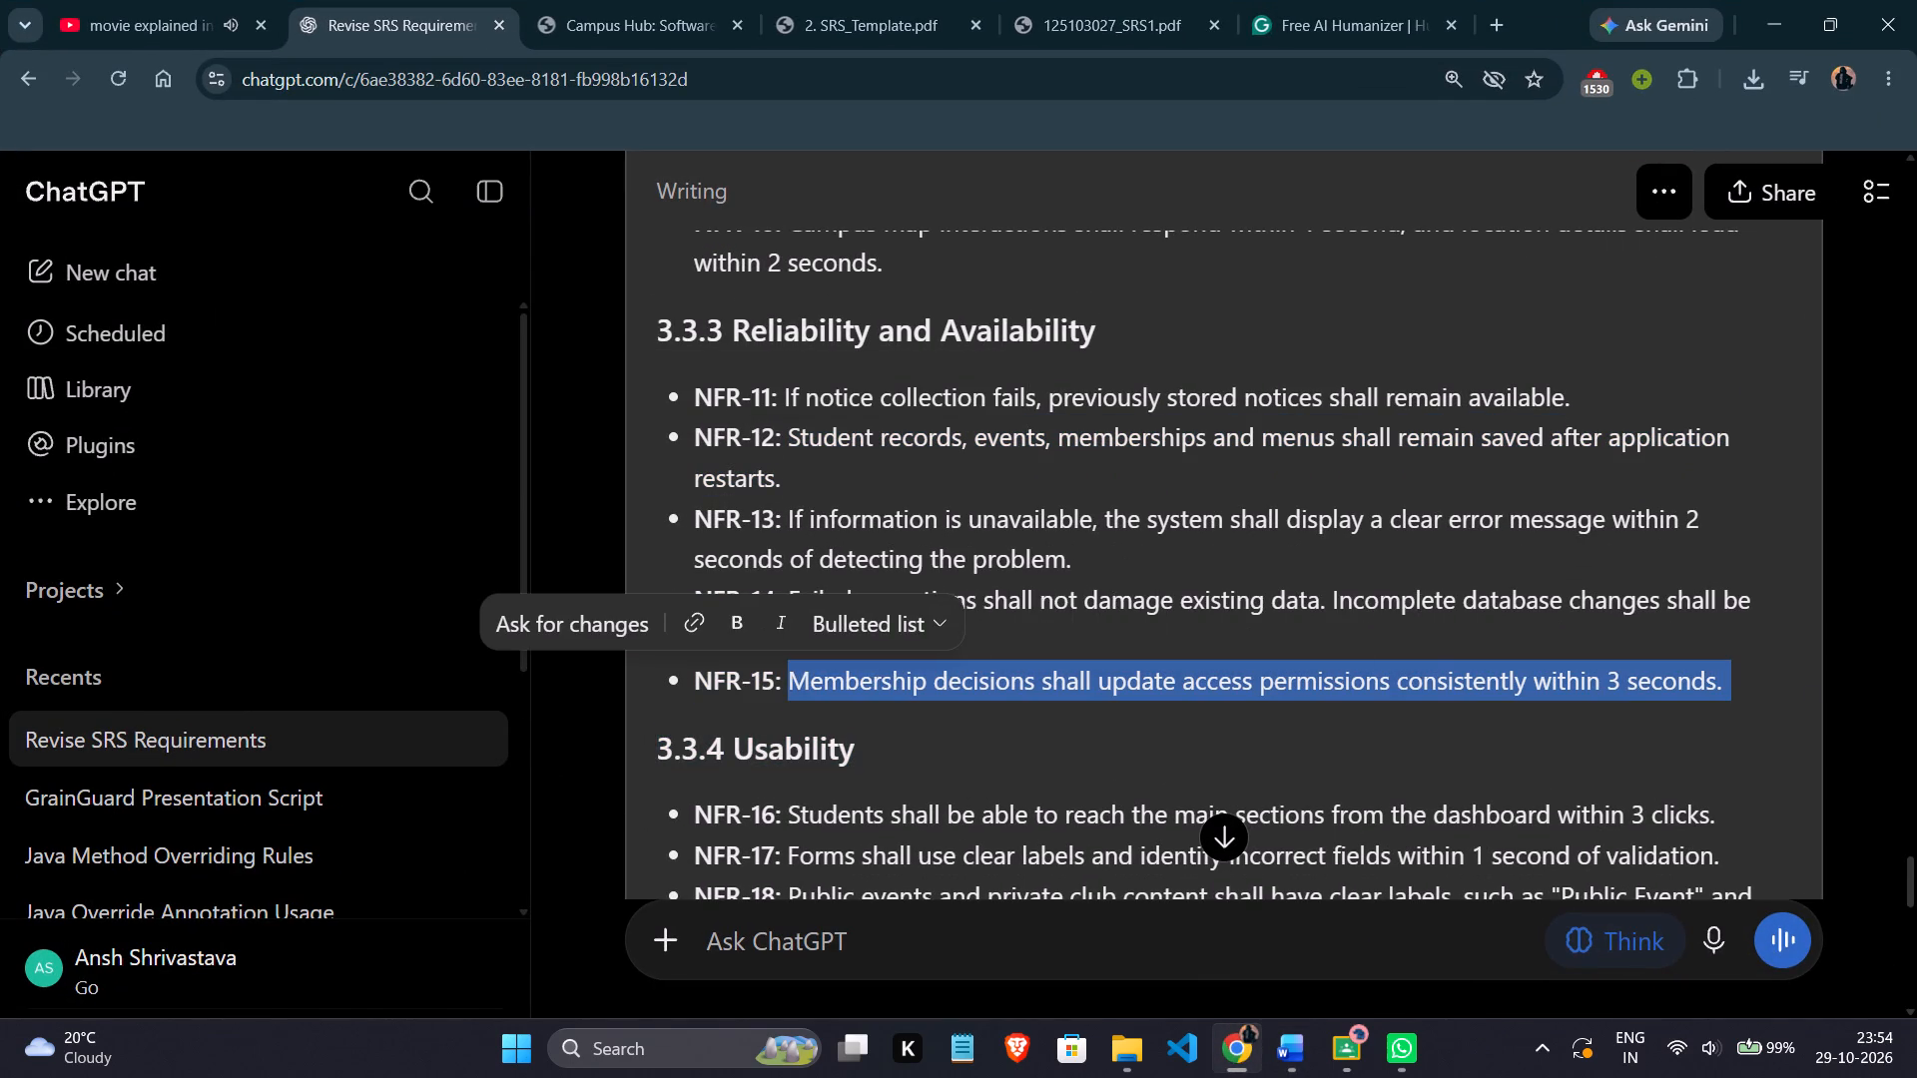
{"action": "right_click", "coordinate": [813, 683]}
{"action": "left_click", "coordinate": [965, 414]}
{"action": "left_click", "coordinate": [1271, 1040]}
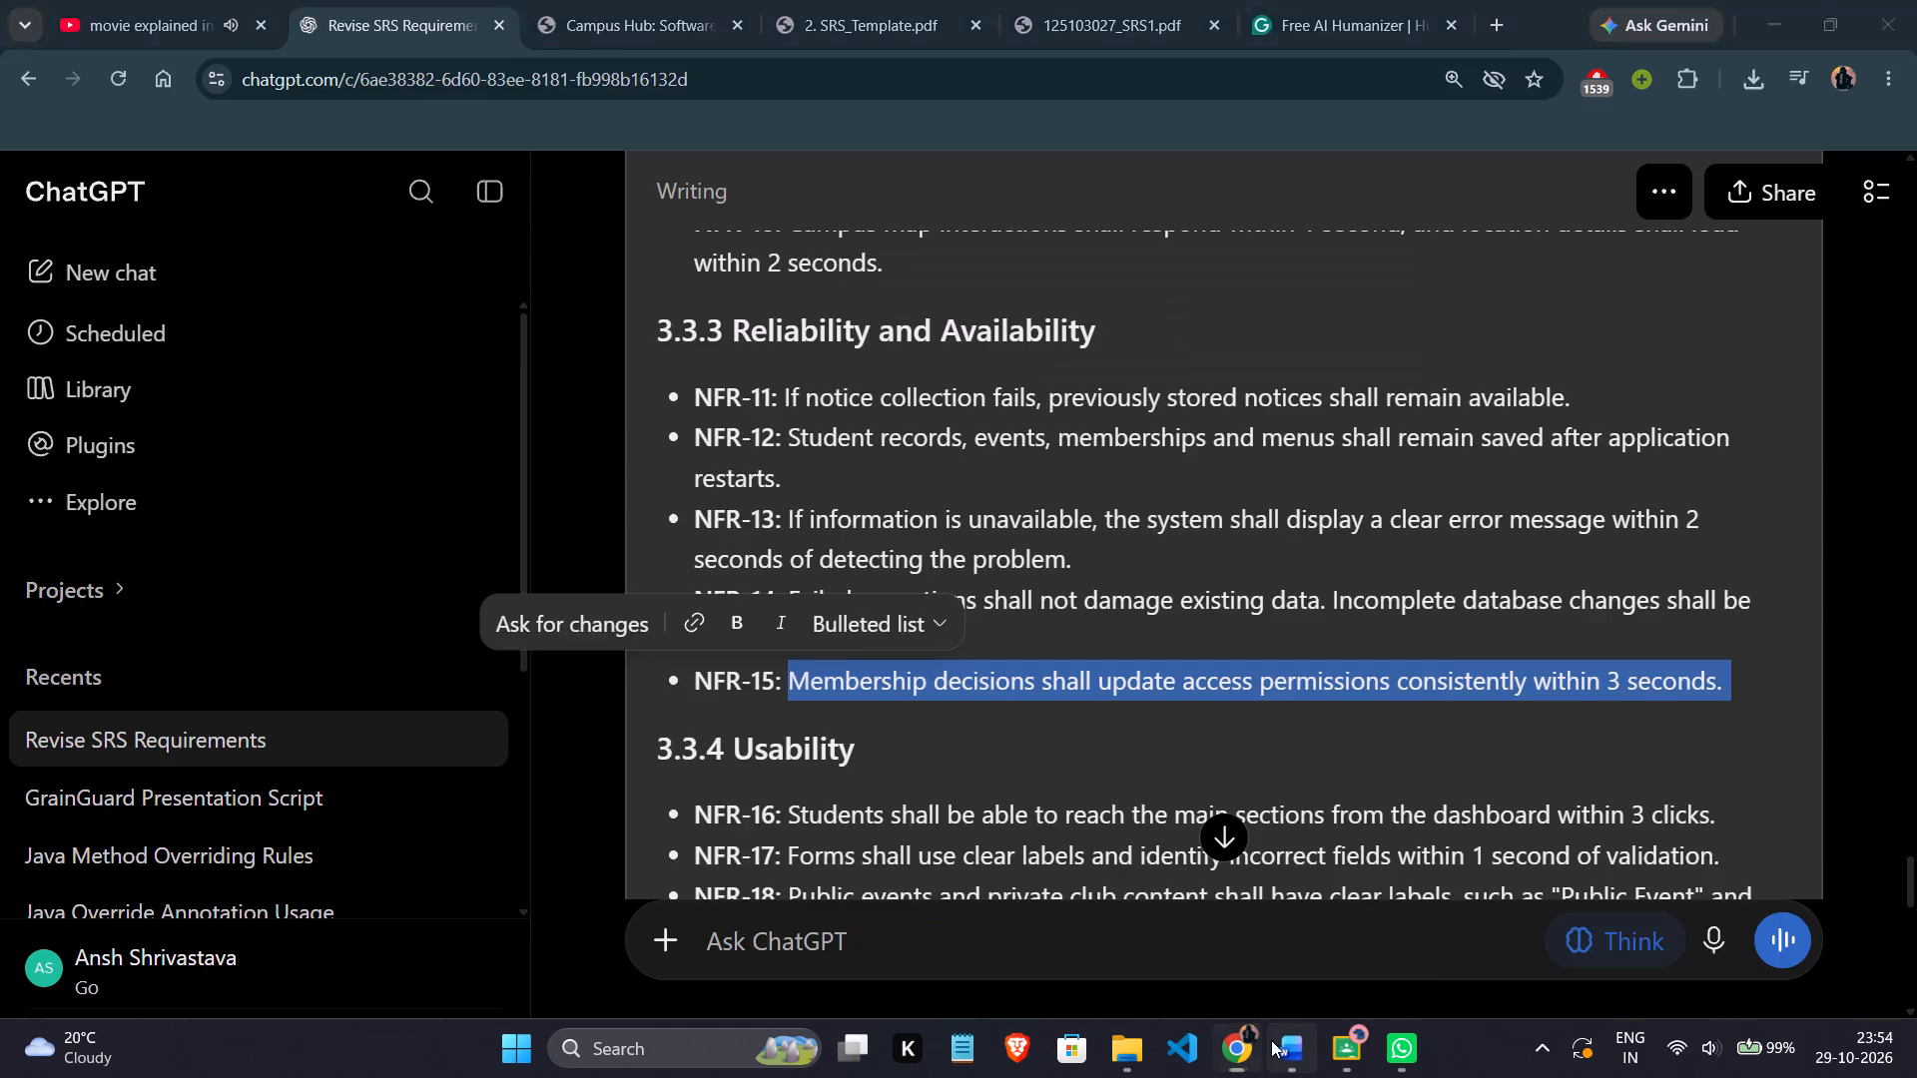
{"action": "left_click_drag", "start_coordinate": [905, 764], "coordinate": [666, 717]}
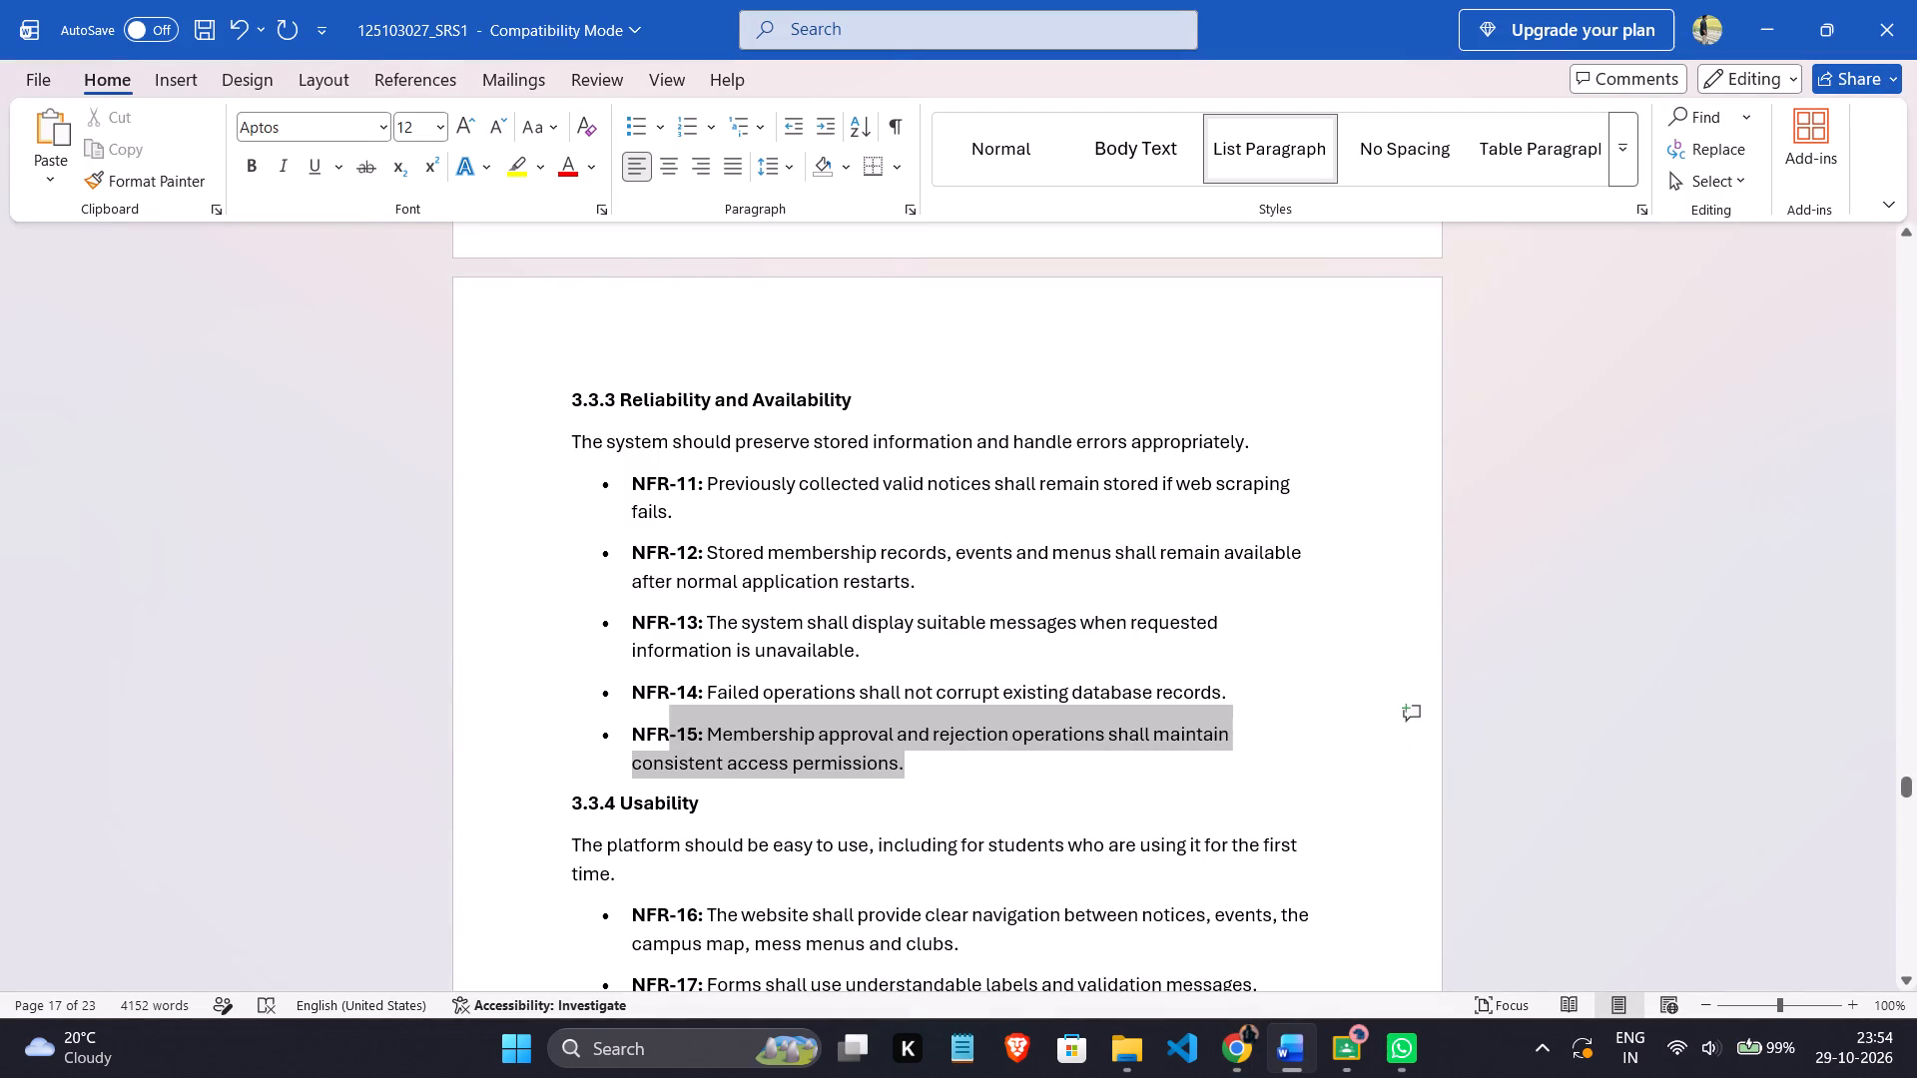
{"action": "left_click_drag", "start_coordinate": [666, 717], "coordinate": [713, 739]}
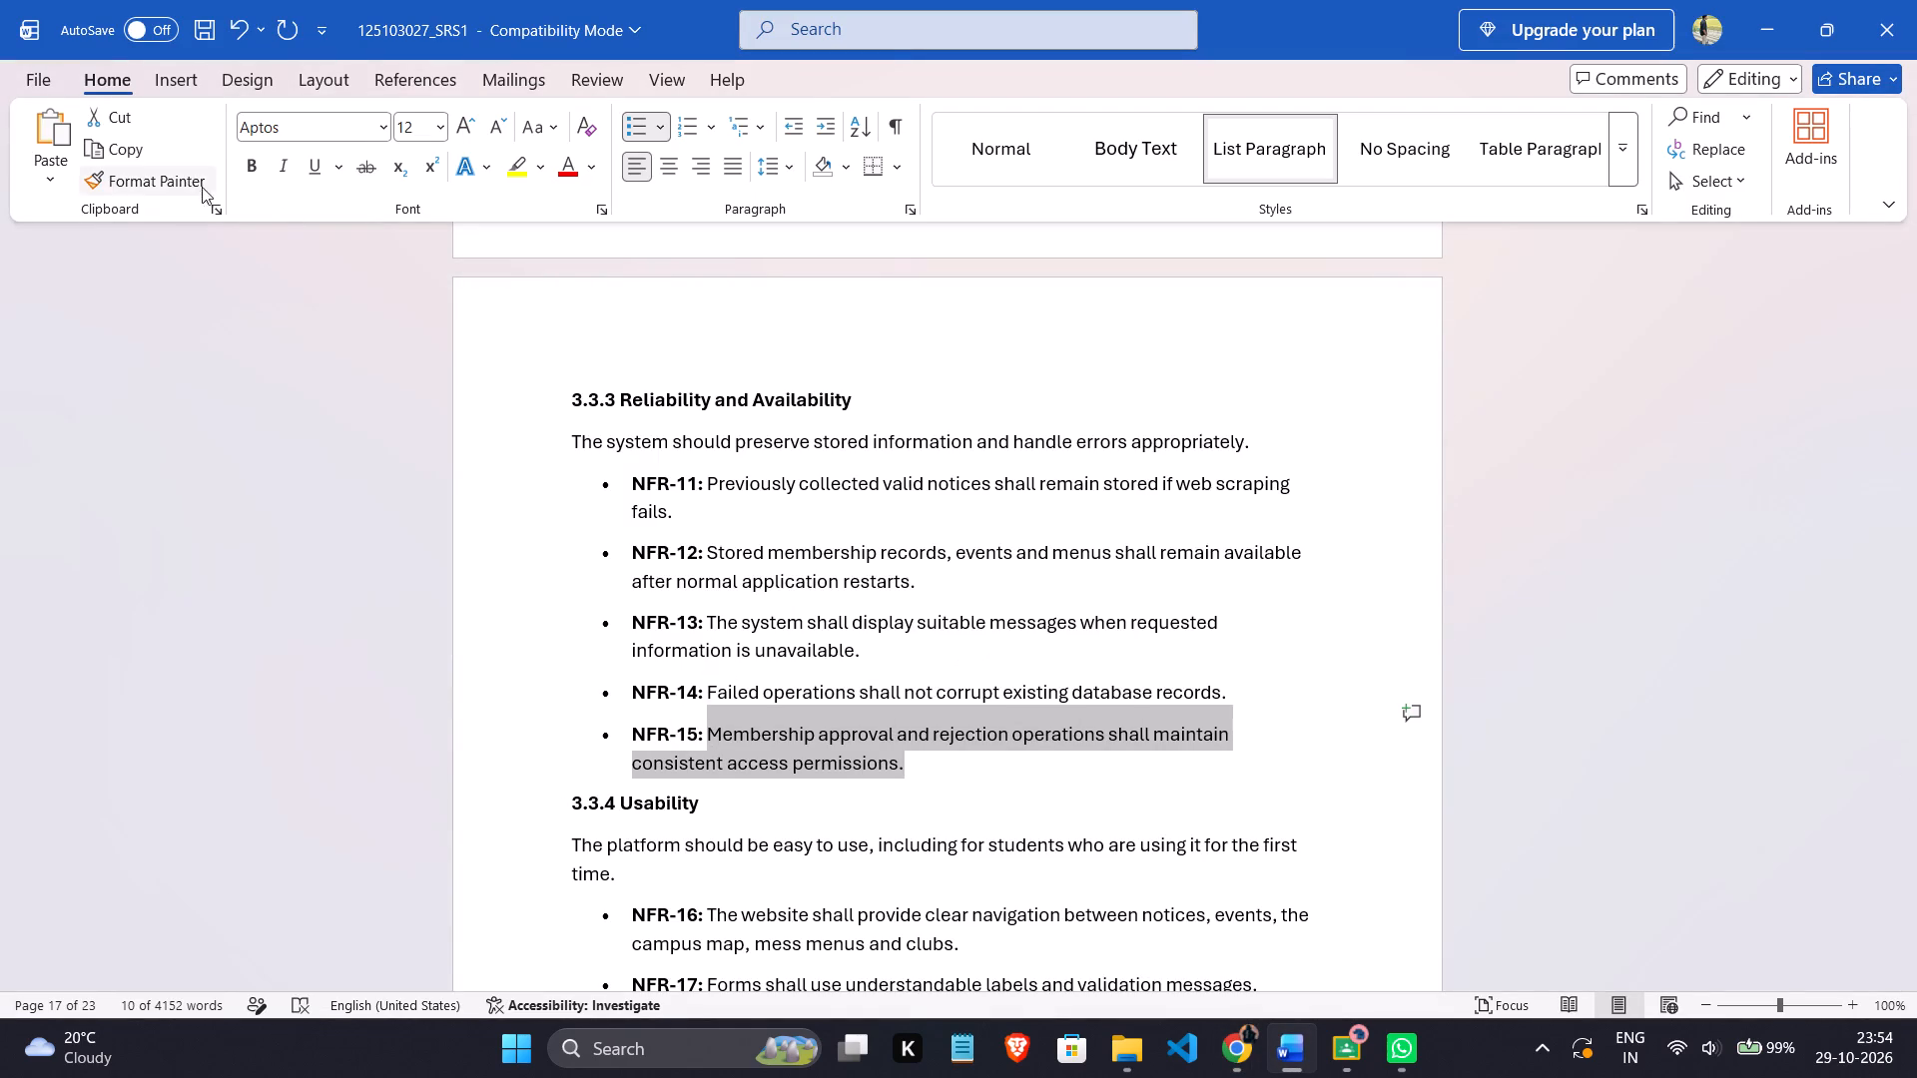
{"action": "left_click", "coordinate": [37, 171]}
{"action": "left_click", "coordinate": [110, 250]}
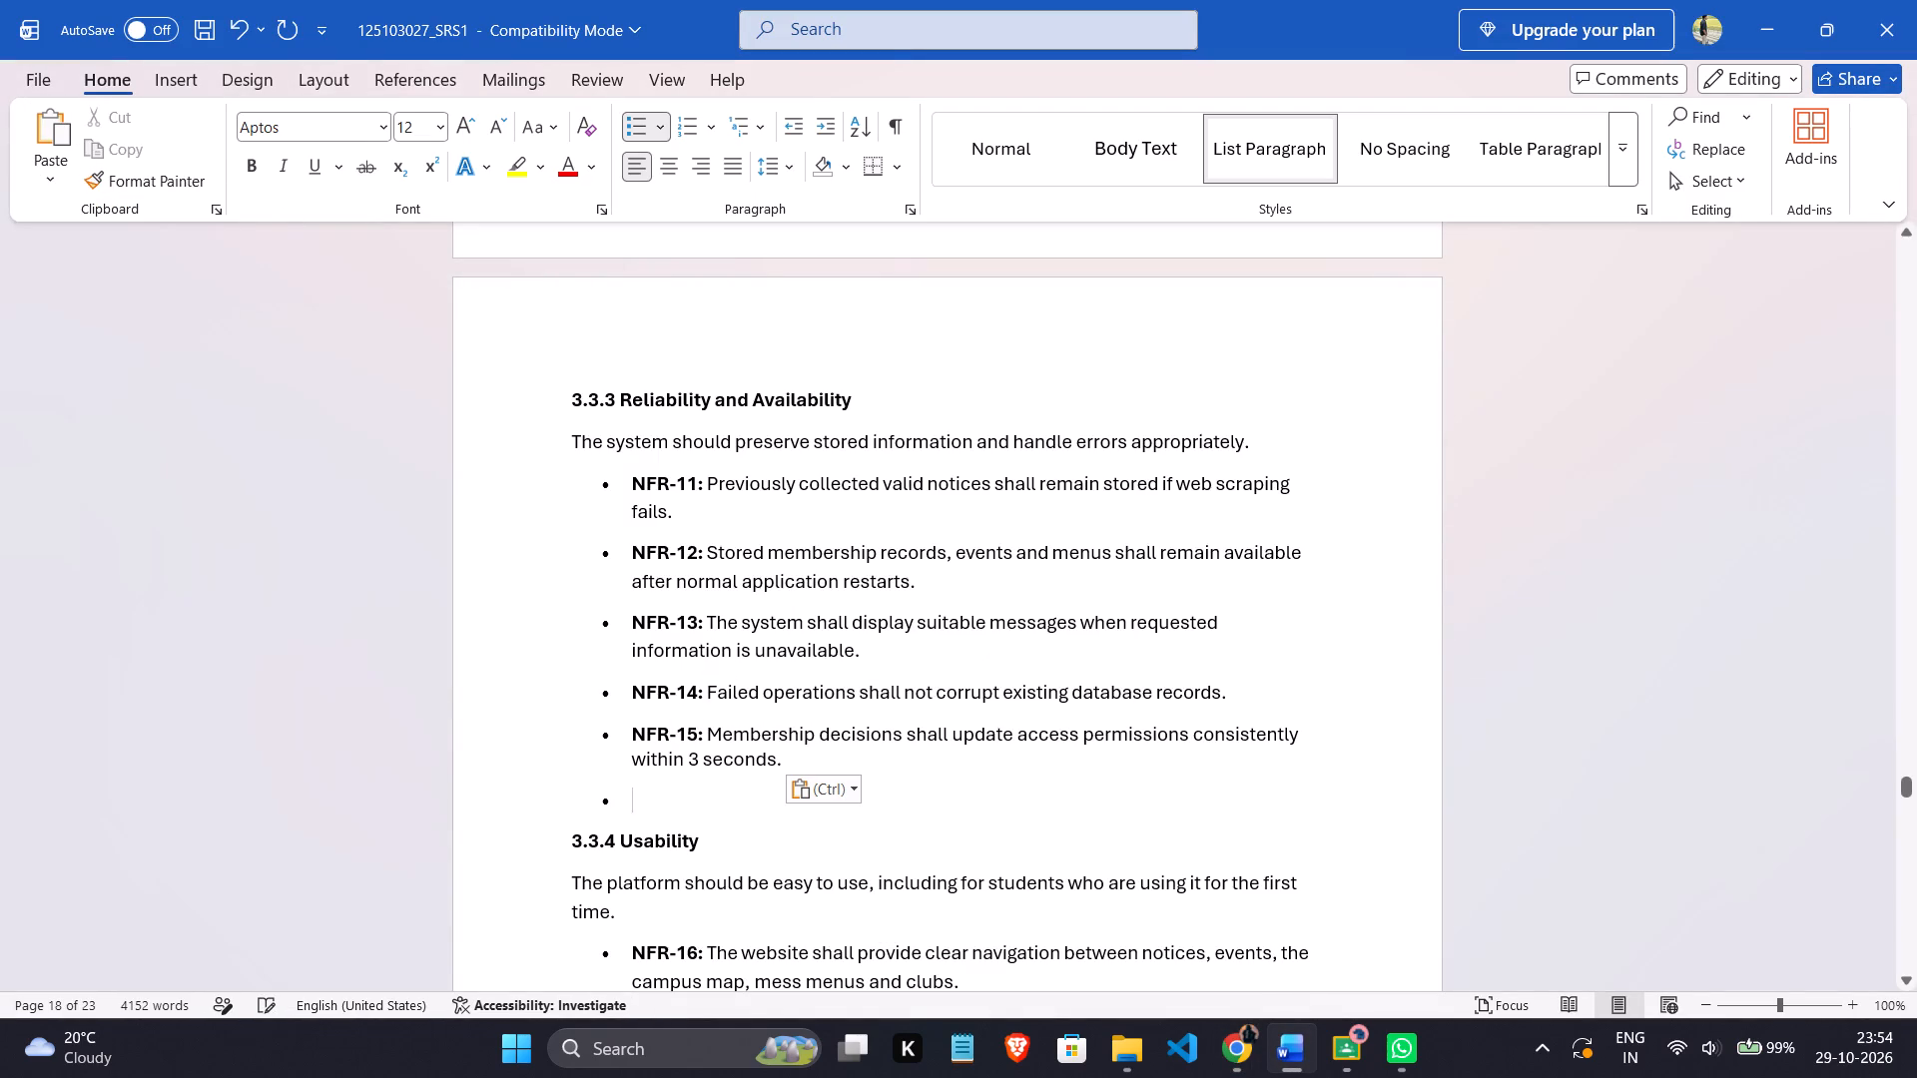
{"action": "key", "text": "BackSpace"}
{"action": "key", "text": "BackSpace"}
{"action": "key", "text": "BackSpace"}
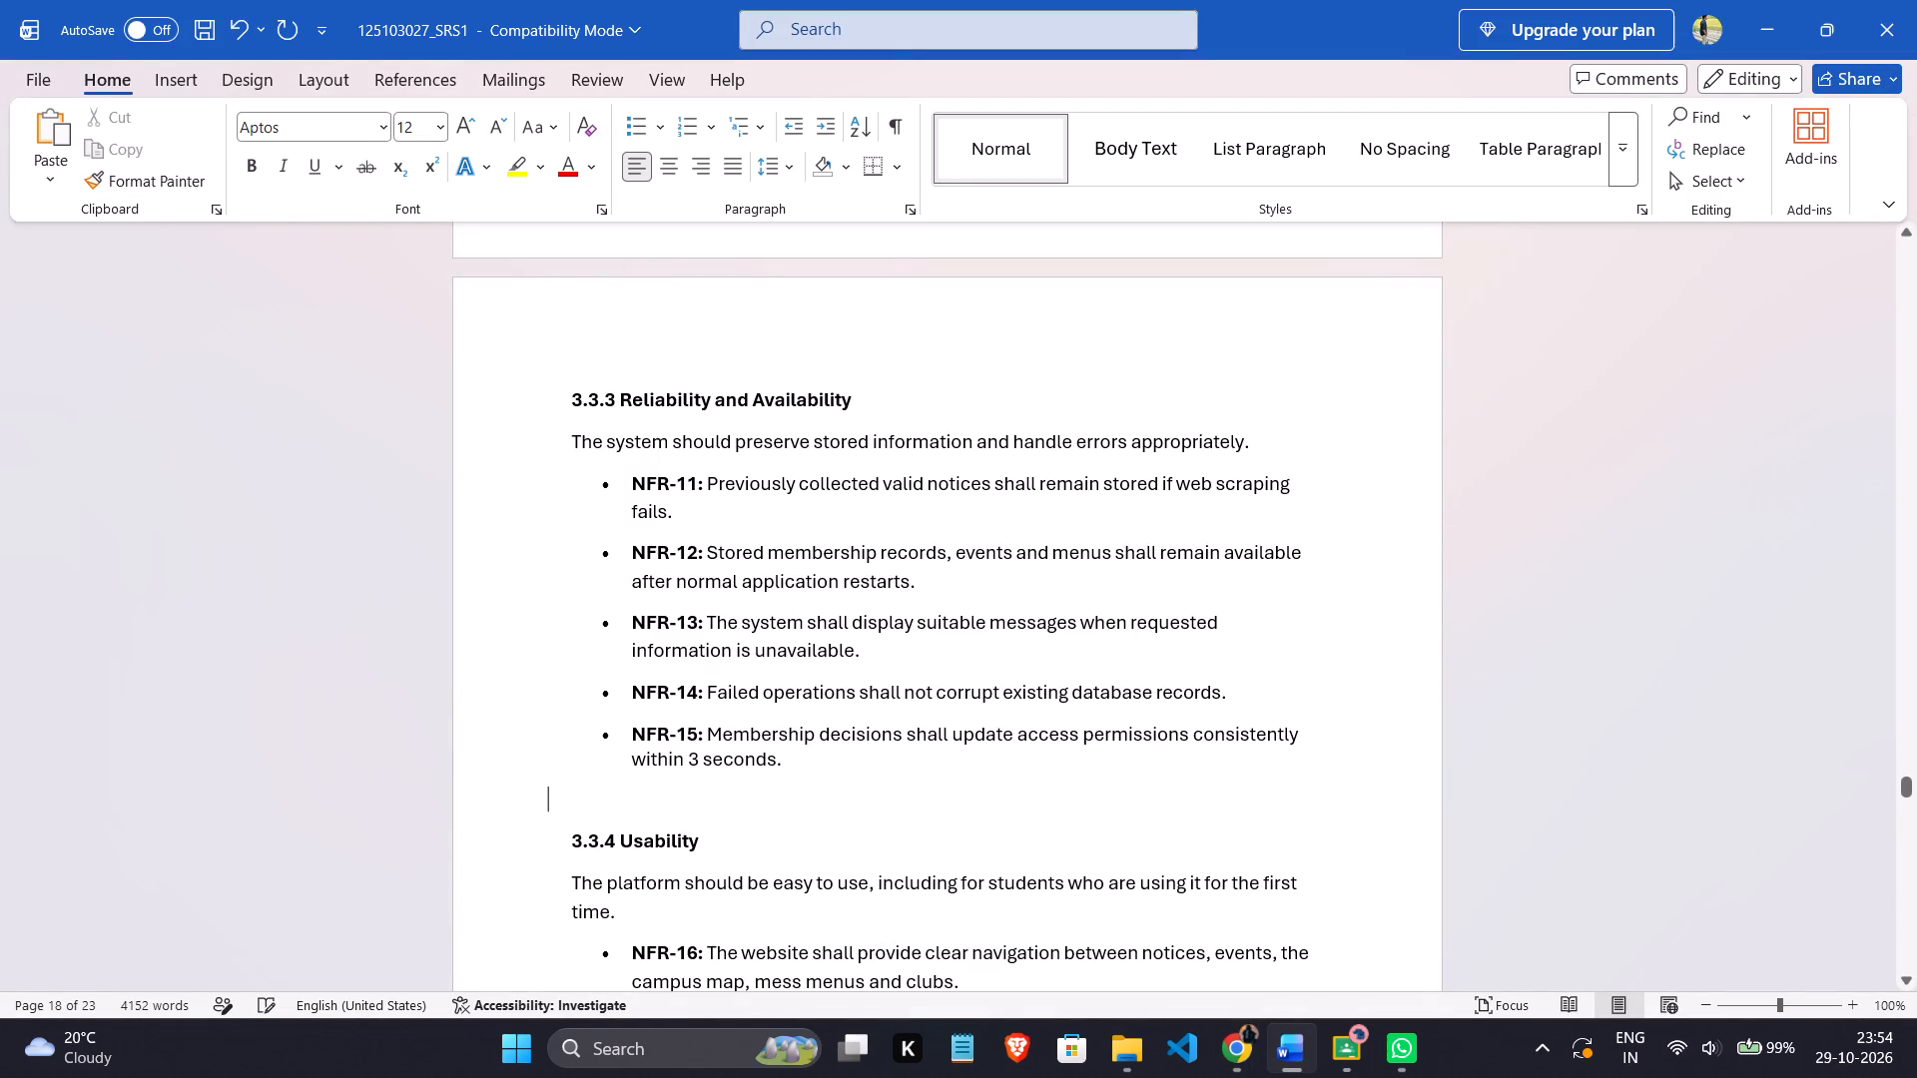
{"action": "key", "text": "BackSpace"}
{"action": "scroll", "coordinate": [1153, 758], "scroll_direction": "down", "scroll_amount": 3}
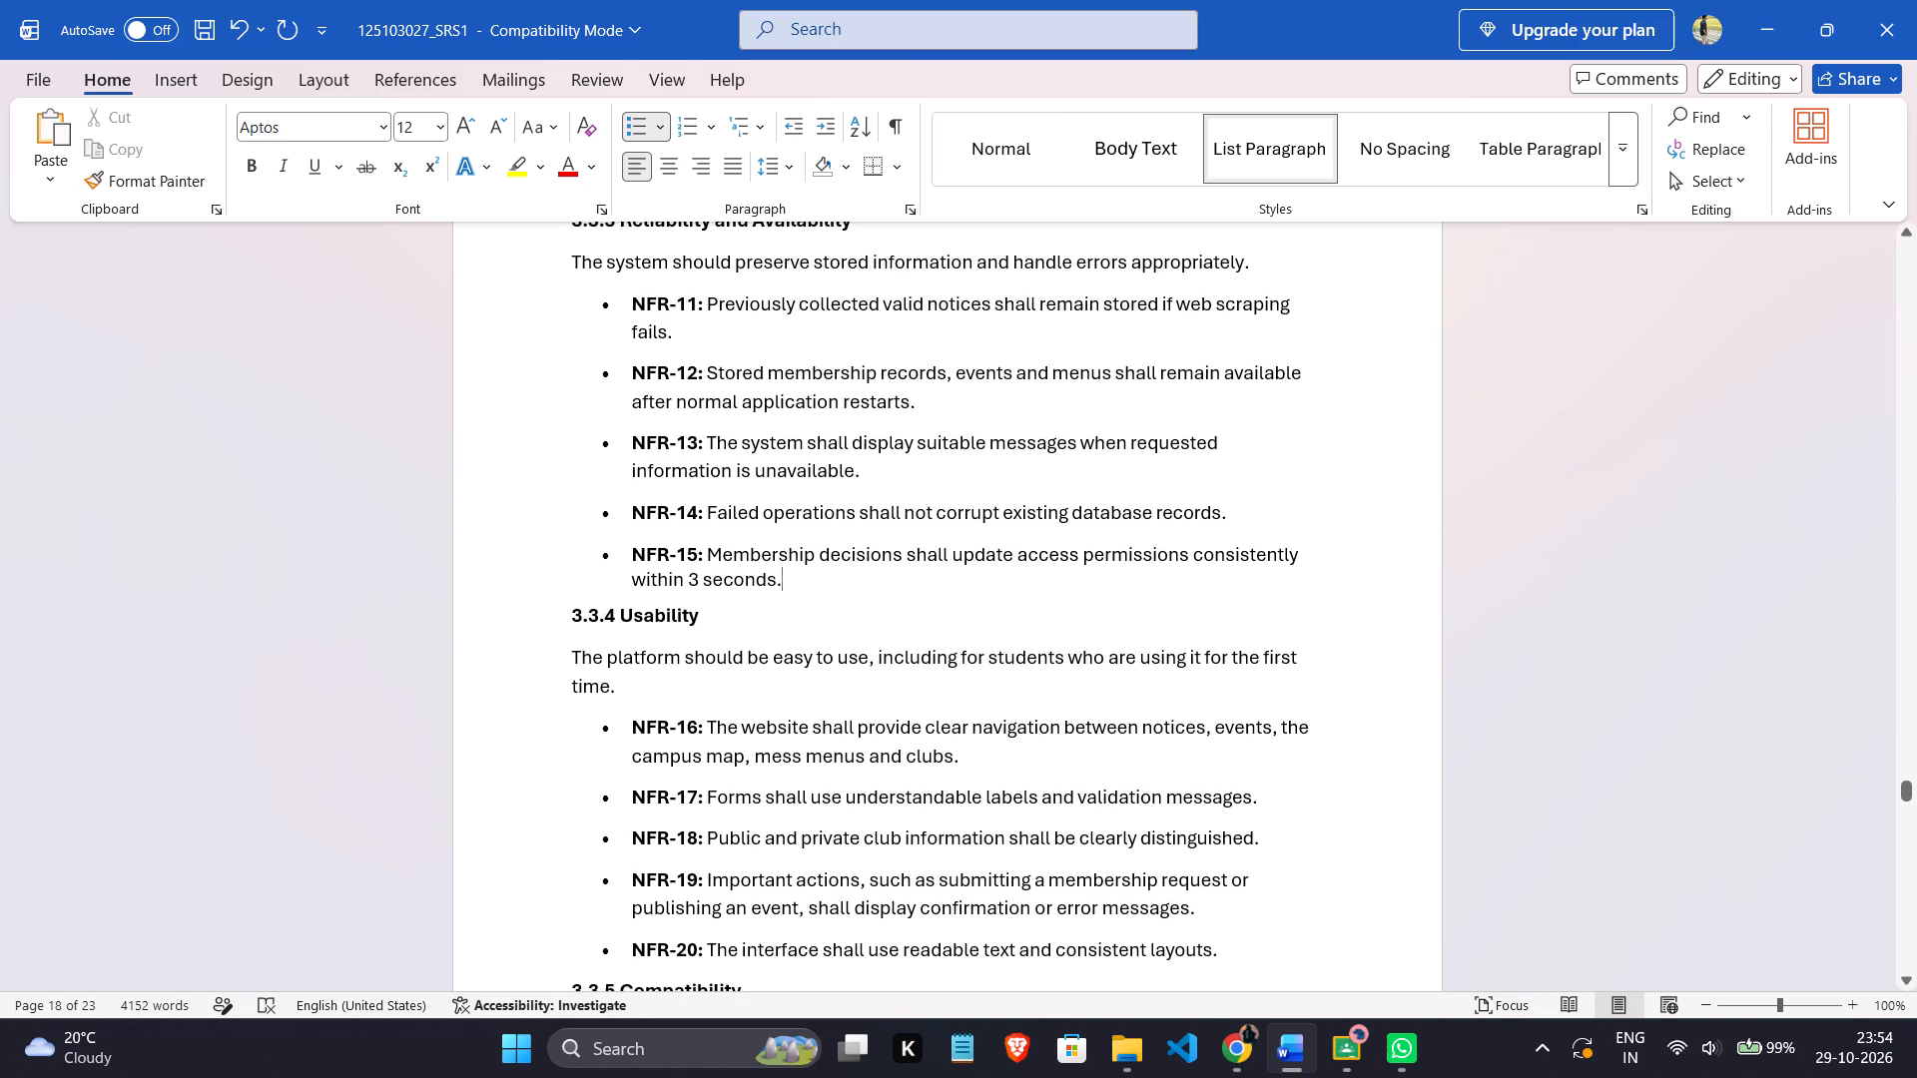
{"action": "scroll", "coordinate": [1218, 559], "scroll_direction": "down", "scroll_amount": 2}
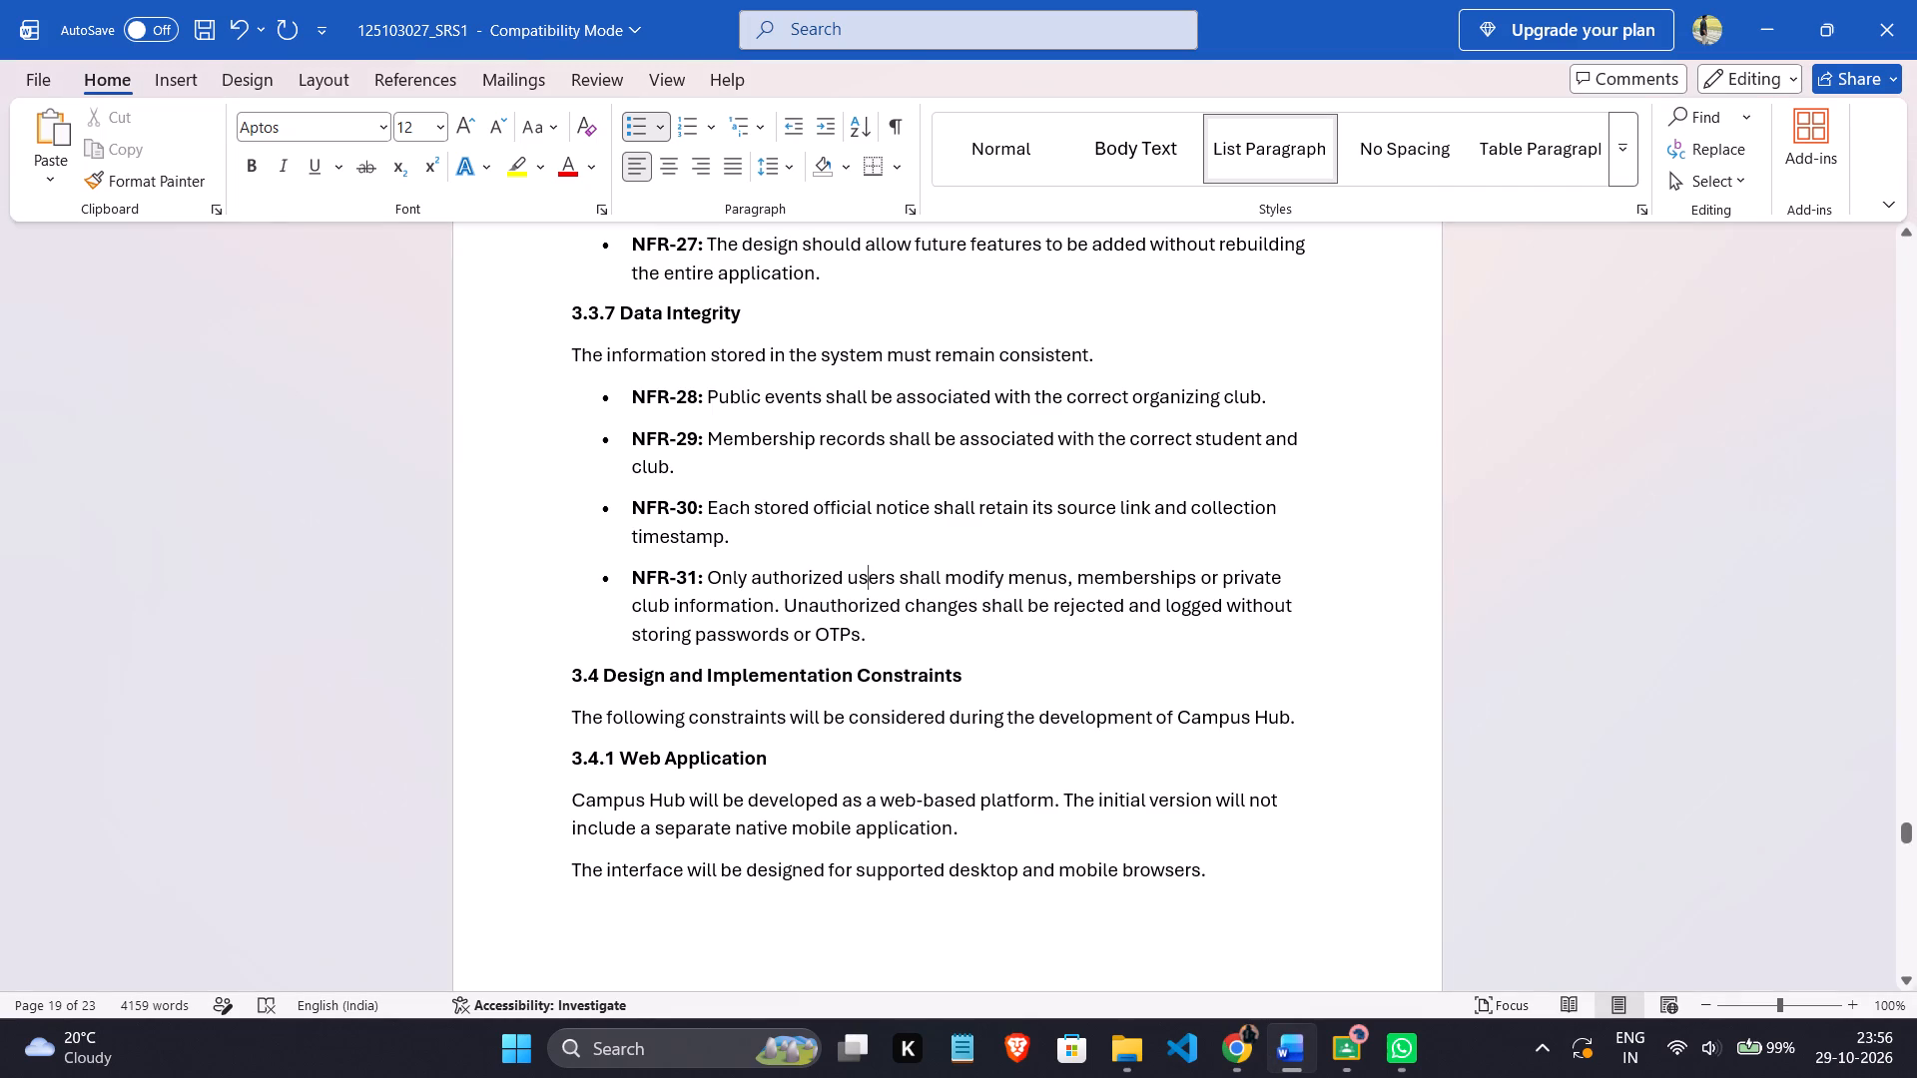
{"action": "scroll", "coordinate": [1209, 821], "scroll_direction": "up", "scroll_amount": 9}
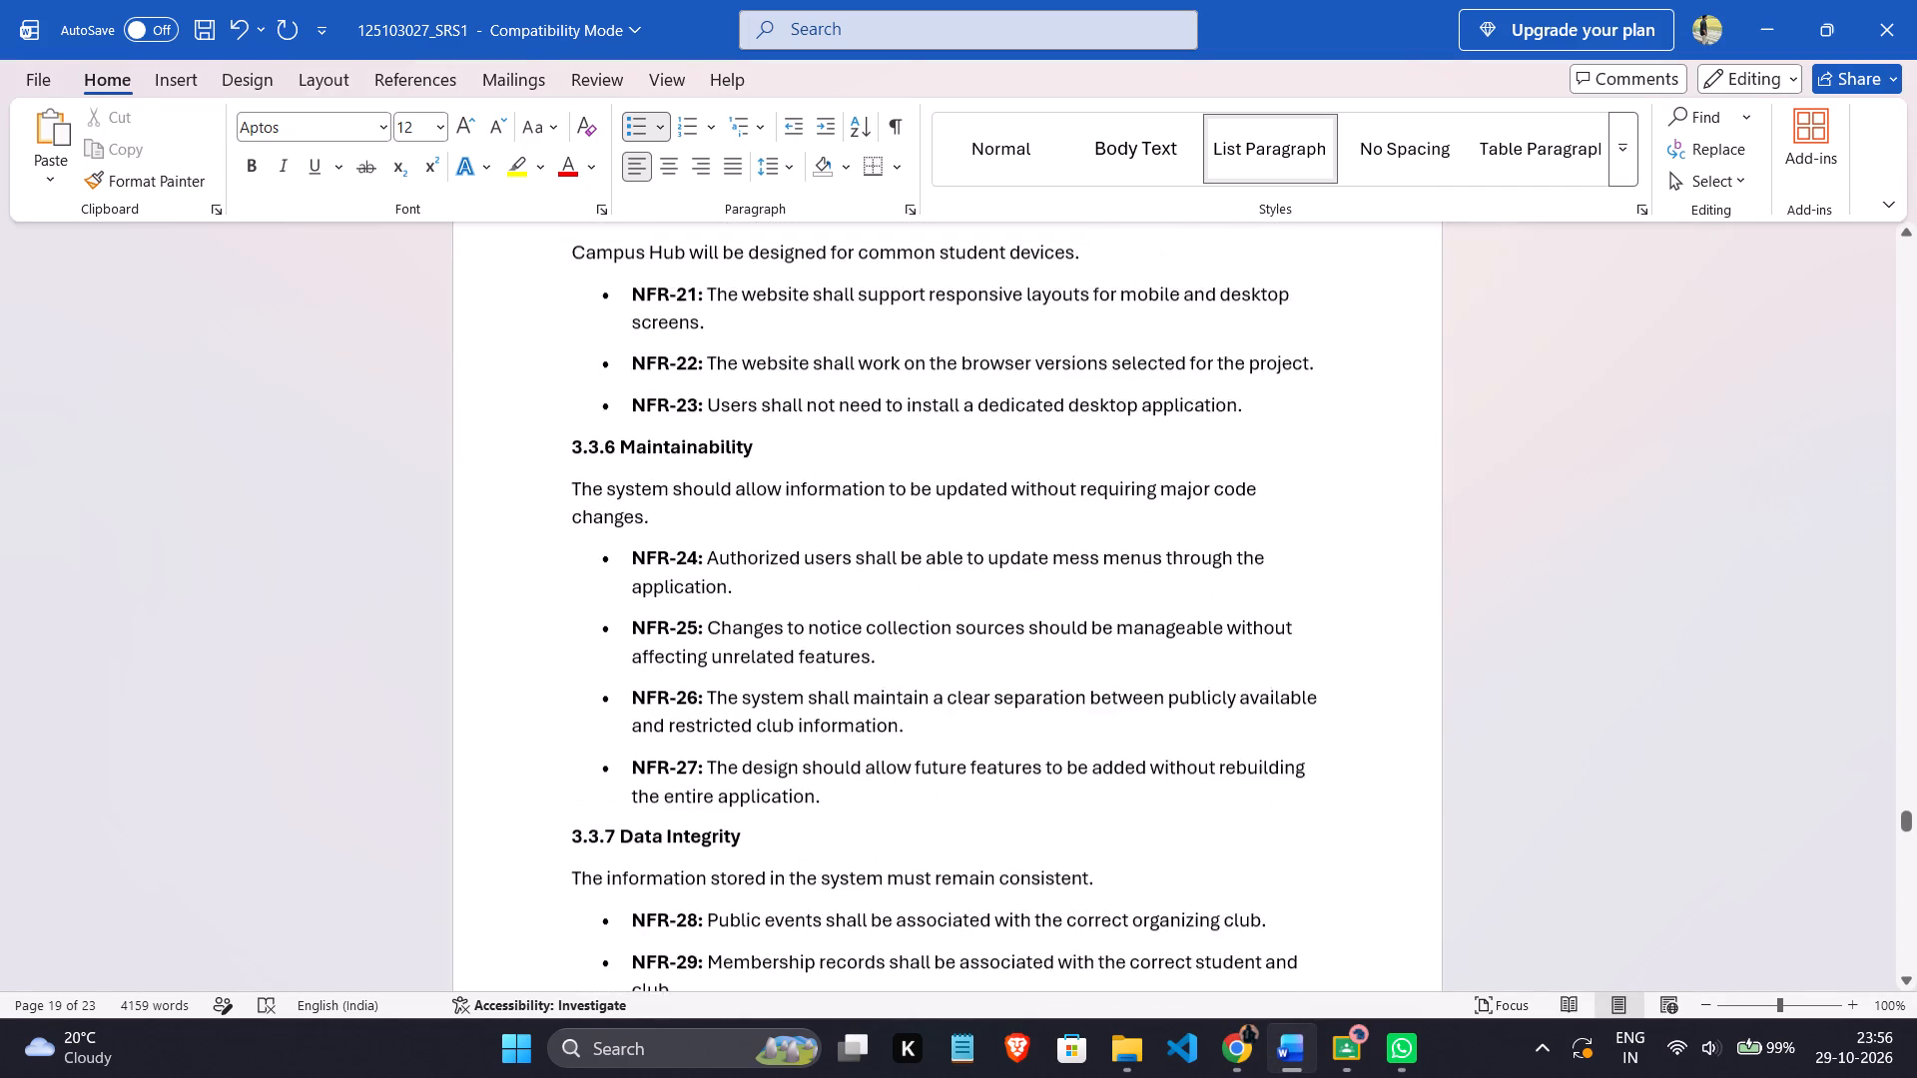
{"action": "scroll", "coordinate": [1209, 821], "scroll_direction": "up", "scroll_amount": 16}
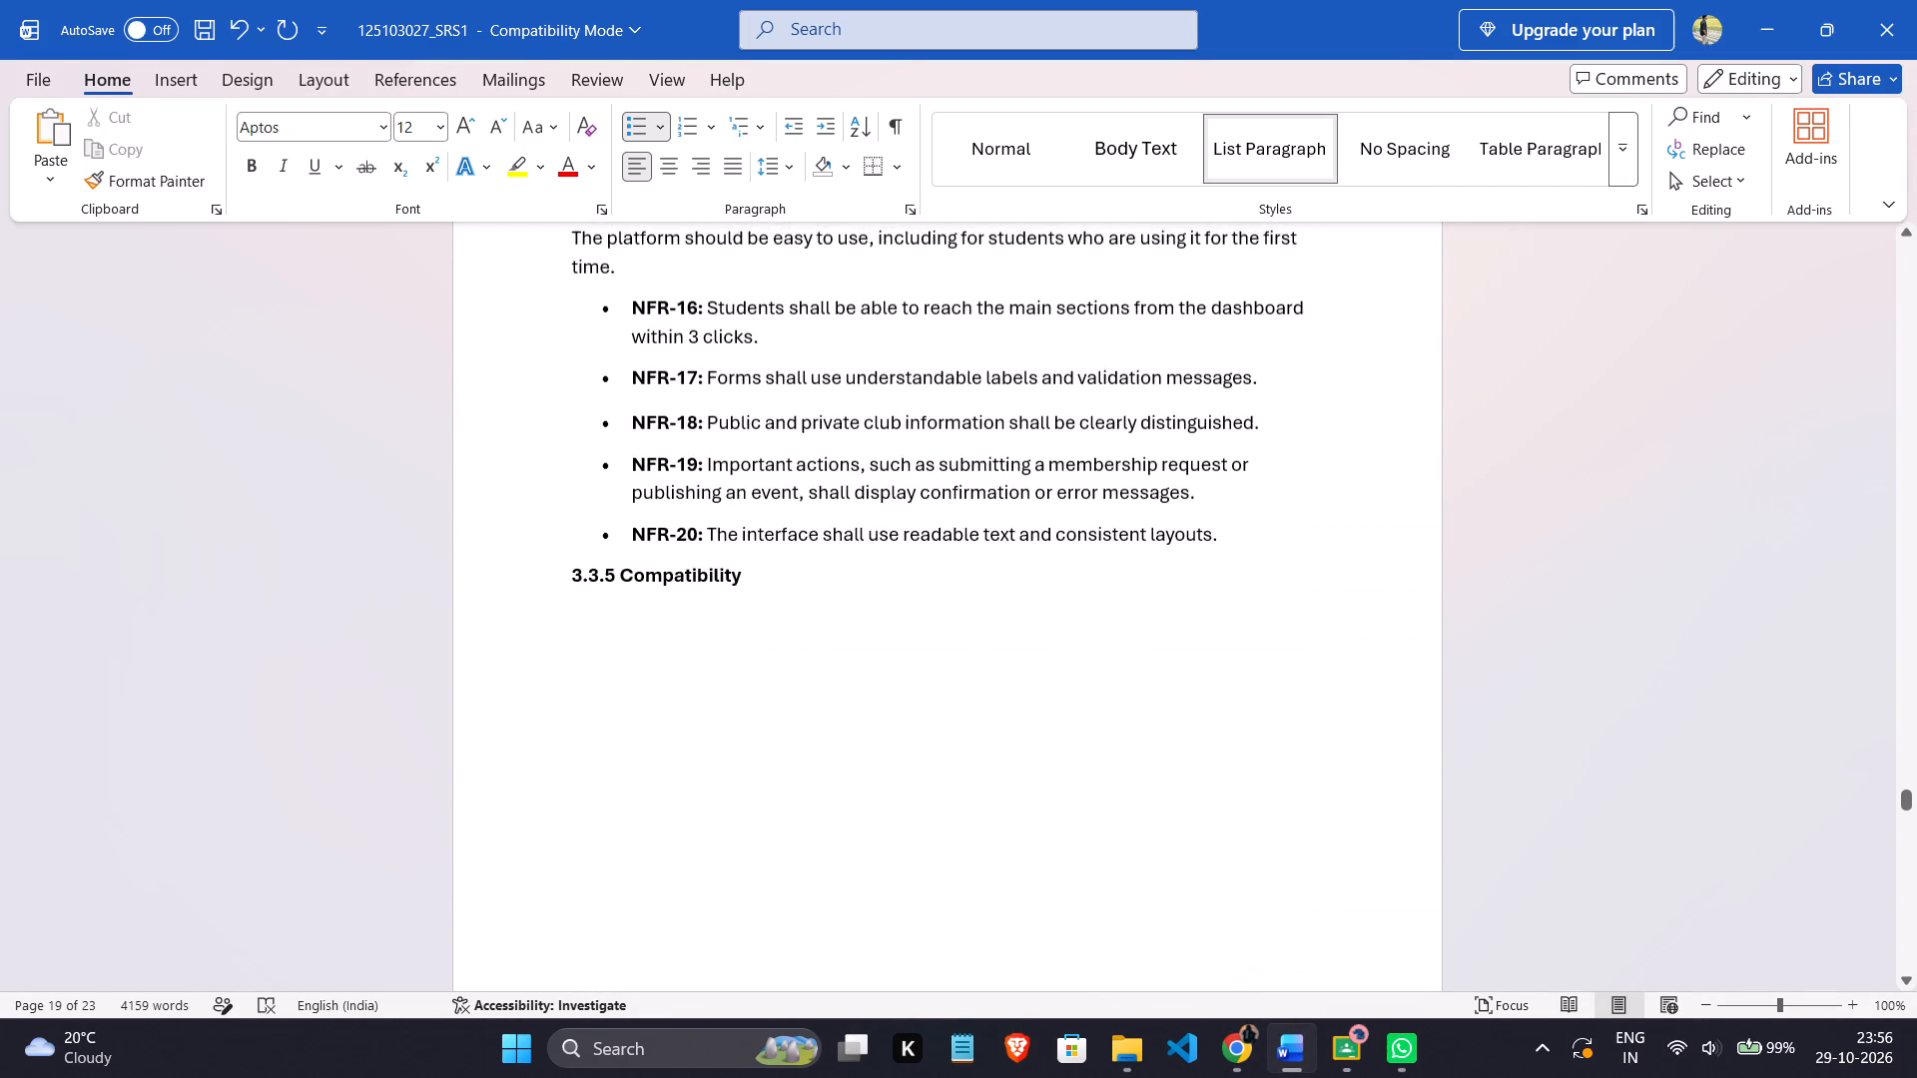
{"action": "scroll", "coordinate": [1209, 821], "scroll_direction": "up", "scroll_amount": 2}
{"action": "scroll", "coordinate": [1209, 821], "scroll_direction": "down", "scroll_amount": 10}
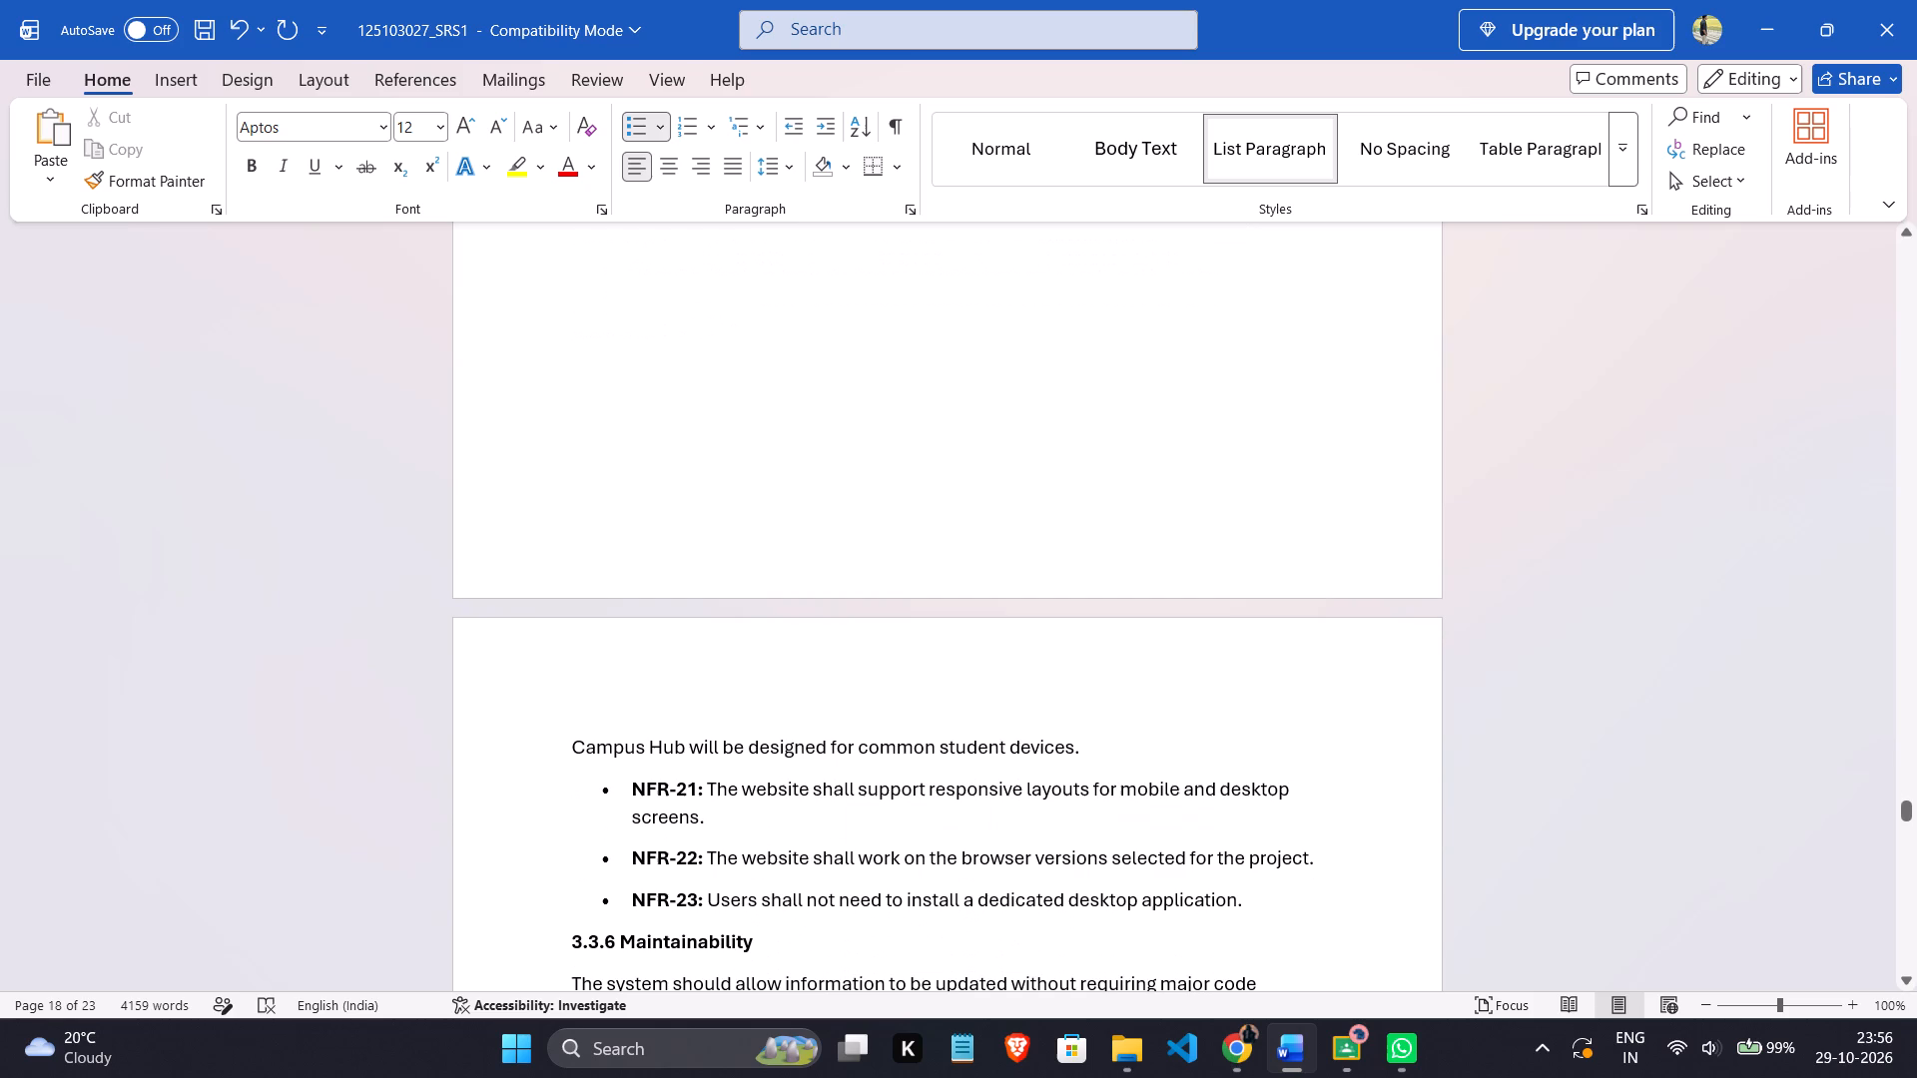
{"action": "left_click_drag", "start_coordinate": [1317, 856], "coordinate": [992, 884]}
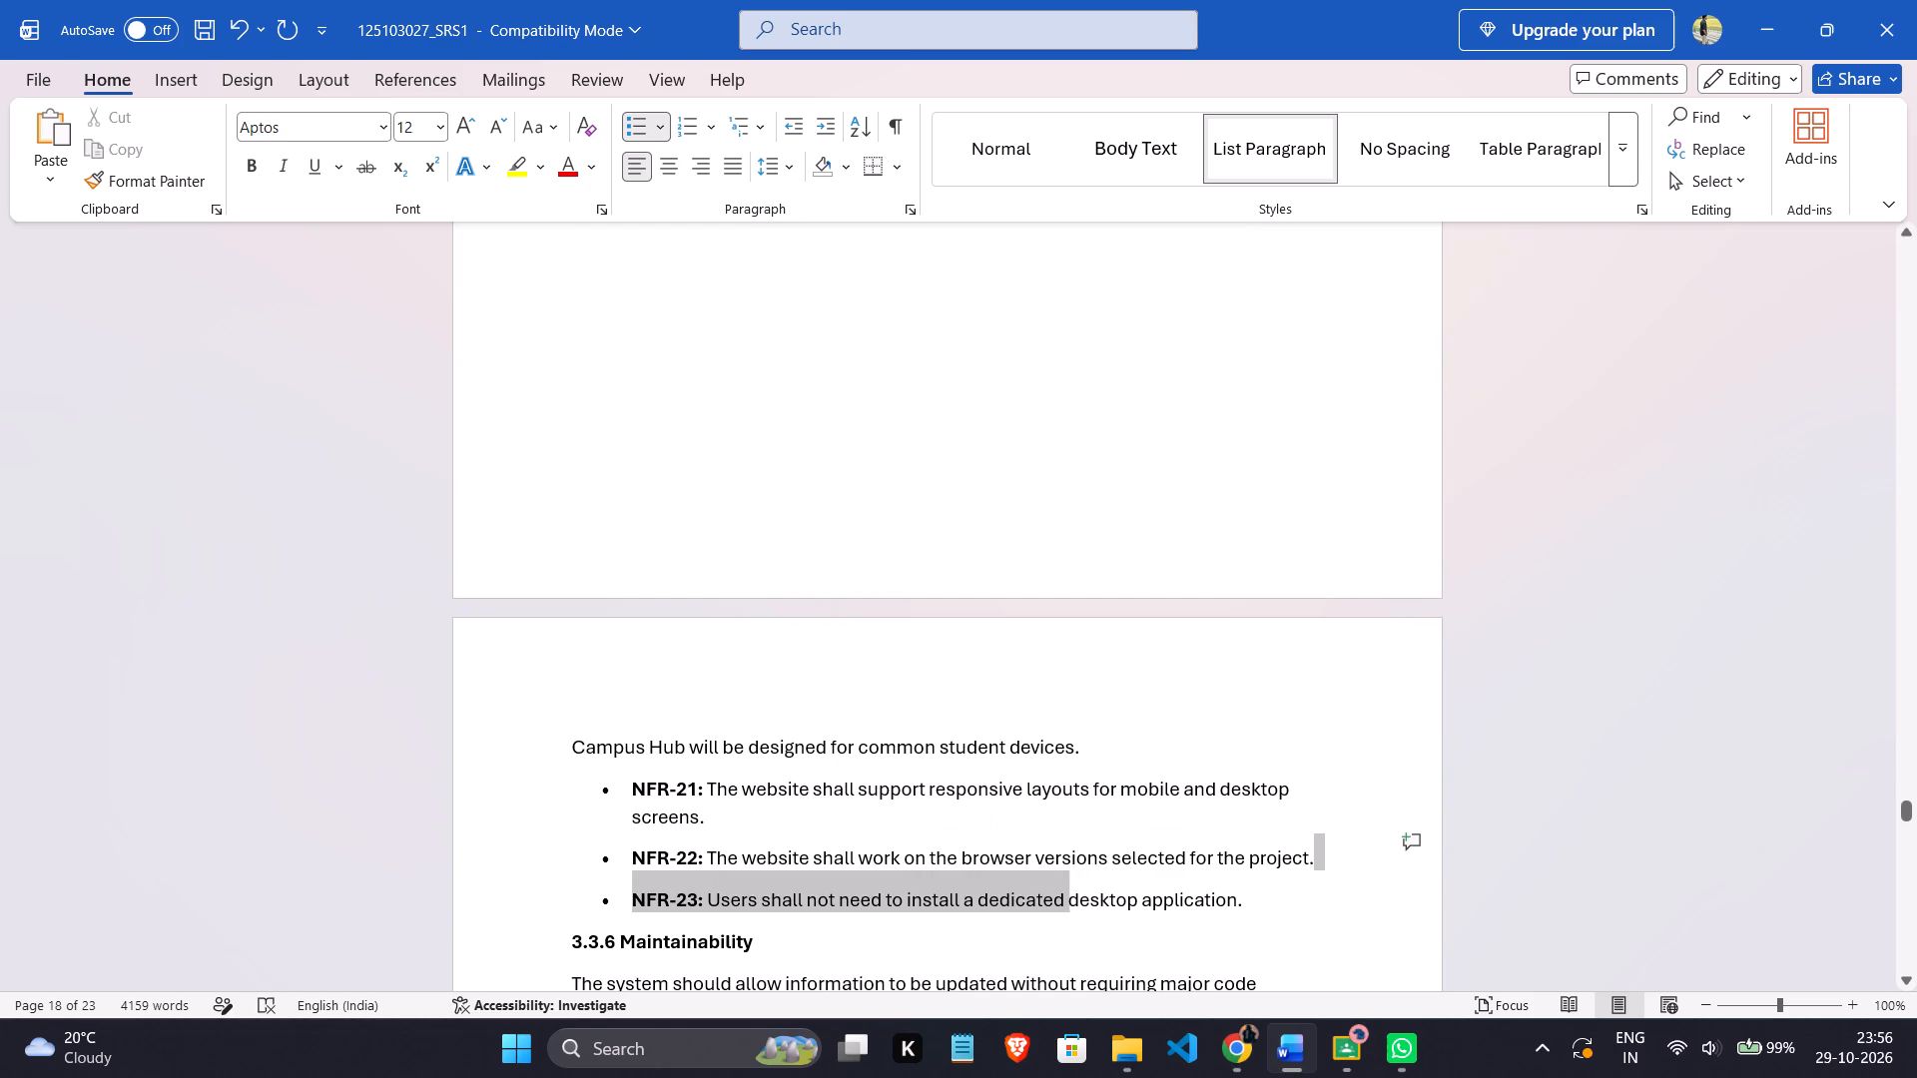
{"action": "left_click_drag", "start_coordinate": [992, 884], "coordinate": [714, 859]}
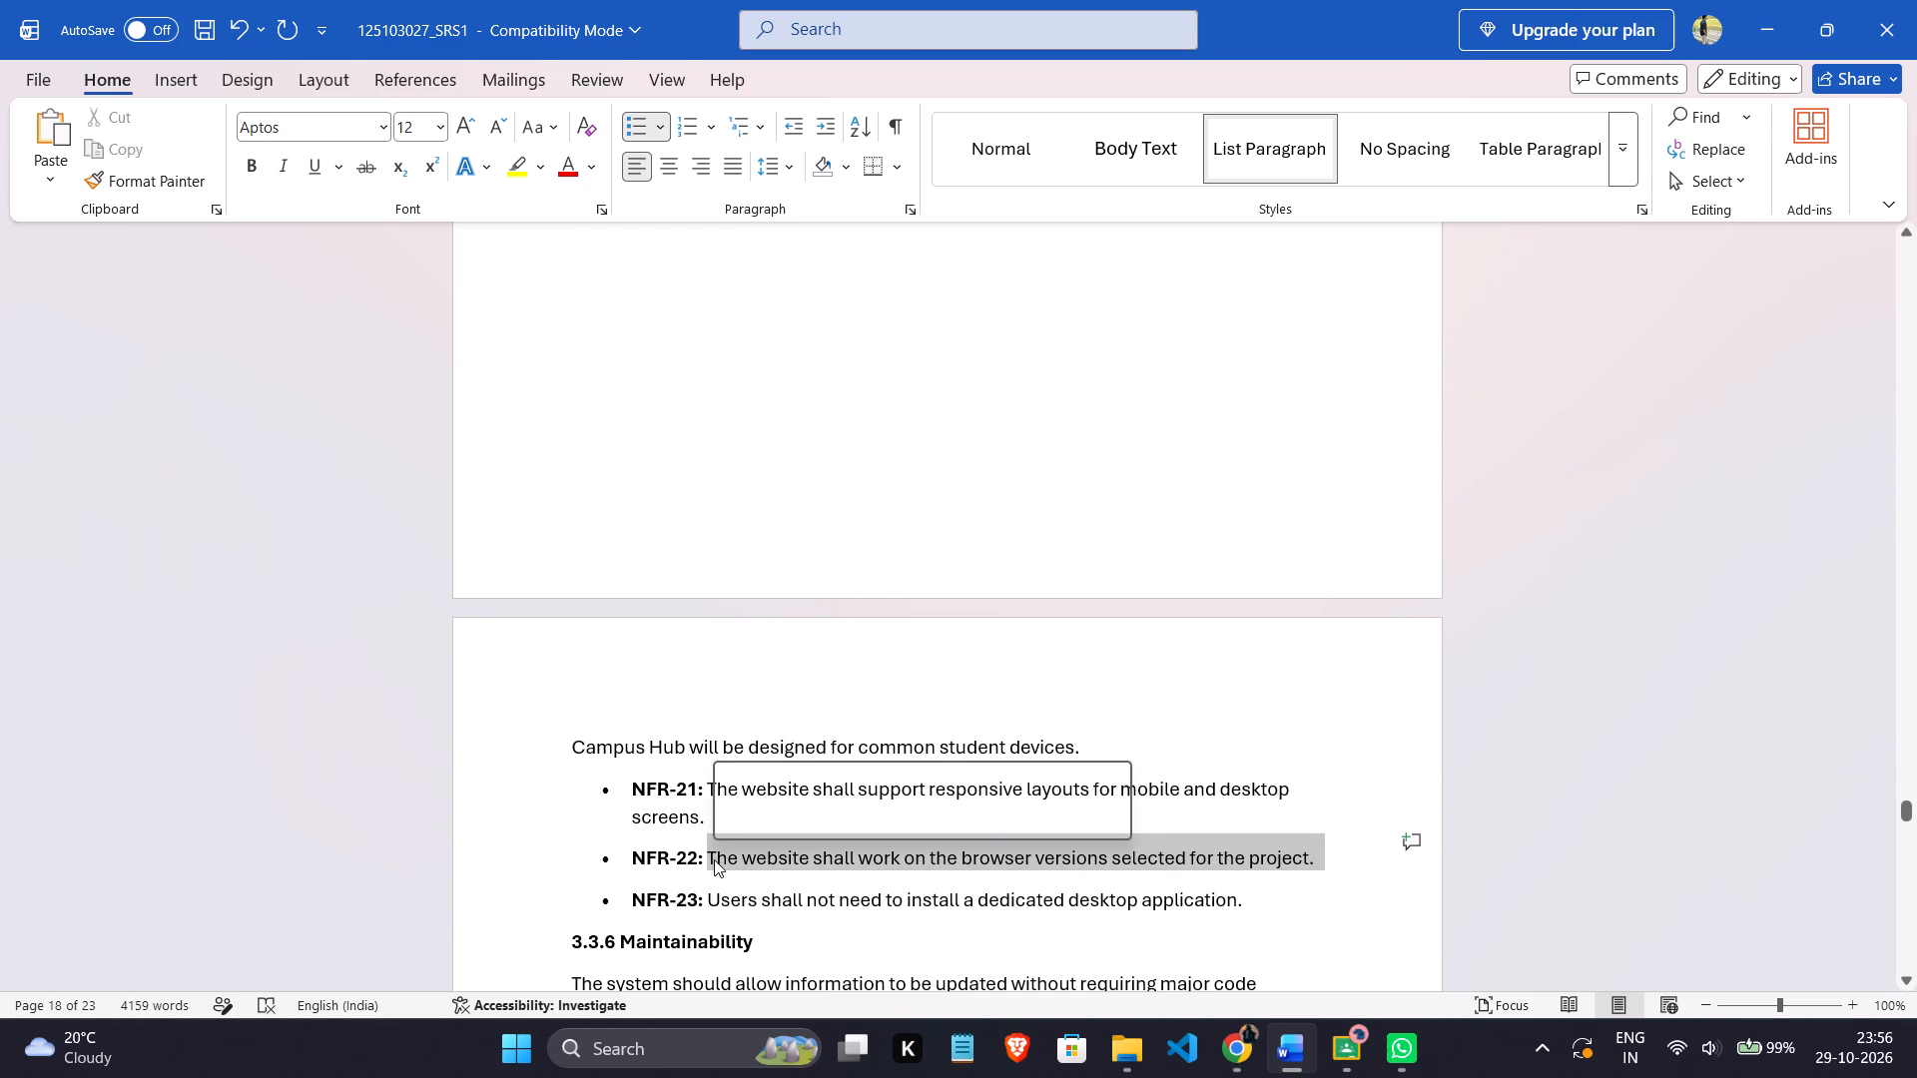
{"action": "left_click", "coordinate": [42, 181]}
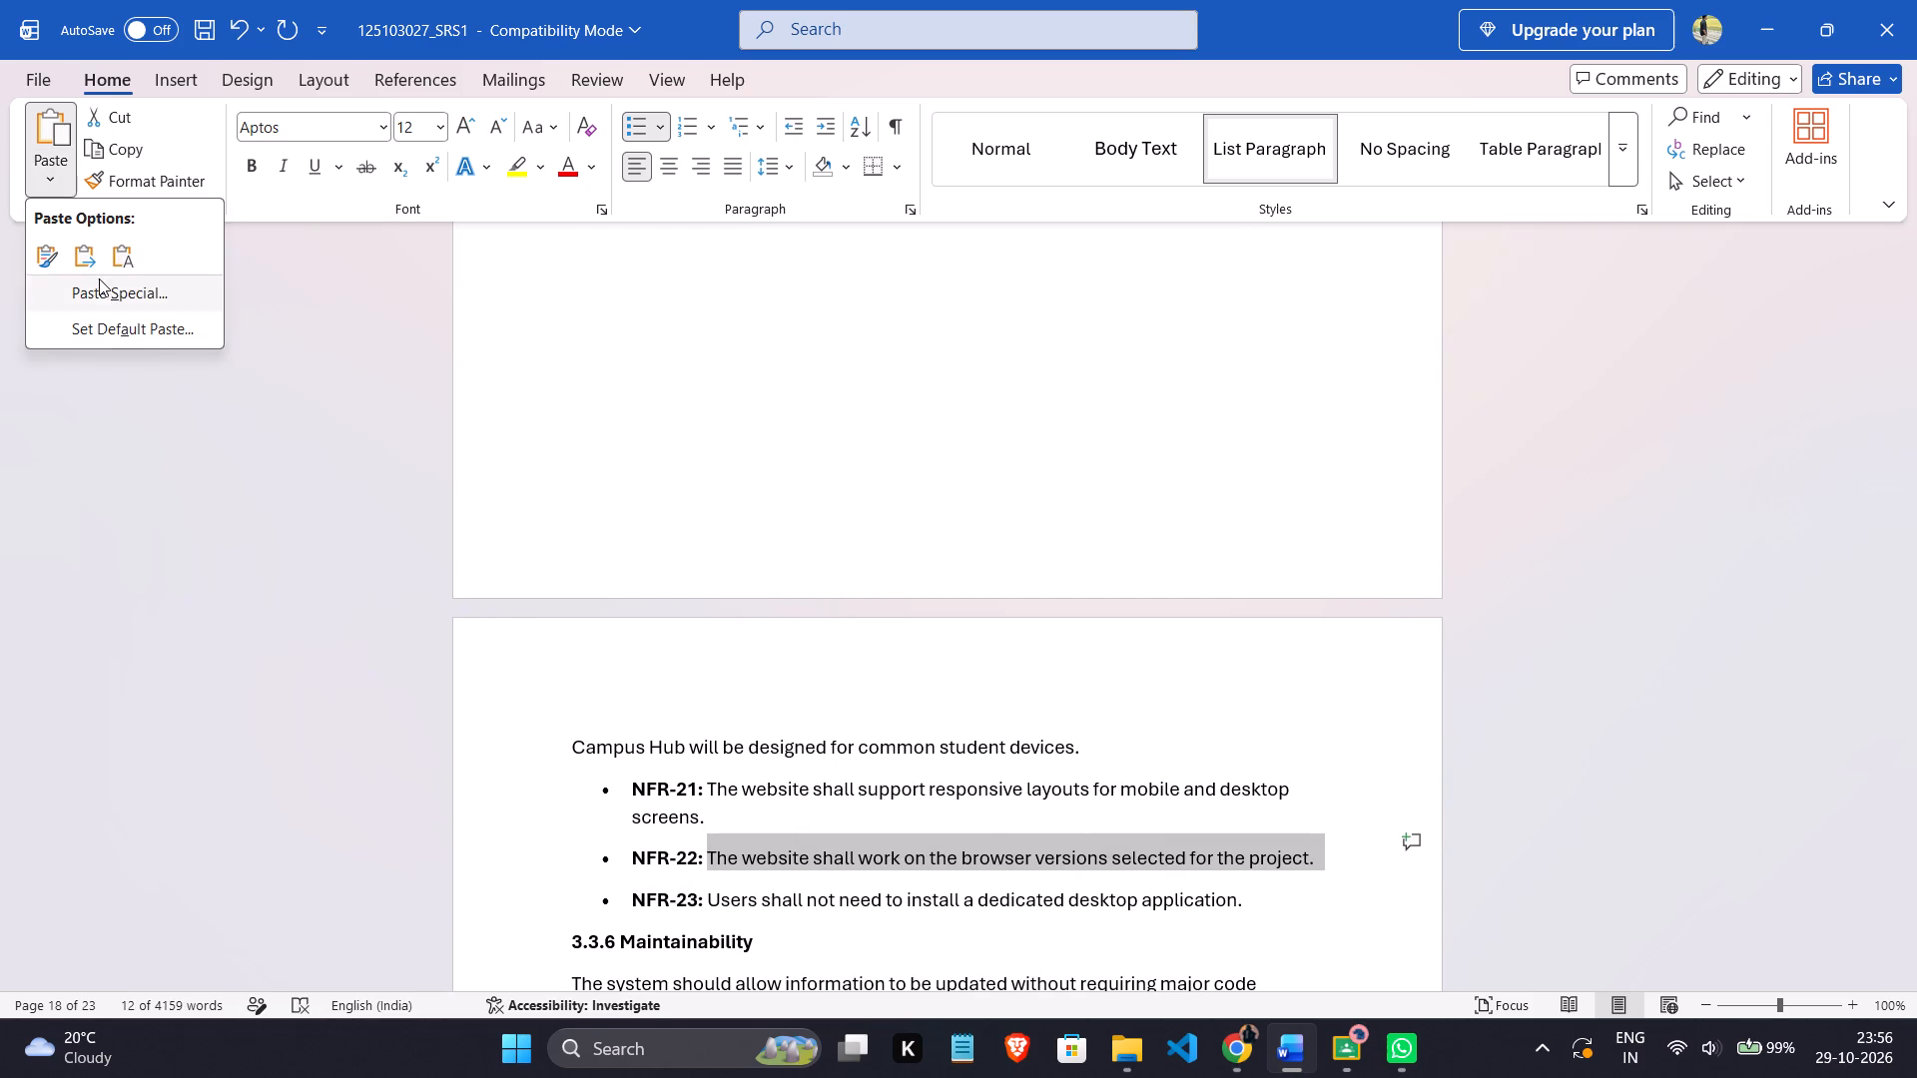
{"action": "left_click", "coordinate": [121, 255]}
{"action": "key", "text": "Return"}
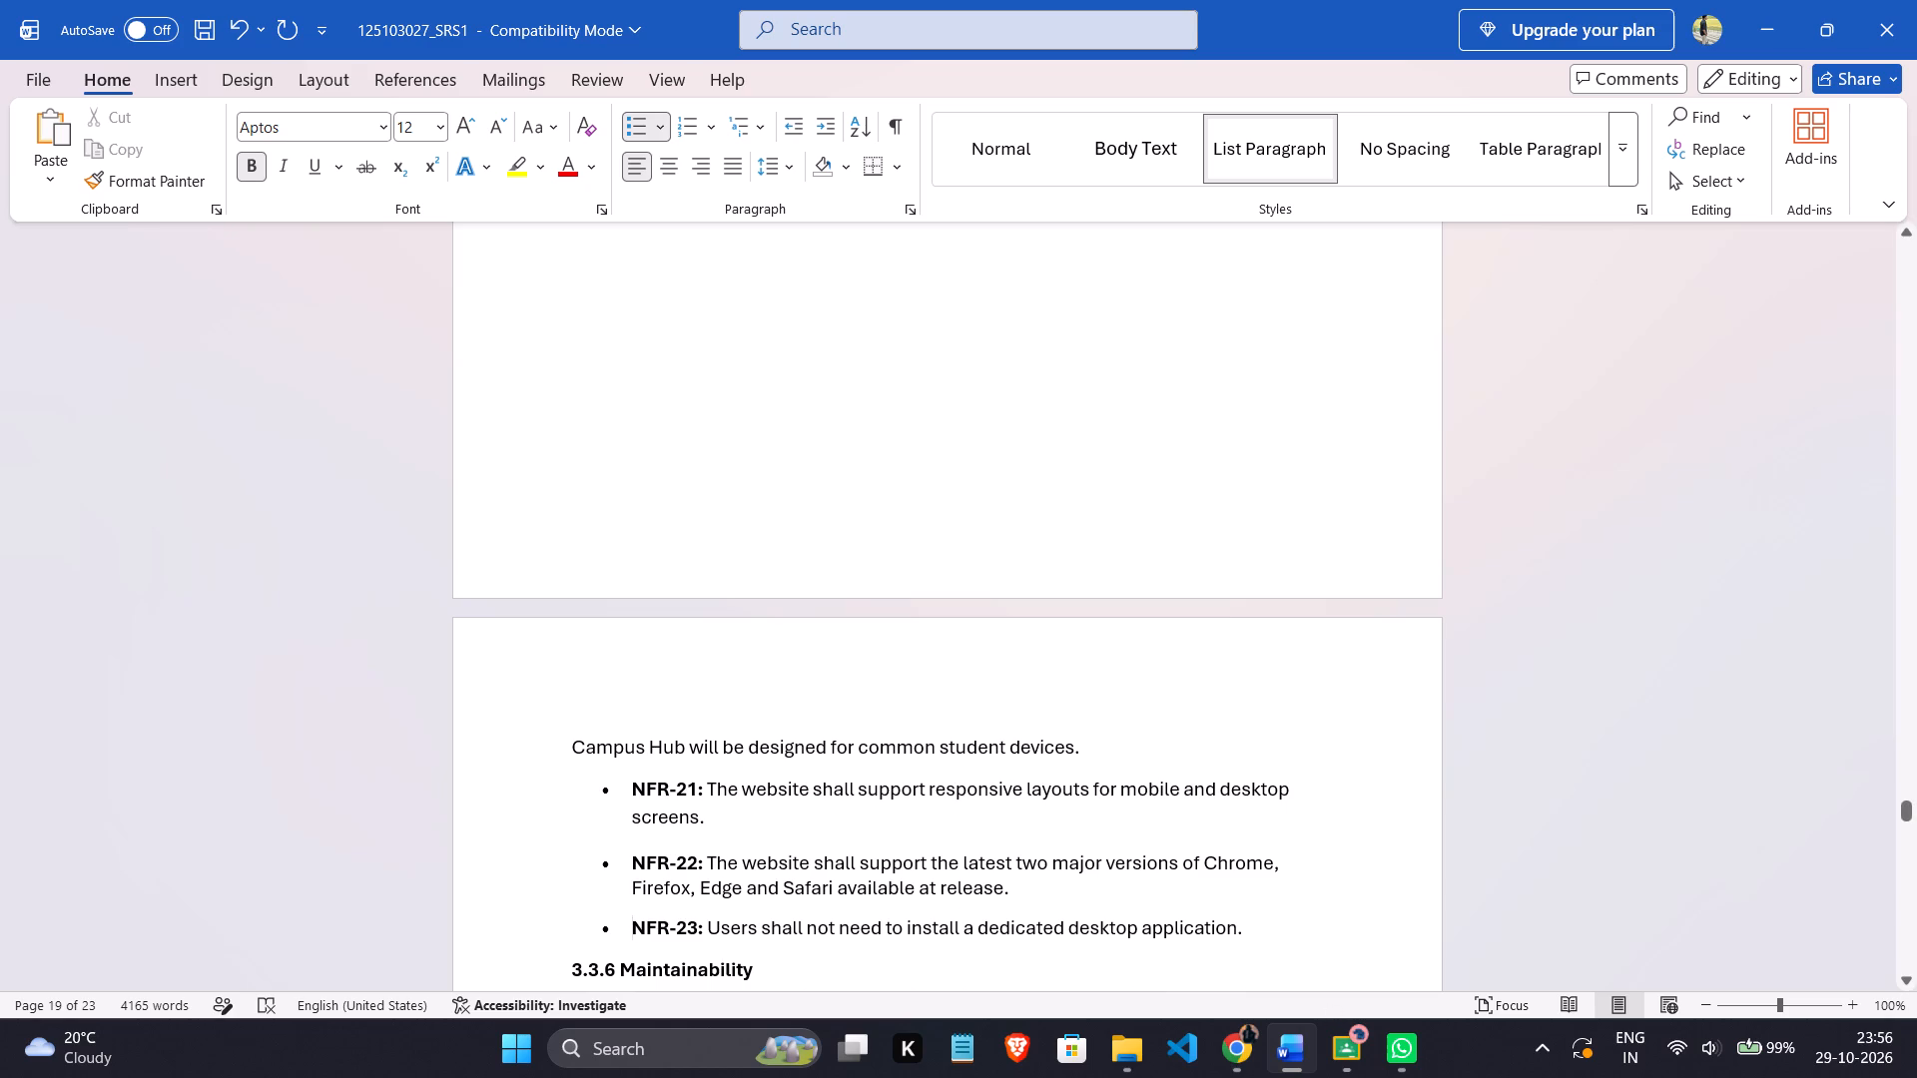
Change the browser name "Safari" to "Brave" in NFR-22.
{"action": "double_click", "coordinate": [803, 890]}
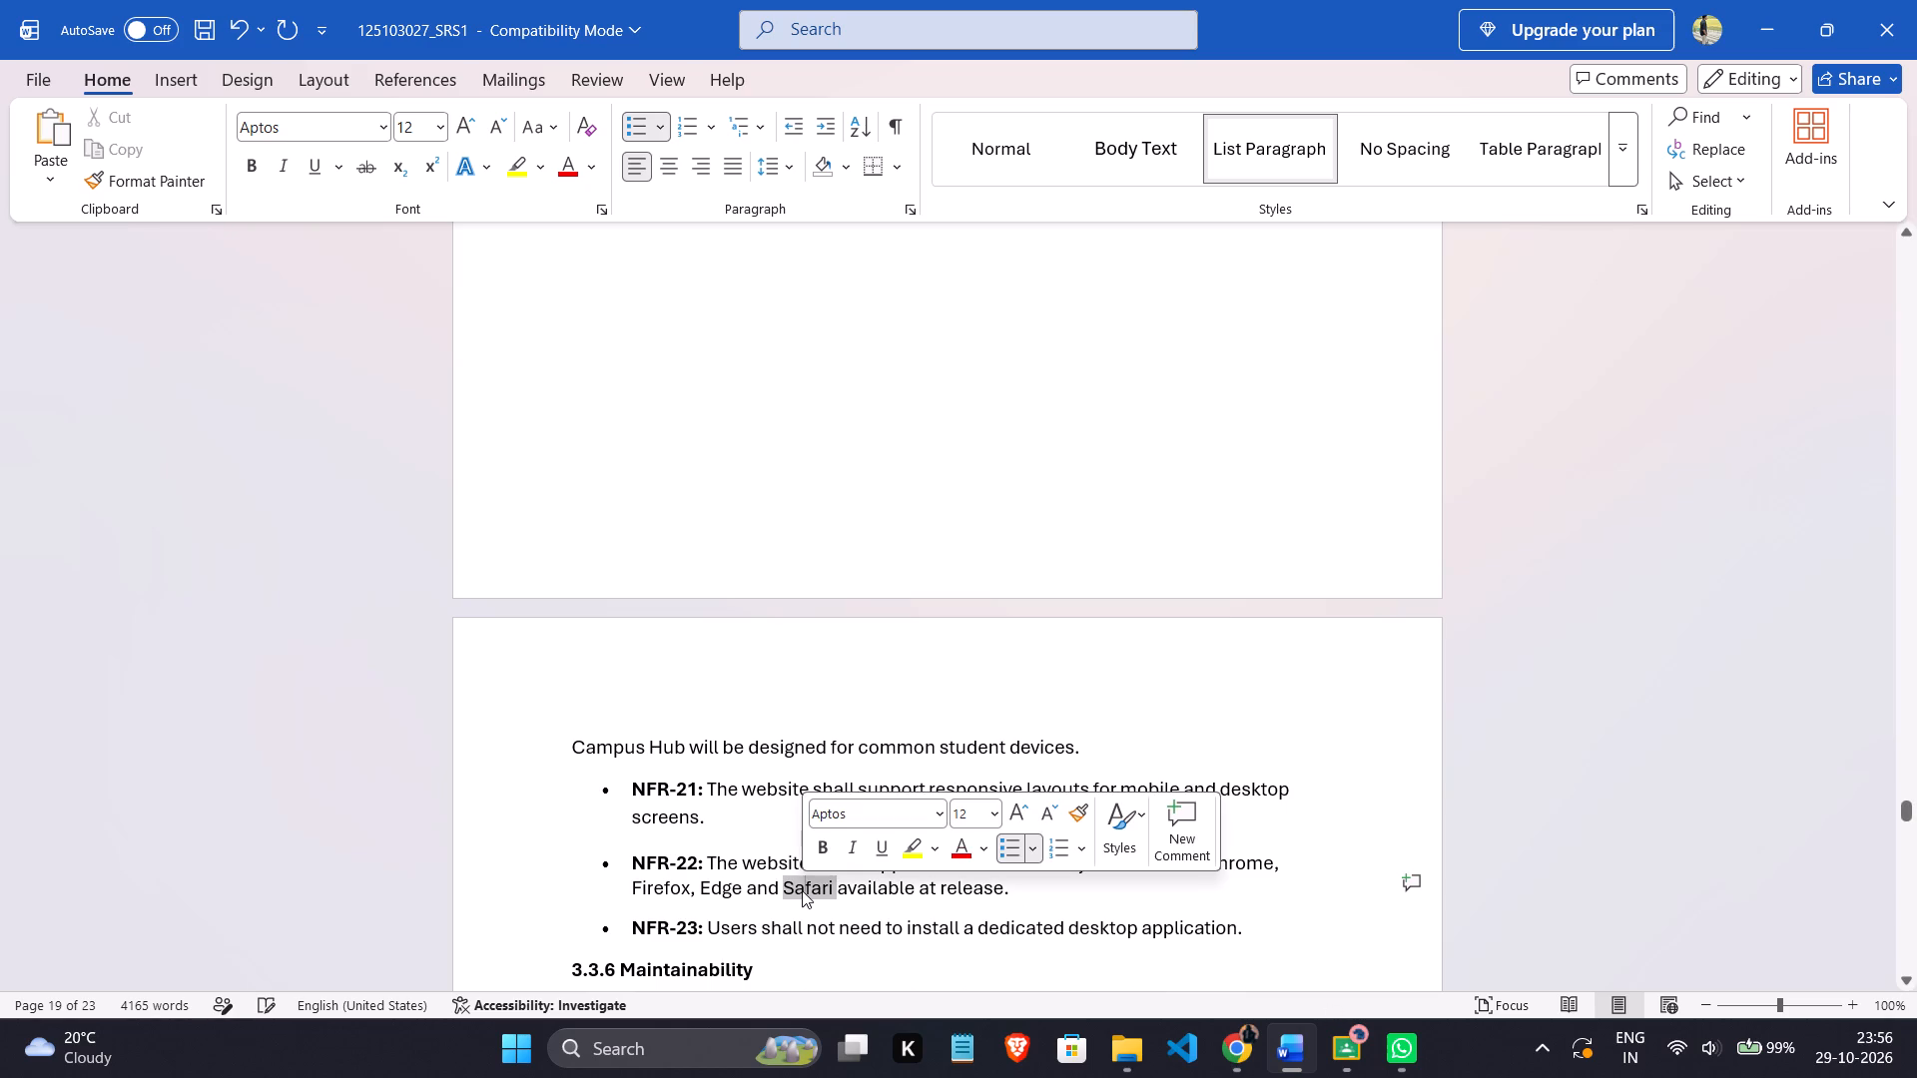
{"action": "type", "text": "Brave"}
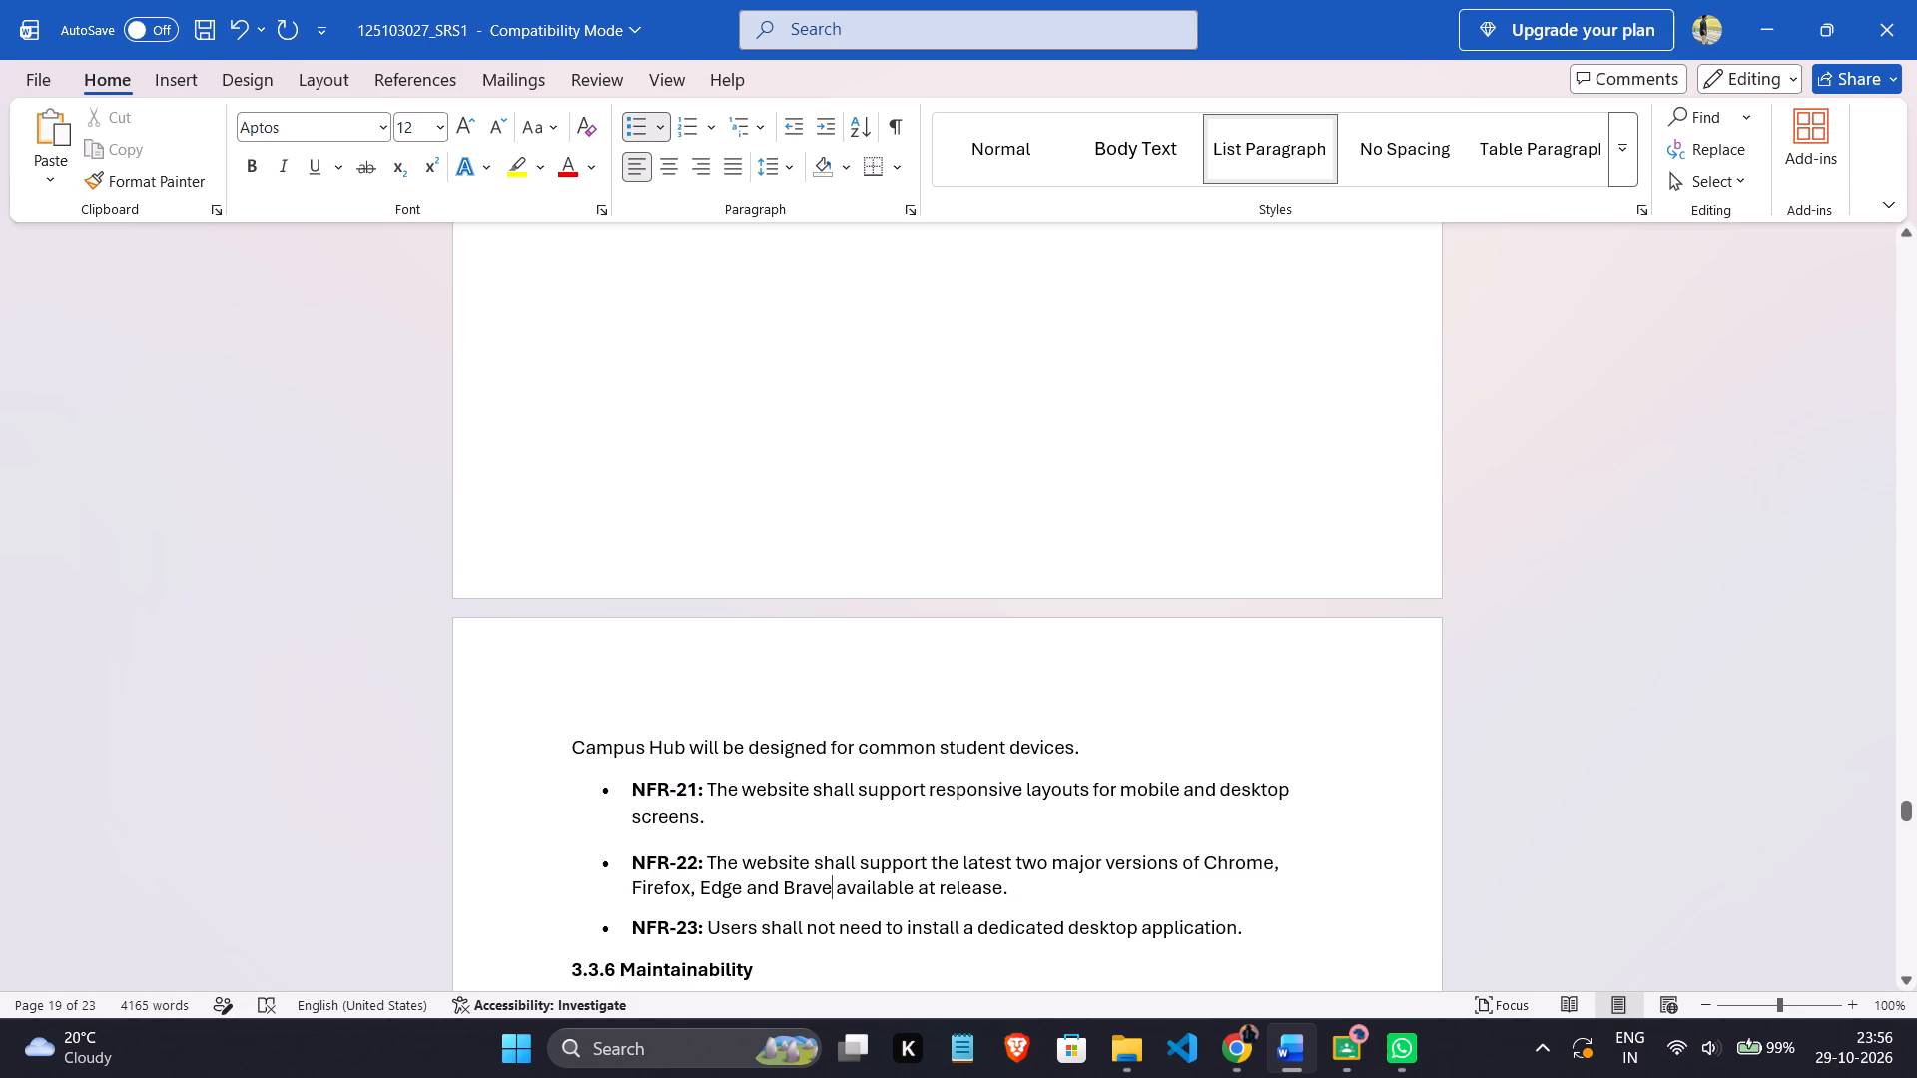
Close the page gap below the 3.3.5 Compatibility heading so its introduction follows directly, starting with "Campus Hub".
{"action": "scroll", "coordinate": [949, 735], "scroll_direction": "up", "scroll_amount": 5}
{"action": "scroll", "coordinate": [907, 736], "scroll_direction": "down", "scroll_amount": 4}
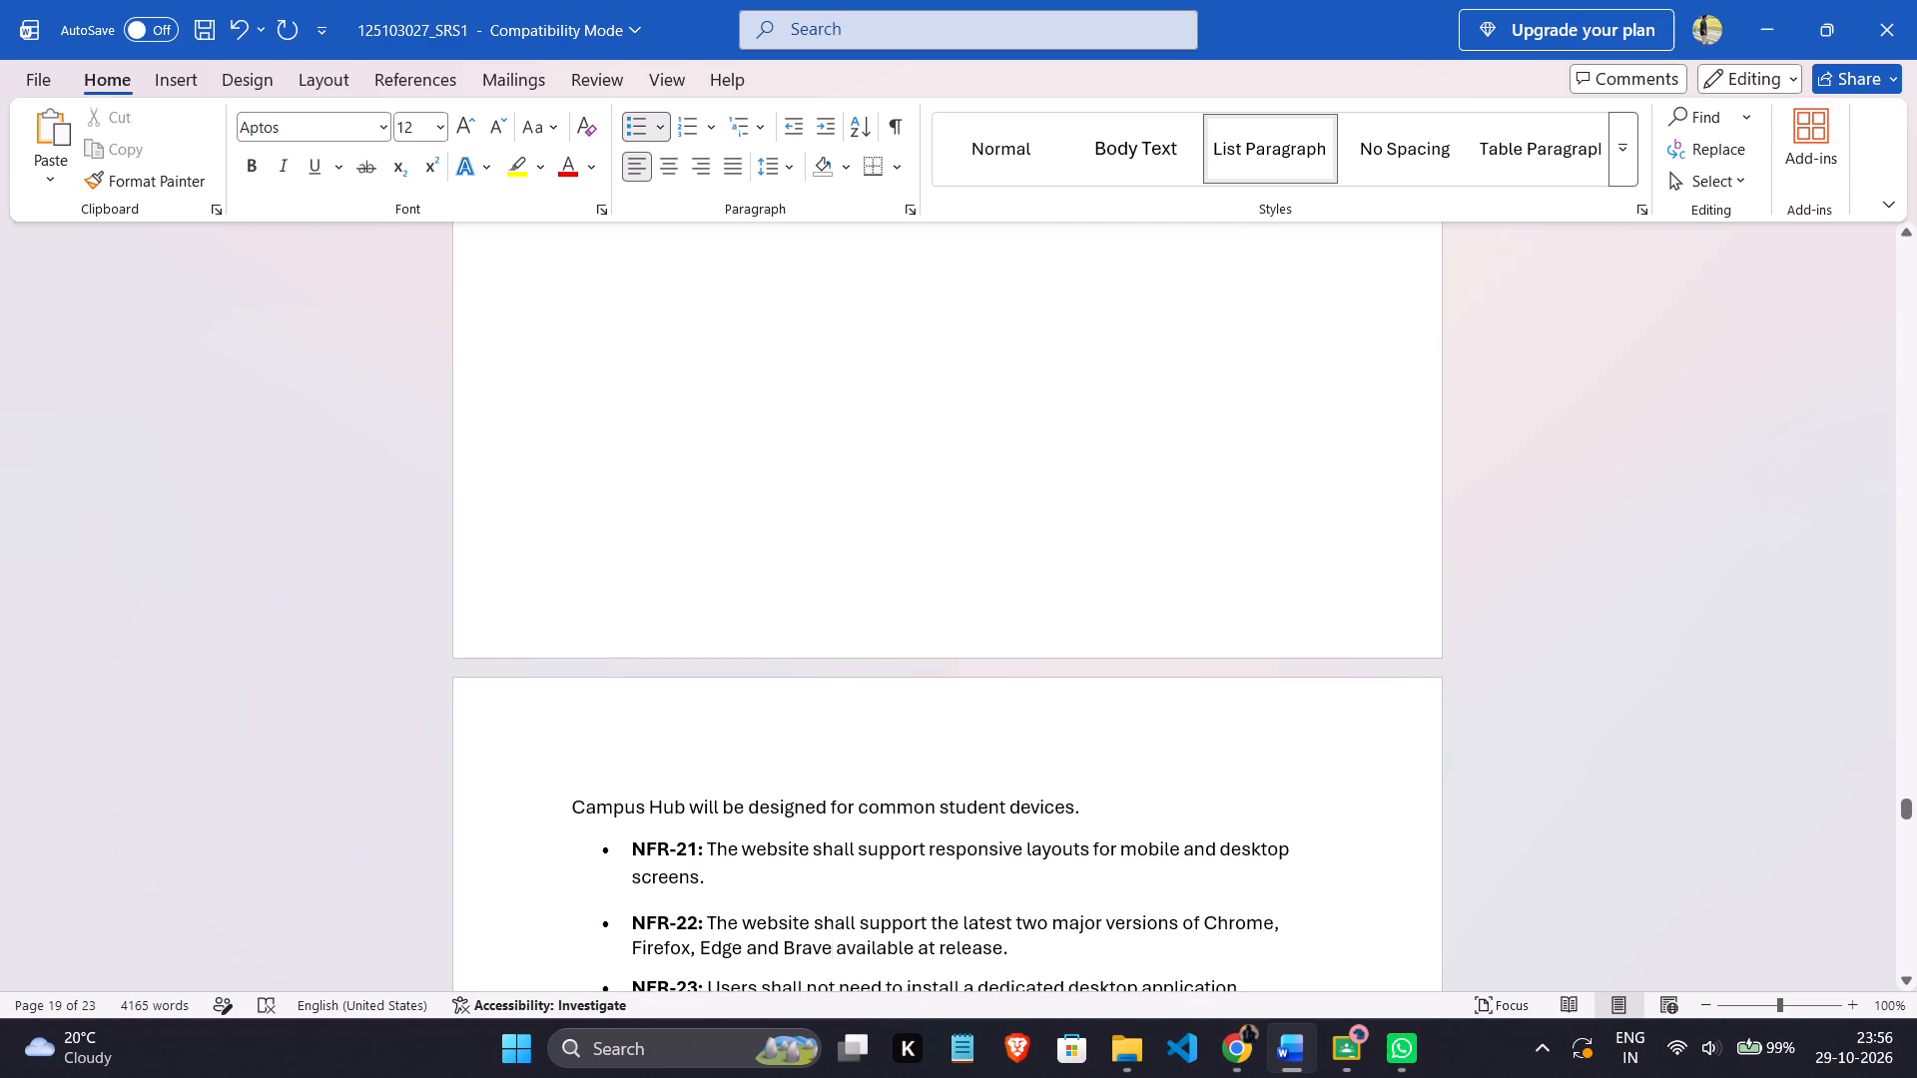
{"action": "left_click_drag", "start_coordinate": [584, 799], "coordinate": [1015, 236]}
{"action": "scroll", "coordinate": [1014, 234], "scroll_direction": "up", "scroll_amount": 4}
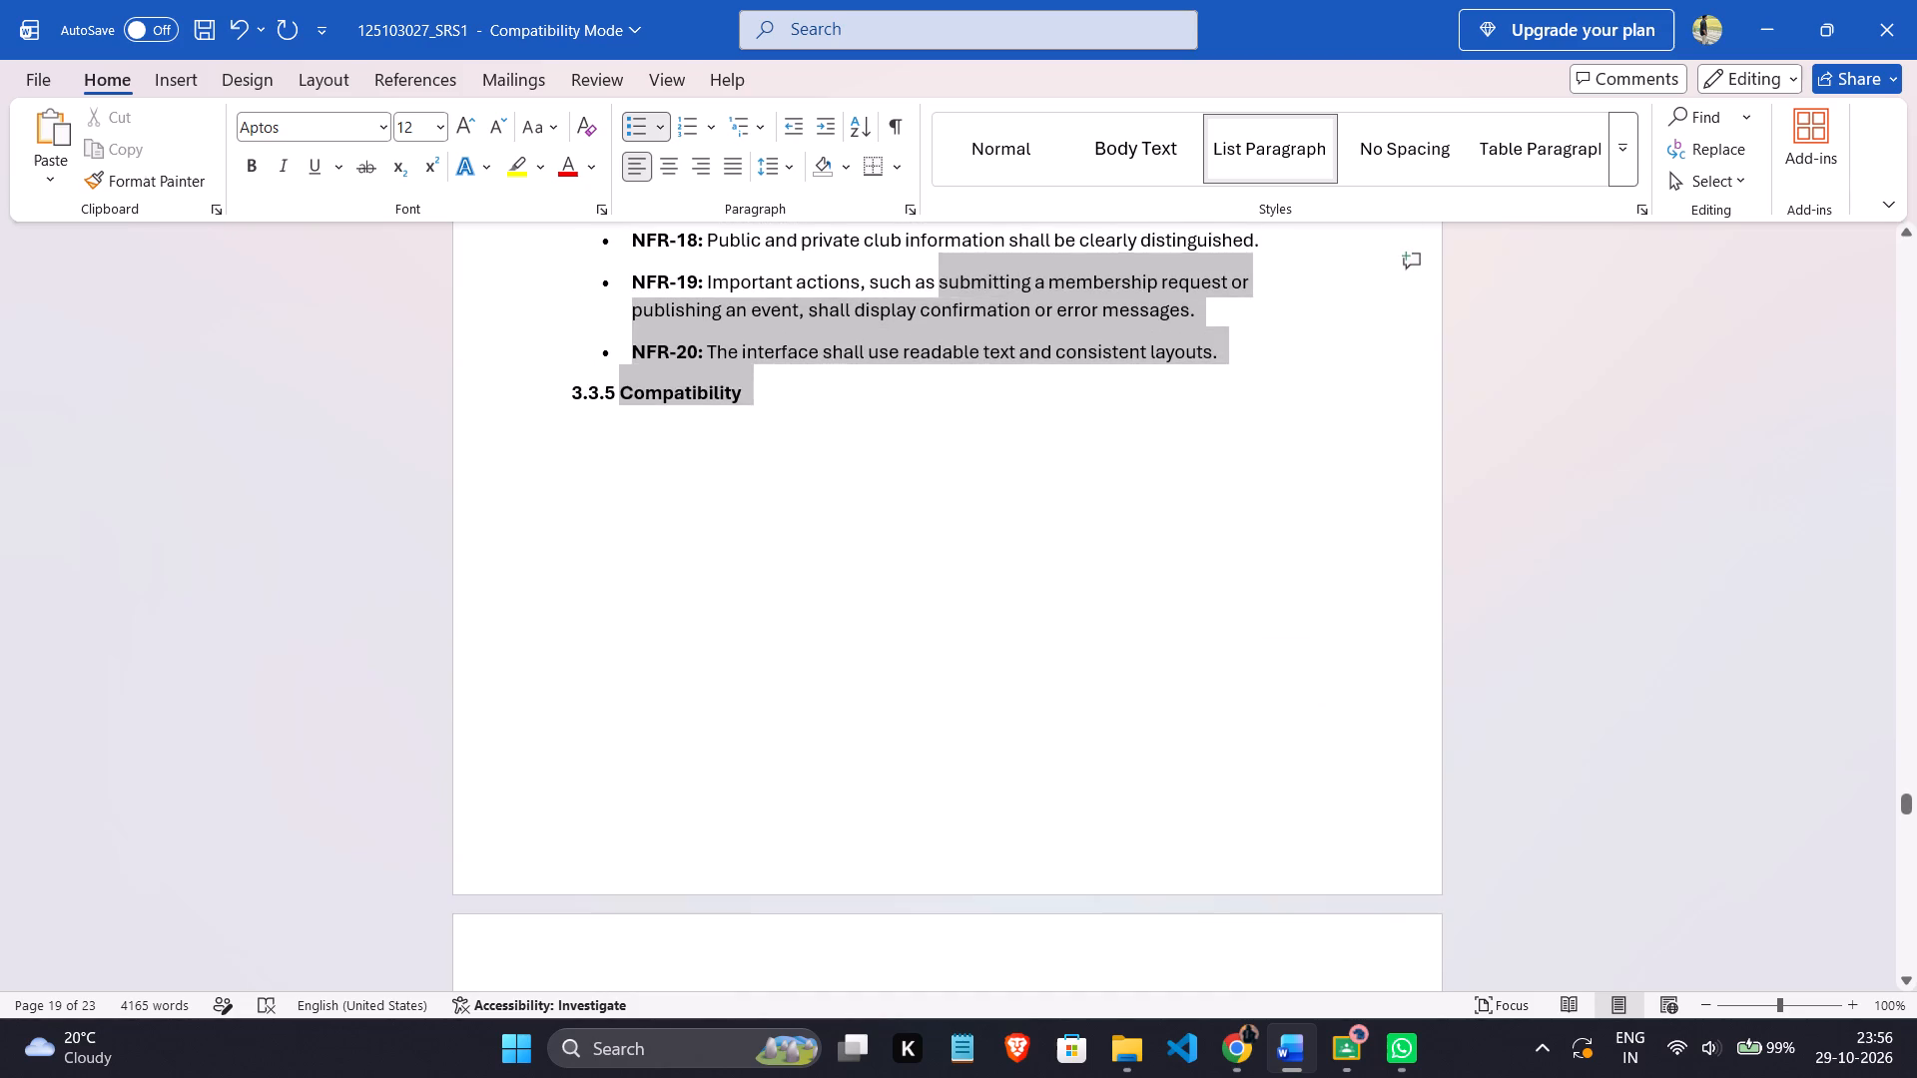
{"action": "left_click_drag", "start_coordinate": [1015, 236], "coordinate": [841, 400]}
{"action": "key", "text": "BackSpace"}
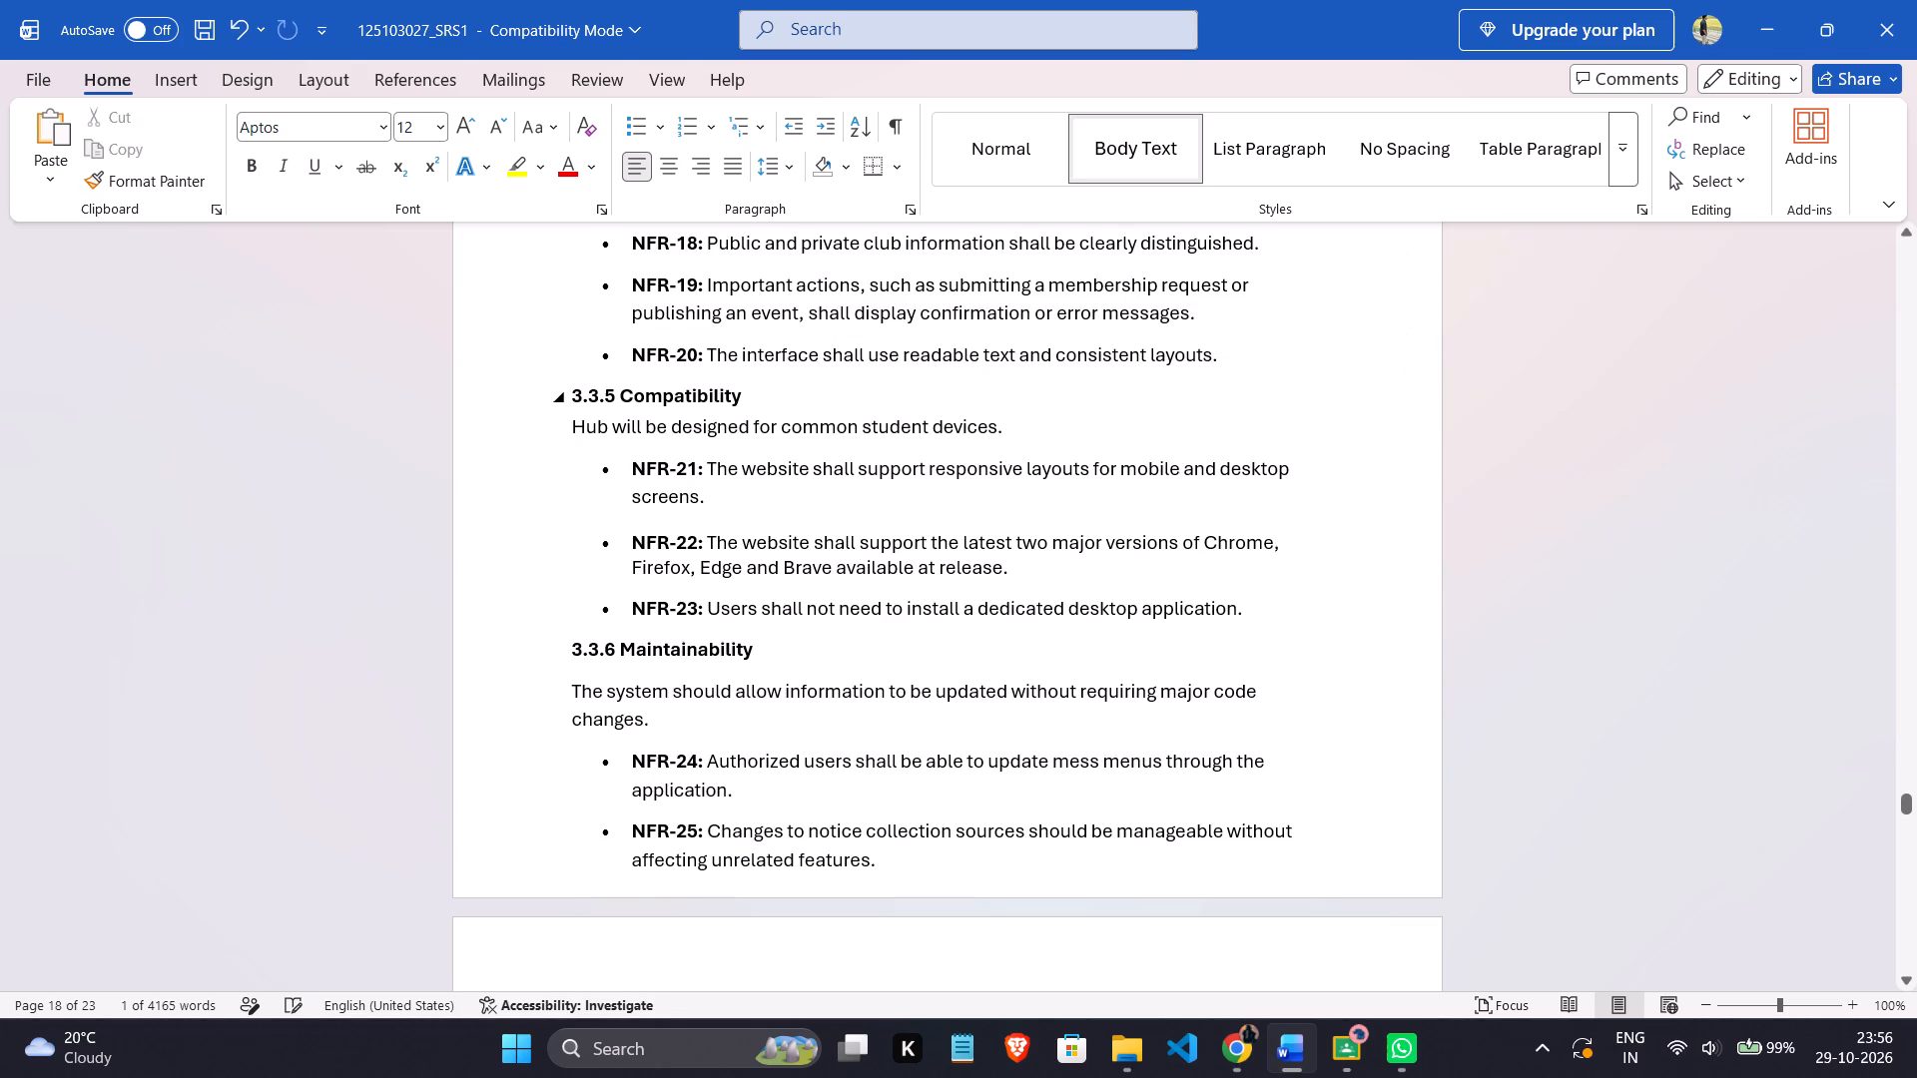
{"action": "type", "text": "Campus"}
{"action": "key", "text": "space"}
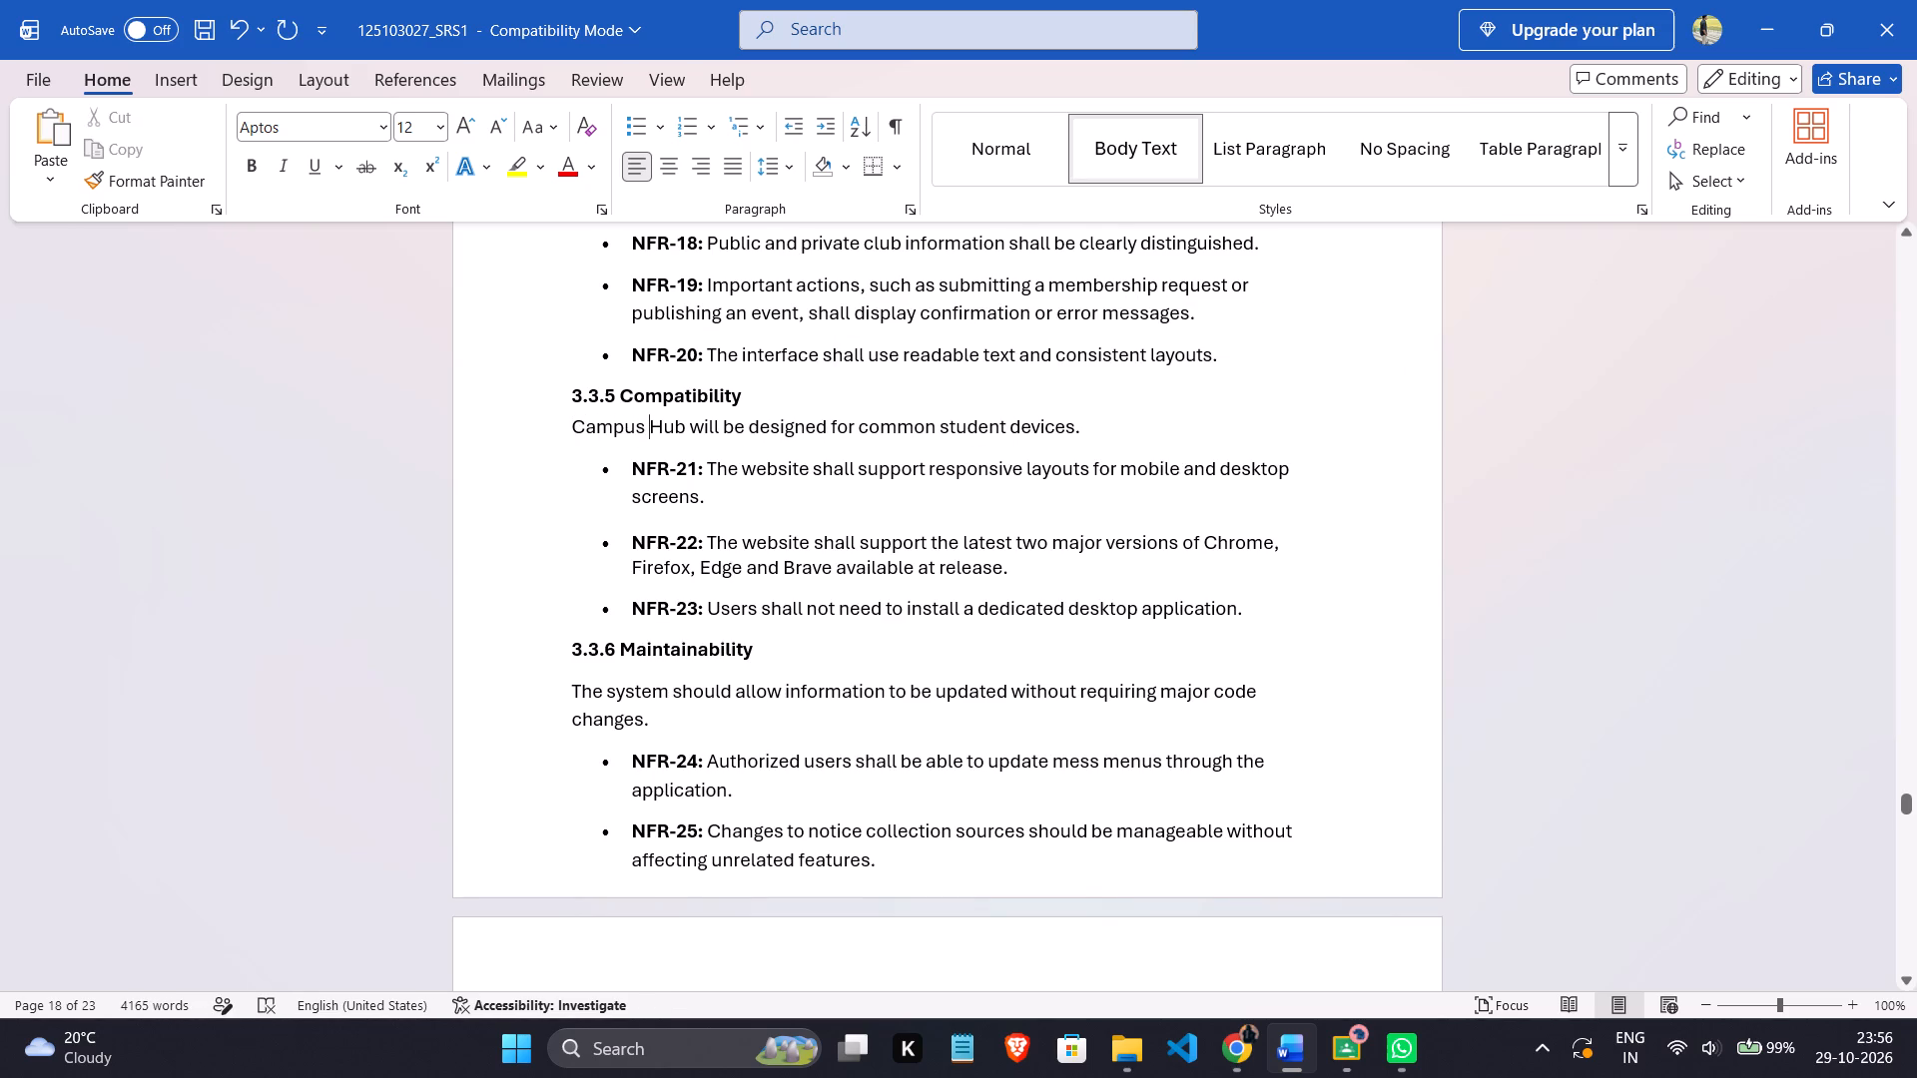
Close the page gap between the end of 3.4.1 Web Application and the next heading, keeping that heading as "3.4.2 Web Scraping".
{"action": "scroll", "coordinate": [705, 680], "scroll_direction": "down", "scroll_amount": 5}
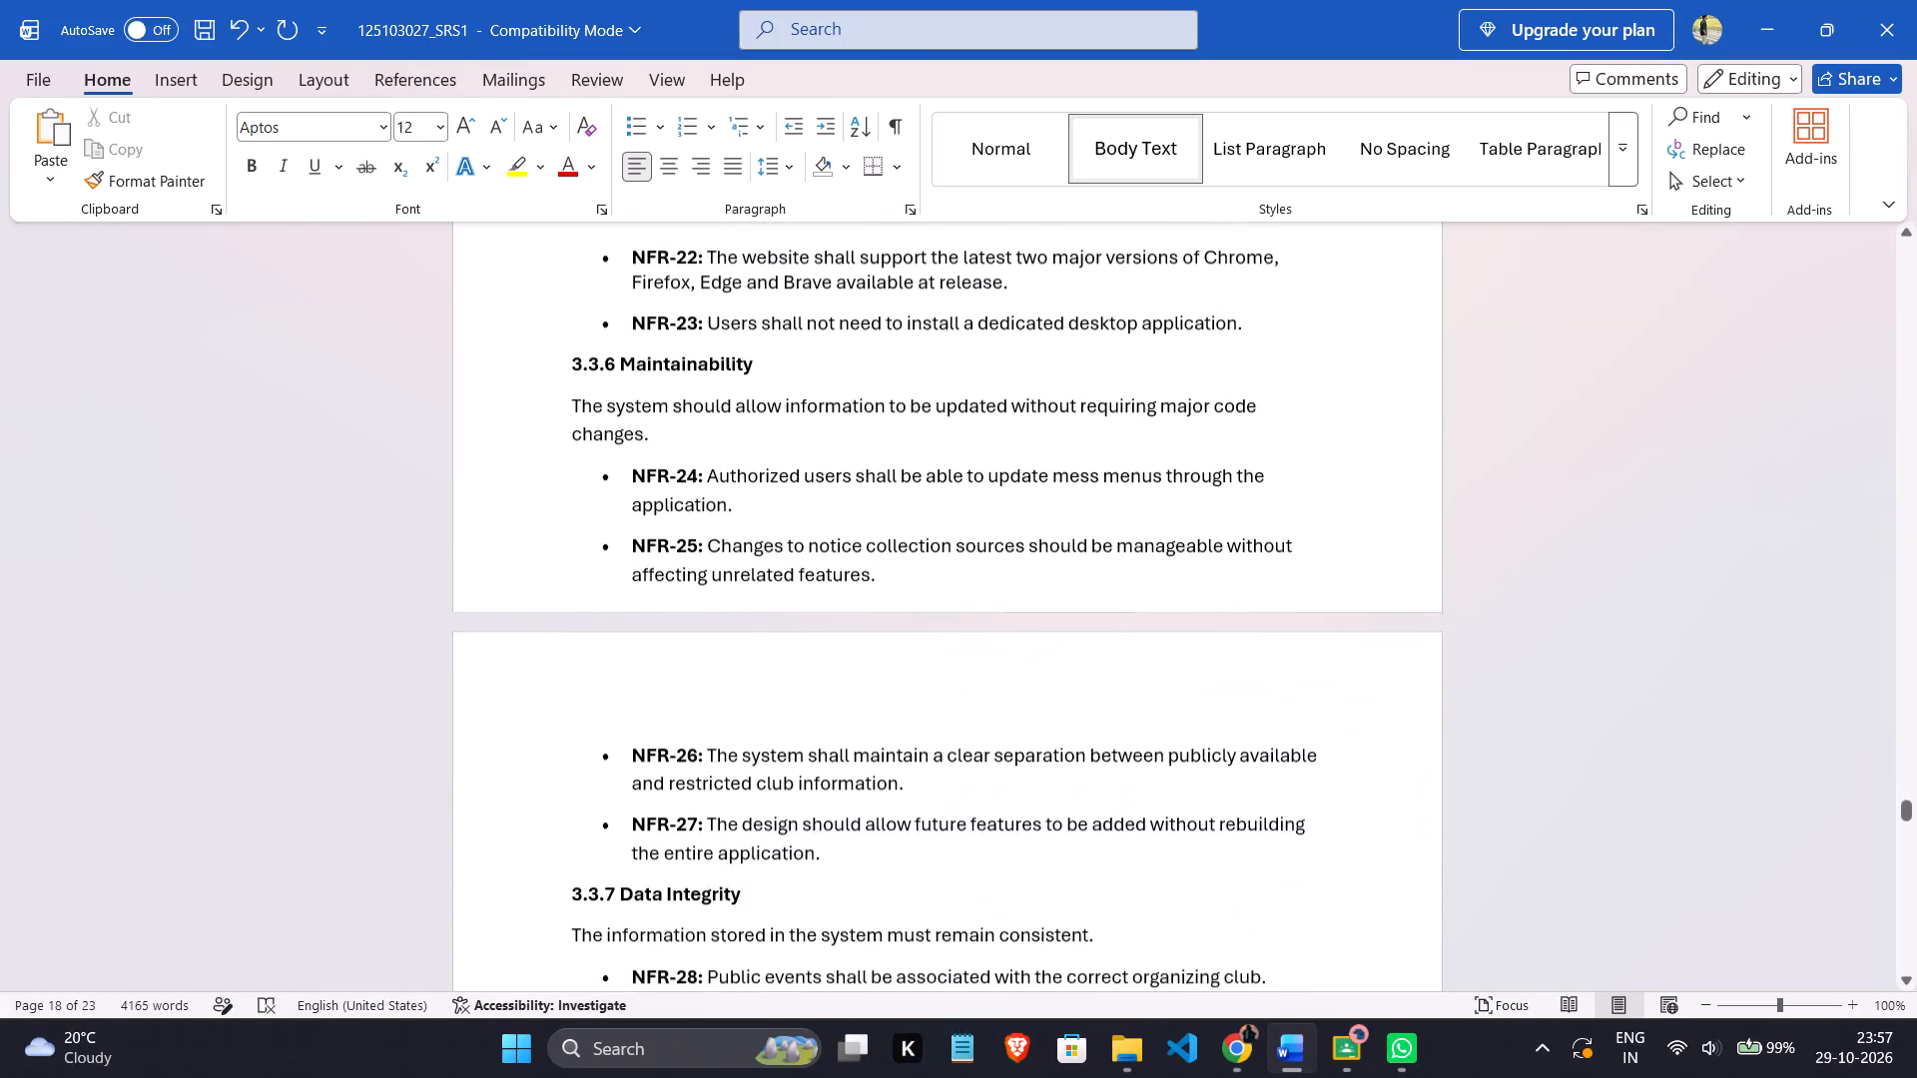
{"action": "scroll", "coordinate": [710, 680], "scroll_direction": "down", "scroll_amount": 19}
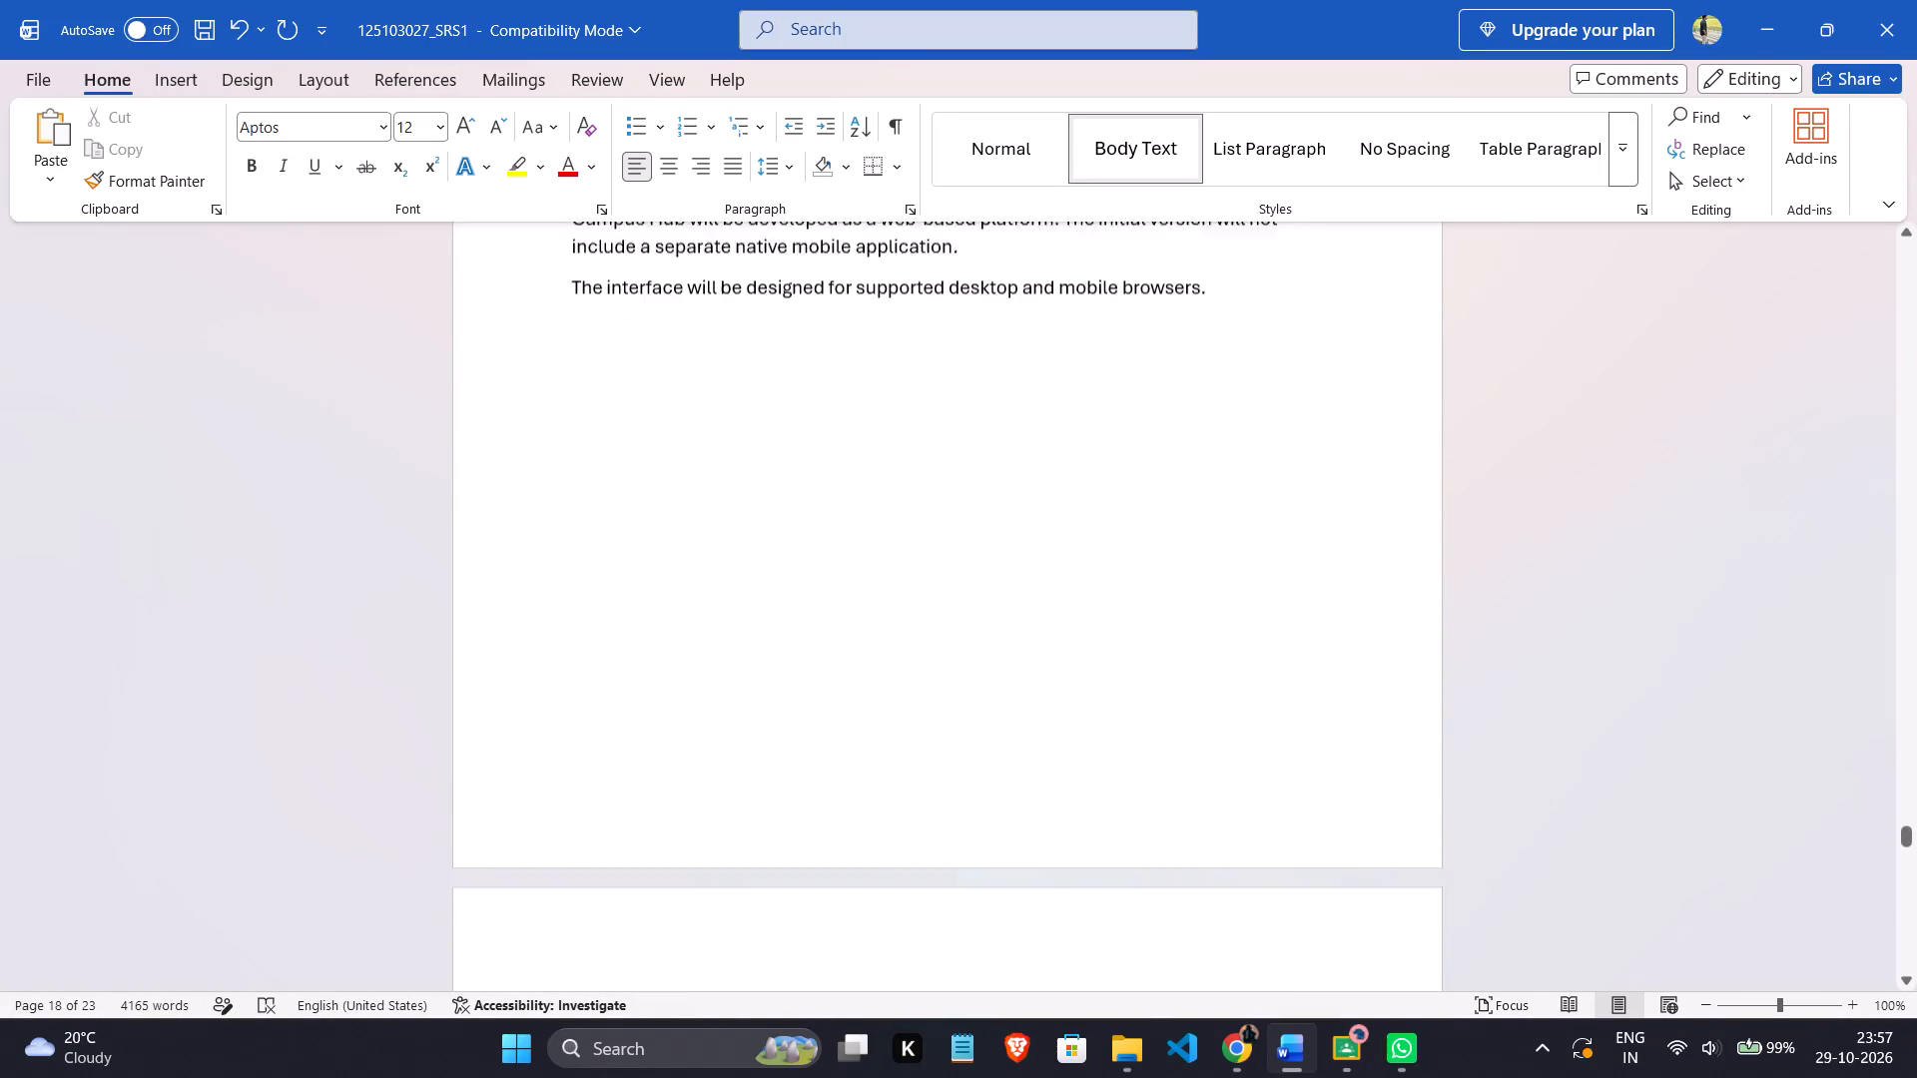
{"action": "scroll", "coordinate": [710, 678], "scroll_direction": "down", "scroll_amount": 5}
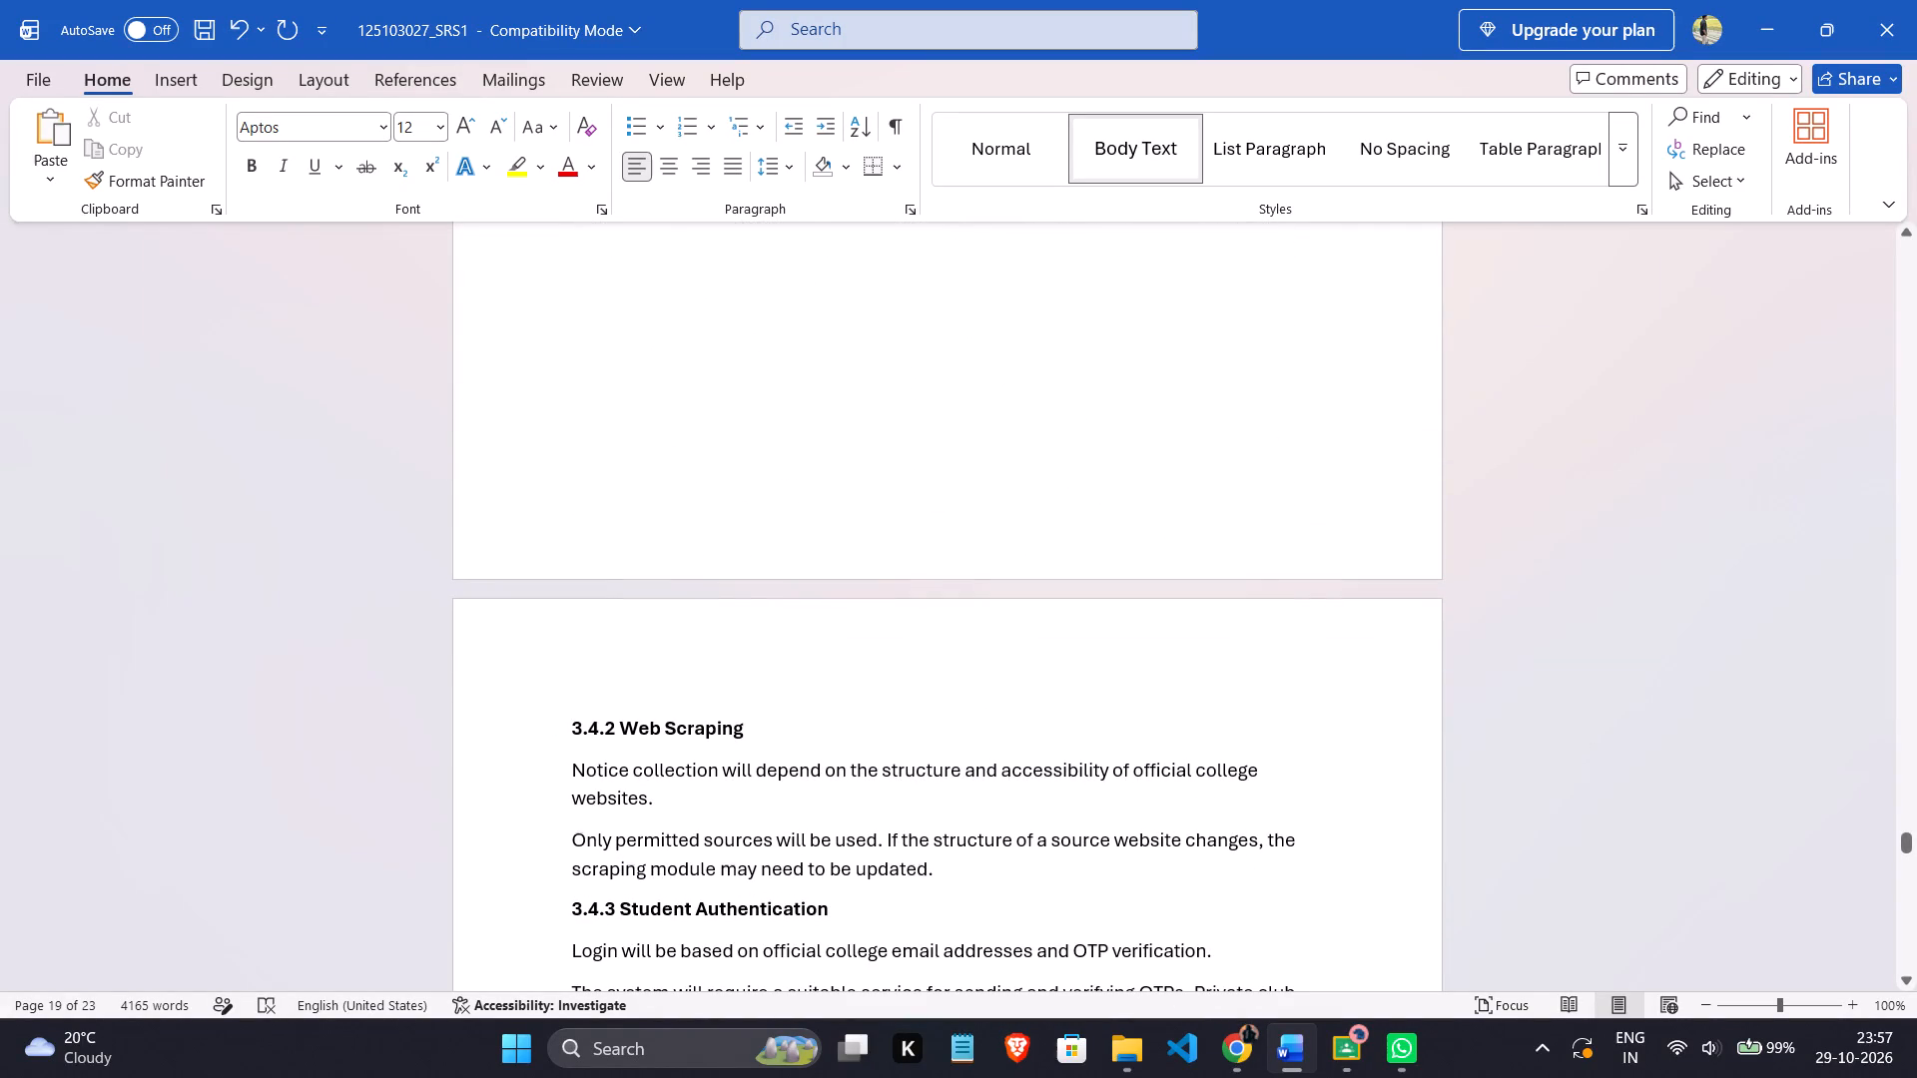
{"action": "left_click_drag", "start_coordinate": [655, 720], "coordinate": [655, 591]}
{"action": "left_click_drag", "start_coordinate": [655, 591], "coordinate": [825, 394]}
{"action": "scroll", "coordinate": [788, 361], "scroll_direction": "up", "scroll_amount": 7}
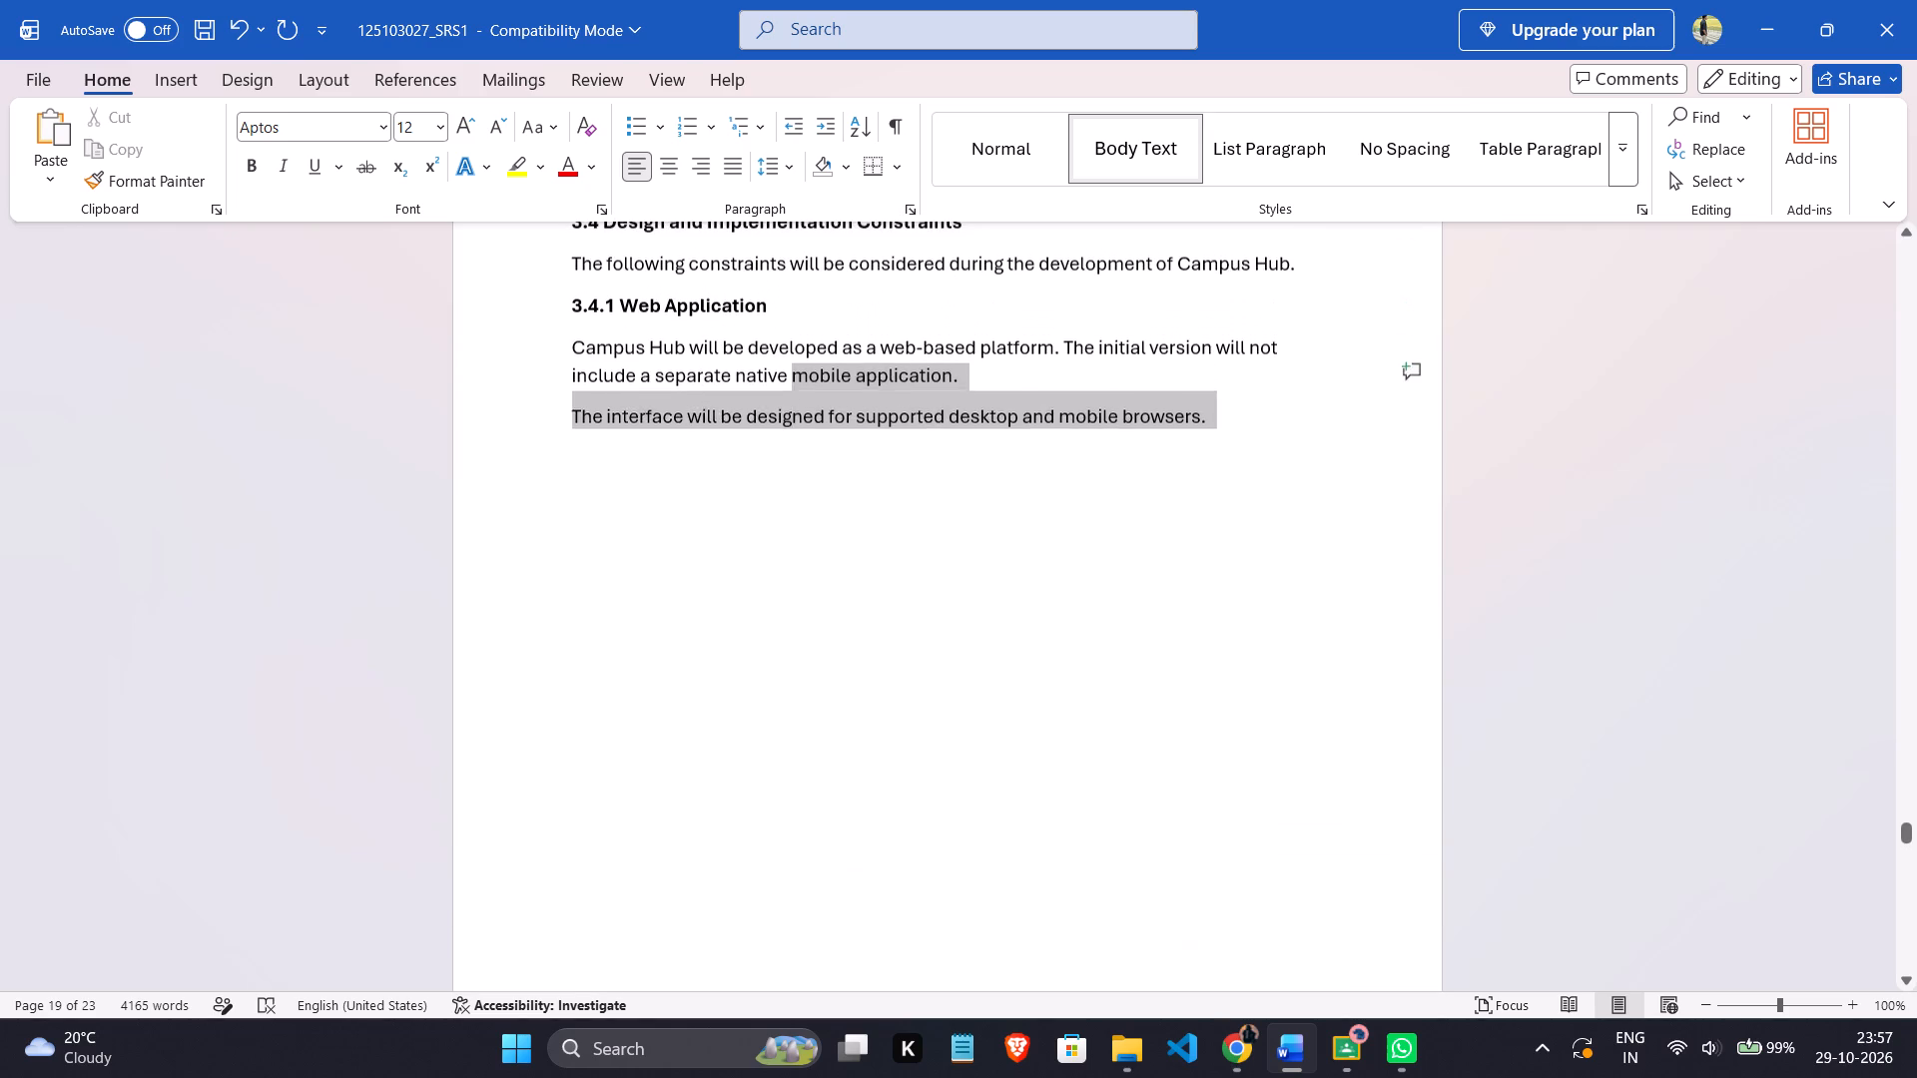
{"action": "left_click_drag", "start_coordinate": [825, 394], "coordinate": [1381, 524]}
{"action": "key", "text": "BackSpace"}
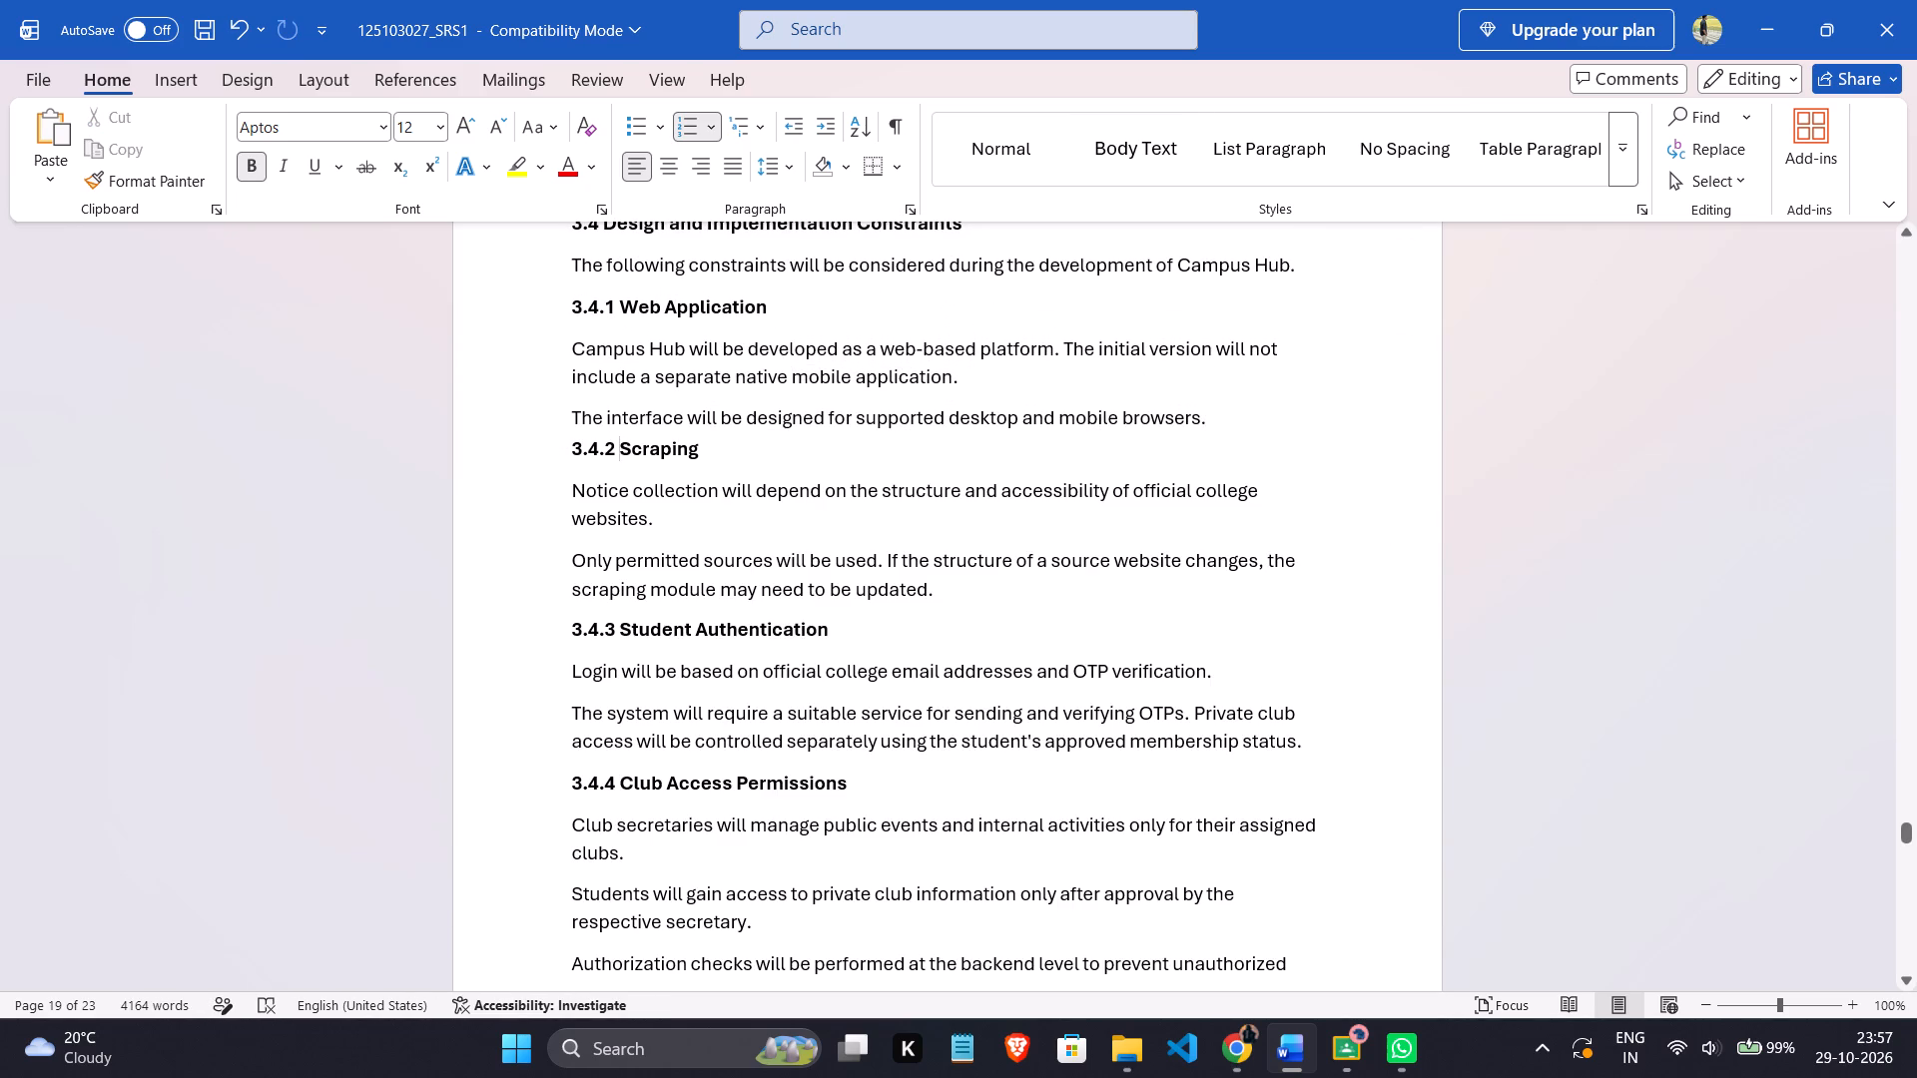
{"action": "type", "text": "Web"}
{"action": "key", "text": "space"}
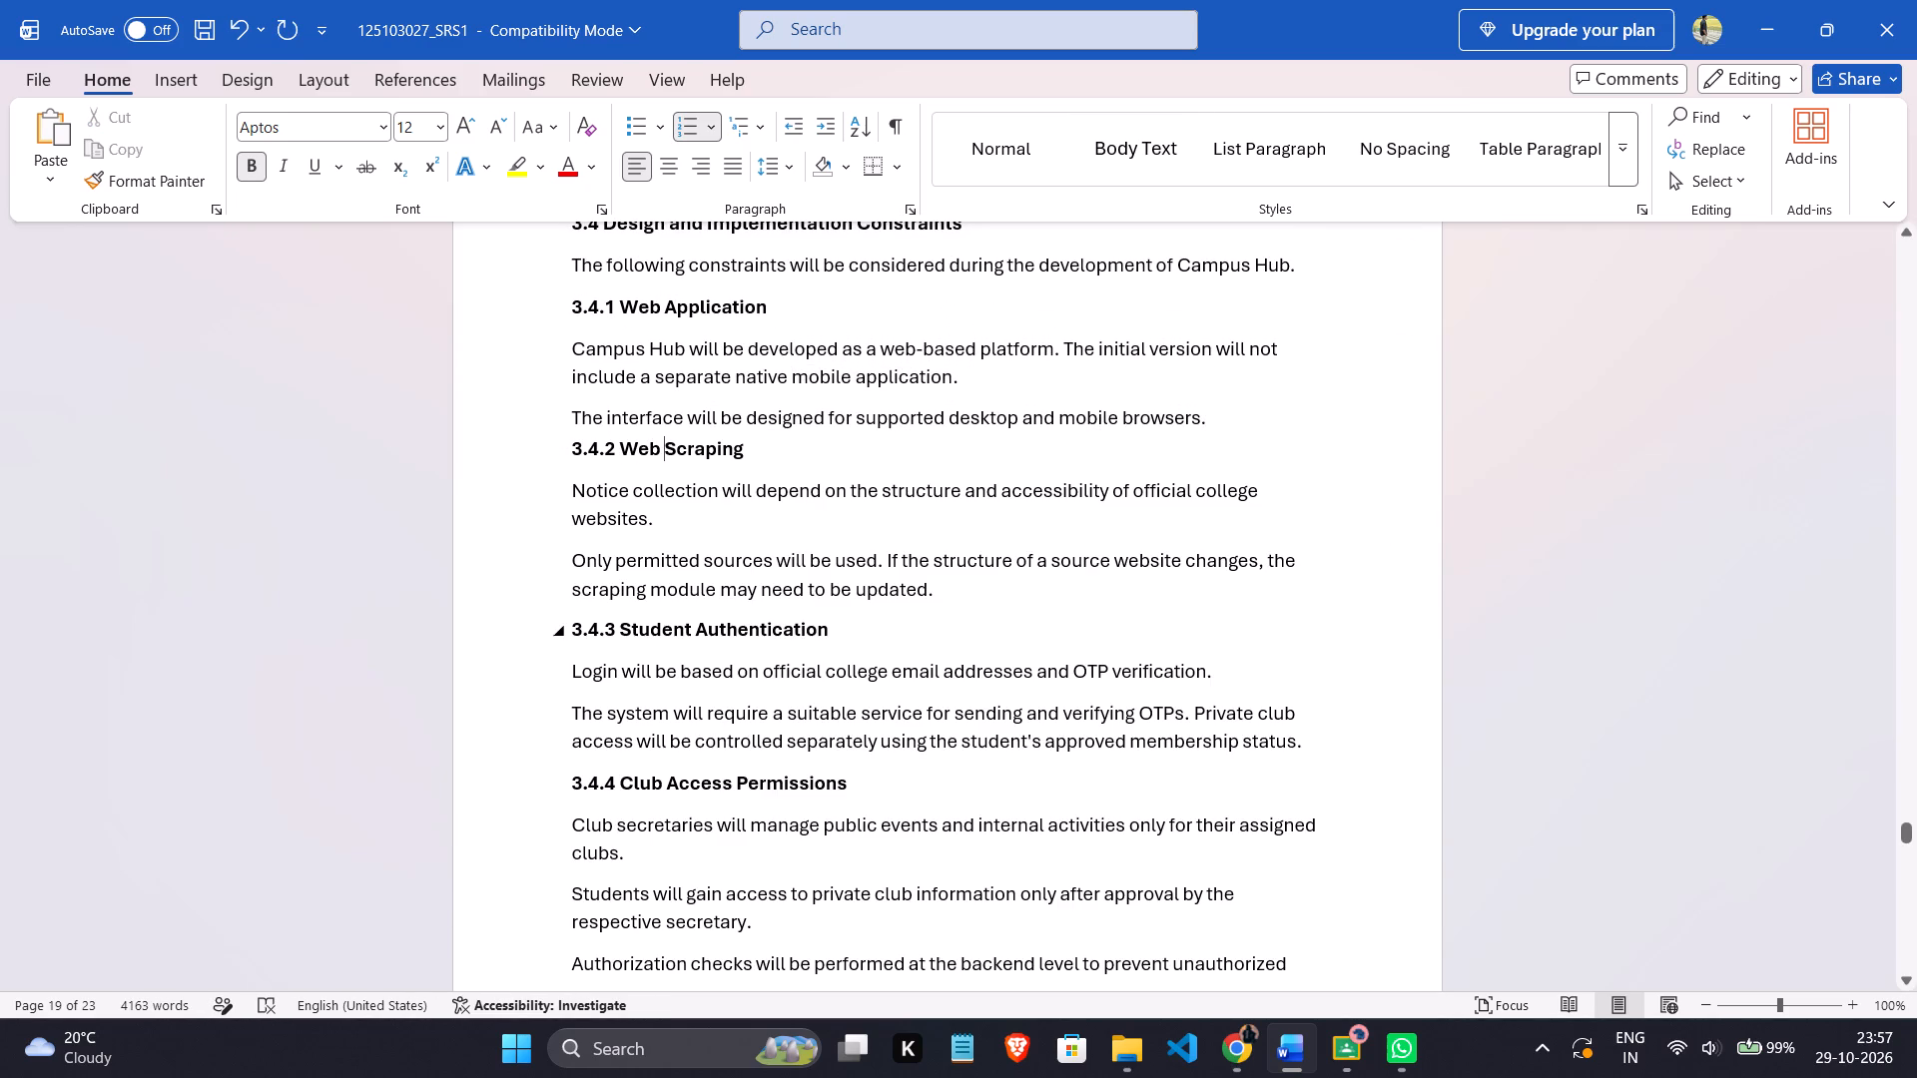
Review the section 3.3 nonfunctional requirements from Compatibility back through Usability, Reliability, Performance and the preceding security items.
{"action": "scroll", "coordinate": [872, 632], "scroll_direction": "up", "scroll_amount": 16}
{"action": "scroll", "coordinate": [872, 632], "scroll_direction": "up", "scroll_amount": 13}
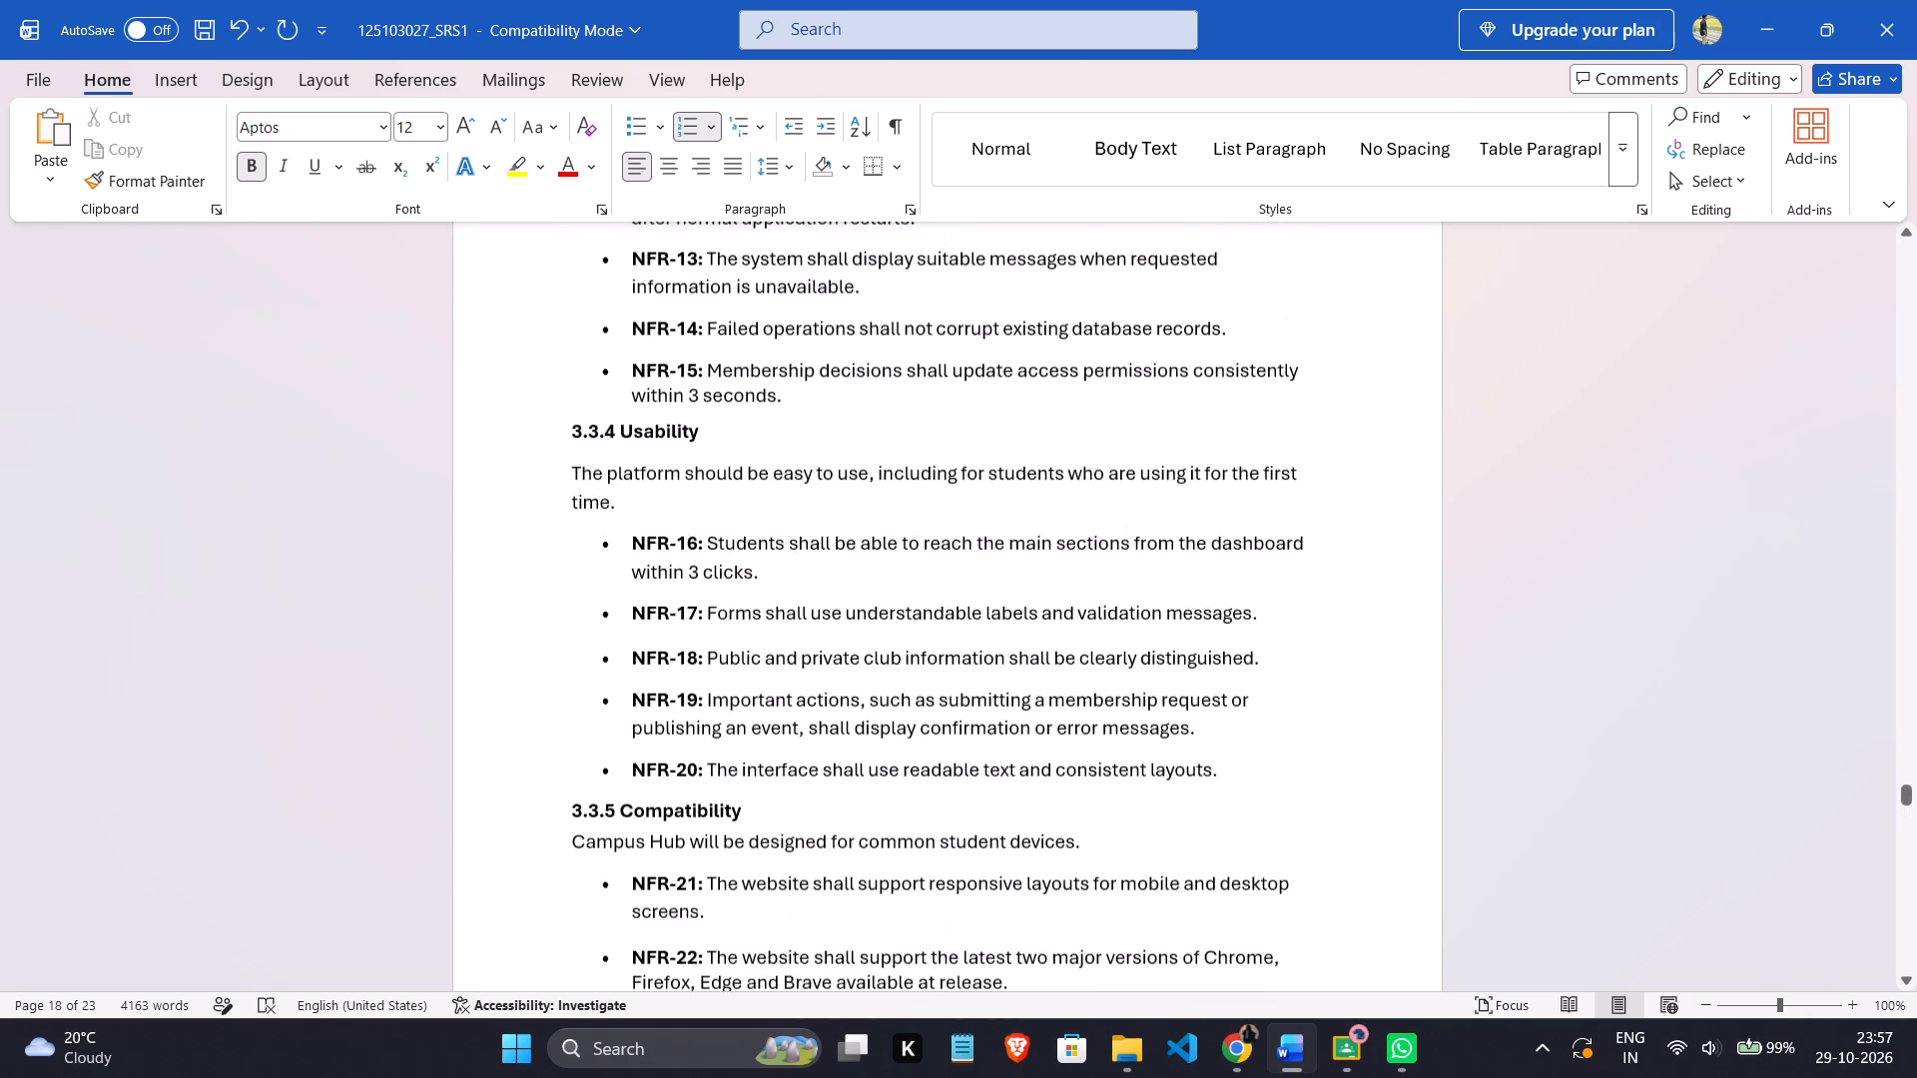
{"action": "scroll", "coordinate": [872, 632], "scroll_direction": "up", "scroll_amount": 15}
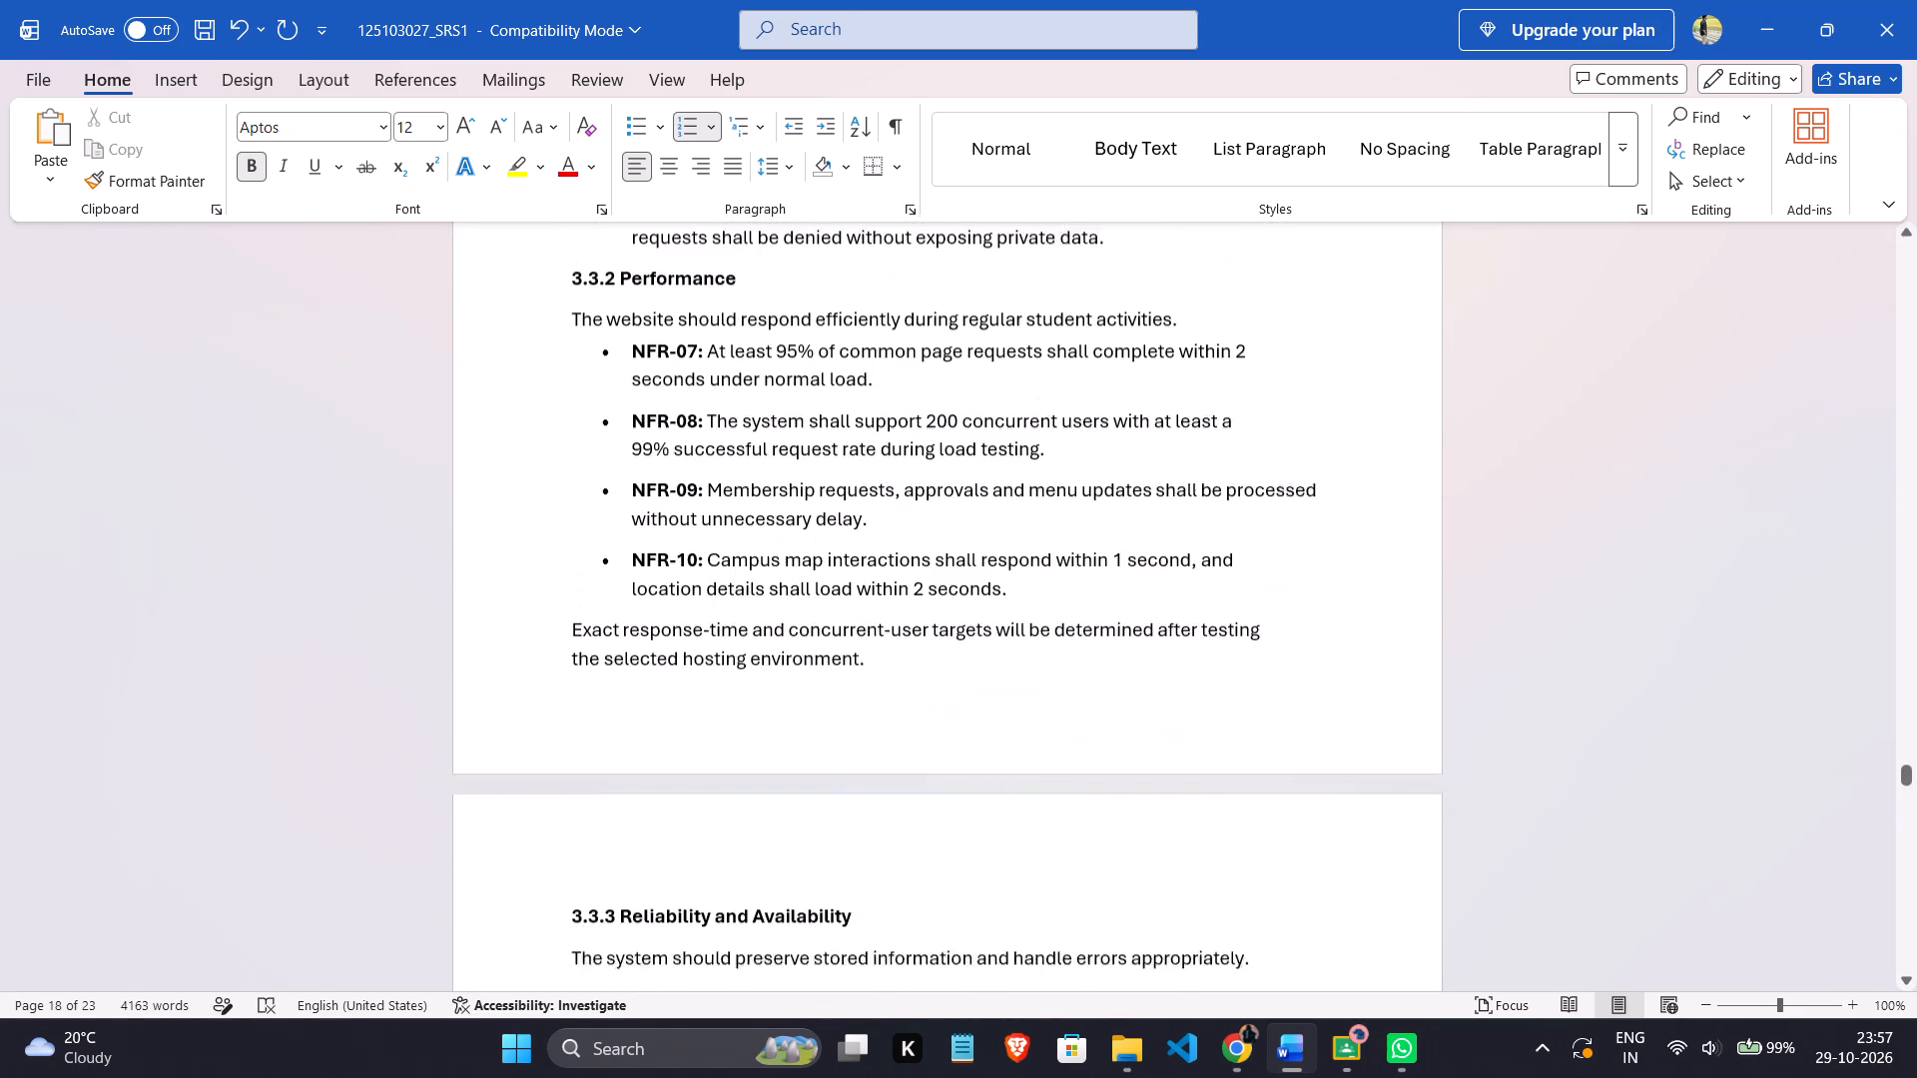
{"action": "scroll", "coordinate": [872, 632], "scroll_direction": "up", "scroll_amount": 4}
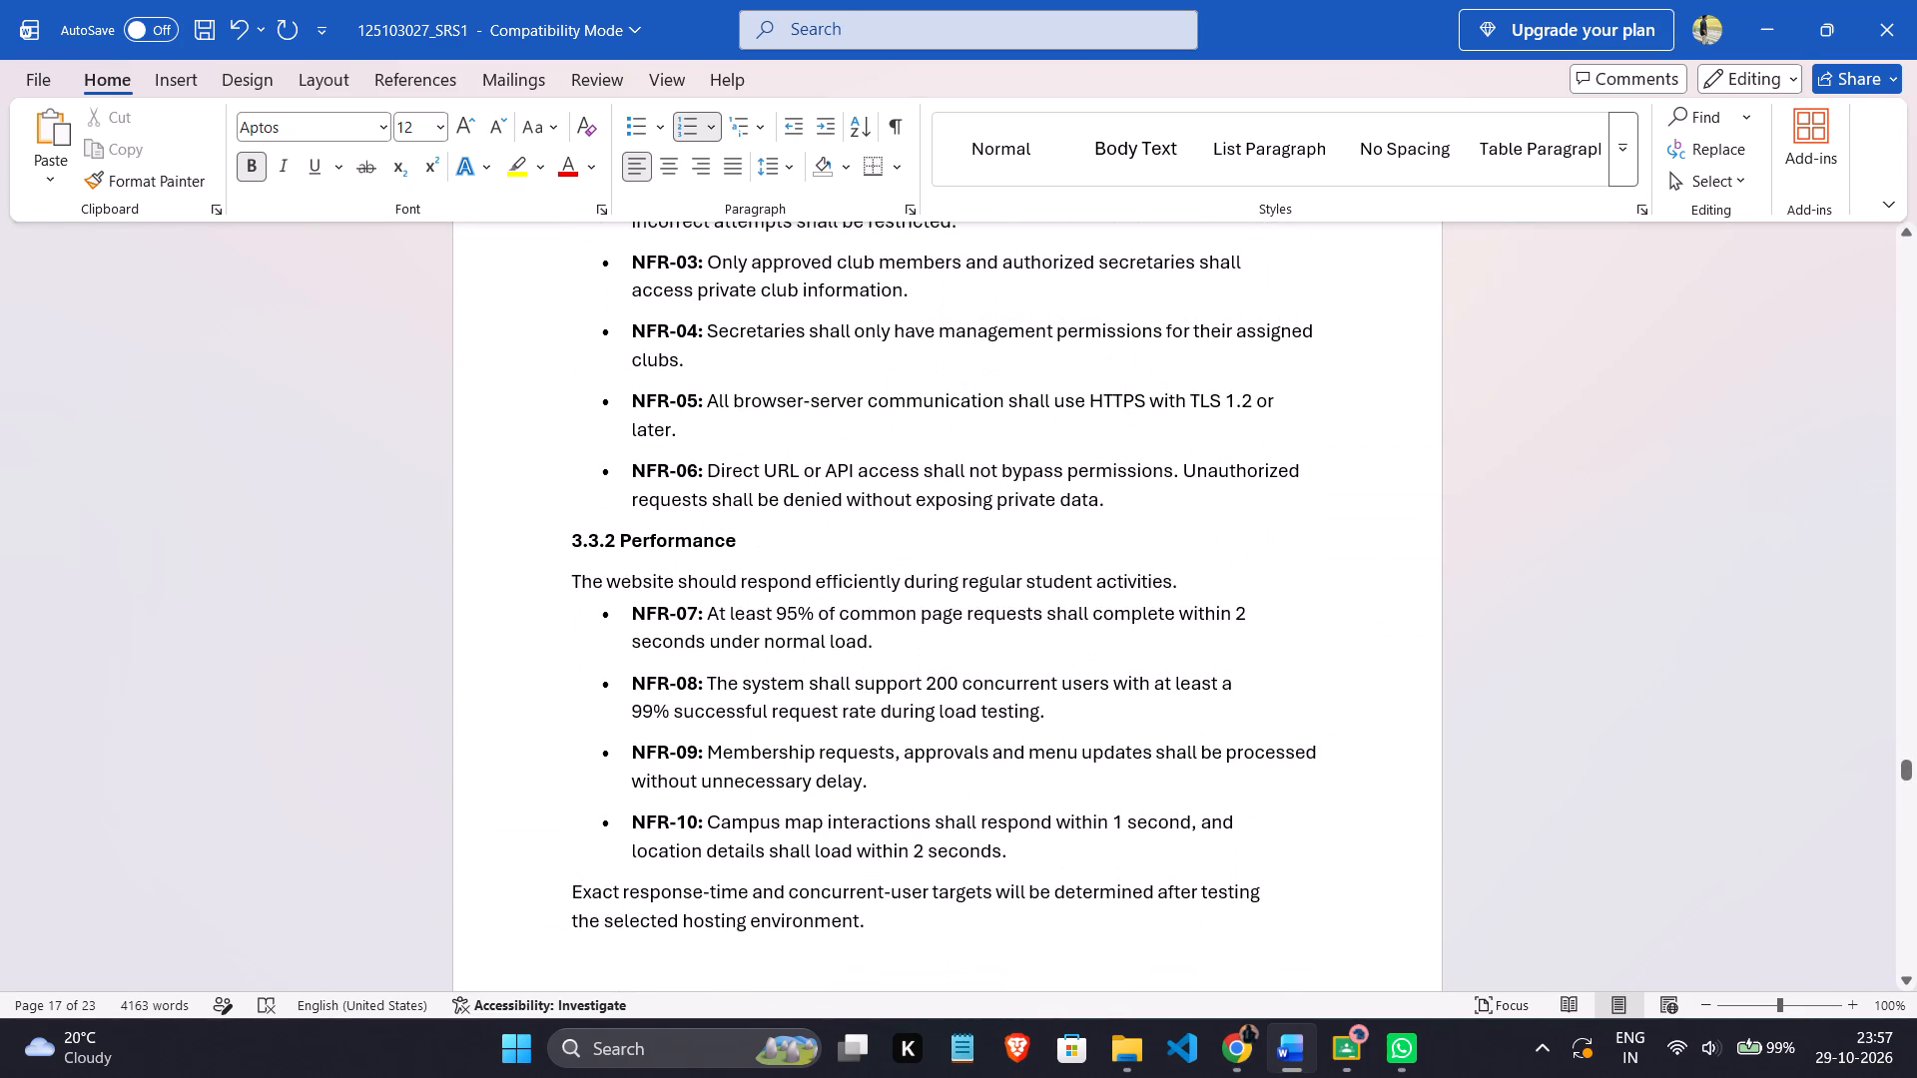
{"action": "scroll", "coordinate": [872, 632], "scroll_direction": "up", "scroll_amount": 7}
{"action": "scroll", "coordinate": [872, 632], "scroll_direction": "down", "scroll_amount": 11}
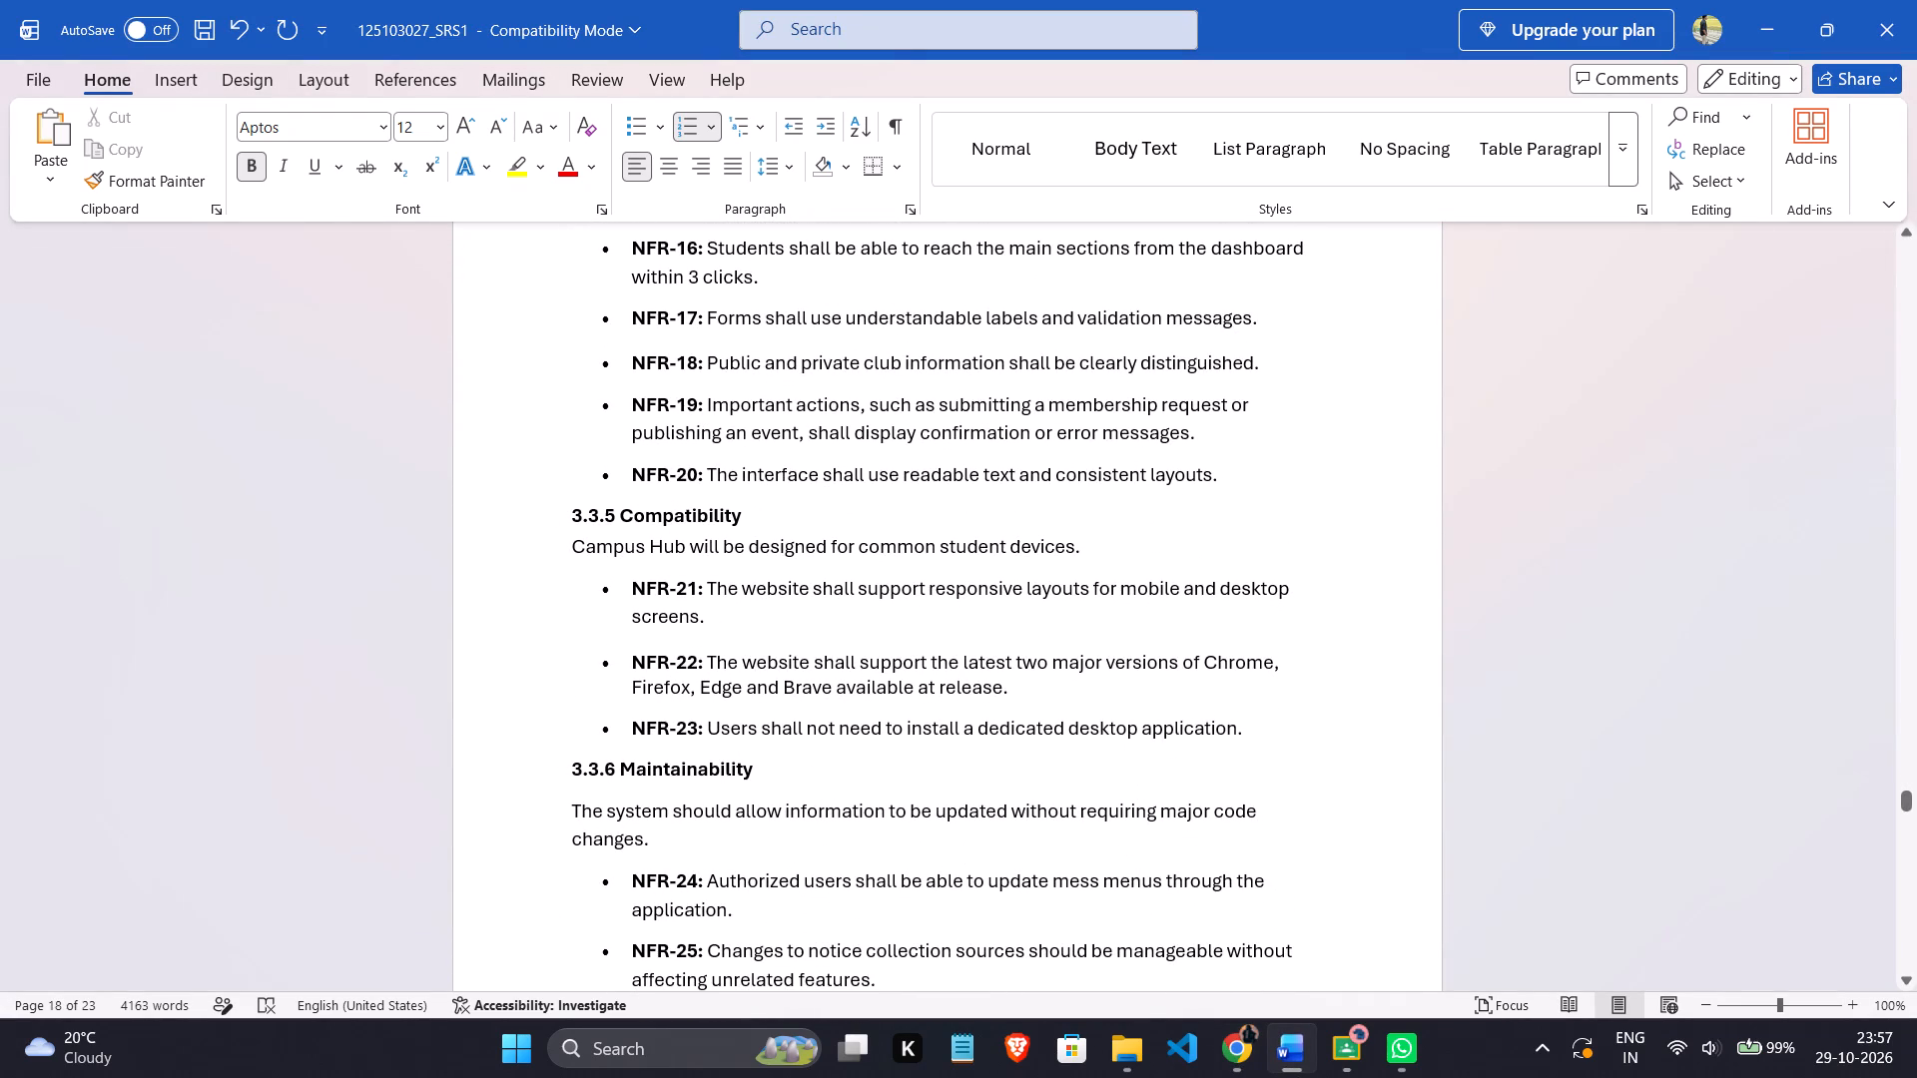
{"action": "left_click_drag", "start_coordinate": [705, 471], "coordinate": [1295, 471]}
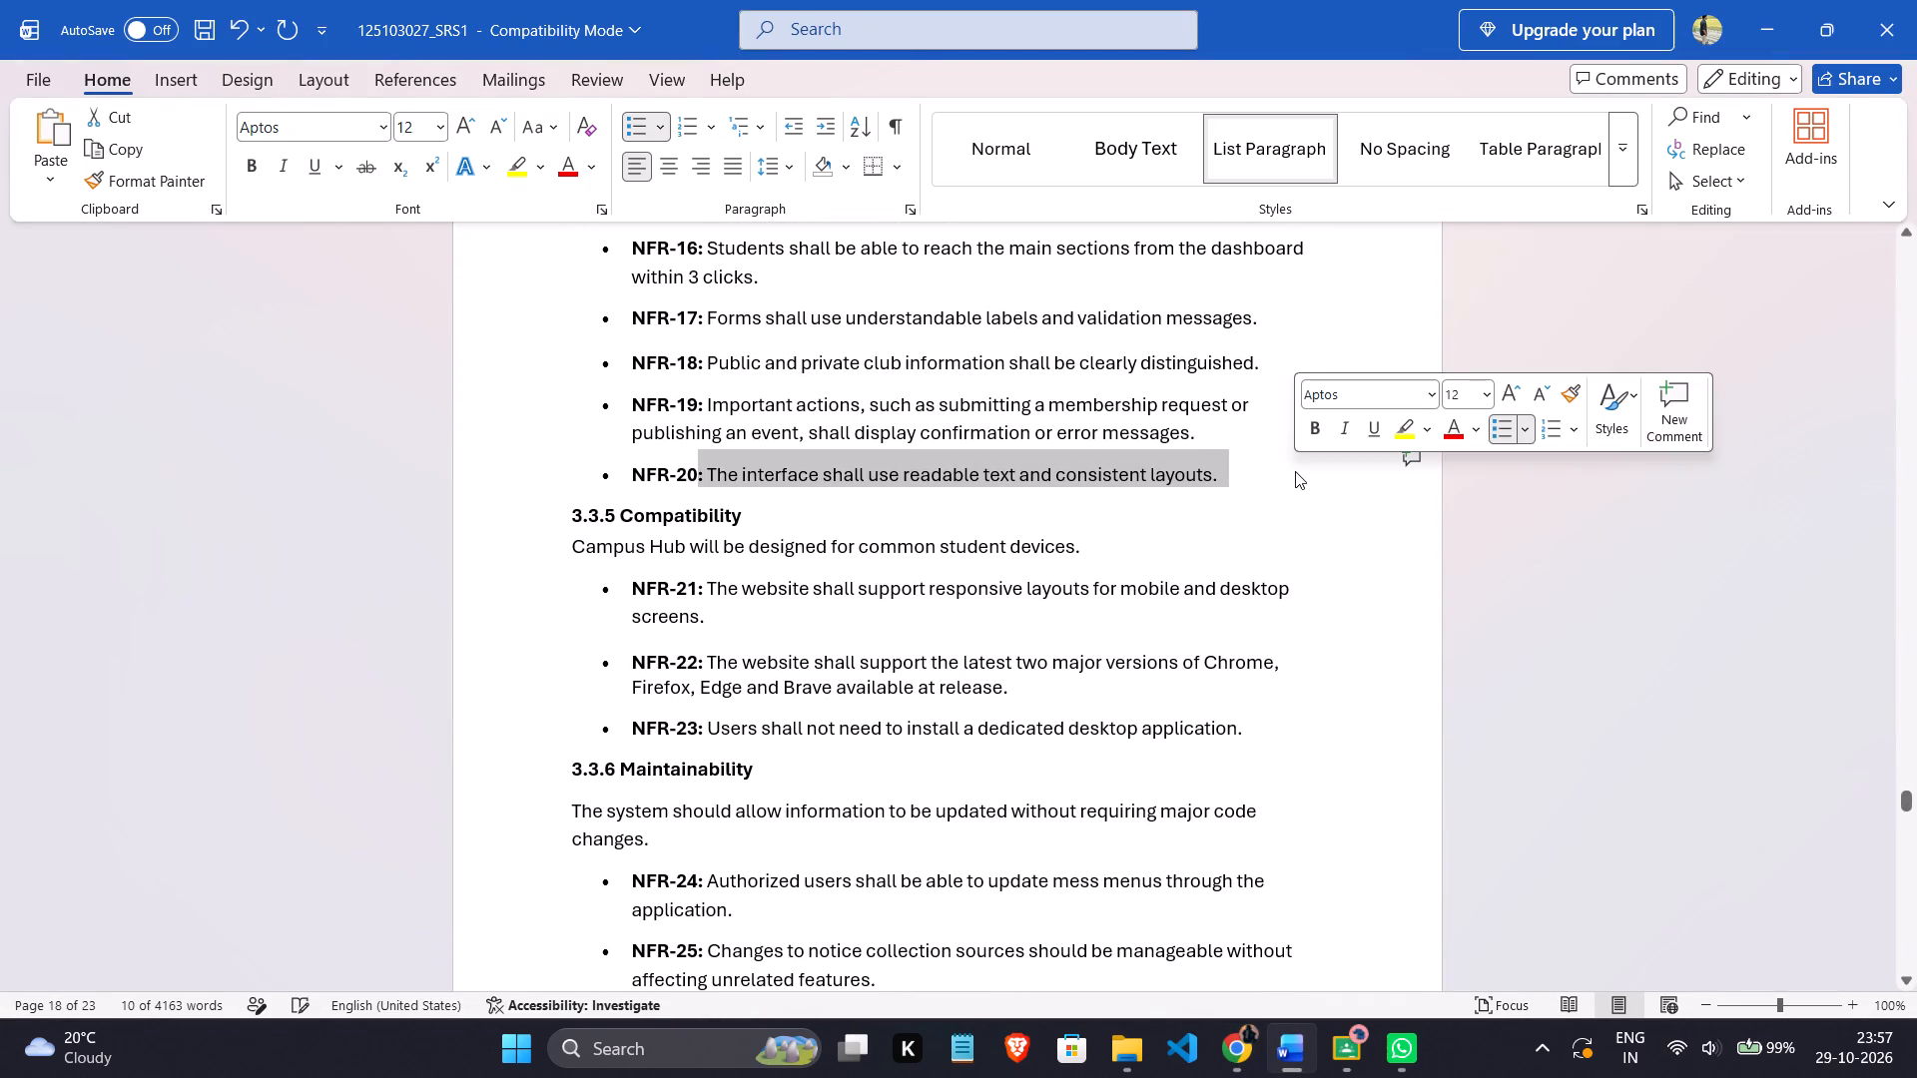
{"action": "left_click", "coordinate": [1285, 476]}
{"action": "left_click_drag", "start_coordinate": [1238, 476], "coordinate": [715, 488]}
{"action": "left_click", "coordinate": [710, 479]}
{"action": "left_click_drag", "start_coordinate": [710, 479], "coordinate": [1256, 477]}
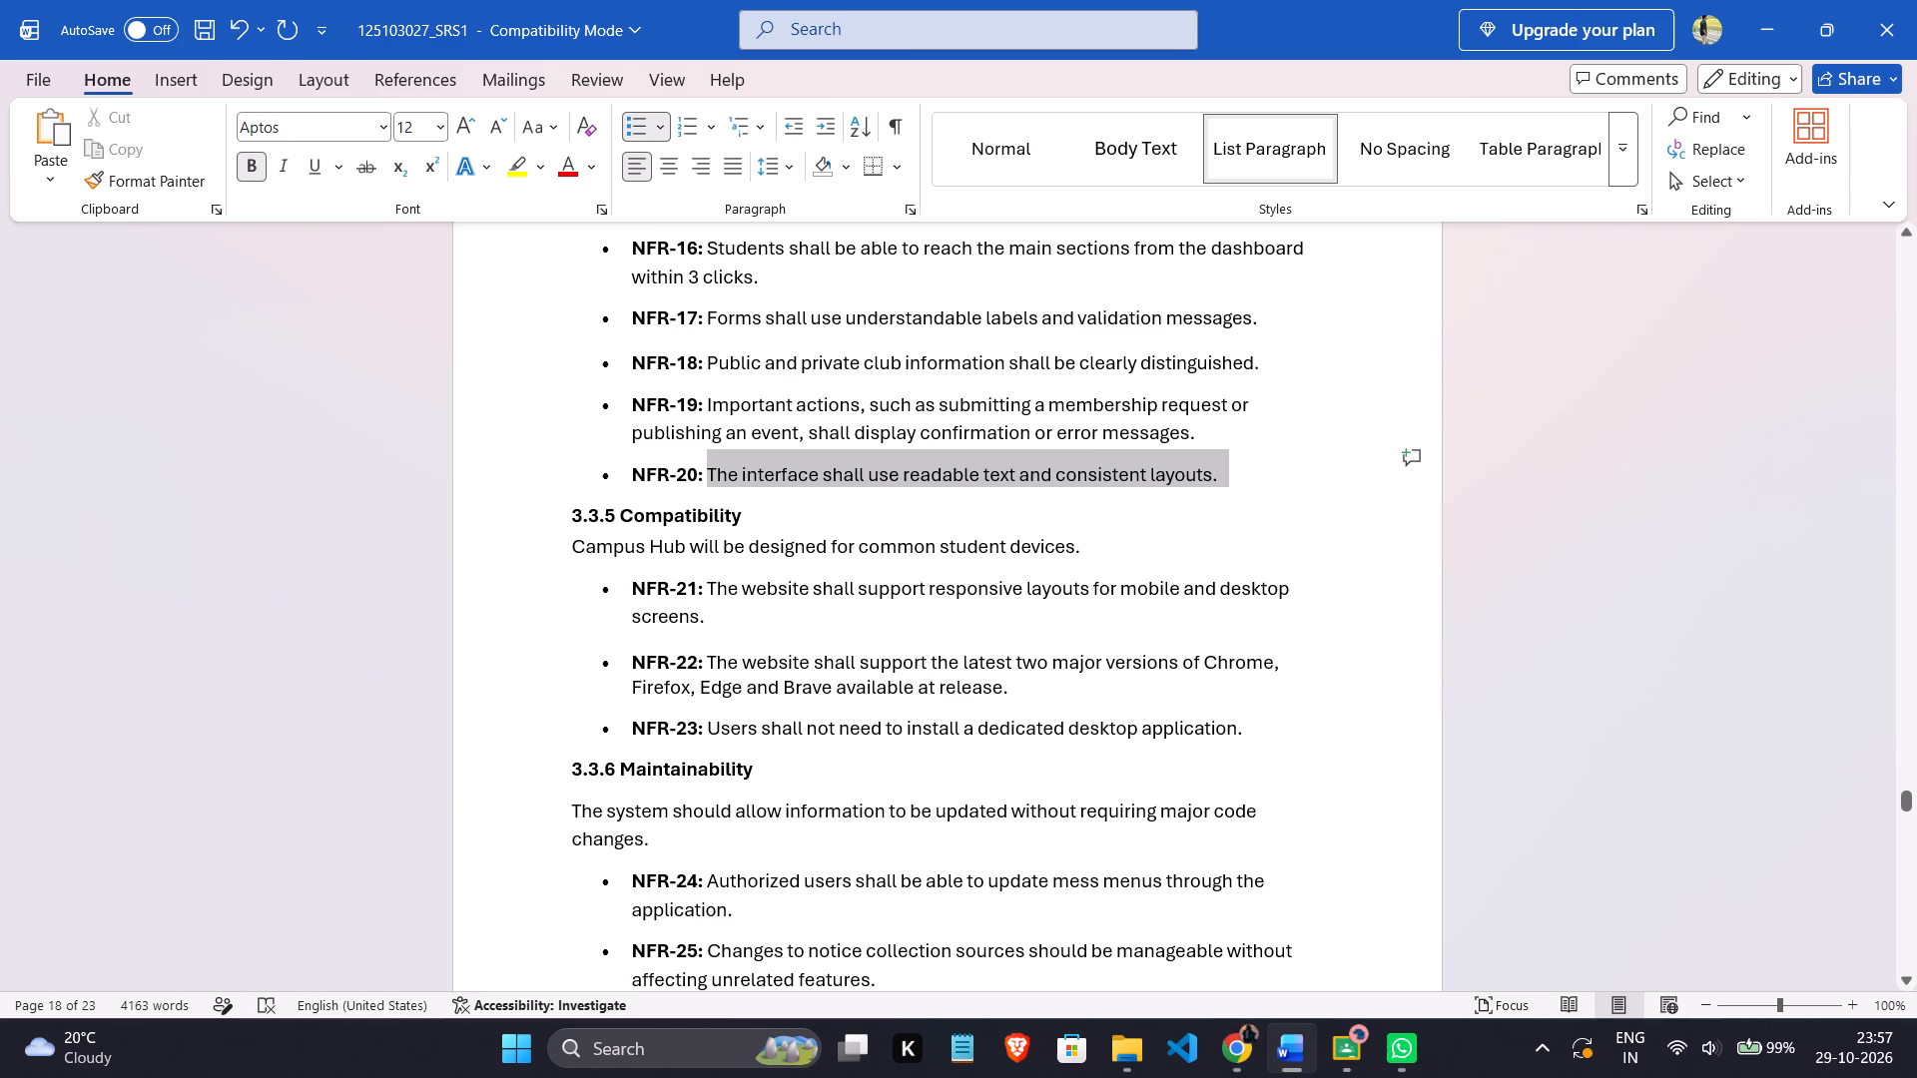
{"action": "left_click_drag", "start_coordinate": [1256, 477], "coordinate": [1217, 479]}
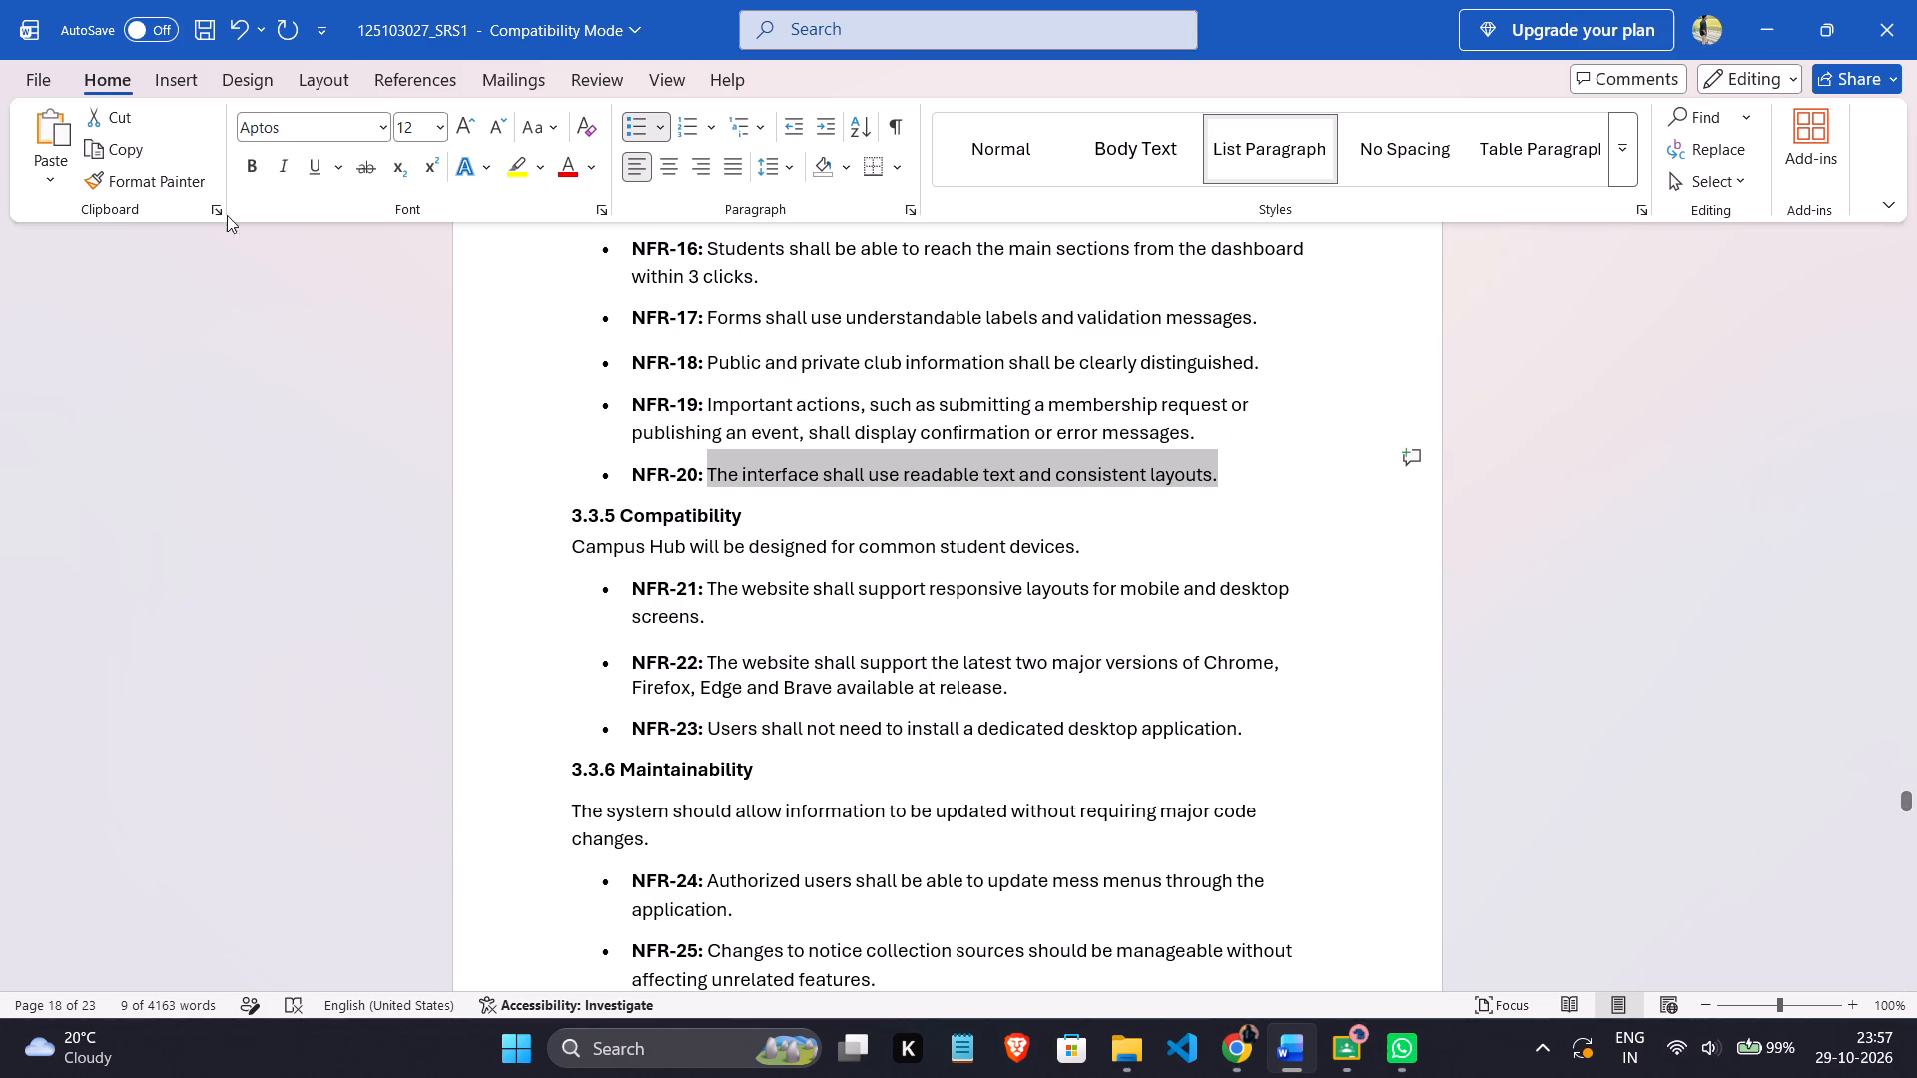
{"action": "left_click", "coordinate": [53, 184]}
{"action": "left_click", "coordinate": [124, 245]}
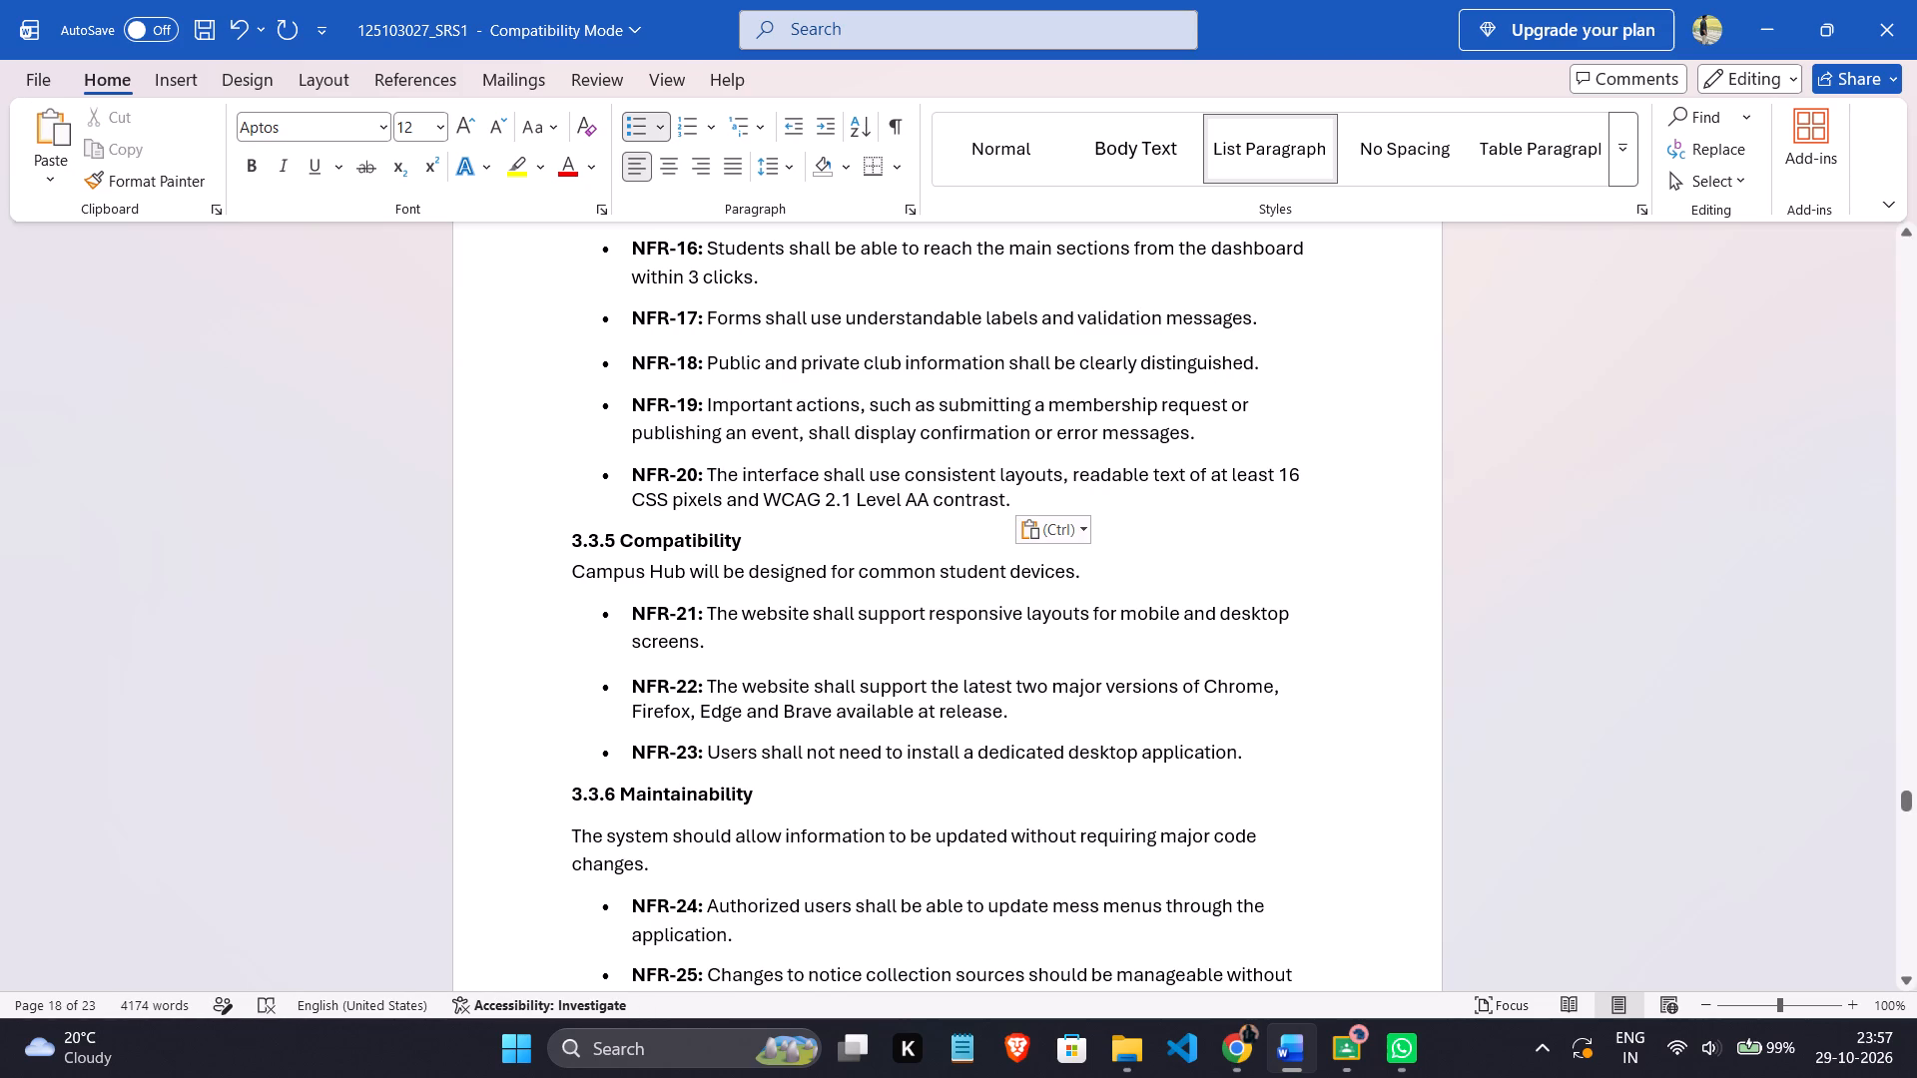
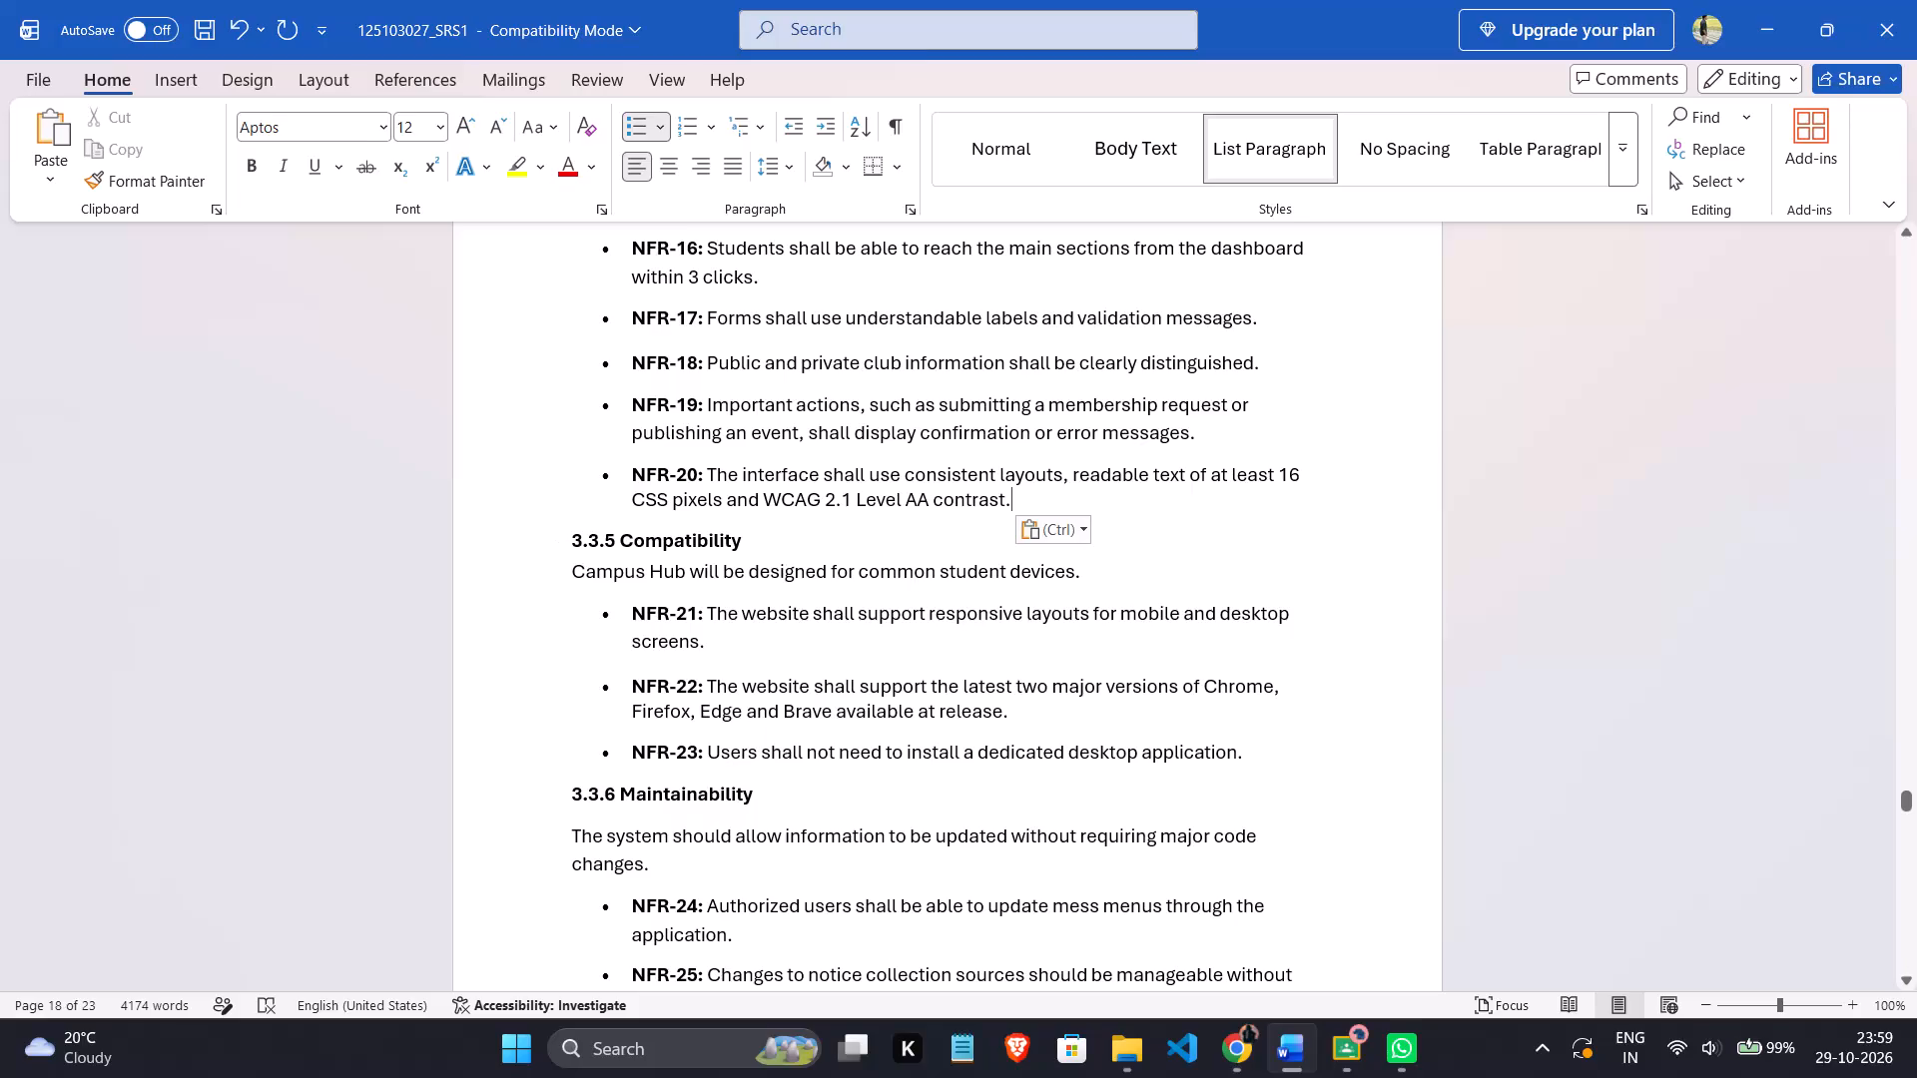
Remove the page gap between the 3.5 Other Requirements heading and heading 3.5.1, retyping the latter's first word as "DataBase".
{"action": "left_click", "coordinate": [1213, 489]}
{"action": "scroll", "coordinate": [1161, 446], "scroll_direction": "down", "scroll_amount": 13}
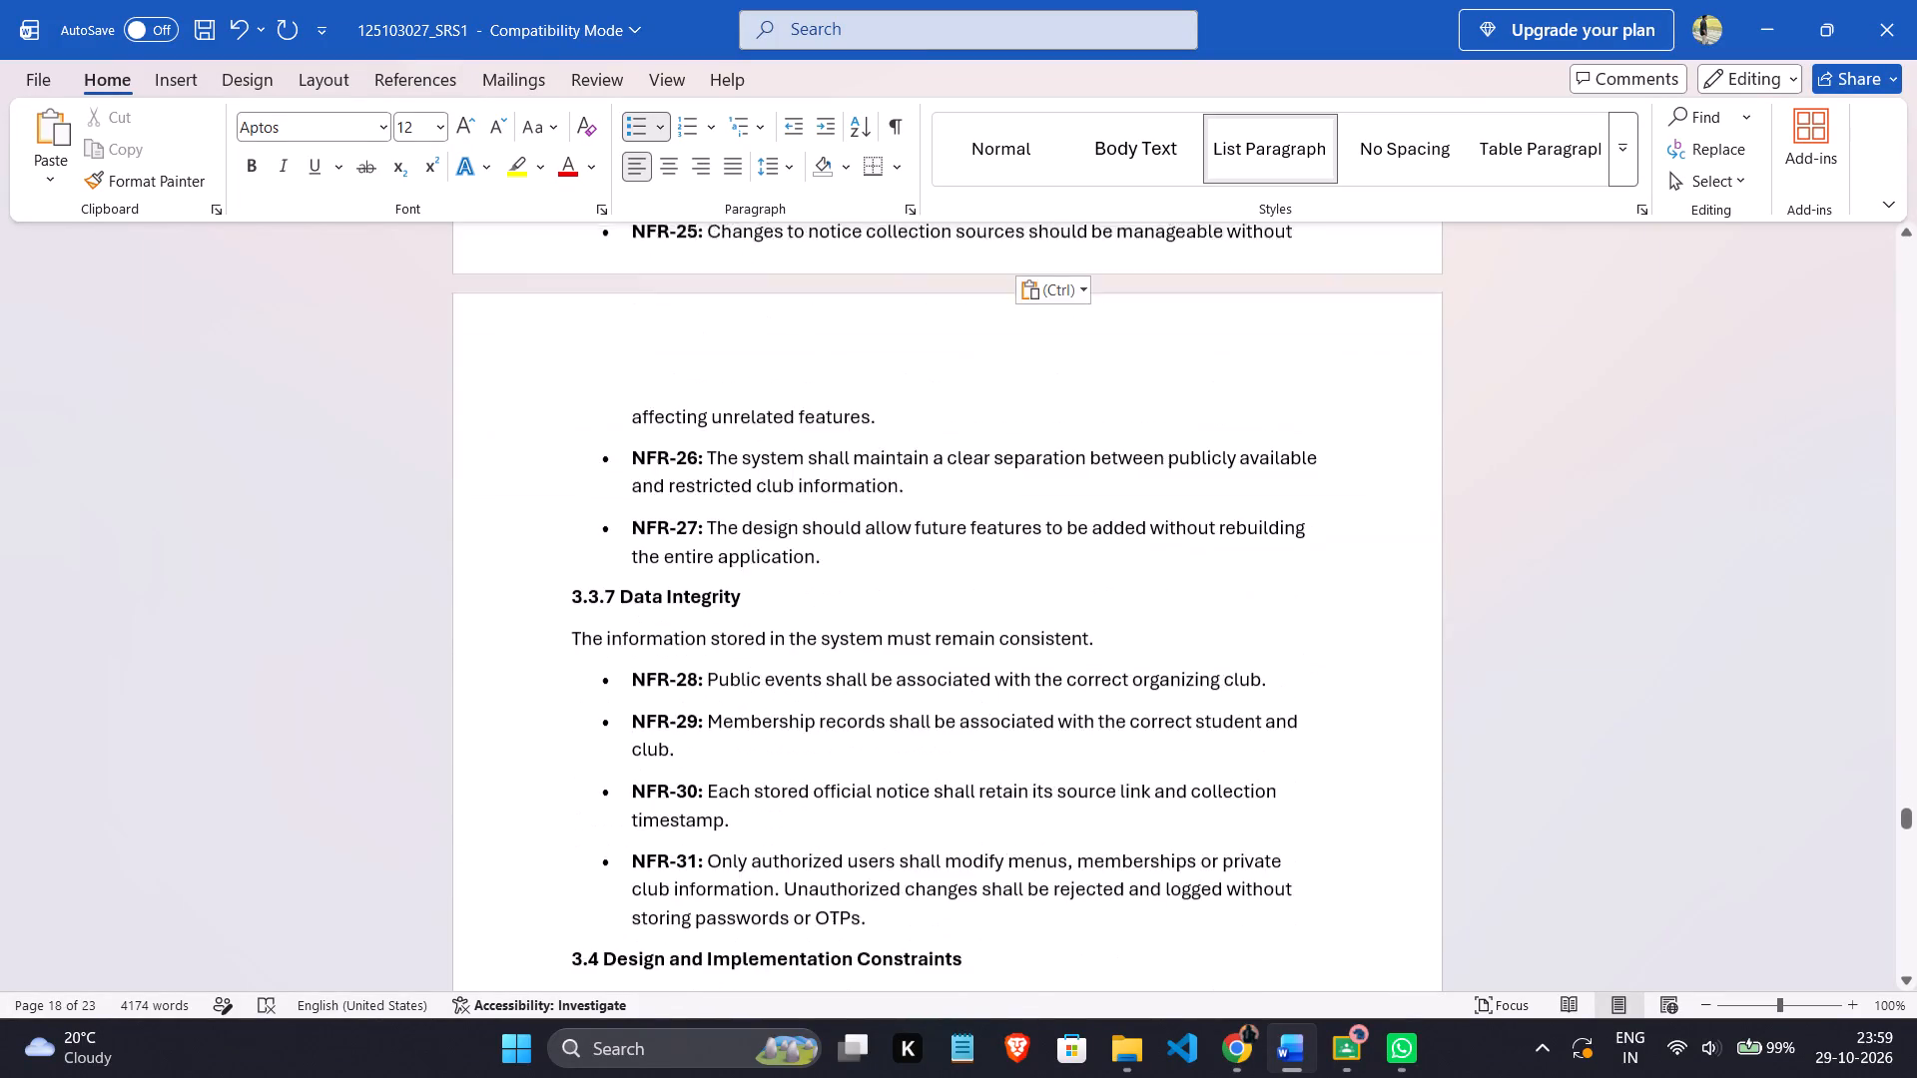
{"action": "scroll", "coordinate": [1161, 446], "scroll_direction": "down", "scroll_amount": 20}
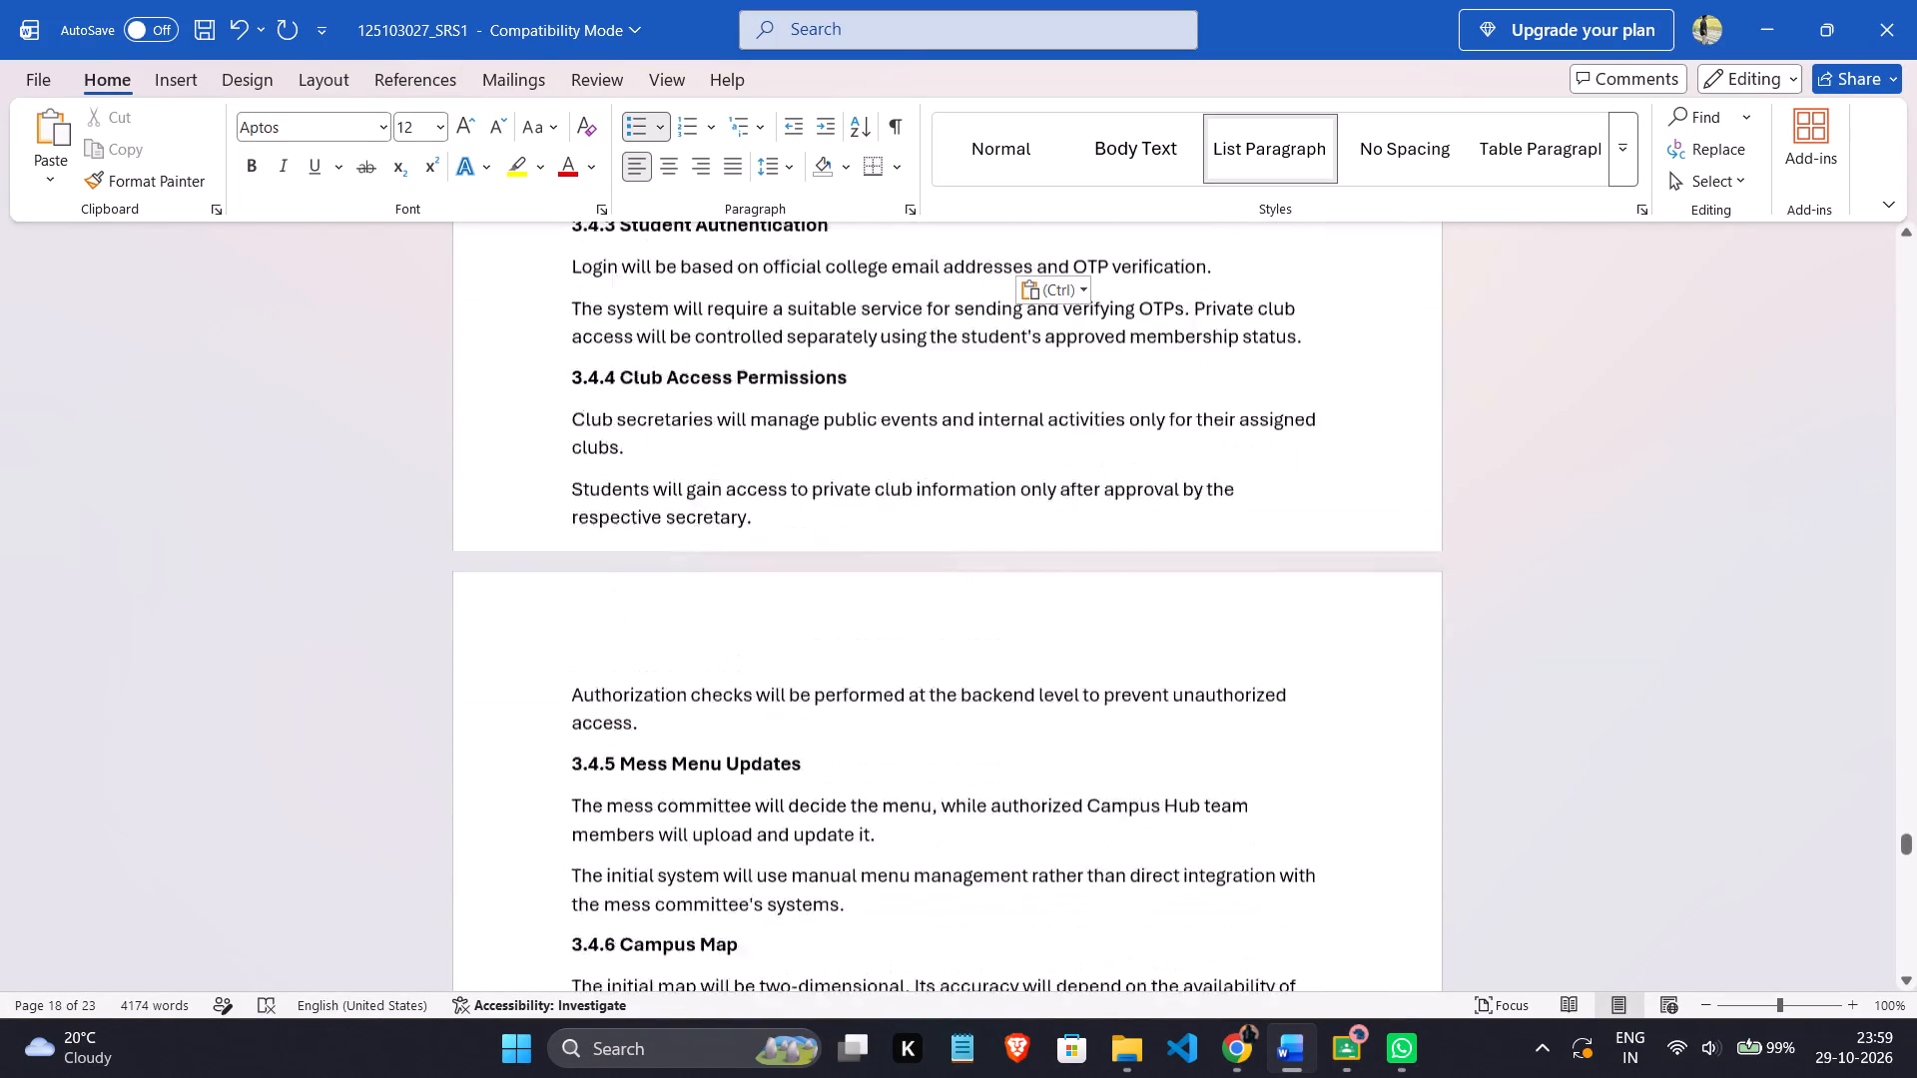
{"action": "scroll", "coordinate": [1163, 444], "scroll_direction": "down", "scroll_amount": 8}
{"action": "scroll", "coordinate": [1163, 444], "scroll_direction": "down", "scroll_amount": 13}
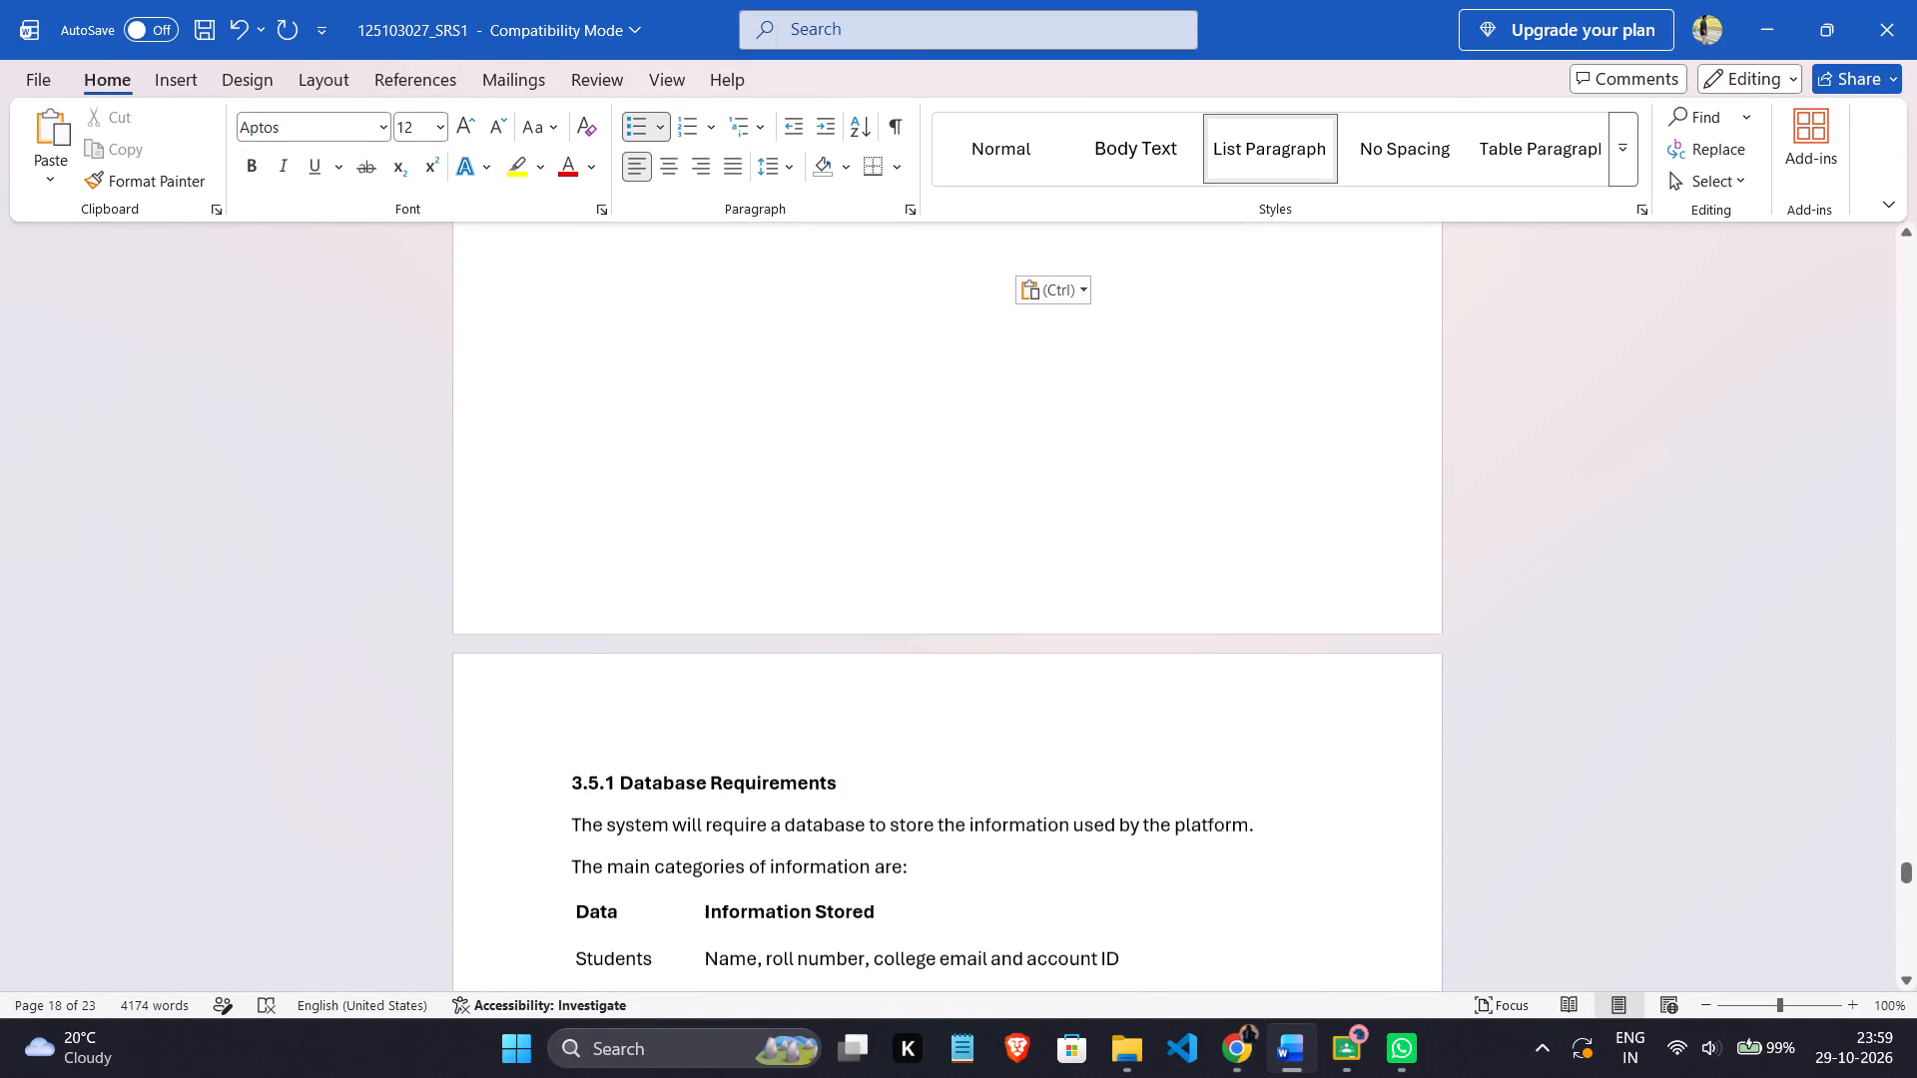
{"action": "left_click", "coordinate": [657, 724]}
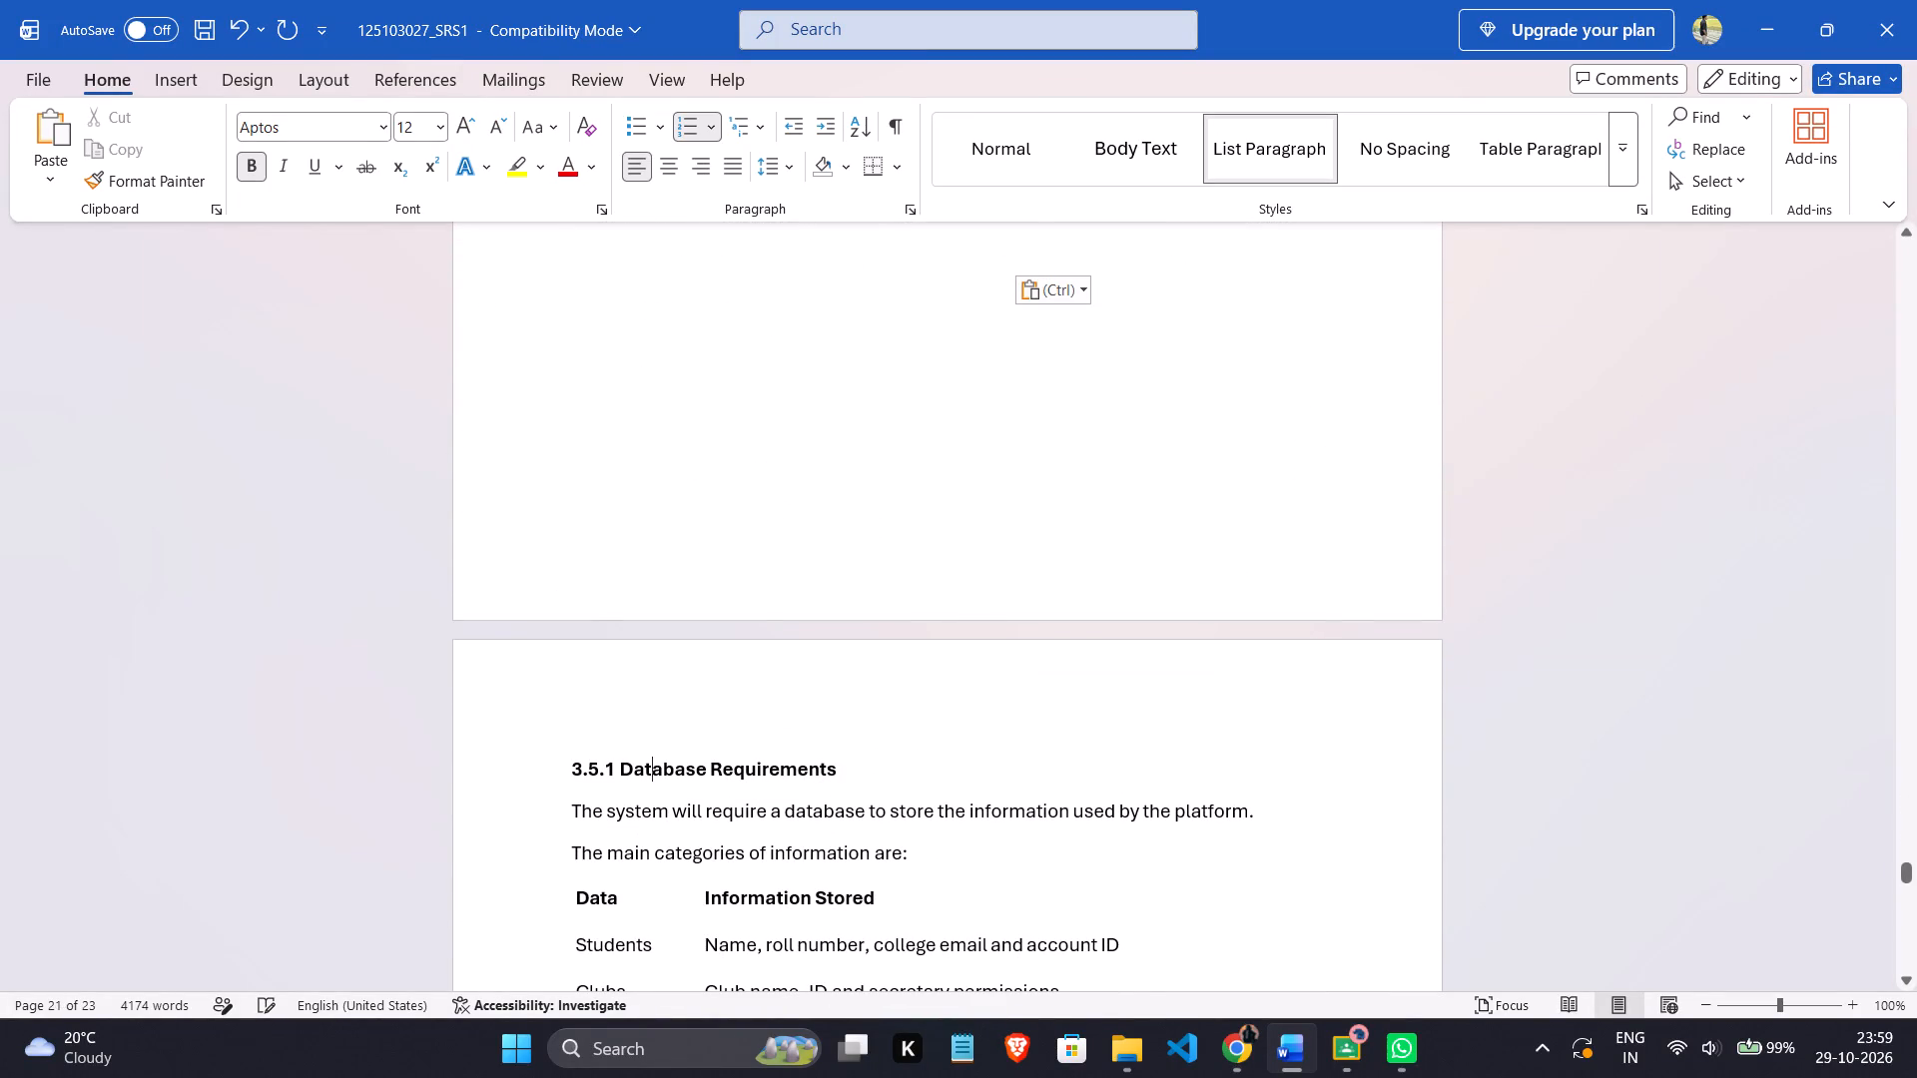
{"action": "left_click_drag", "start_coordinate": [643, 768], "coordinate": [864, 456]}
{"action": "scroll", "coordinate": [861, 458], "scroll_direction": "up", "scroll_amount": 6}
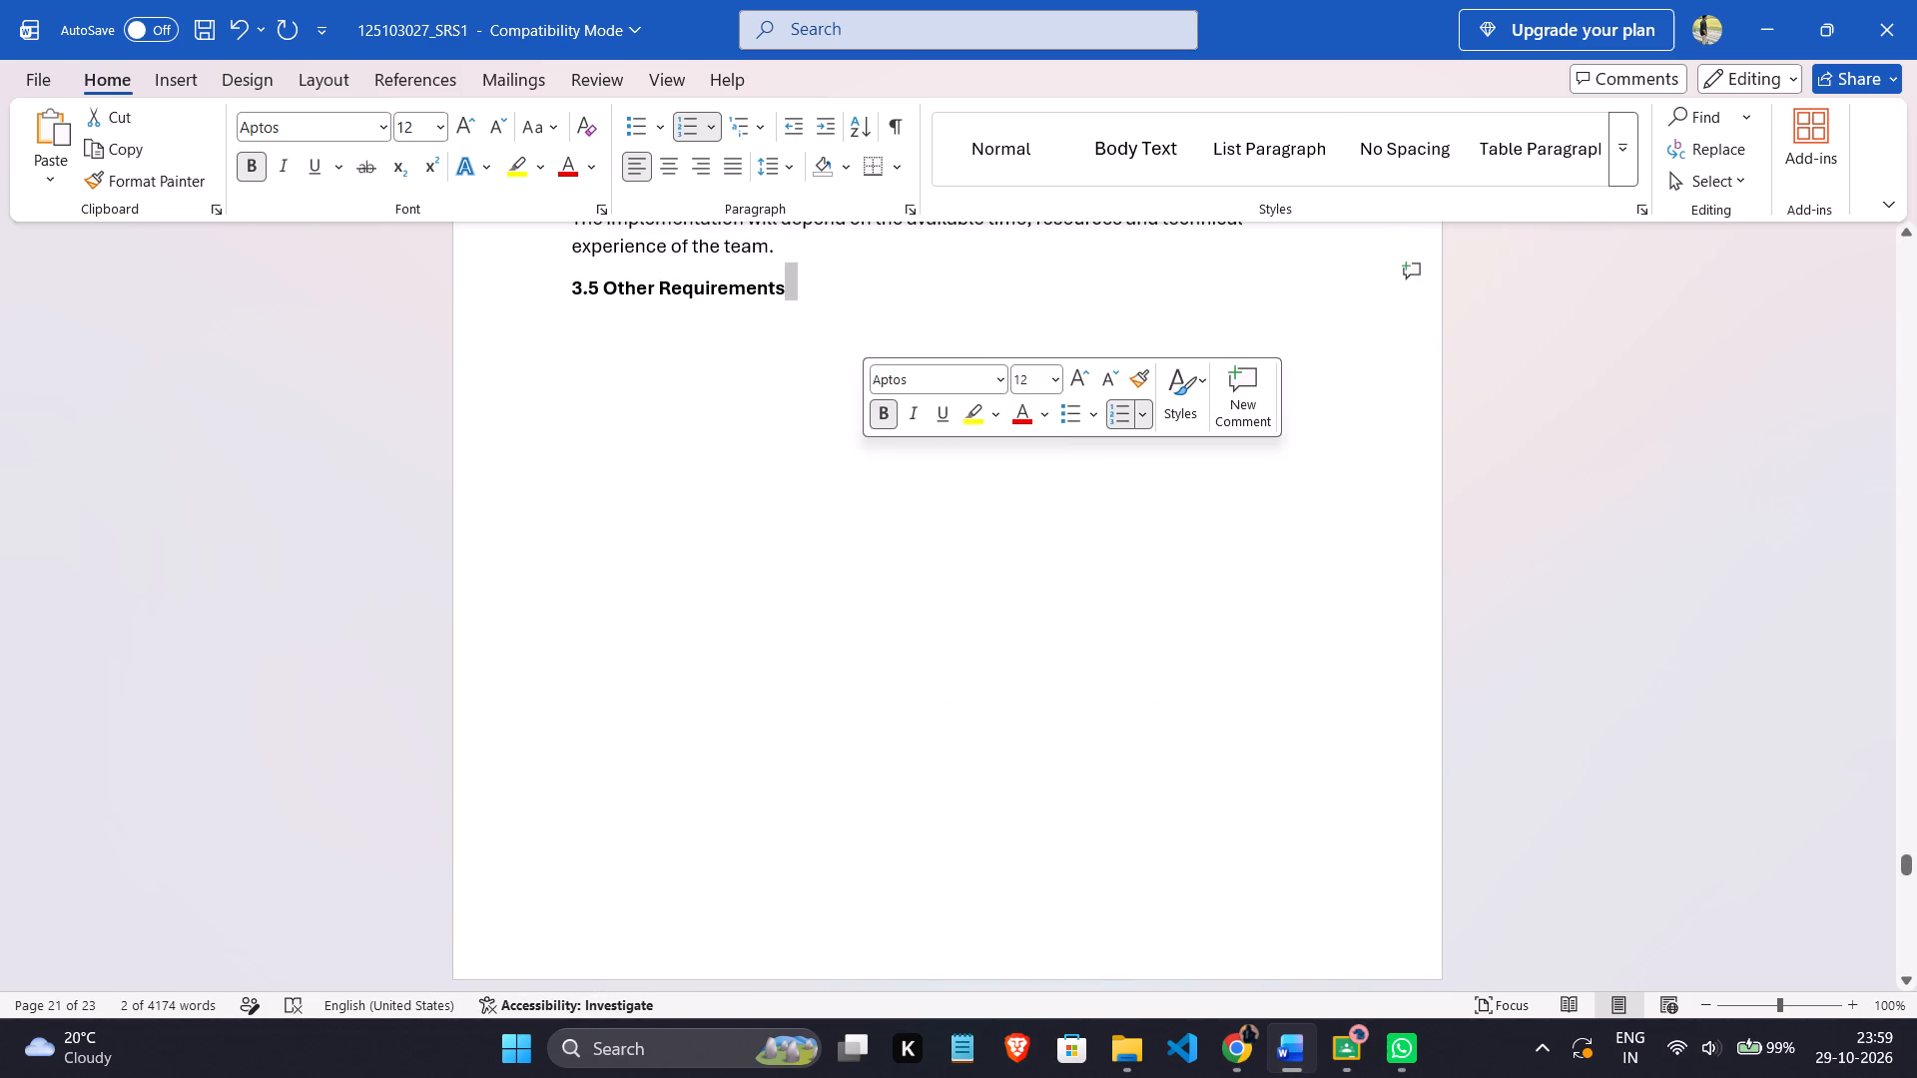
{"action": "key", "text": "BackSpace"}
{"action": "type", "text": "Da"}
{"action": "type", "text": "ta"}
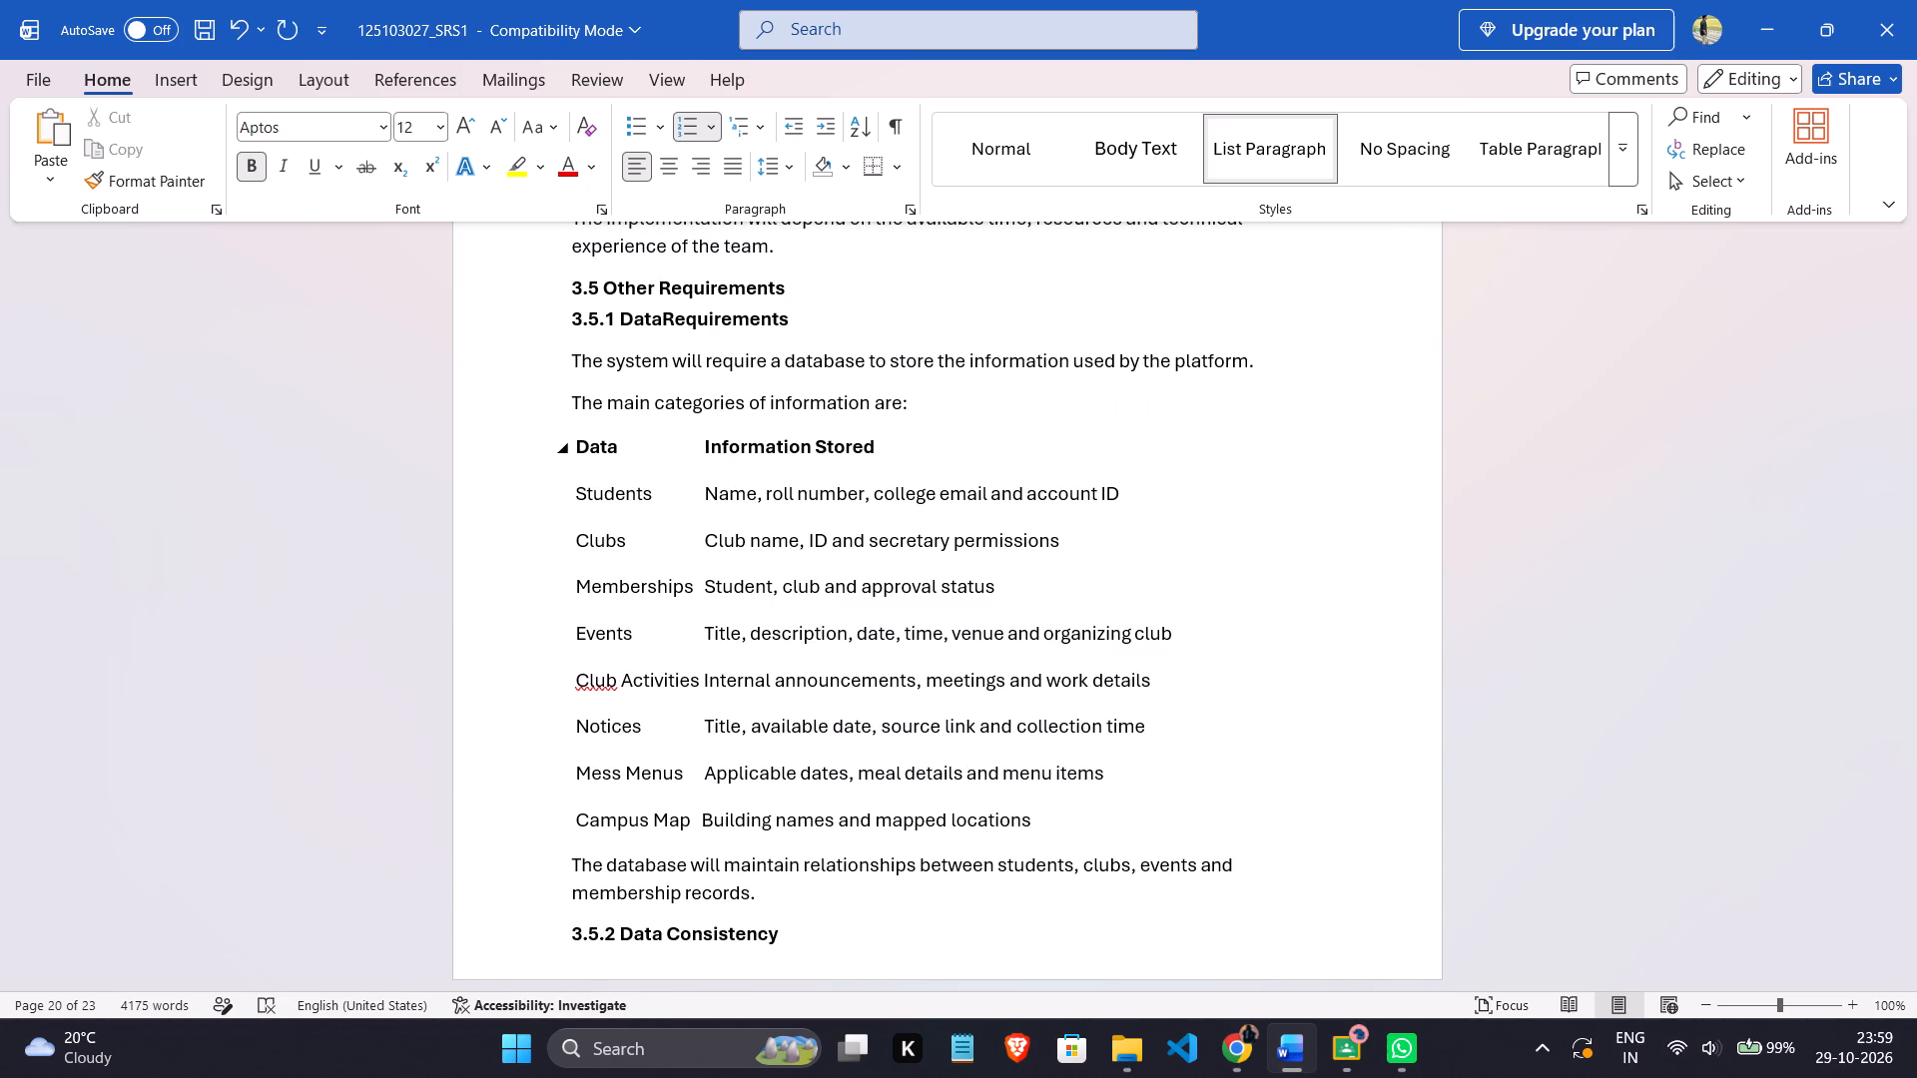
{"action": "type", "text": "Base"}
{"action": "key", "text": "space"}
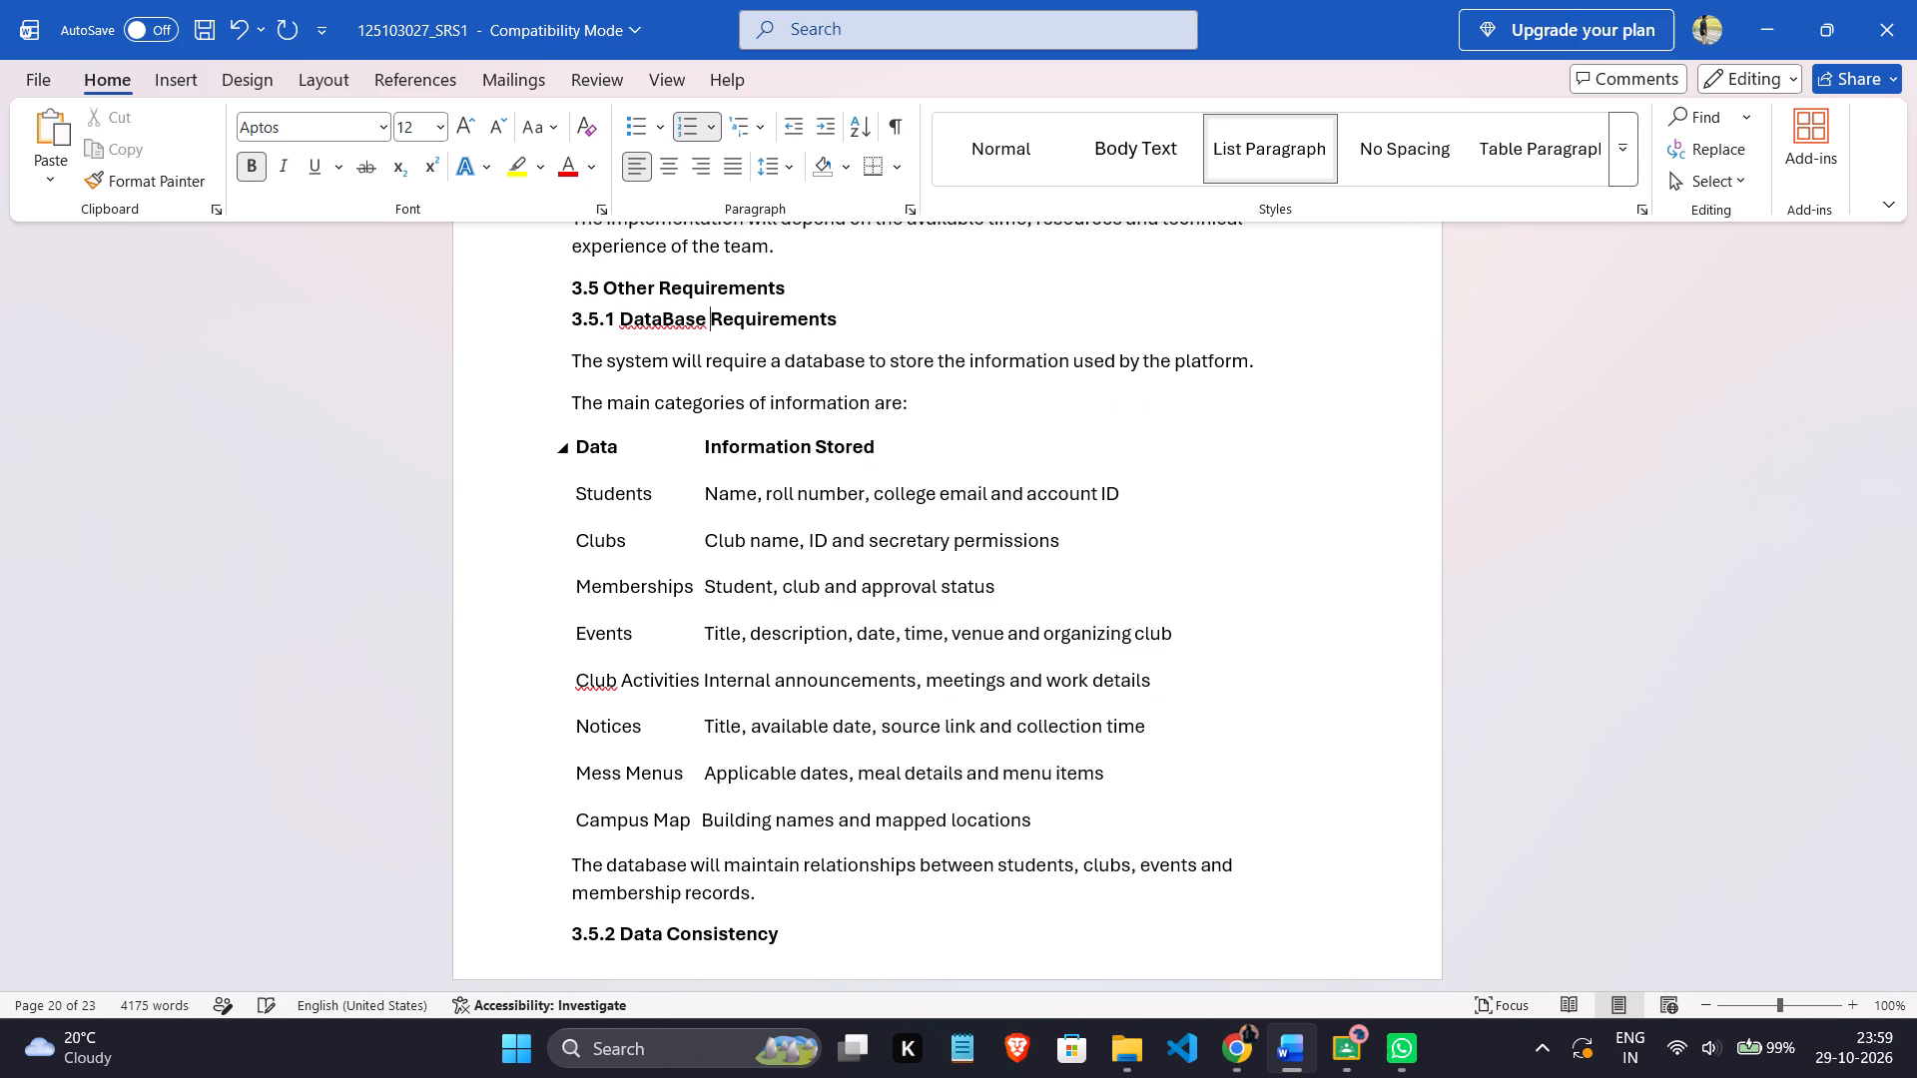
Insert an unnumbered blank line between the 3.5 Other Requirements heading and the 3.5.1 heading.
{"action": "scroll", "coordinate": [864, 428], "scroll_direction": "up", "scroll_amount": 6}
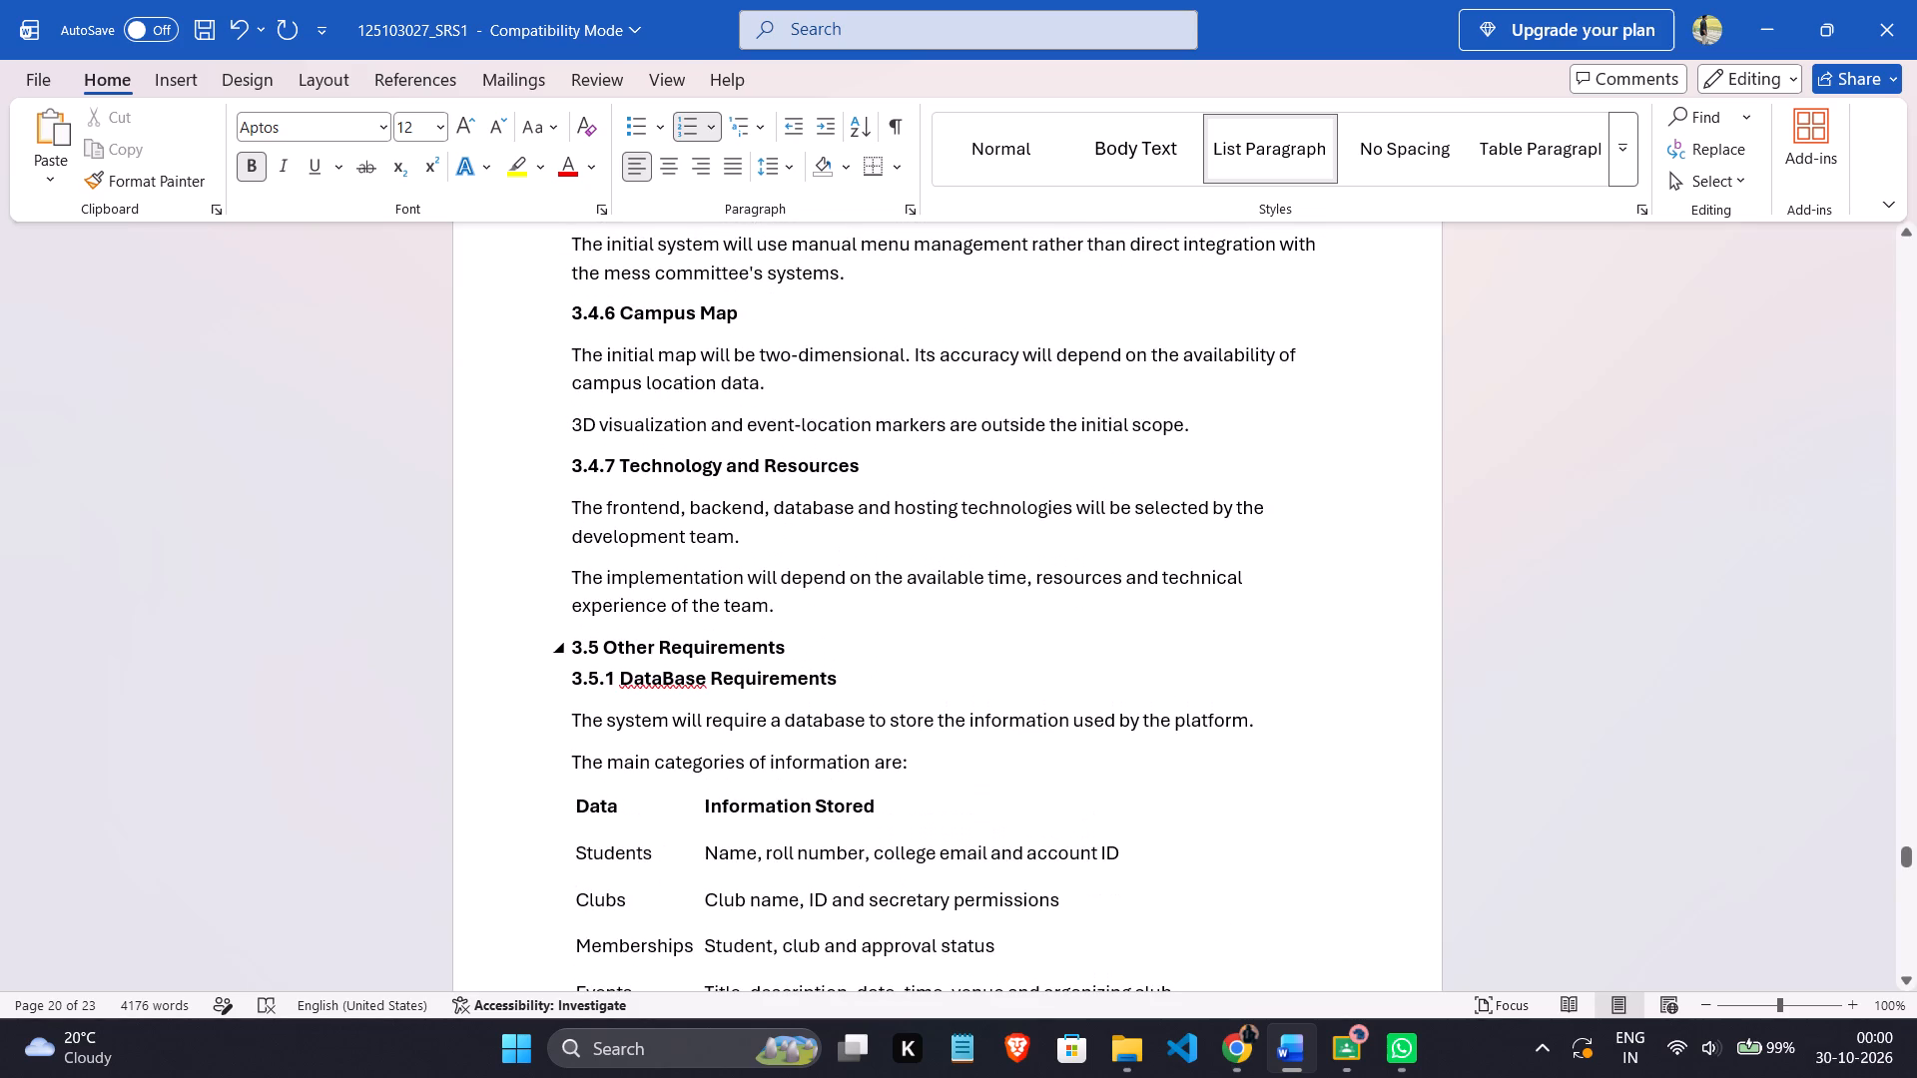
{"action": "left_click", "coordinate": [859, 639]}
{"action": "key", "text": "Return"}
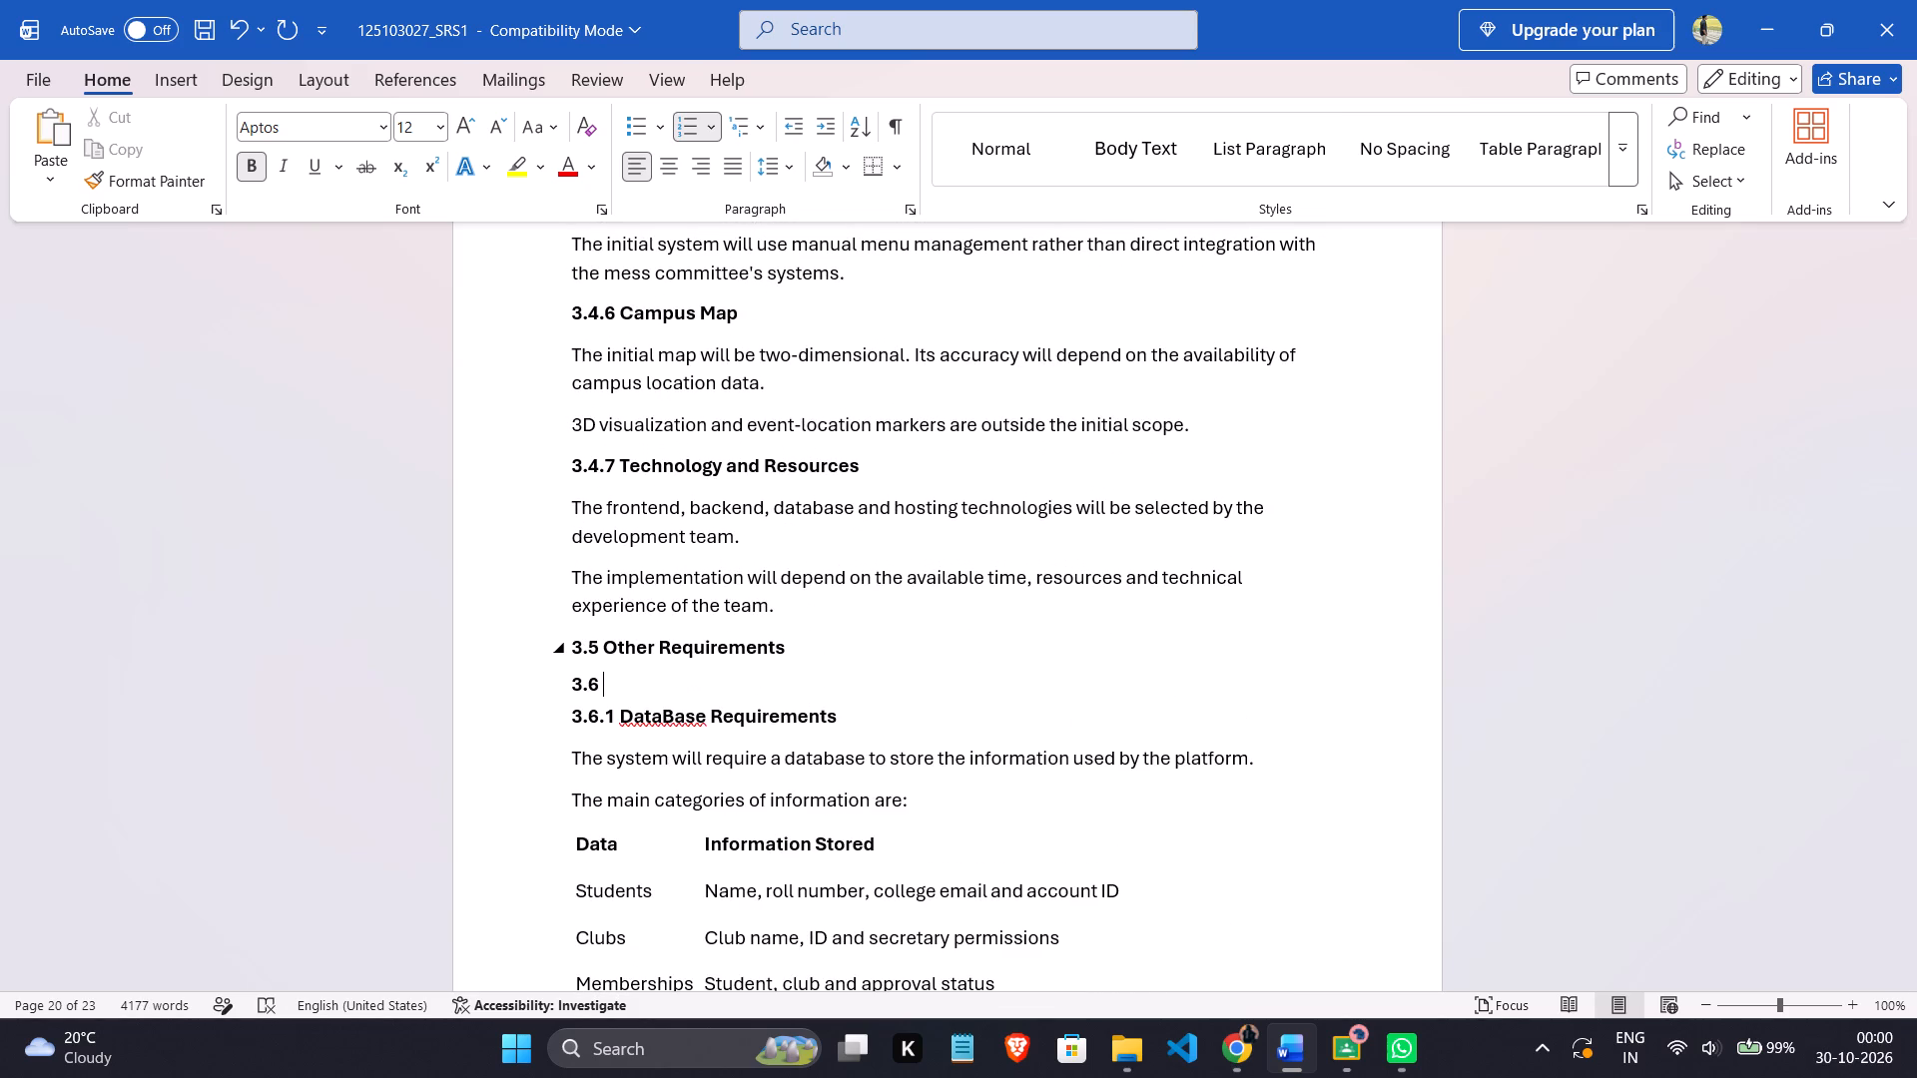
{"action": "key", "text": "BackSpace"}
Switch to Google Chrome.
{"action": "left_click", "coordinate": [1215, 1073]}
{"action": "left_click", "coordinate": [1217, 1069]}
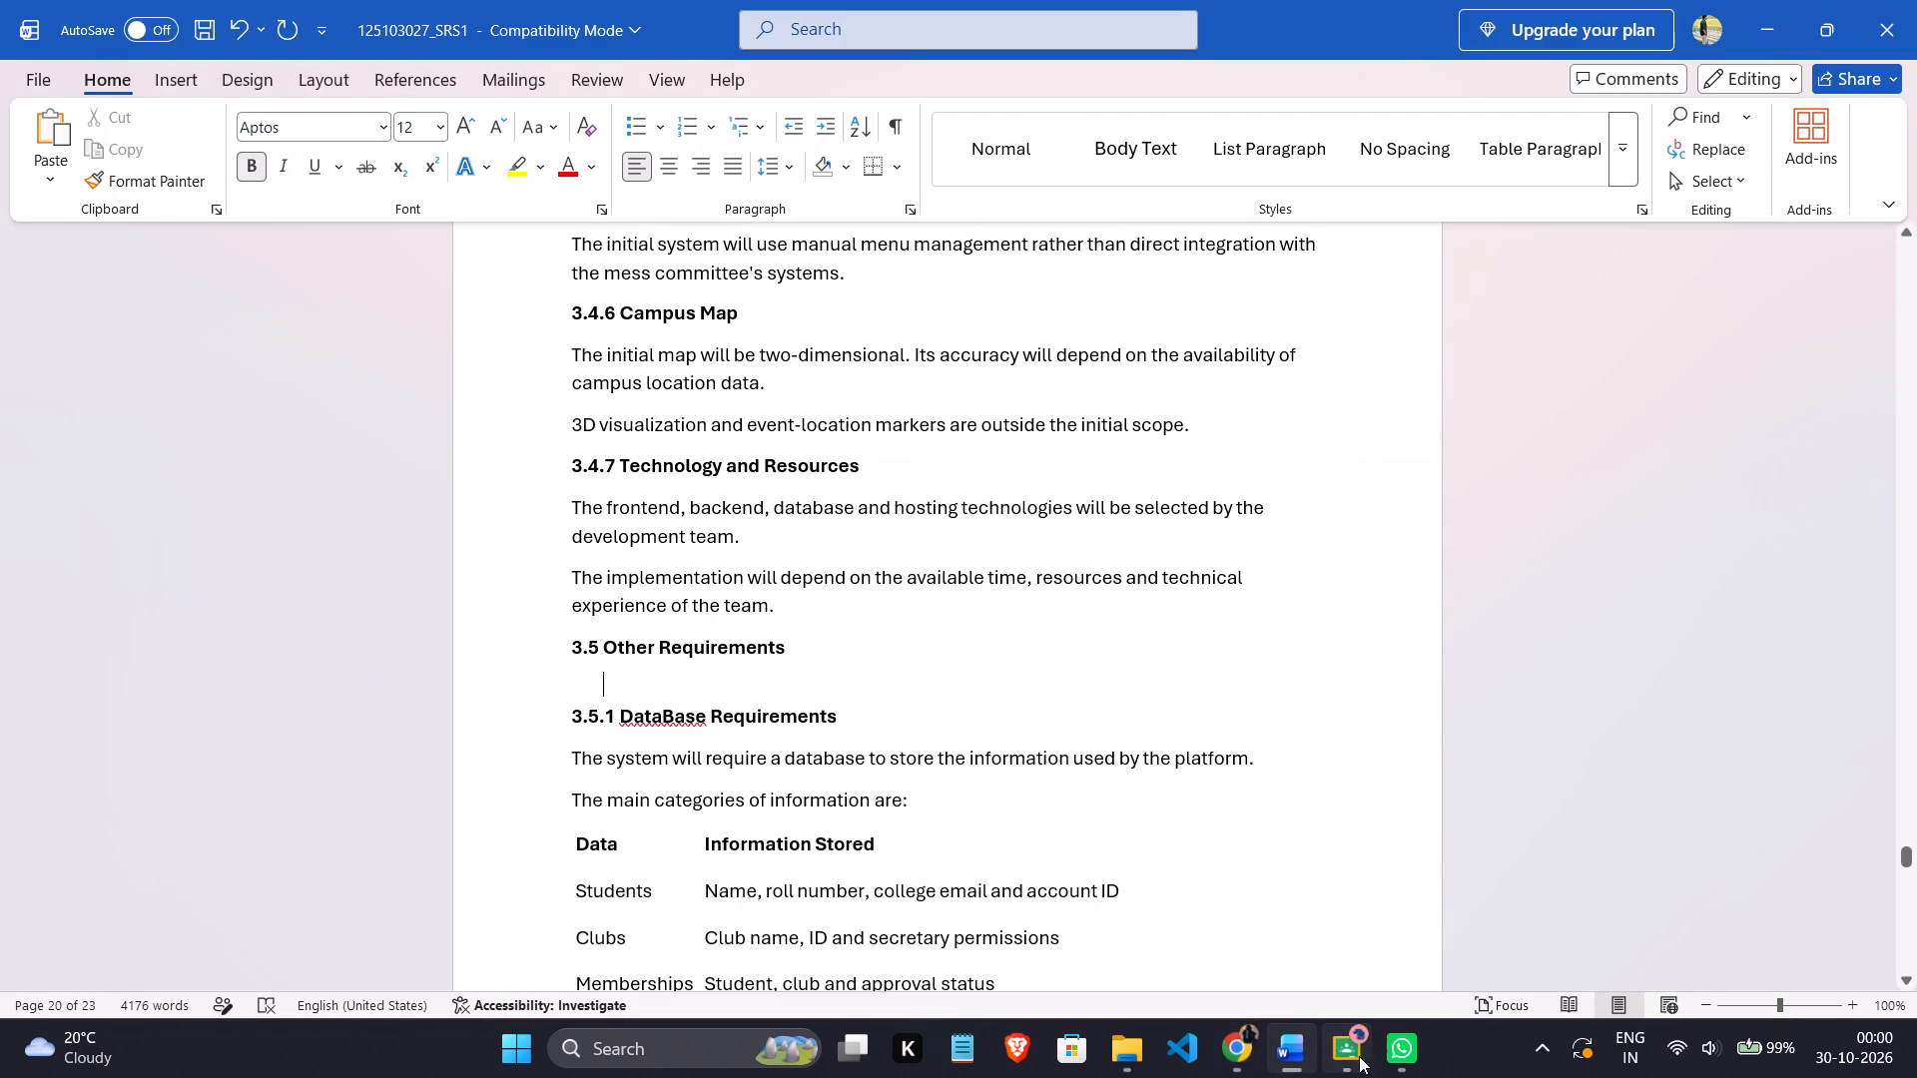
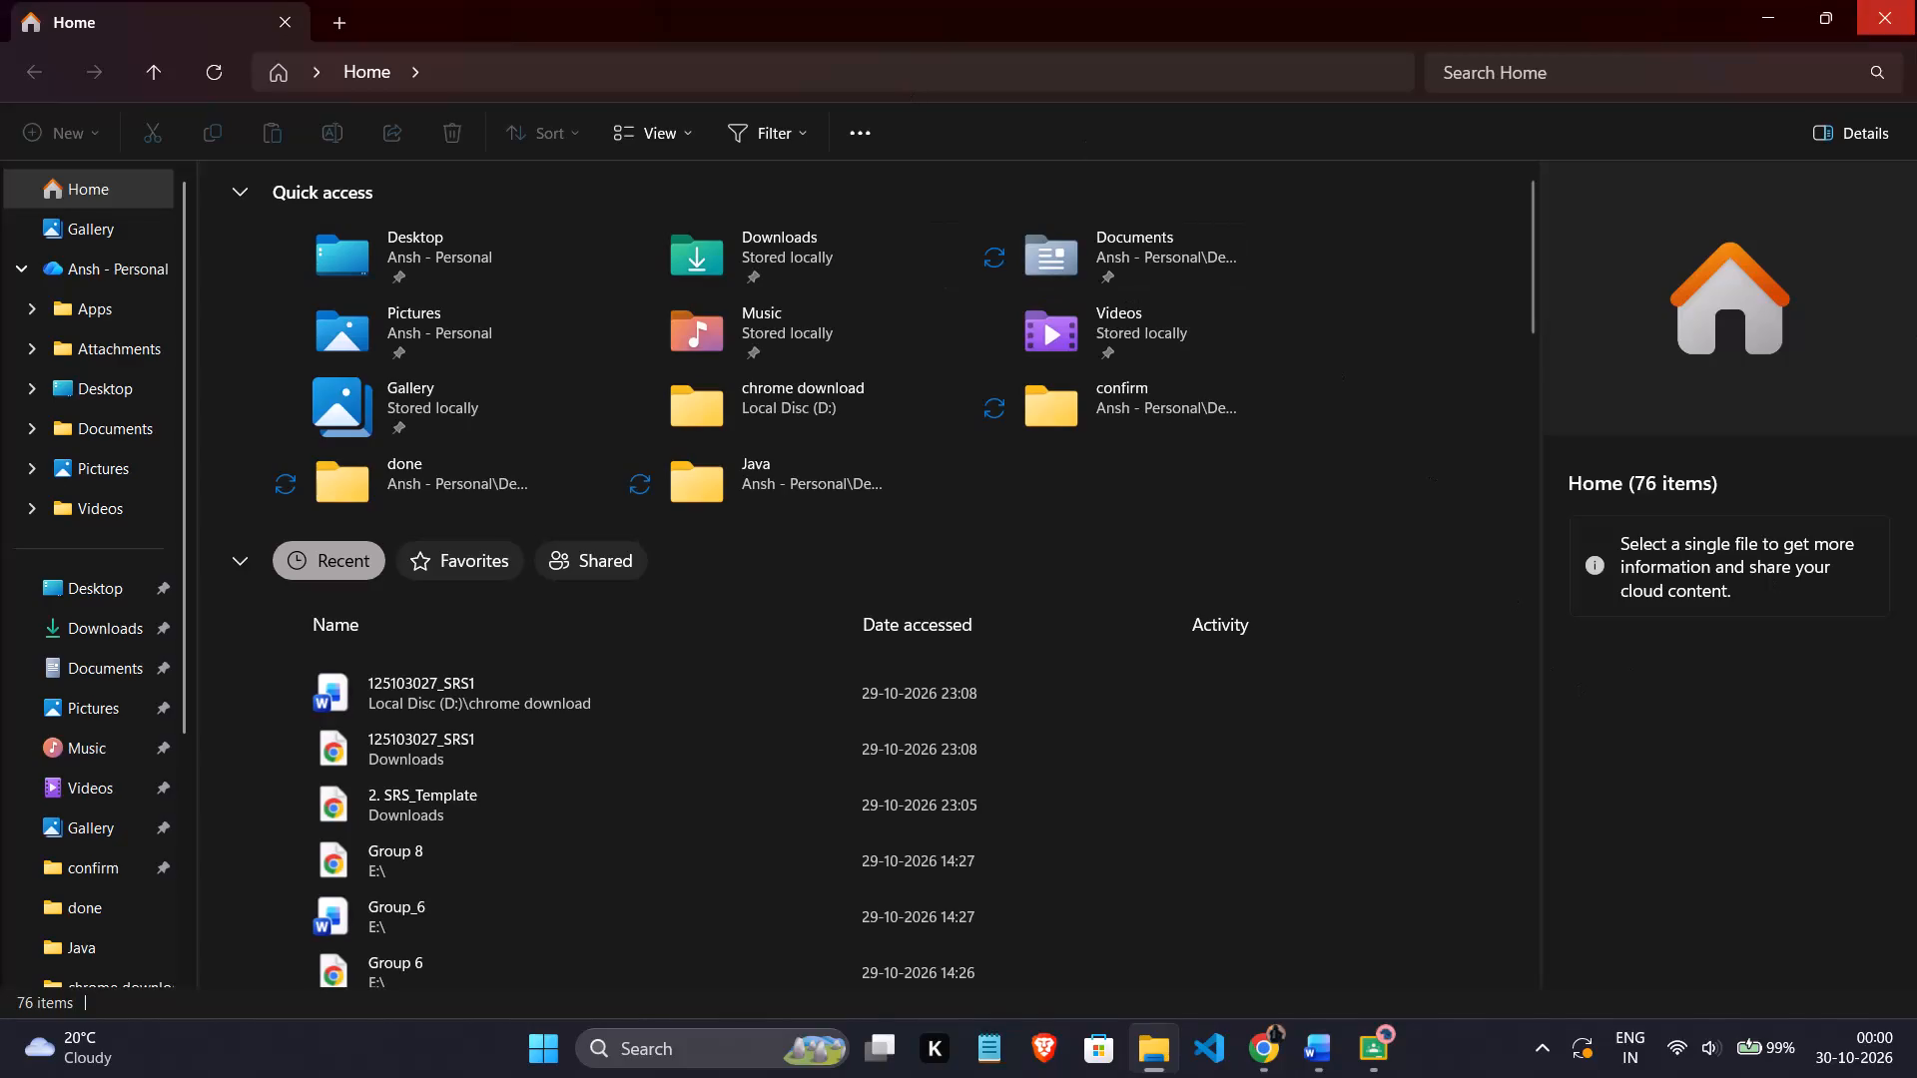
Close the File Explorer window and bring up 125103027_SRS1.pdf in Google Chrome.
{"action": "left_click", "coordinate": [1916, 0]}
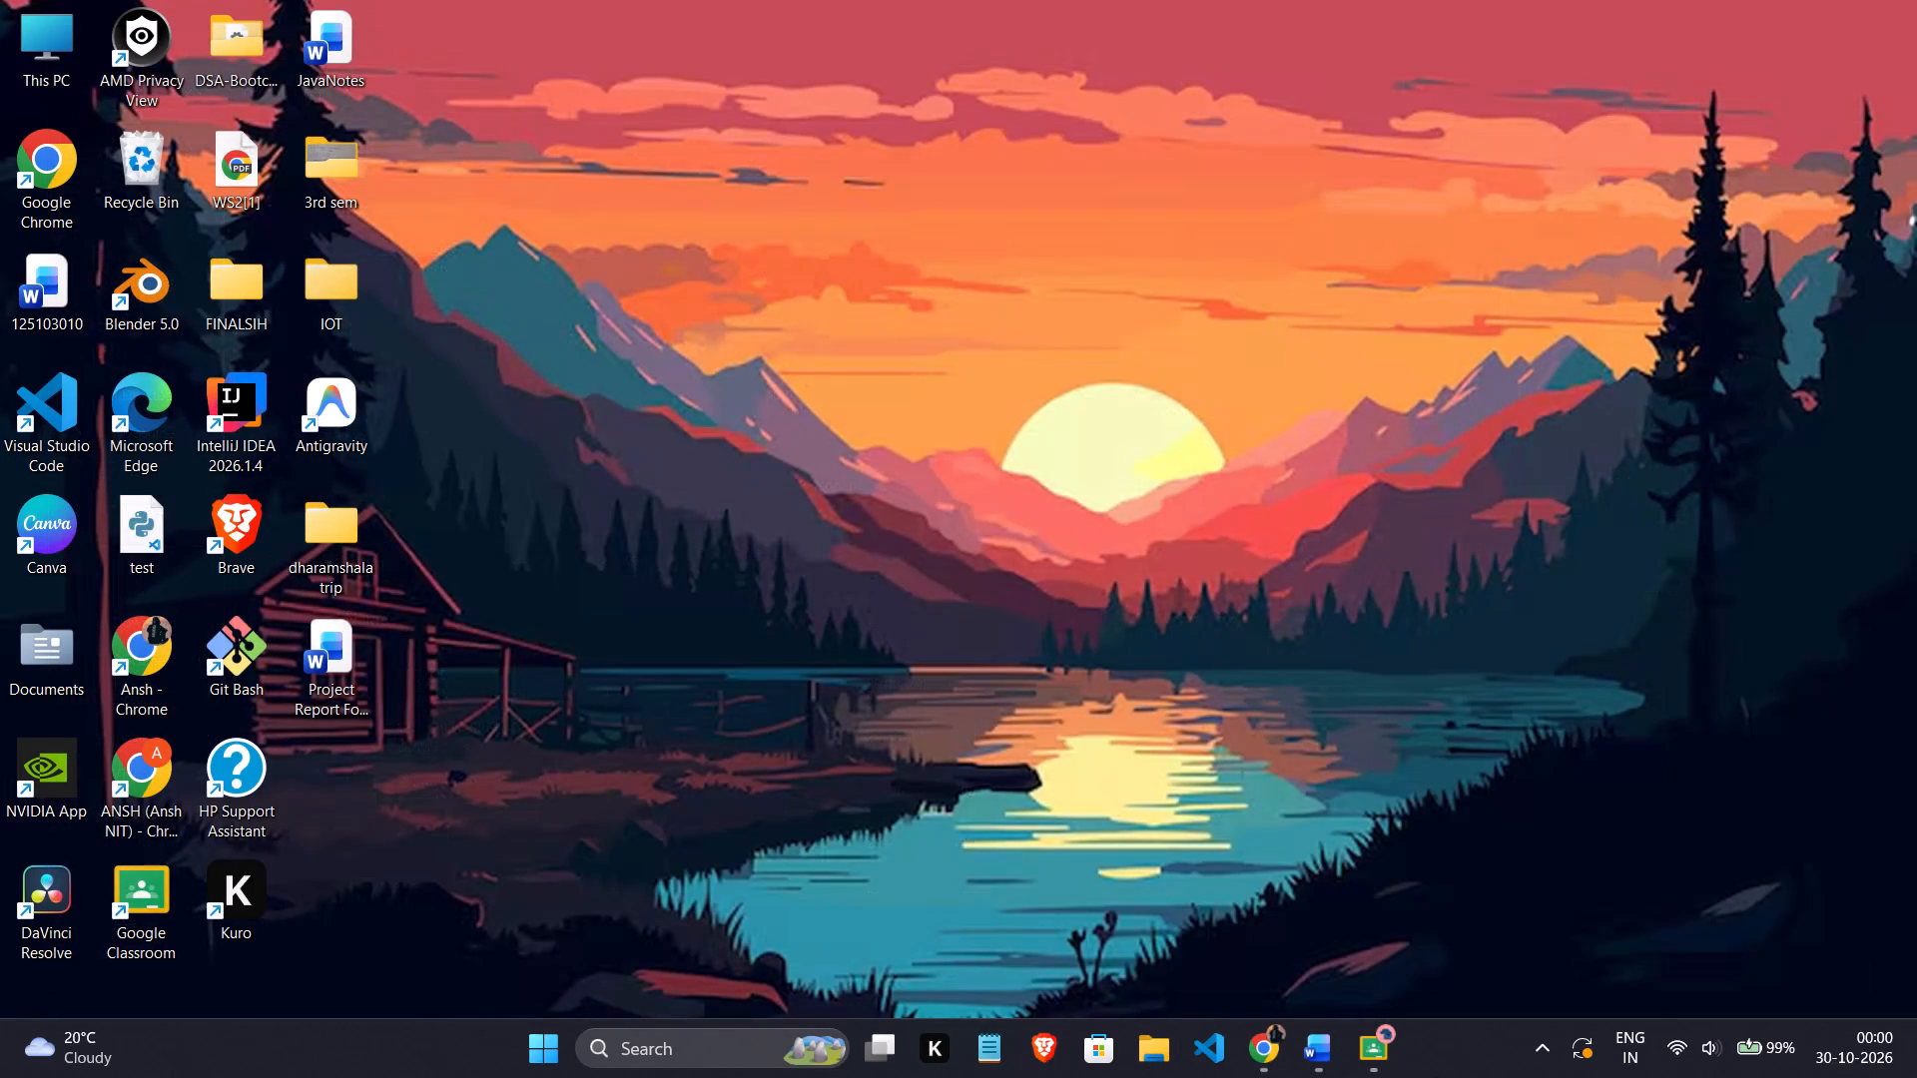
{"action": "left_click", "coordinate": [1258, 1075]}
{"action": "left_click", "coordinate": [681, 0]}
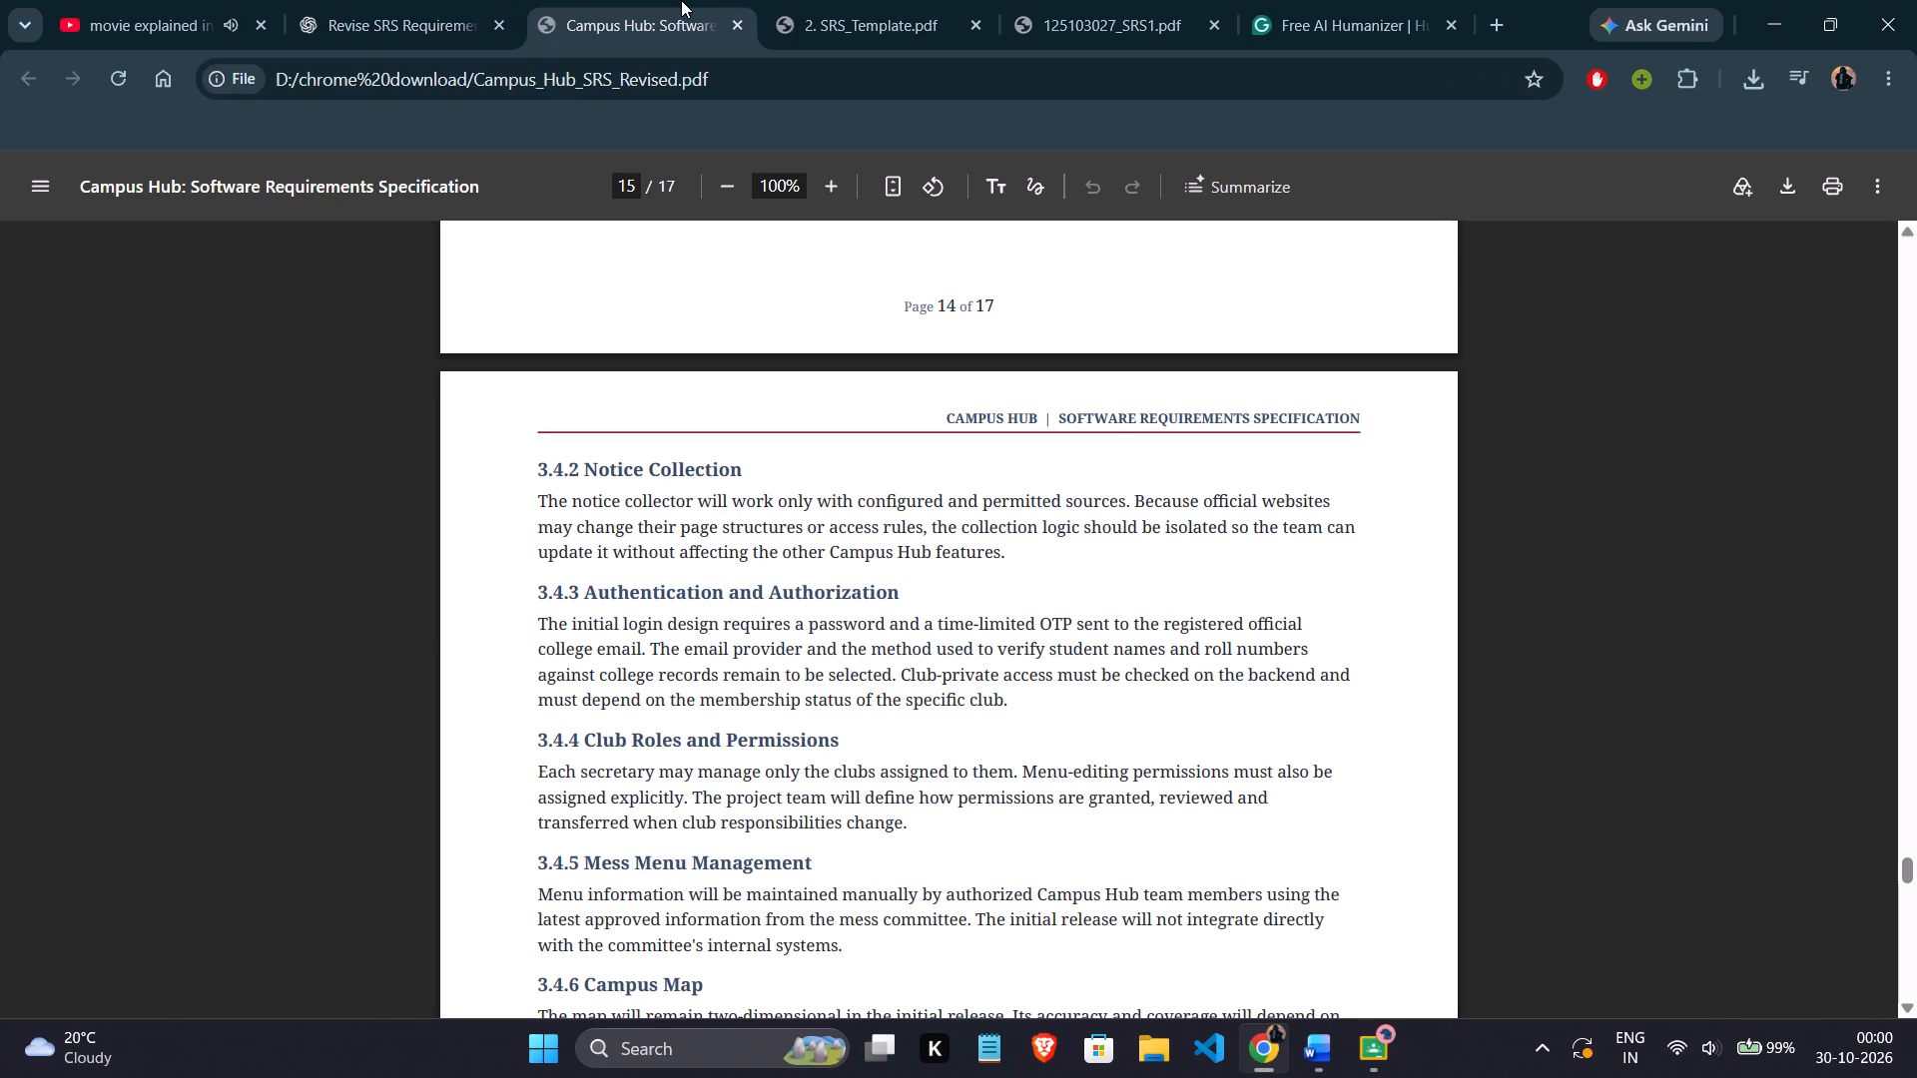
{"action": "left_click", "coordinate": [491, 0]}
{"action": "left_click", "coordinate": [1071, 0]}
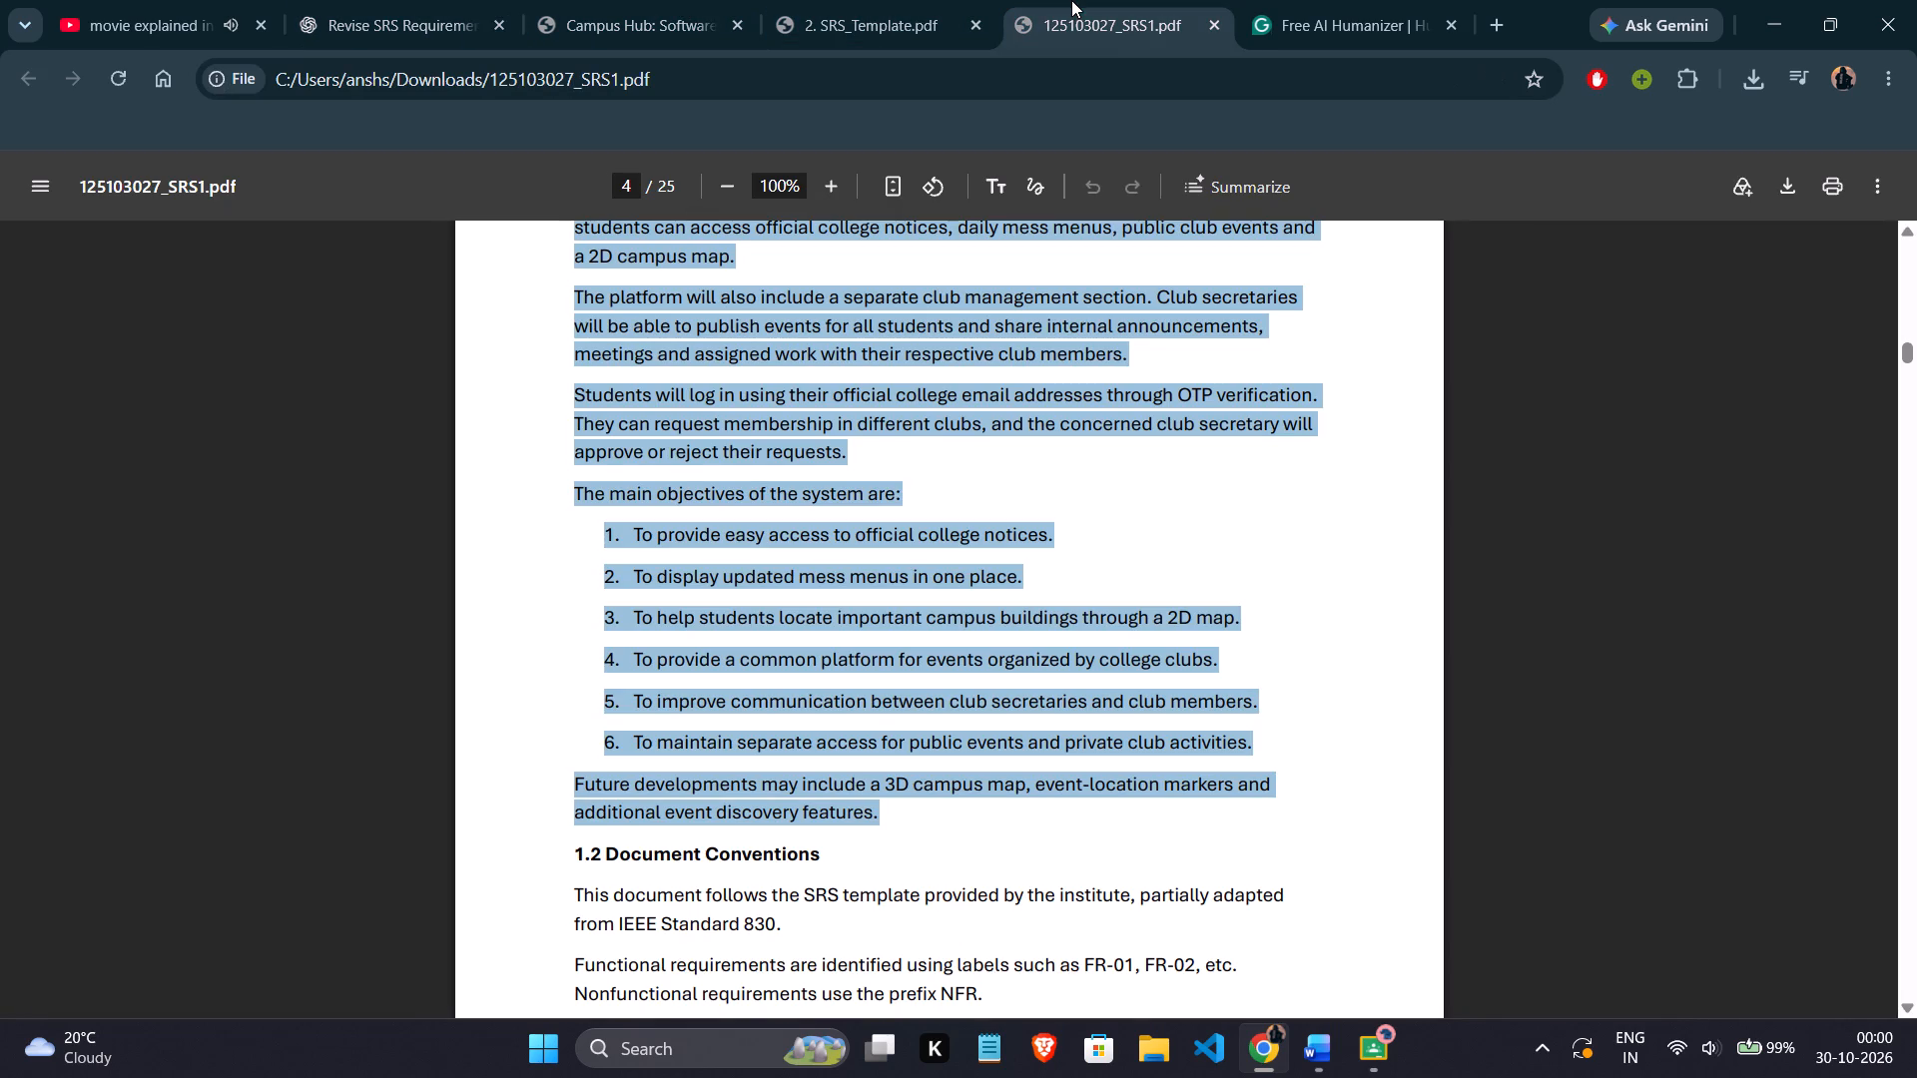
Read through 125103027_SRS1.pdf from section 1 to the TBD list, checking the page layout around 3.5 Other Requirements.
{"action": "scroll", "coordinate": [1120, 635], "scroll_direction": "down", "scroll_amount": 20}
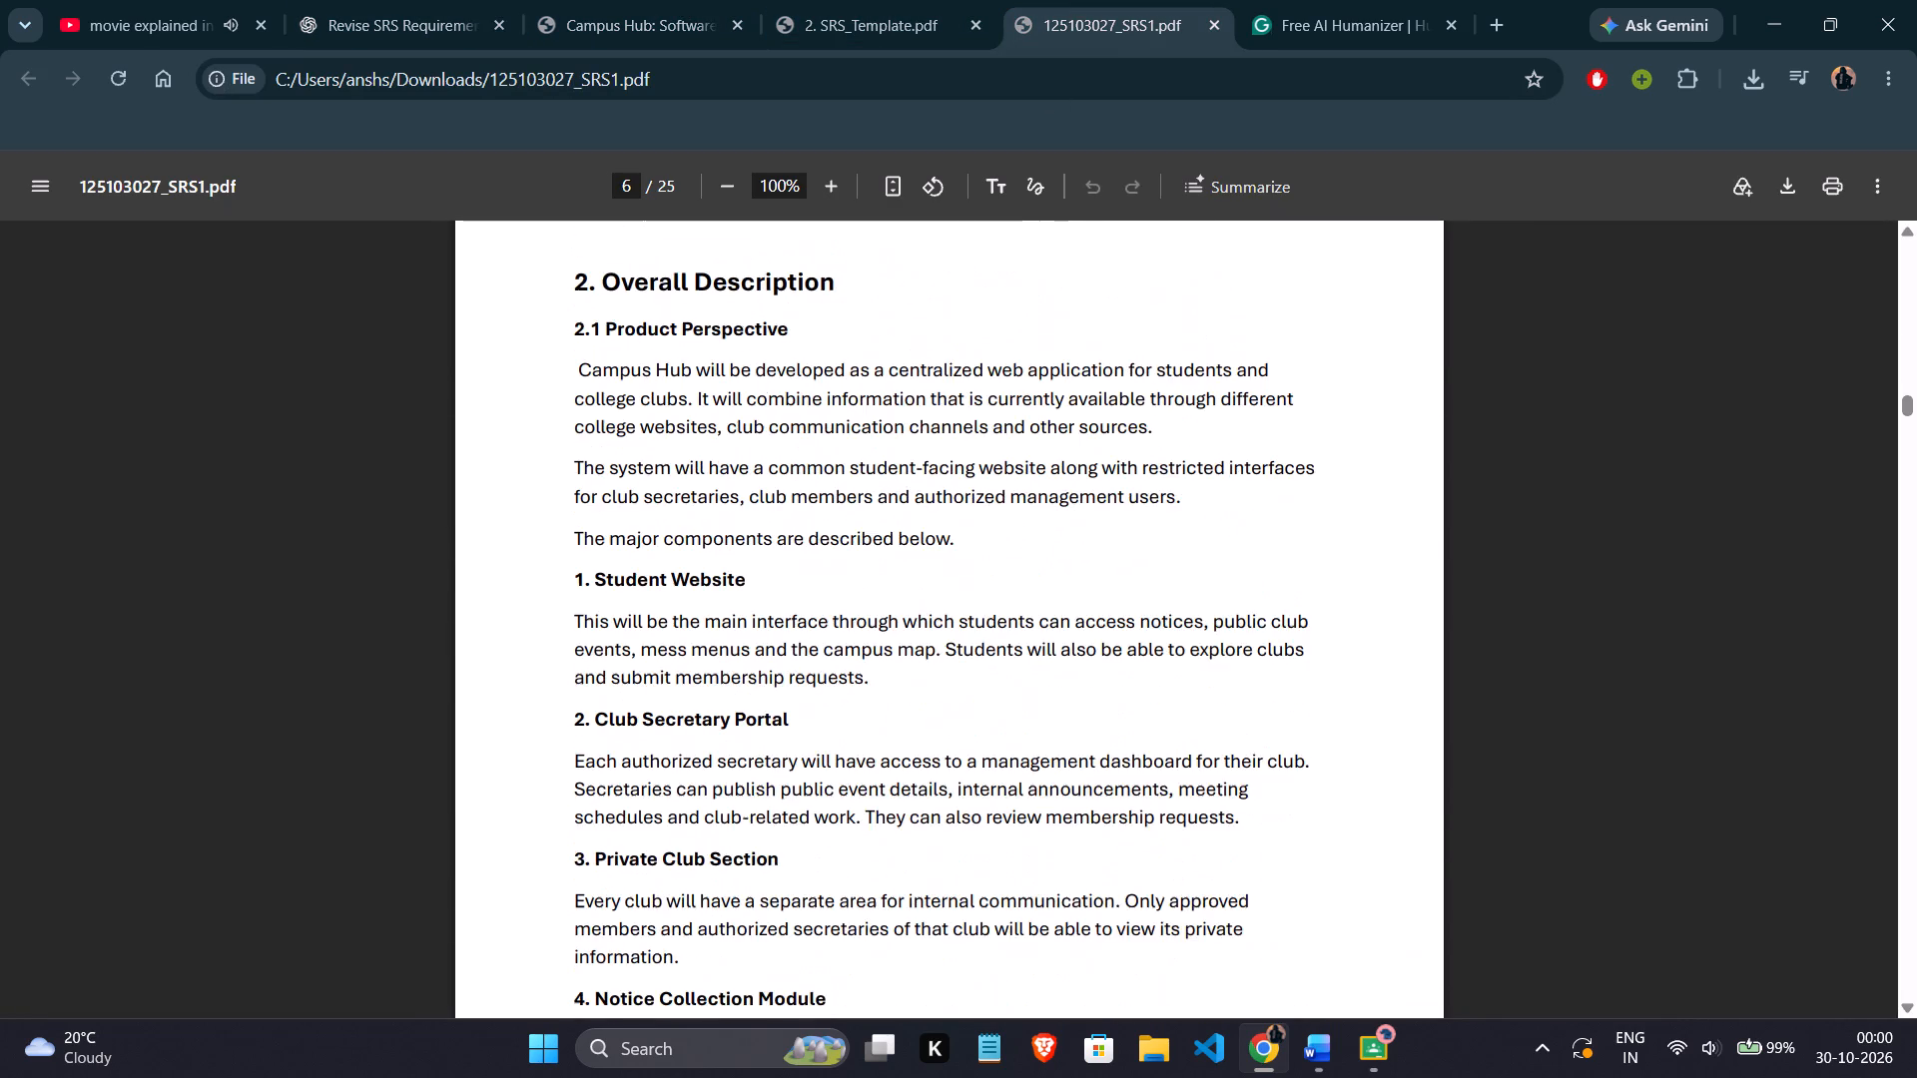
{"action": "scroll", "coordinate": [1123, 608], "scroll_direction": "down", "scroll_amount": 14}
{"action": "left_click", "coordinate": [1123, 599]}
{"action": "scroll", "coordinate": [1125, 591], "scroll_direction": "down", "scroll_amount": 5}
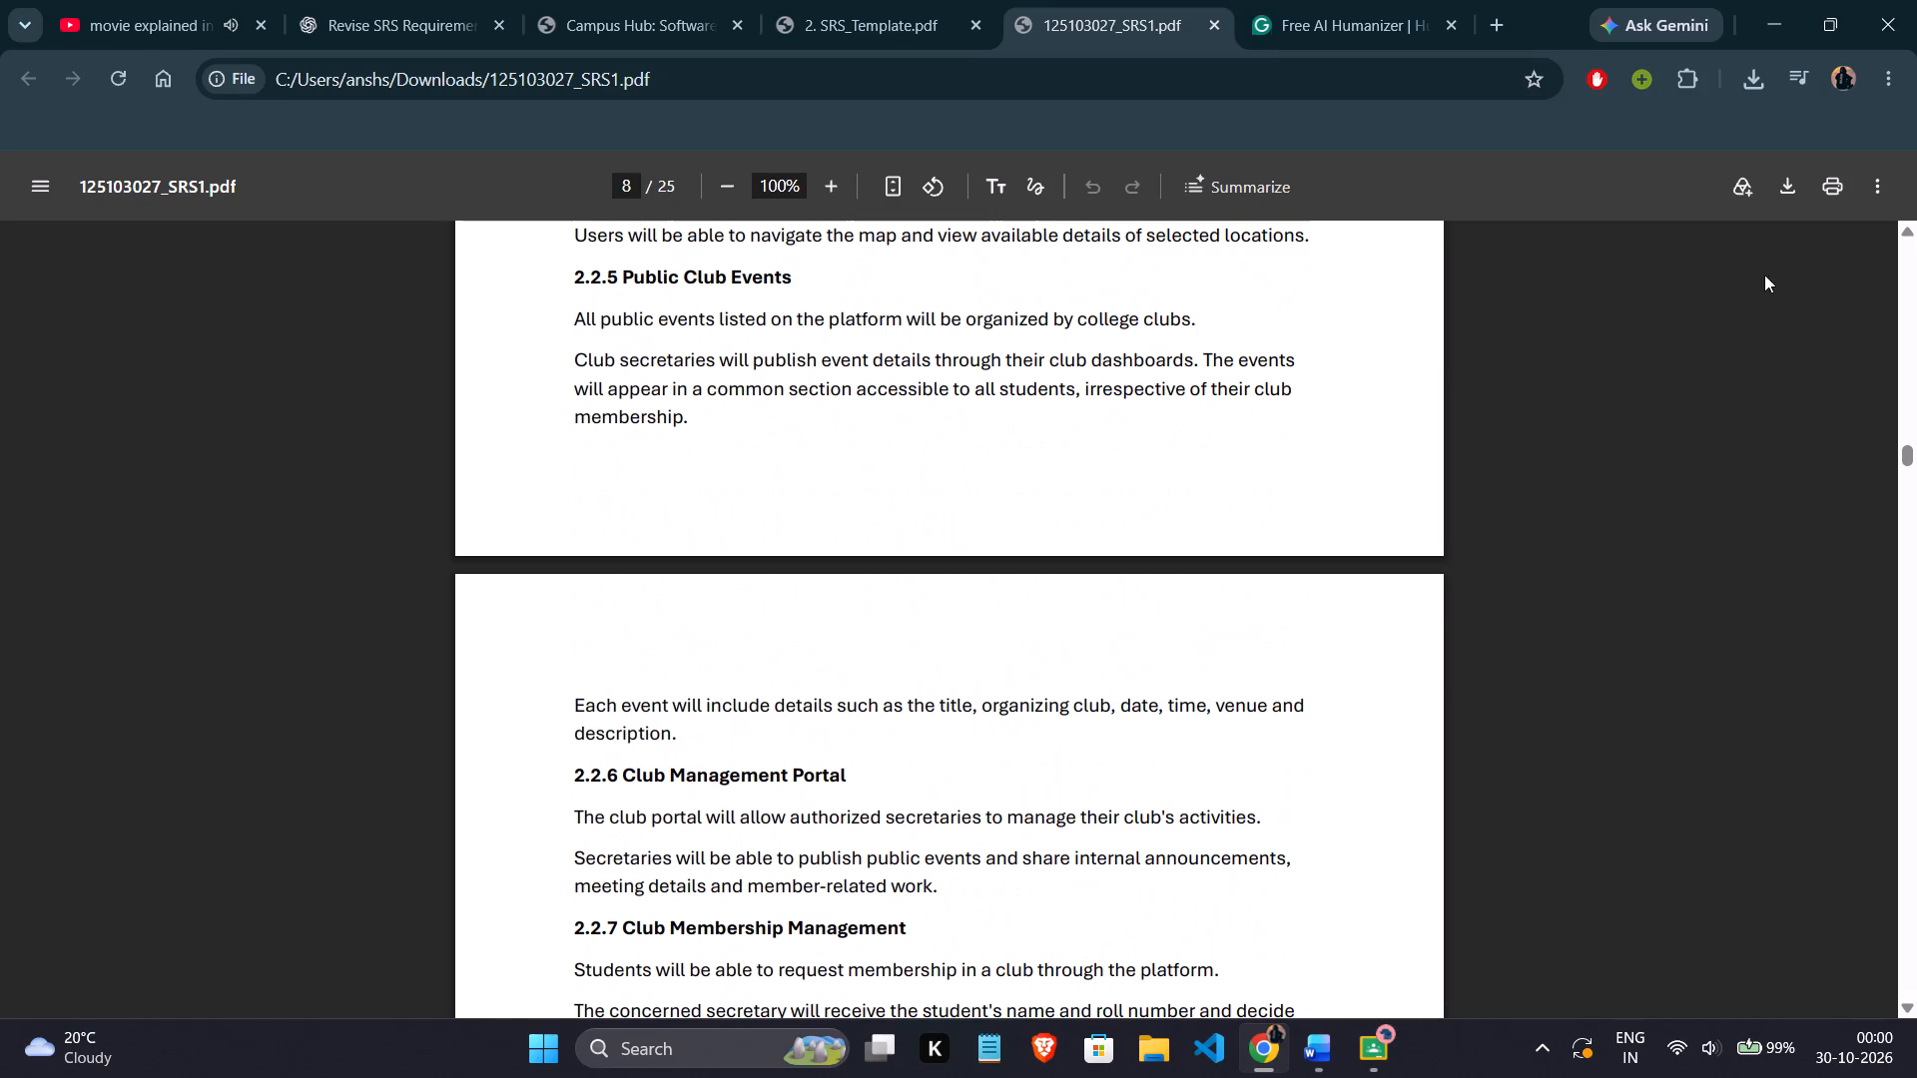
{"action": "left_click_drag", "start_coordinate": [1907, 459], "coordinate": [1916, 540]}
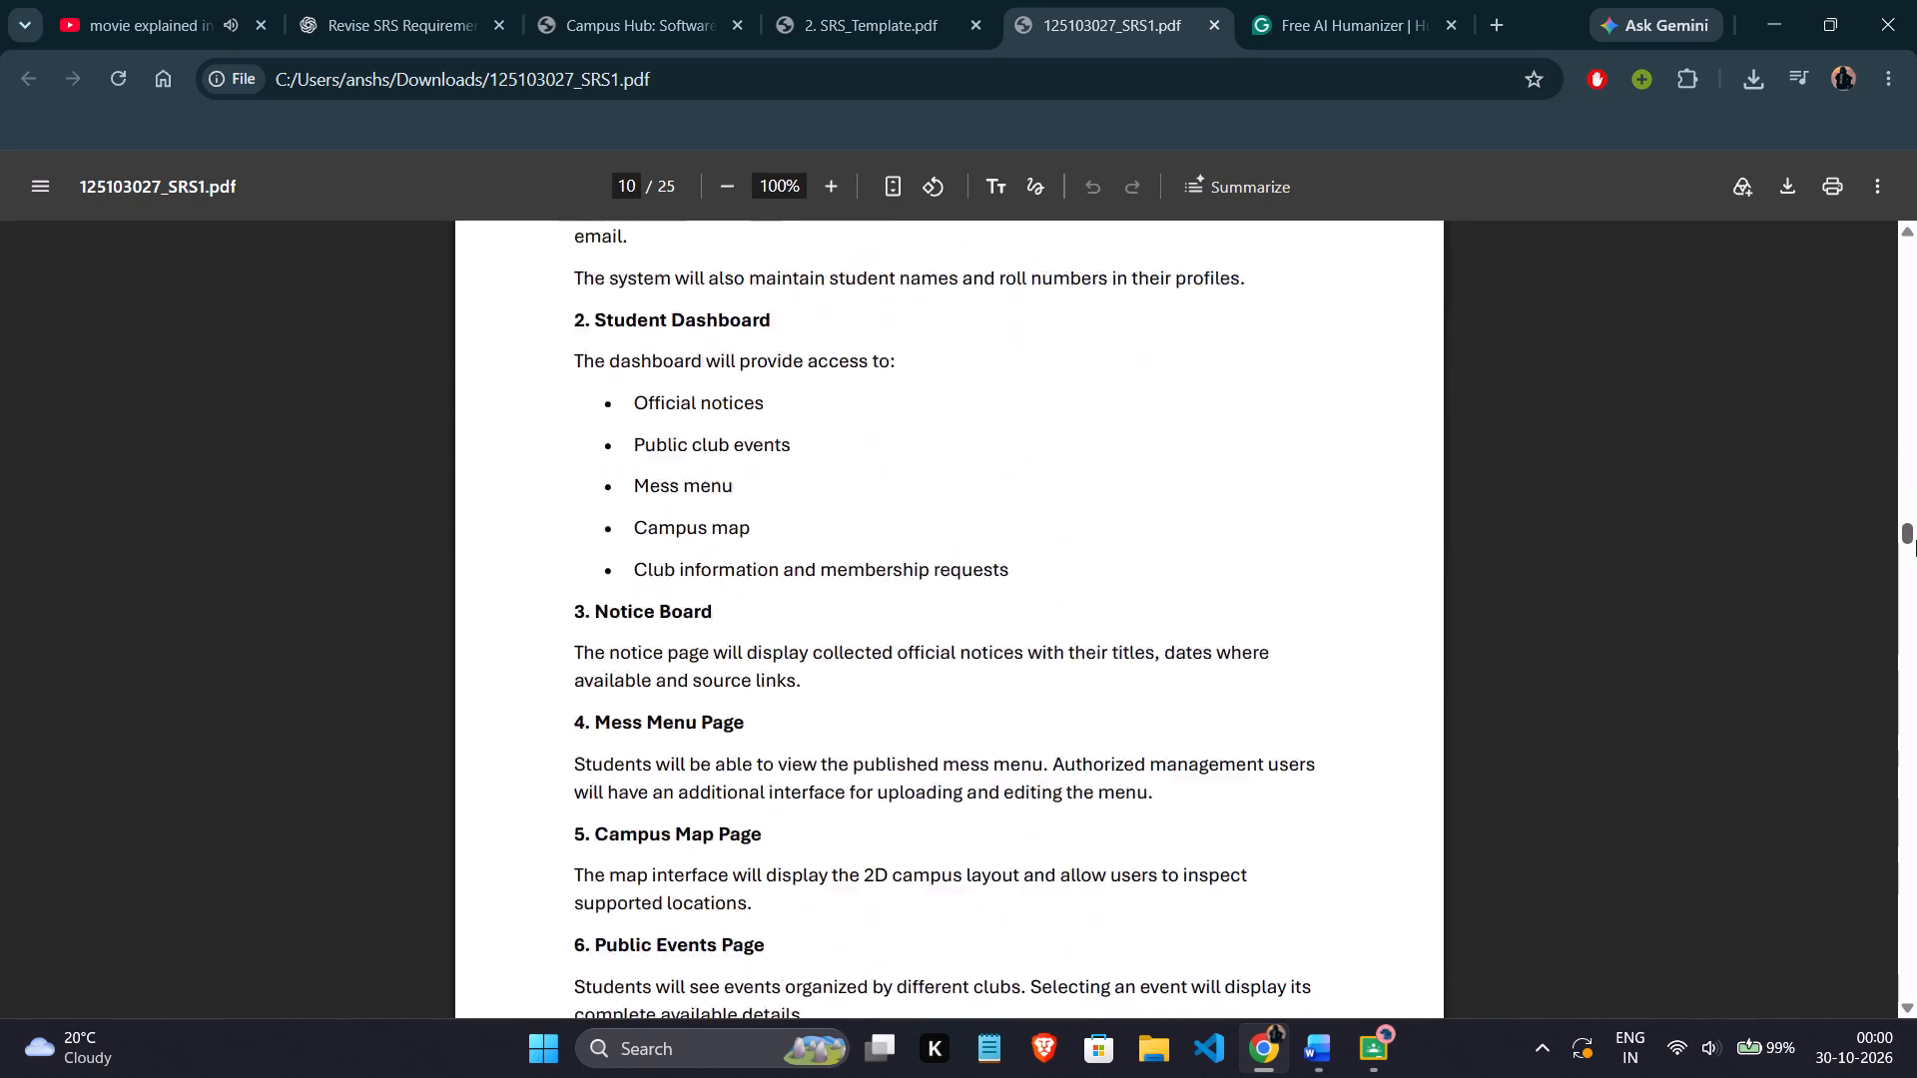
{"action": "left_click_drag", "start_coordinate": [1916, 540], "coordinate": [1916, 631]}
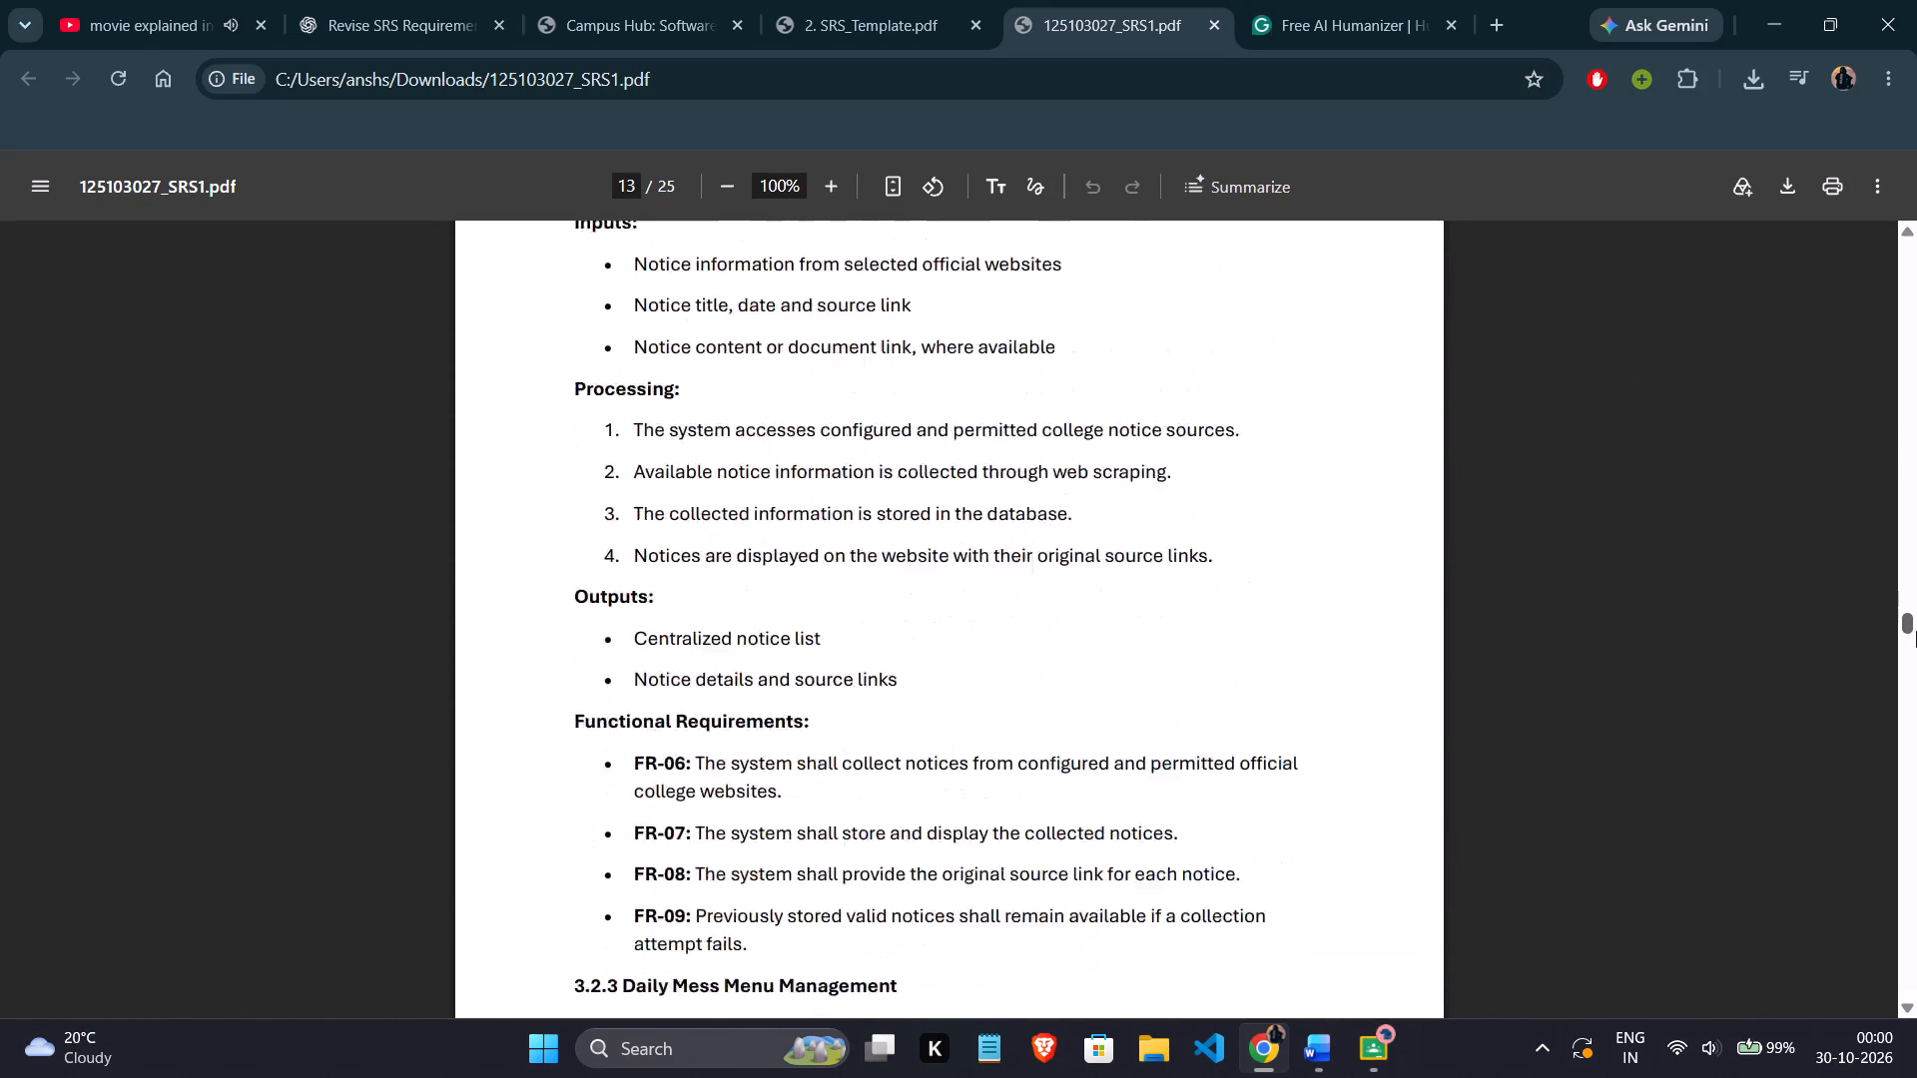
{"action": "left_click_drag", "start_coordinate": [1916, 631], "coordinate": [1916, 784]}
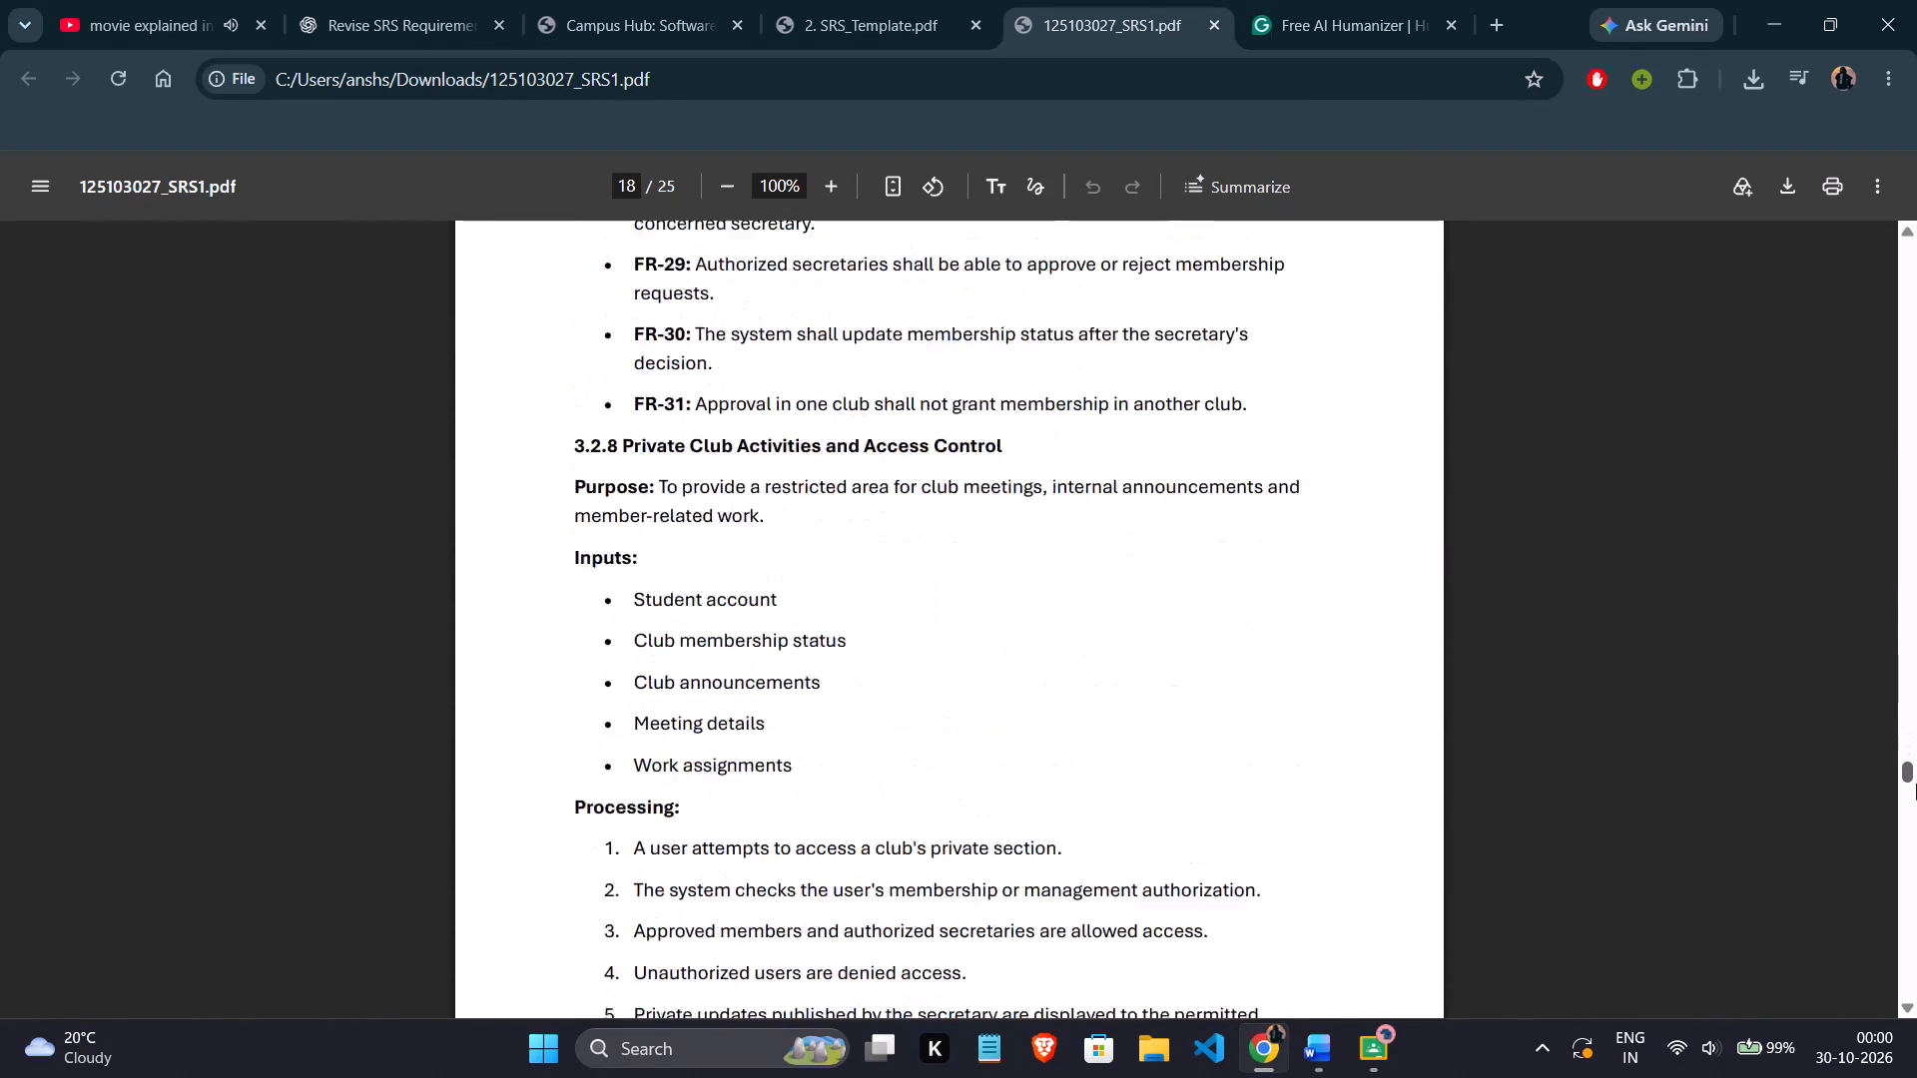
{"action": "left_click_drag", "start_coordinate": [1916, 784], "coordinate": [1916, 877]}
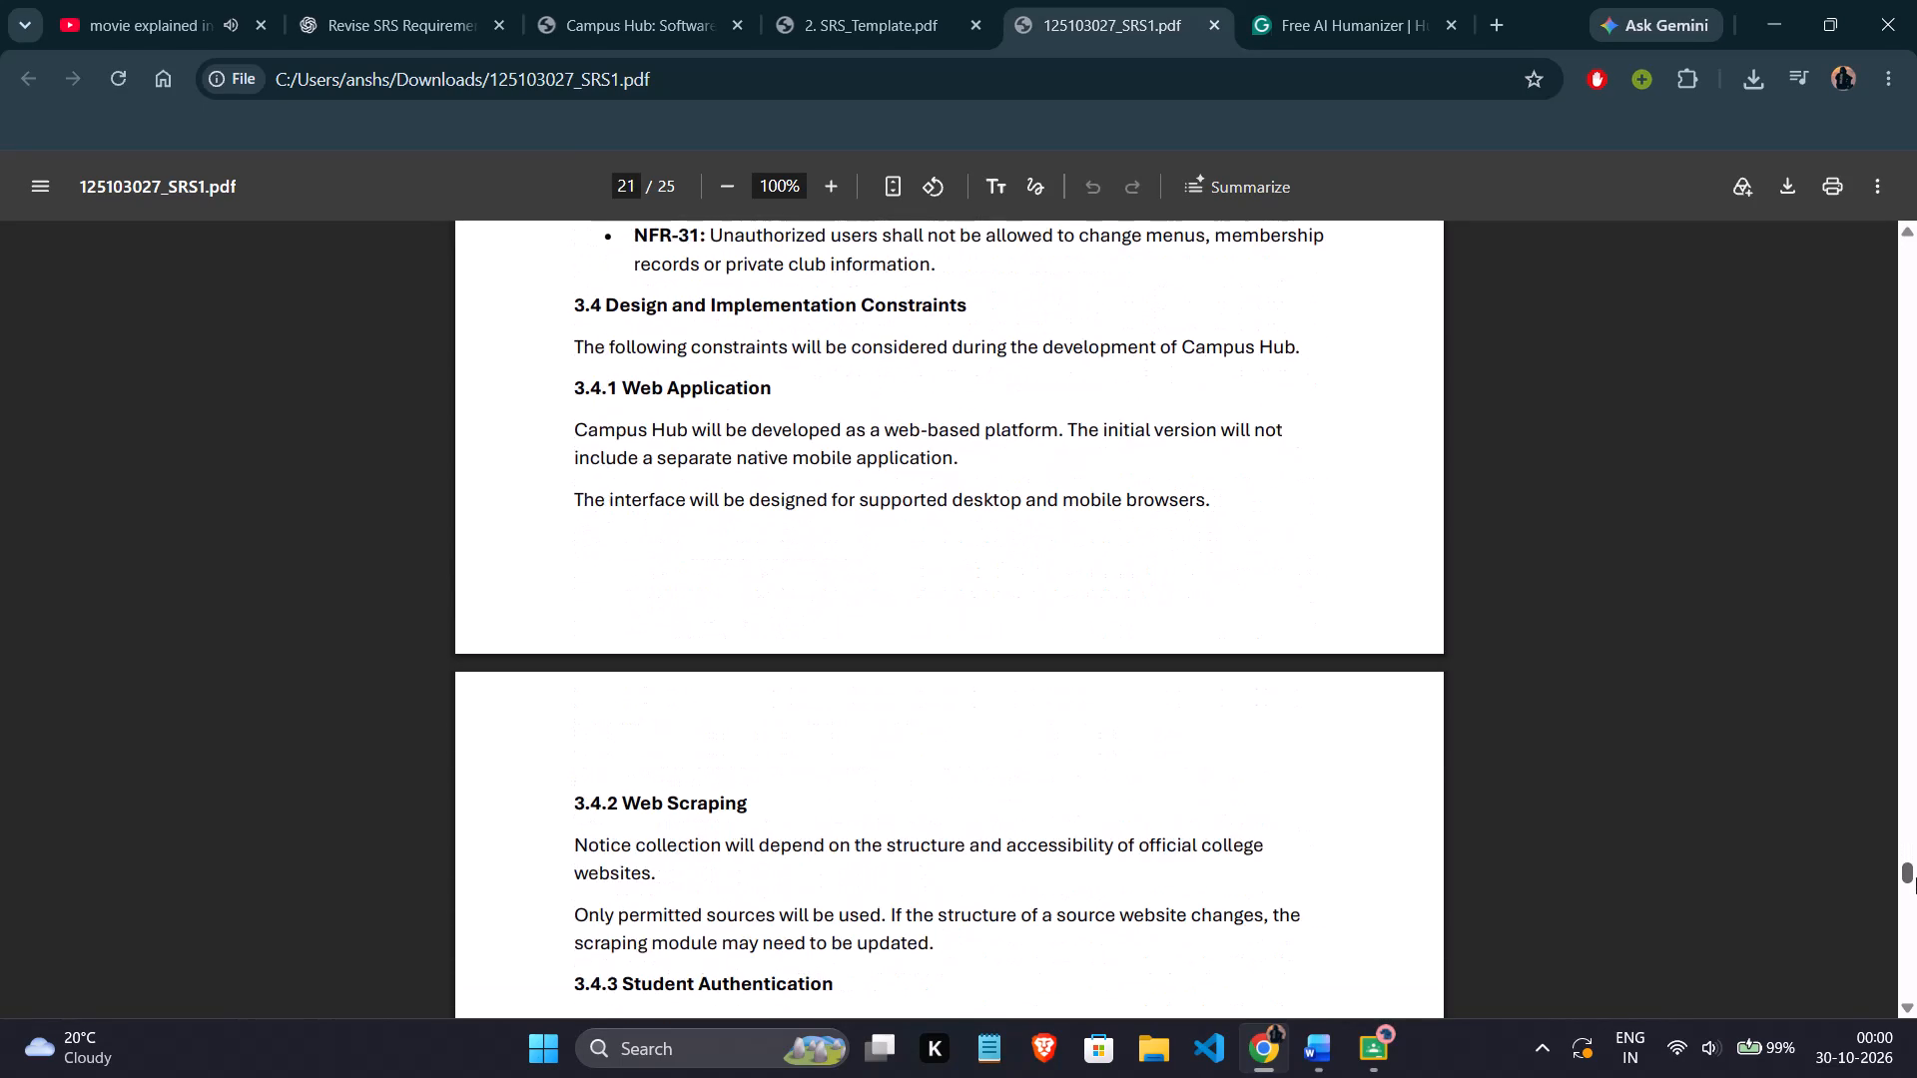
{"action": "left_click_drag", "start_coordinate": [1916, 877], "coordinate": [1916, 945]}
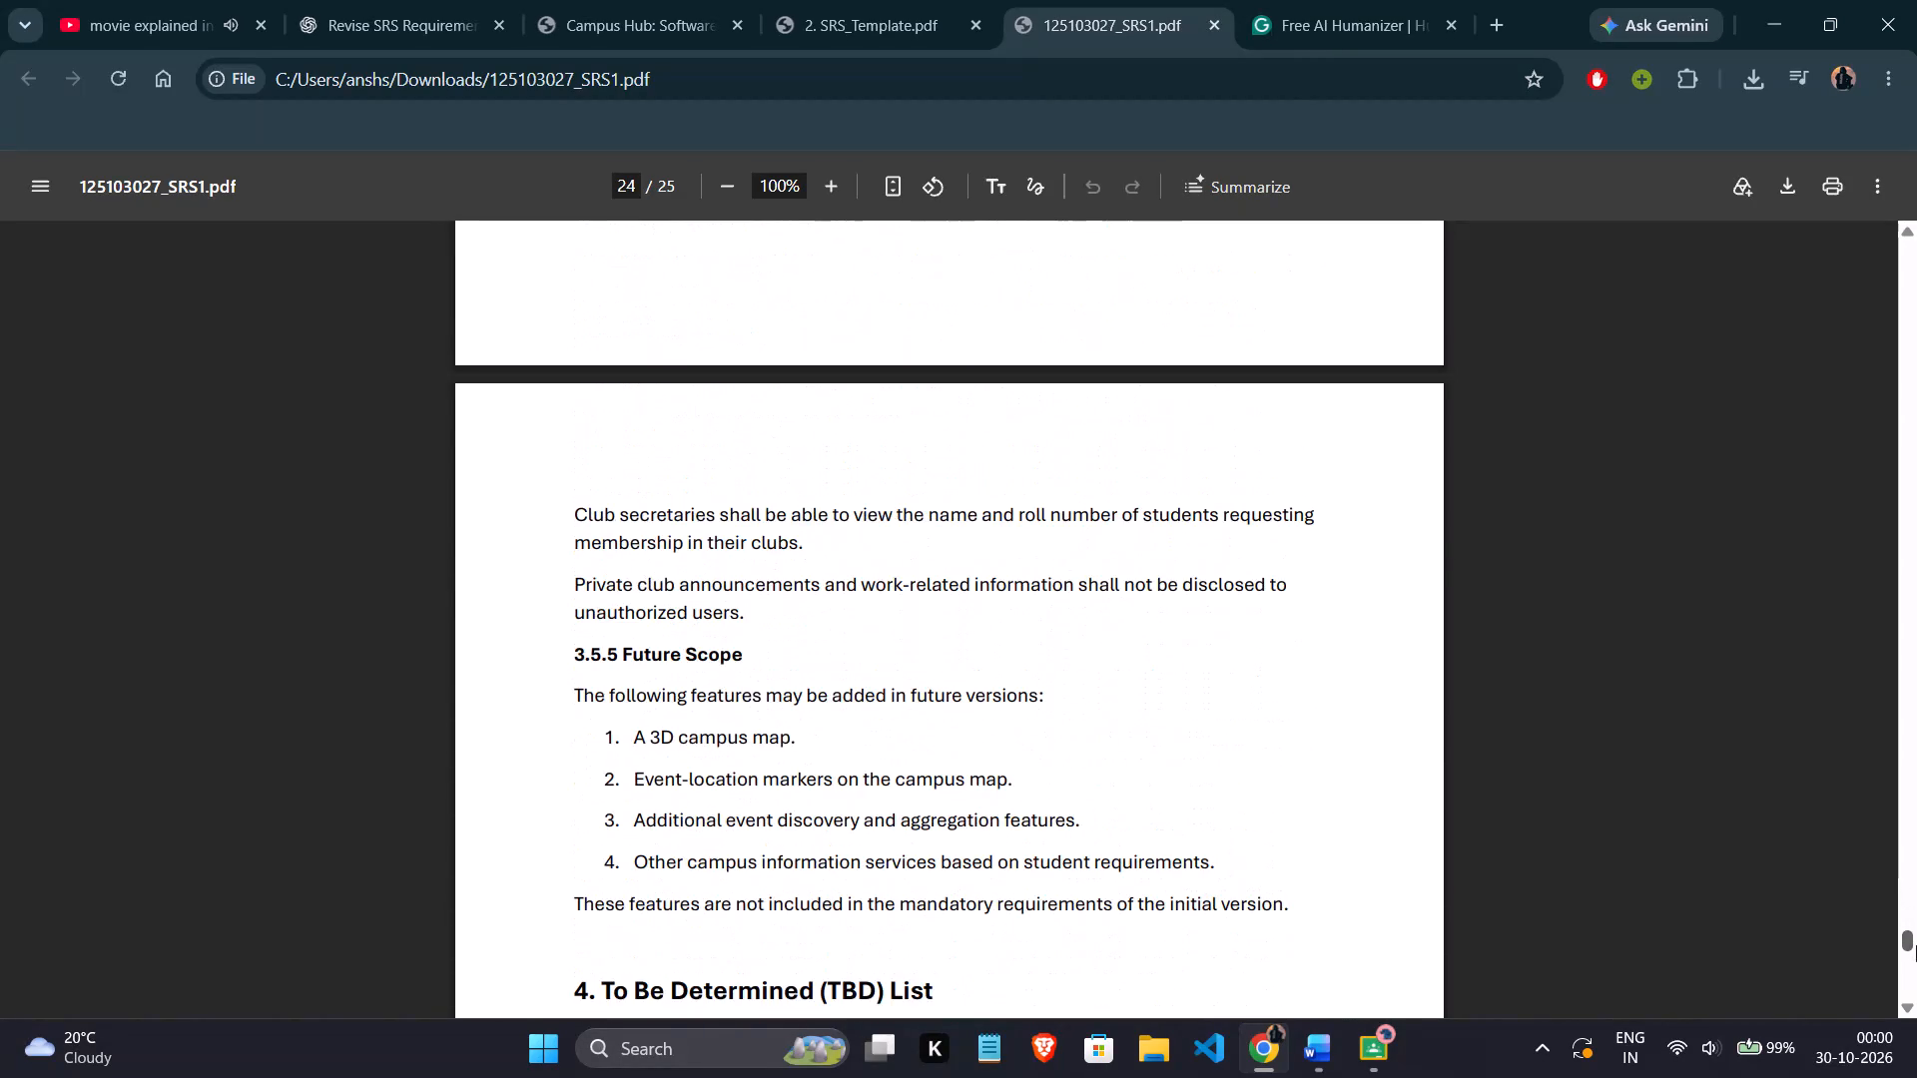
{"action": "left_click_drag", "start_coordinate": [1916, 945], "coordinate": [1916, 914]}
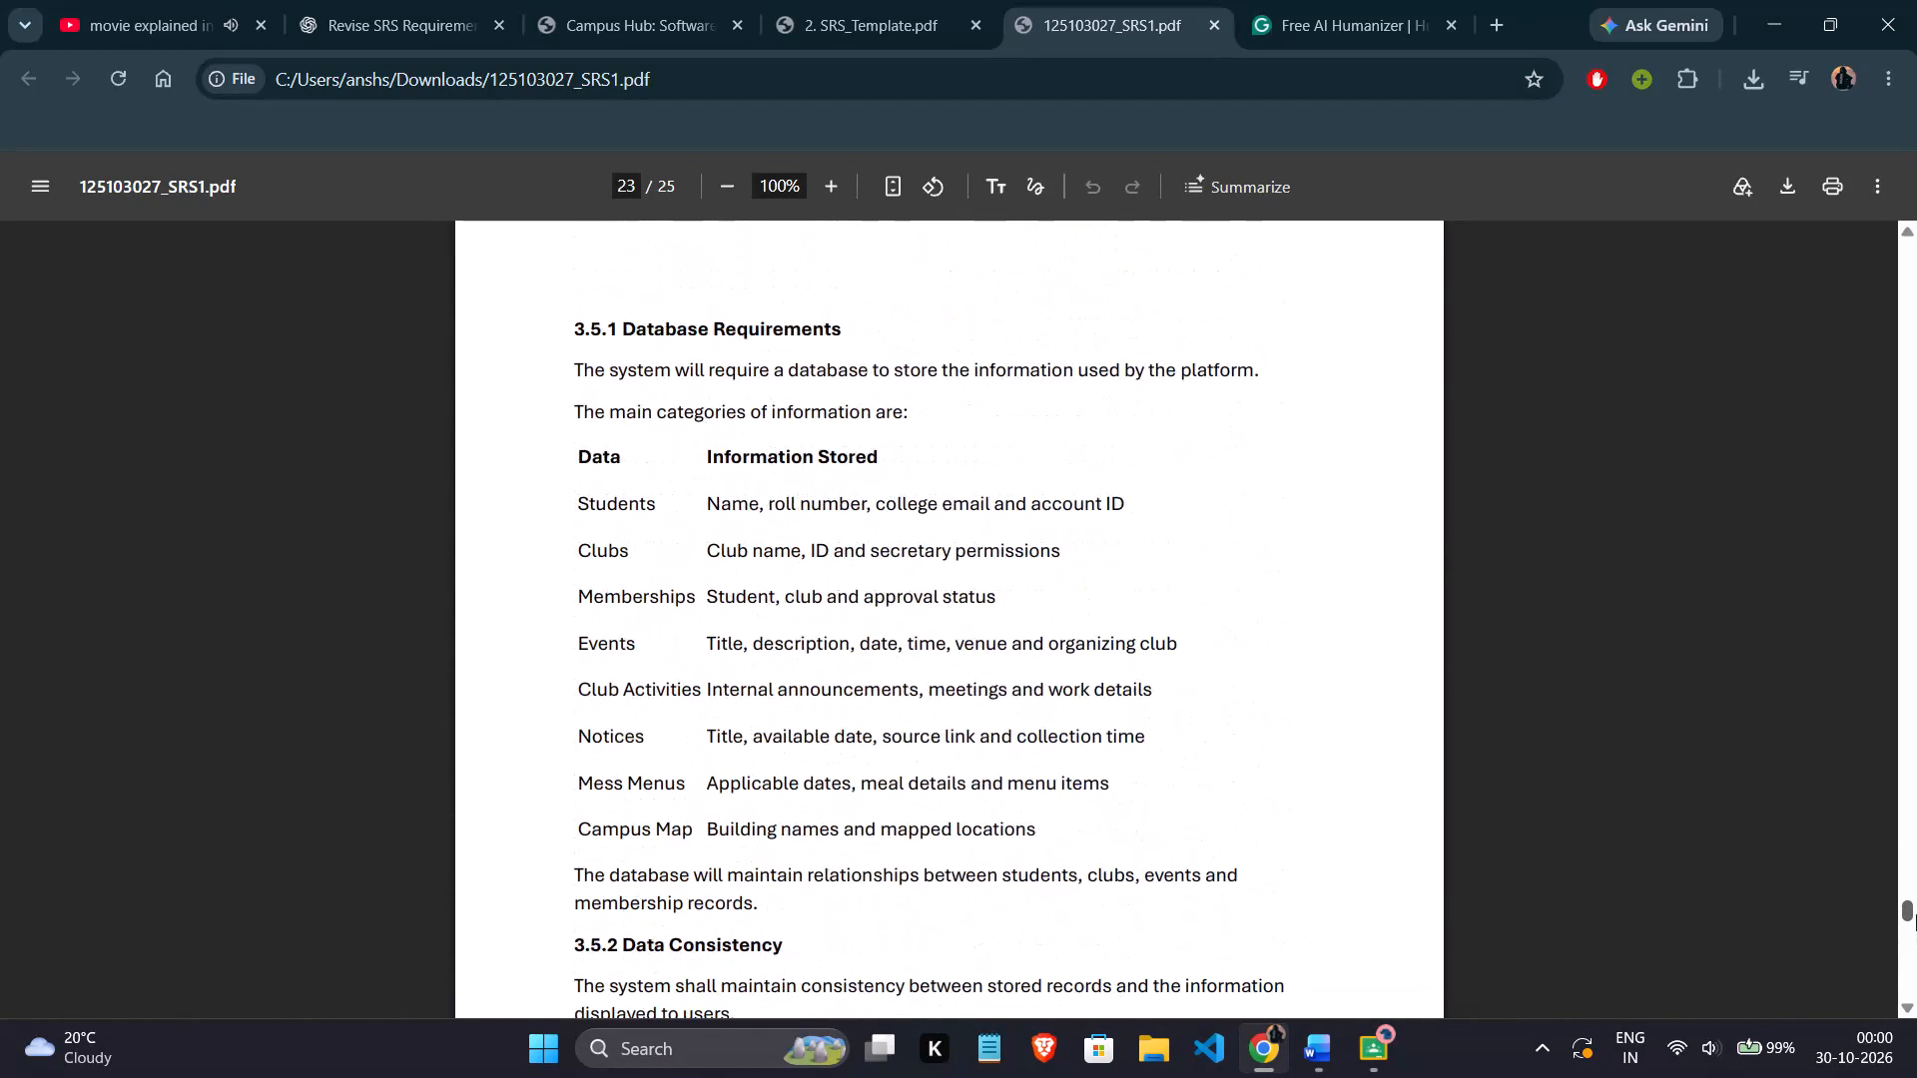
{"action": "left_click_drag", "start_coordinate": [1916, 914], "coordinate": [1916, 910]}
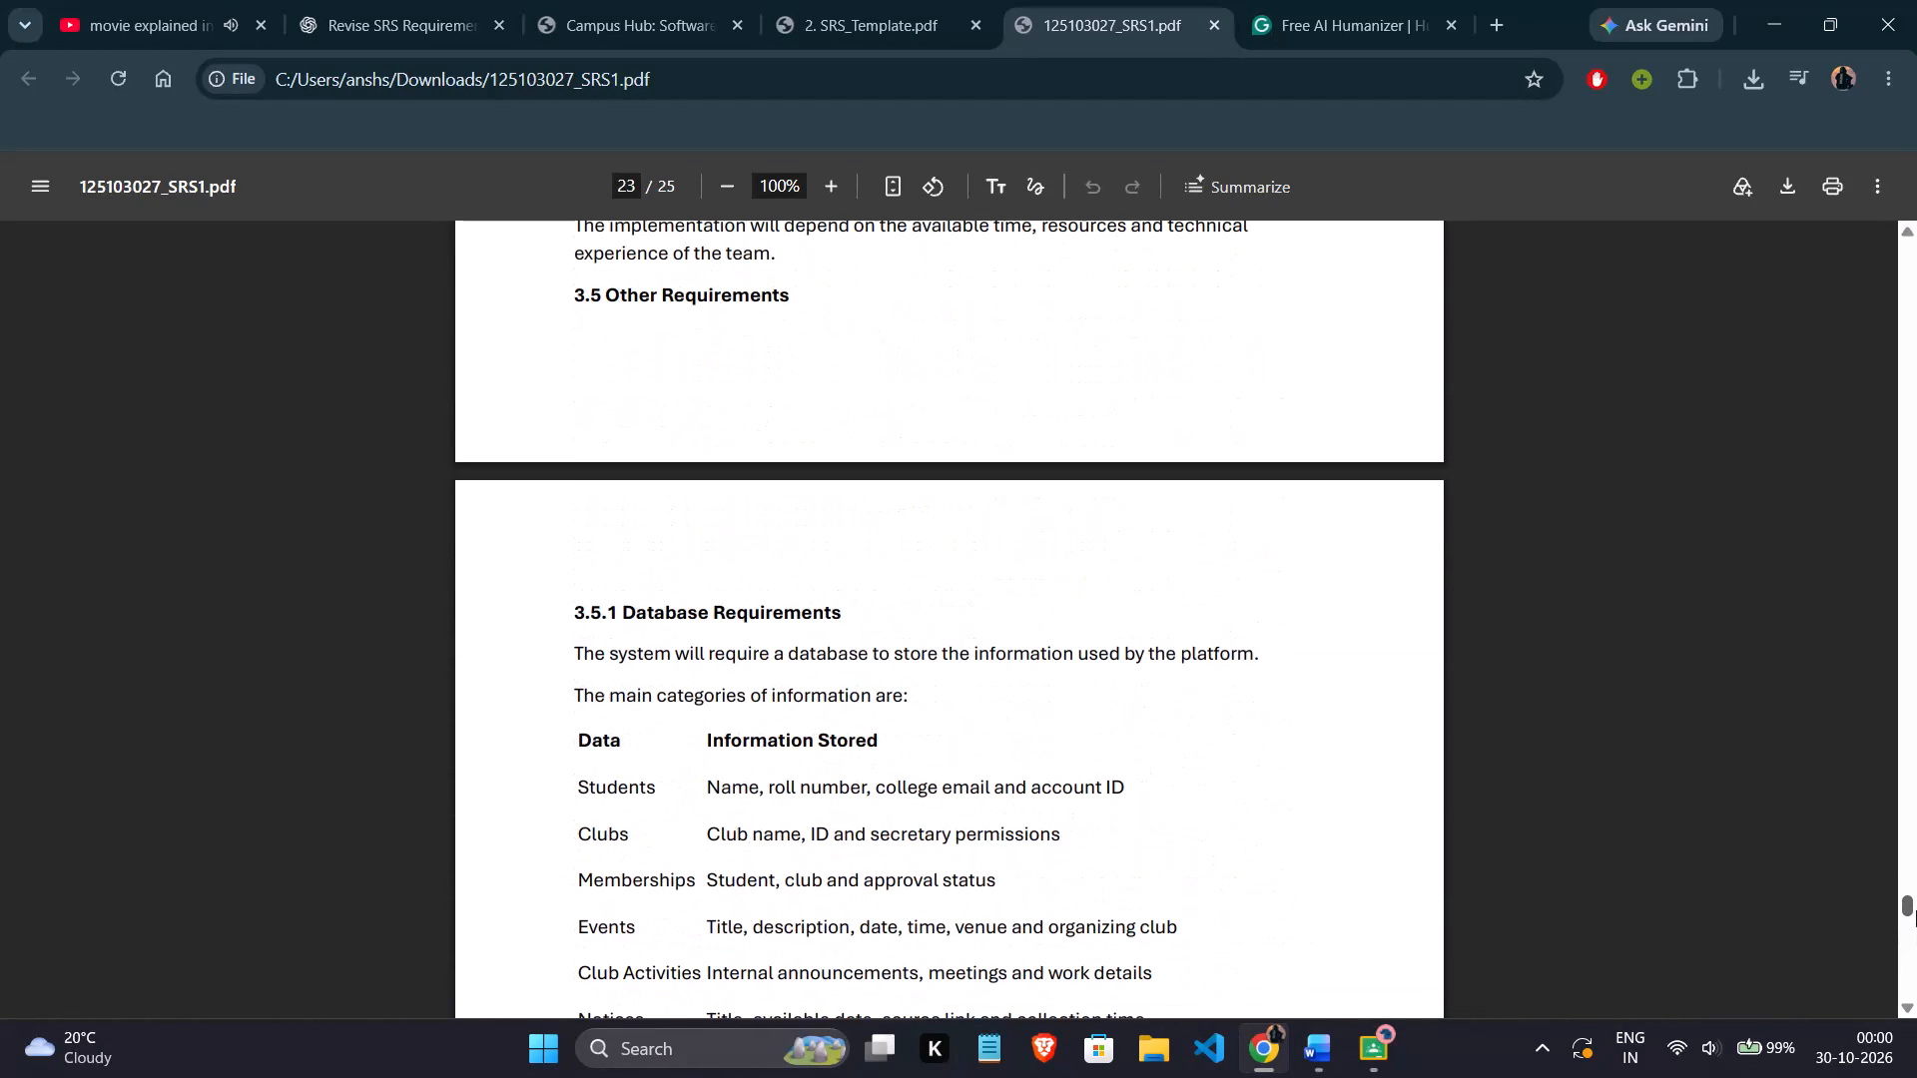
{"action": "left_click_drag", "start_coordinate": [1916, 910], "coordinate": [1916, 951]}
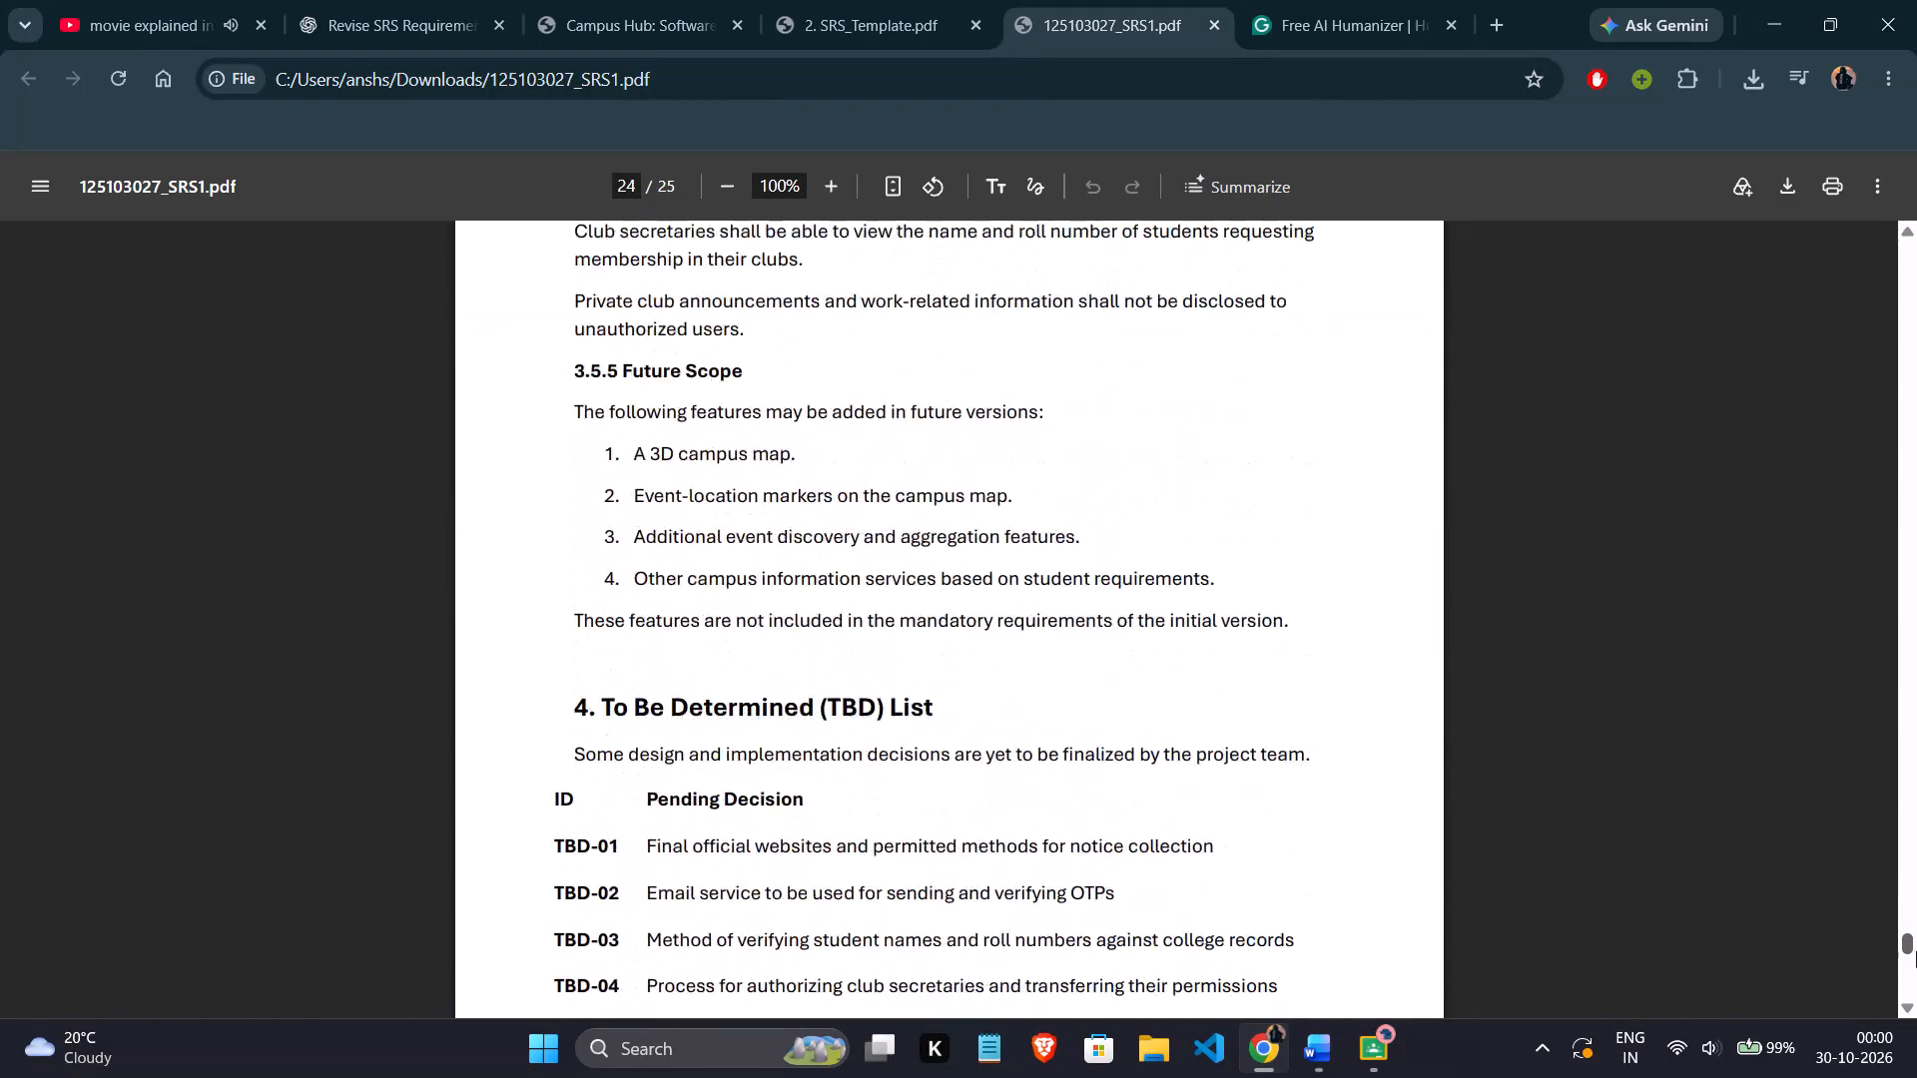
{"action": "left_click_drag", "start_coordinate": [1916, 951], "coordinate": [1878, 974]}
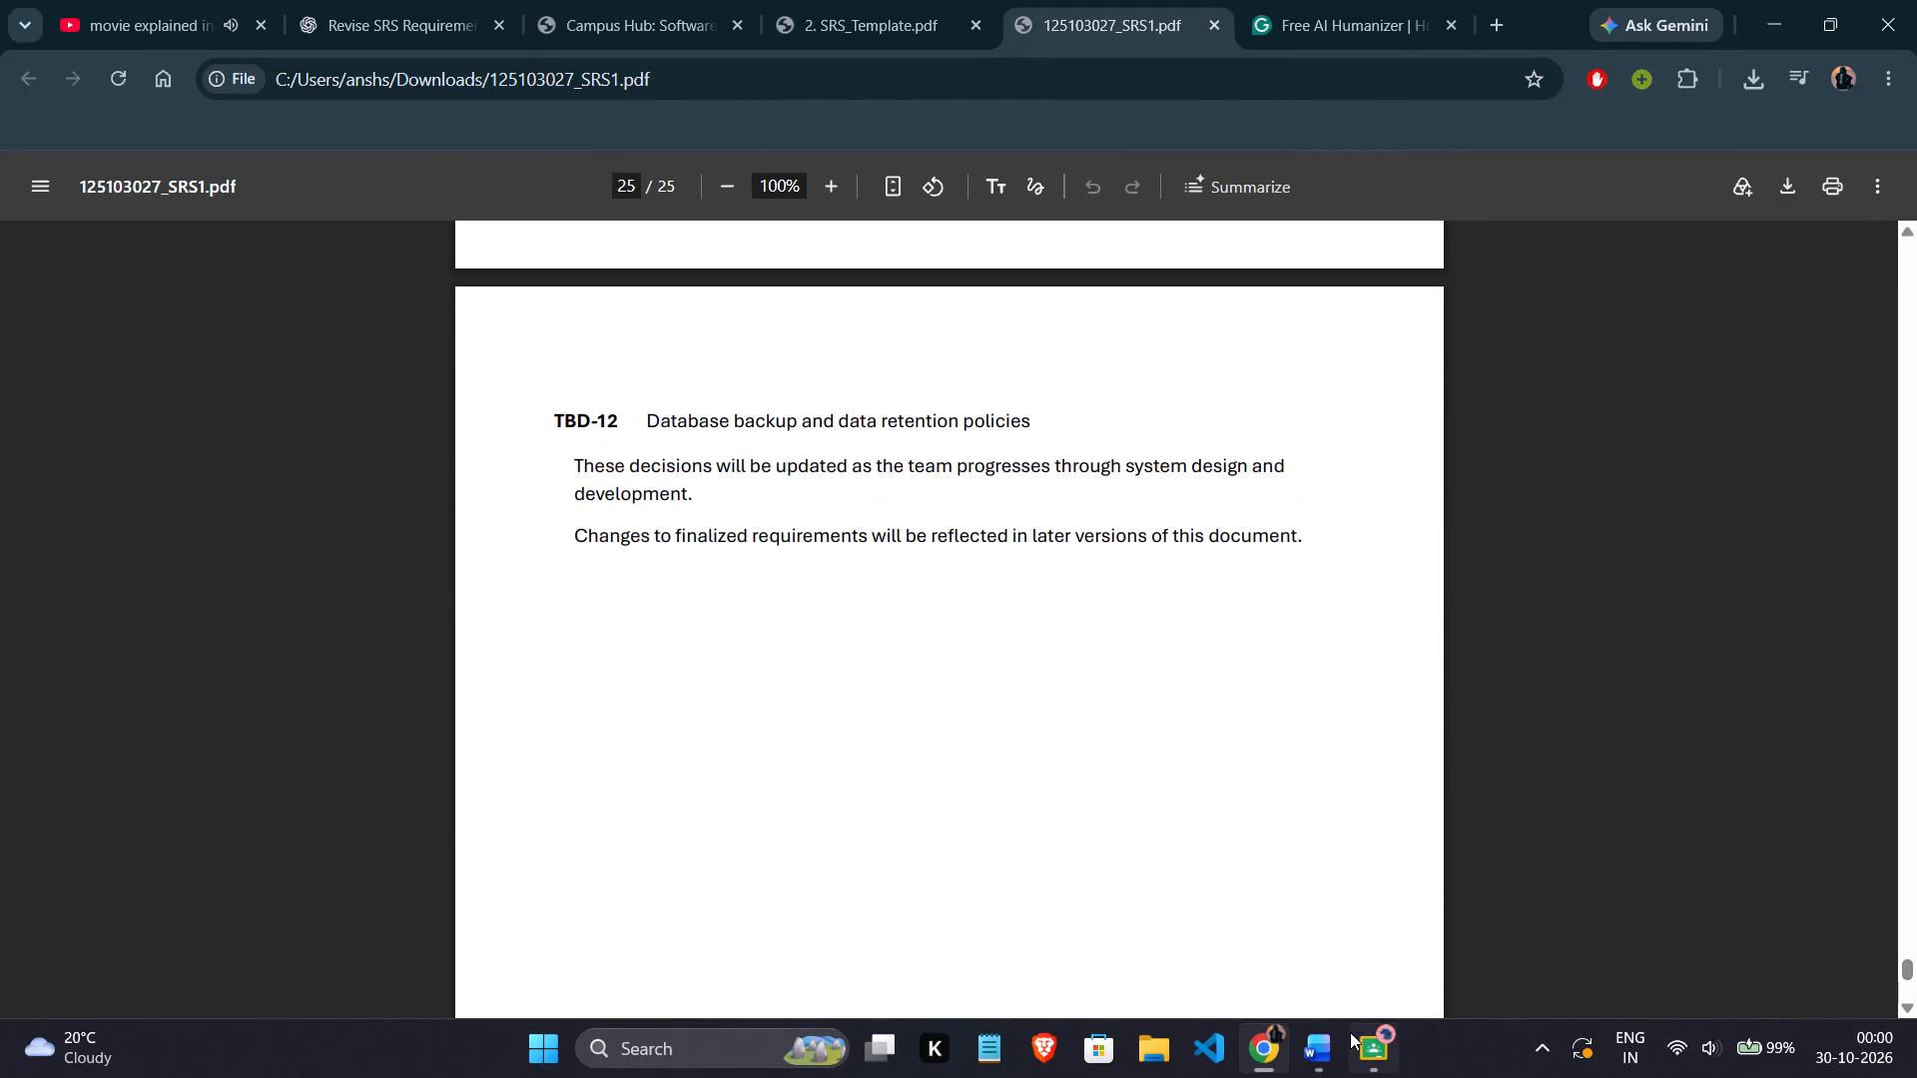
Switch to Word and enter "Not applicable" on the blank line under the 3.5 Other Requirements heading.
{"action": "left_click", "coordinate": [1348, 1032]}
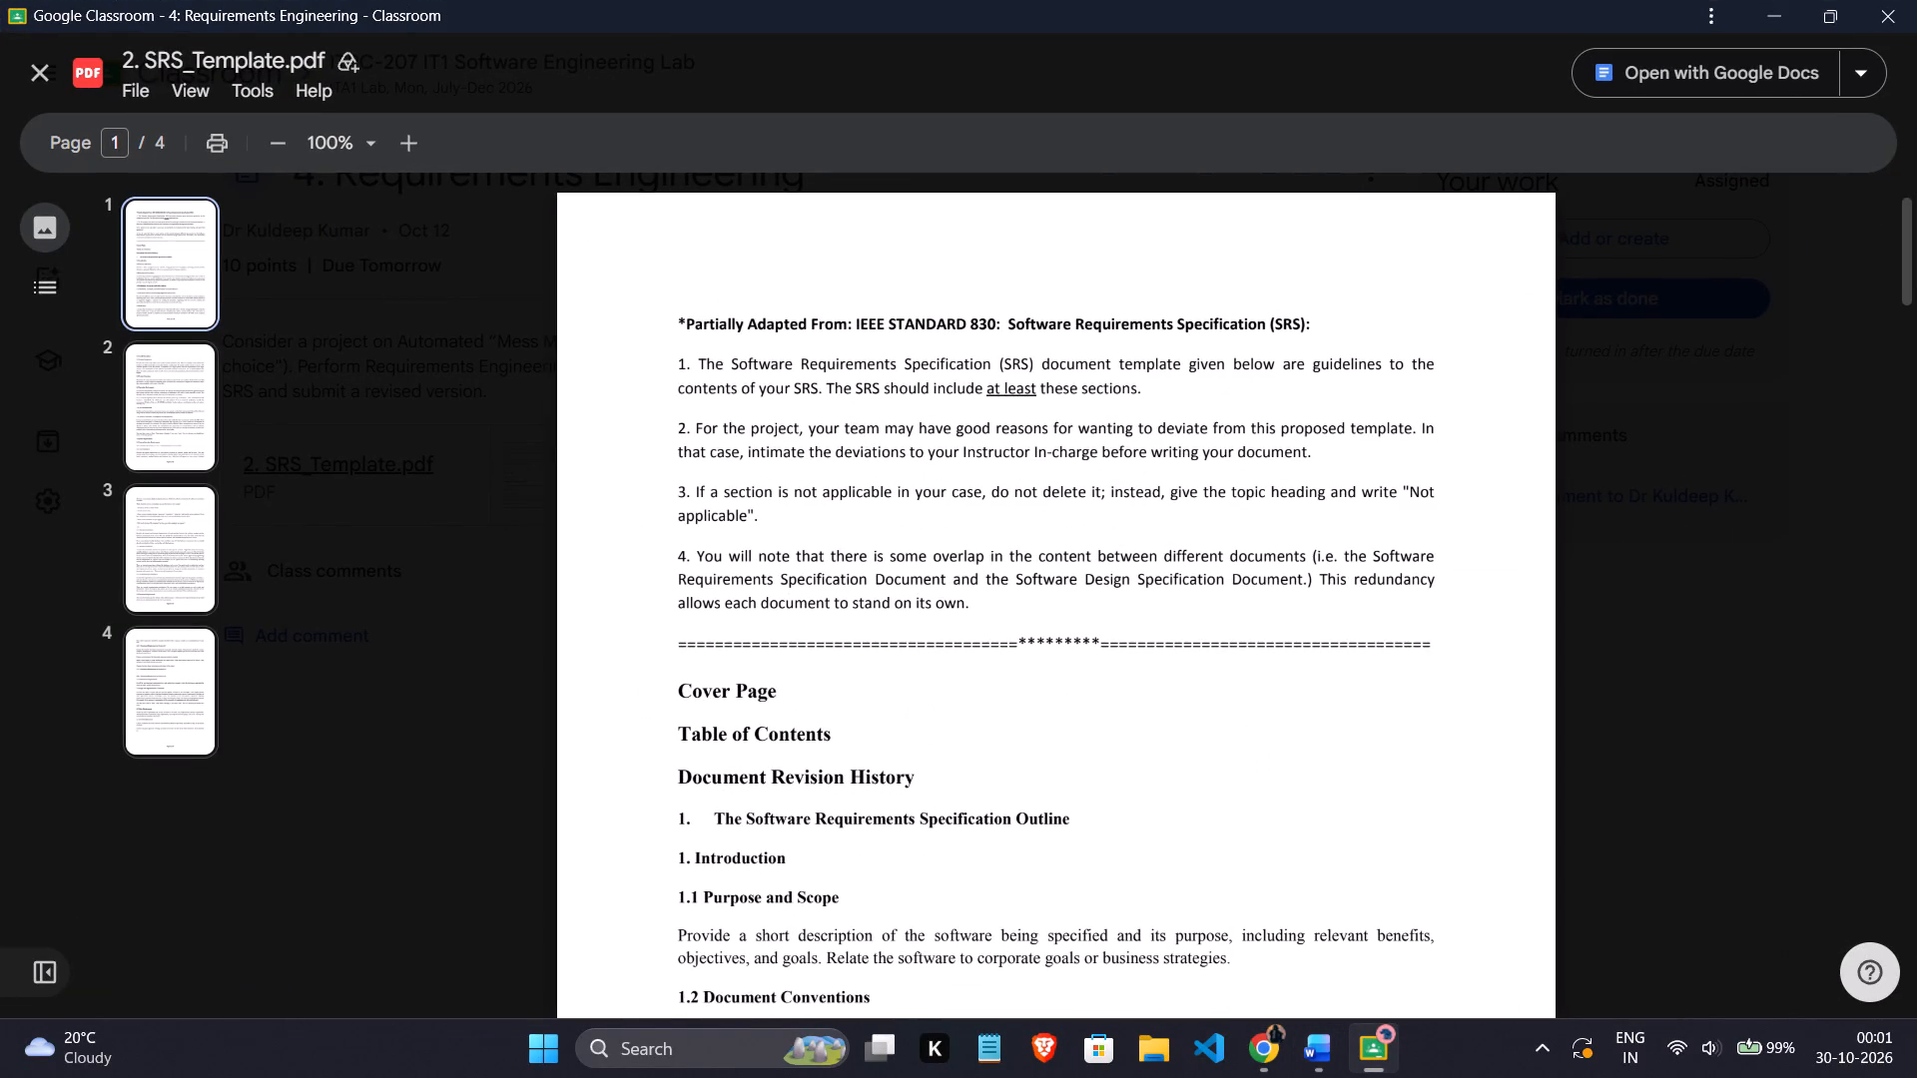
{"action": "left_click", "coordinate": [1331, 1065]}
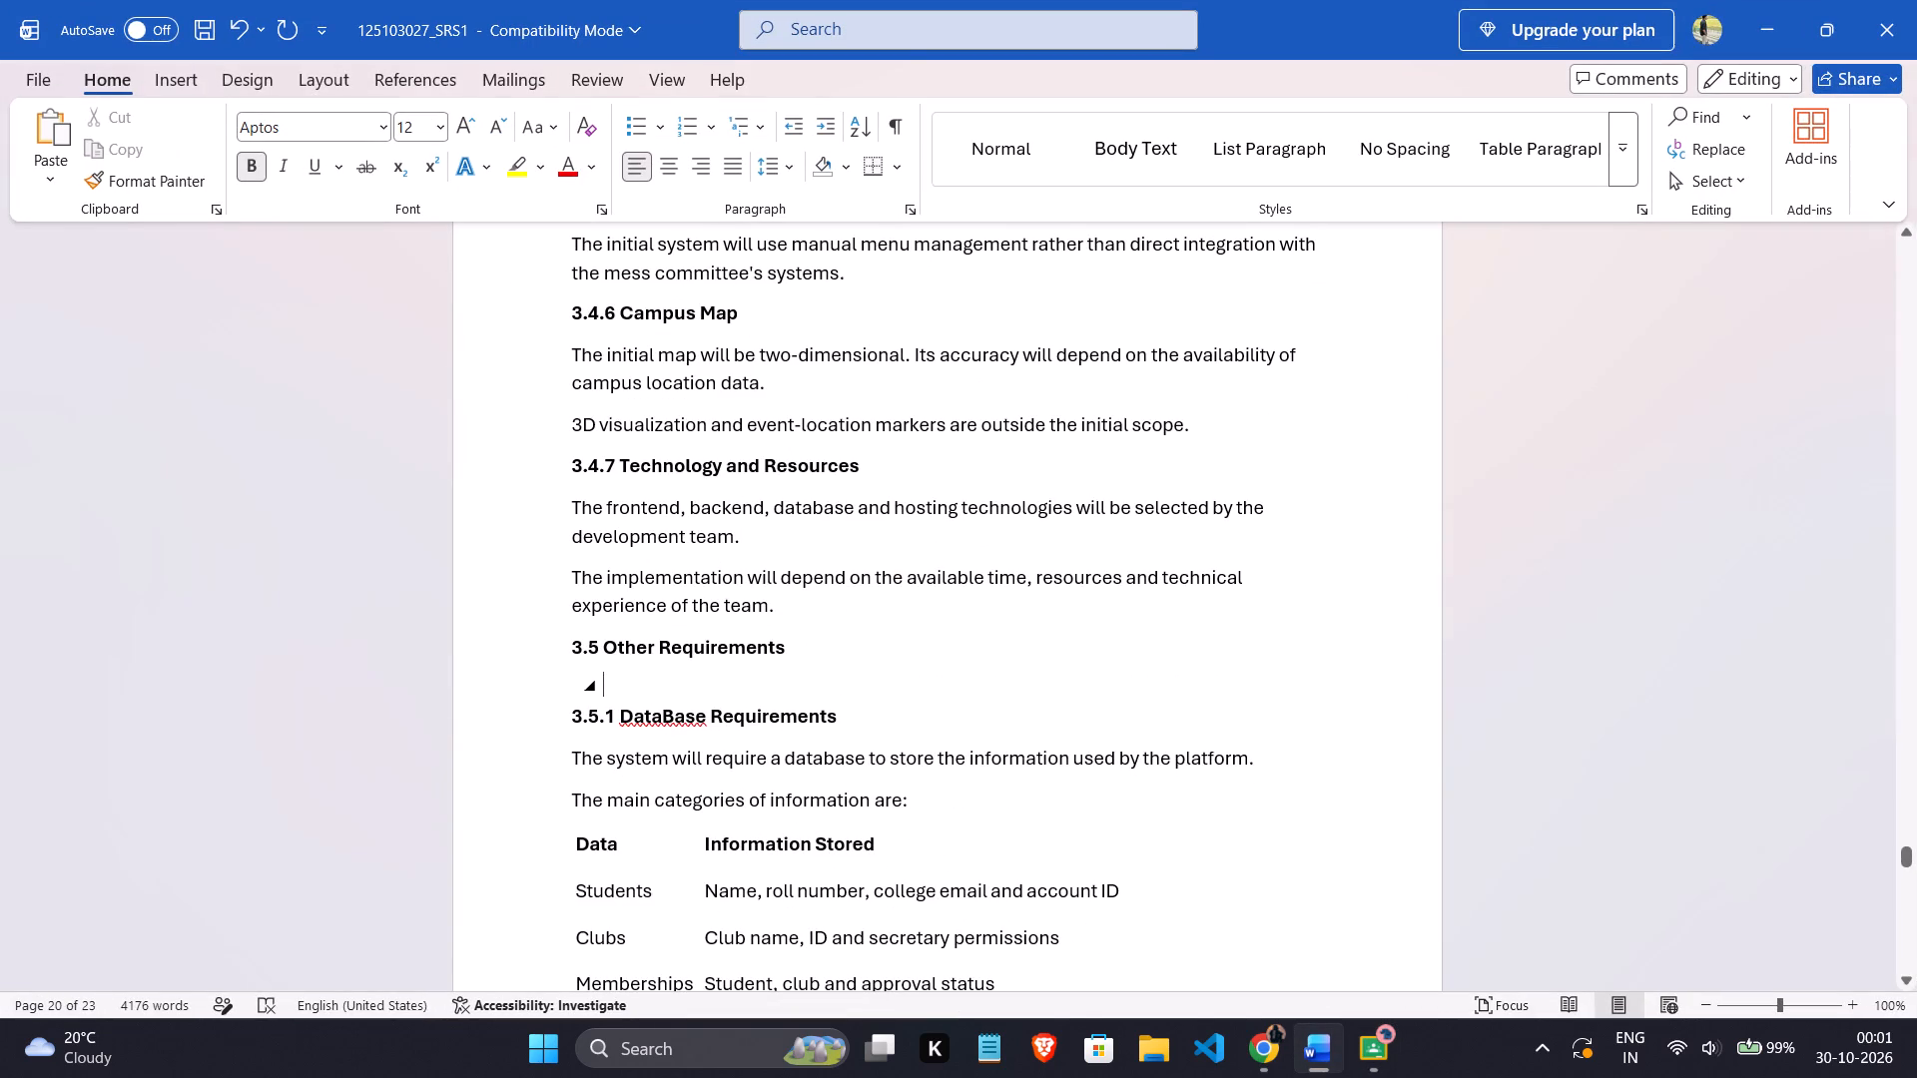
{"action": "type", "text": "No"}
{"action": "type", "text": "t applicav"}
{"action": "key", "text": "BackSpace"}
{"action": "type", "text": "ble"}
Make the "Not applicable" line regular weight at 12 pt.
{"action": "left_click_drag", "start_coordinate": [737, 690], "coordinate": [601, 694]}
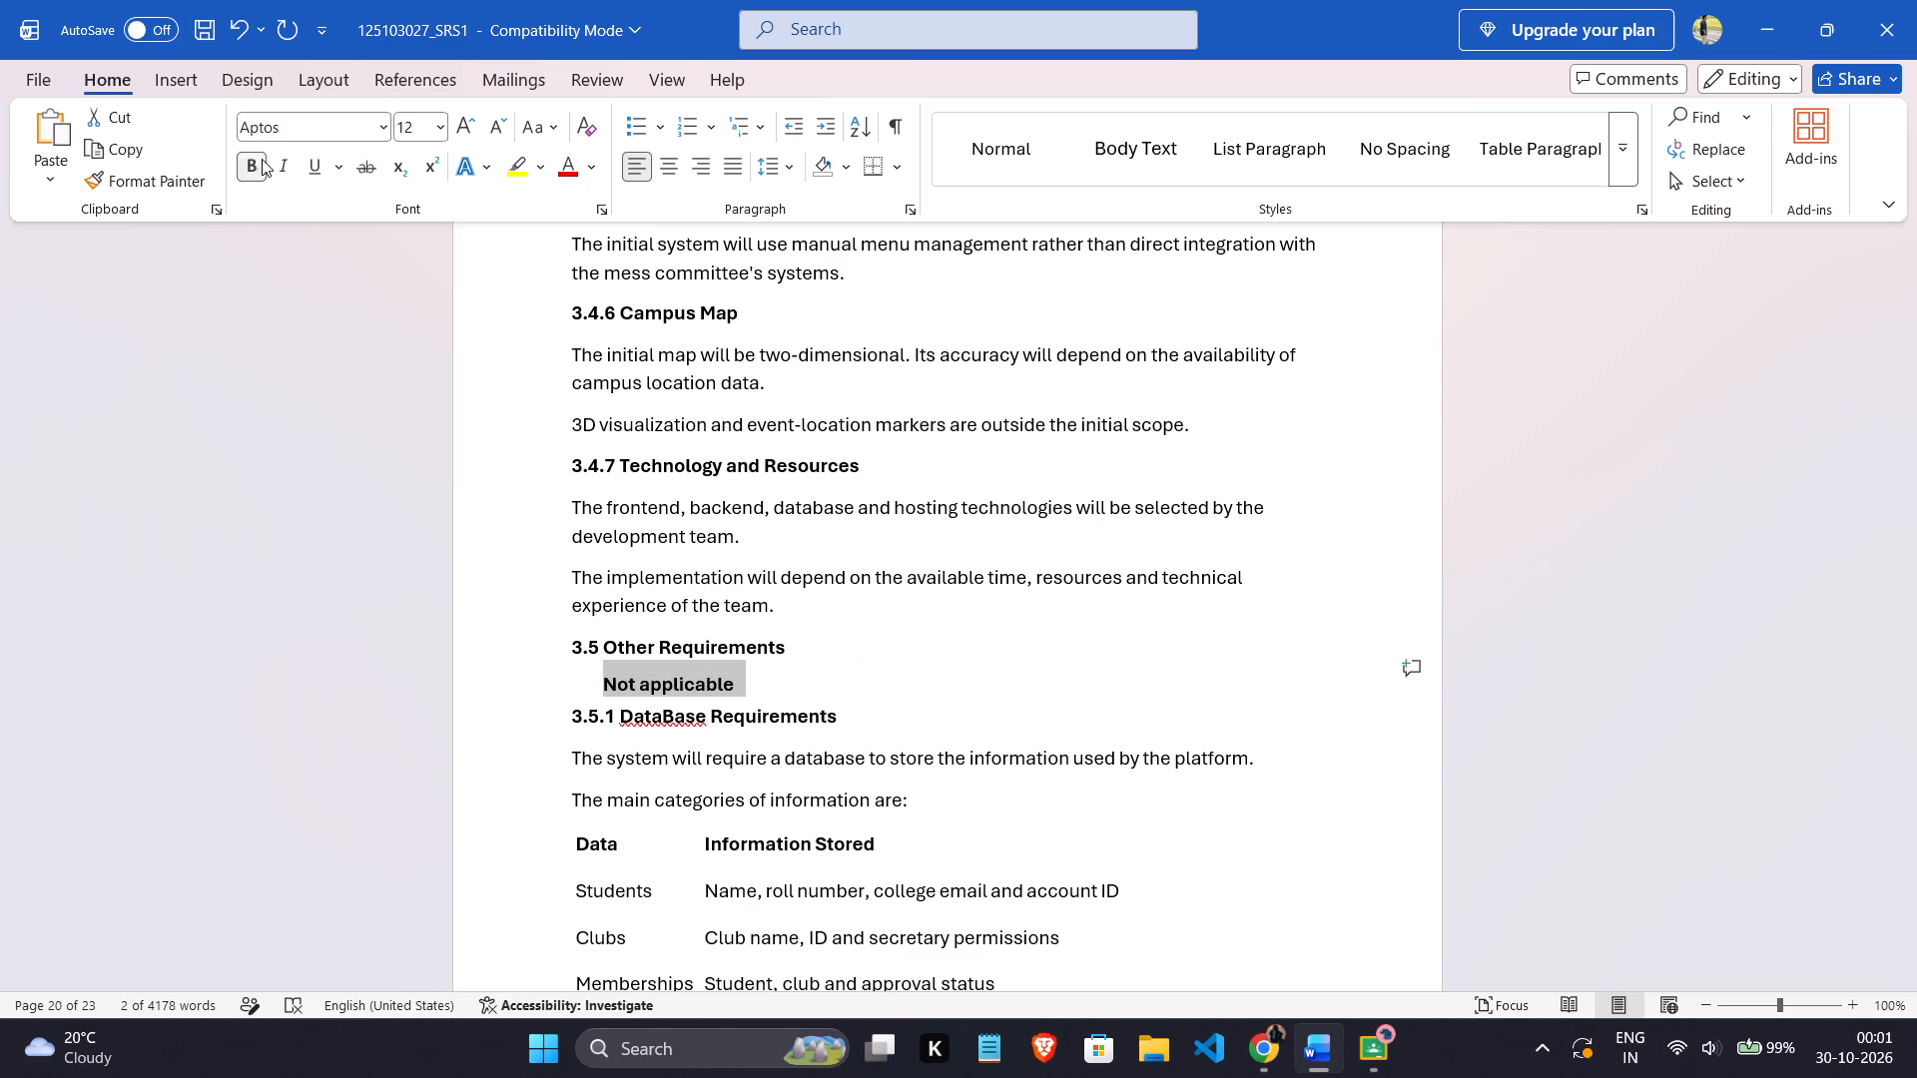
{"action": "left_click", "coordinate": [258, 161]}
{"action": "left_click", "coordinate": [505, 124]}
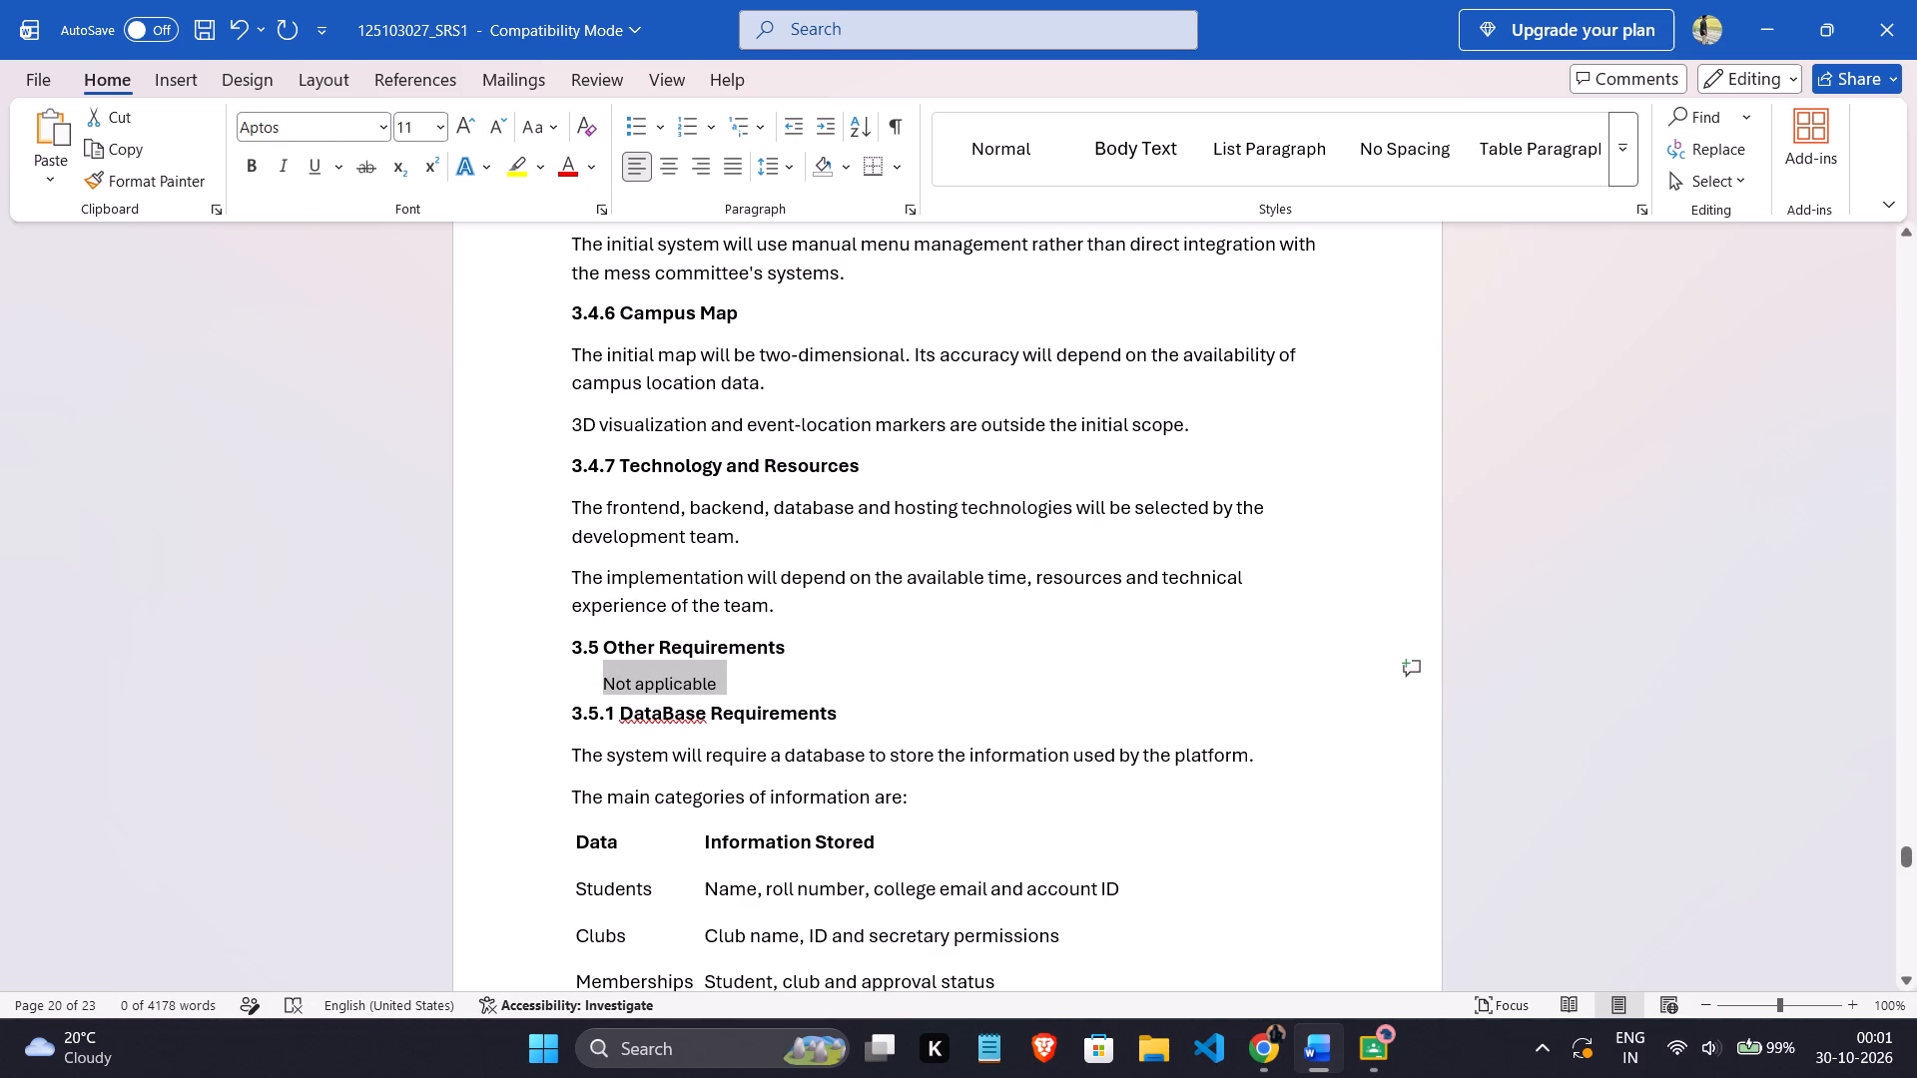
{"action": "left_click", "coordinate": [469, 133]}
Insert a blank line between "Not applicable" and the 3.5.1 heading.
{"action": "left_click_drag", "start_coordinate": [803, 642], "coordinate": [805, 654]}
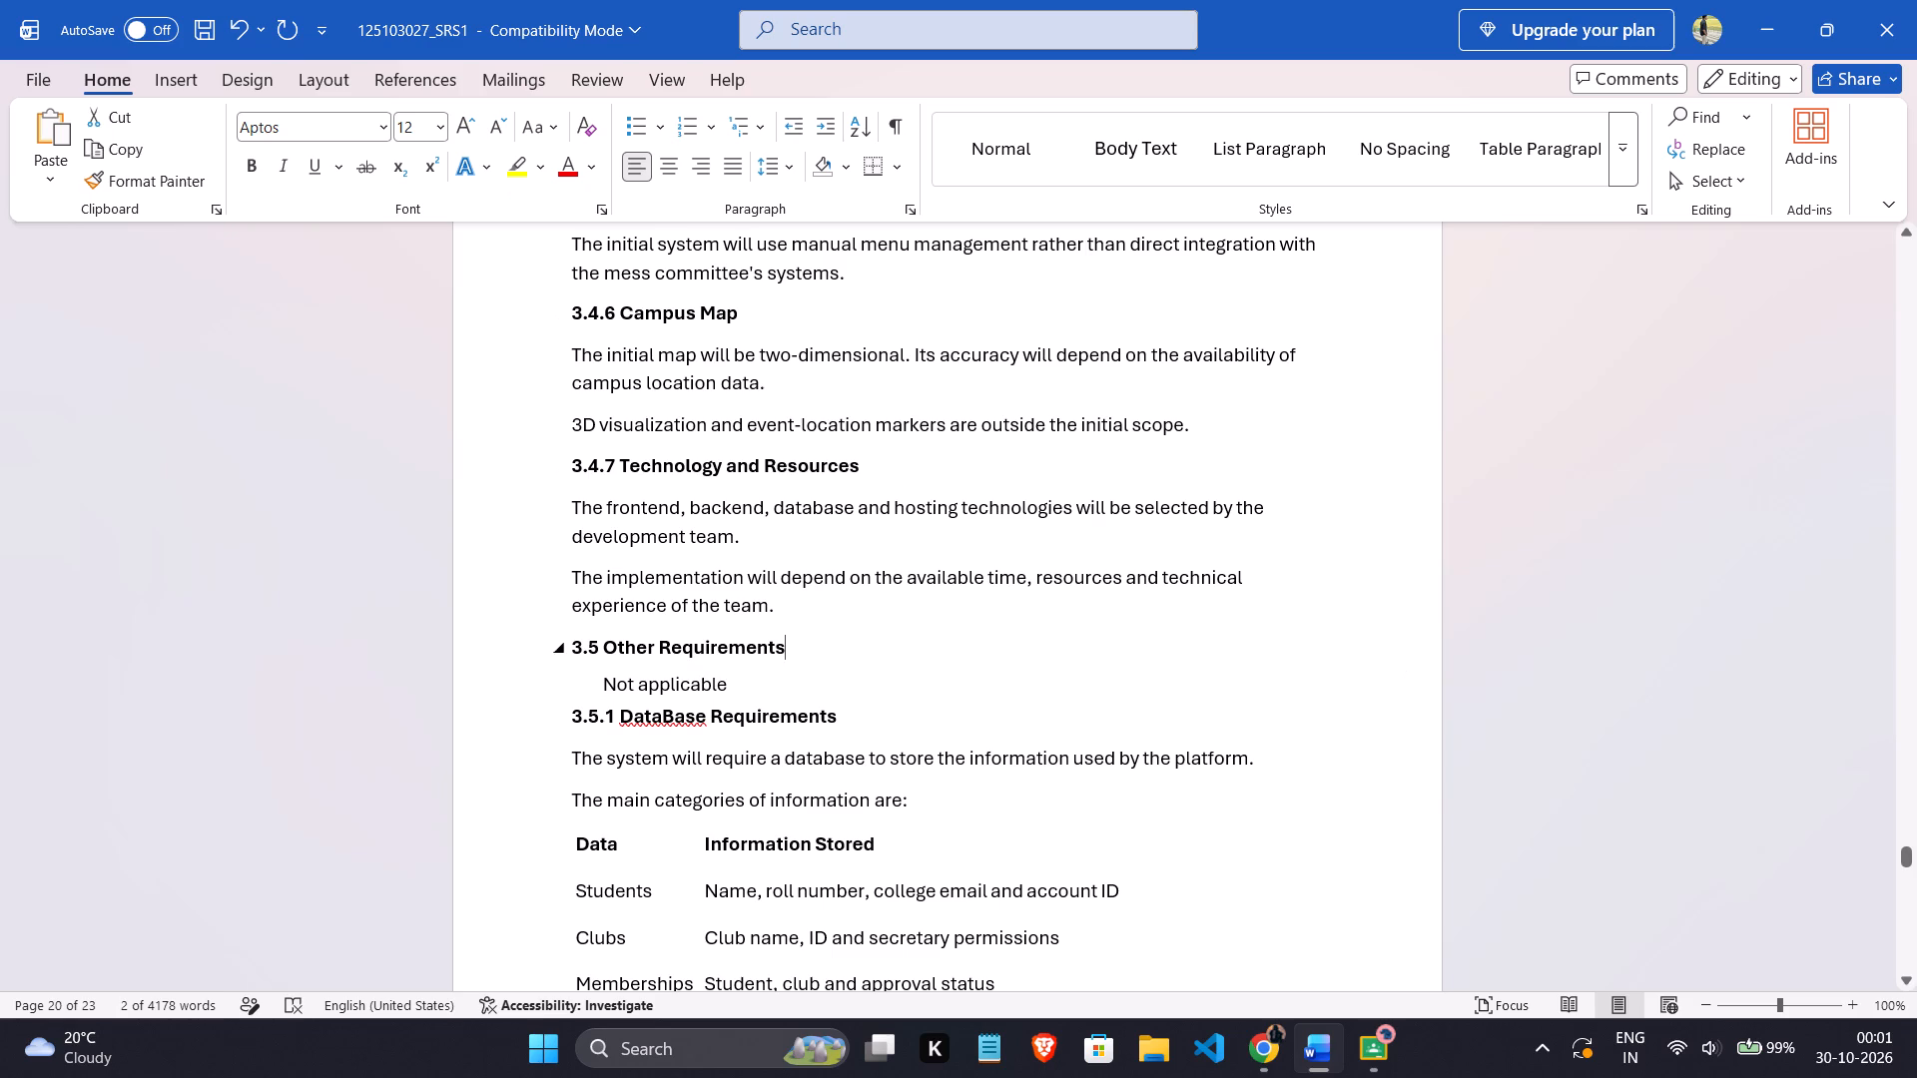
{"action": "left_click", "coordinate": [777, 662]}
{"action": "key", "text": "Return"}
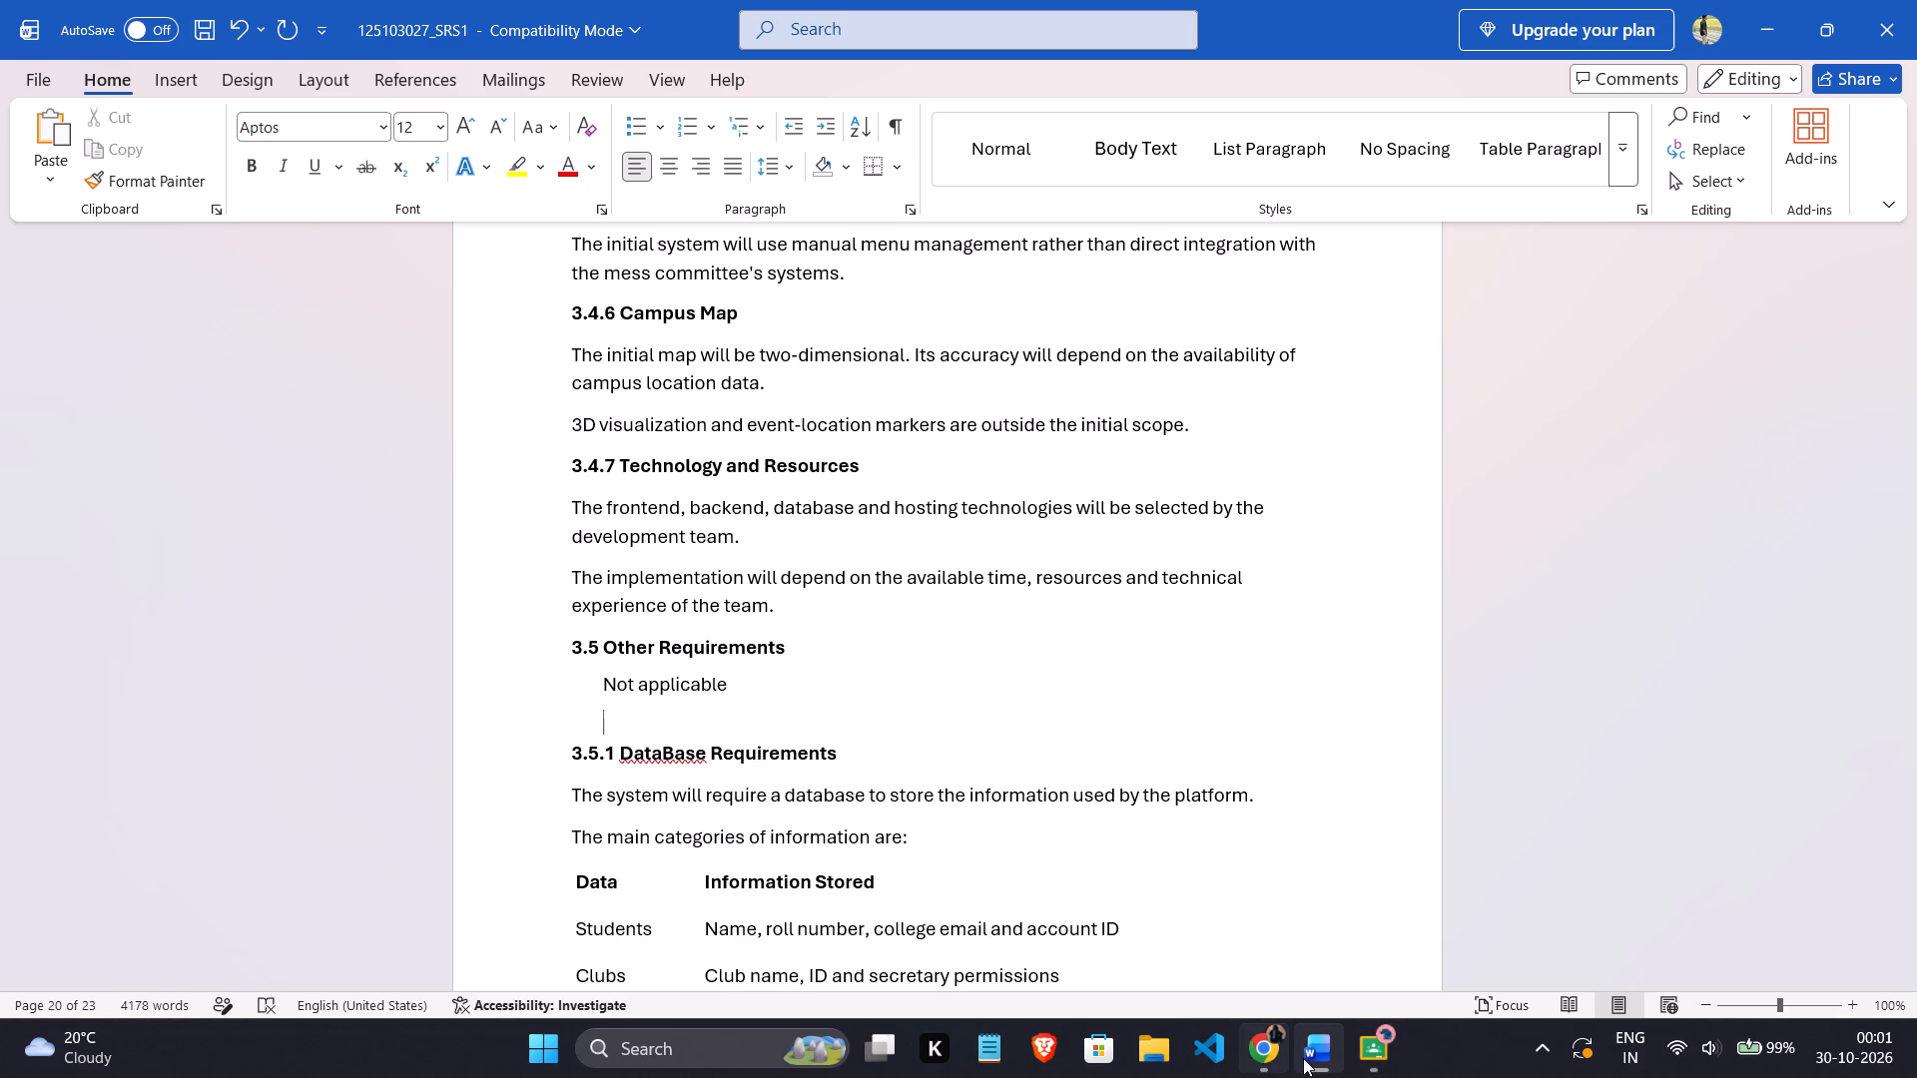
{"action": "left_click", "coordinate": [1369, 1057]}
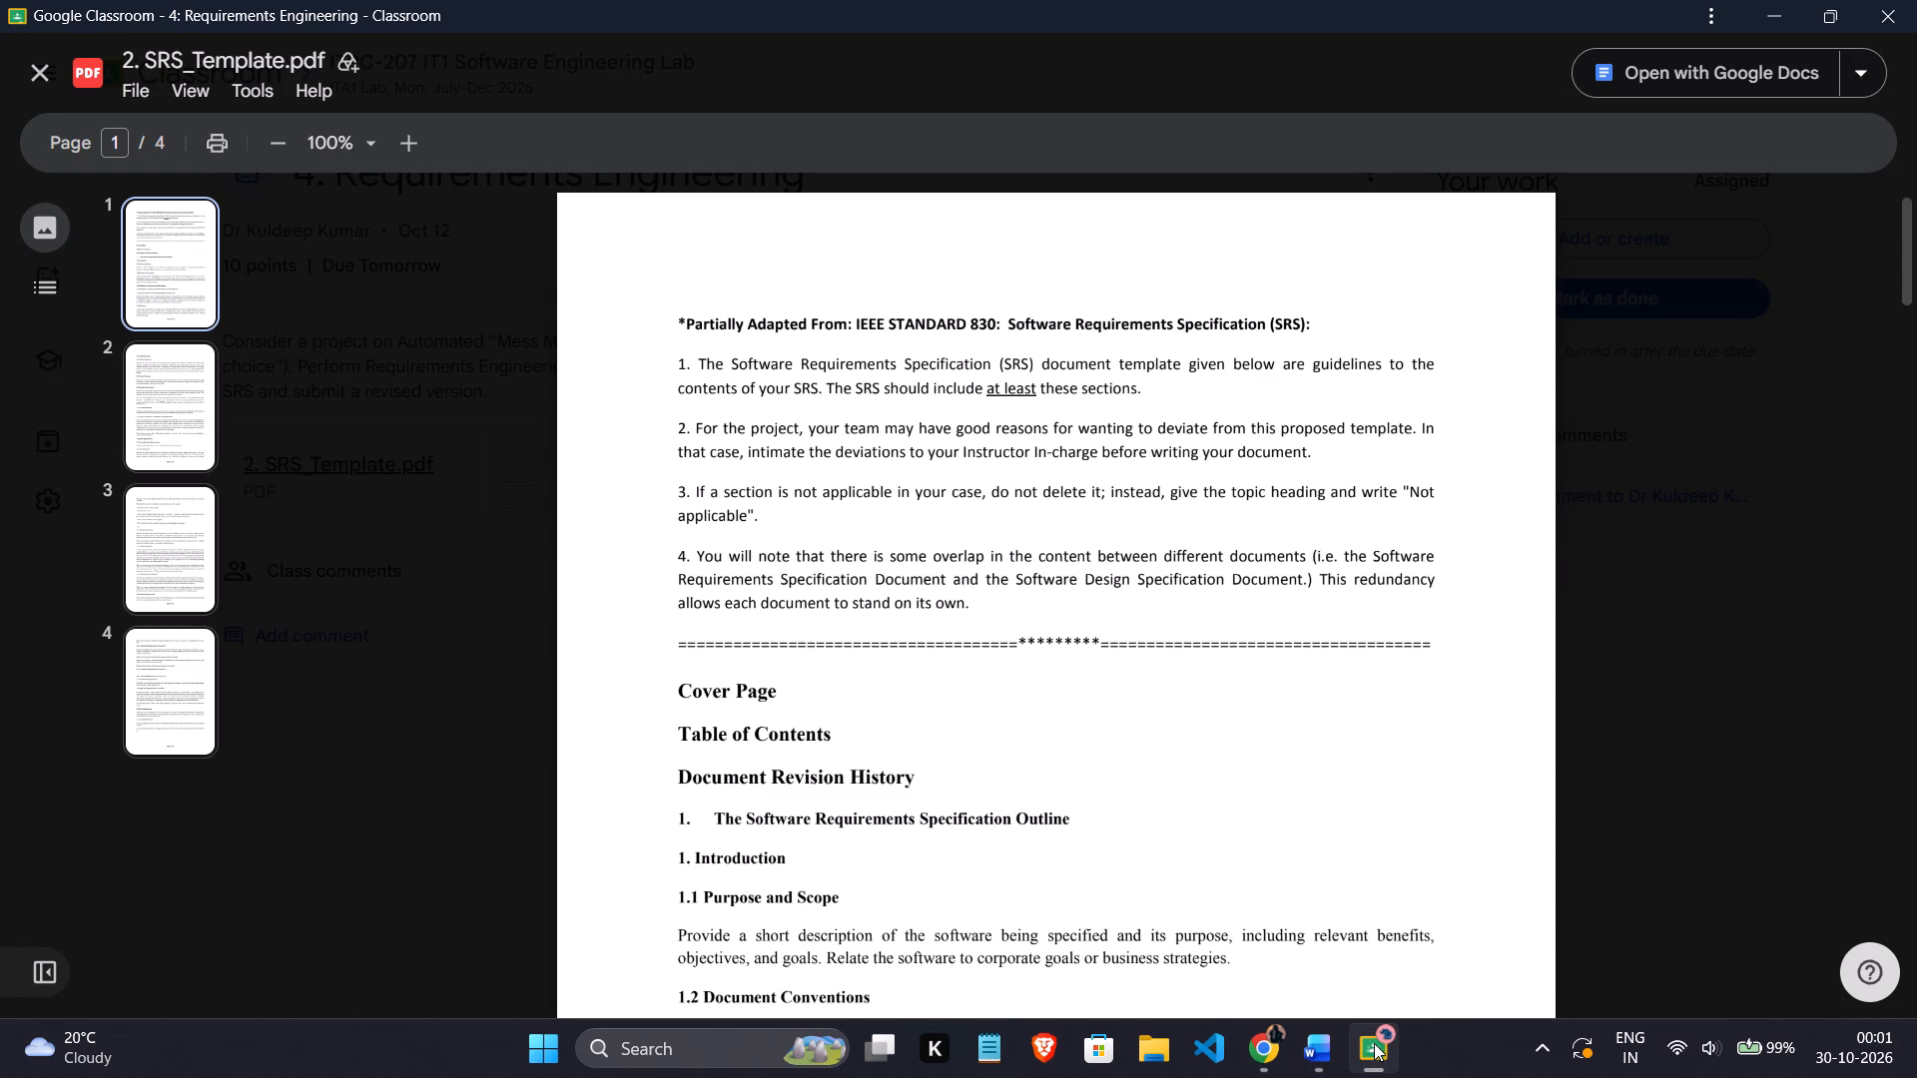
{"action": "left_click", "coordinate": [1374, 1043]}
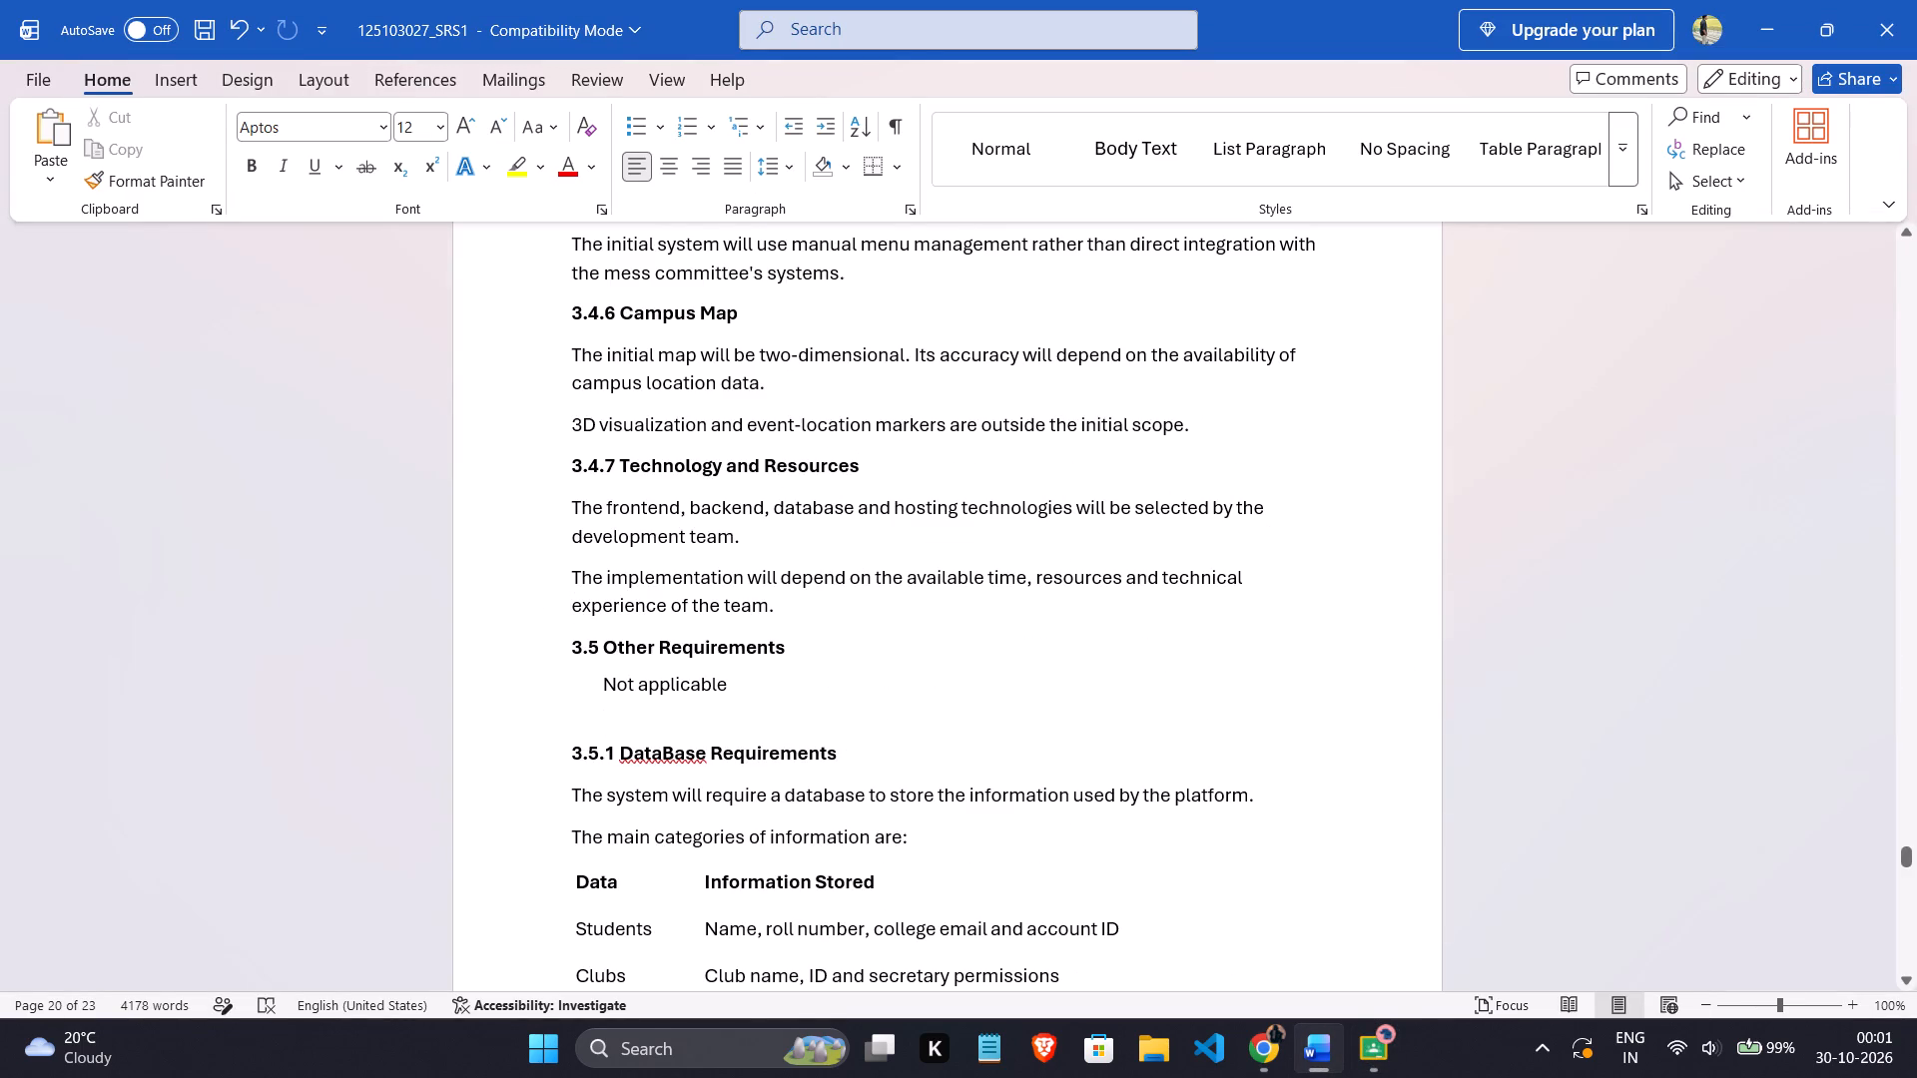
Insert two extra spaces before "Information Stored" in the header row of the 3.5.1 data list.
{"action": "scroll", "coordinate": [763, 760], "scroll_direction": "down", "scroll_amount": 4}
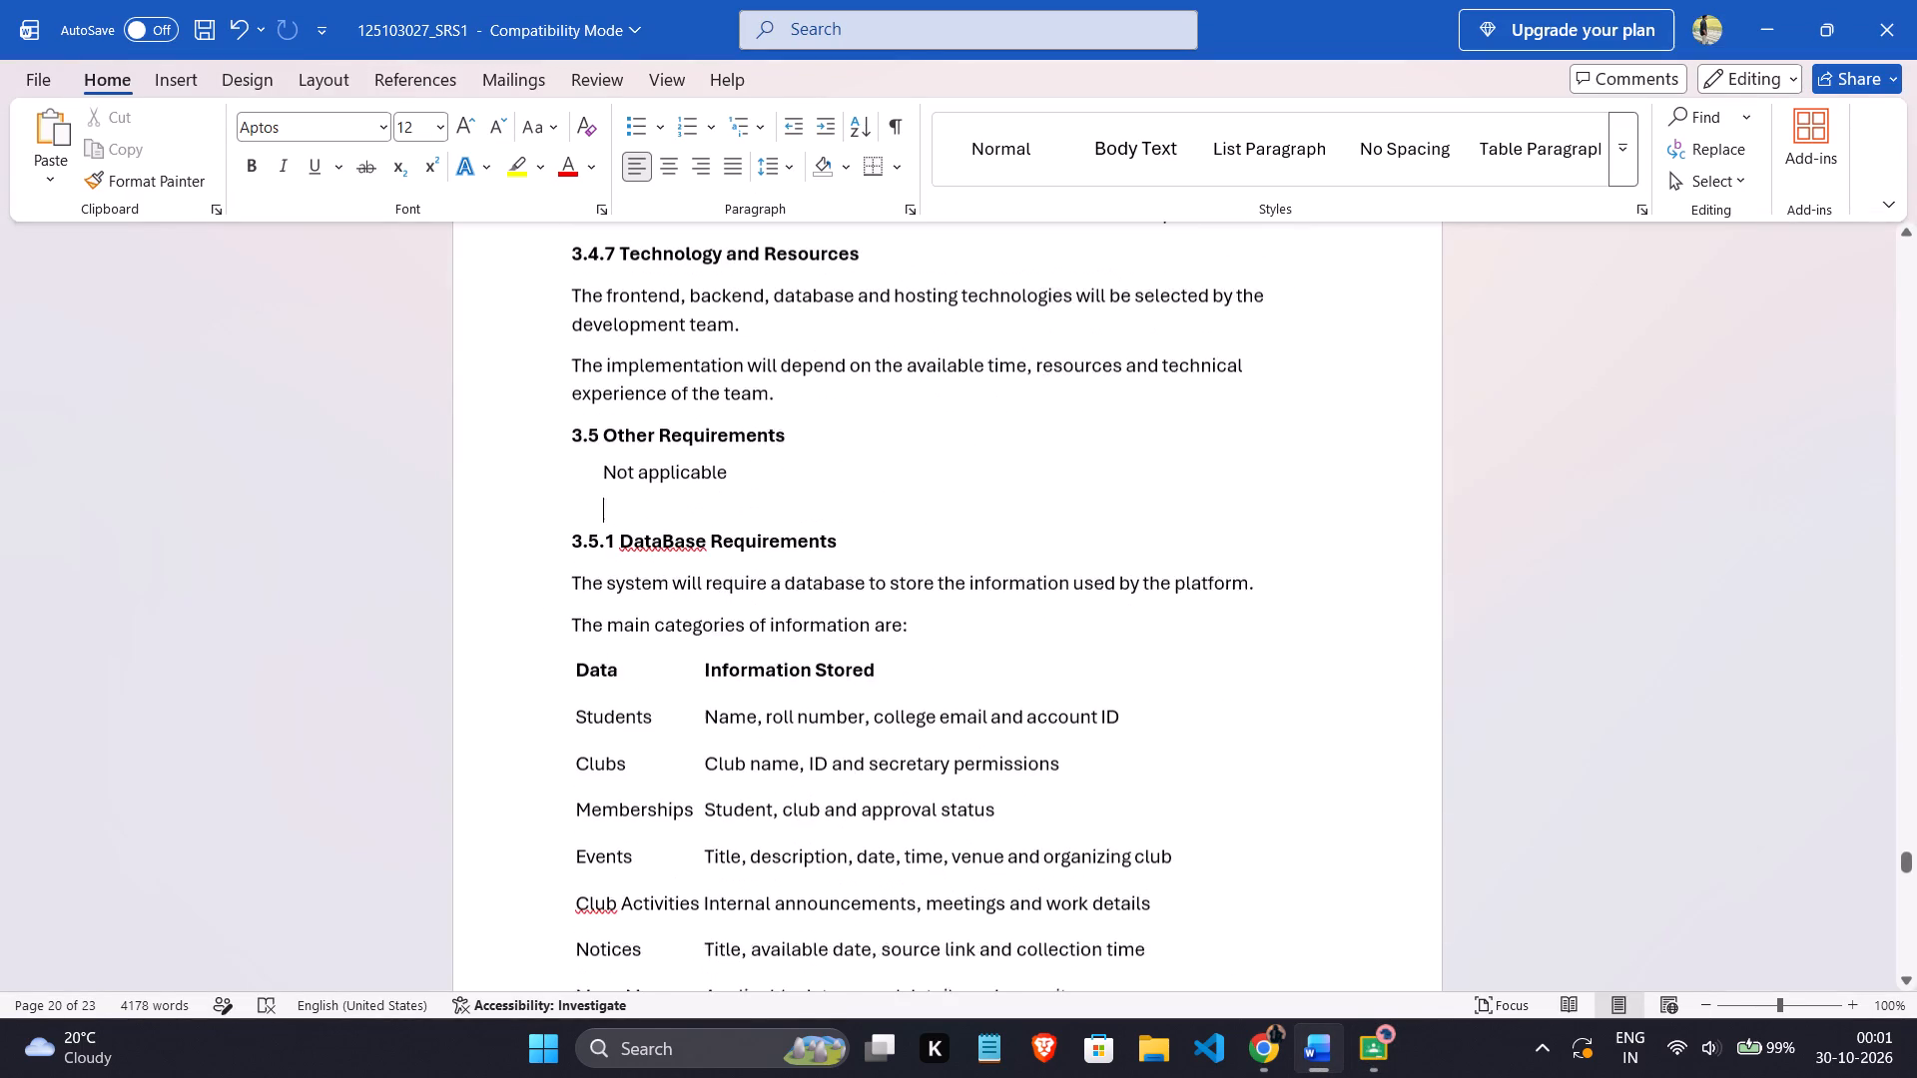
{"action": "scroll", "coordinate": [797, 680], "scroll_direction": "down", "scroll_amount": 3}
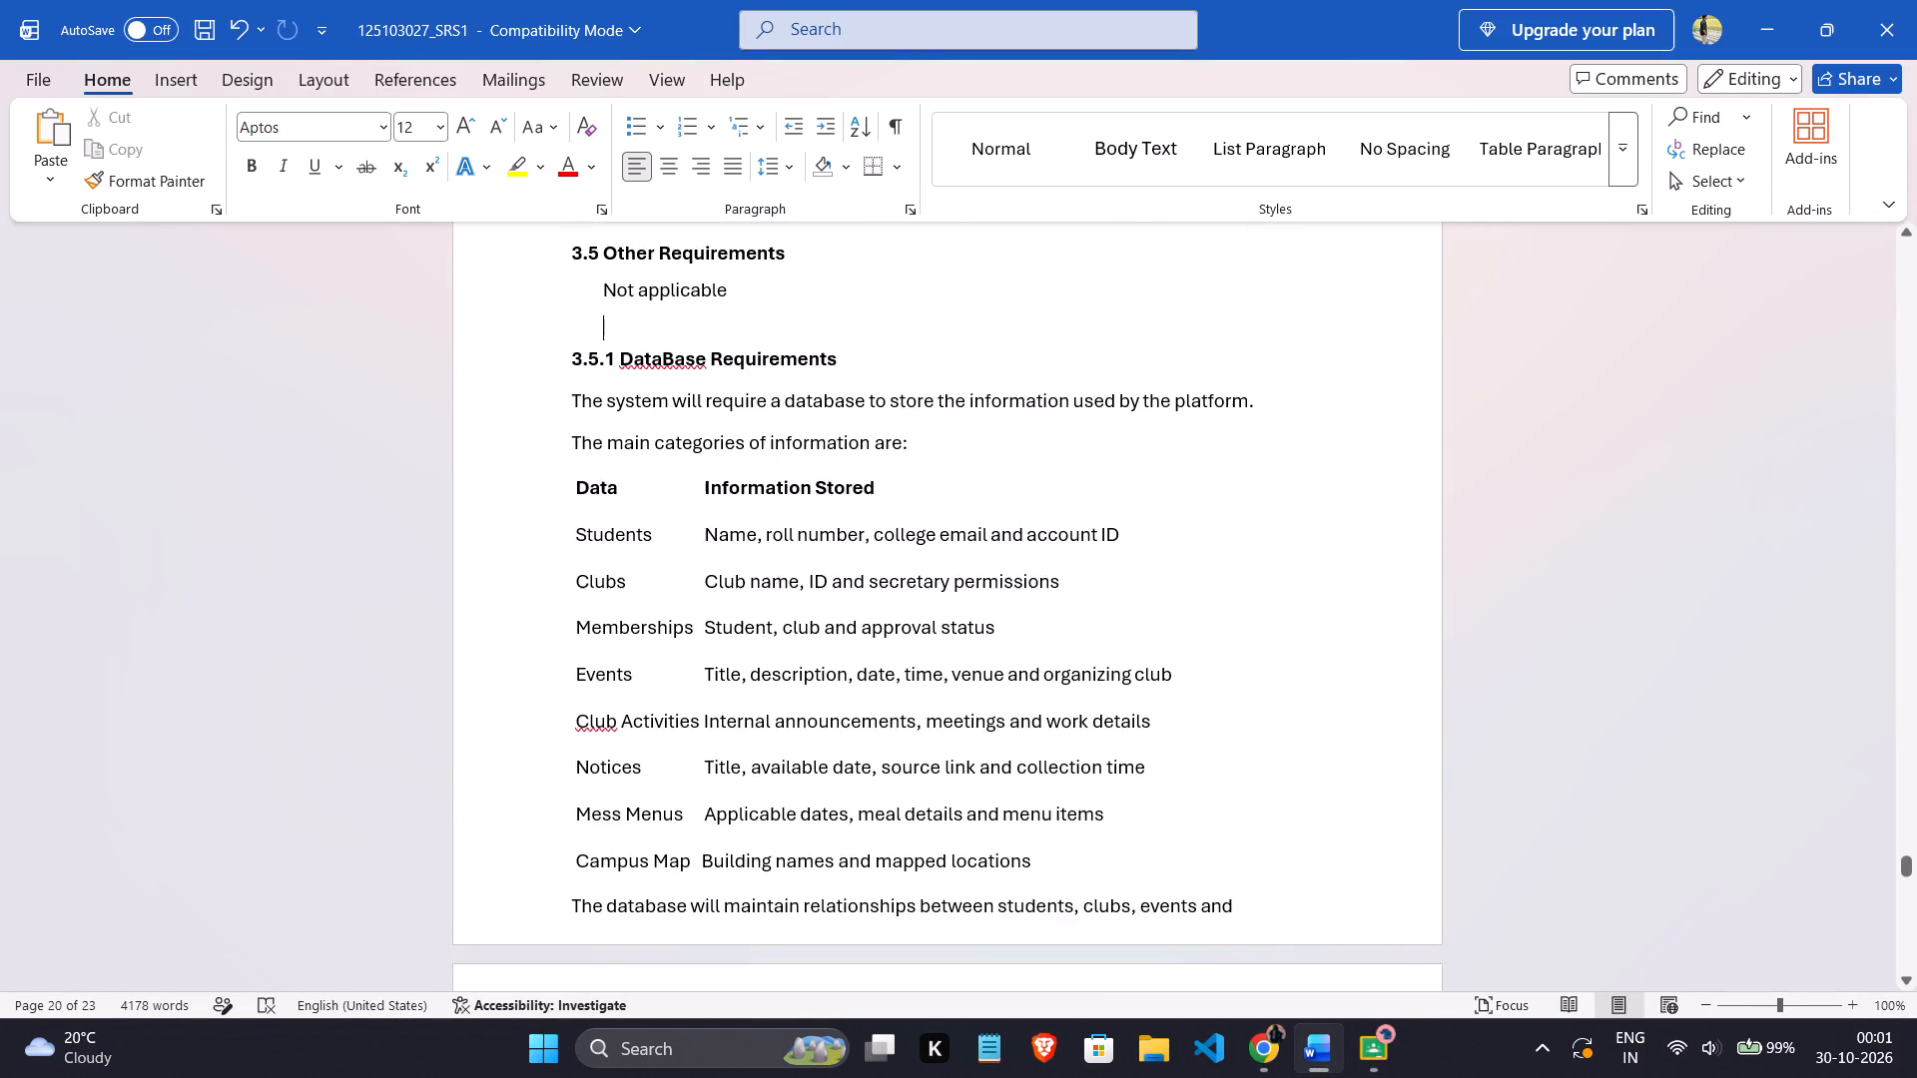
{"action": "scroll", "coordinate": [793, 665], "scroll_direction": "down", "scroll_amount": 6}
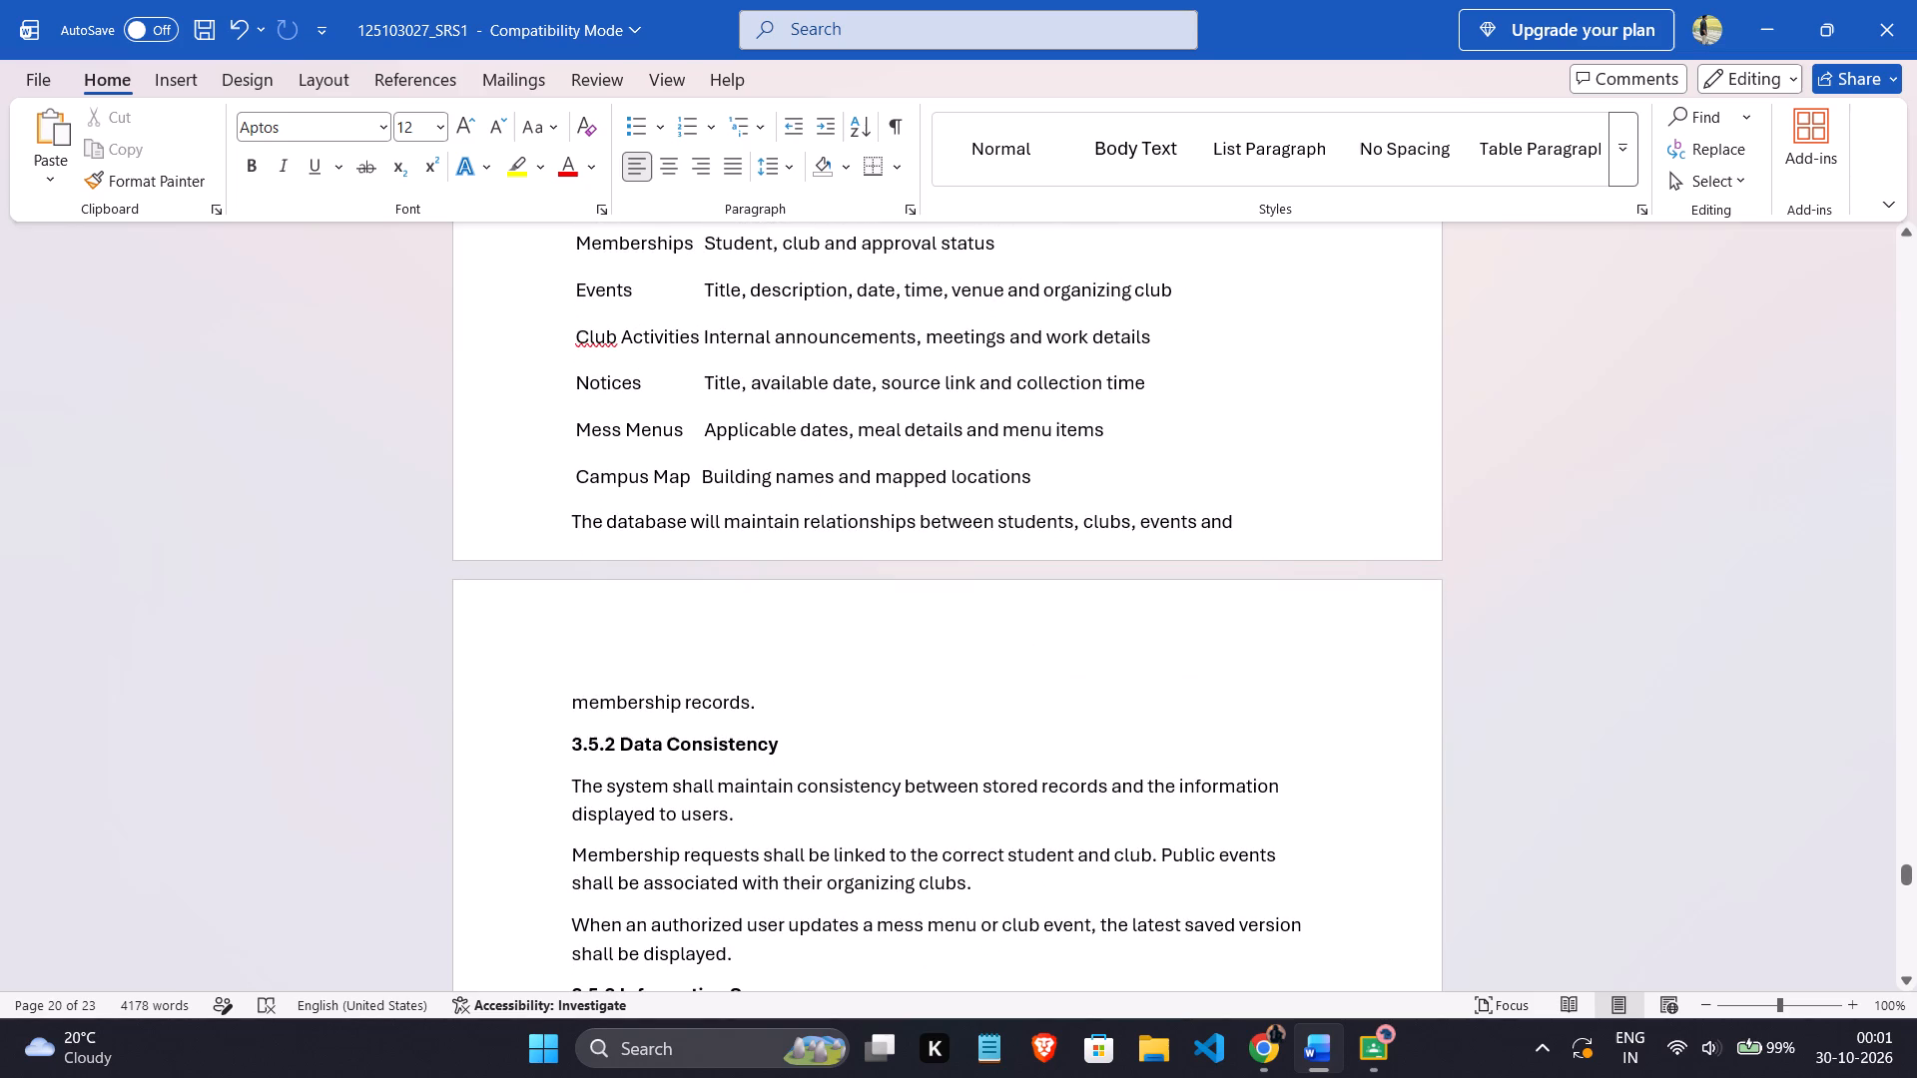
{"action": "scroll", "coordinate": [766, 602], "scroll_direction": "up", "scroll_amount": 4}
{"action": "left_click", "coordinate": [688, 349]}
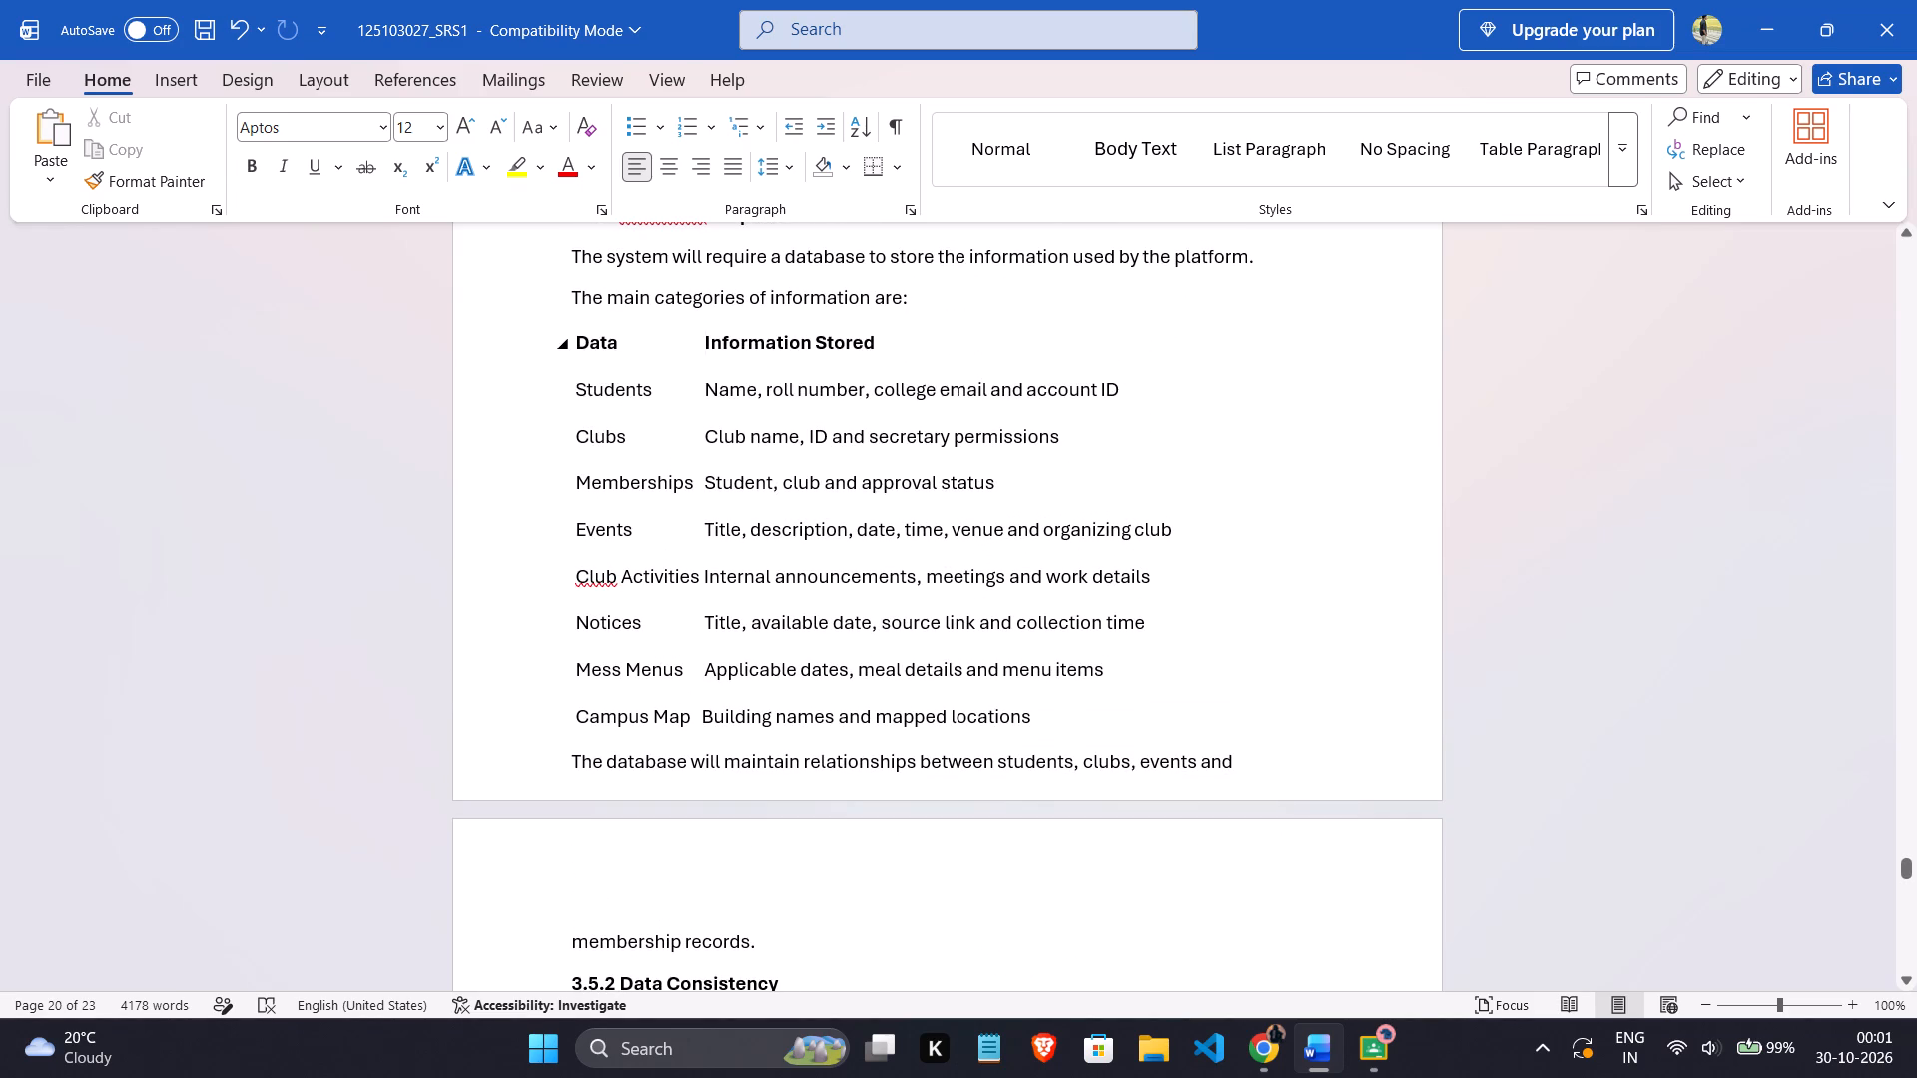
{"action": "left_click_drag", "start_coordinate": [694, 345], "coordinate": [683, 357]}
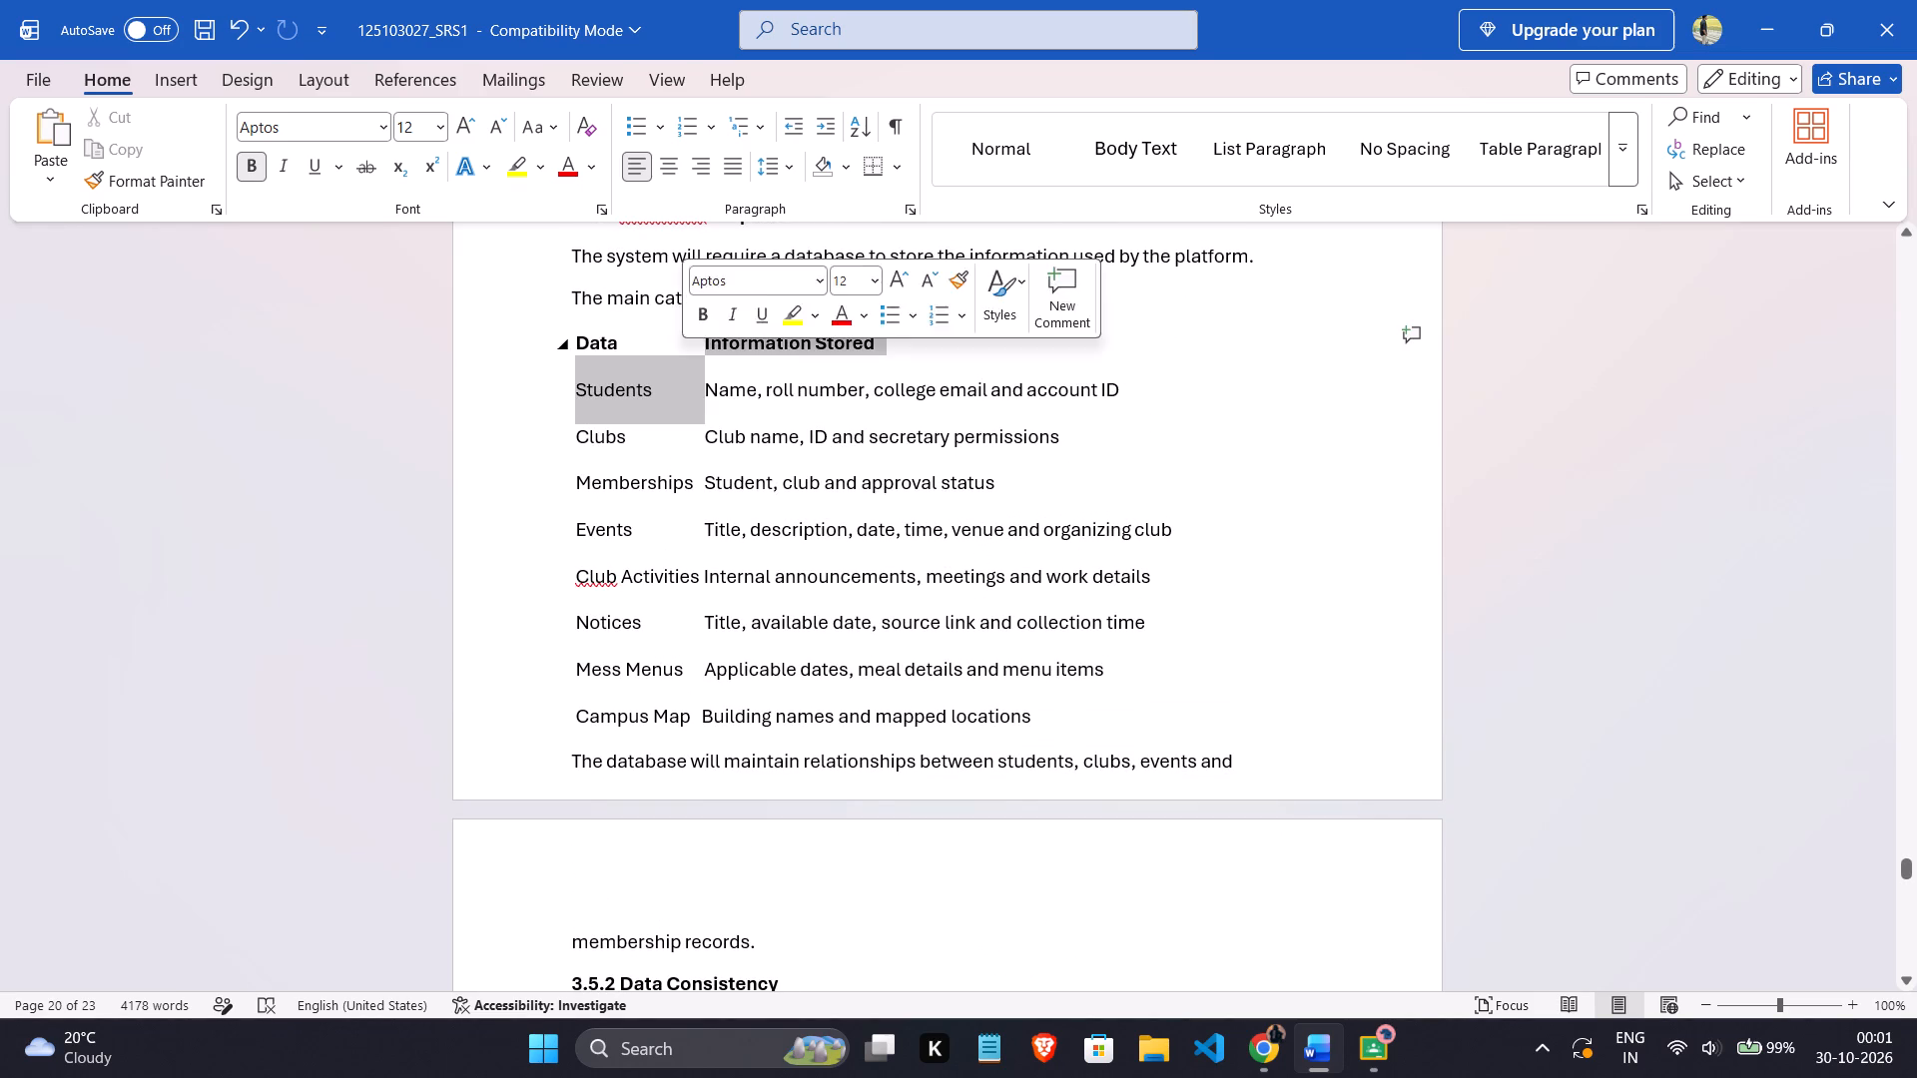
{"action": "left_click", "coordinate": [698, 338]}
{"action": "key", "text": "space"}
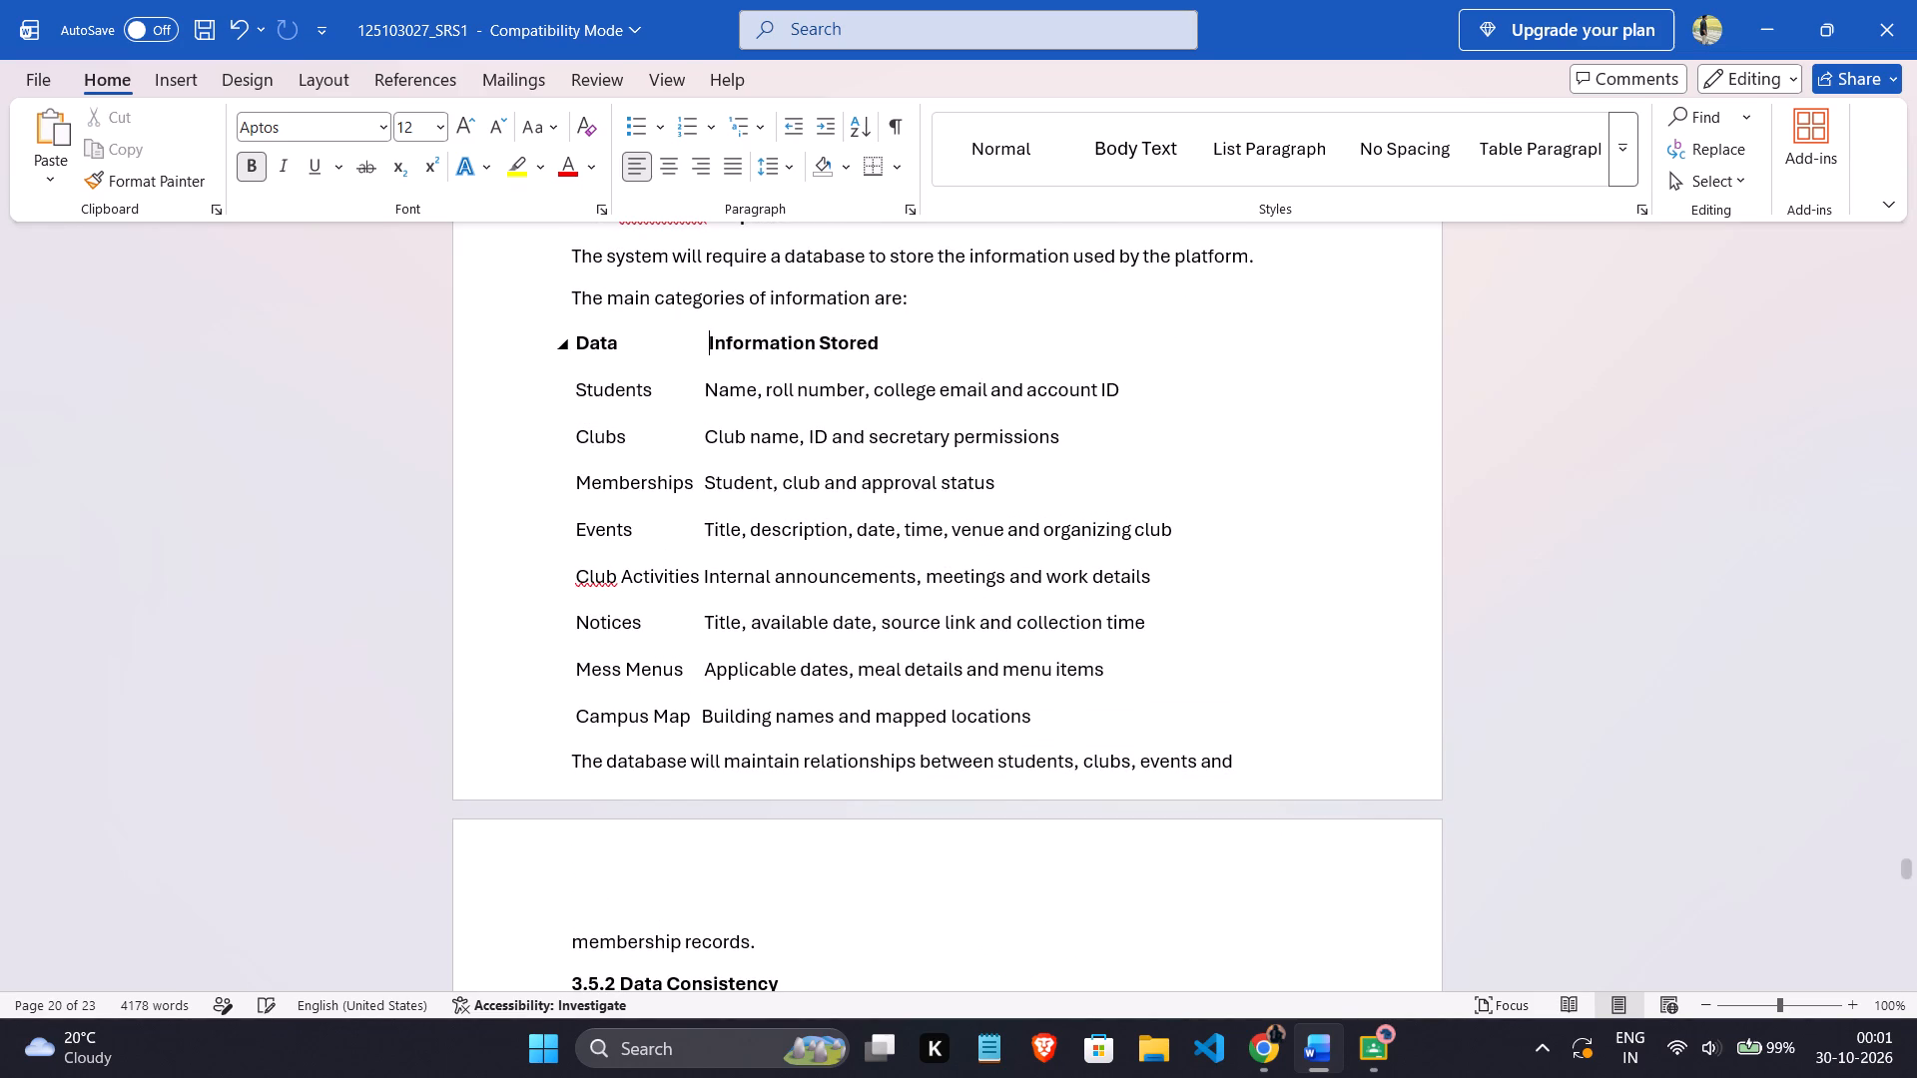
{"action": "key", "text": "space"}
Add spaces before the descriptions in the 3.5.1 list: two each for Students and Clubs, one for Memberships, three for Events.
{"action": "left_click", "coordinate": [700, 388]}
{"action": "key", "text": "space"}
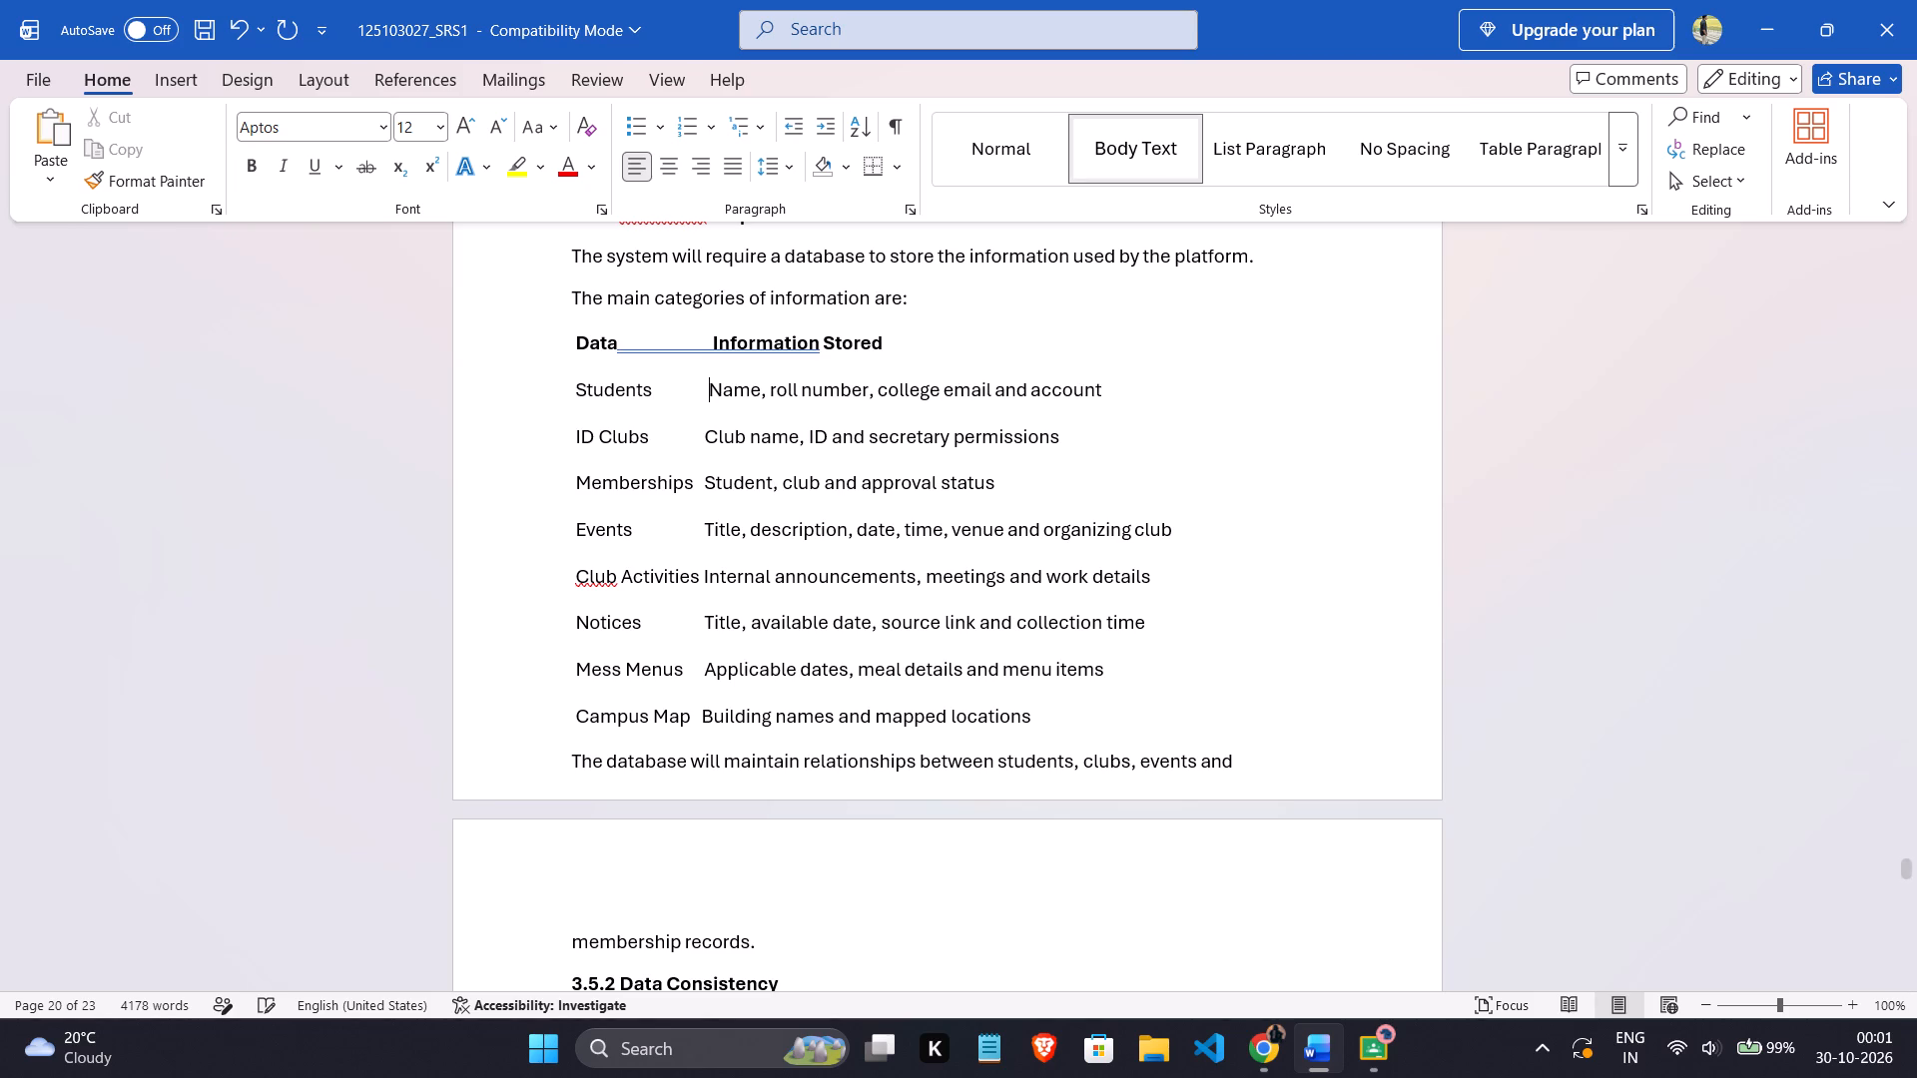
{"action": "key", "text": "space"}
{"action": "left_click", "coordinate": [693, 435]}
{"action": "key", "text": "space"}
{"action": "key", "text": "space"}
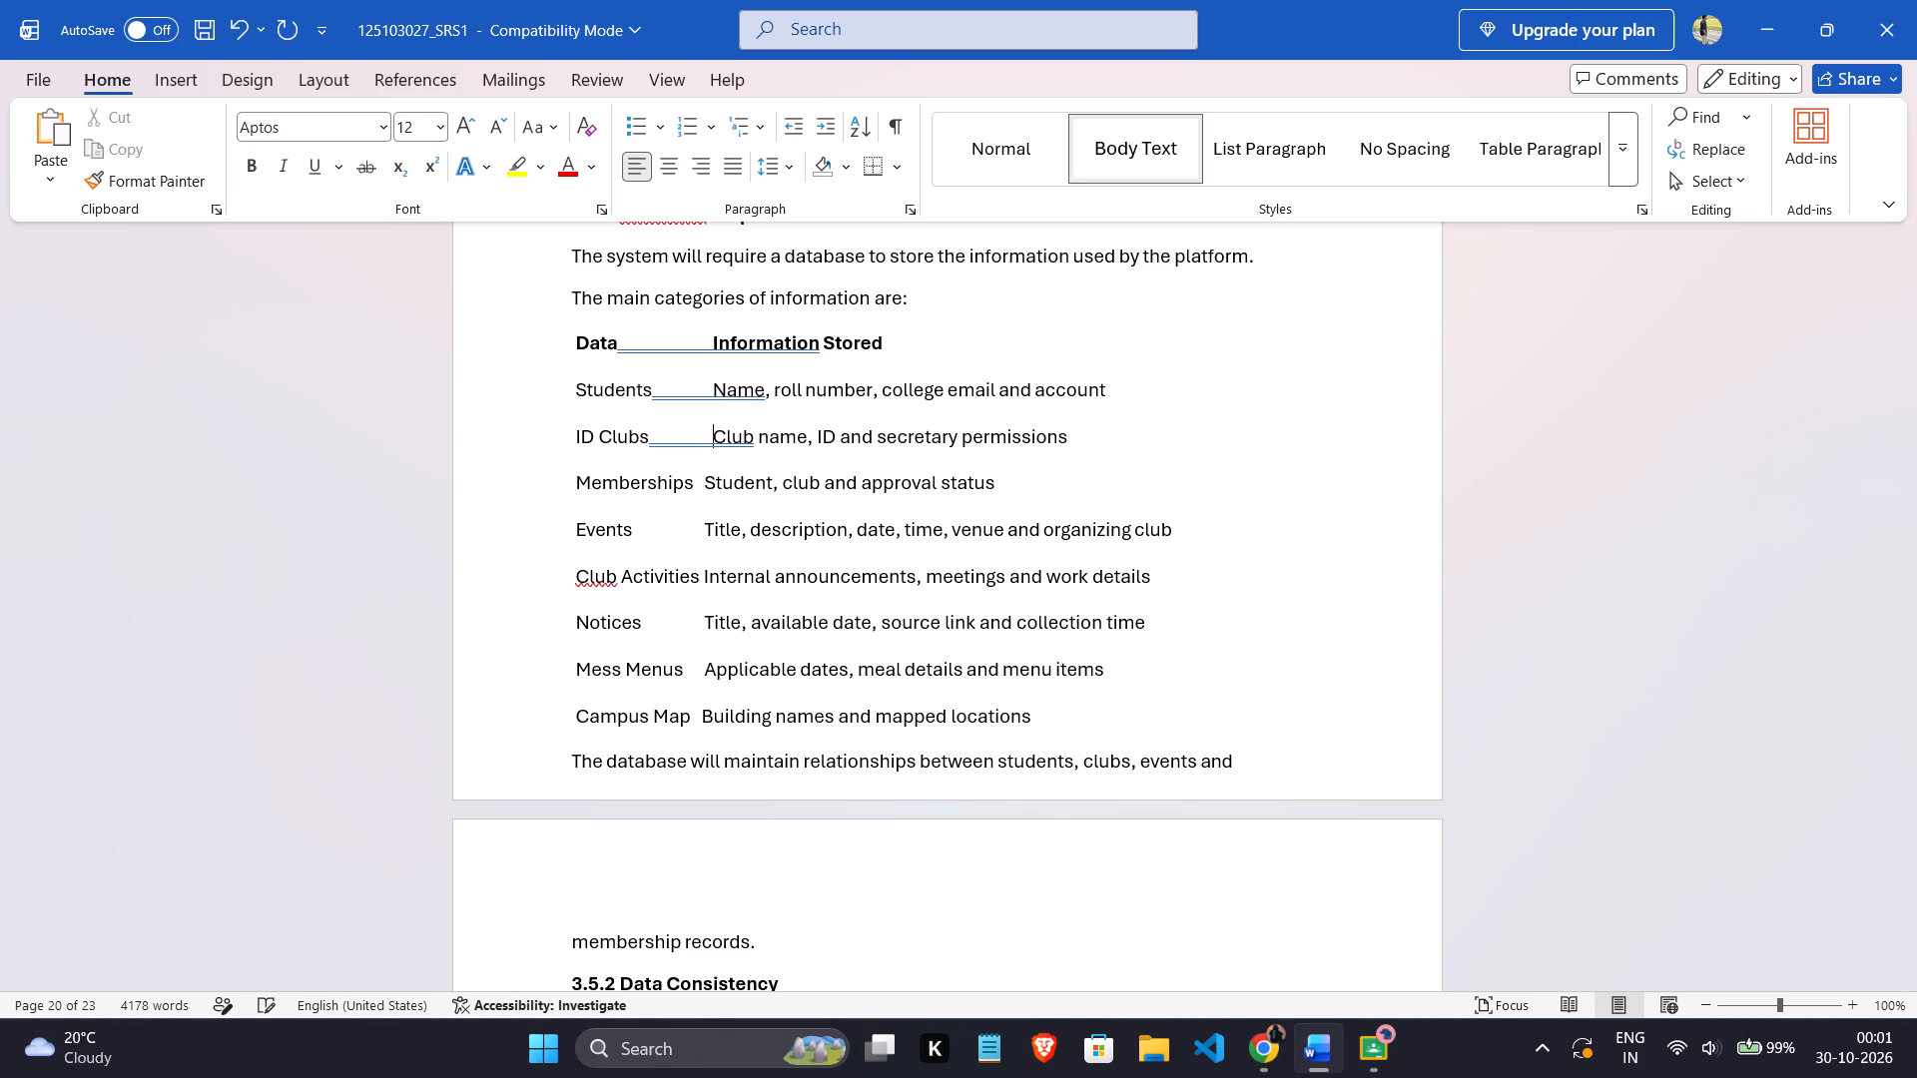
{"action": "left_click", "coordinate": [708, 472]}
{"action": "key", "text": "space"}
{"action": "key", "text": "space"}
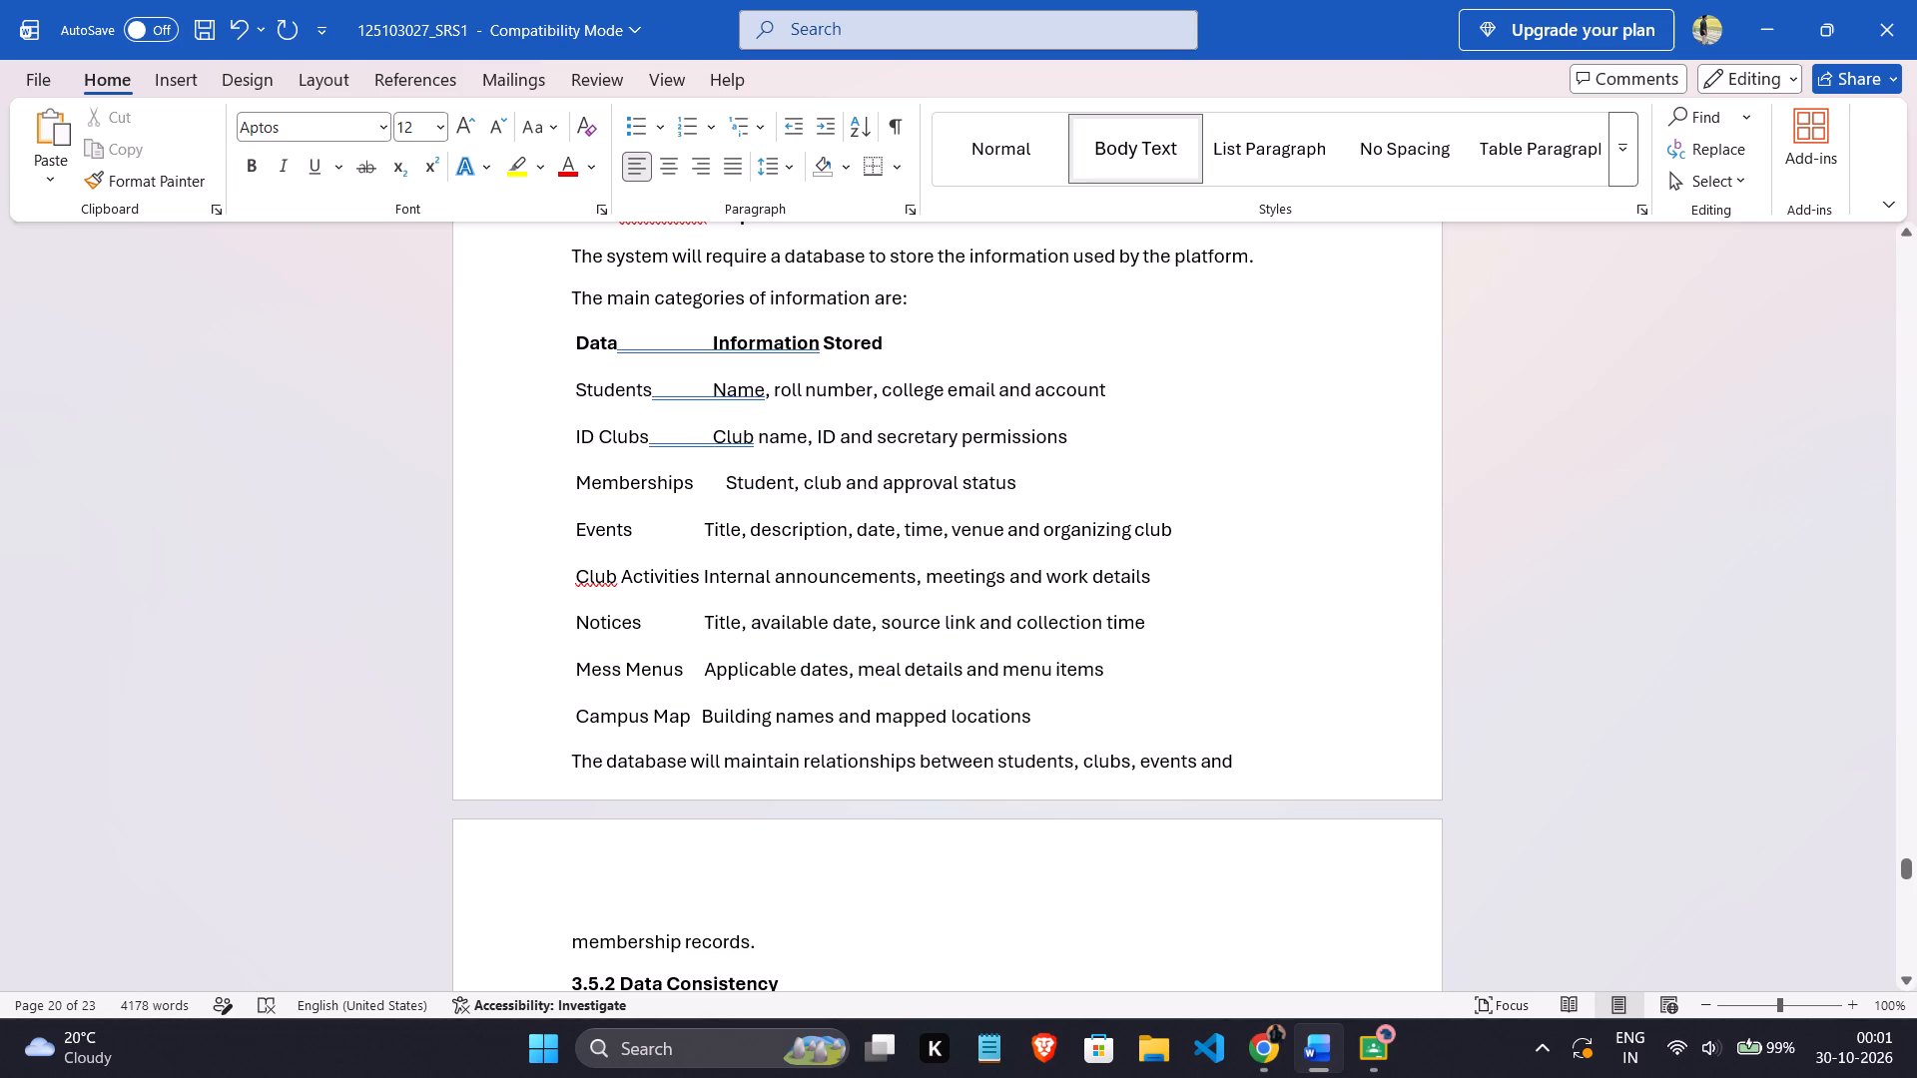
{"action": "key", "text": "BackSpace"}
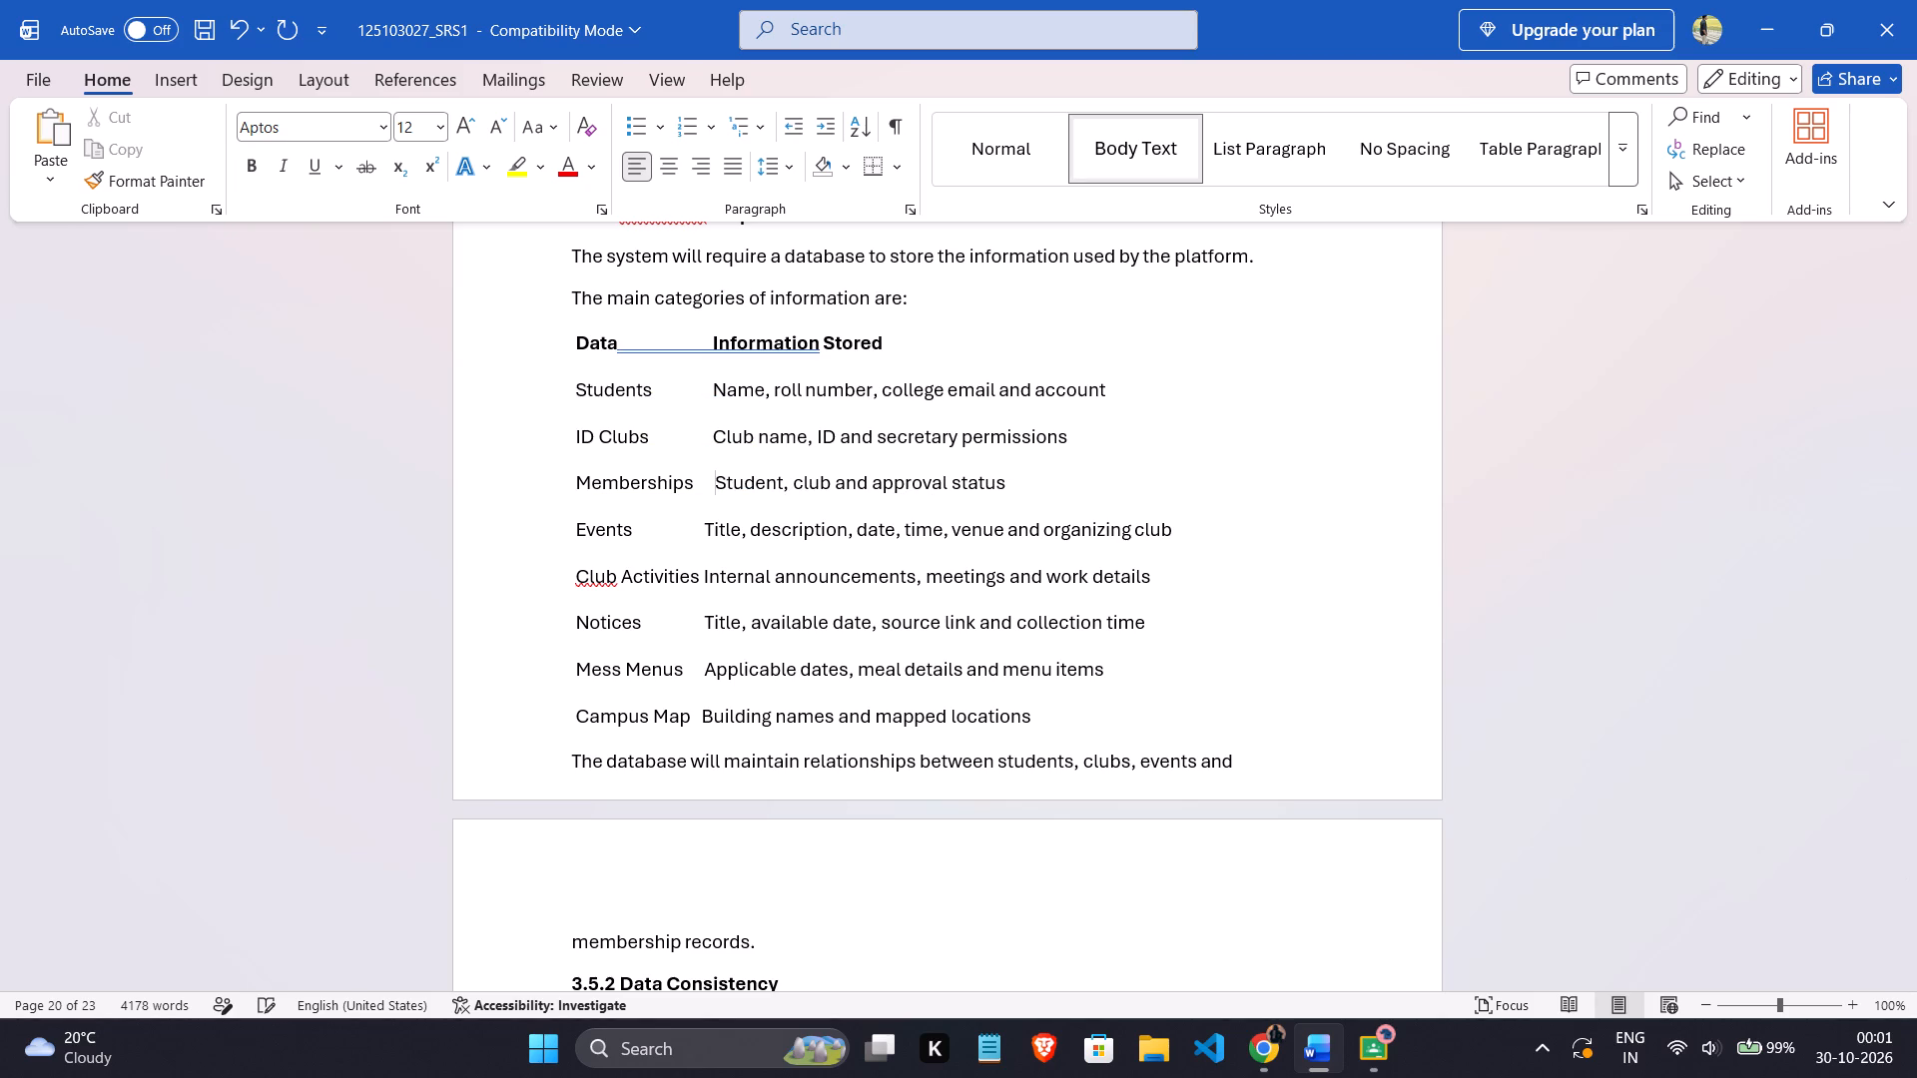
{"action": "left_click", "coordinate": [690, 540]}
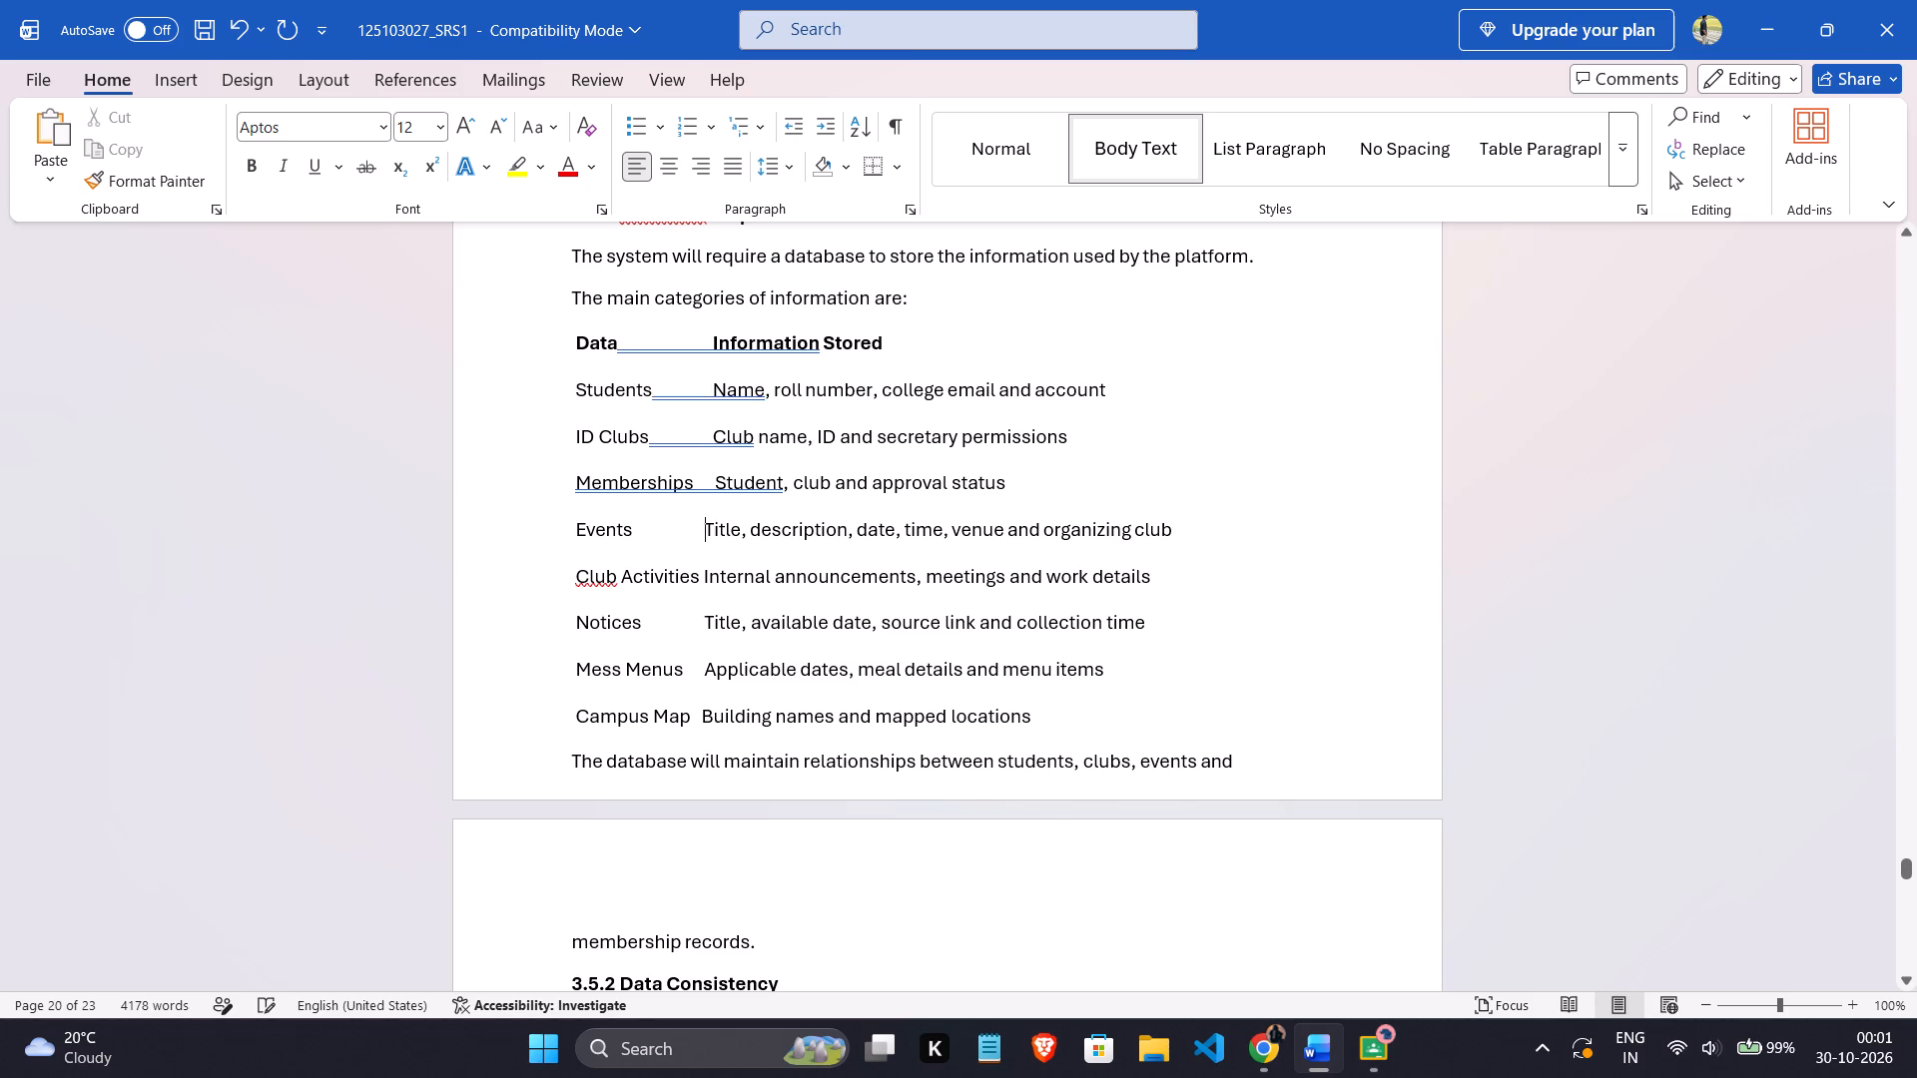
{"action": "key", "text": "space"}
{"action": "key", "text": "space"}
{"action": "key", "text": "space"}
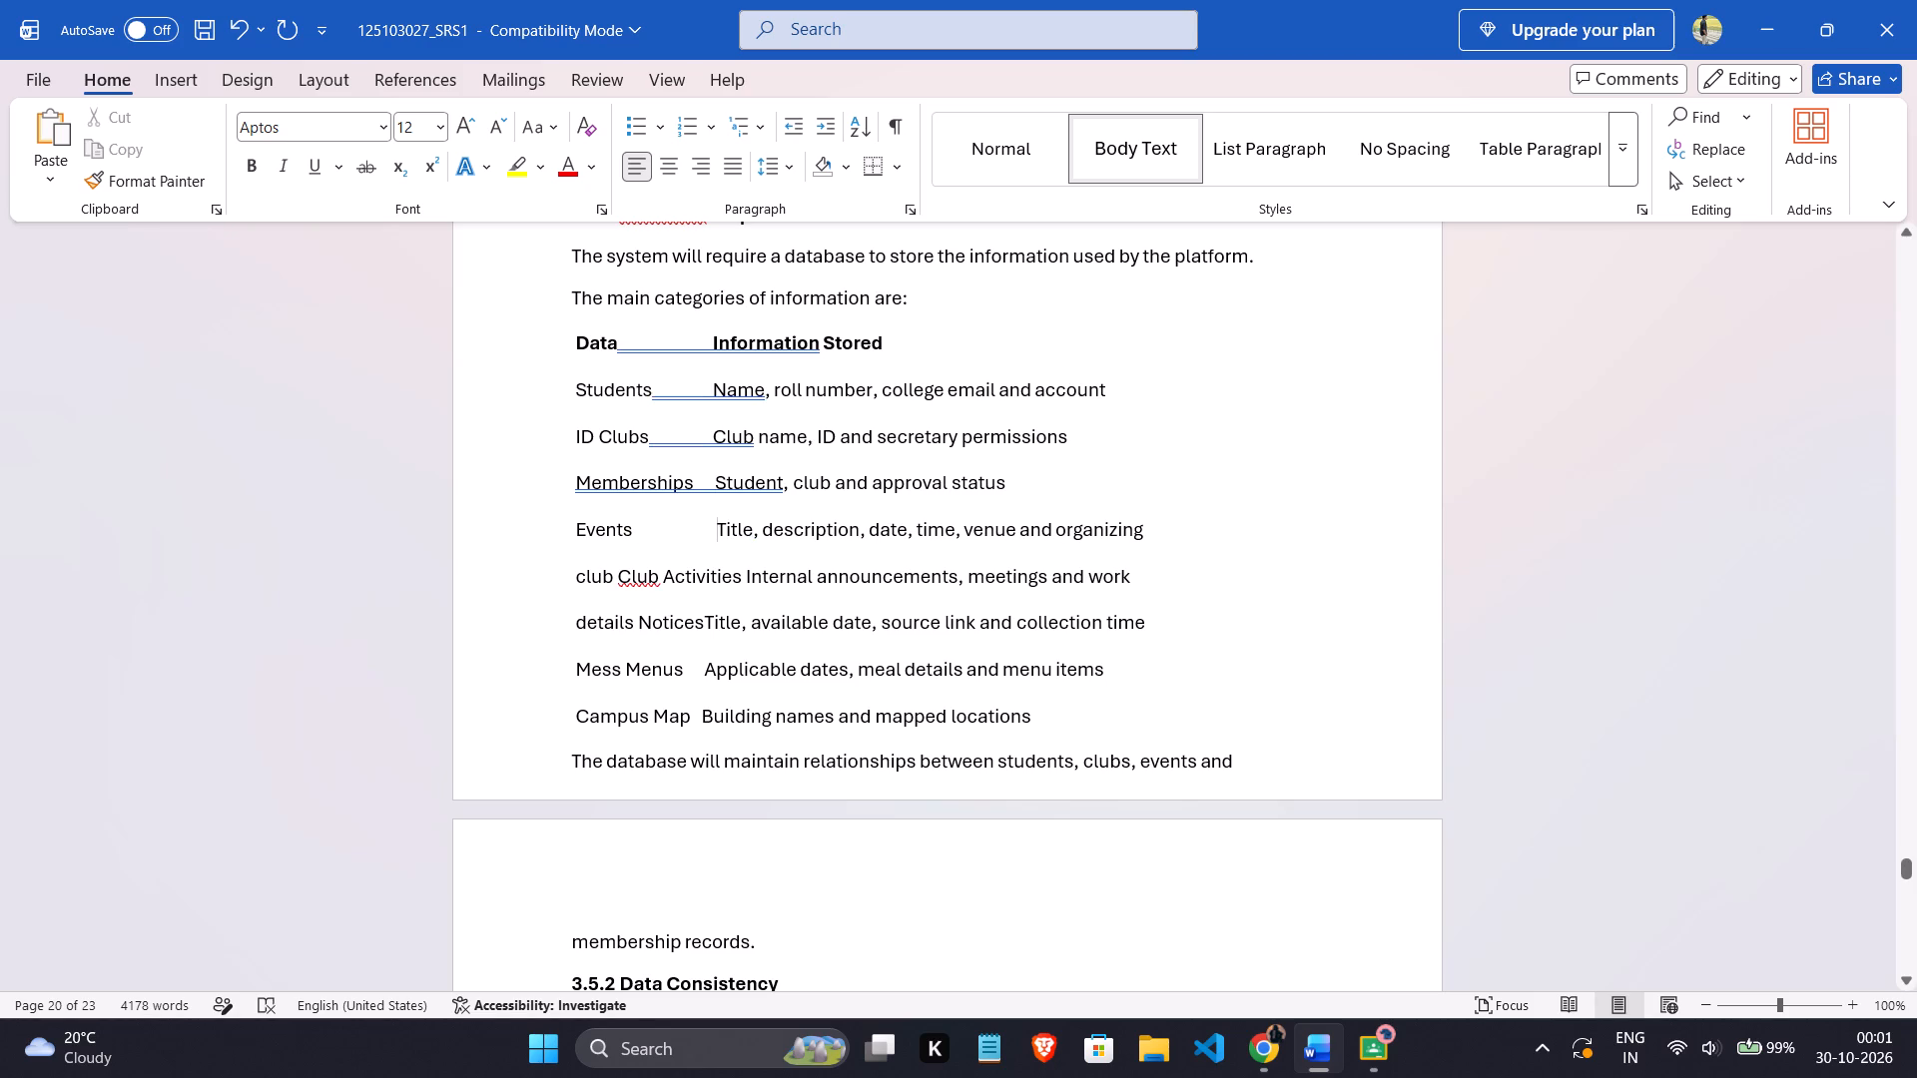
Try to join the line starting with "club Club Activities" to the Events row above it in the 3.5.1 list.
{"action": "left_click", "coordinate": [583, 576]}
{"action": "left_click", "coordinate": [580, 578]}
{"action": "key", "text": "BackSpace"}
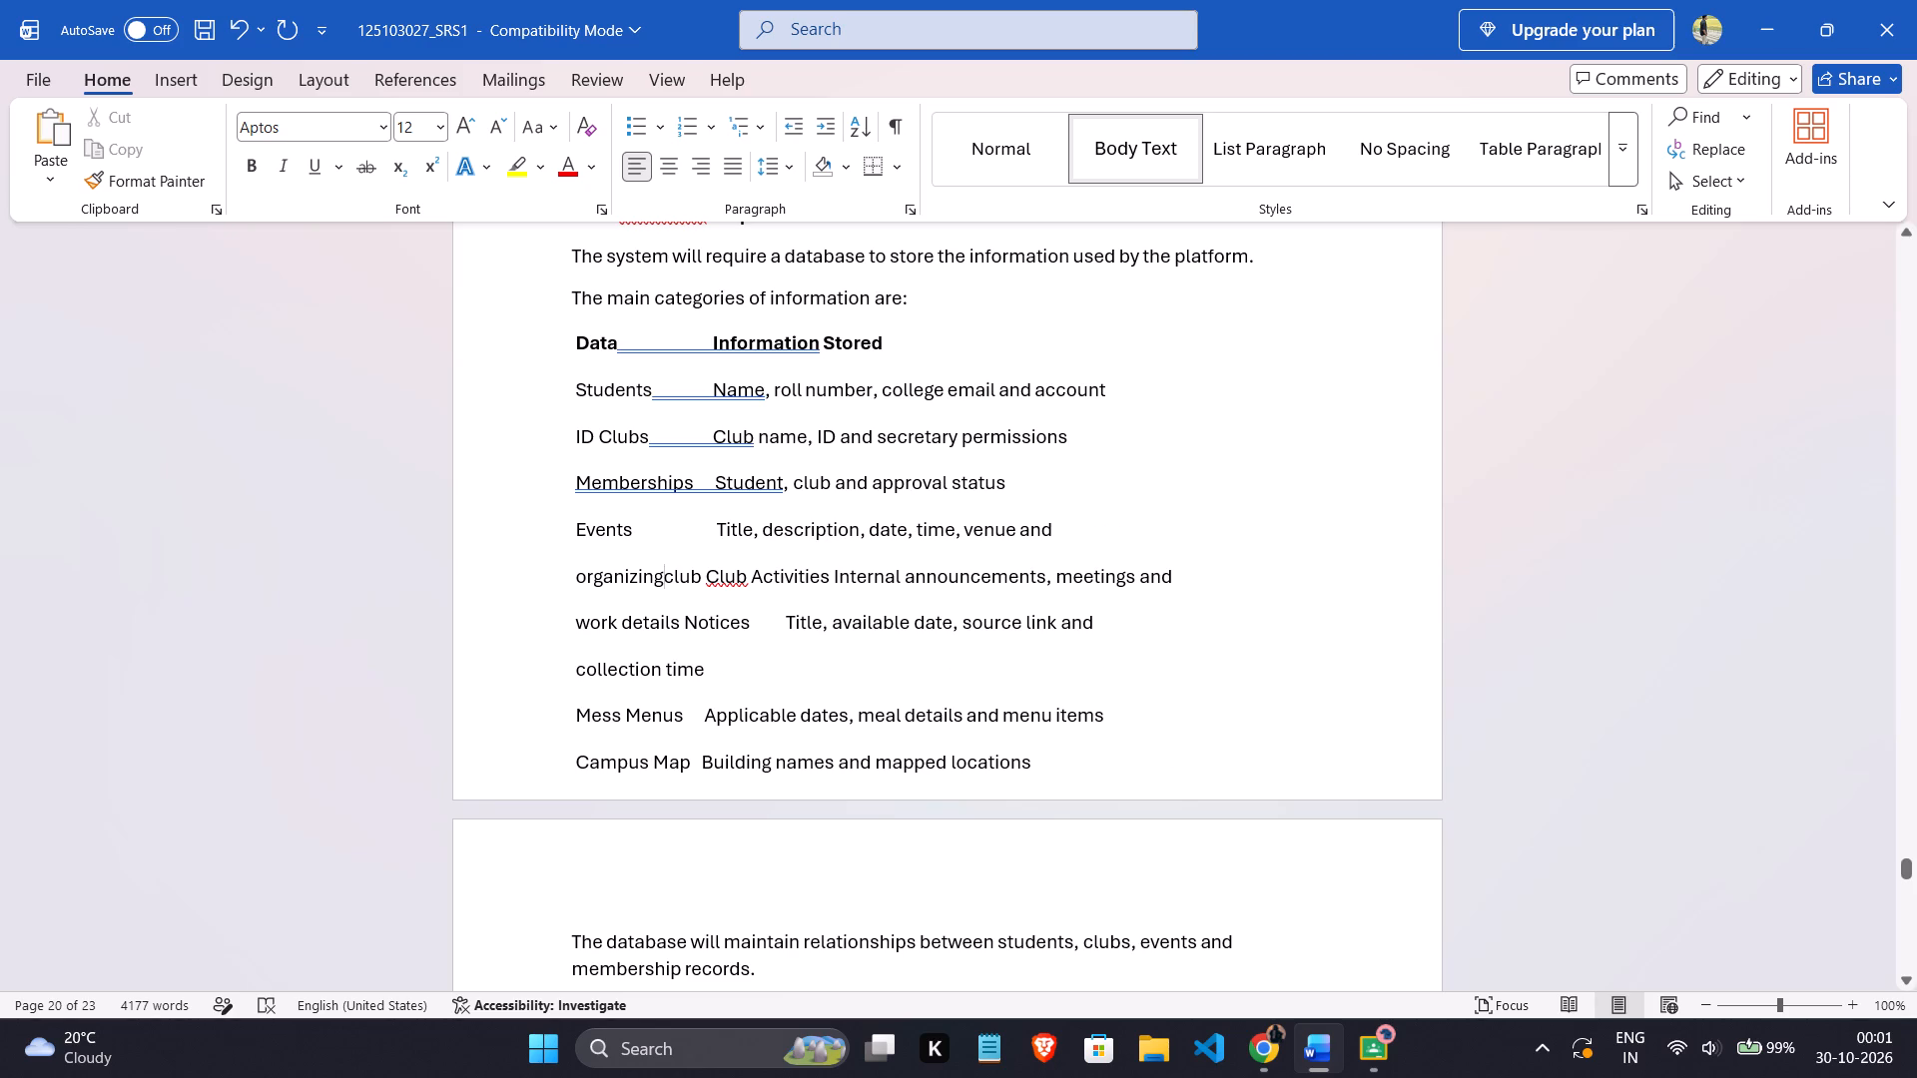
Undo the line join and all the extra spaces added to the header and data rows of the 3.5.1 list.
{"action": "key", "text": "ctrl+z"}
{"action": "key", "text": "ctrl+z"}
{"action": "key", "text": "ctrl+z"}
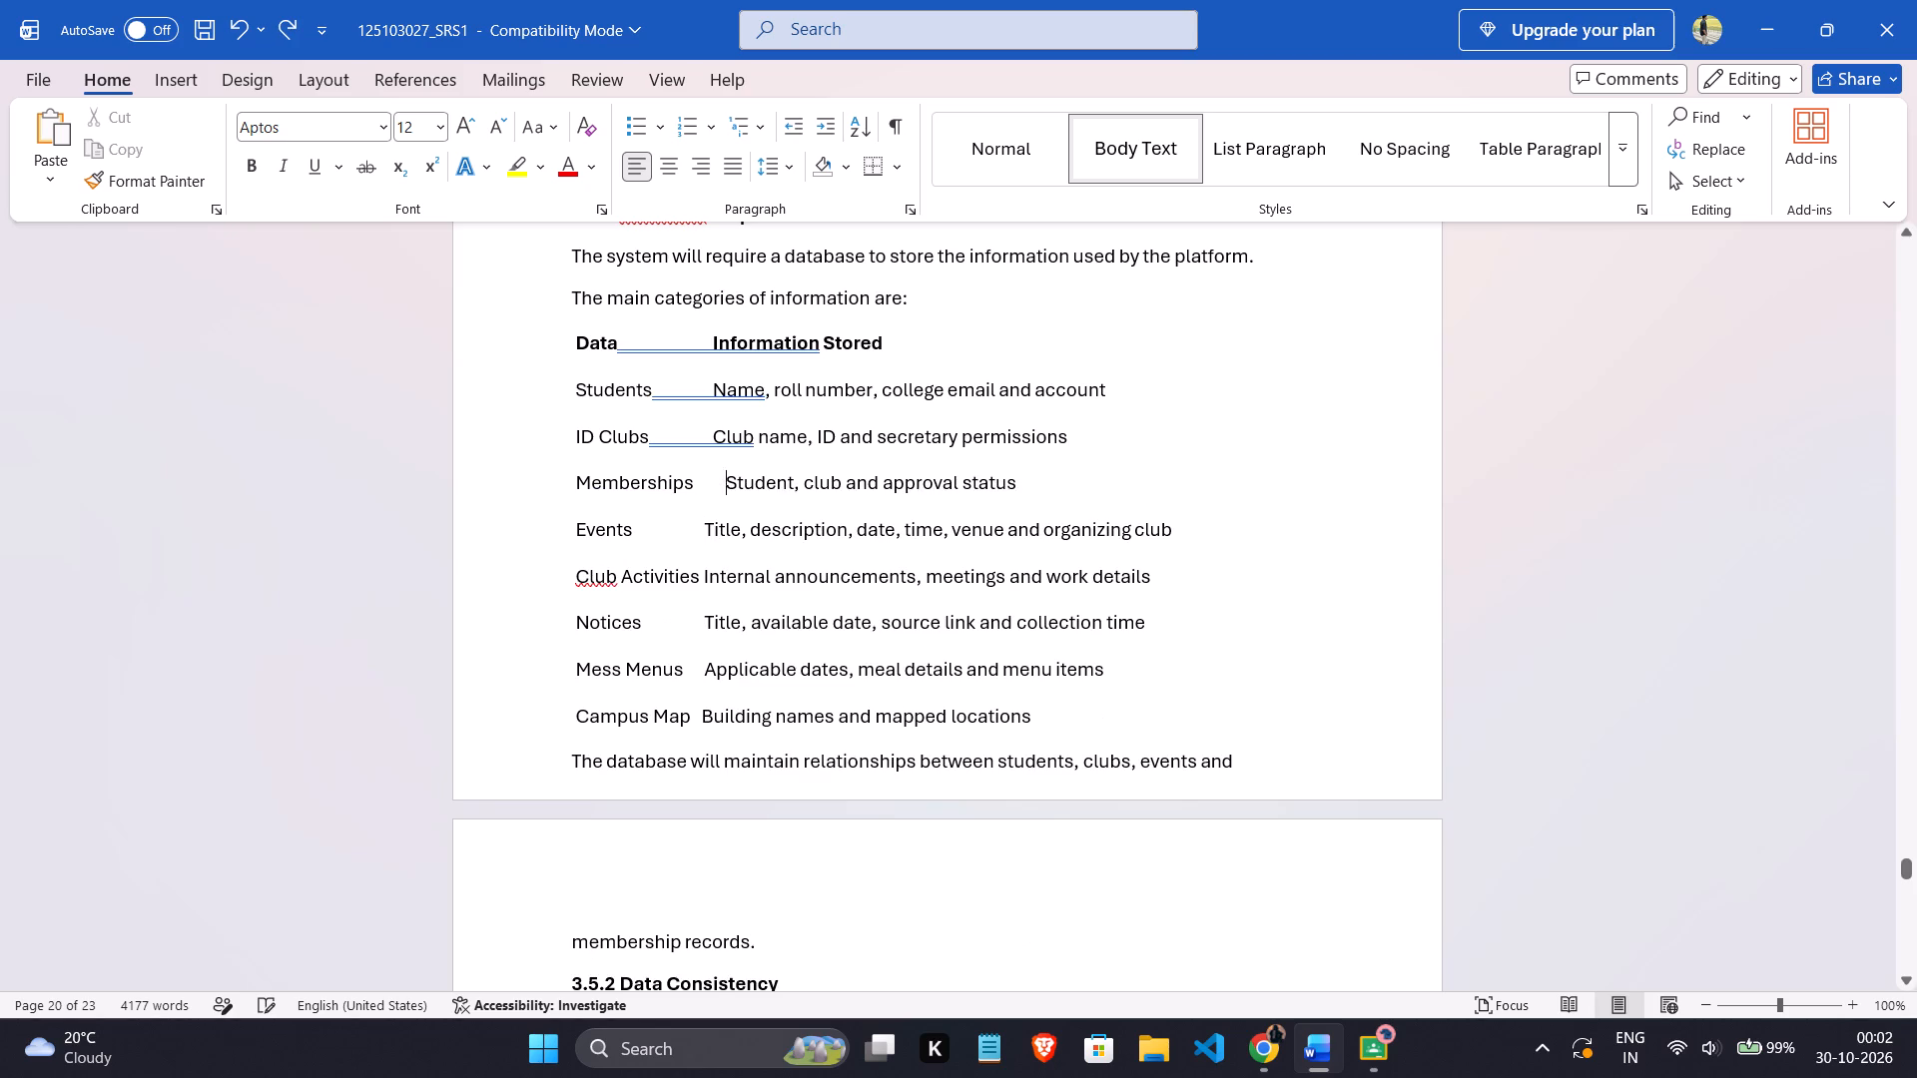
{"action": "key", "text": "ctrl+z"}
{"action": "key", "text": "ctrl+z"}
{"action": "key", "text": "ctrl+z"}
{"action": "key", "text": "ctrl+z"}
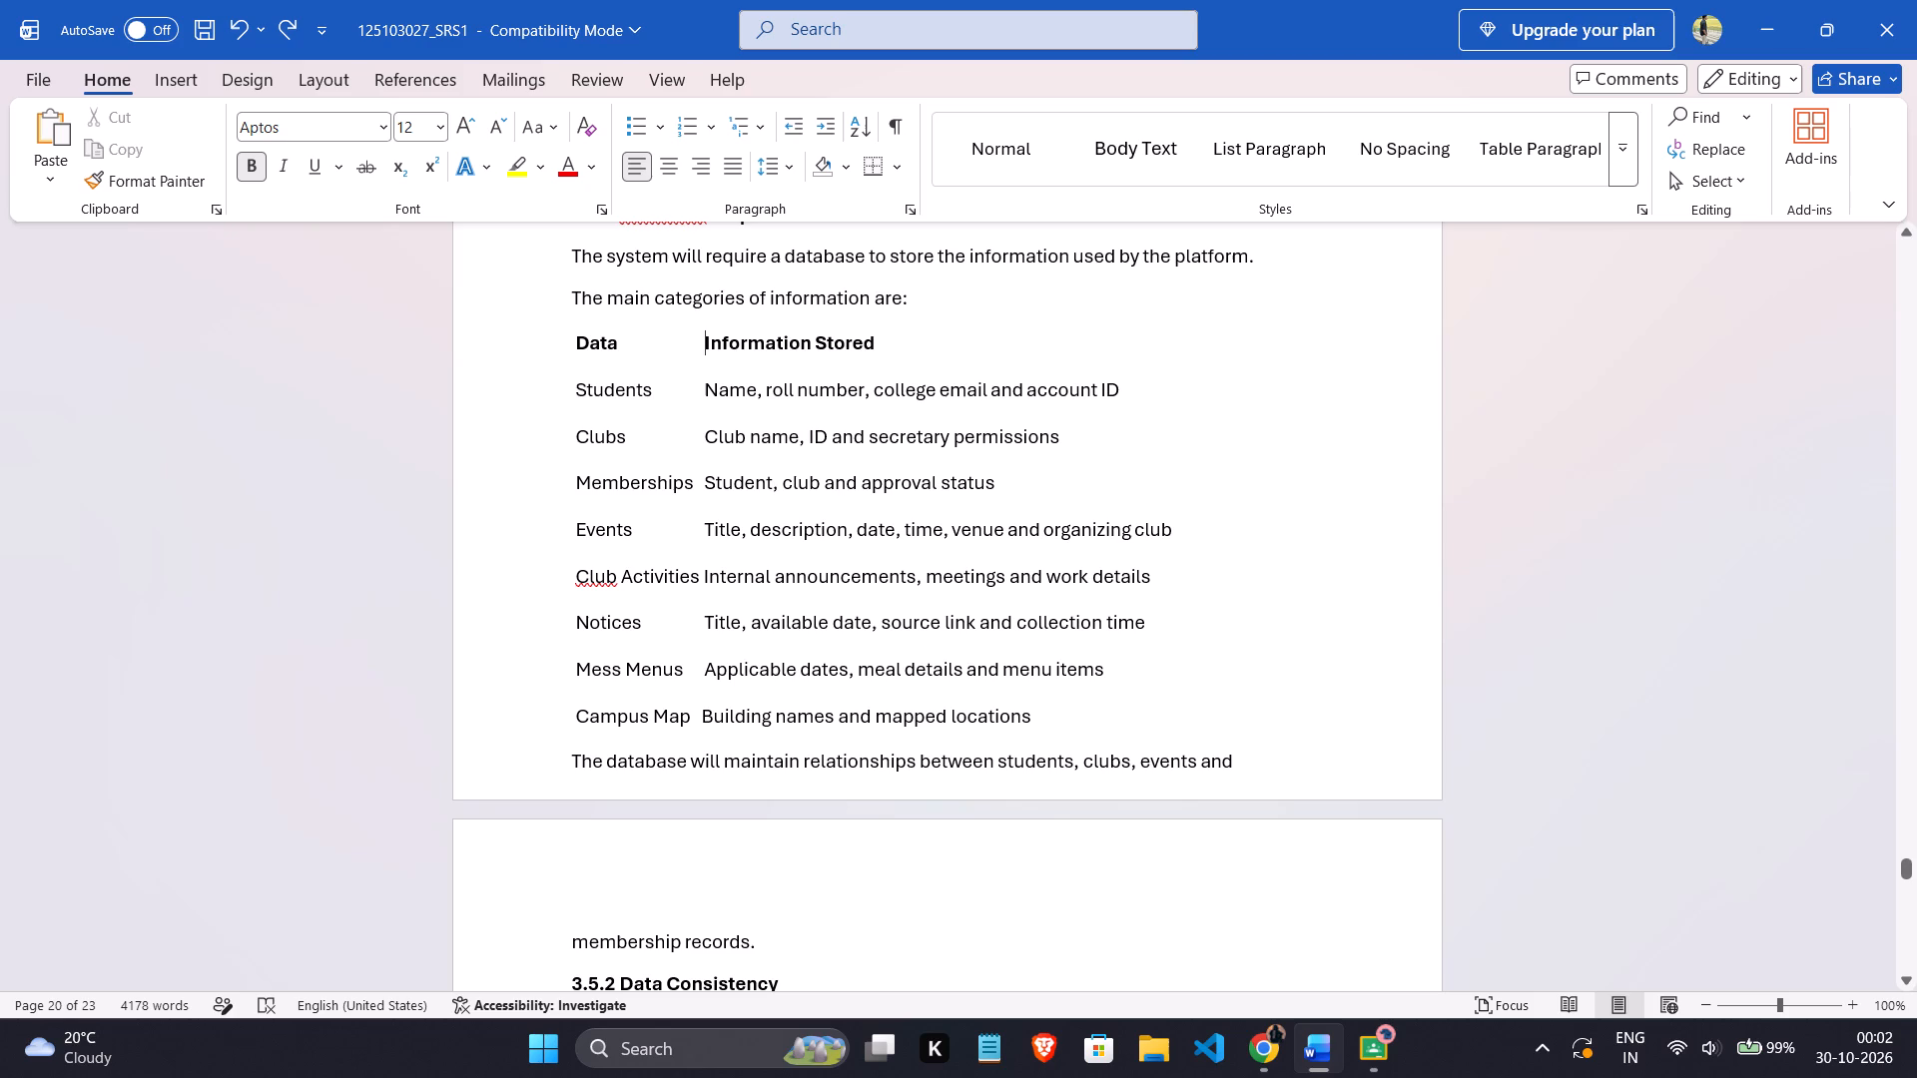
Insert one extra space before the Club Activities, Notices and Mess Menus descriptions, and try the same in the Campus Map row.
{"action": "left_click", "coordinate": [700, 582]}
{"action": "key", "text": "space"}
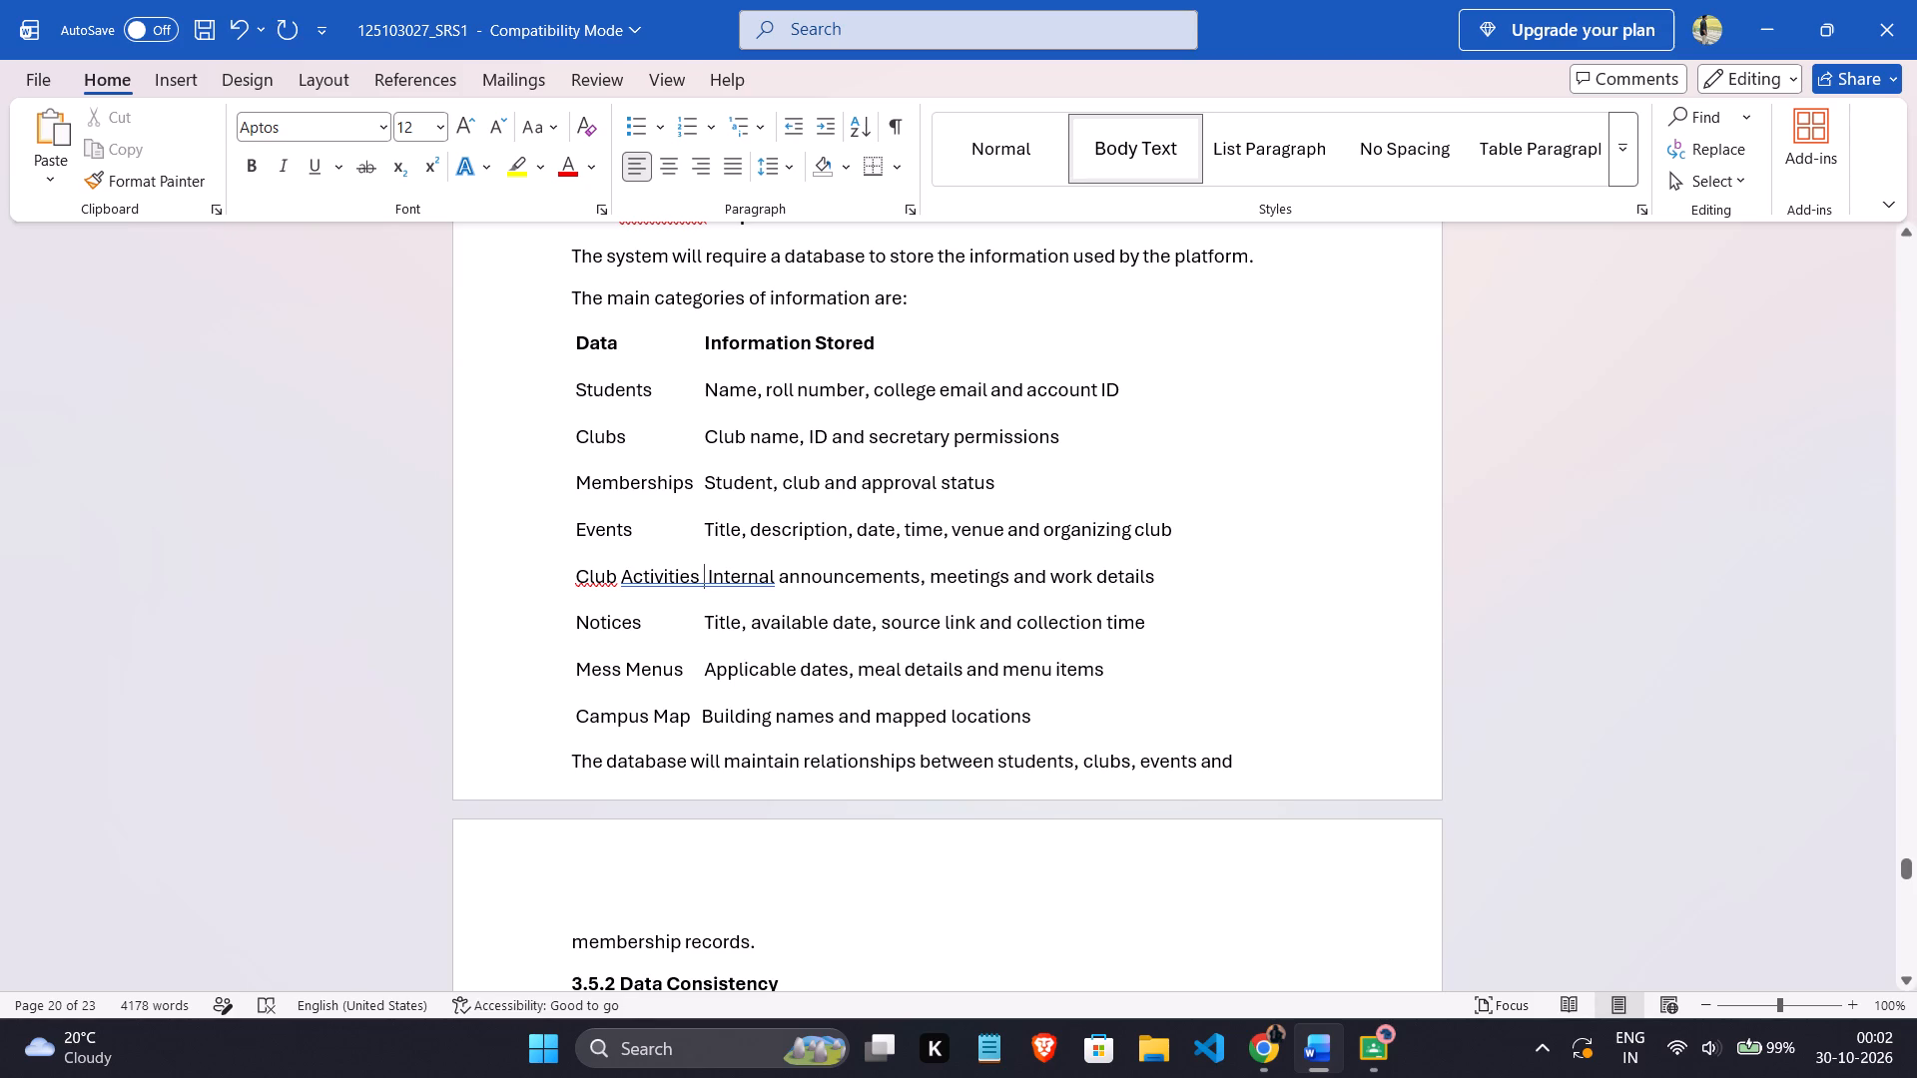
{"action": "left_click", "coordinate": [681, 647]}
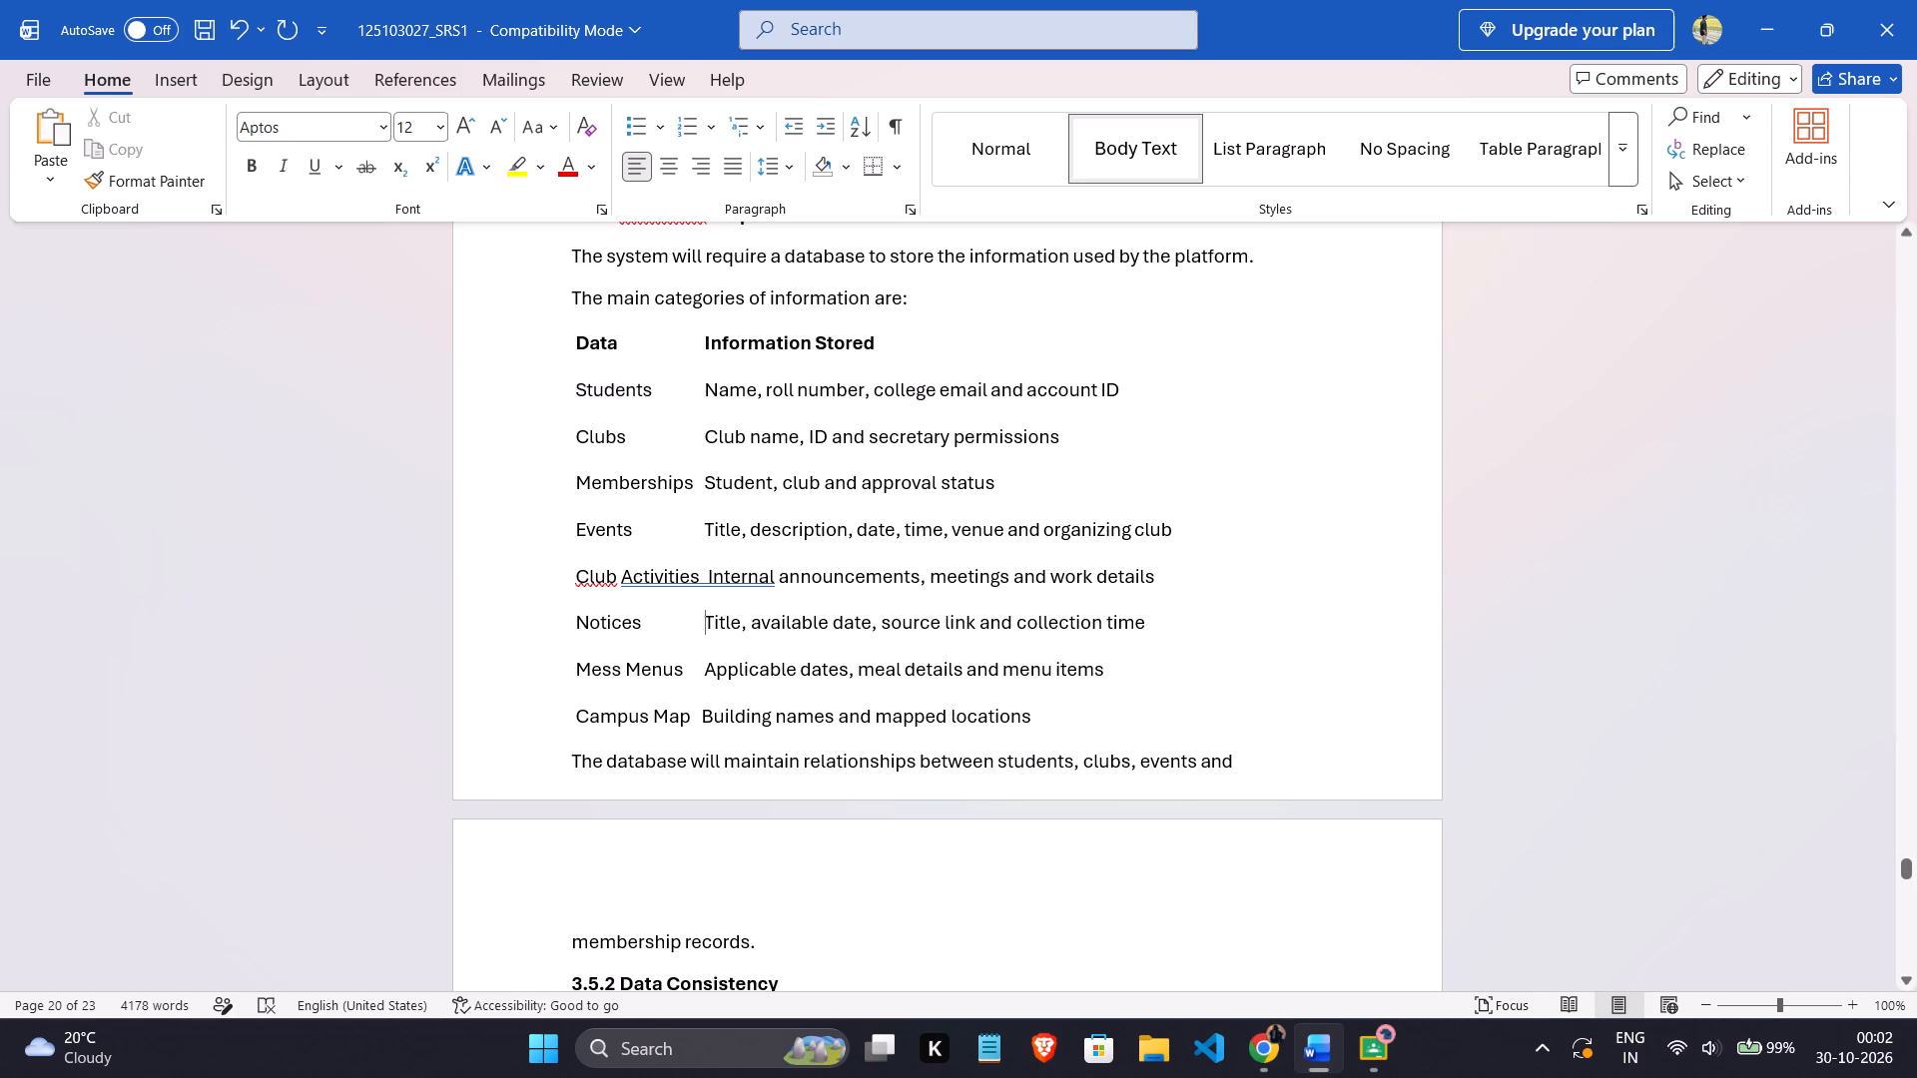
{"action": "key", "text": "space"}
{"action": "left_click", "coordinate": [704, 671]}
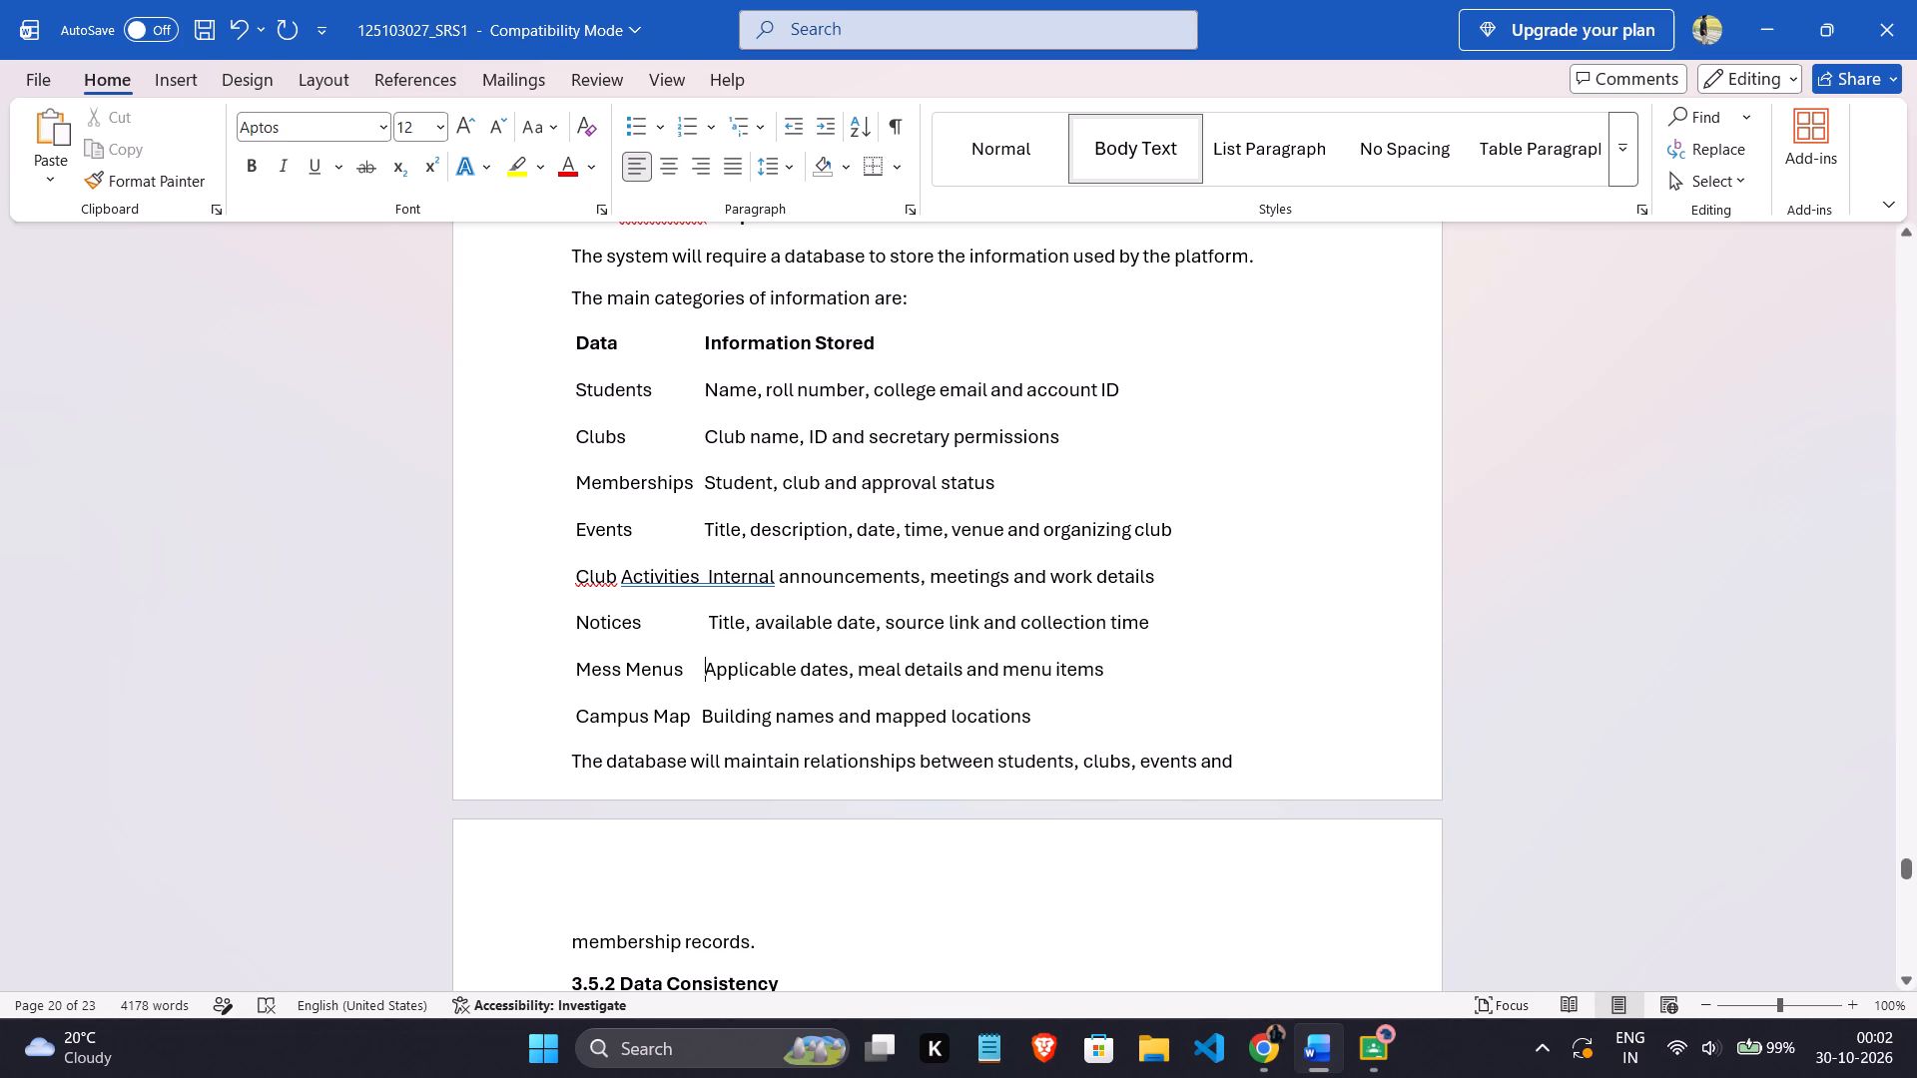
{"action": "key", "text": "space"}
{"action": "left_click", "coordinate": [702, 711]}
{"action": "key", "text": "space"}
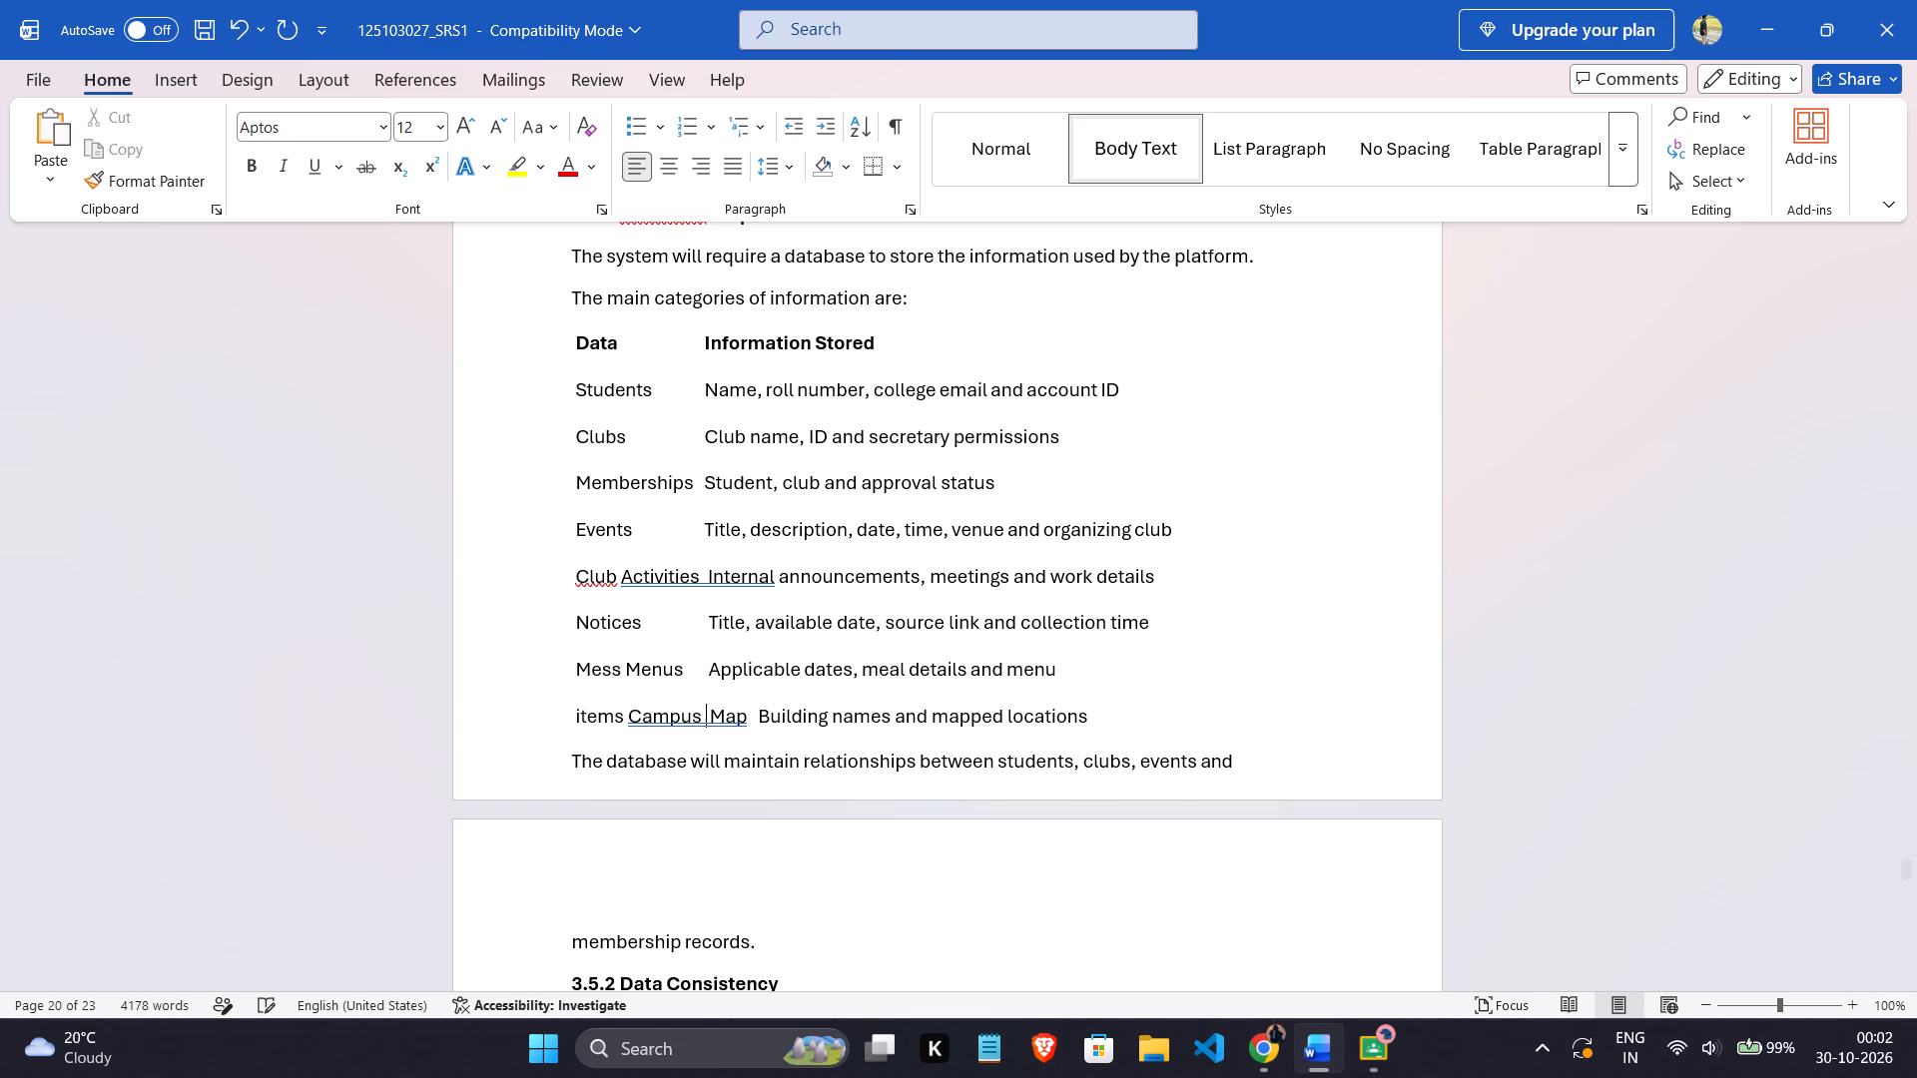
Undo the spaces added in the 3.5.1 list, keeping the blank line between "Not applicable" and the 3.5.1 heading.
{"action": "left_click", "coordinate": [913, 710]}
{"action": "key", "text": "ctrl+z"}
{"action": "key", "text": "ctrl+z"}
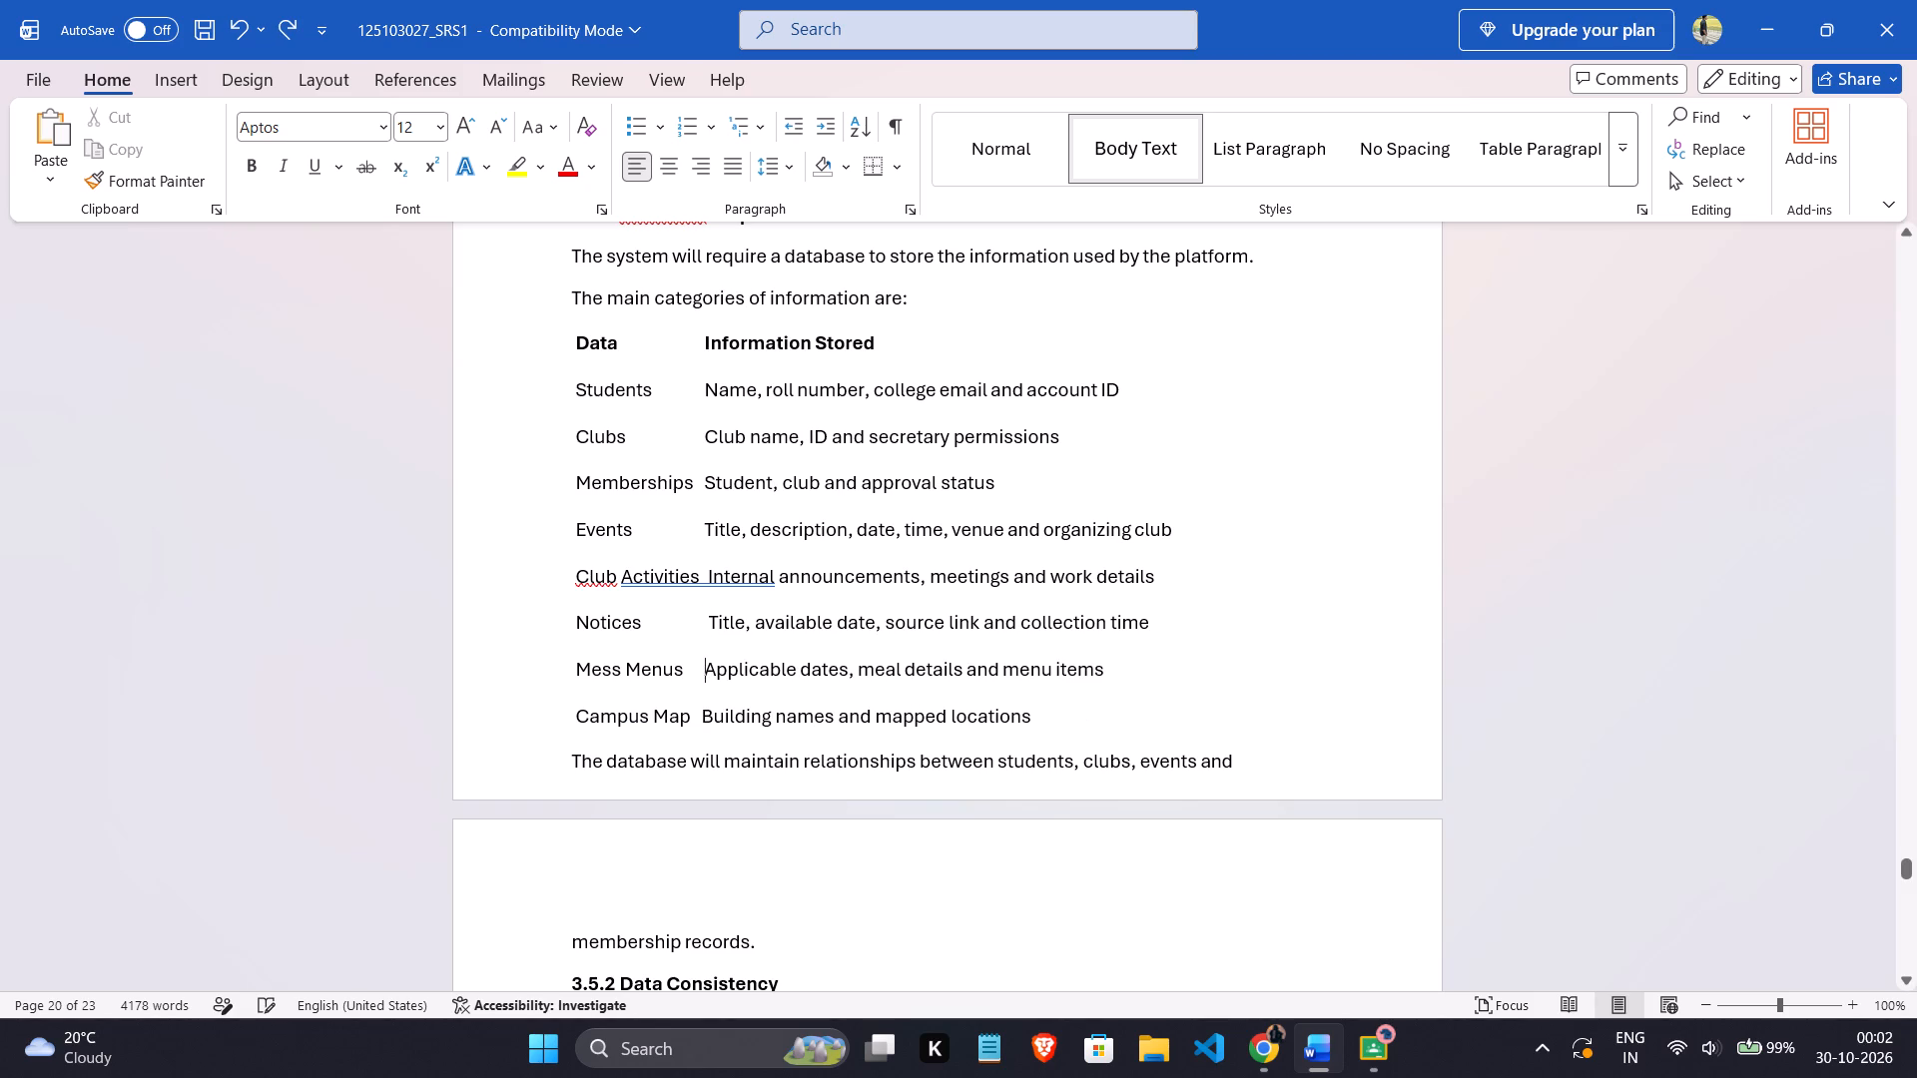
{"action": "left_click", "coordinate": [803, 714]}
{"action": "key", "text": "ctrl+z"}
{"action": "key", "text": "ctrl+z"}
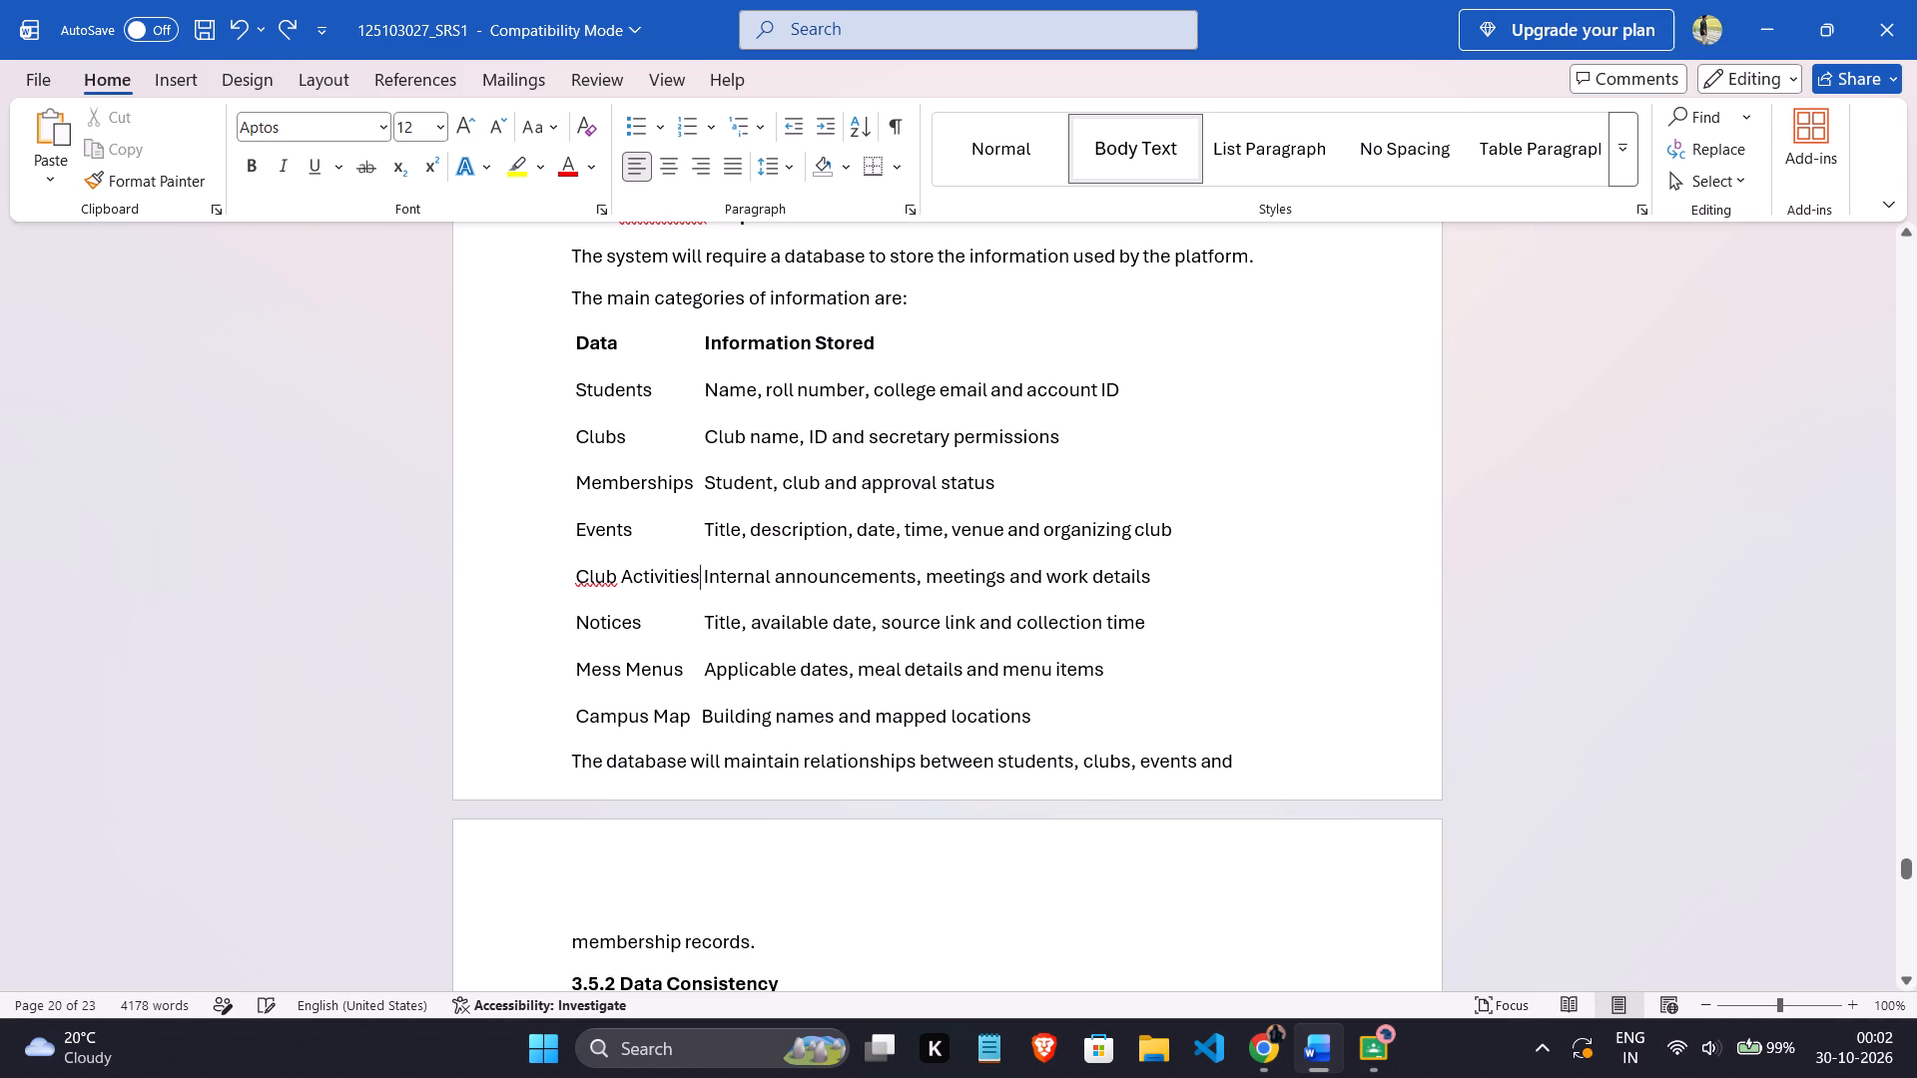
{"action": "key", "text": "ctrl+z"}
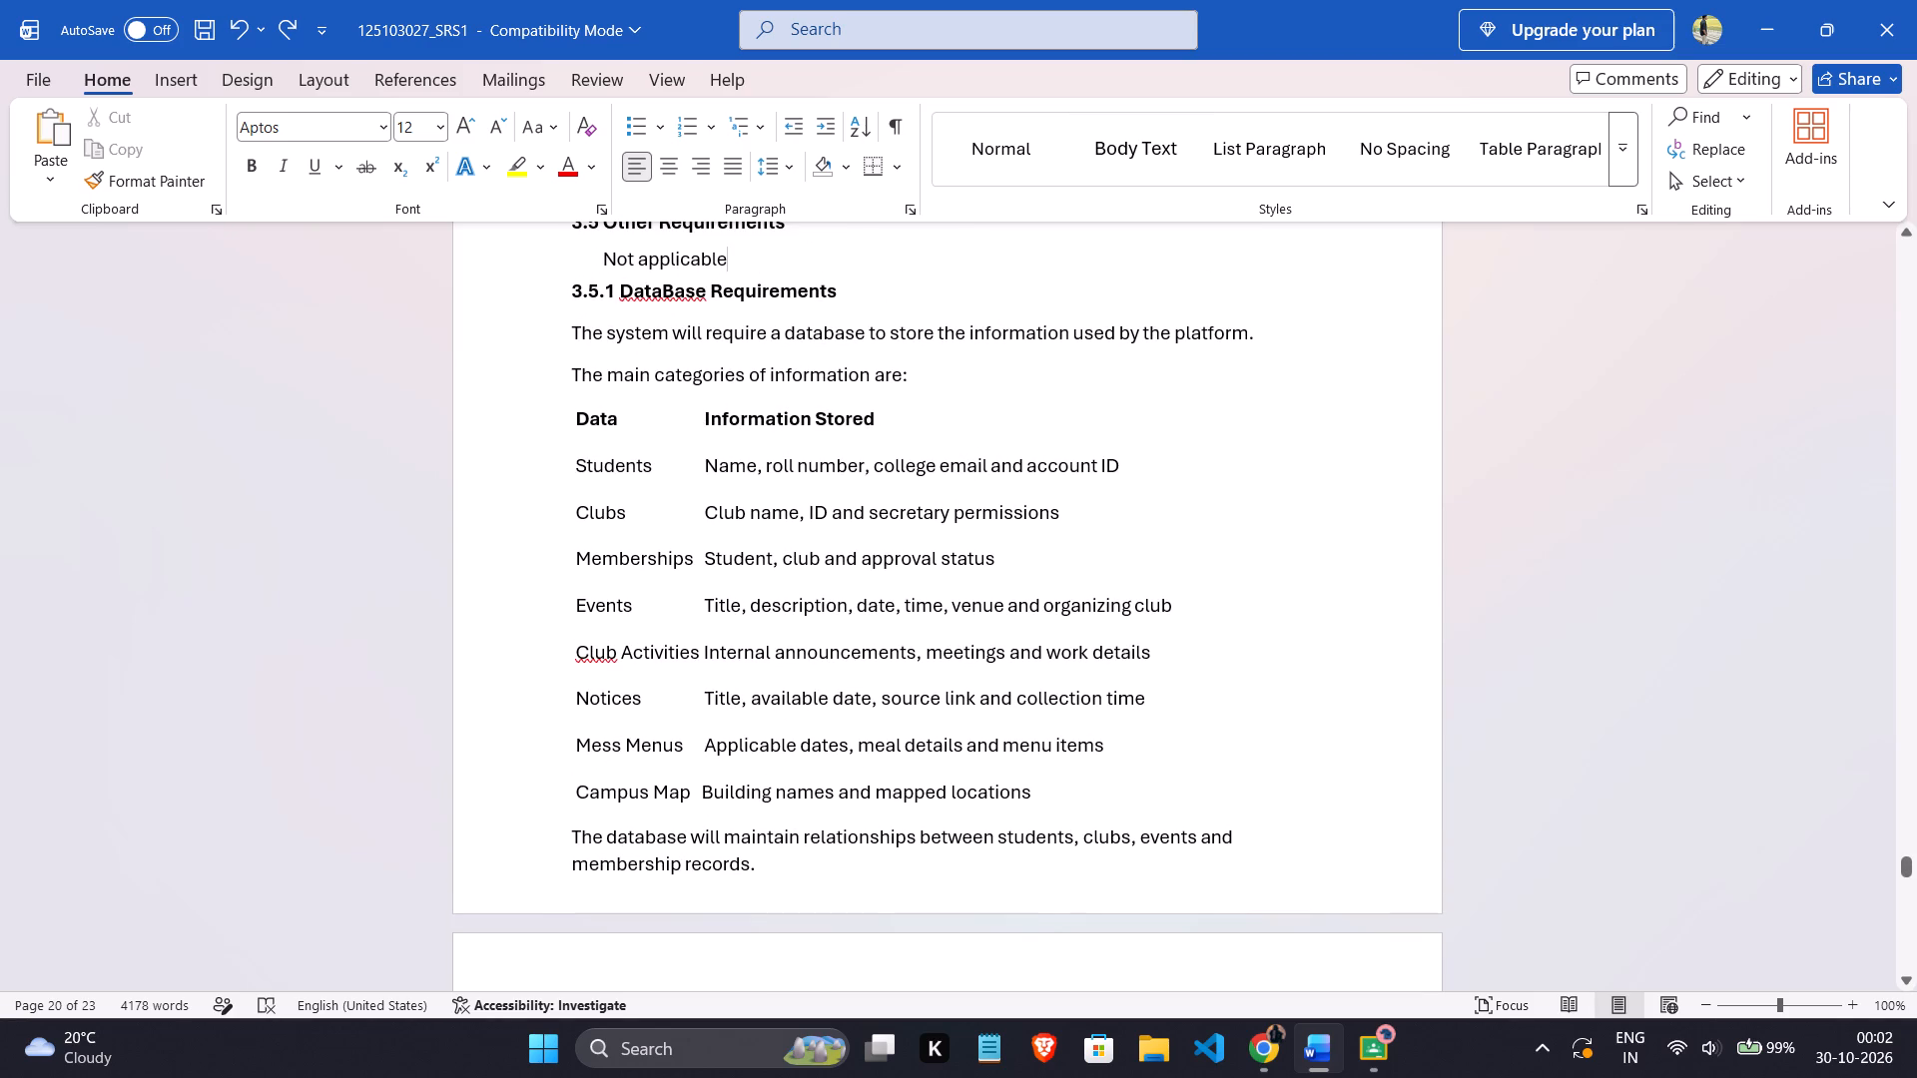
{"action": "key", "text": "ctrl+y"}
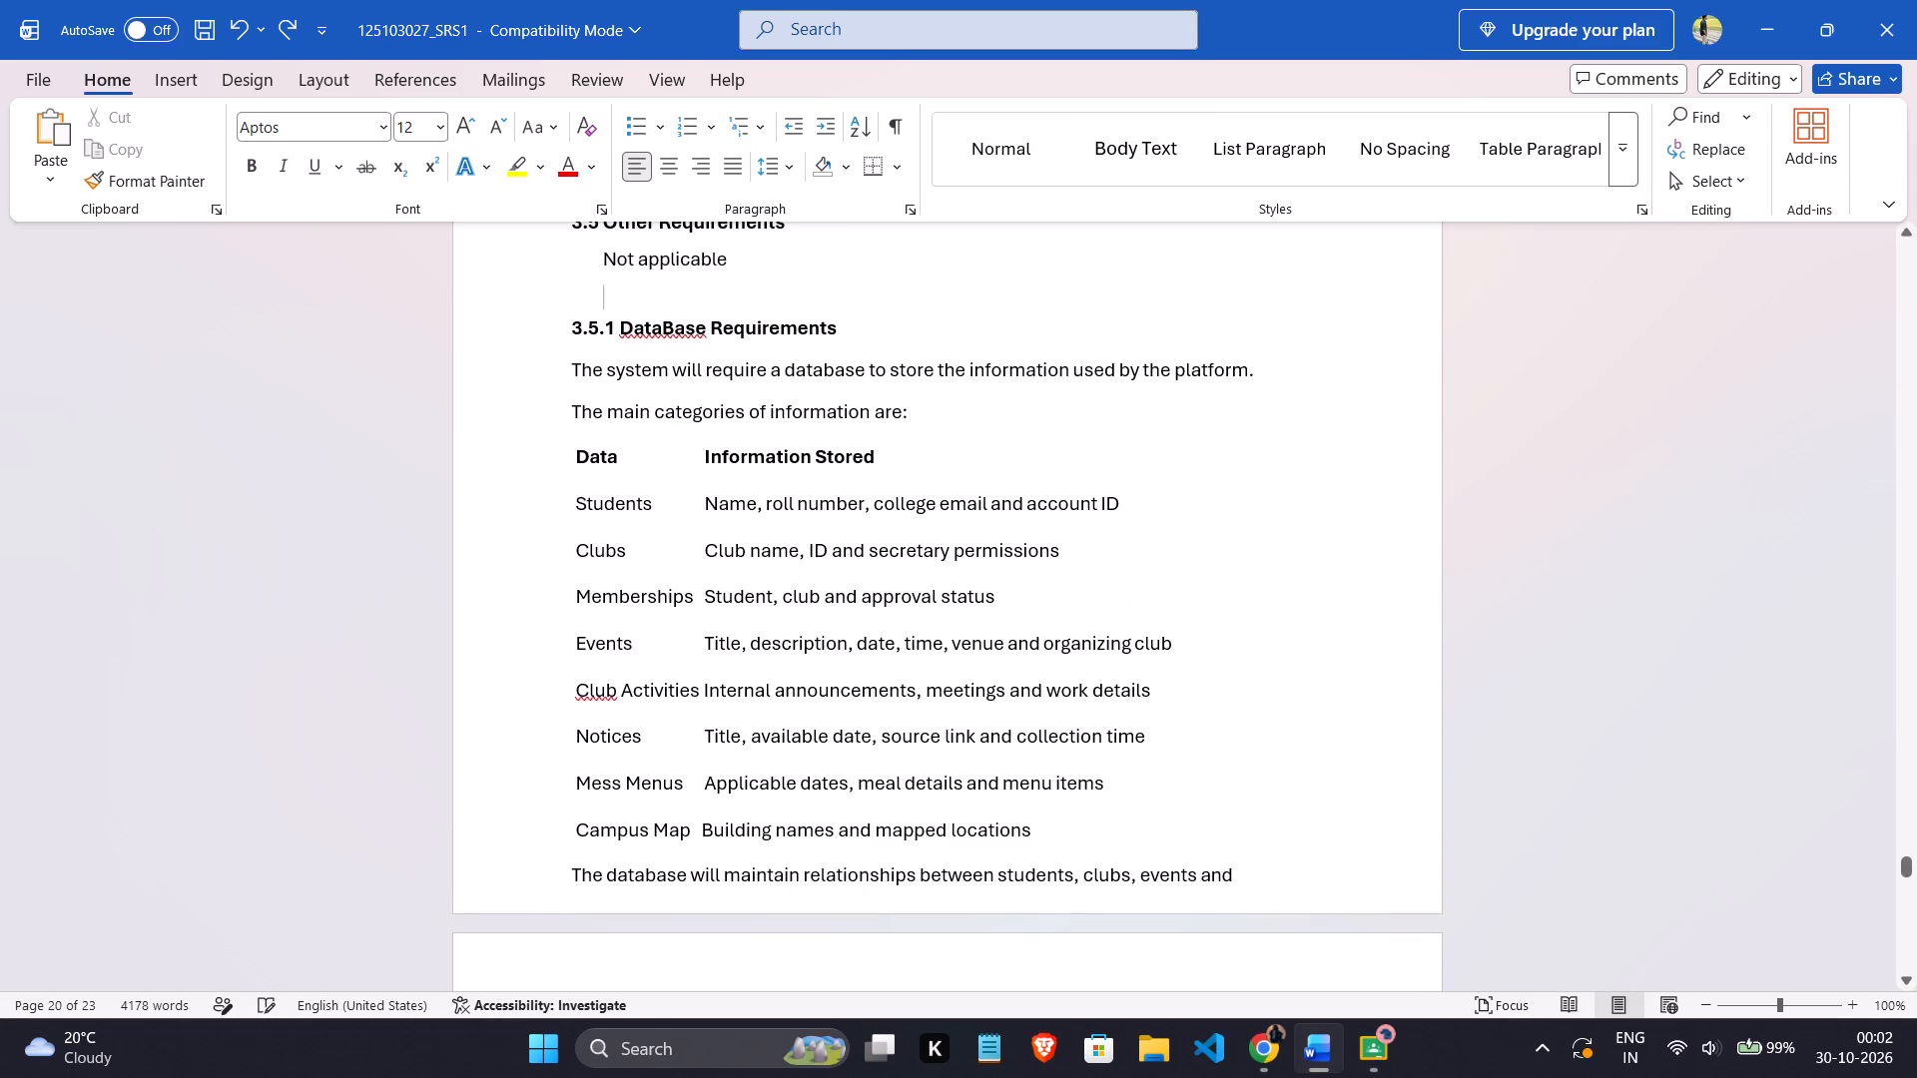
Replace the page gap after "required for authorized operations." in 3.5.4 with a paragraph break, retyping "Club " before "secretaries".
{"action": "scroll", "coordinate": [894, 732], "scroll_direction": "down", "scroll_amount": 10}
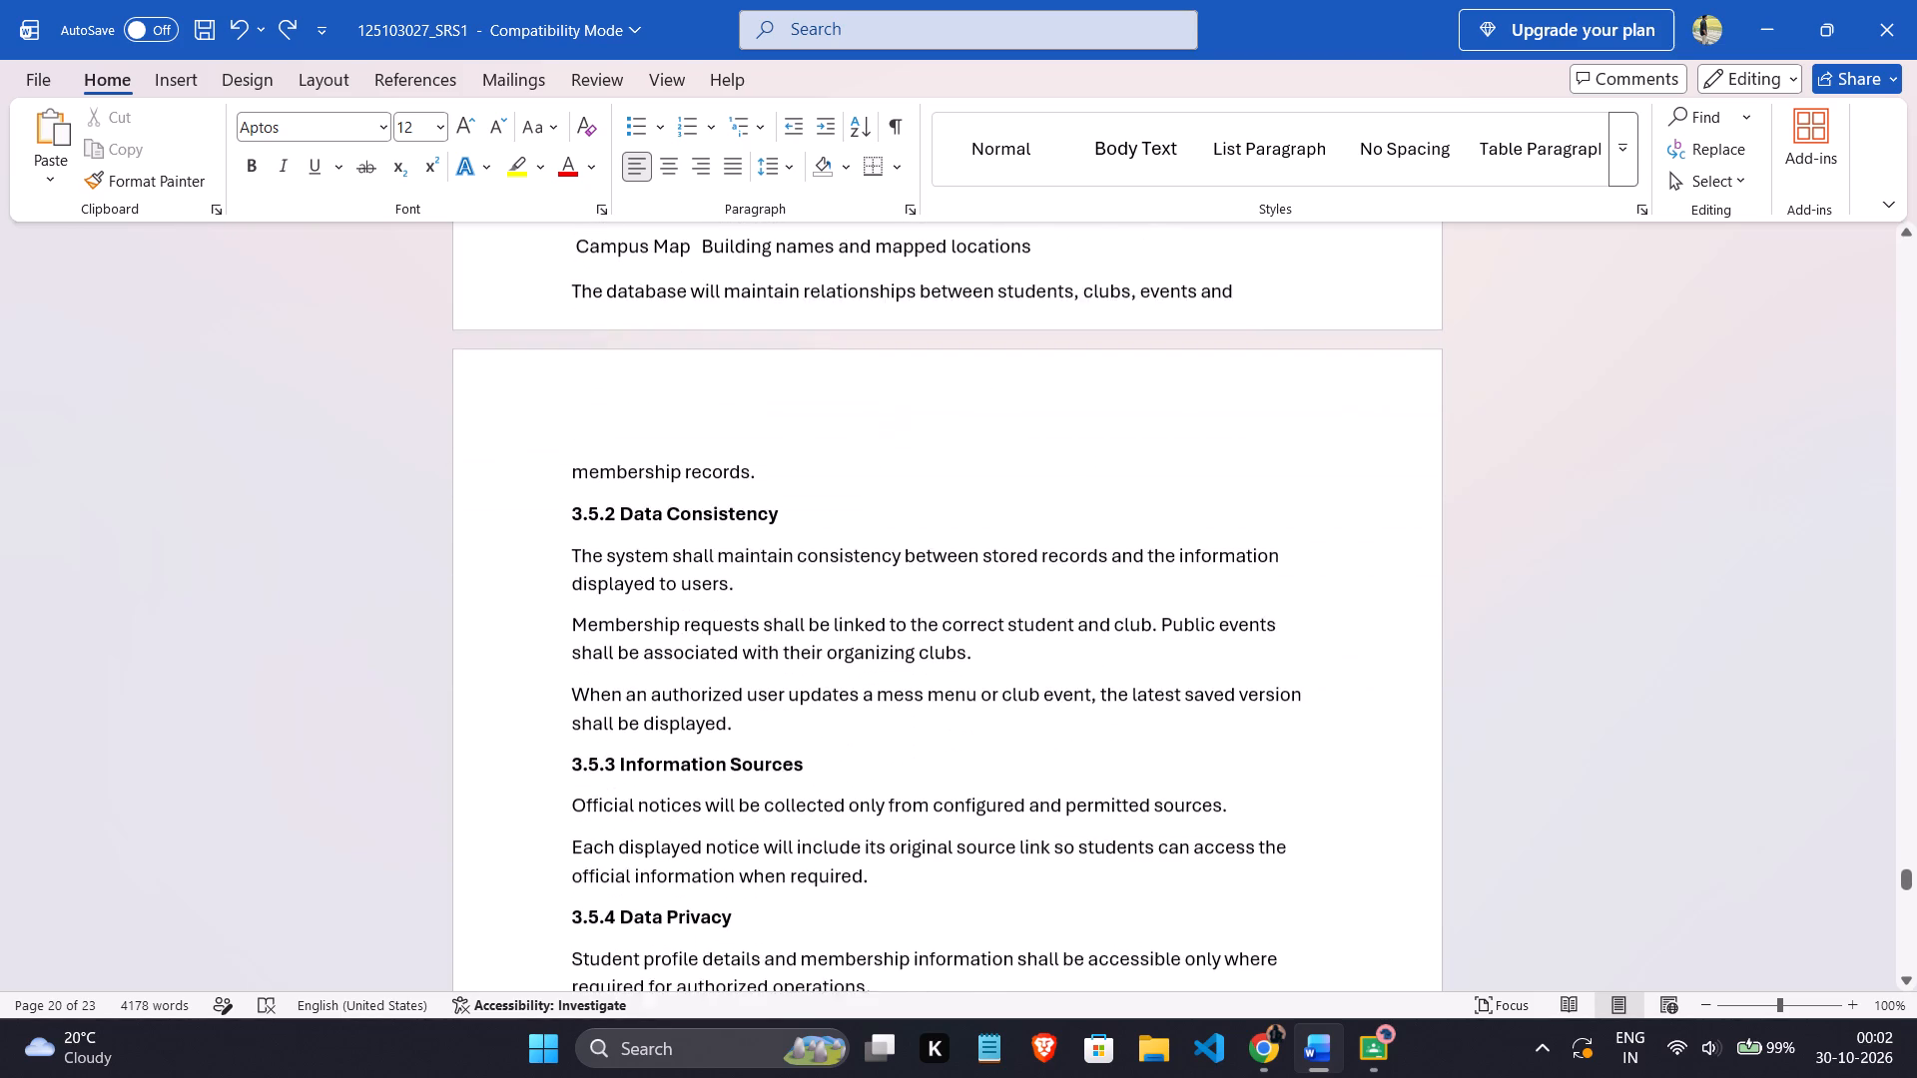
{"action": "scroll", "coordinate": [907, 686], "scroll_direction": "down", "scroll_amount": 16}
{"action": "scroll", "coordinate": [907, 684], "scroll_direction": "down", "scroll_amount": 5}
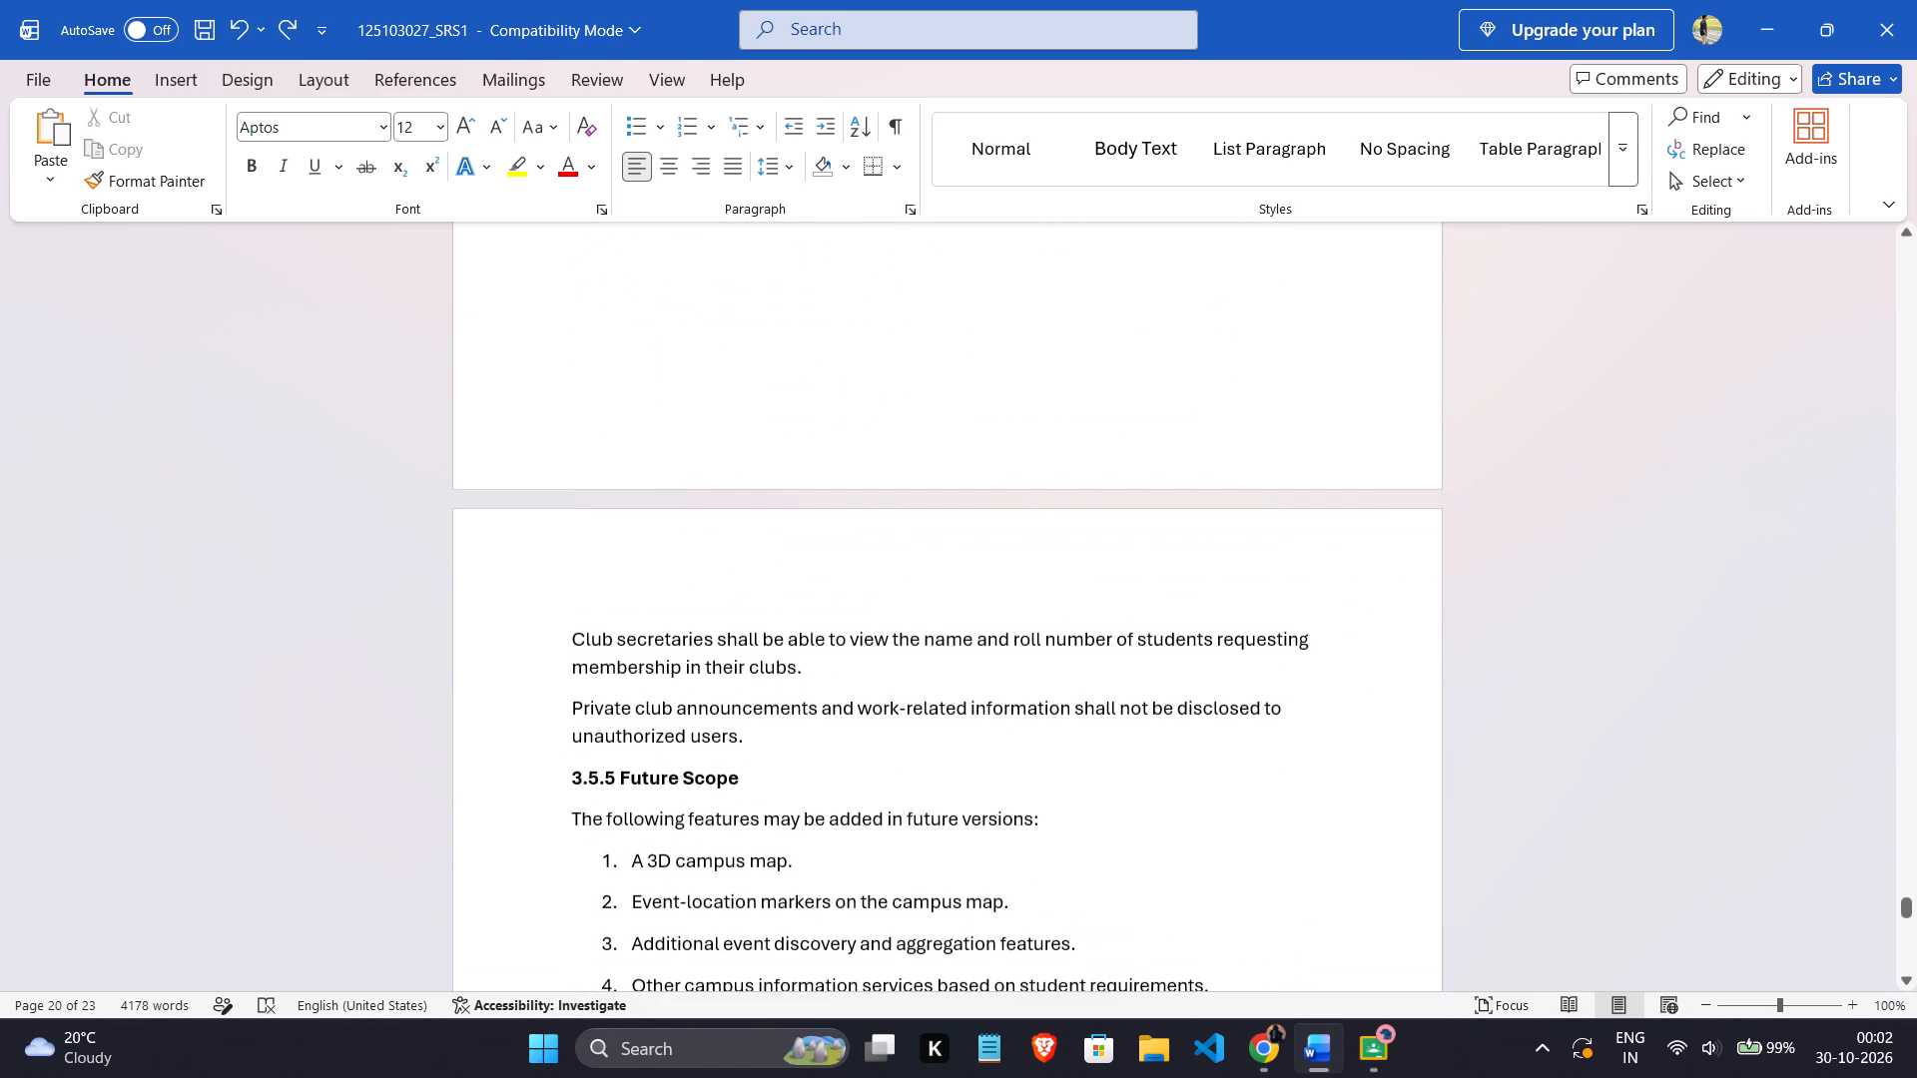
{"action": "left_click_drag", "start_coordinate": [583, 621], "coordinate": [592, 272]}
{"action": "scroll", "coordinate": [592, 272], "scroll_direction": "up", "scroll_amount": 7}
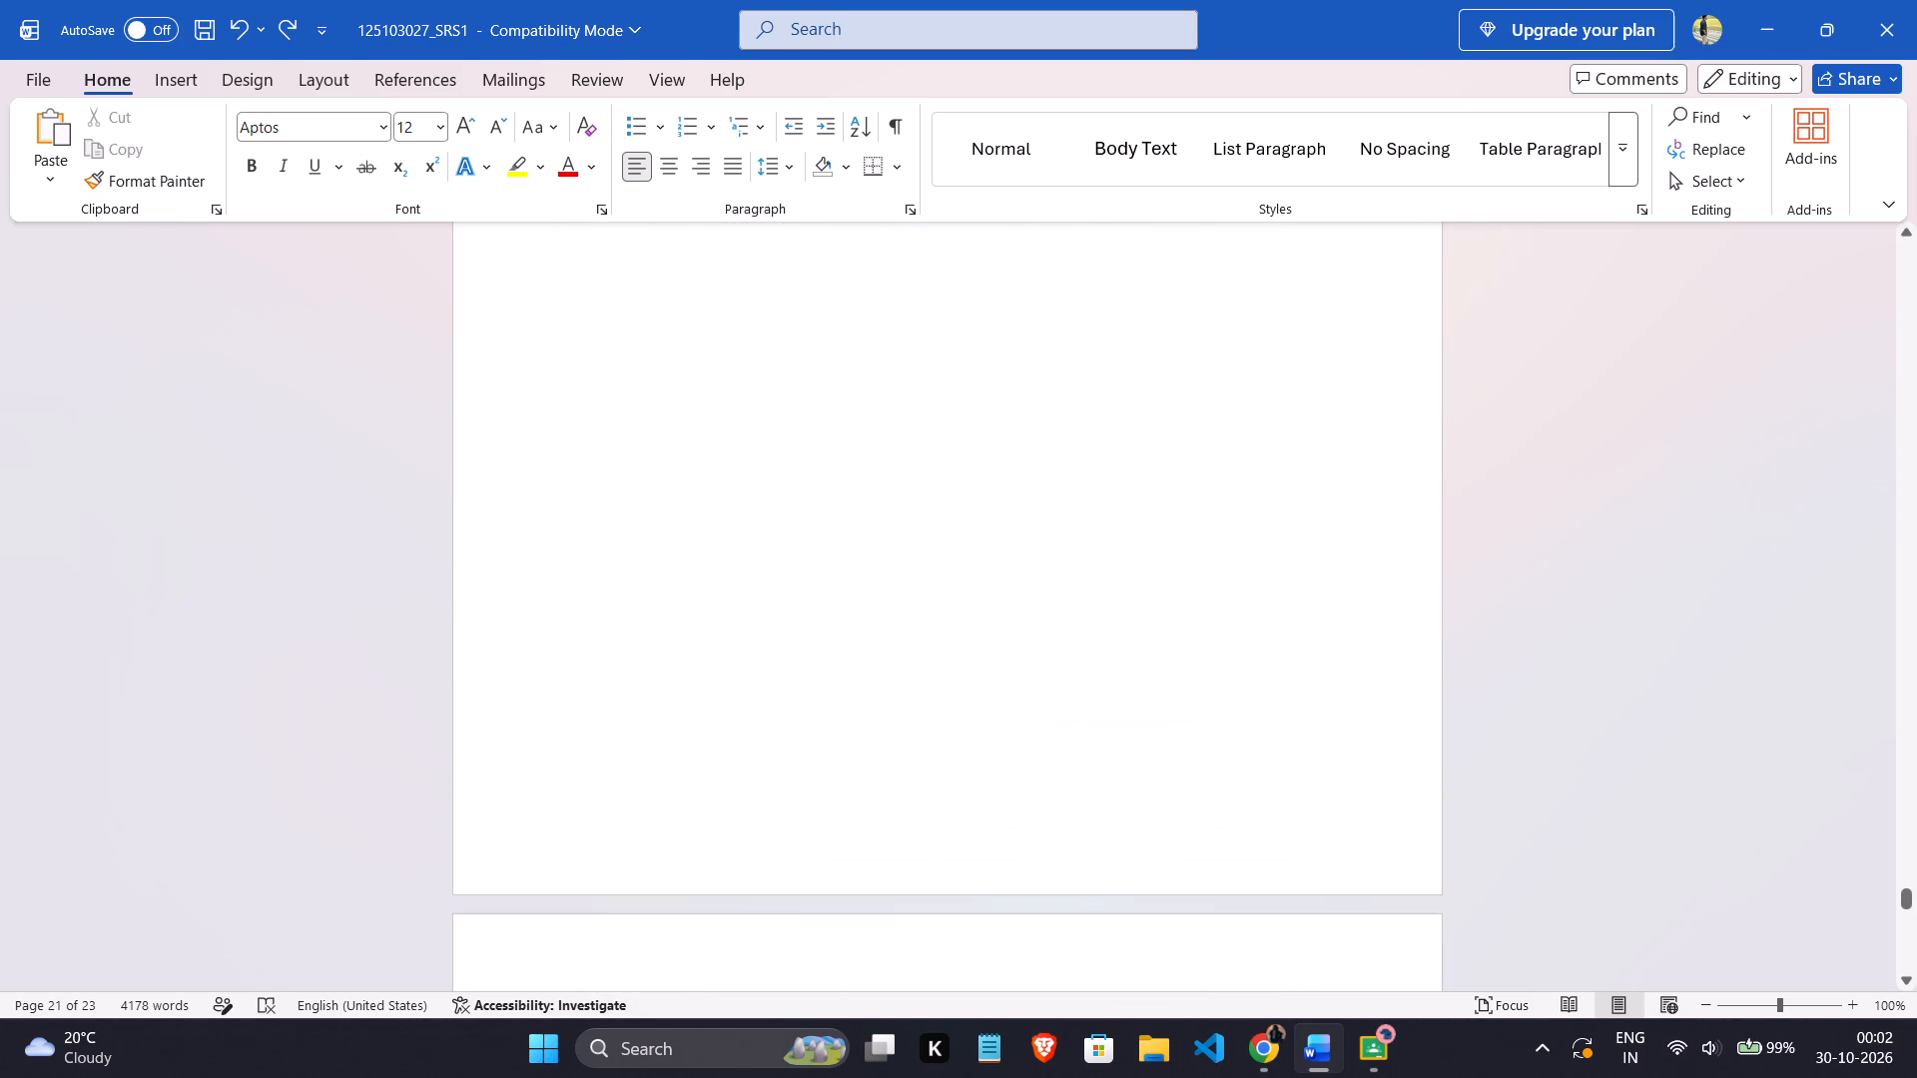
{"action": "scroll", "coordinate": [592, 272], "scroll_direction": "up", "scroll_amount": 5}
{"action": "left_click_drag", "start_coordinate": [592, 272], "coordinate": [986, 459]}
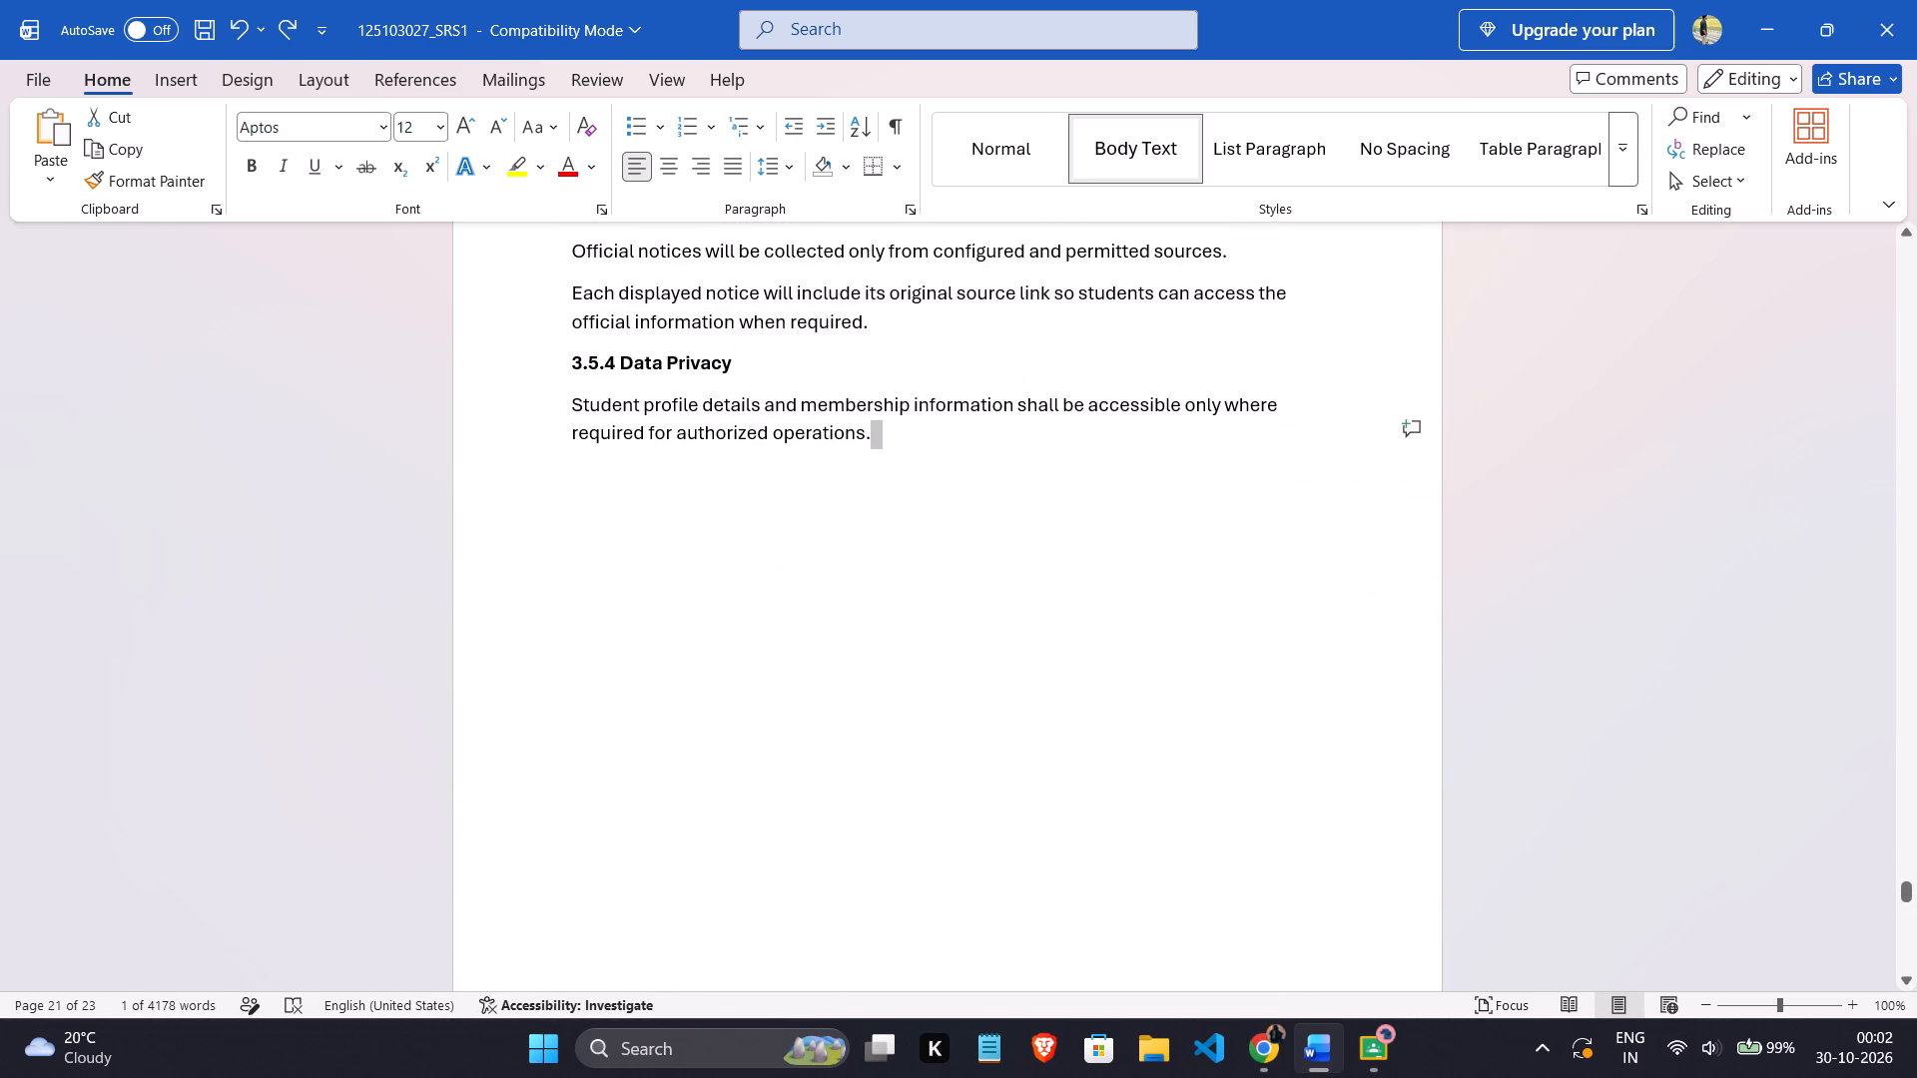
{"action": "key", "text": "Return"}
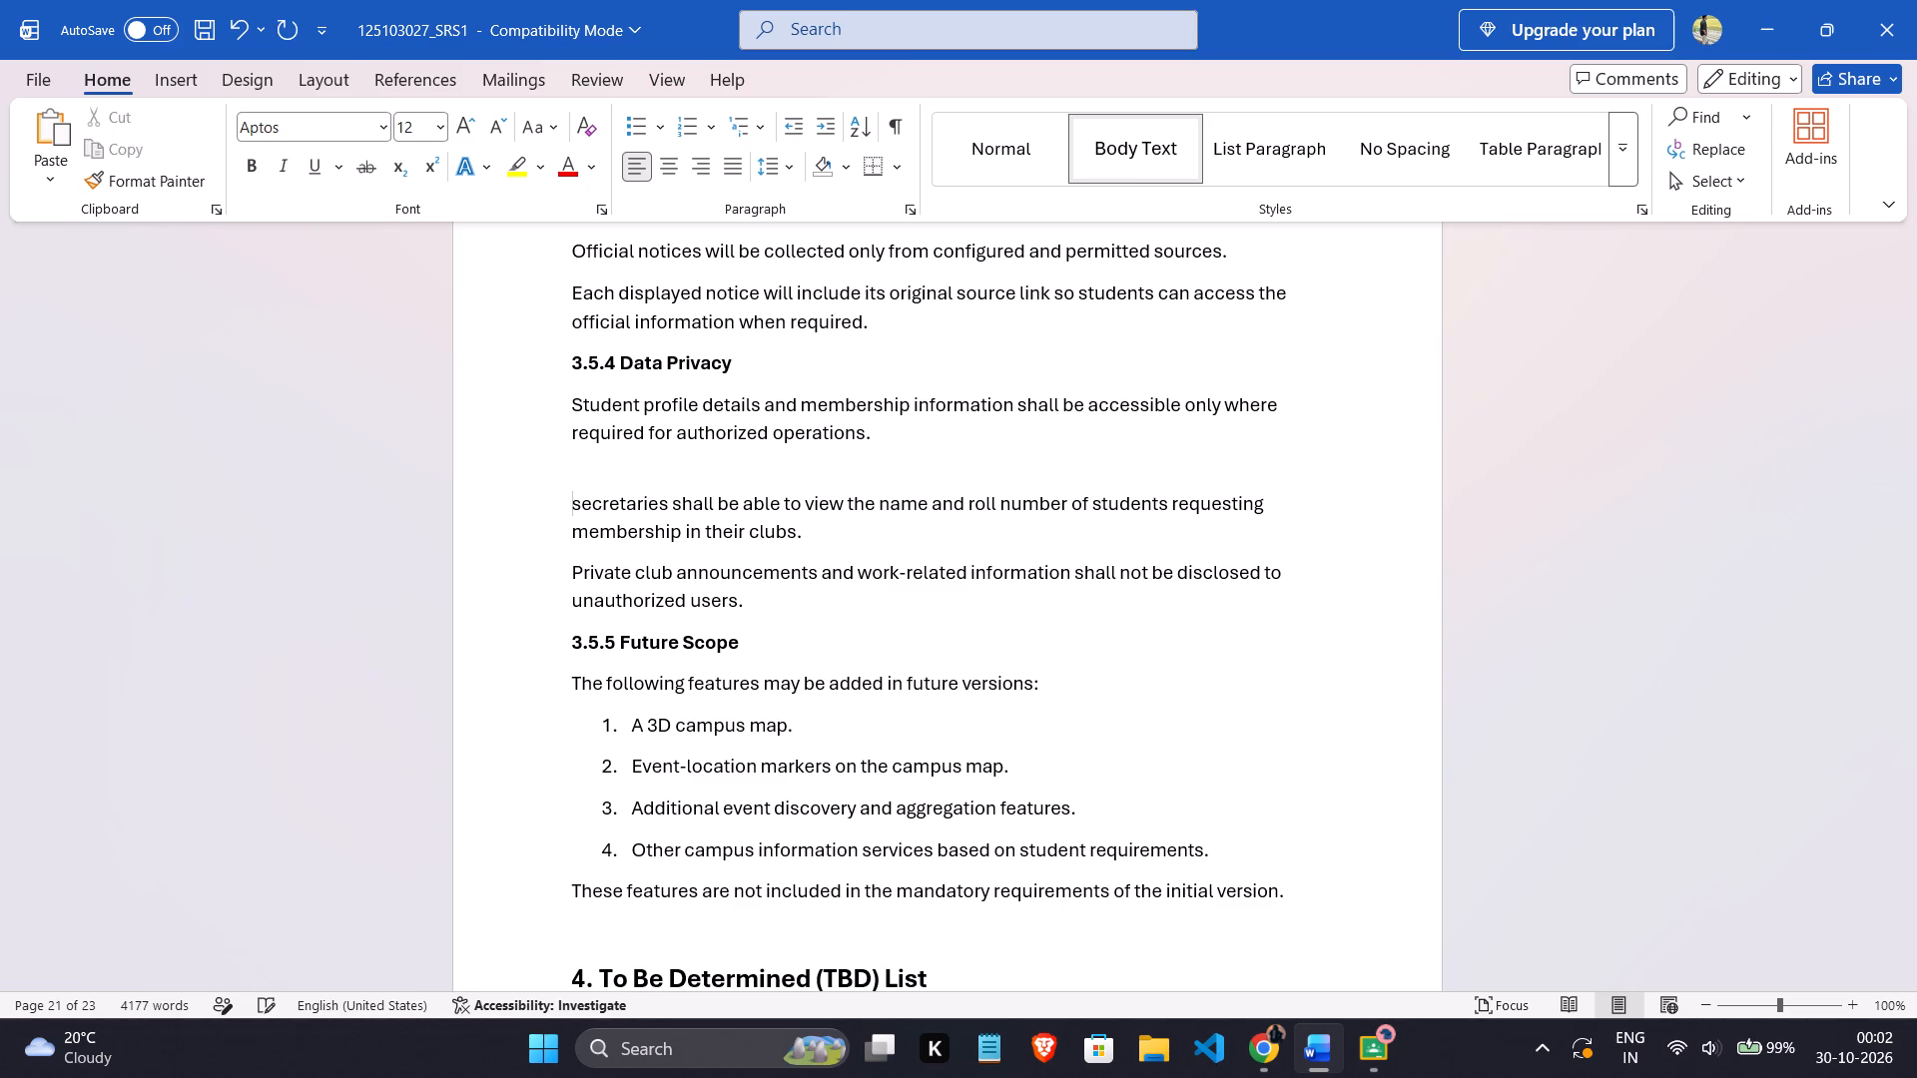
{"action": "type", "text": "Club"}
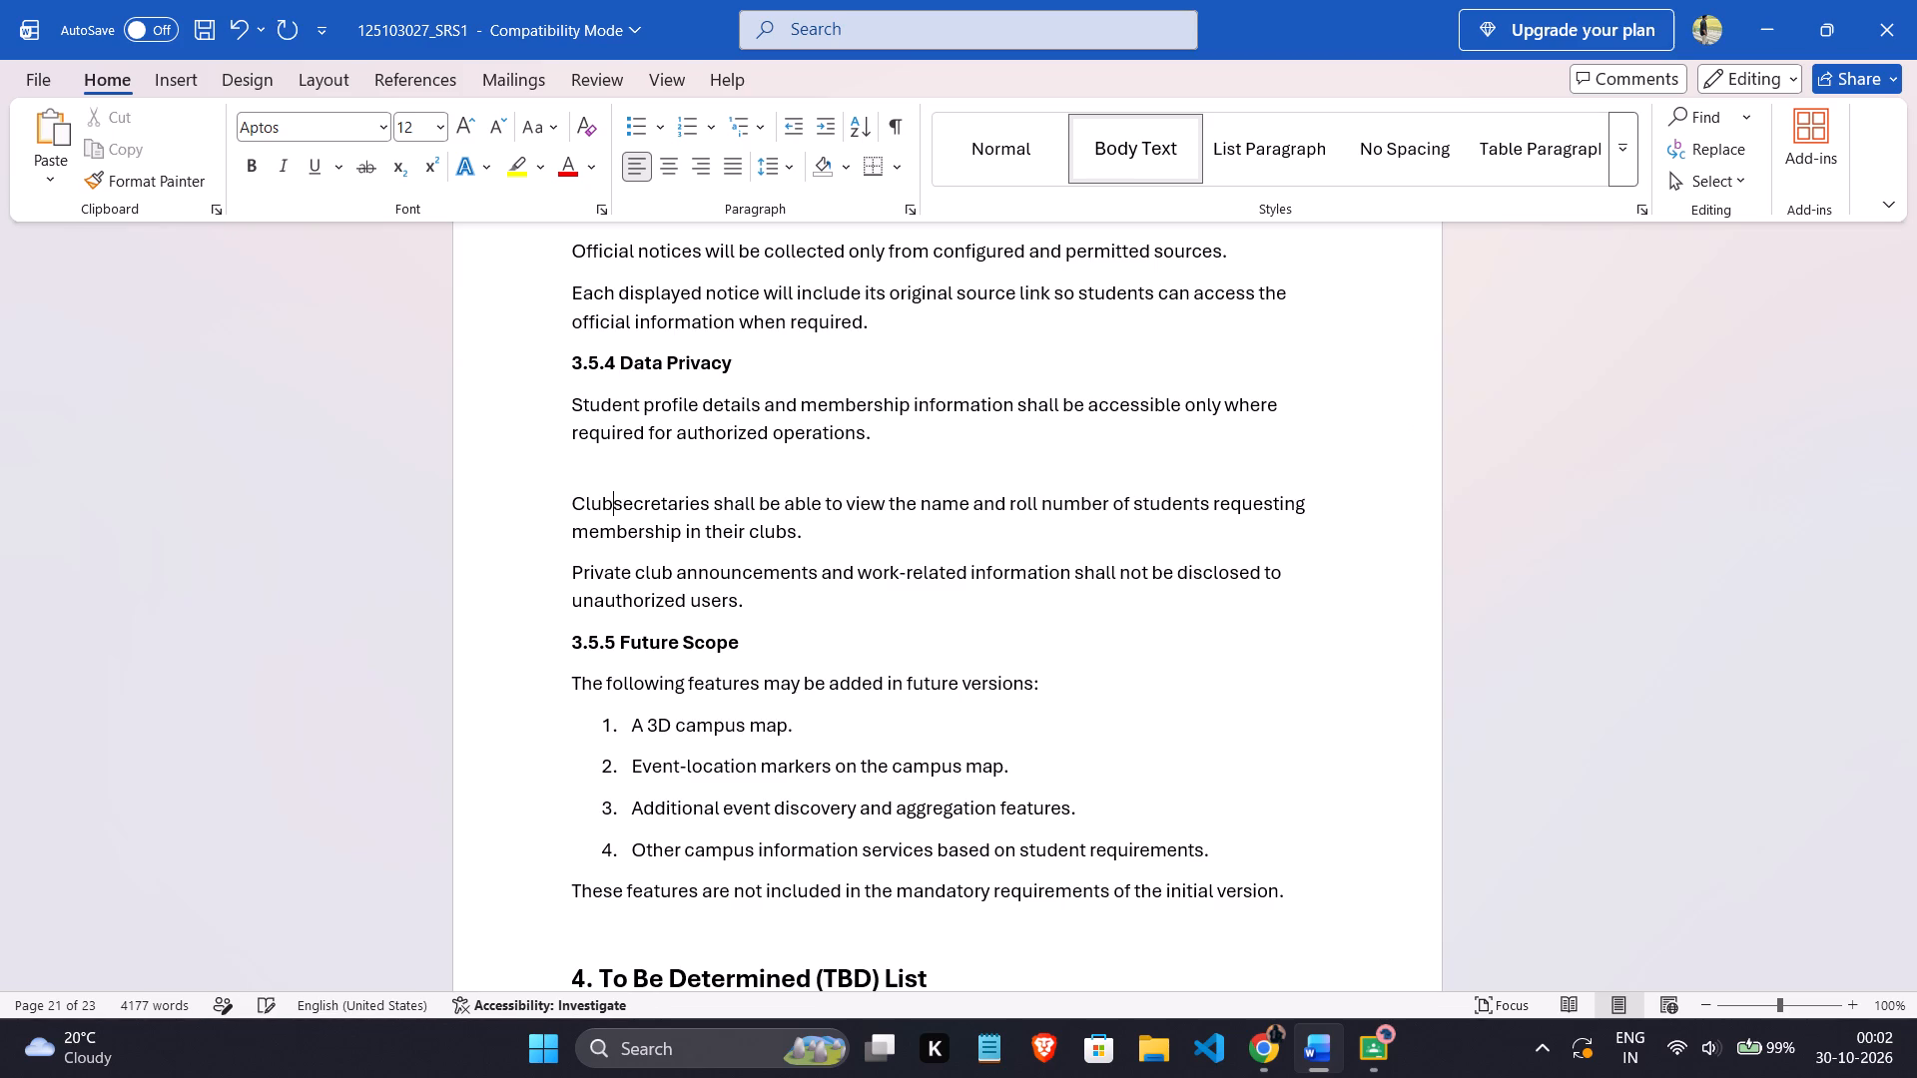
{"action": "key", "text": "space"}
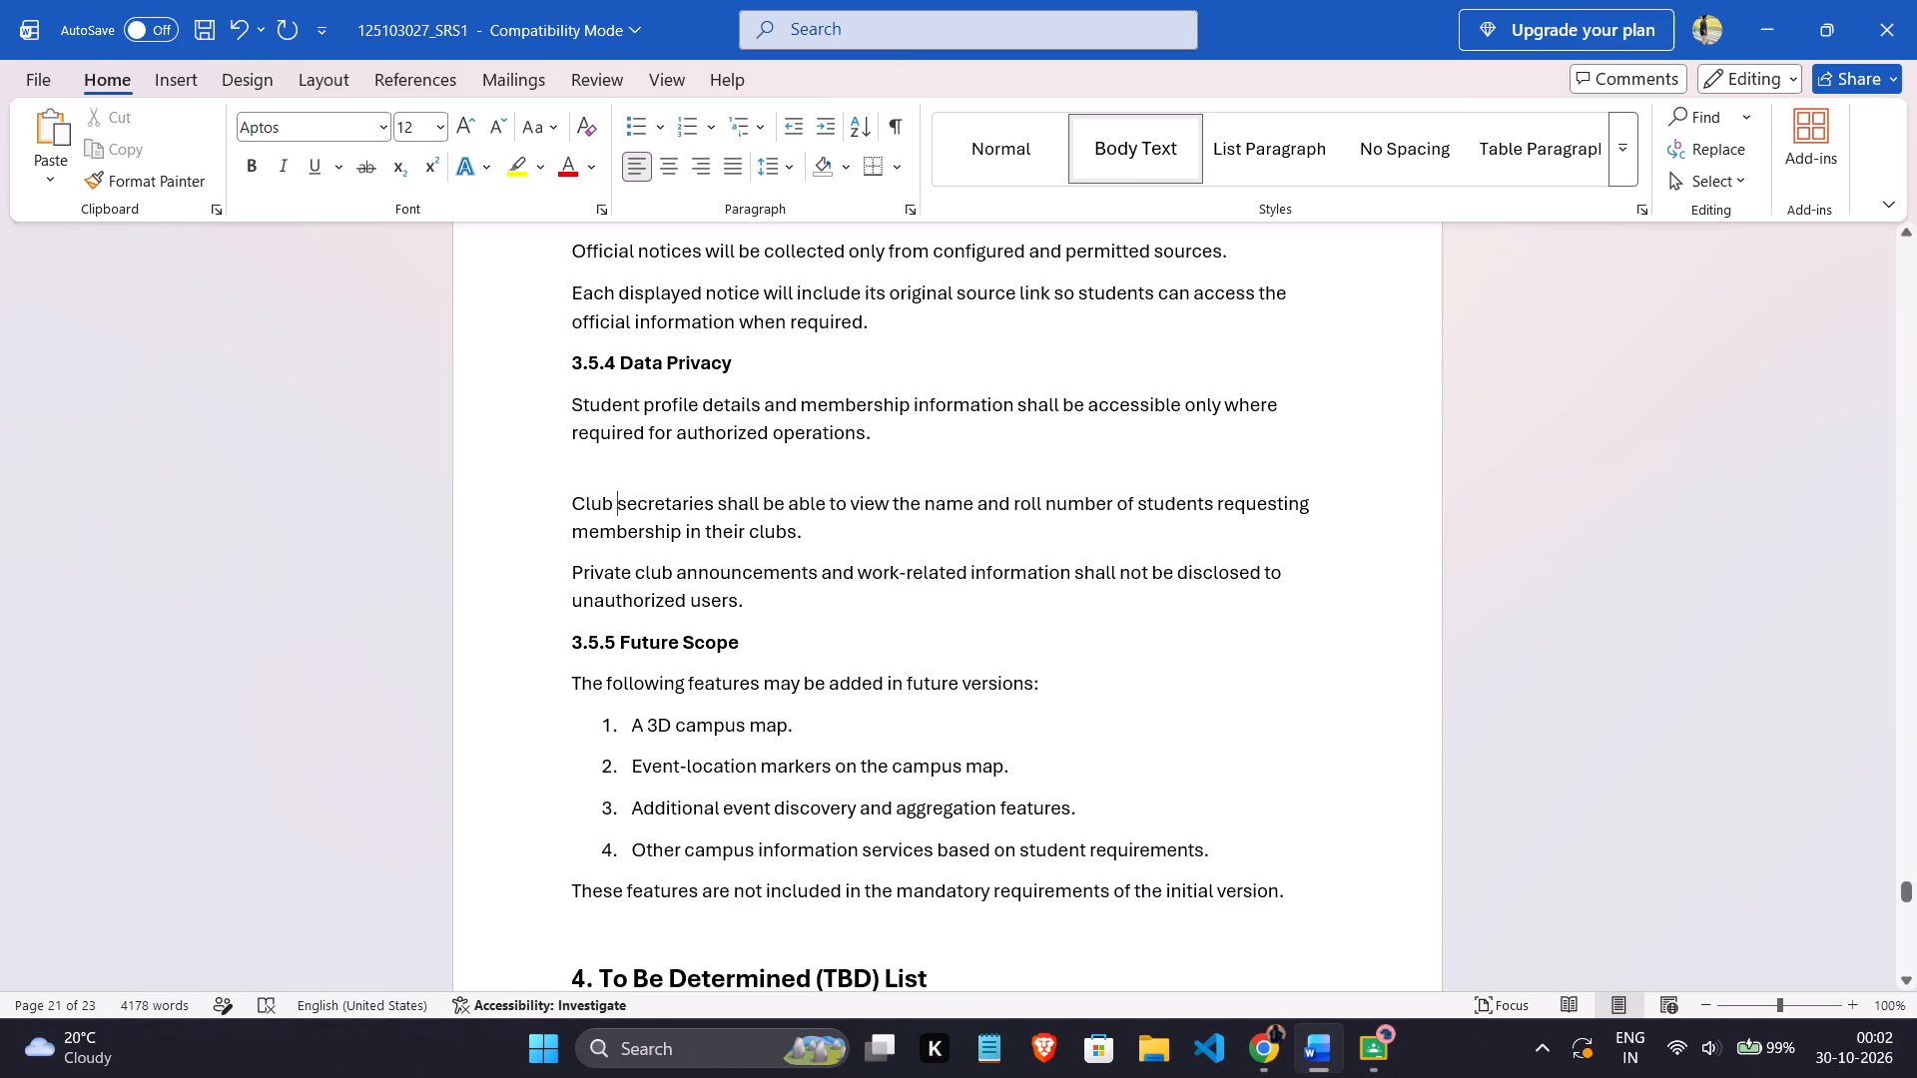
Delete the empty line above the "Club secretaries" paragraph in section 3.5.4.
{"action": "left_click", "coordinate": [594, 479]}
{"action": "key", "text": "BackSpace"}
{"action": "key", "text": "BackSpace"}
Remove the page gap between the TBD-11 and TBD-12 rows, retyping the "TBD-" prefix before 12.
{"action": "scroll", "coordinate": [594, 479], "scroll_direction": "down", "scroll_amount": 4}
{"action": "scroll", "coordinate": [594, 479], "scroll_direction": "up", "scroll_amount": 1}
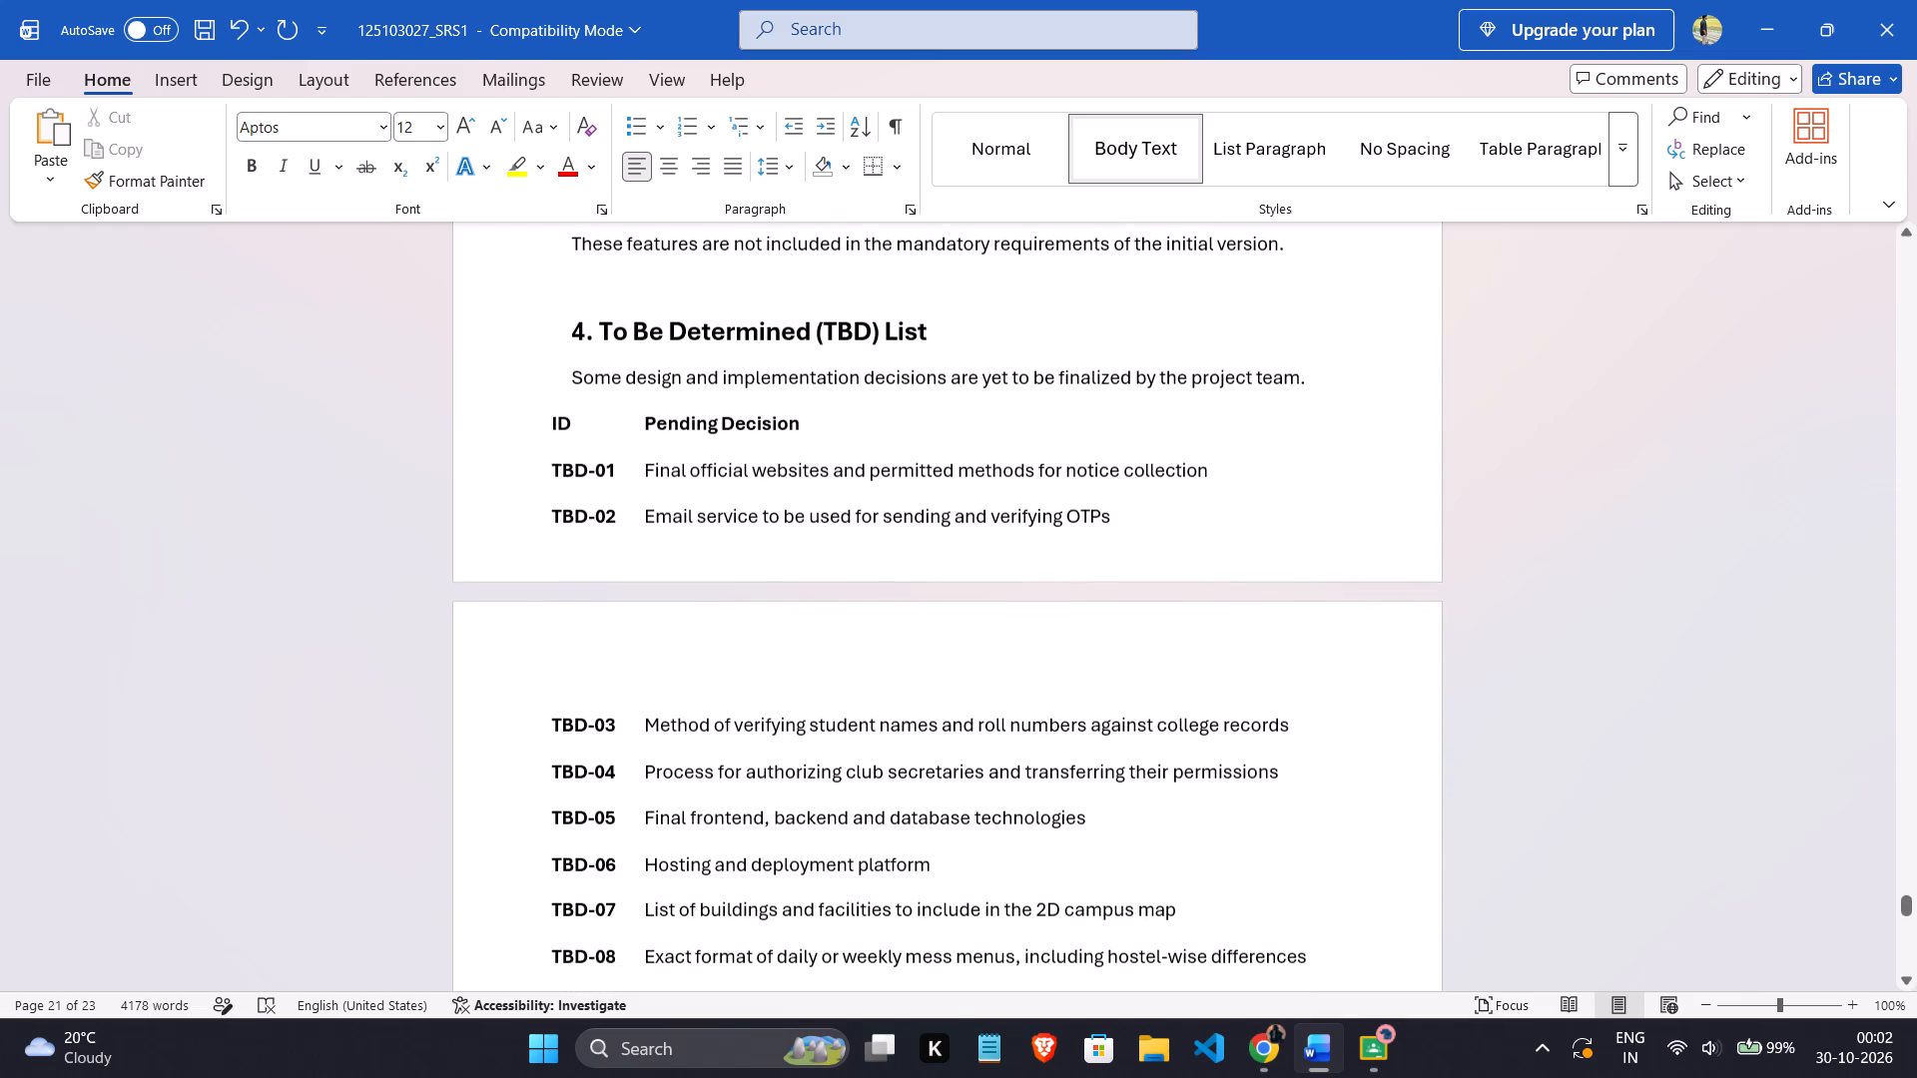
{"action": "scroll", "coordinate": [594, 479], "scroll_direction": "up", "scroll_amount": 1}
{"action": "scroll", "coordinate": [652, 688], "scroll_direction": "down", "scroll_amount": 1}
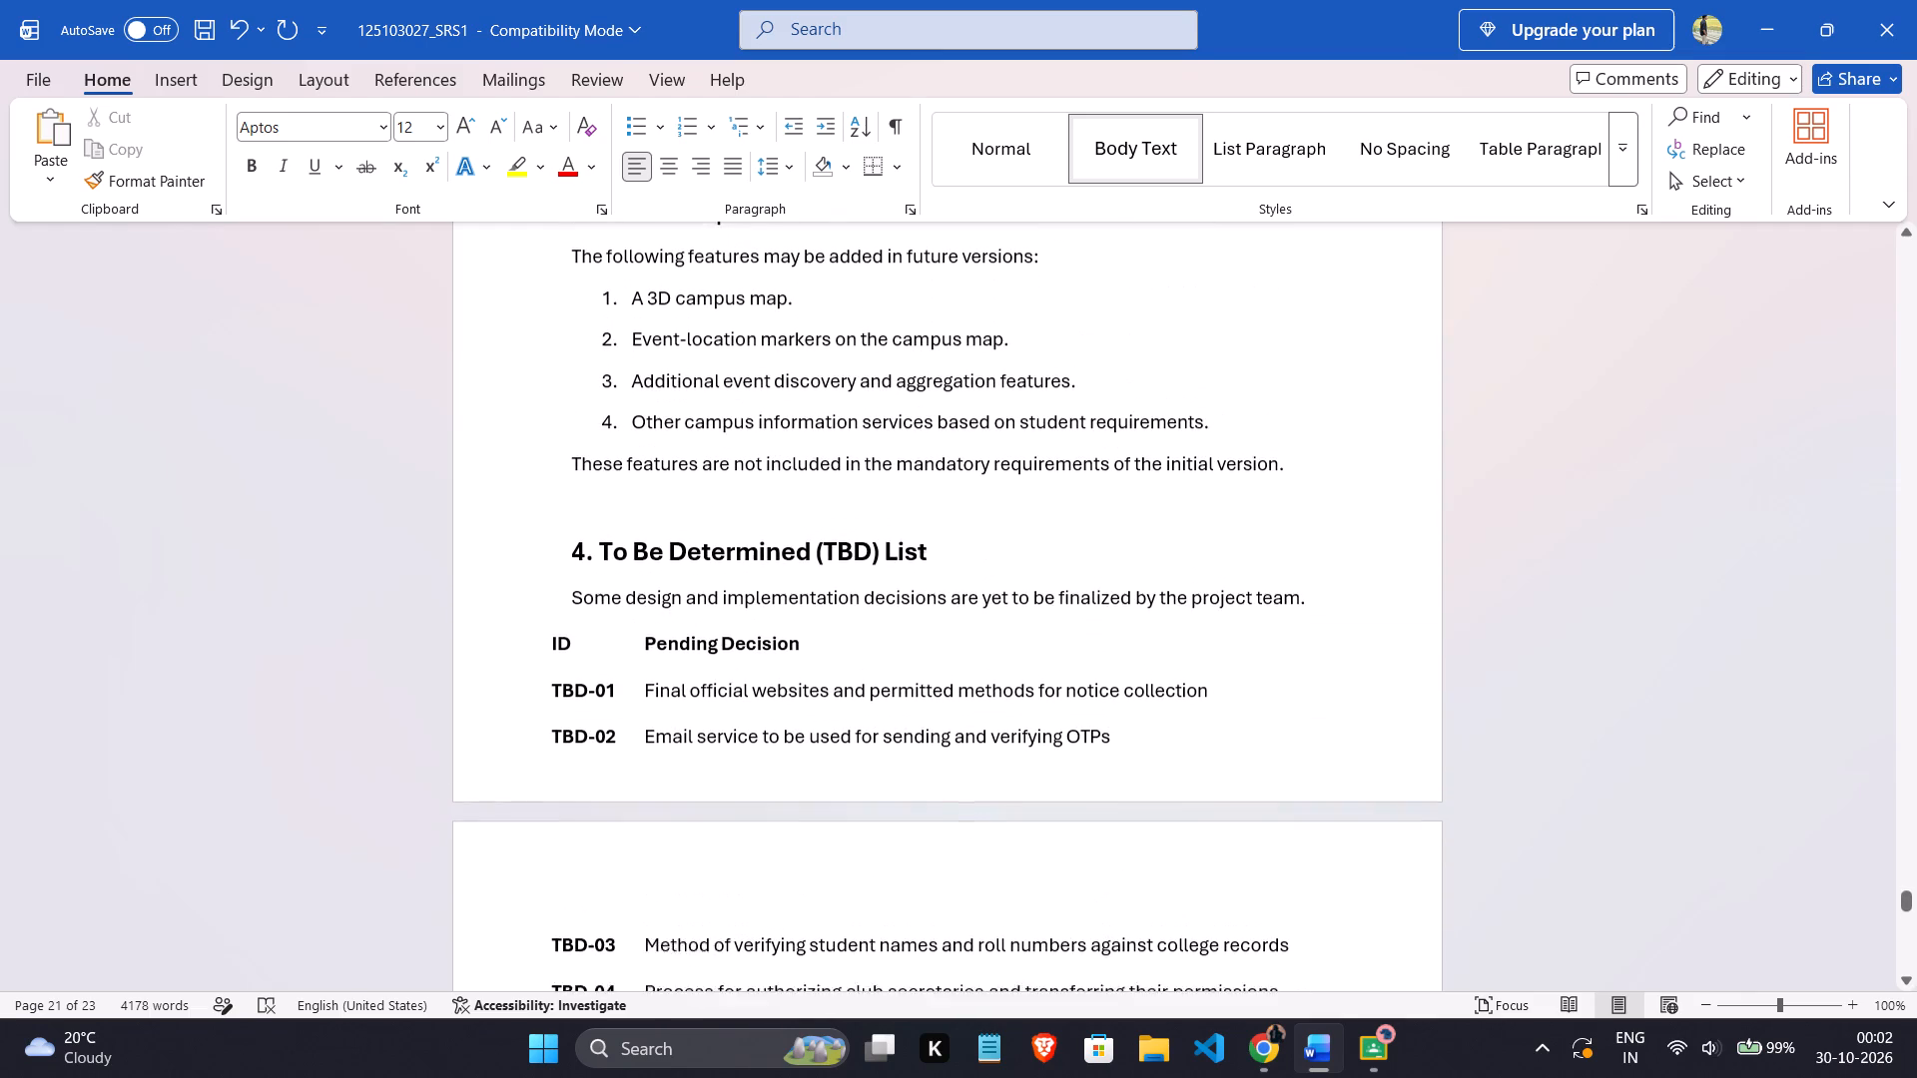
{"action": "scroll", "coordinate": [652, 688], "scroll_direction": "down", "scroll_amount": 5}
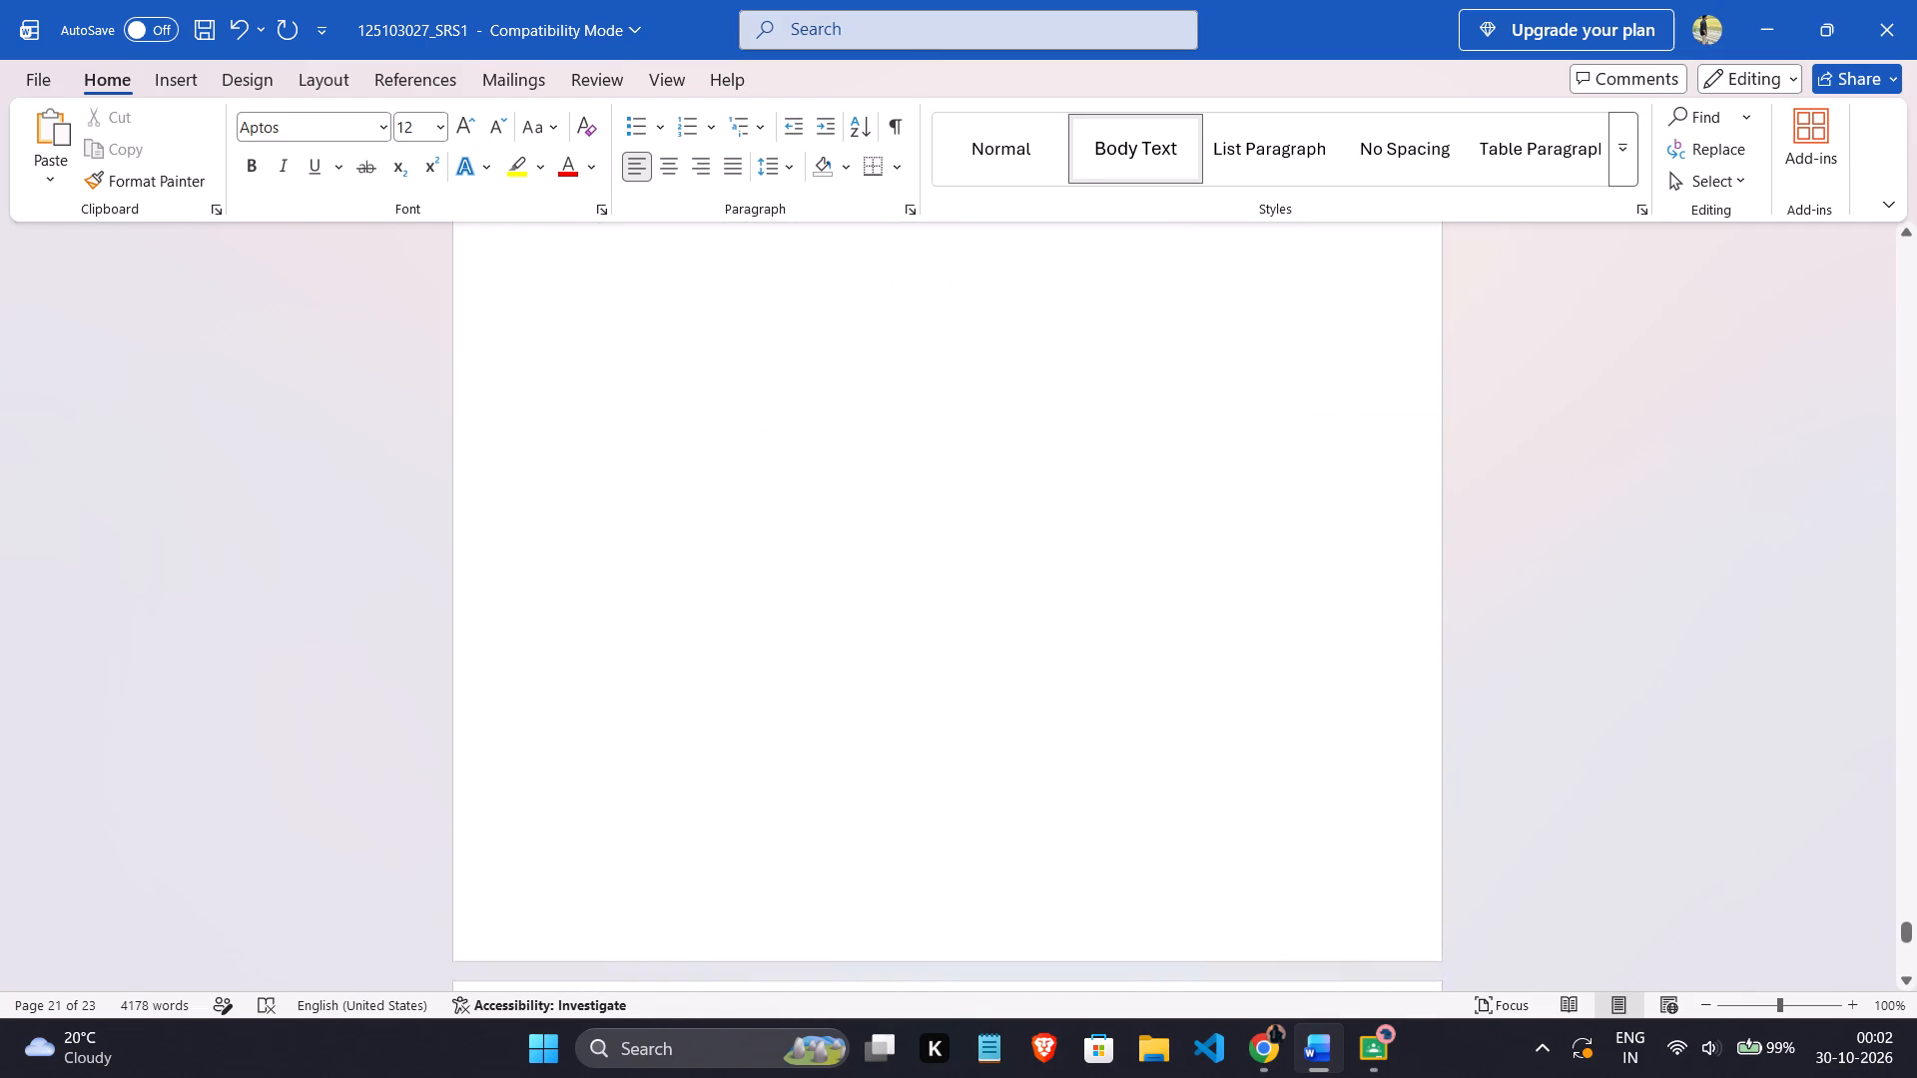
{"action": "scroll", "coordinate": [652, 688], "scroll_direction": "down", "scroll_amount": 2}
{"action": "left_click", "coordinate": [565, 733]}
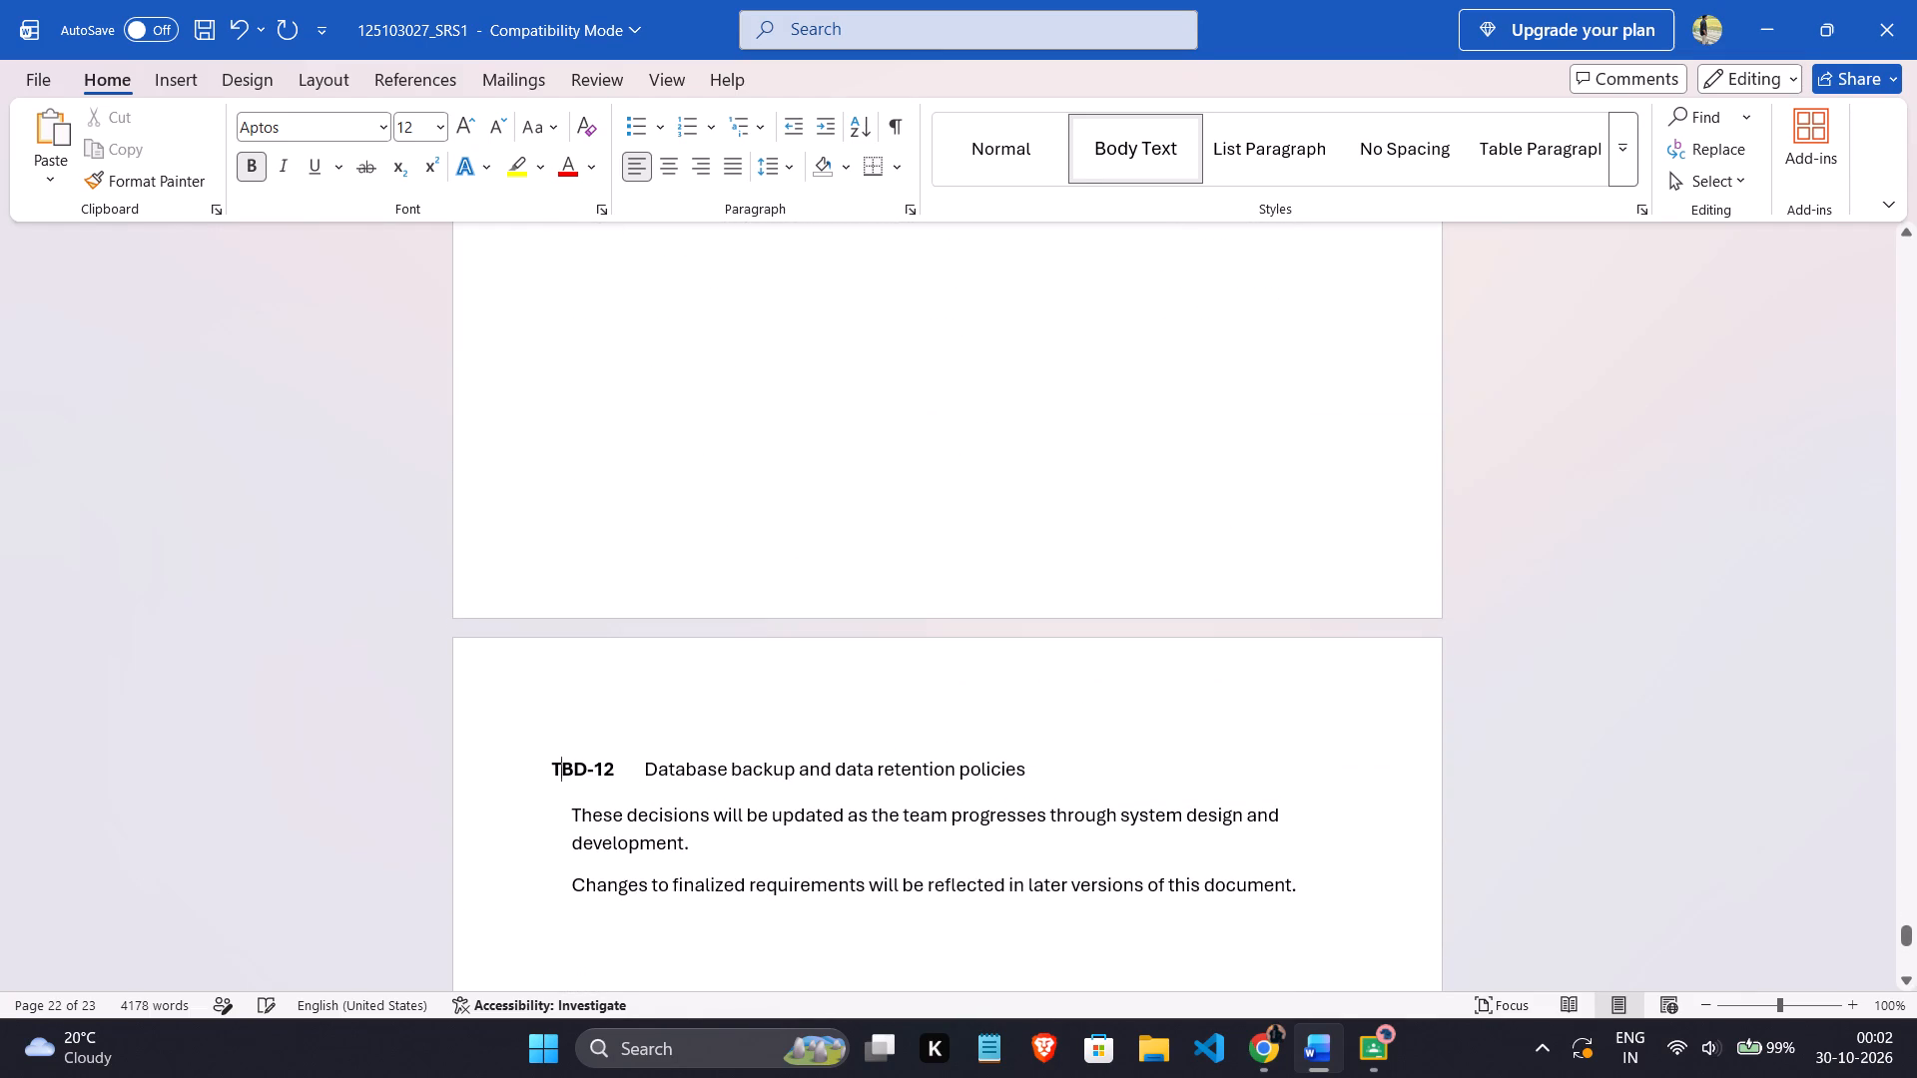
{"action": "left_click", "coordinate": [581, 771]}
{"action": "left_click_drag", "start_coordinate": [581, 771], "coordinate": [590, 629]}
{"action": "left_click_drag", "start_coordinate": [590, 629], "coordinate": [920, 536]}
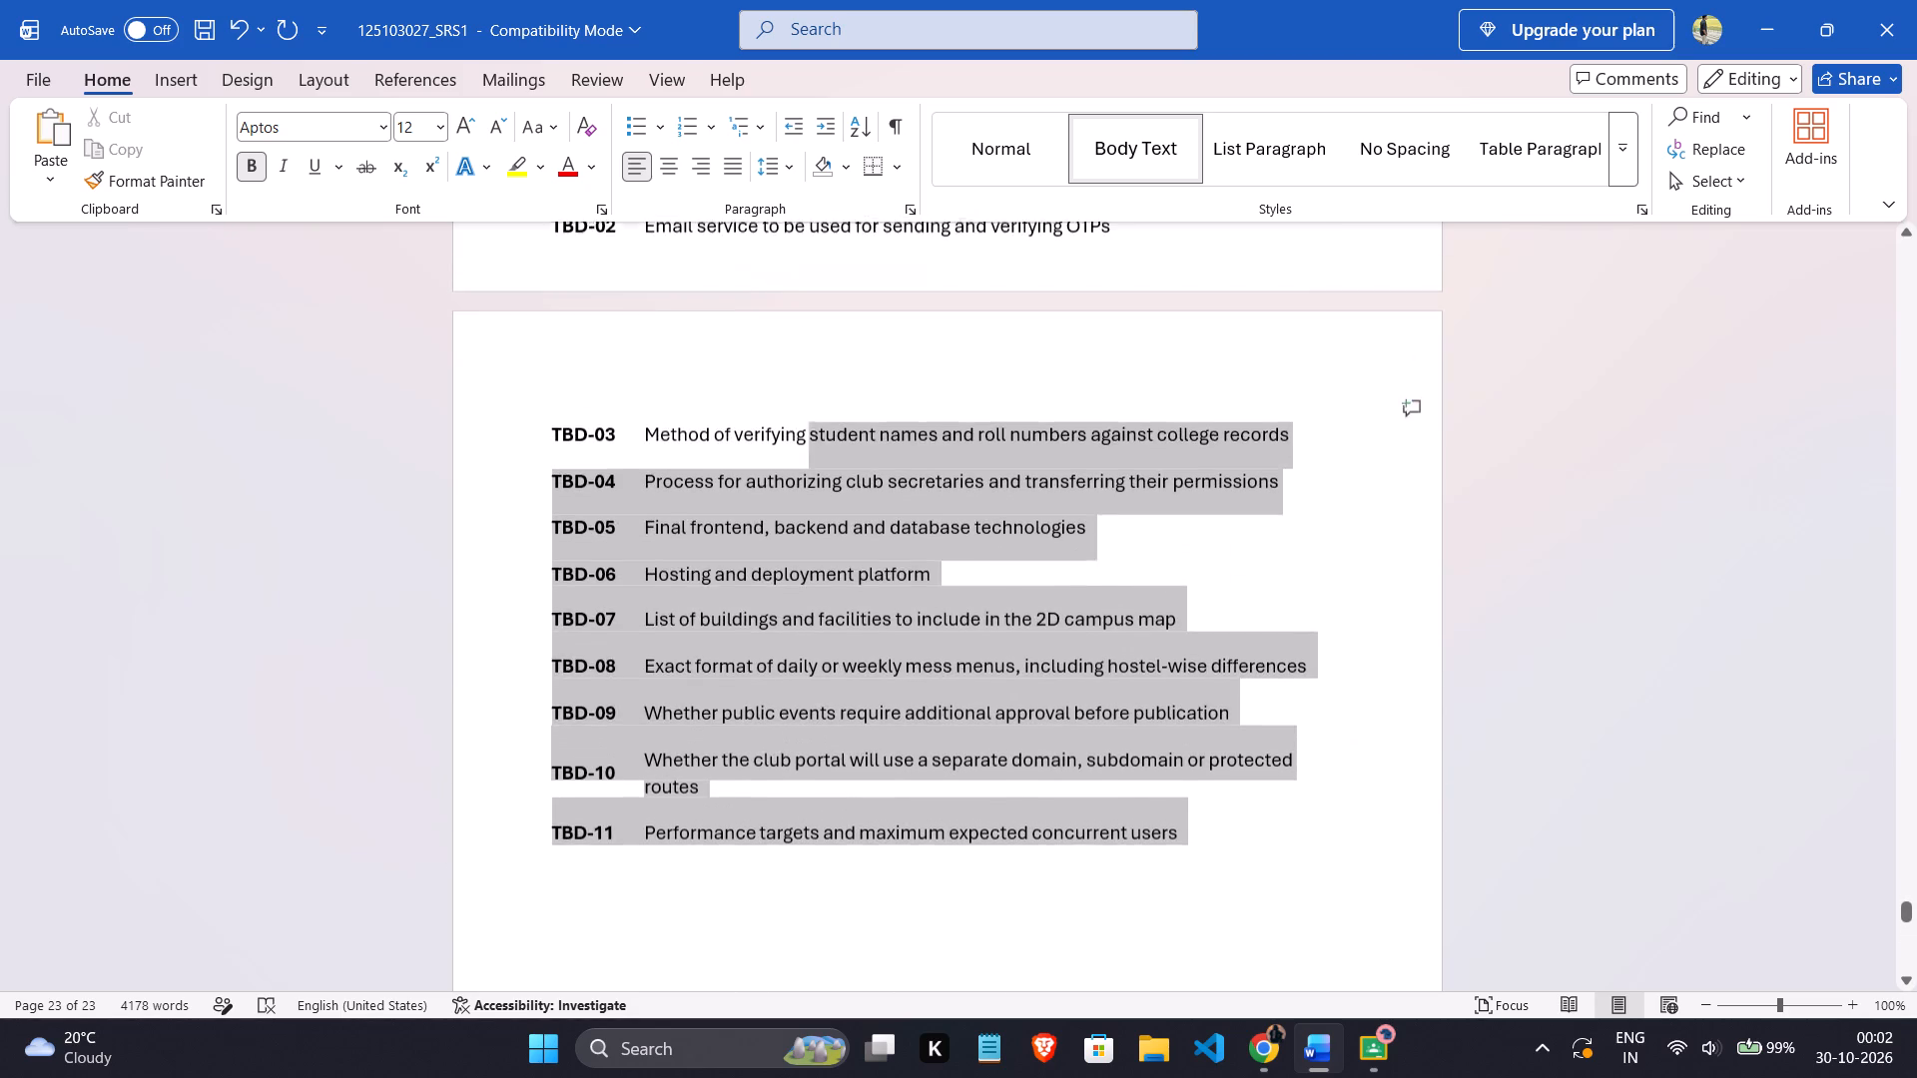
{"action": "left_click_drag", "start_coordinate": [920, 536], "coordinate": [1252, 856]}
{"action": "key", "text": "BackSpace"}
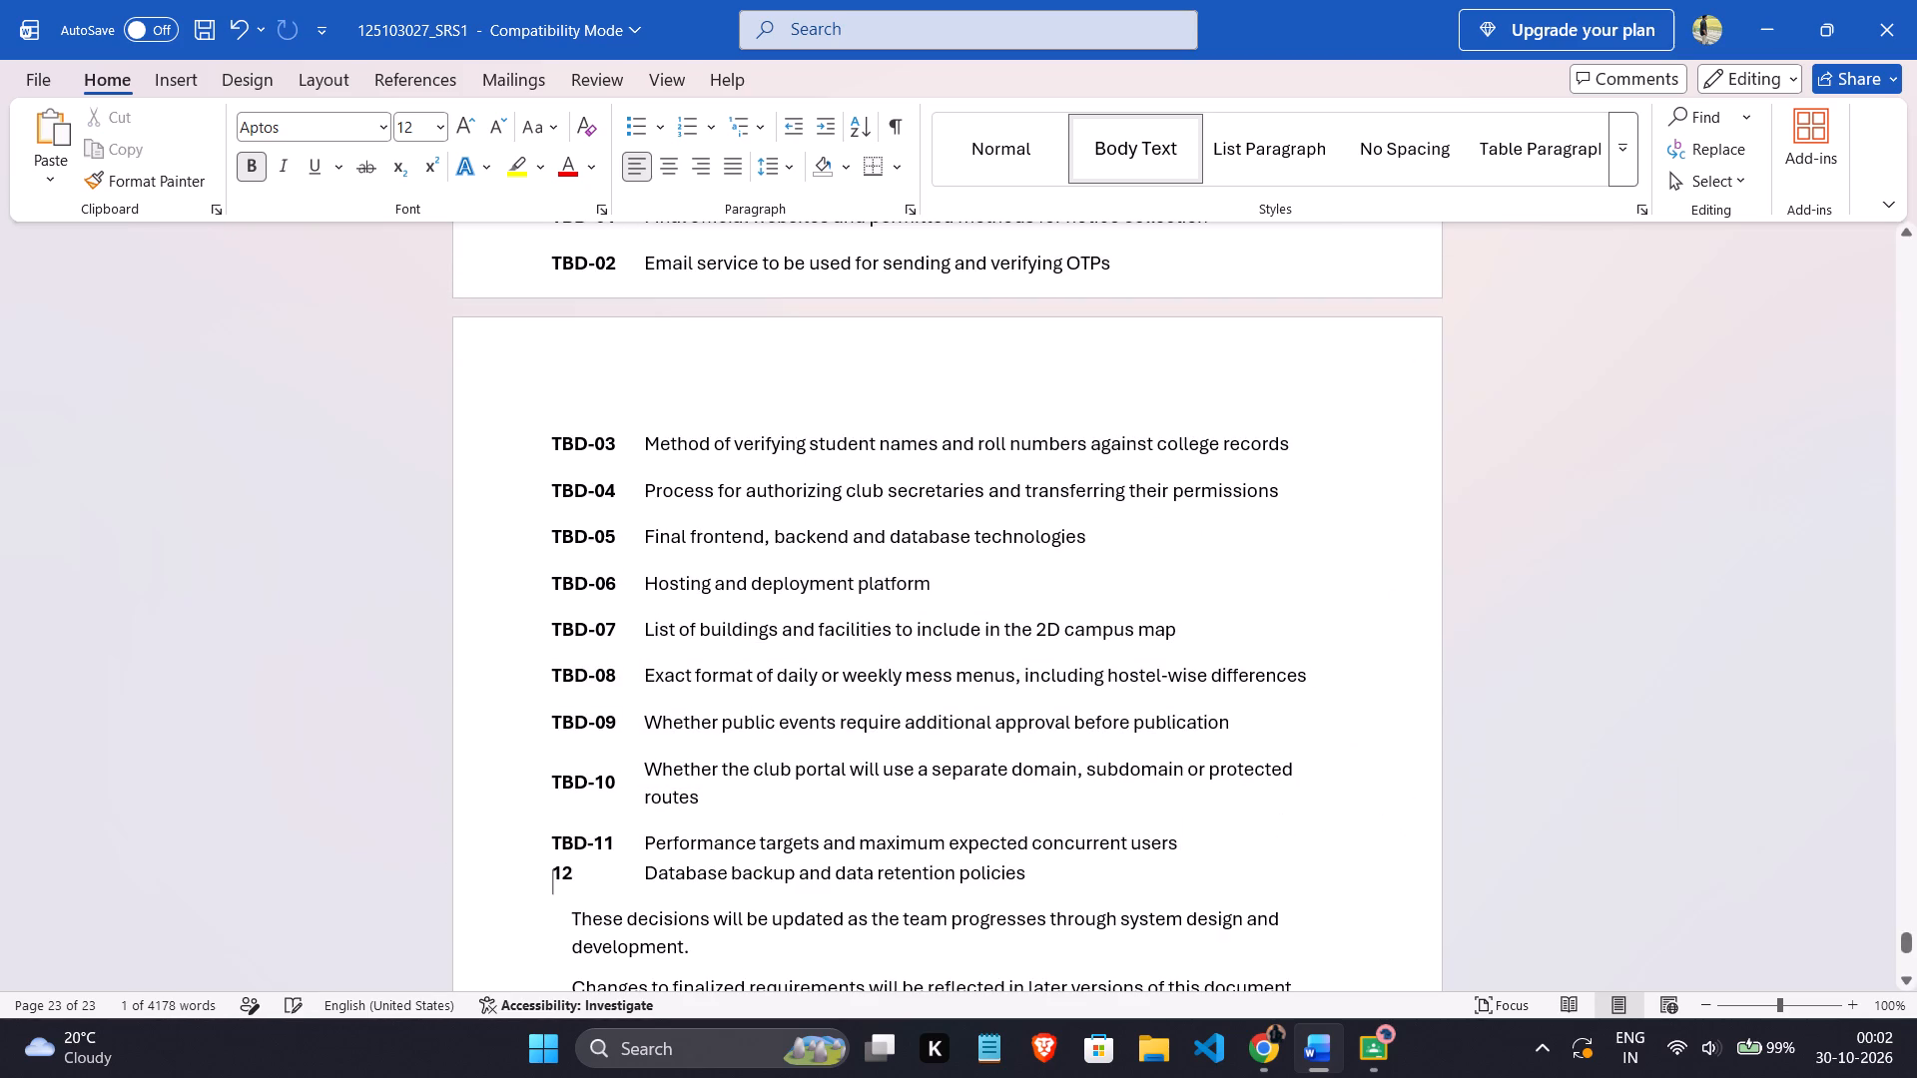
{"action": "key", "text": "shift+t"}
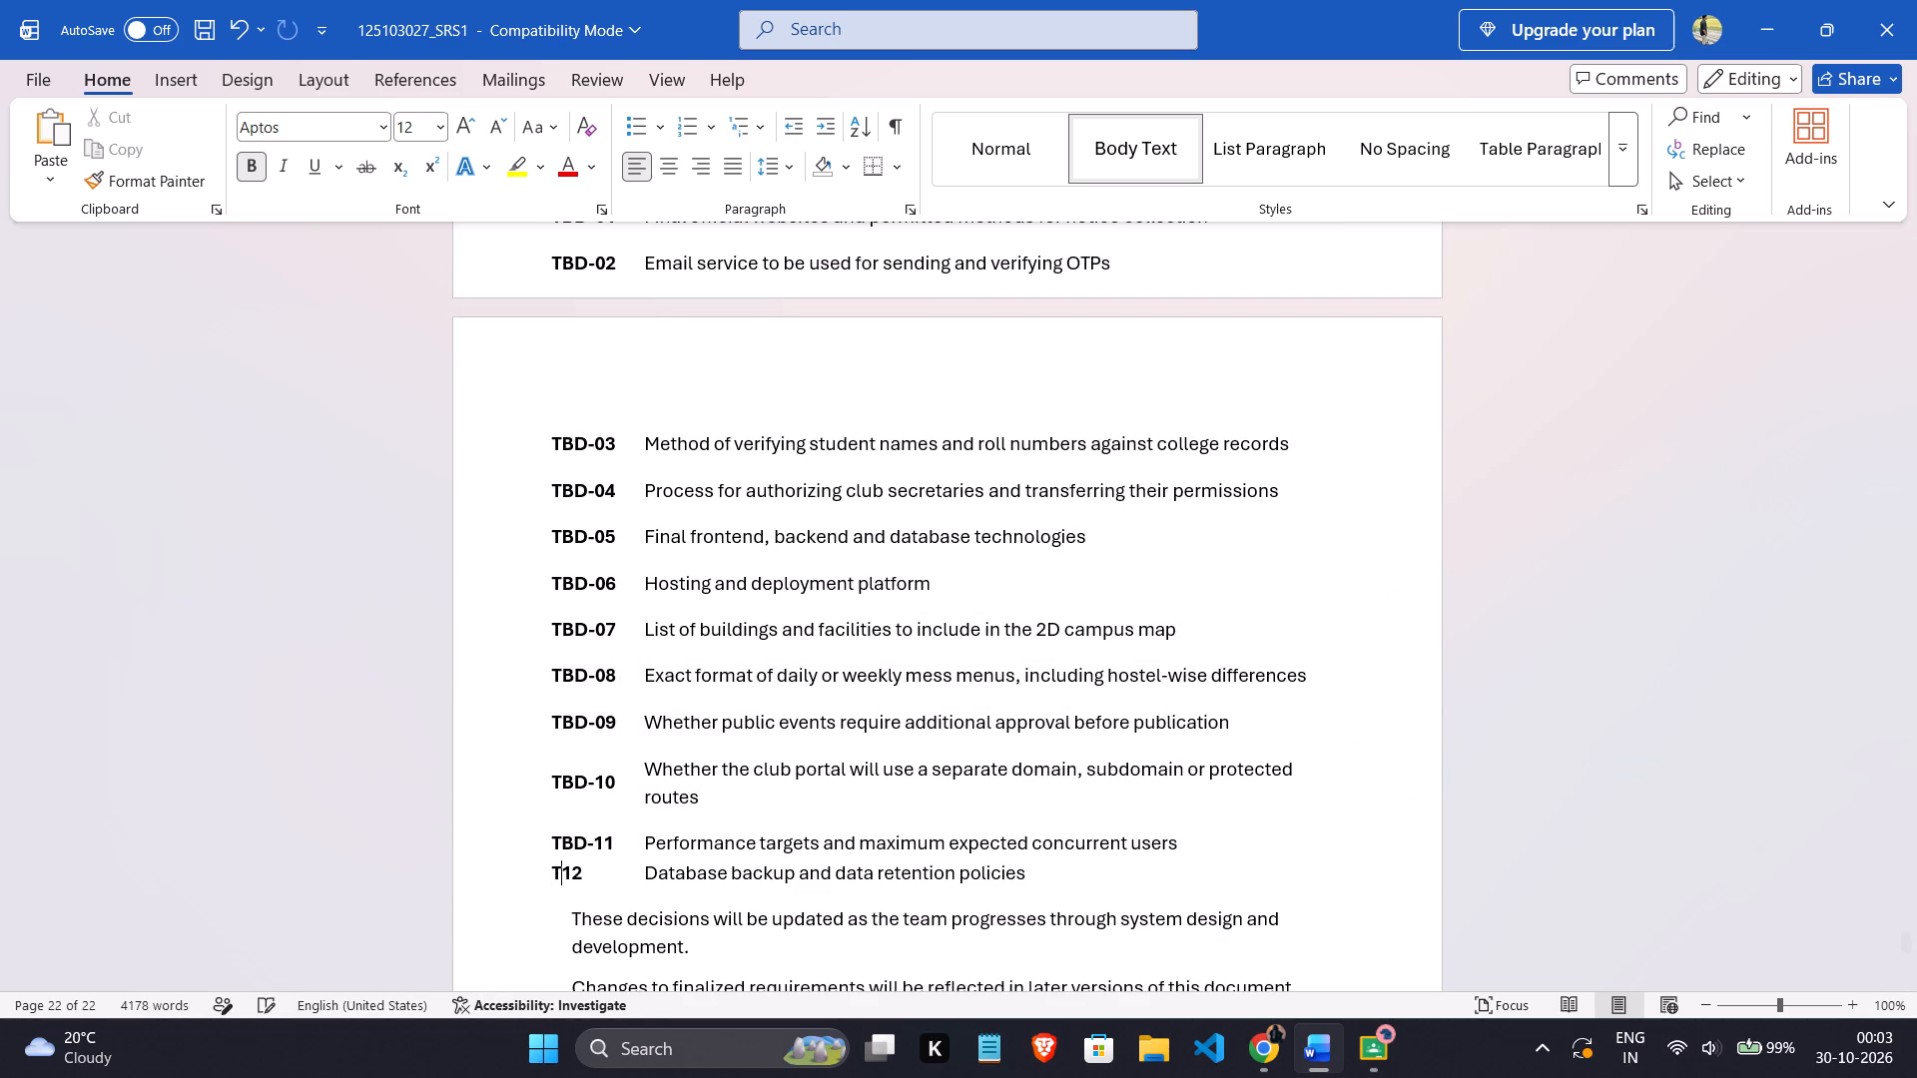
{"action": "type", "text": "BD"}
{"action": "key", "text": "minus"}
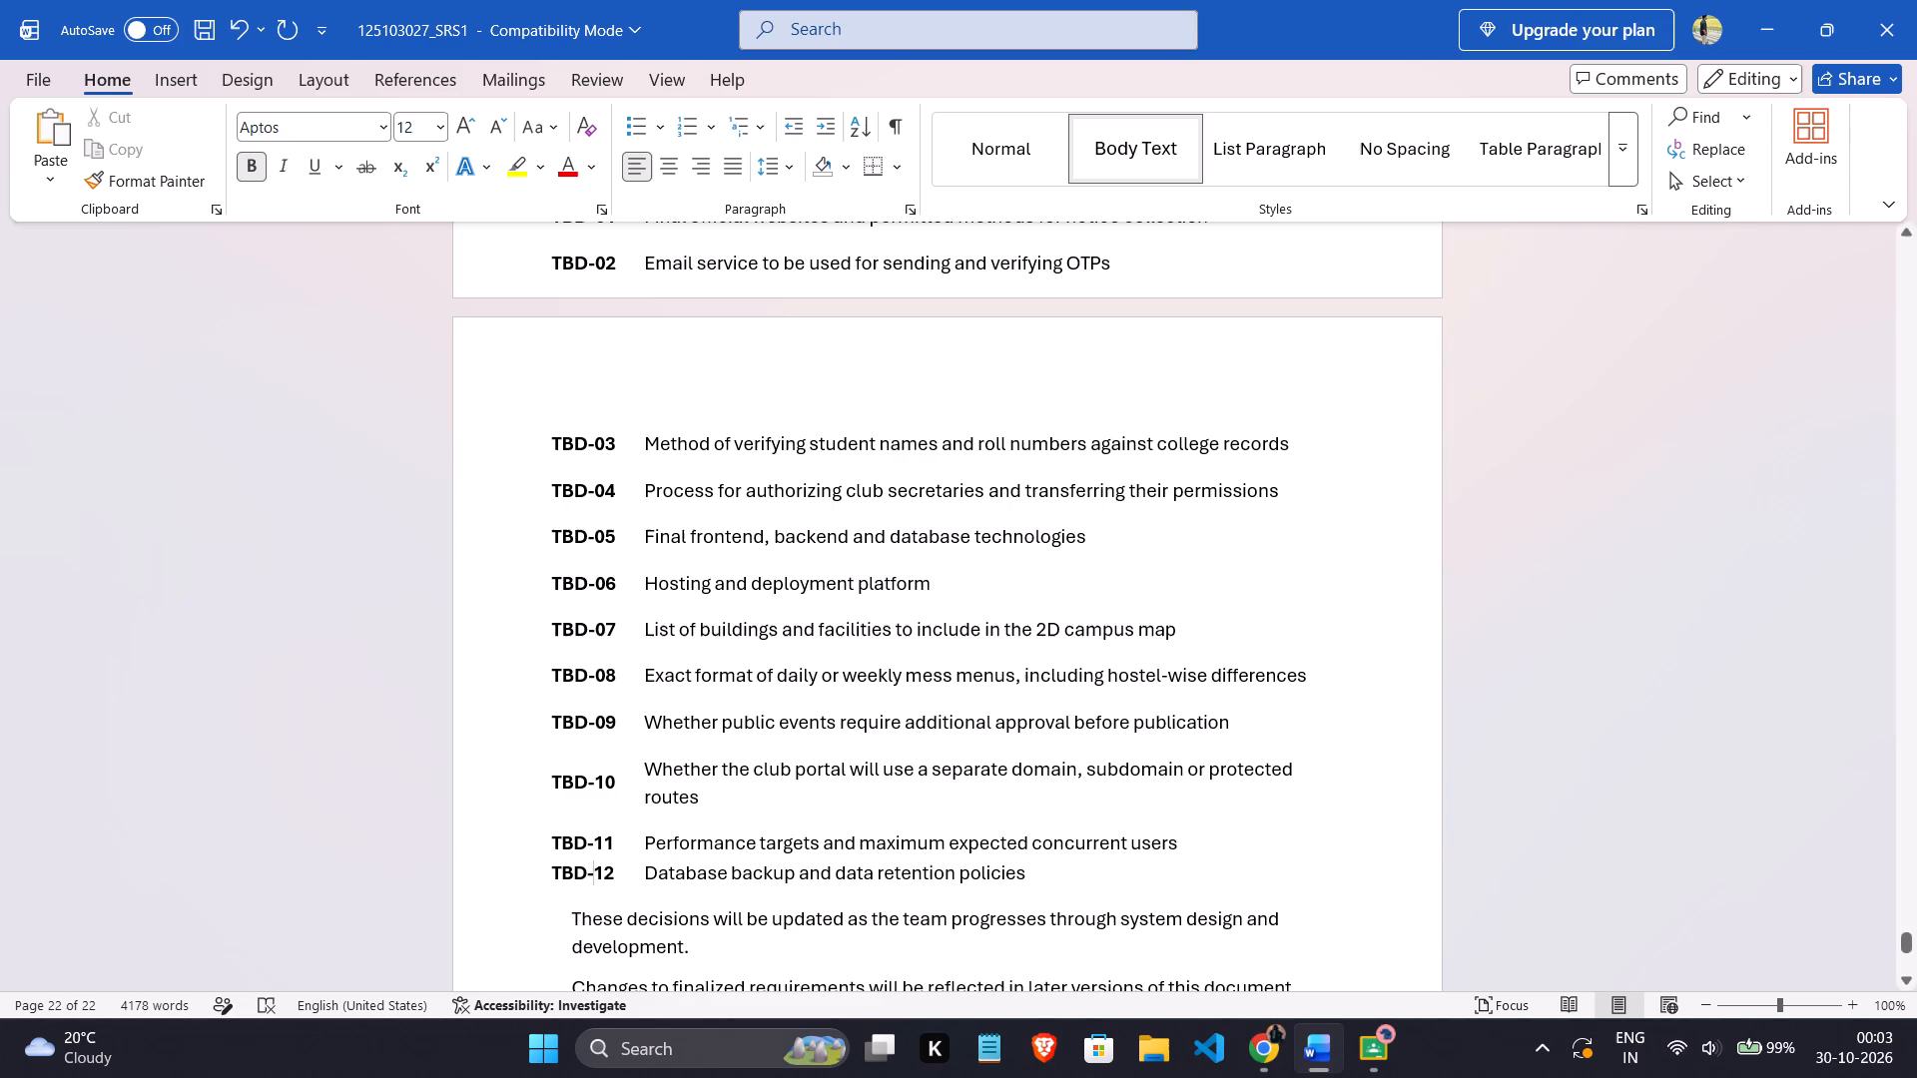
Remove the left indent from the "These decisions will be updated" paragraph below the TBD list.
{"action": "scroll", "coordinate": [1208, 881], "scroll_direction": "down", "scroll_amount": 2}
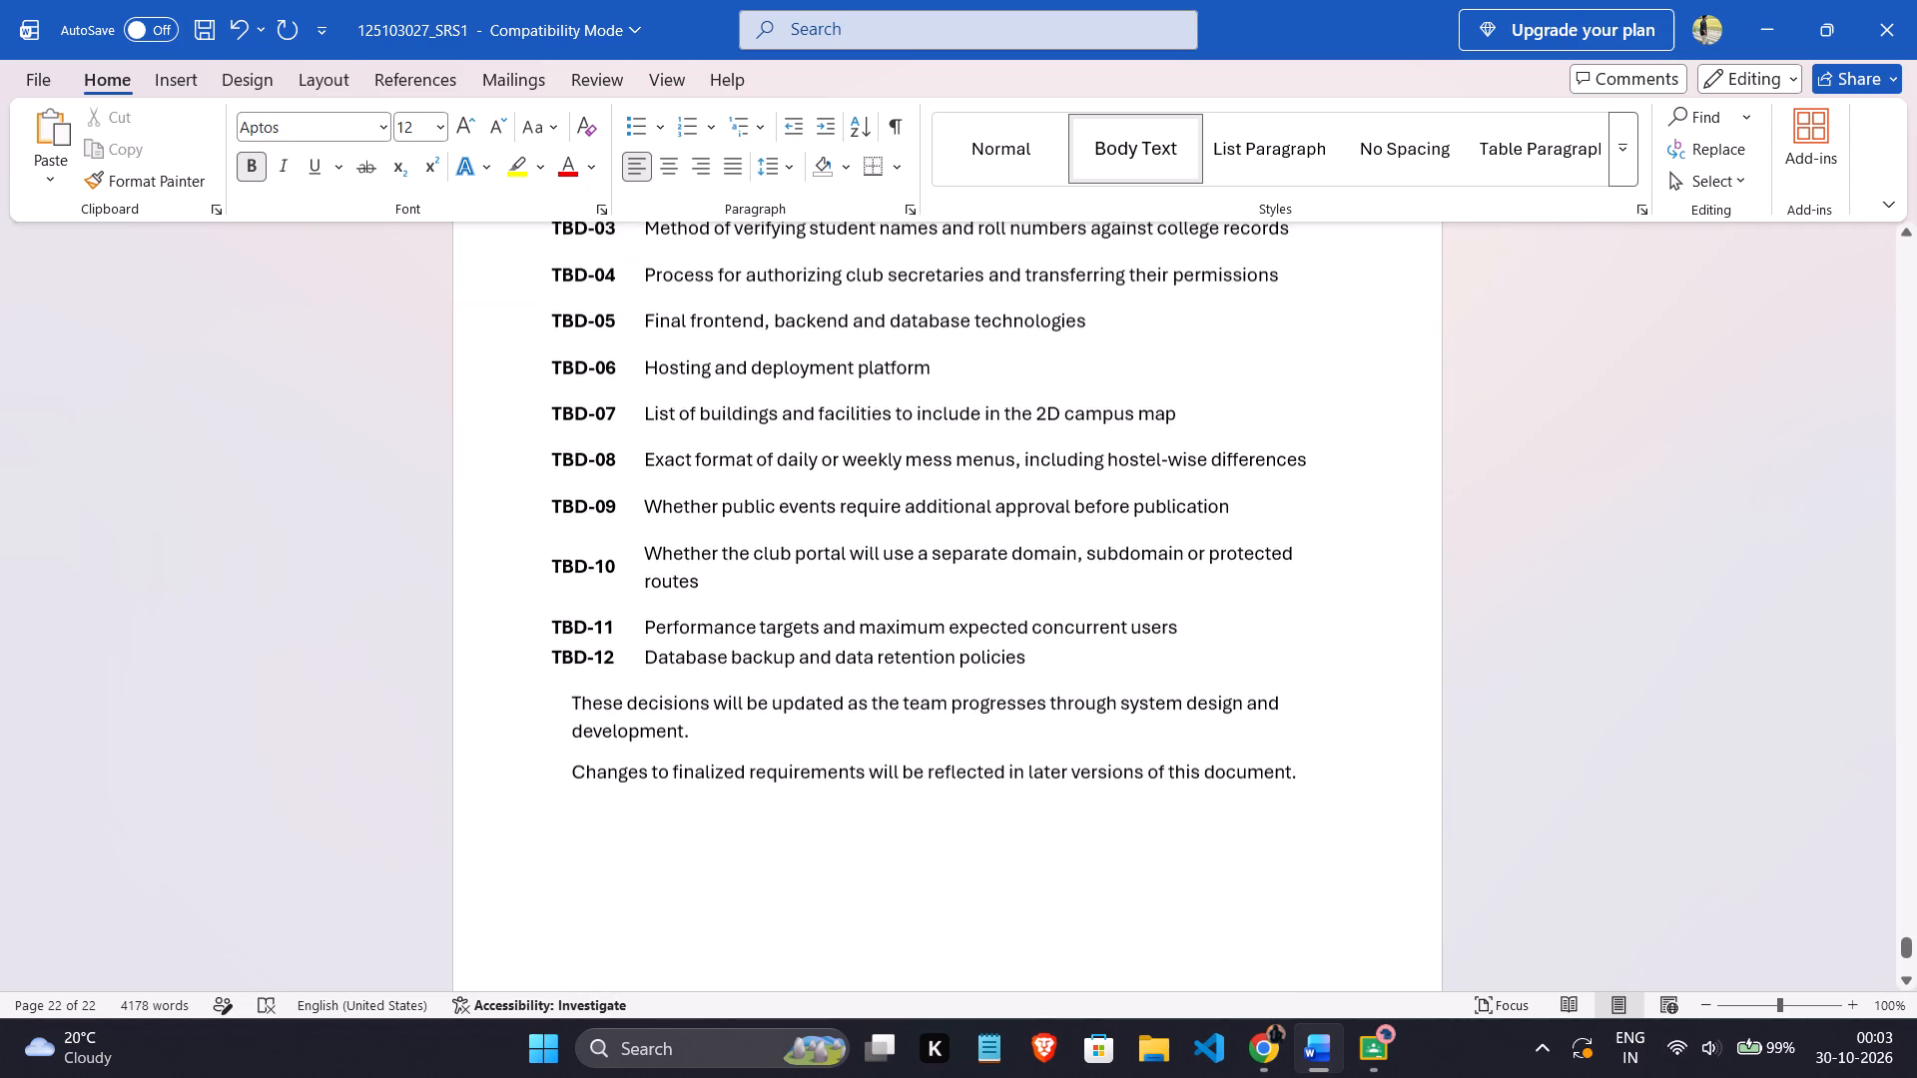
{"action": "left_click", "coordinate": [573, 703]}
{"action": "key", "text": "BackSpace"}
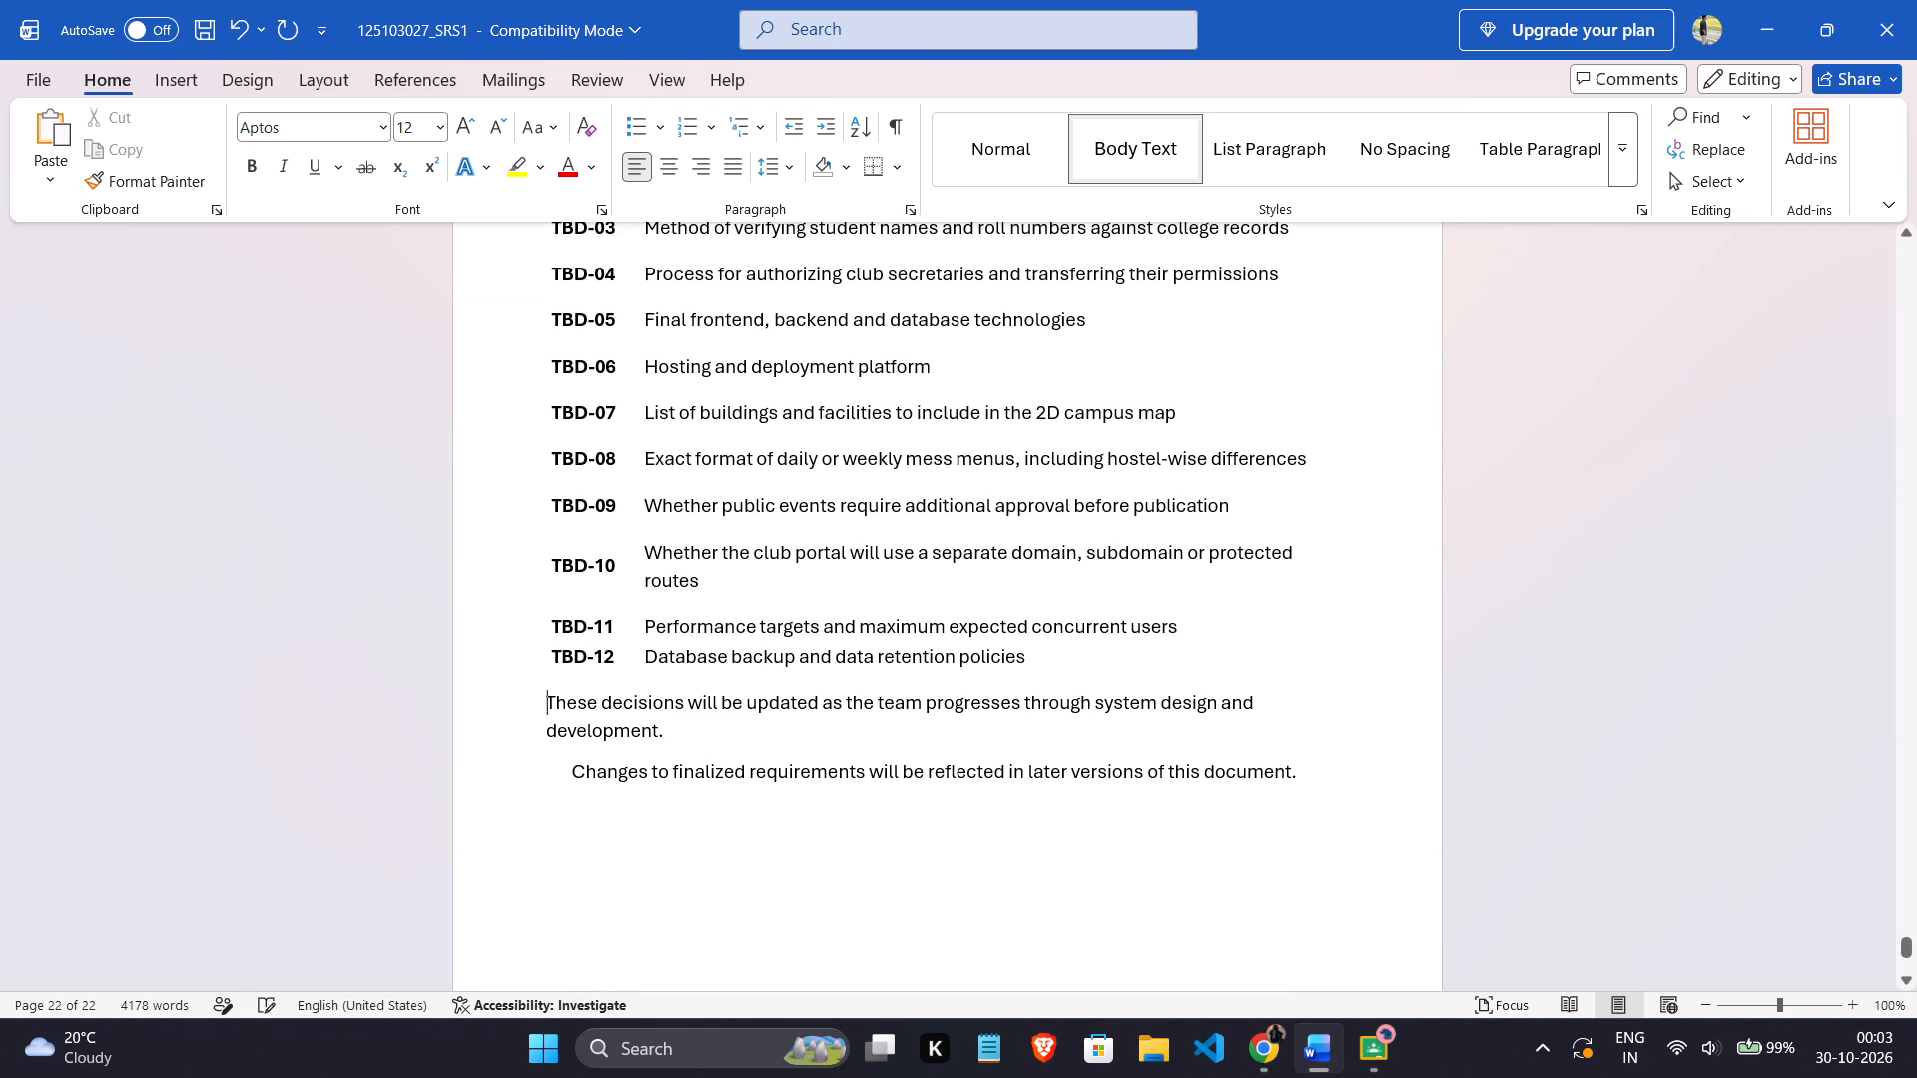
Remove the left indent from the "Changes to finalized requirements" paragraph below the TBD list.
{"action": "left_click", "coordinate": [574, 760]}
{"action": "key", "text": "BackSpace"}
Review the document's page layout and spacing from the TBD list back to the table of contents and Introduction.
{"action": "scroll", "coordinate": [574, 760], "scroll_direction": "down", "scroll_amount": 1}
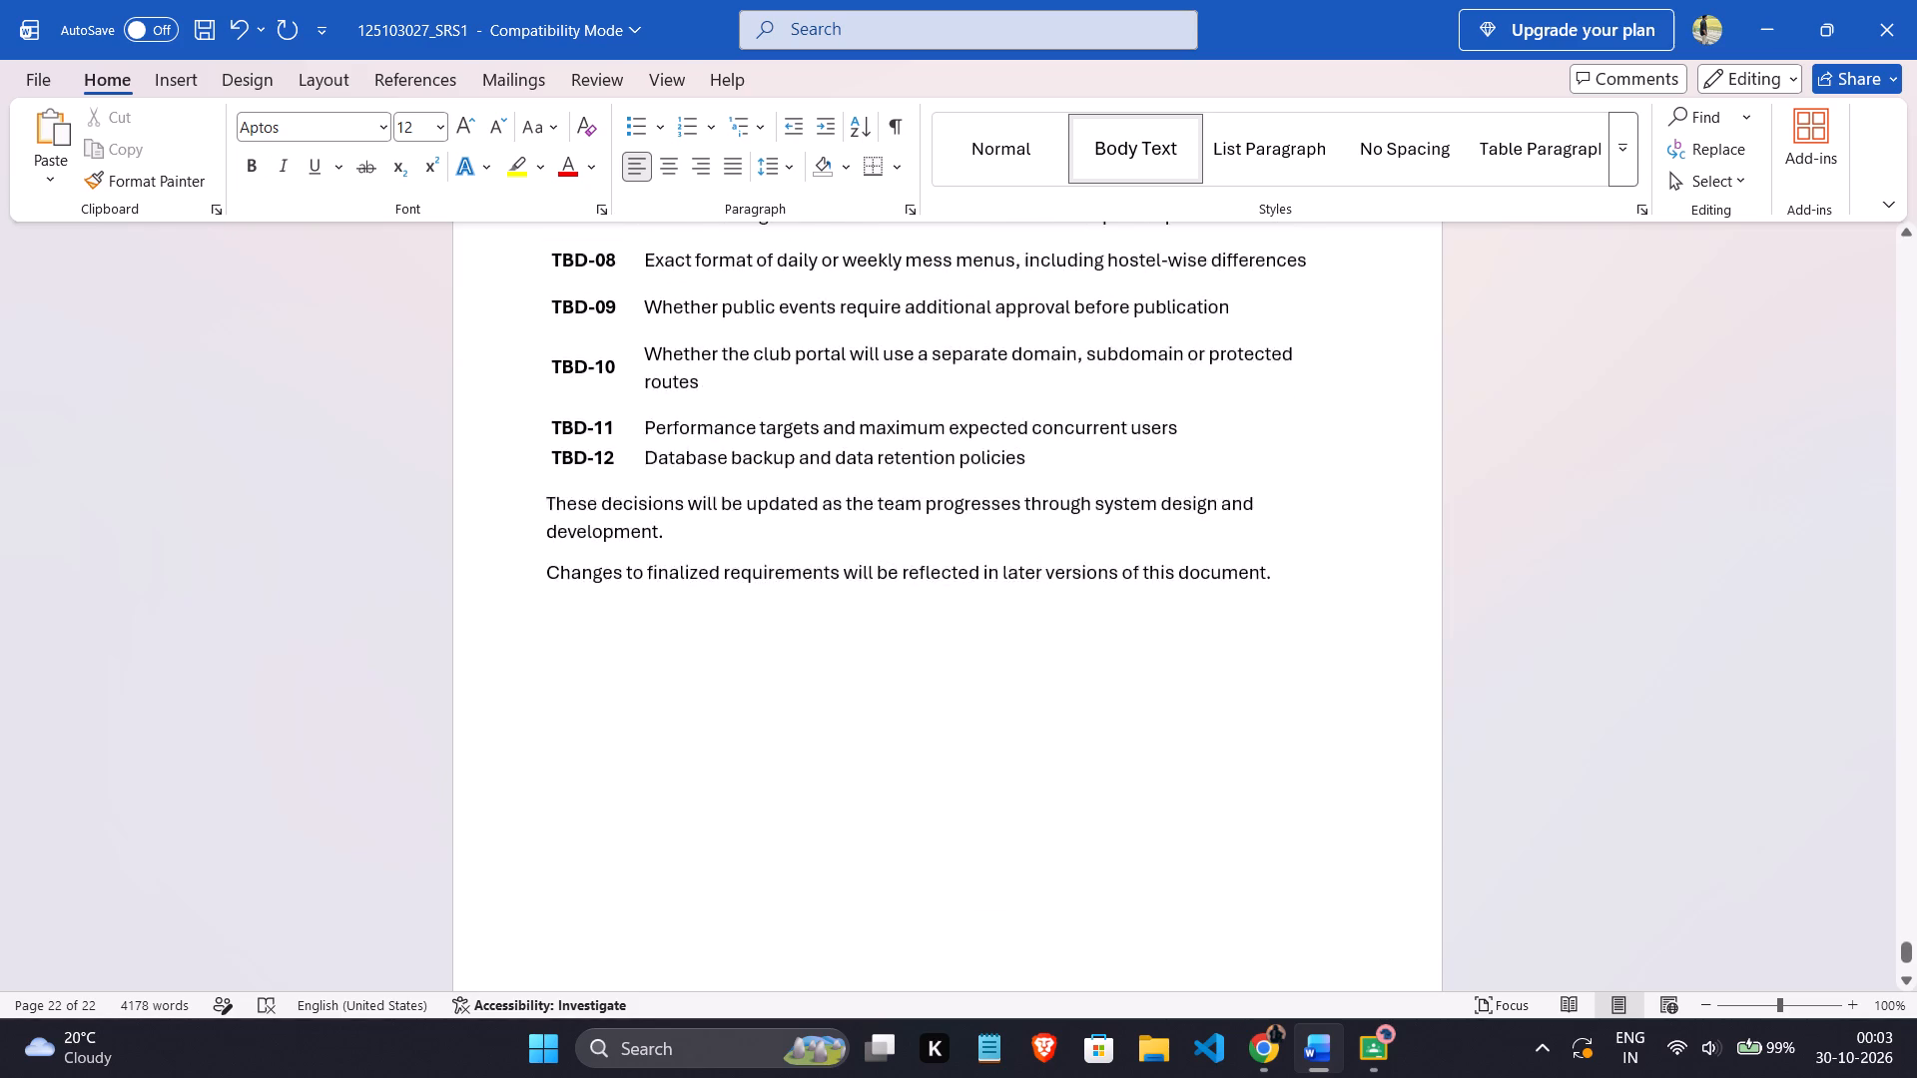
{"action": "scroll", "coordinate": [574, 760], "scroll_direction": "down", "scroll_amount": 6}
{"action": "scroll", "coordinate": [574, 760], "scroll_direction": "up", "scroll_amount": 5}
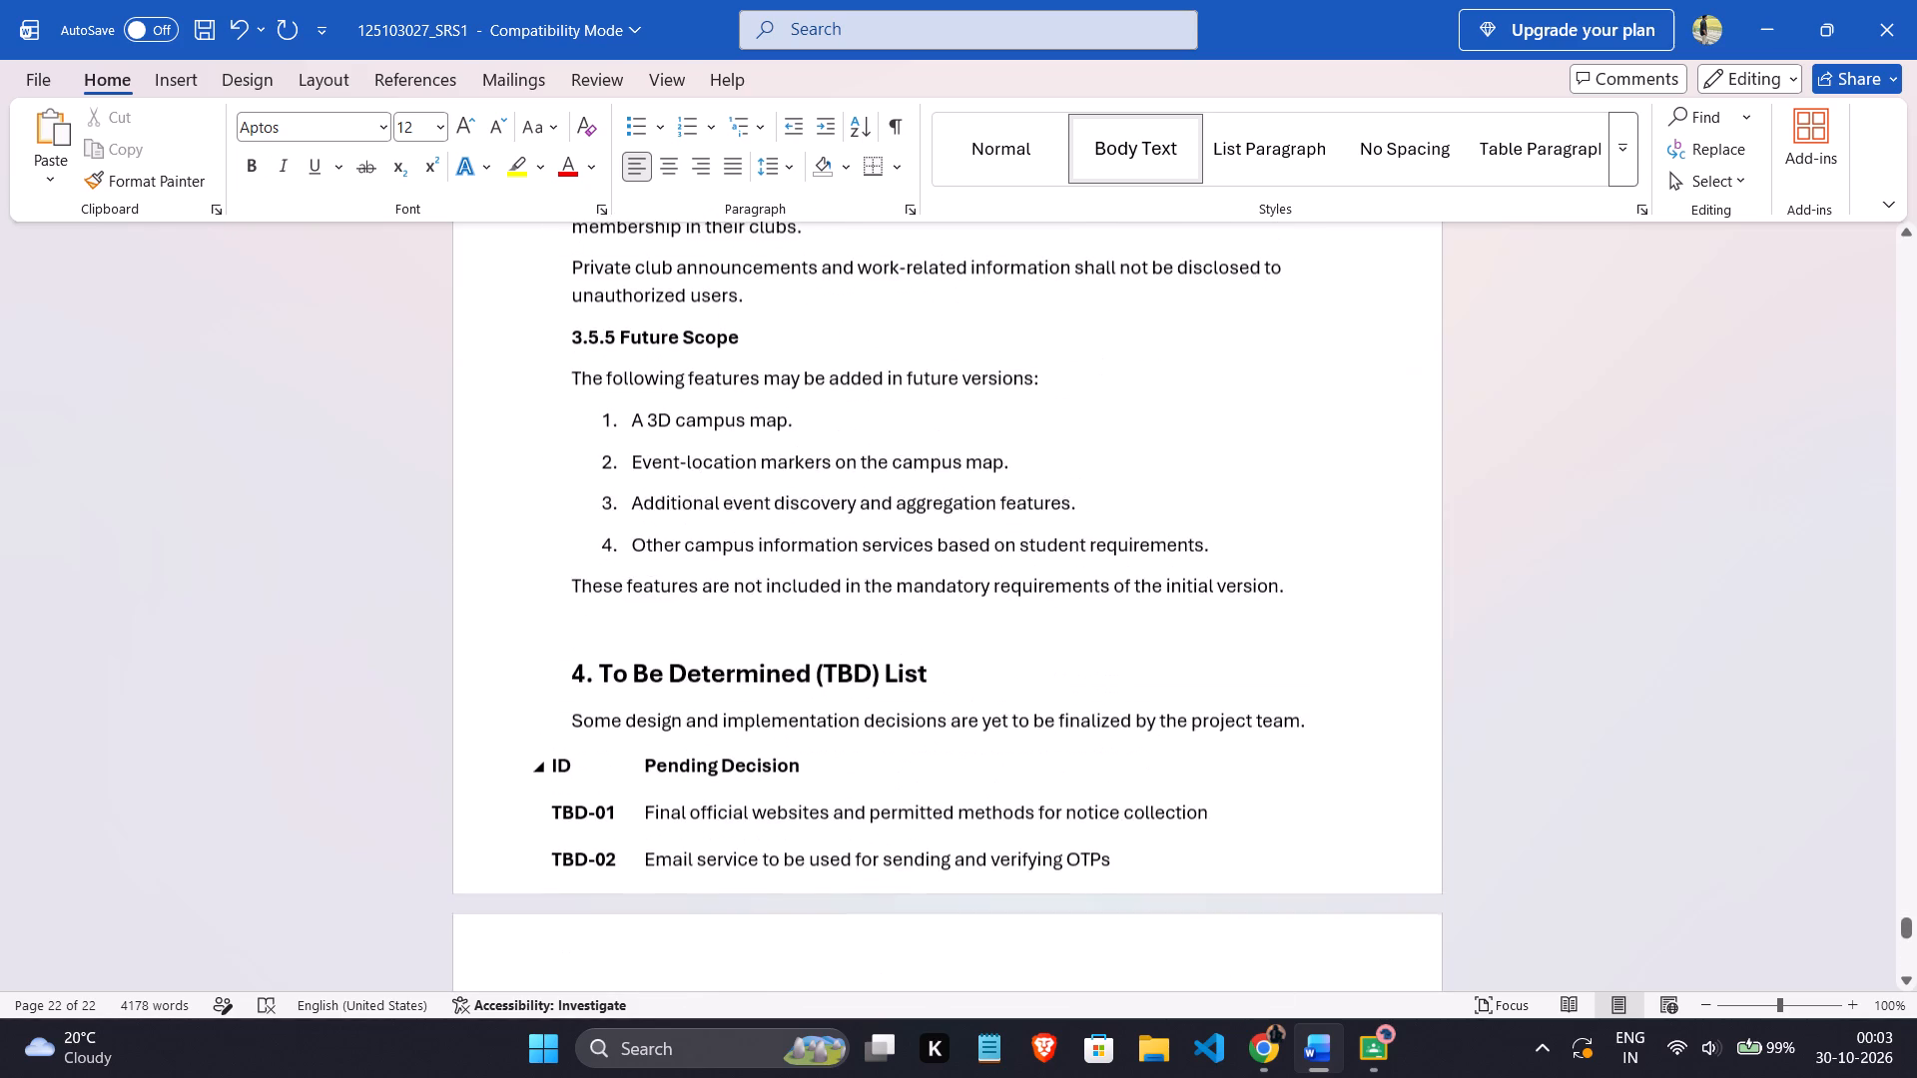
{"action": "scroll", "coordinate": [574, 760], "scroll_direction": "down", "scroll_amount": 1}
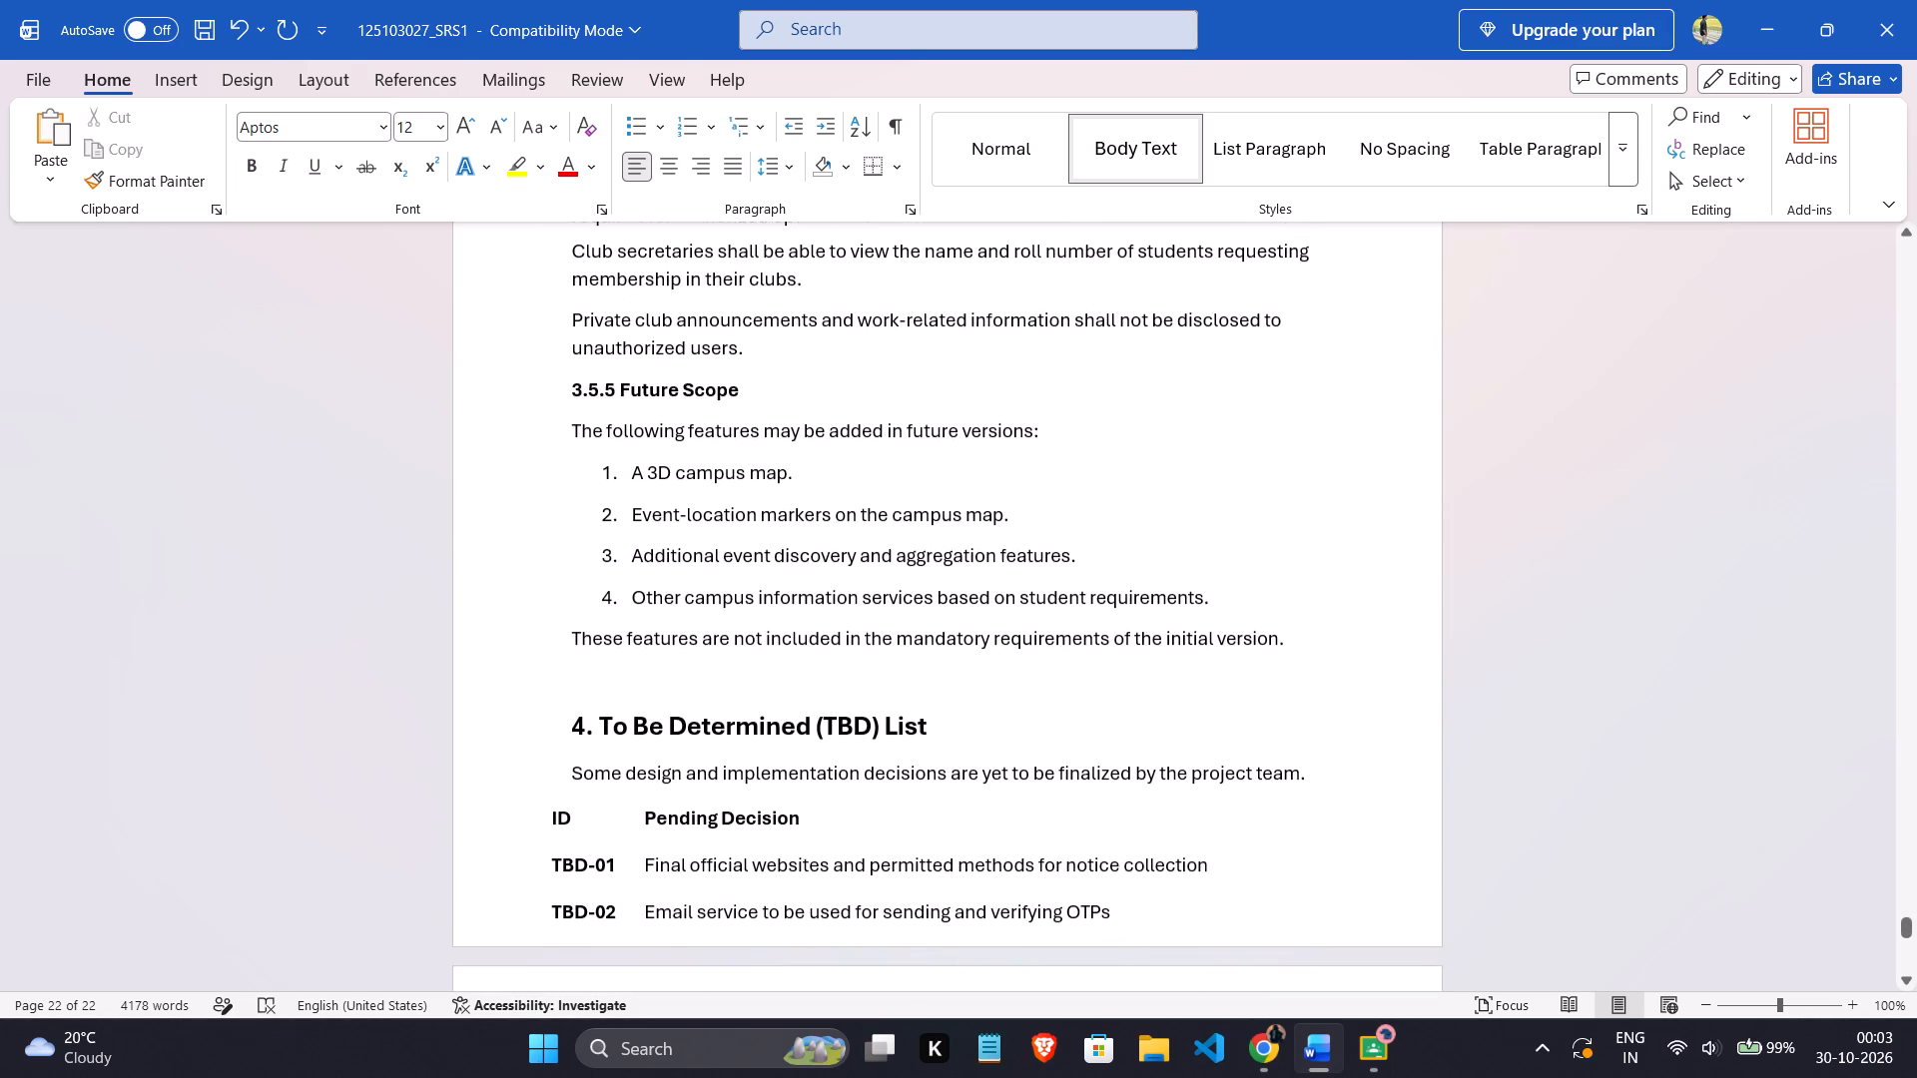
{"action": "scroll", "coordinate": [574, 760], "scroll_direction": "down", "scroll_amount": 3}
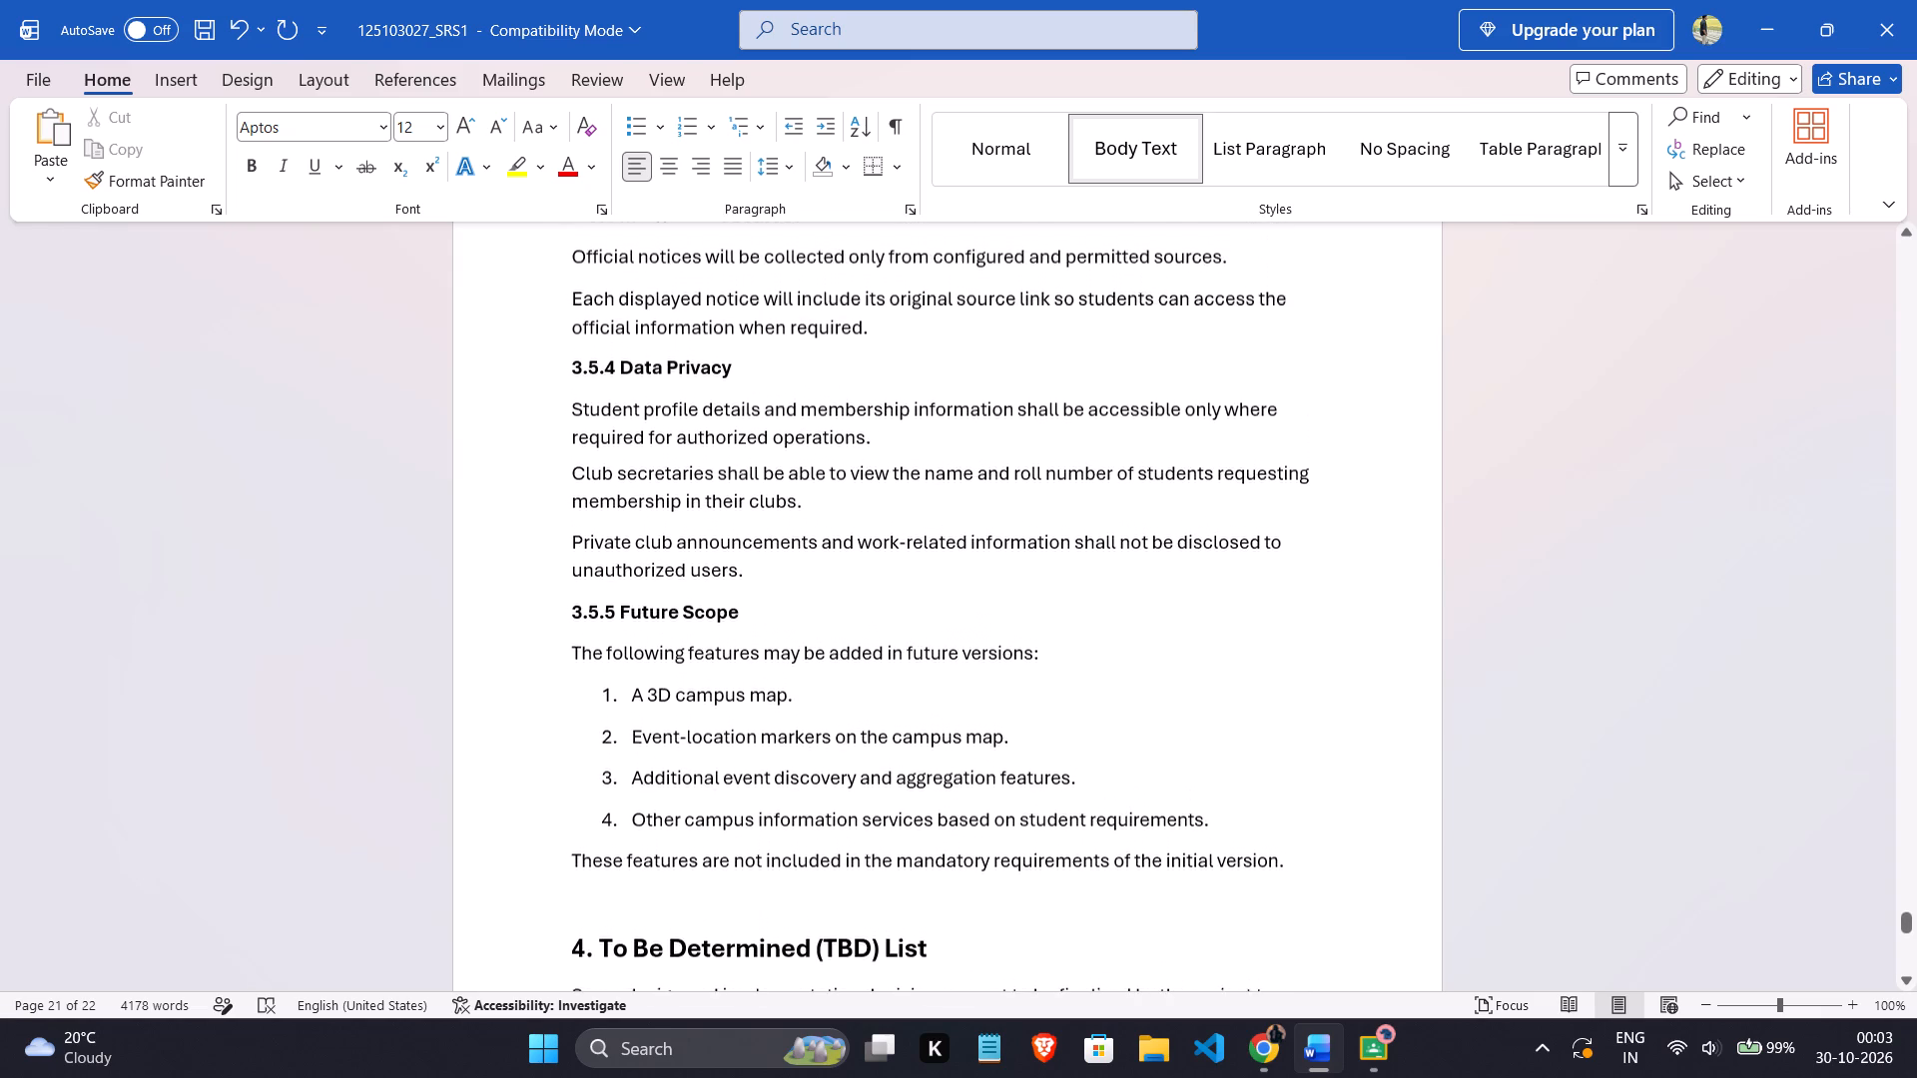
{"action": "scroll", "coordinate": [574, 760], "scroll_direction": "down", "scroll_amount": 1}
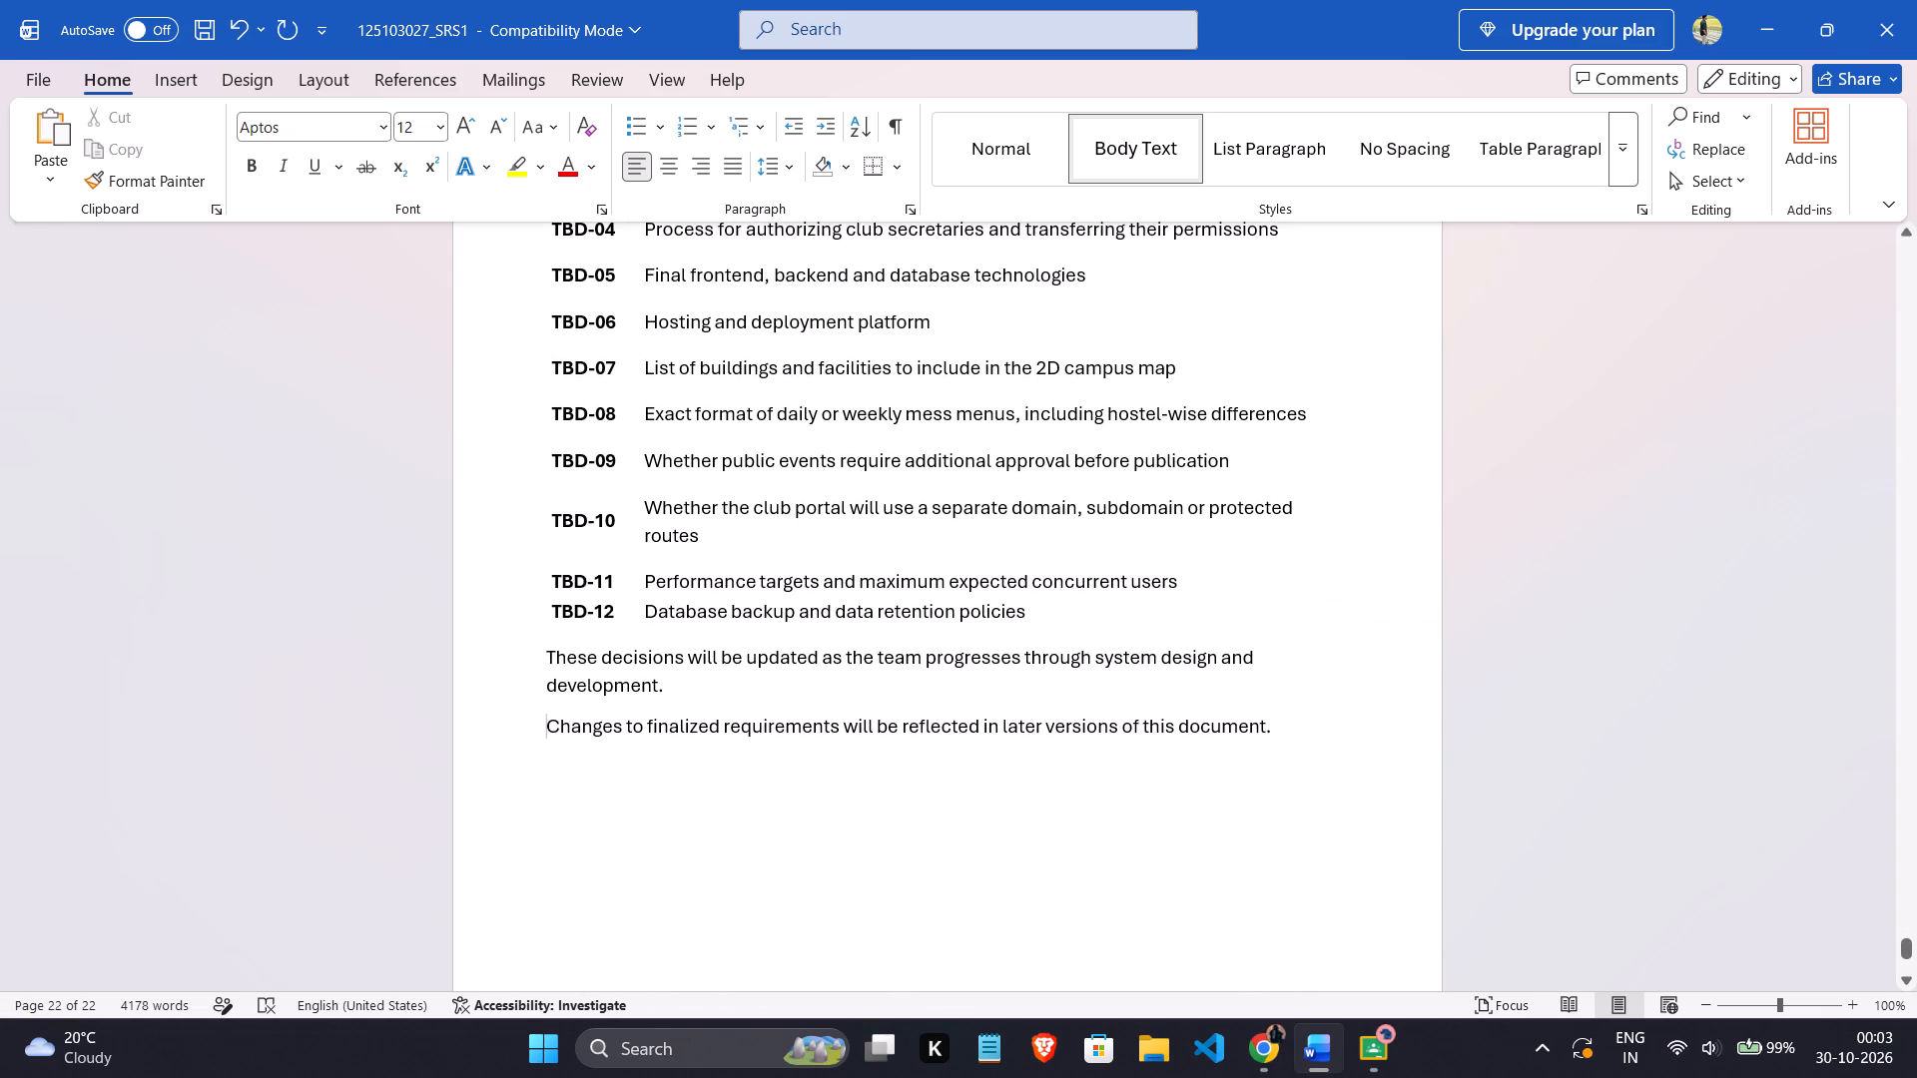
{"action": "scroll", "coordinate": [574, 760], "scroll_direction": "up", "scroll_amount": 7}
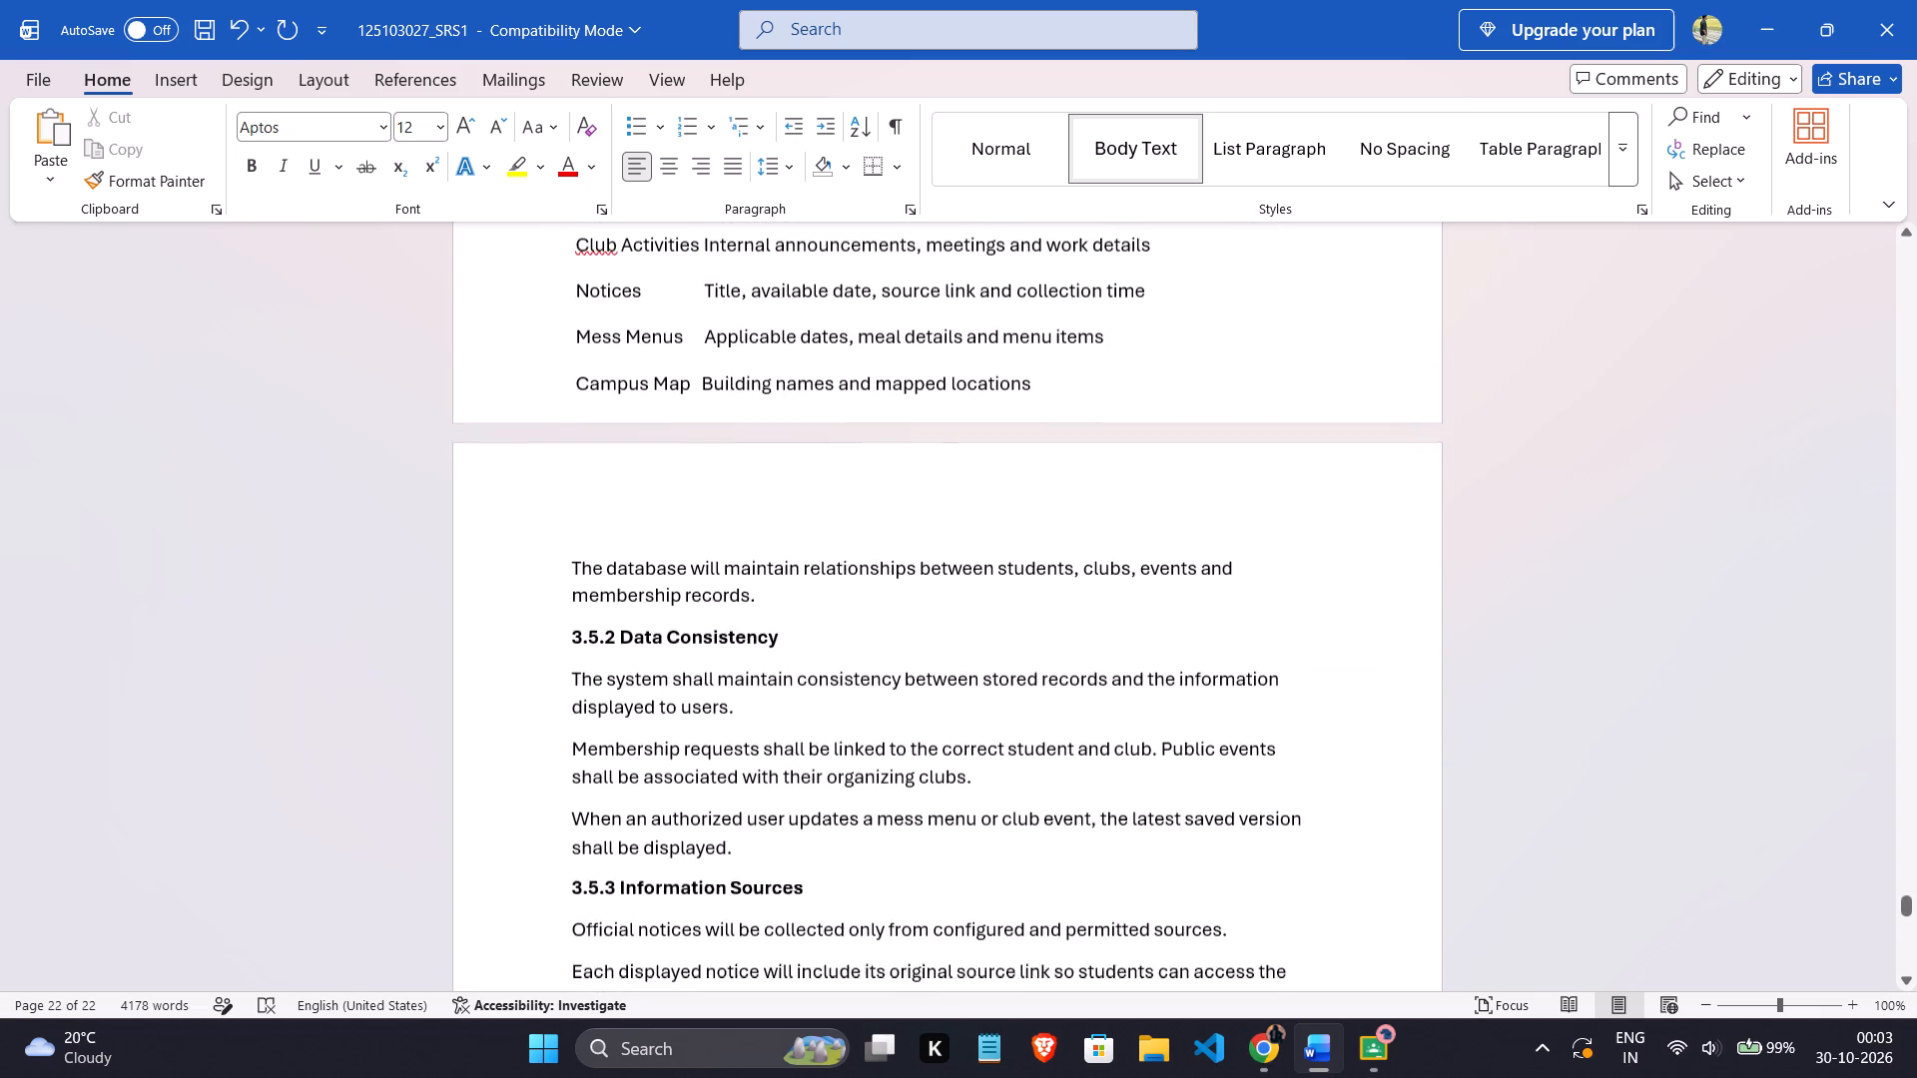
{"action": "scroll", "coordinate": [574, 760], "scroll_direction": "up", "scroll_amount": 4}
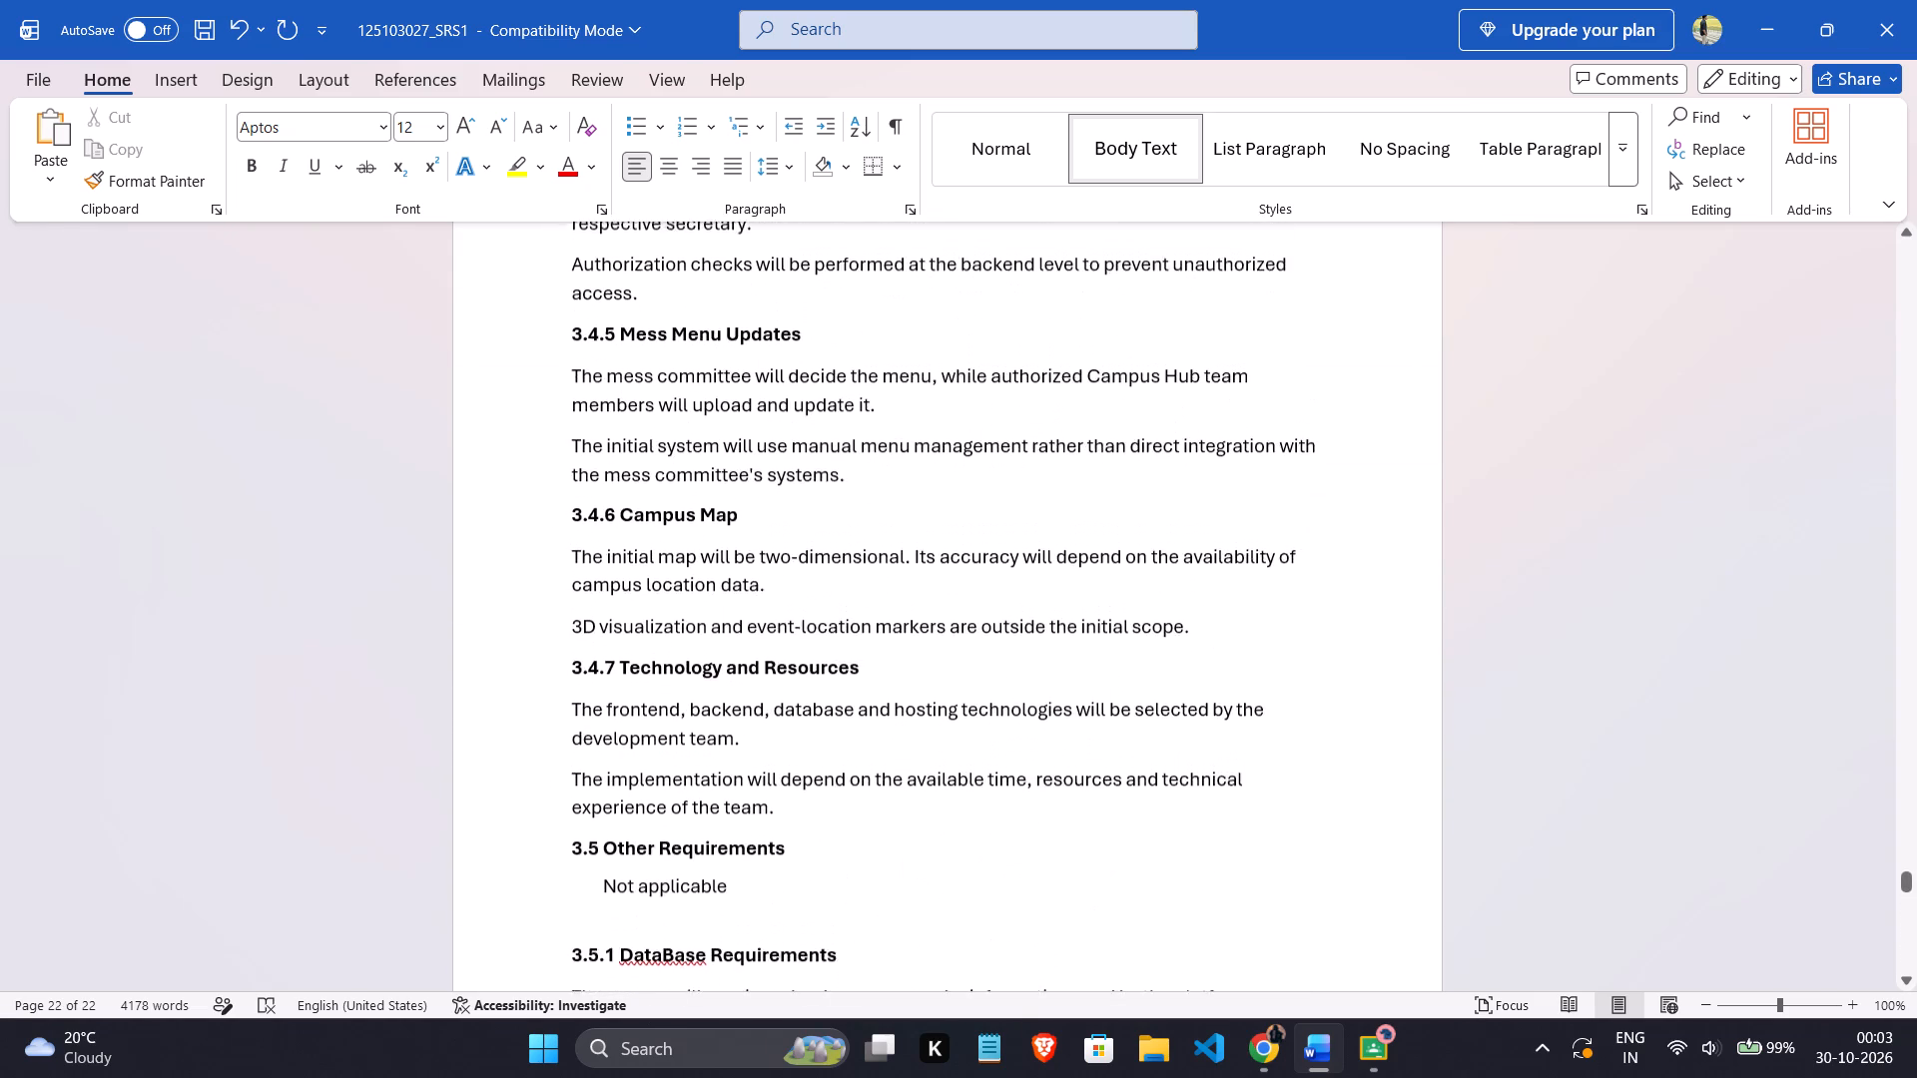
{"action": "scroll", "coordinate": [574, 760], "scroll_direction": "up", "scroll_amount": 4}
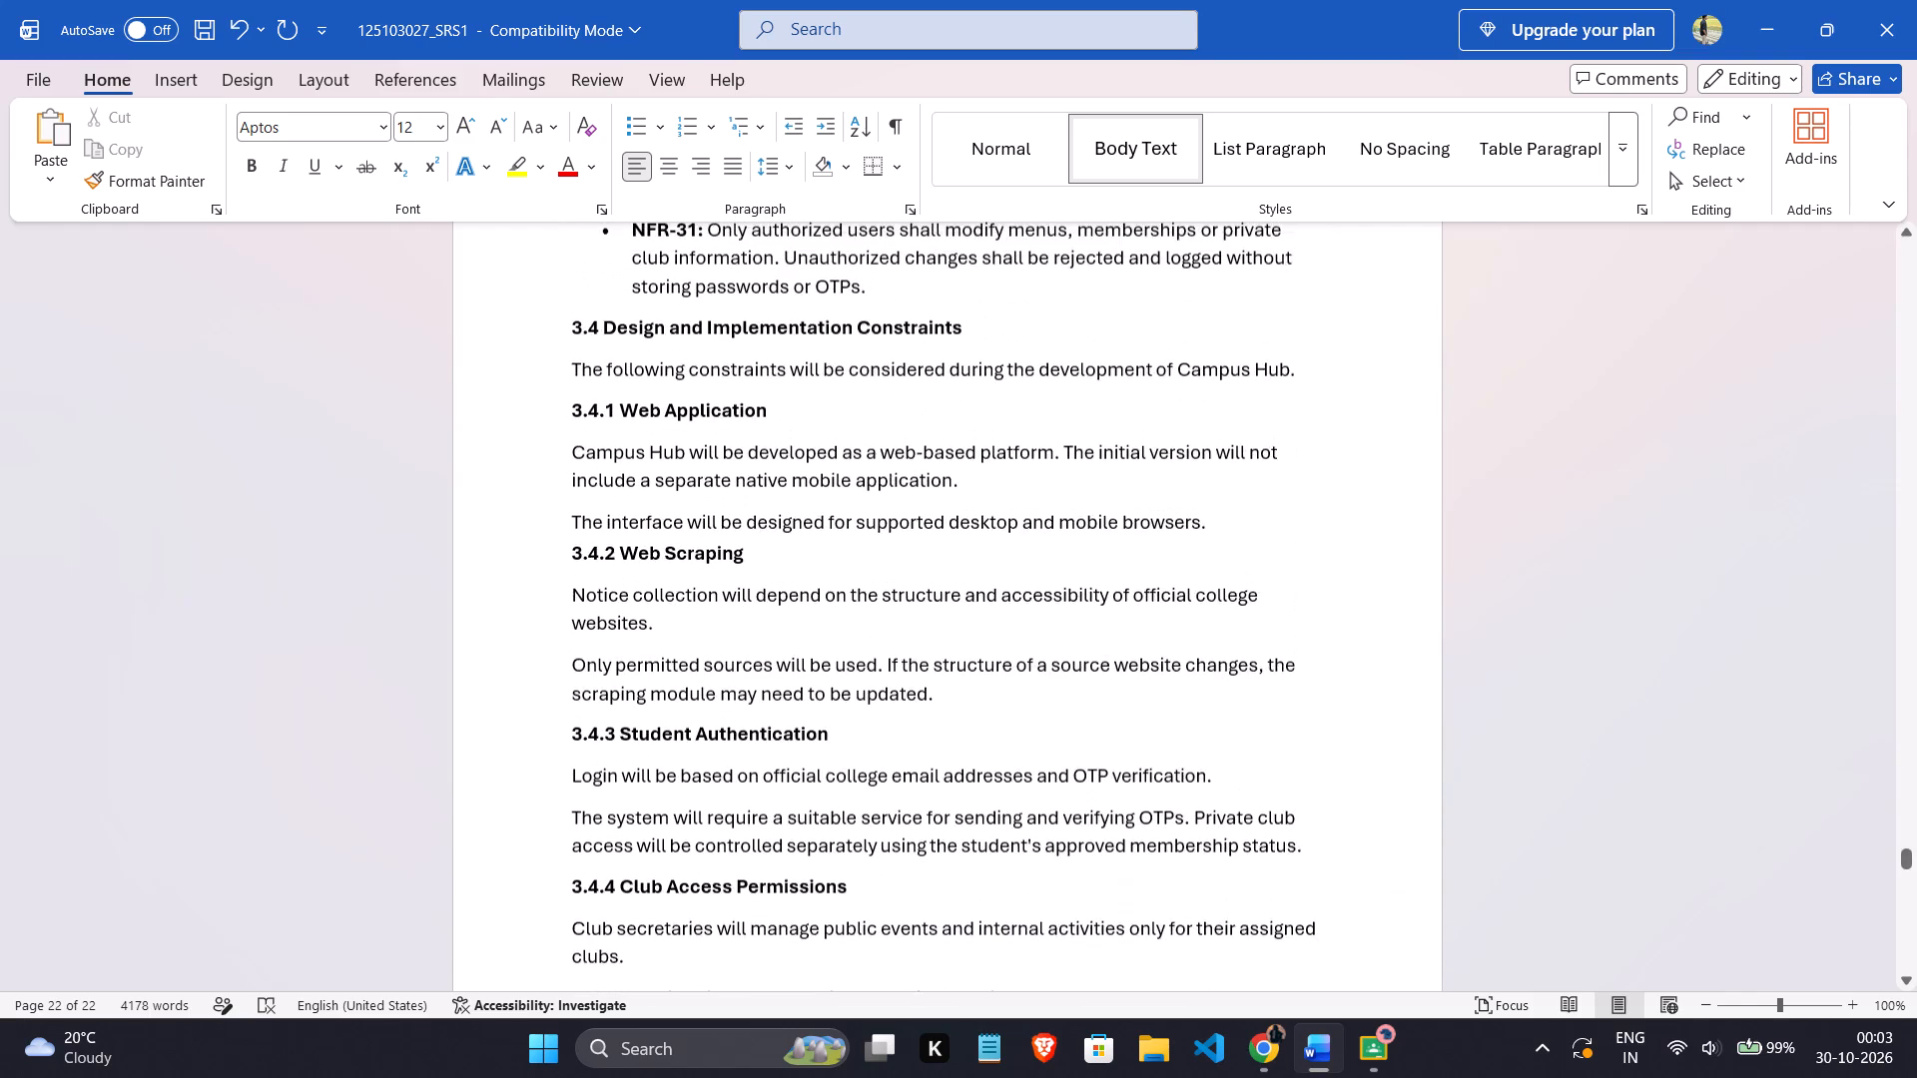
{"action": "scroll", "coordinate": [574, 760], "scroll_direction": "up", "scroll_amount": 4}
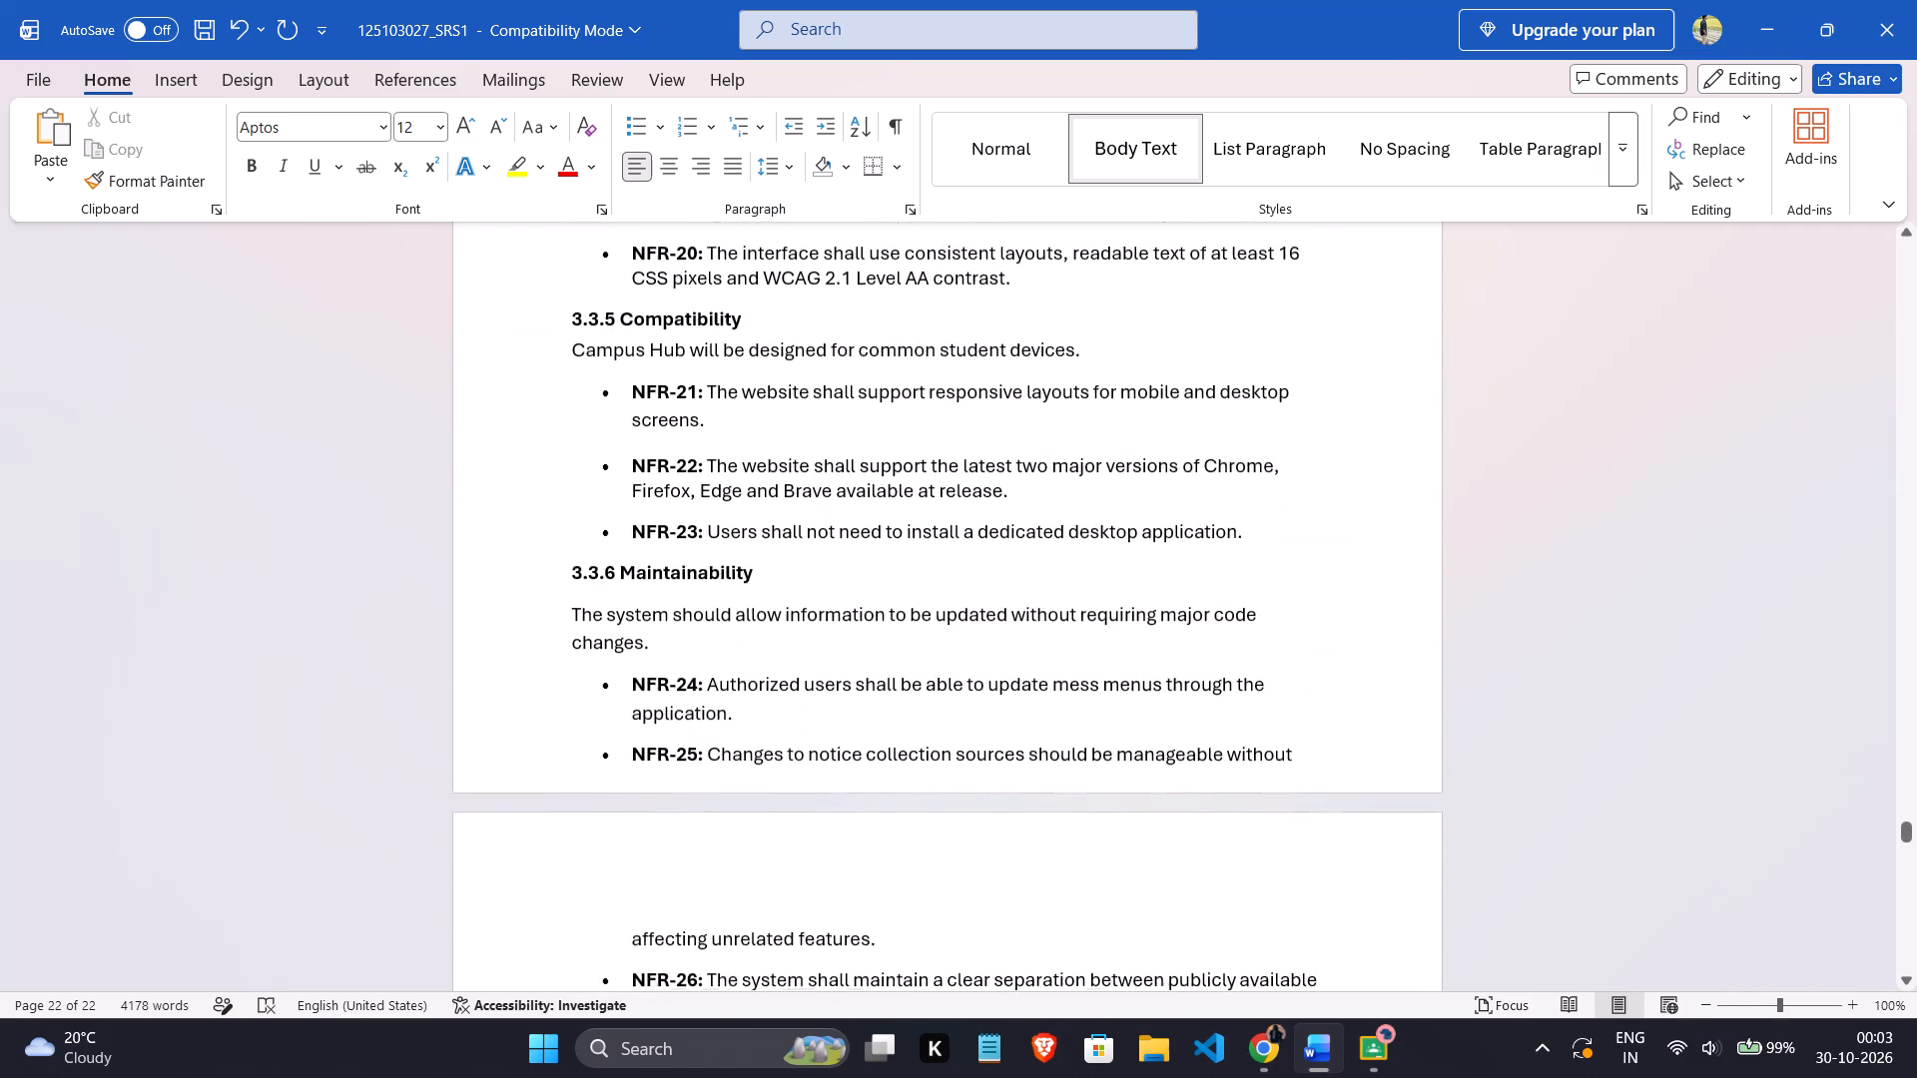
{"action": "scroll", "coordinate": [574, 760], "scroll_direction": "up", "scroll_amount": 4}
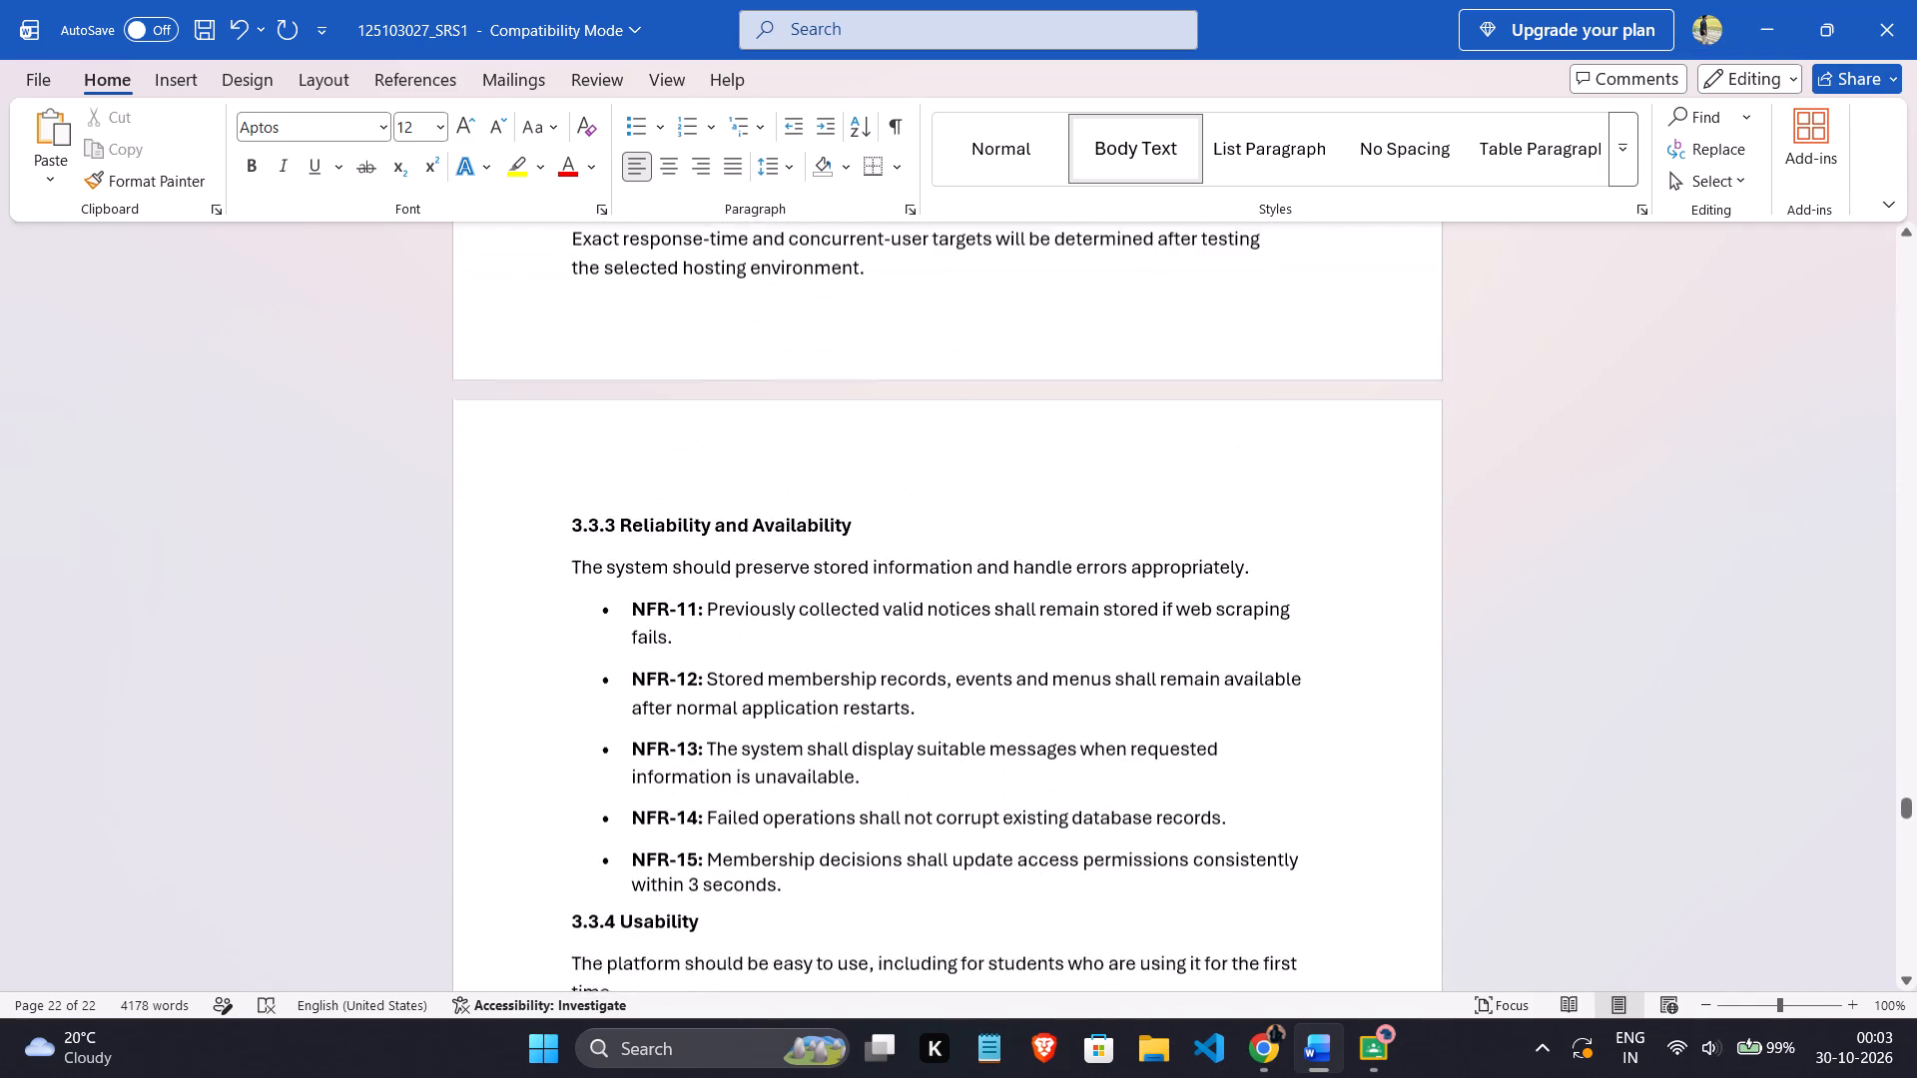
{"action": "scroll", "coordinate": [574, 760], "scroll_direction": "up", "scroll_amount": 1}
{"action": "scroll", "coordinate": [627, 893], "scroll_direction": "up", "scroll_amount": 3}
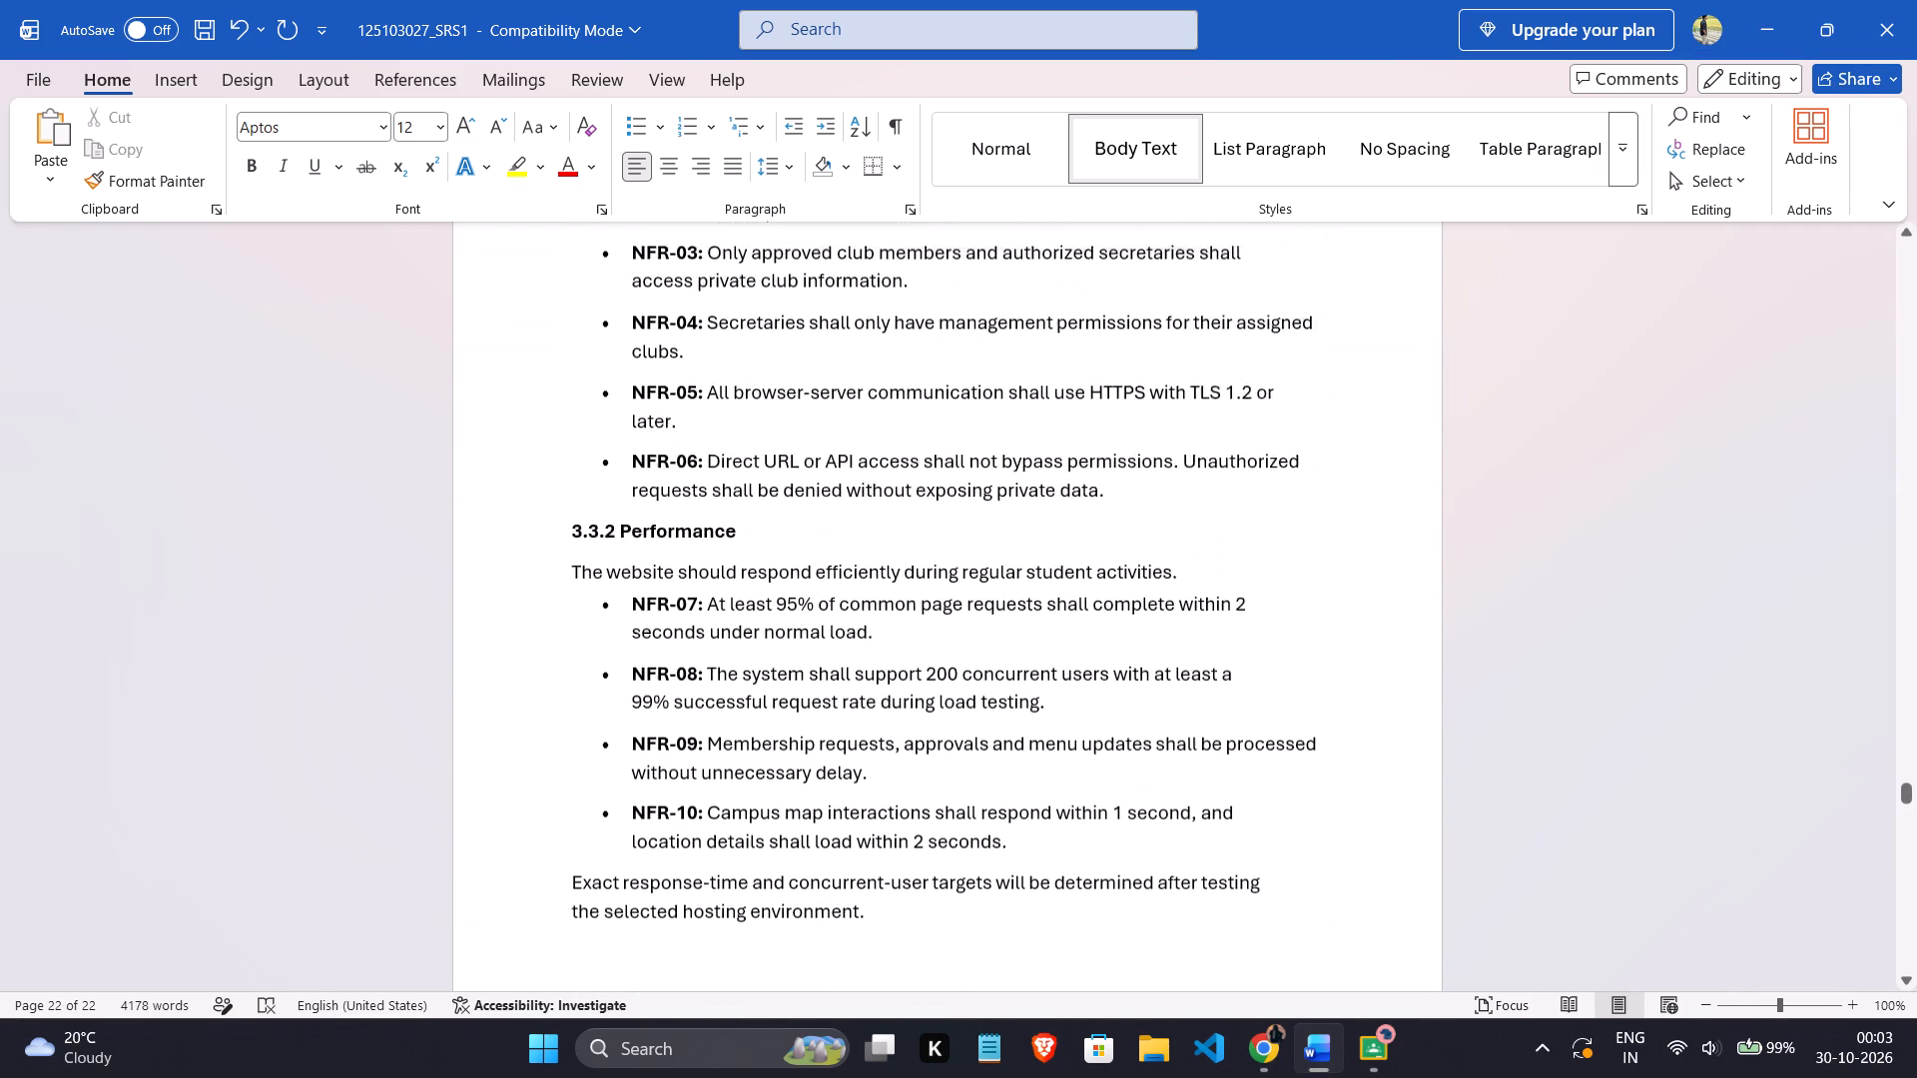
{"action": "scroll", "coordinate": [627, 893], "scroll_direction": "up", "scroll_amount": 5}
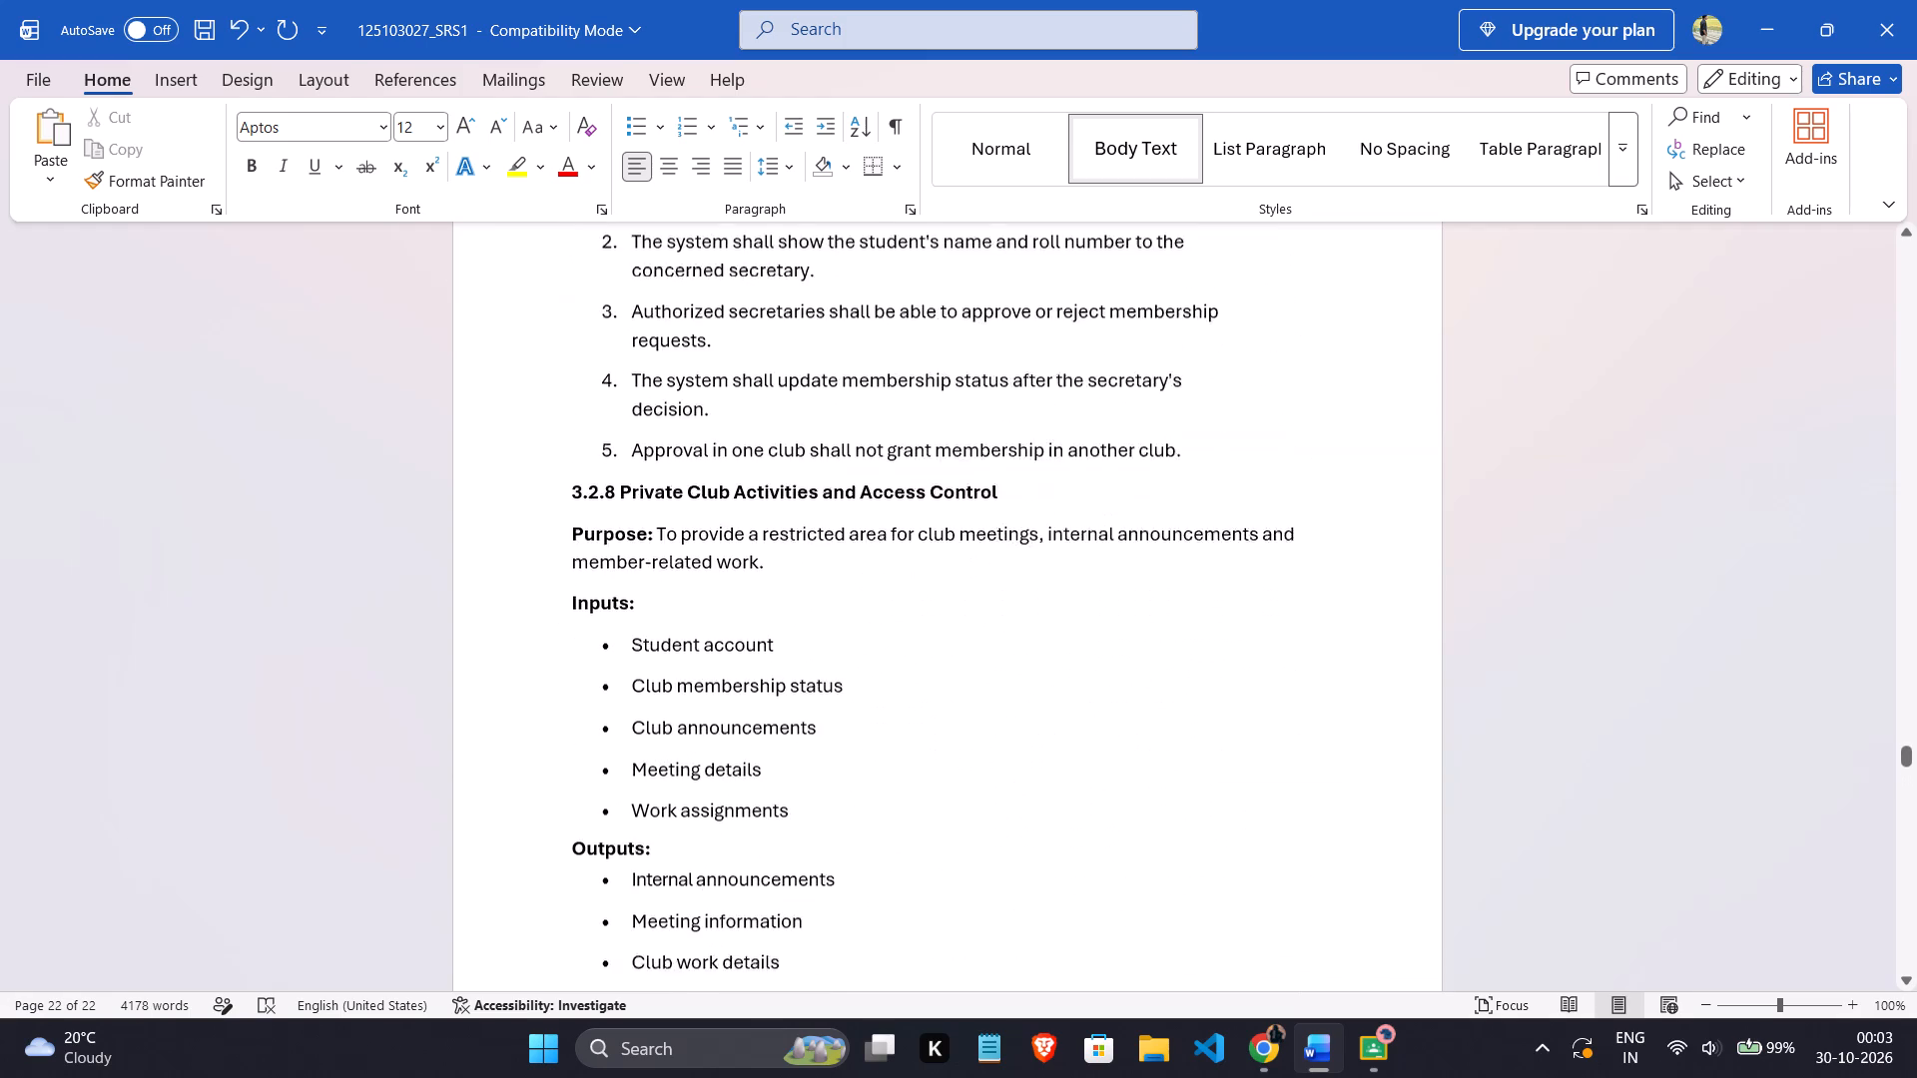
{"action": "scroll", "coordinate": [627, 893], "scroll_direction": "up", "scroll_amount": 16}
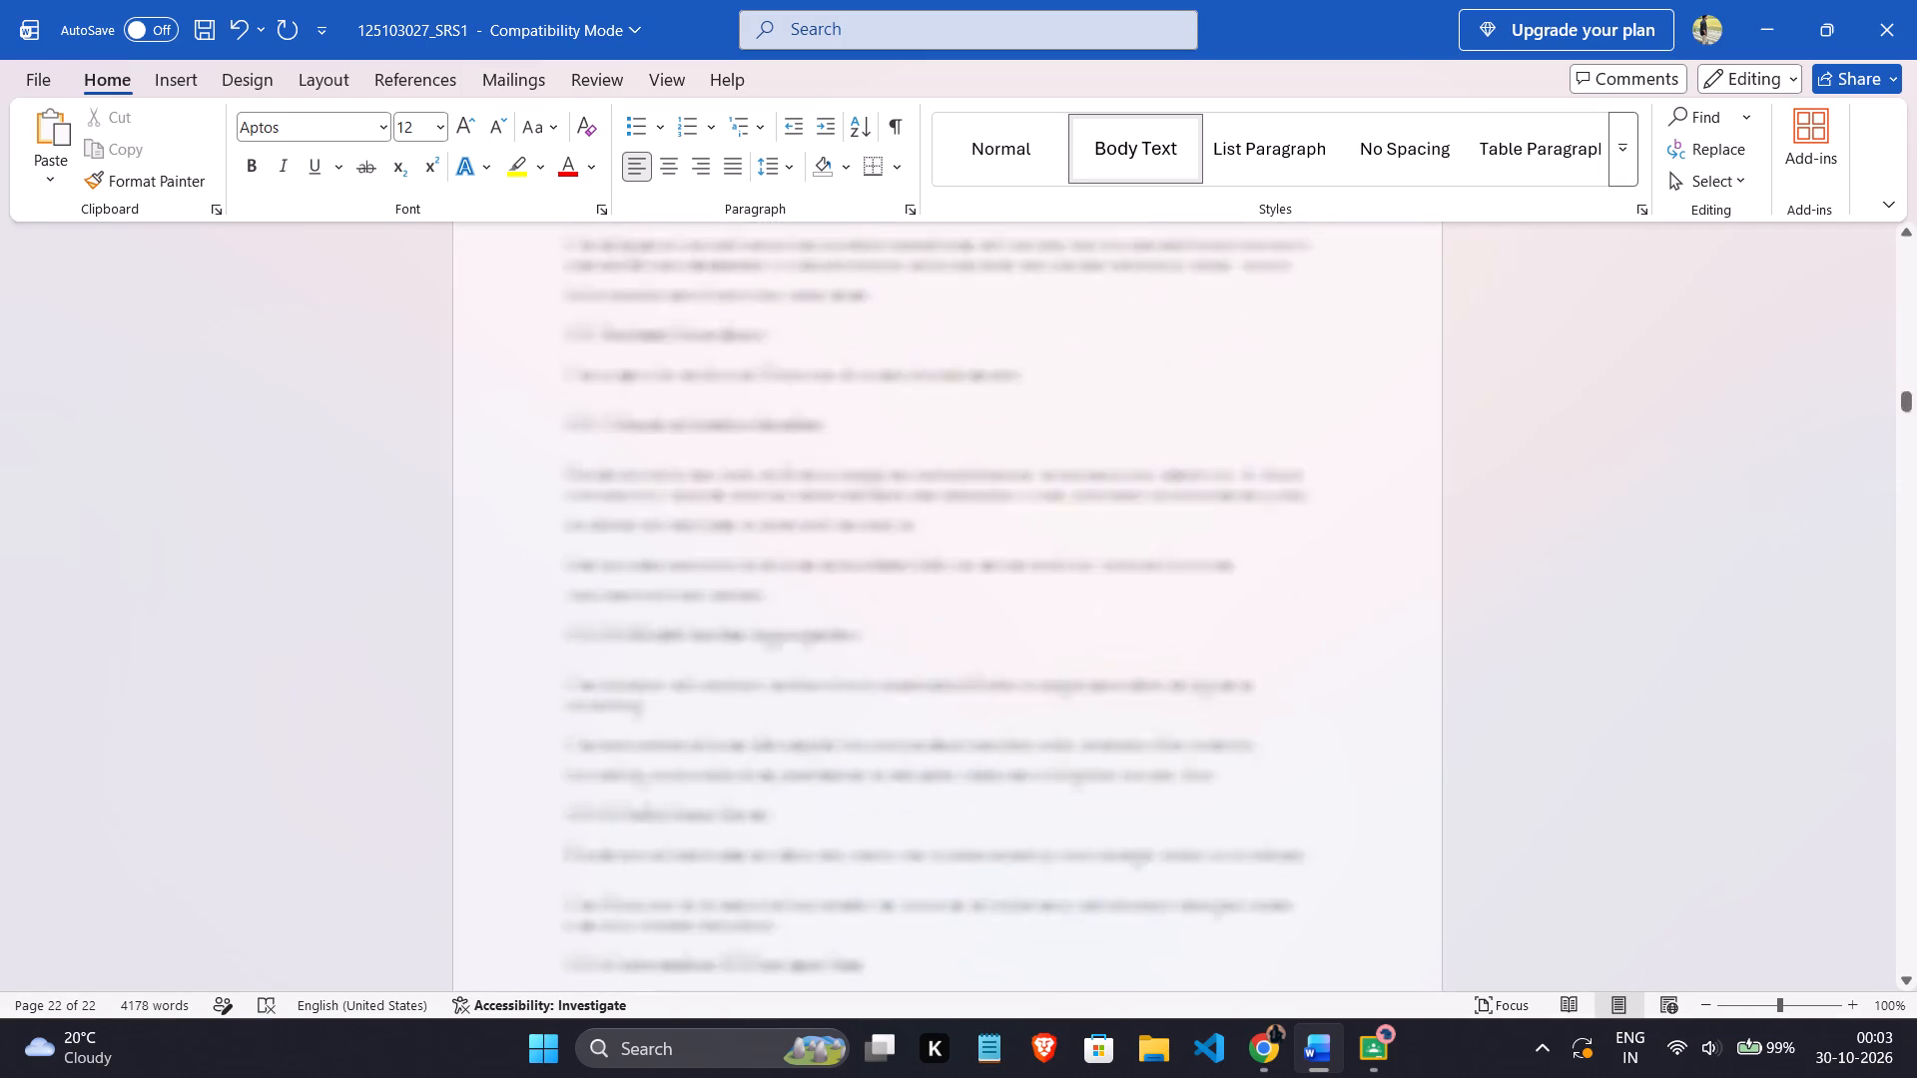
{"action": "scroll", "coordinate": [627, 893], "scroll_direction": "up", "scroll_amount": 6}
{"action": "scroll", "coordinate": [627, 893], "scroll_direction": "down", "scroll_amount": 10}
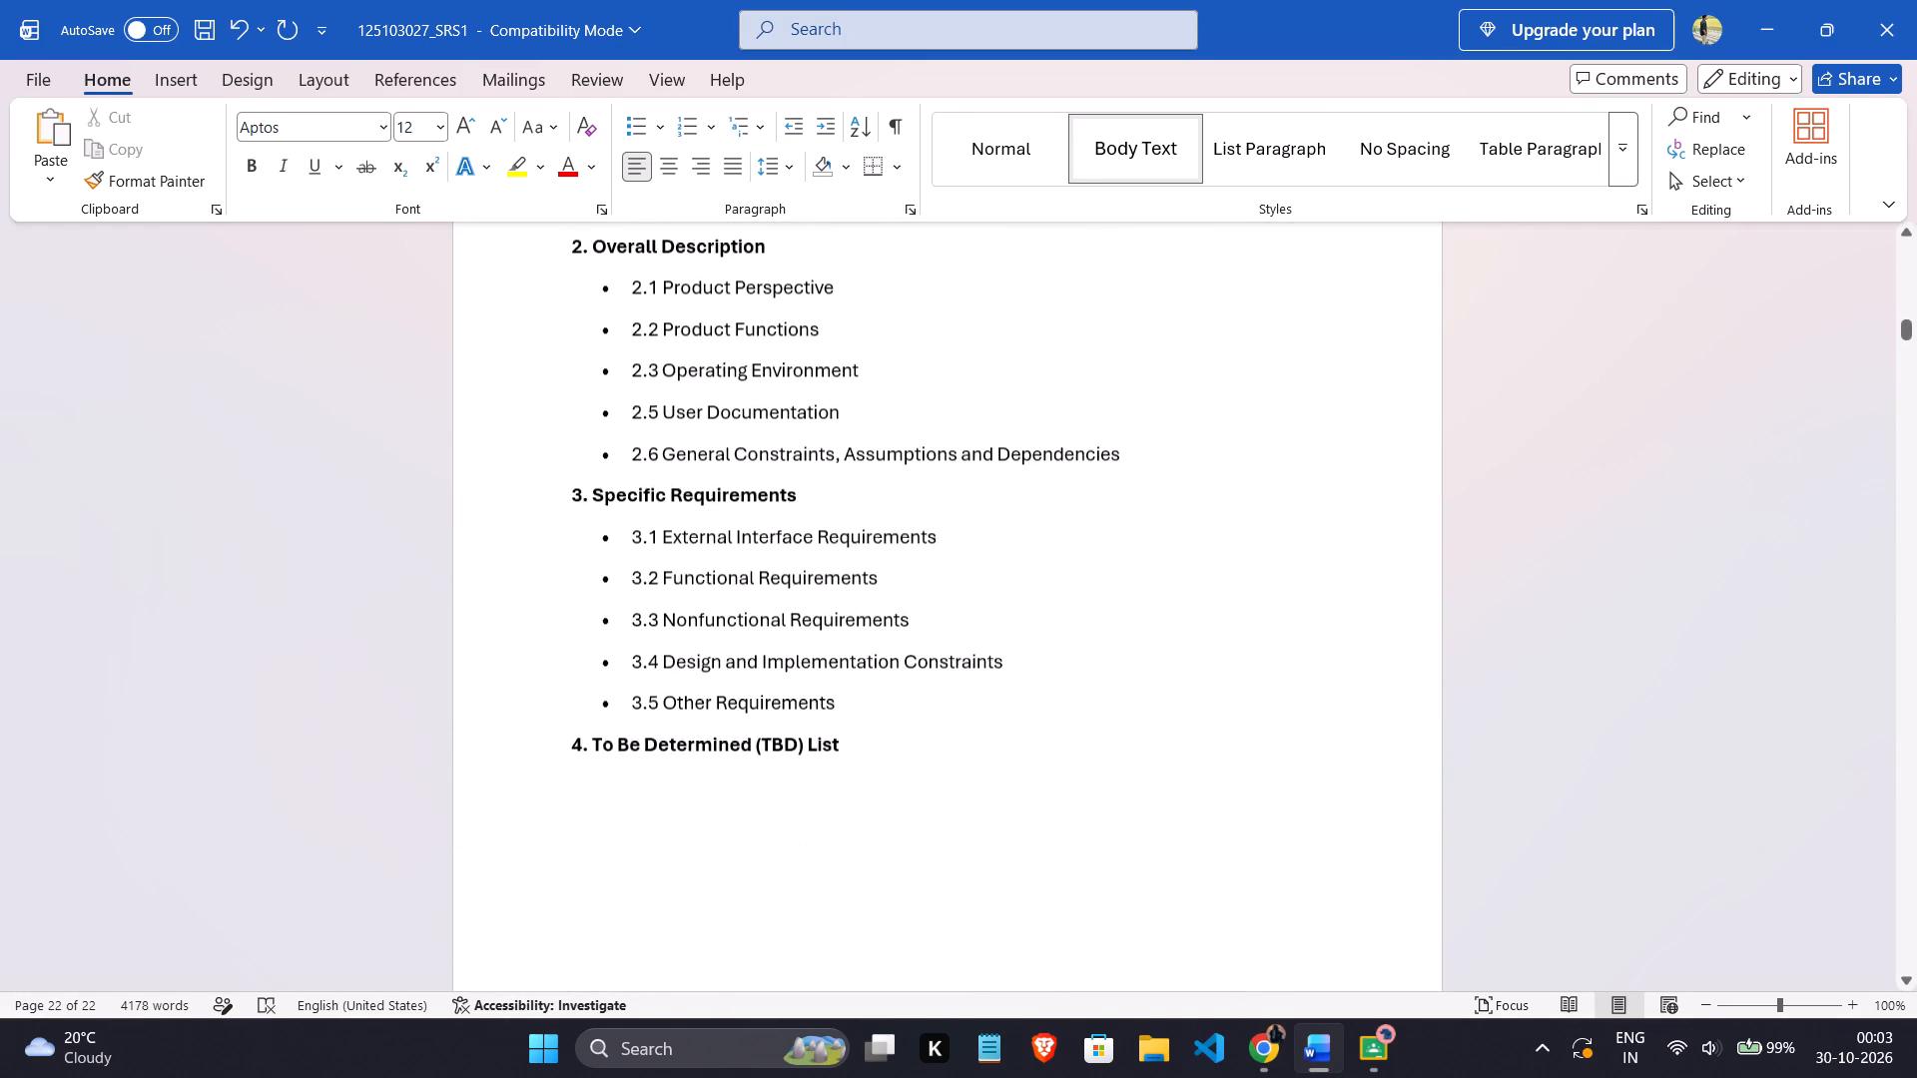
{"action": "scroll", "coordinate": [627, 893], "scroll_direction": "down", "scroll_amount": 3}
{"action": "scroll", "coordinate": [627, 893], "scroll_direction": "up", "scroll_amount": 4}
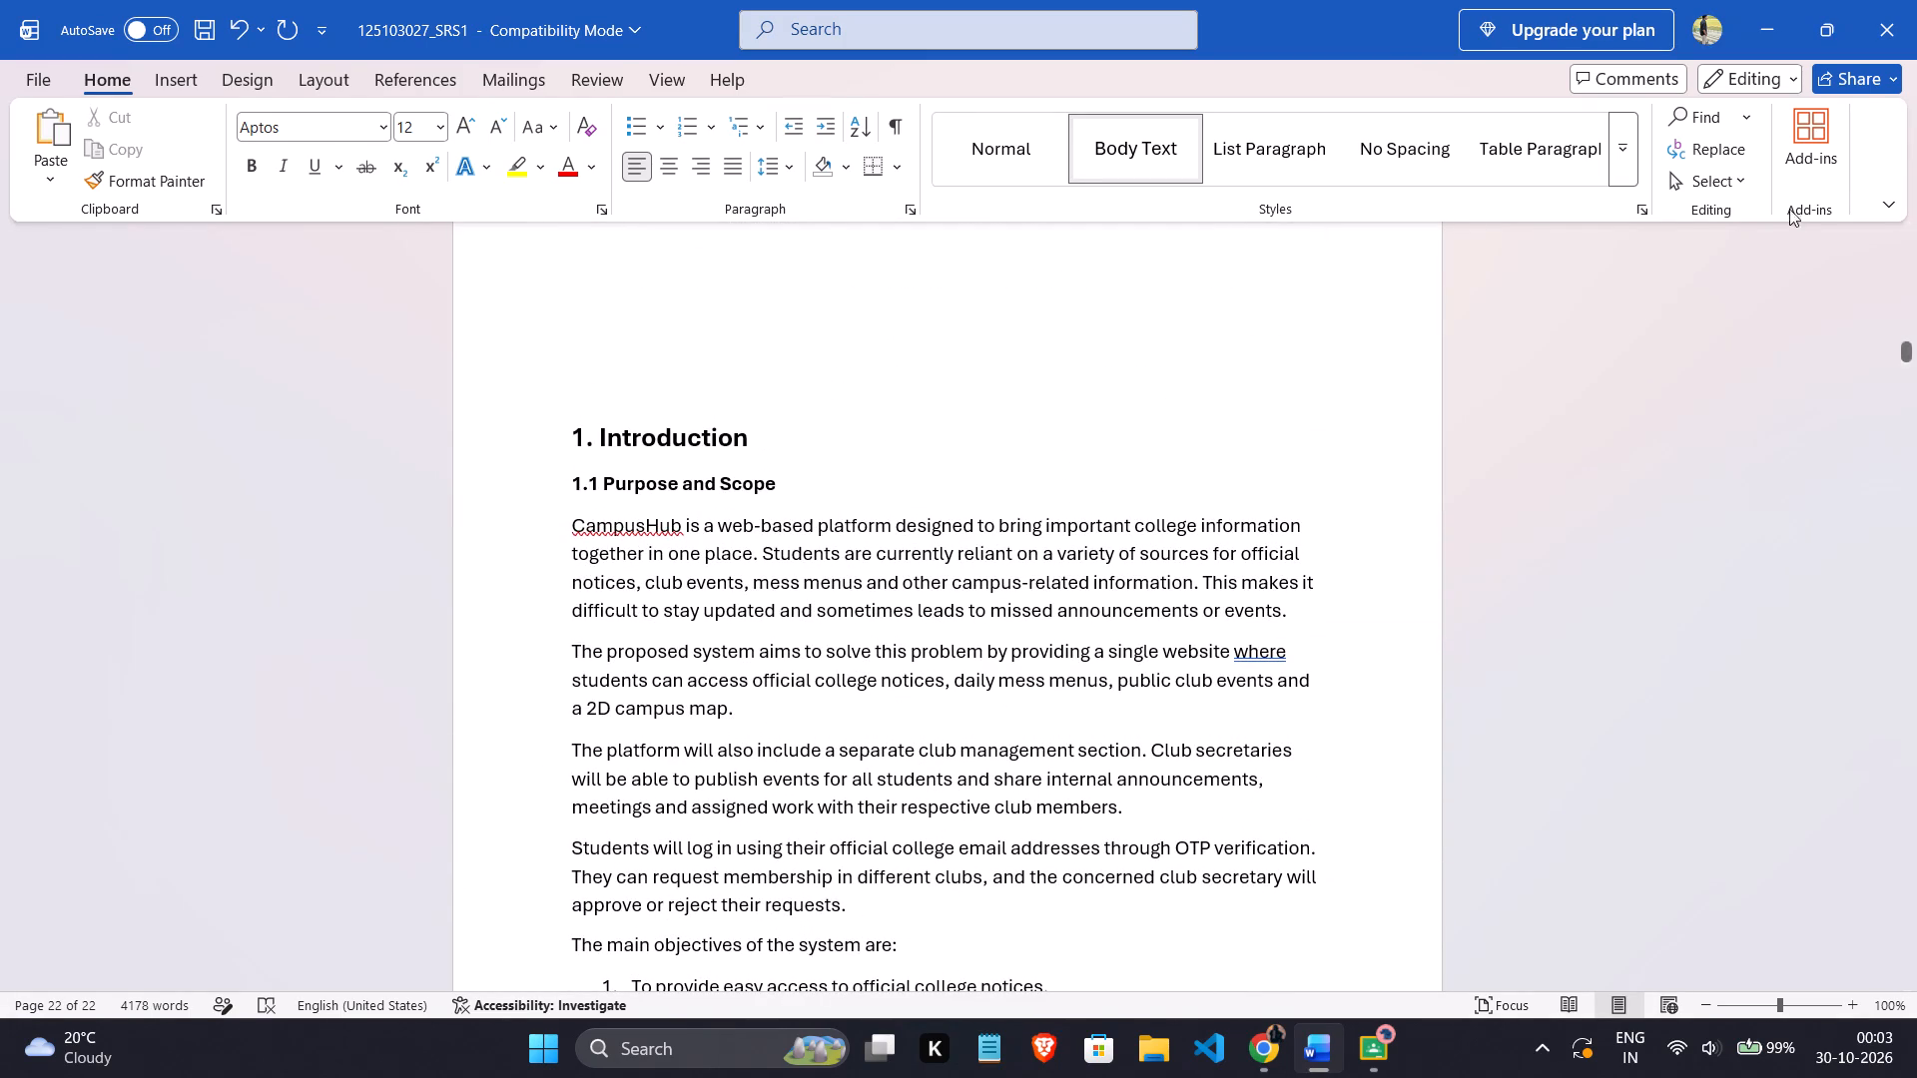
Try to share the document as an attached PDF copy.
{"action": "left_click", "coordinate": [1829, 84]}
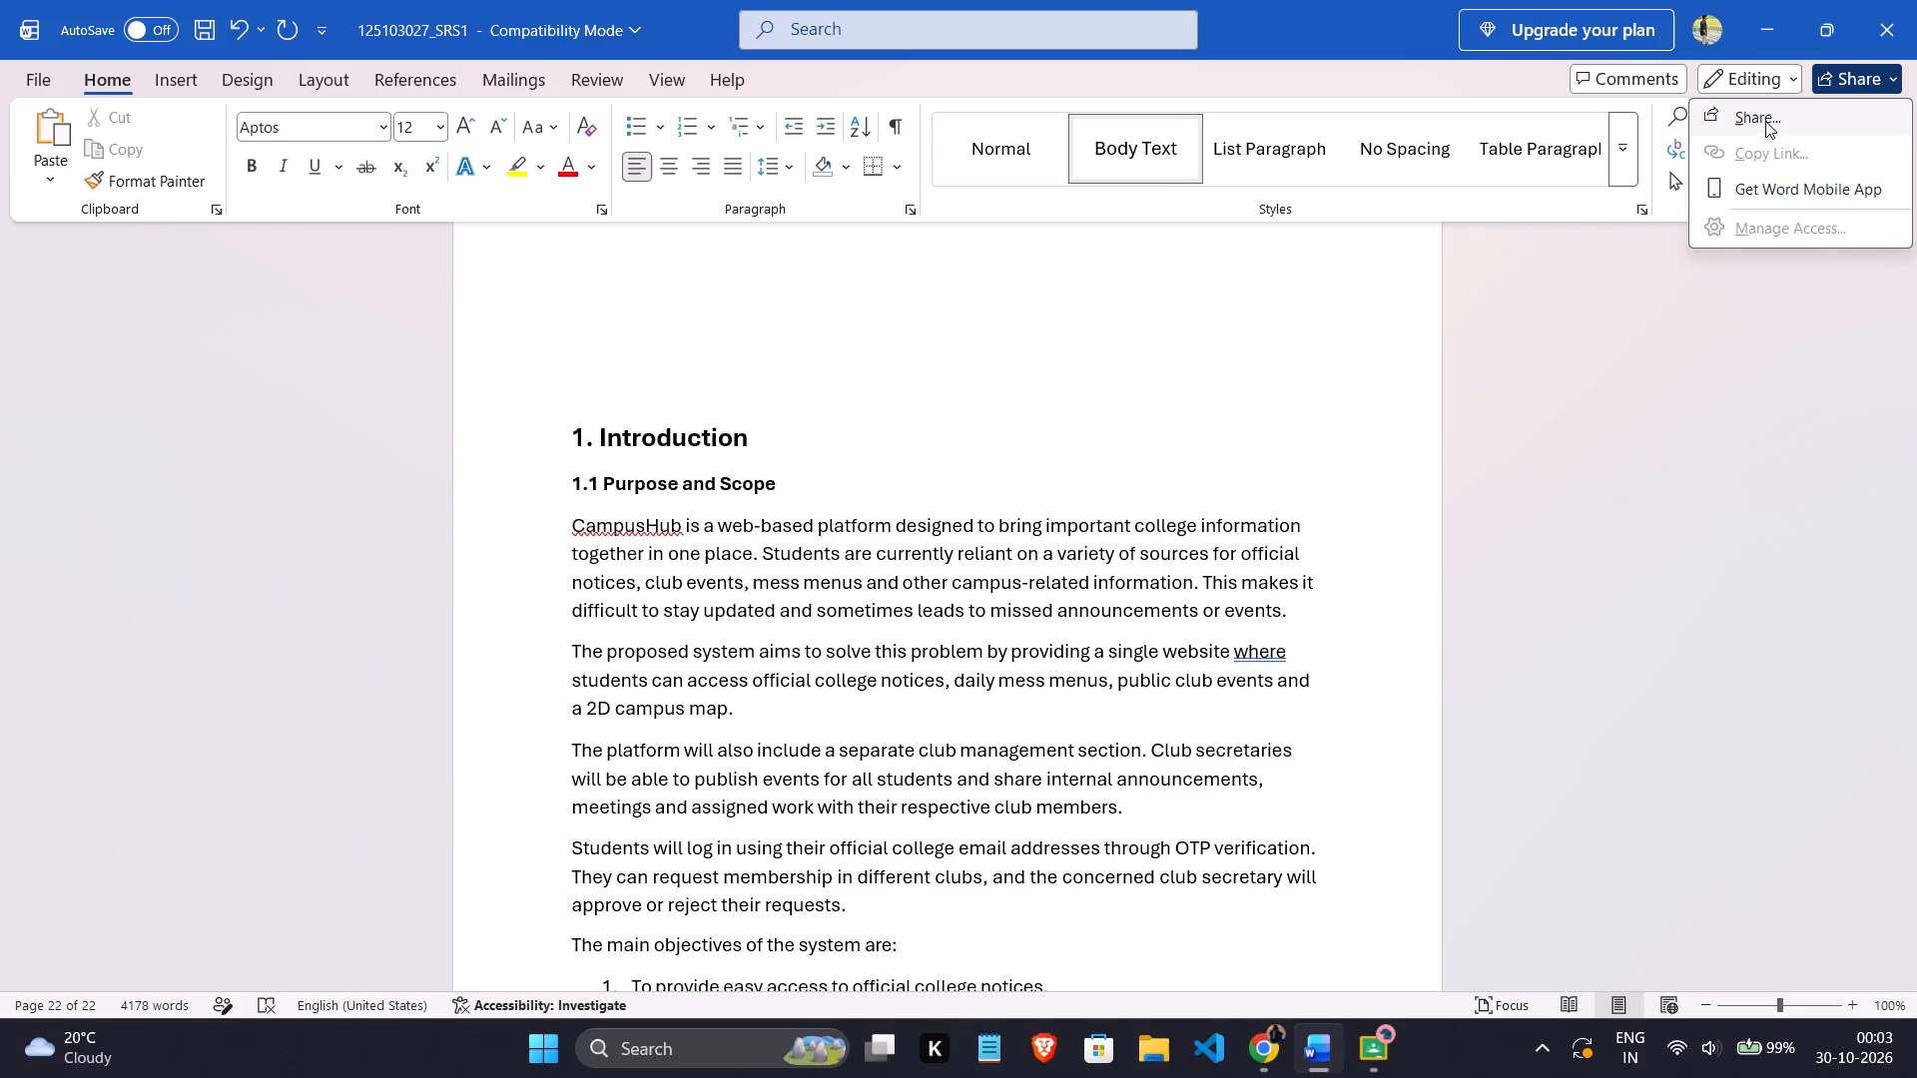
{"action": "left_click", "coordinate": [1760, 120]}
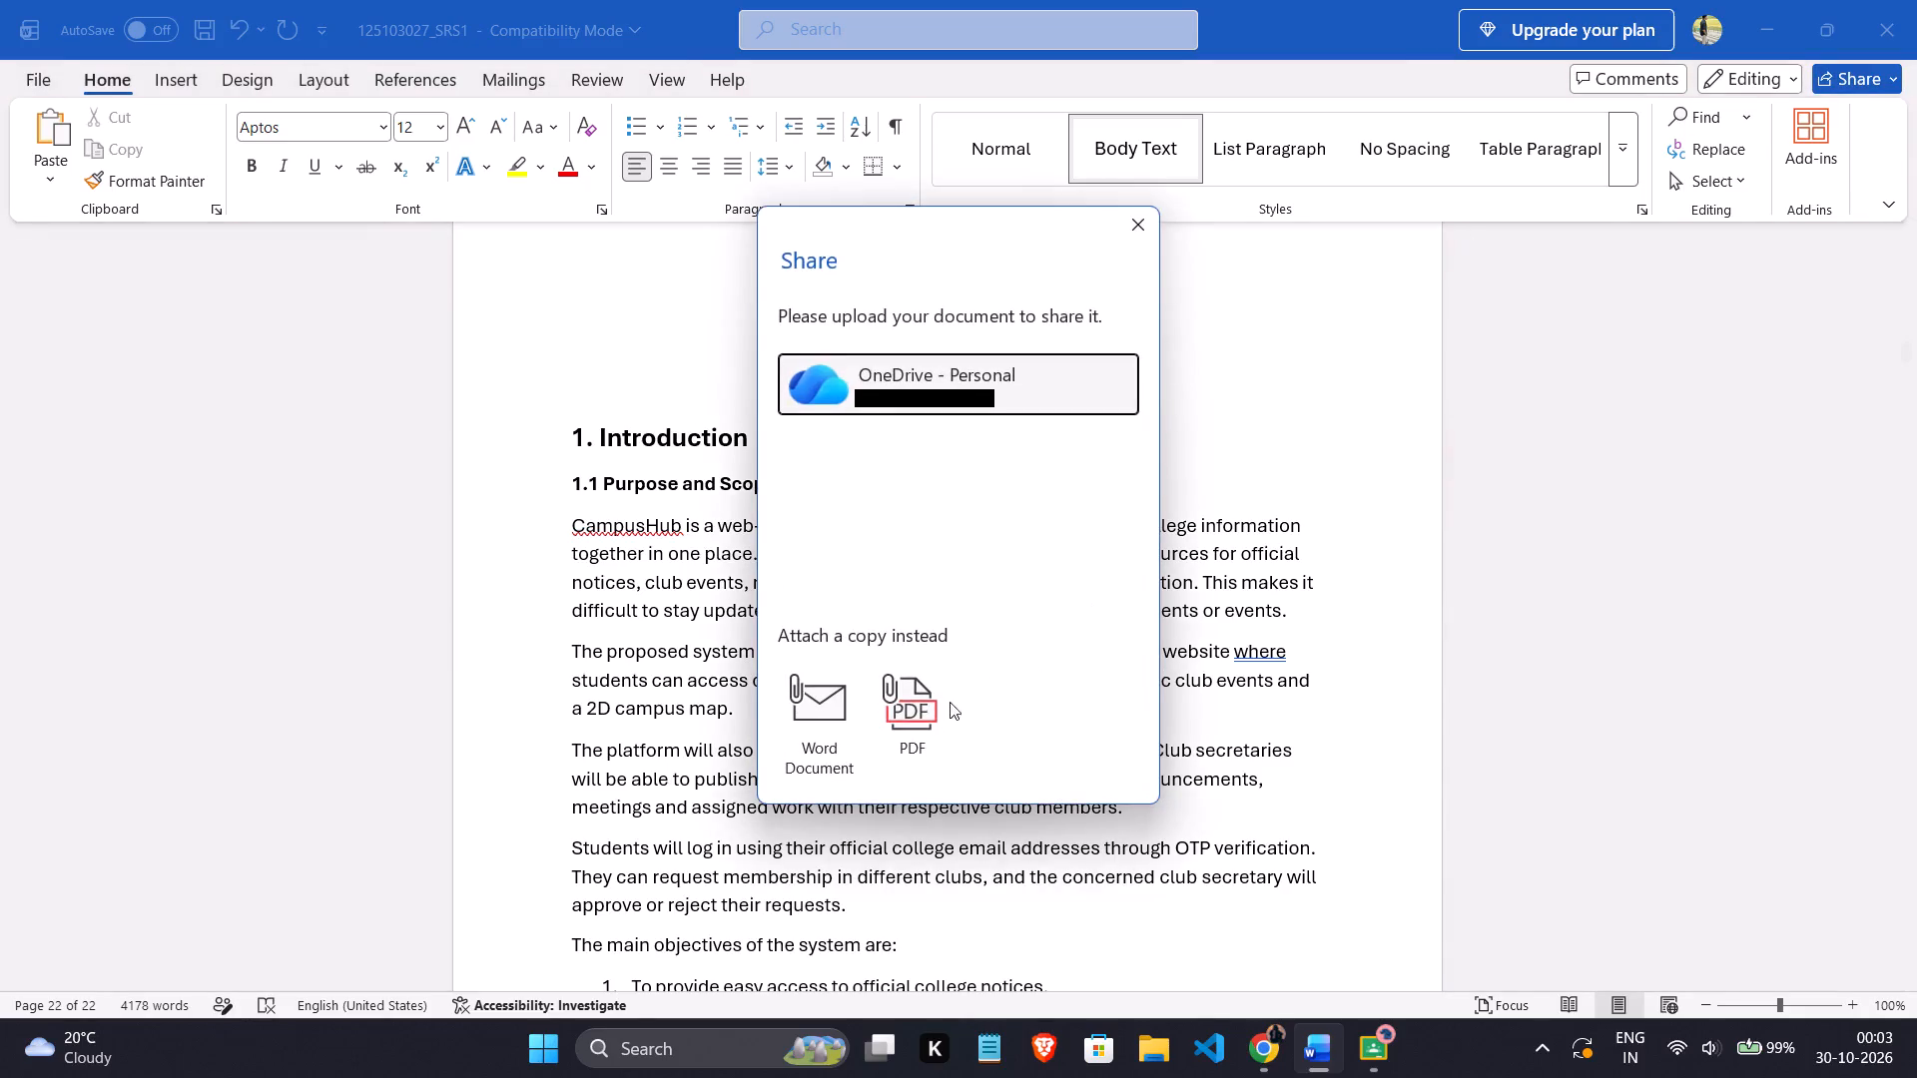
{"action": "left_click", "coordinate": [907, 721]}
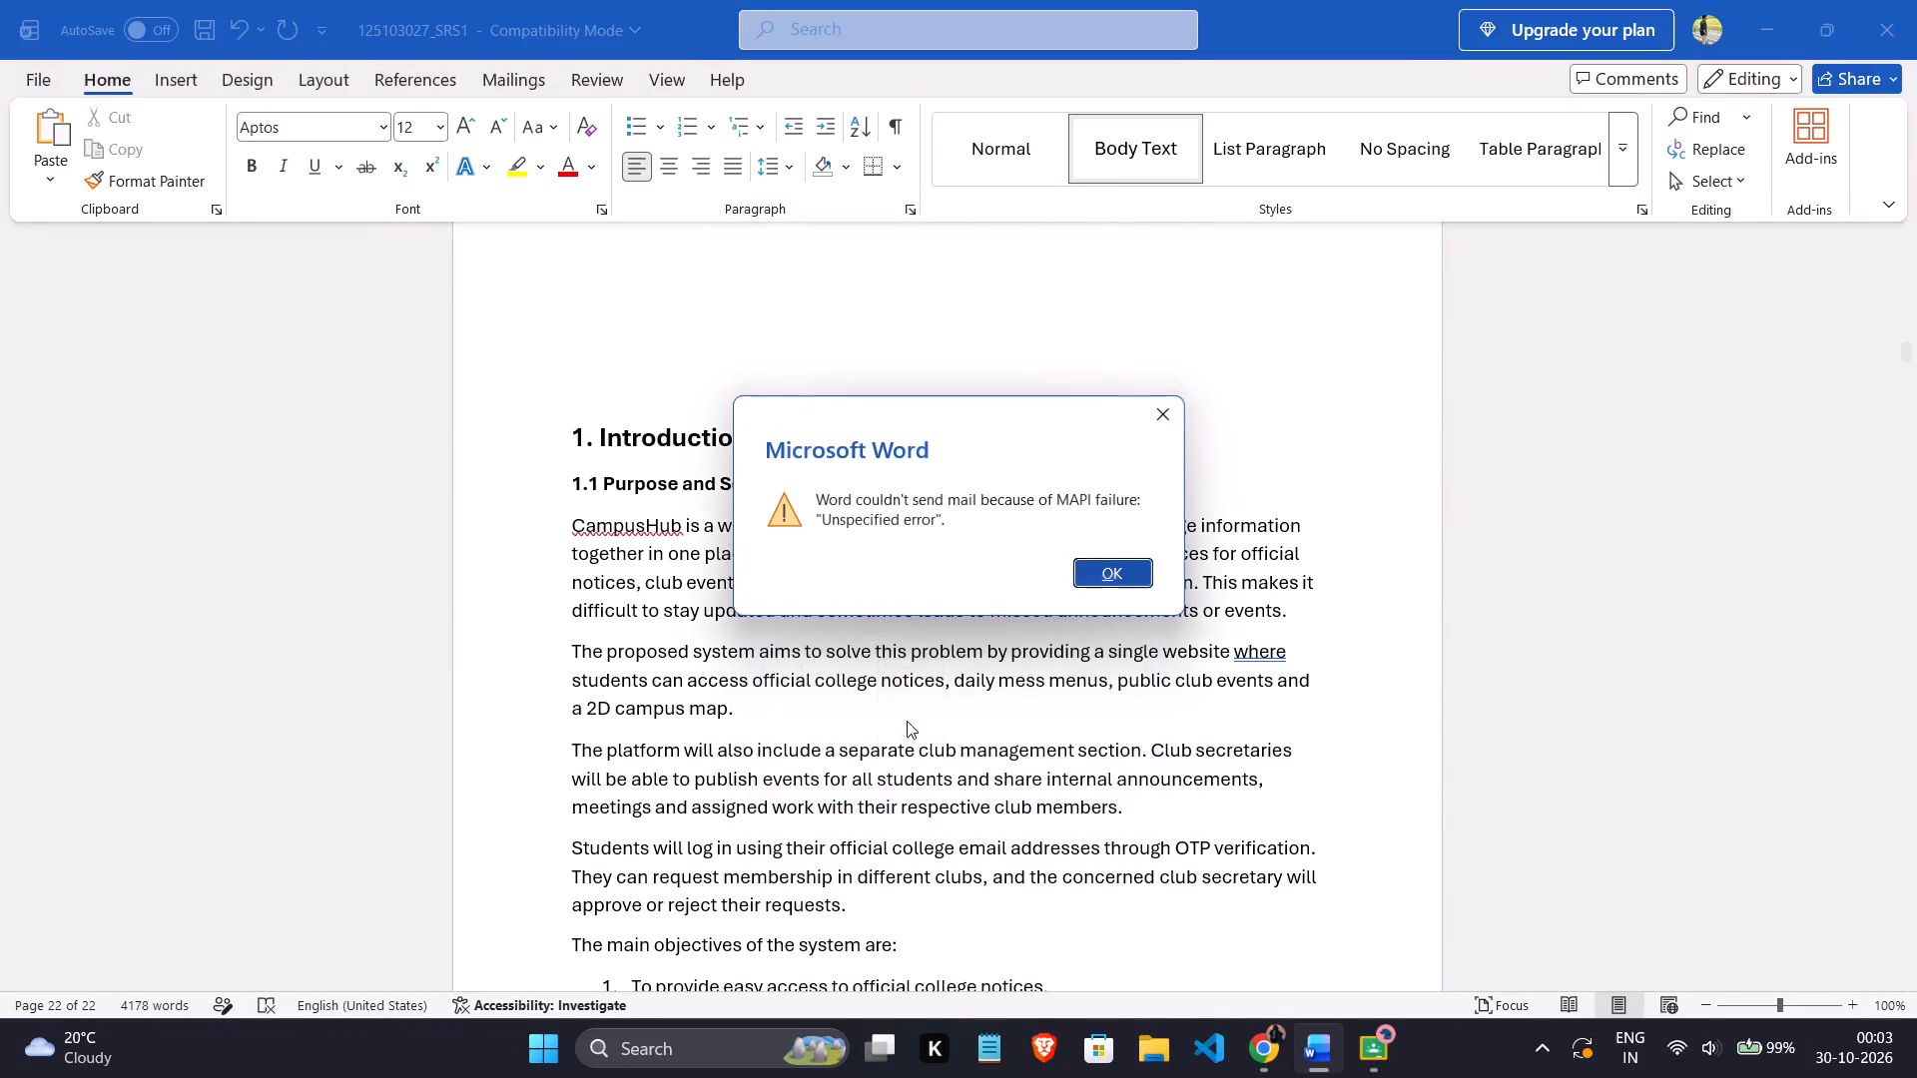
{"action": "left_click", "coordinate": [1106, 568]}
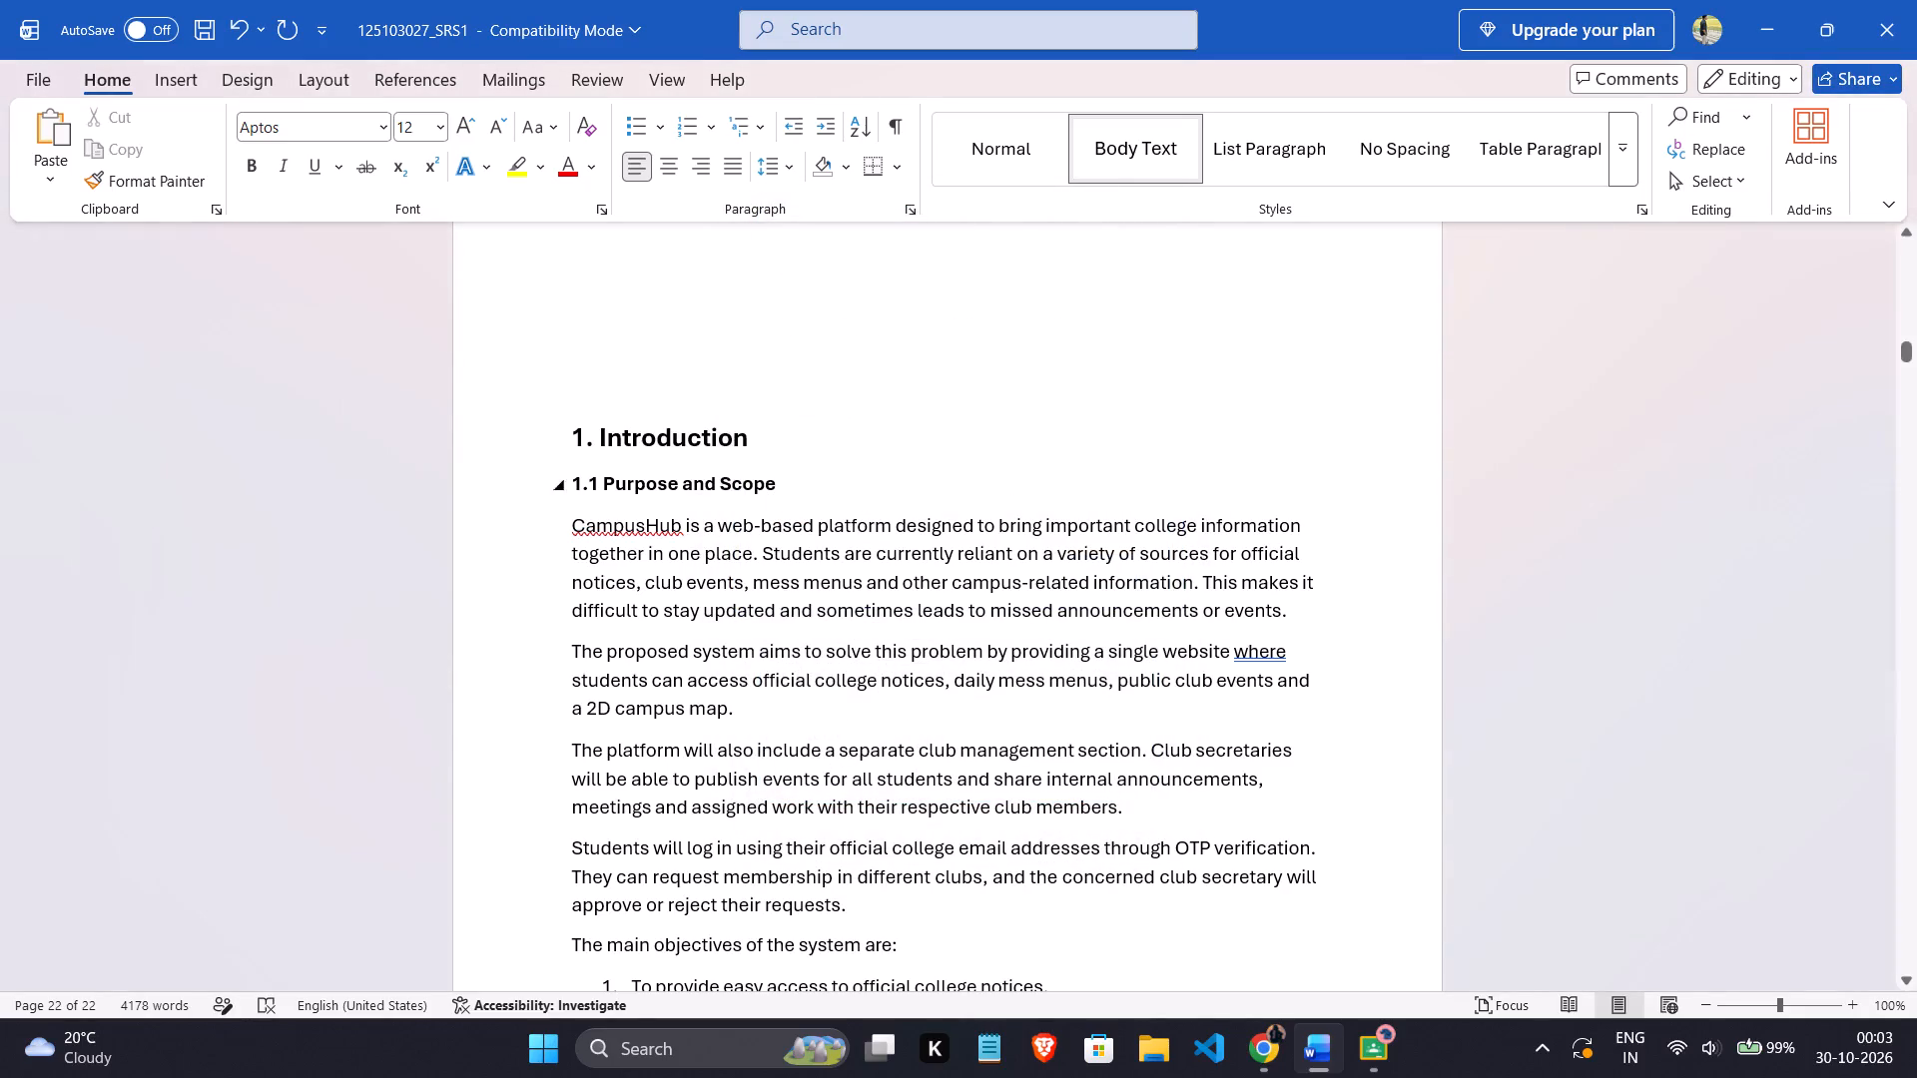
Start exporting the document as a PDF and choose the Downloads folder as its destination.
{"action": "left_click", "coordinate": [19, 76]}
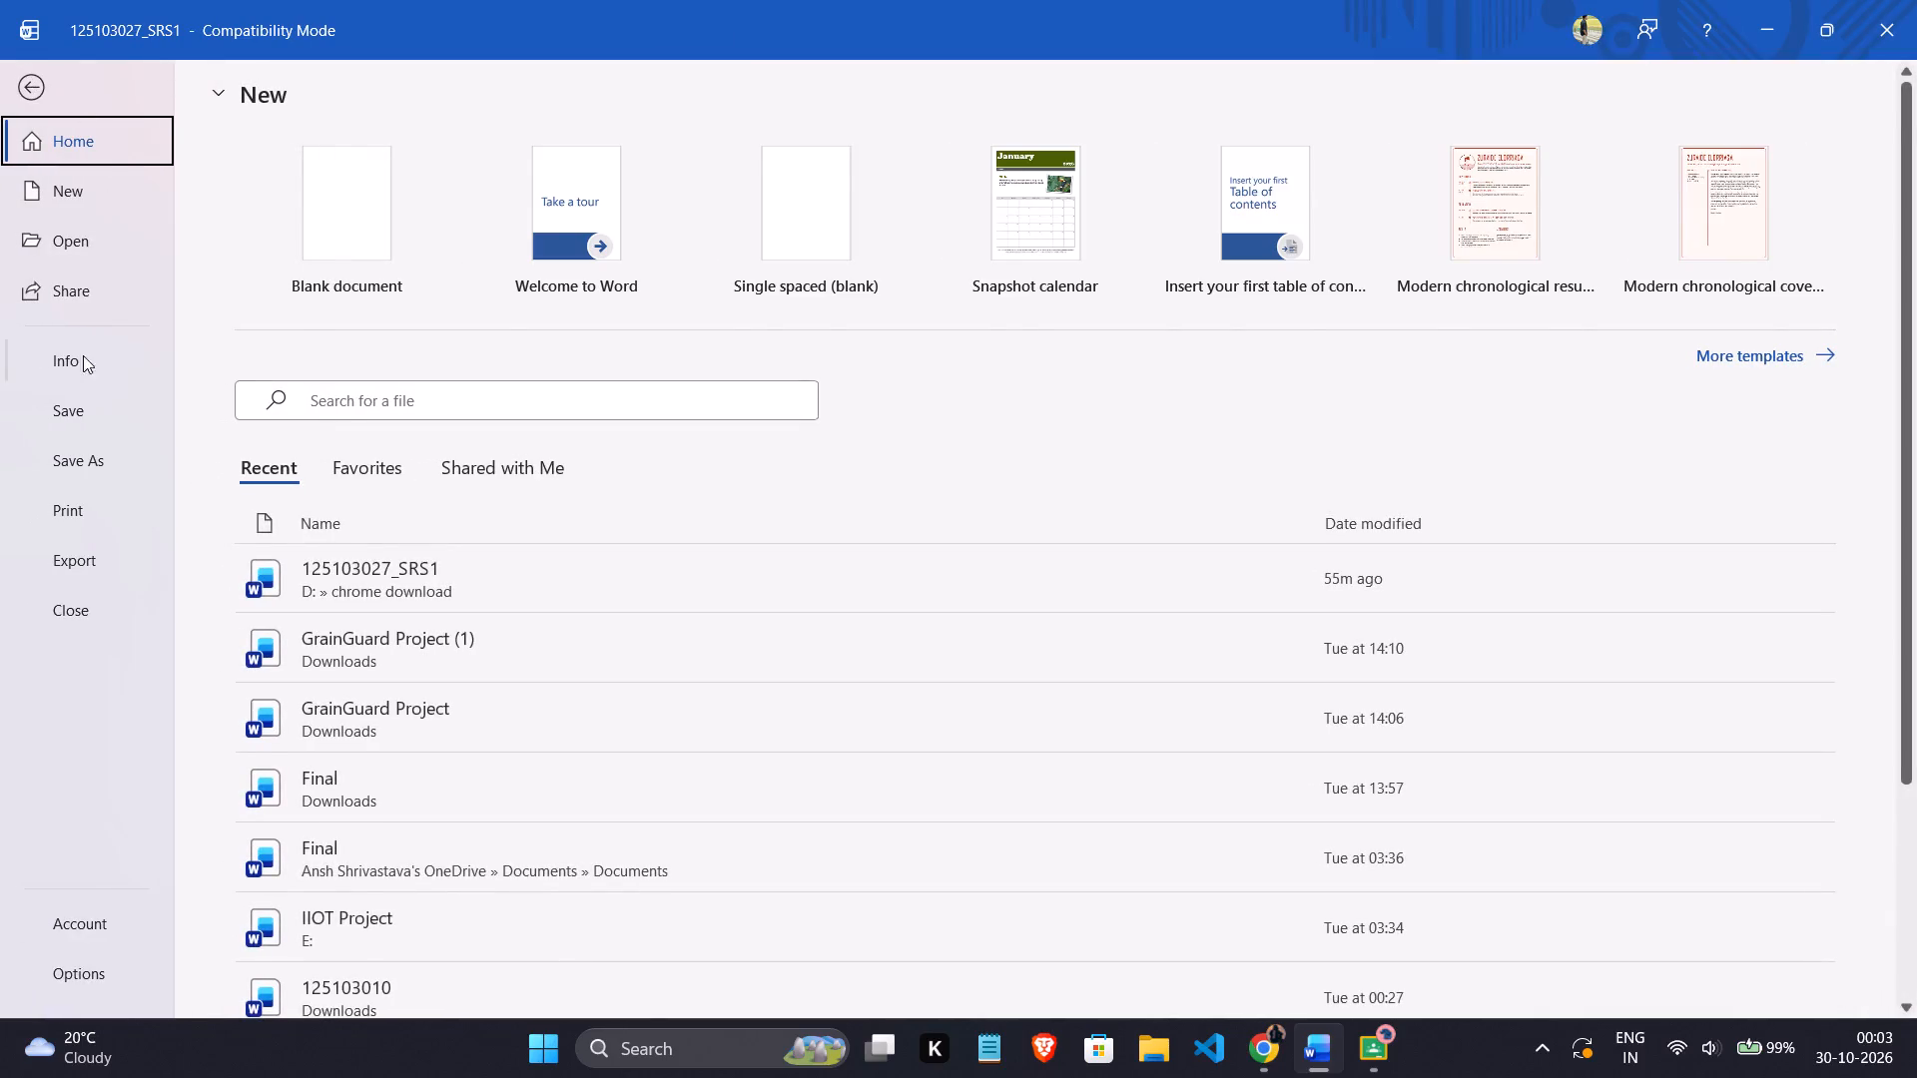
{"action": "left_click", "coordinate": [79, 466]}
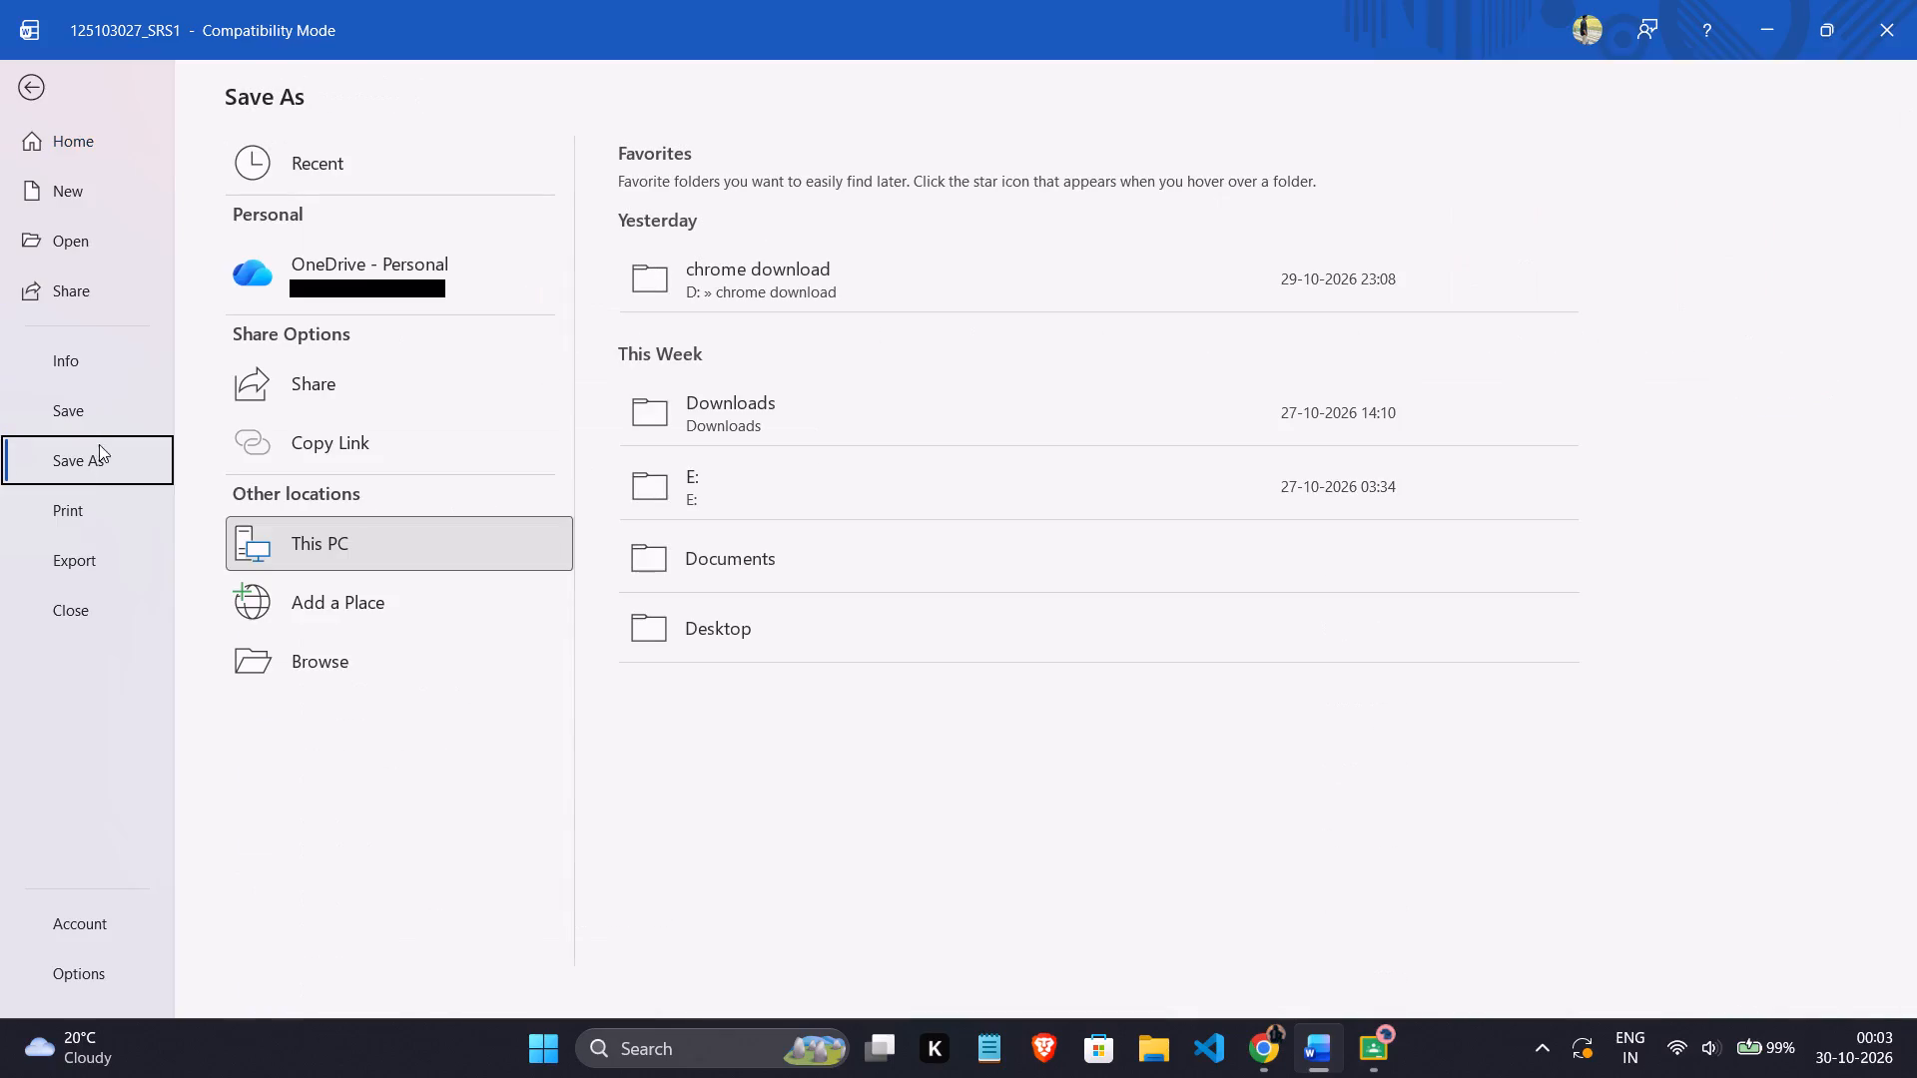
{"action": "left_click", "coordinate": [74, 550]}
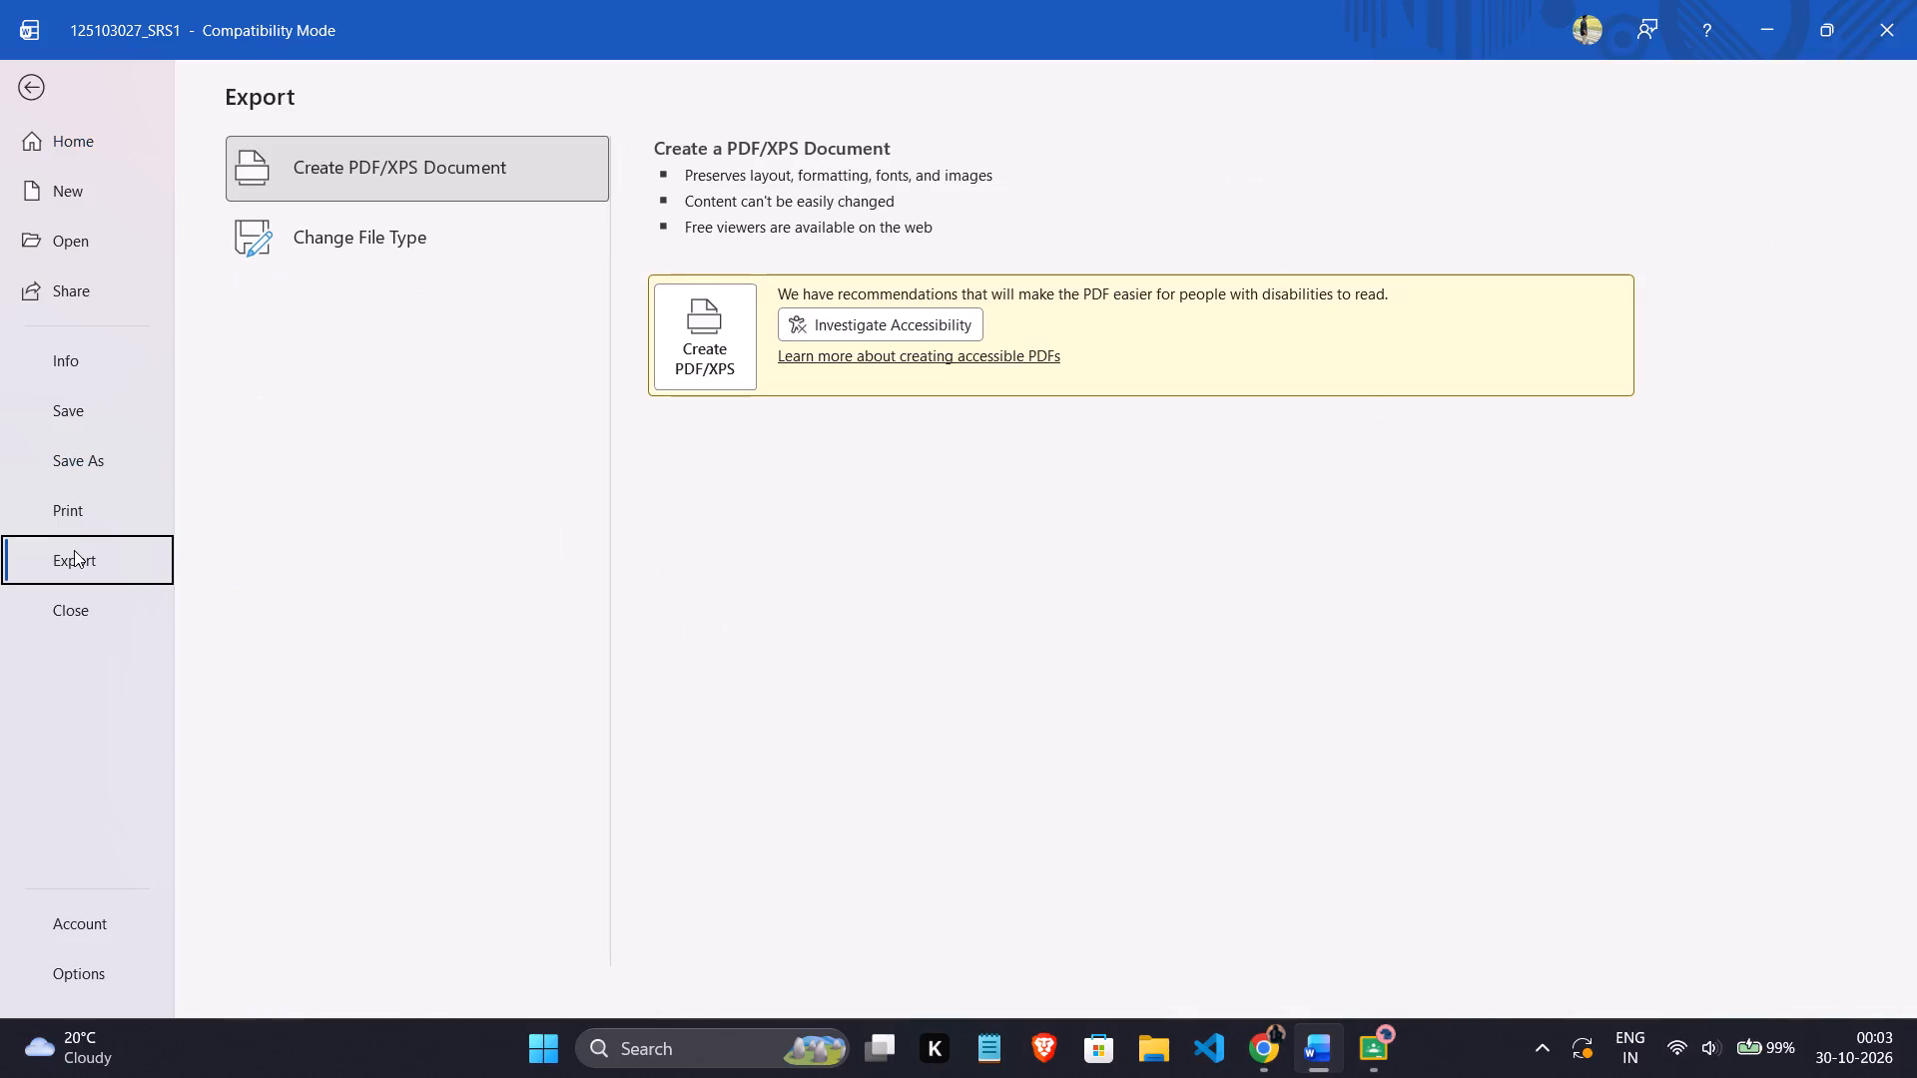
{"action": "left_click", "coordinate": [666, 290]}
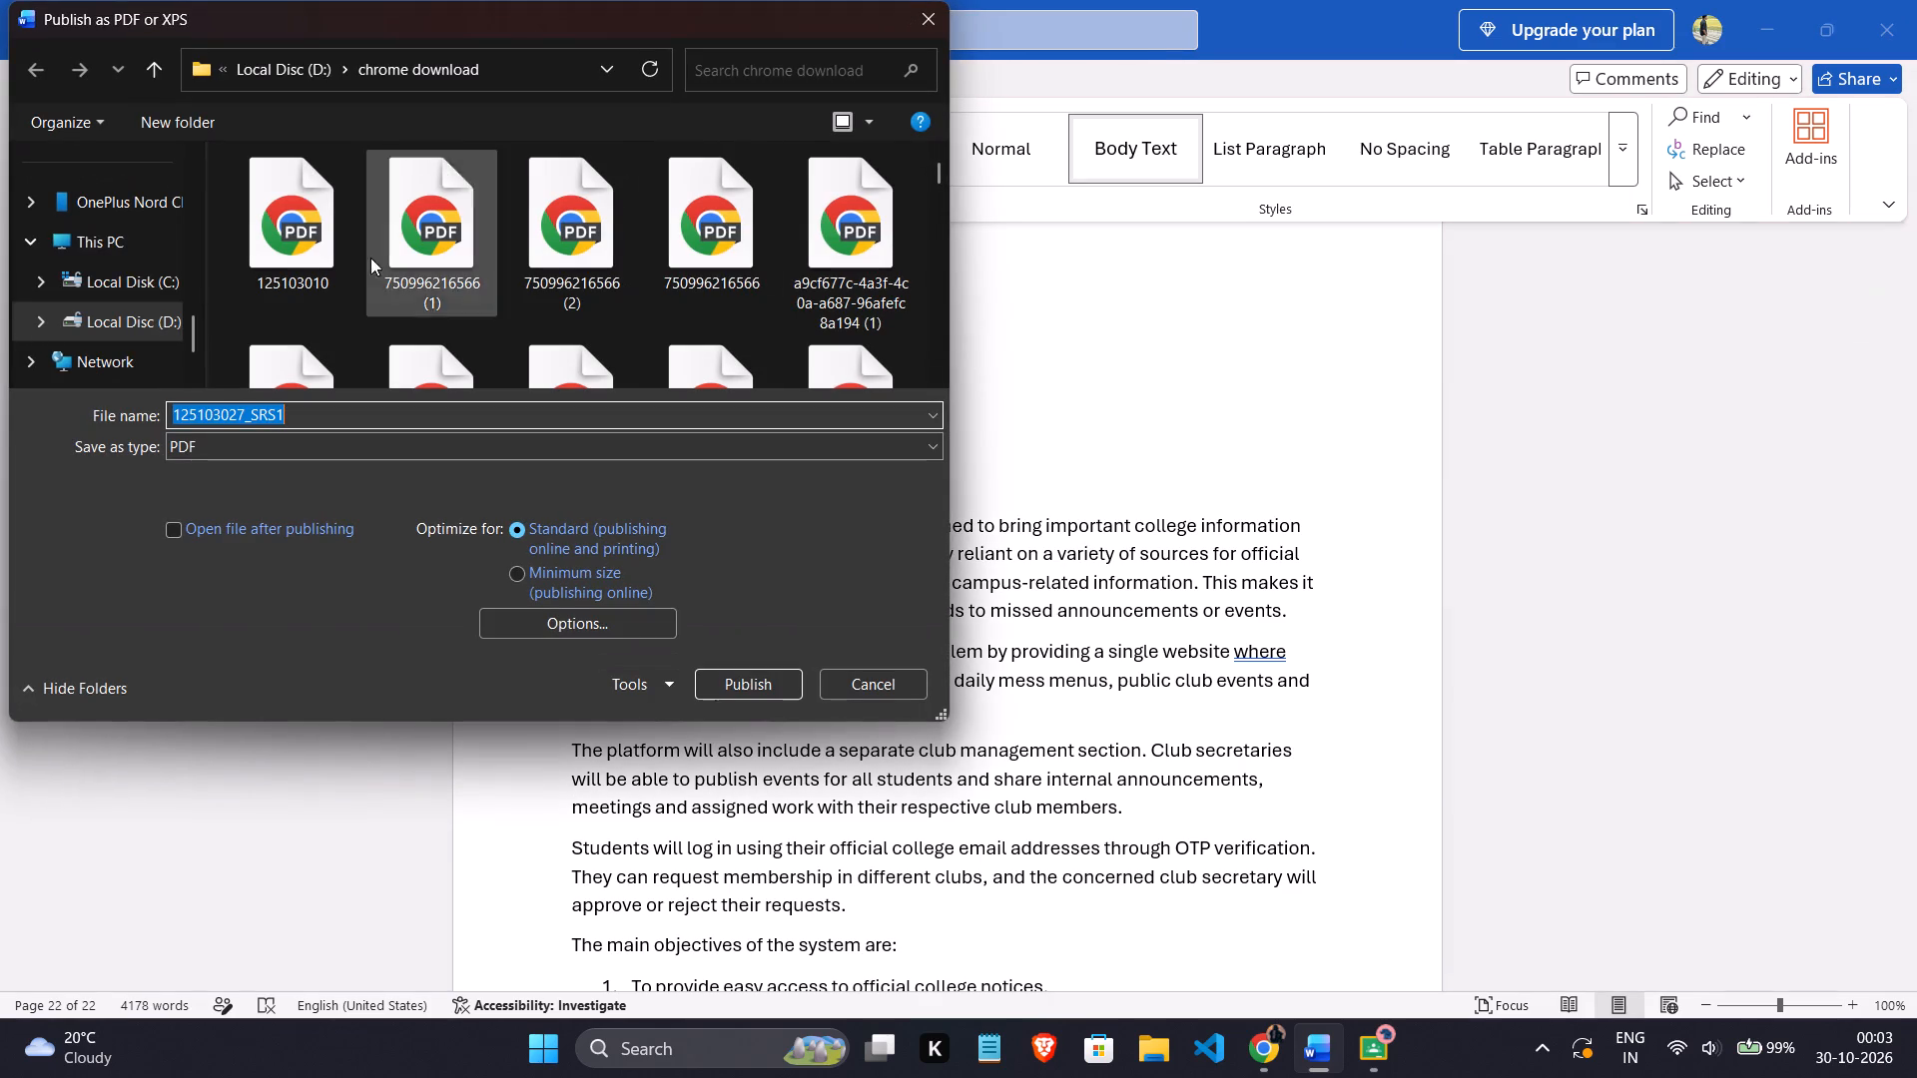
{"action": "scroll", "coordinate": [136, 258], "scroll_direction": "up", "scroll_amount": 5}
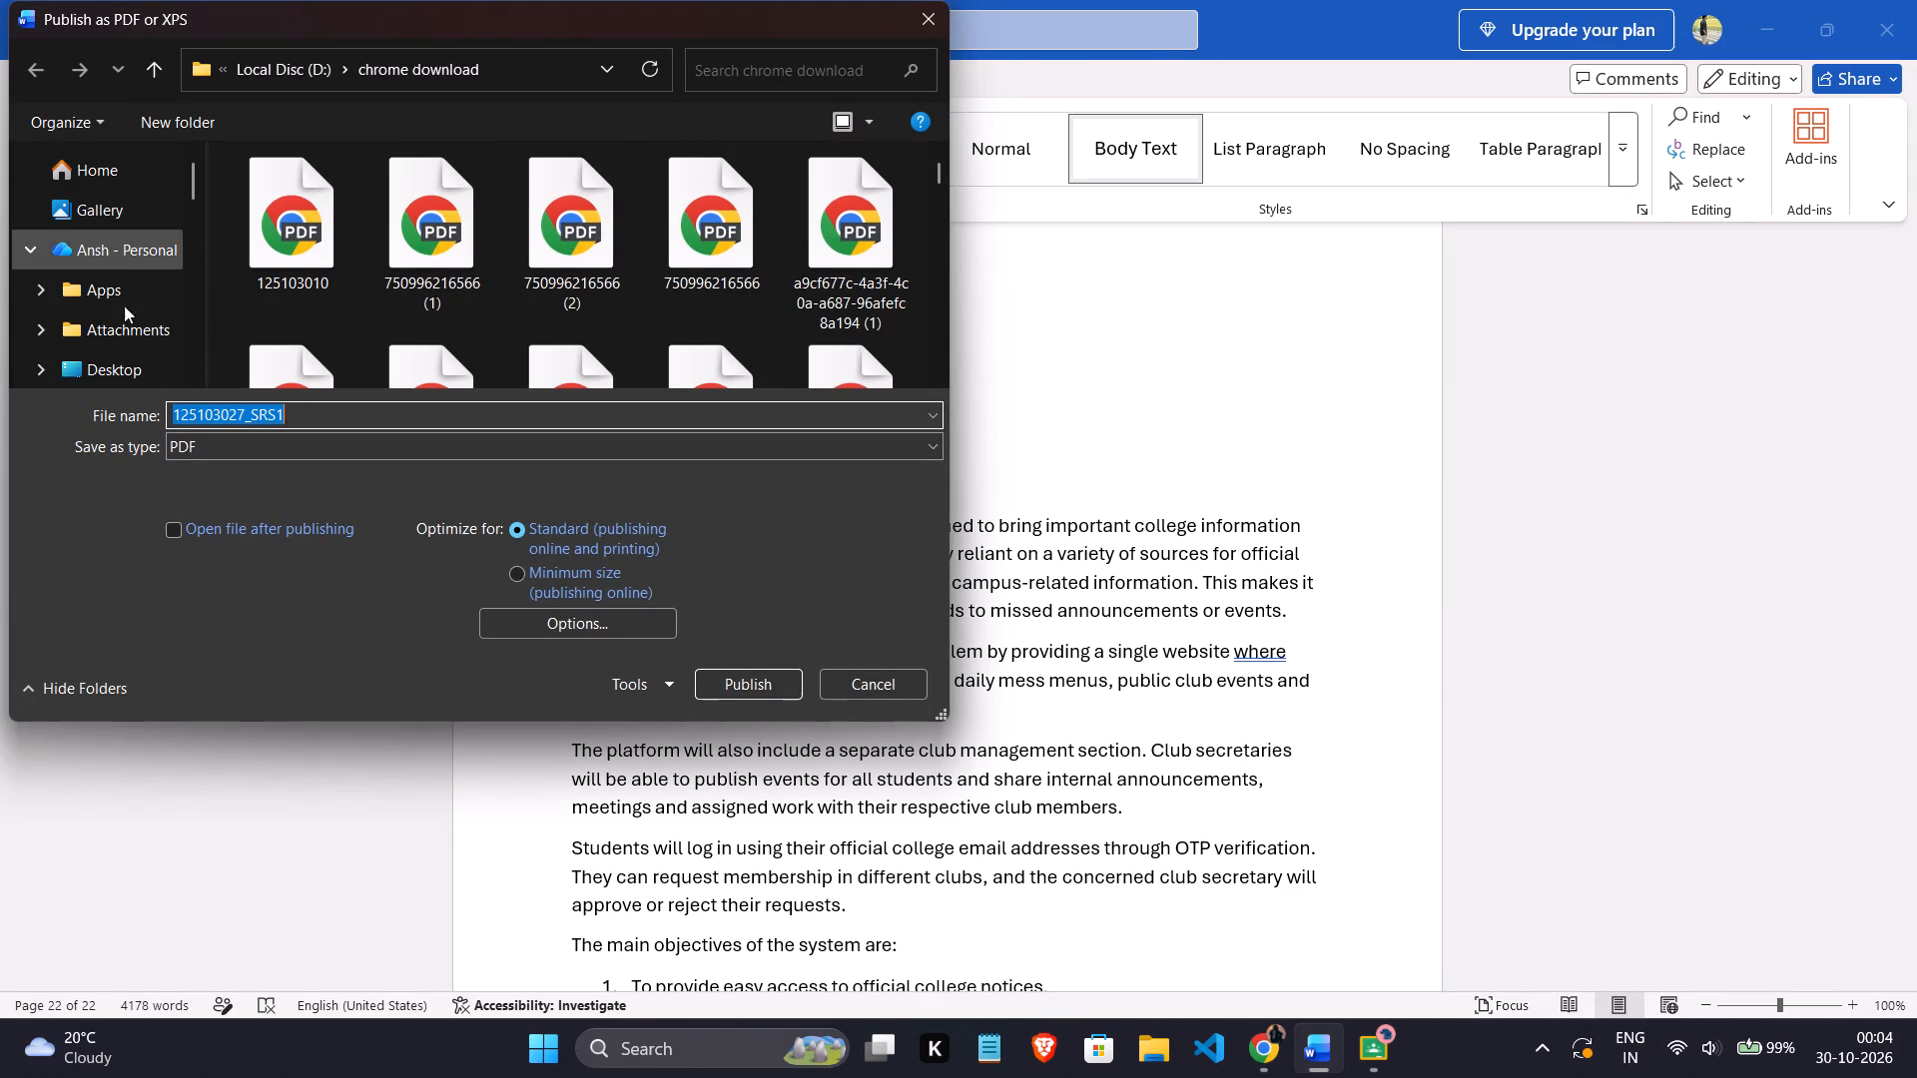
{"action": "scroll", "coordinate": [116, 331], "scroll_direction": "down", "scroll_amount": 1}
{"action": "double_click", "coordinate": [114, 344]}
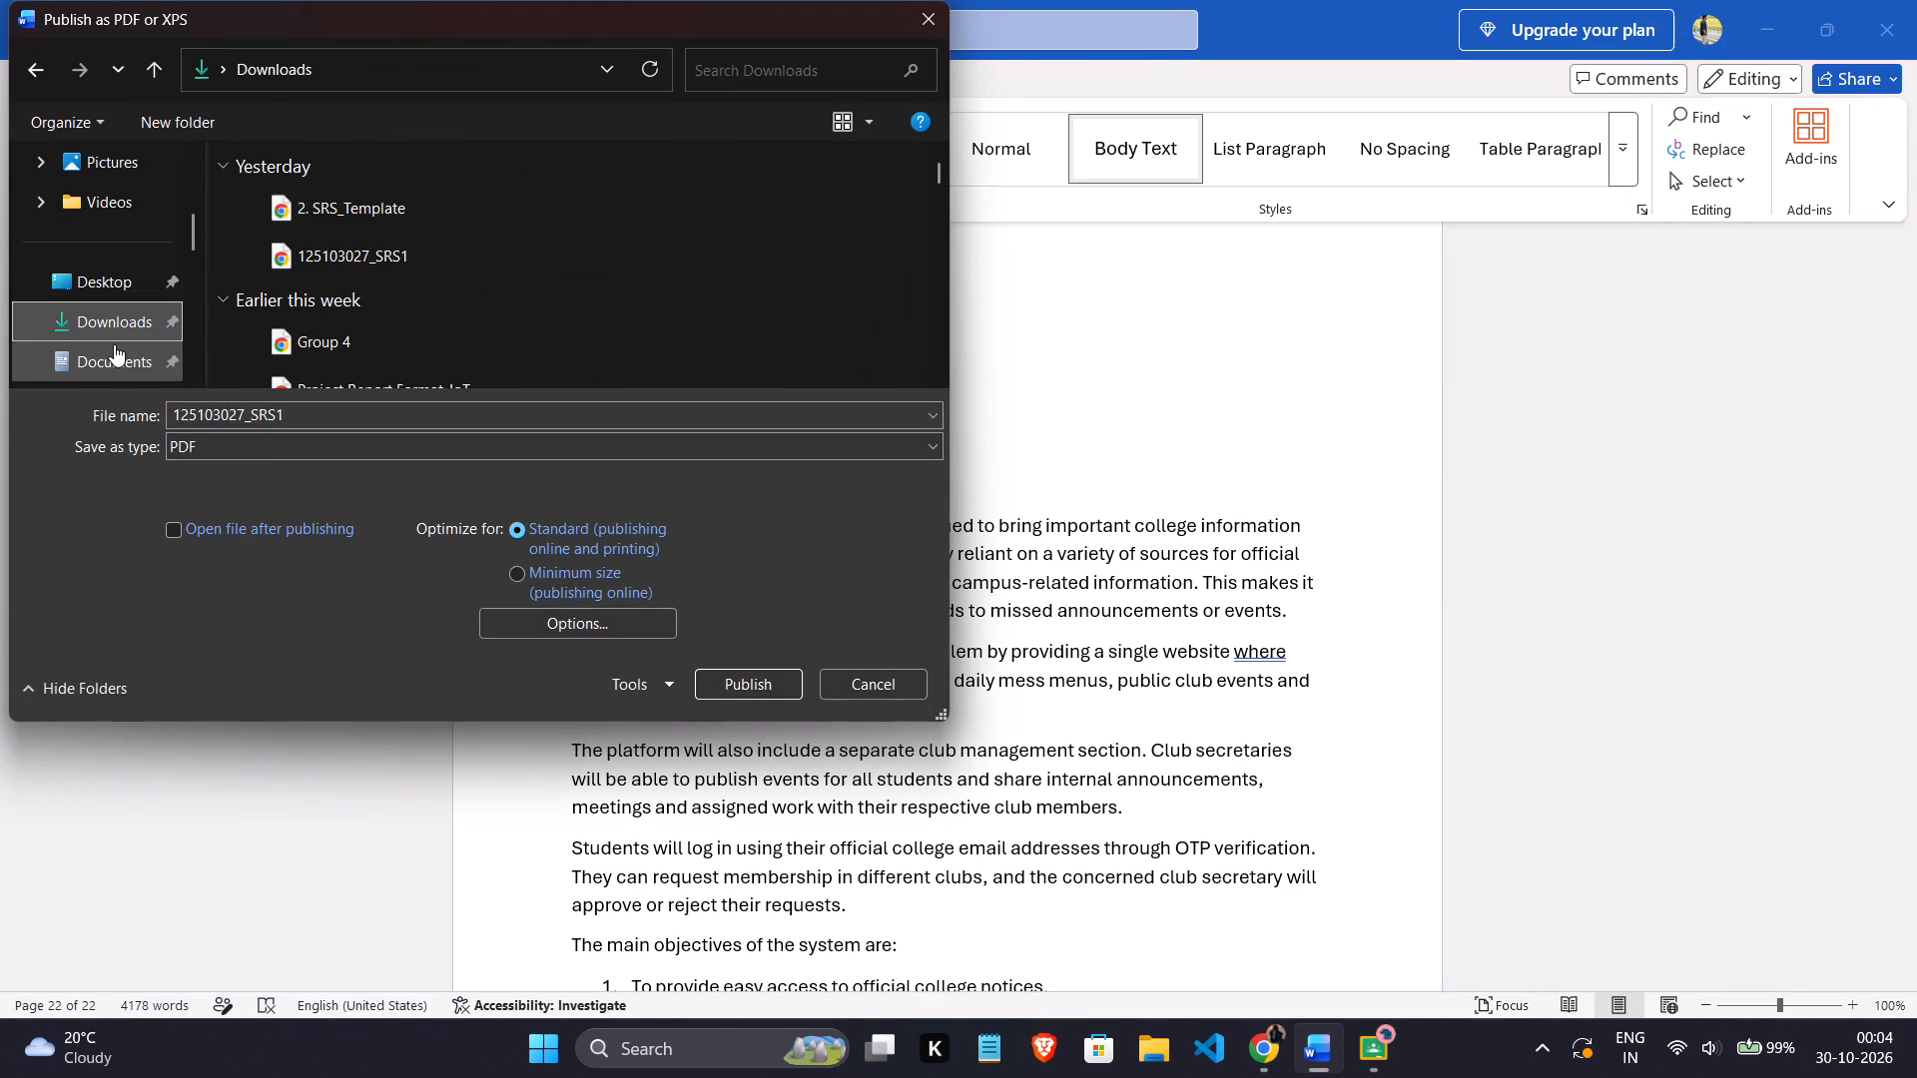
Name the PDF with the student's roll number followed by "_SRS" and publish it.
{"action": "left_click", "coordinate": [291, 412]}
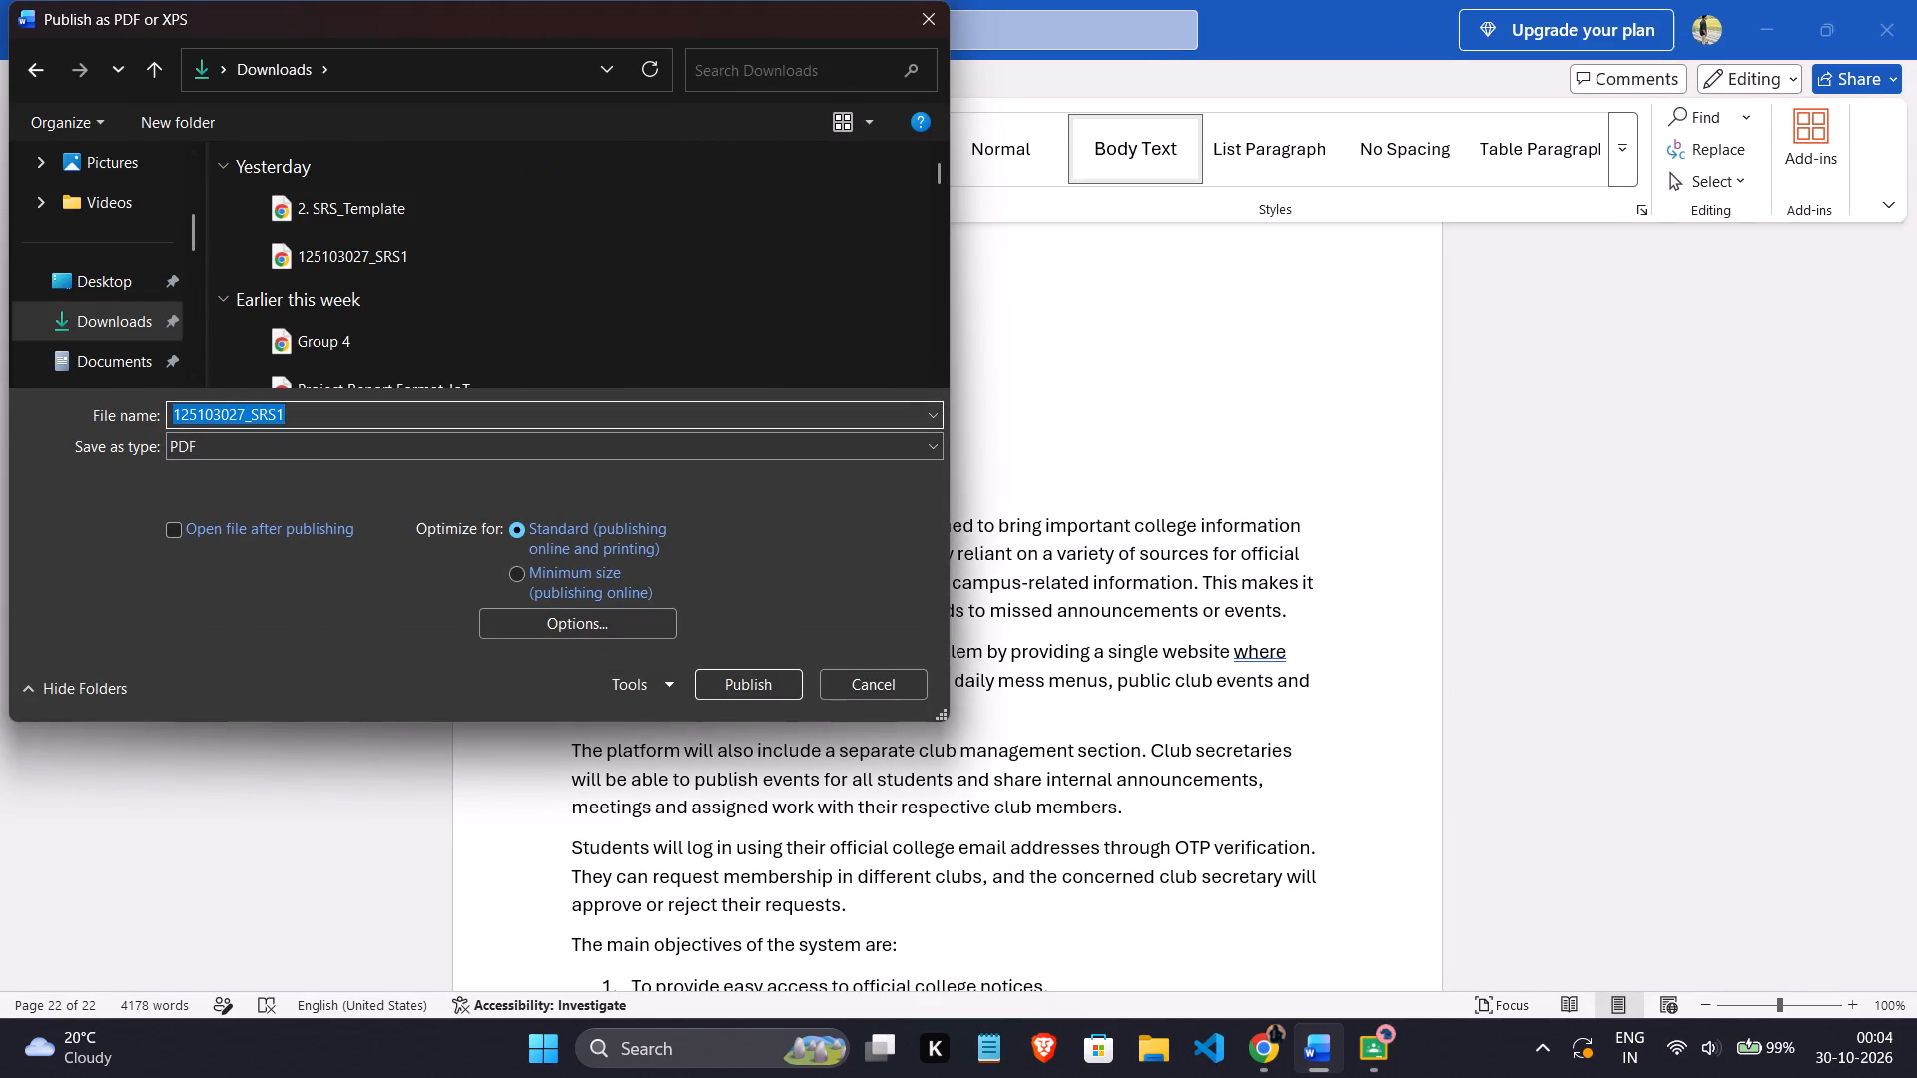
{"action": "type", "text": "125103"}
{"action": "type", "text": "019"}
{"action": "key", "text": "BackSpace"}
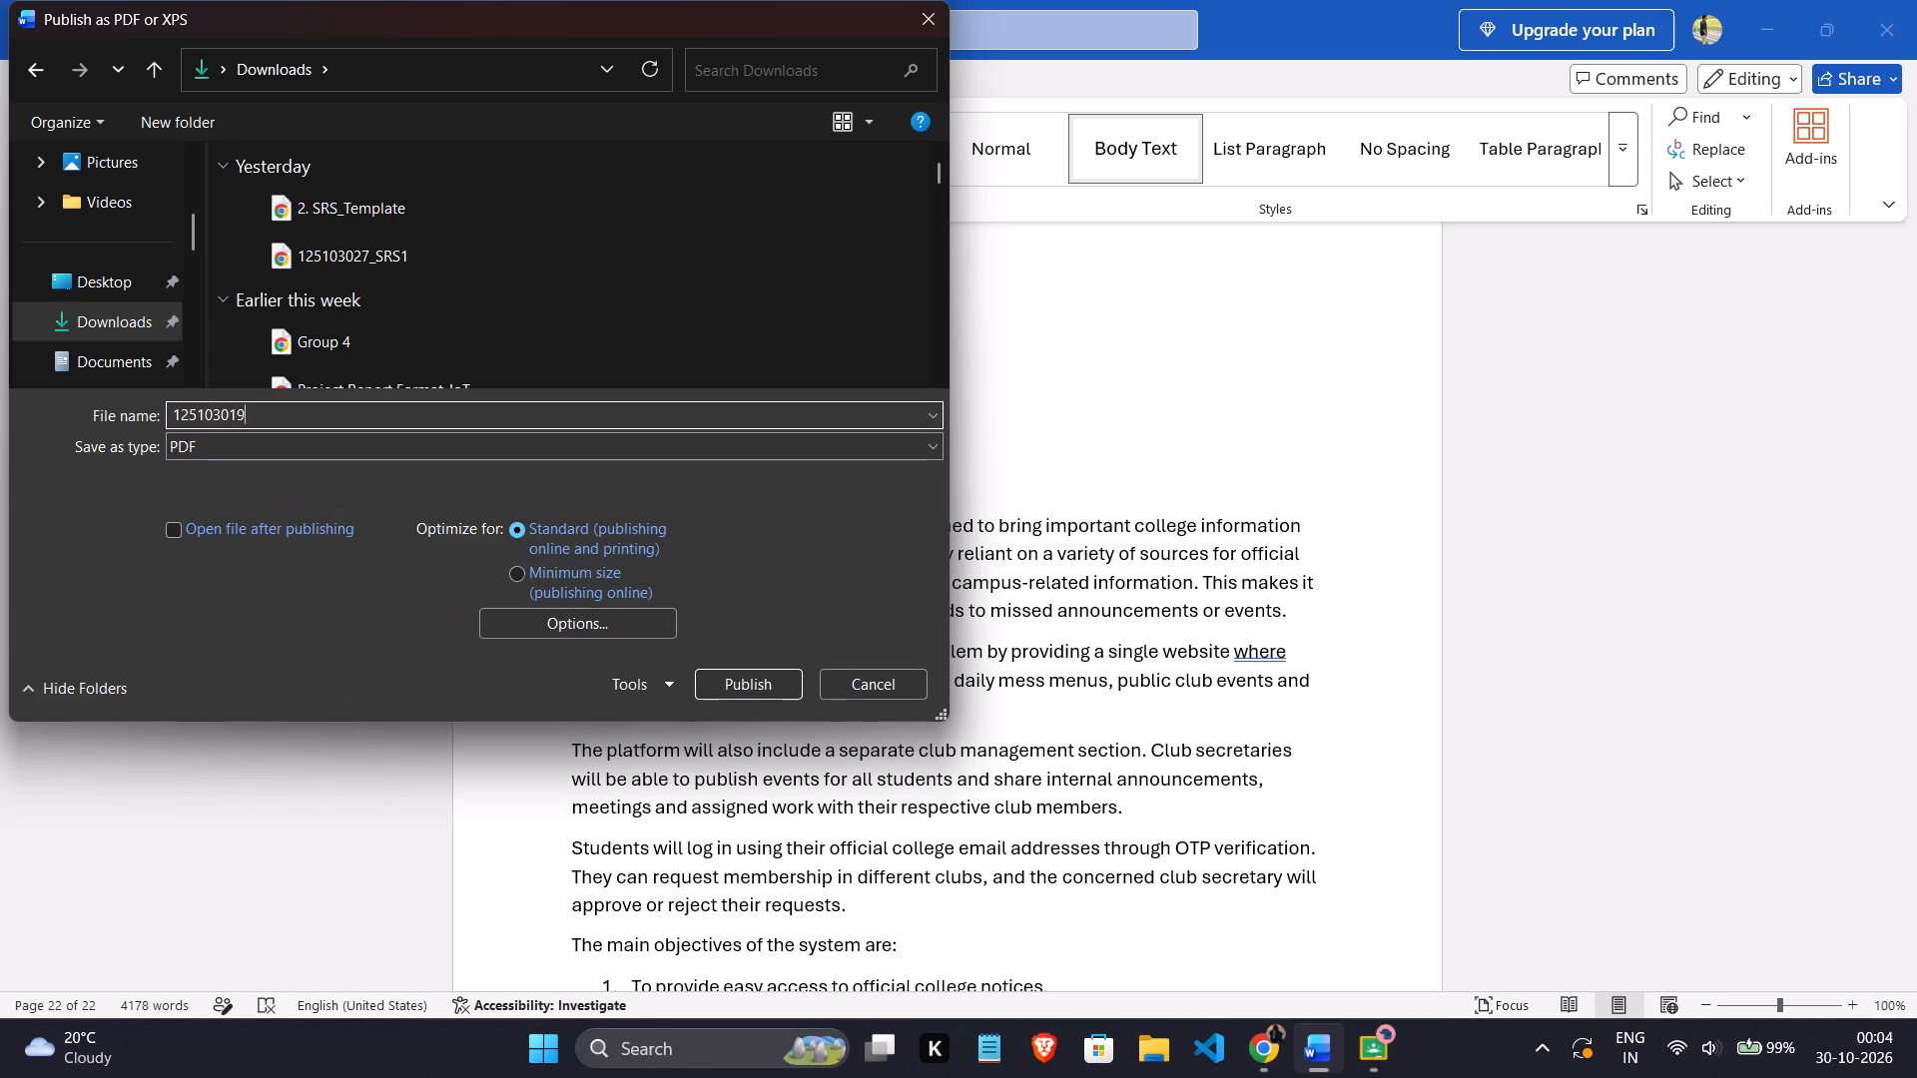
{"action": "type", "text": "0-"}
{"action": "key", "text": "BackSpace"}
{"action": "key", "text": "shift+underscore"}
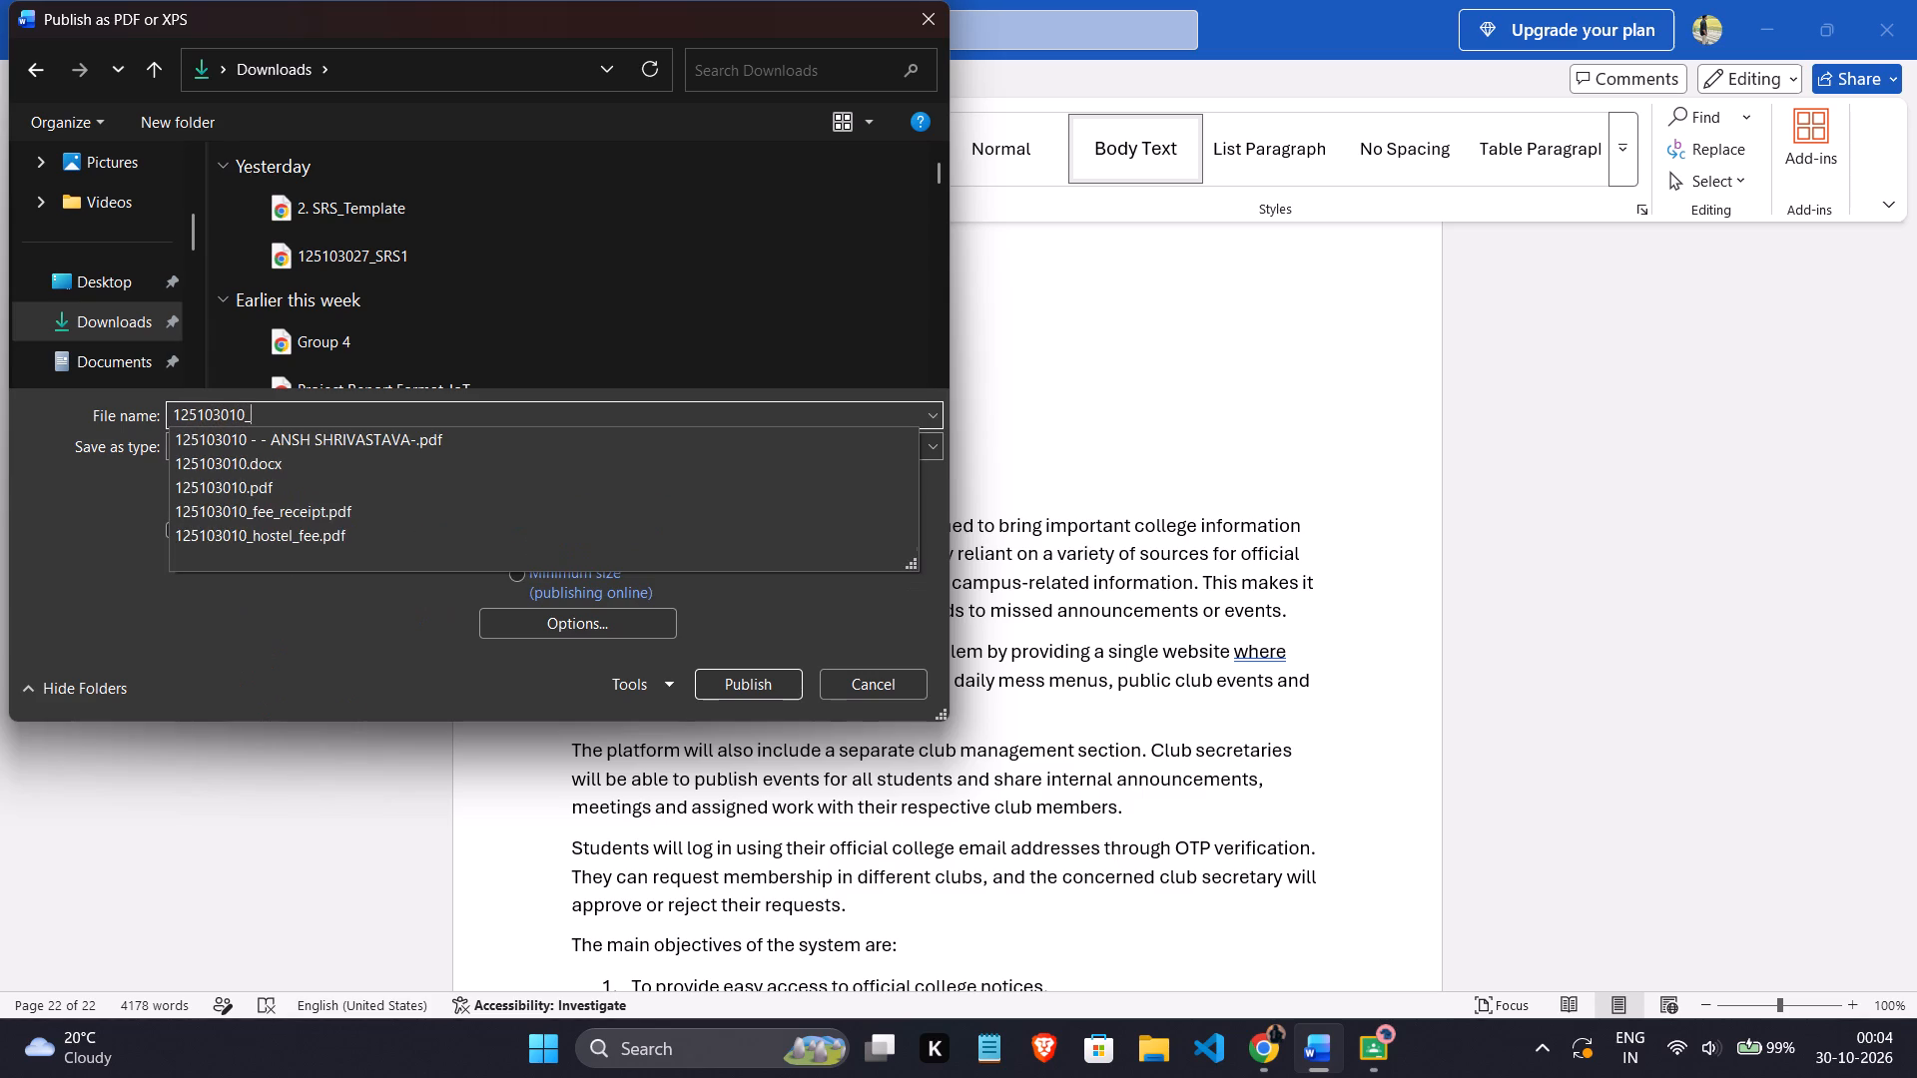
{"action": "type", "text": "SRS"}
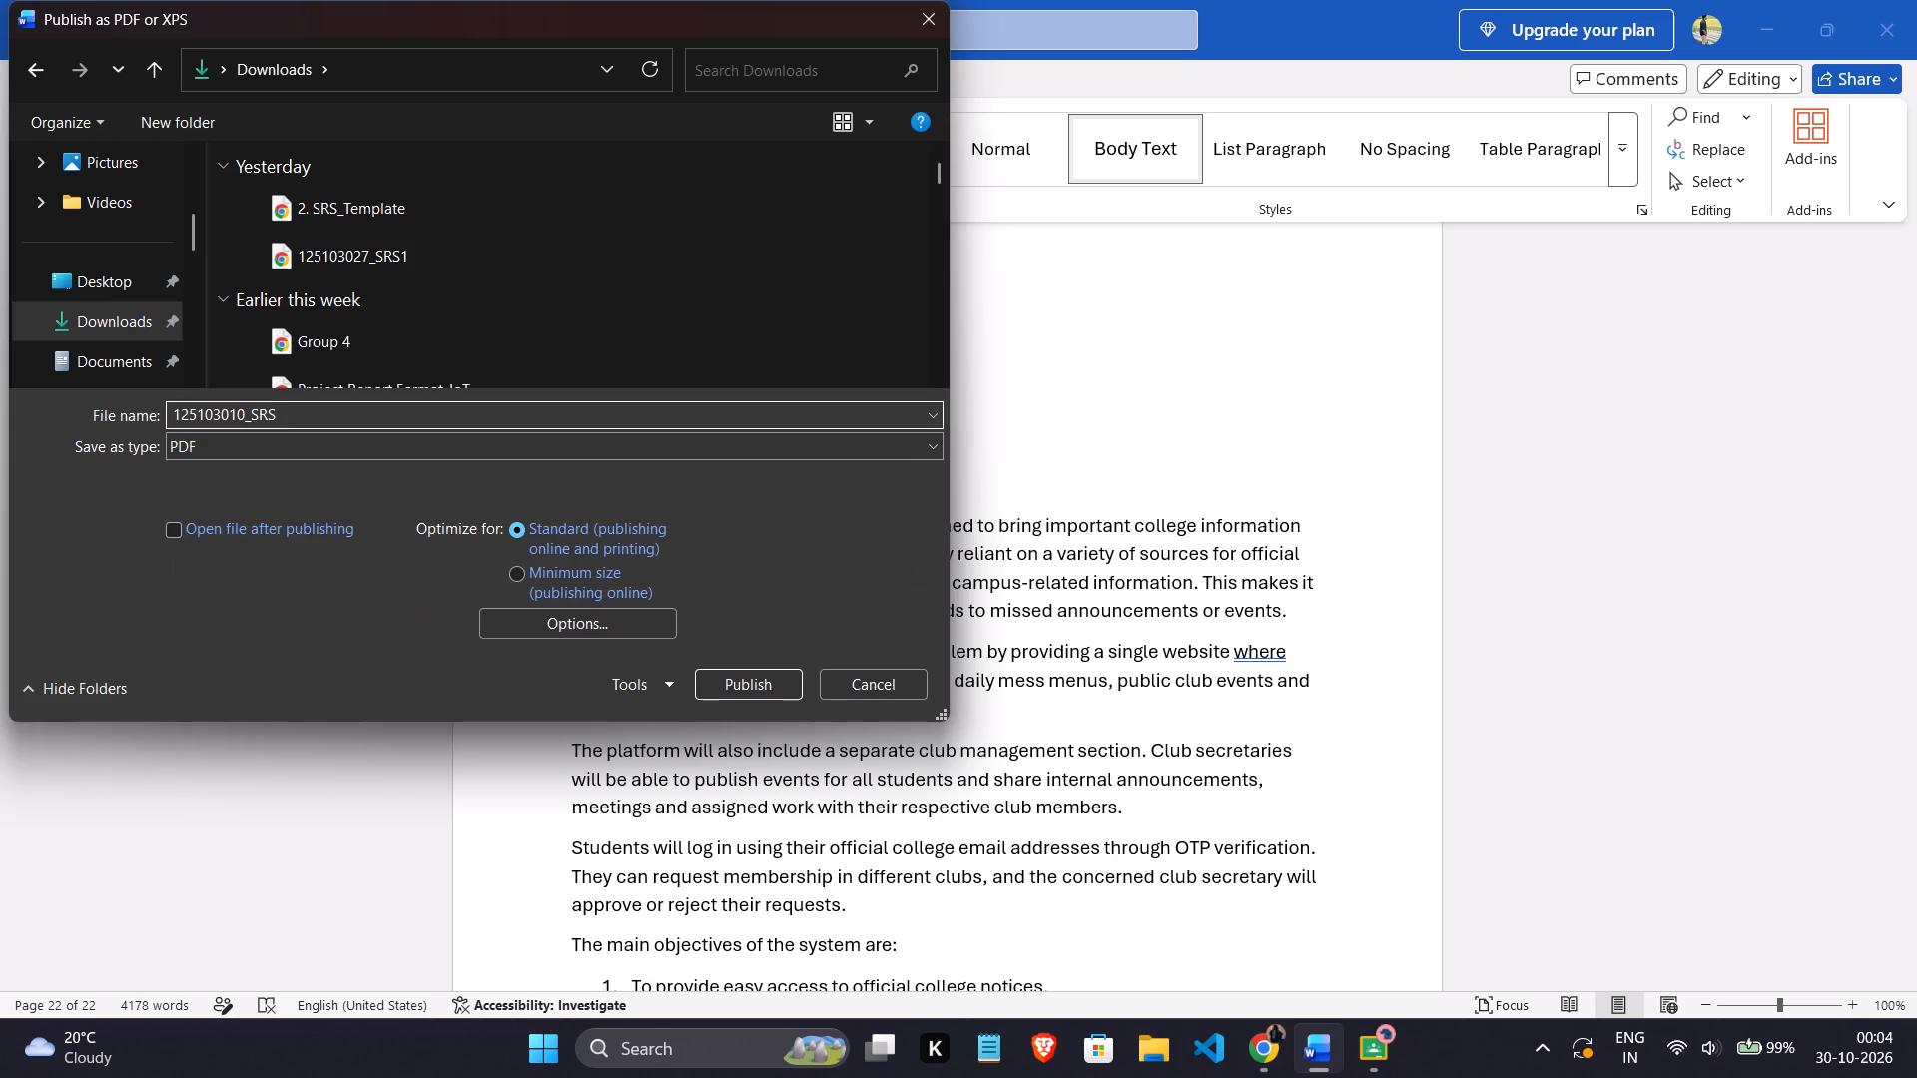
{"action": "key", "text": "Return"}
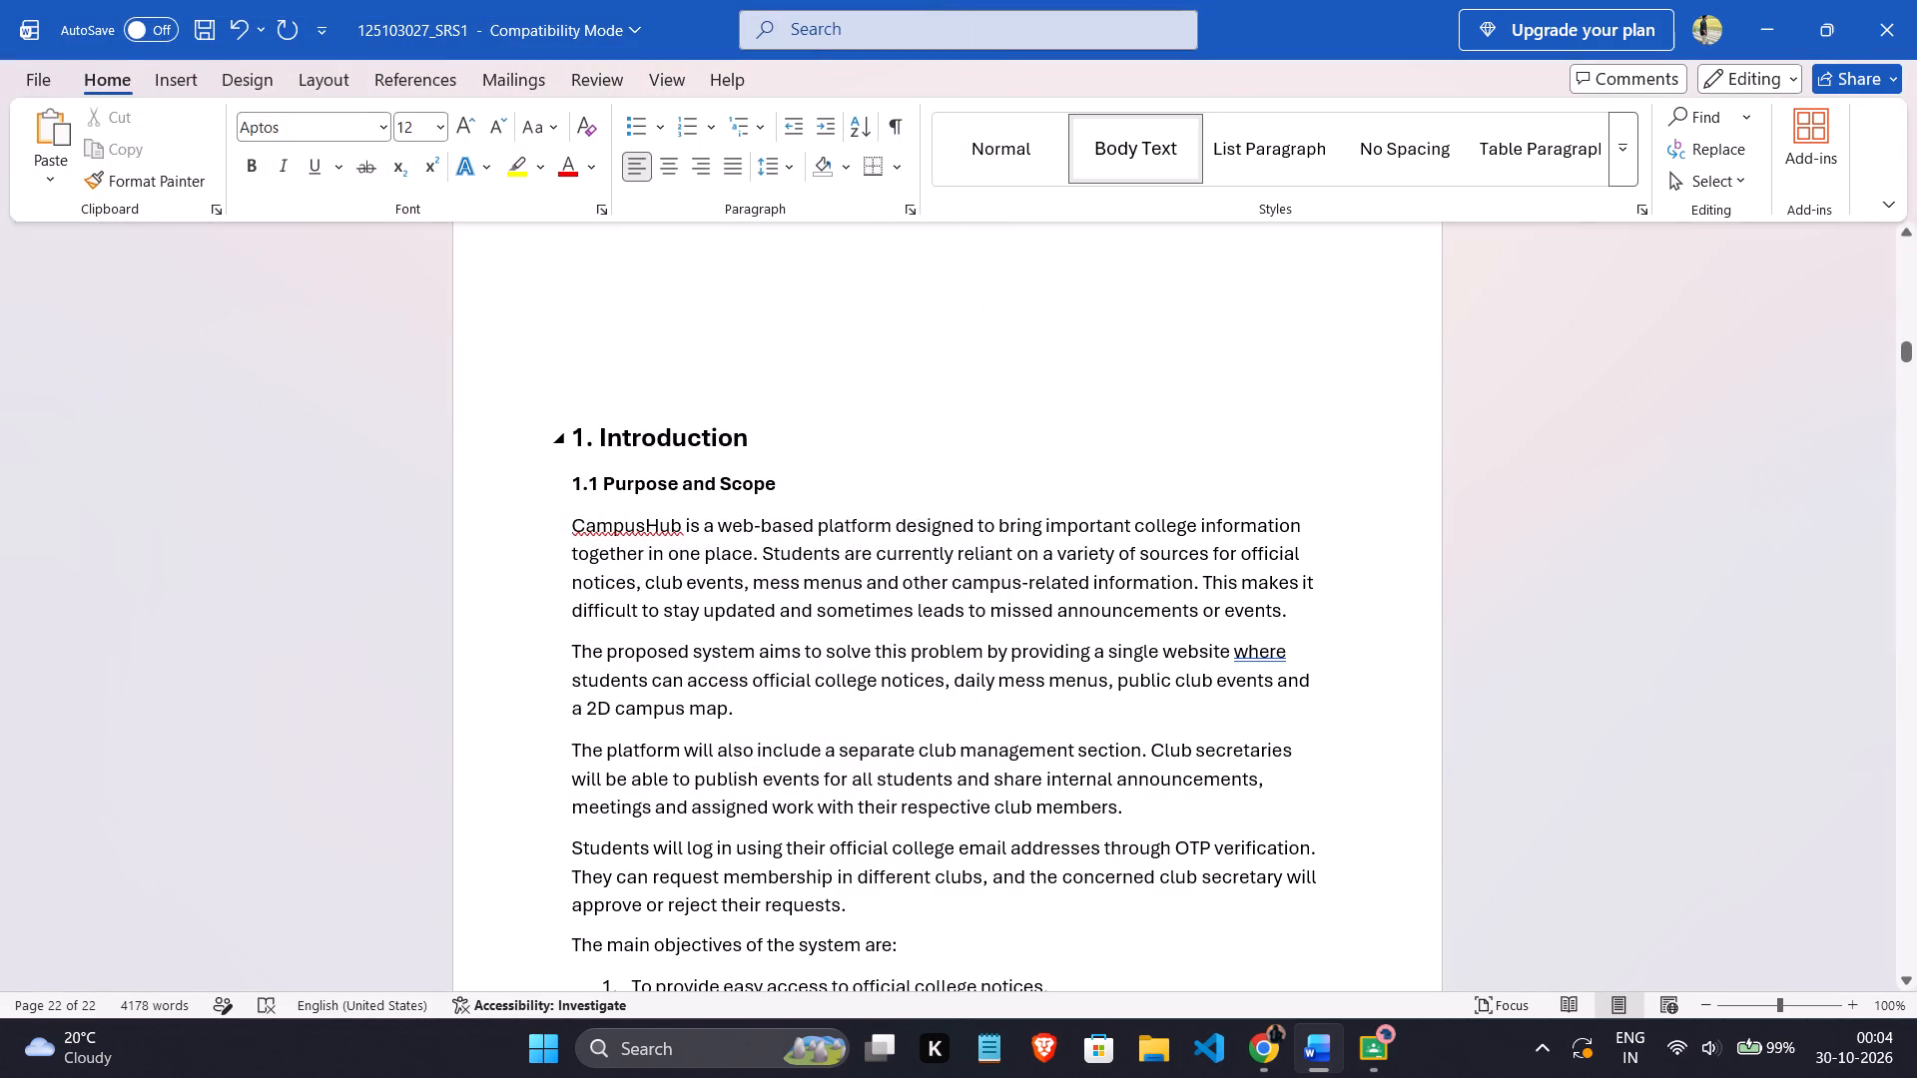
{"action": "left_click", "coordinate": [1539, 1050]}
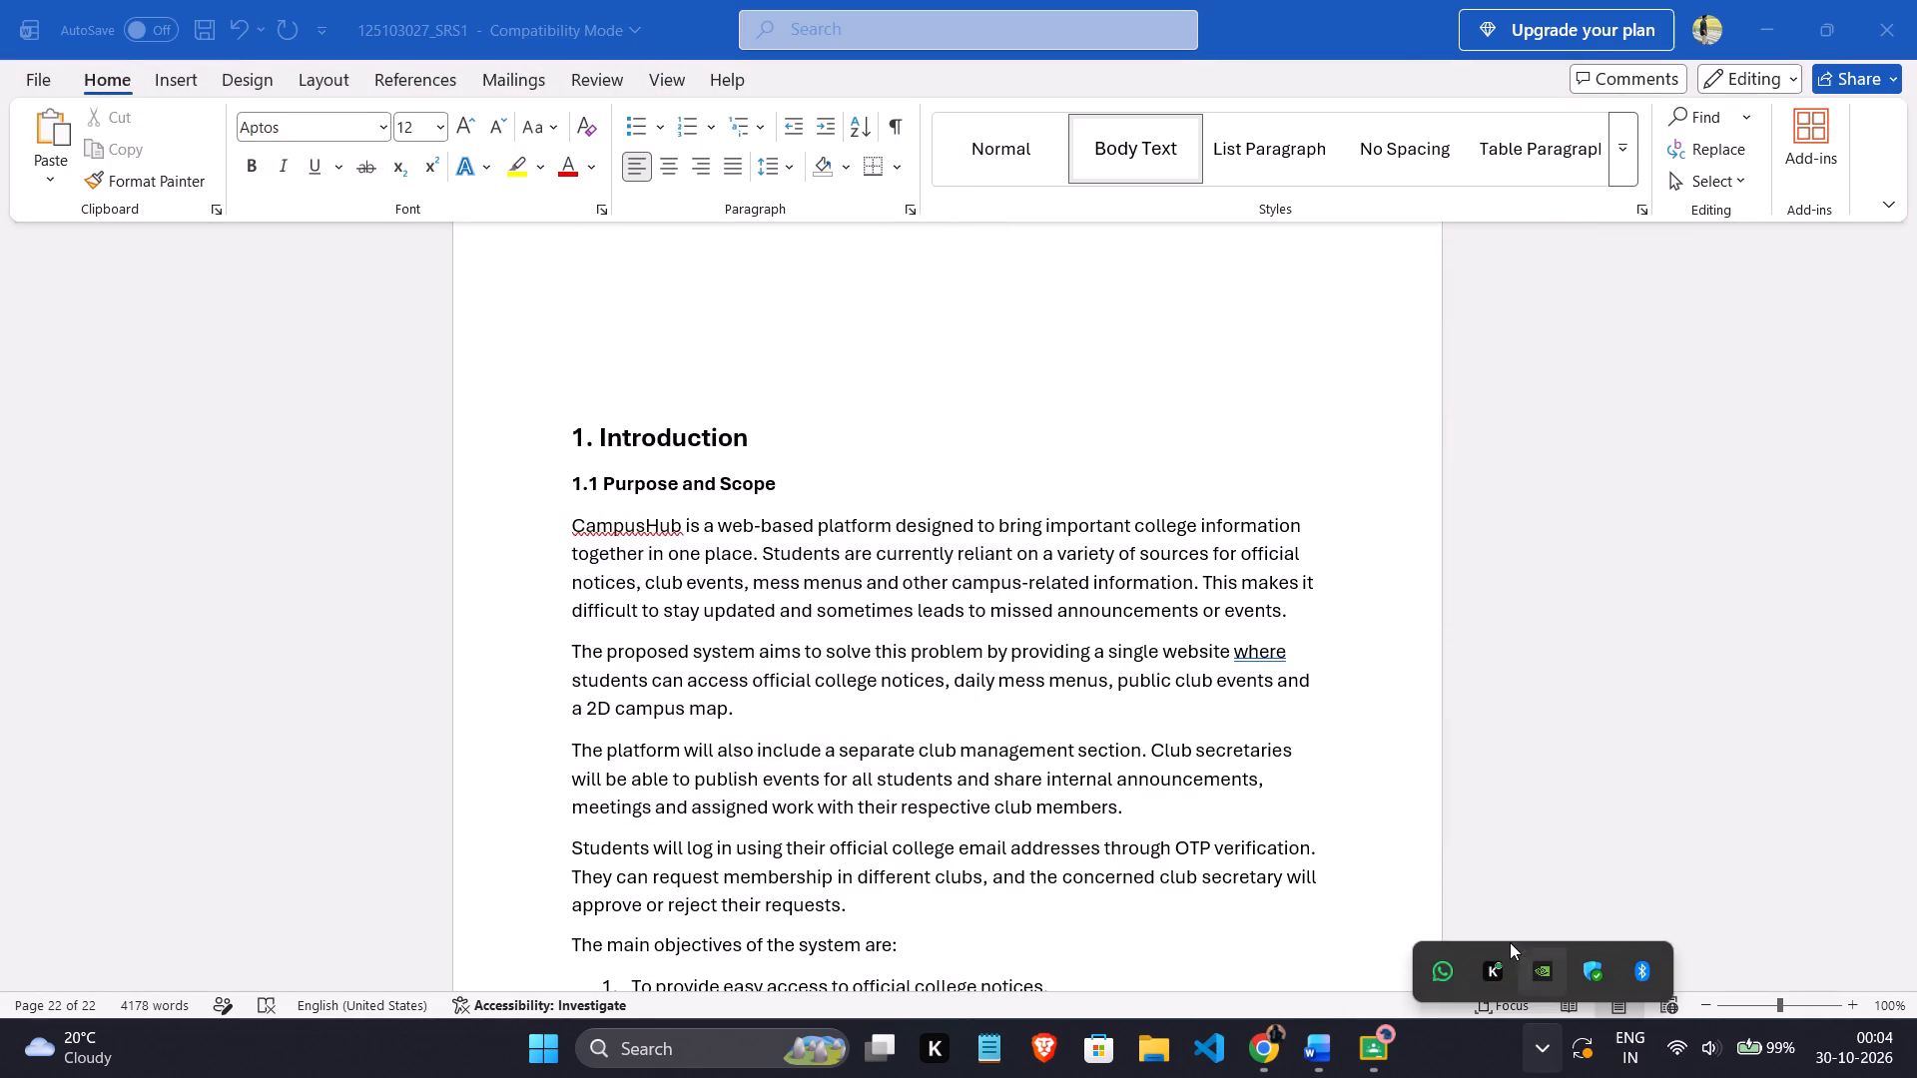
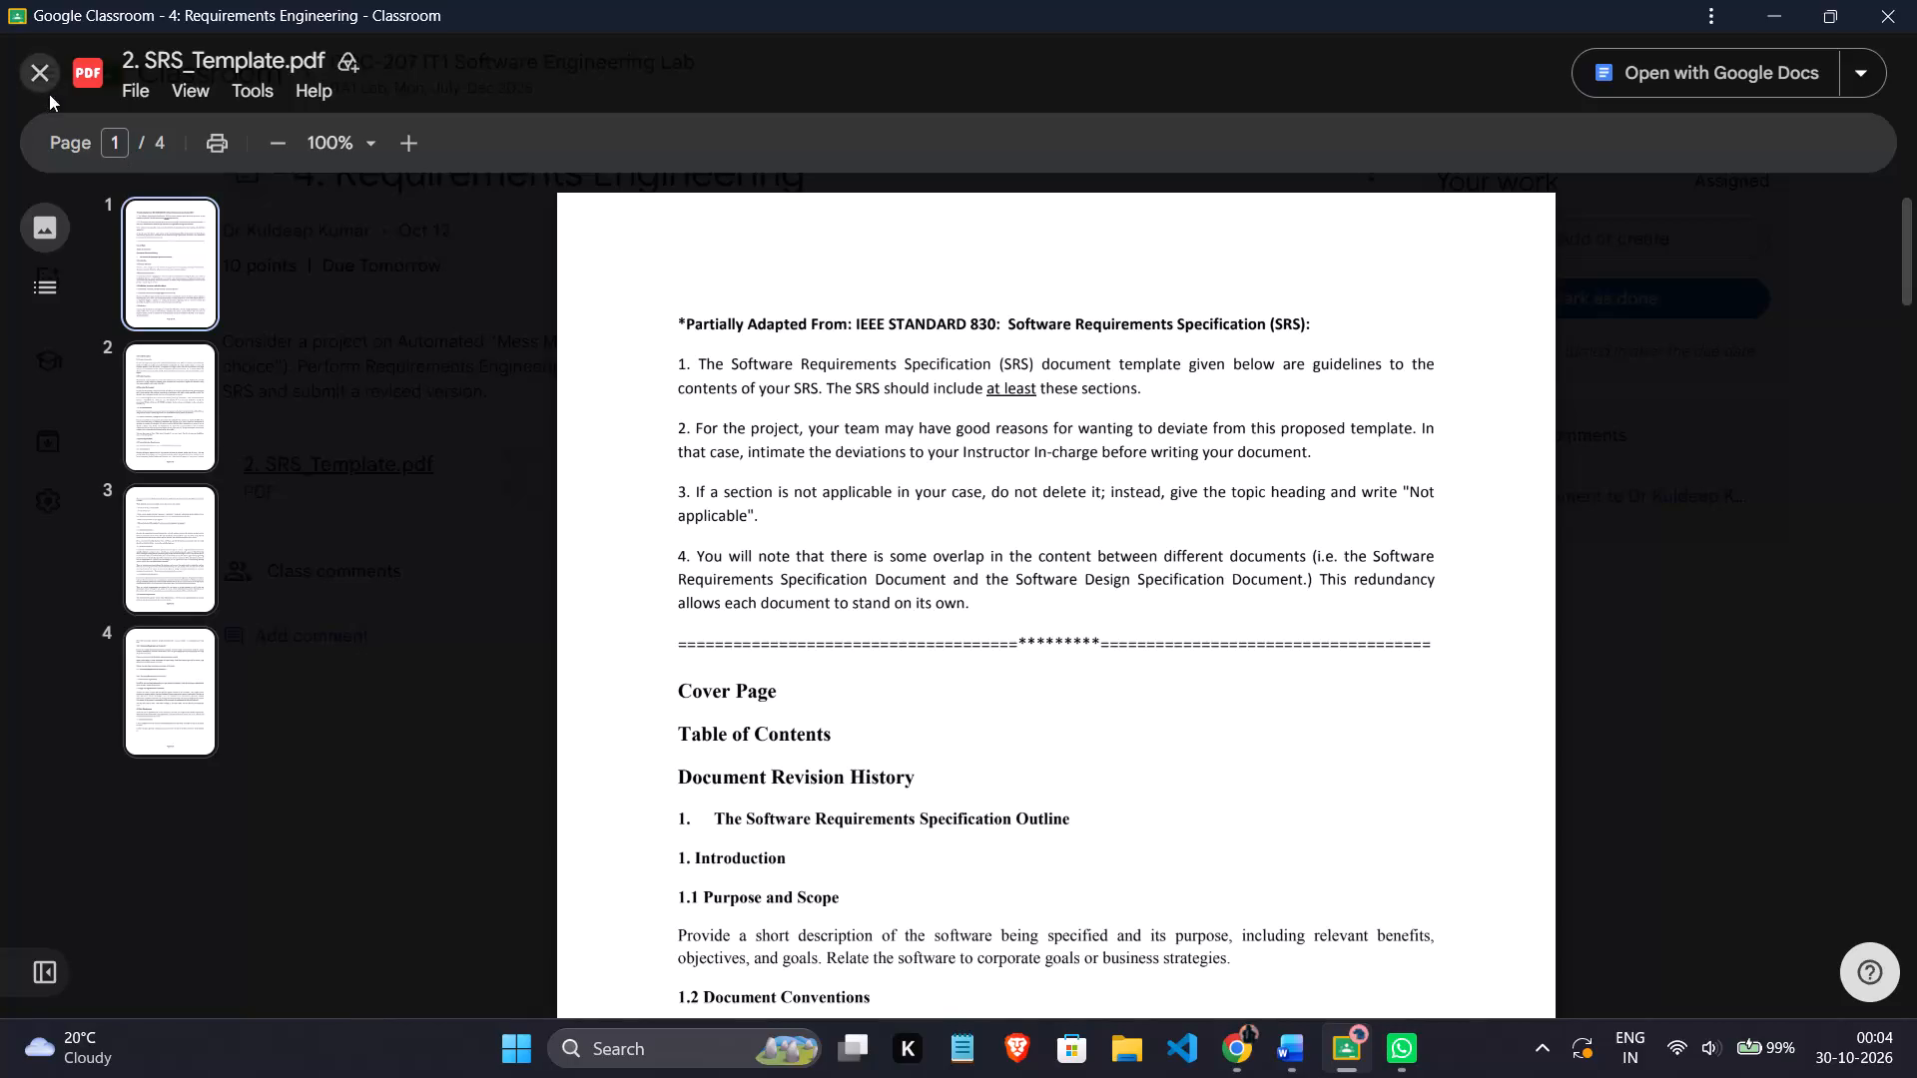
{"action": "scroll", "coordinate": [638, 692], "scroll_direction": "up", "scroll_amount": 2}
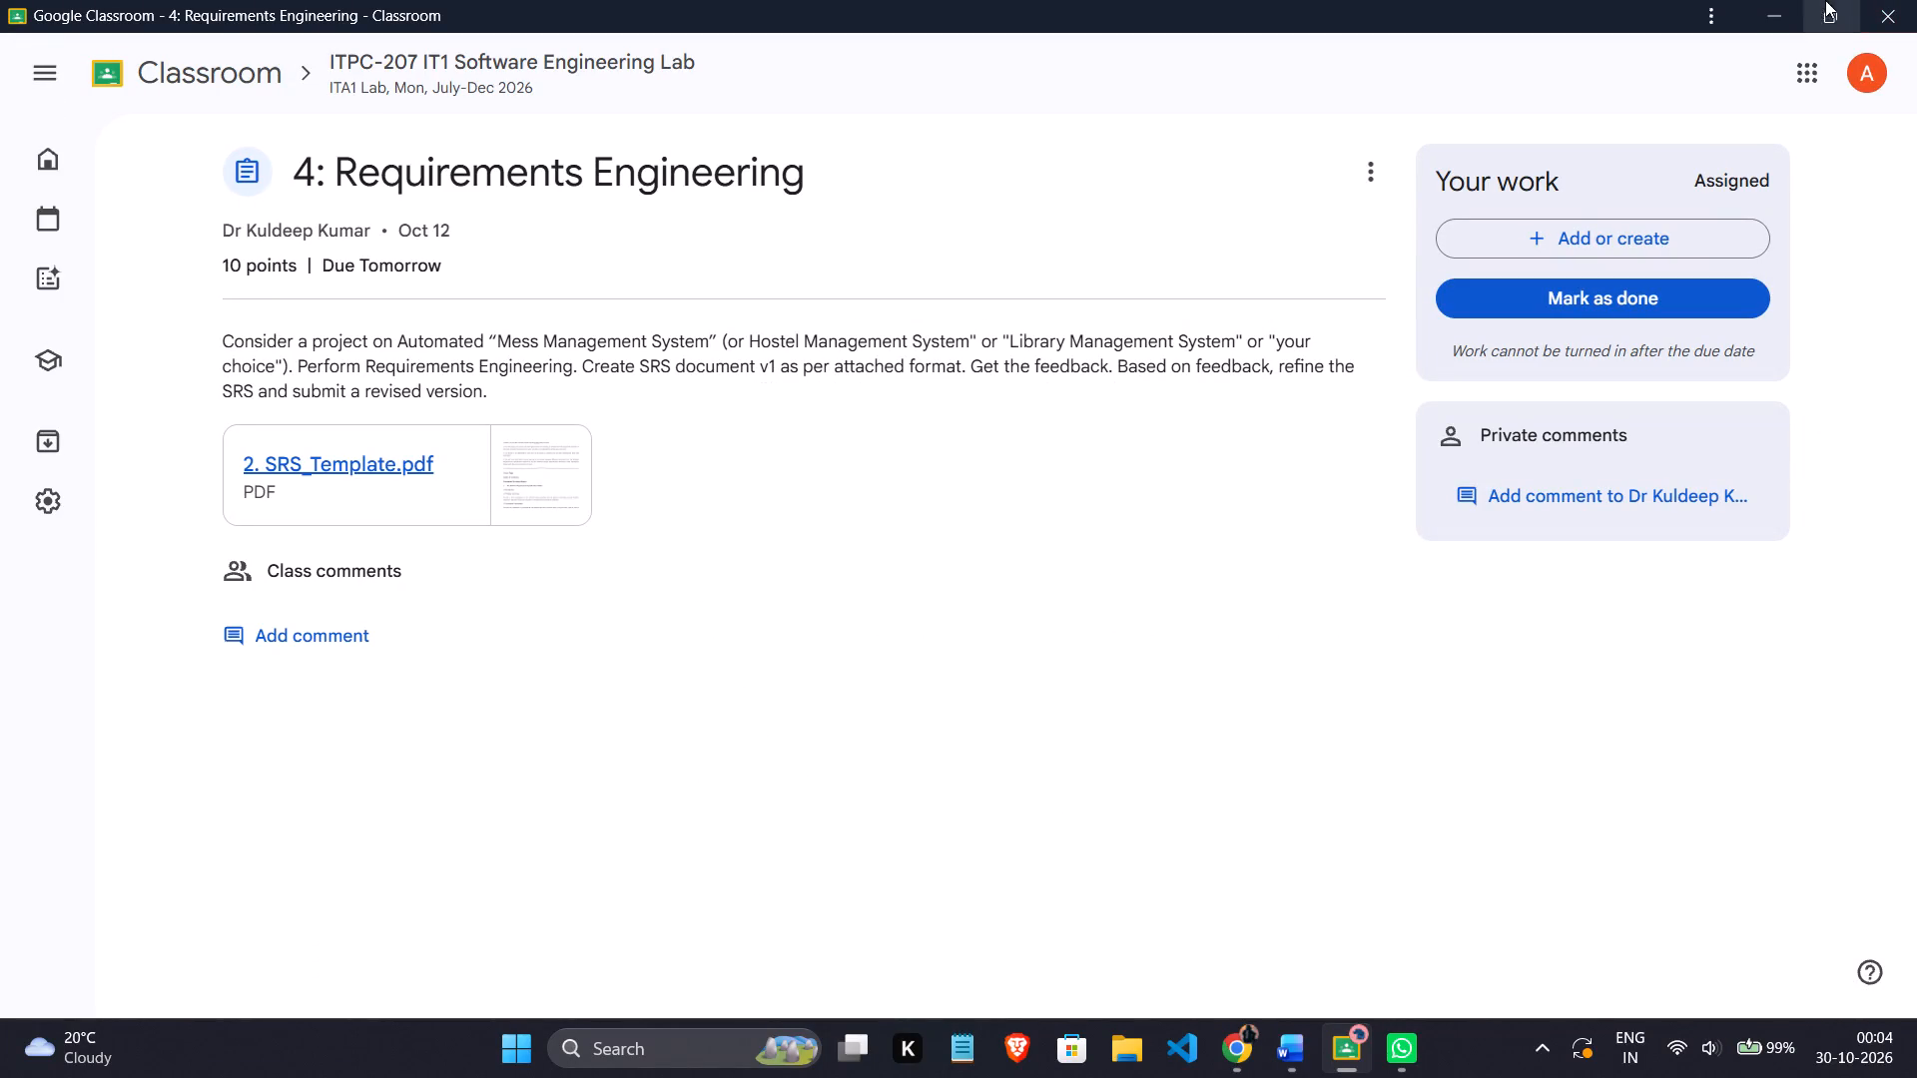
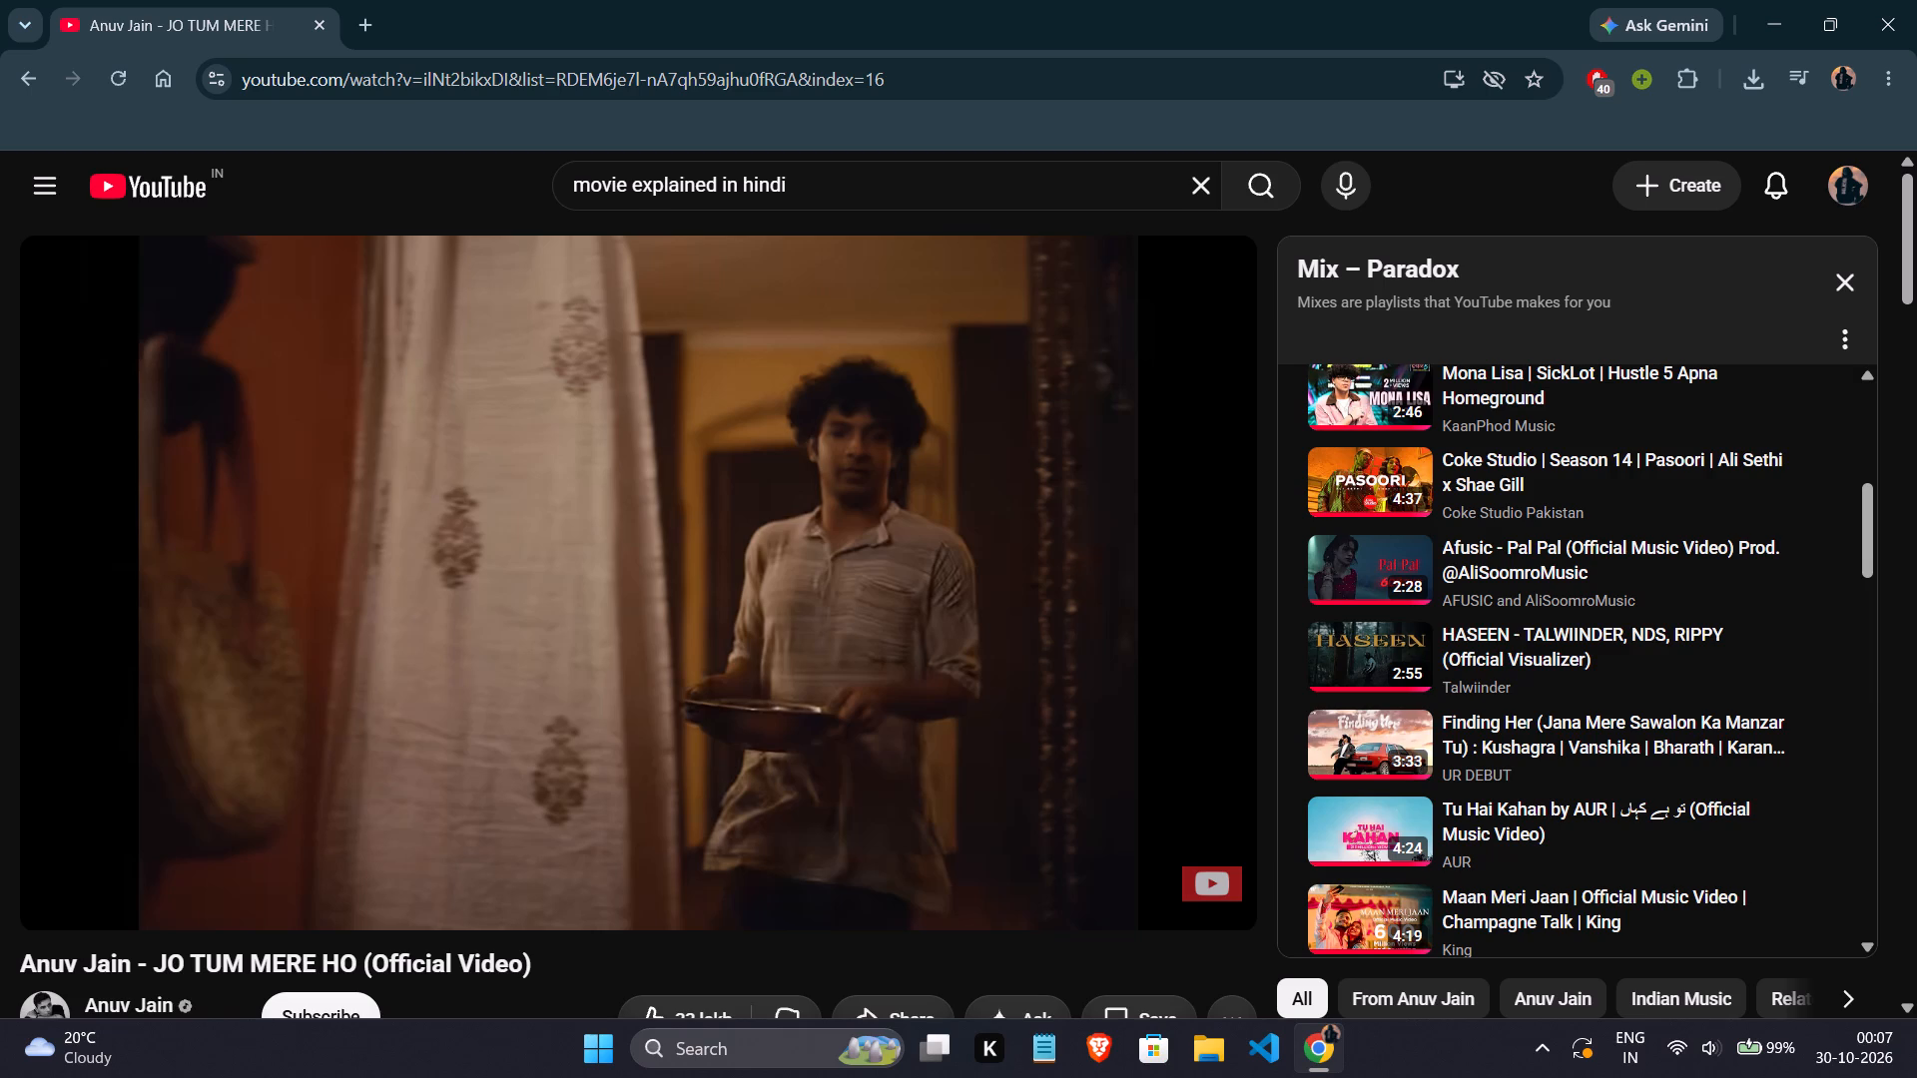
Search the web in a new tab for "ai file plagiarism checker" and open the AI & Plagiarism Detector Online page from plagiarism-detector.com.
{"action": "left_click", "coordinate": [359, 6]}
{"action": "type", "text": "ai"}
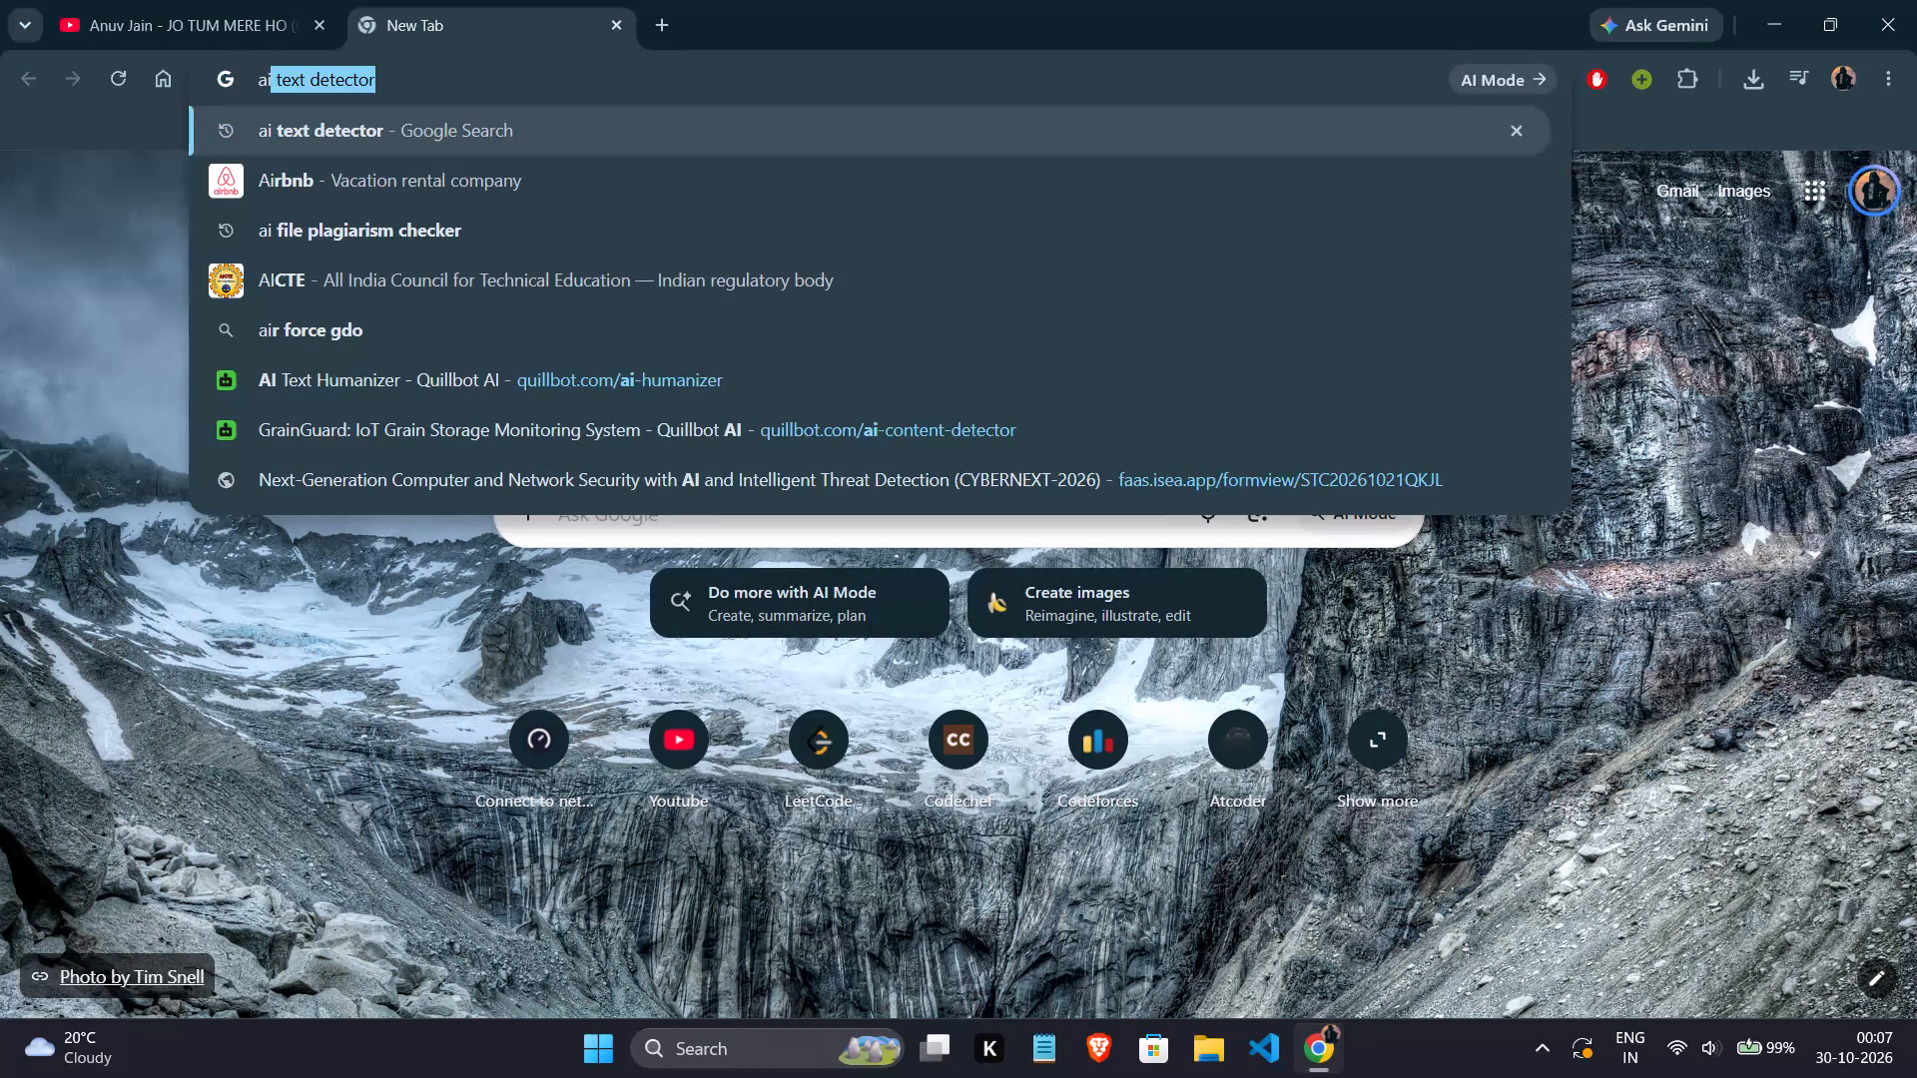
{"action": "key", "text": "Down"}
{"action": "key", "text": "Down"}
{"action": "key", "text": "Return"}
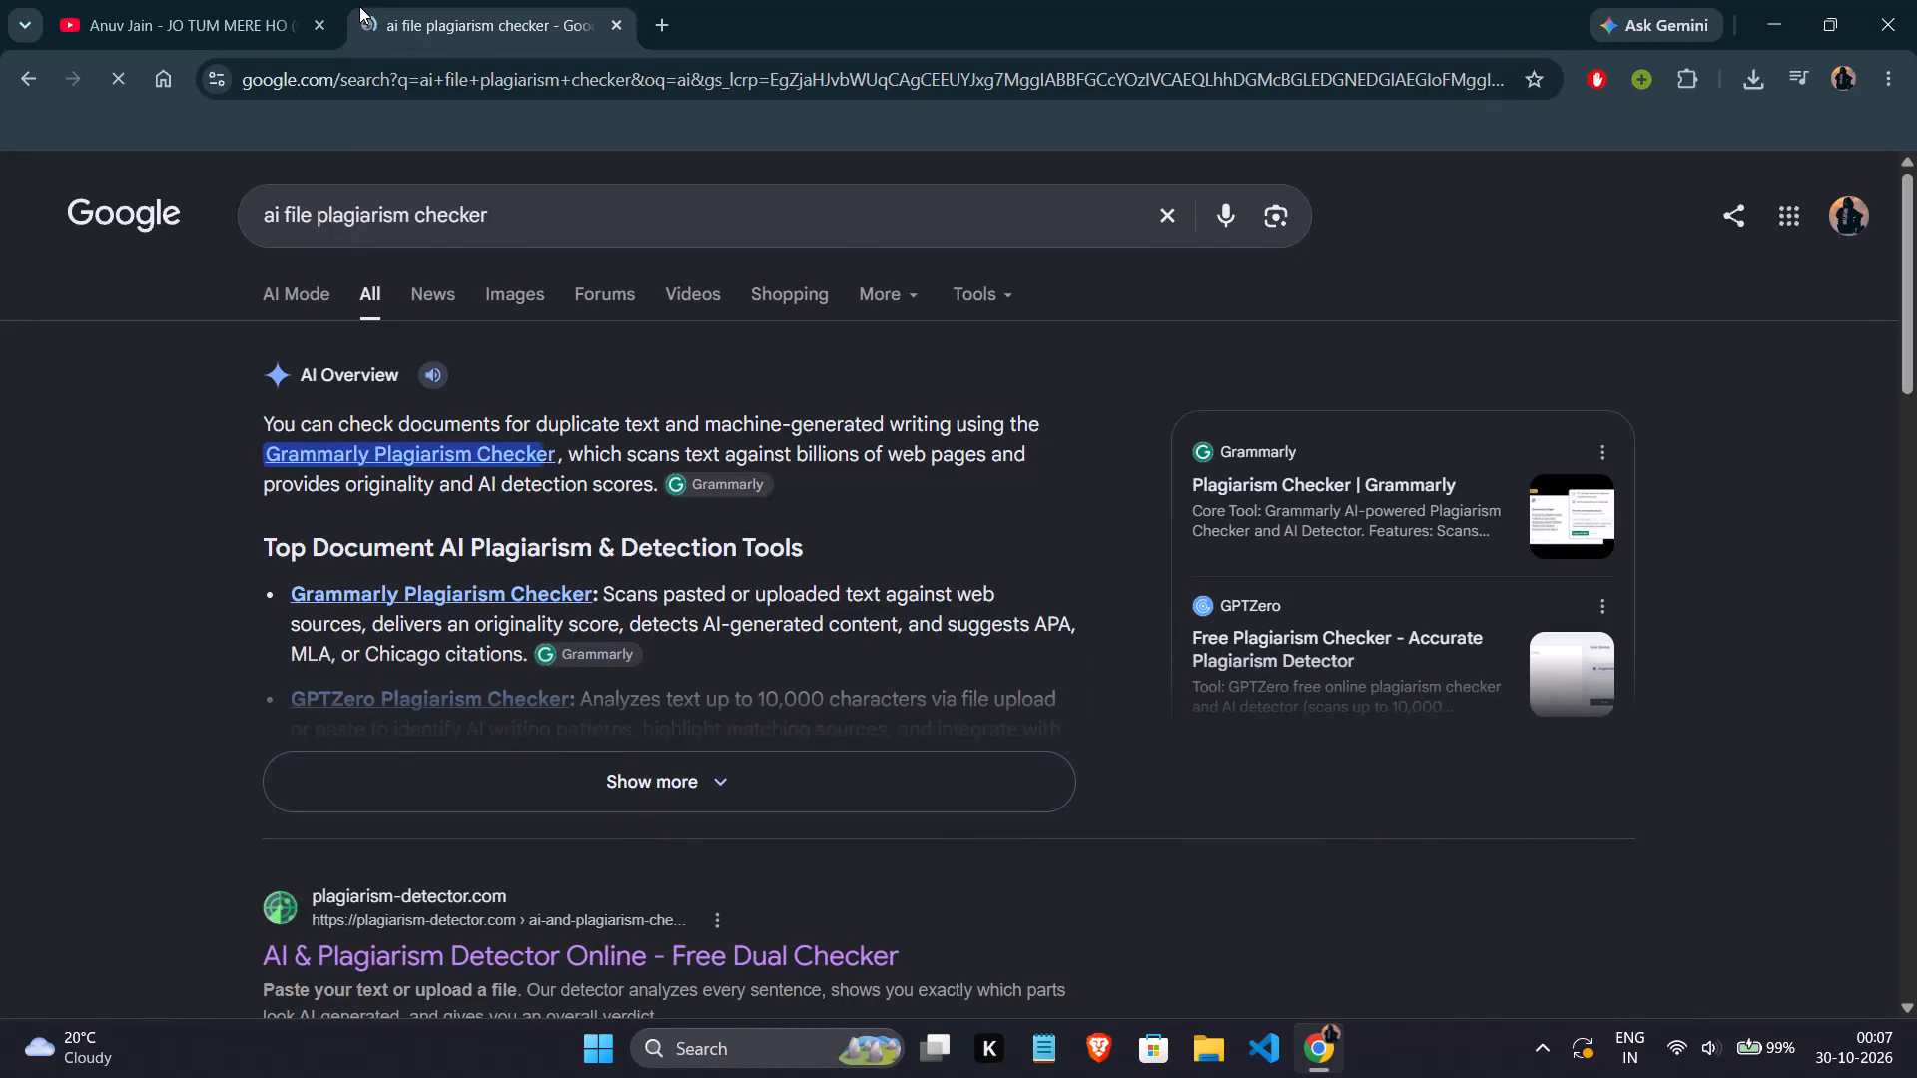
{"action": "left_click", "coordinate": [412, 927]}
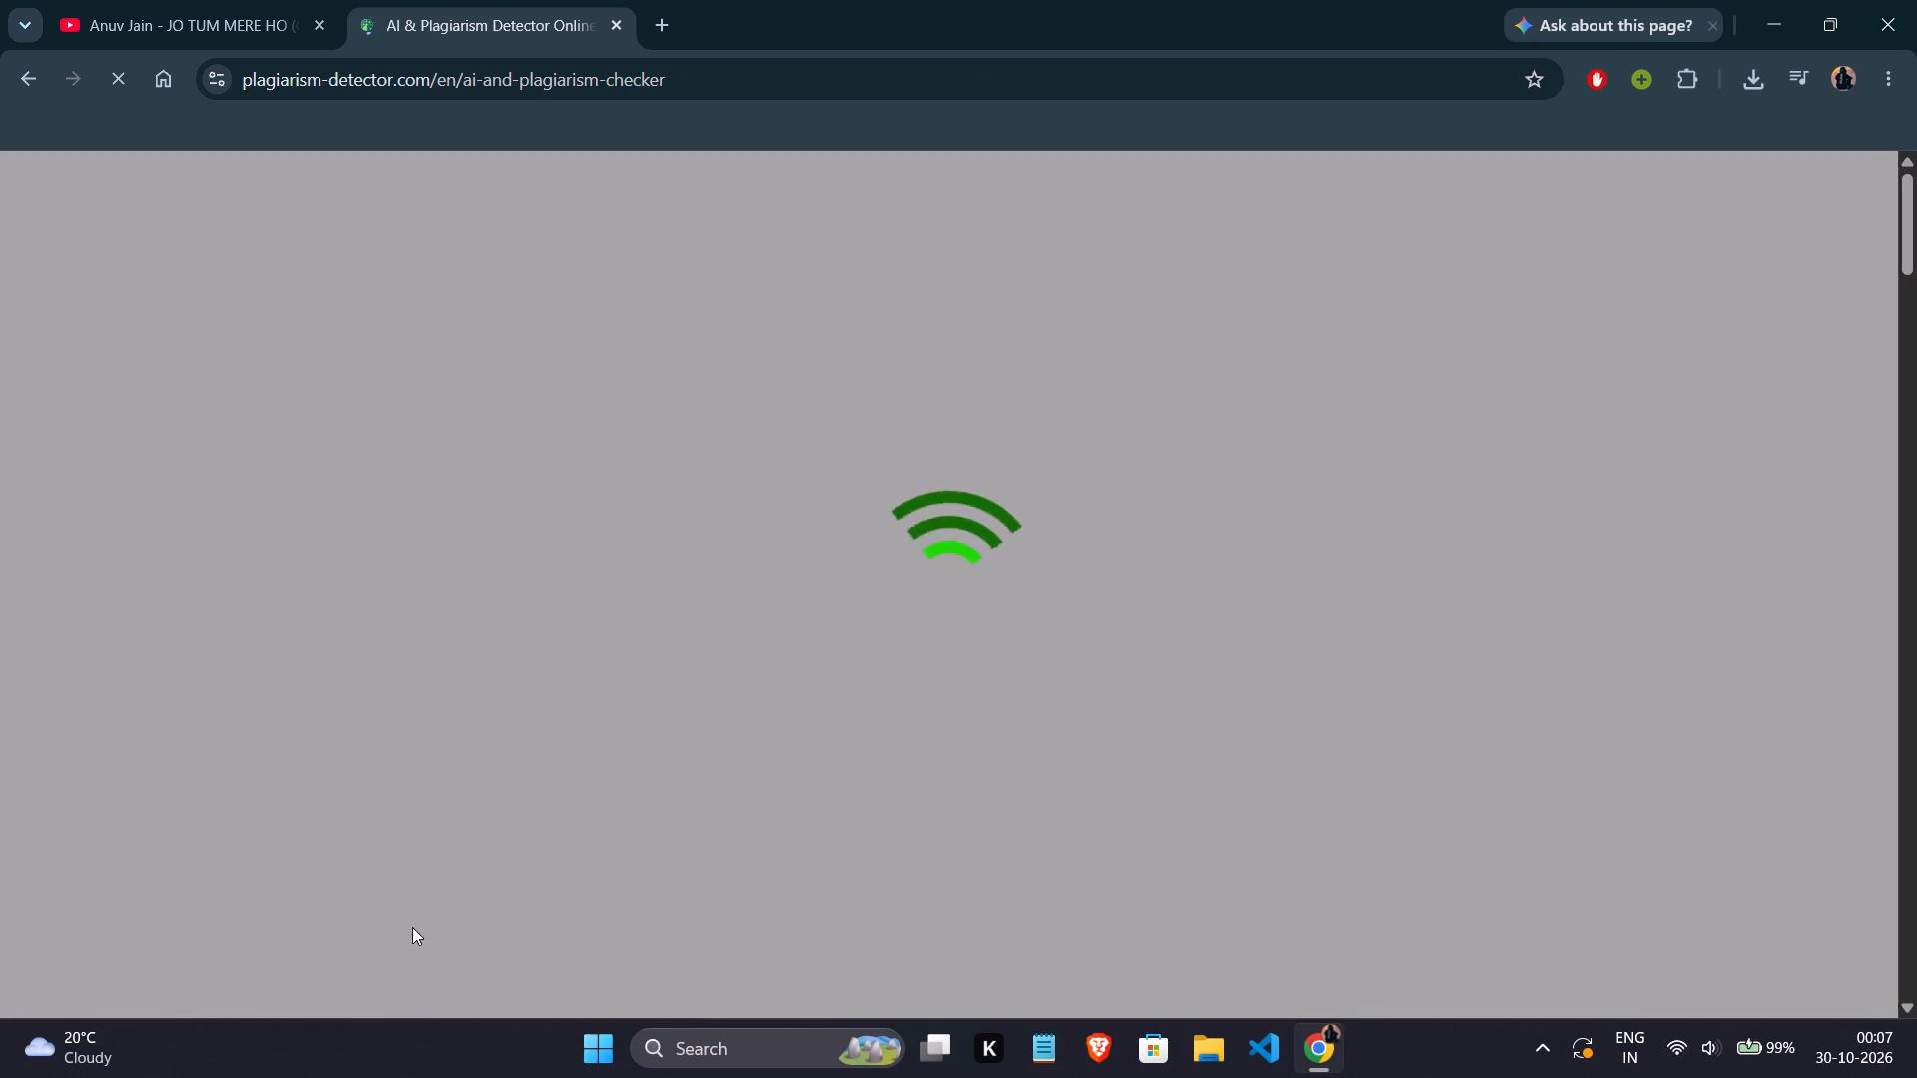
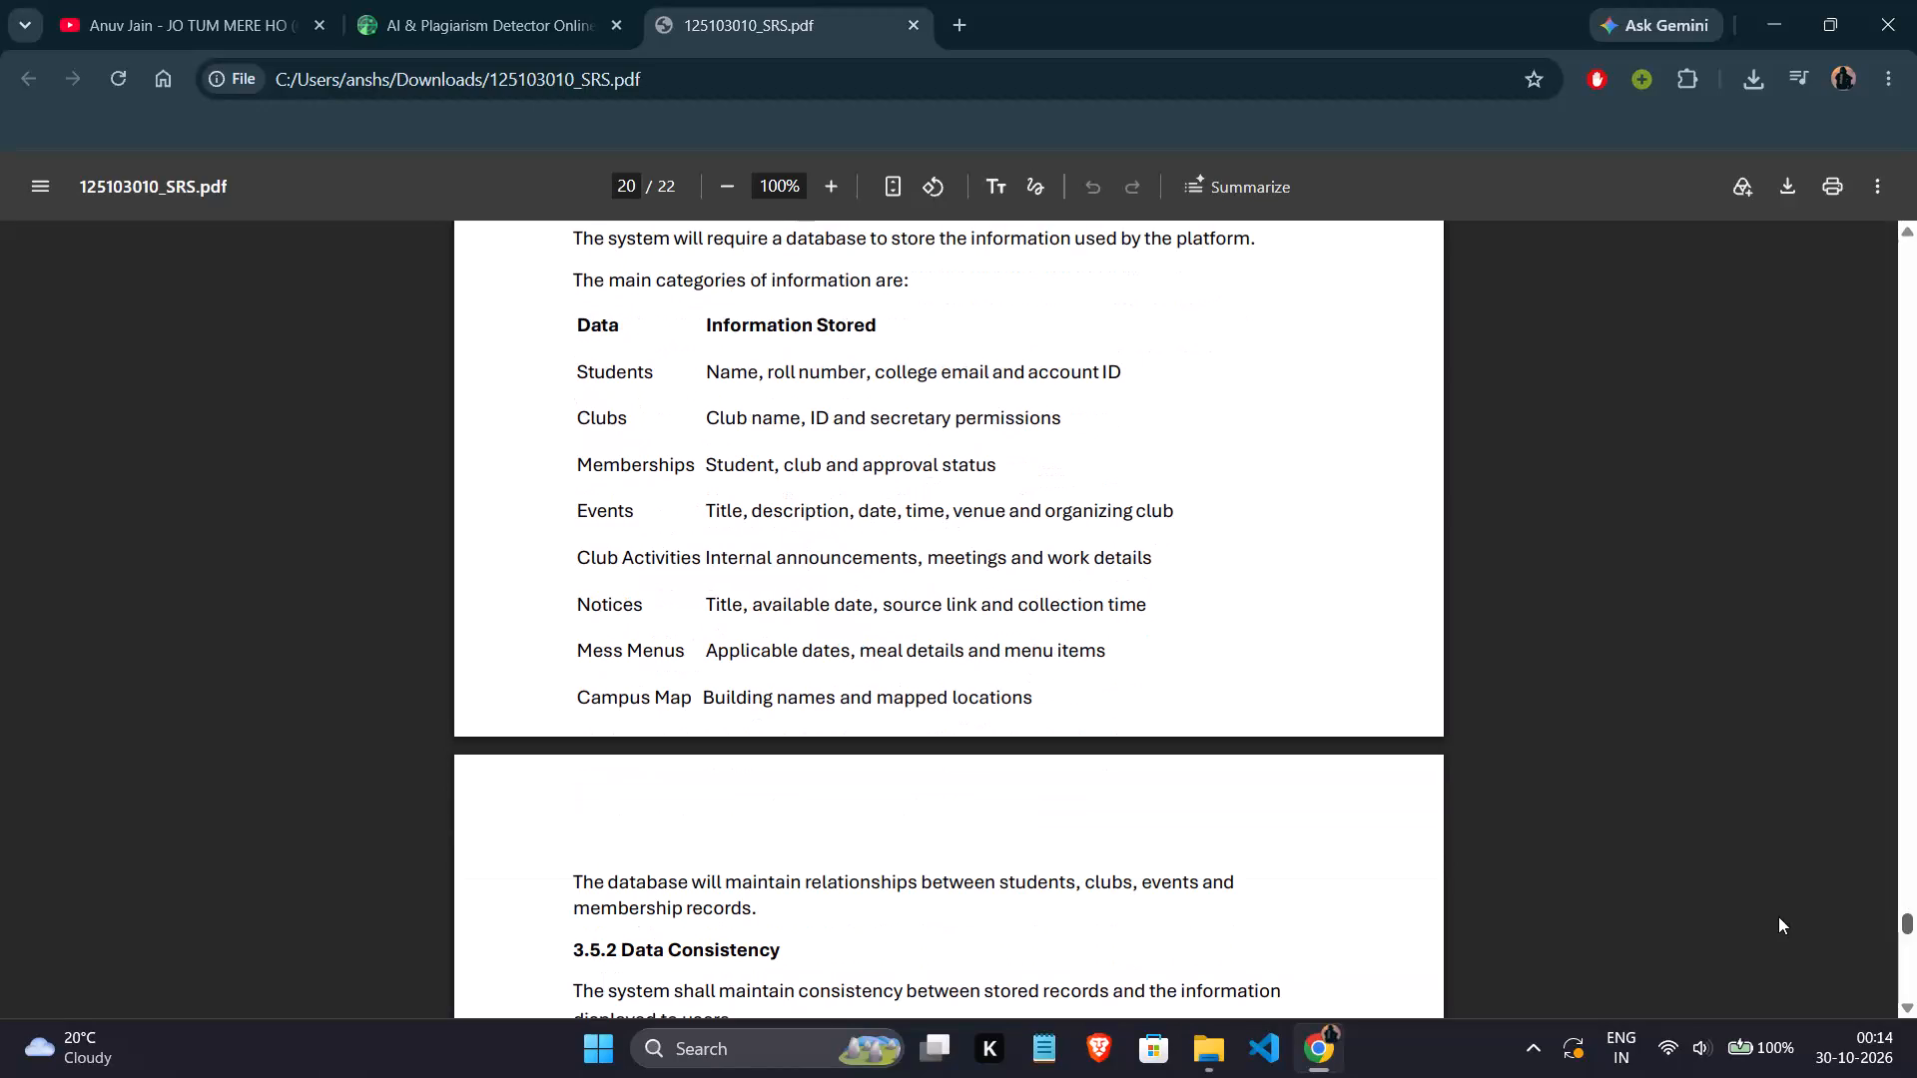
{"action": "left_click_drag", "start_coordinate": [1778, 916], "coordinate": [1774, 882]}
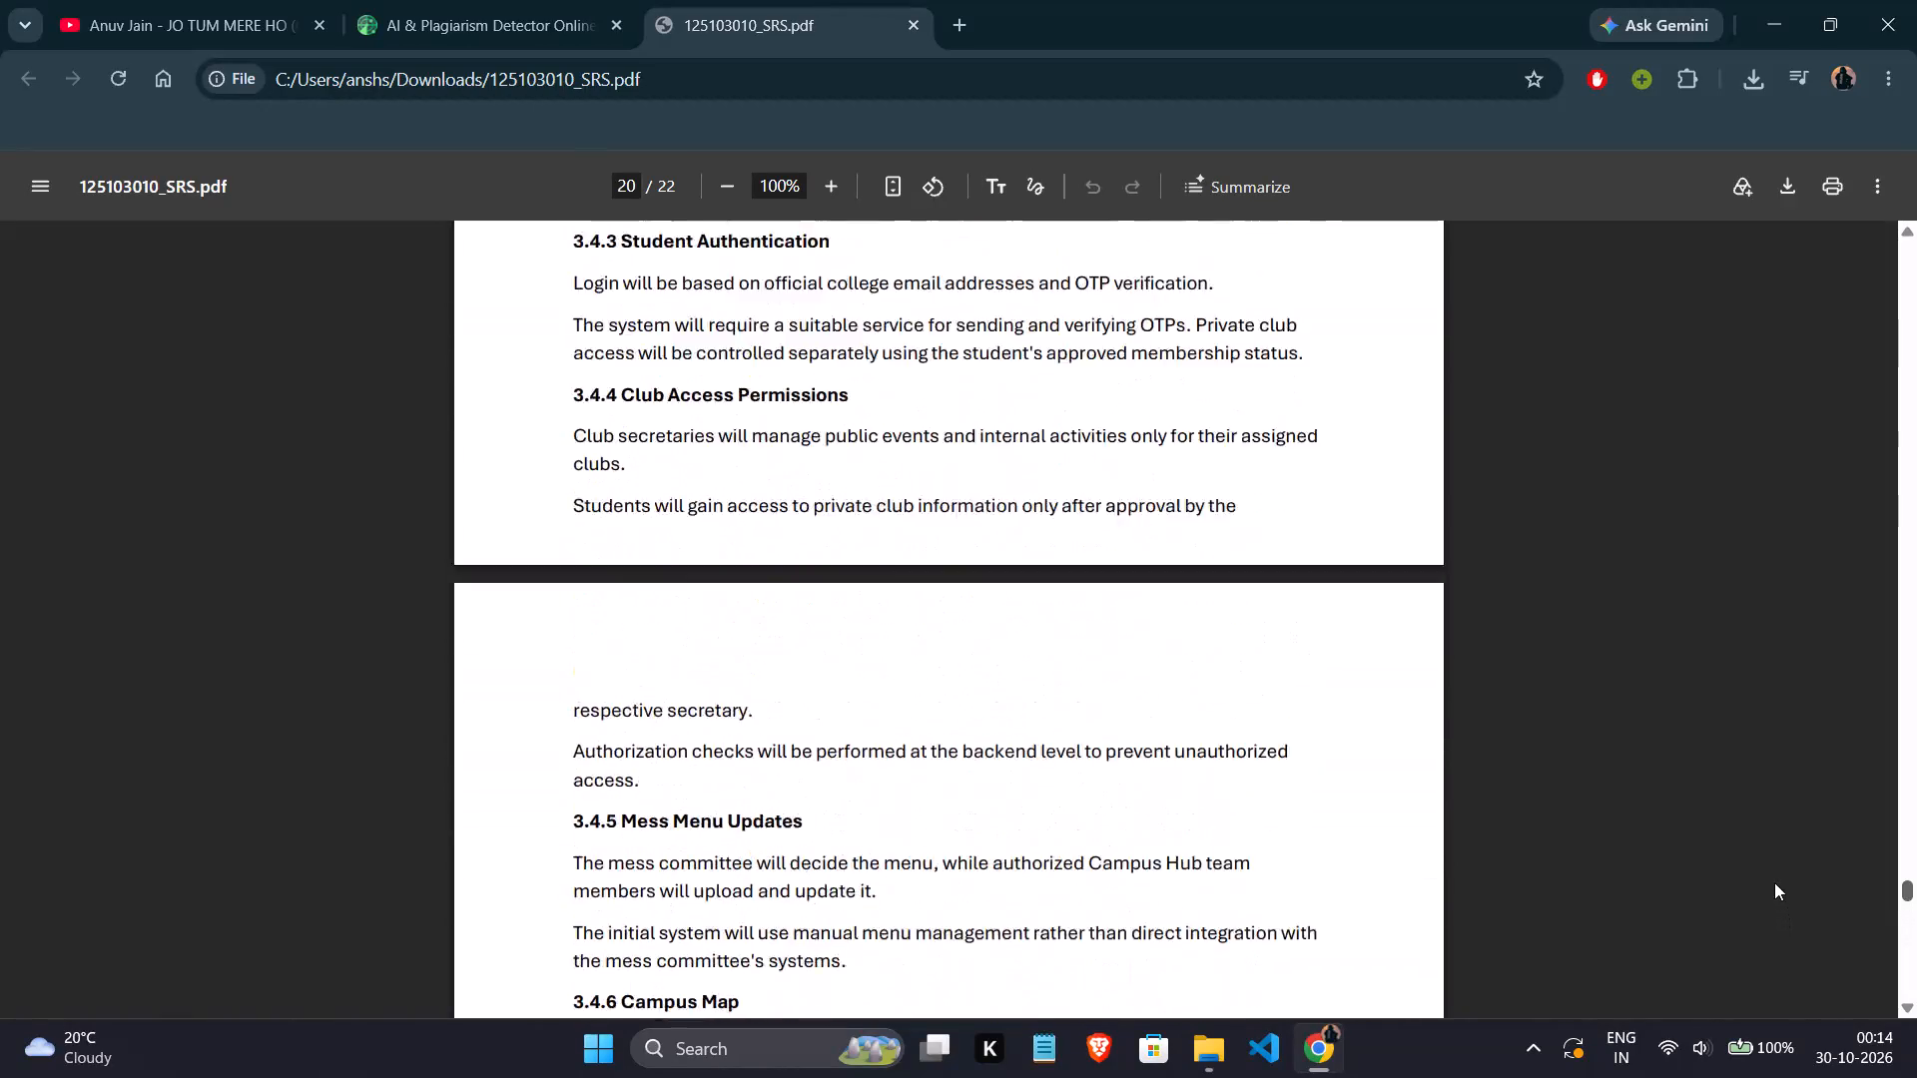
{"action": "left_click_drag", "start_coordinate": [1774, 882], "coordinate": [1754, 784]}
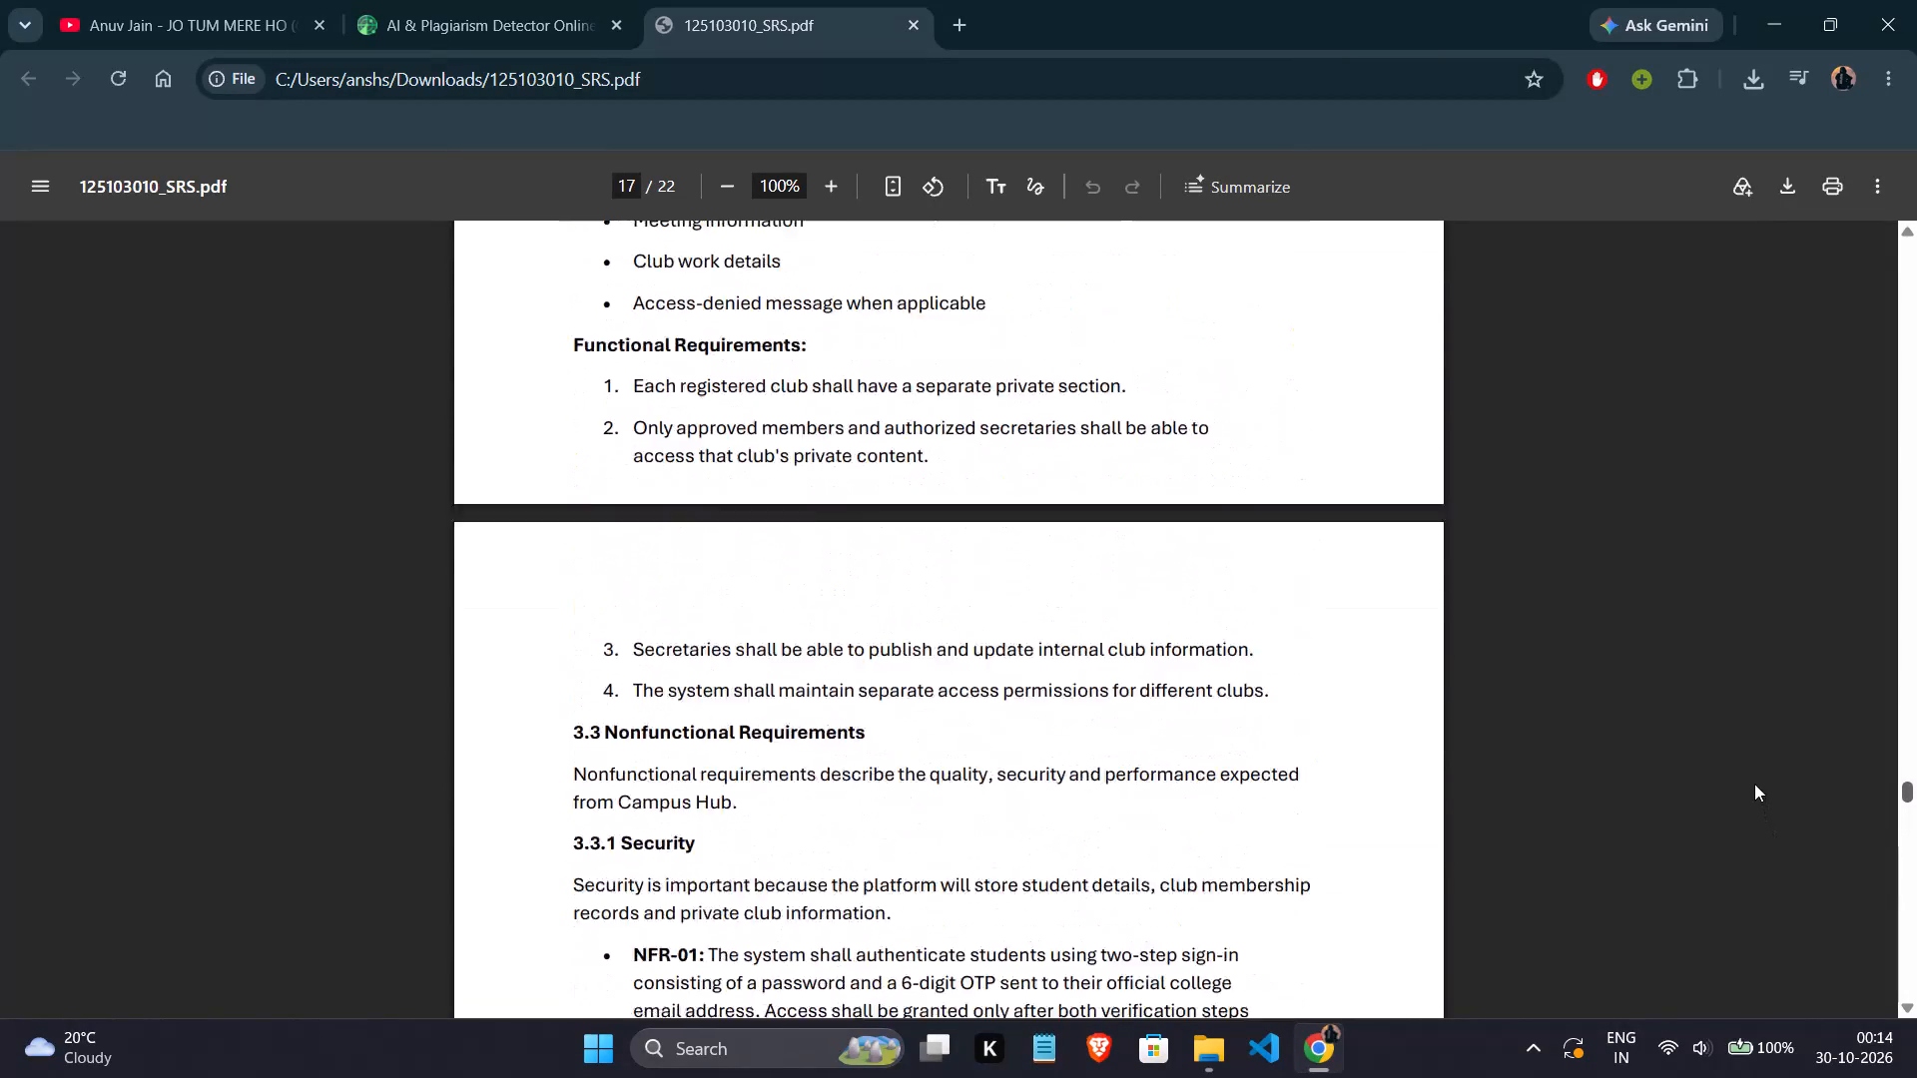
{"action": "left_click_drag", "start_coordinate": [1754, 784], "coordinate": [1719, 970]}
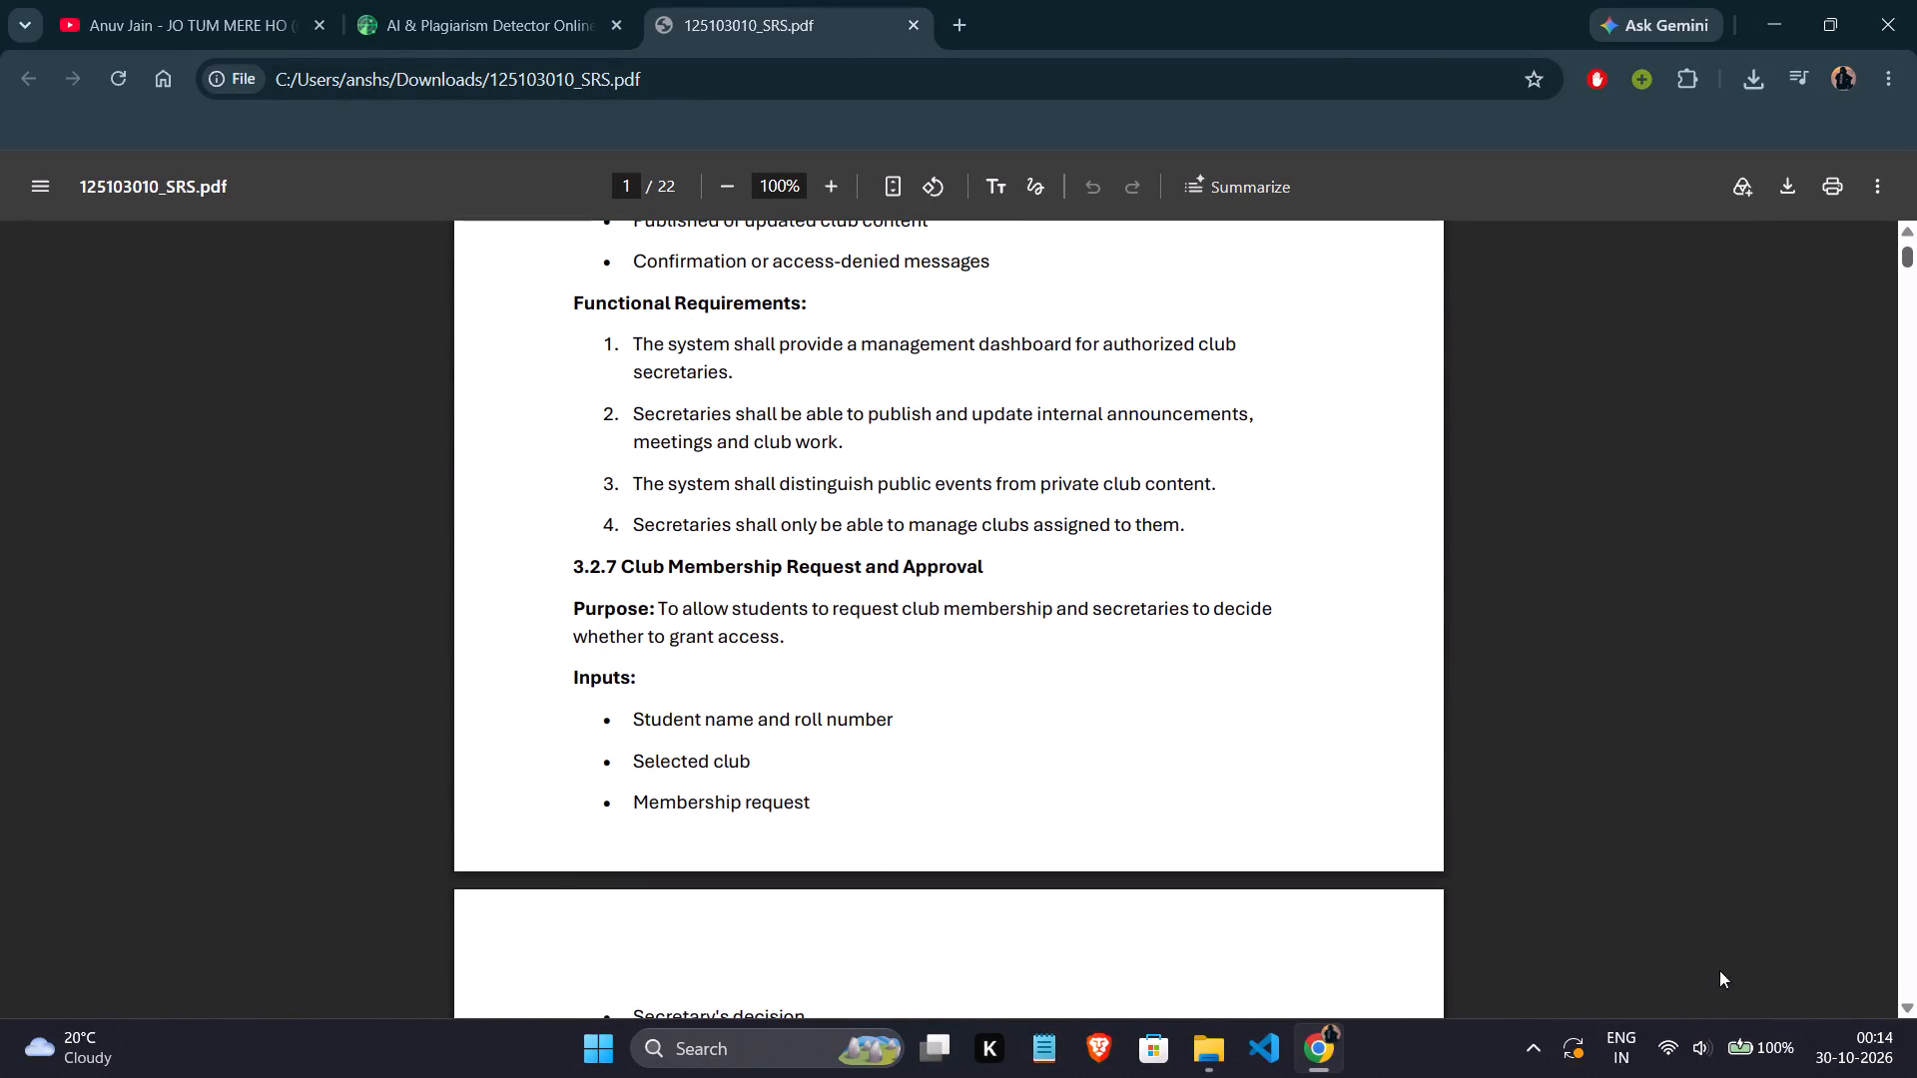
{"action": "left_click_drag", "start_coordinate": [1719, 970], "coordinate": [1896, 1039]}
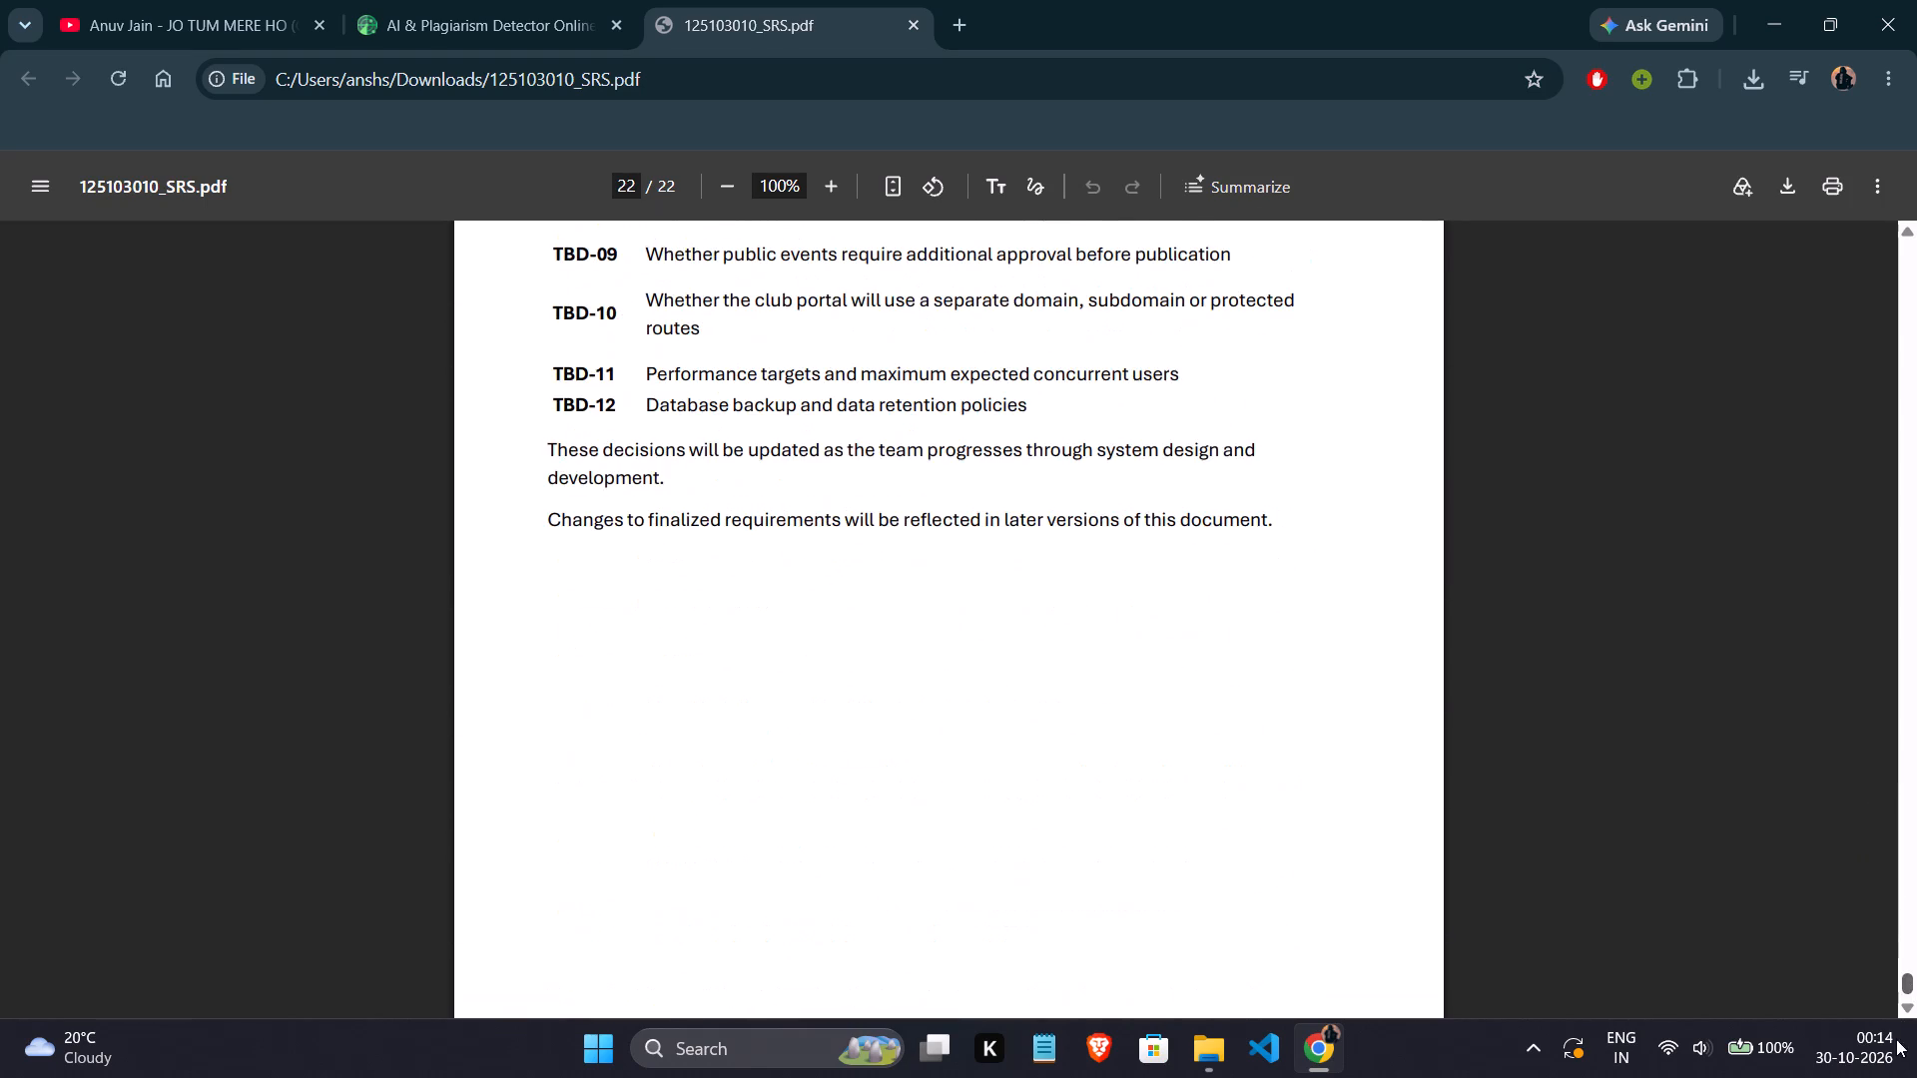
{"action": "left_click_drag", "start_coordinate": [1896, 1039], "coordinate": [1903, 659]}
{"action": "left_click_drag", "start_coordinate": [1903, 659], "coordinate": [1916, 400]}
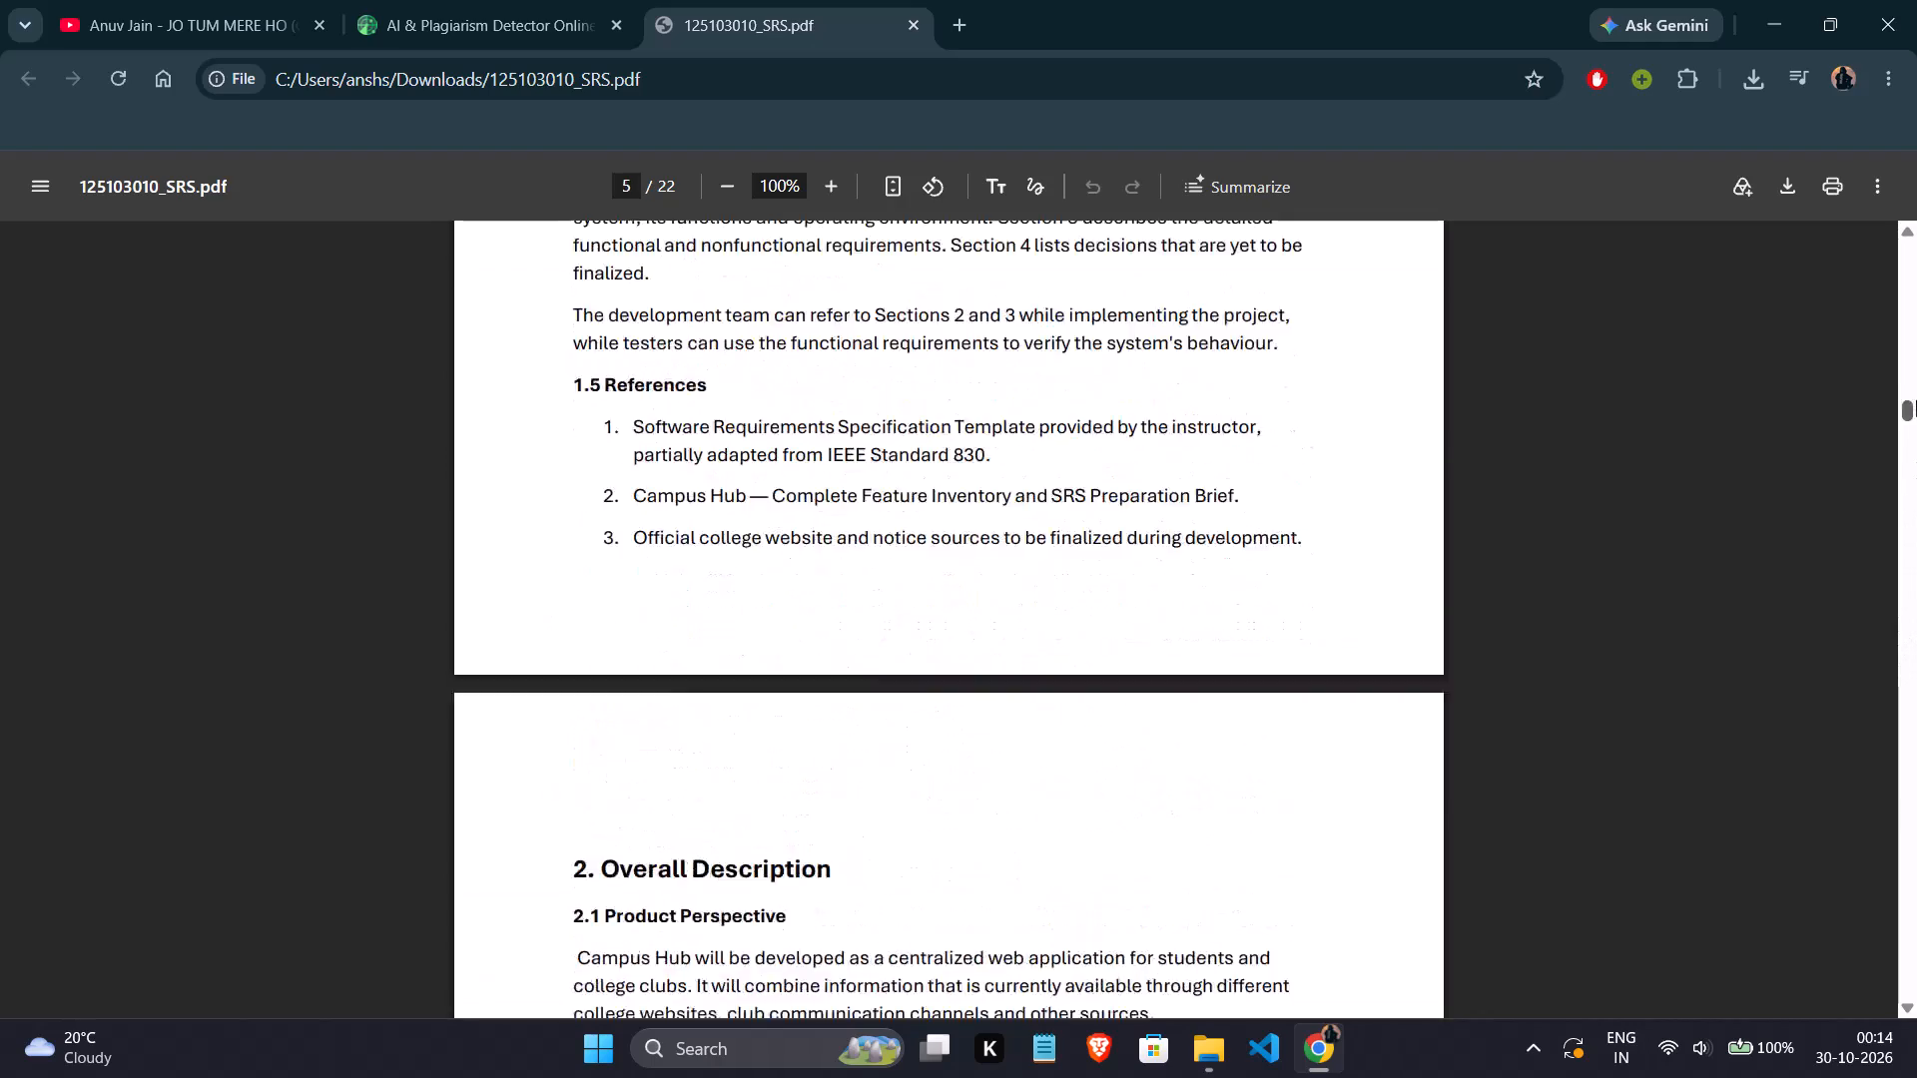
{"action": "left_click_drag", "start_coordinate": [1916, 400], "coordinate": [1883, 431]}
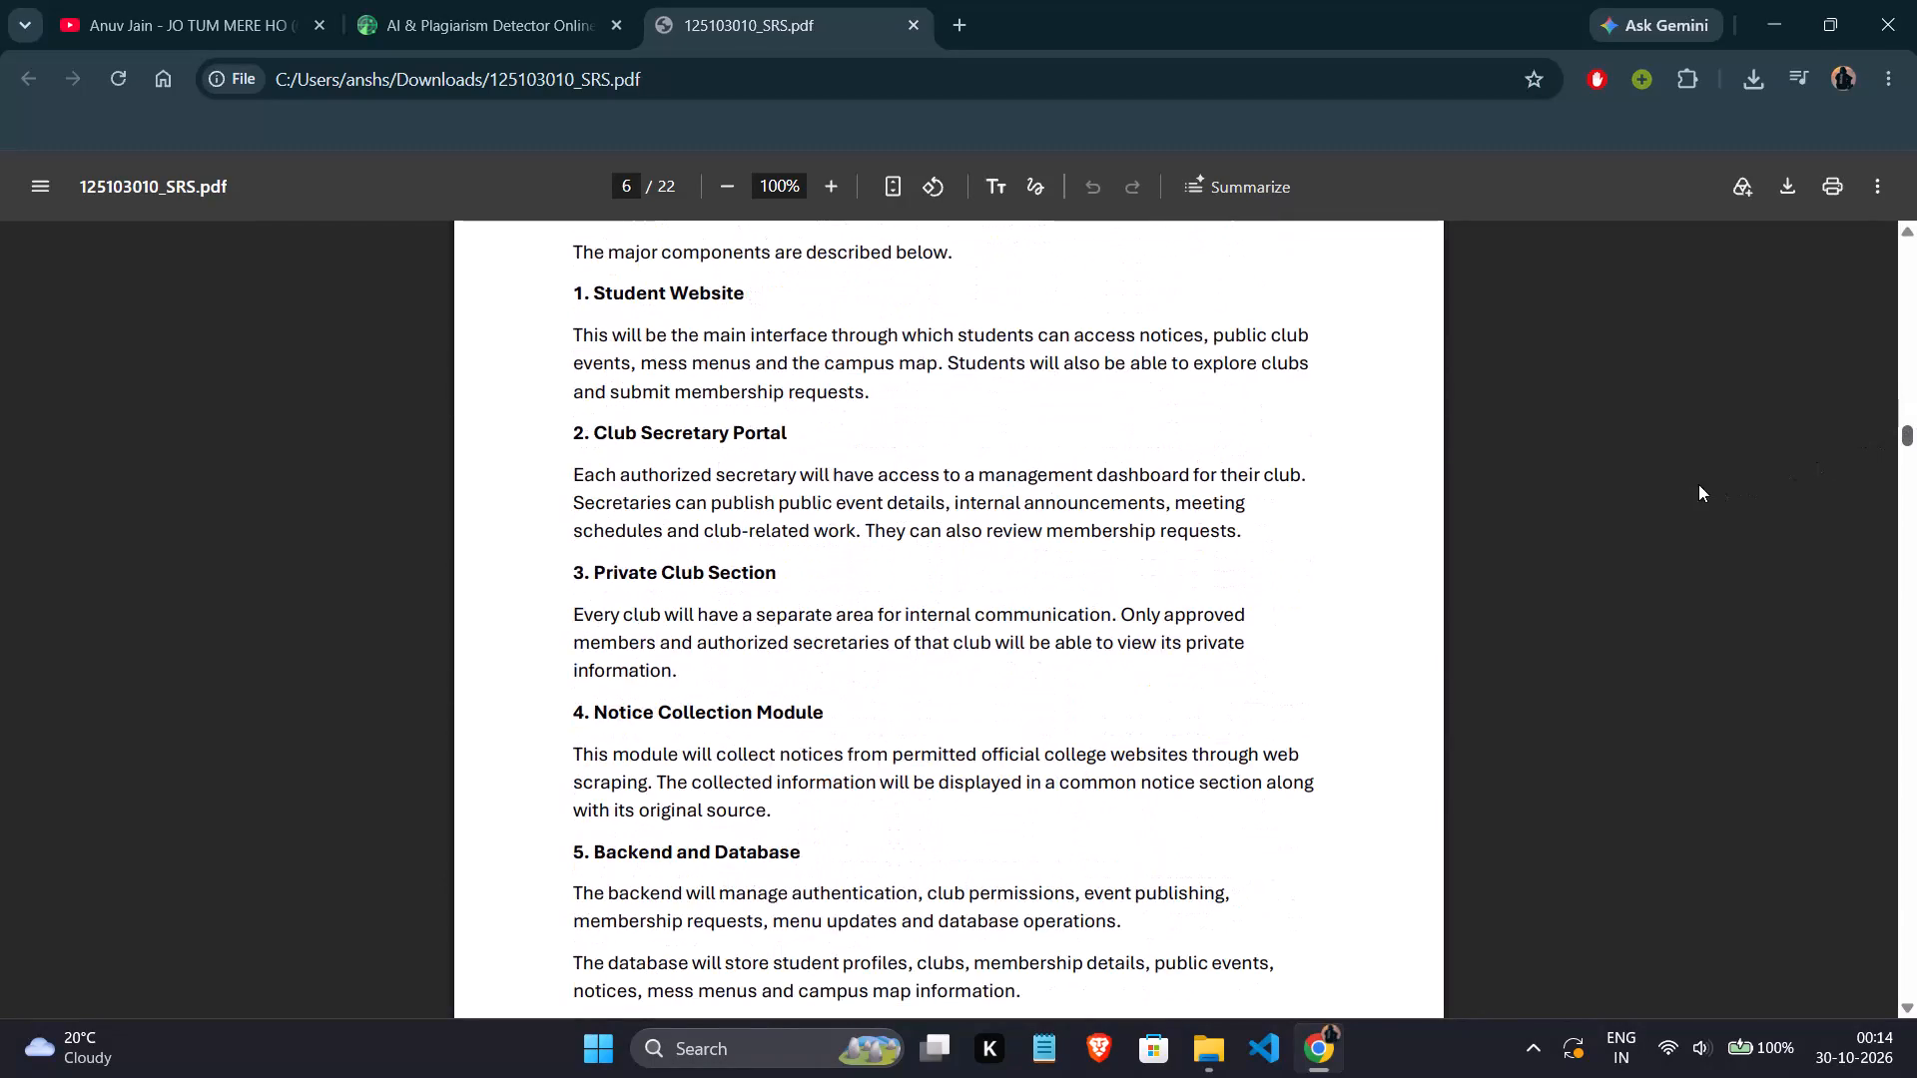
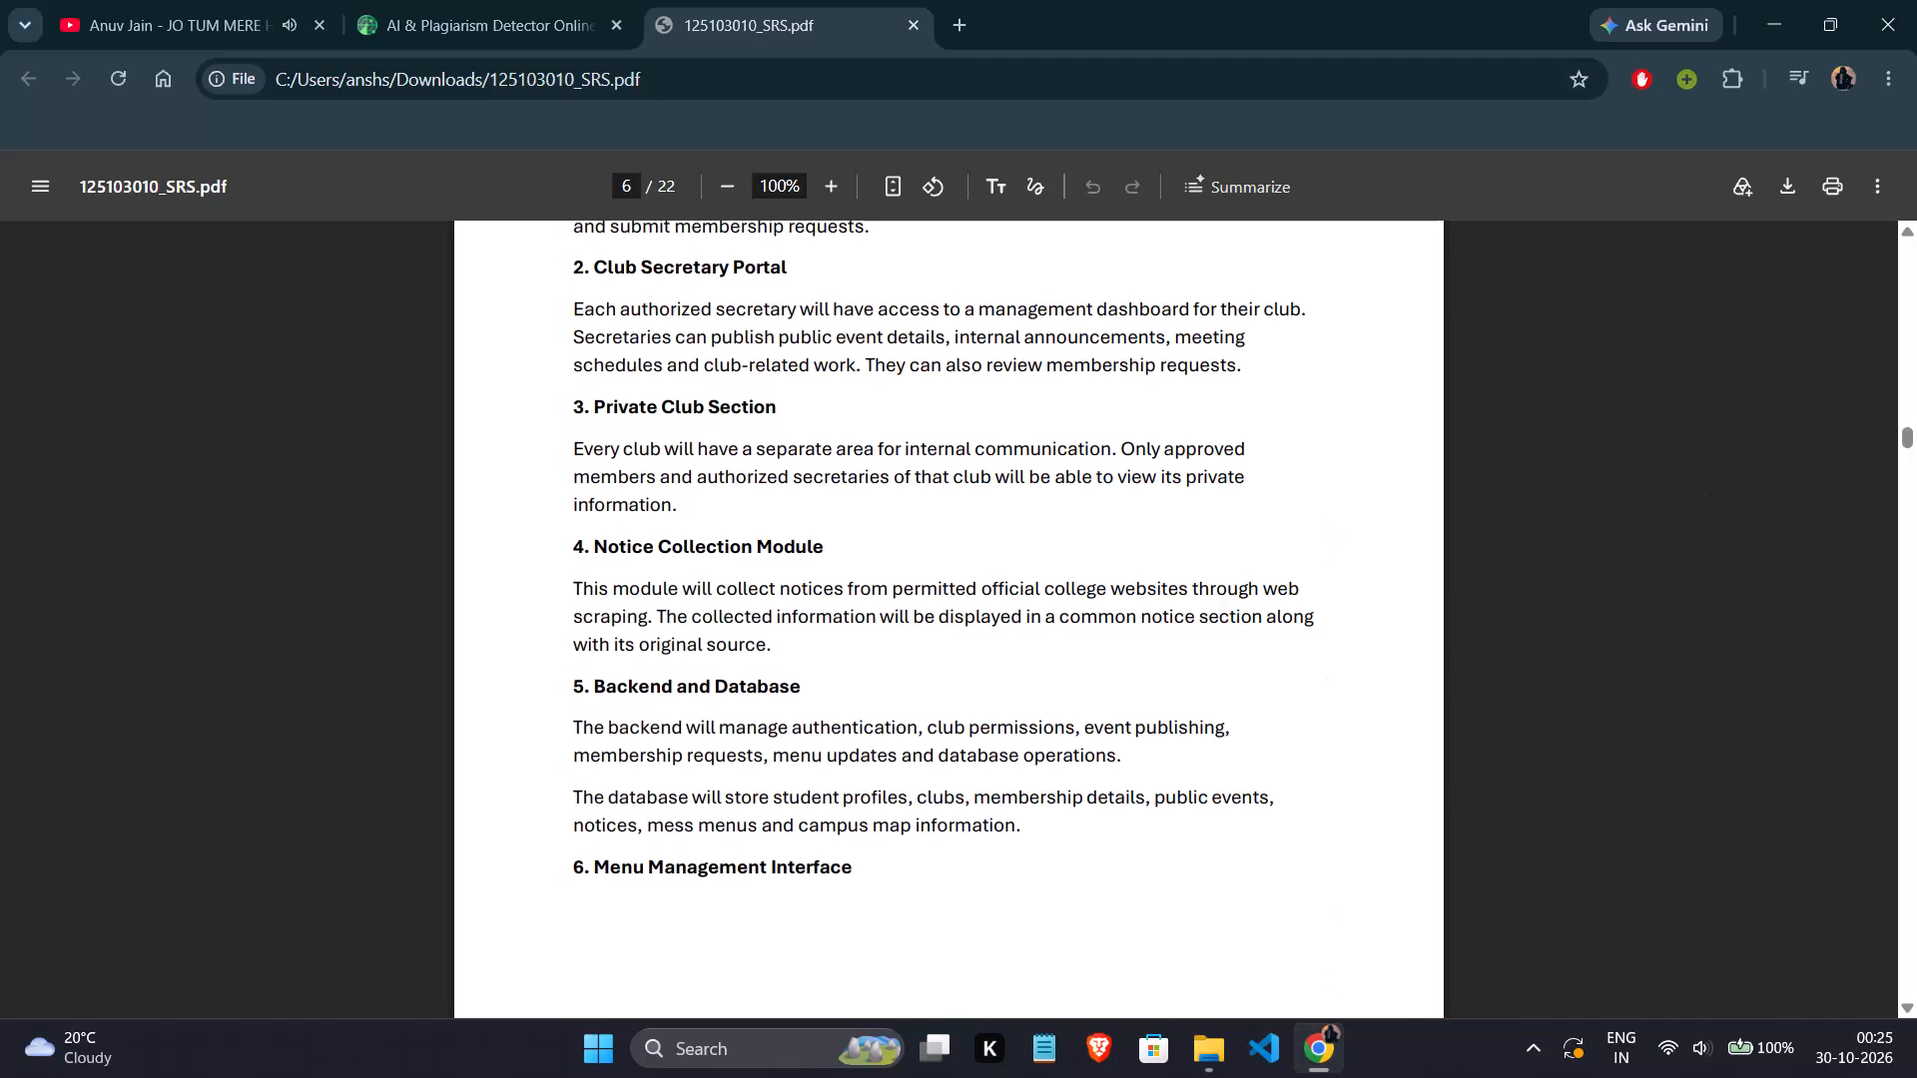
Close the browser tab showing the reviewed SRS PDF.
{"action": "left_click", "coordinate": [786, 1051]}
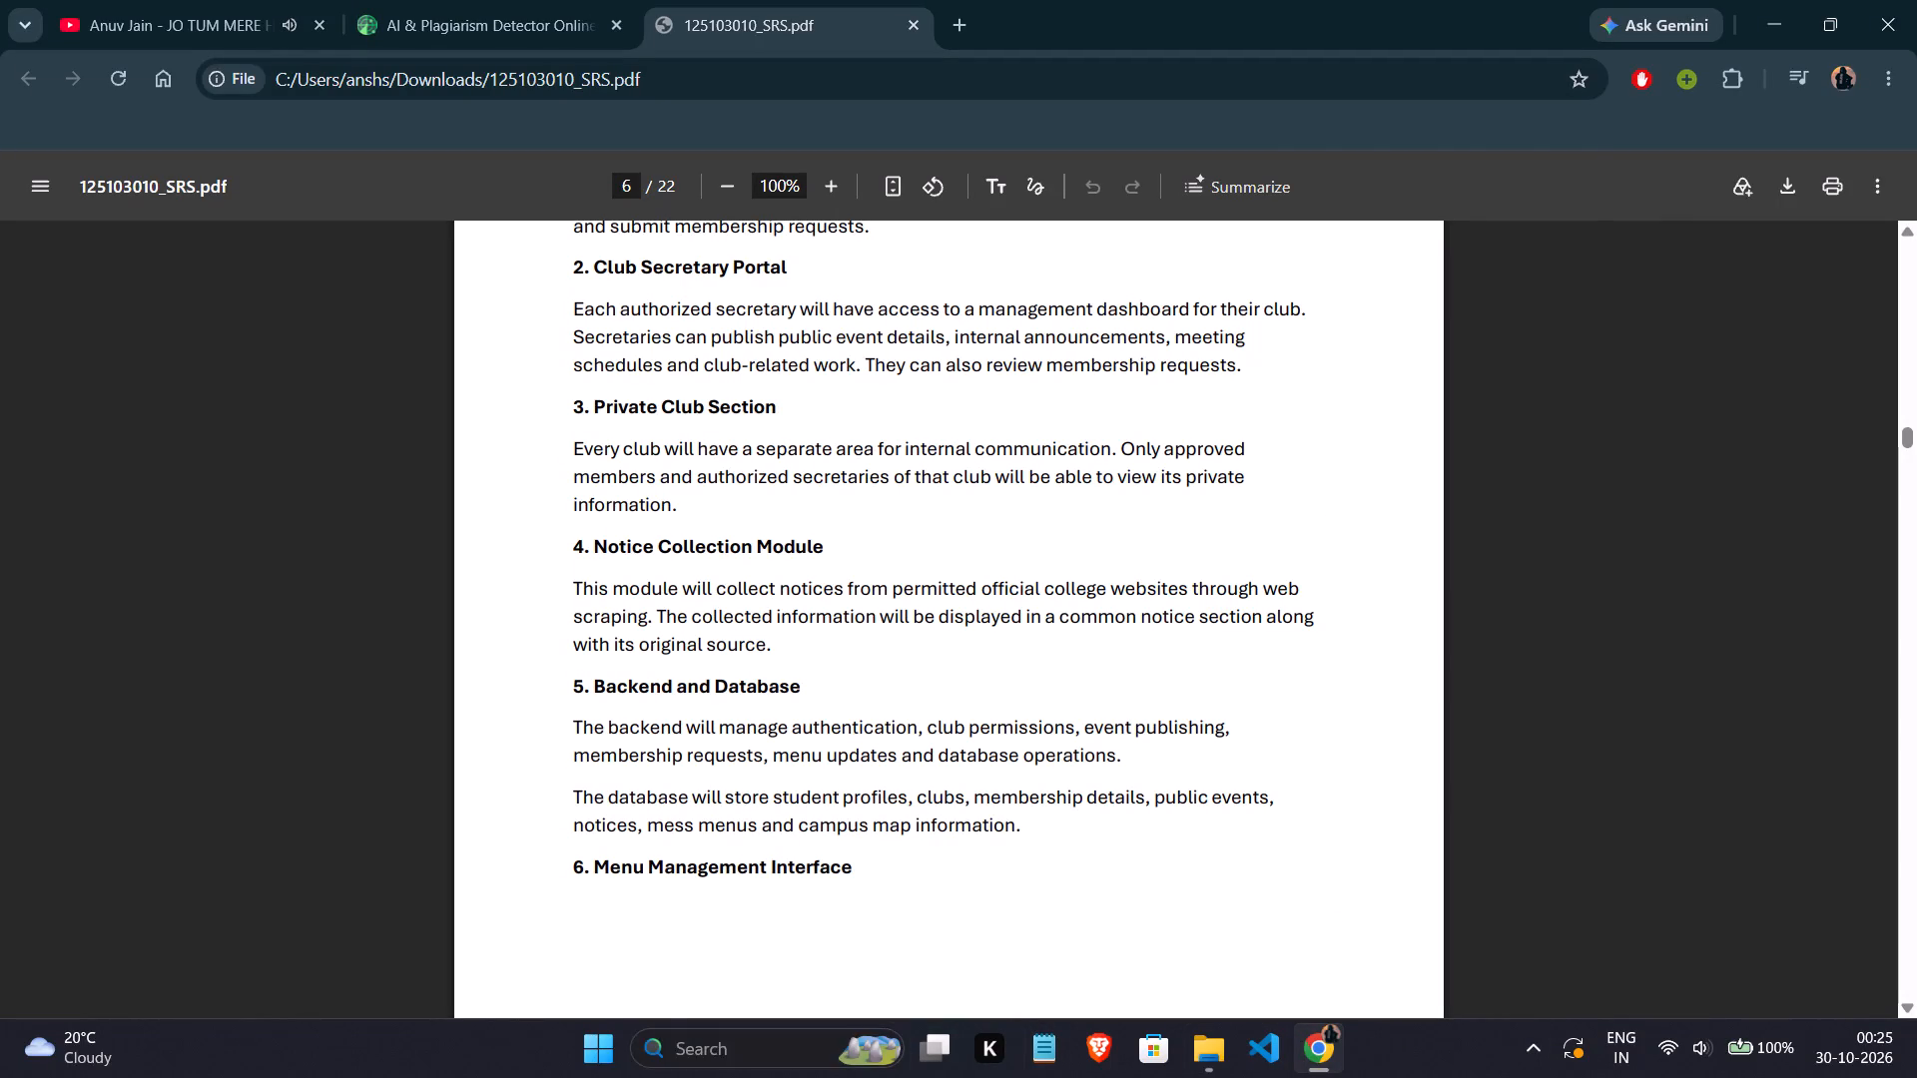
{"action": "left_click", "coordinate": [760, 207]}
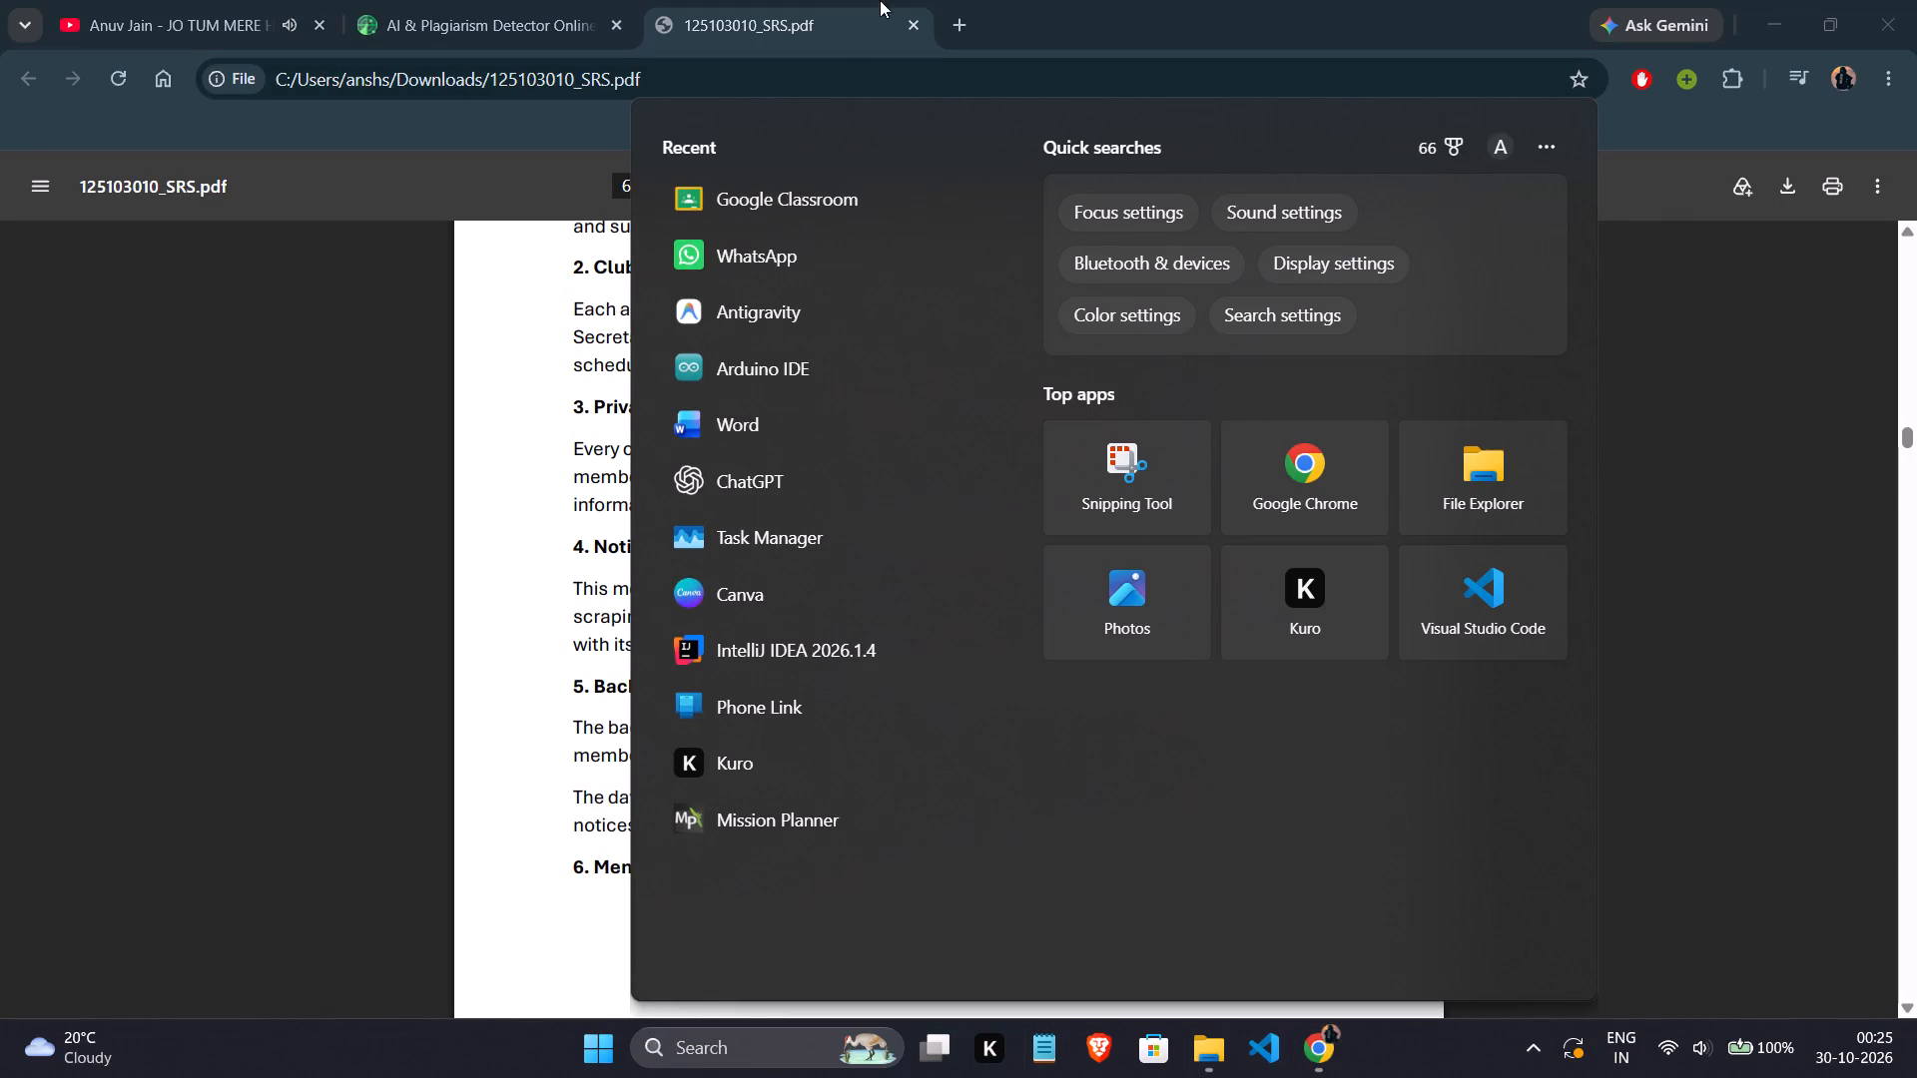
{"action": "left_click", "coordinate": [911, 20]}
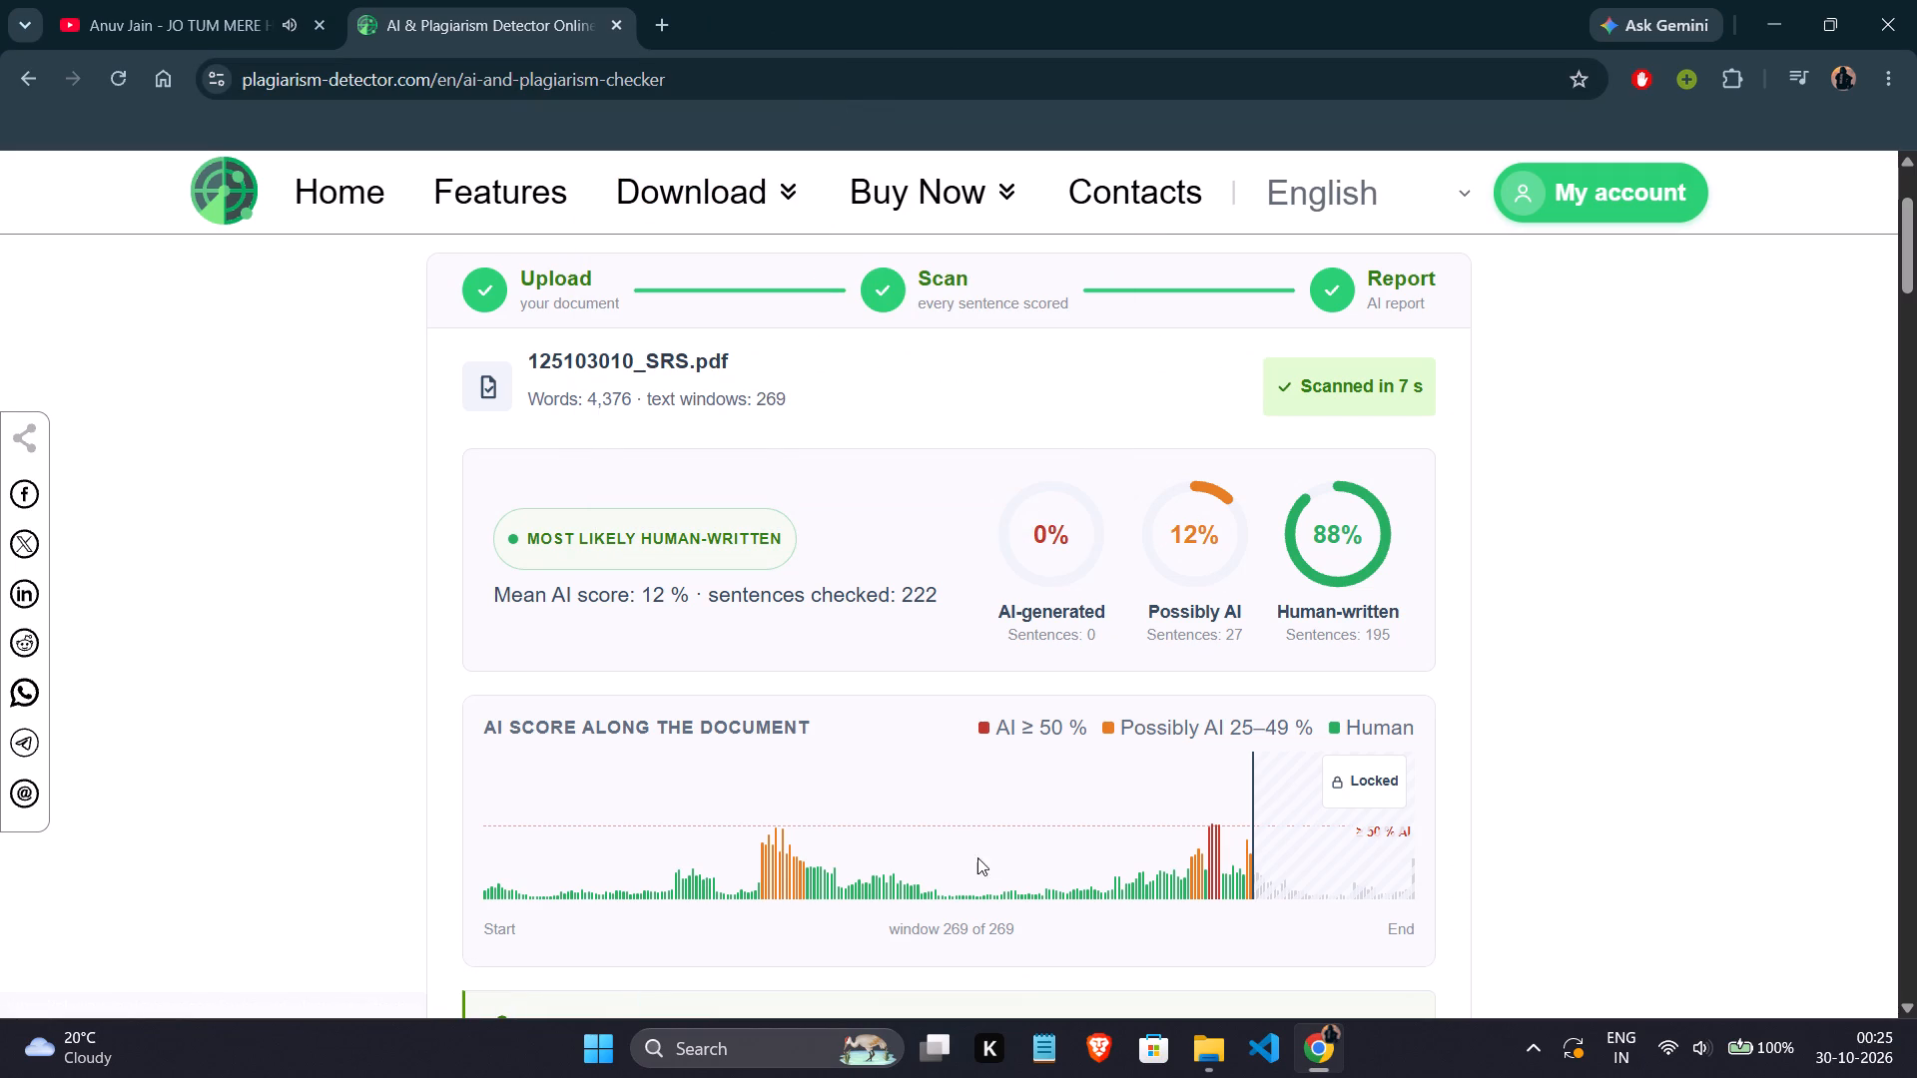
Switch to Google Classroom and open the "4: Requirements Engineering" assignment in the ITPC-207 IT1 Software Engineering Lab class.
{"action": "left_click", "coordinate": [779, 1065]}
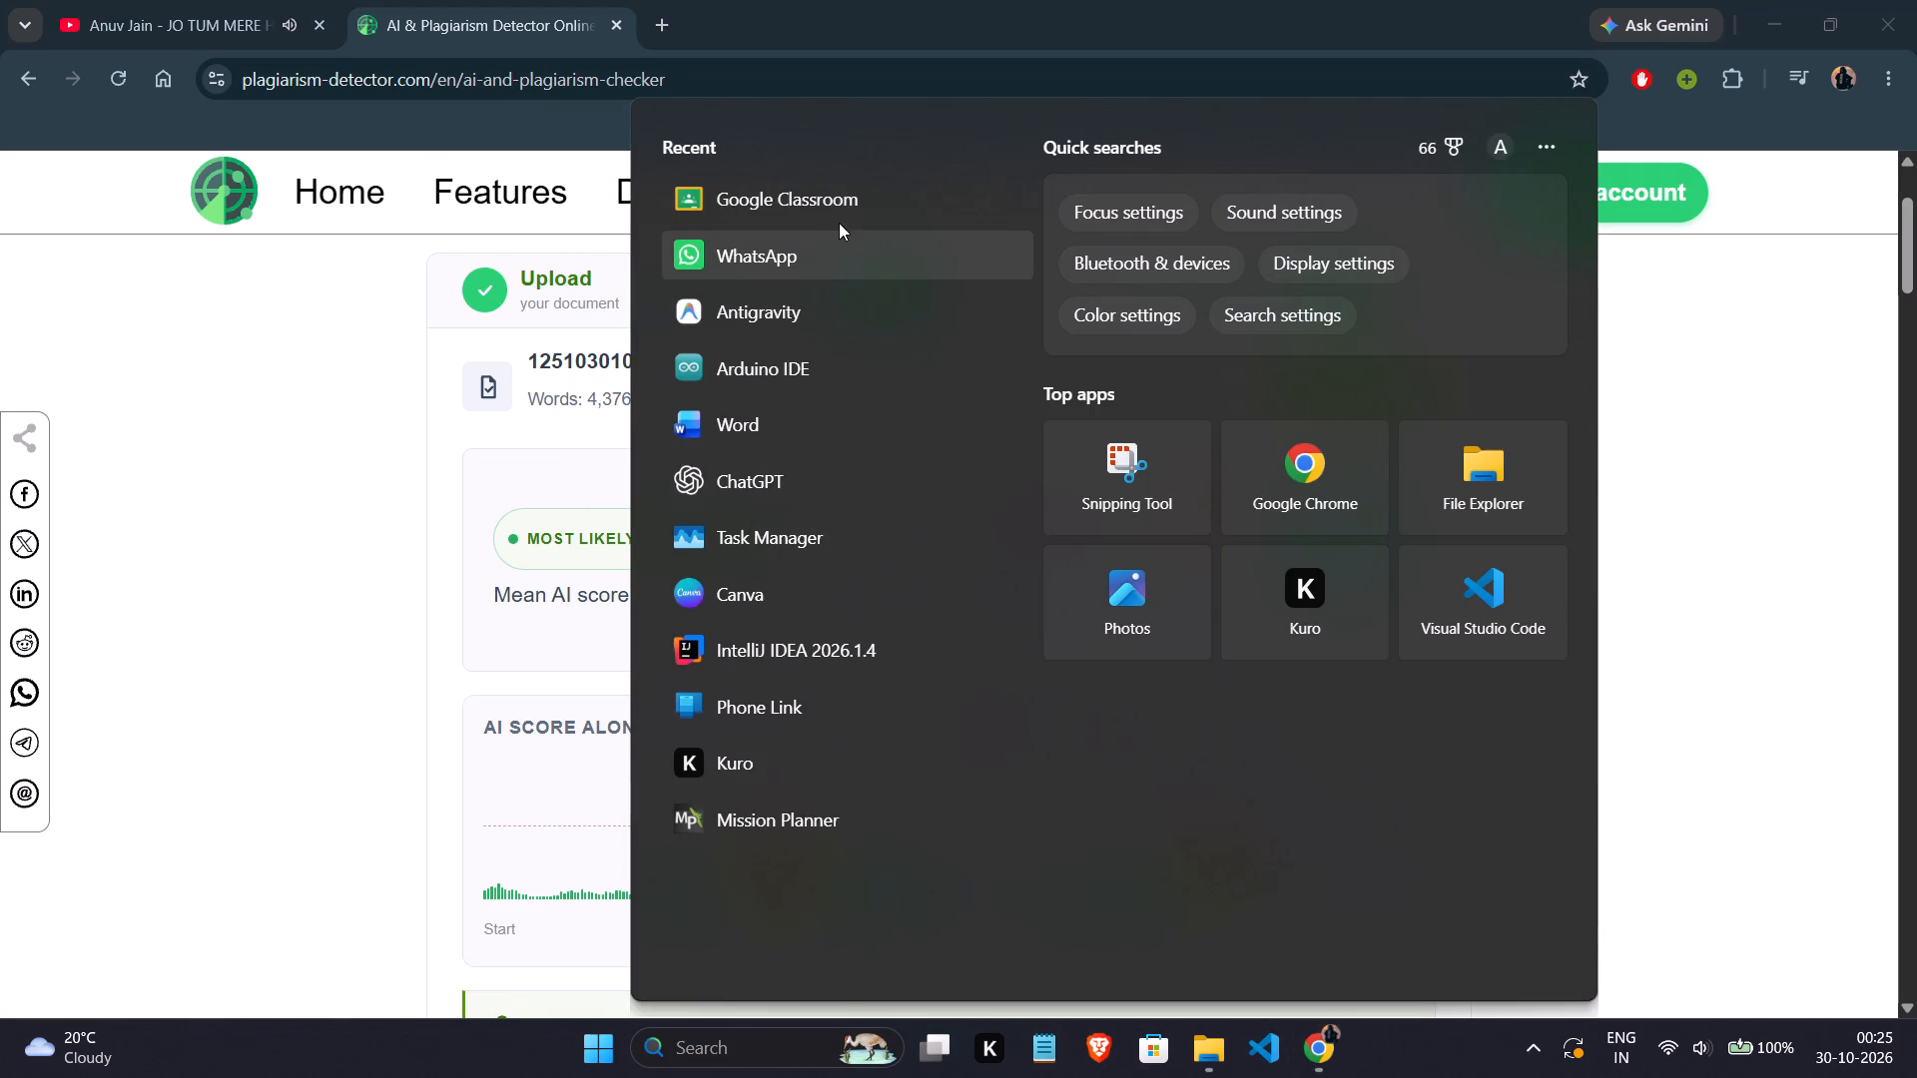
{"action": "left_click", "coordinate": [843, 209]}
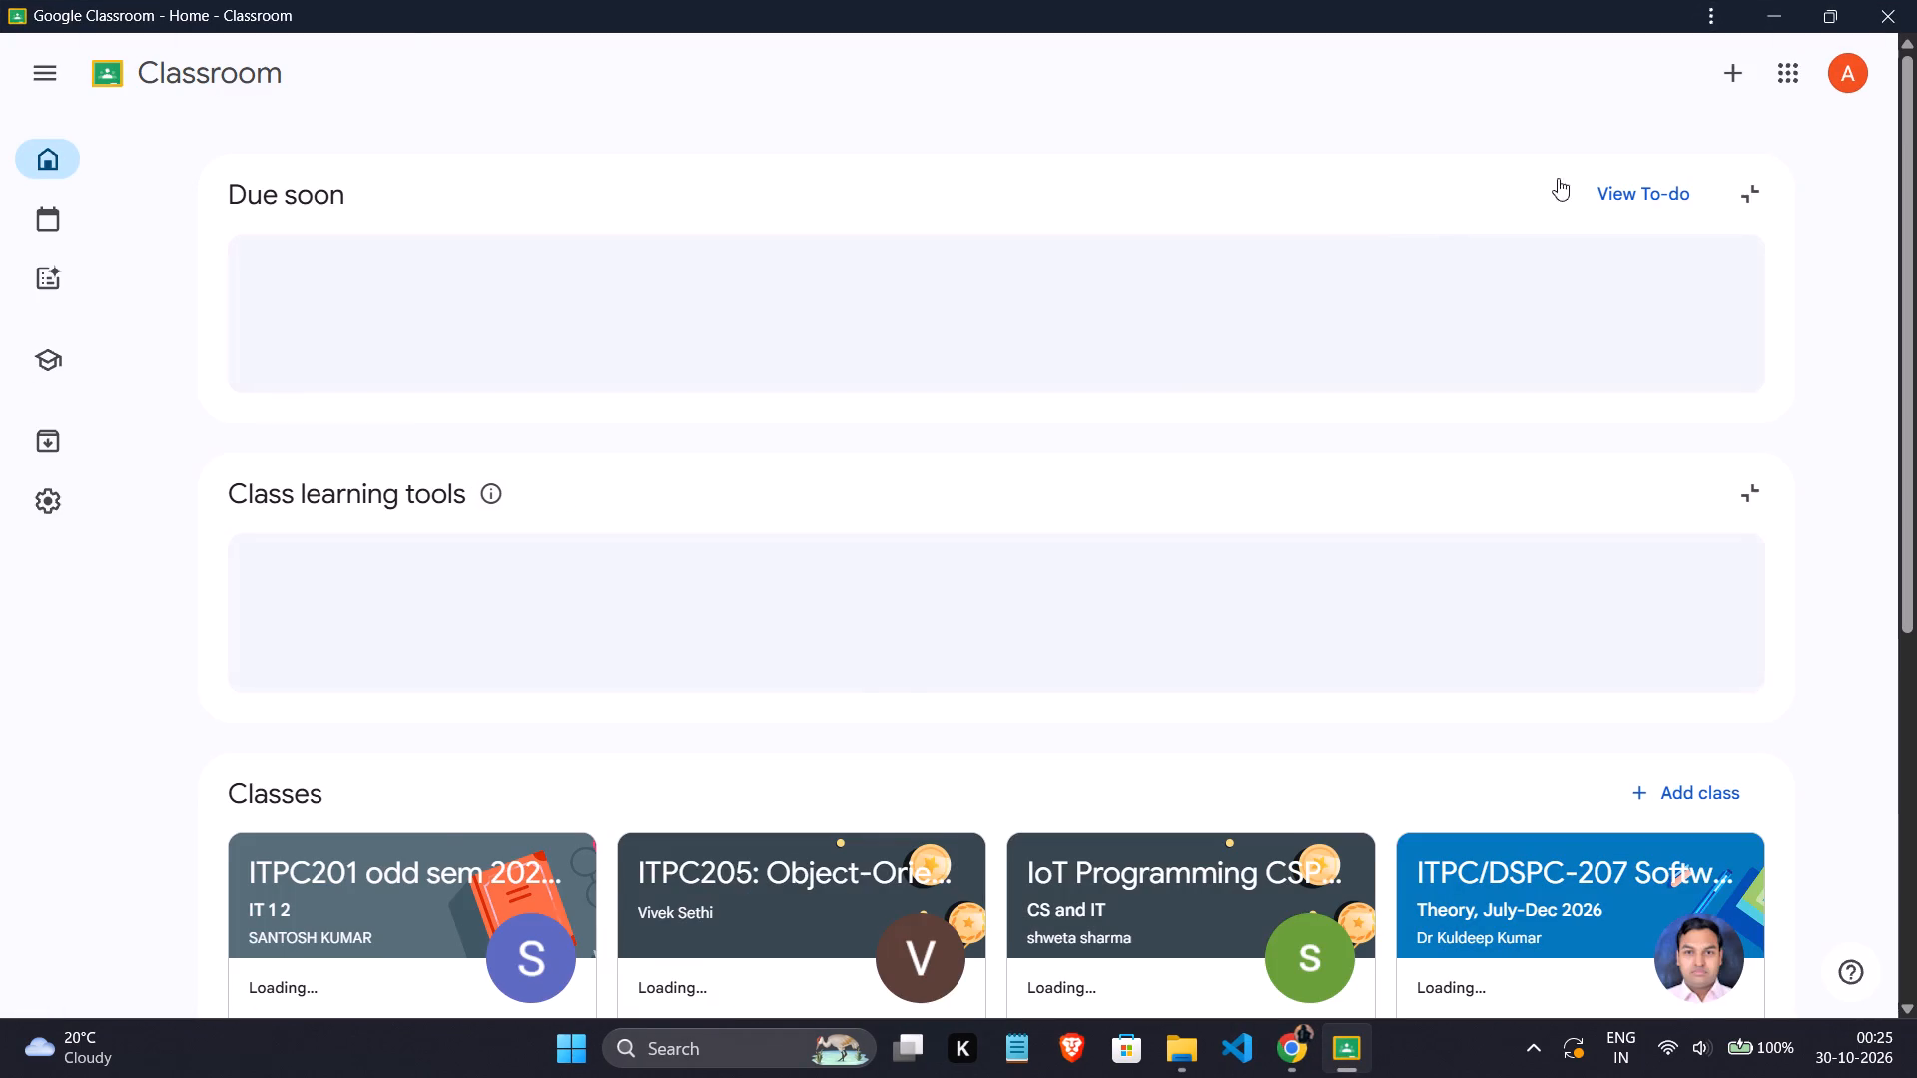
{"action": "left_click", "coordinate": [1231, 276]}
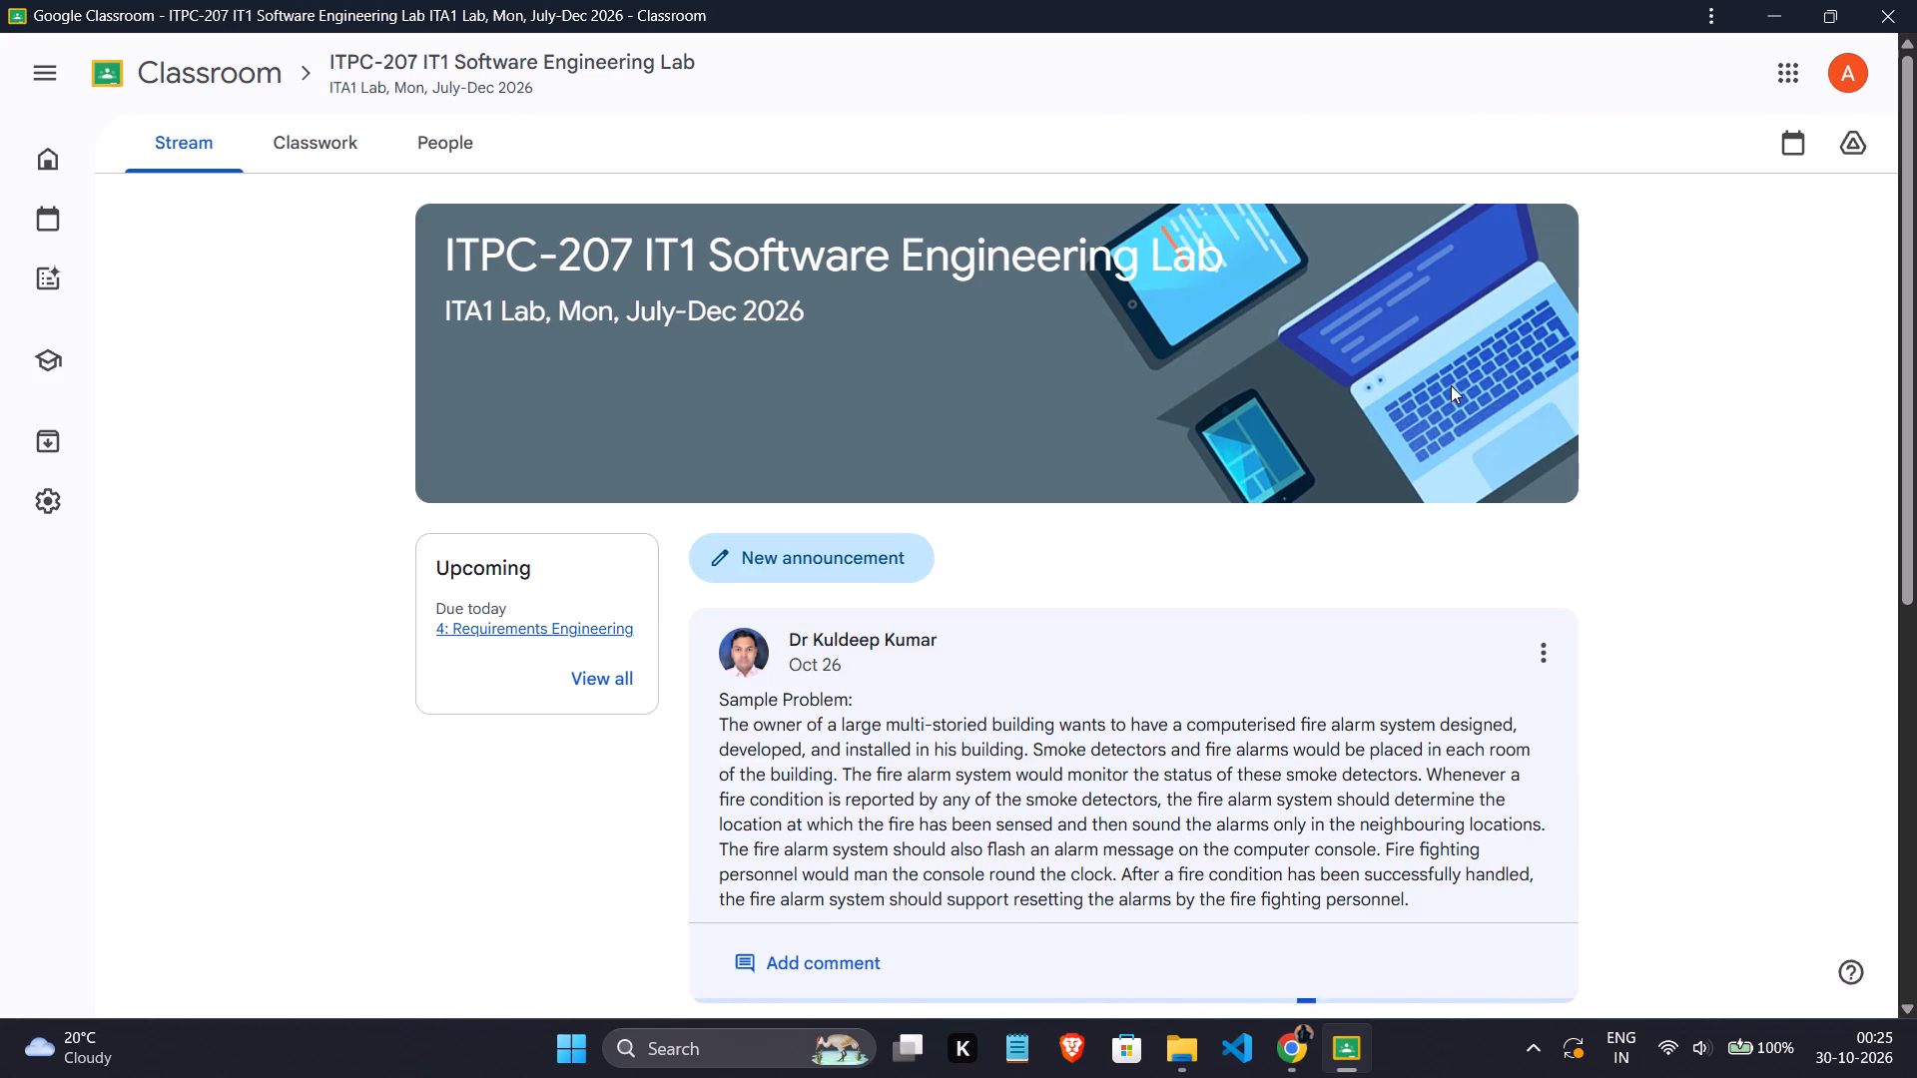
{"action": "scroll", "coordinate": [1453, 725], "scroll_direction": "down", "scroll_amount": 4}
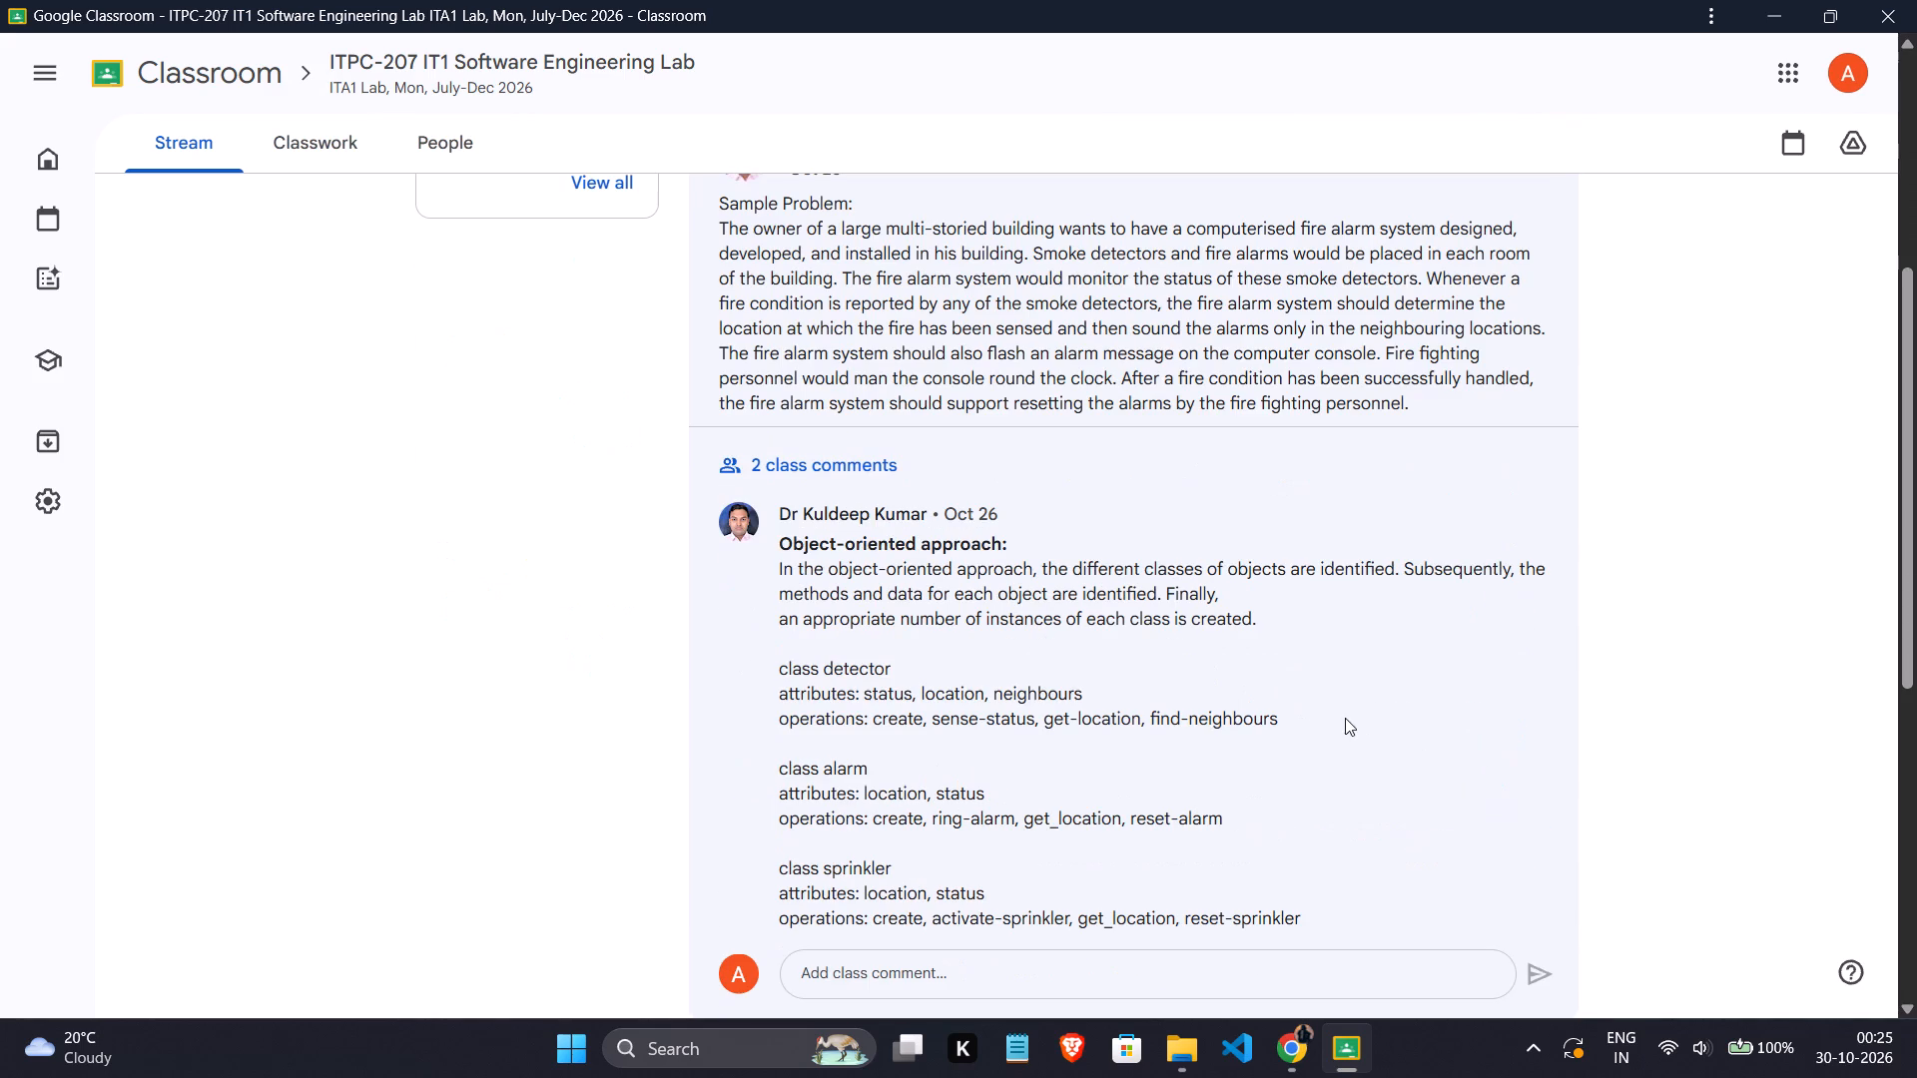
{"action": "scroll", "coordinate": [1237, 658], "scroll_direction": "down", "scroll_amount": 3}
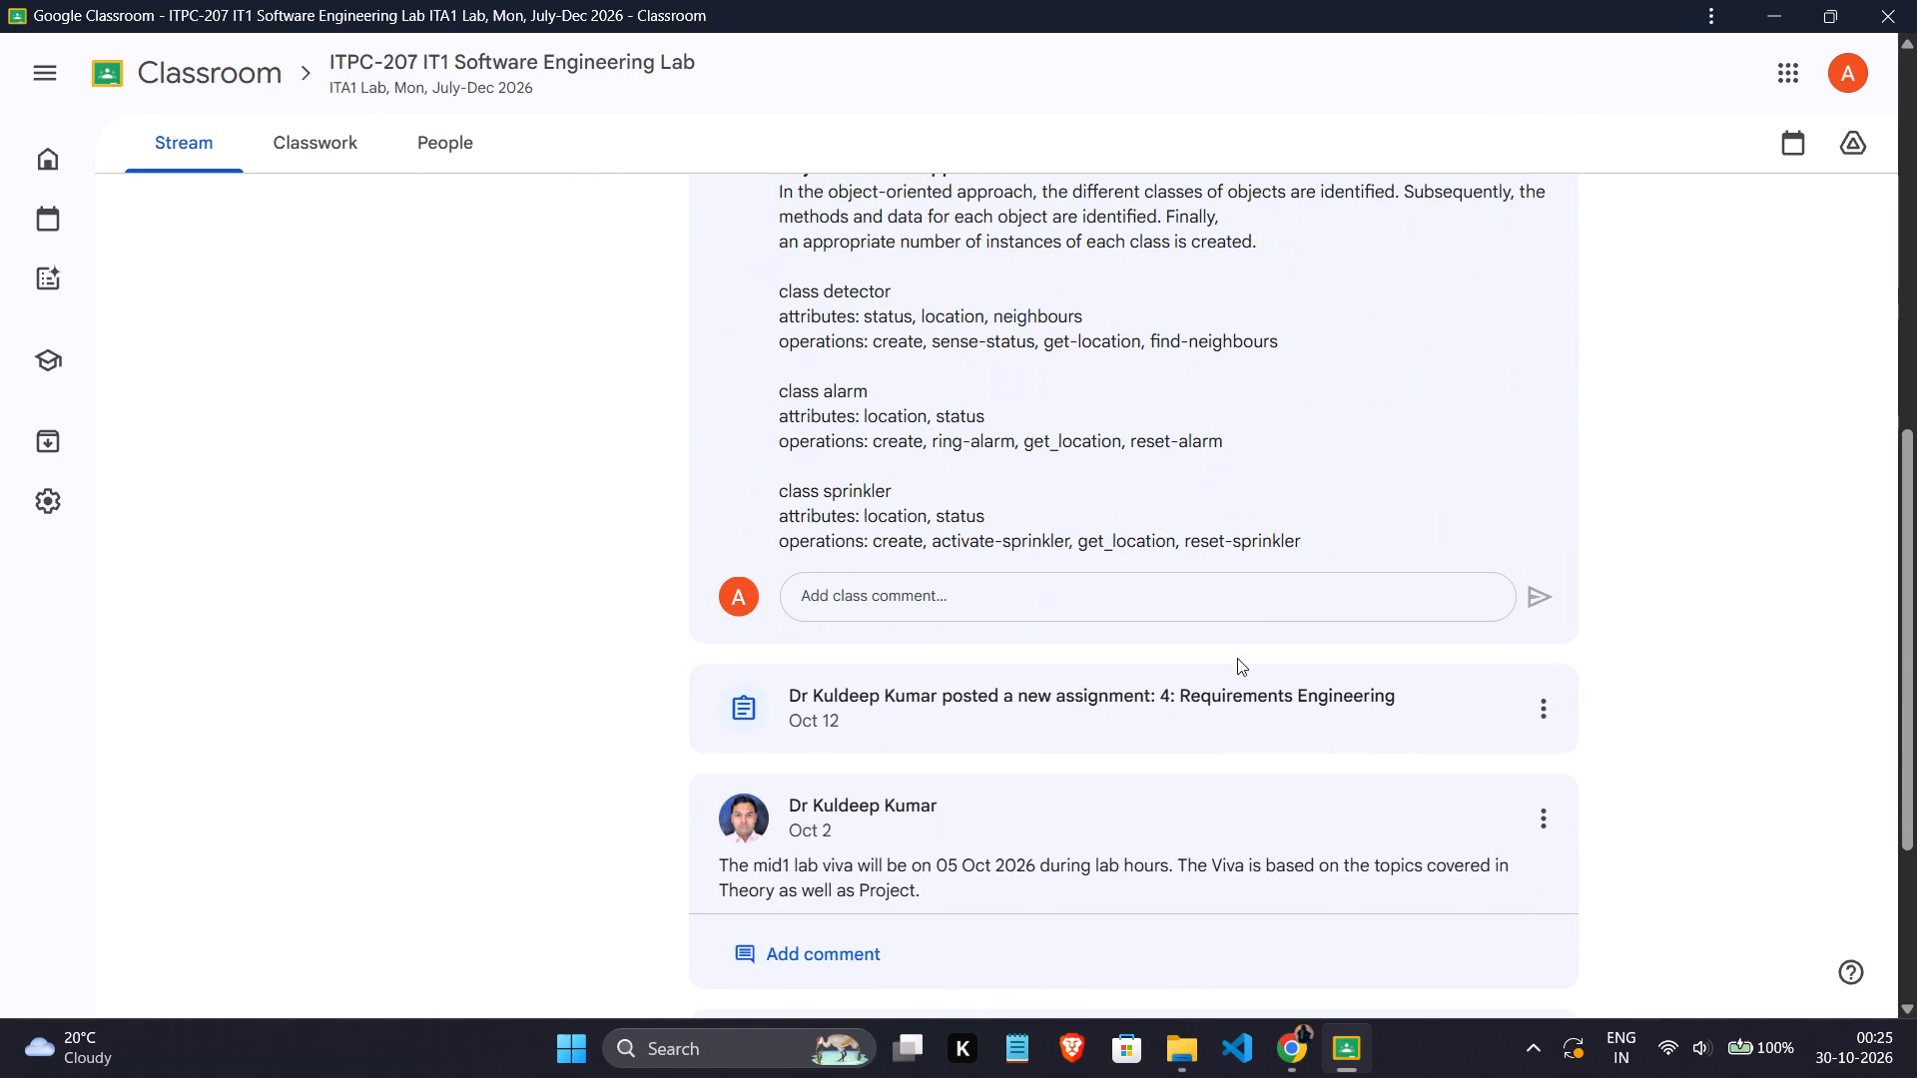
{"action": "left_click", "coordinate": [1187, 707]}
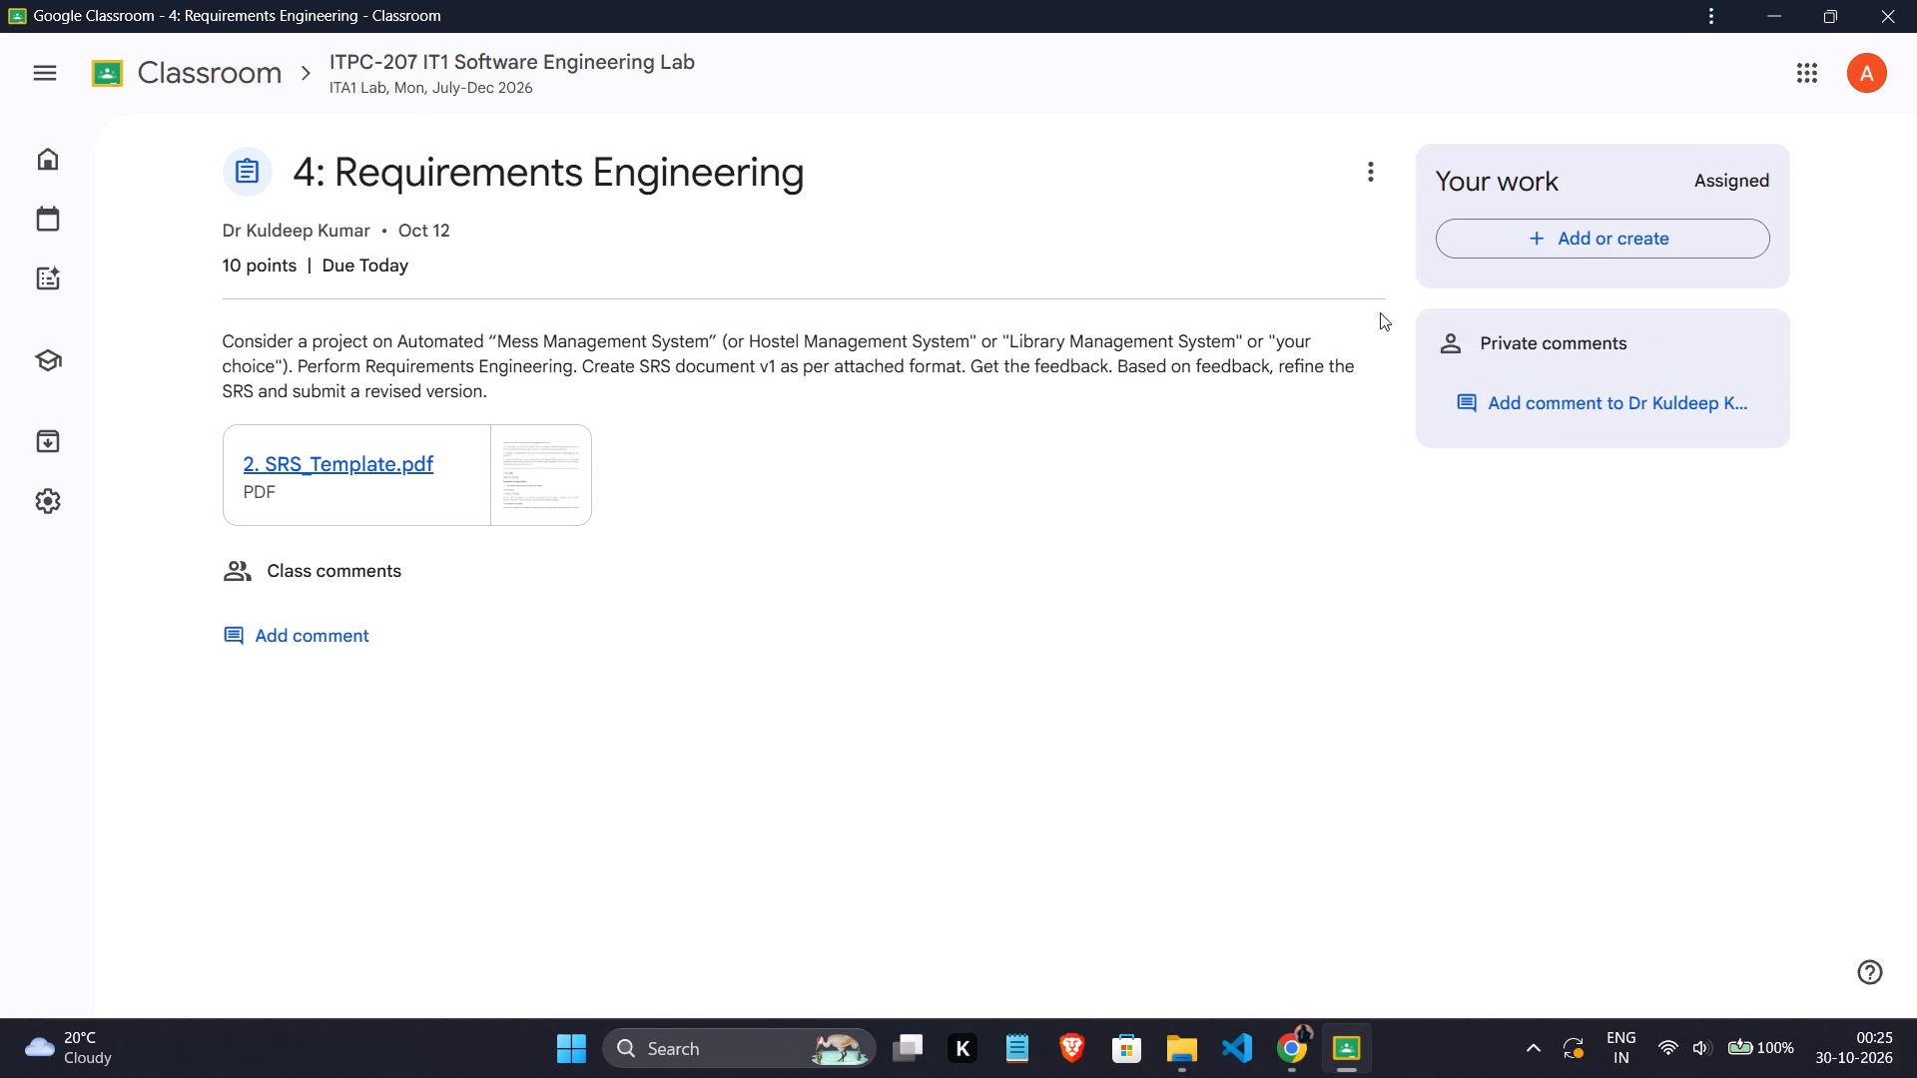
Upload the finished Campus Hub SRS PDF from the Downloads folder as the assignment's file attachment.
{"action": "left_click", "coordinate": [1543, 214]}
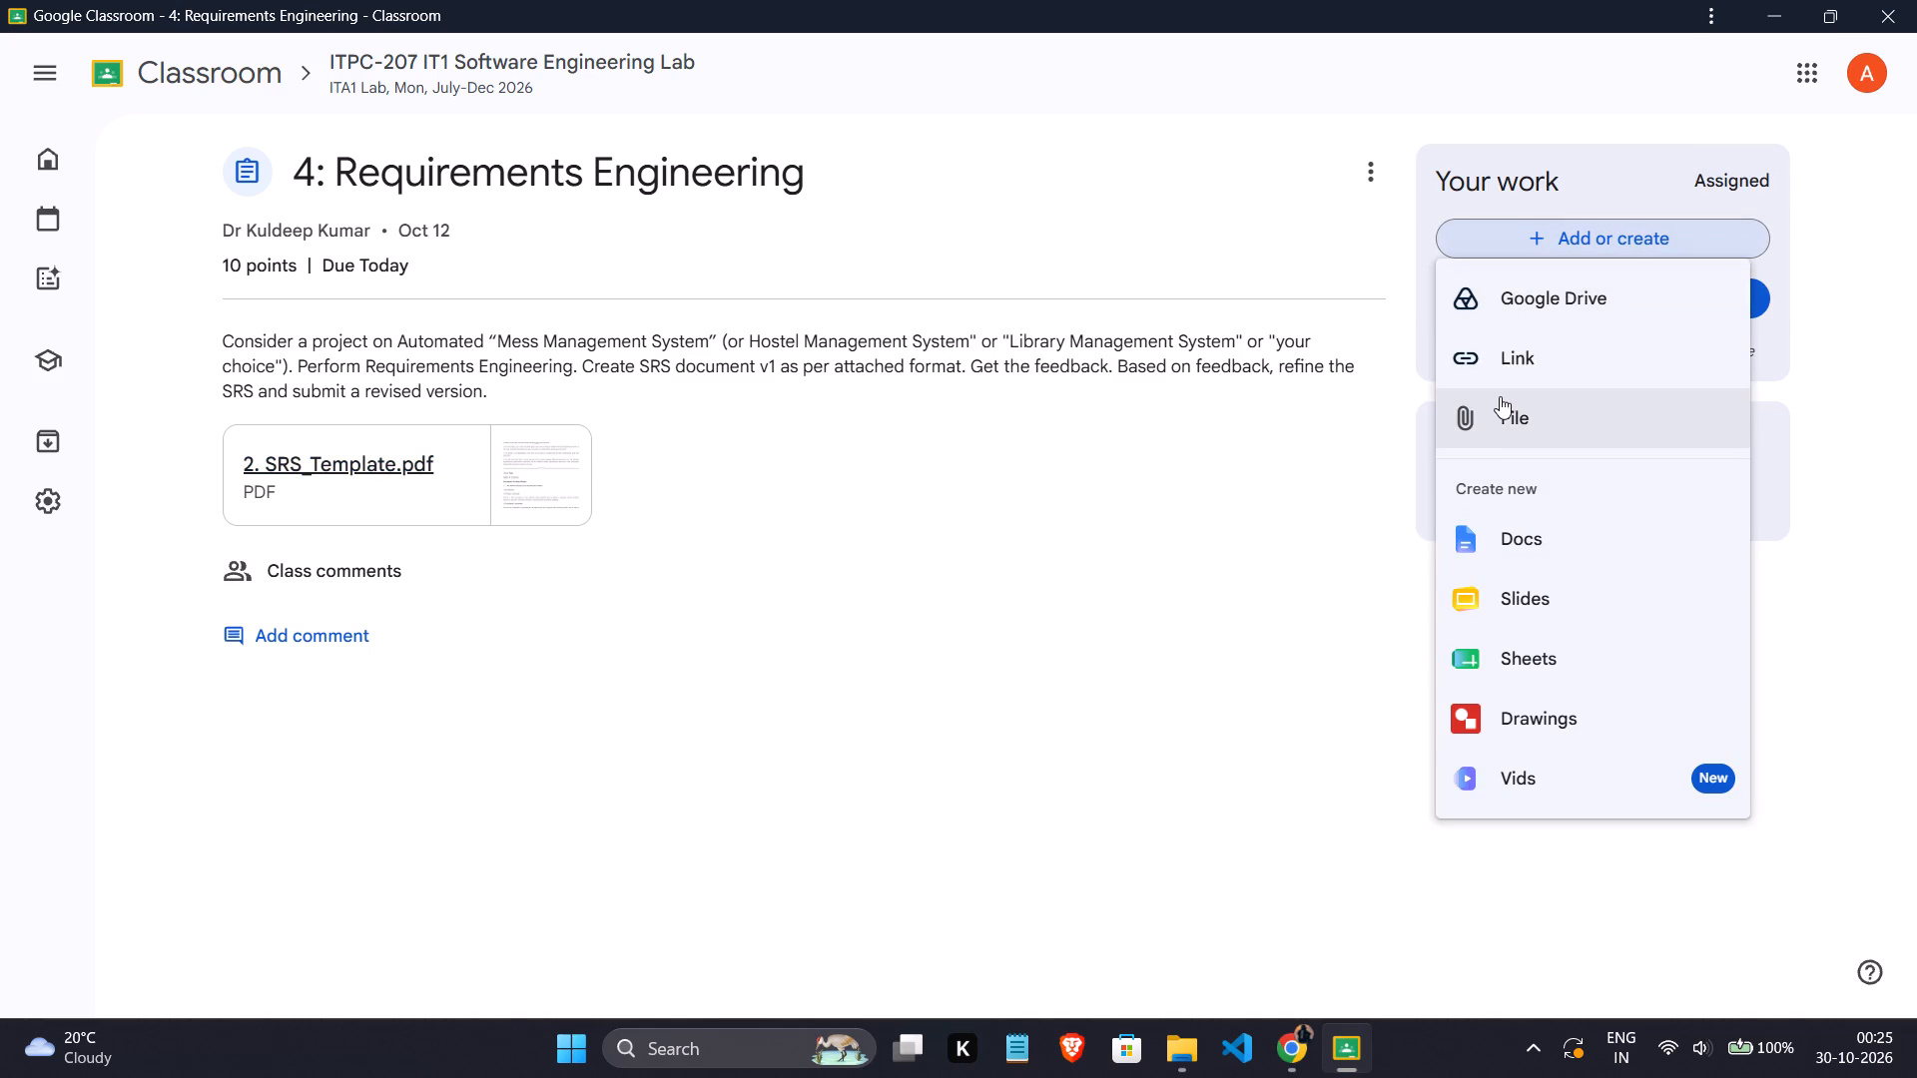
{"action": "left_click", "coordinate": [1533, 399]}
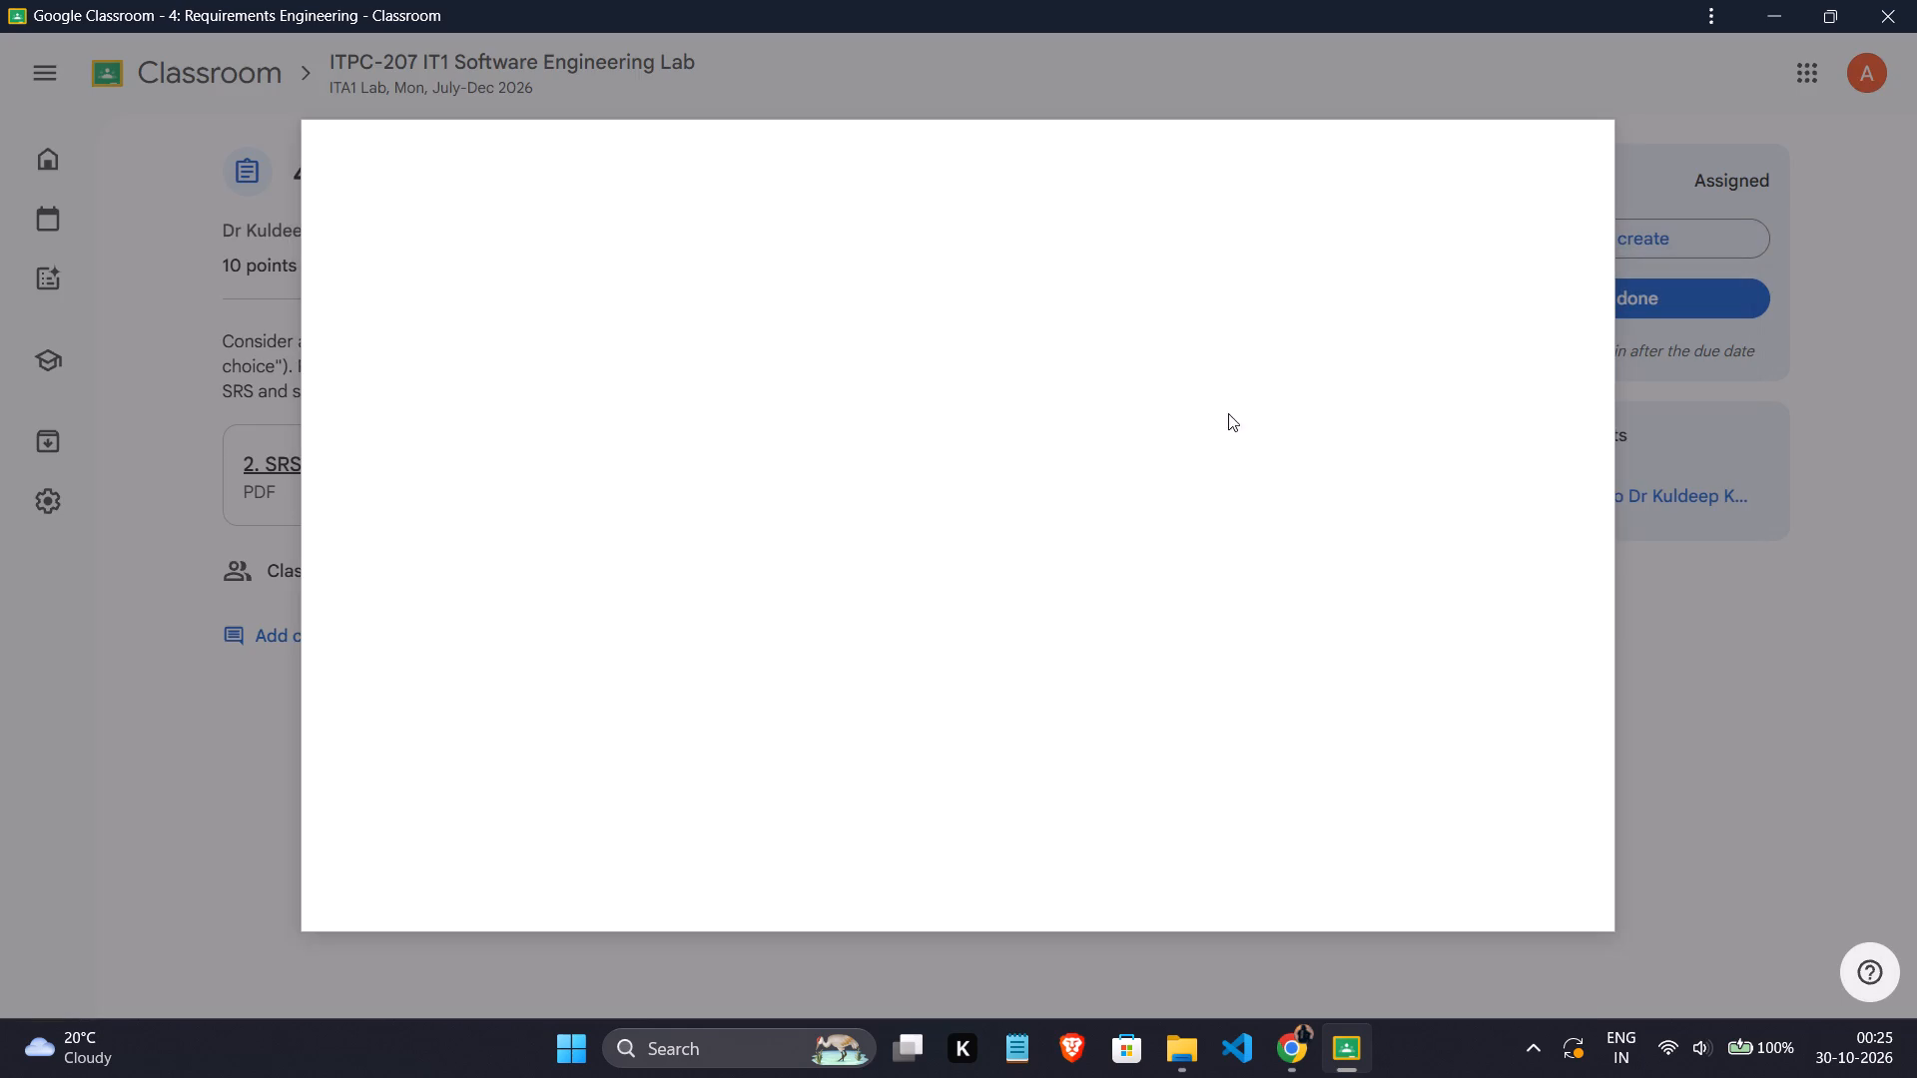
{"action": "left_click", "coordinate": [970, 651]}
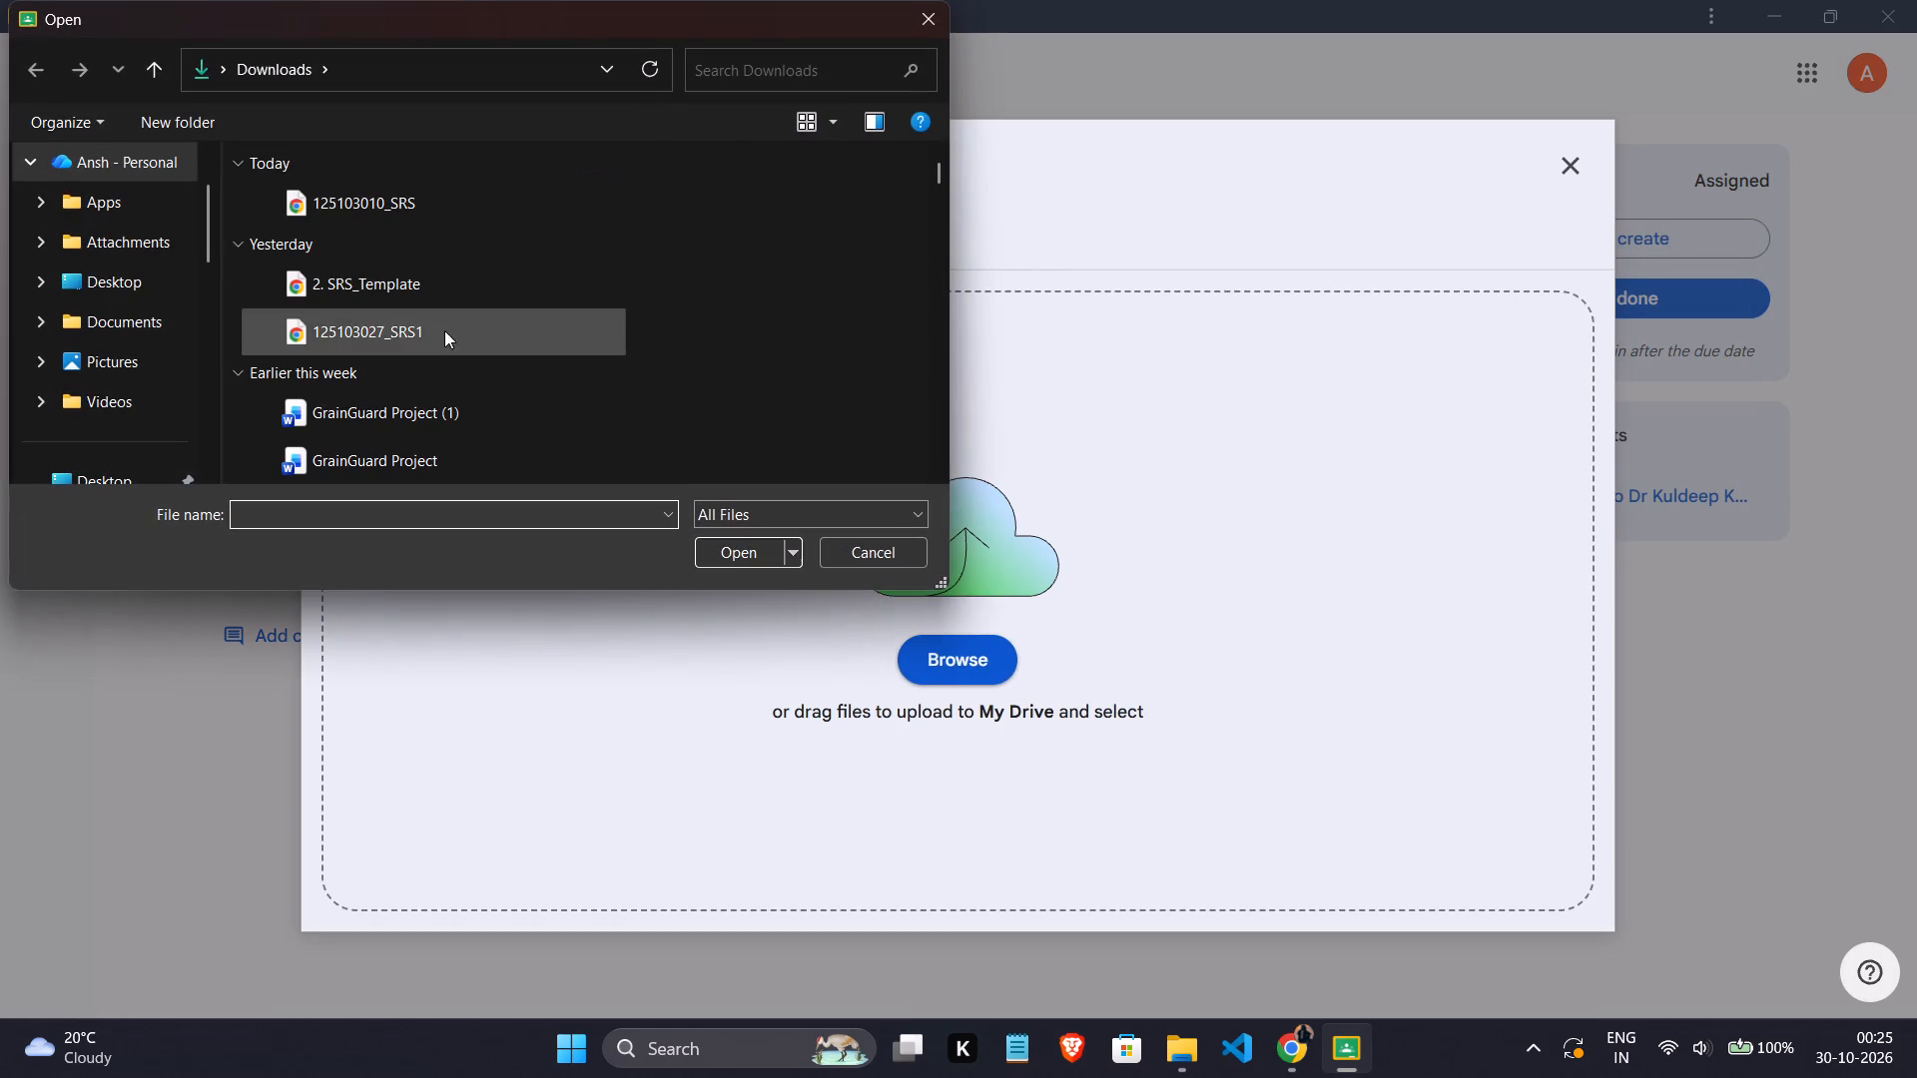
{"action": "left_click", "coordinate": [463, 206]}
{"action": "left_click", "coordinate": [463, 206]}
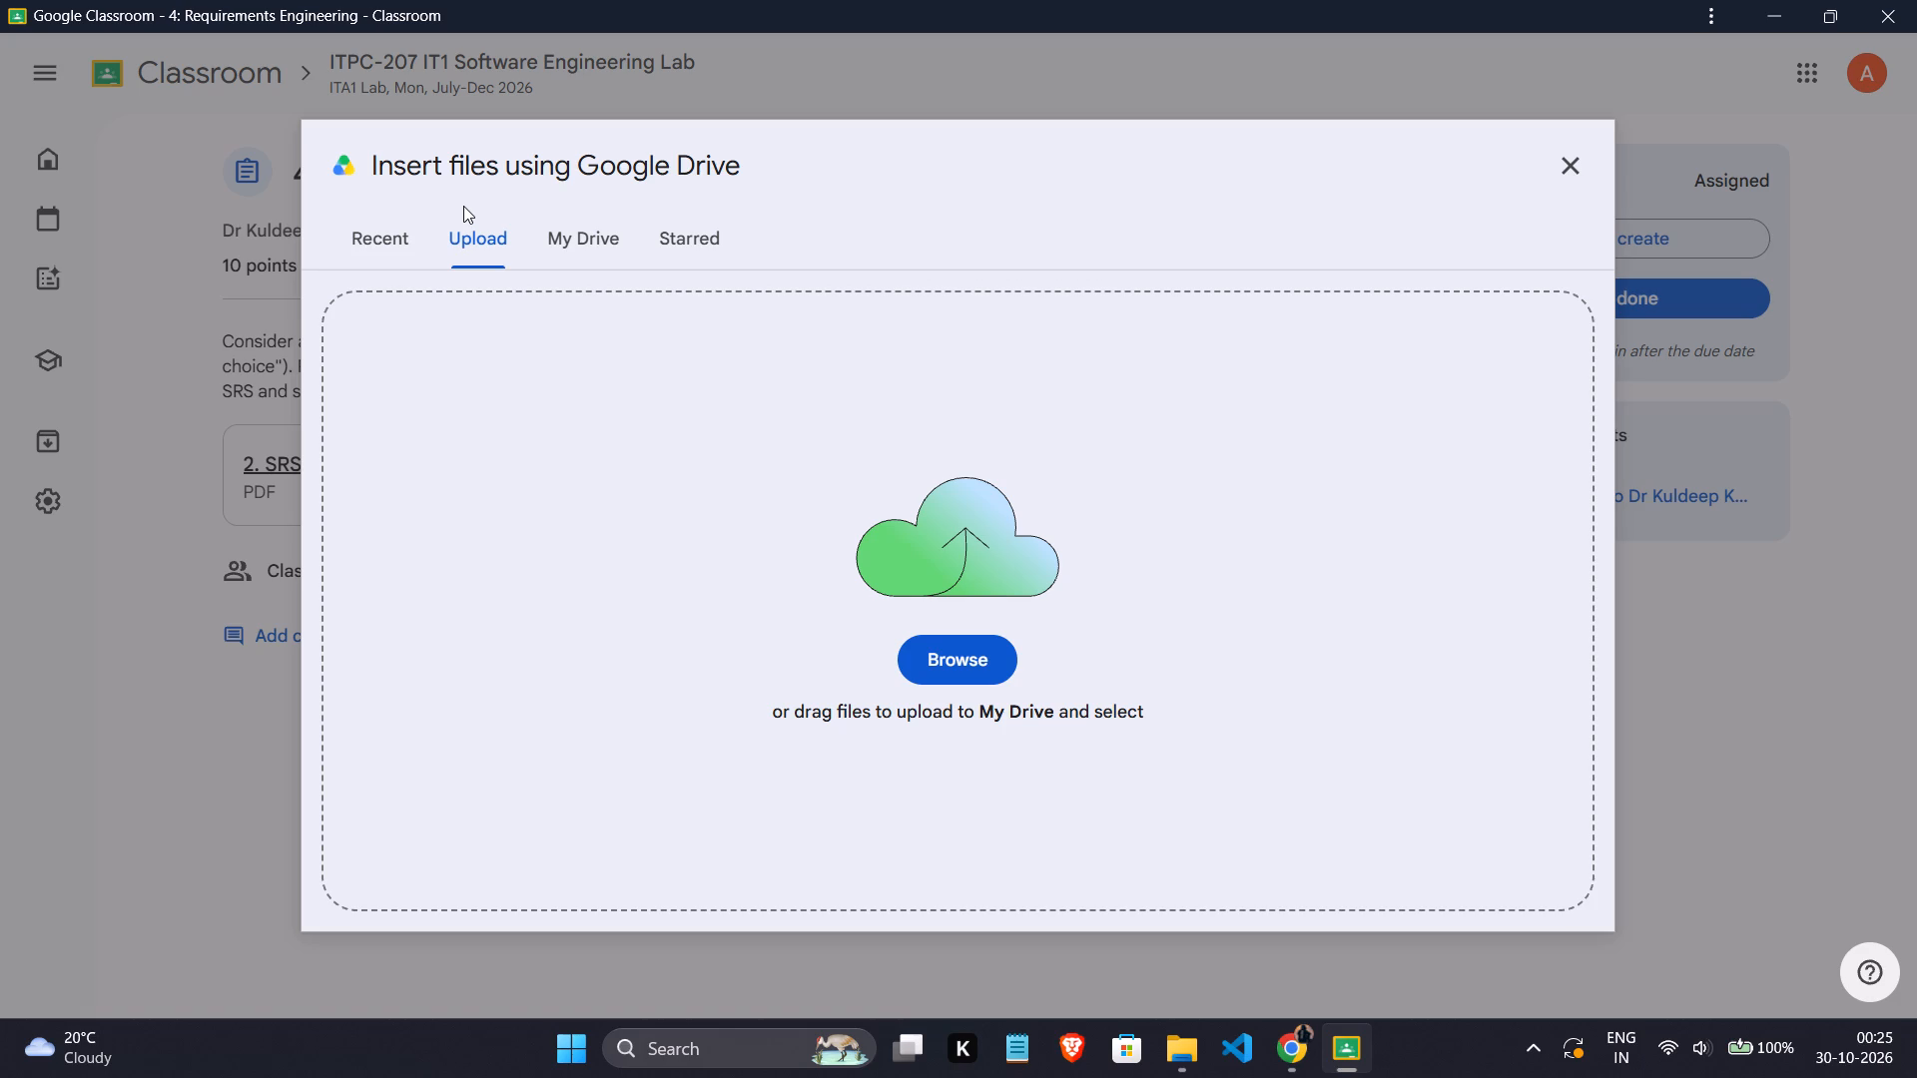
{"action": "left_click", "coordinate": [927, 645]}
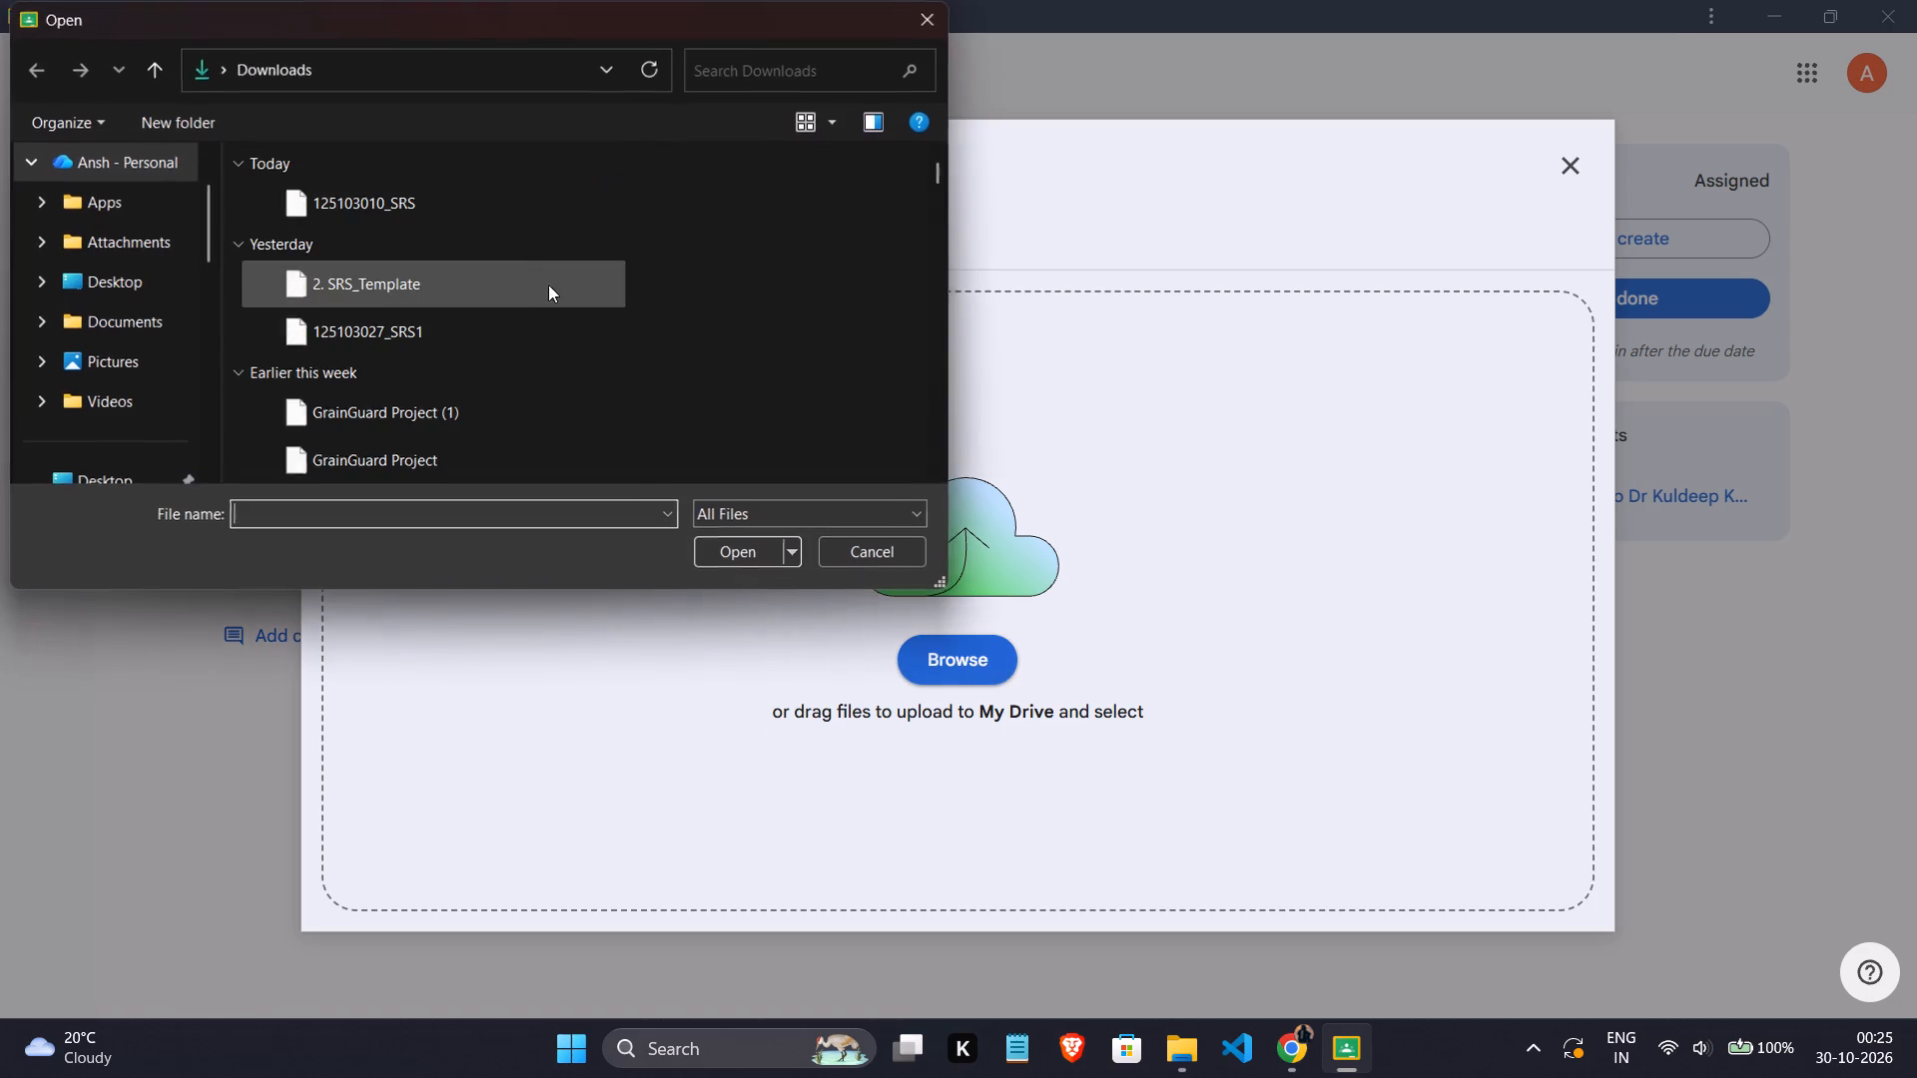
{"action": "double_click", "coordinate": [495, 219]}
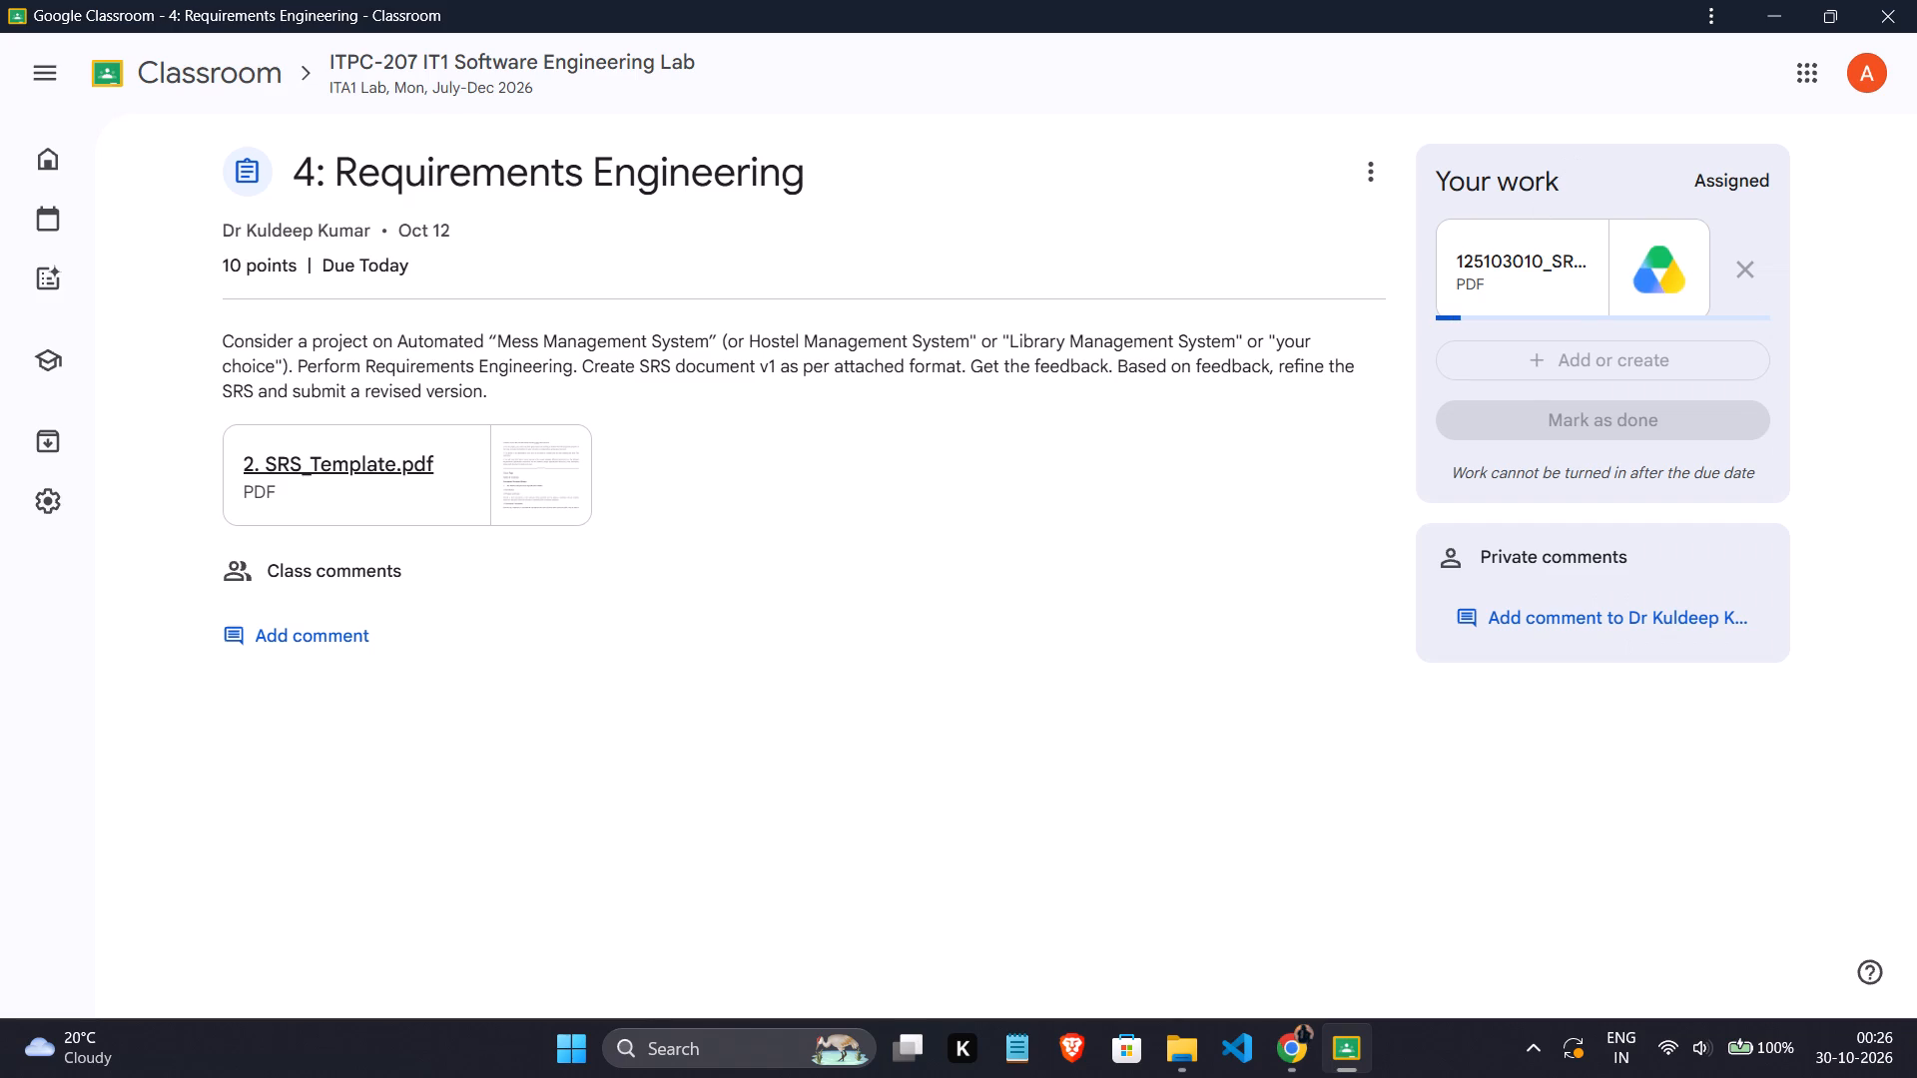
Preview the attached SRS PDF from the cover page through the last page to check the upload, and close the preview.
{"action": "left_click", "coordinate": [1538, 253]}
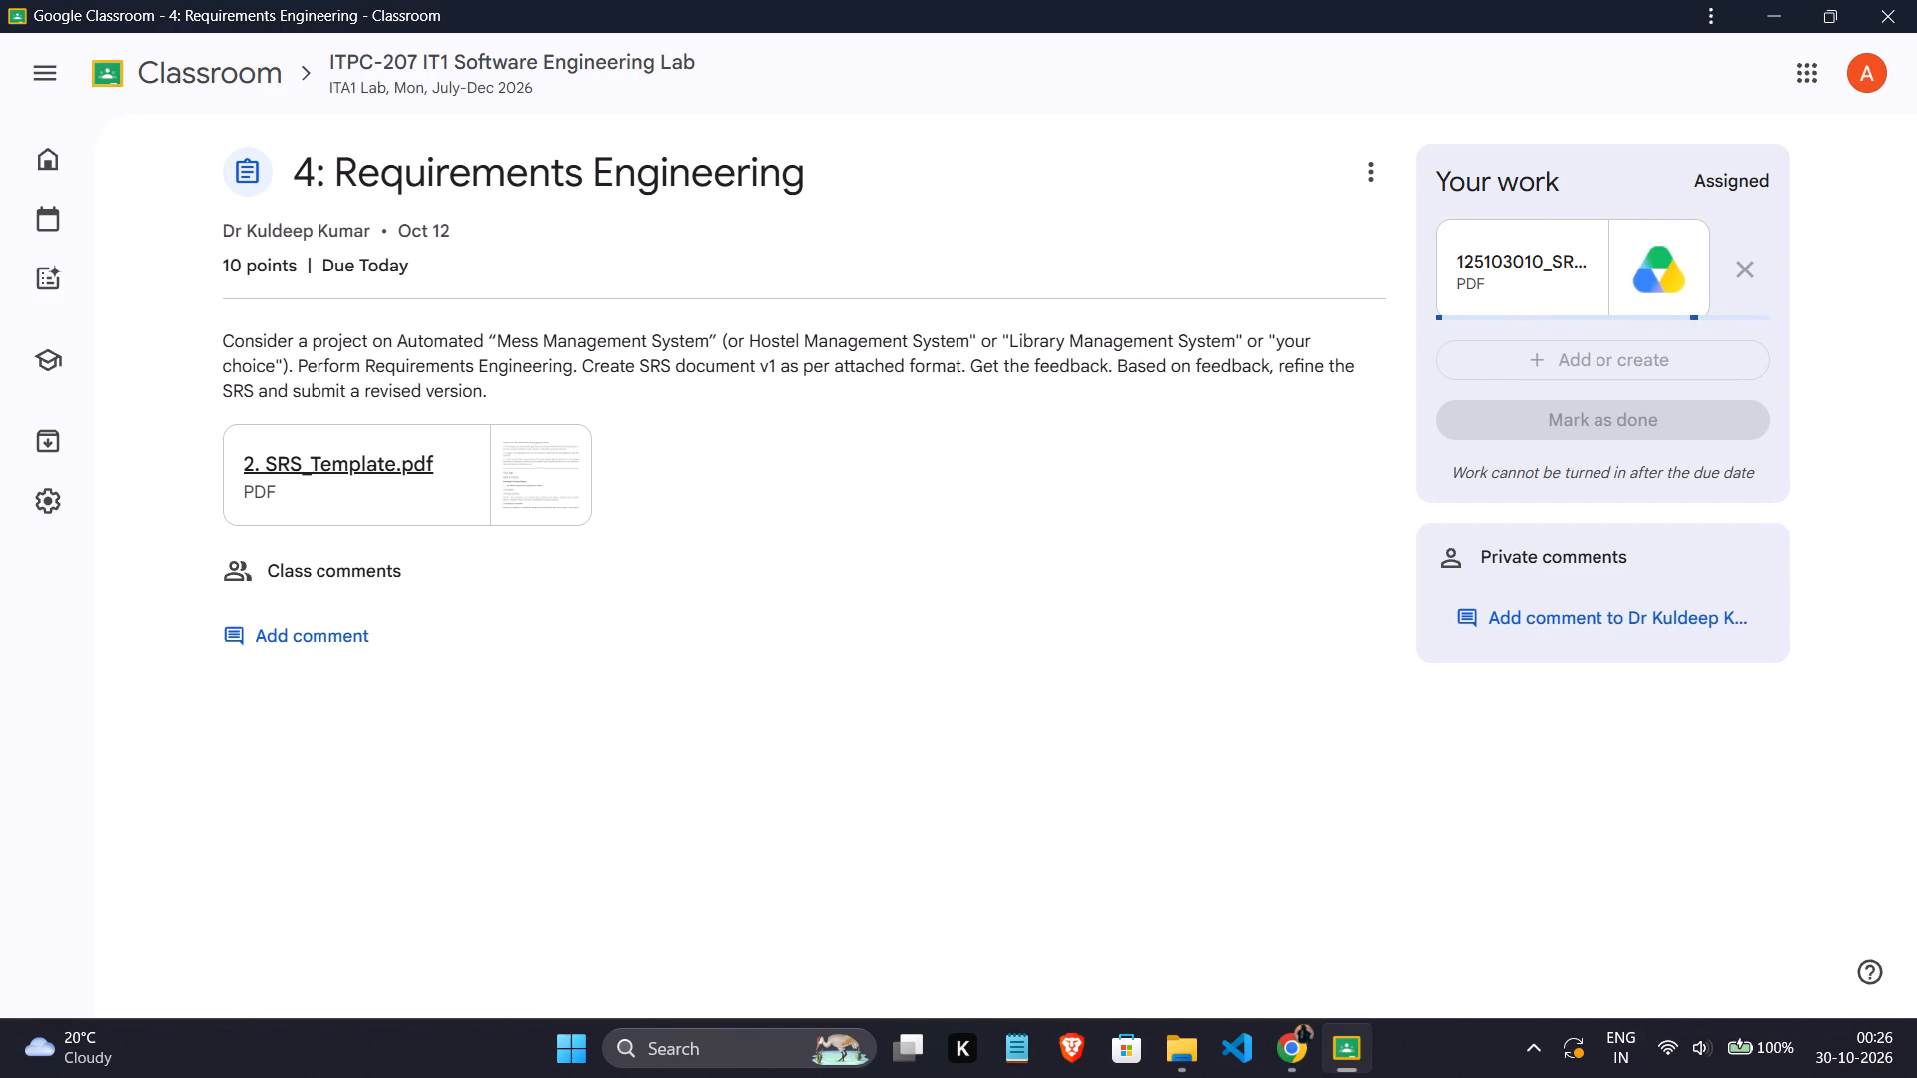
{"action": "left_click", "coordinate": [1522, 257]}
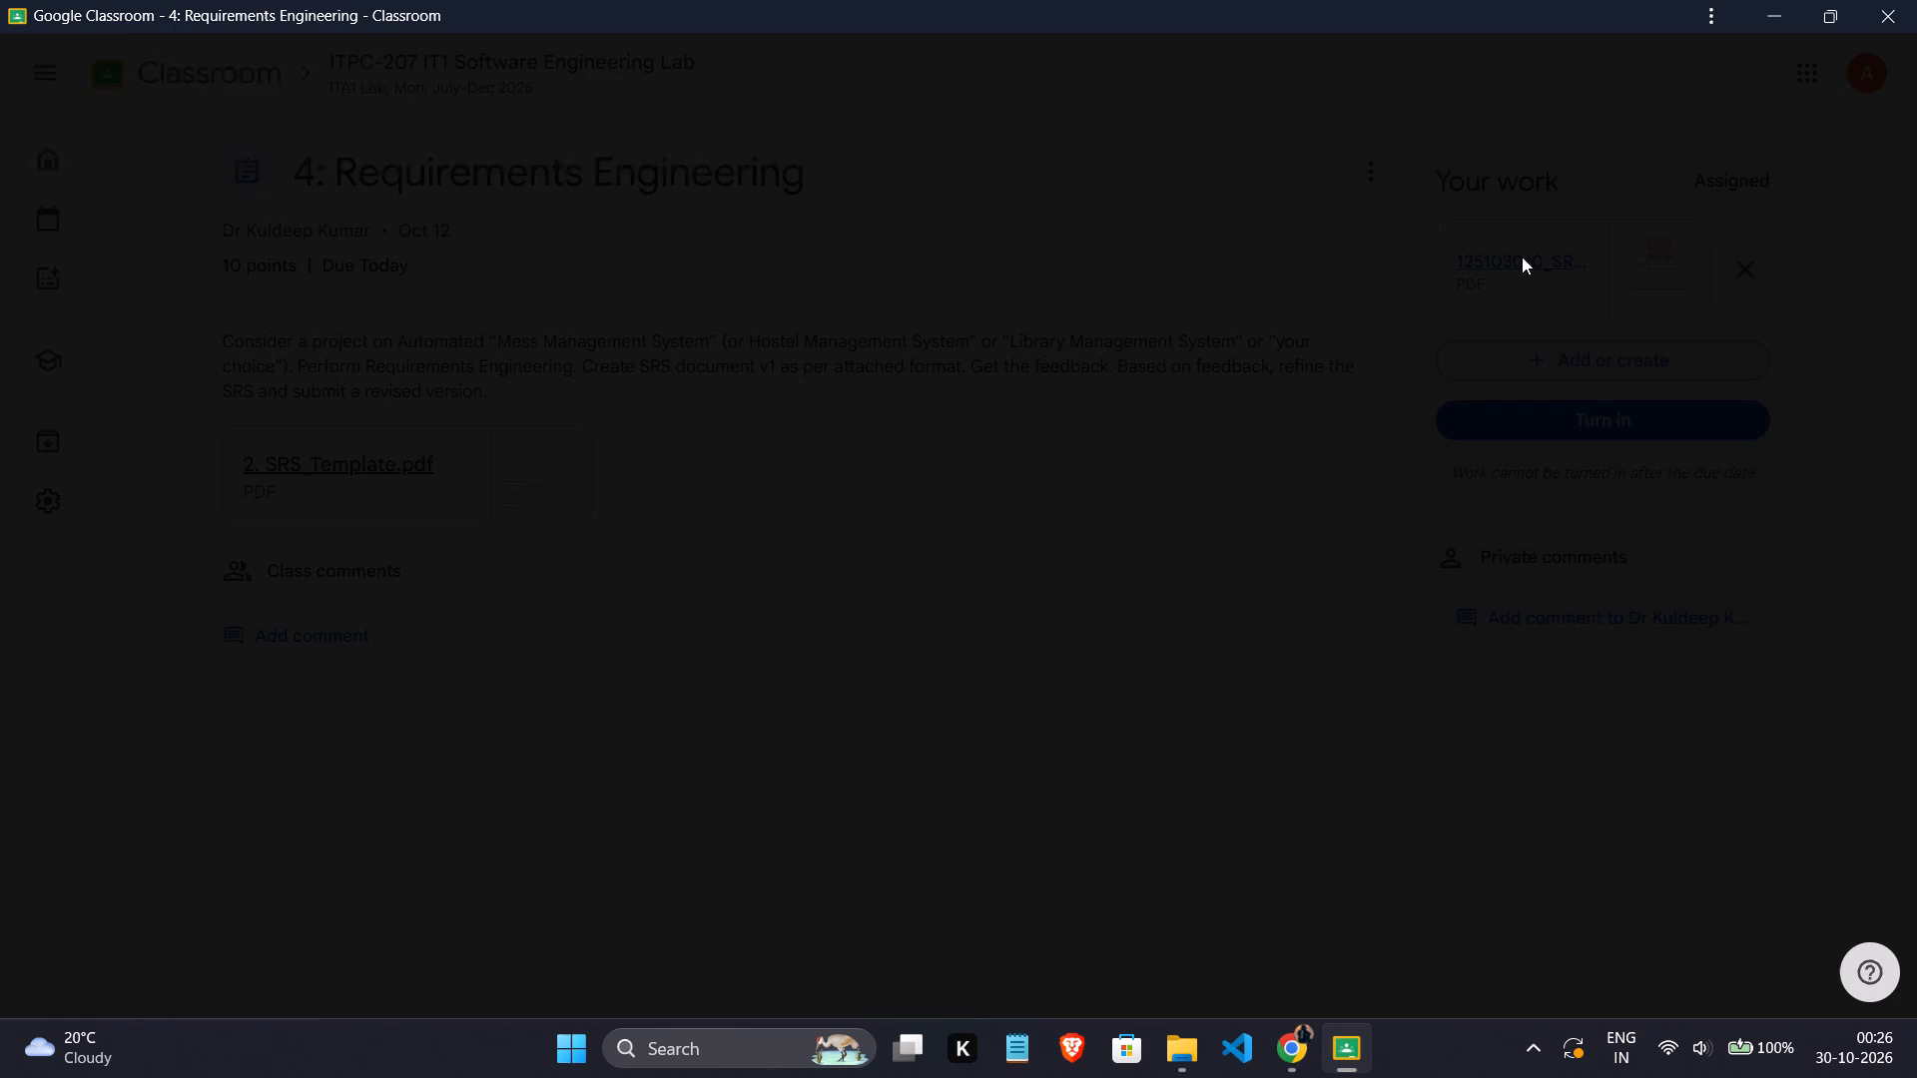
{"action": "scroll", "coordinate": [1159, 477], "scroll_direction": "down", "scroll_amount": 3}
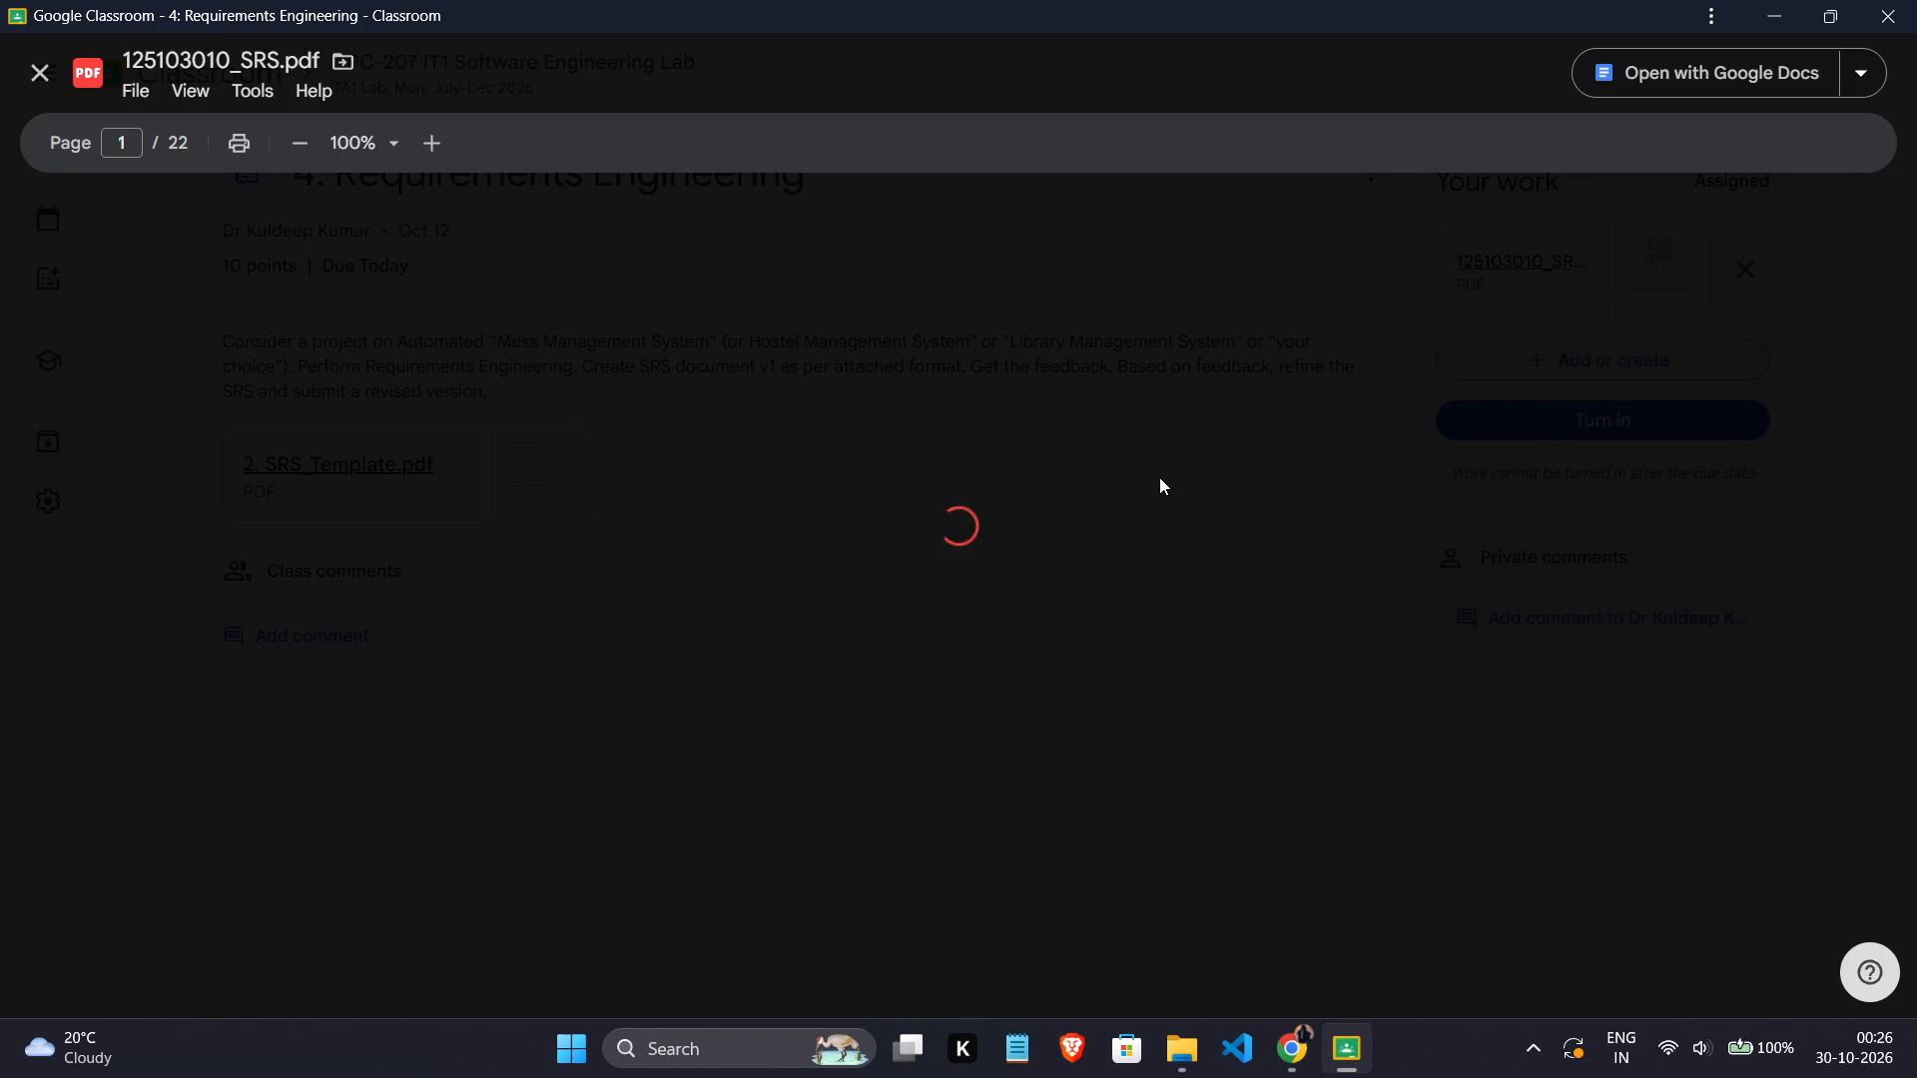
{"action": "scroll", "coordinate": [1159, 477], "scroll_direction": "down", "scroll_amount": 5}
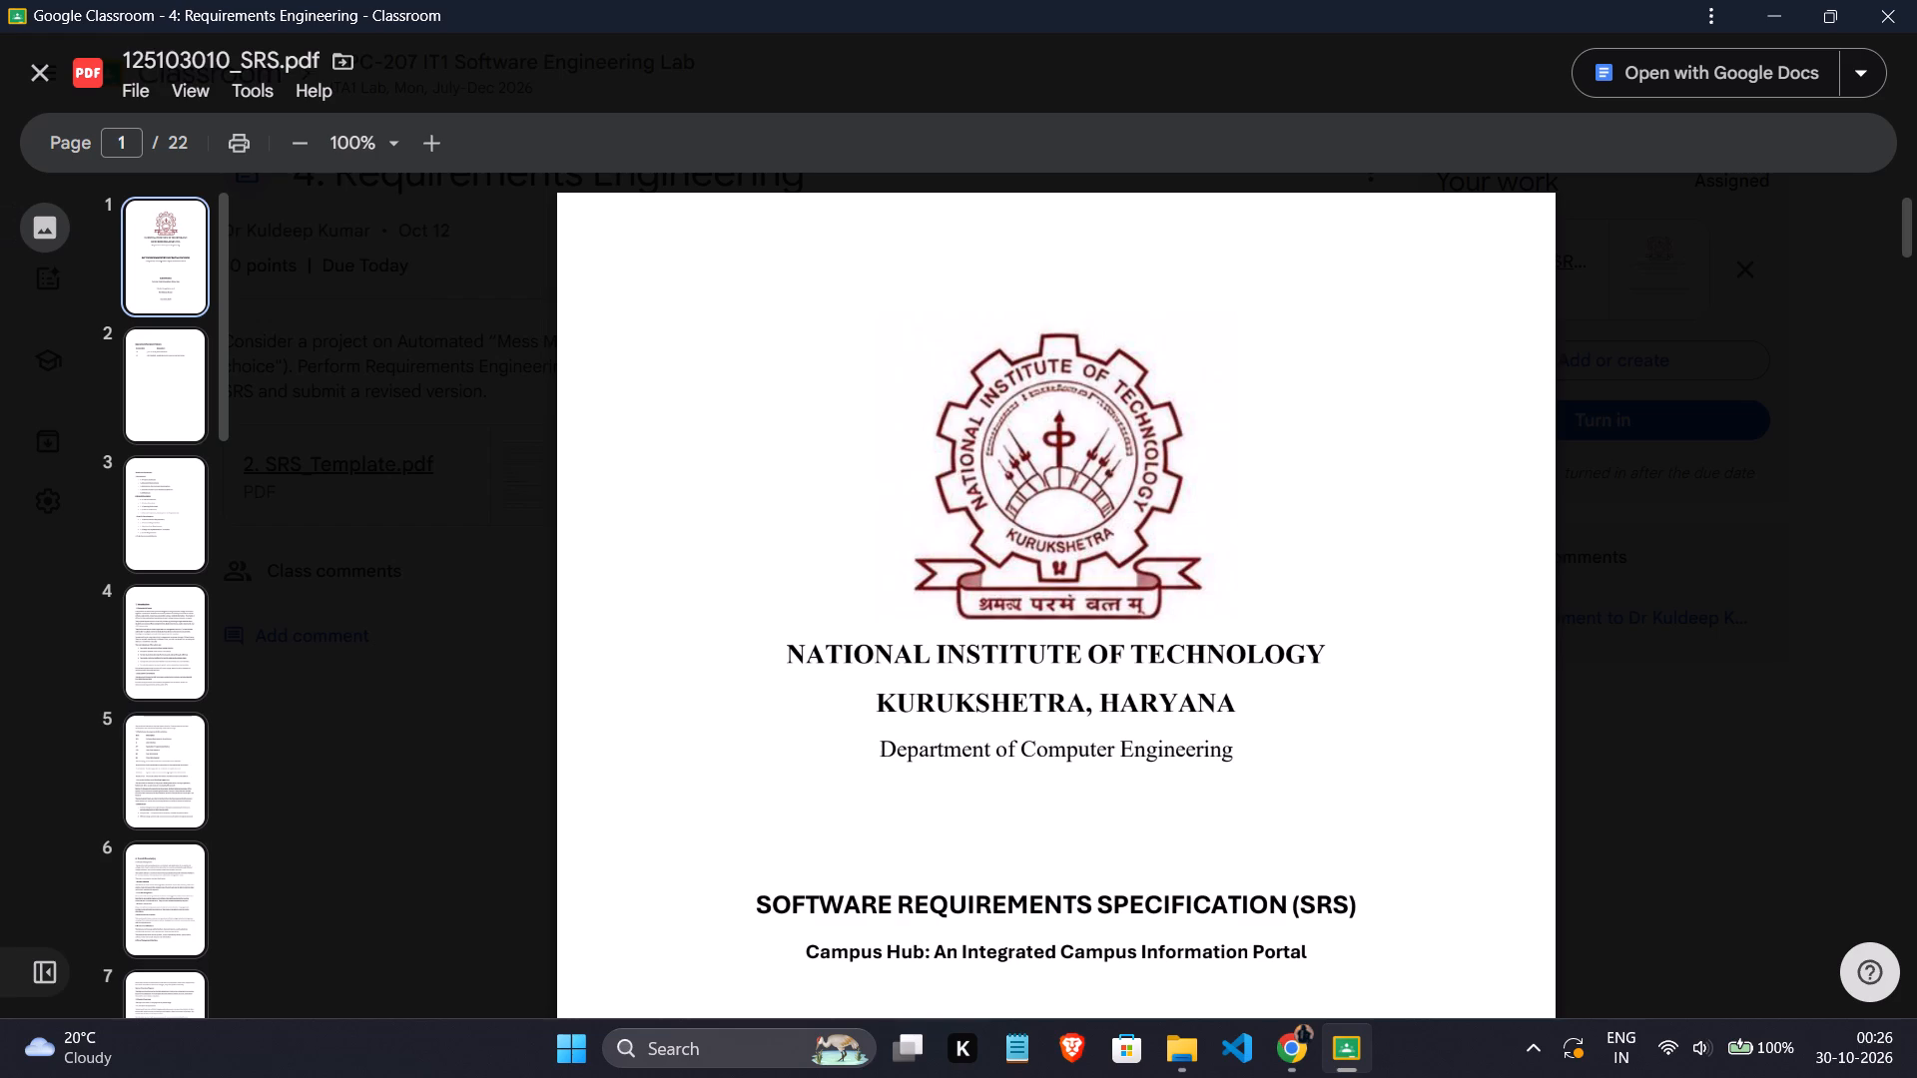
{"action": "scroll", "coordinate": [1159, 477], "scroll_direction": "down", "scroll_amount": 8}
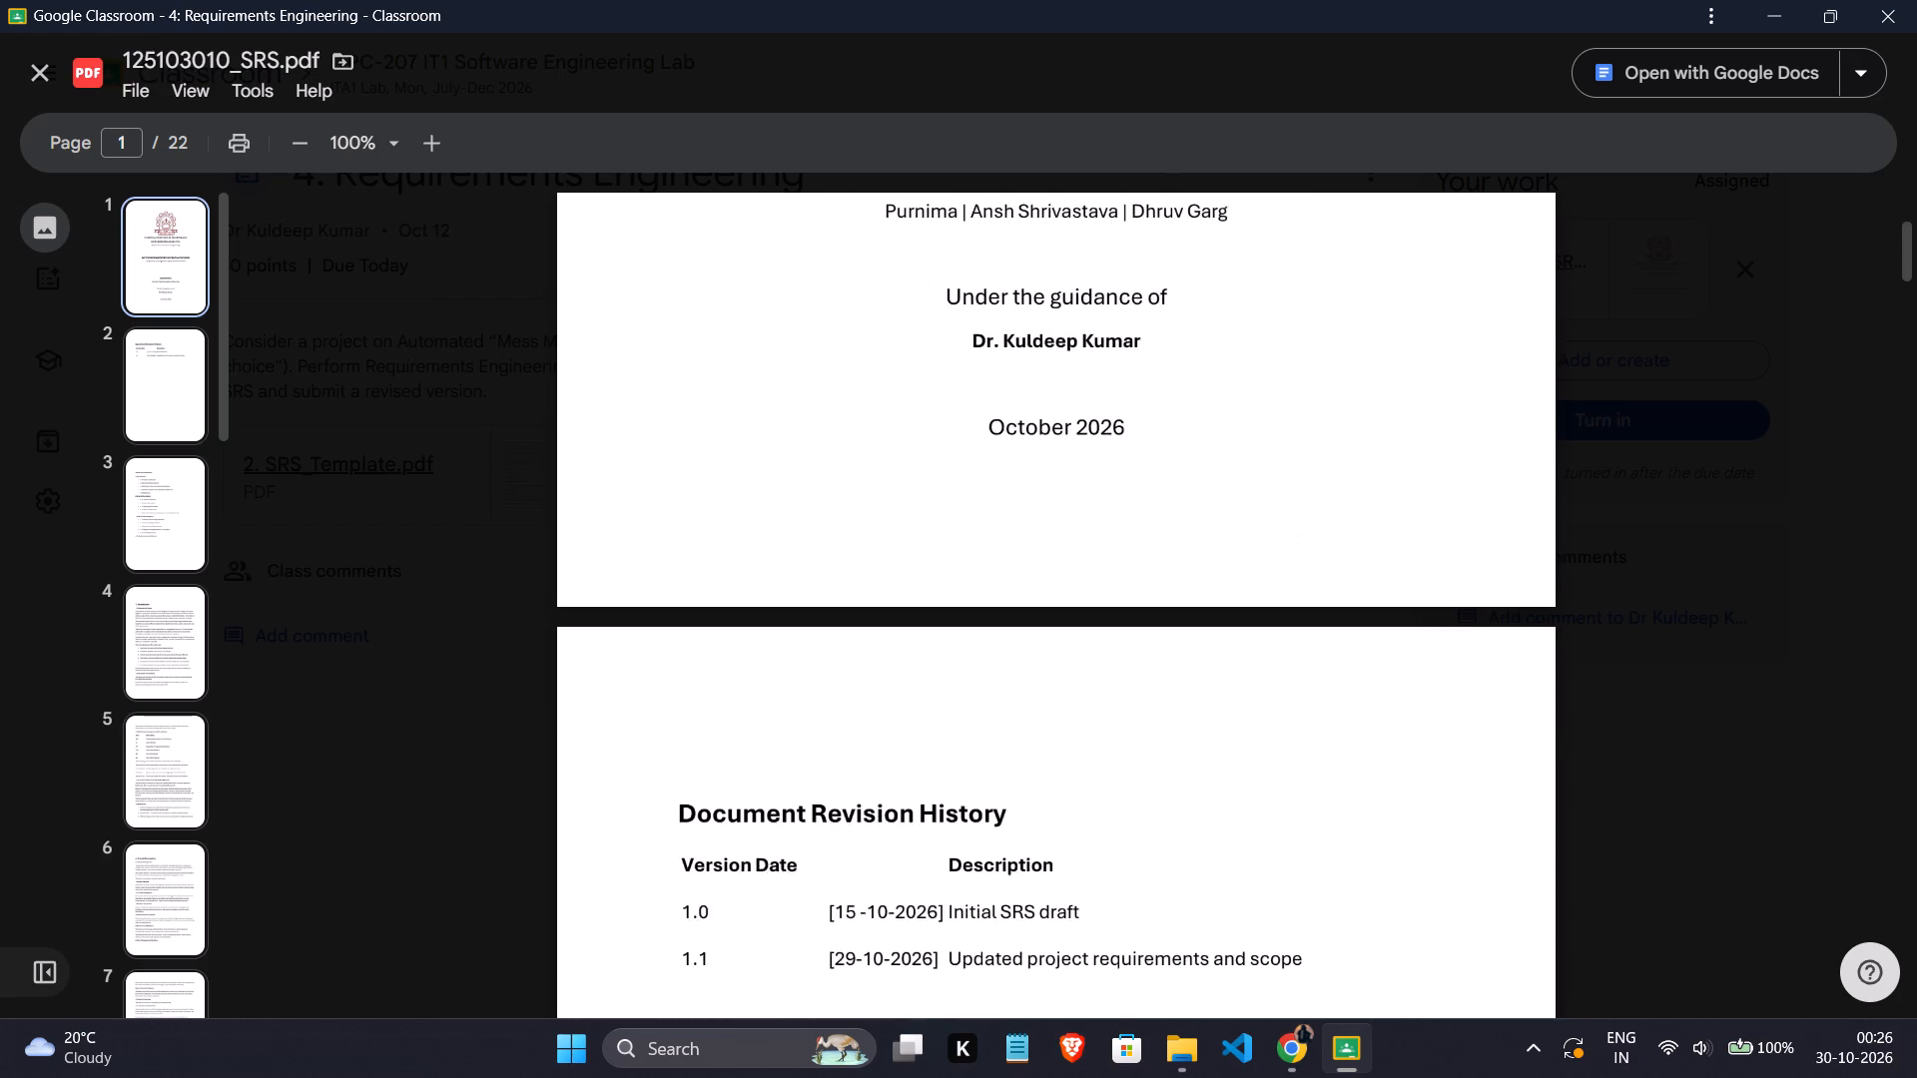
{"action": "scroll", "coordinate": [1159, 477], "scroll_direction": "down", "scroll_amount": 4}
{"action": "scroll", "coordinate": [1159, 477], "scroll_direction": "up", "scroll_amount": 3}
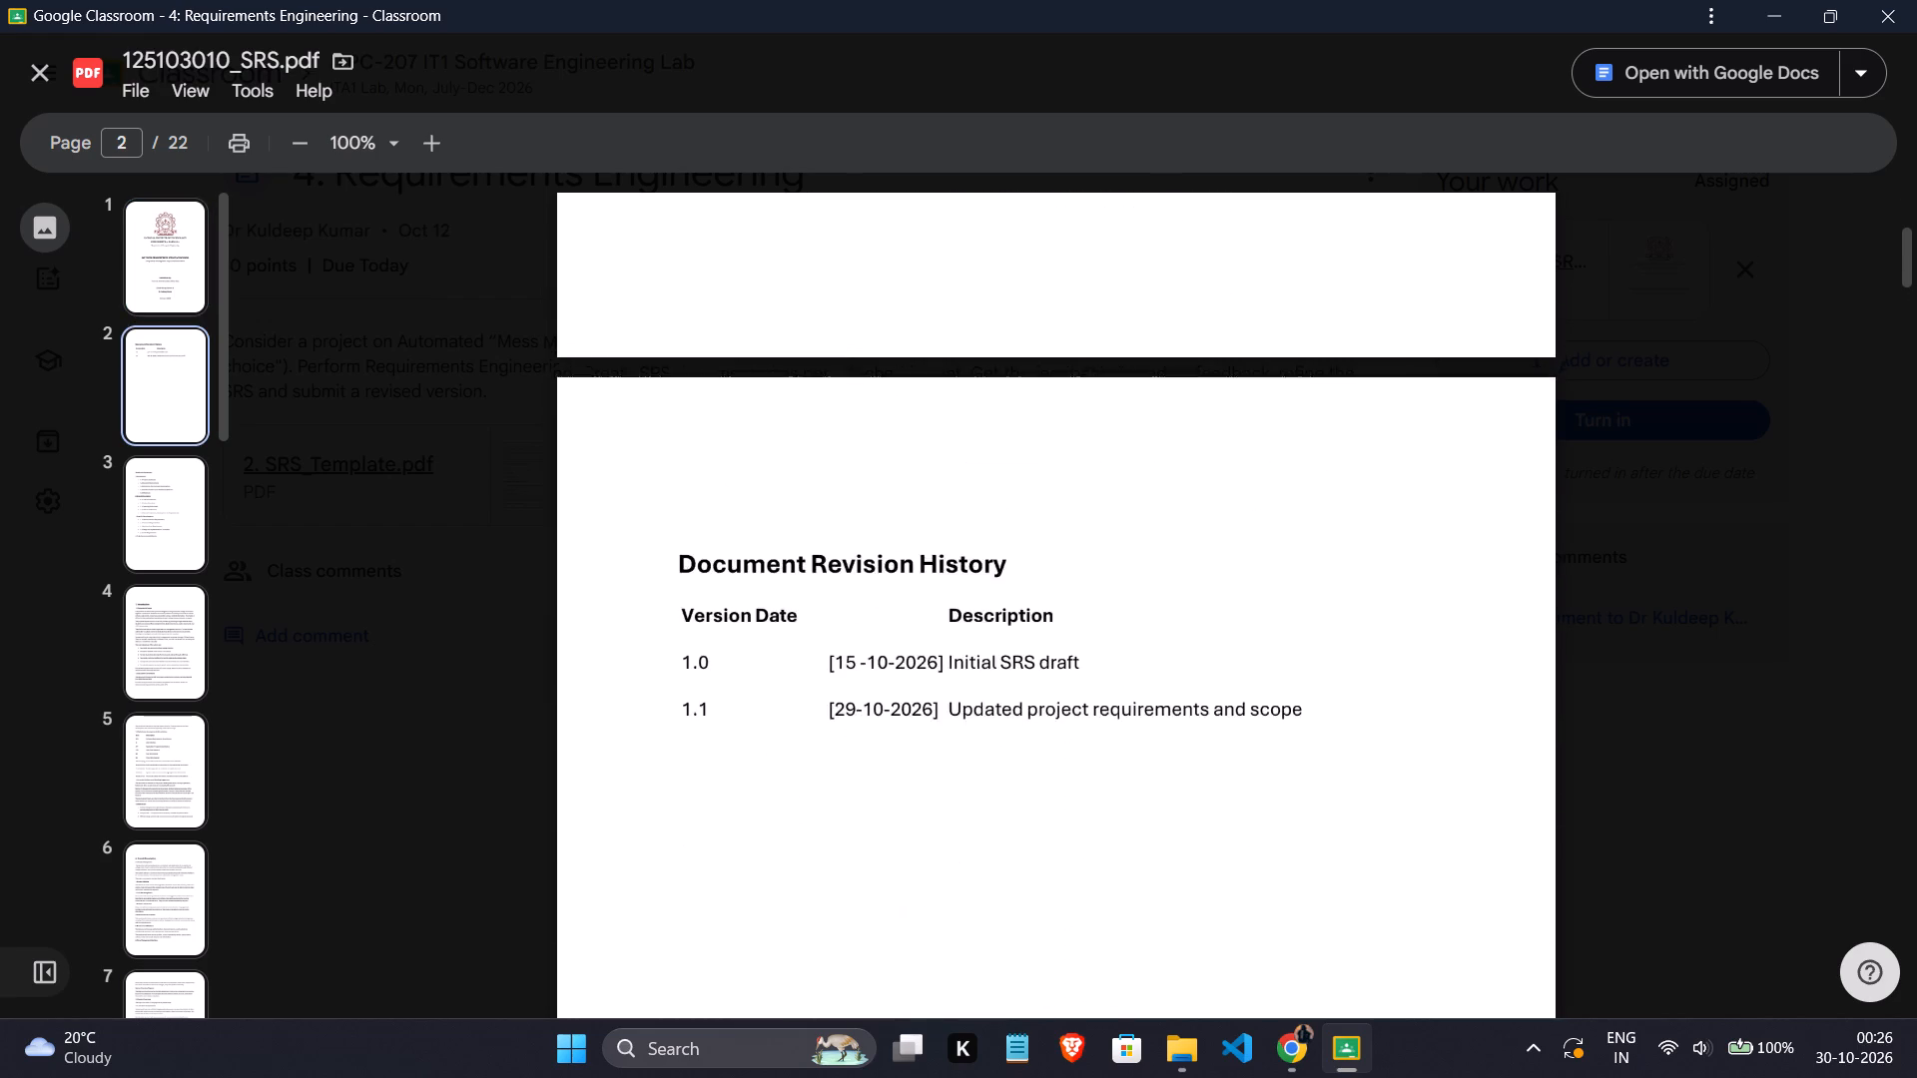
{"action": "scroll", "coordinate": [1159, 477], "scroll_direction": "up", "scroll_amount": 1}
{"action": "scroll", "coordinate": [1159, 477], "scroll_direction": "down", "scroll_amount": 8}
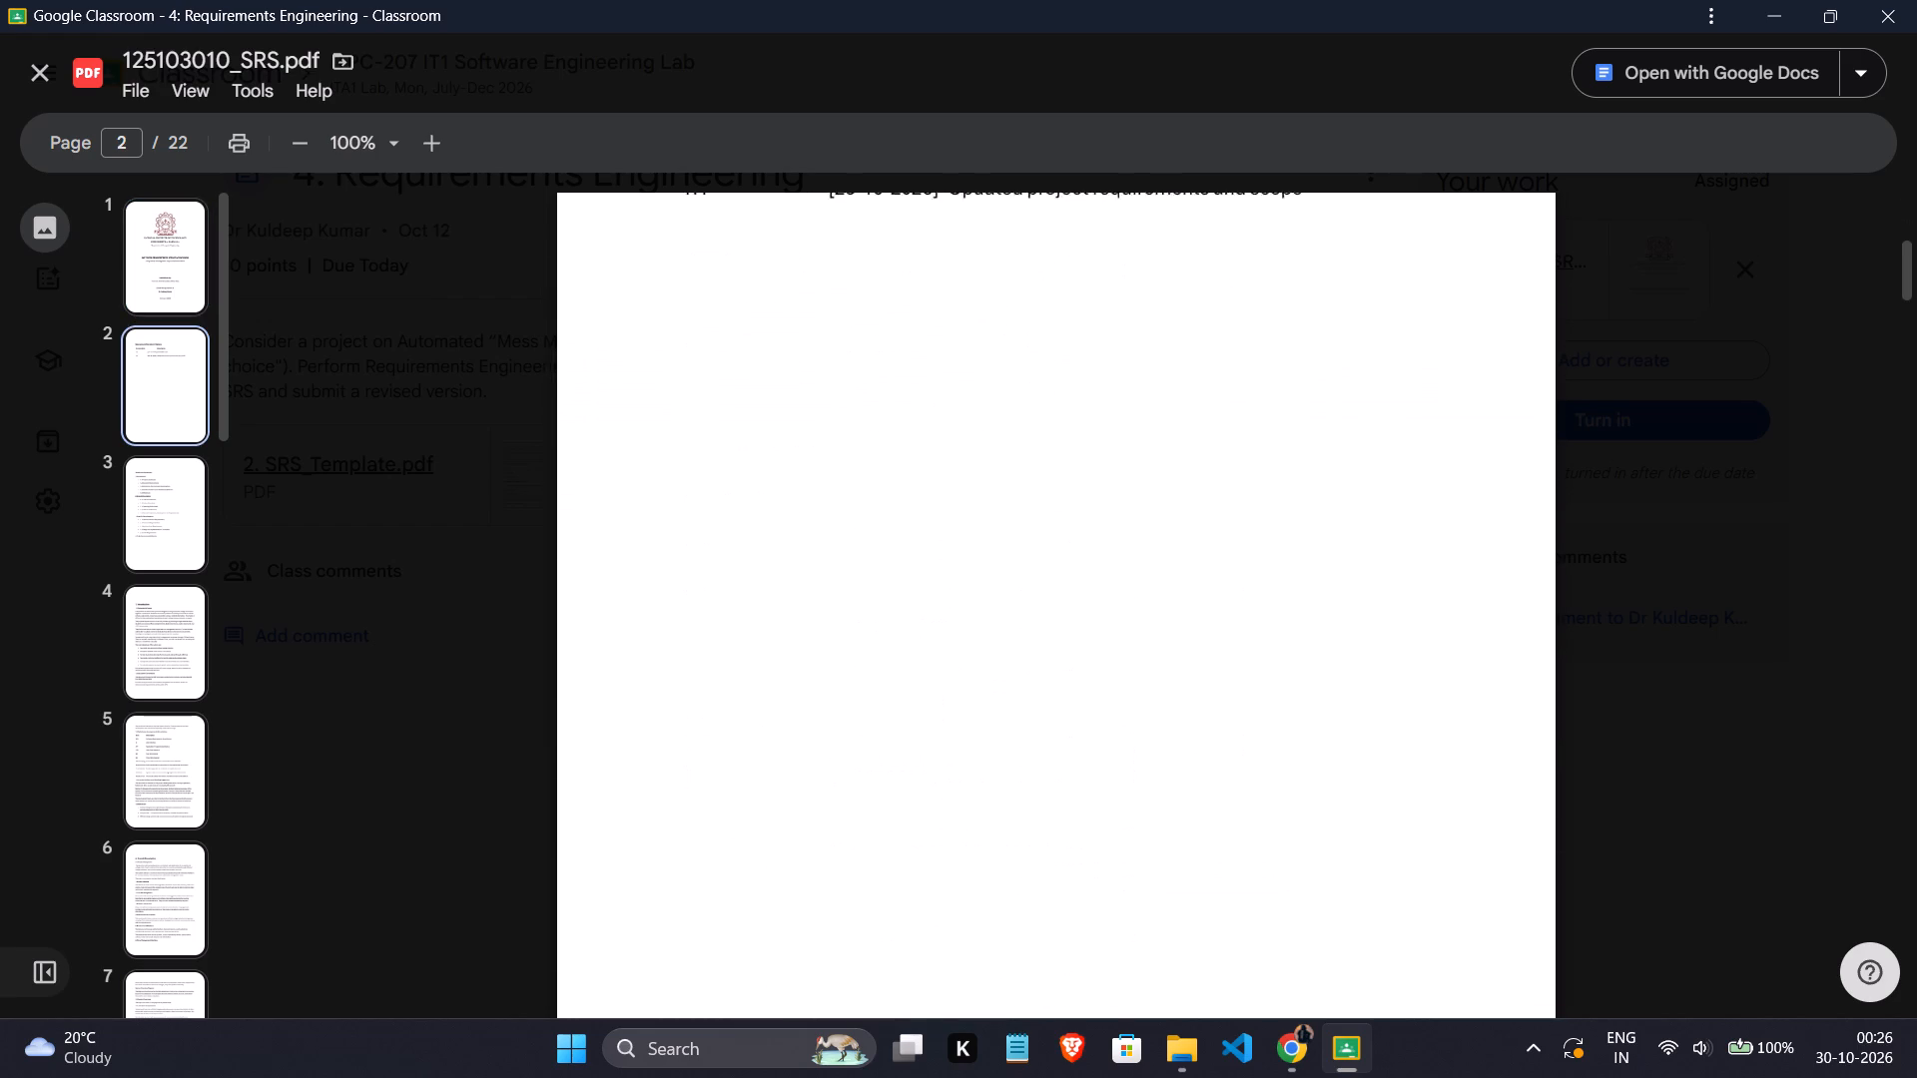
{"action": "scroll", "coordinate": [1159, 477], "scroll_direction": "down", "scroll_amount": 18}
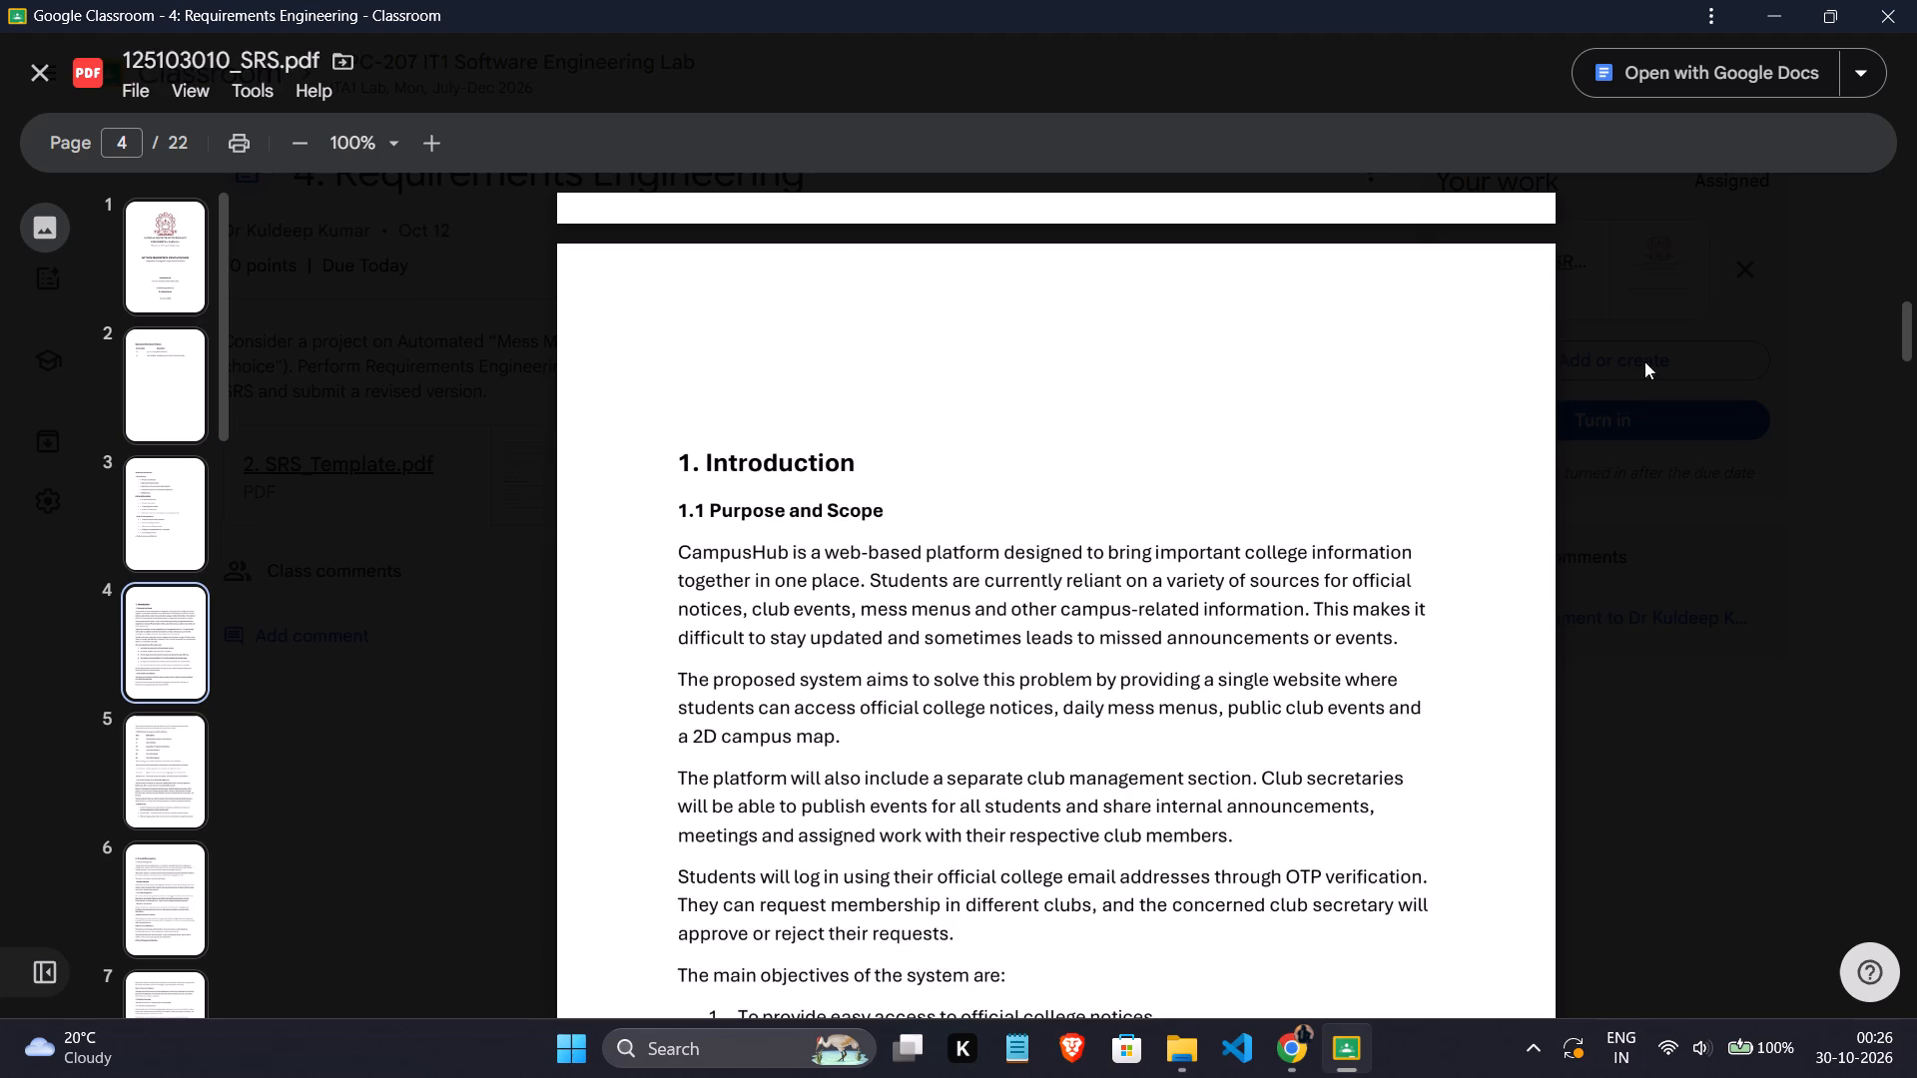
{"action": "left_click_drag", "start_coordinate": [1903, 346], "coordinate": [1889, 418]}
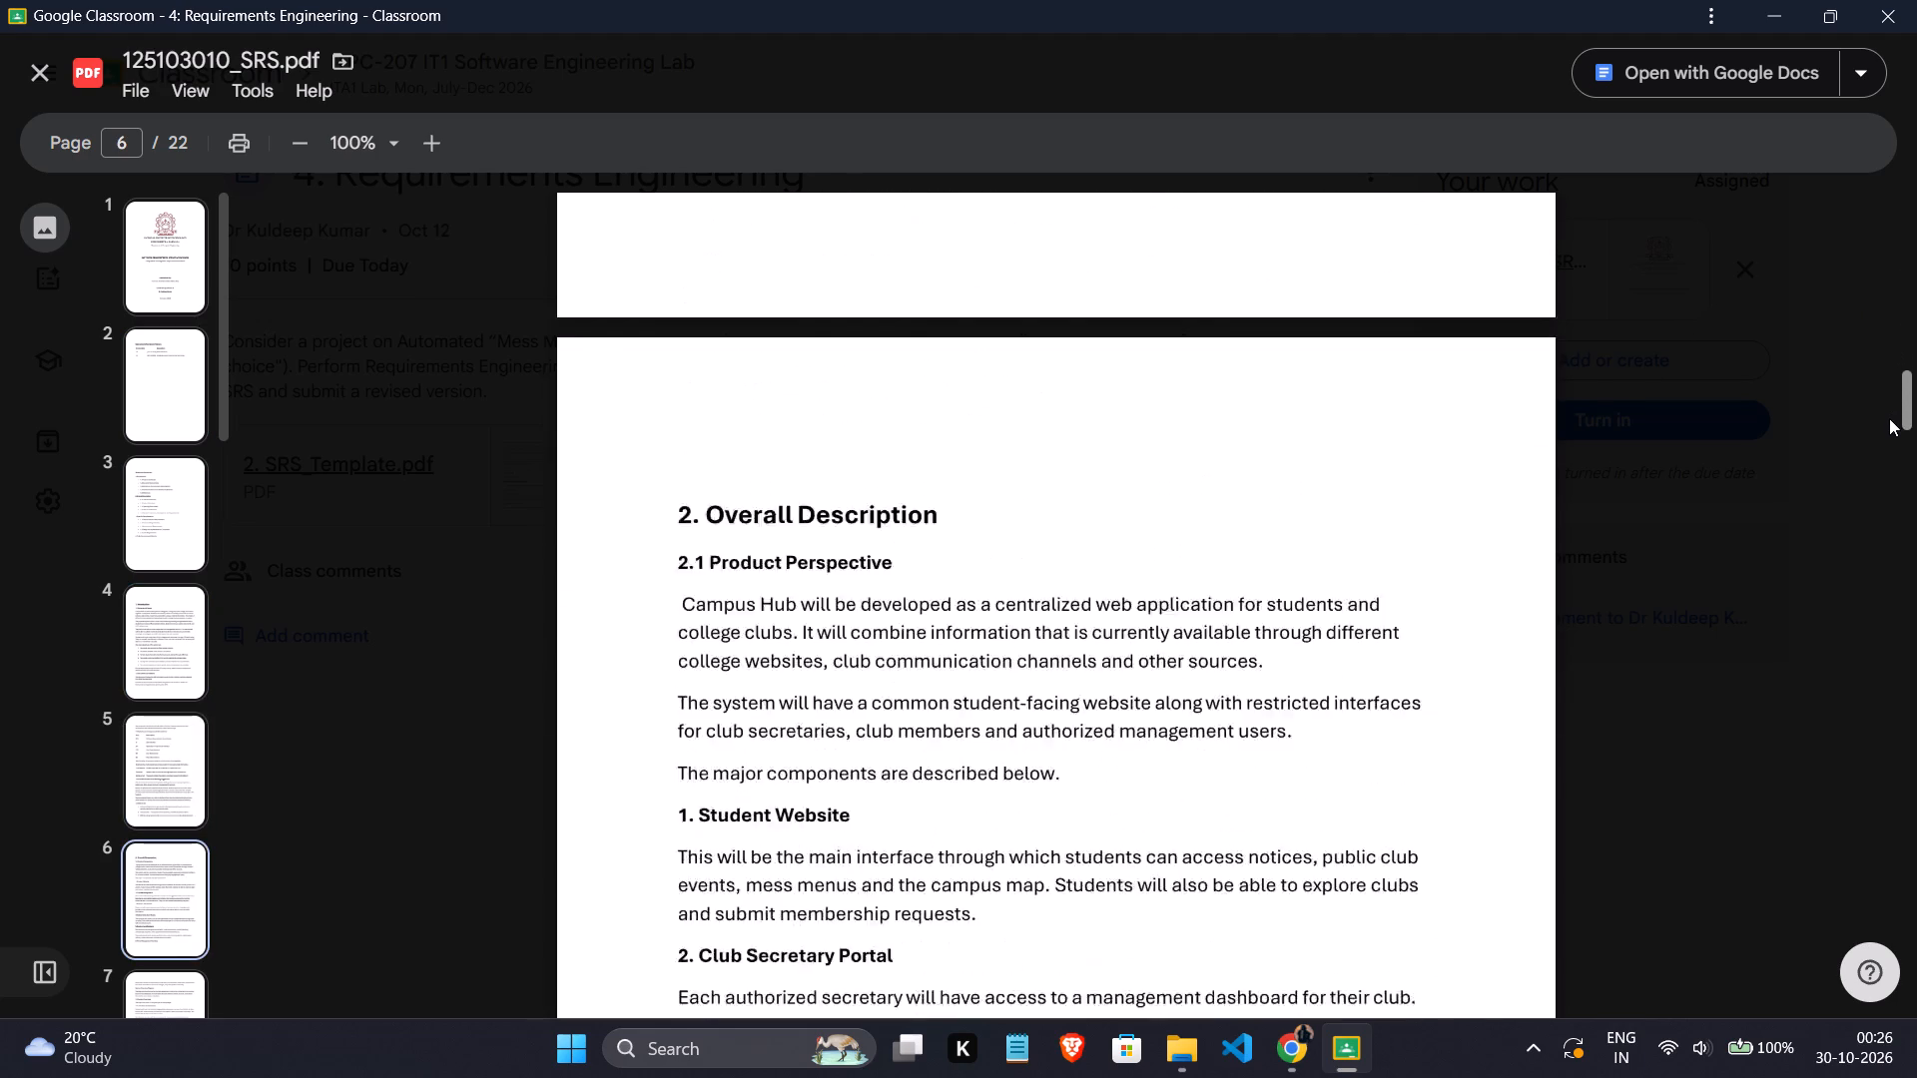
{"action": "left_click_drag", "start_coordinate": [1889, 418], "coordinate": [1901, 540]}
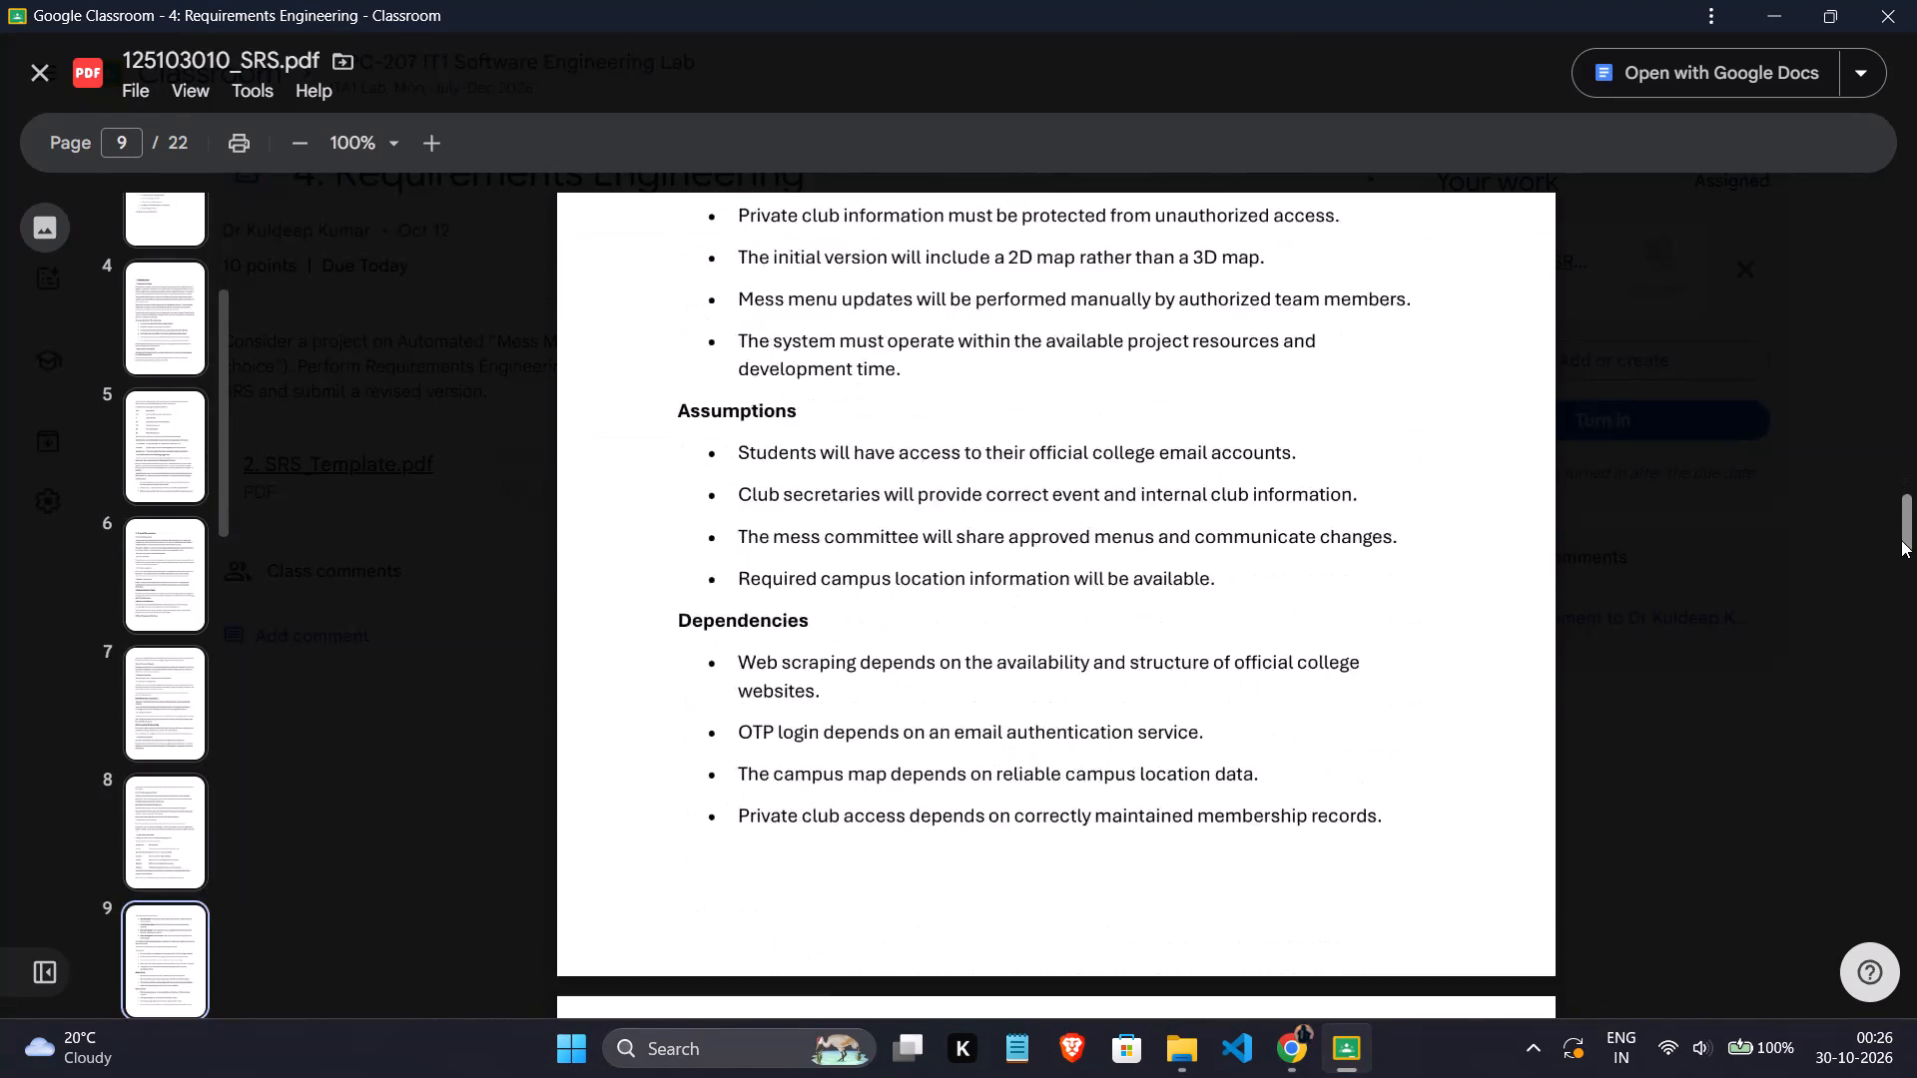
{"action": "left_click_drag", "start_coordinate": [1901, 540], "coordinate": [1853, 714]}
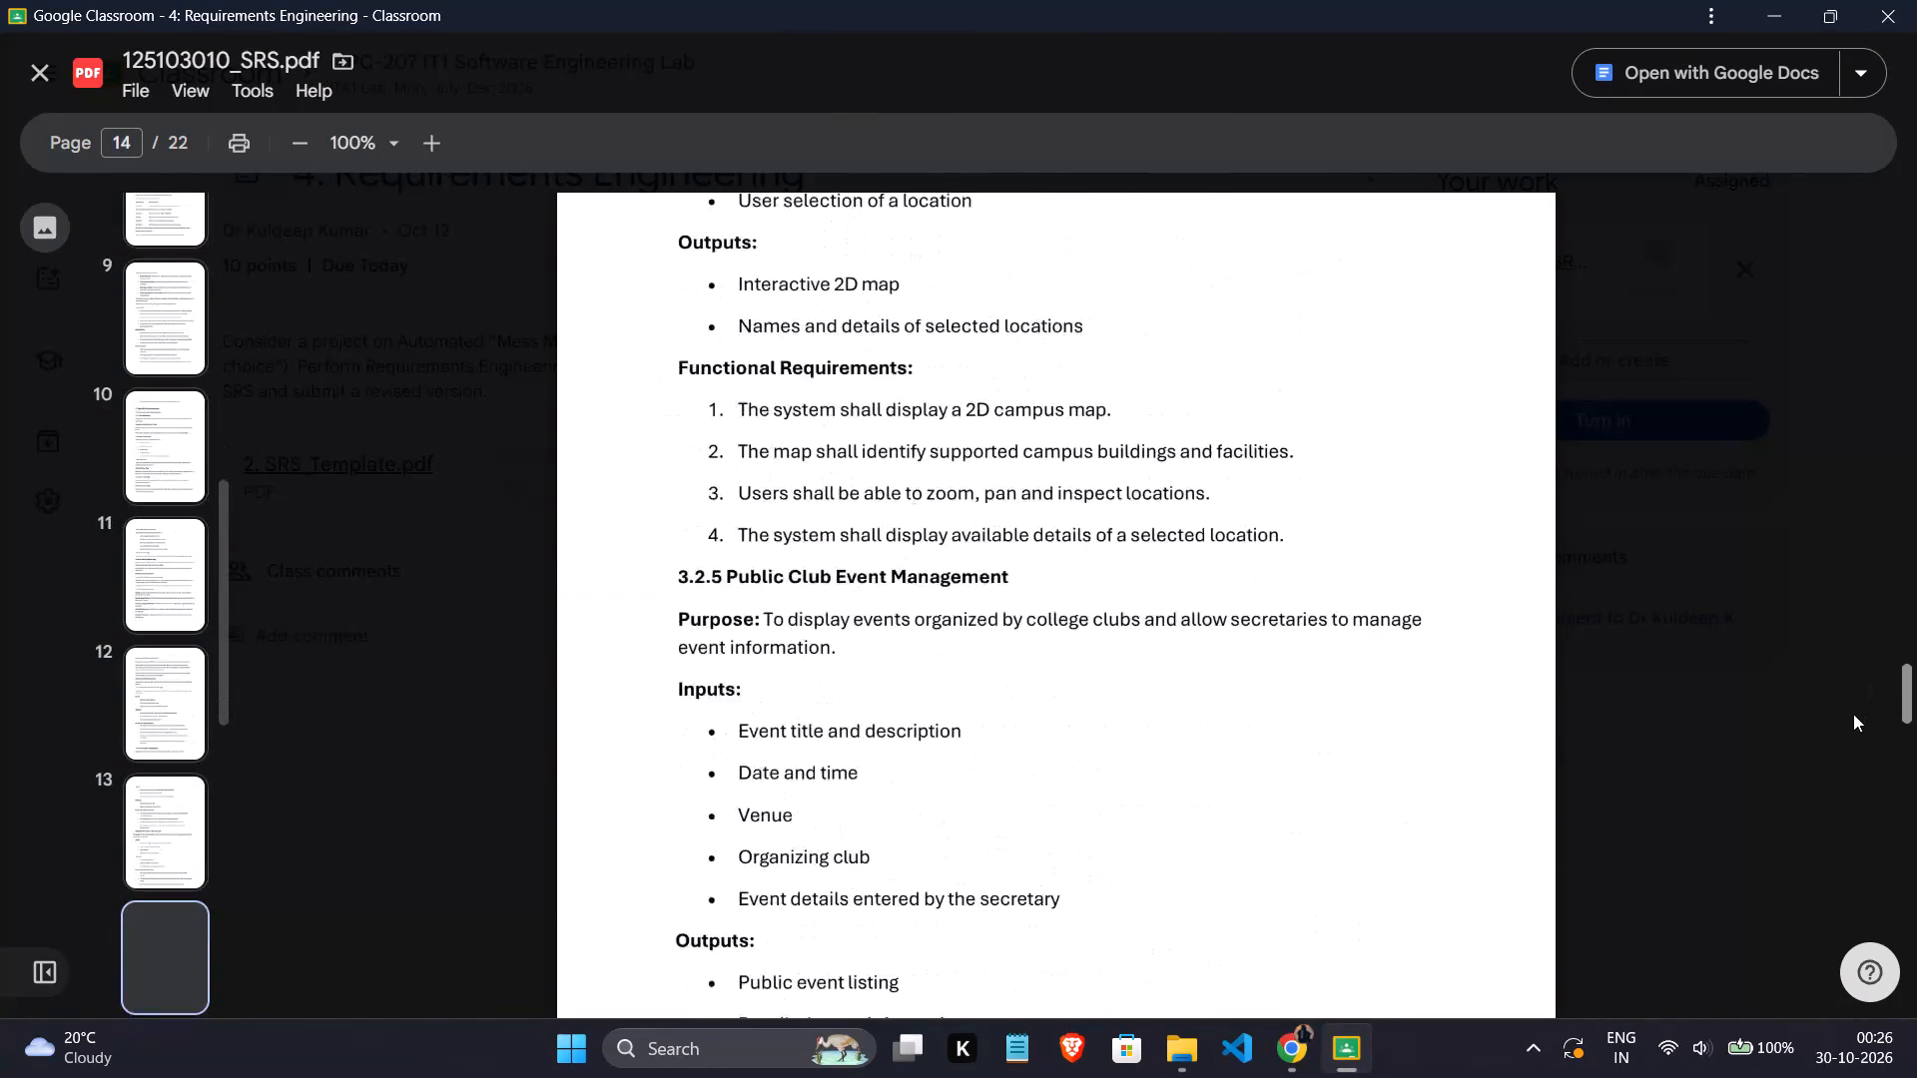
{"action": "left_click_drag", "start_coordinate": [1853, 714], "coordinate": [1827, 873]}
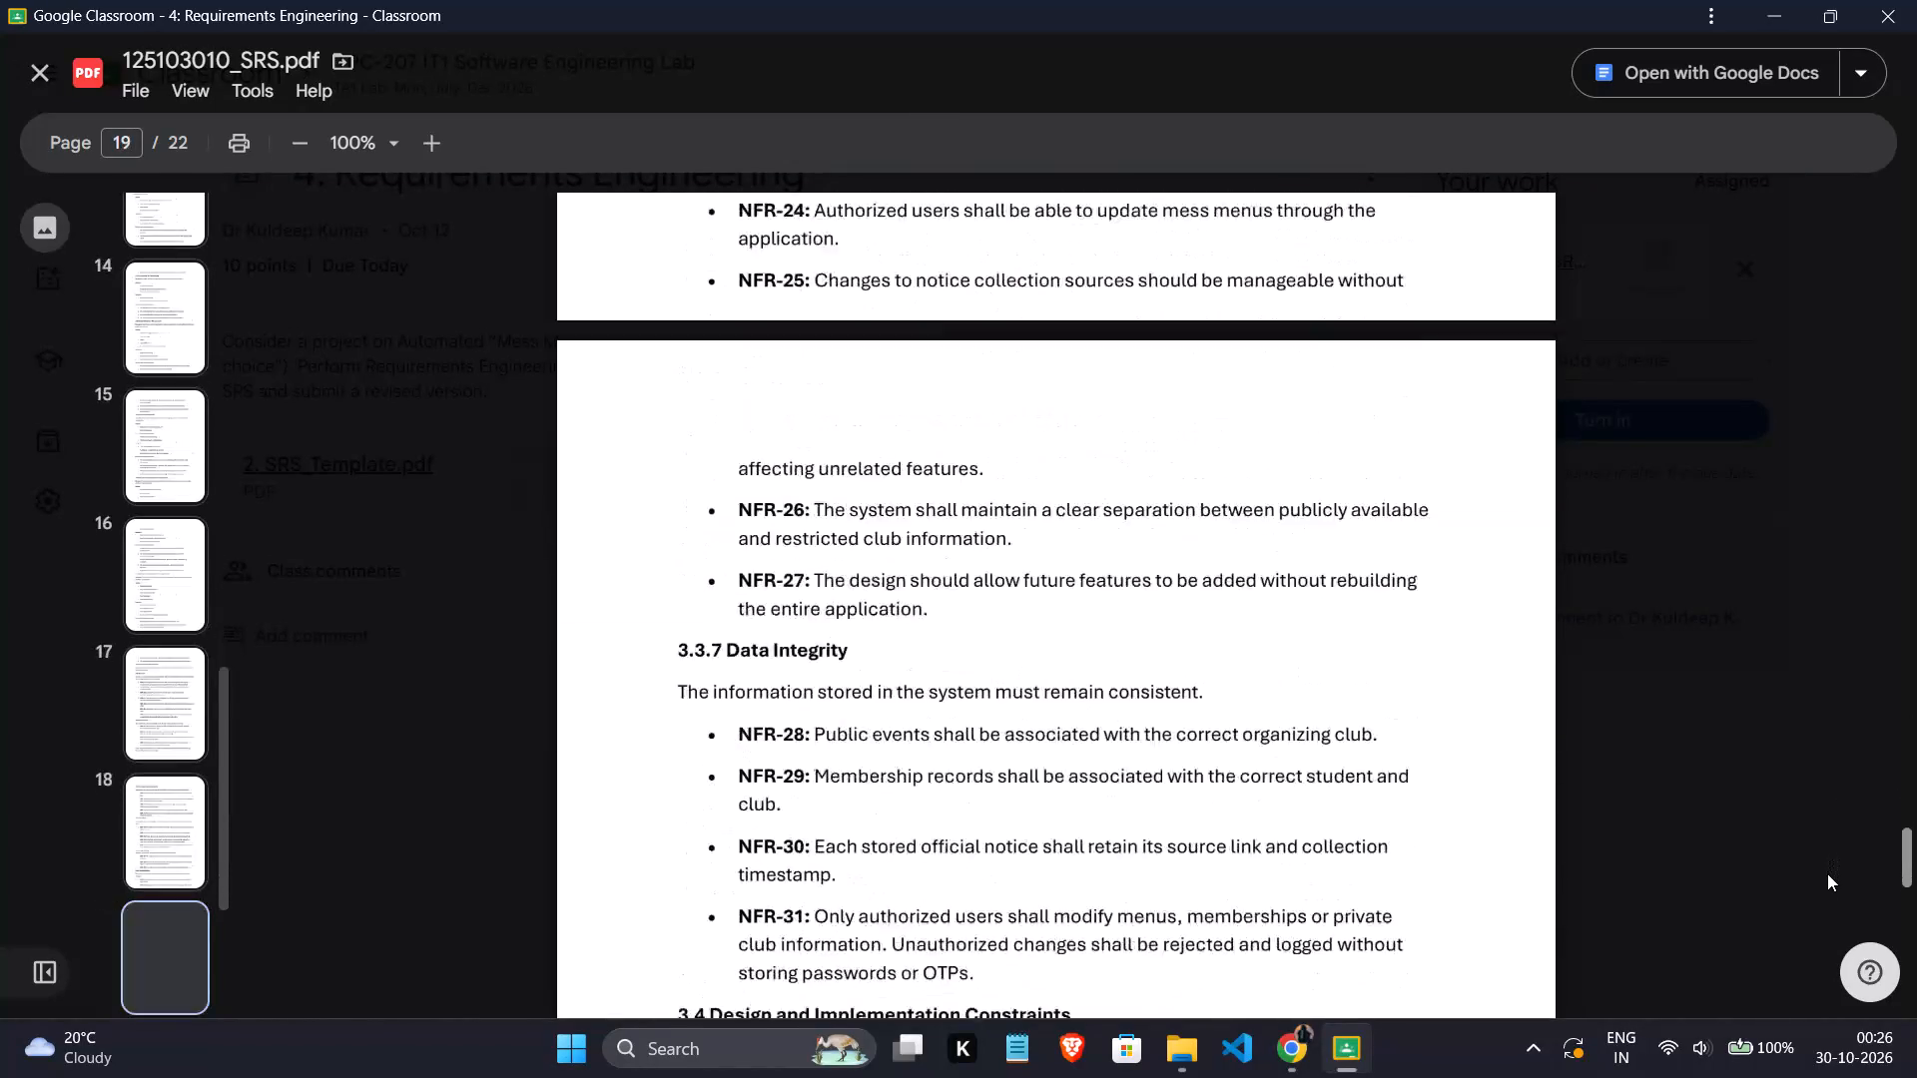
{"action": "left_click_drag", "start_coordinate": [1827, 873], "coordinate": [1802, 1026]}
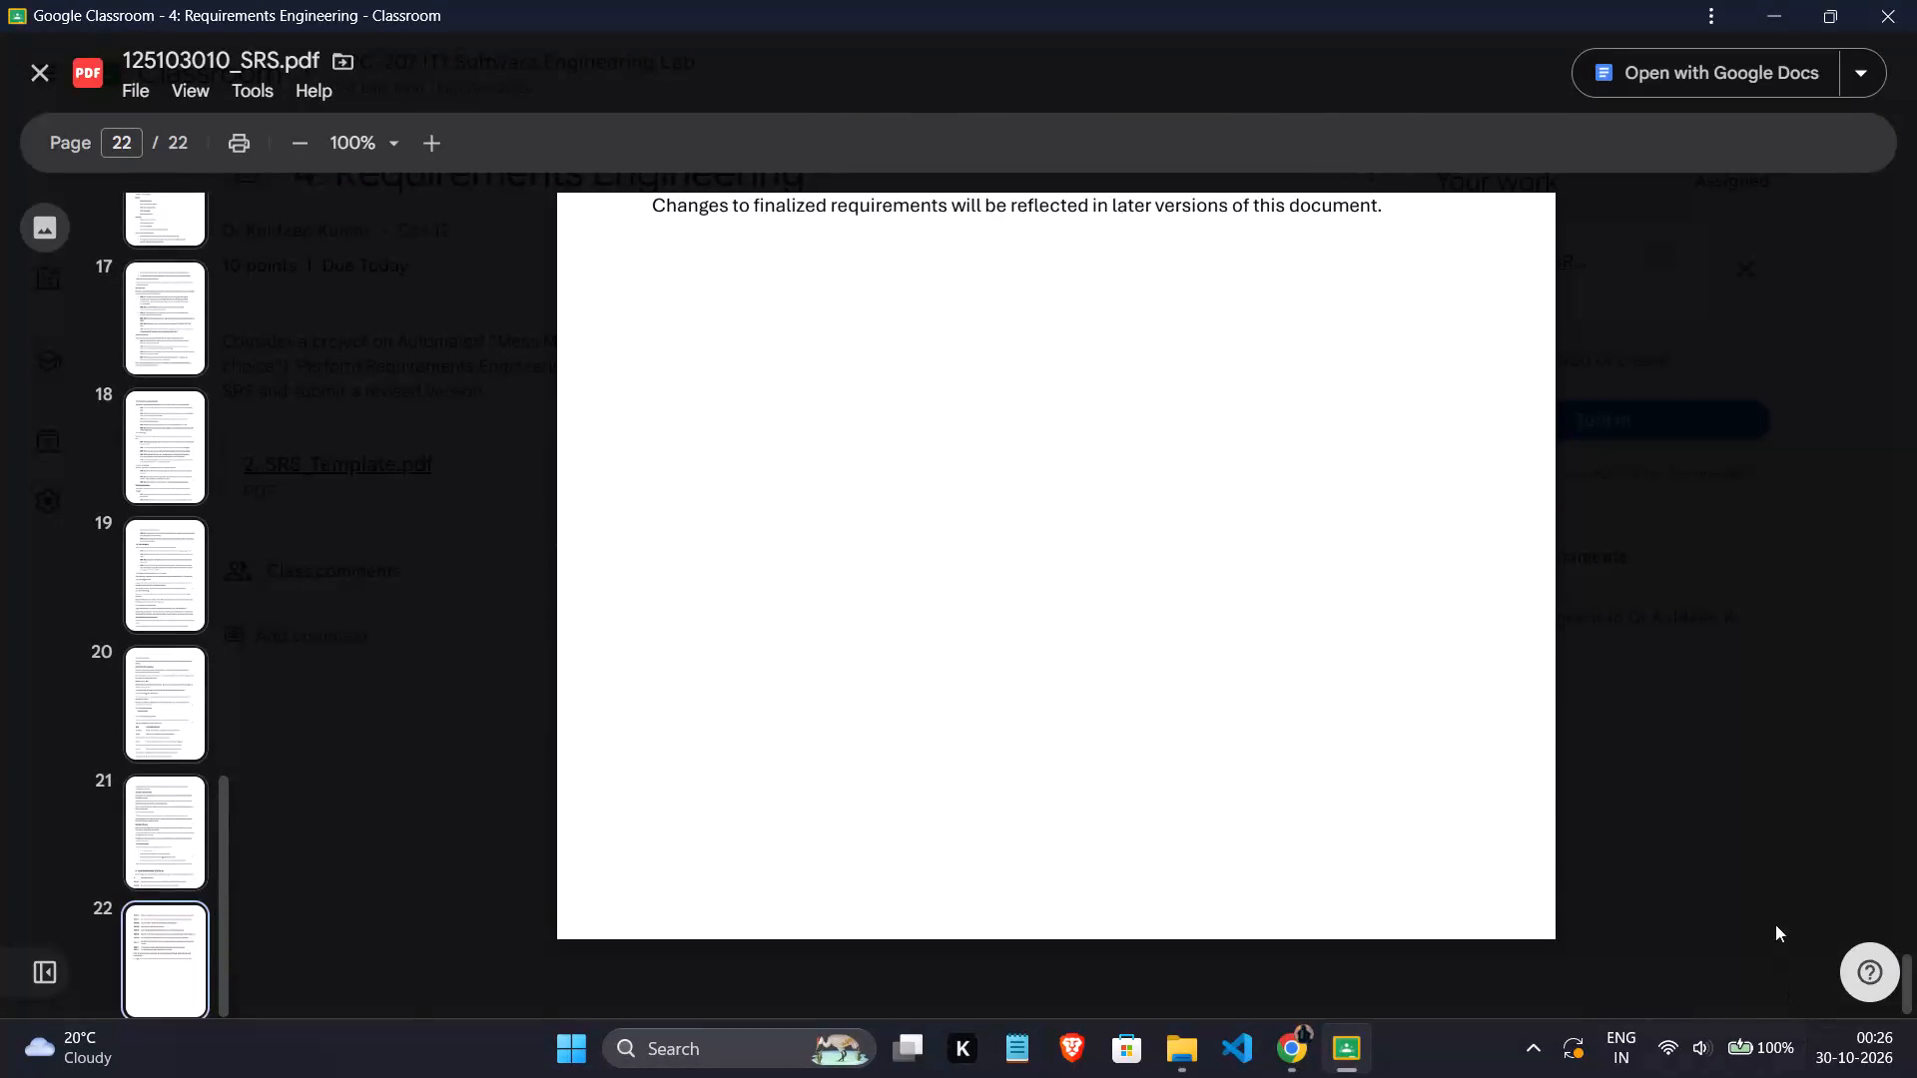
{"action": "left_click", "coordinate": [33, 87]}
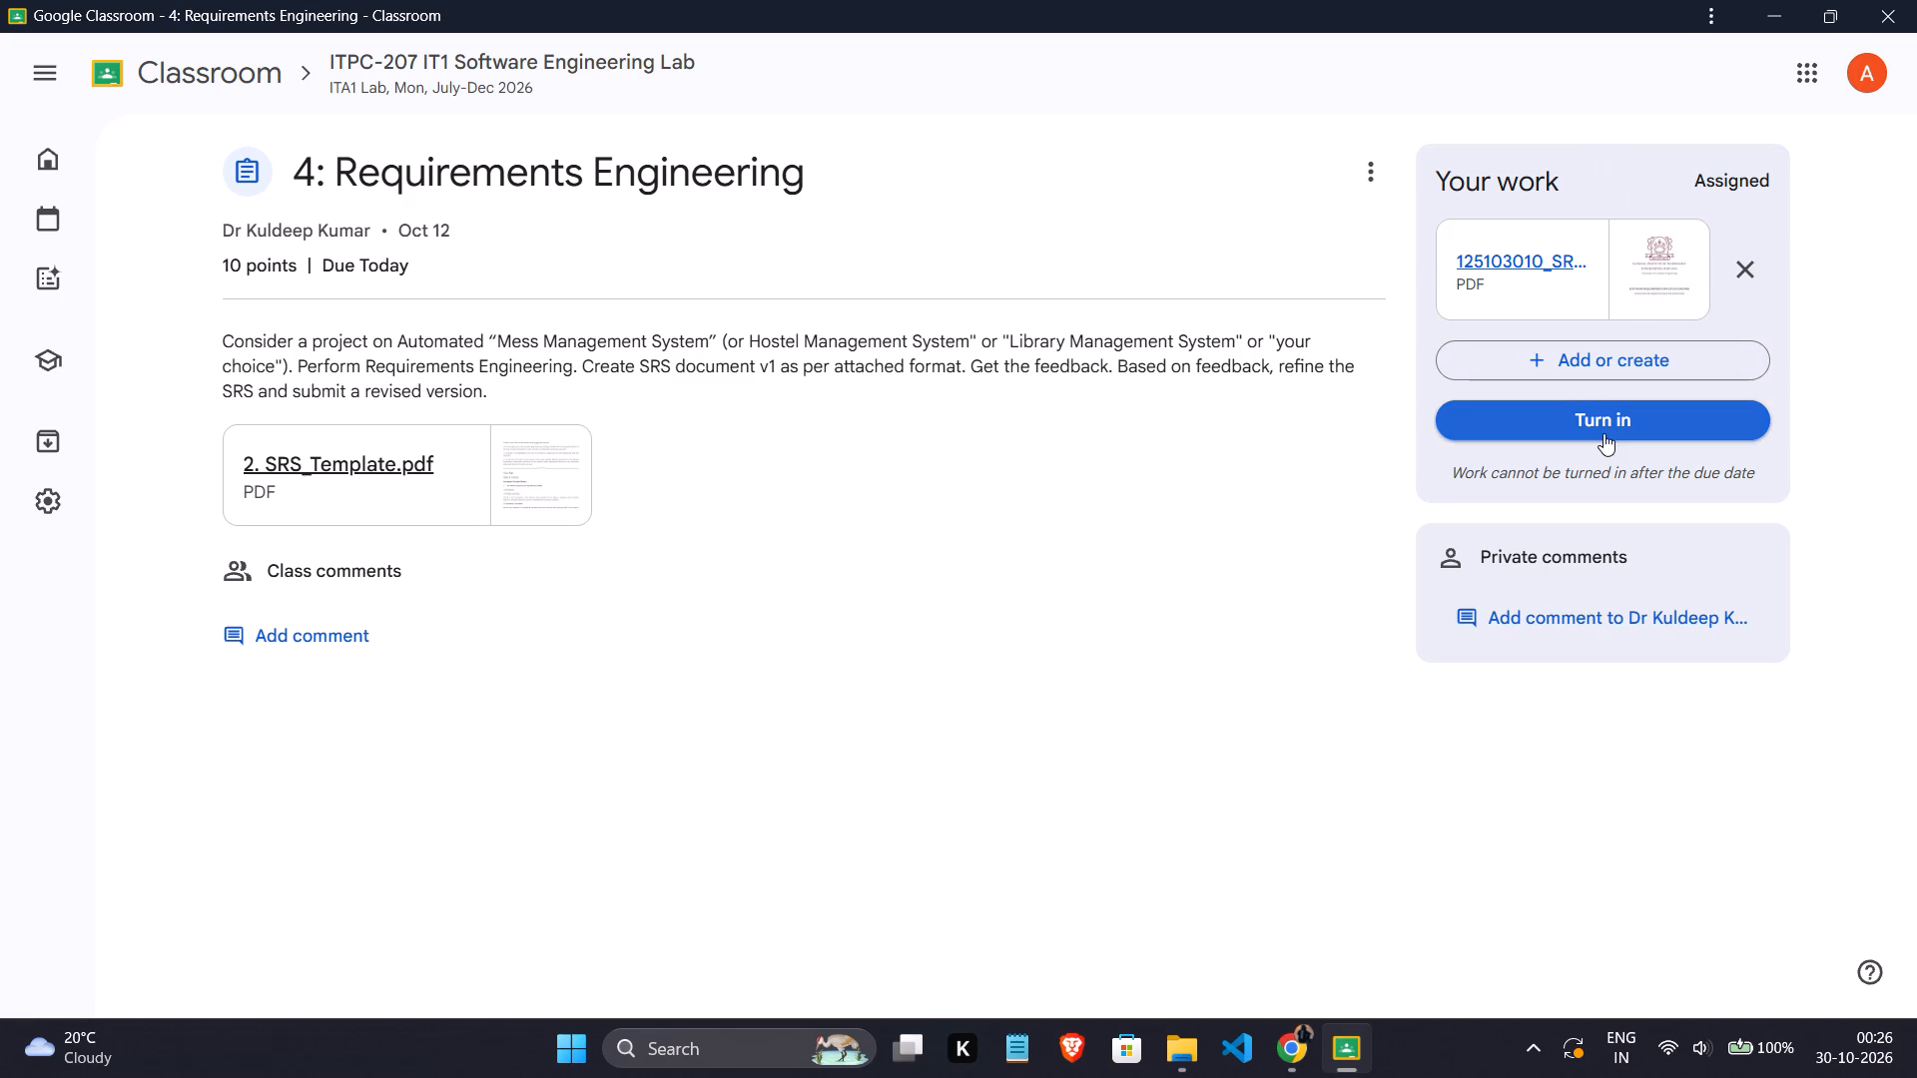
Turn in the "4: Requirements Engineering" assignment with the attached SRS PDF.
{"action": "left_click", "coordinate": [1603, 431]}
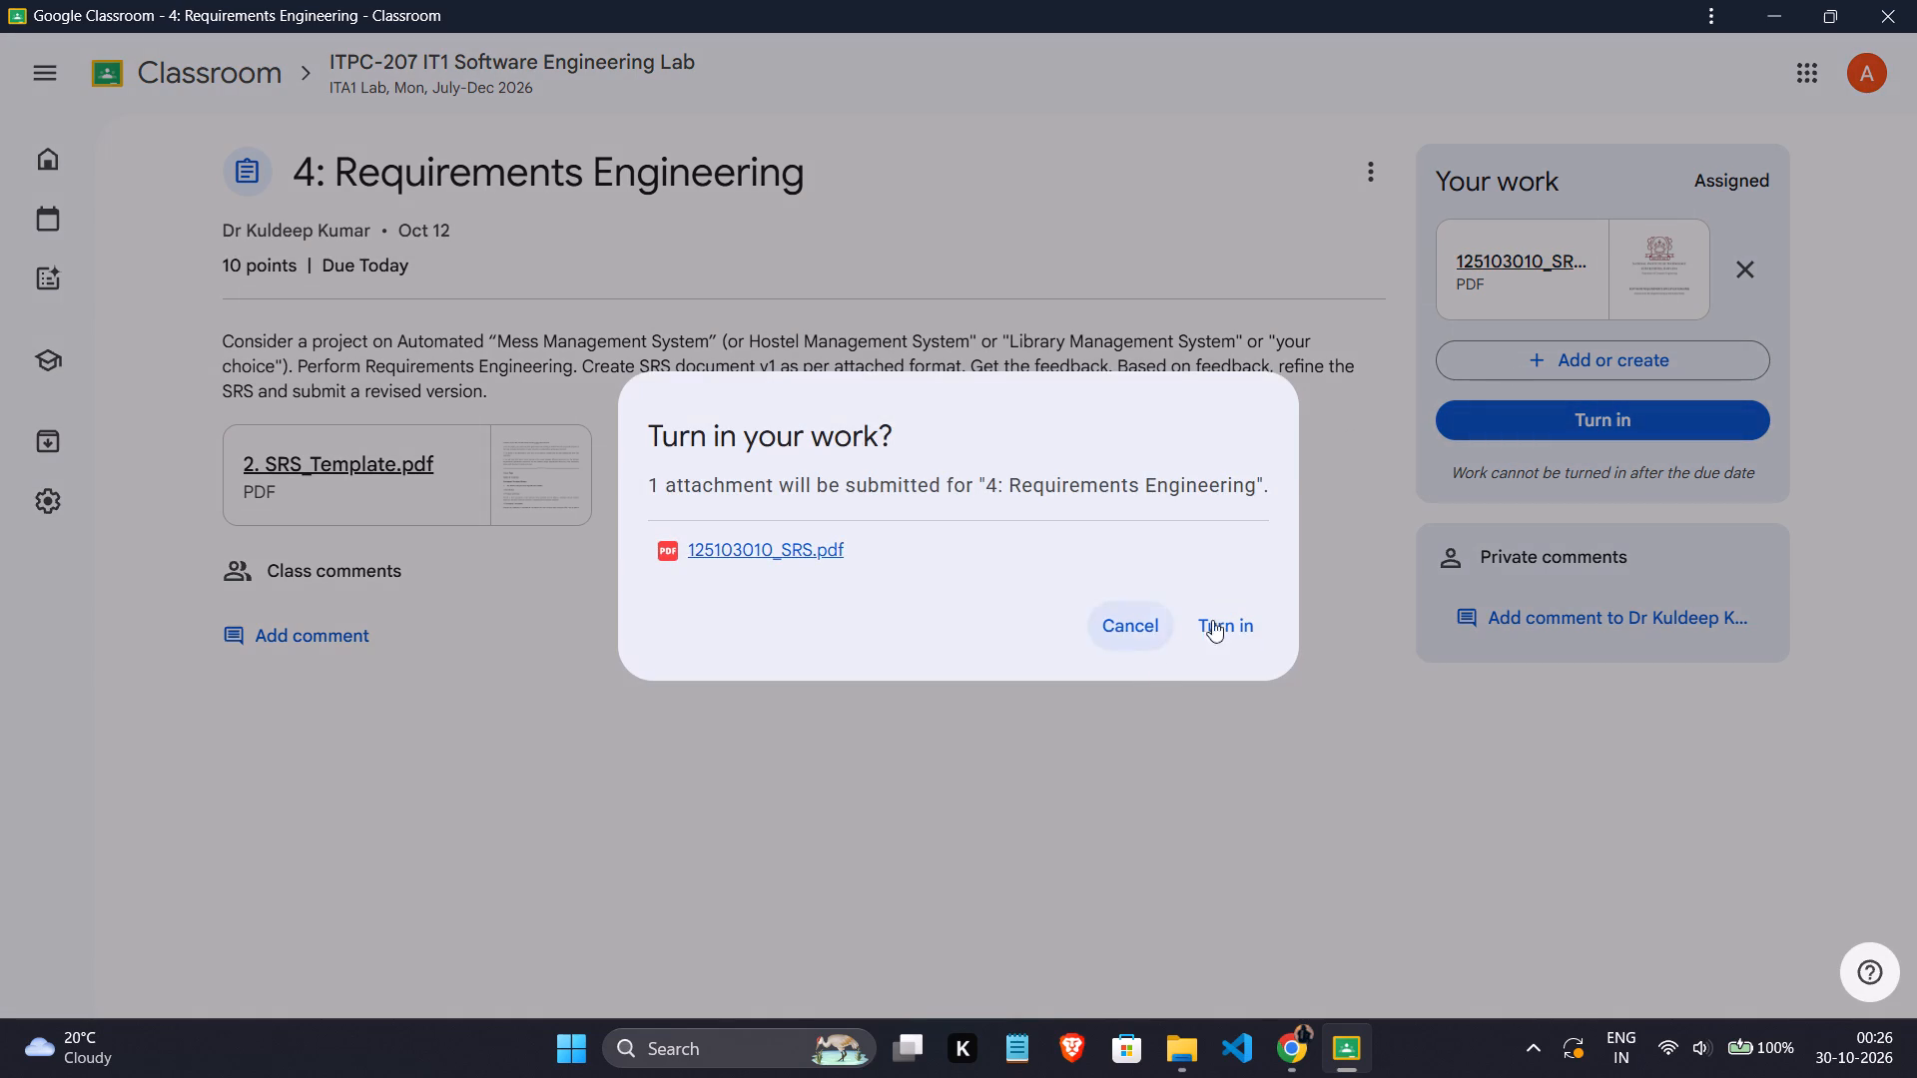
{"action": "left_click", "coordinate": [1242, 609]}
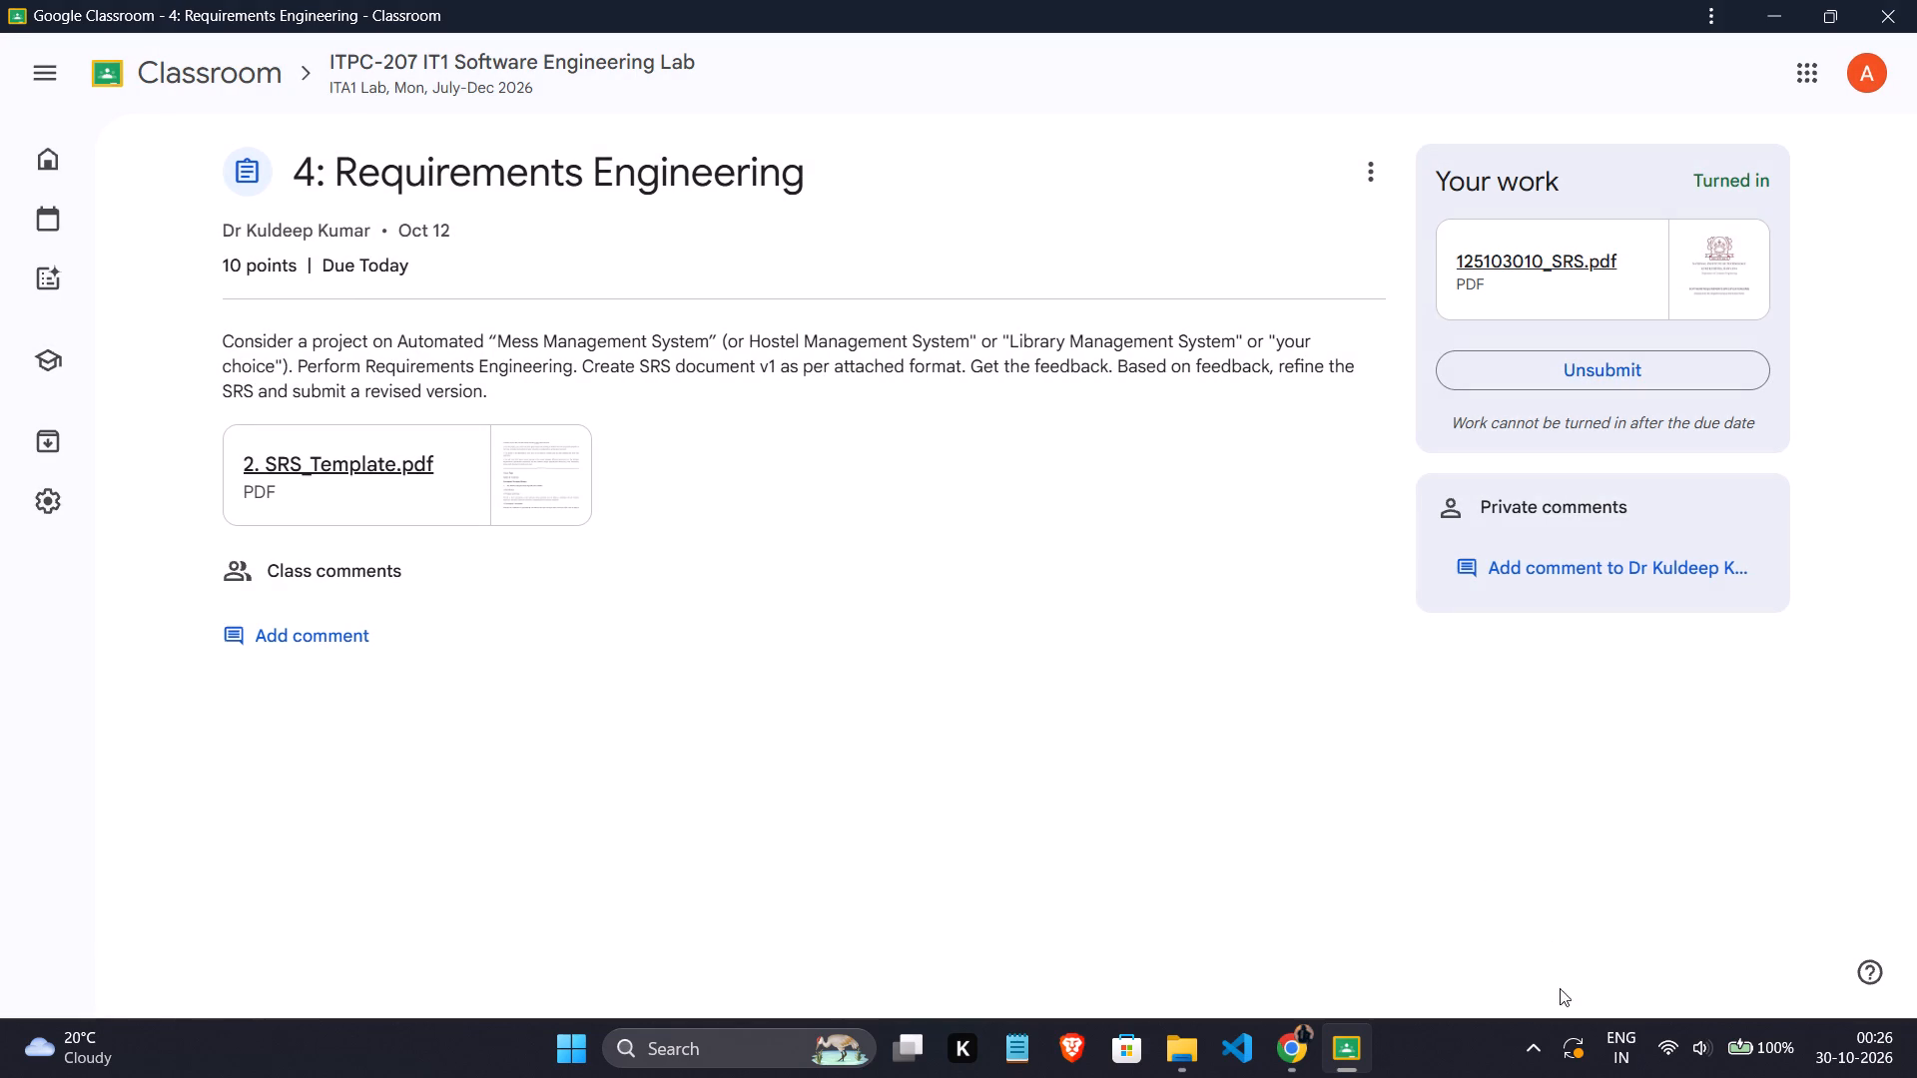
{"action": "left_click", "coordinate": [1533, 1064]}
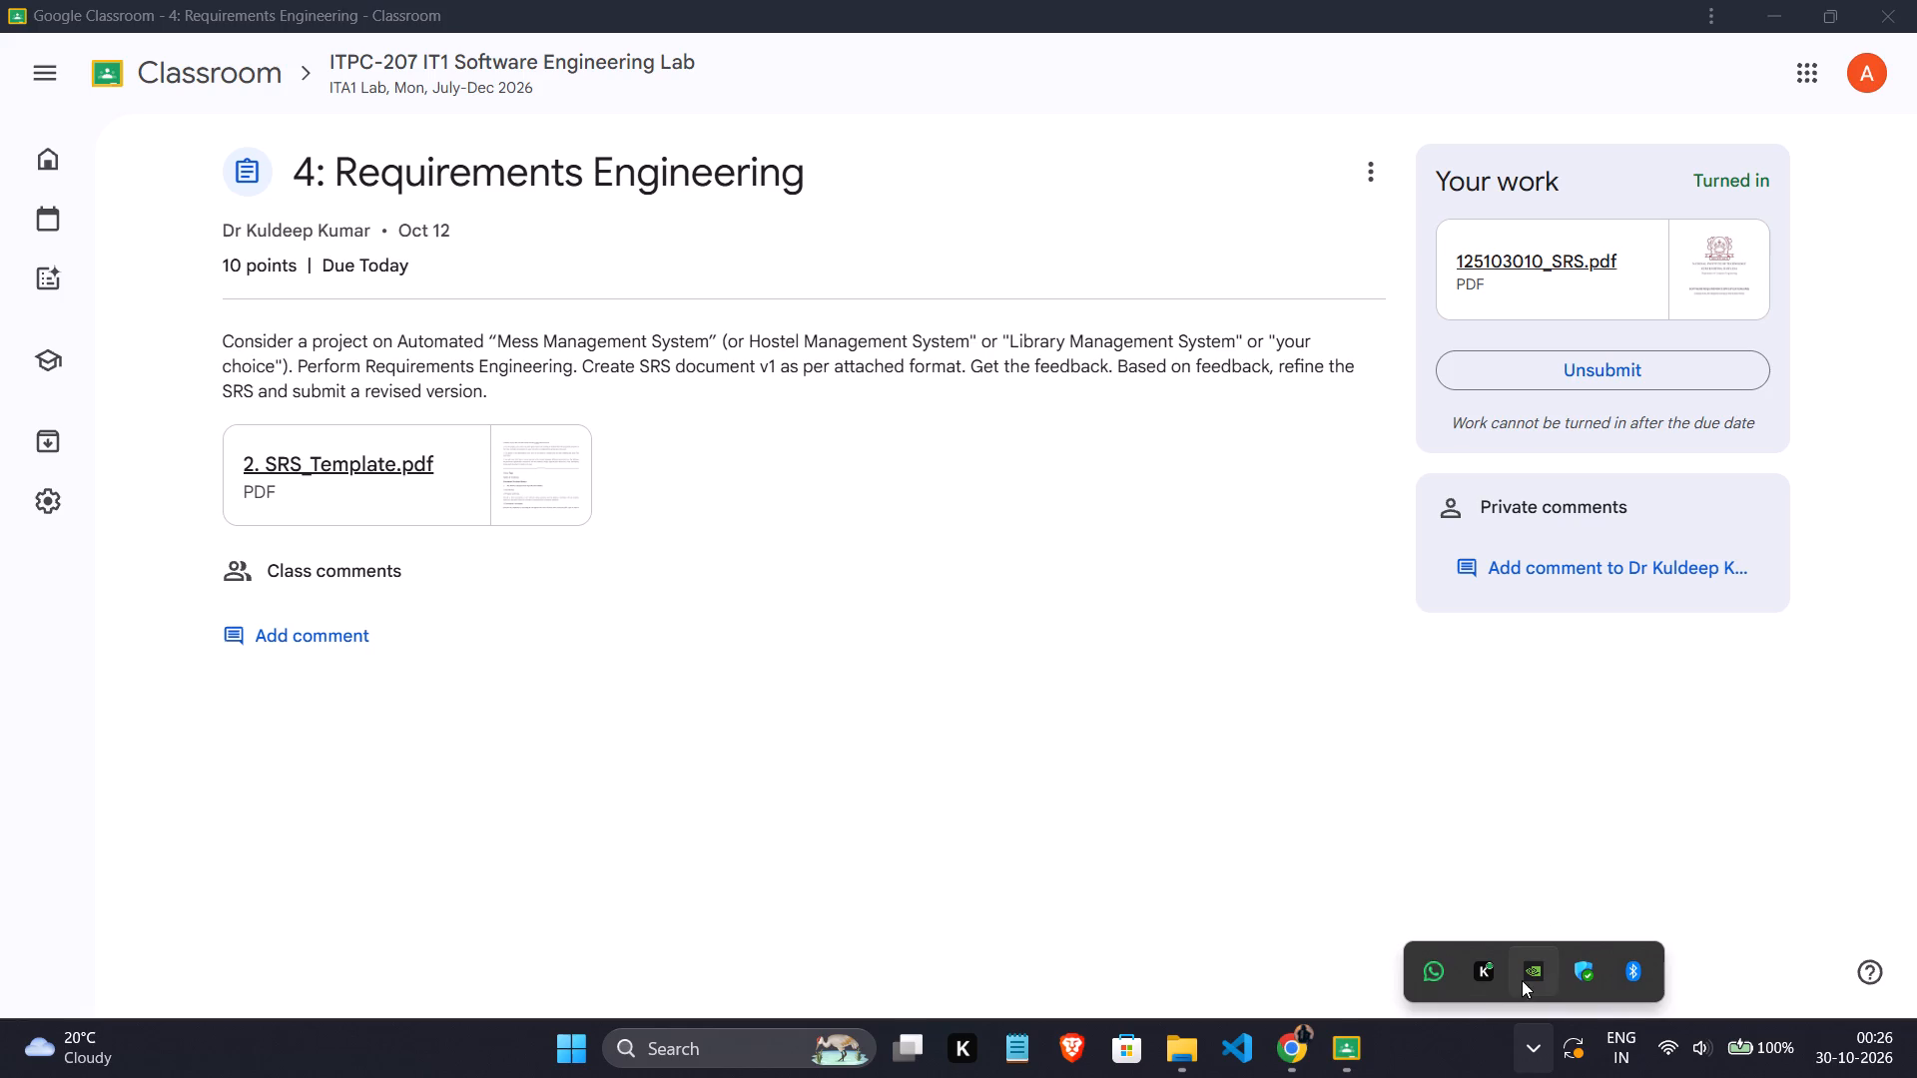
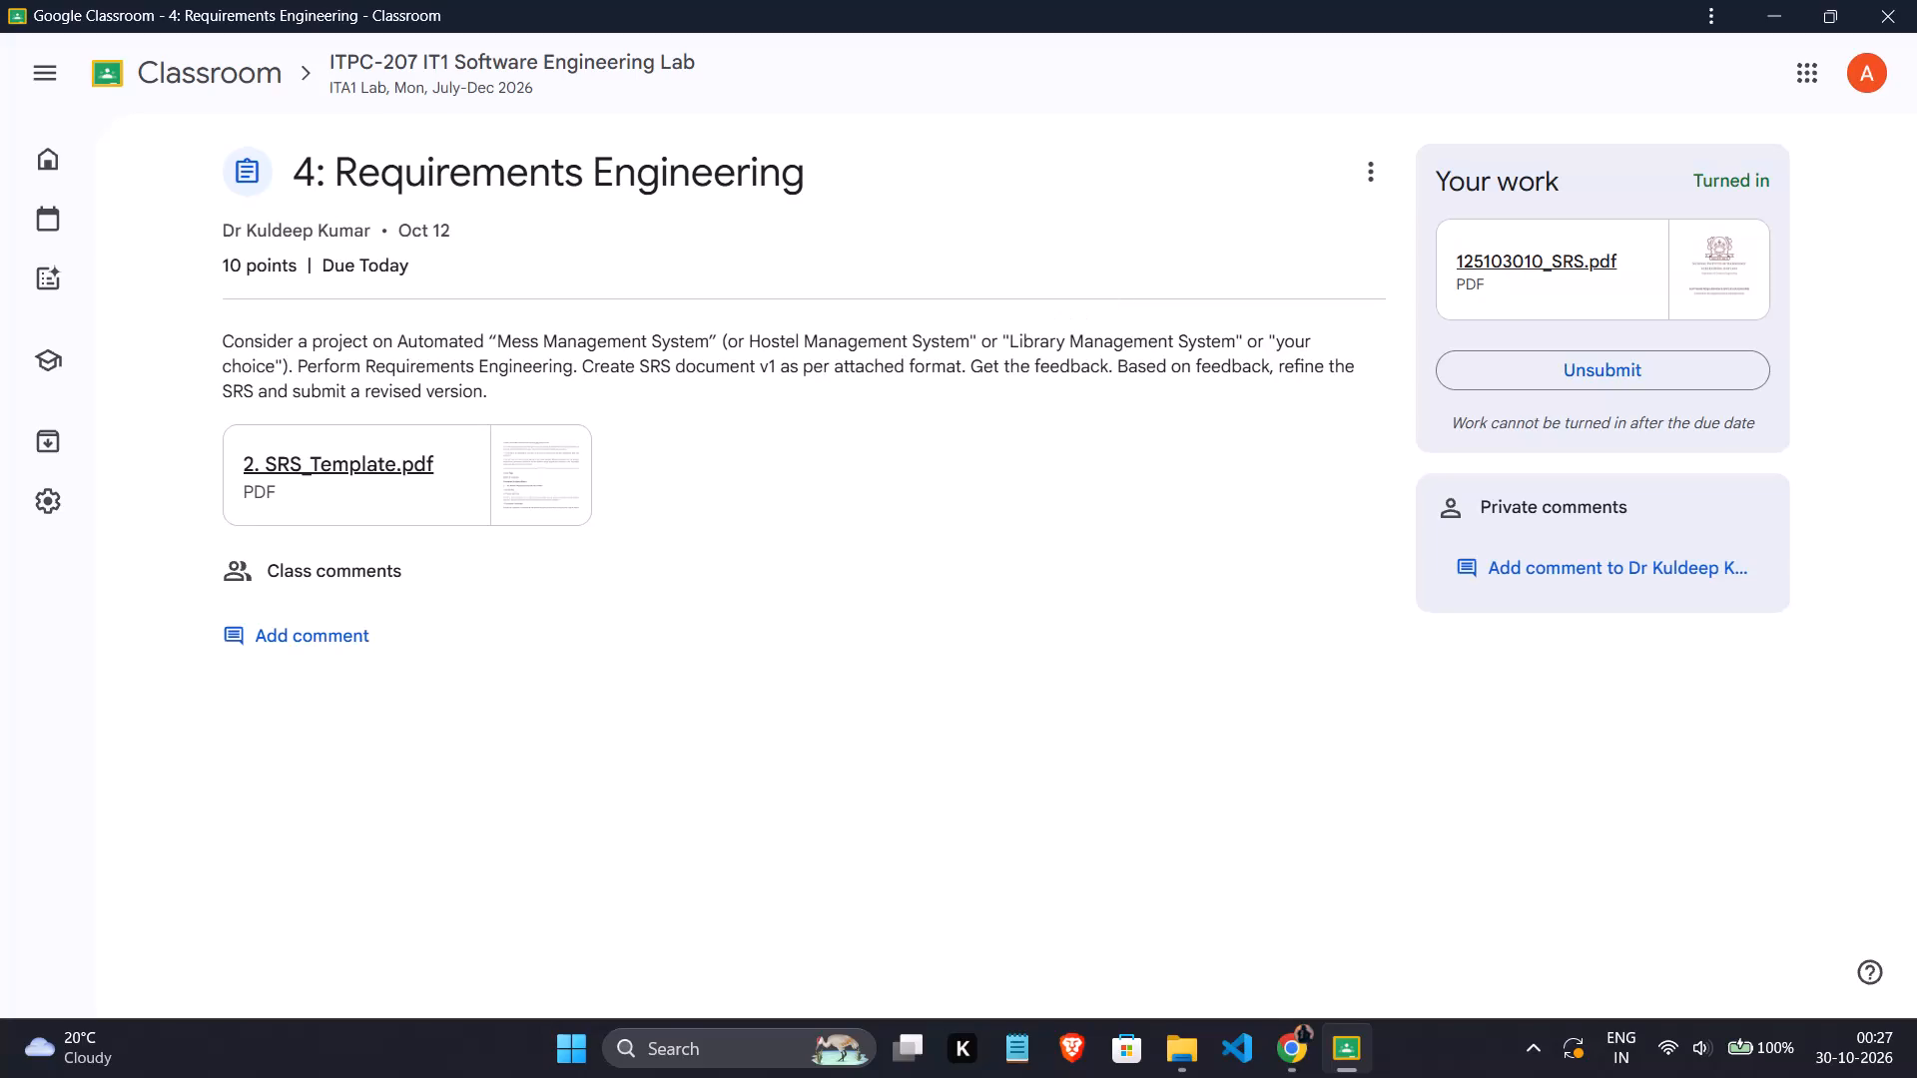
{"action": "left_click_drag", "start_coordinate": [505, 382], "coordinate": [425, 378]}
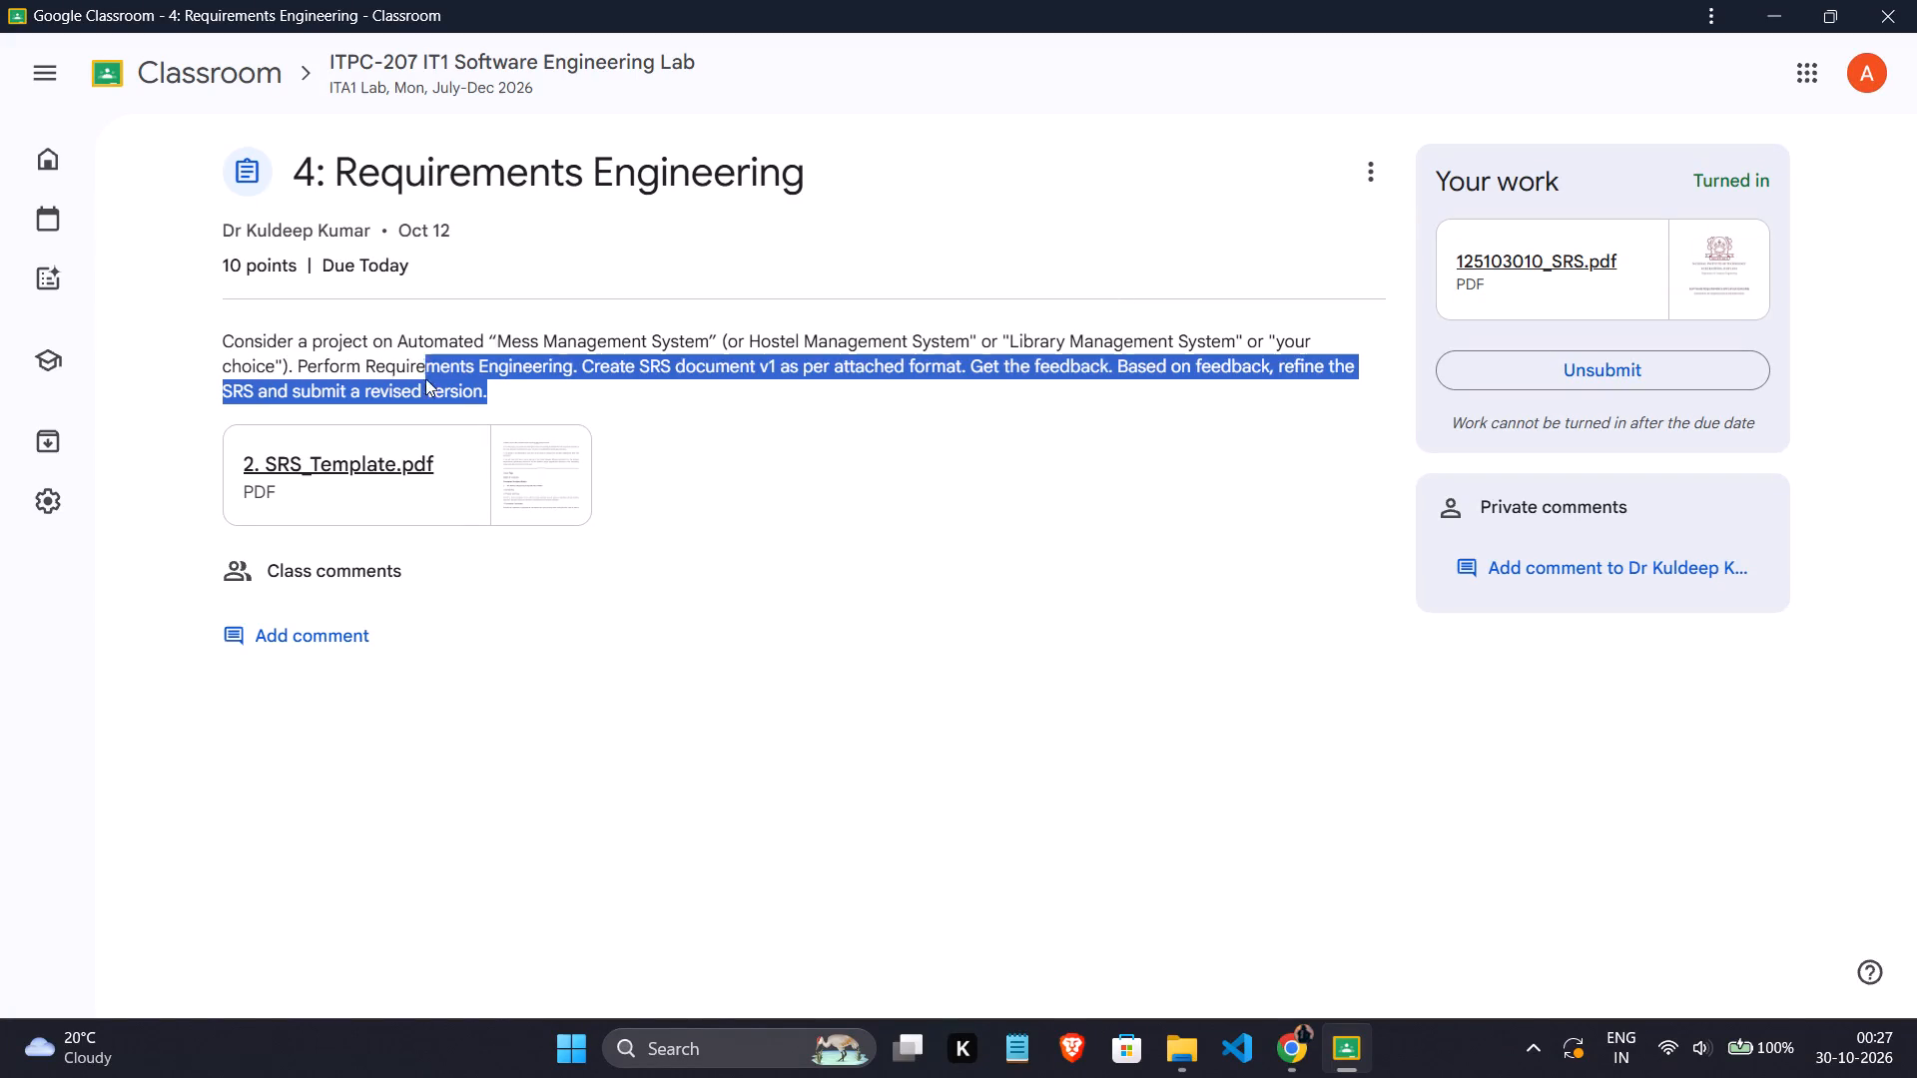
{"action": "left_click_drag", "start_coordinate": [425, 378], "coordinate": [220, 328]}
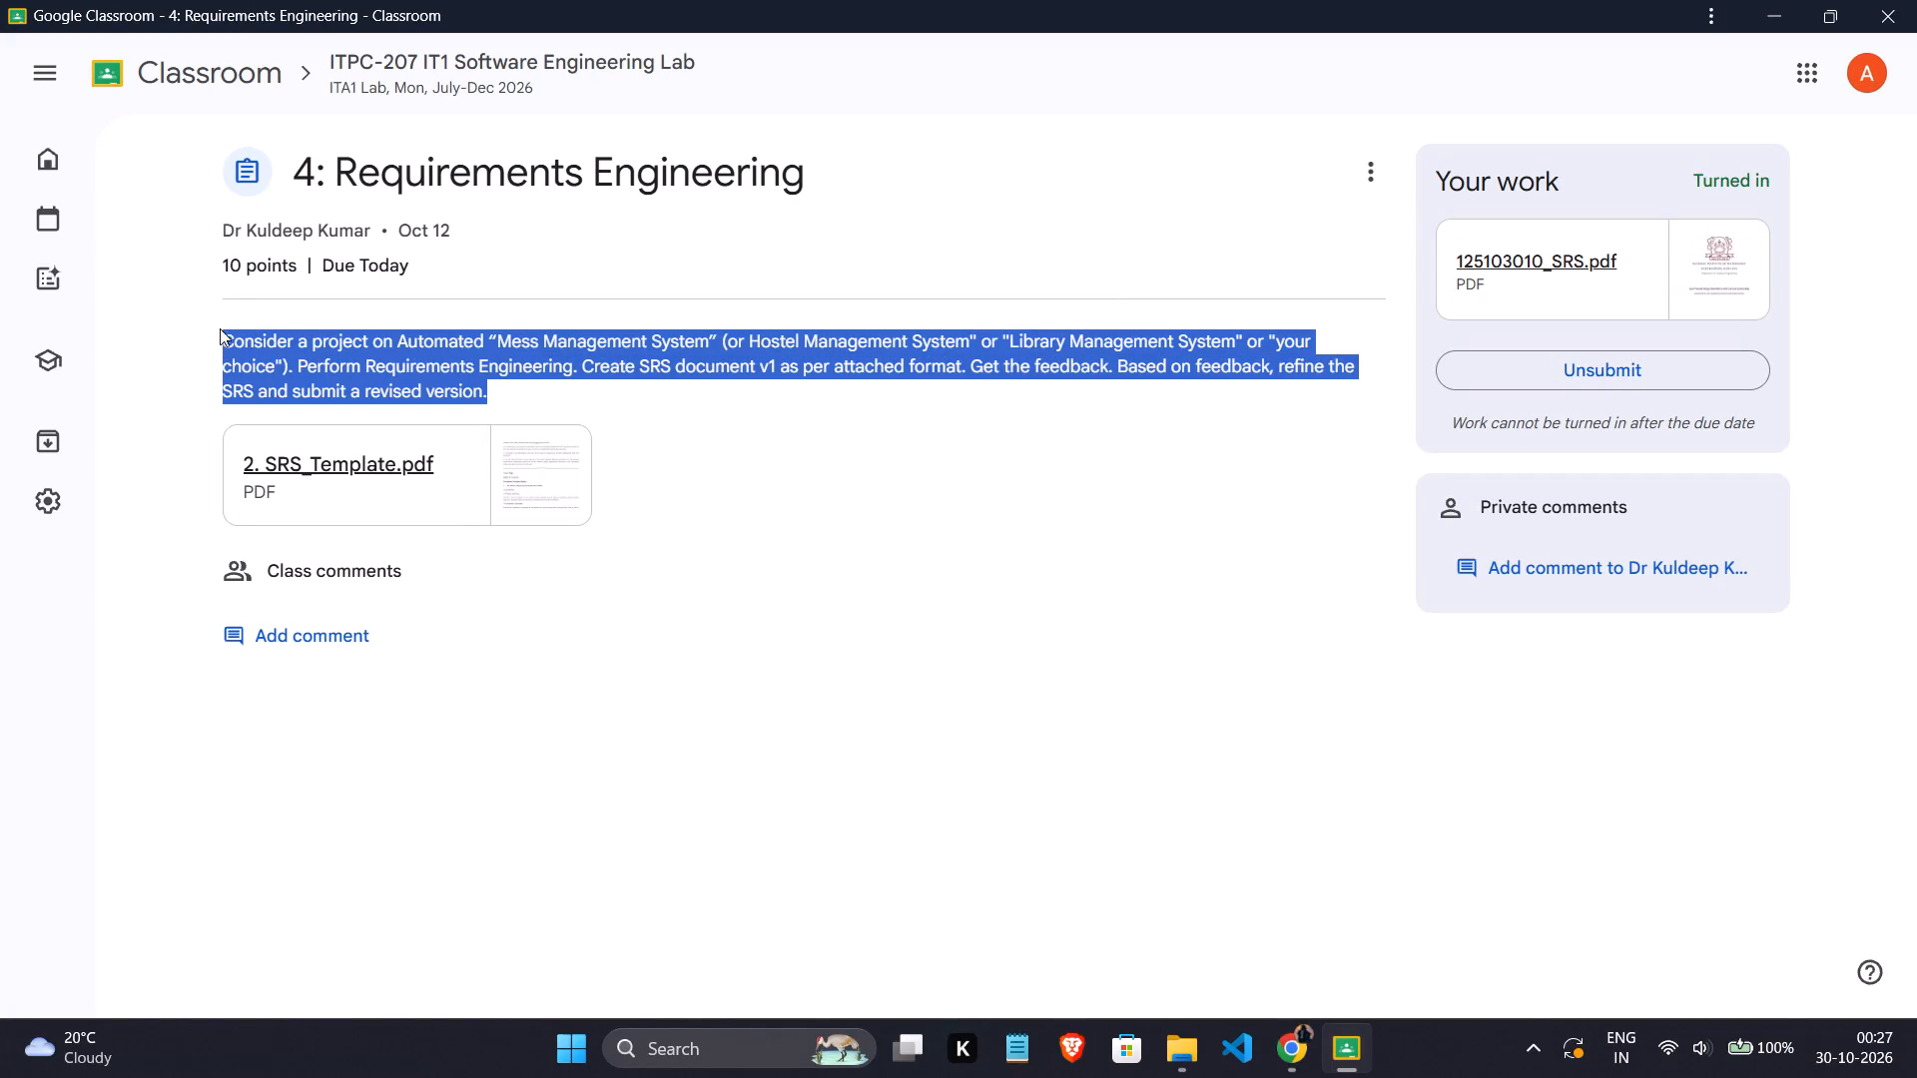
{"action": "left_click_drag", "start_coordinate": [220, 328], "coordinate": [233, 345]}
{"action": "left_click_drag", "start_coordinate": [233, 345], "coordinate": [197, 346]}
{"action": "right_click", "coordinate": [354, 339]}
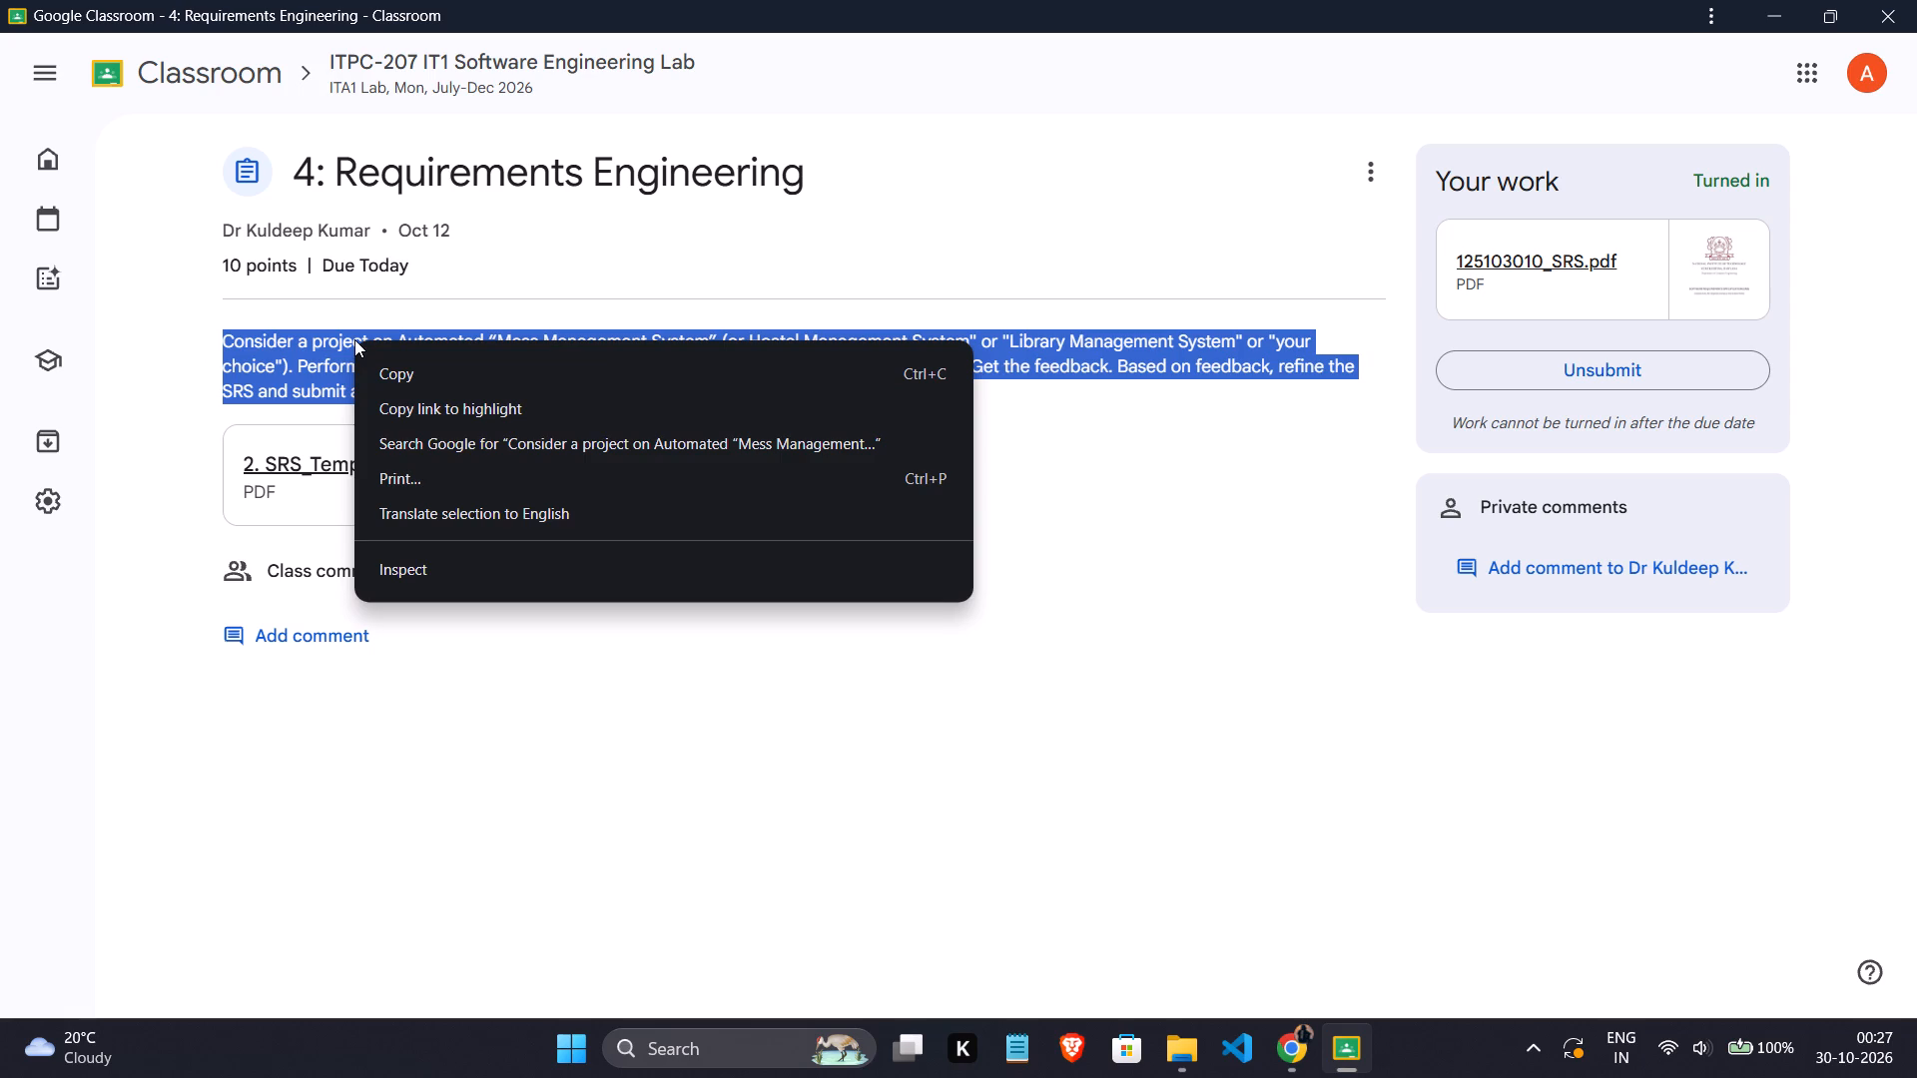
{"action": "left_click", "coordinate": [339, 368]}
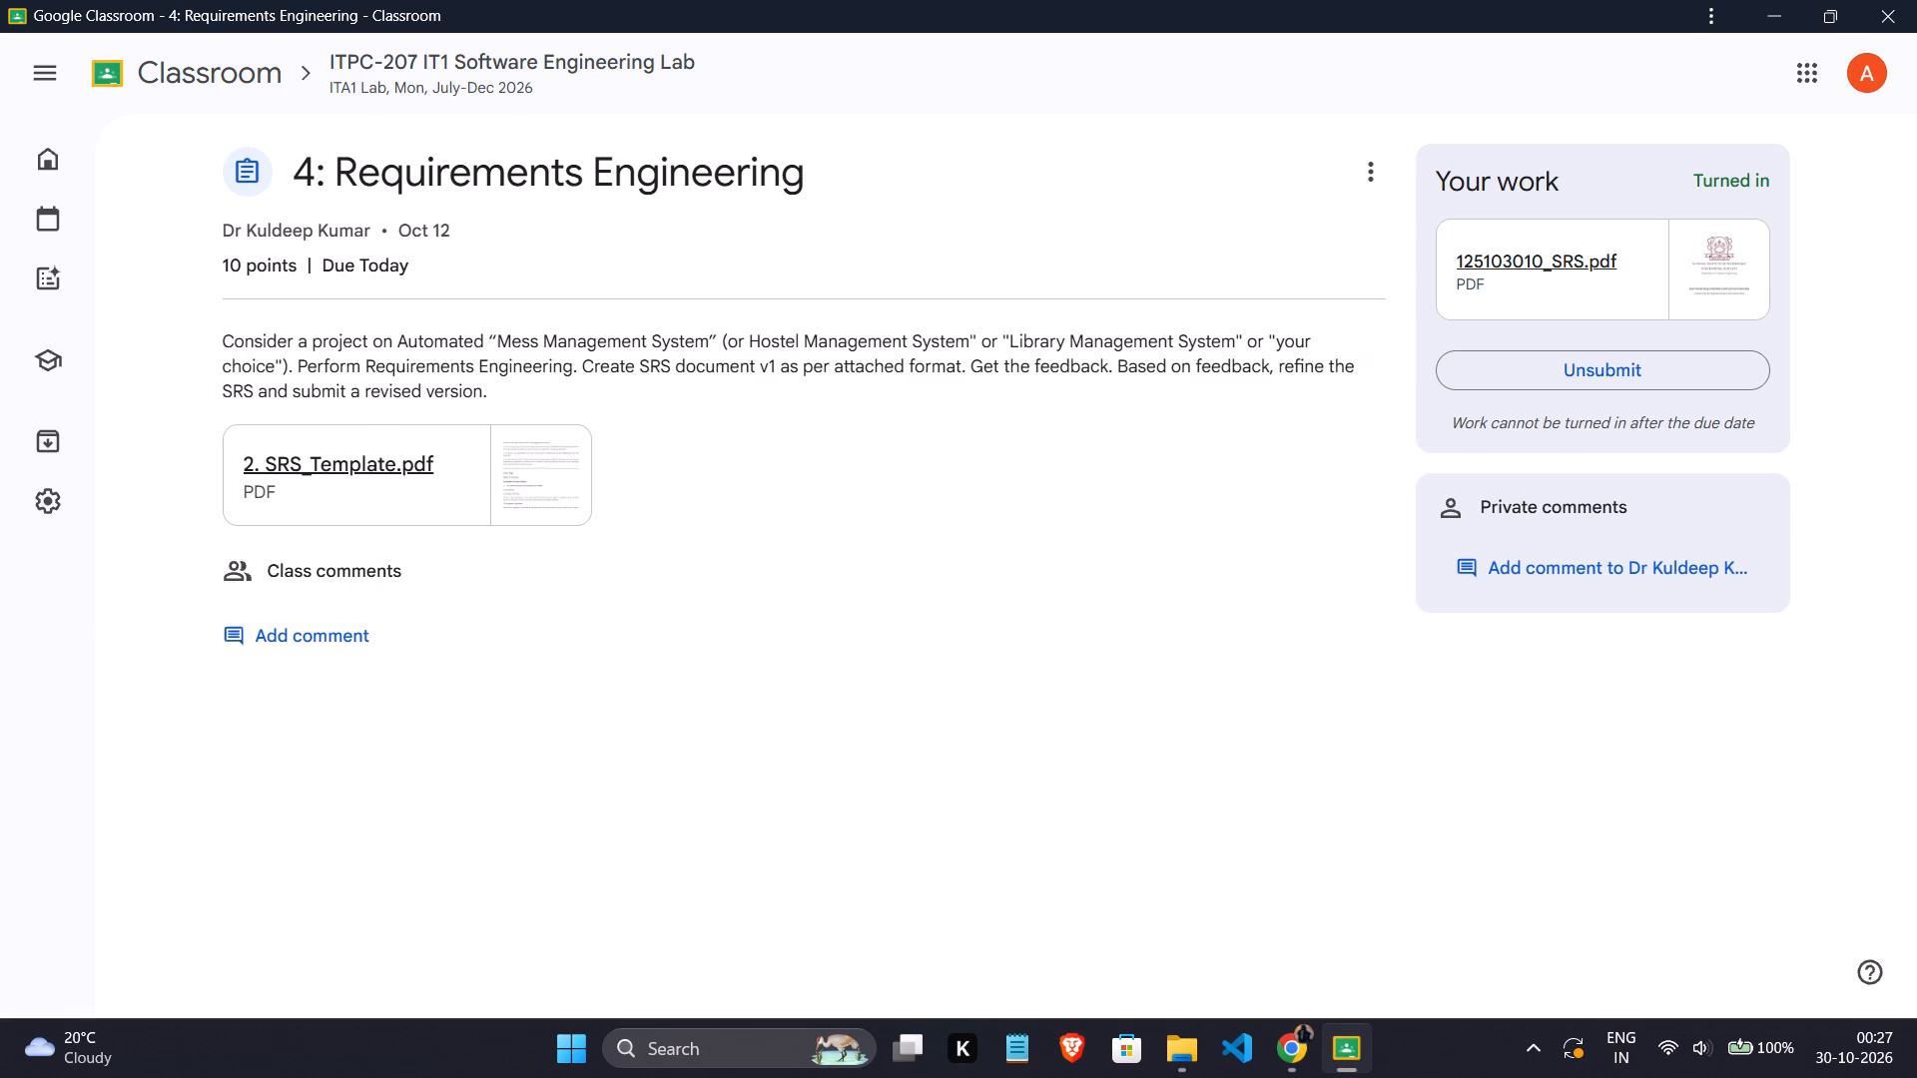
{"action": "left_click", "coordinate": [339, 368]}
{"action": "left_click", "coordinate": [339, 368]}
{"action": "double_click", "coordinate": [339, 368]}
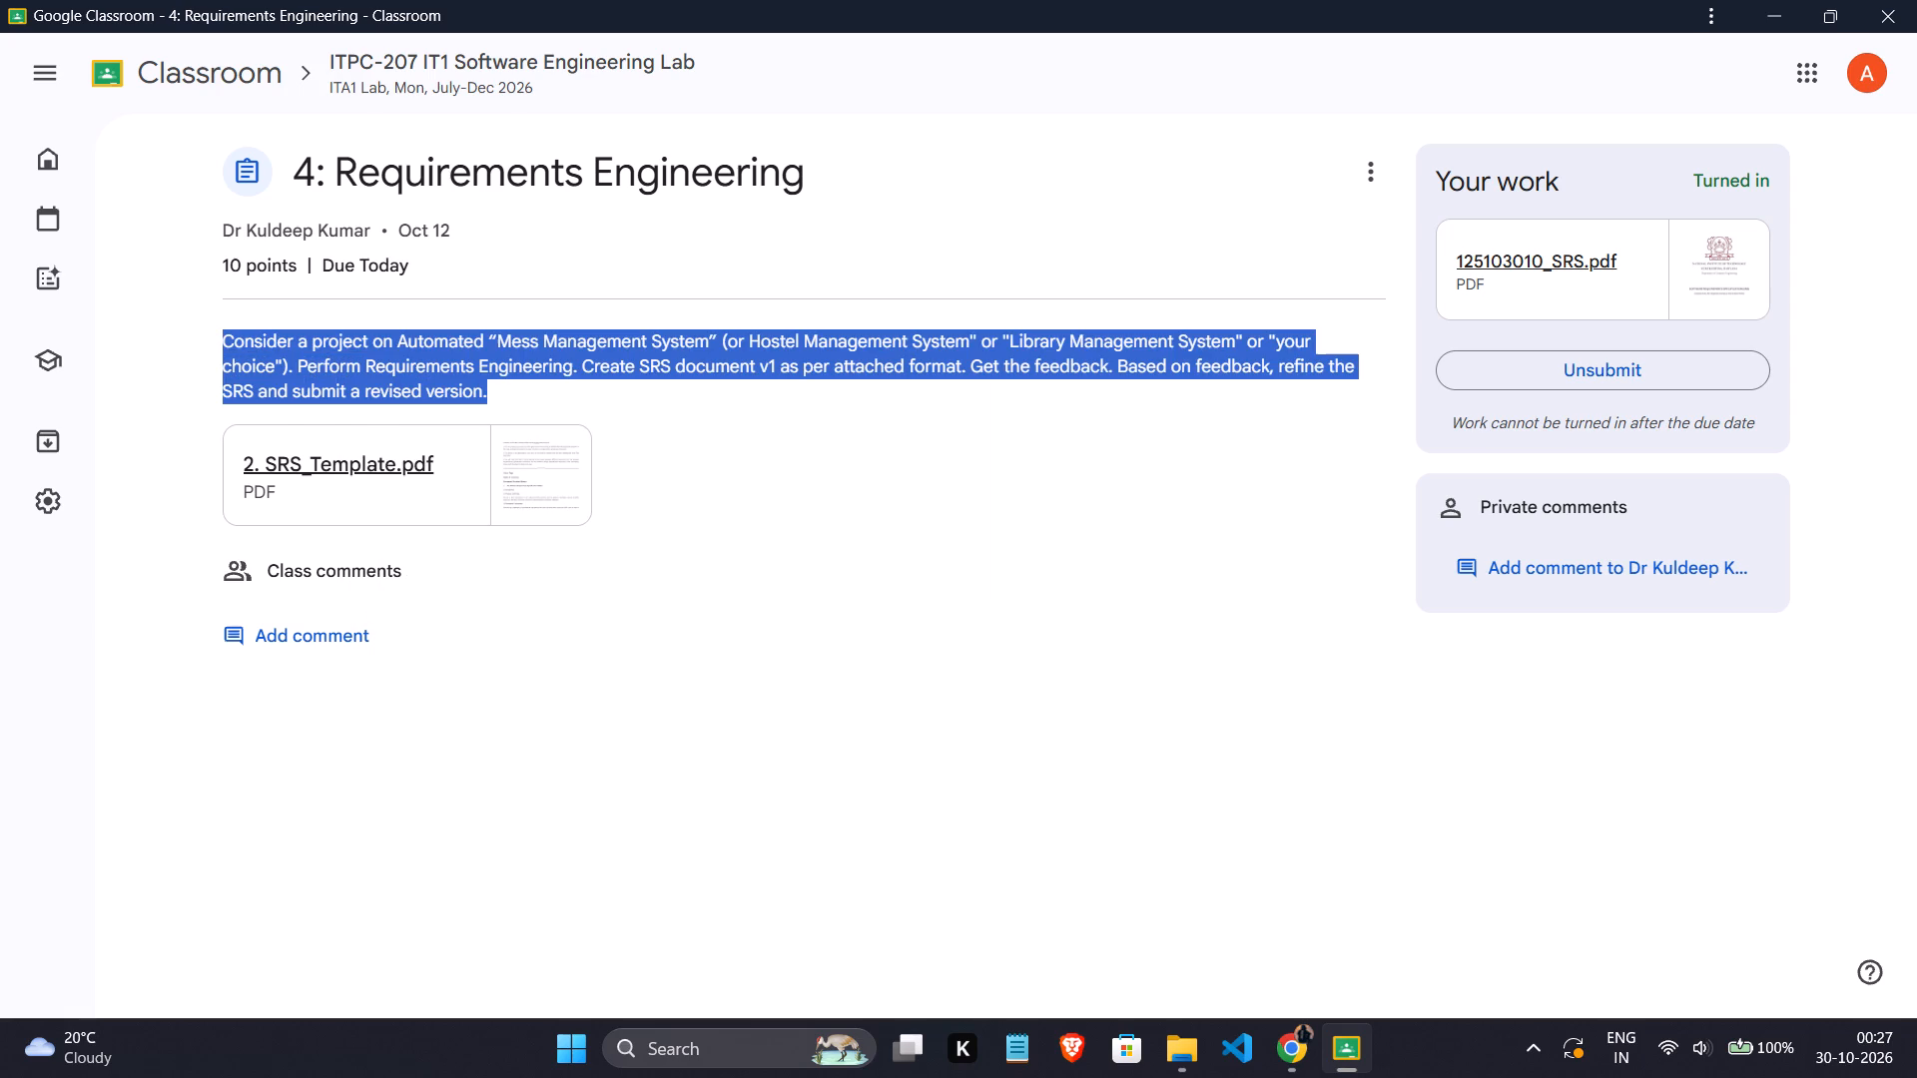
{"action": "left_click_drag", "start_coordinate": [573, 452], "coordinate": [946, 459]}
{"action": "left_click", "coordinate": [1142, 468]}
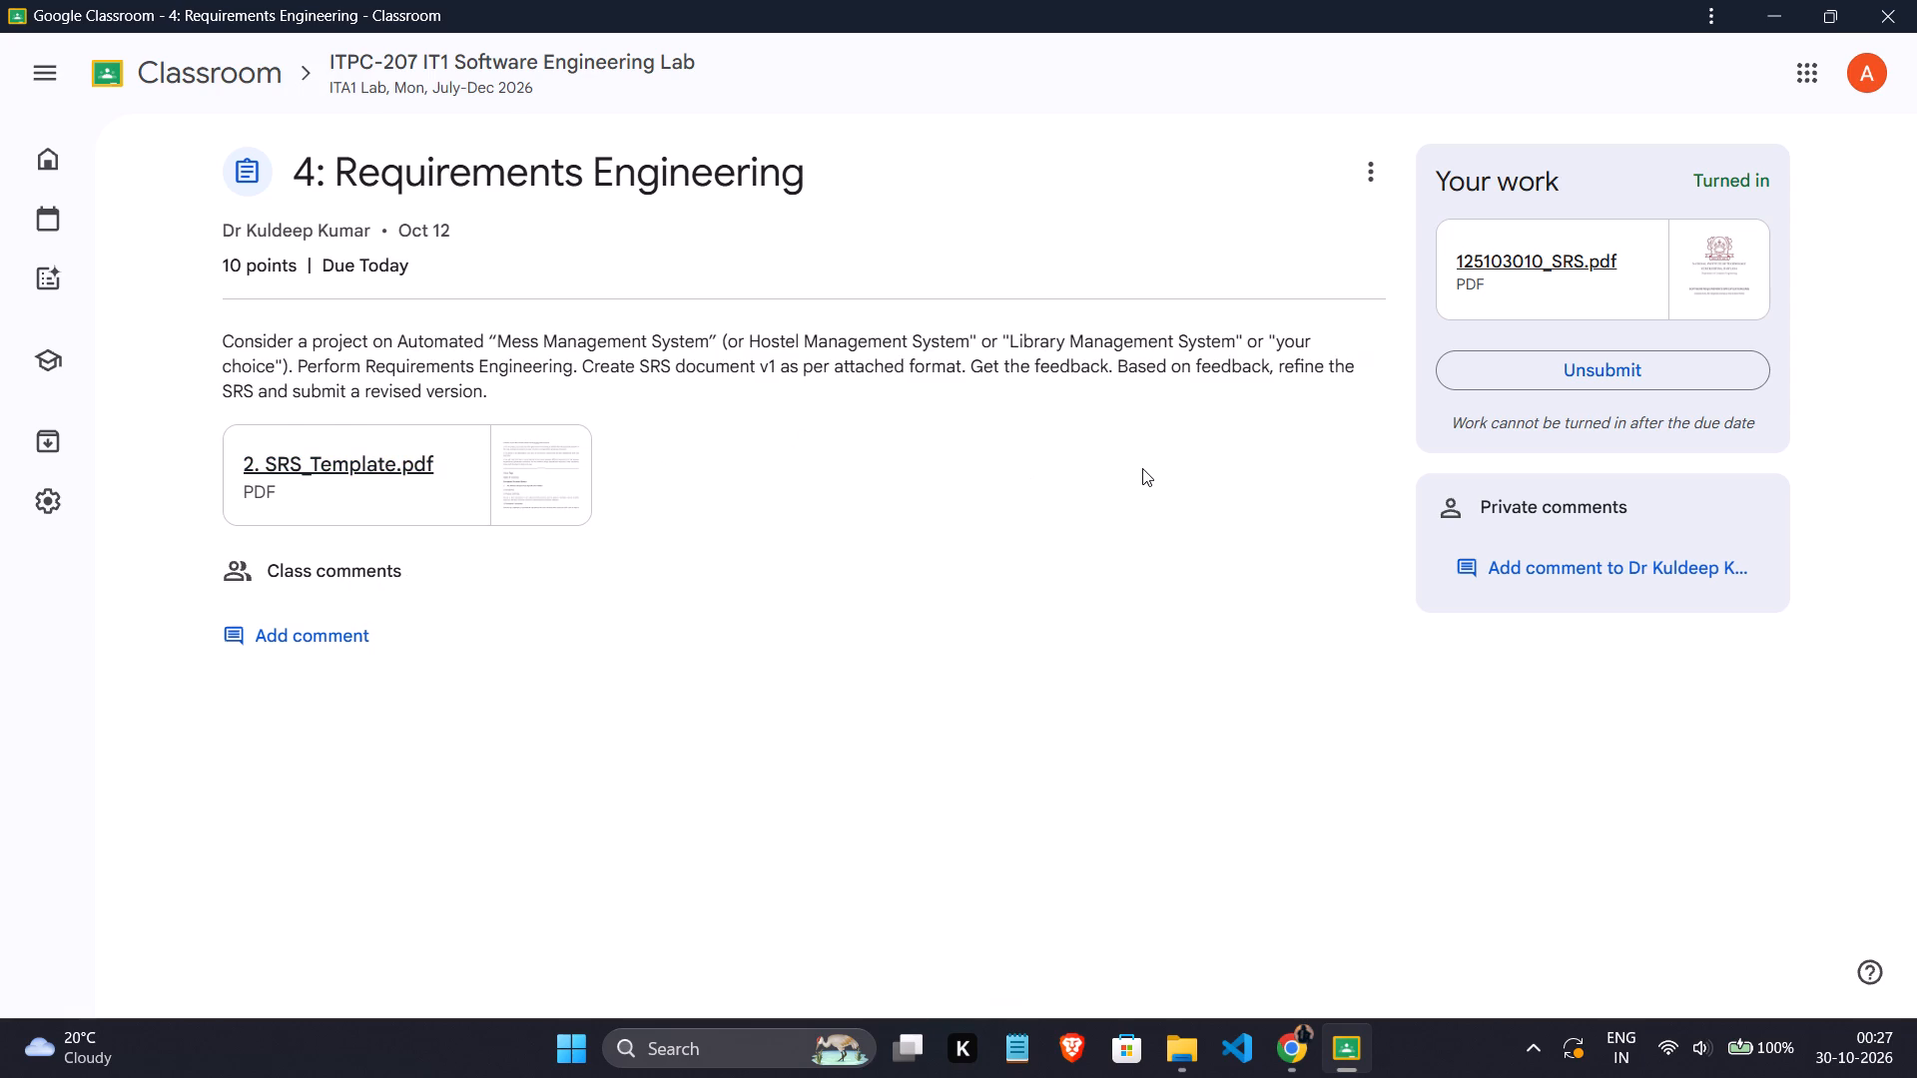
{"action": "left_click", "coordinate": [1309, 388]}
Go back to the ITPC-207 IT1 Software Engineering Lab class stream and reopen the "4: Requirements Engineering" assignment.
{"action": "left_click", "coordinate": [517, 63]}
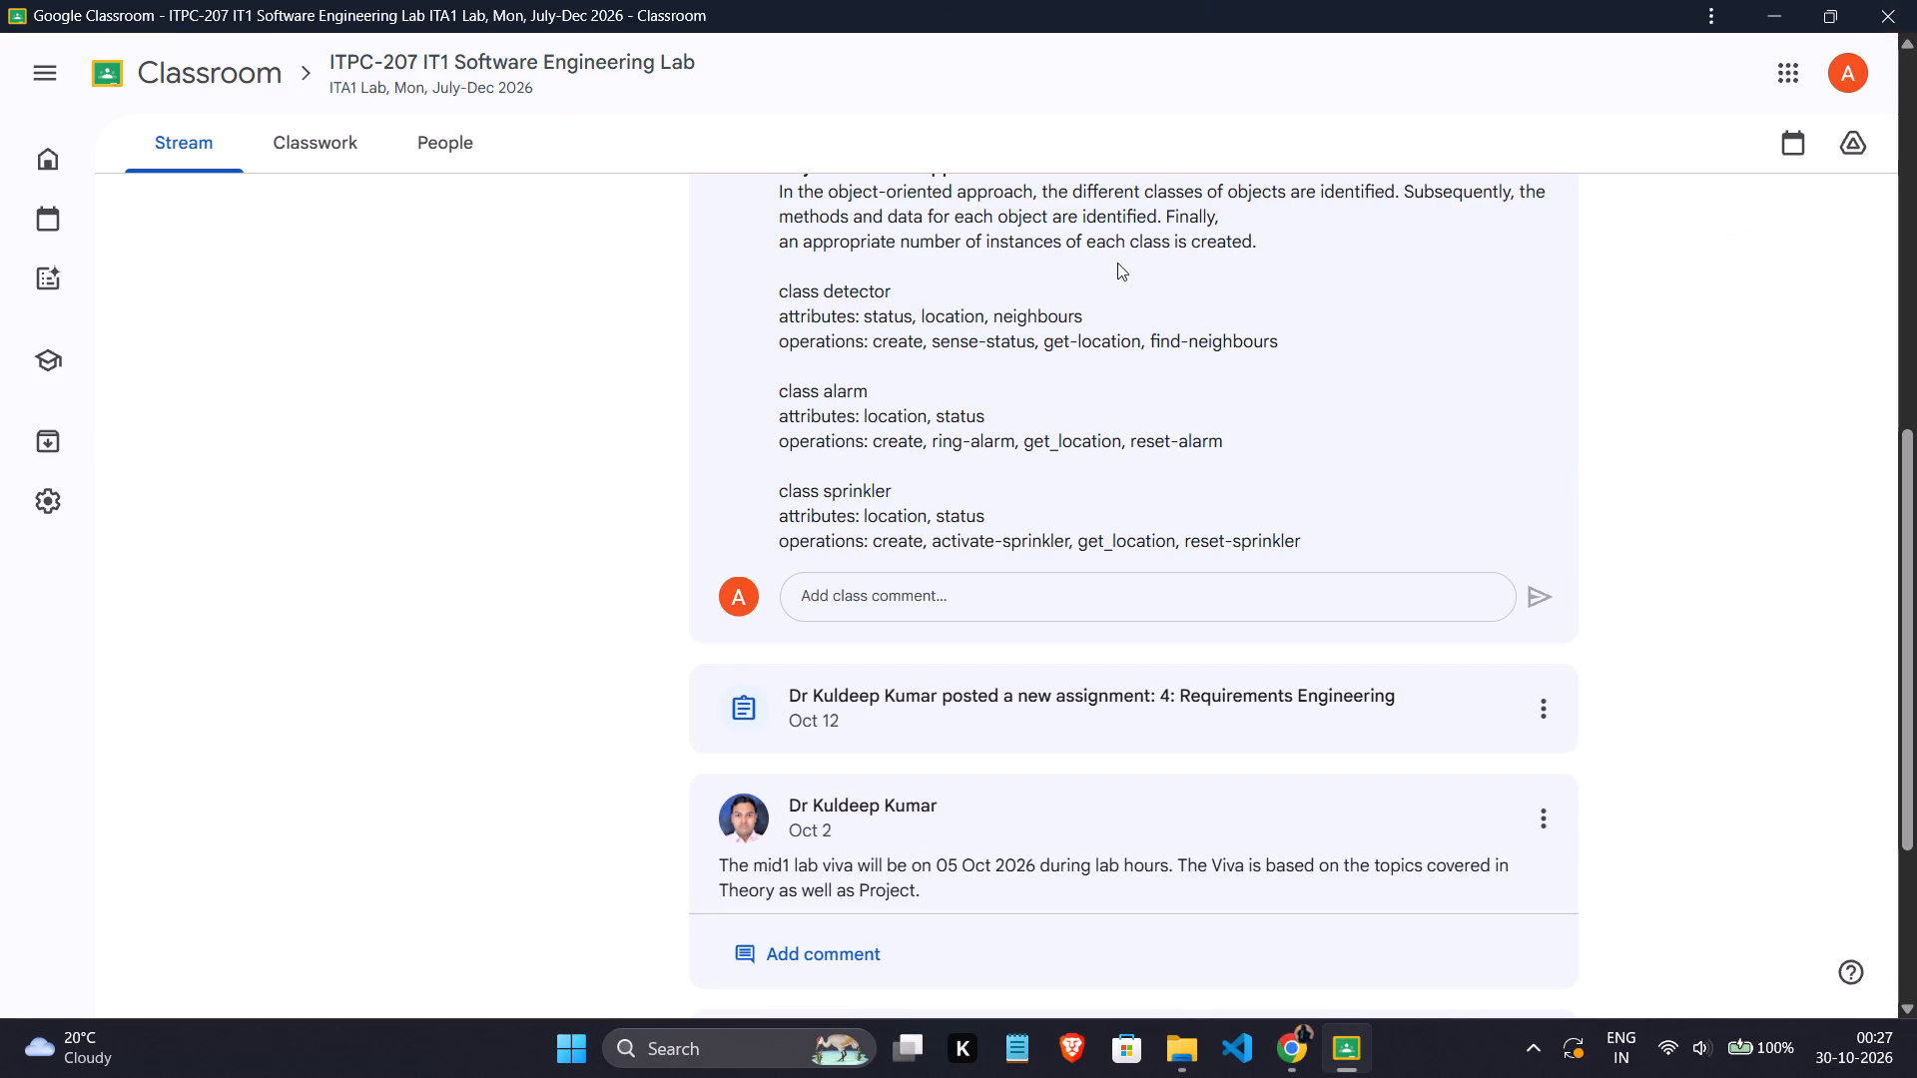
{"action": "left_click", "coordinate": [931, 697]}
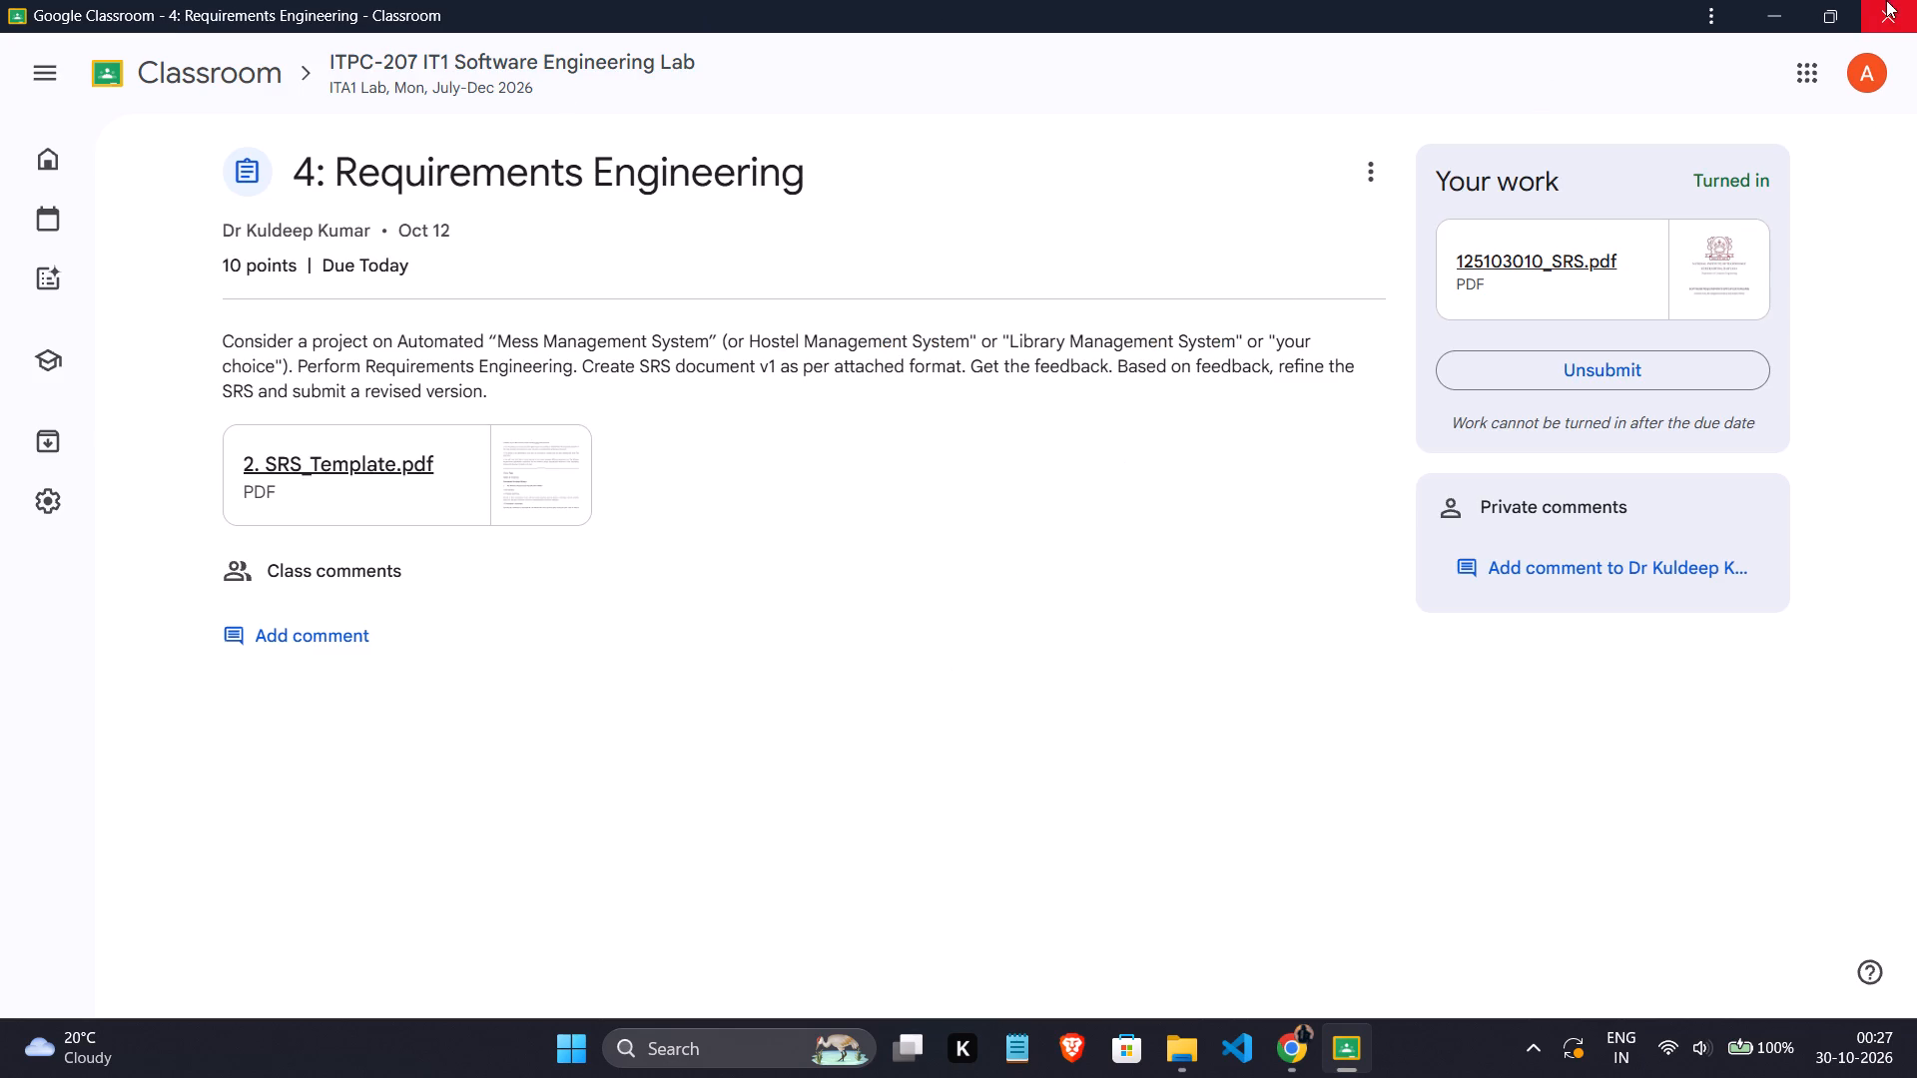
Open the turned-in SRS PDF and look over its cover page and the Document Revision History page.
{"action": "left_click", "coordinate": [1475, 251]}
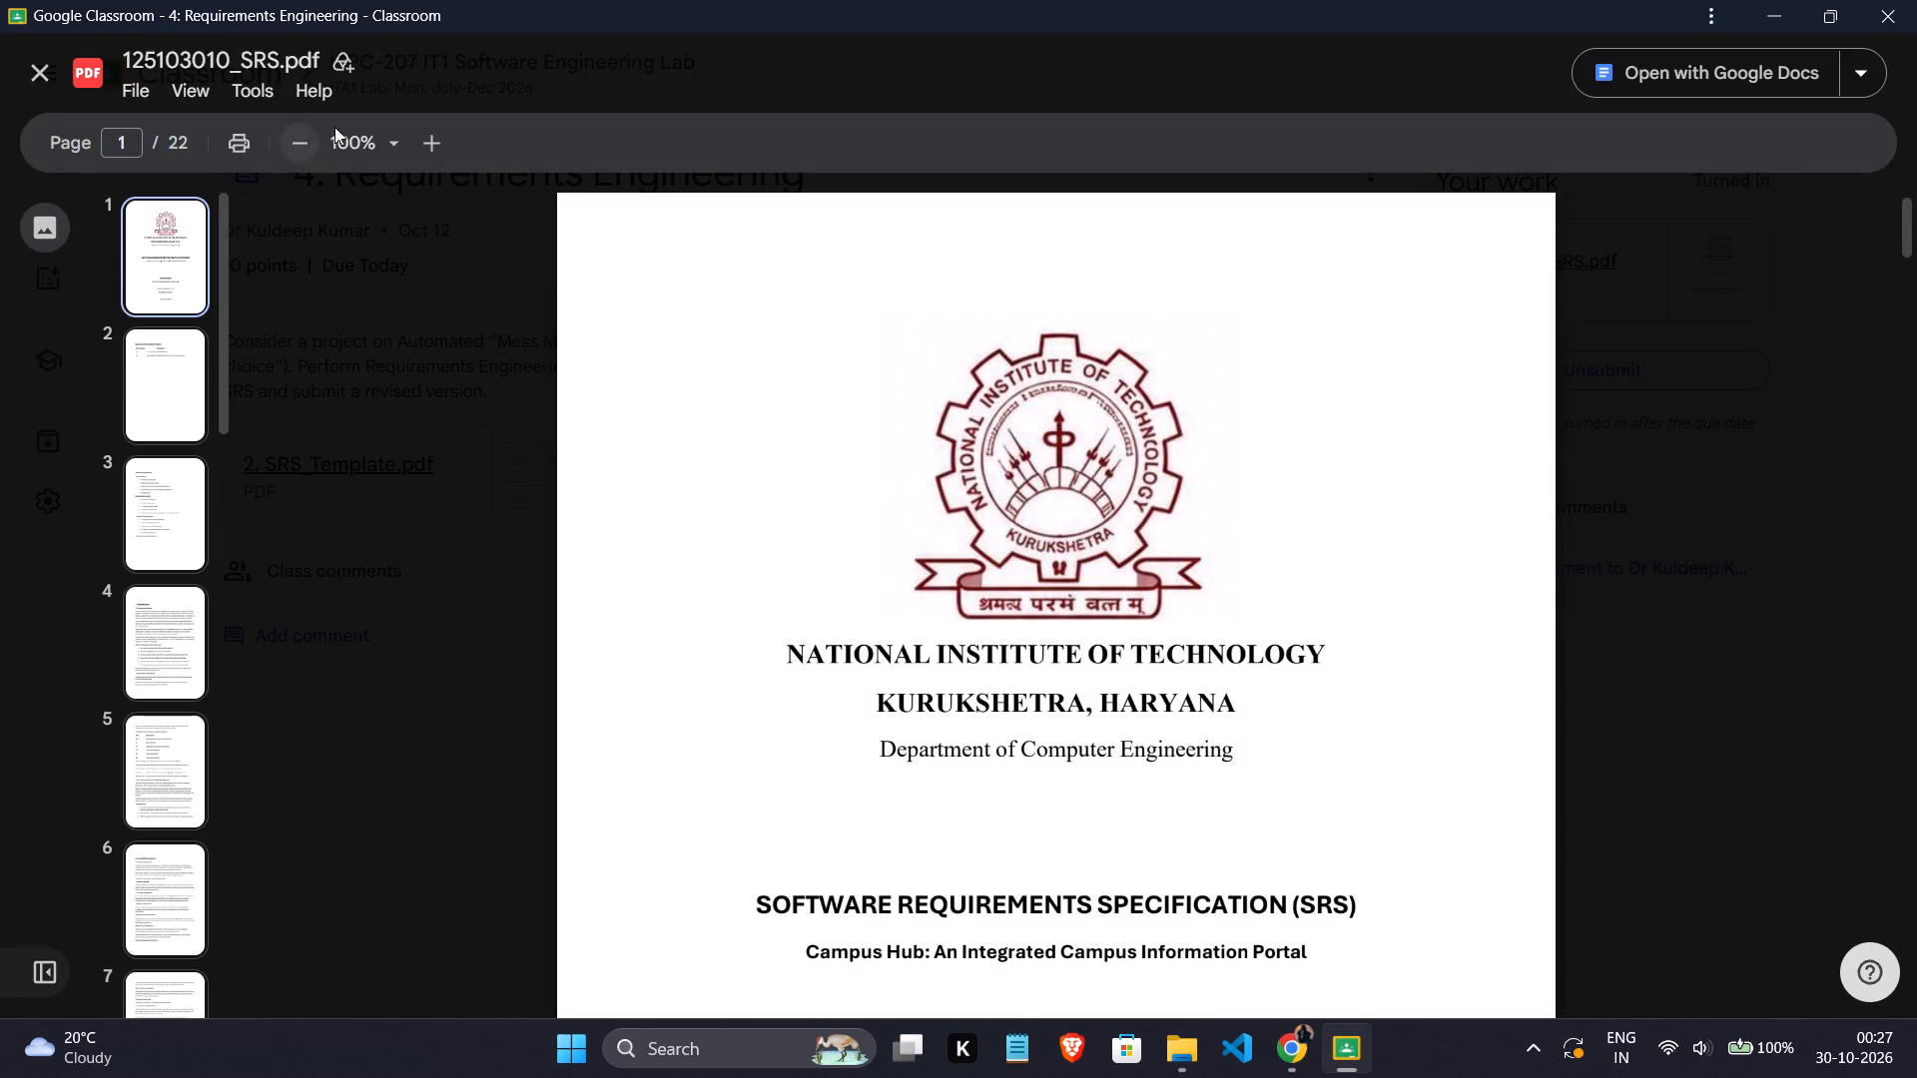
{"action": "scroll", "coordinate": [933, 769], "scroll_direction": "down", "scroll_amount": 7}
{"action": "scroll", "coordinate": [933, 765], "scroll_direction": "up", "scroll_amount": 1}
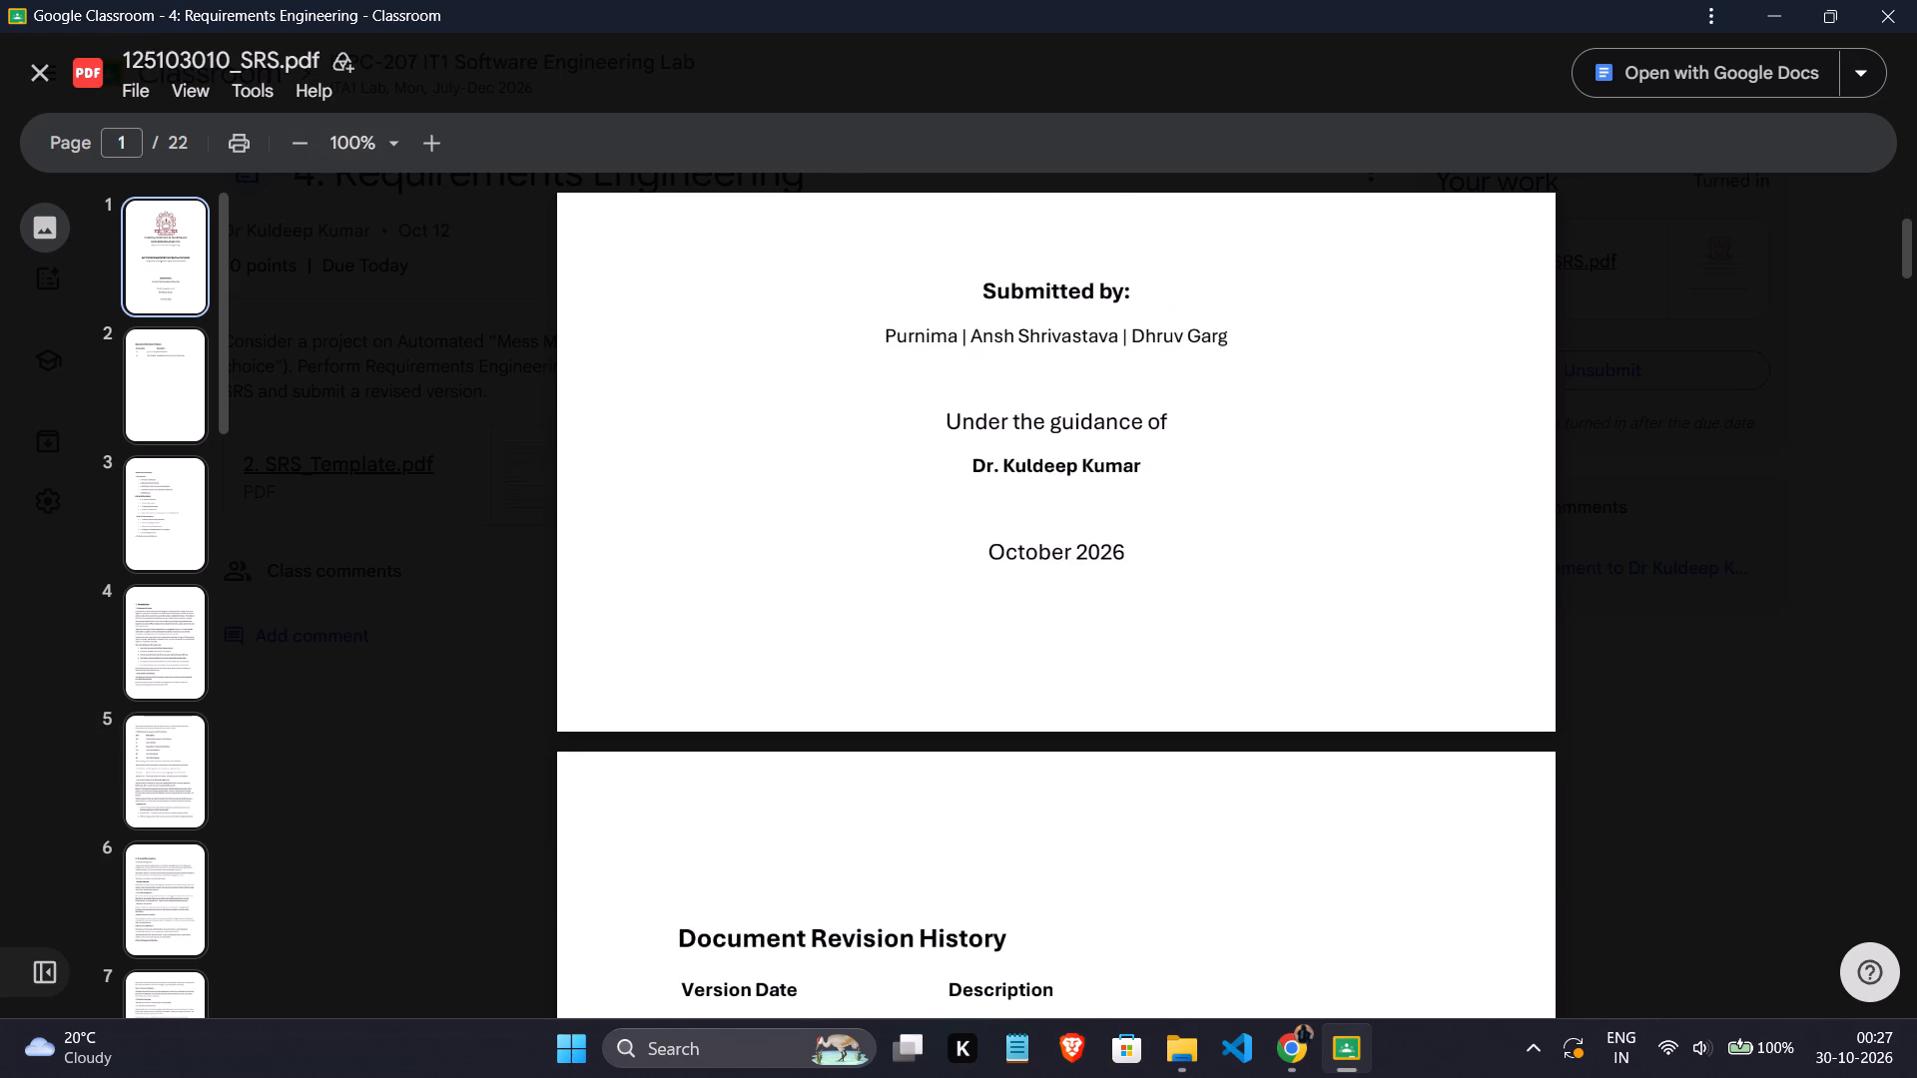
{"action": "scroll", "coordinate": [933, 765], "scroll_direction": "up", "scroll_amount": 8}
{"action": "scroll", "coordinate": [933, 765], "scroll_direction": "down", "scroll_amount": 12}
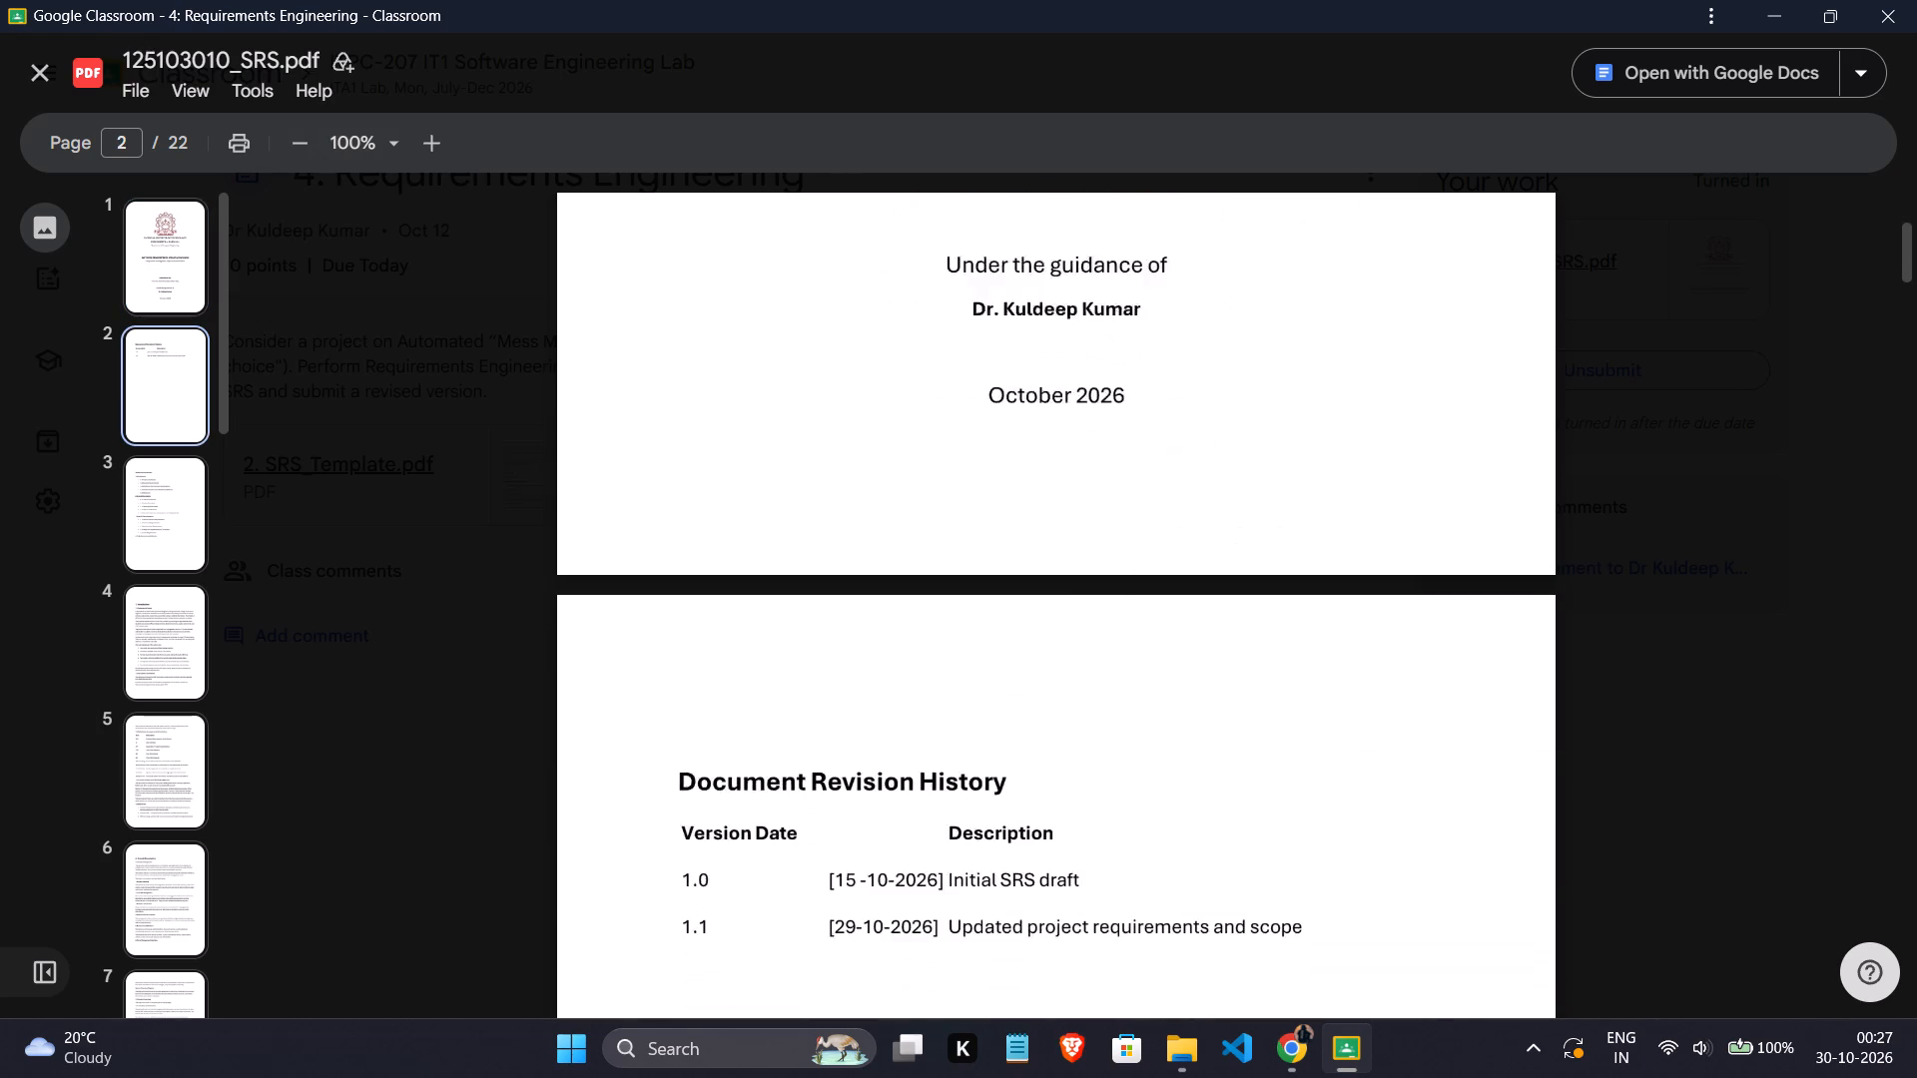
Close the Classroom window with the submitted SRS PDF and the AI & Plagiarism Detector page.
{"action": "left_click", "coordinate": [1916, 0]}
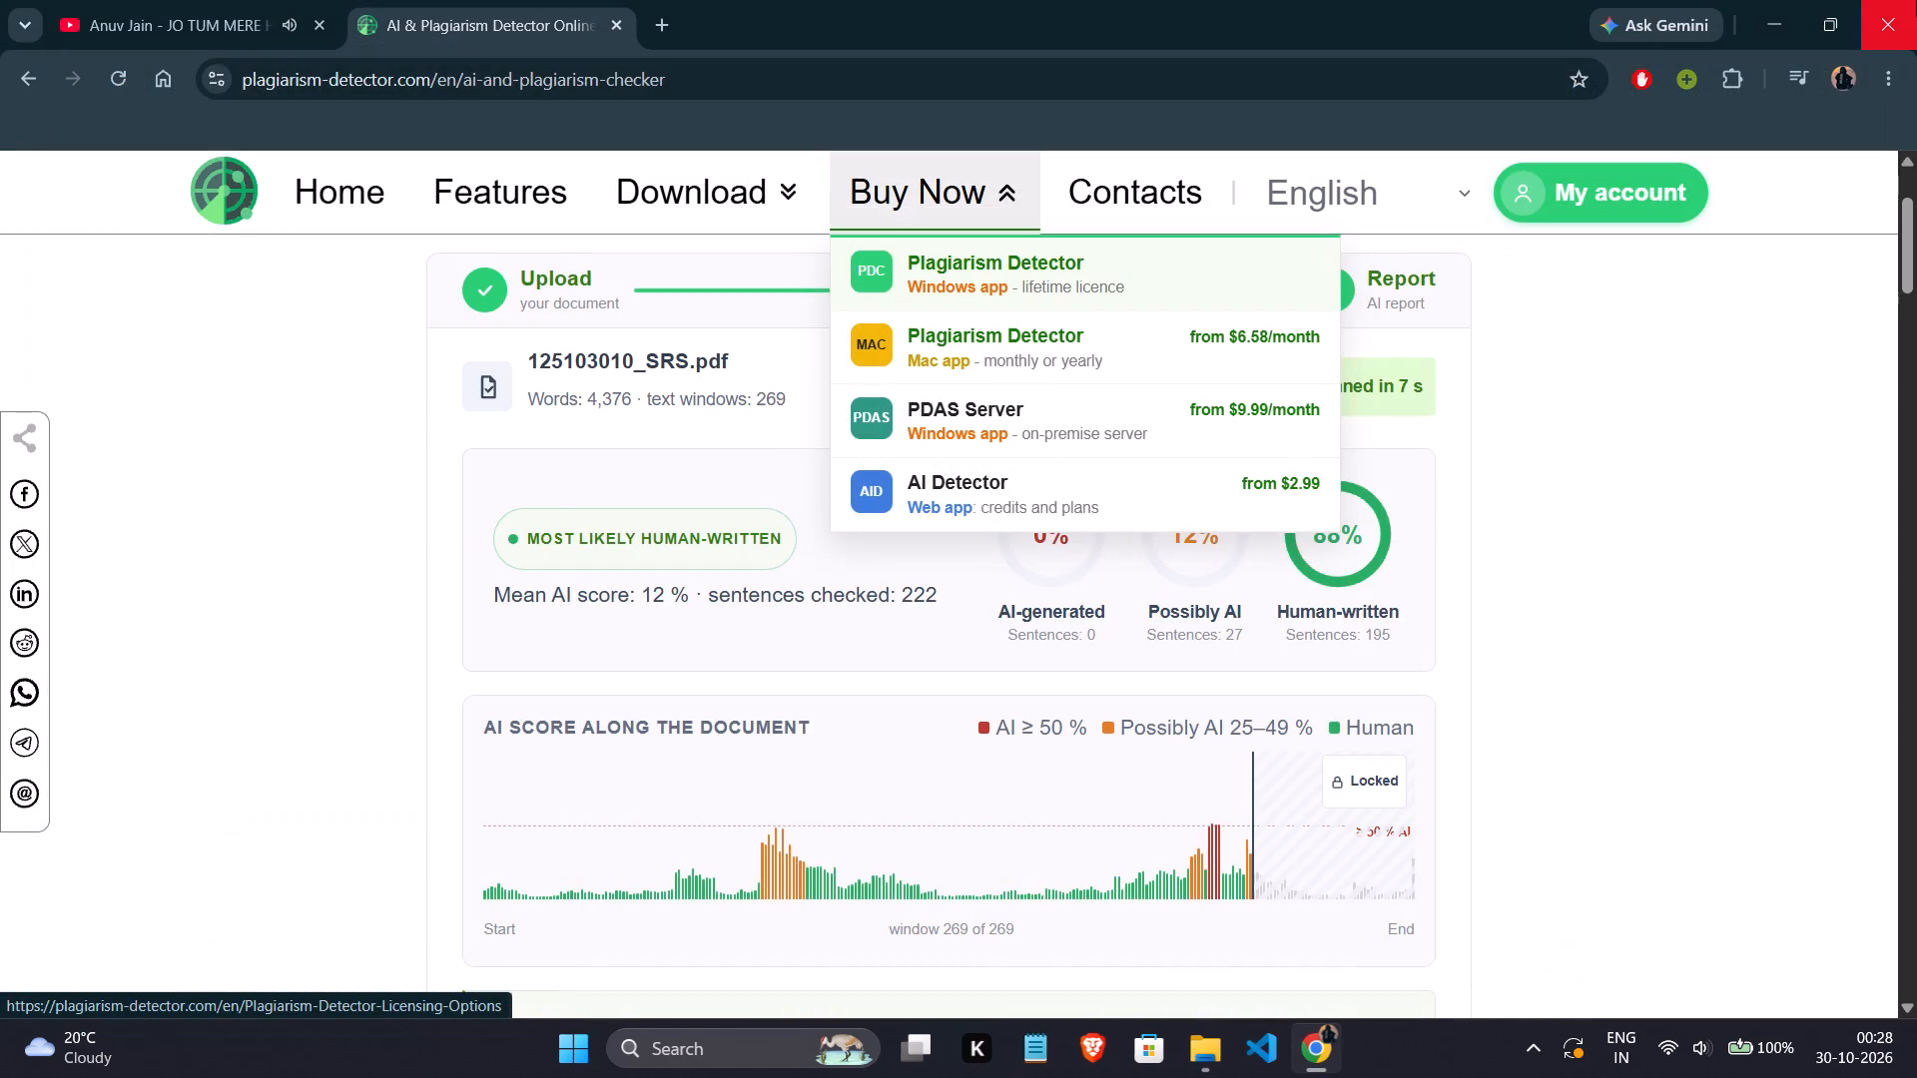
{"action": "left_click", "coordinate": [619, 31]}
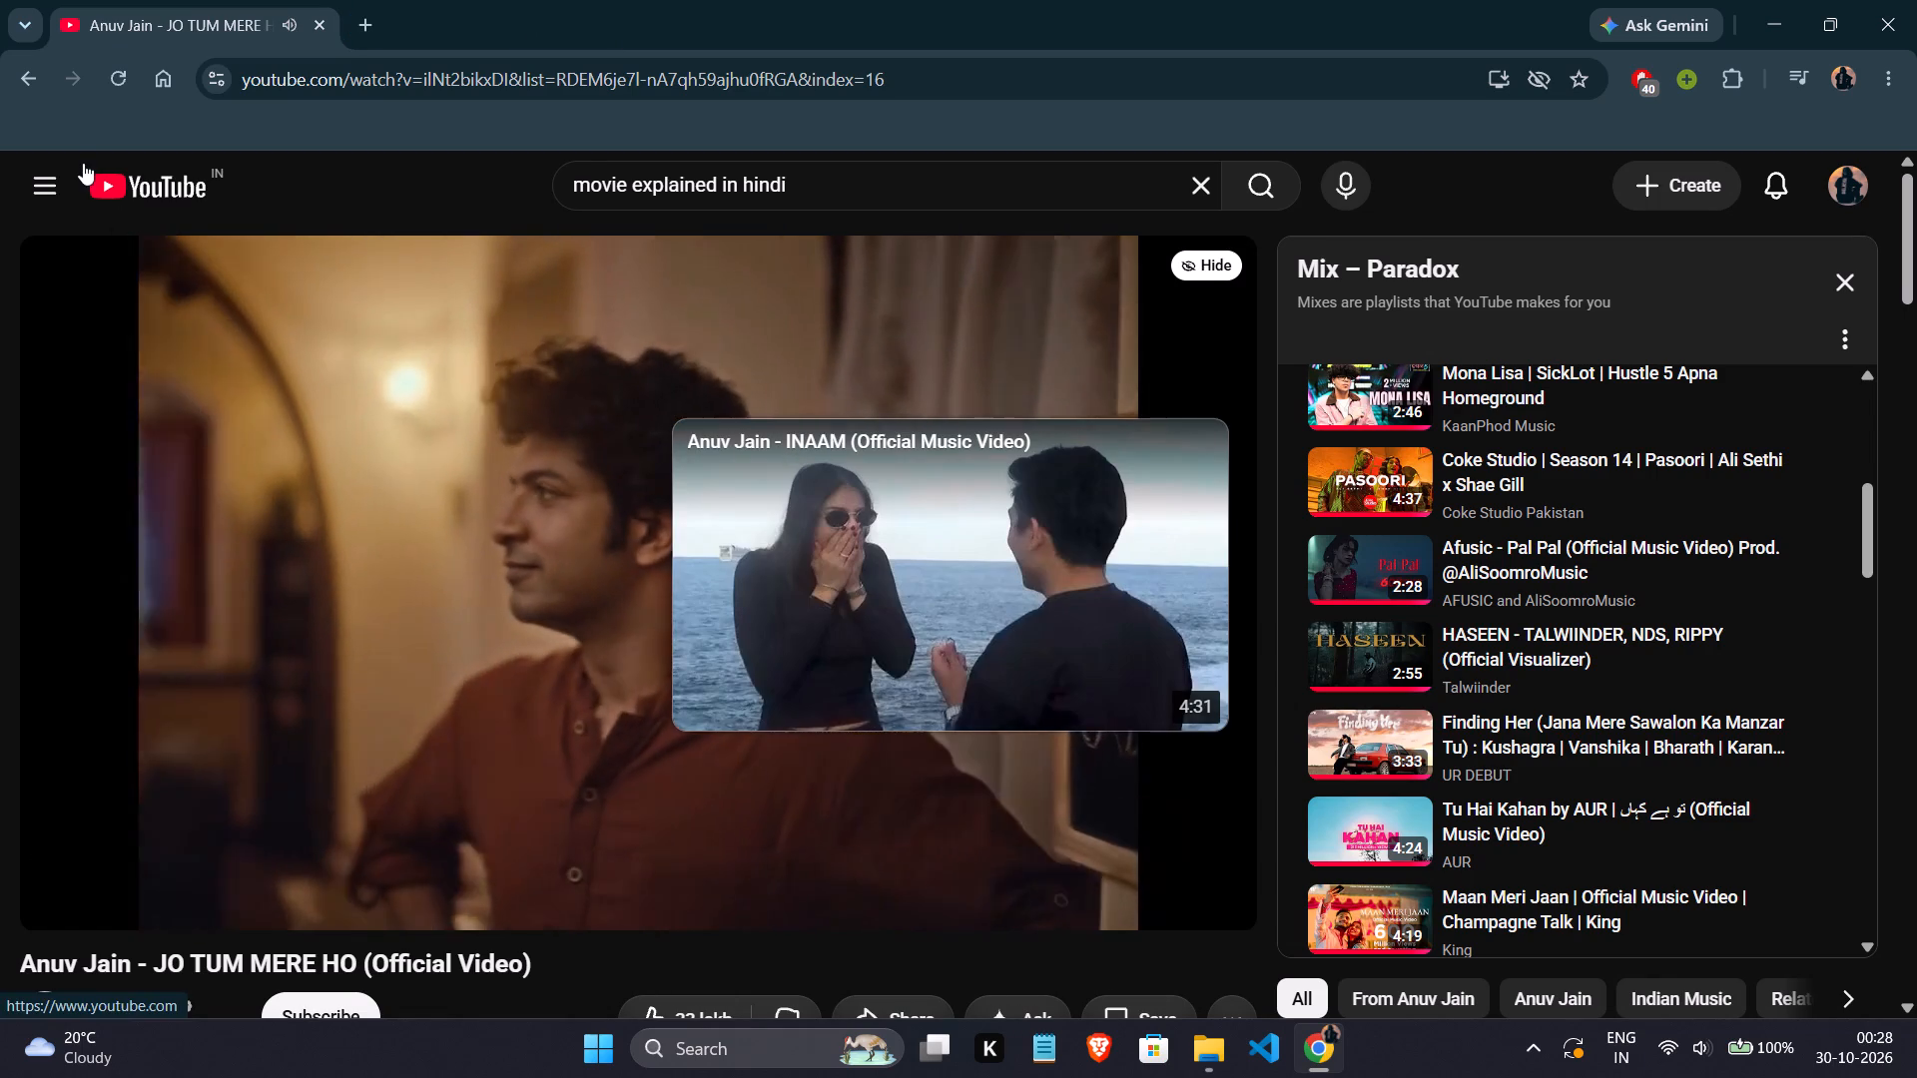
Open The Deshbhakt channel from the YouTube subscriptions and browse its latest videos.
{"action": "left_click", "coordinate": [22, 185]}
{"action": "left_click", "coordinate": [80, 520]}
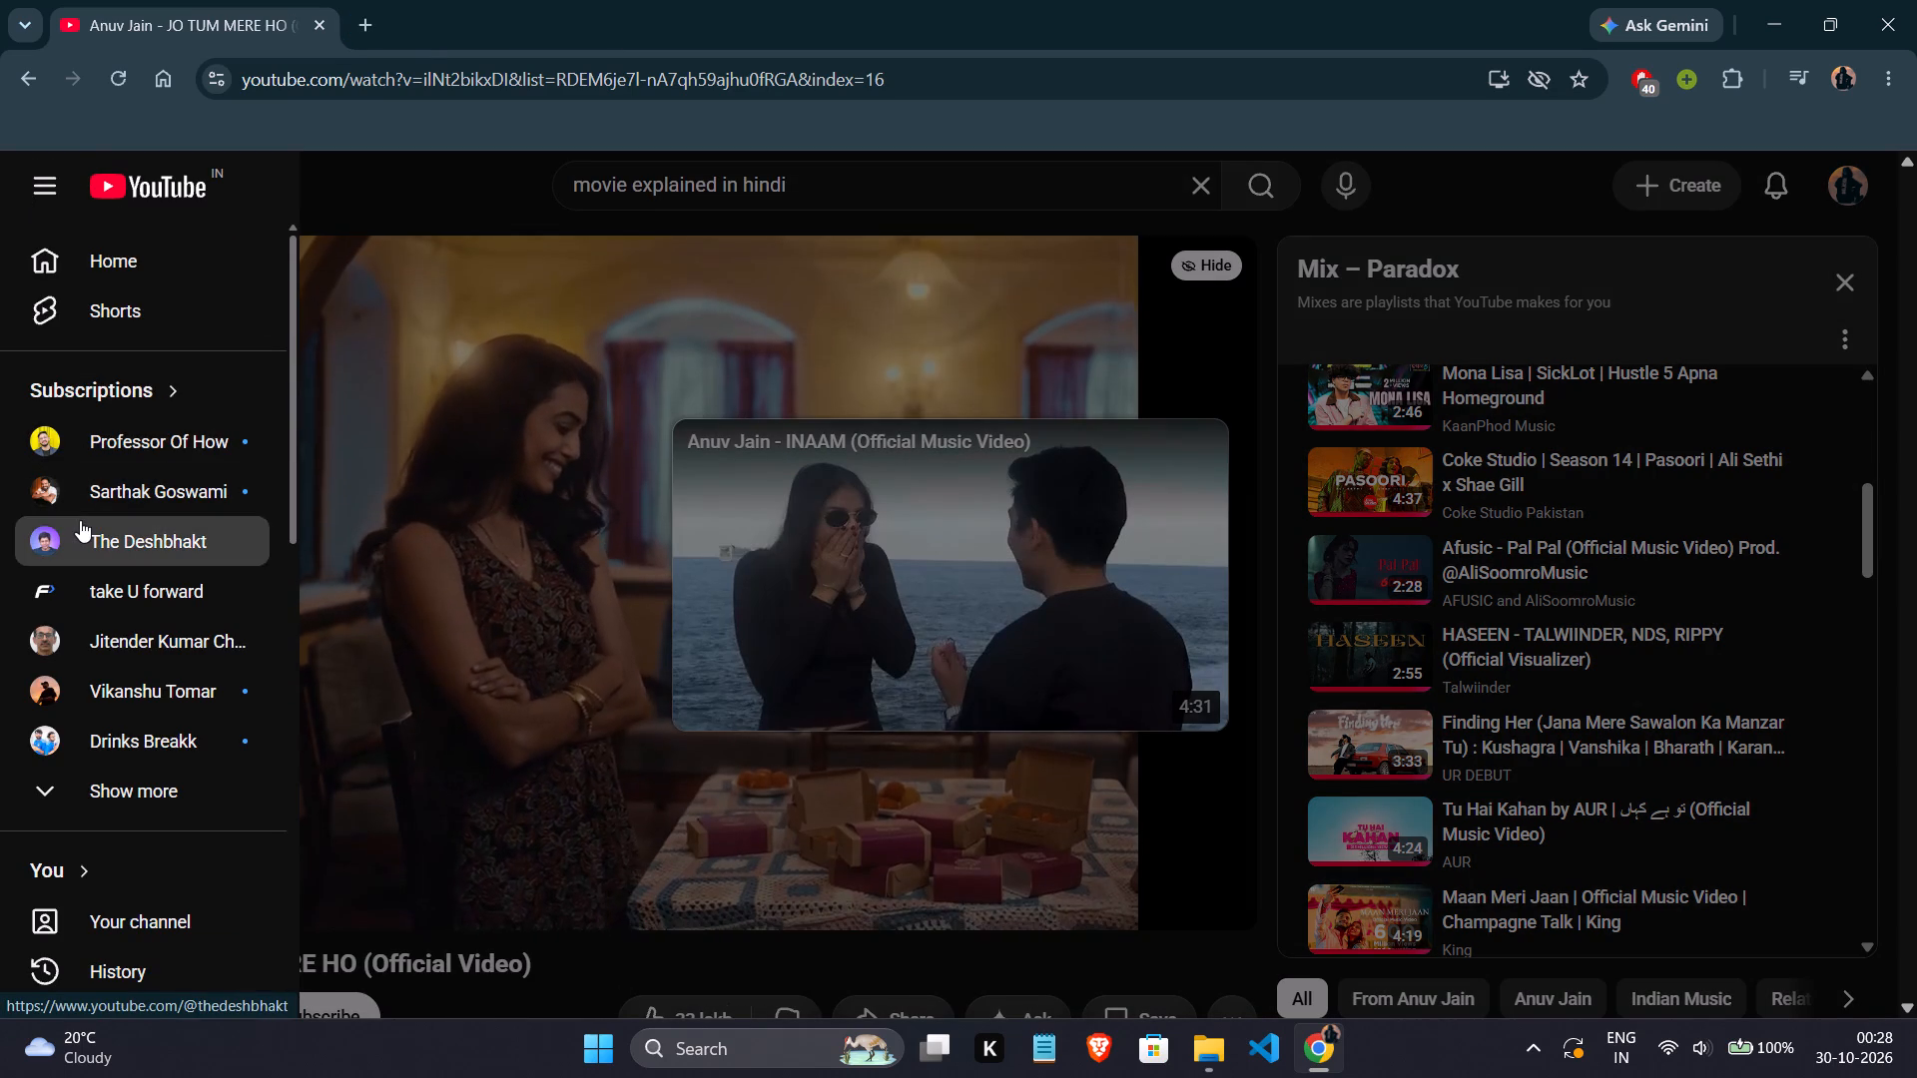
{"action": "left_click", "coordinate": [518, 763]}
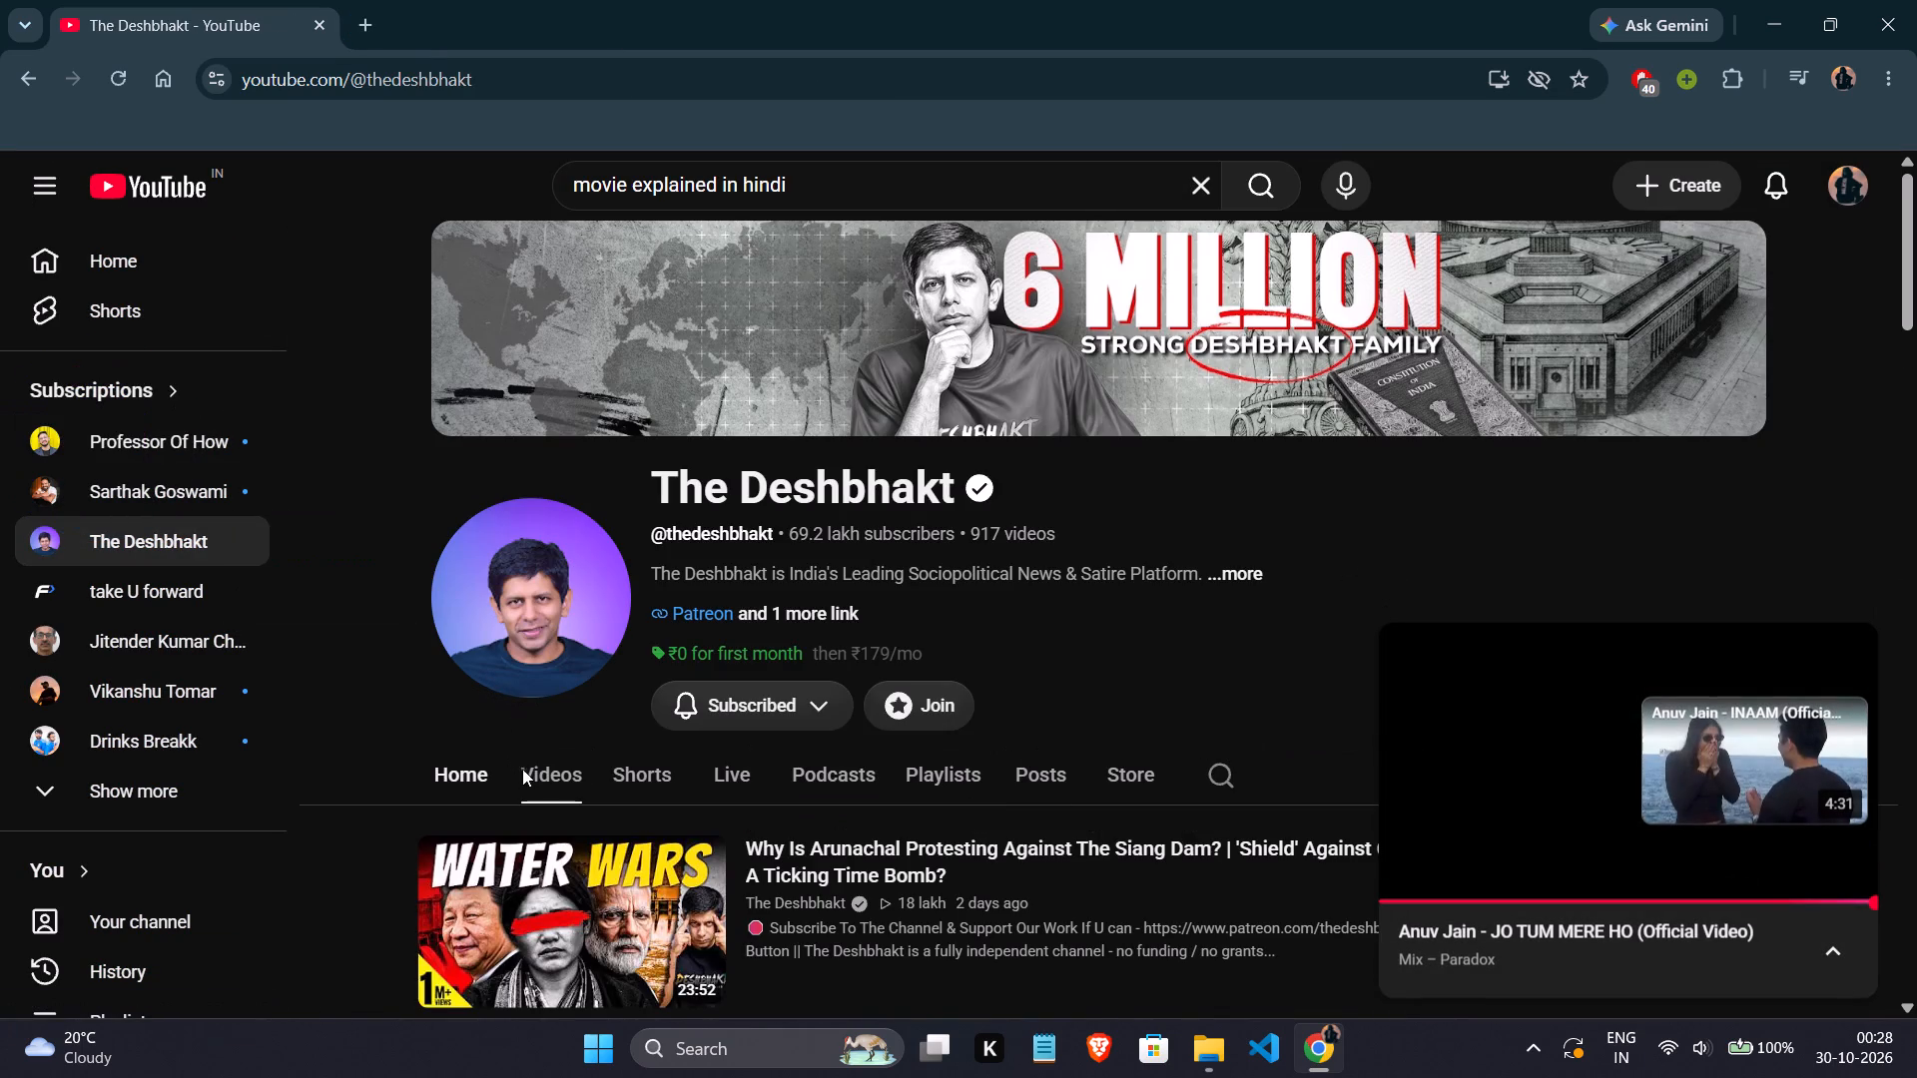
{"action": "left_click", "coordinate": [524, 770]}
{"action": "scroll", "coordinate": [524, 770], "scroll_direction": "down", "scroll_amount": 2}
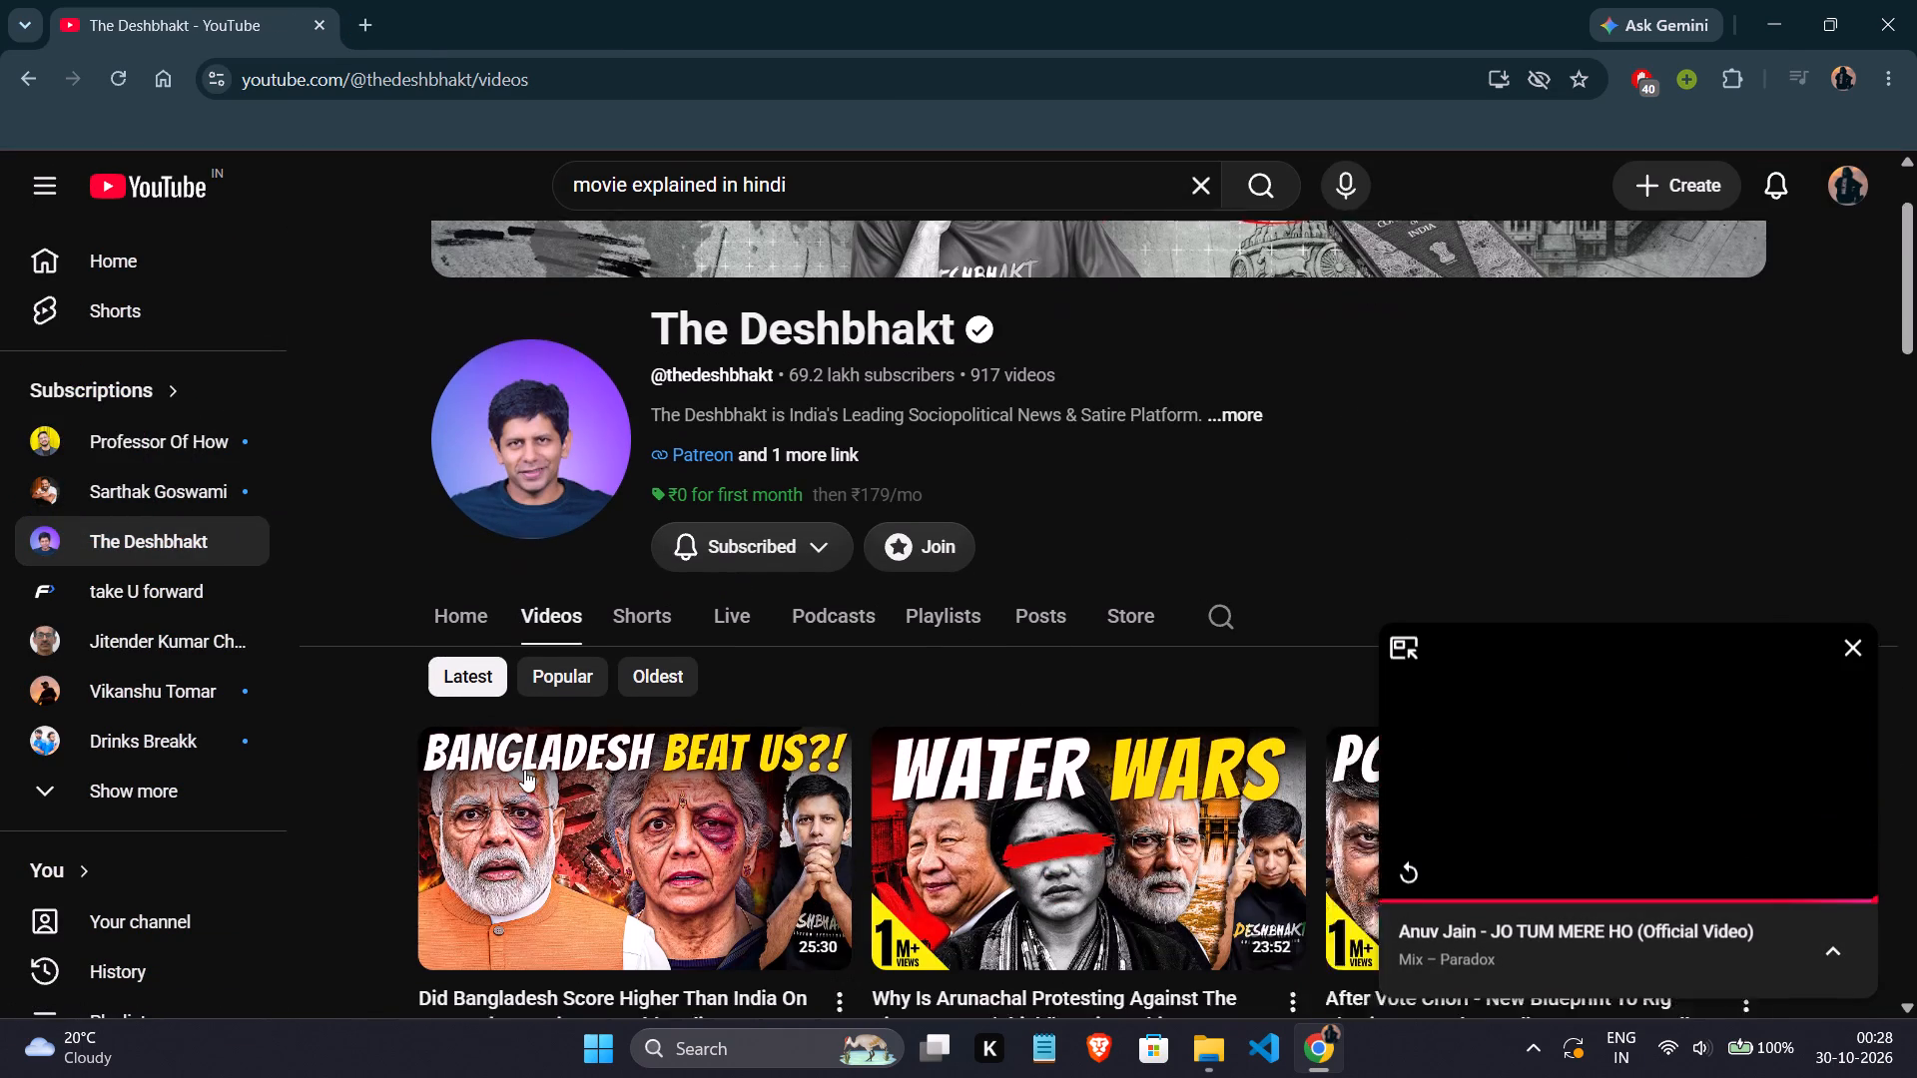
{"action": "scroll", "coordinate": [524, 770], "scroll_direction": "down", "scroll_amount": 1}
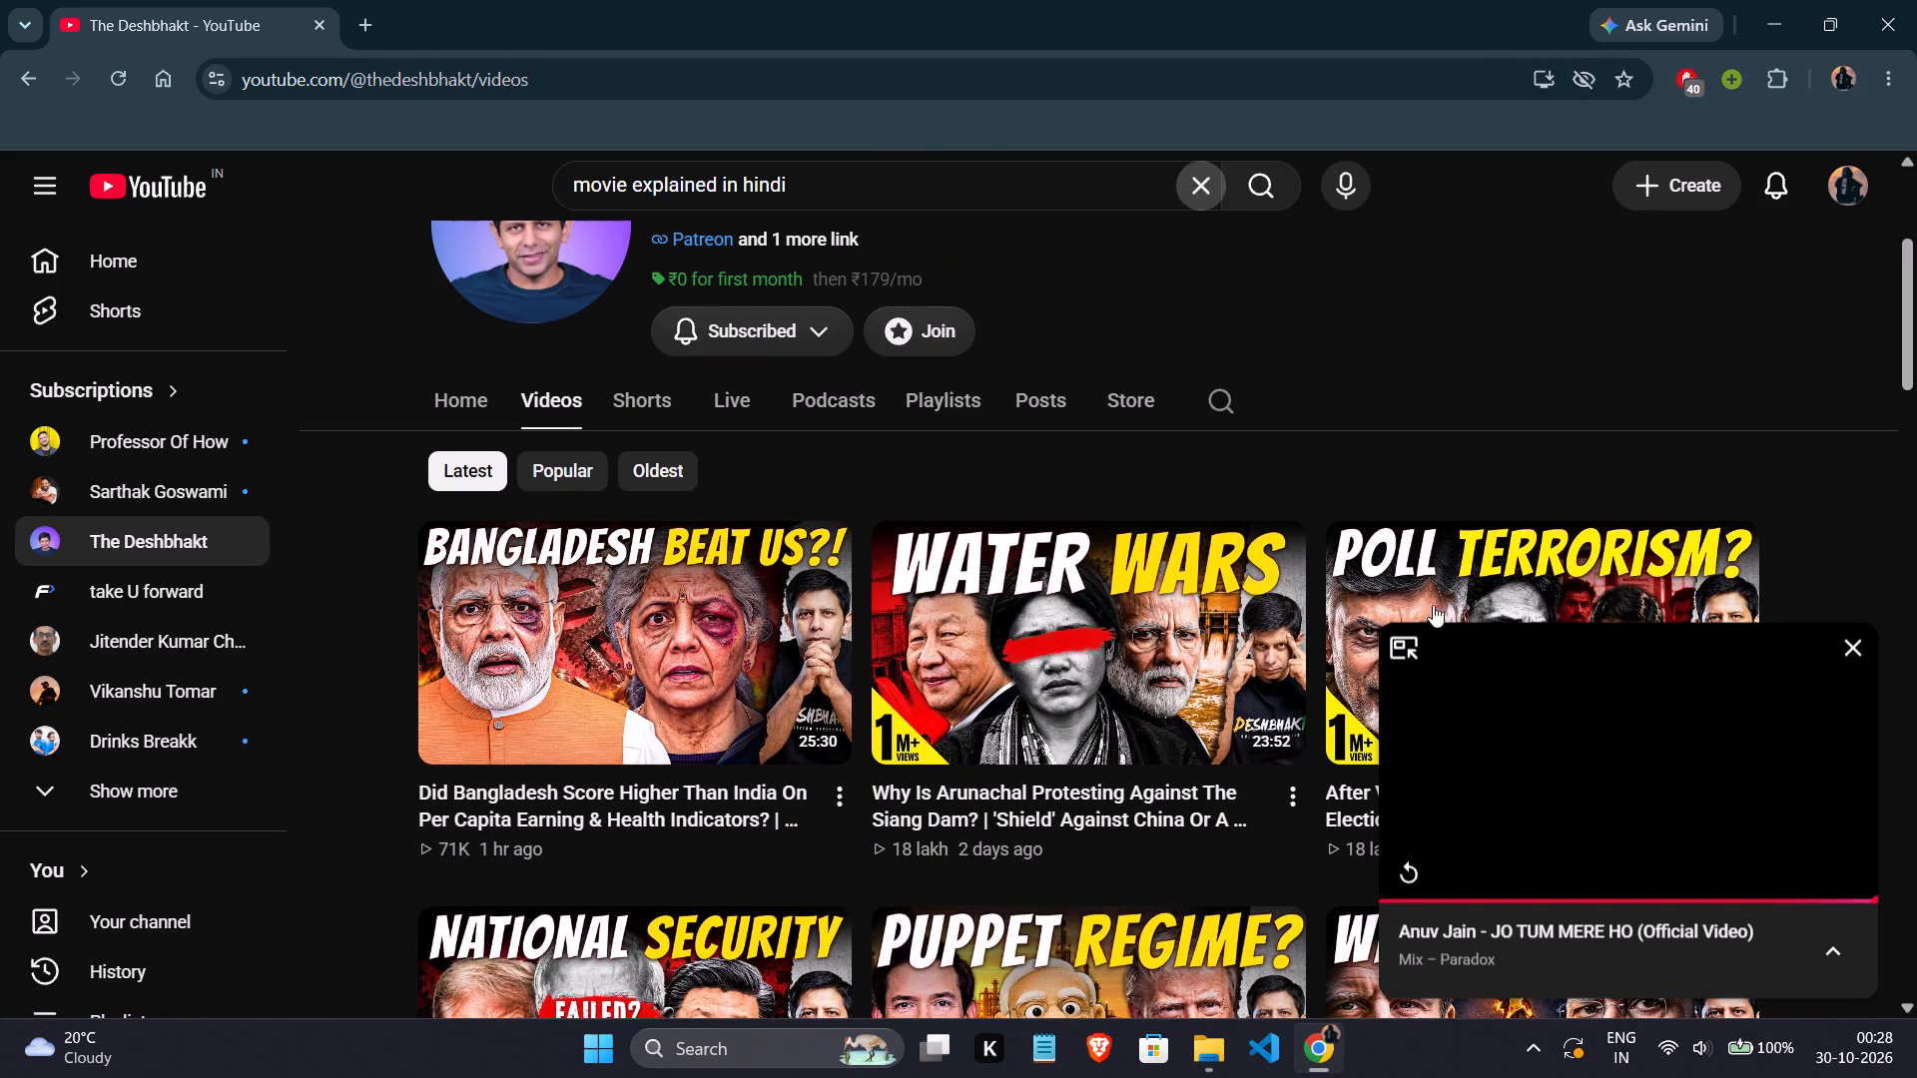
Bring up the list of available Wi-Fi networks.
{"action": "left_click", "coordinate": [1772, 1077]}
{"action": "left_click", "coordinate": [1555, 561]}
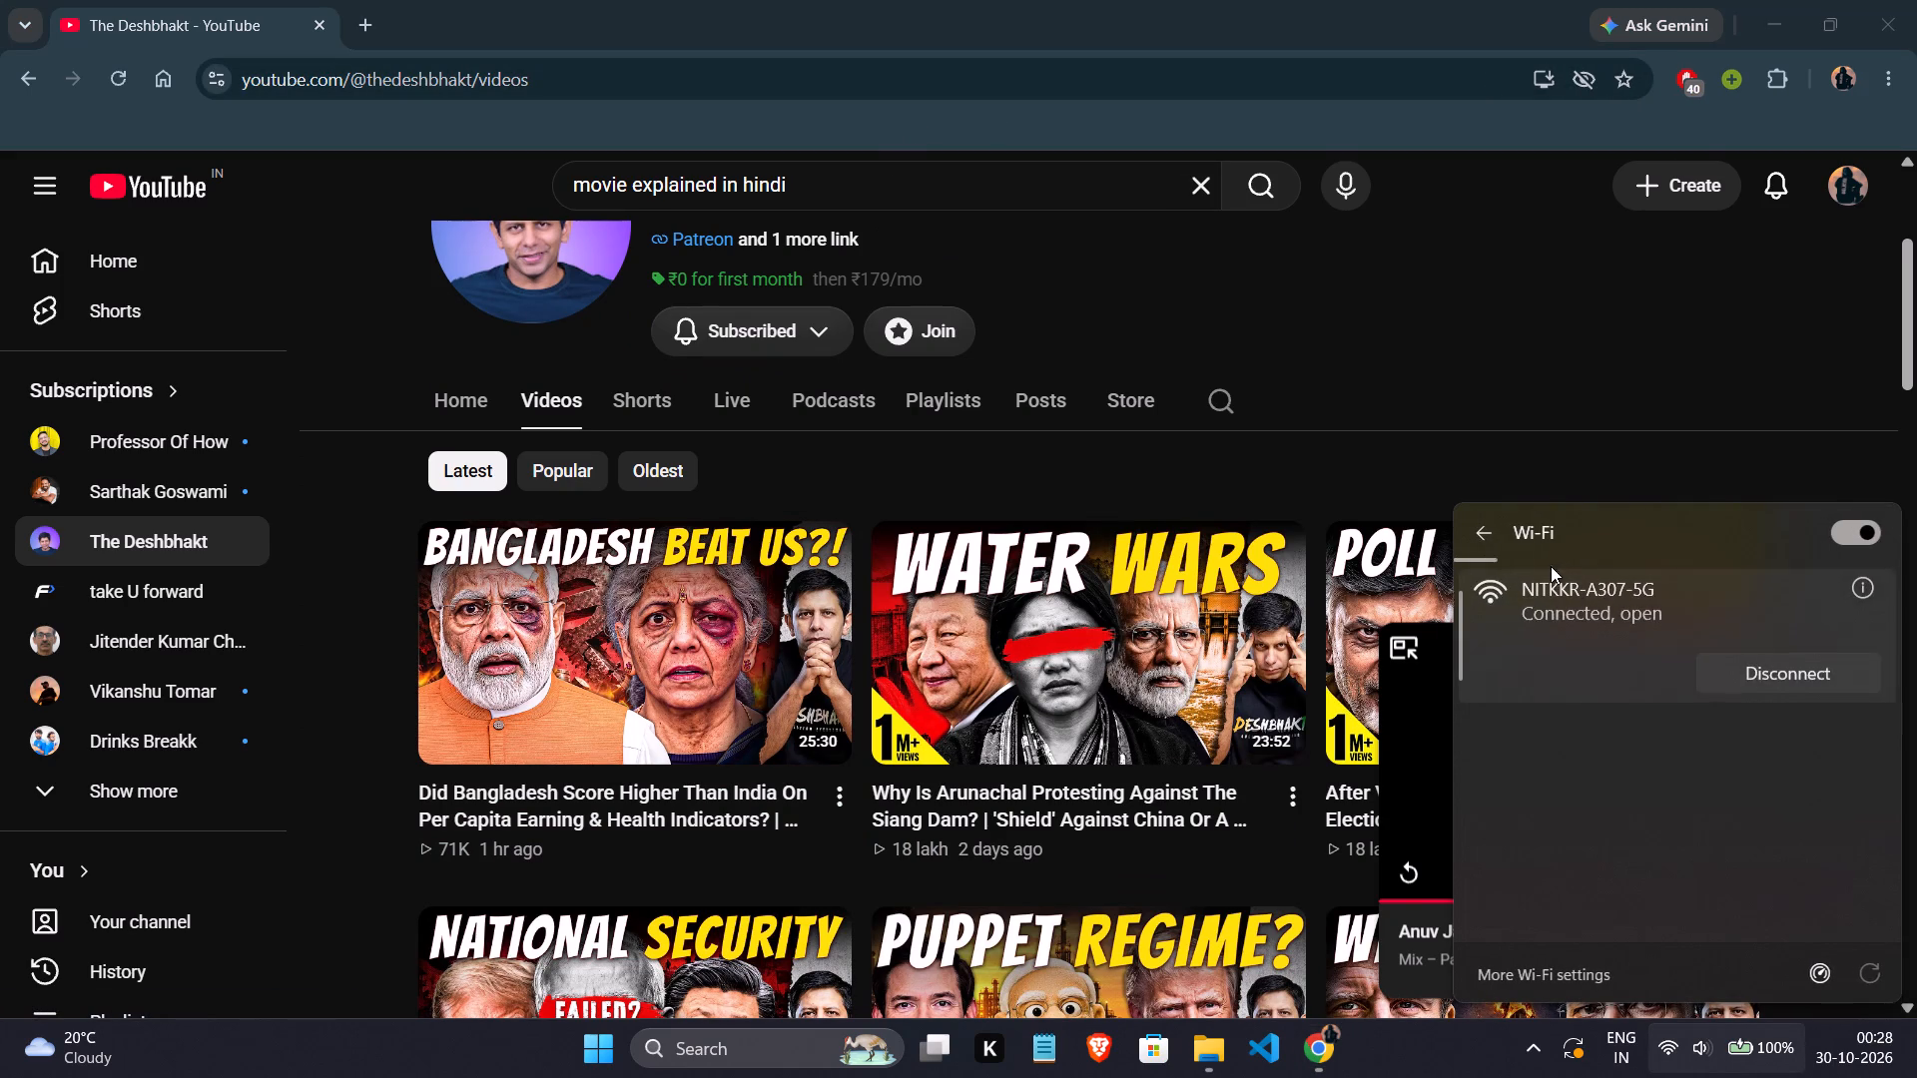
{"action": "left_click", "coordinate": [1580, 652]}
{"action": "left_click", "coordinate": [1580, 652]}
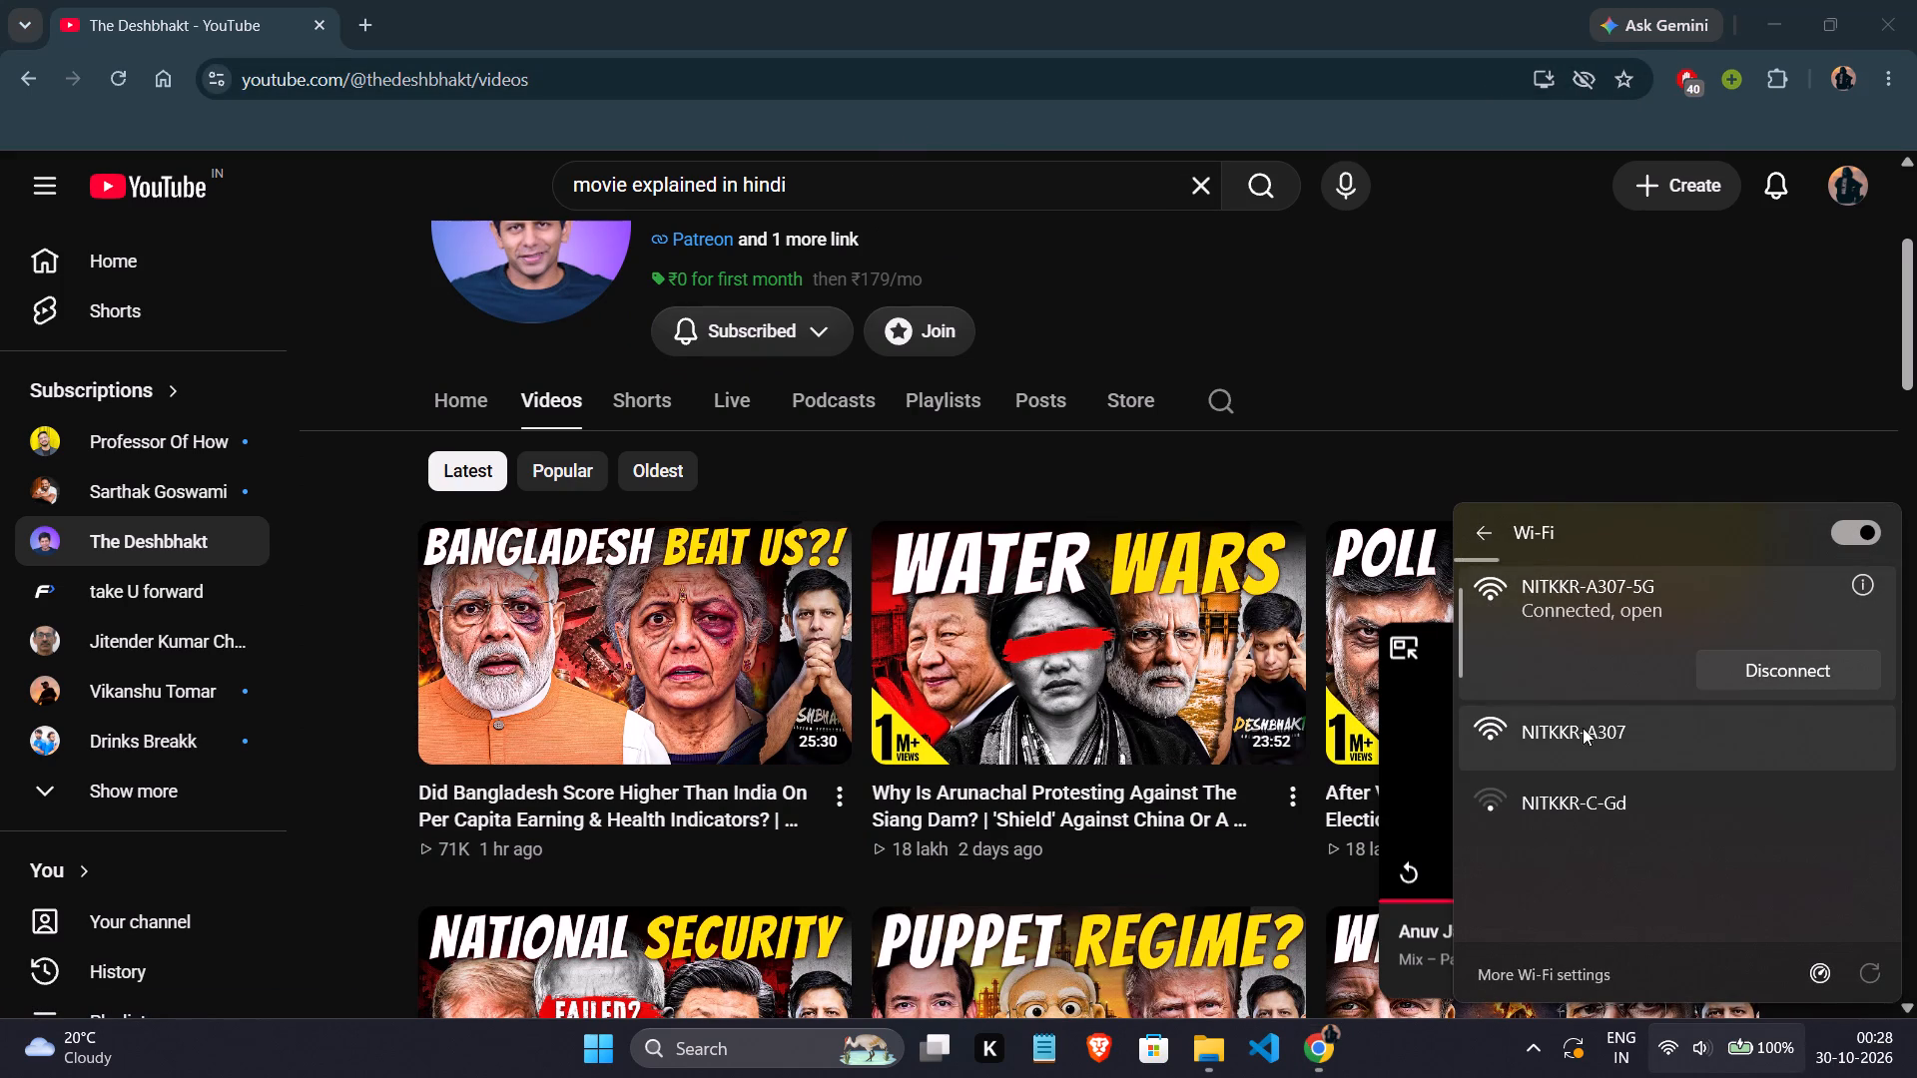